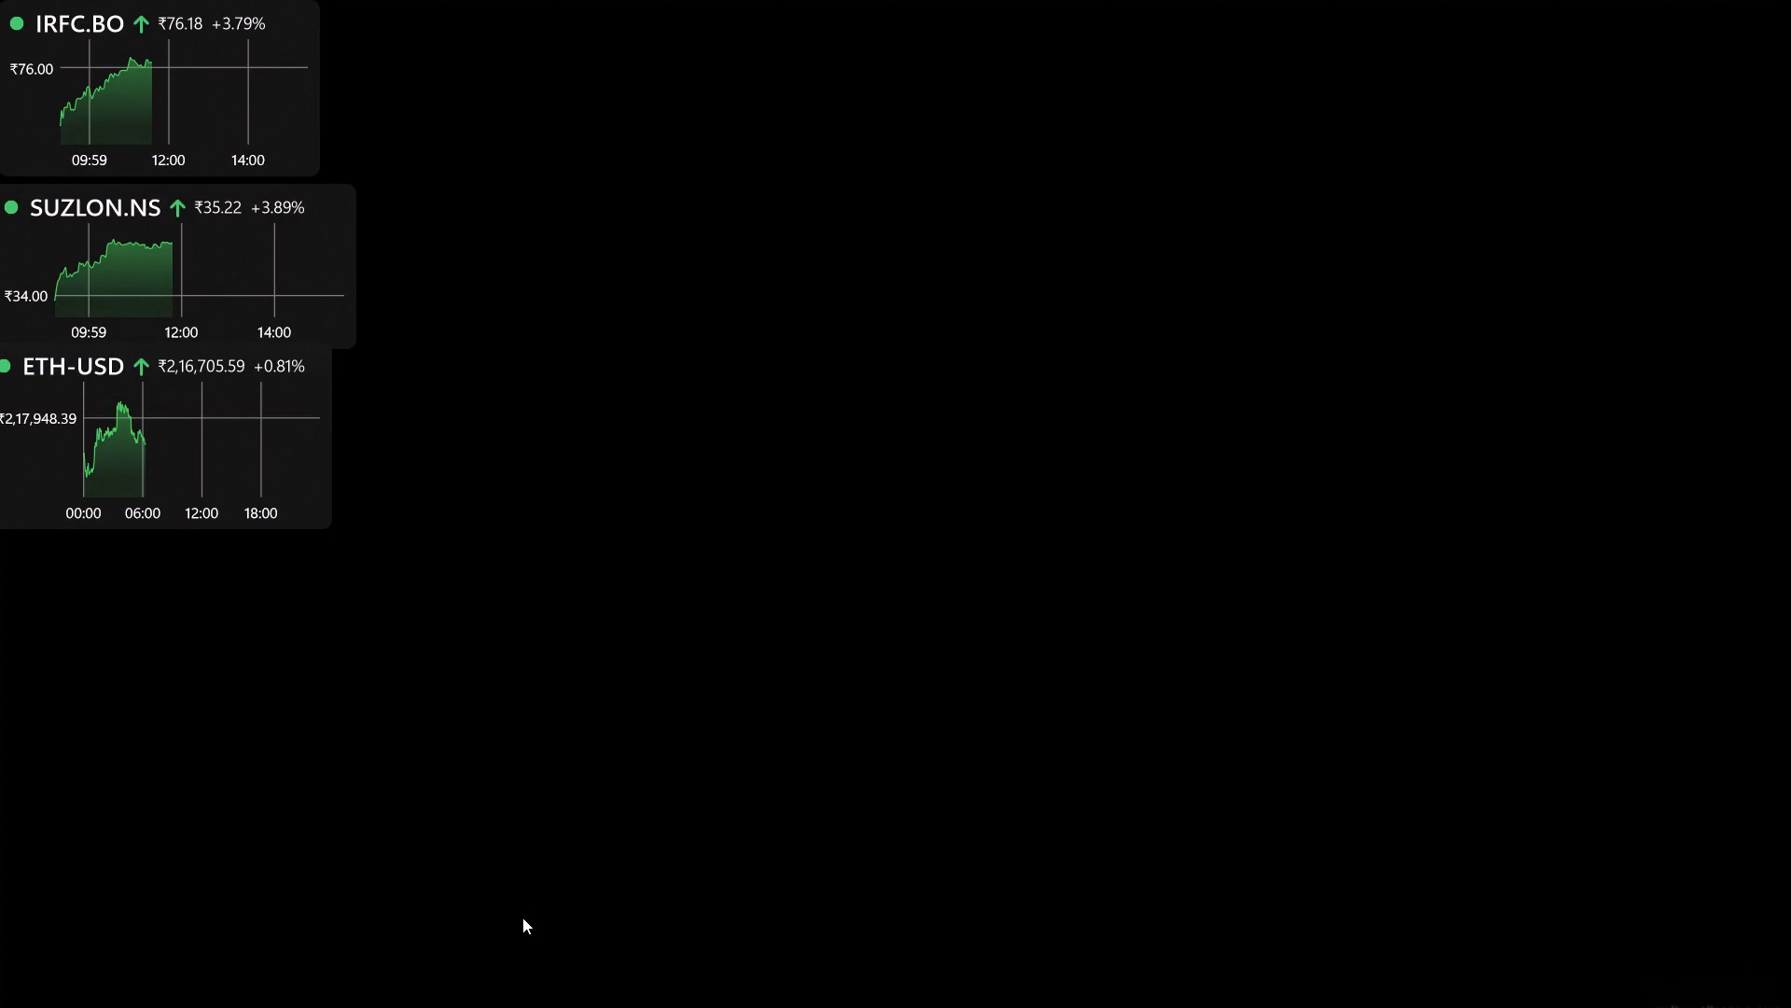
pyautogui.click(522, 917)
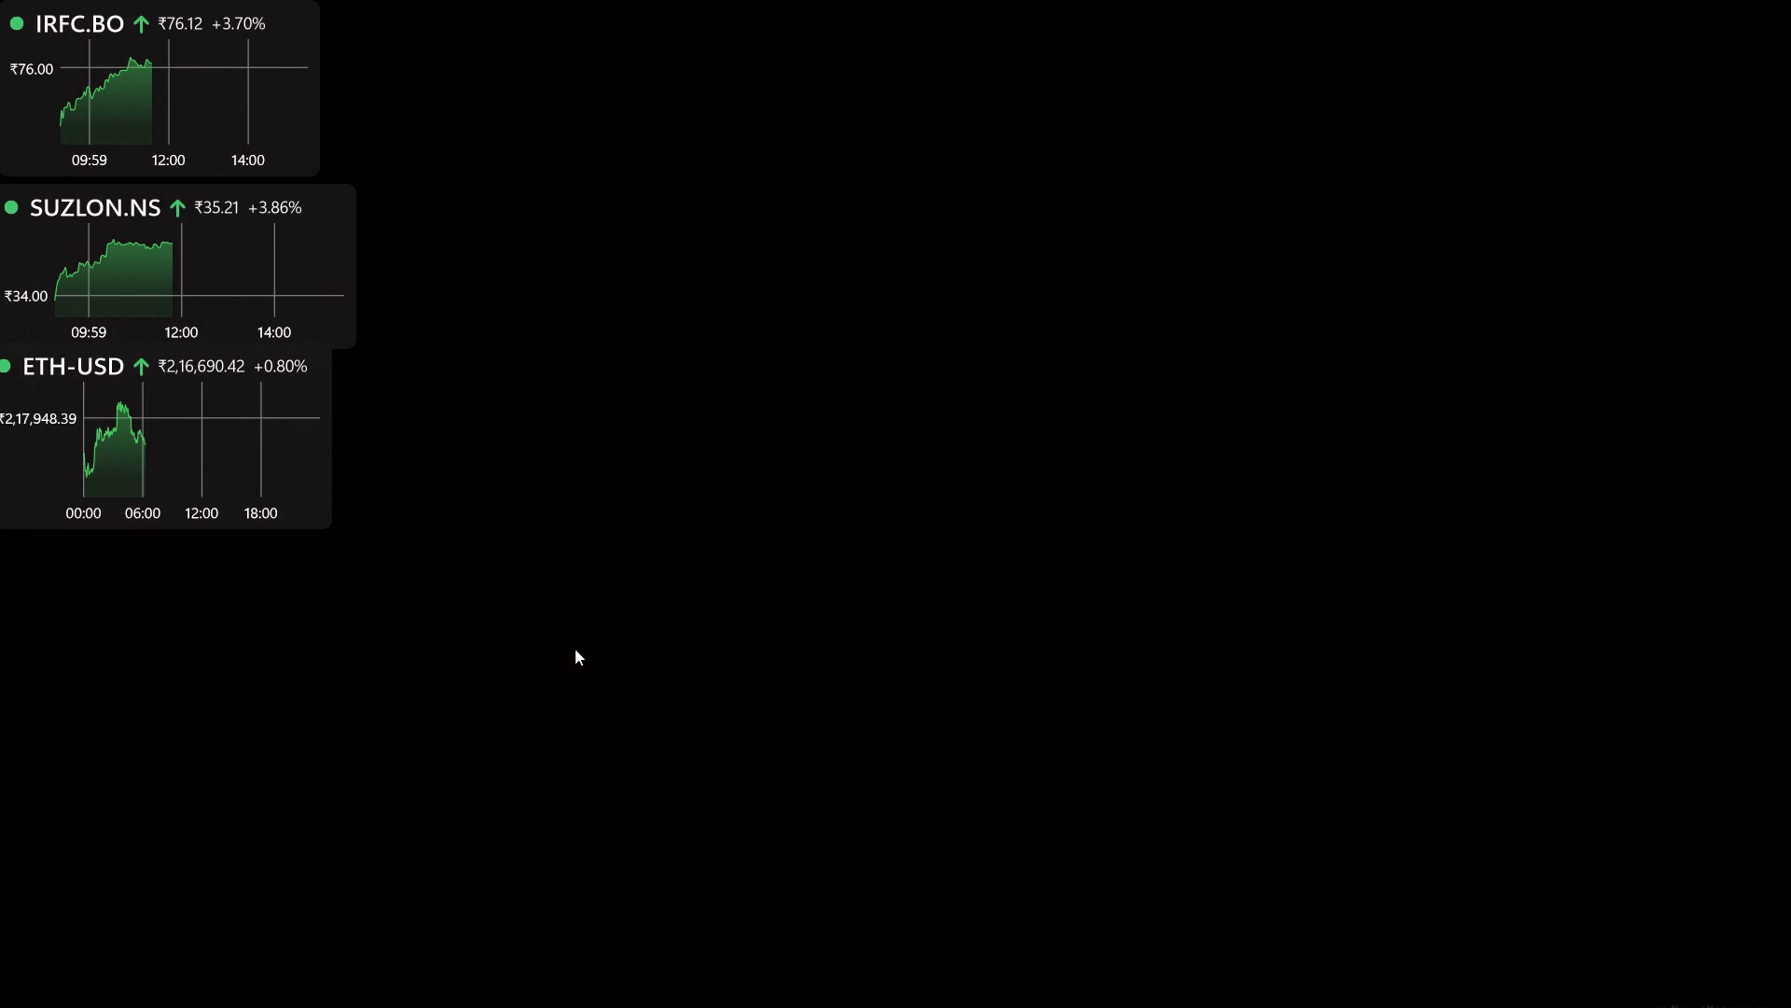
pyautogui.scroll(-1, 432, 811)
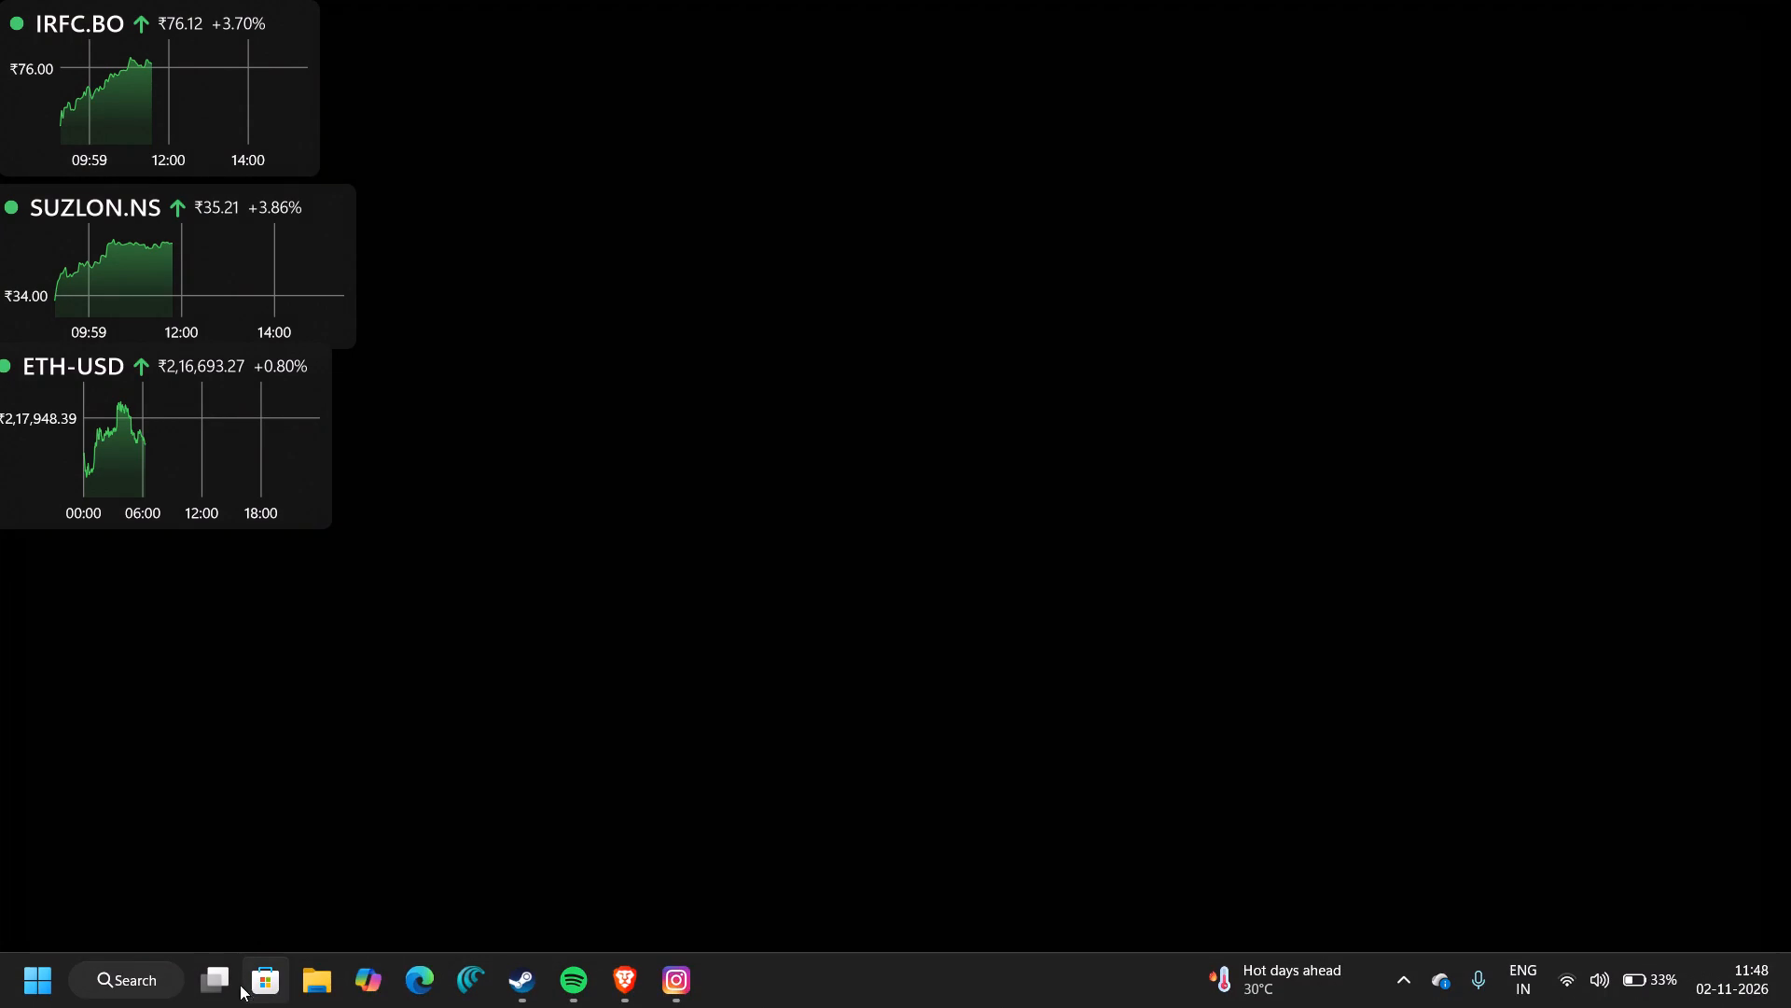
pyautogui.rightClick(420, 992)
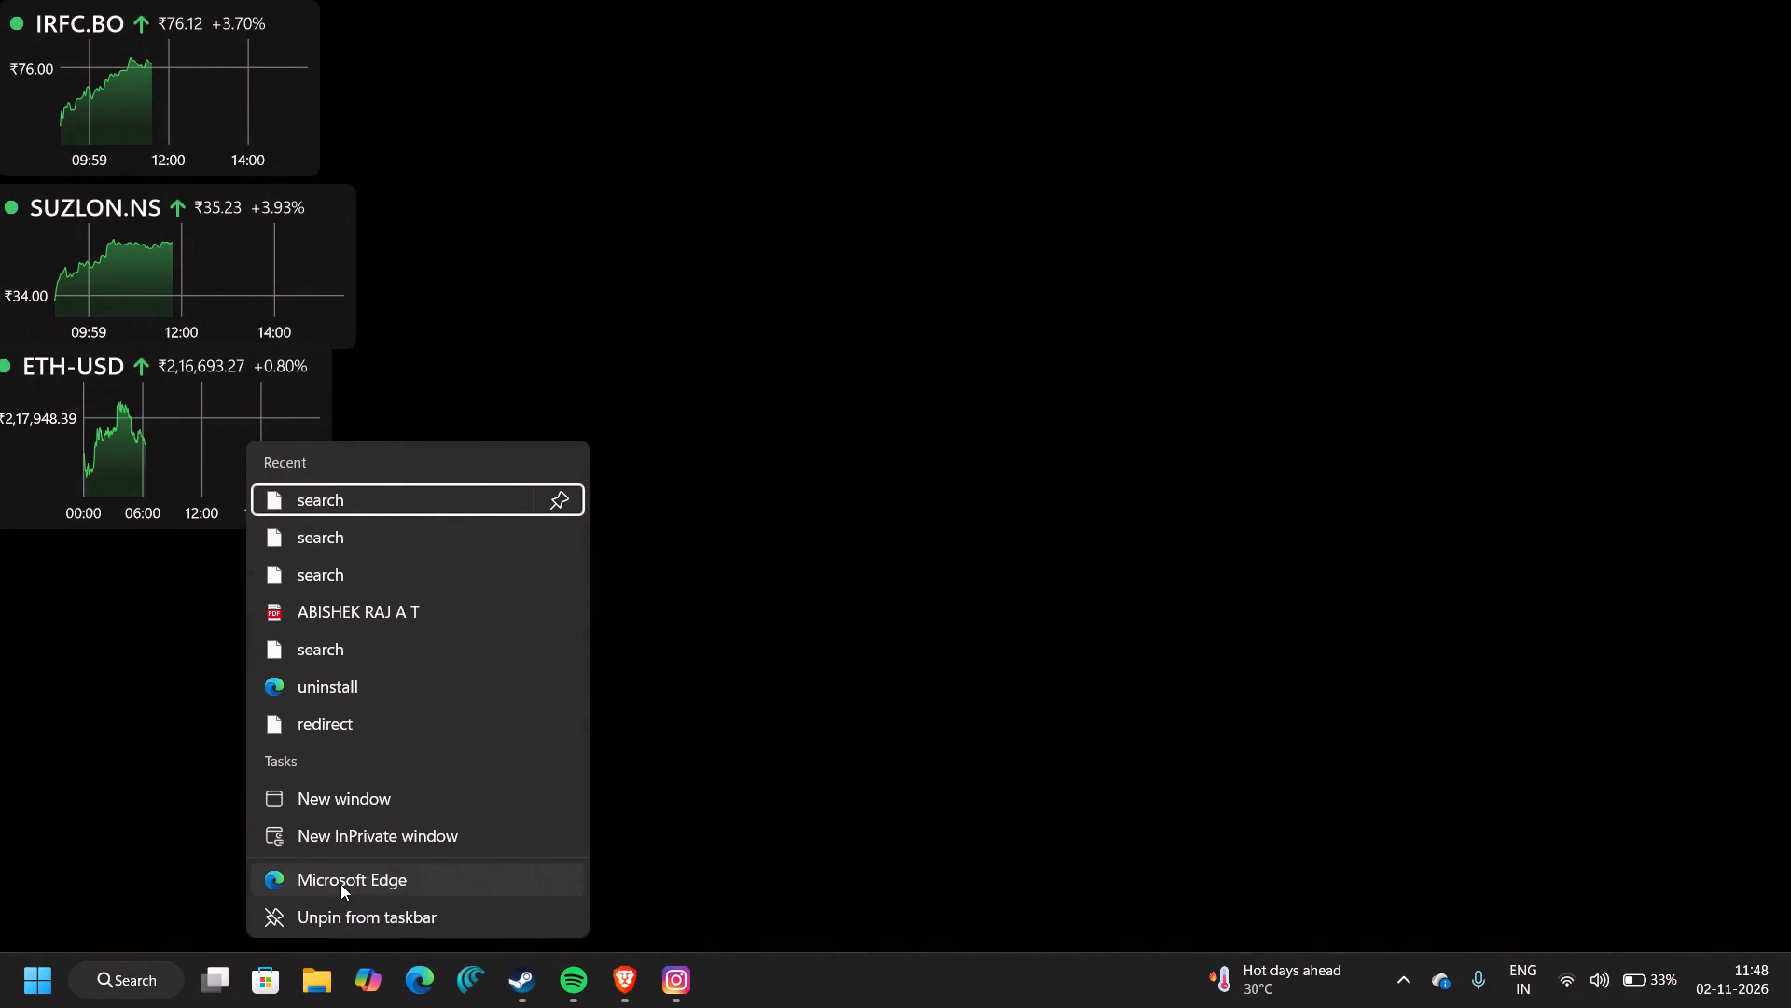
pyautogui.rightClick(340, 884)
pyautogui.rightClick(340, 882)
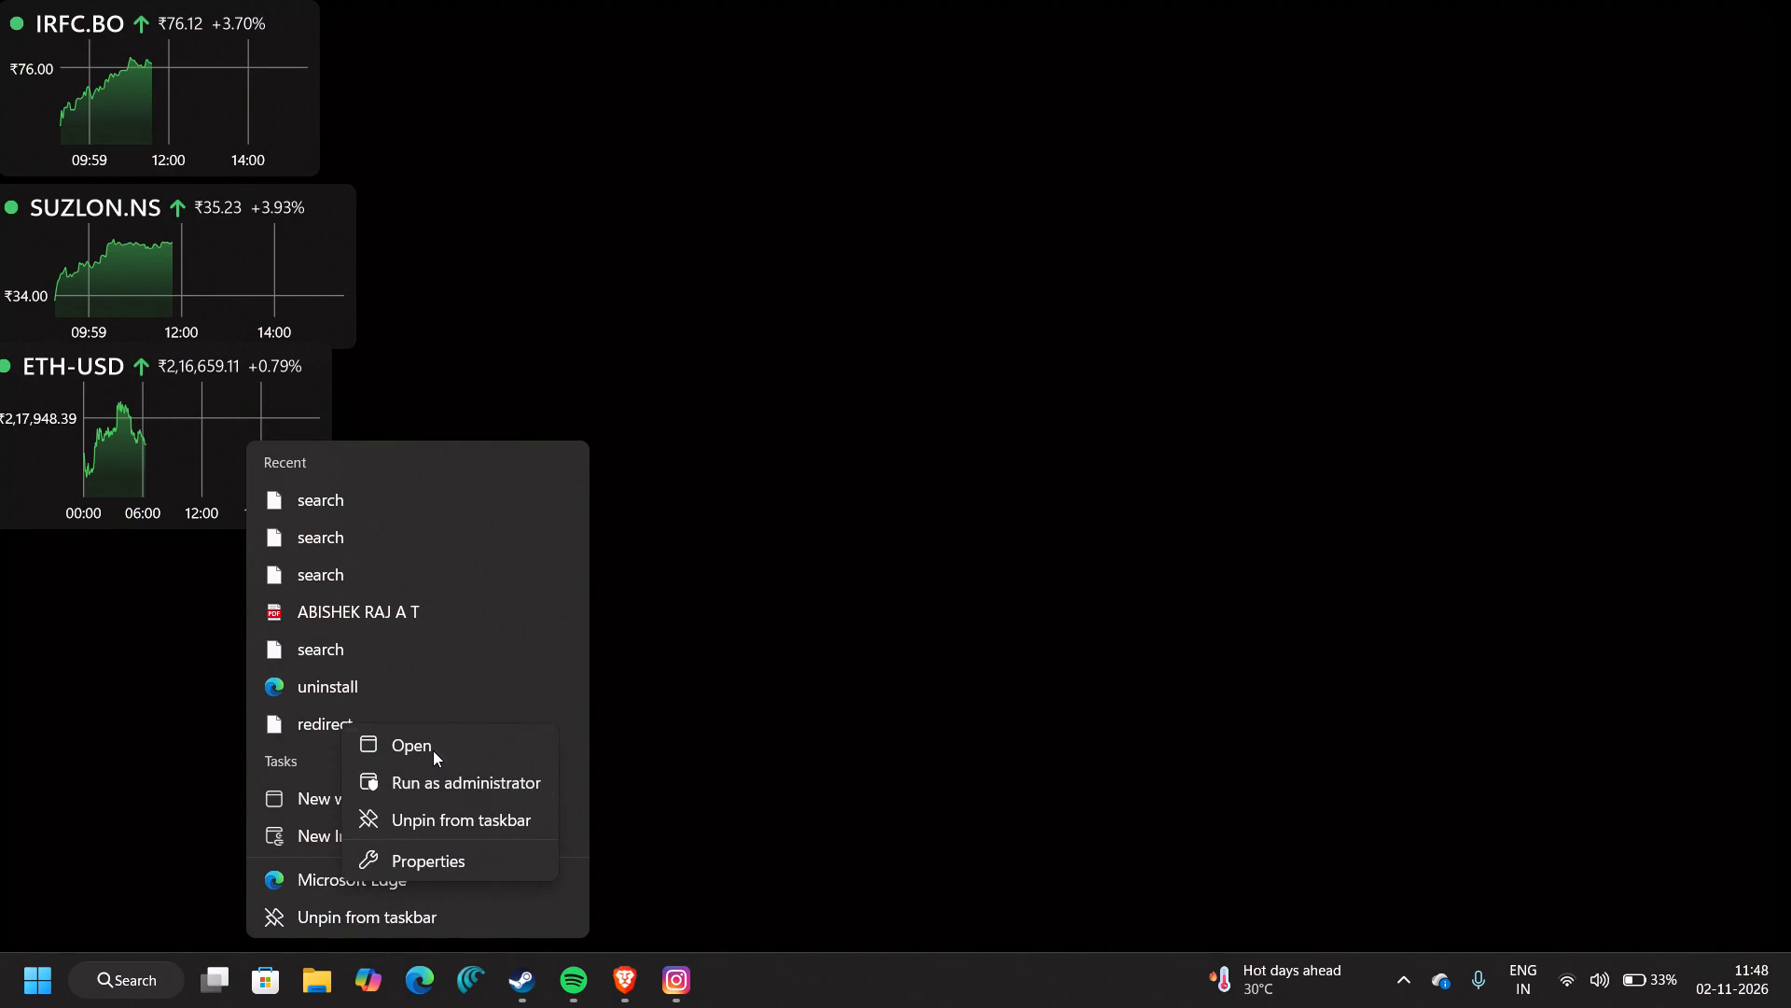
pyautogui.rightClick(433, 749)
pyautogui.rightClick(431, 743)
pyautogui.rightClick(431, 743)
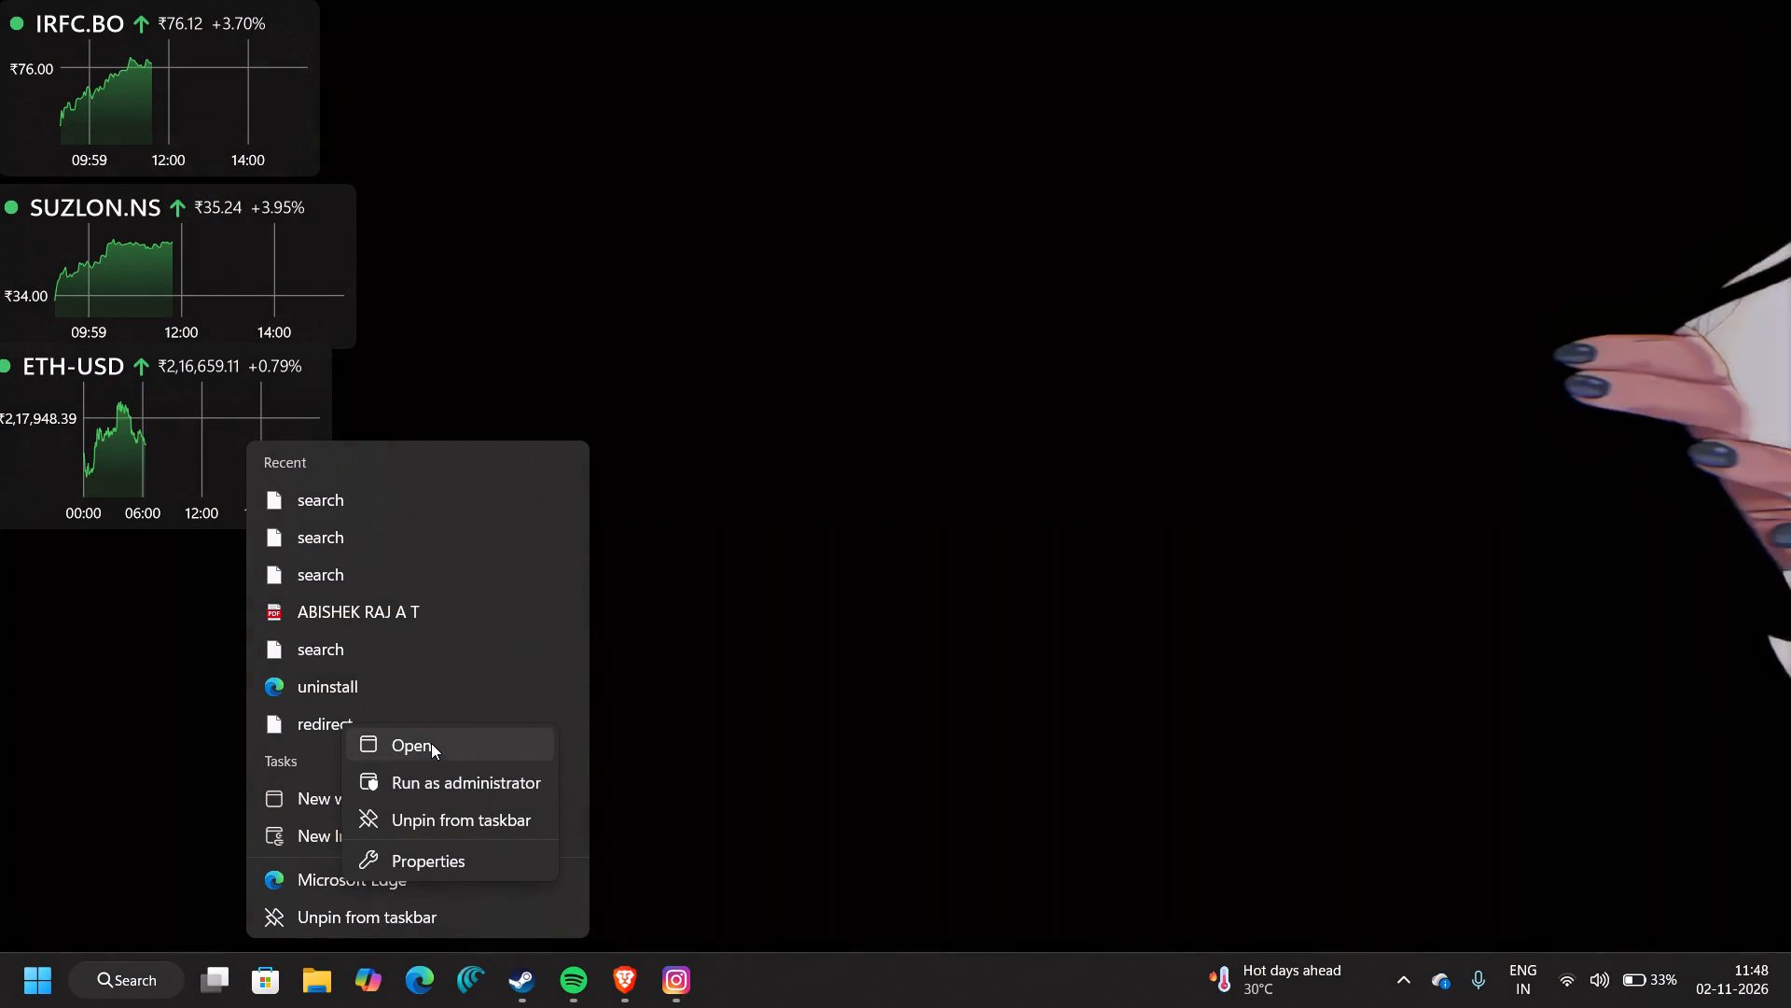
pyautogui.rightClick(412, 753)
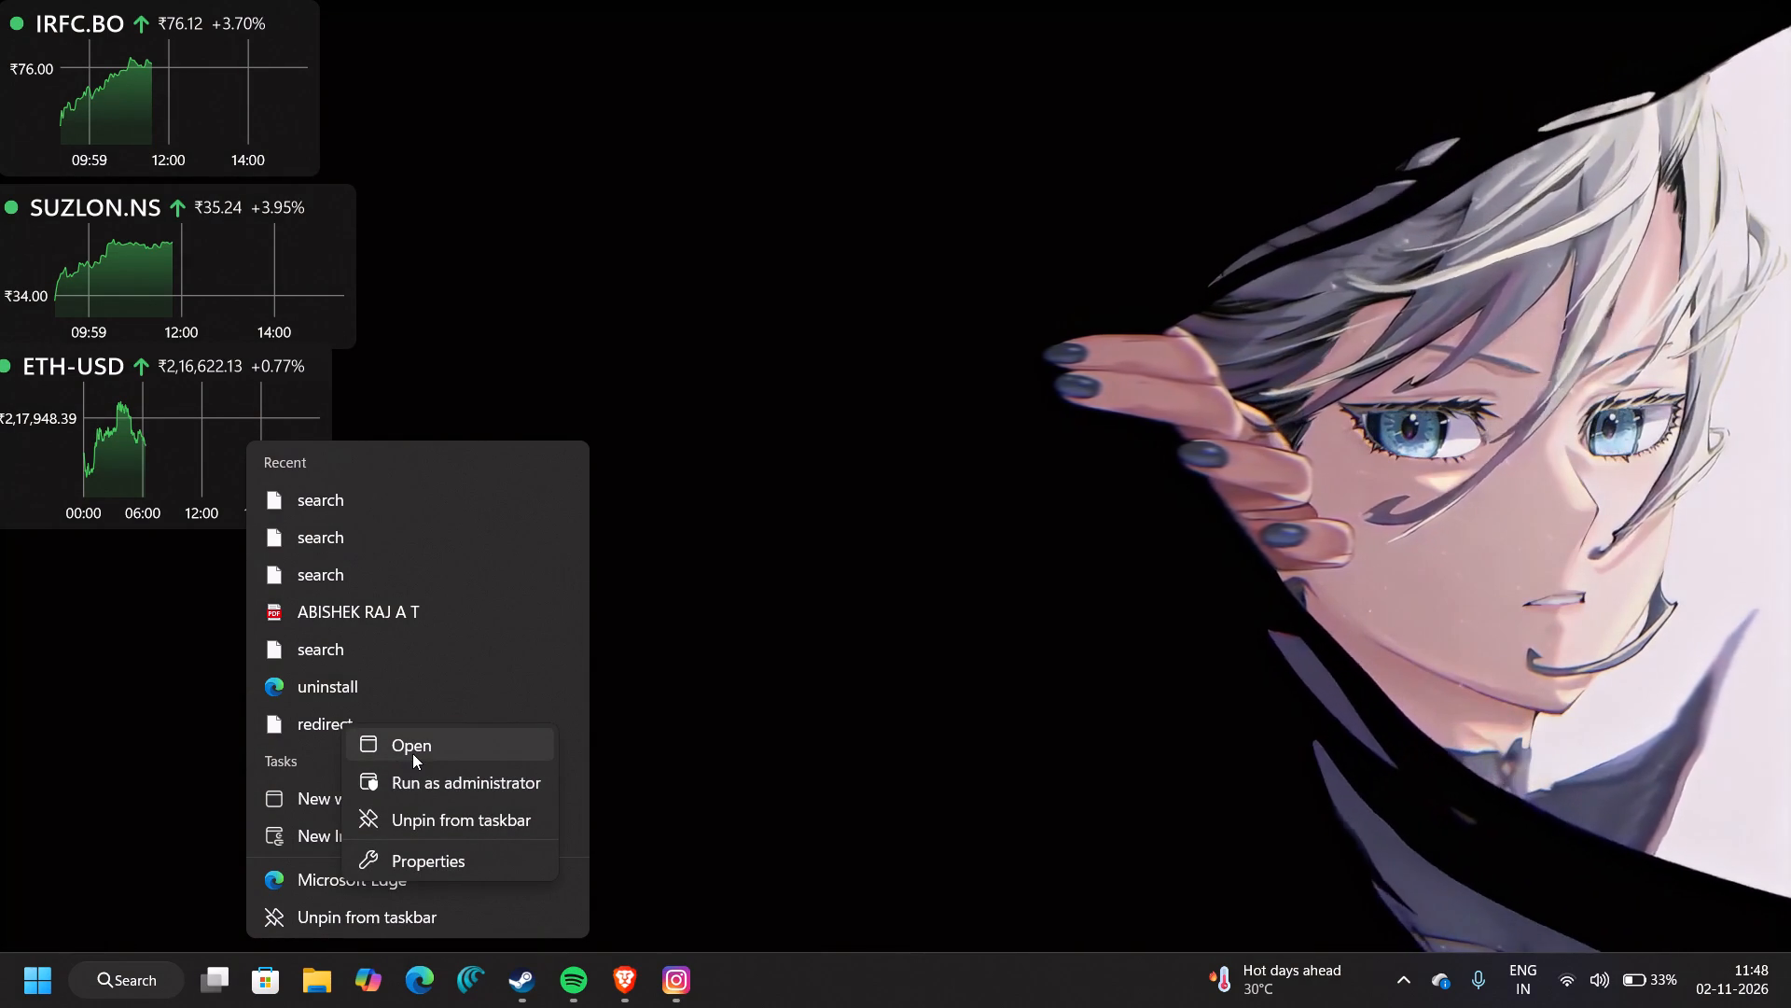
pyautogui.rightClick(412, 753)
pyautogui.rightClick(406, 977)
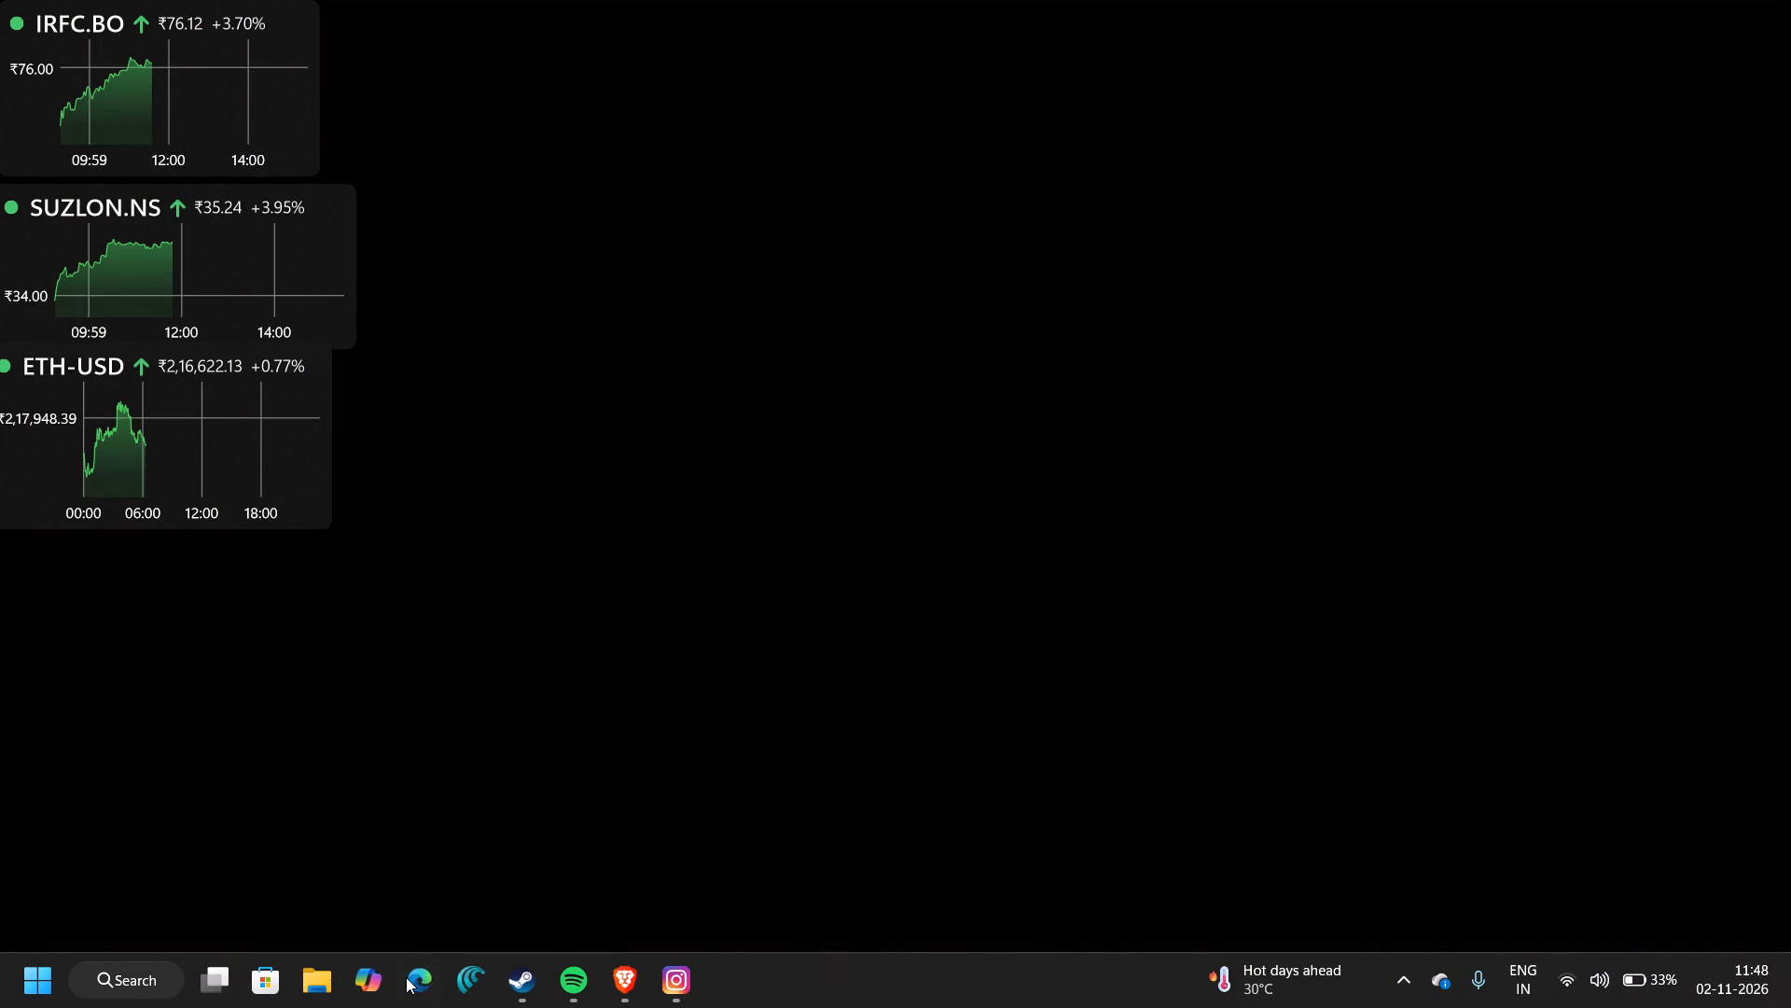
# Open a new Microsoft Edge window from the desktop and maximize it.
pyautogui.rightClick(406, 977)
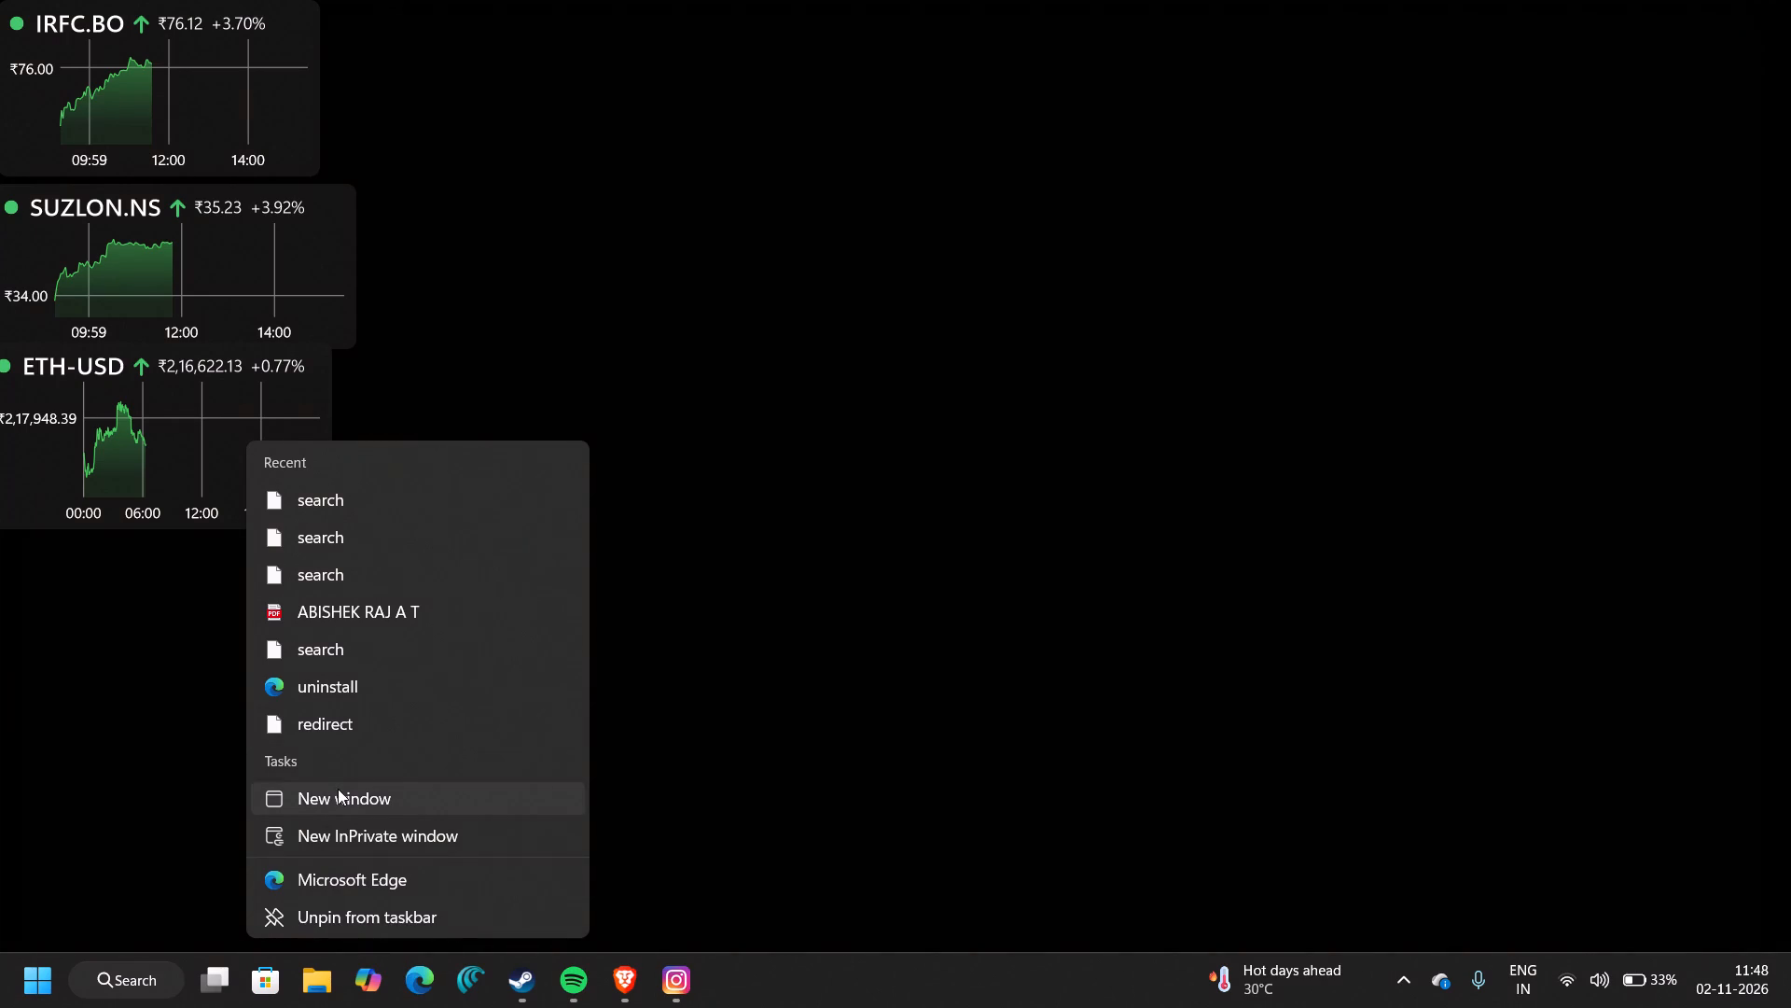
pyautogui.rightClick(336, 798)
pyautogui.rightClick(336, 798)
pyautogui.rightClick(392, 829)
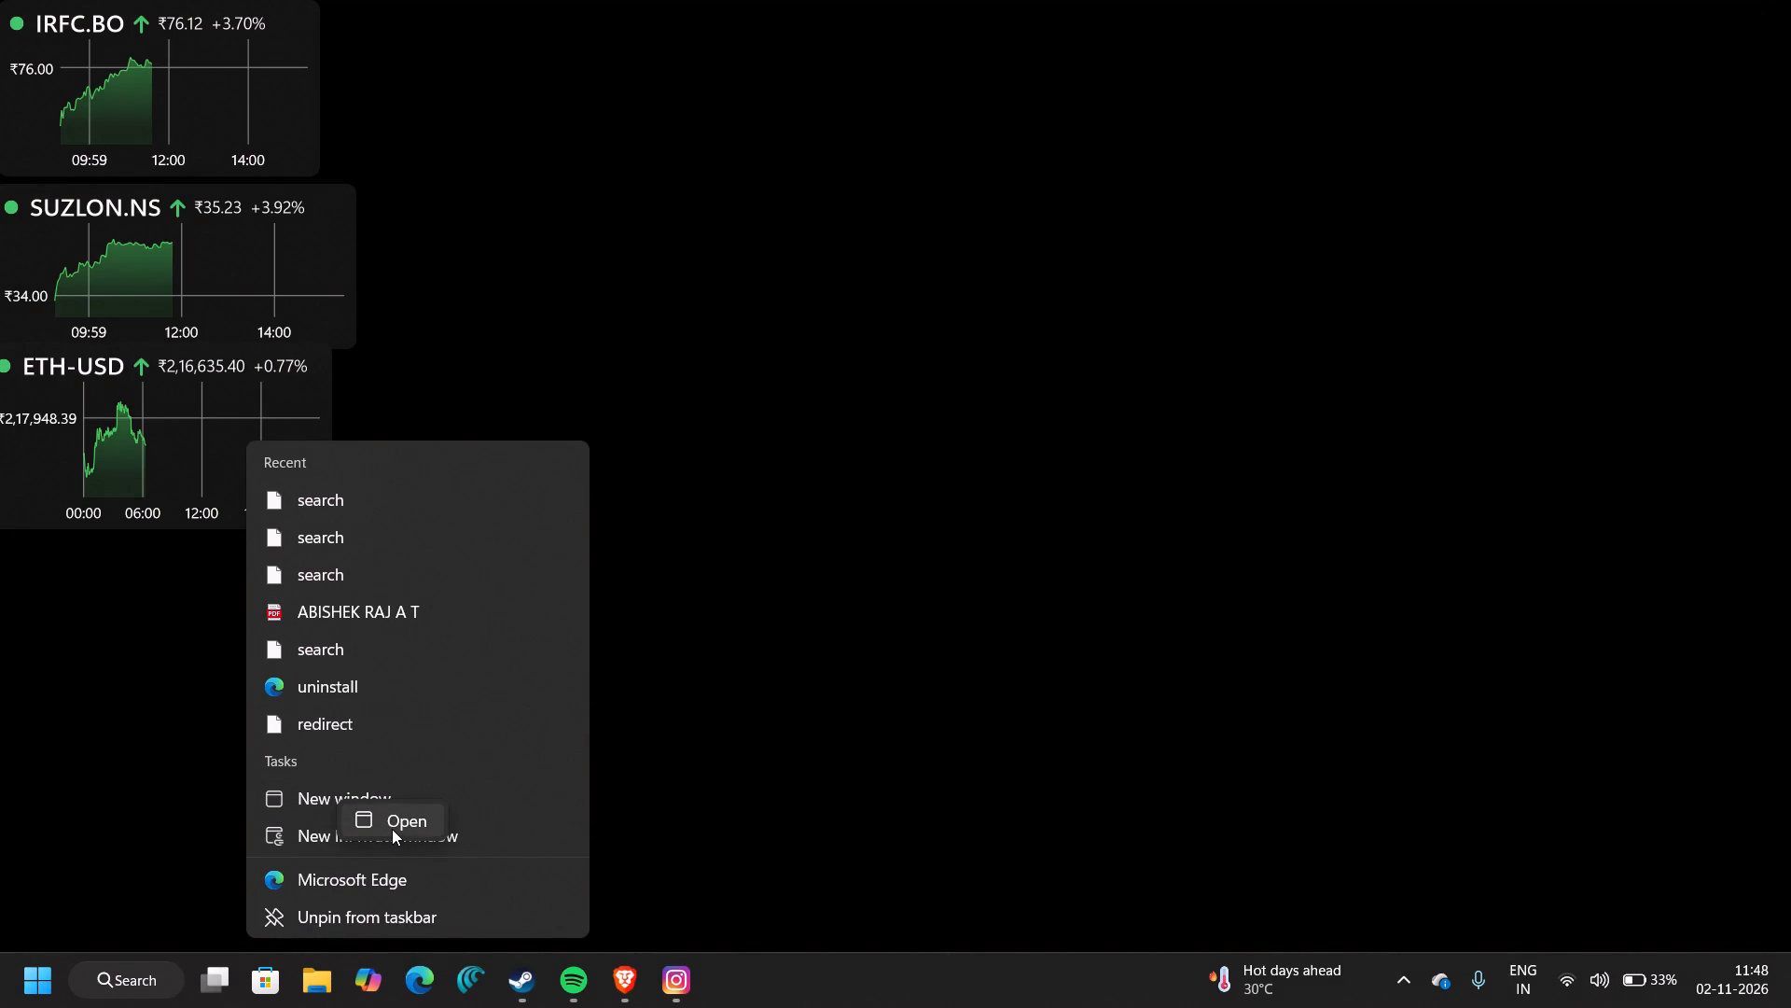
pyautogui.rightClick(392, 822)
pyautogui.click(392, 822)
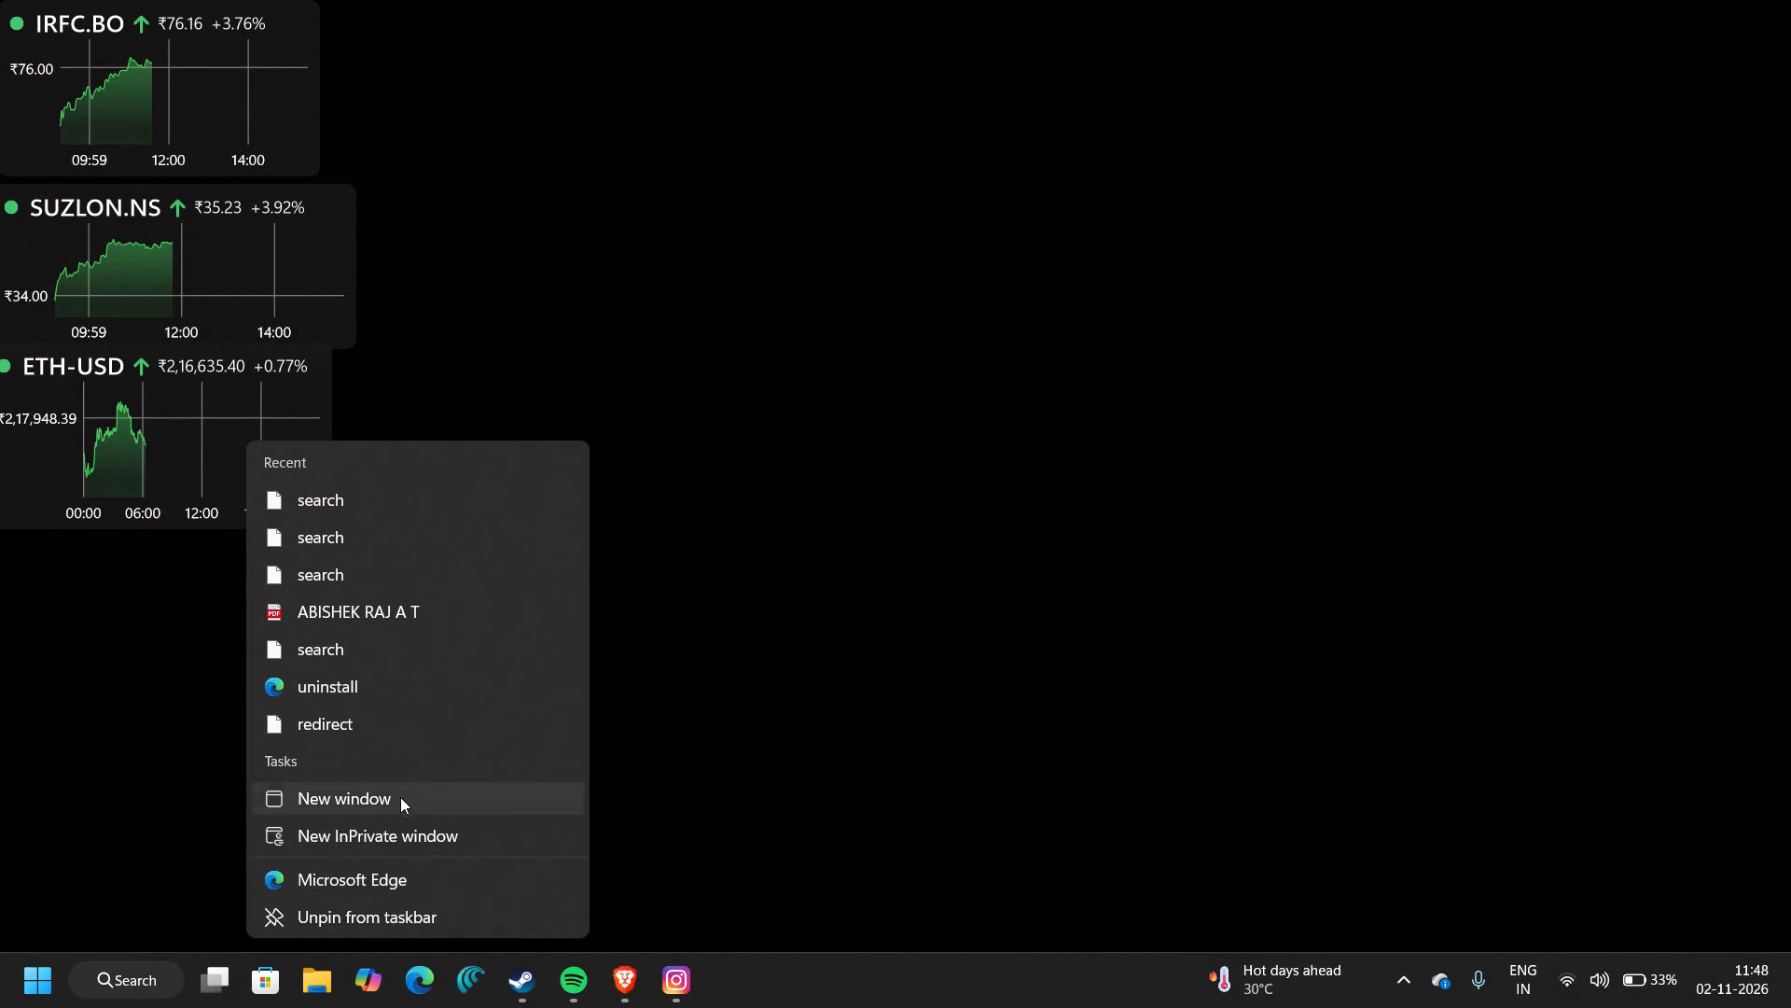
pyautogui.click(403, 794)
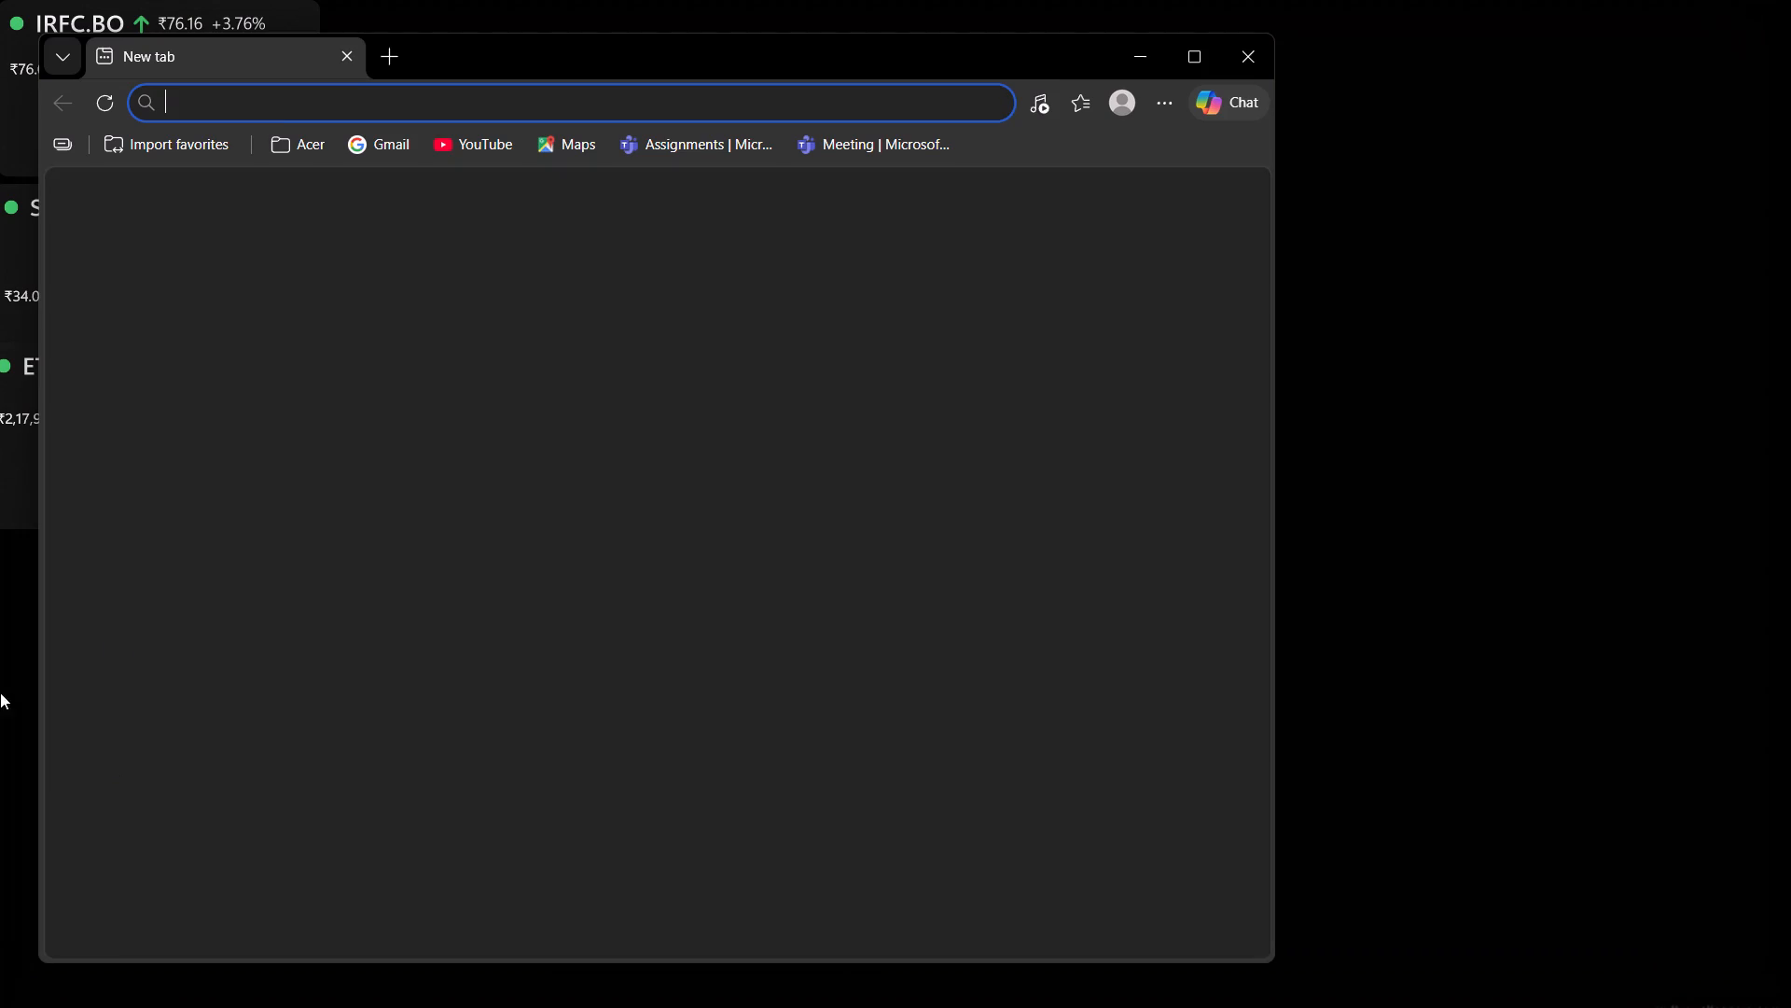
pyautogui.click(1198, 51)
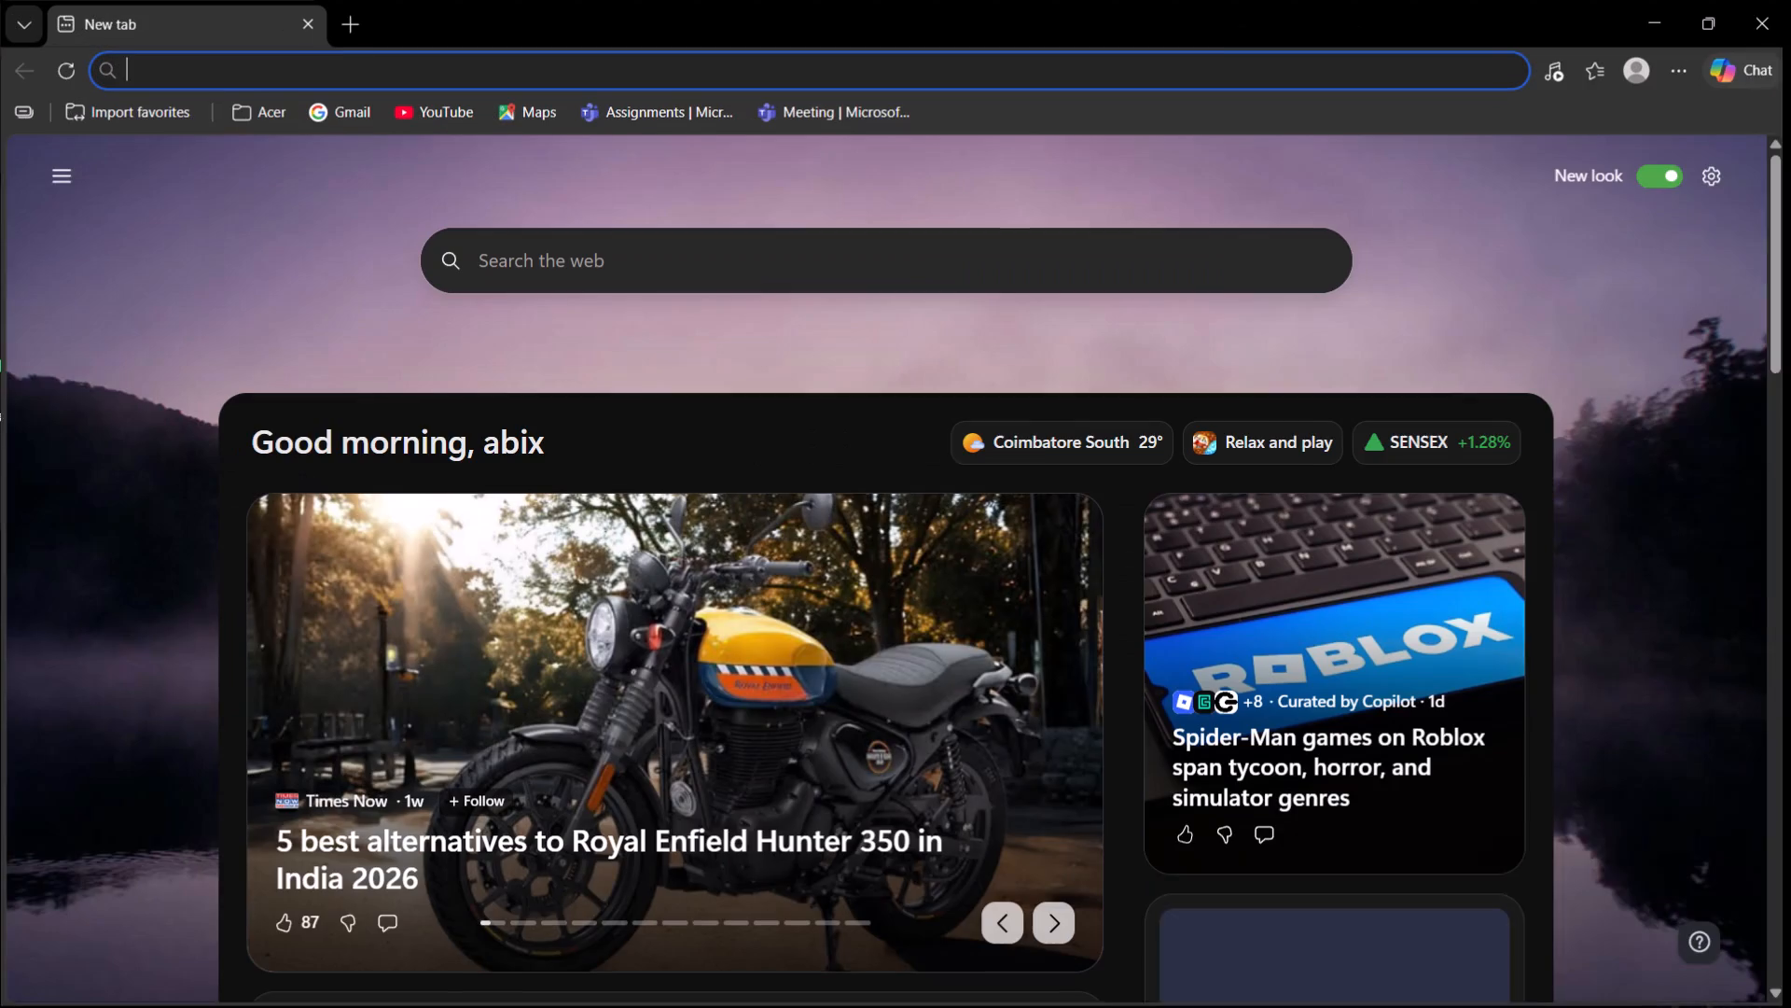
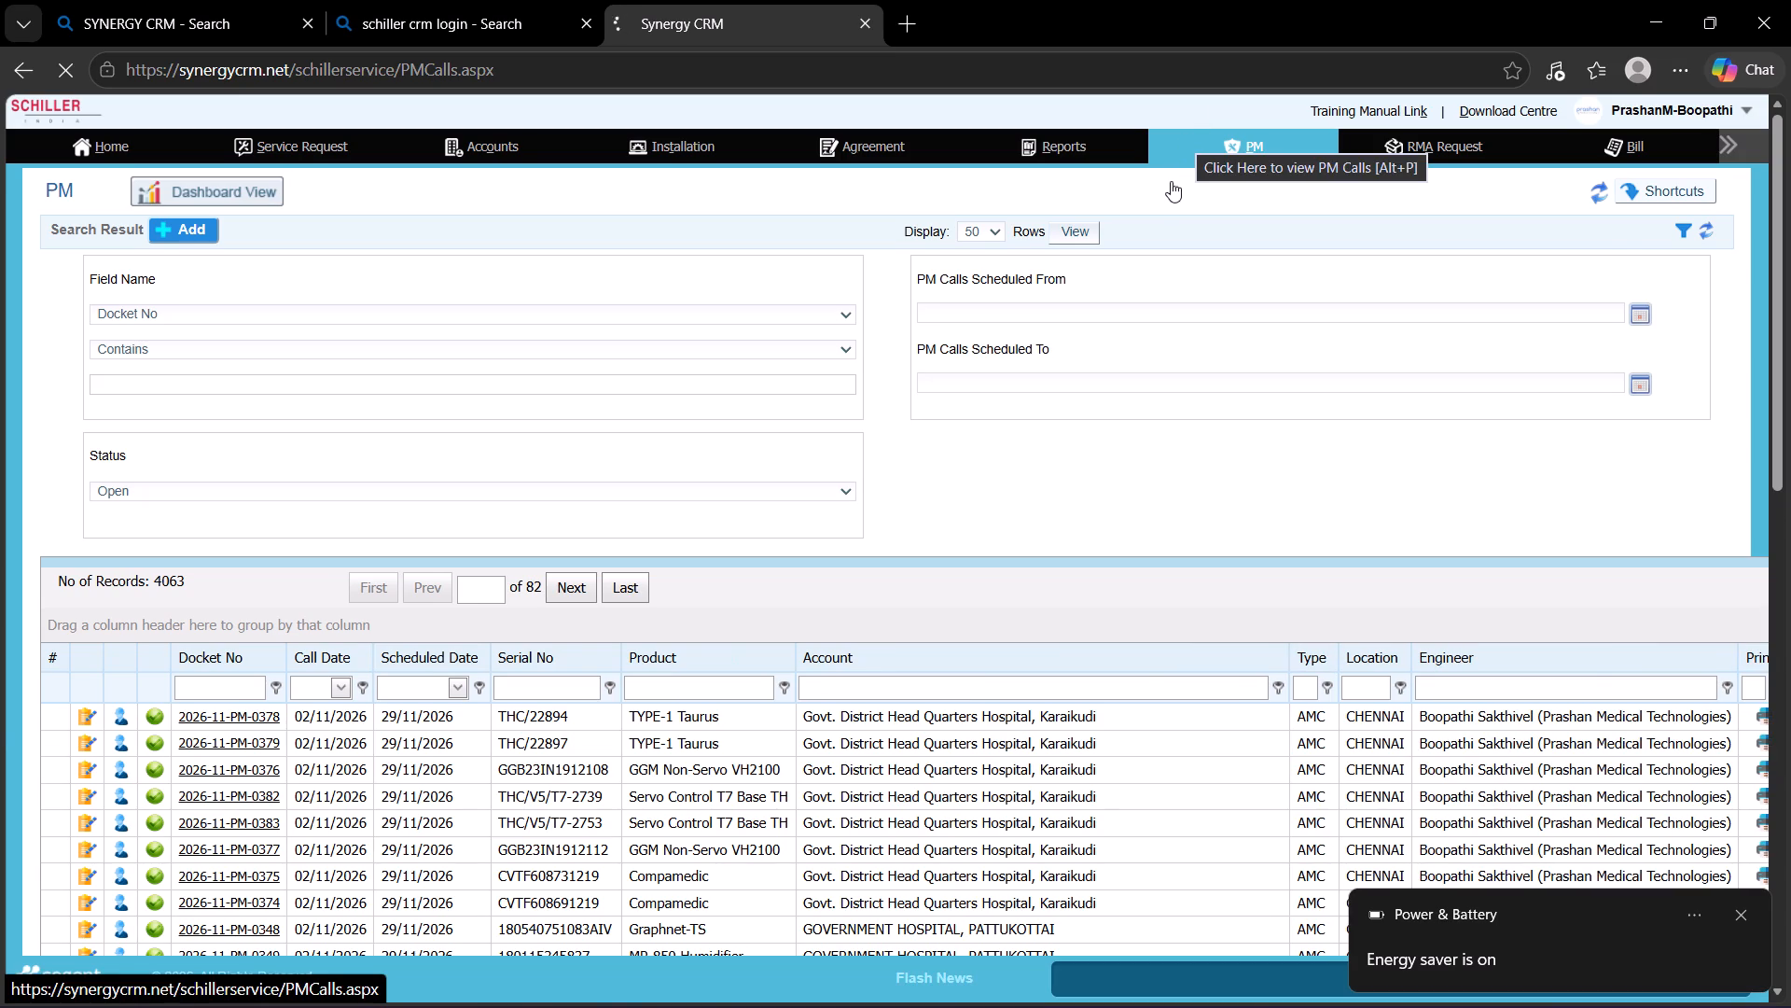
# Open the Call Details Report from the Service Request Detail Reports.
pyautogui.click(1072, 137)
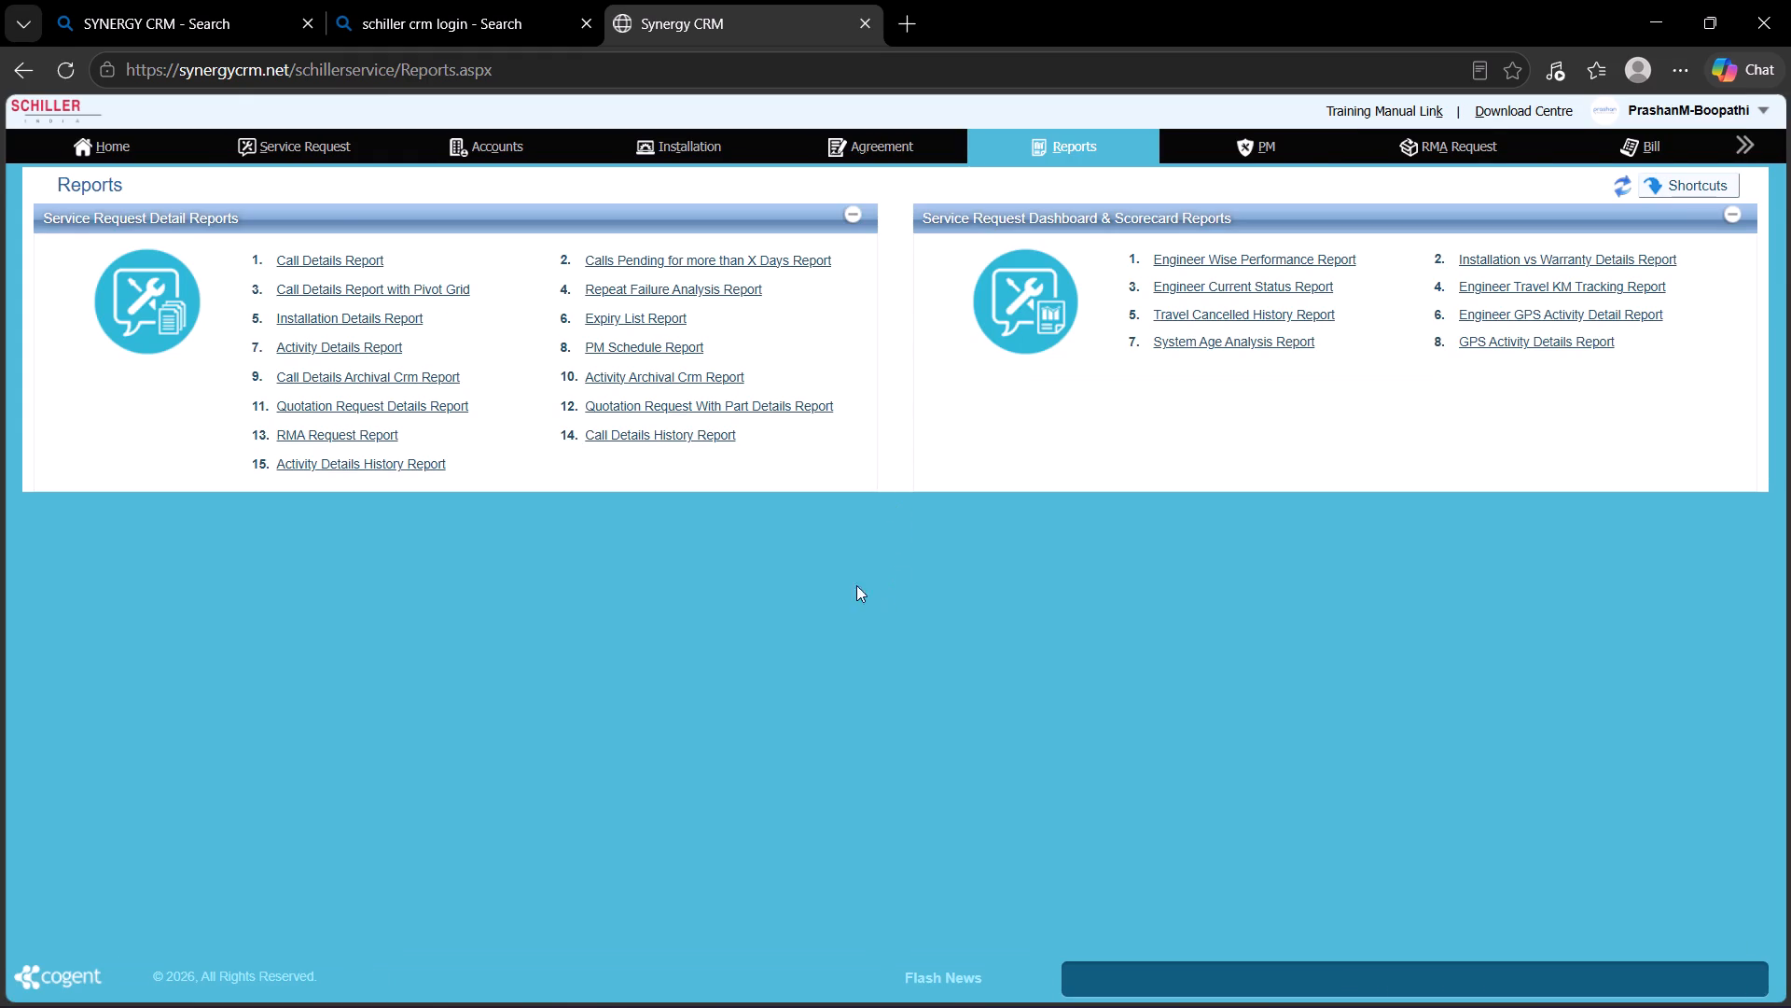
pyautogui.click(361, 261)
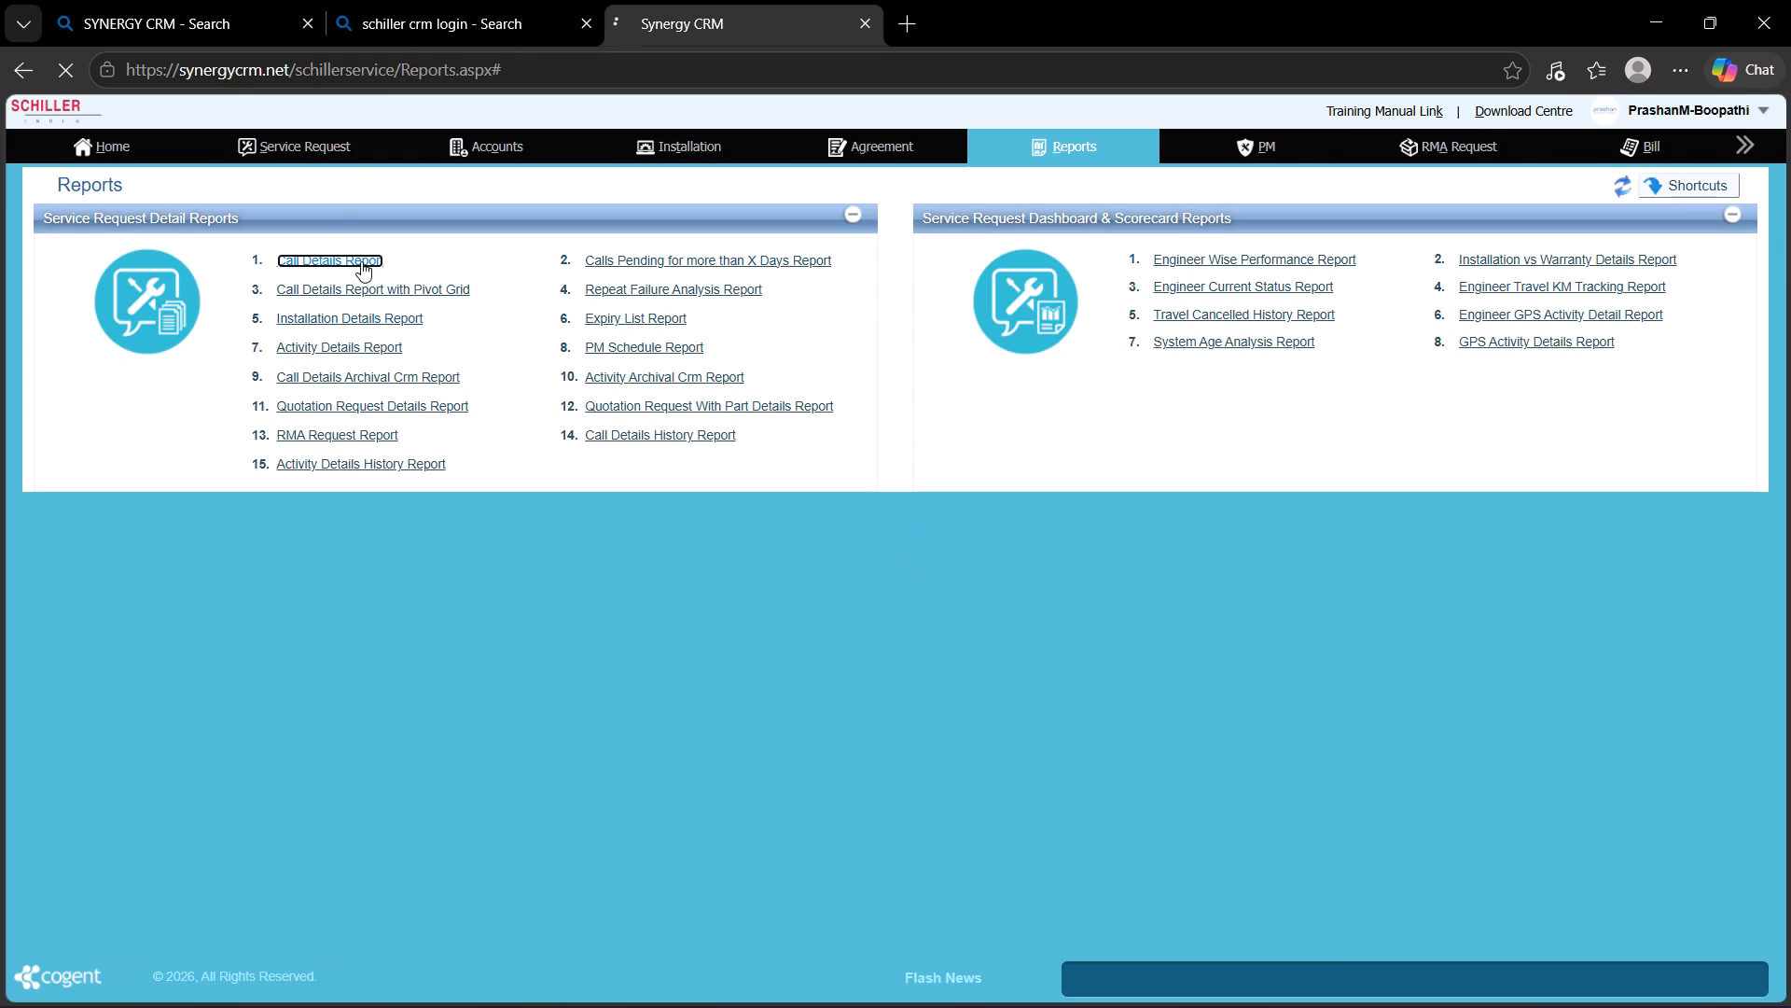
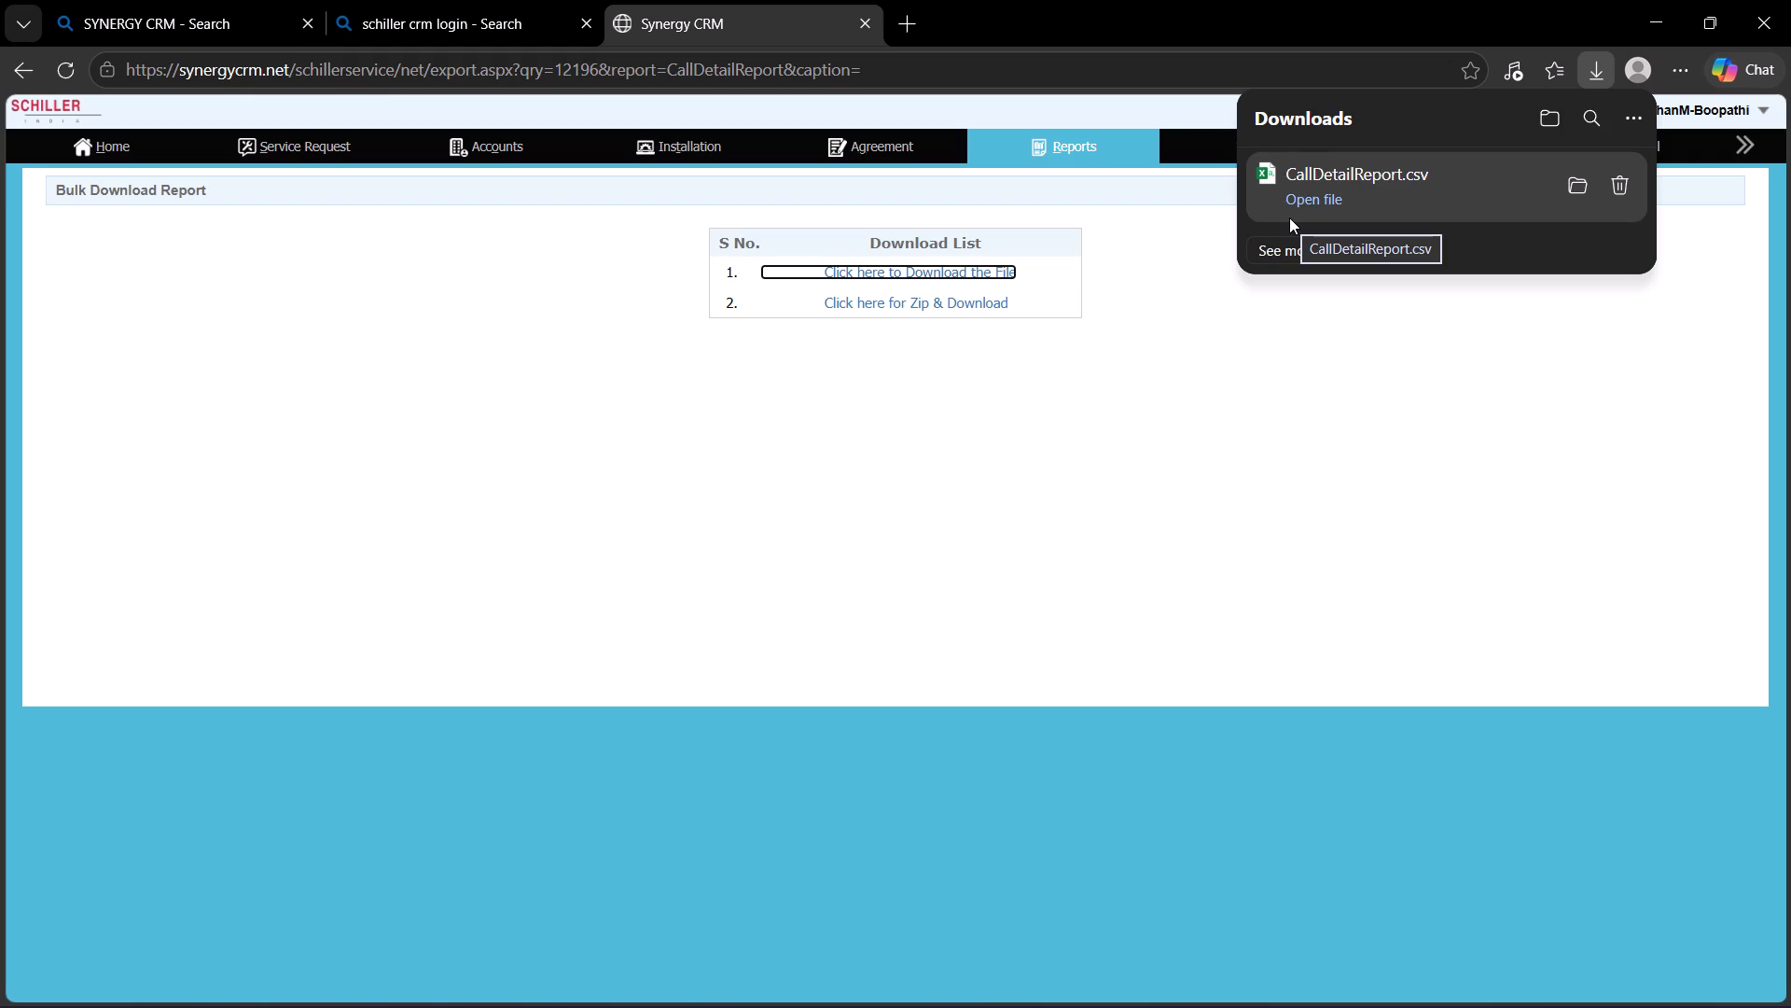
# Open the downloaded CallDetailReport.csv file.
pyautogui.moveTo(1298, 215); pyautogui.dragTo(1349, 217, button='middle')
pyautogui.scroll(3, 1312, 212)
pyautogui.click(1352, 219)
pyautogui.click(1353, 219)
pyautogui.moveTo(1353, 222); pyautogui.dragTo(1415, 194)
pyautogui.click(1462, 175)
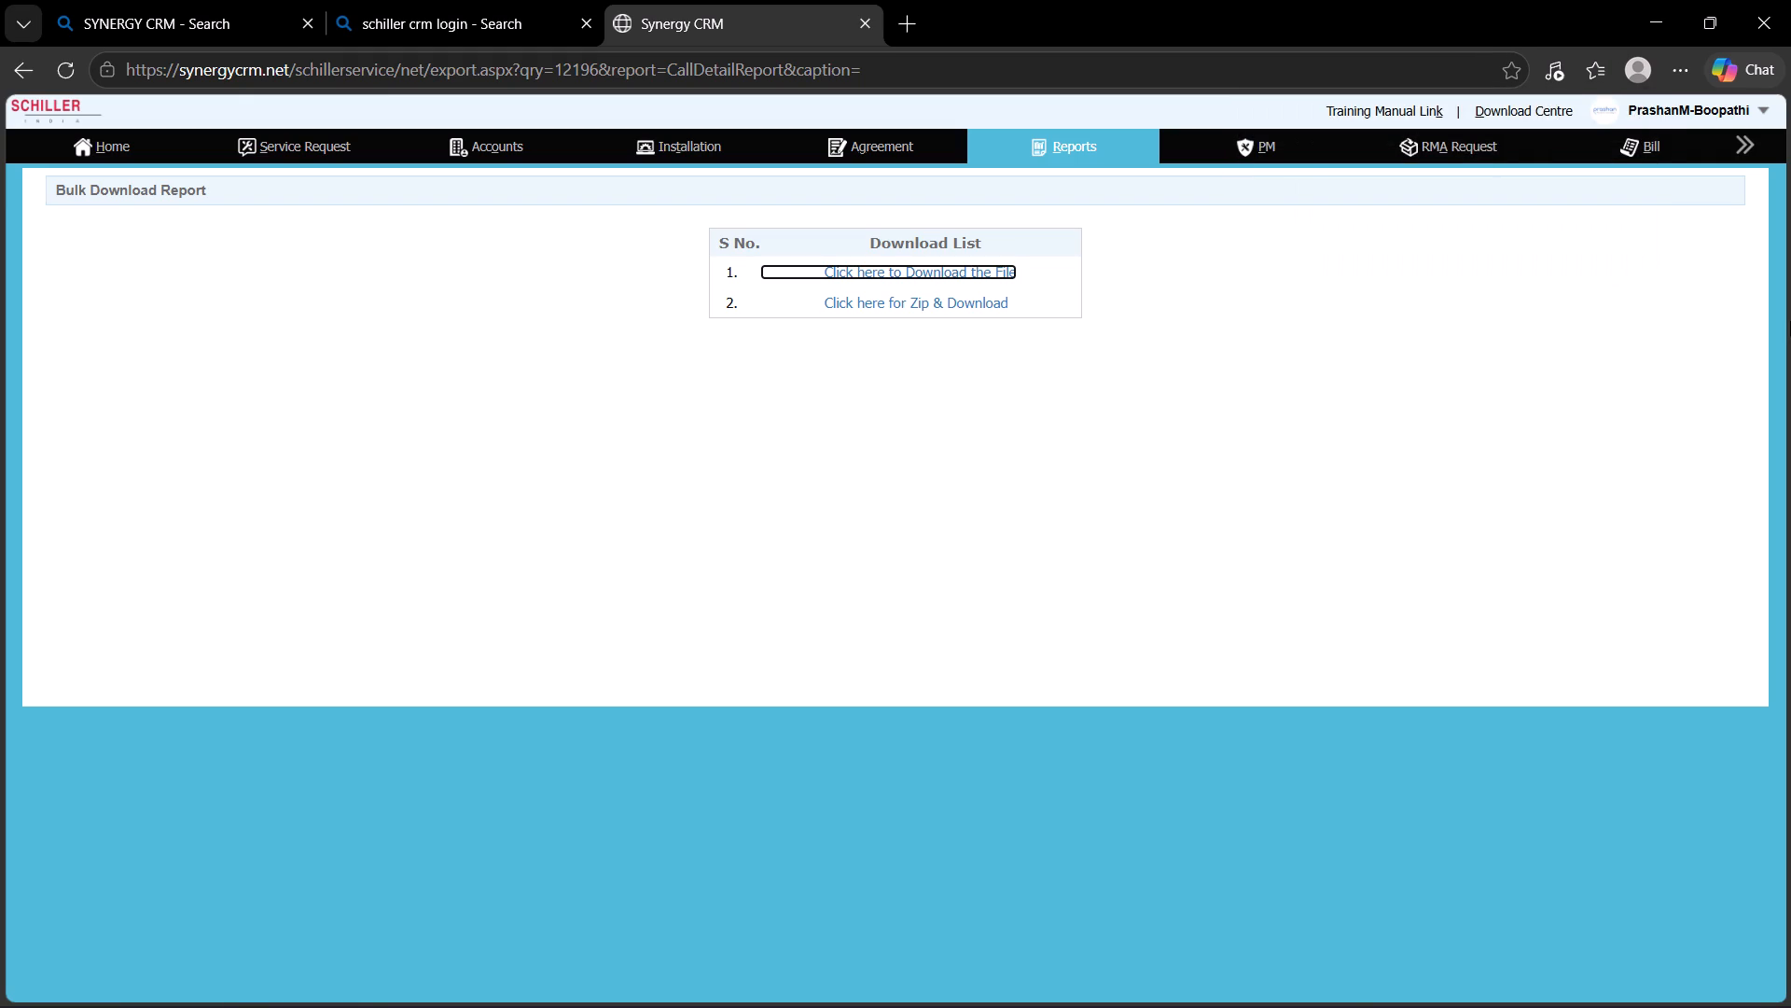
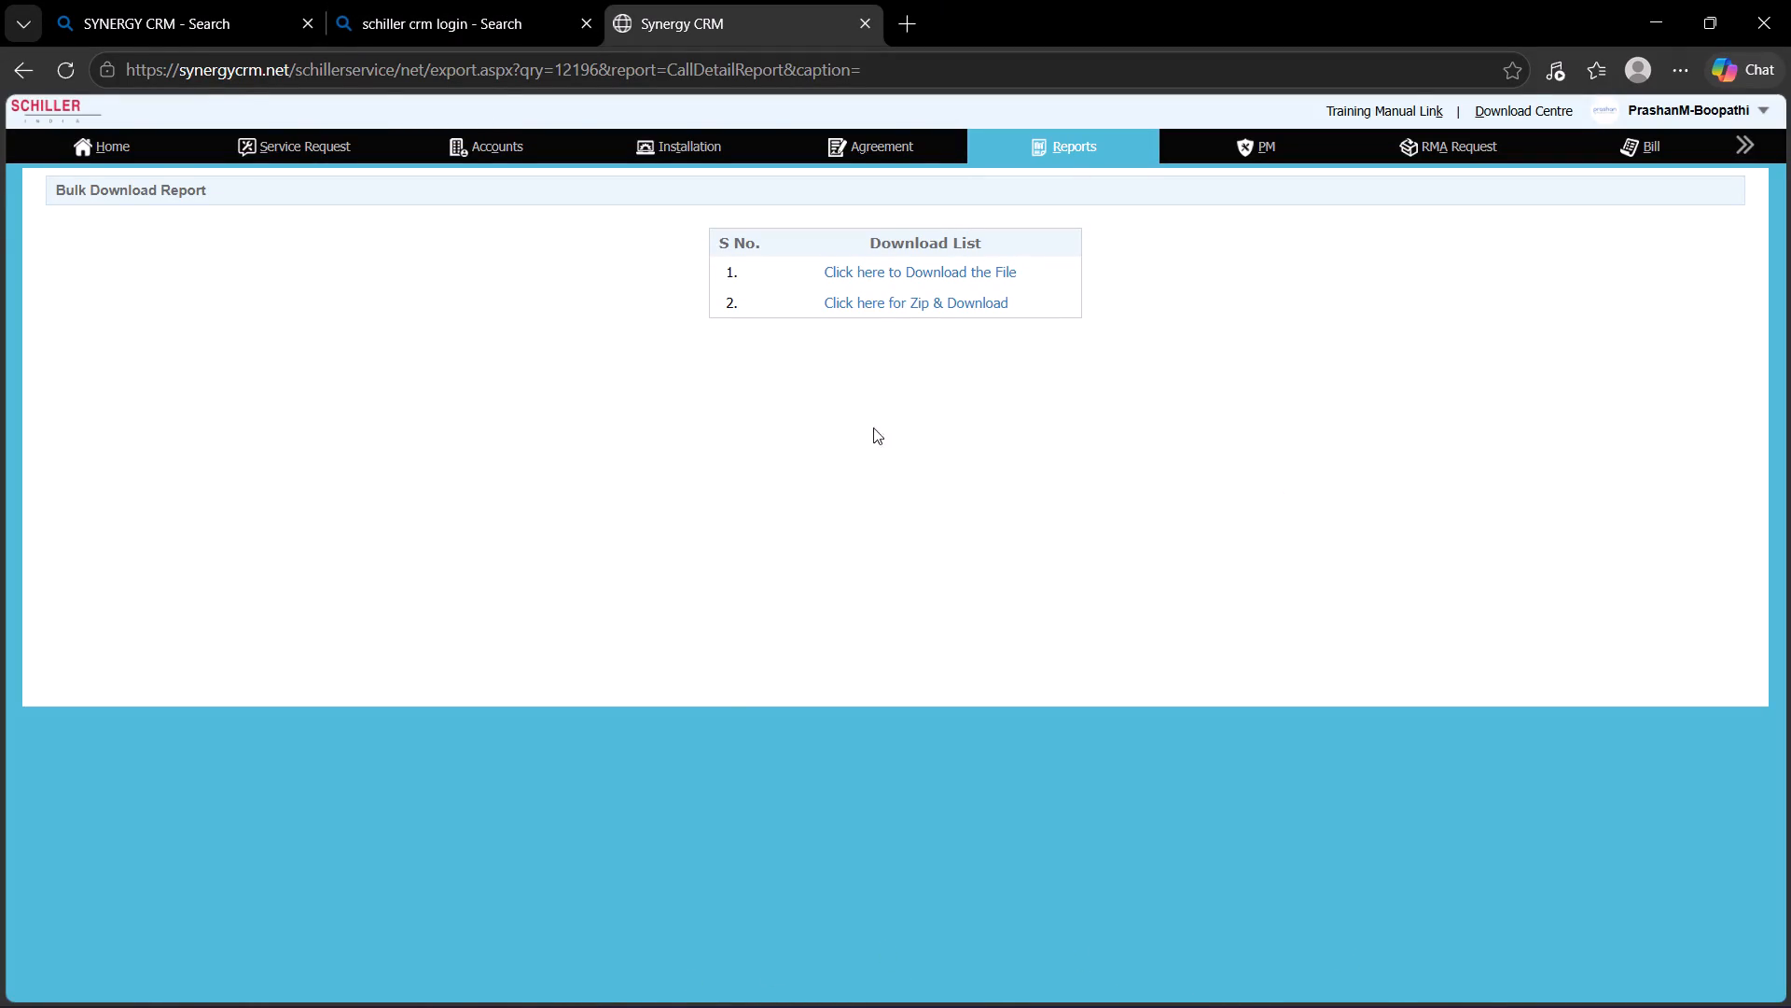
# Open the CallDetailReport CSV in Excel just this once and dismiss the data conversion prompt.
pyautogui.click(1256, 1007)
pyautogui.doubleClick(573, 1007)
pyautogui.click(547, 985)
pyautogui.click(0, 1007)
pyautogui.click(1638, 0)
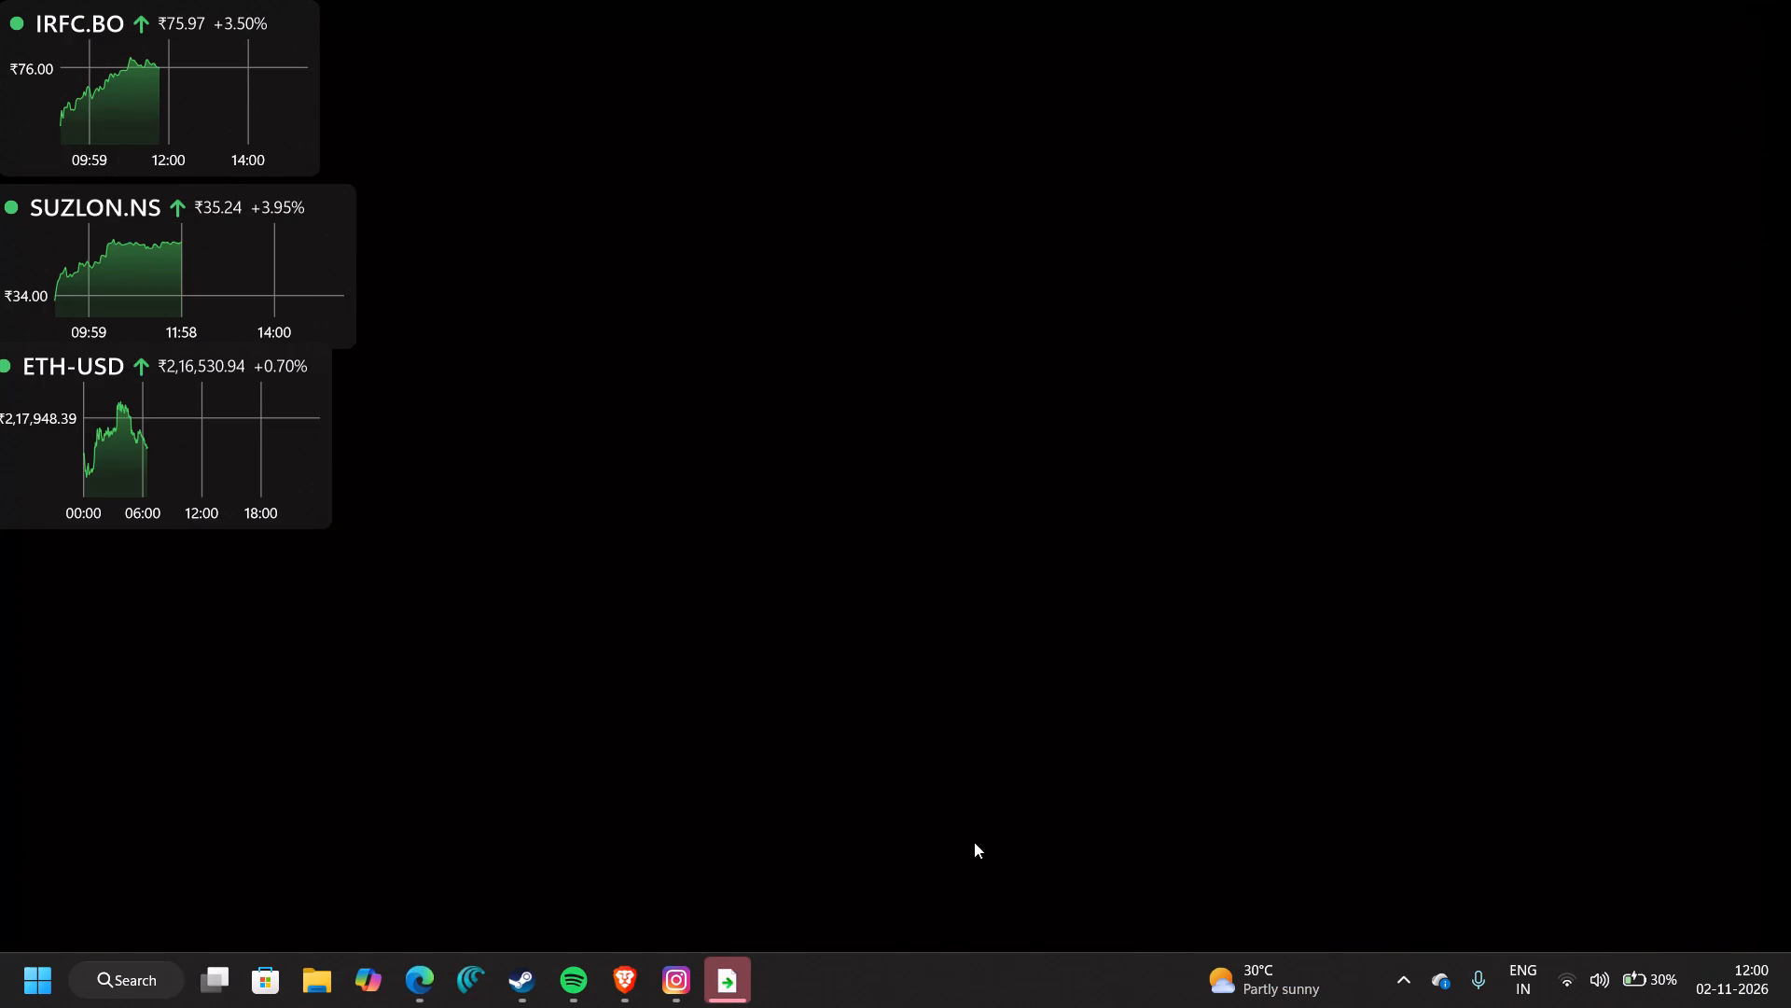
pyautogui.click(734, 967)
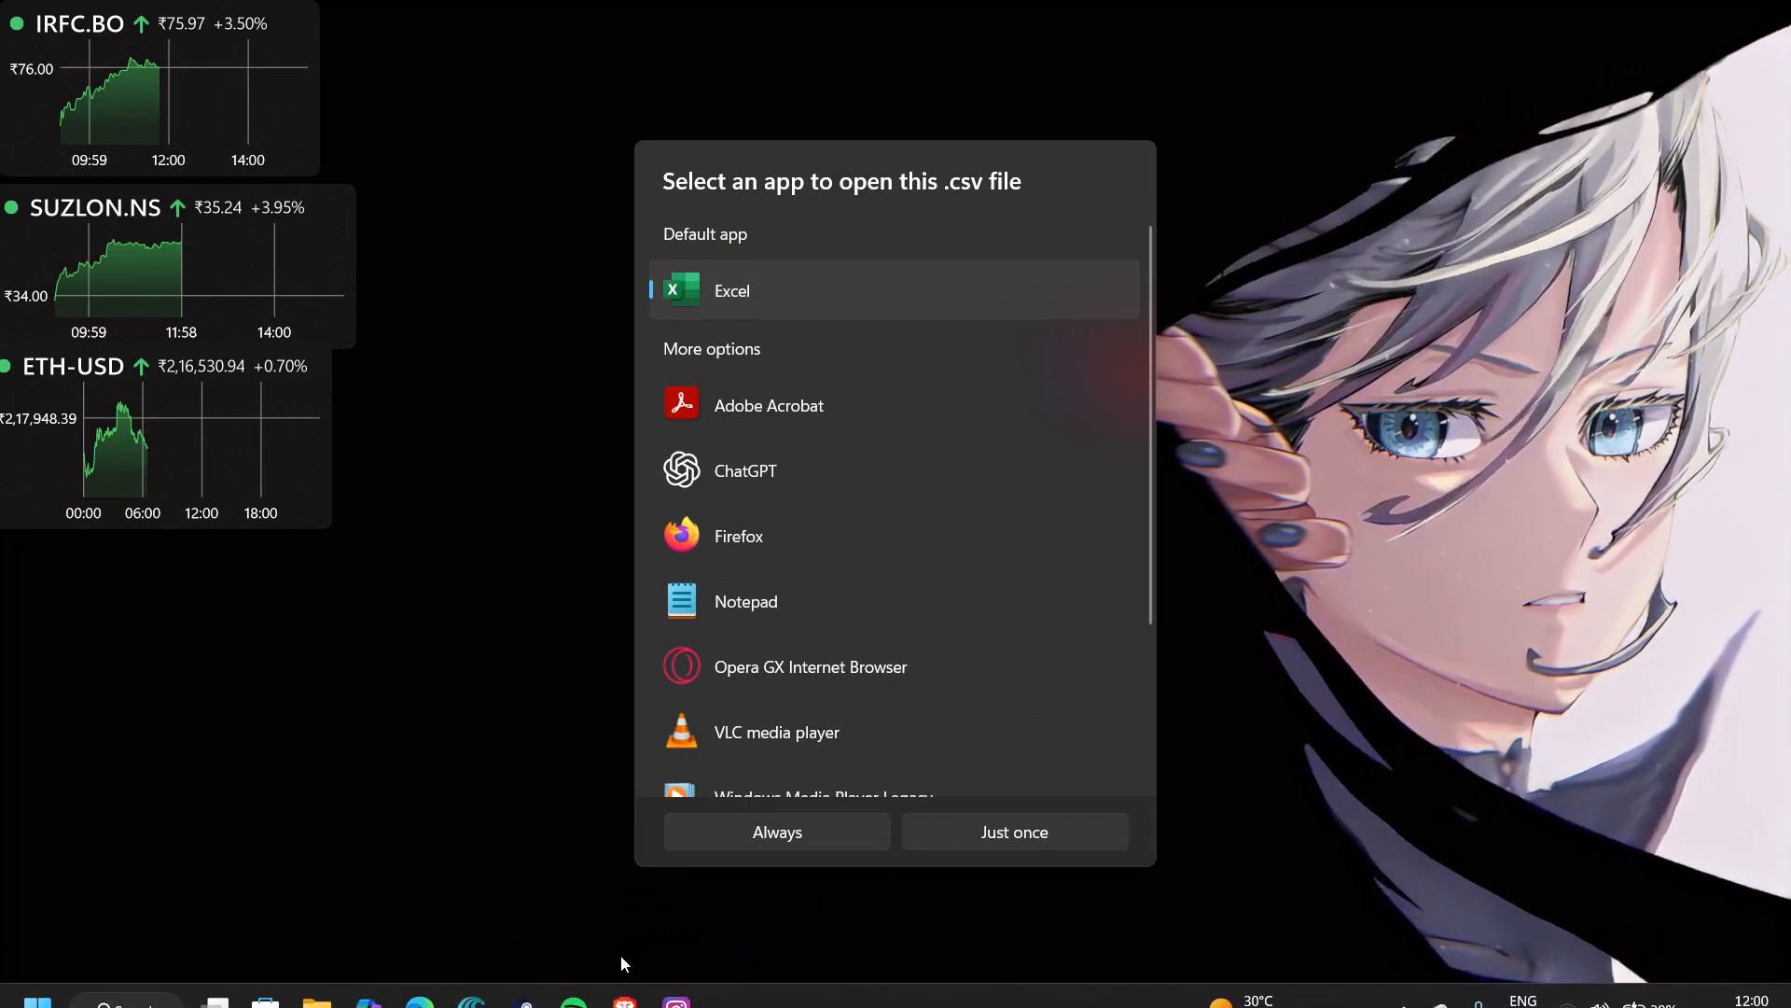
pyautogui.click(983, 823)
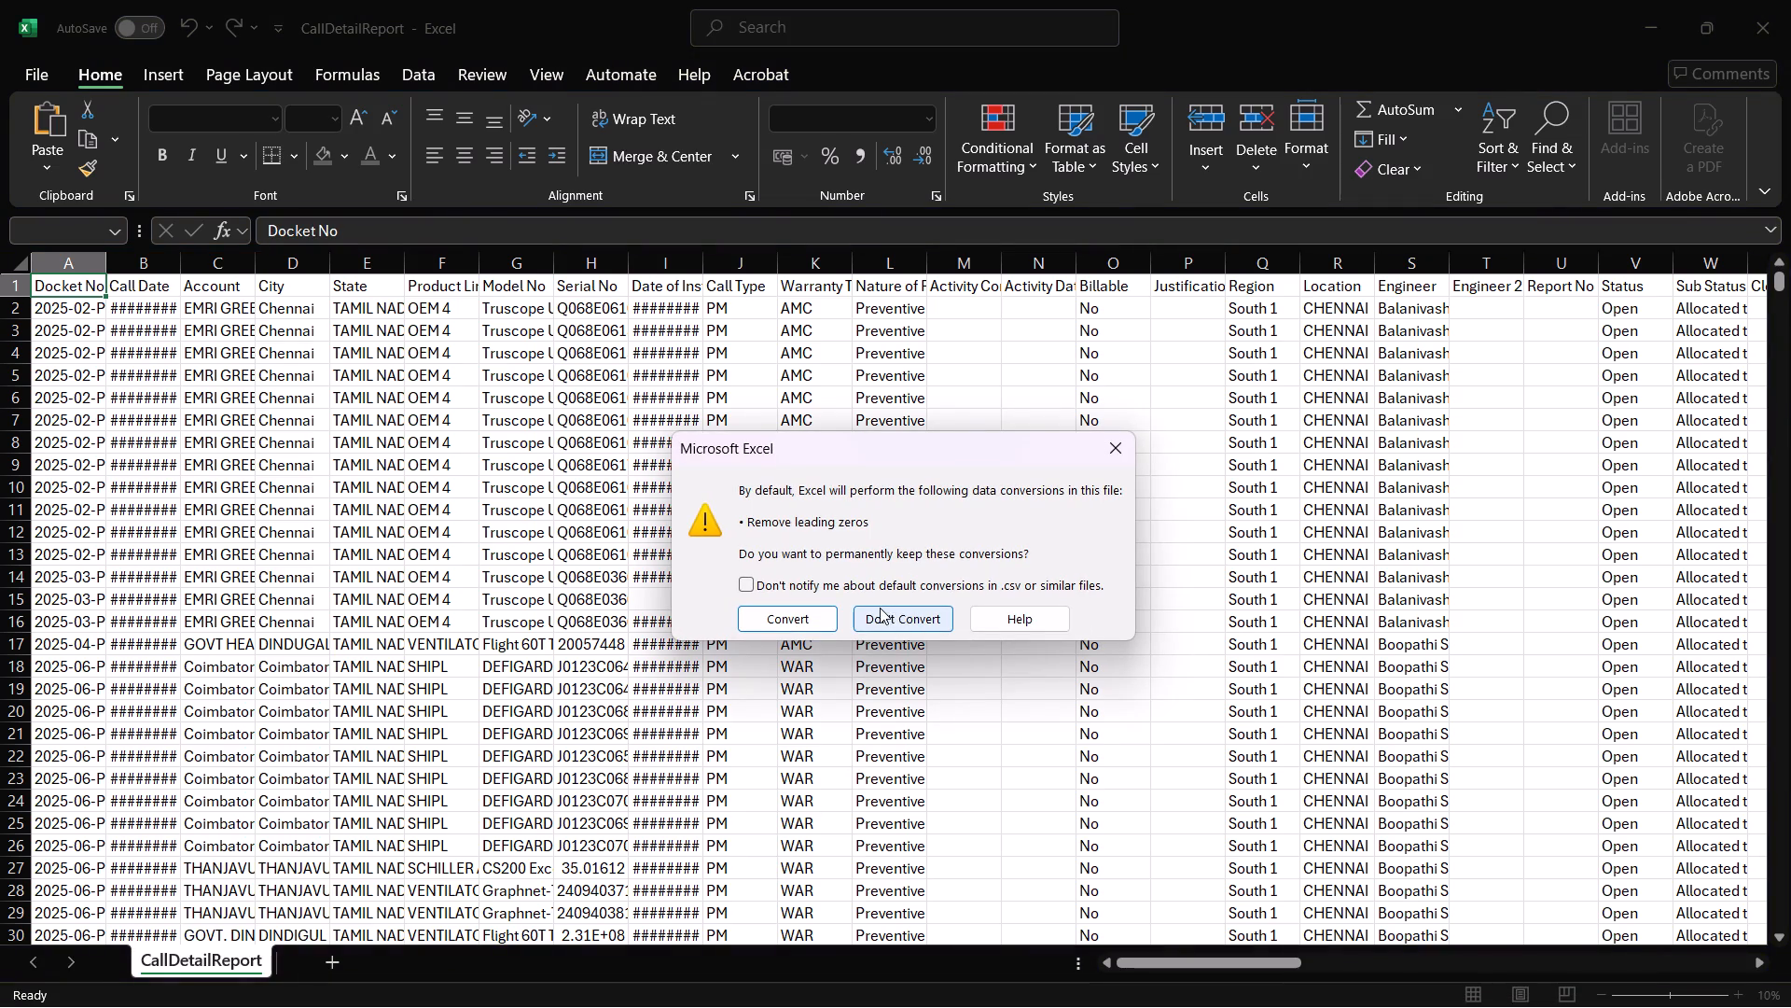
pyautogui.click(1104, 448)
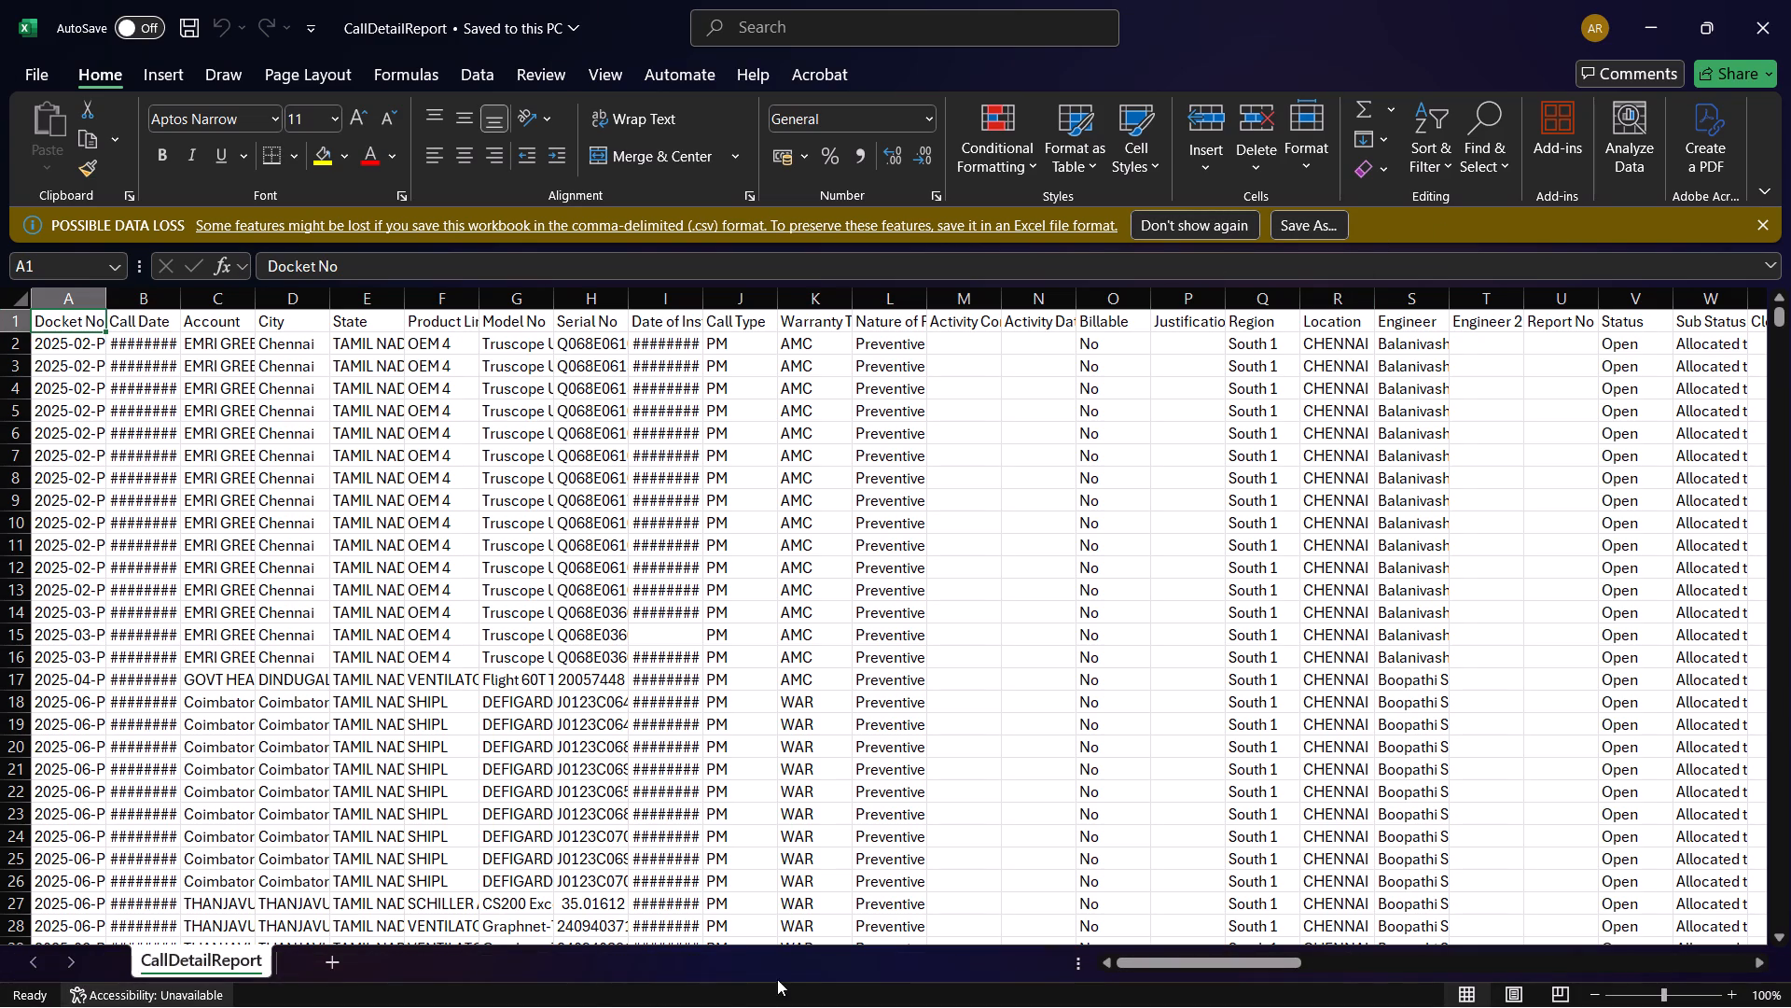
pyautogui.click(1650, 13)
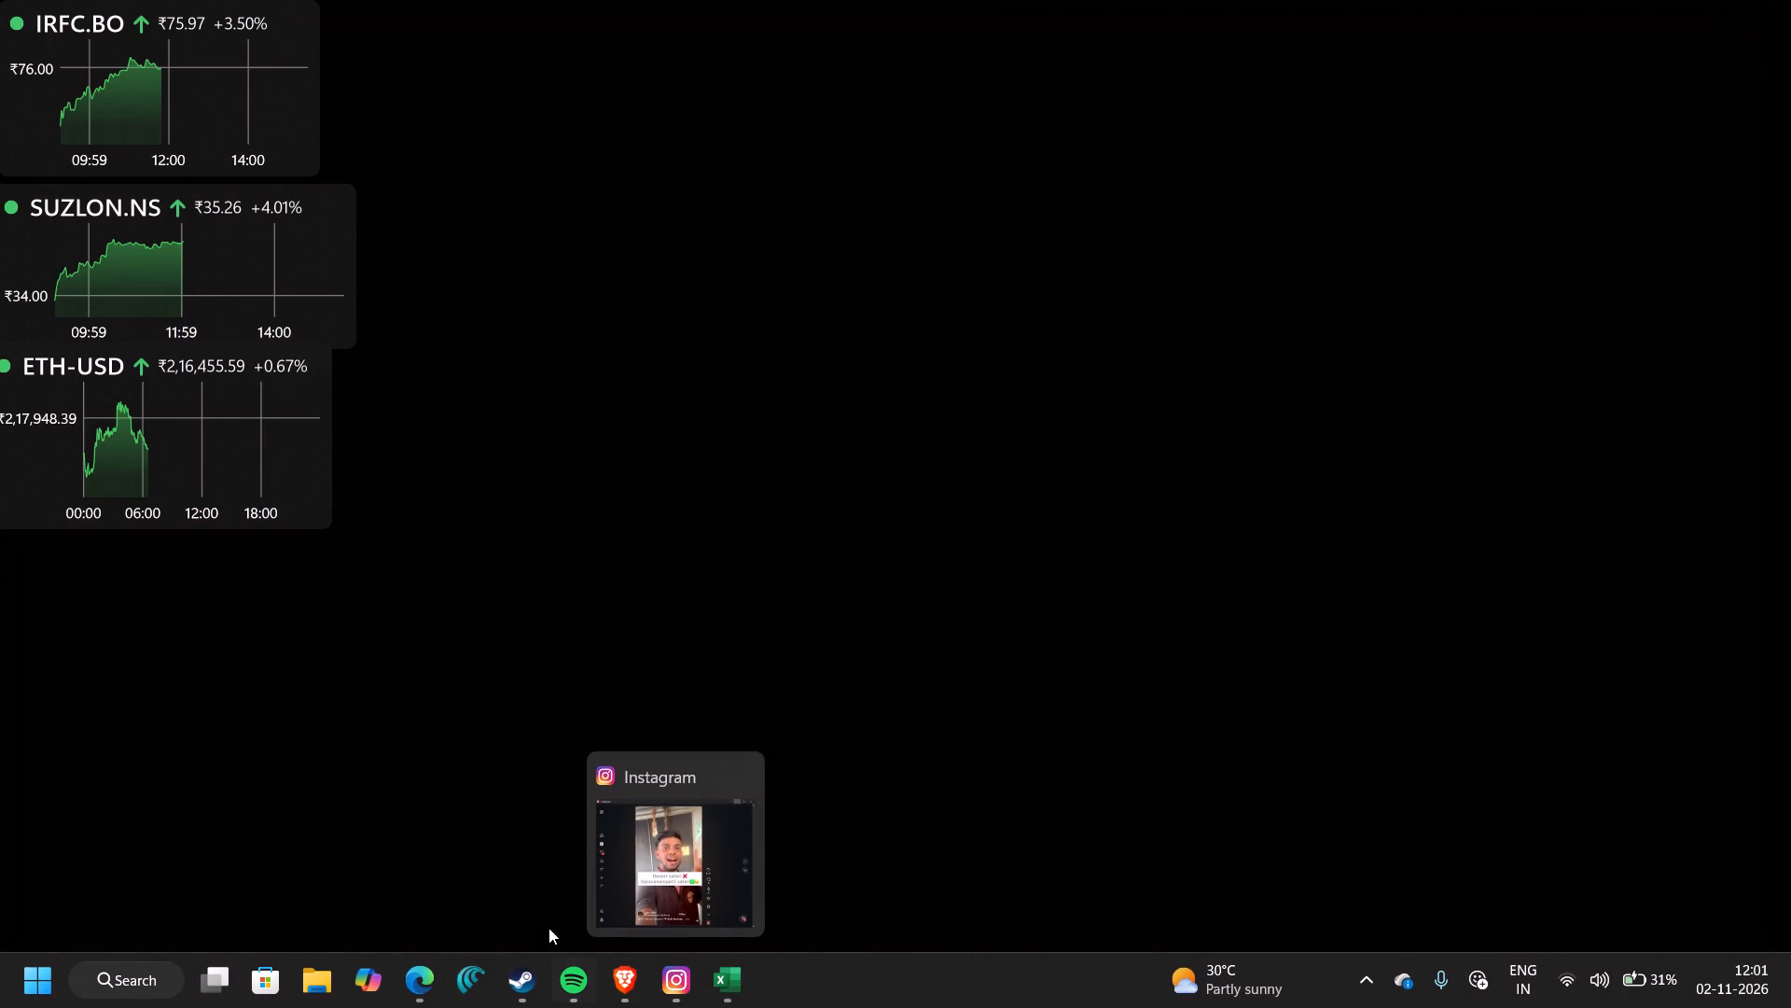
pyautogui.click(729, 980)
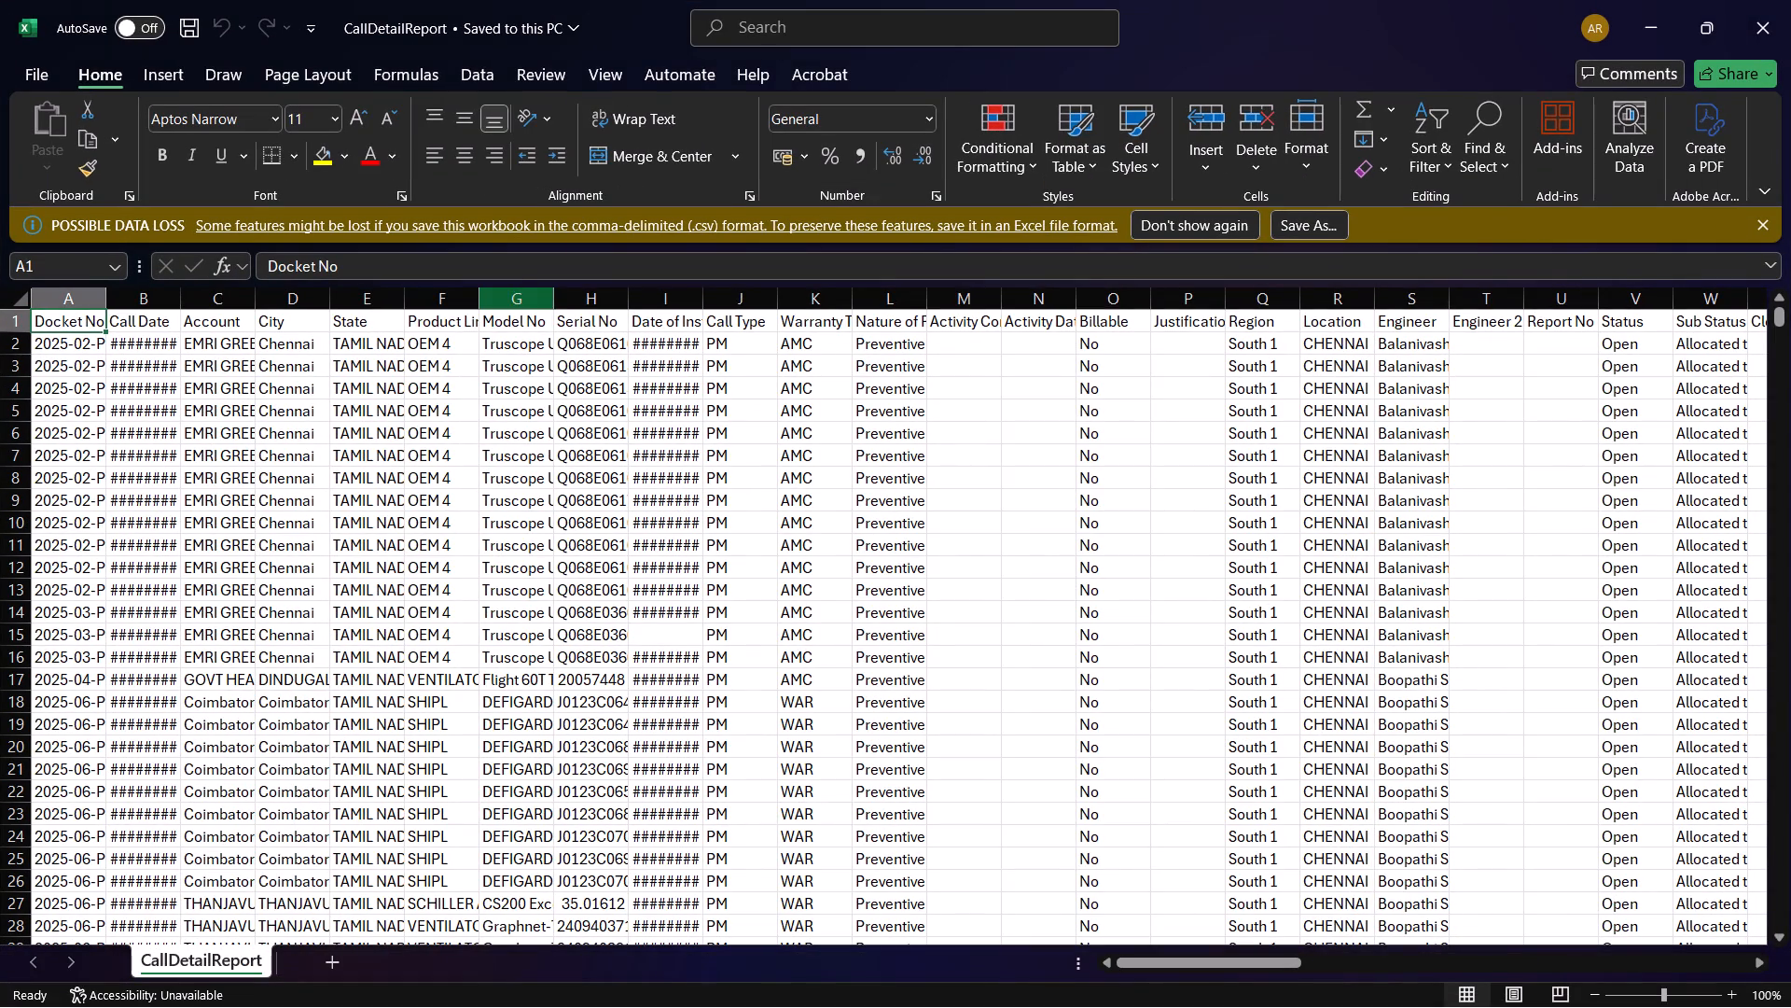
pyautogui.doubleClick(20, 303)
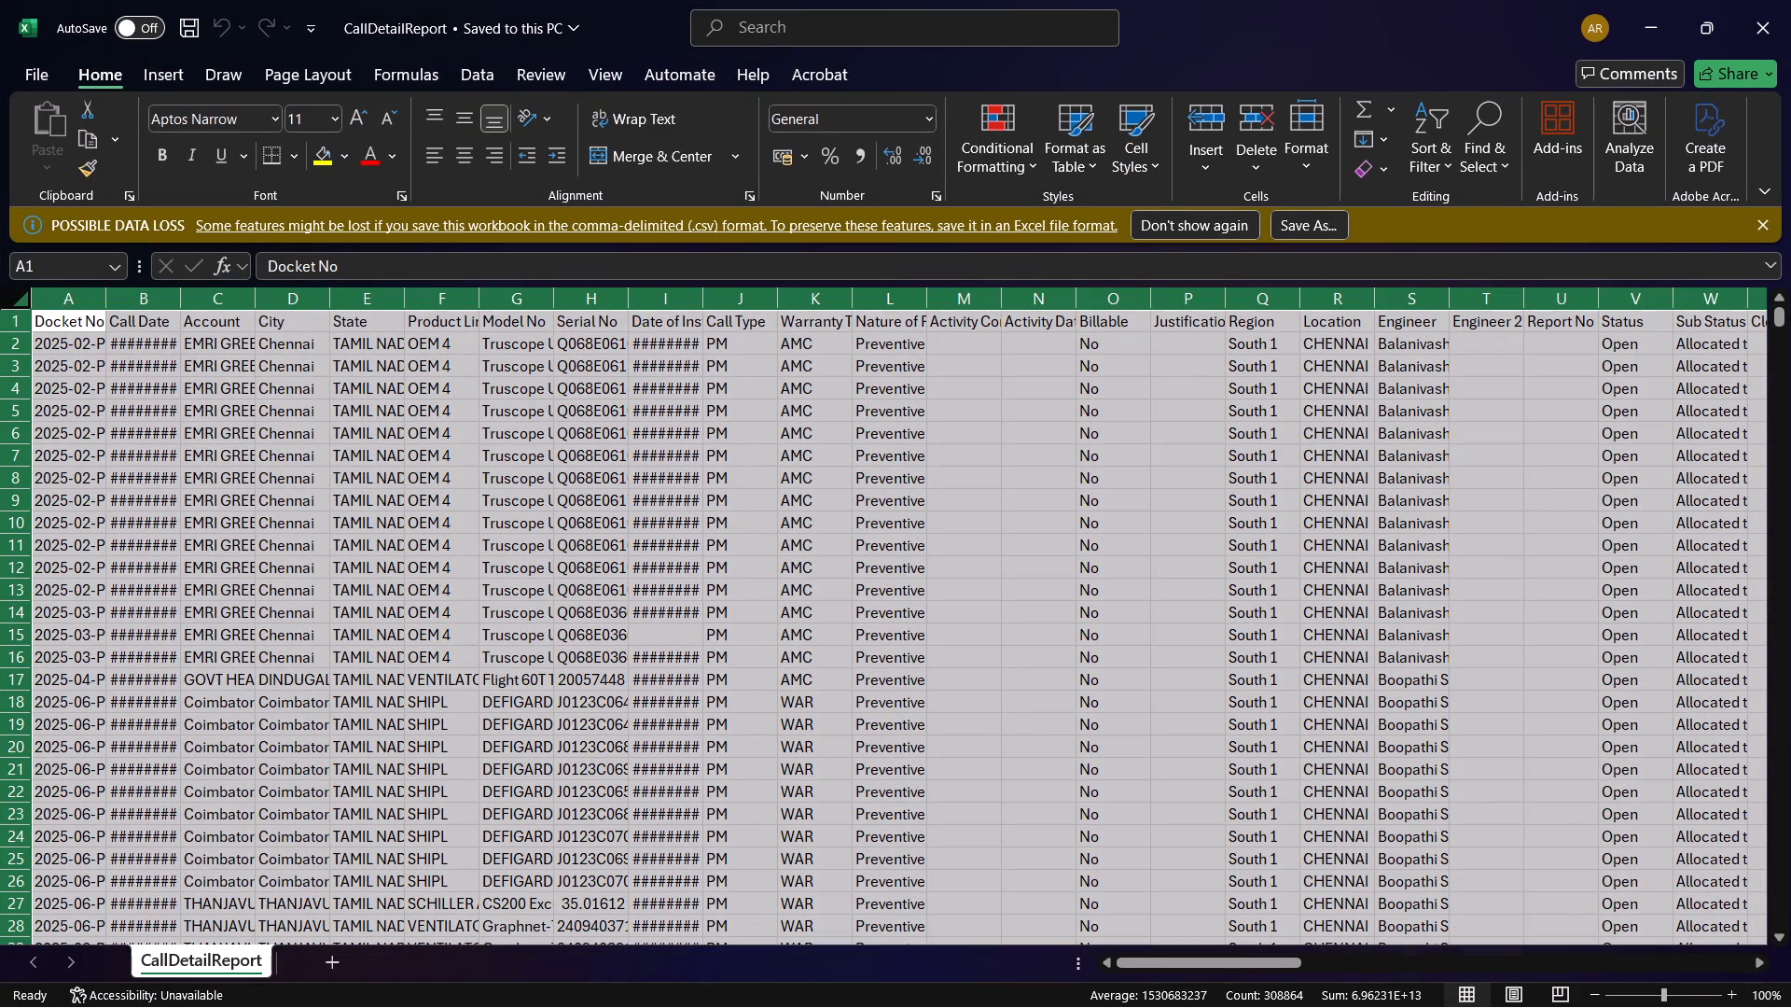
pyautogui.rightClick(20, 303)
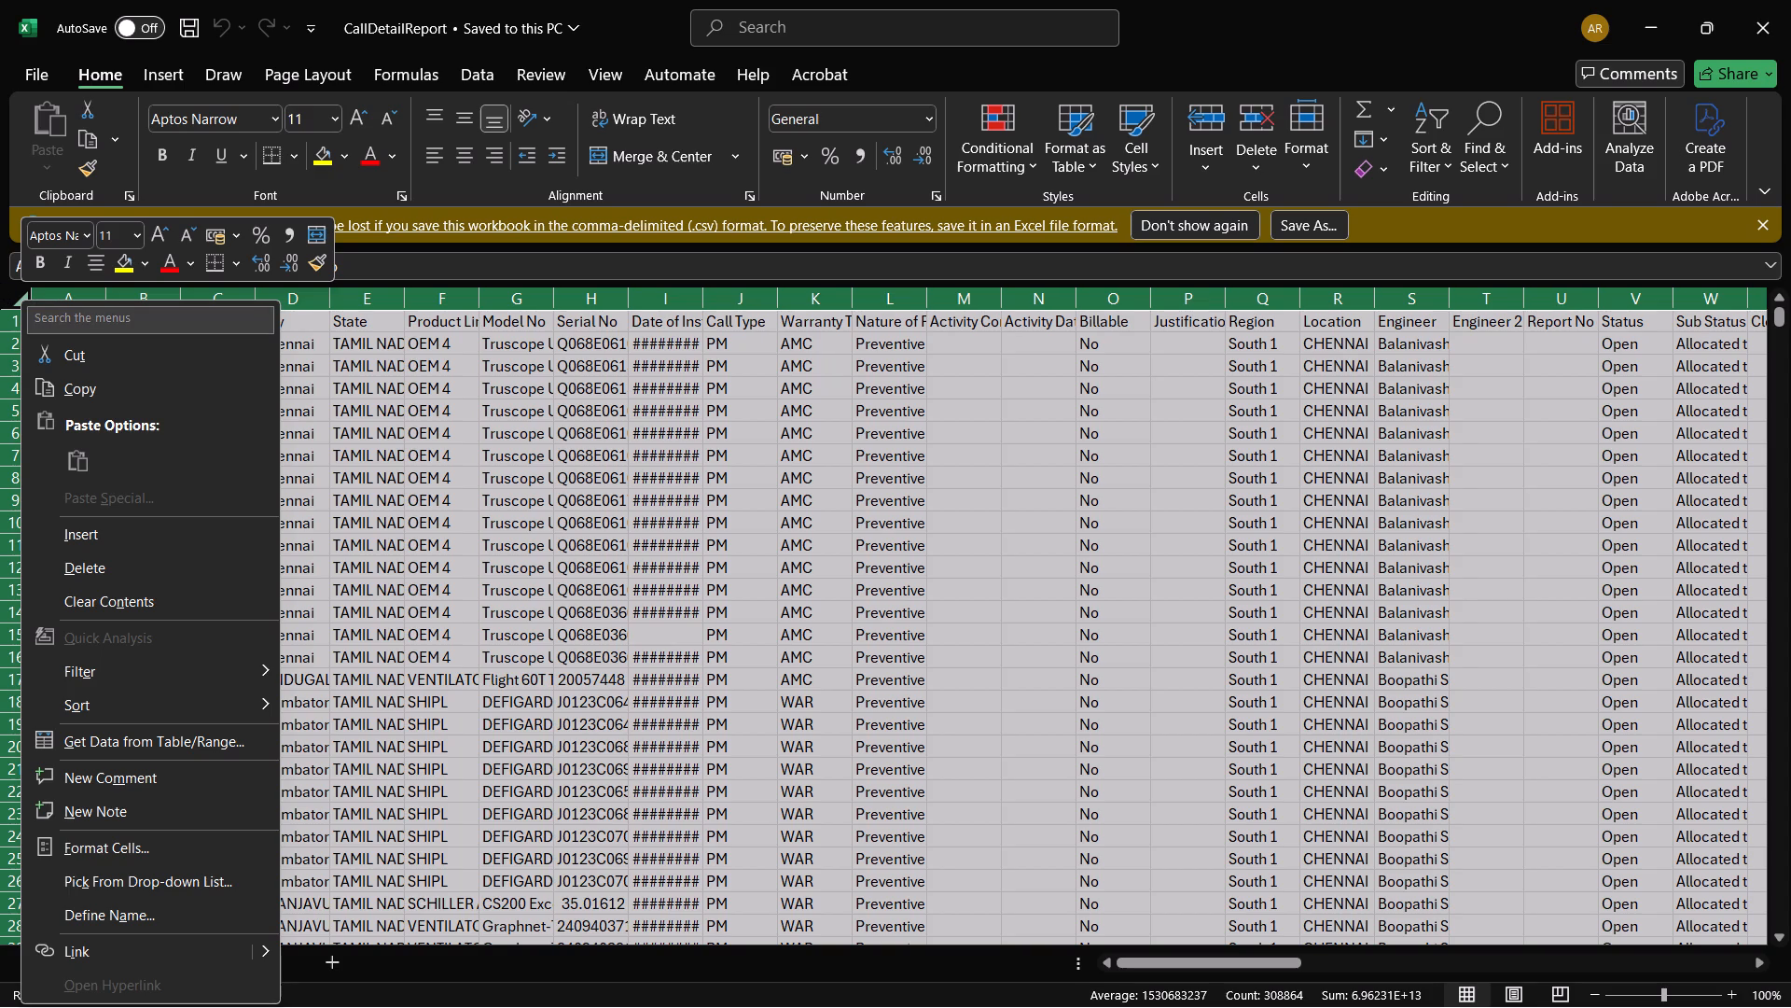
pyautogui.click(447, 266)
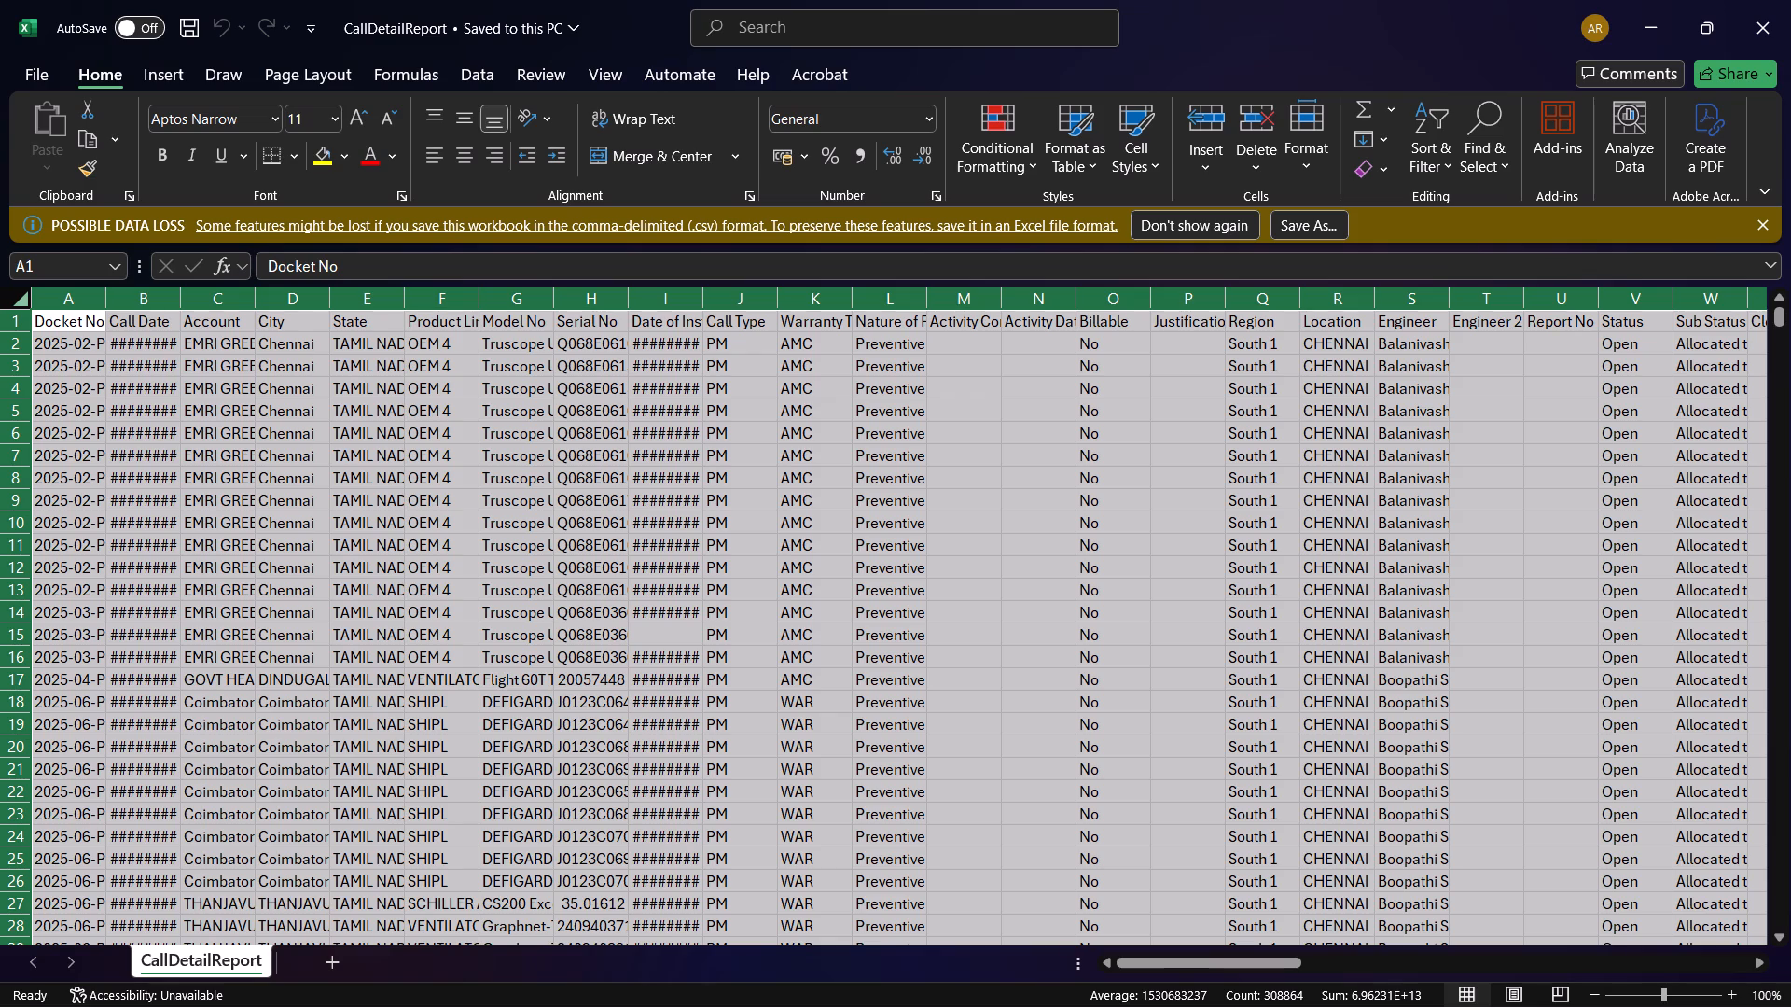
# Widen the Call Date column enough to display its dates in full.
pyautogui.click(143, 303)
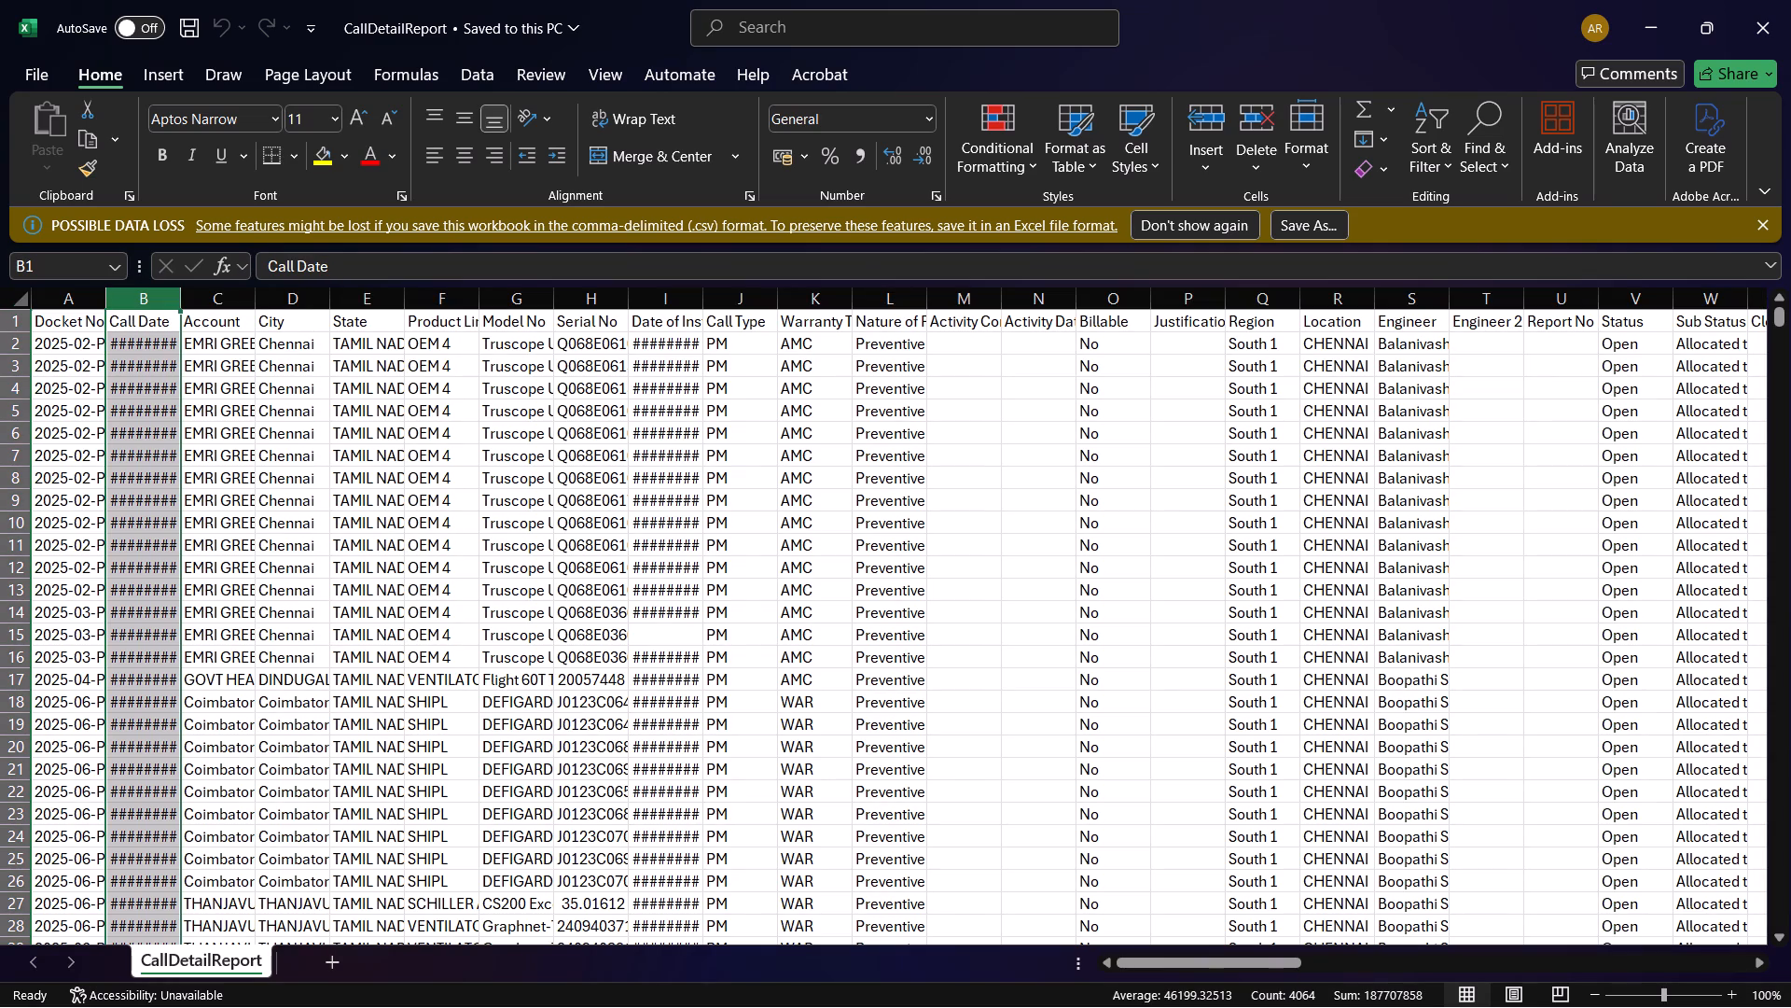
pyautogui.click(177, 293)
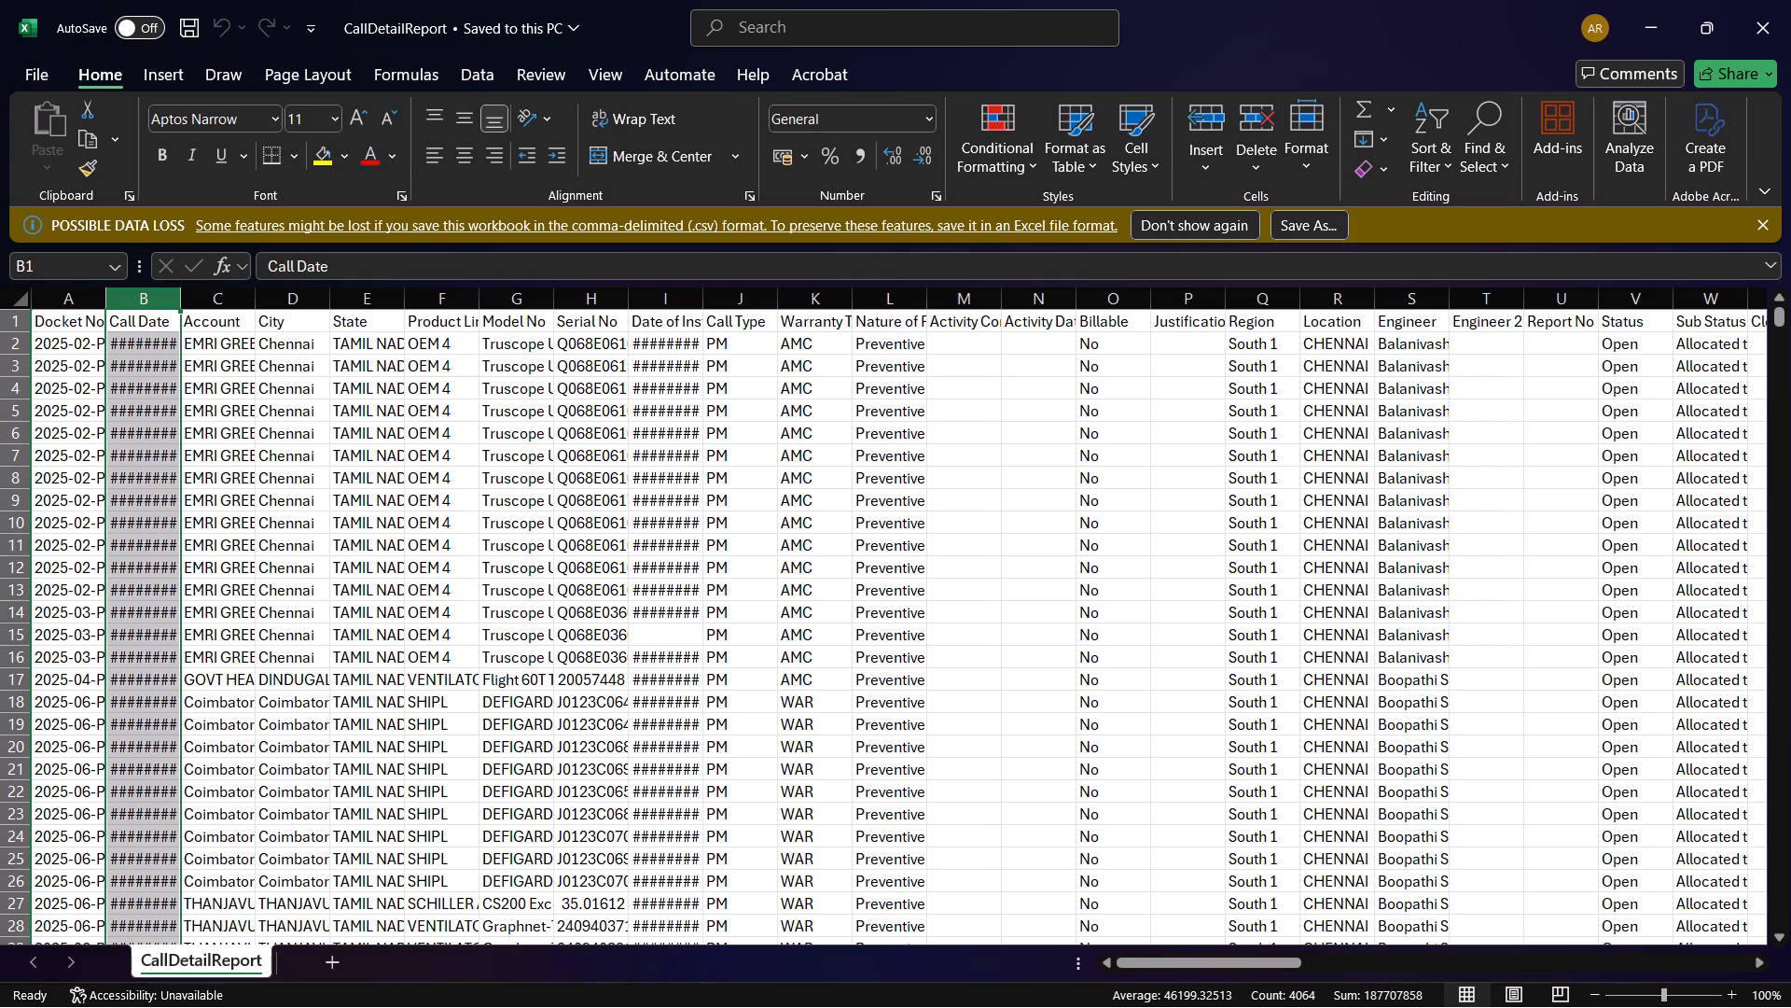
pyautogui.moveTo(180, 301); pyautogui.dragTo(238, 303)
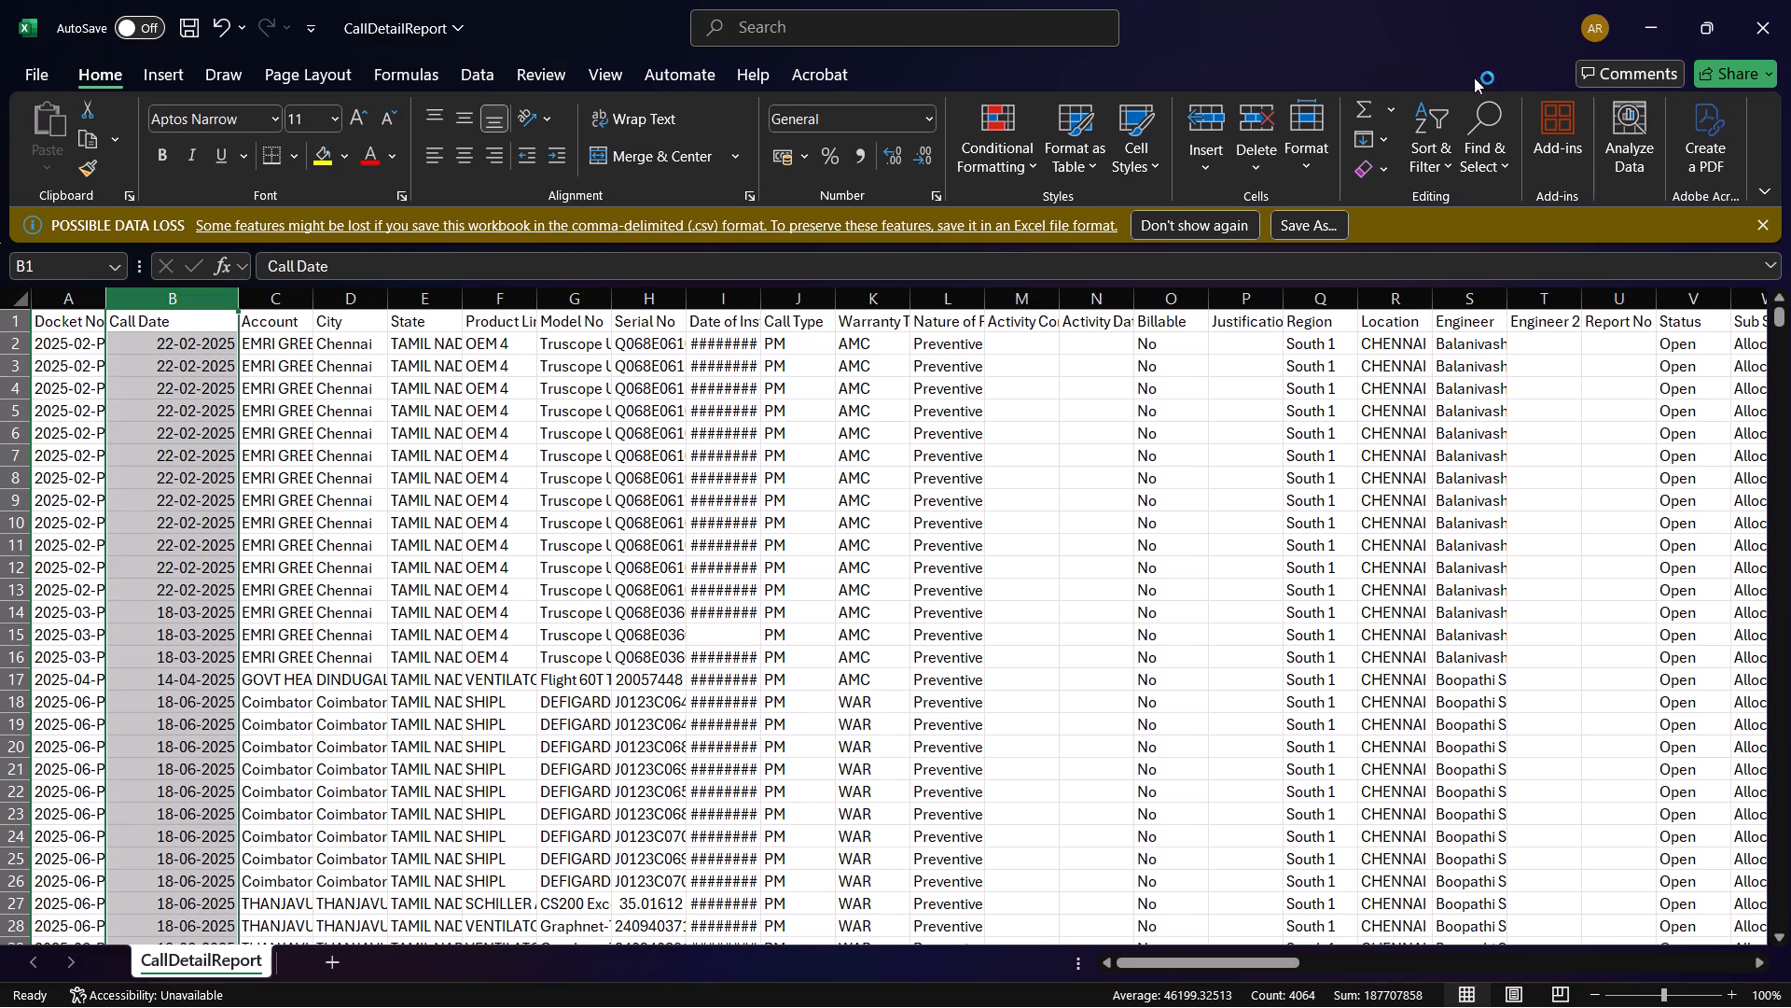
# Add a filter to the Call Date column and show only calls dated June 2026.
pyautogui.click(1446, 120)
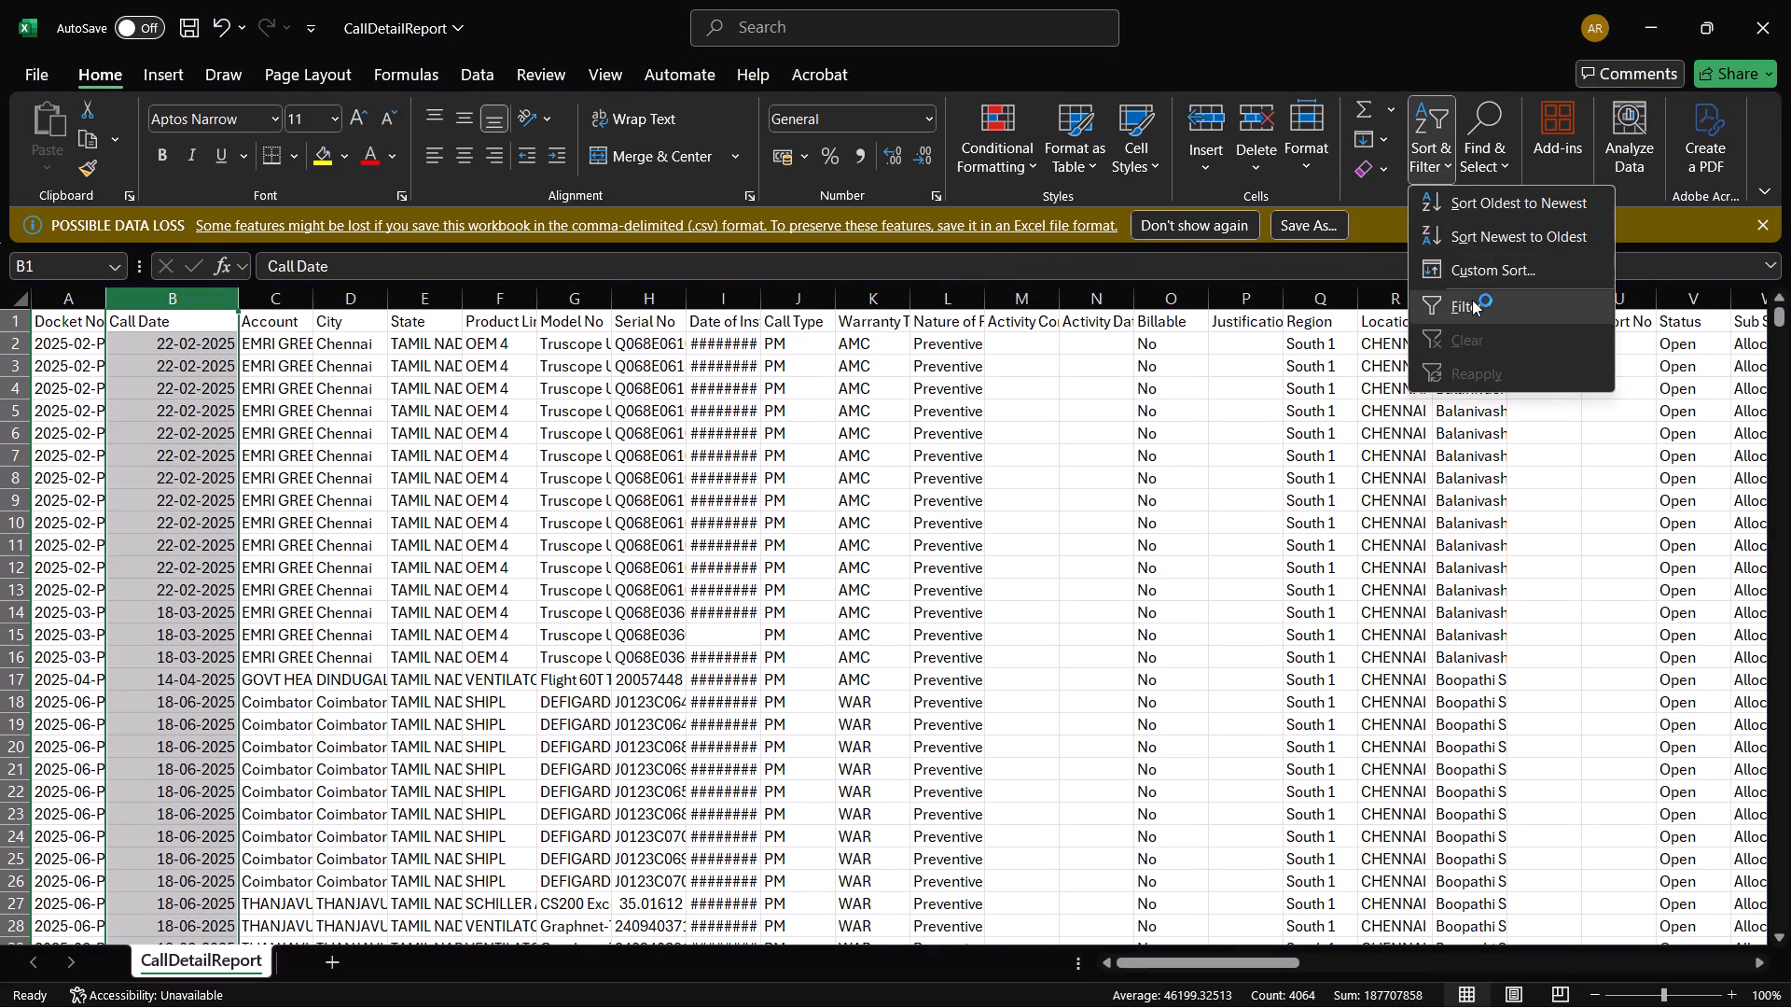
pyautogui.click(1472, 300)
pyautogui.click(229, 323)
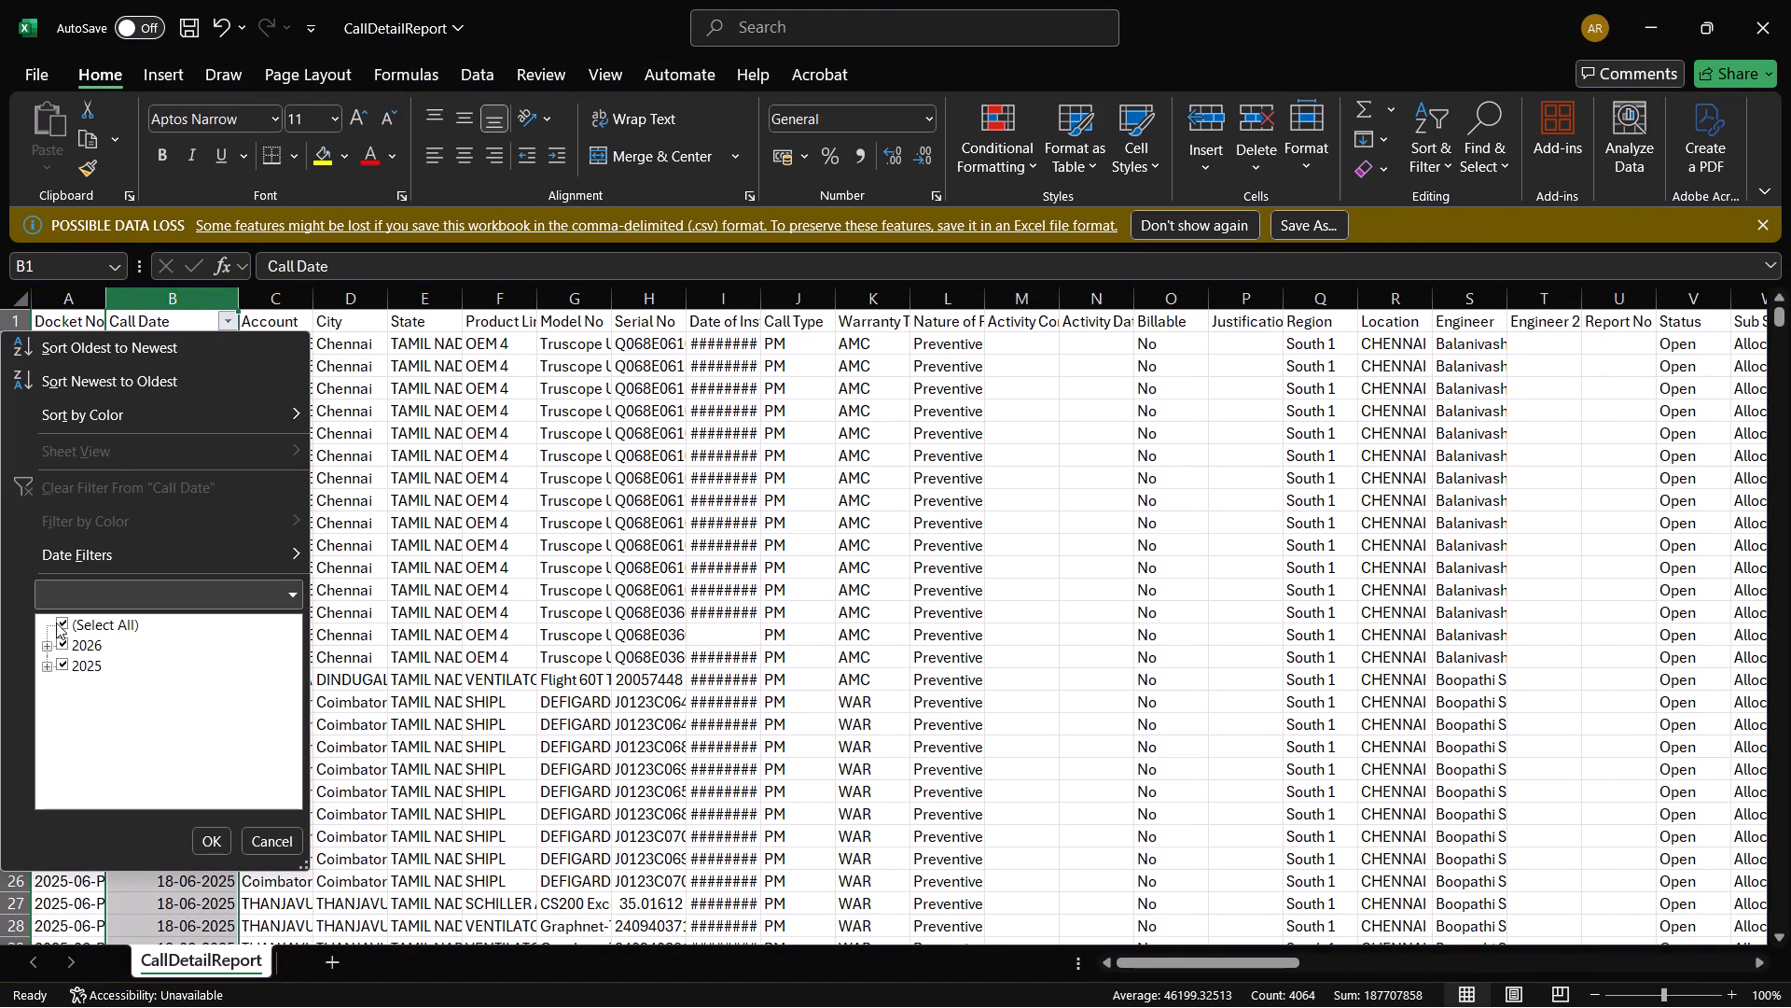
pyautogui.click(63, 623)
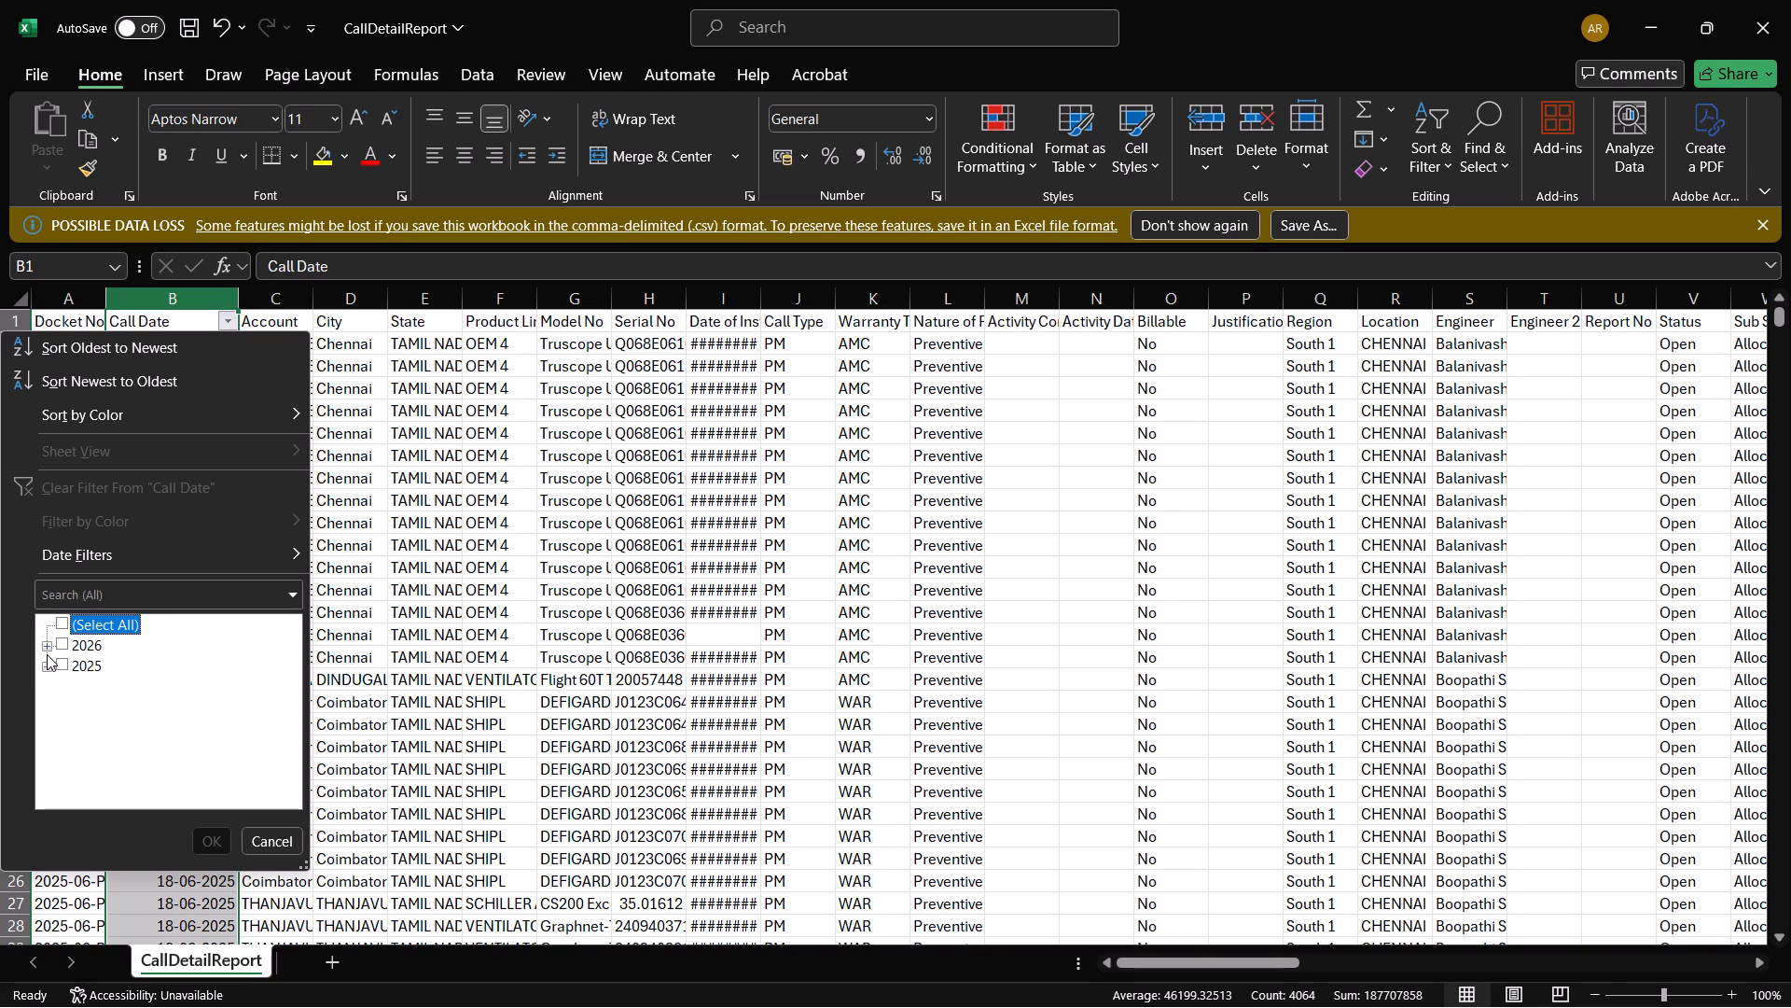
pyautogui.click(47, 646)
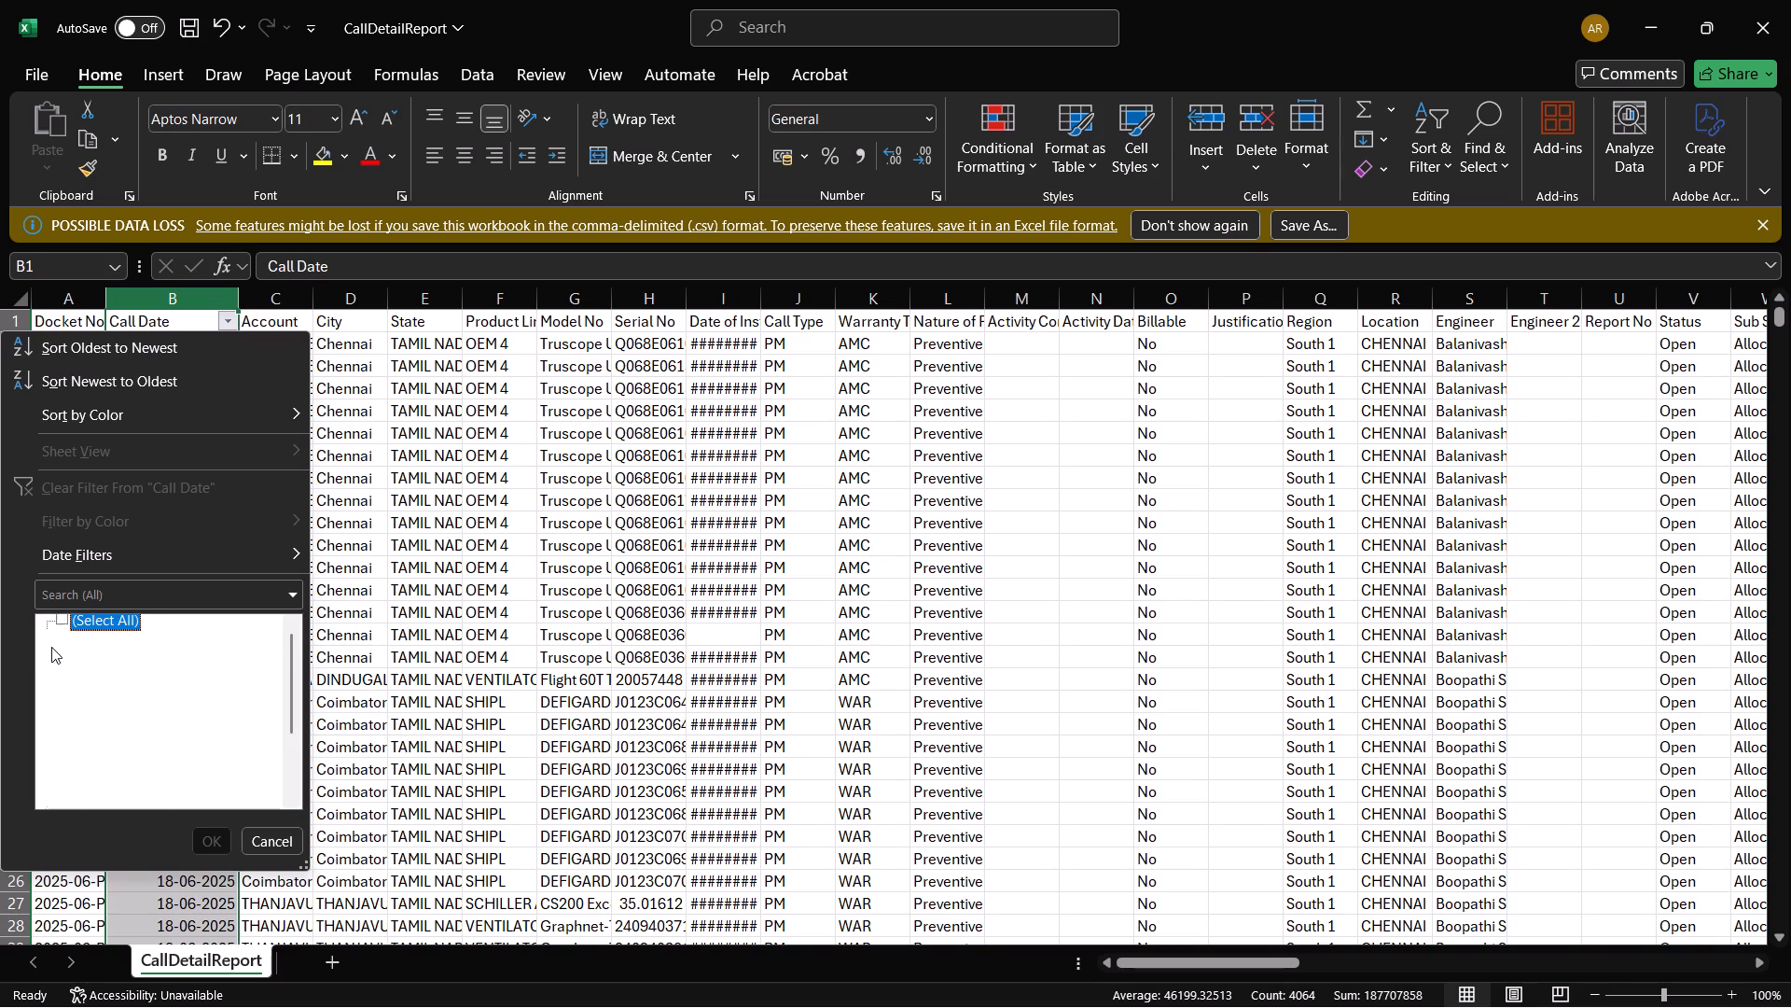
pyautogui.scroll(-1, 102, 719)
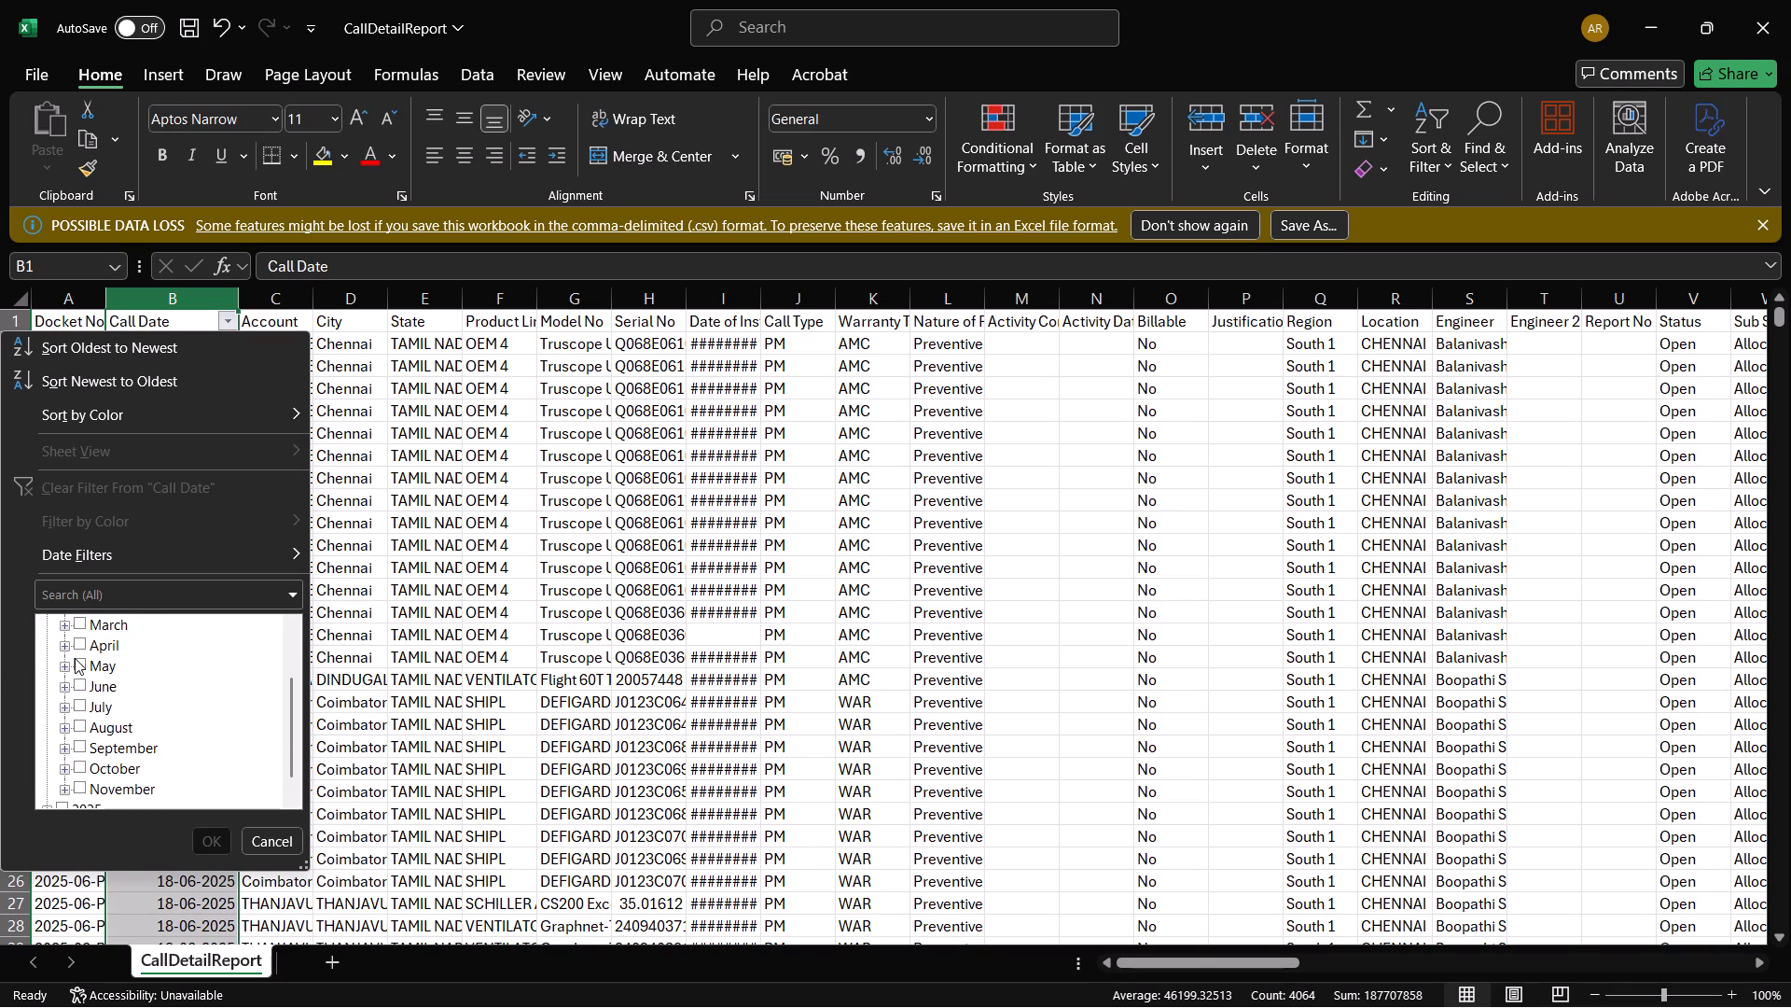
pyautogui.scroll(1, 75, 653)
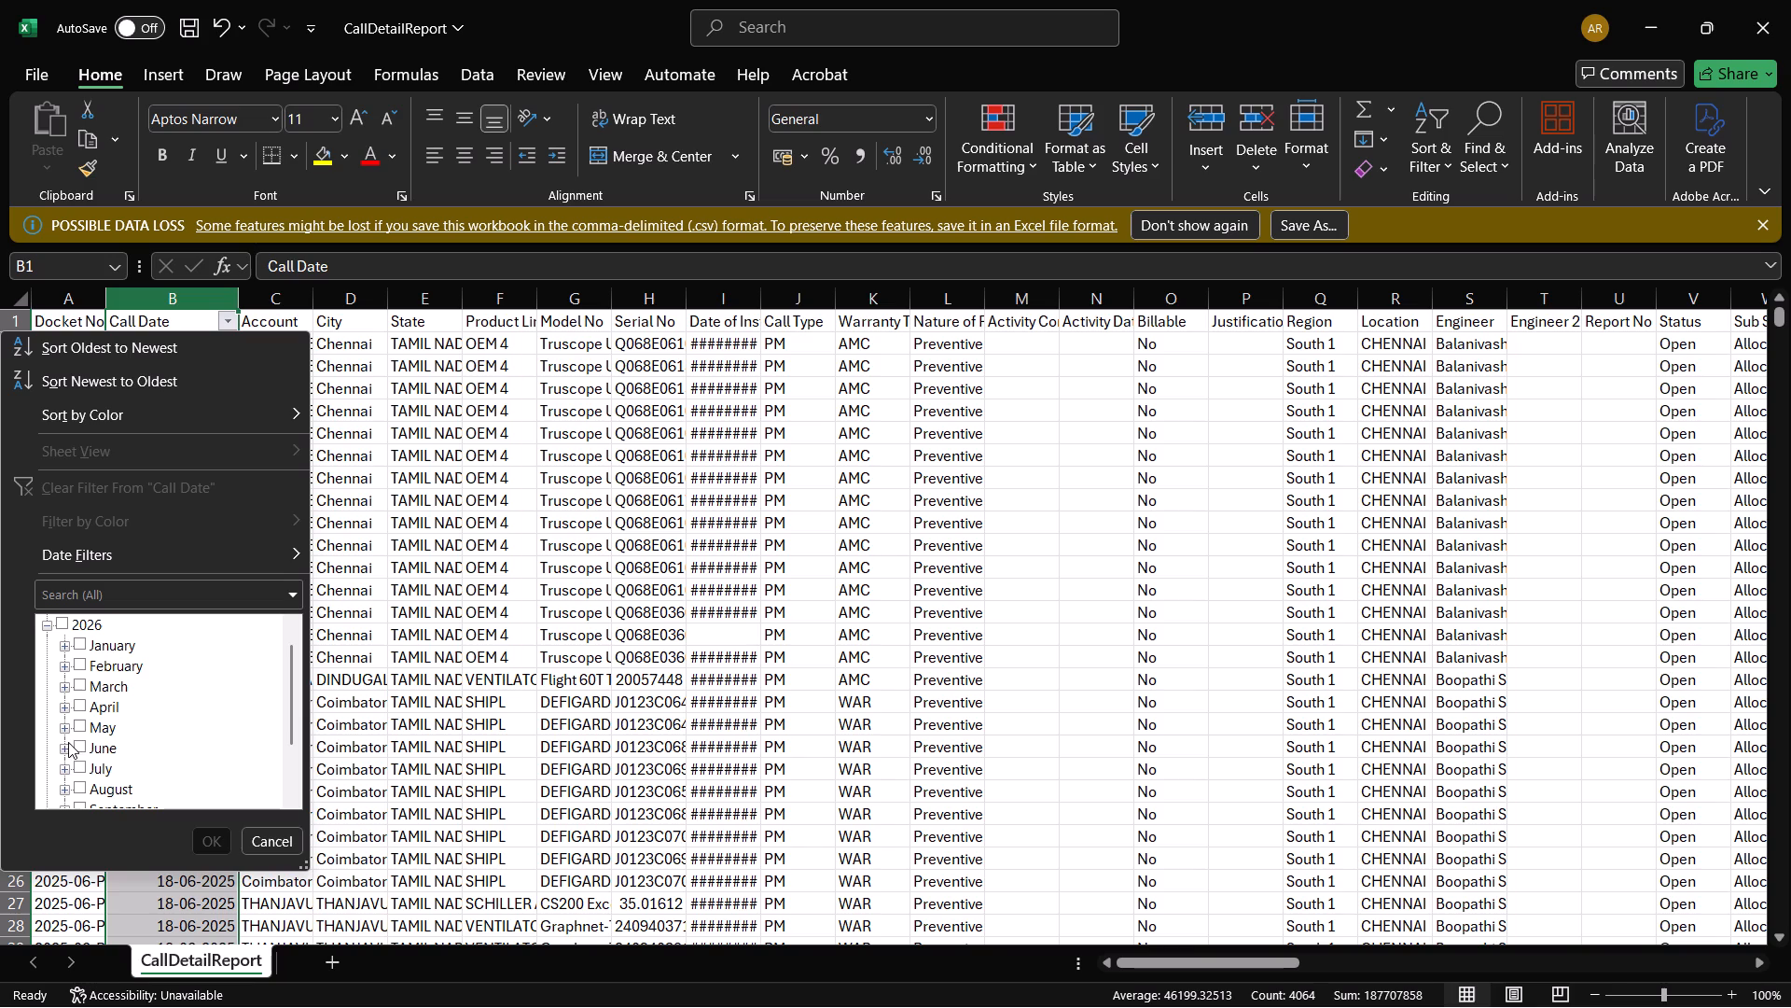
pyautogui.click(82, 740)
pyautogui.click(214, 840)
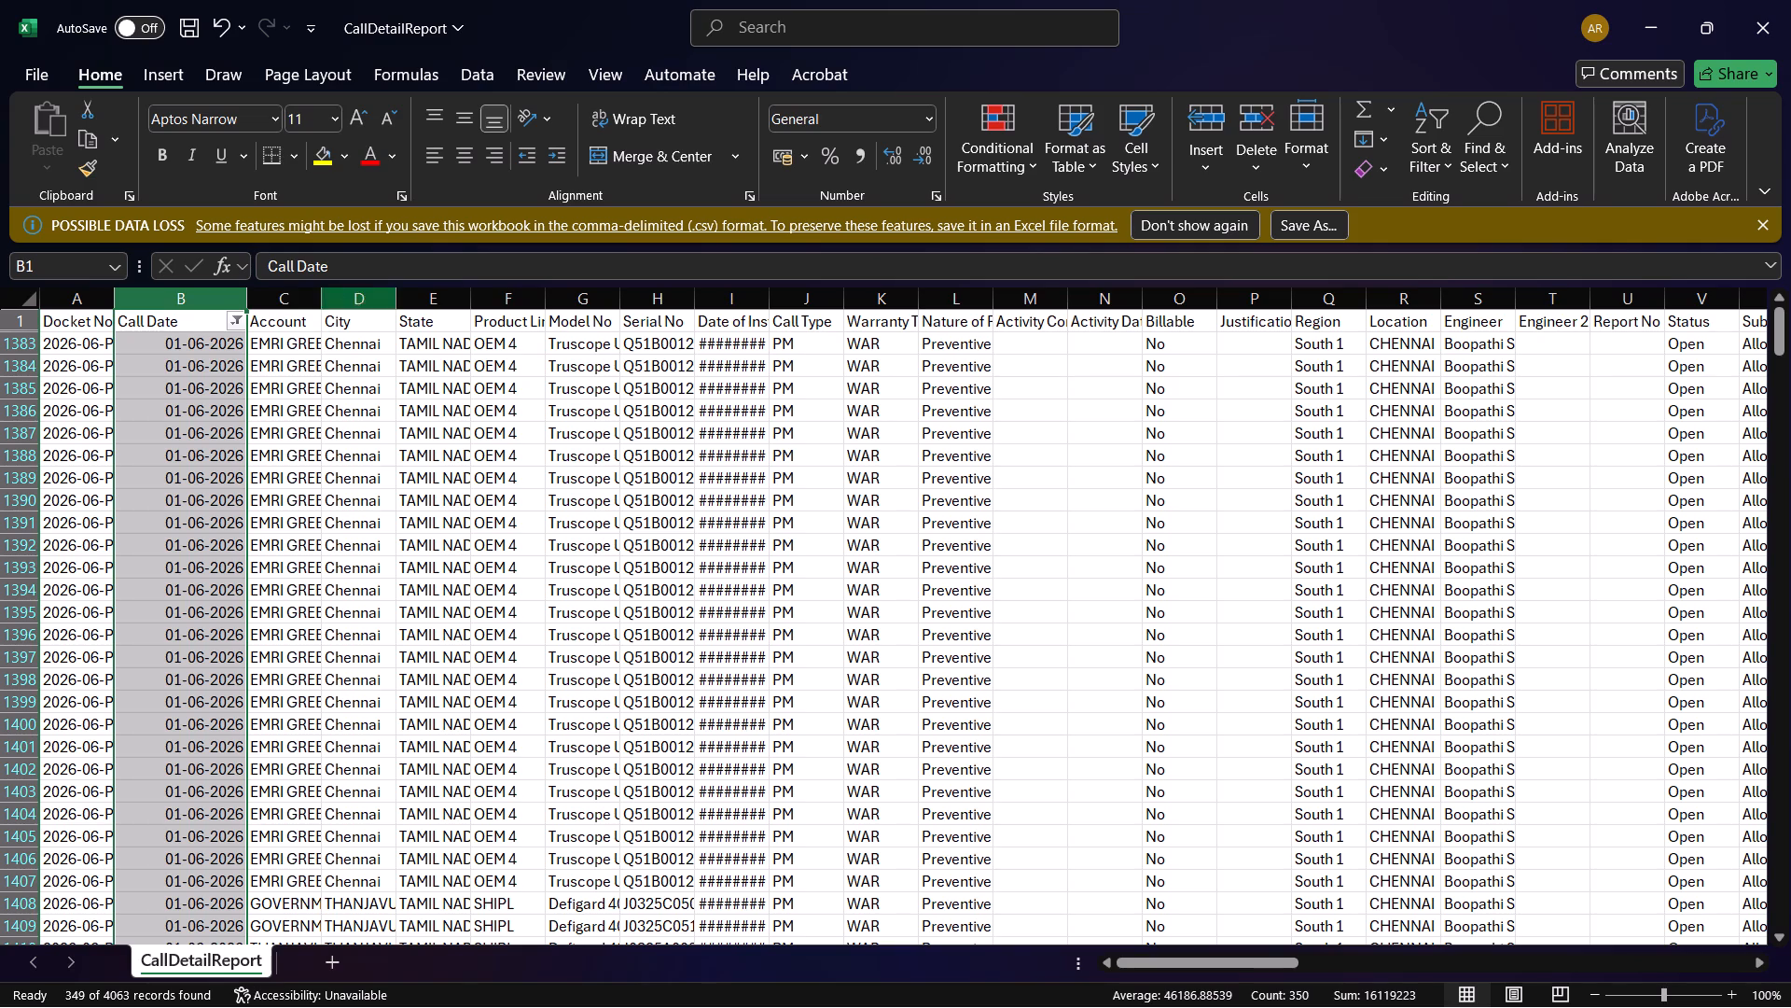
# Widen the Account column enough to read the full EMRI Green Health Services account name.
pyautogui.moveTo(320, 298); pyautogui.dragTo(349, 298)
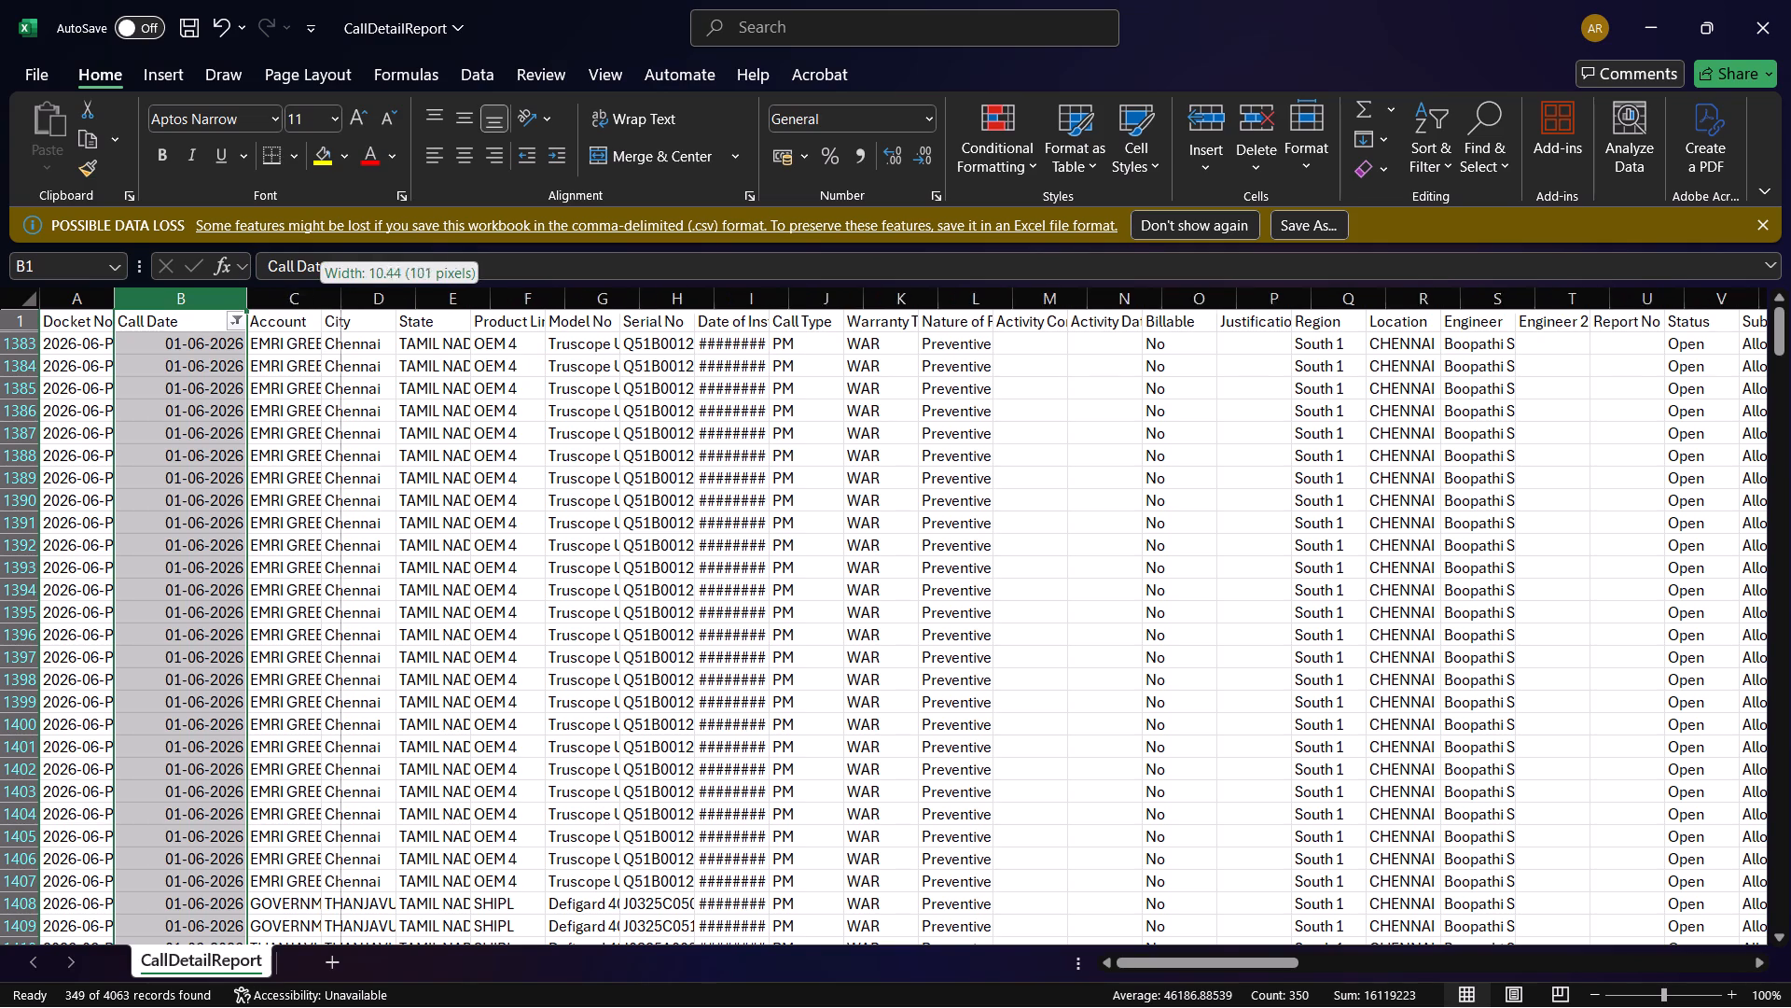
pyautogui.moveTo(349, 298); pyautogui.dragTo(399, 302)
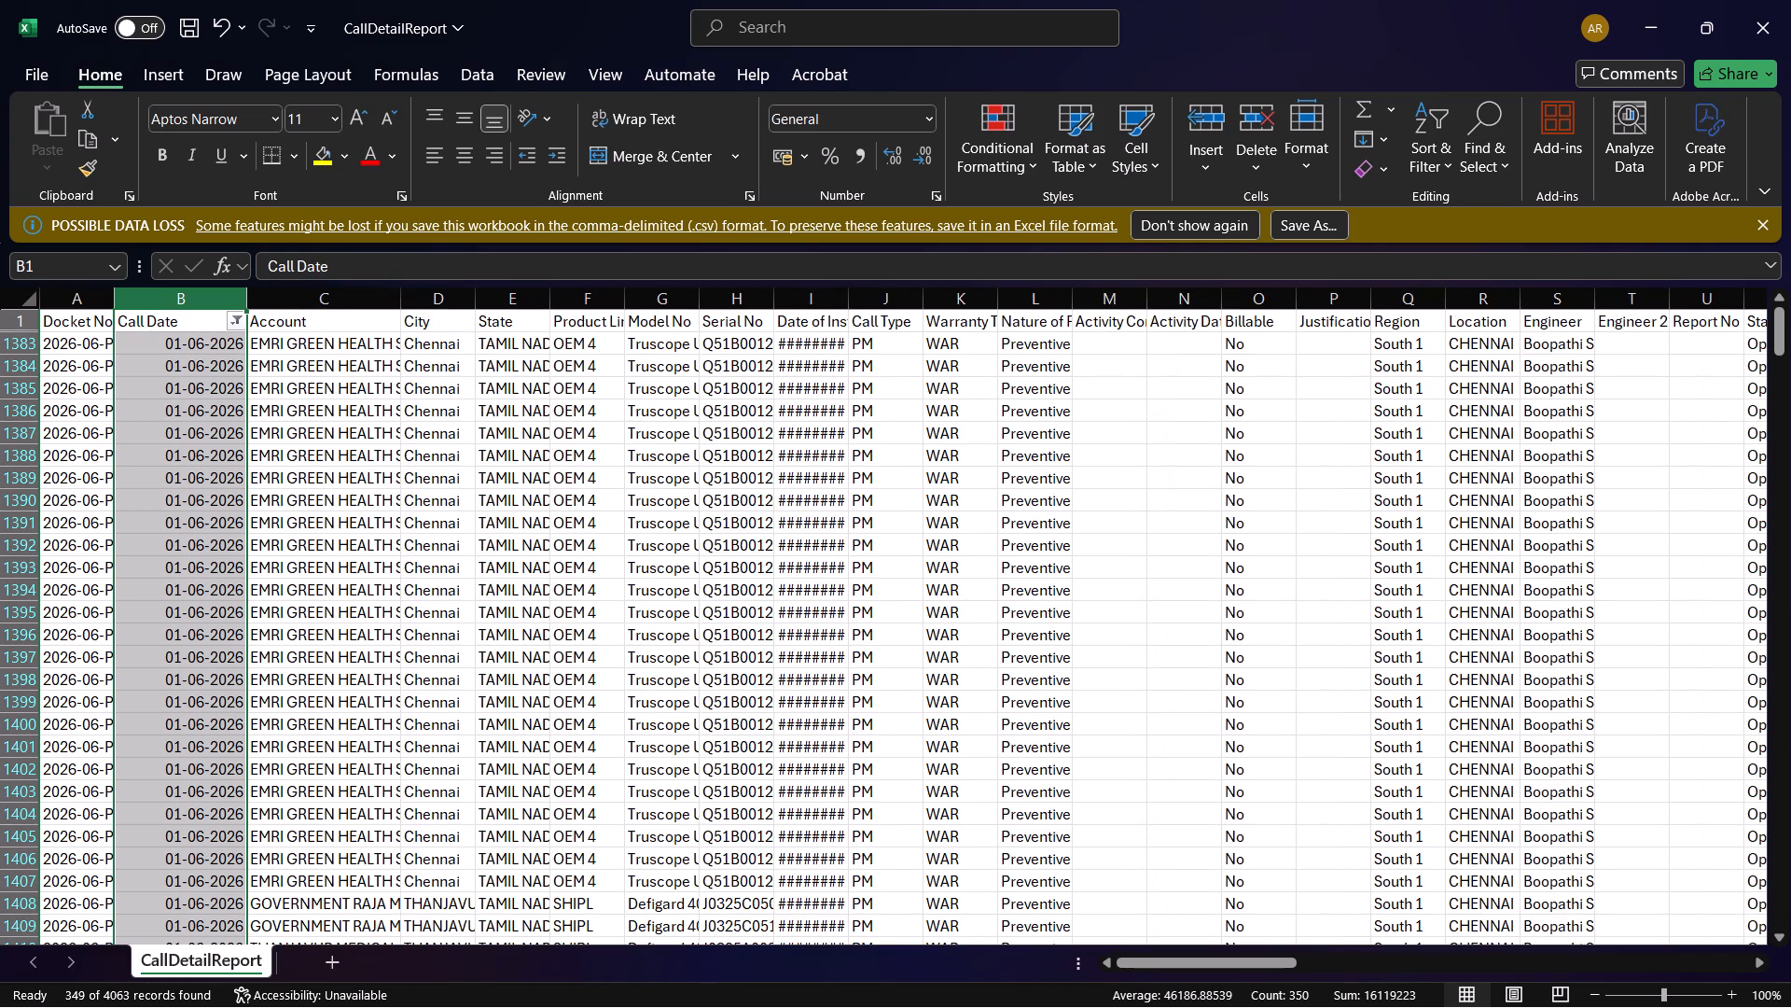
pyautogui.moveTo(401, 301); pyautogui.dragTo(505, 322)
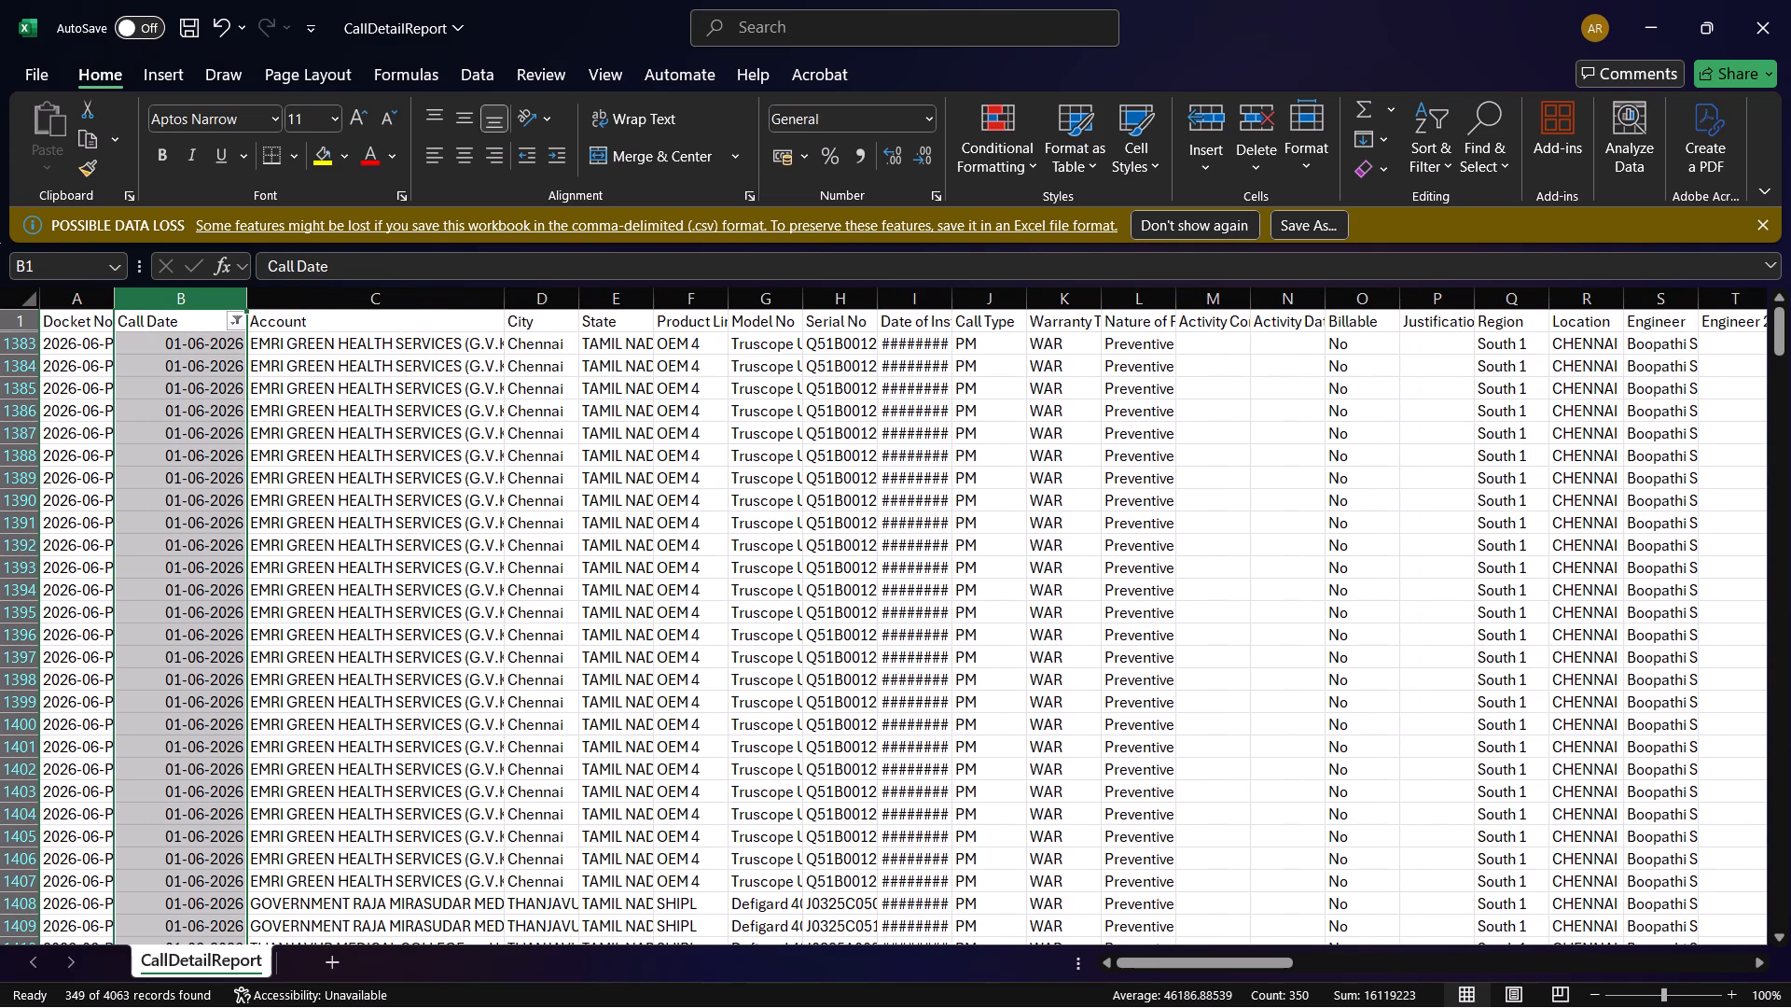
pyautogui.moveTo(503, 301); pyautogui.dragTo(608, 316)
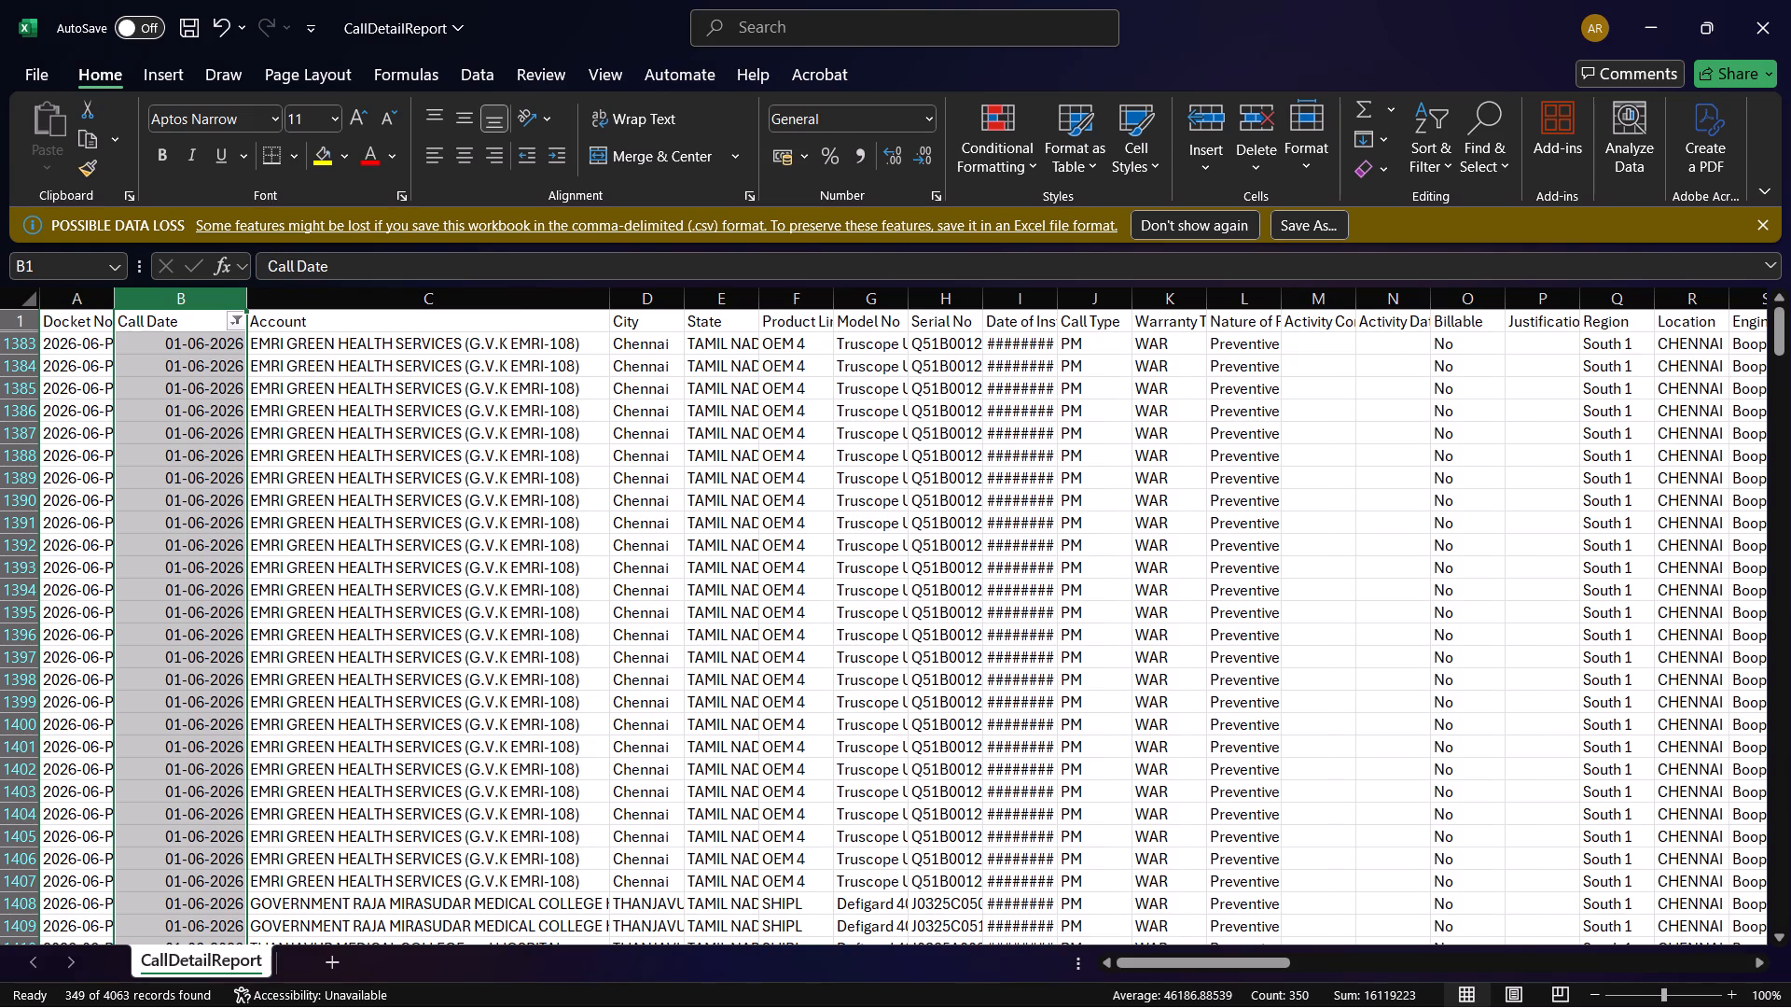
# Minimize the report workbook to return to the desktop.
pyautogui.click(1658, 38)
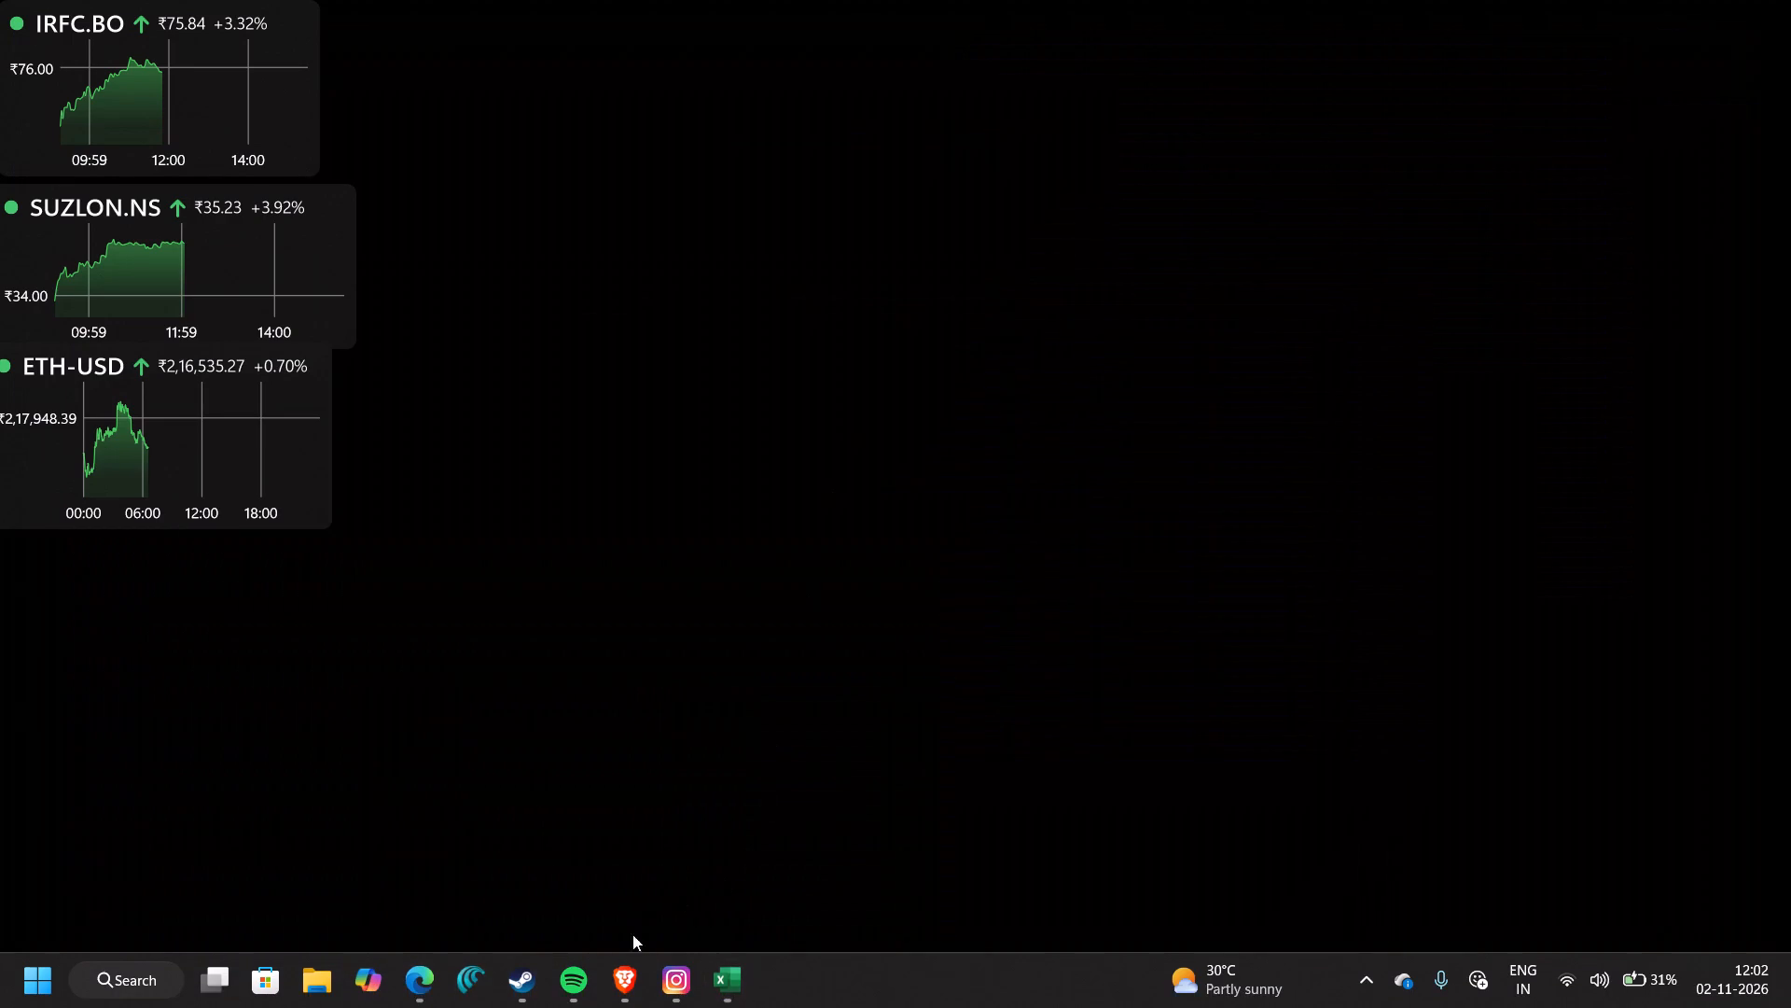
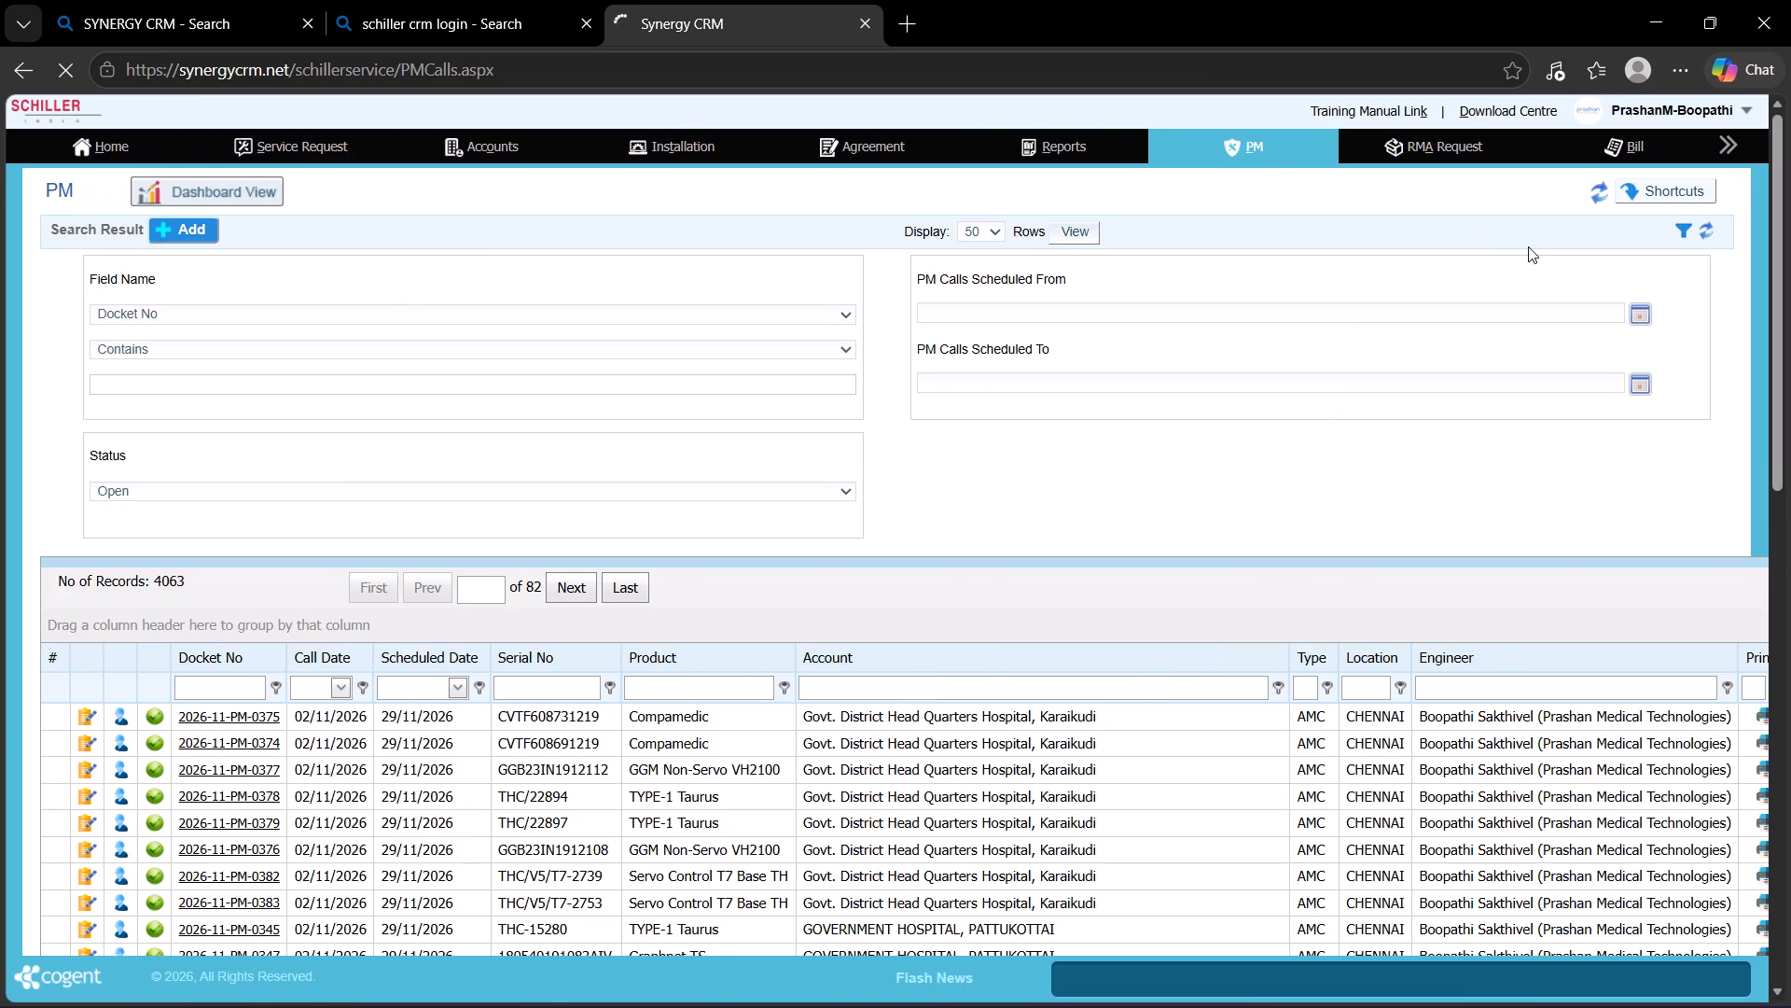
# Look through the first page of open PM calls in the CRM list.
pyautogui.scroll(-1, 296, 639)
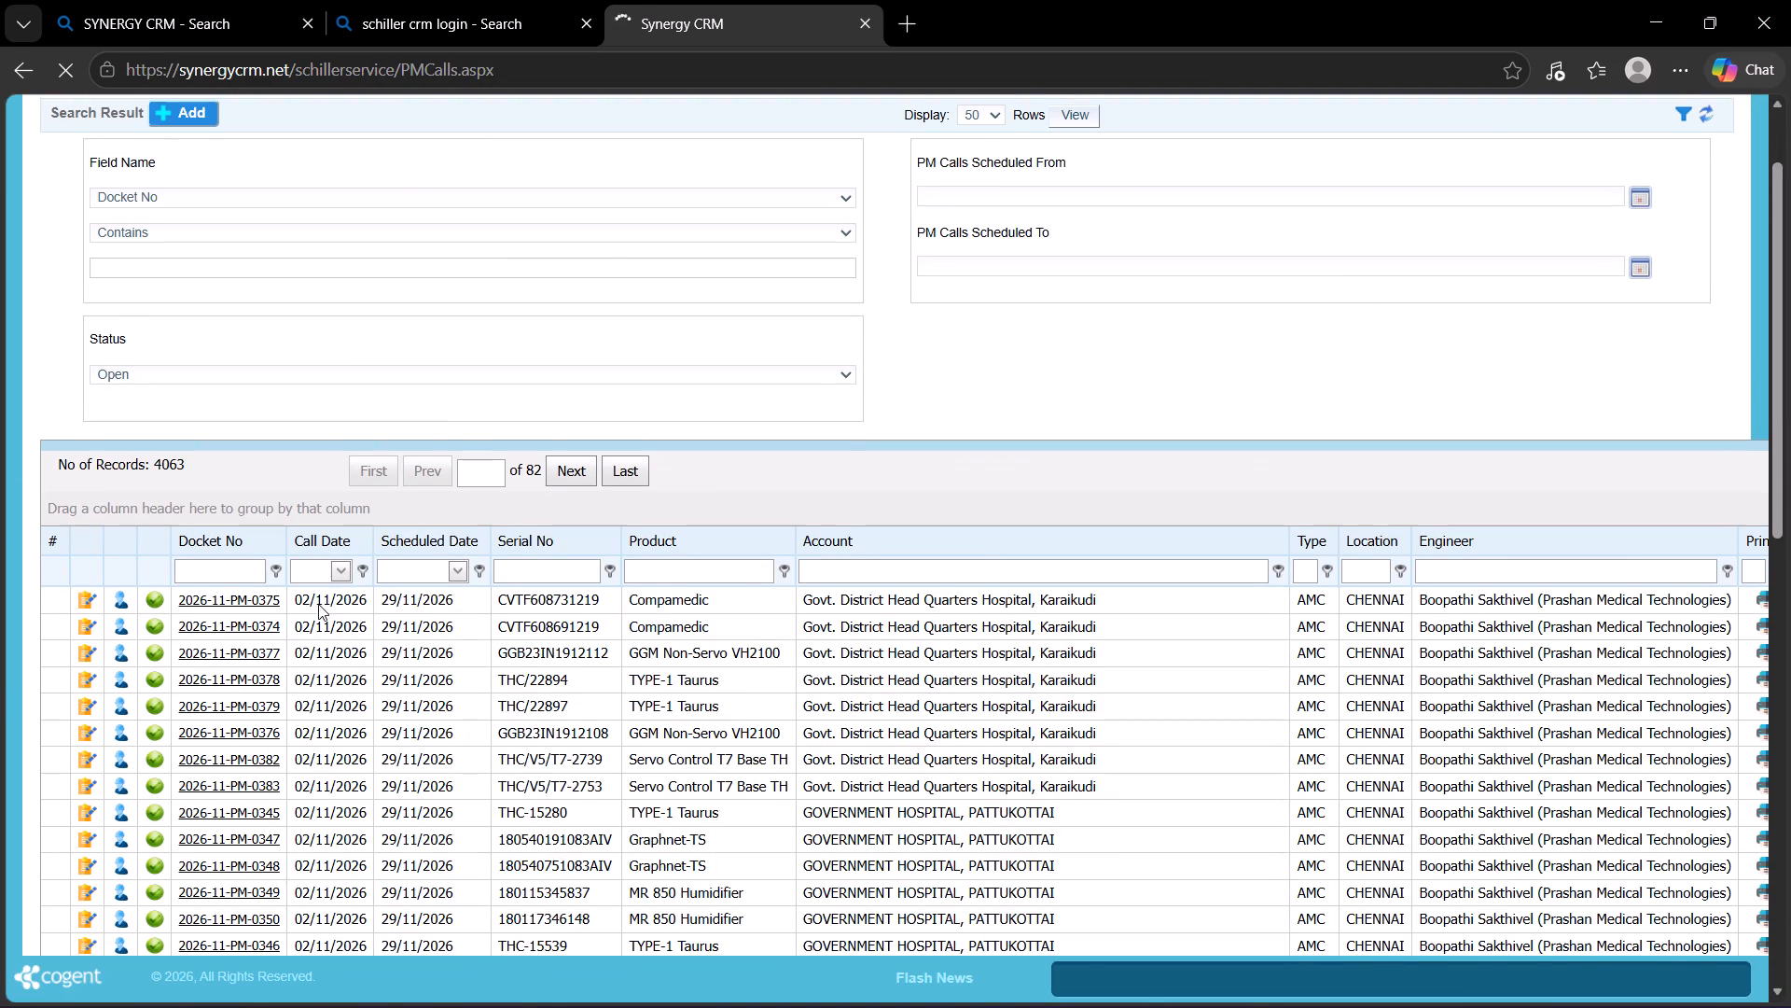
pyautogui.scroll(-2, 331, 581)
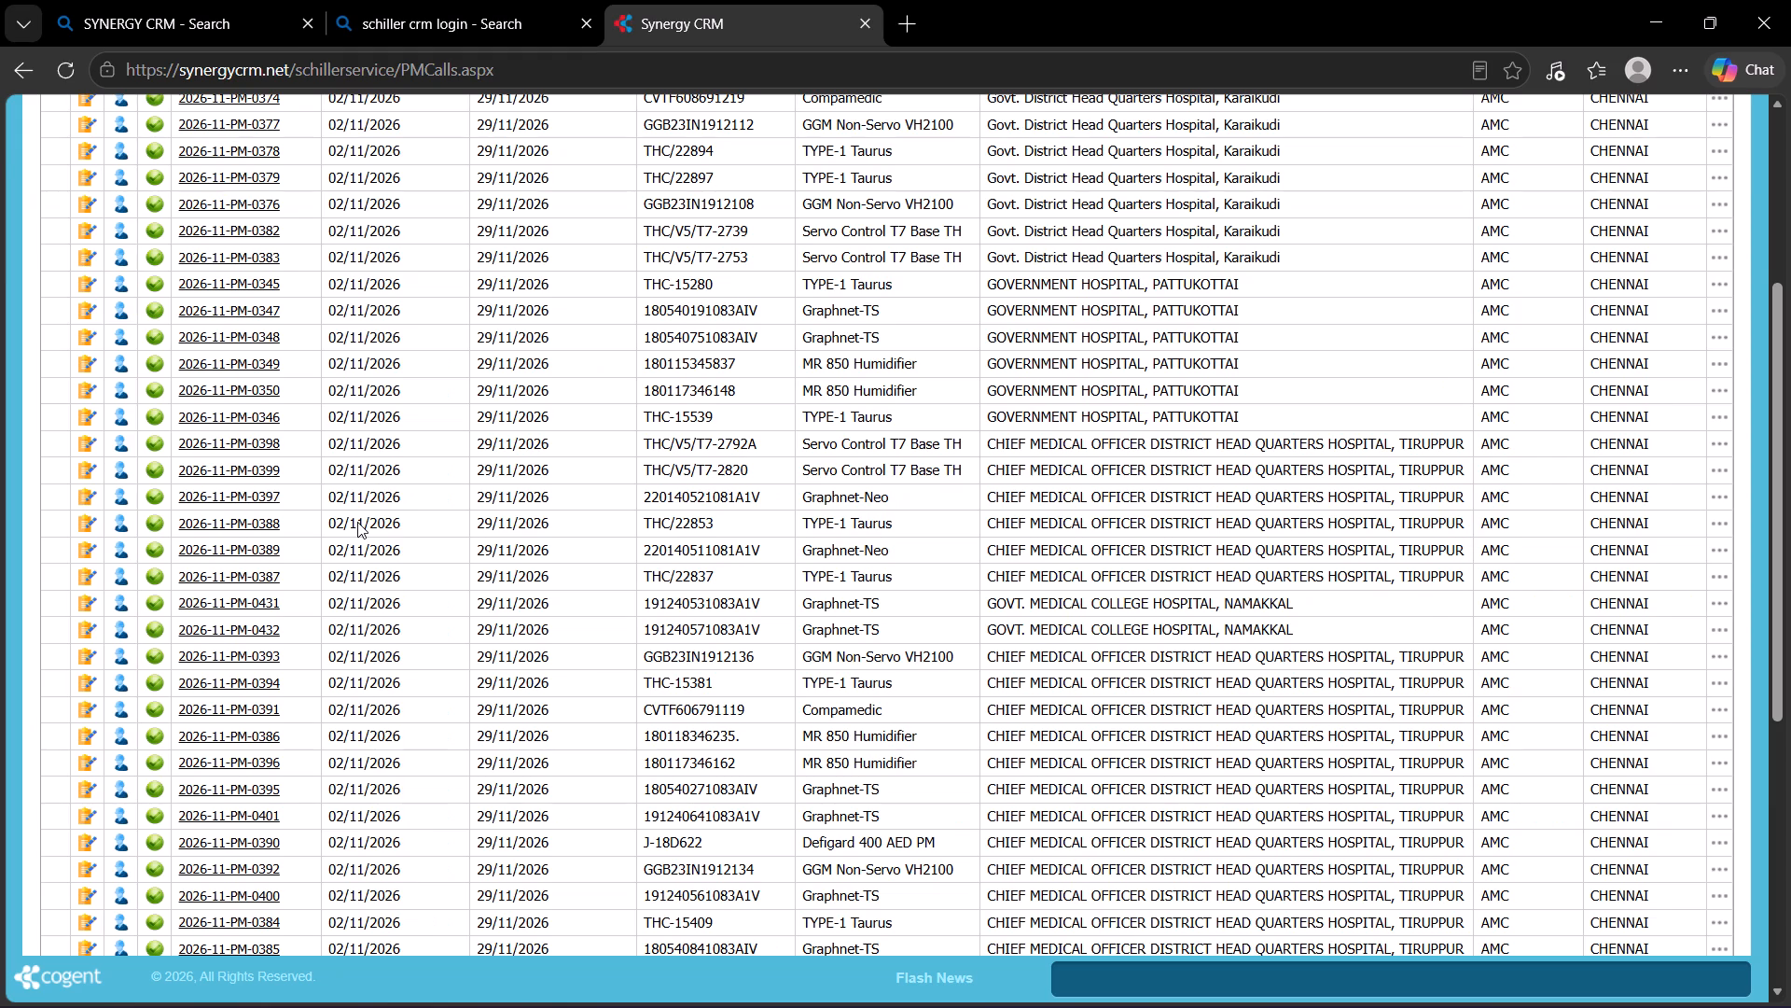
pyautogui.scroll(5, 460, 683)
pyautogui.scroll(-12, 461, 686)
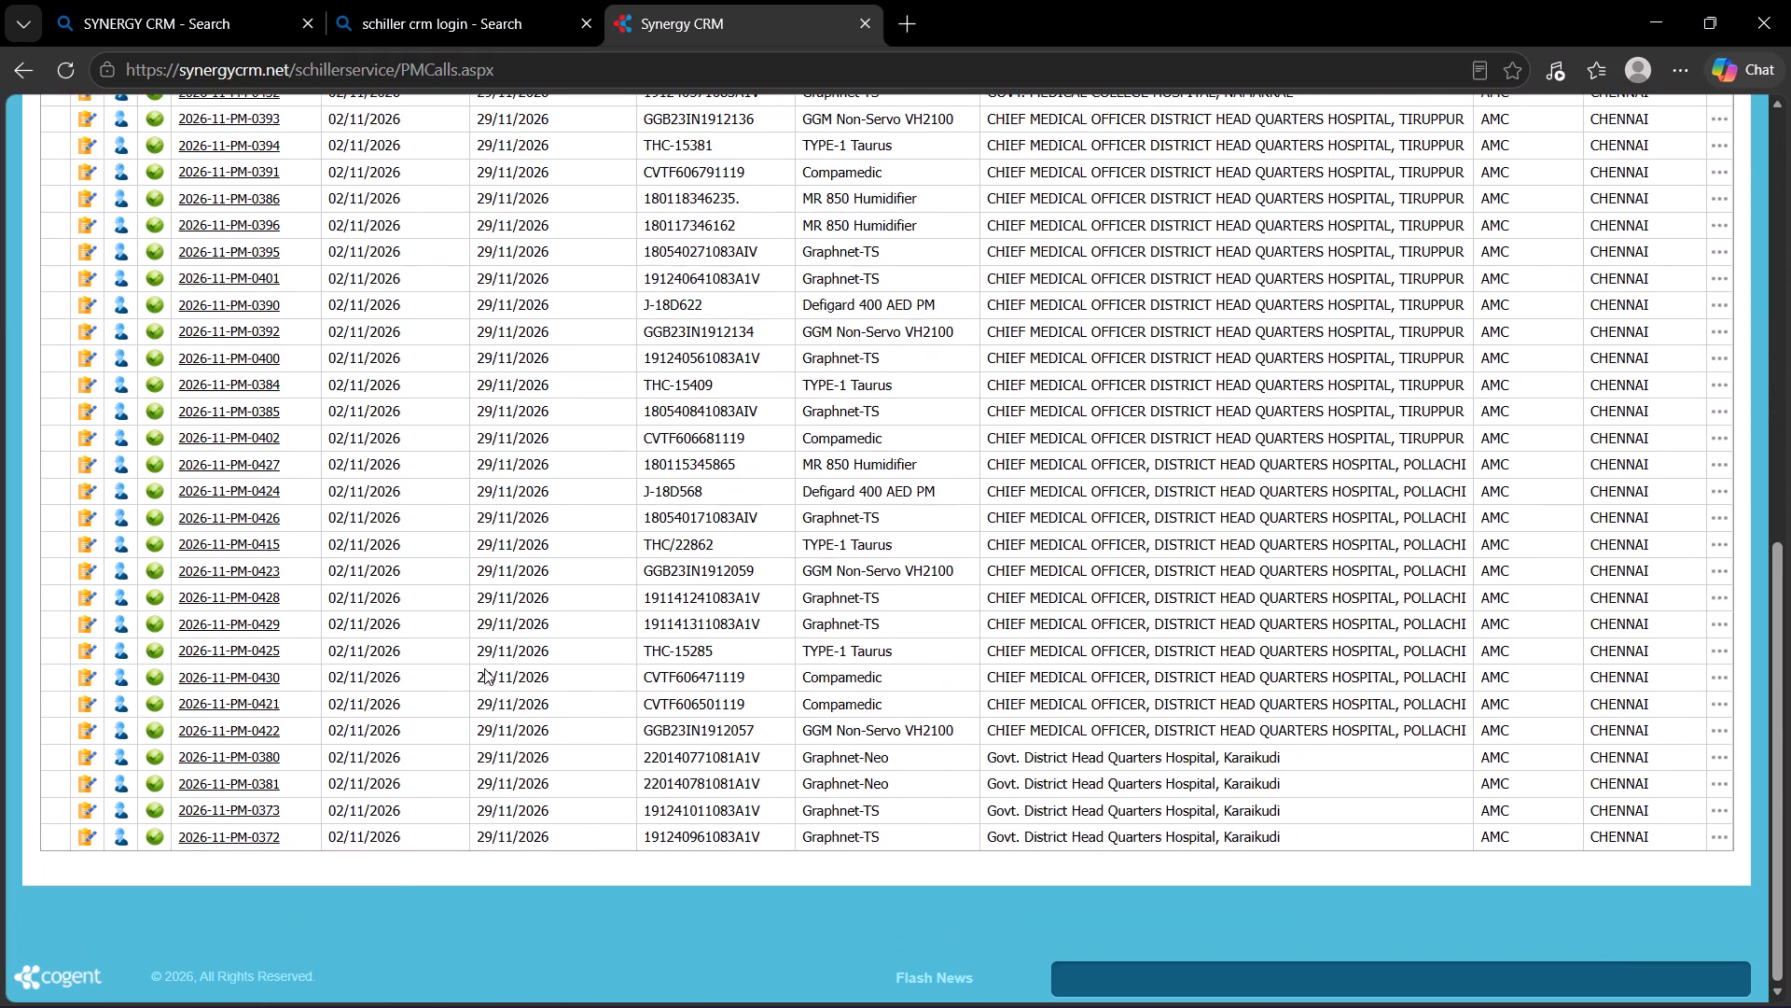
pyautogui.scroll(18, 485, 666)
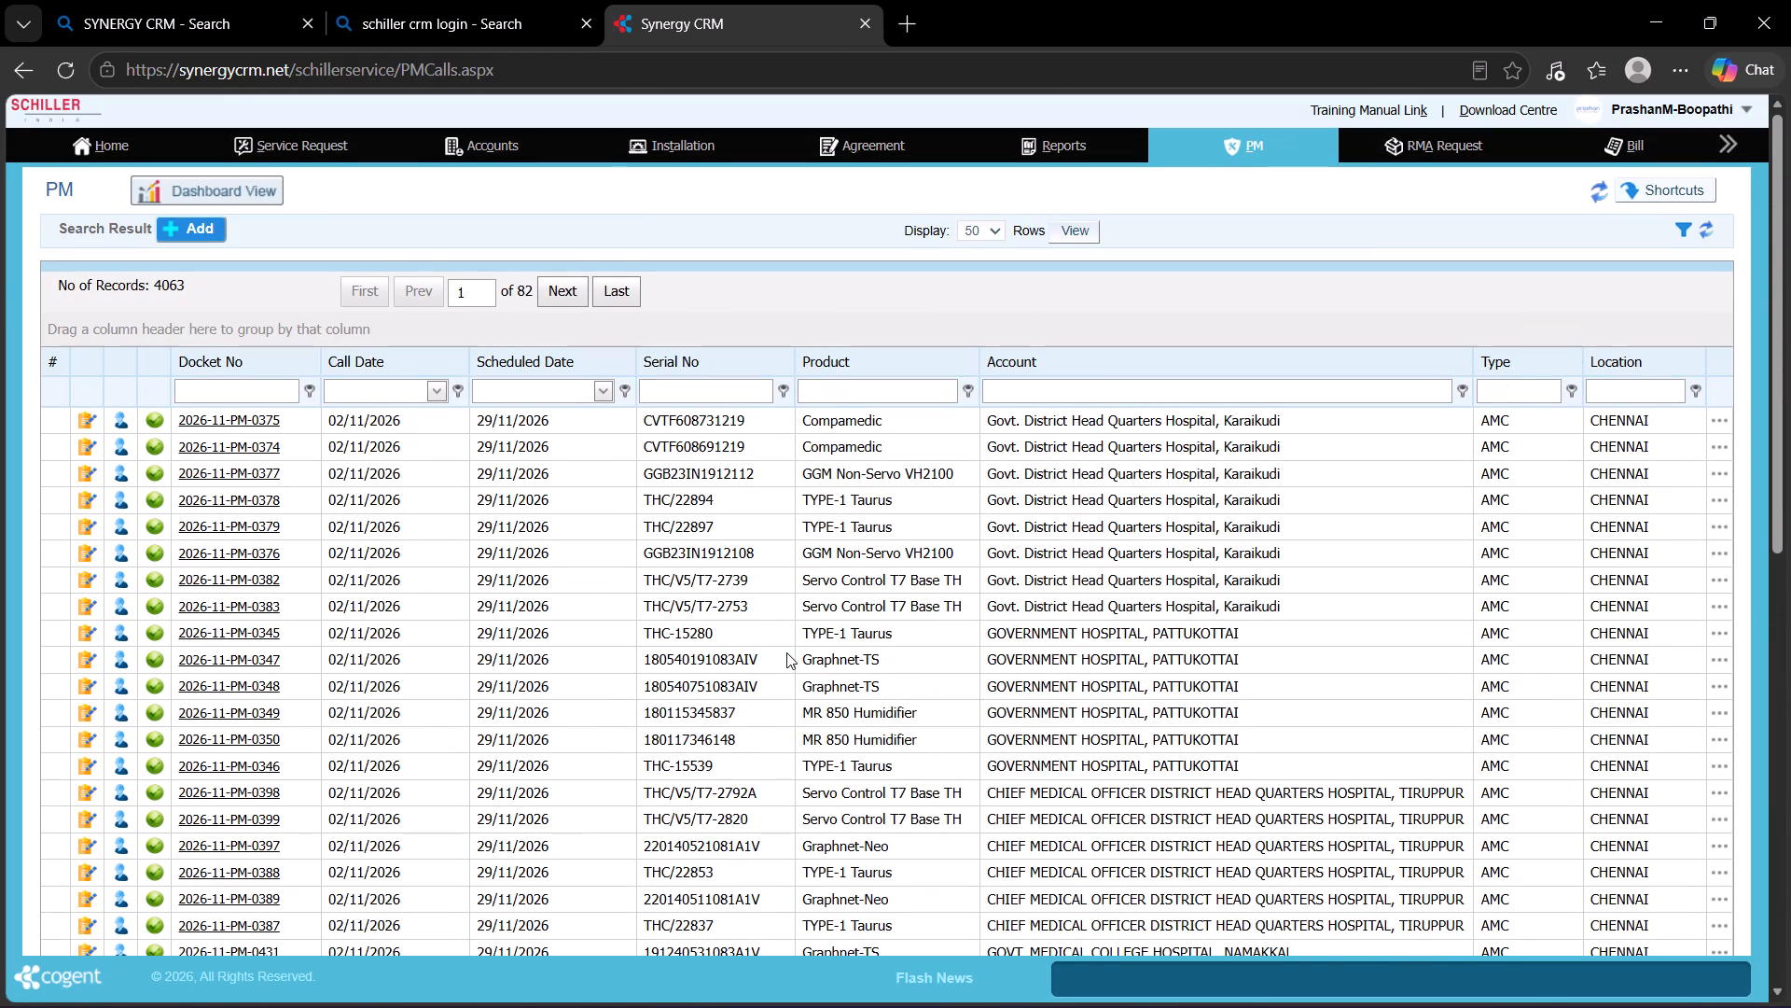
# Minimize the browser and switch back to the CallDetailReport workbook in Excel.
pyautogui.click(1648, 30)
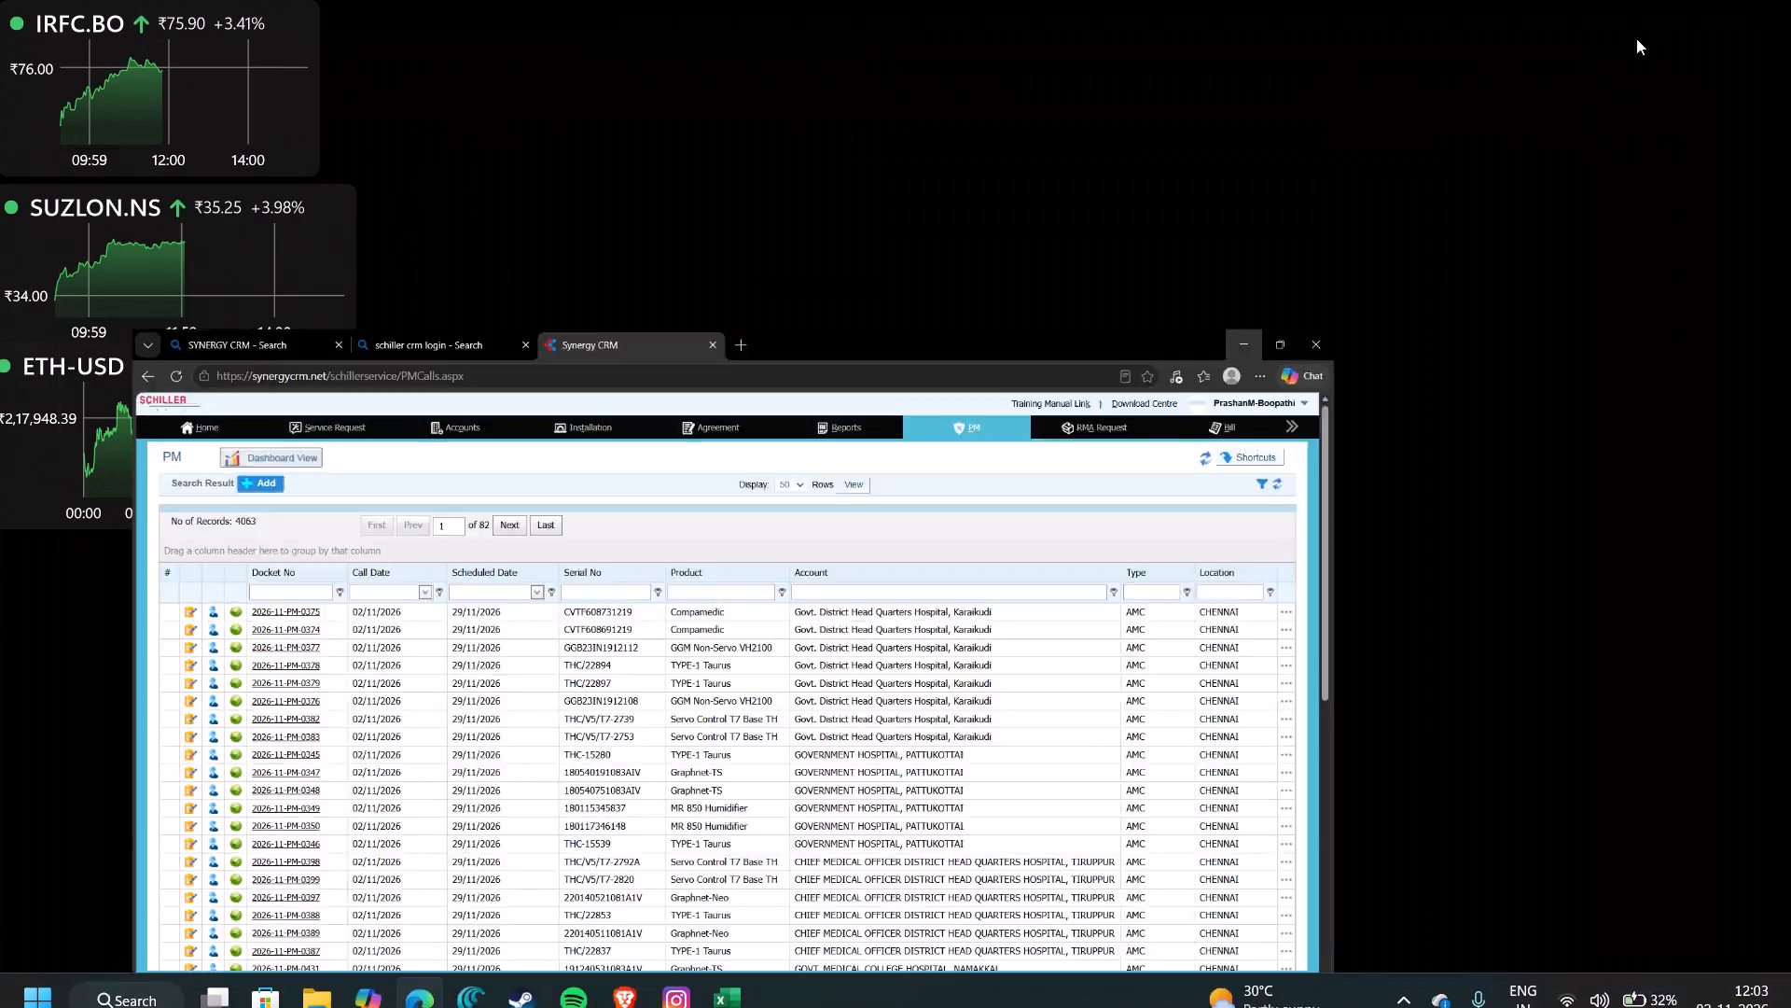
pyautogui.click(736, 973)
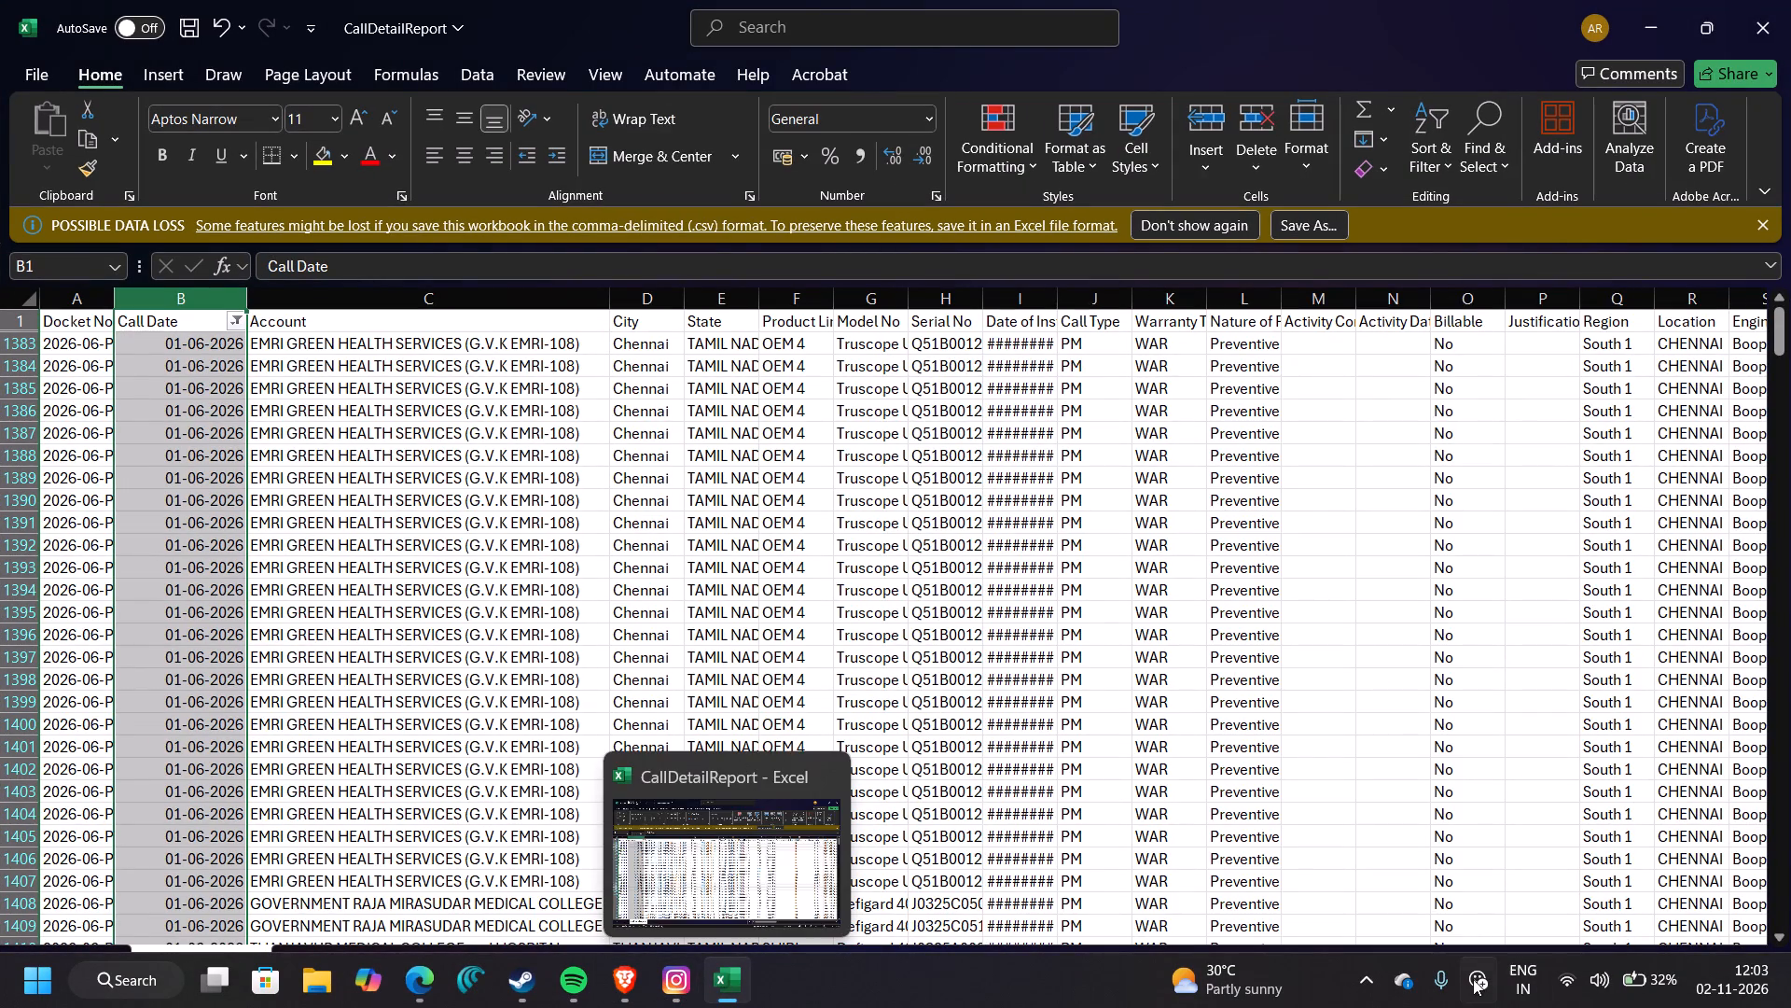
# Examine the filtered June 2026 calls from first to last row, checking their call dates and accounts.
pyautogui.scroll(-3, 1027, 780)
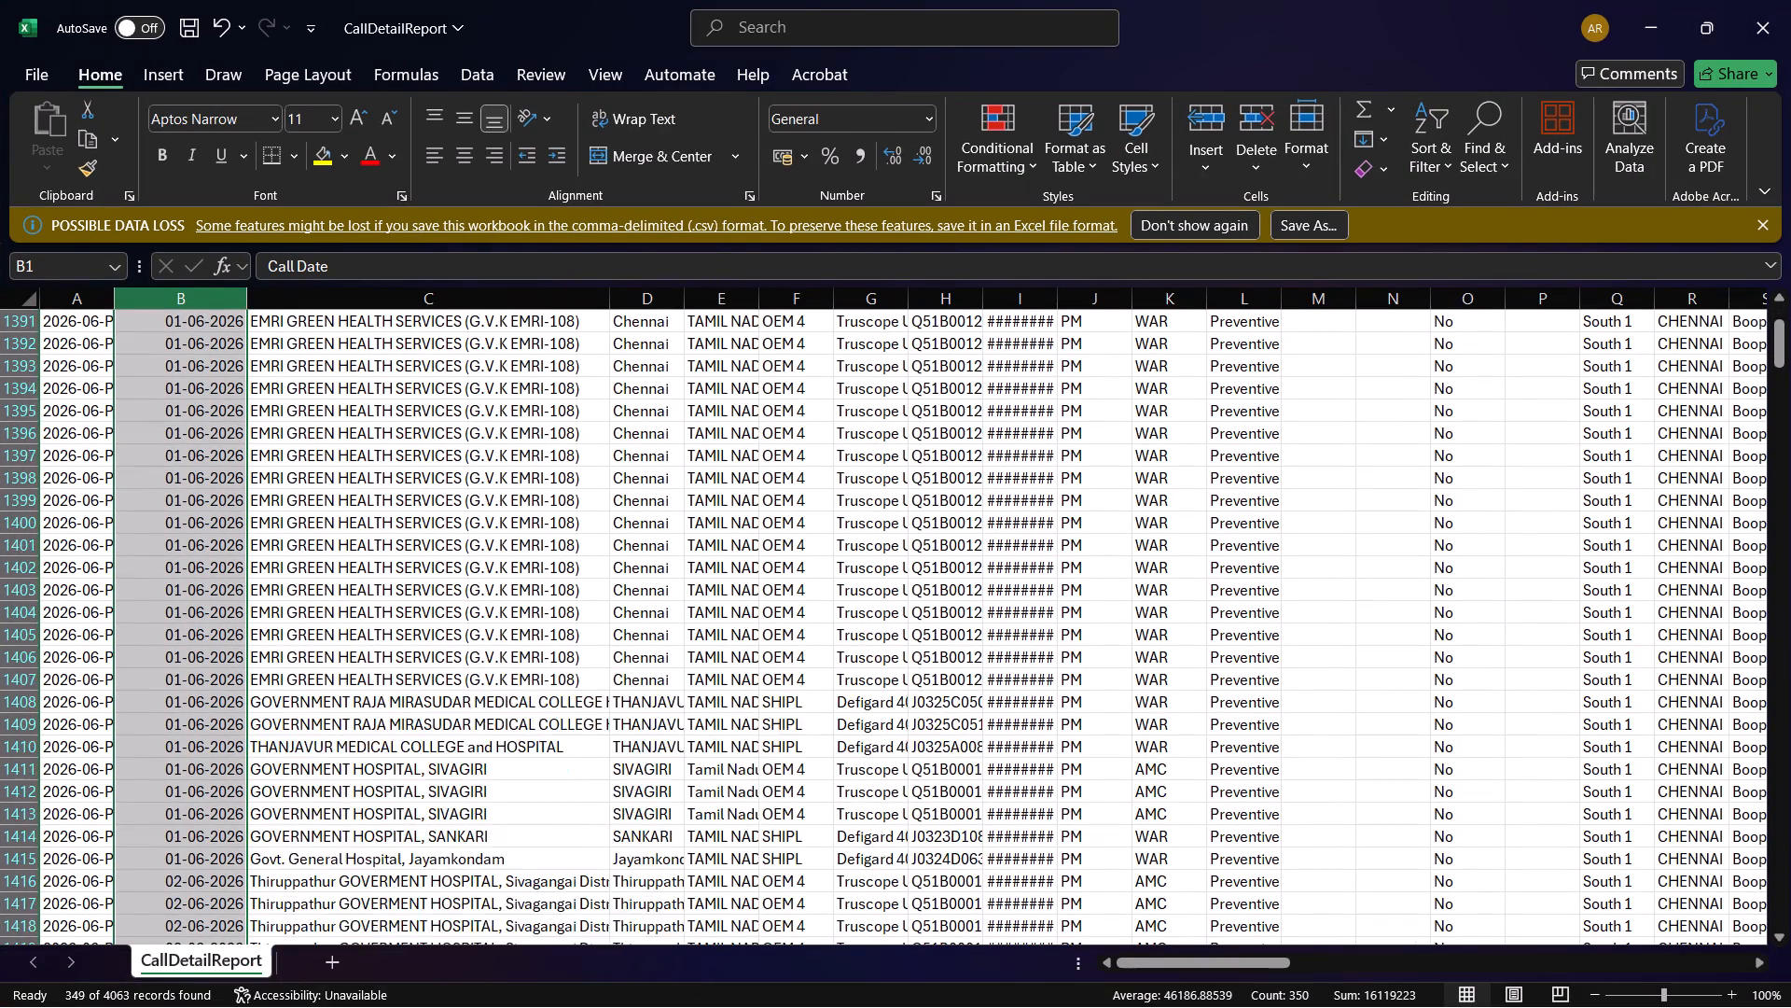
pyautogui.scroll(-1, 1028, 780)
pyautogui.scroll(11, 1028, 780)
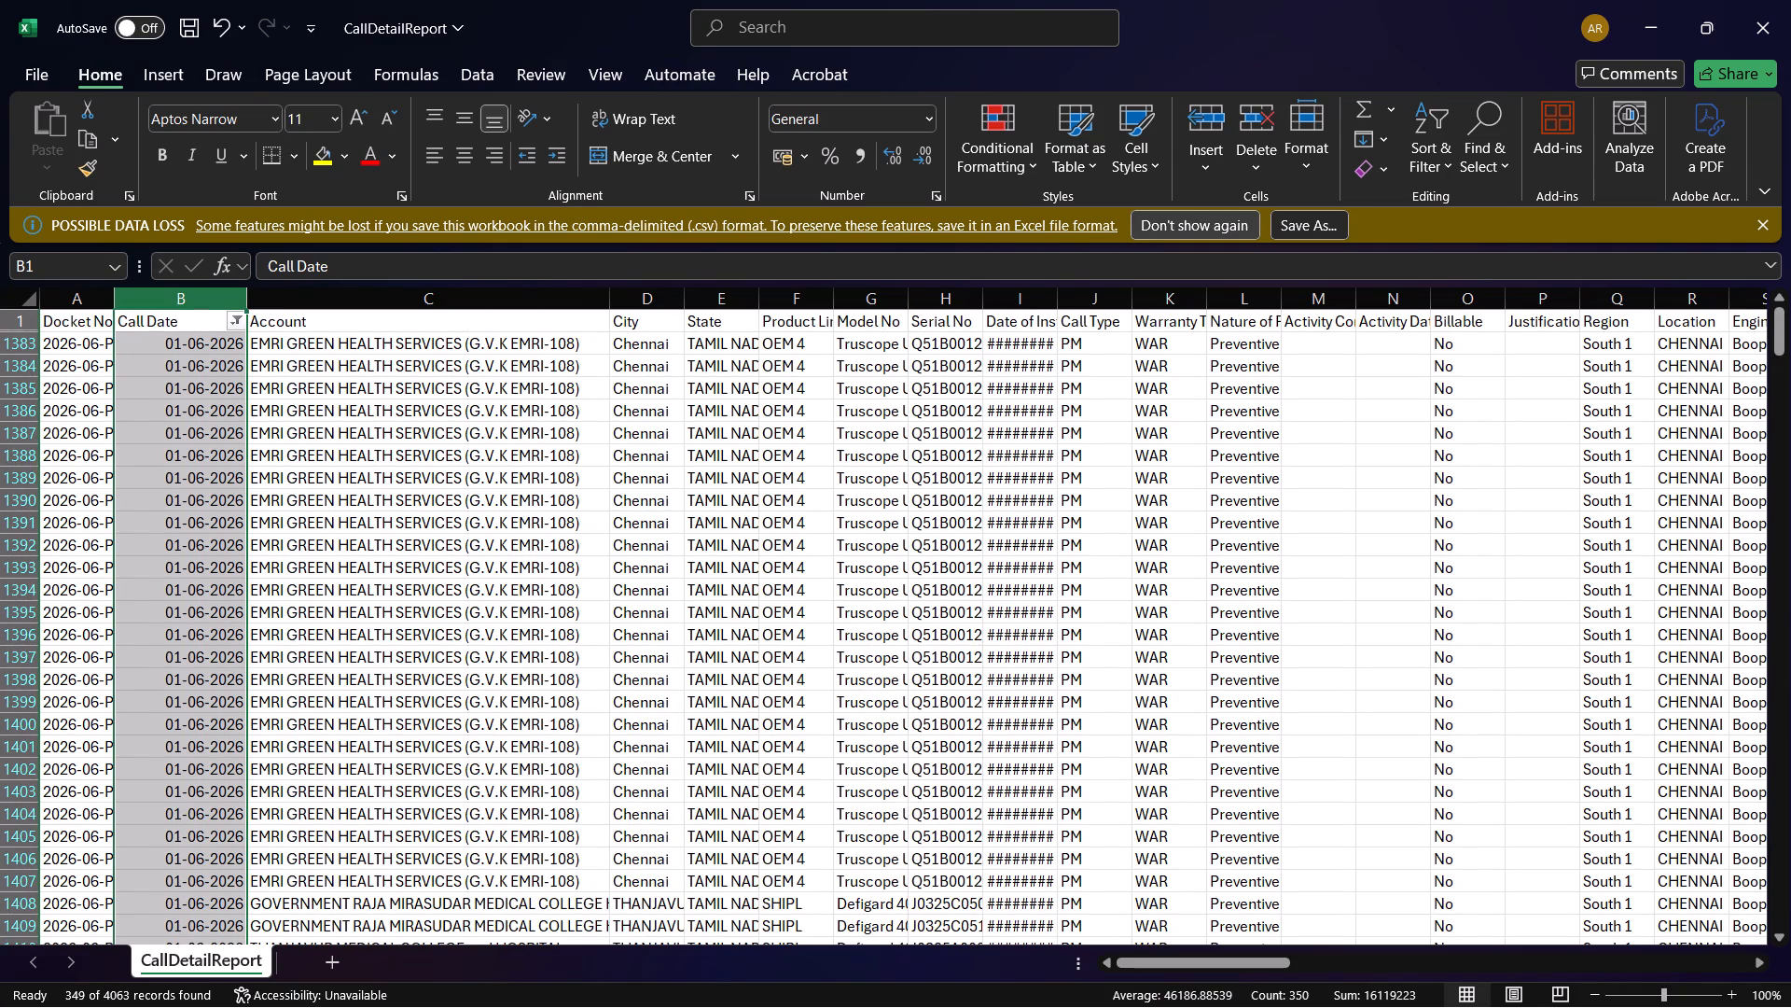
pyautogui.scroll(-5, 452, 484)
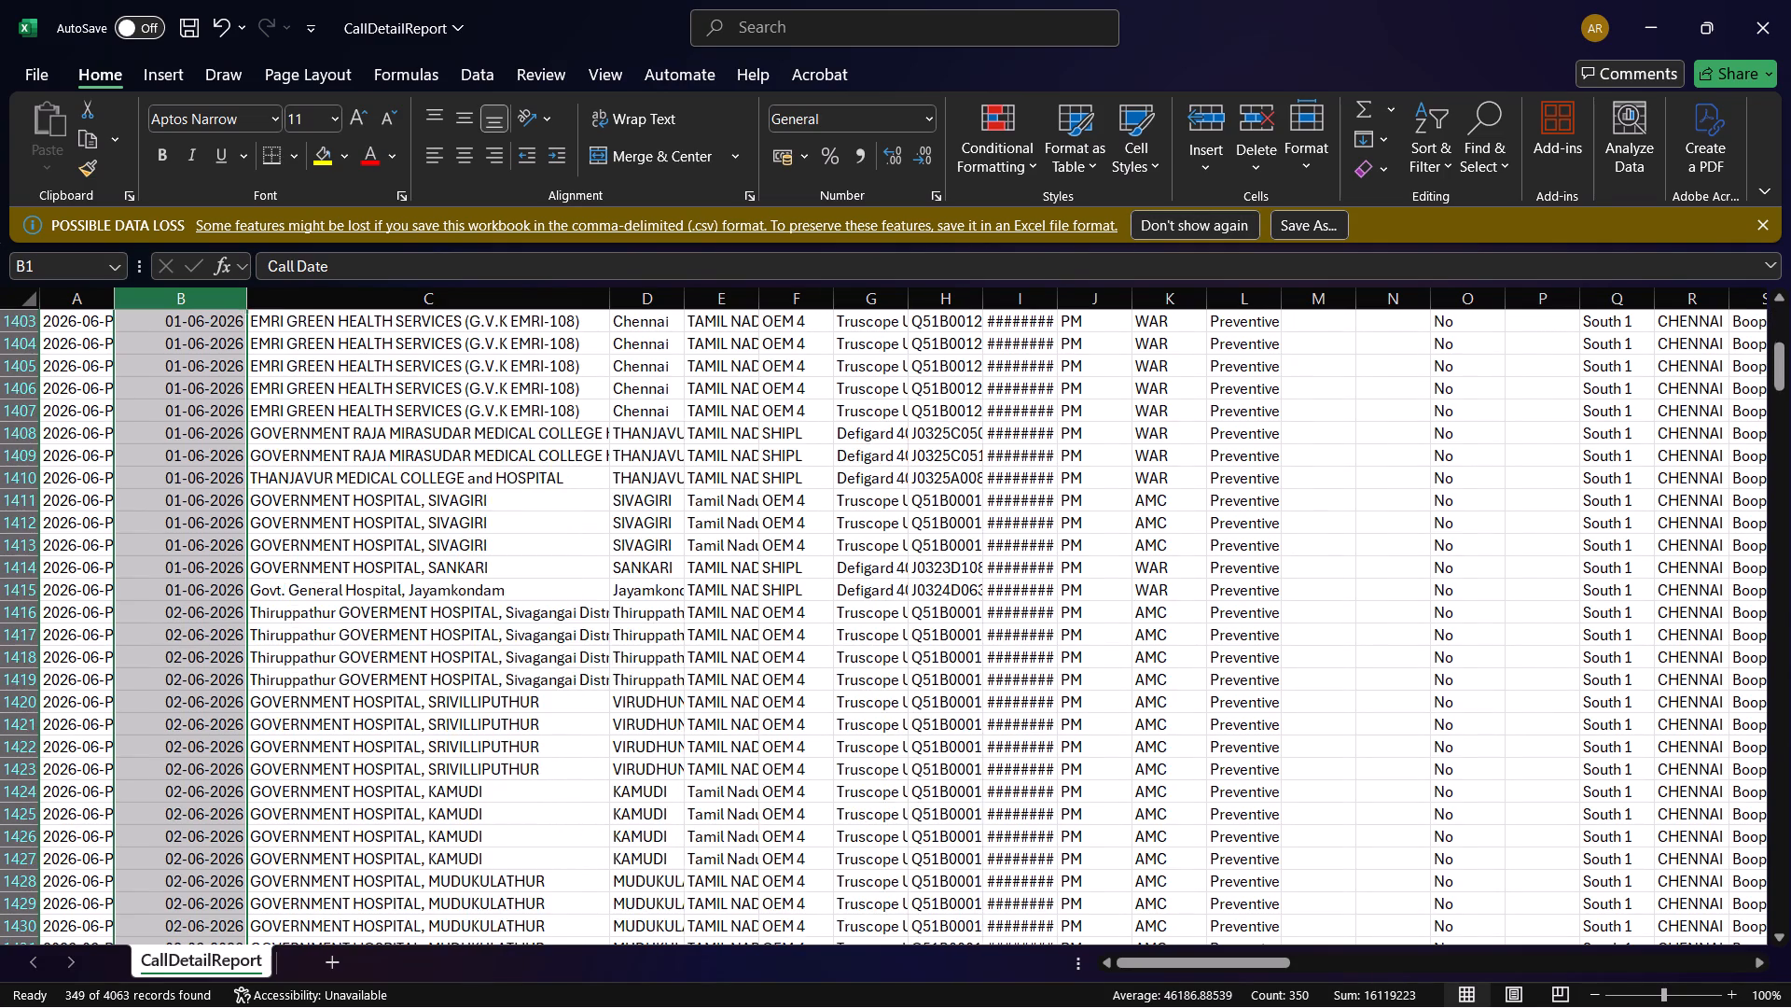
pyautogui.scroll(-20, 452, 484)
pyautogui.scroll(-20, 452, 484)
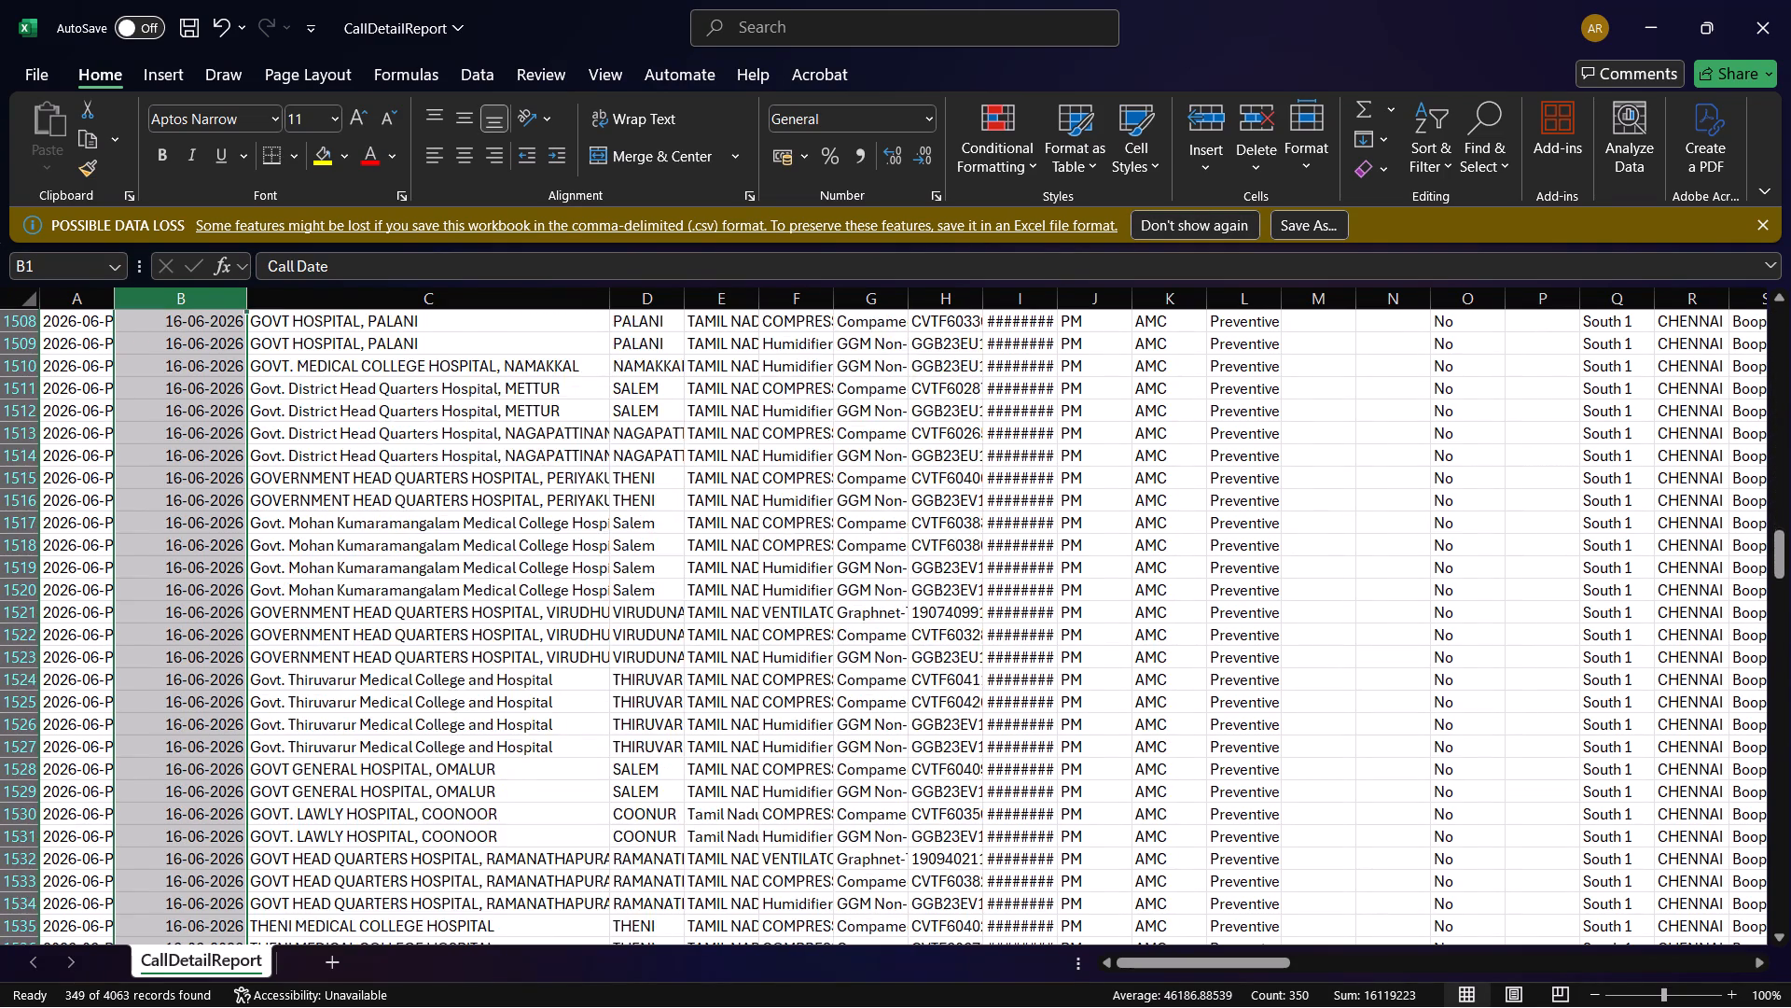
pyautogui.scroll(-20, 467, 484)
pyautogui.scroll(-20, 467, 484)
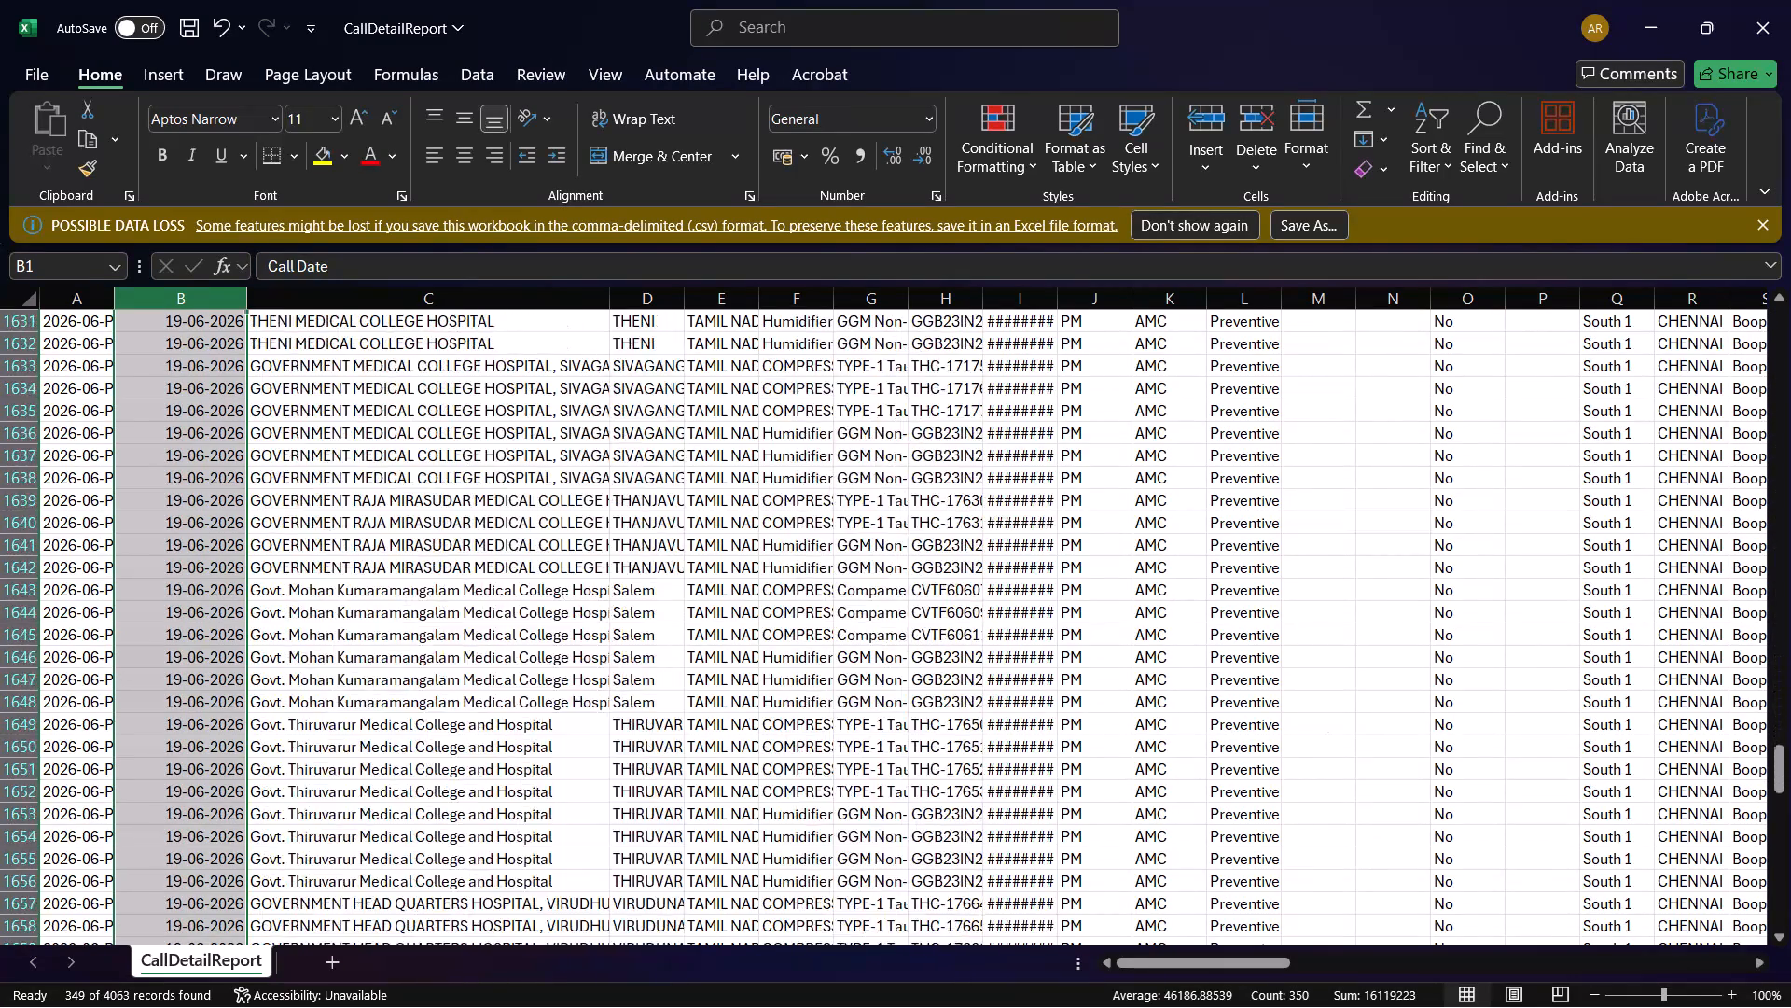
pyautogui.scroll(-20, 473, 481)
pyautogui.scroll(-14, 473, 481)
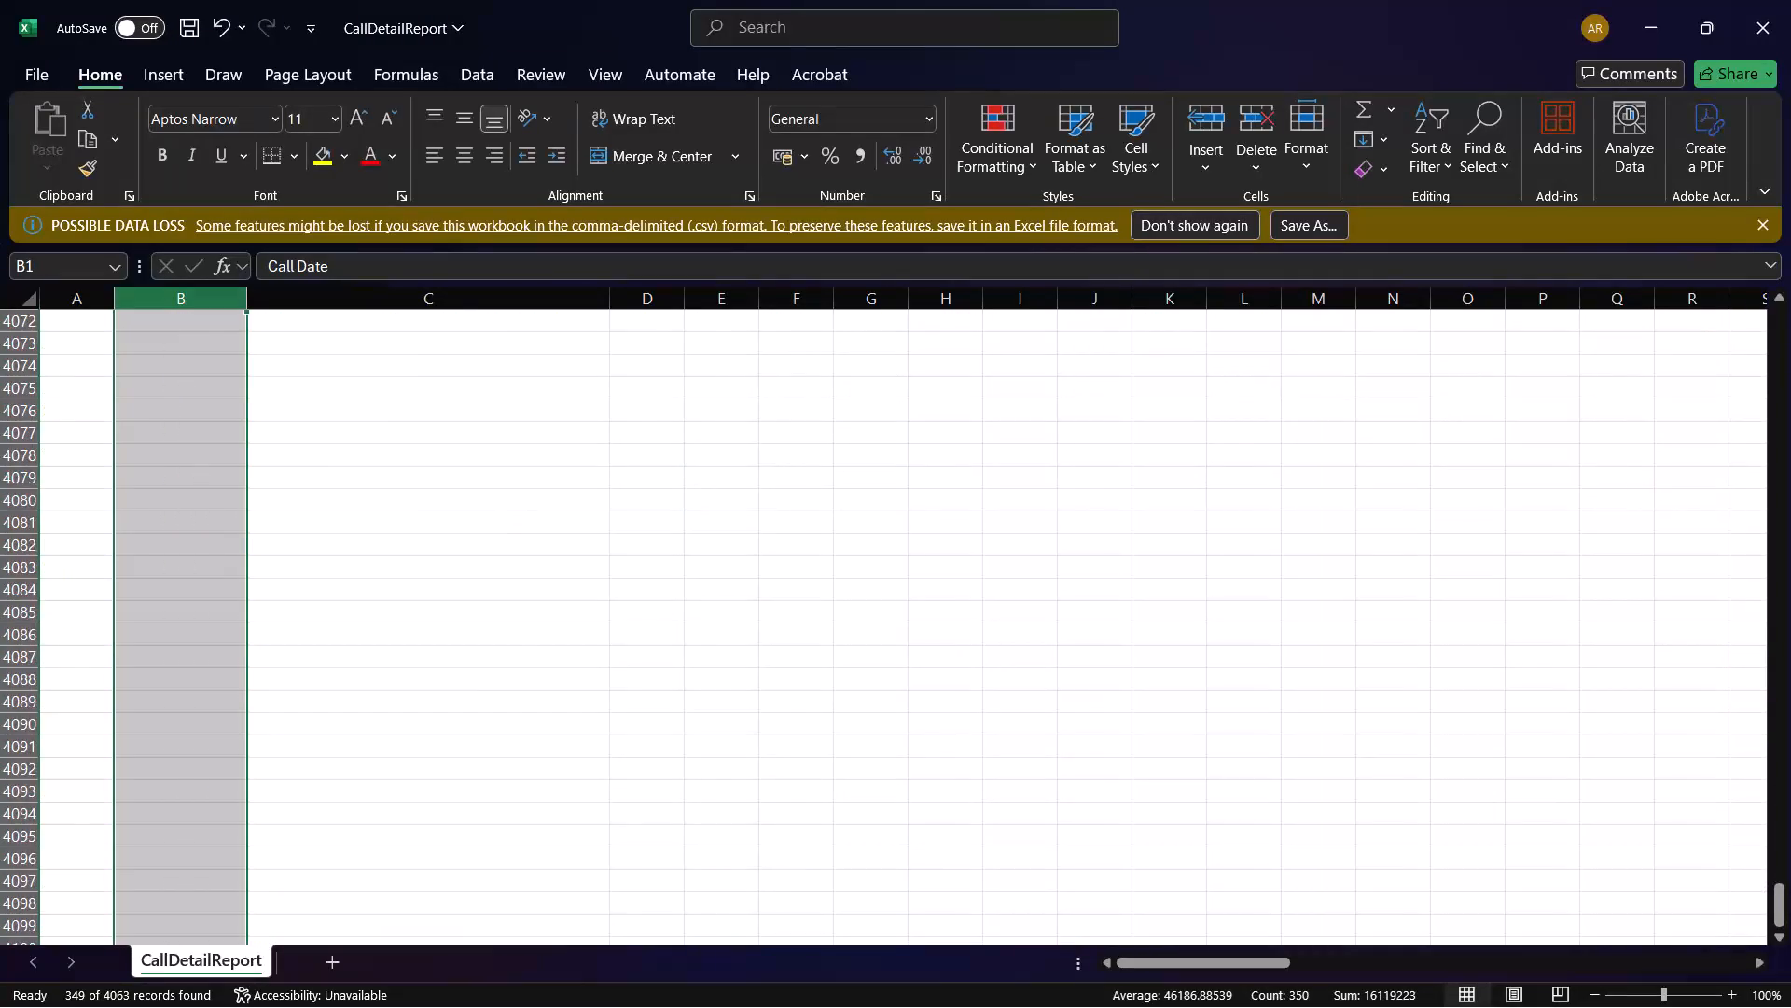
pyautogui.scroll(17, 473, 481)
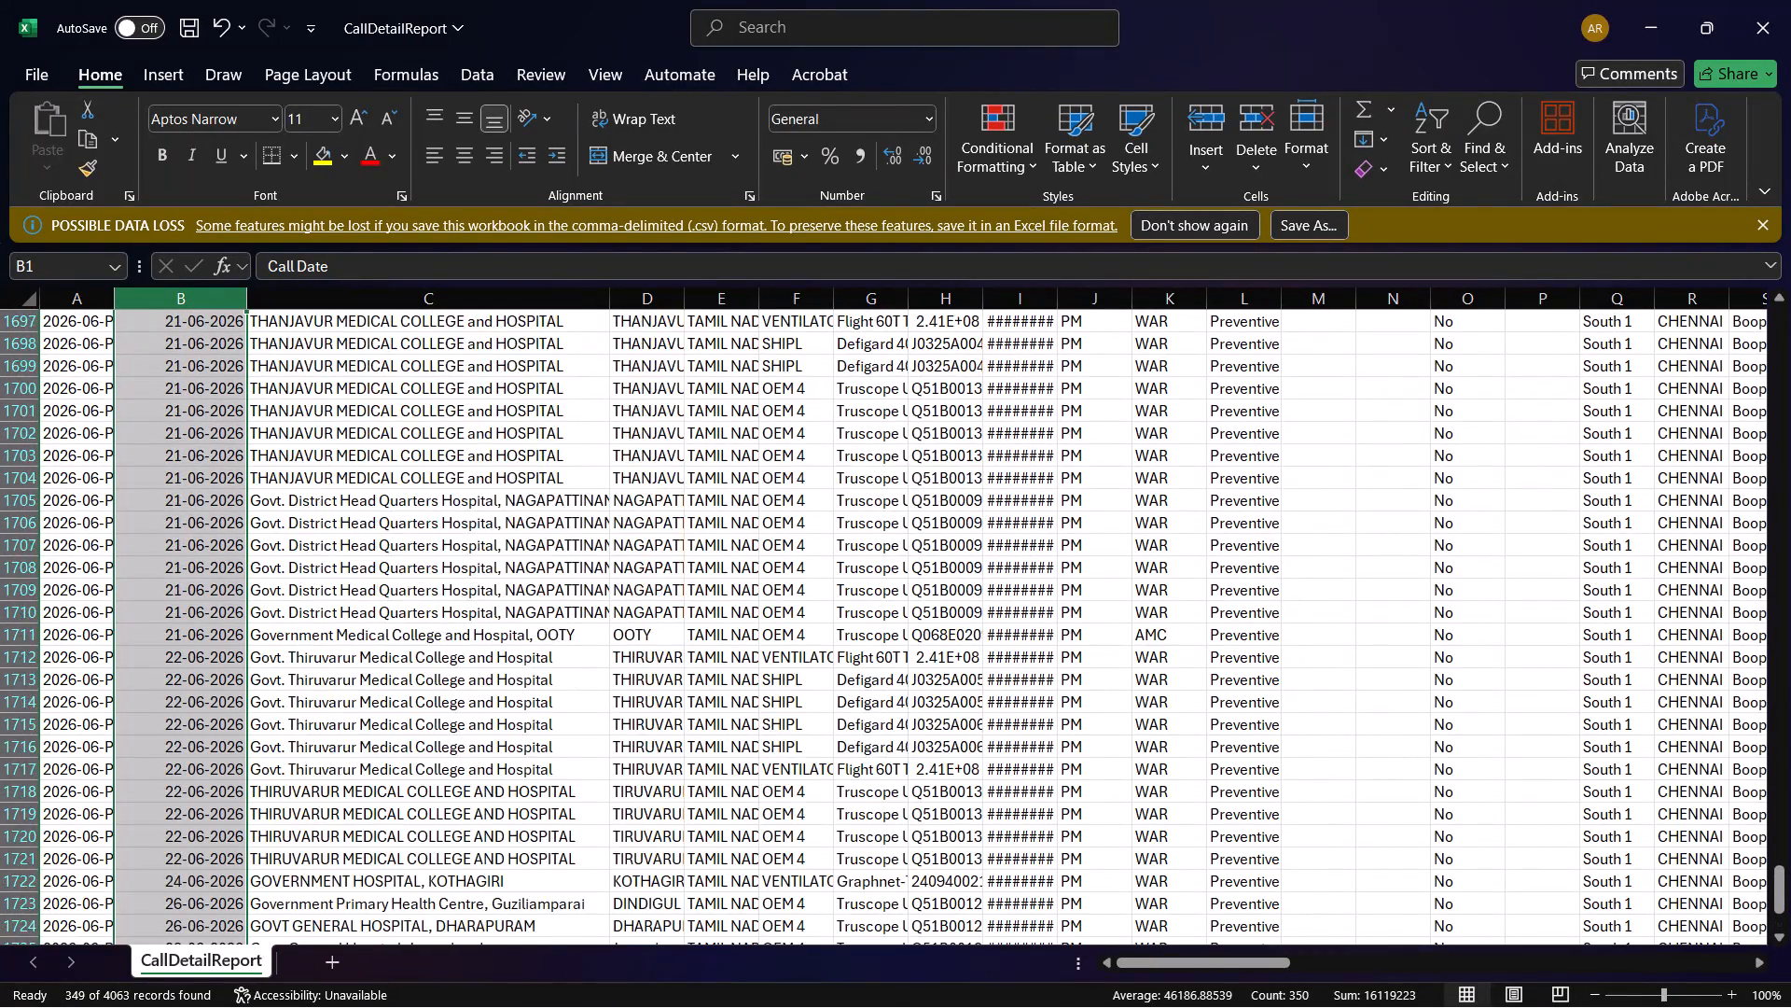
pyautogui.scroll(20, 473, 481)
pyautogui.scroll(9, 473, 481)
pyautogui.scroll(-1, 482, 475)
pyautogui.scroll(8, 488, 476)
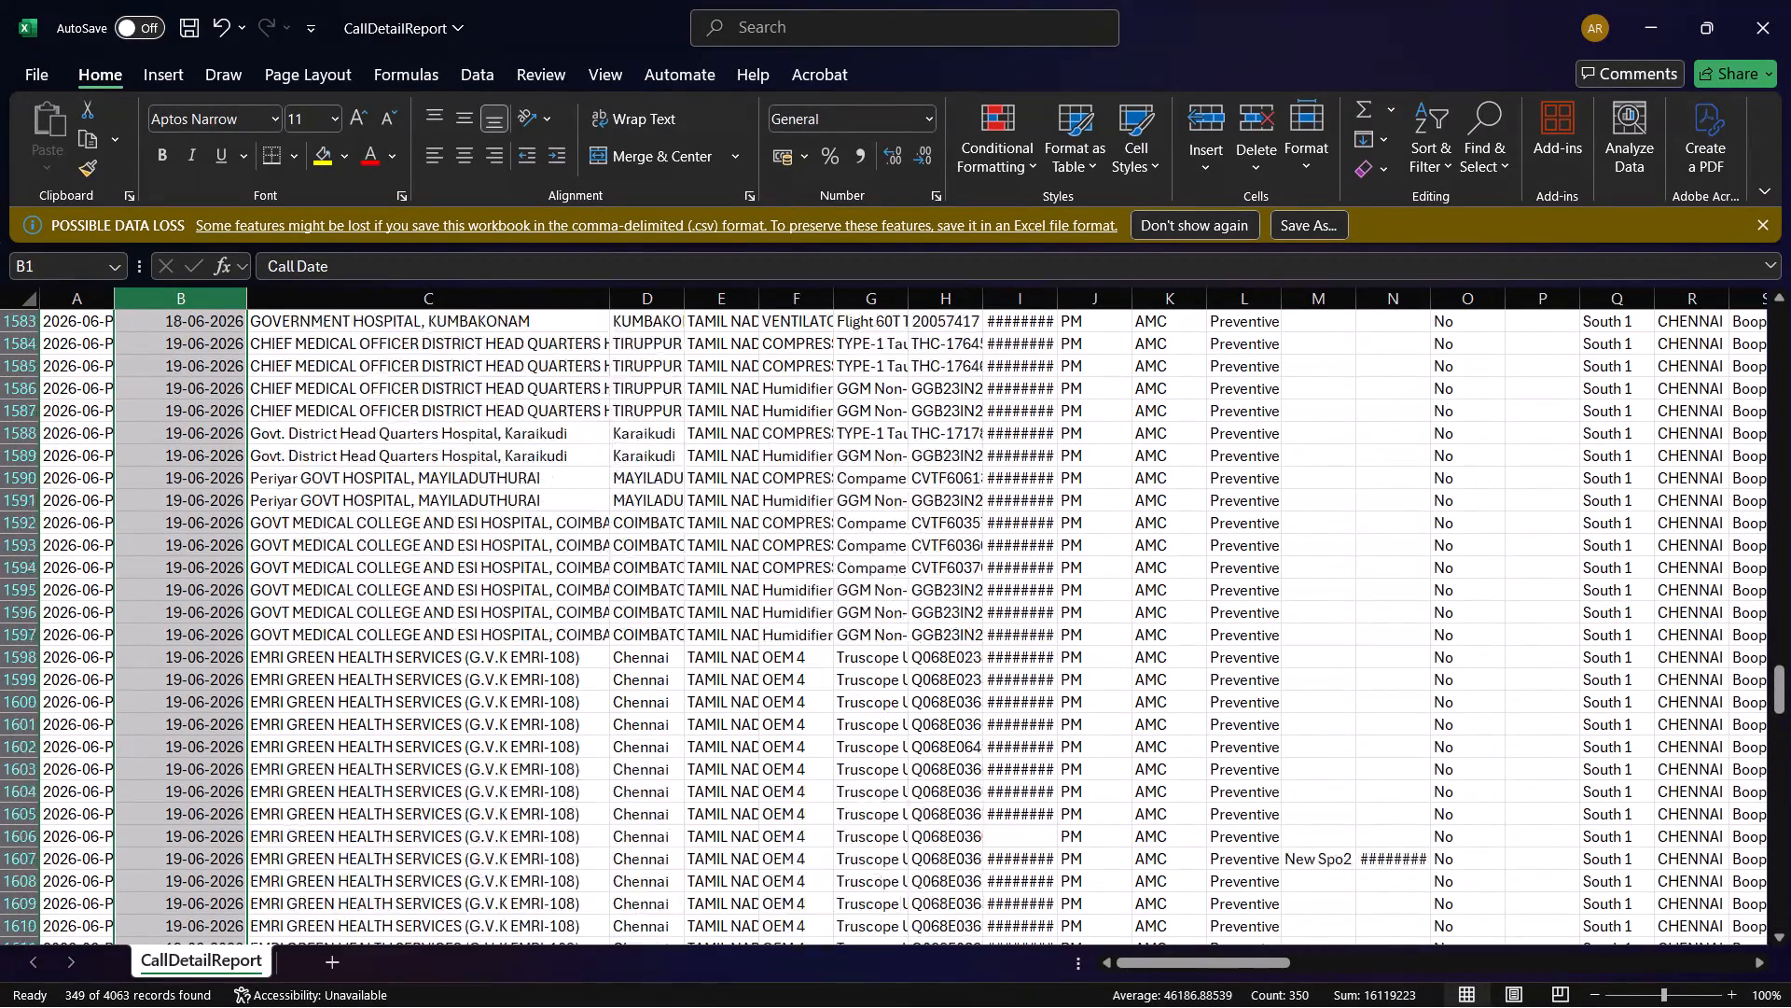
pyautogui.scroll(20, 488, 476)
pyautogui.scroll(16, 488, 476)
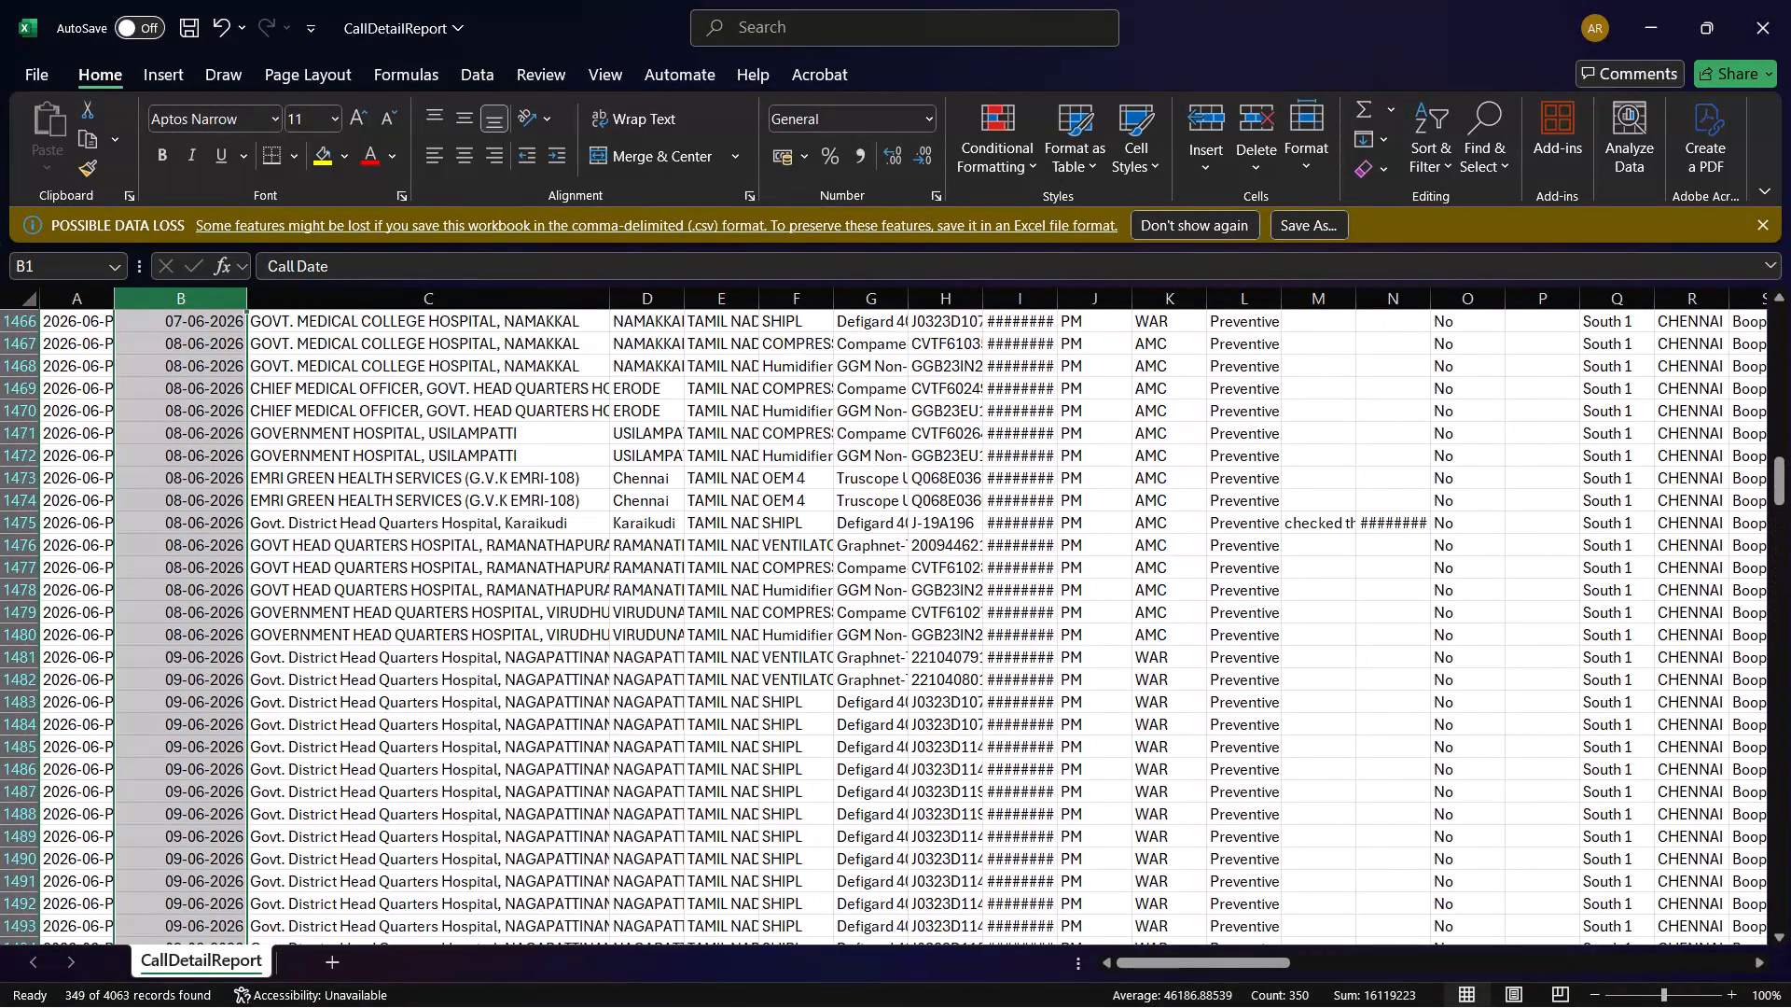
pyautogui.scroll(20, 490, 476)
pyautogui.scroll(16, 490, 476)
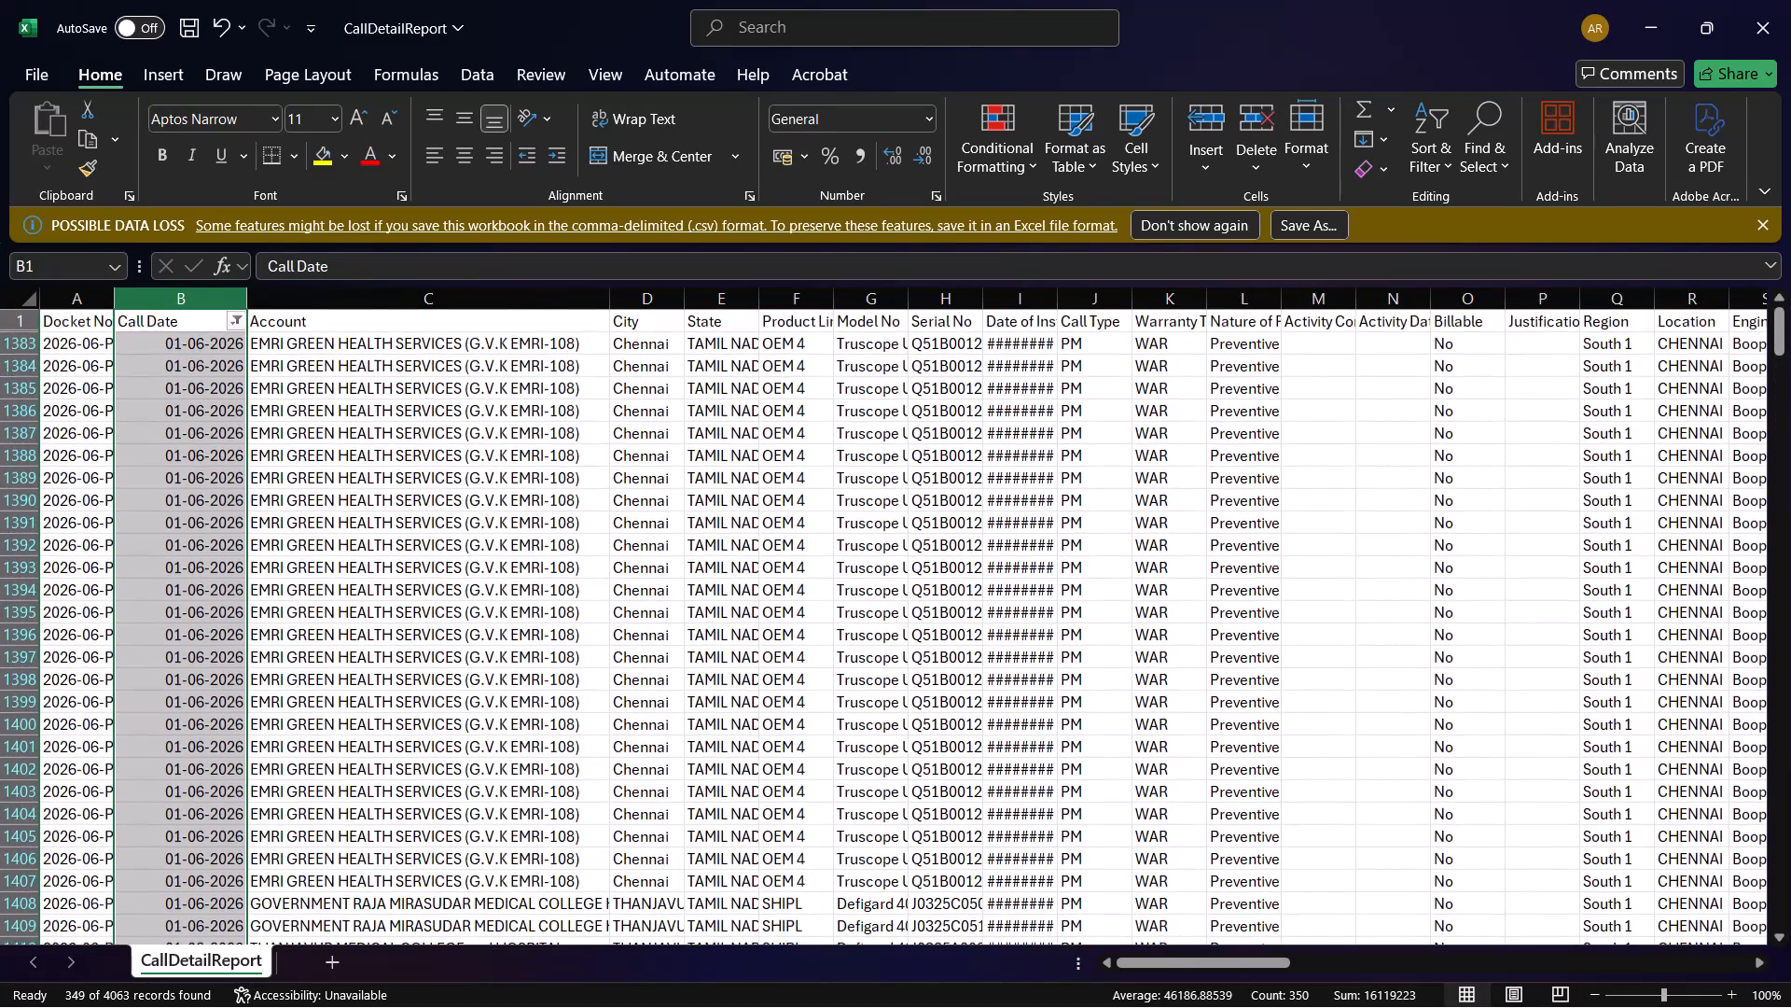
pyautogui.scroll(15, 490, 476)
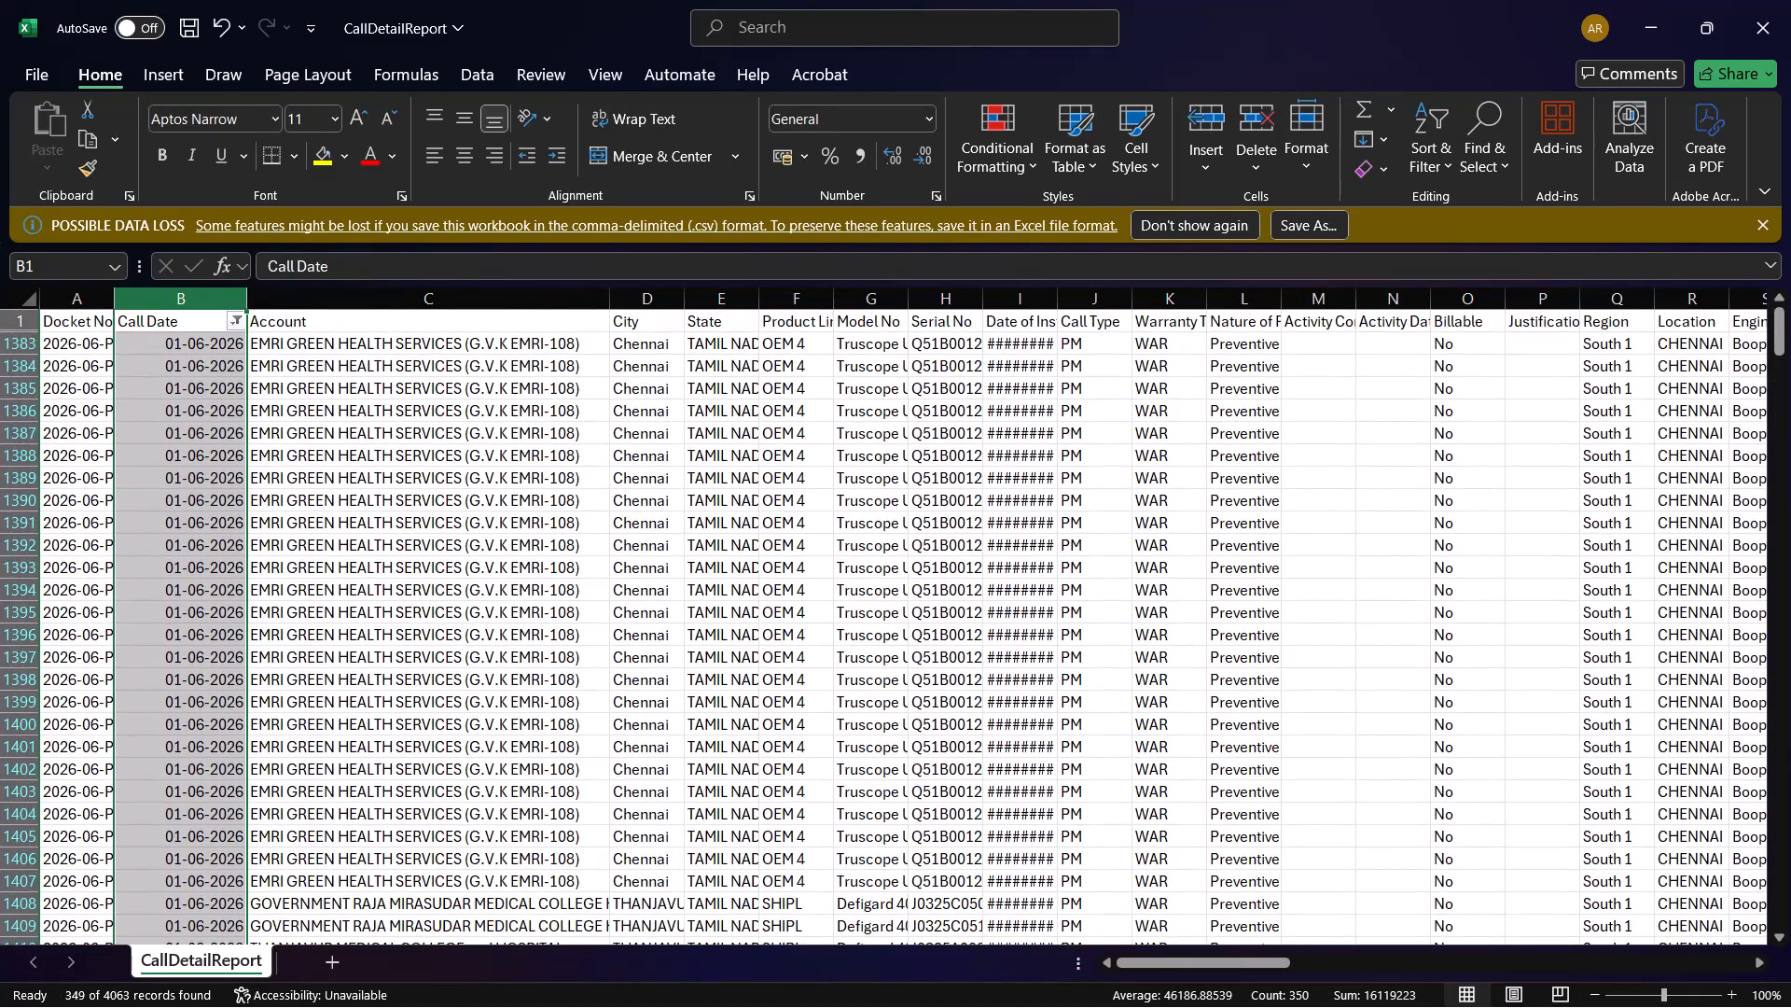
pyautogui.scroll(18, 490, 476)
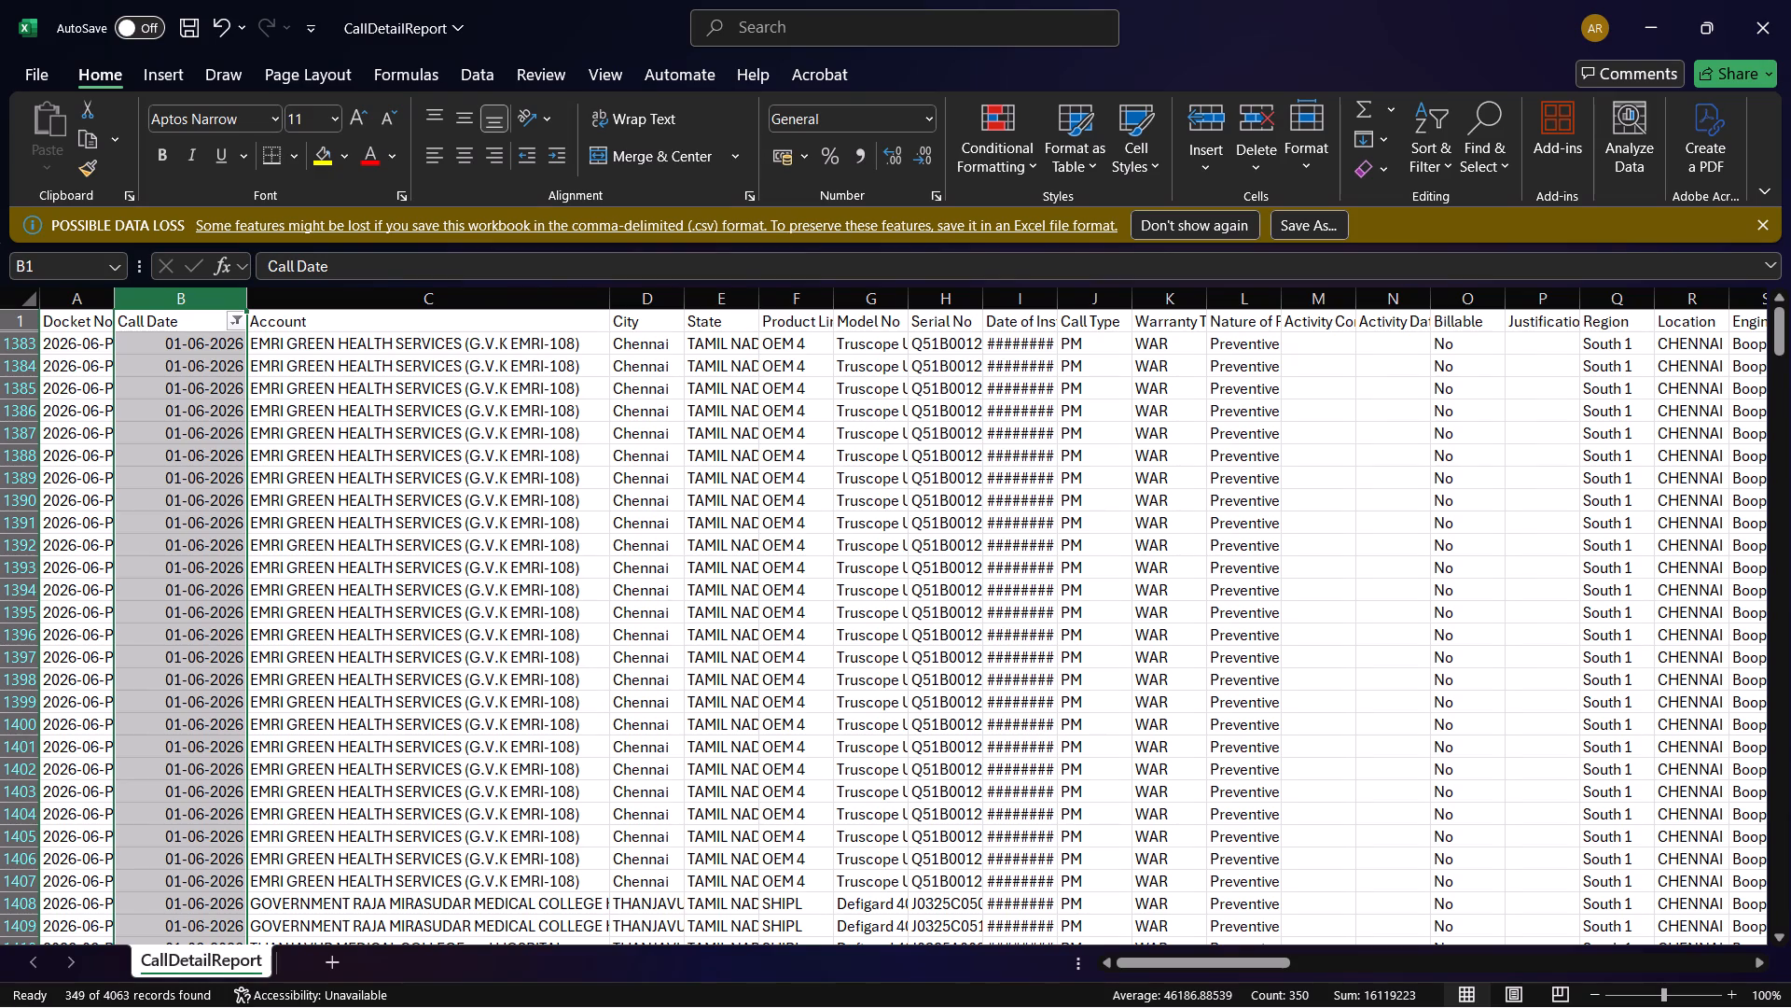
# Widen the State, Product Line and Date of Installation columns enough to show their headers and contents in full.
pyautogui.moveTo(758, 305); pyautogui.dragTo(827, 313)
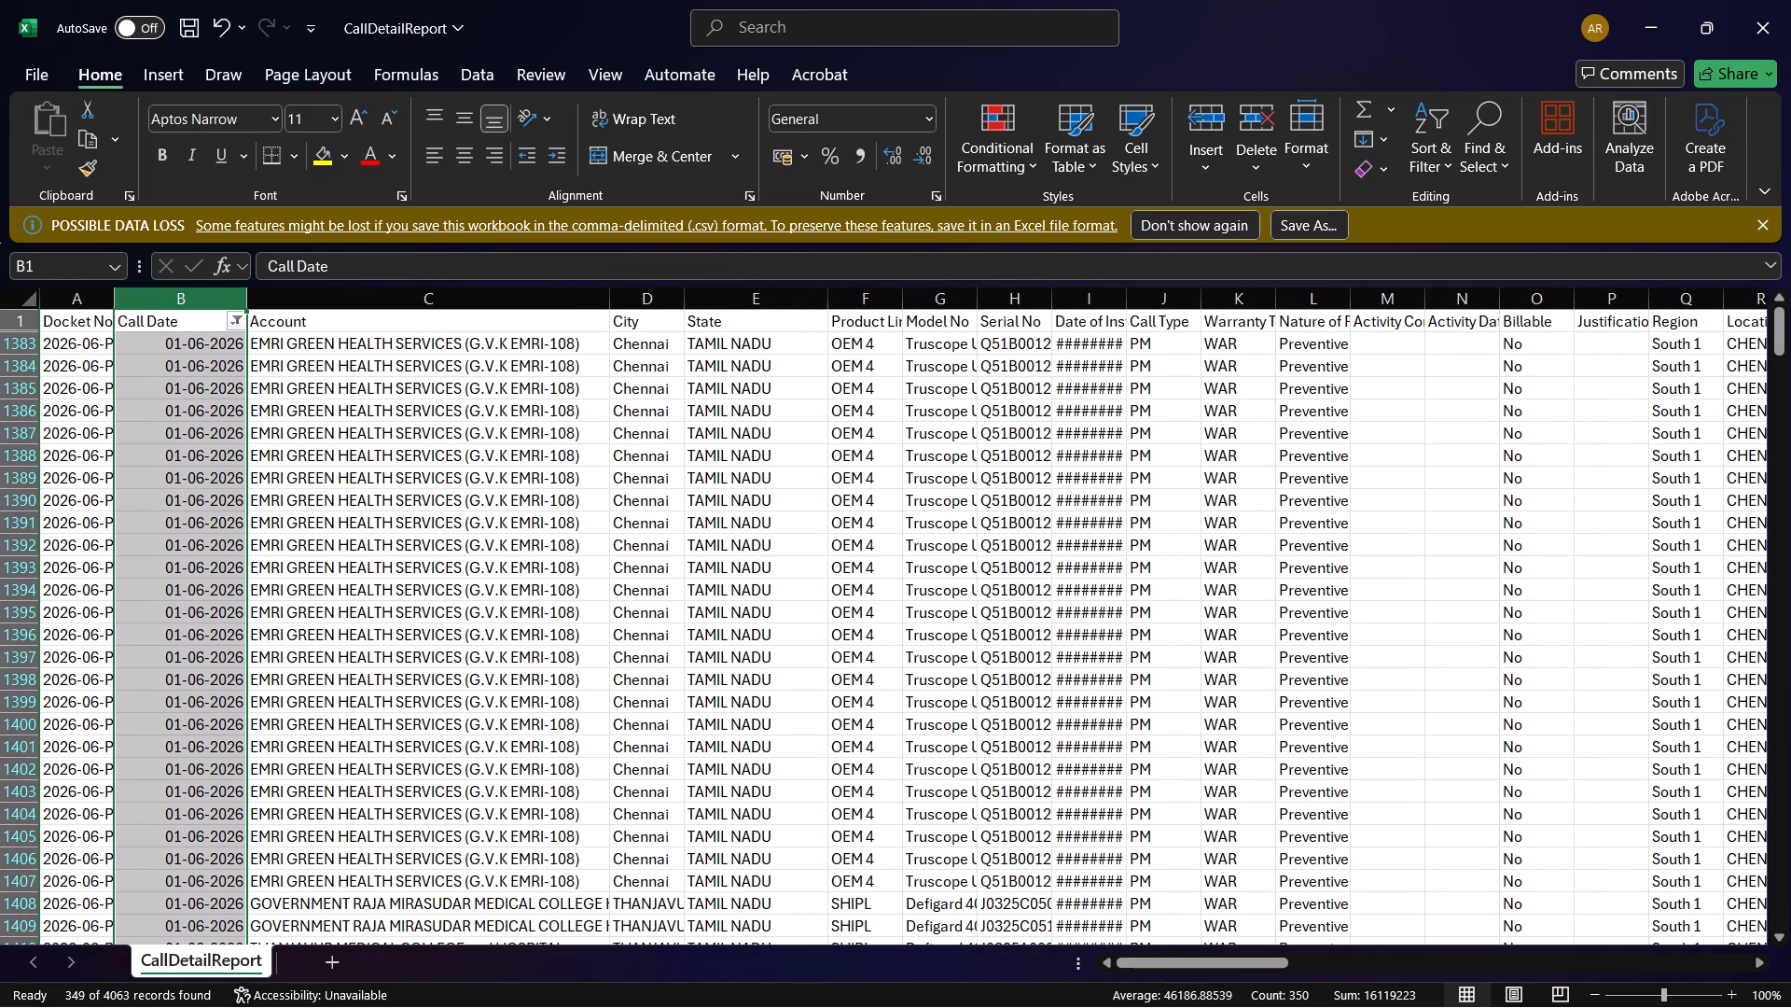
pyautogui.moveTo(899, 299); pyautogui.dragTo(978, 299)
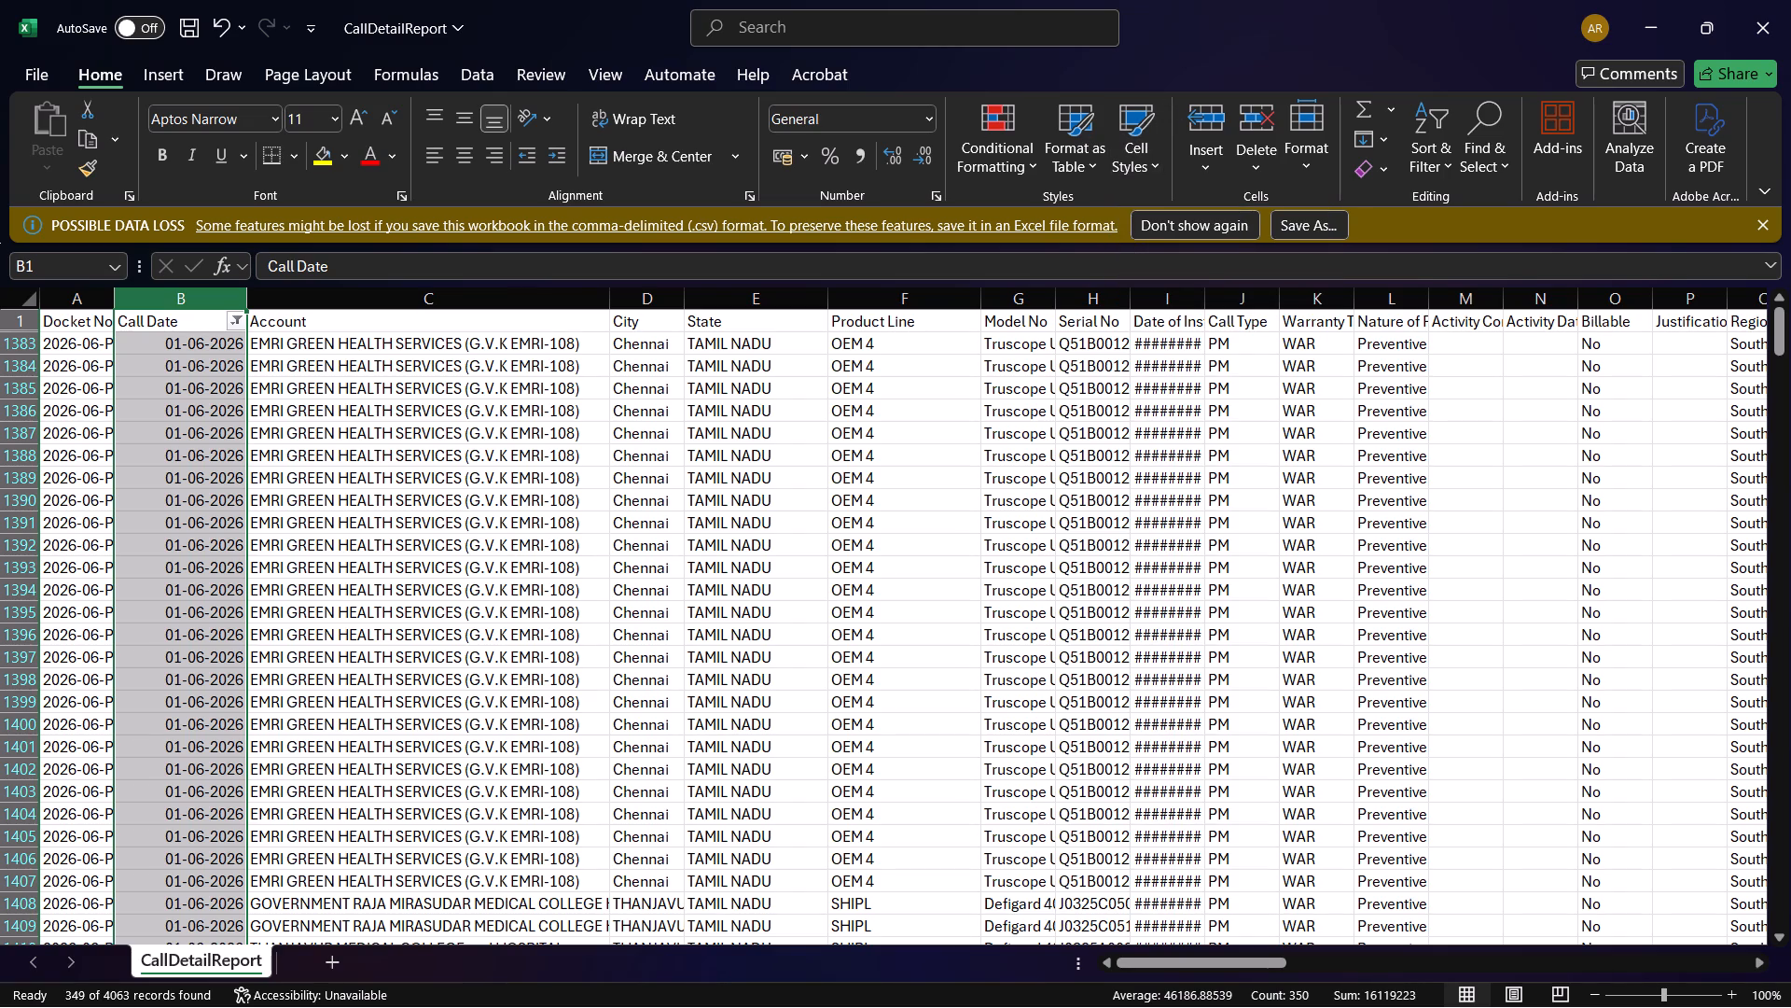
pyautogui.moveTo(1207, 301); pyautogui.dragTo(1256, 305, button='right')
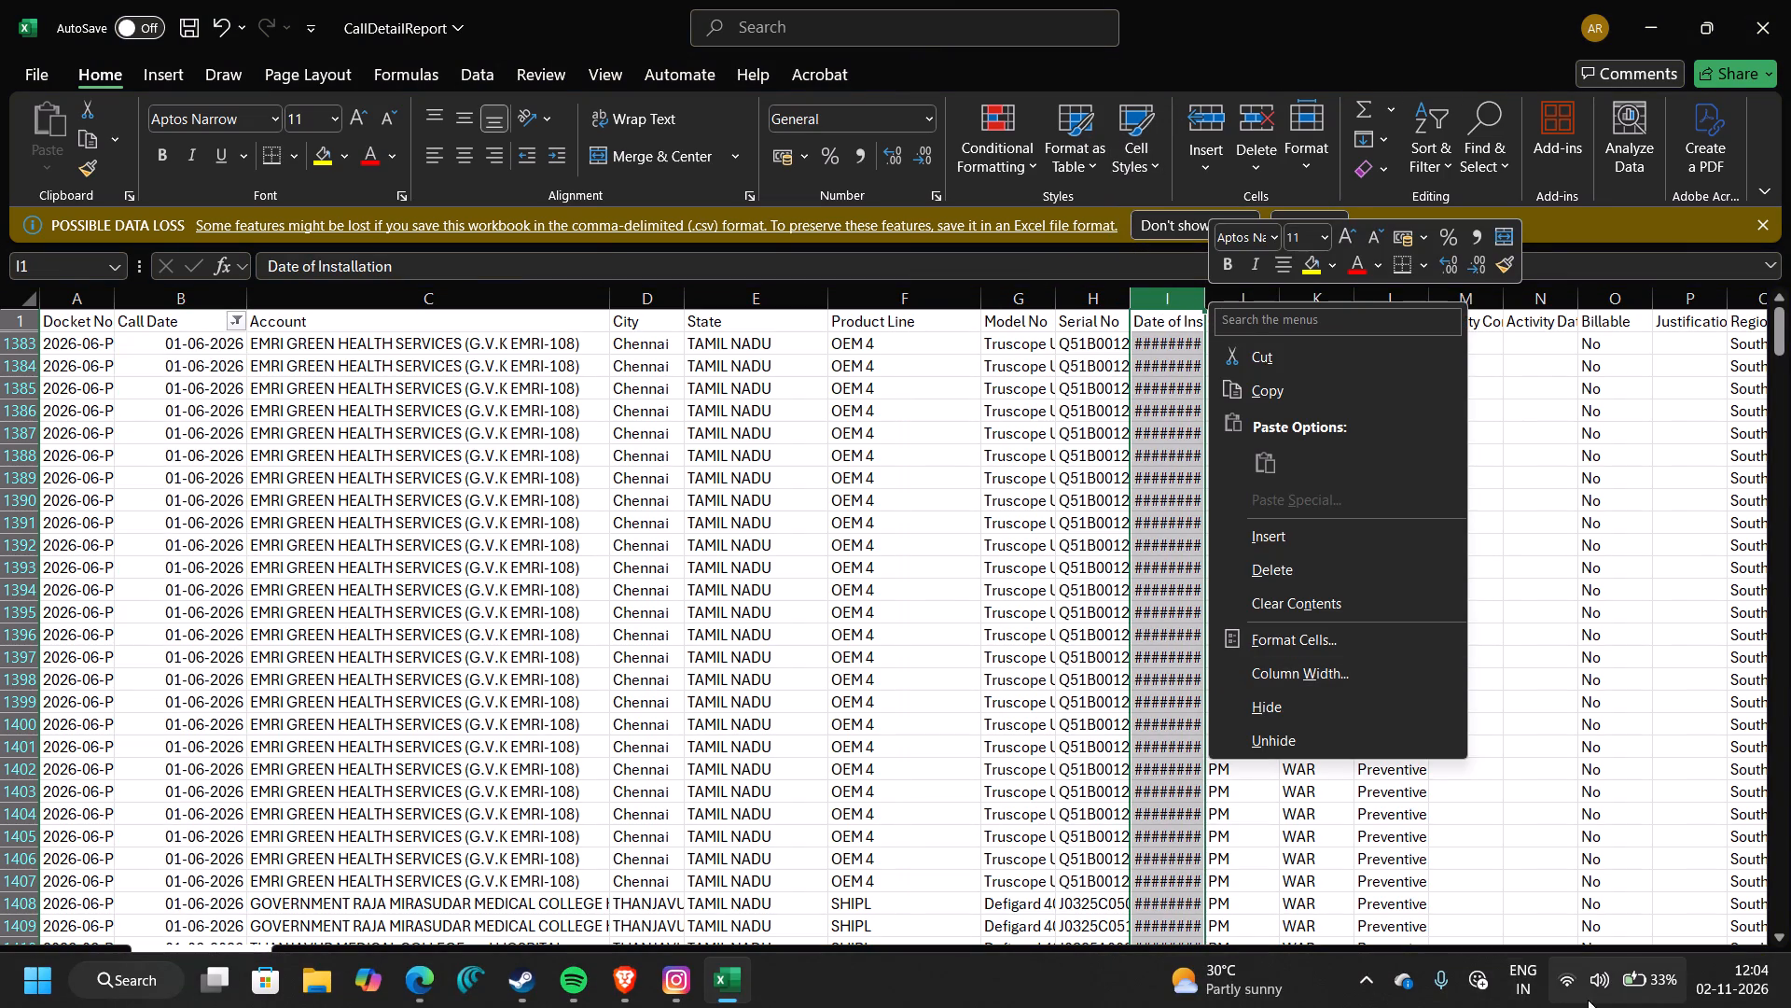
# Turn off the computer's Bluetooth connection and return to the CallDetailReport workbook.
pyautogui.click(1629, 1007)
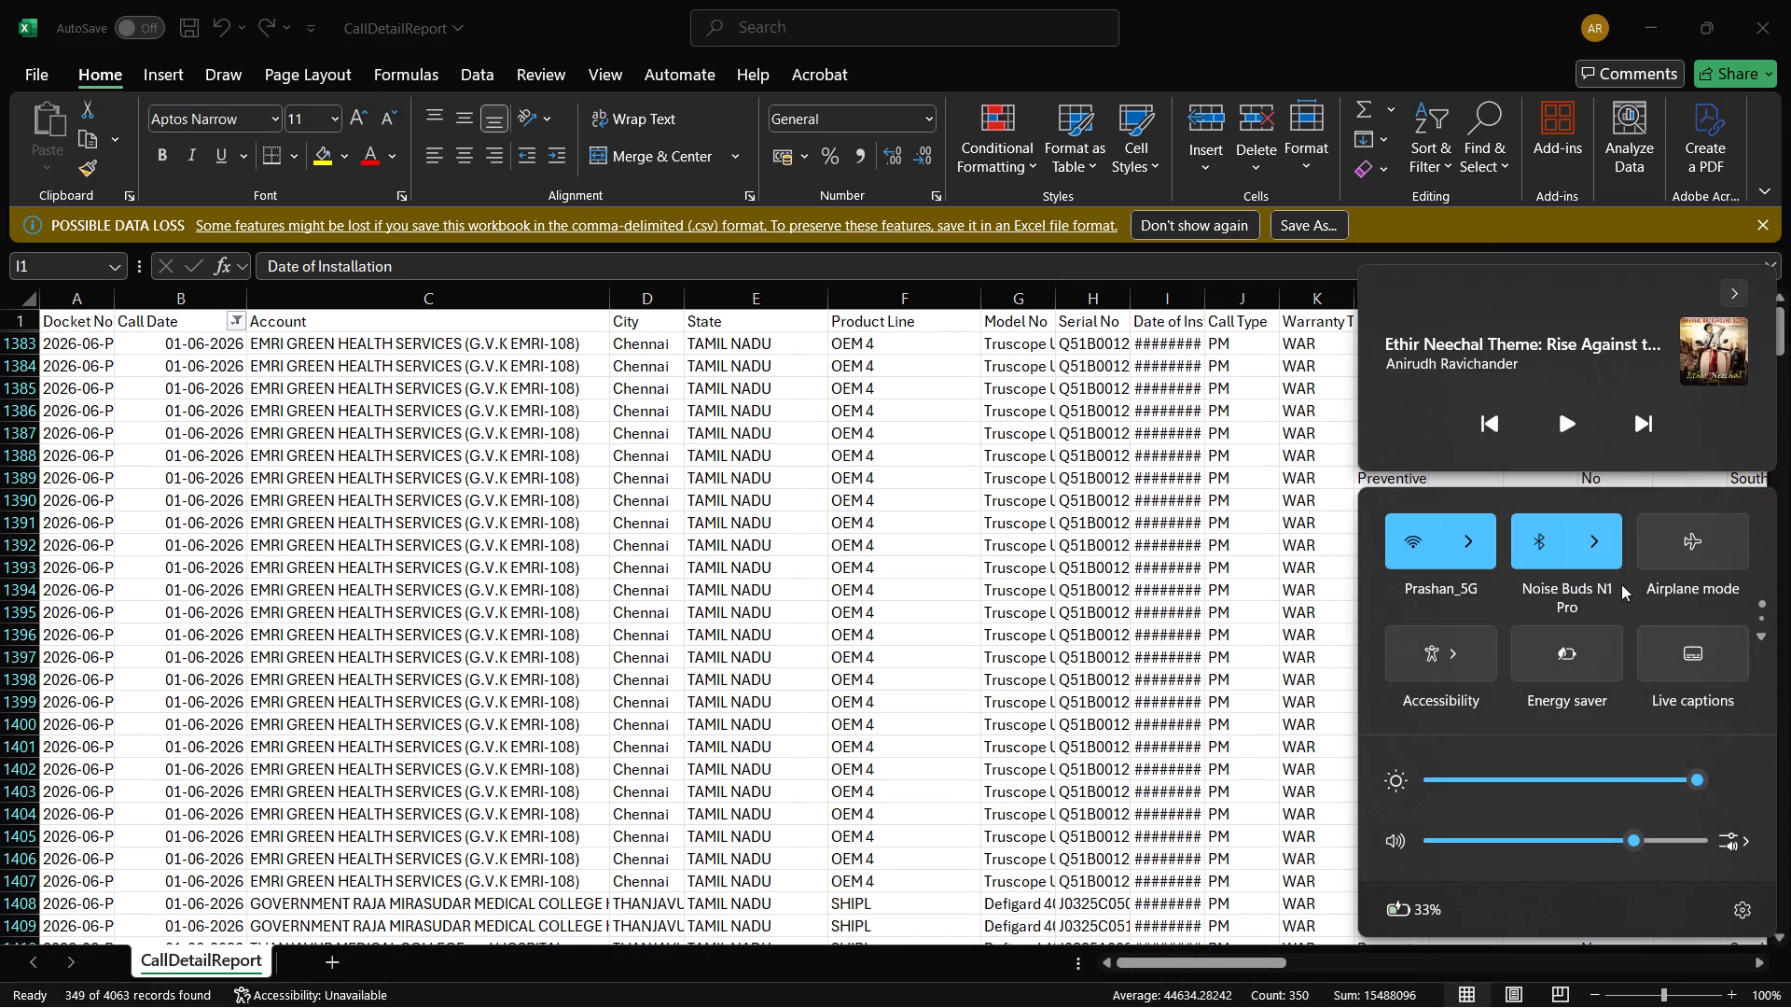
pyautogui.moveTo(1510, 554); pyautogui.dragTo(1563, 567)
pyautogui.click(1563, 567)
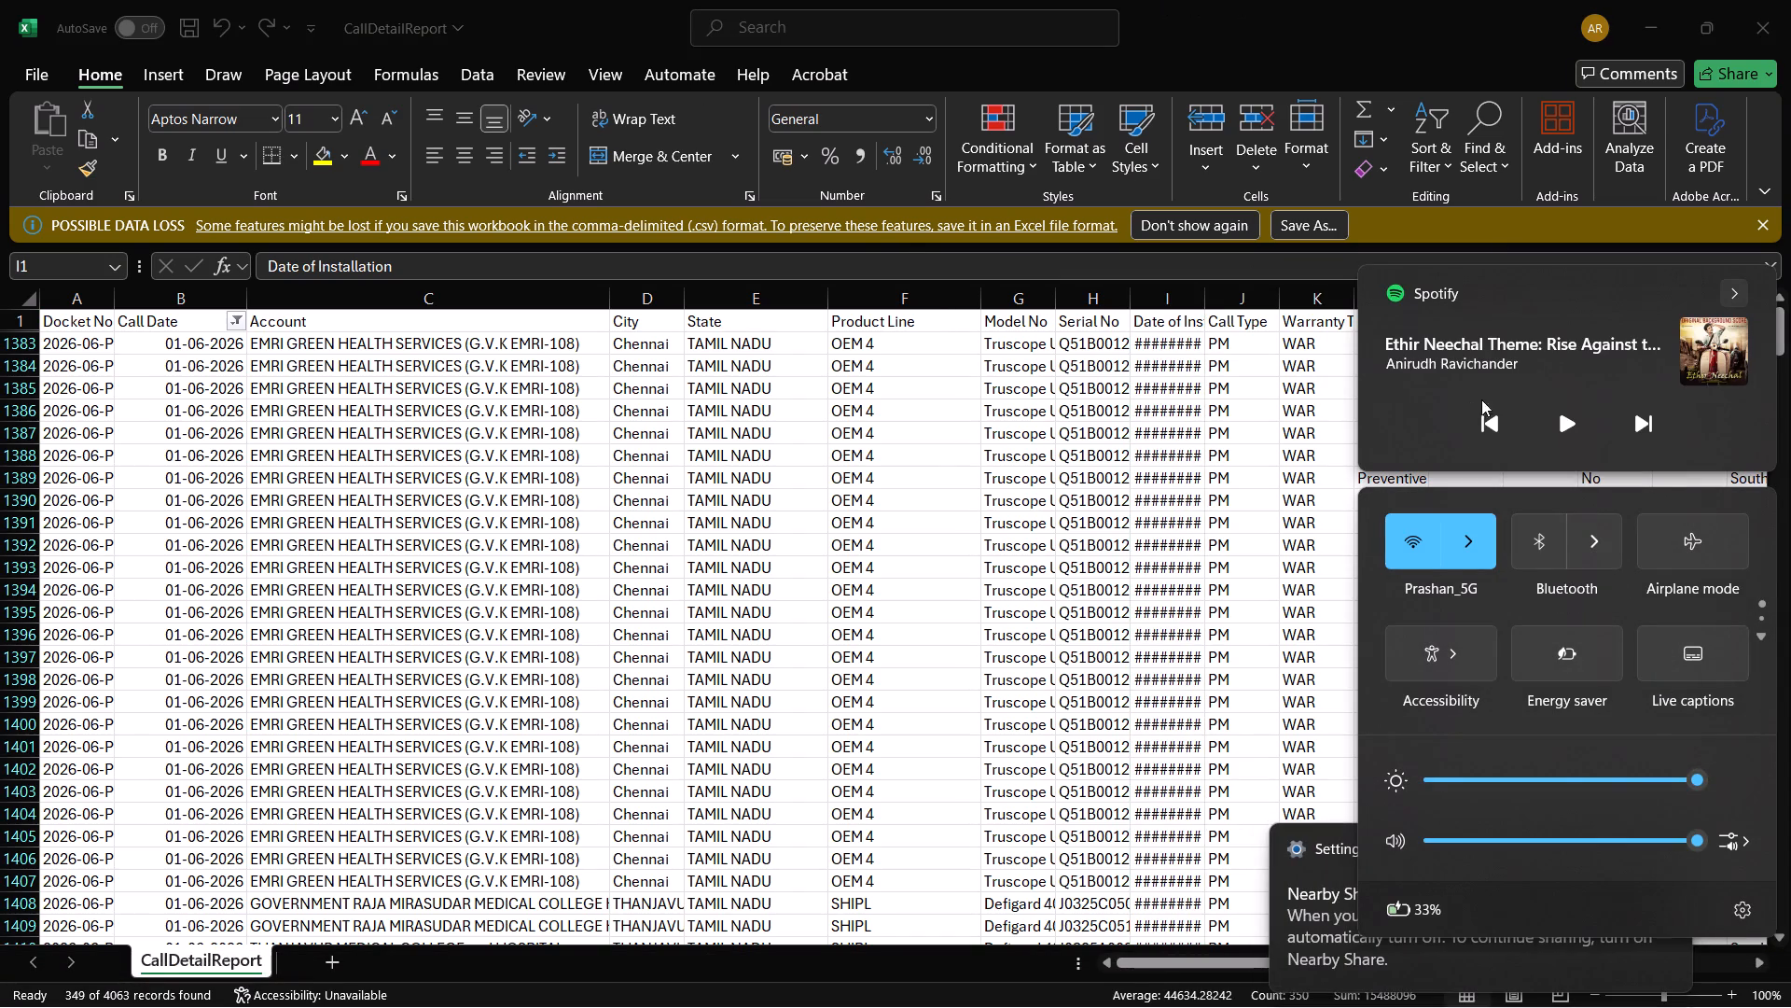
pyautogui.rightClick(1625, 245)
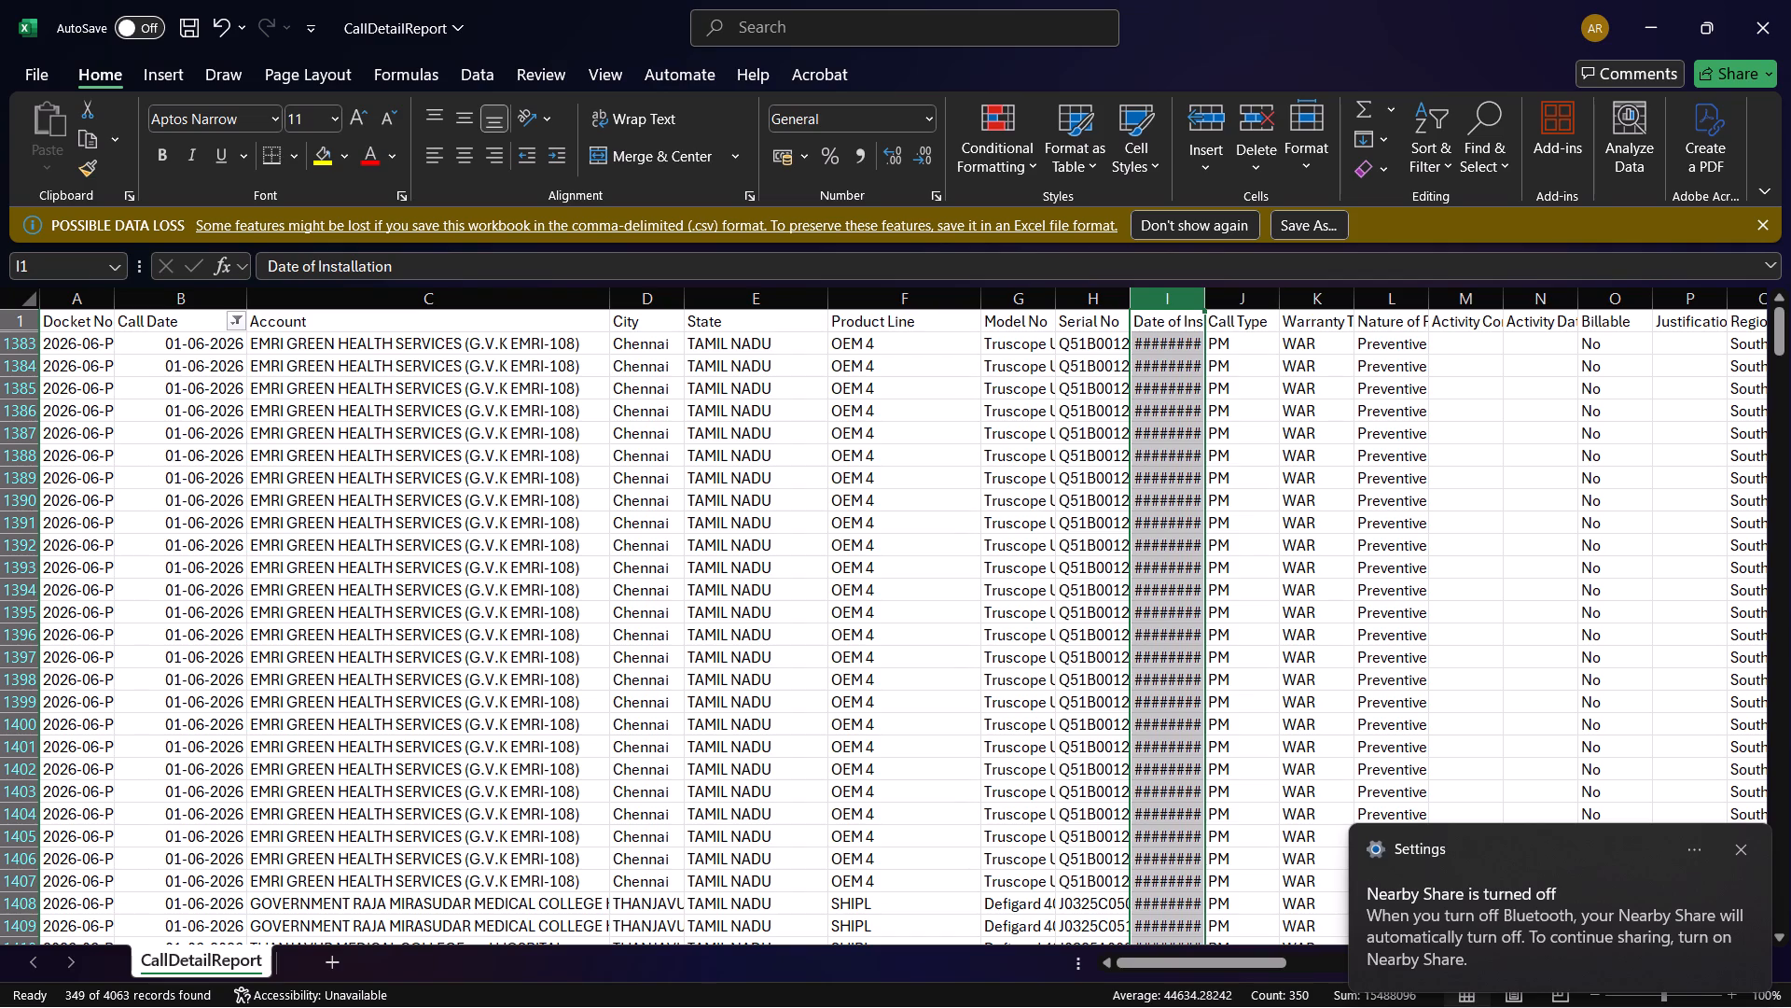
# Widen the Date of Installation column enough to show its header and dates in full.
pyautogui.moveTo(1205, 301); pyautogui.dragTo(1300, 296, button='right')
pyautogui.click(1204, 295)
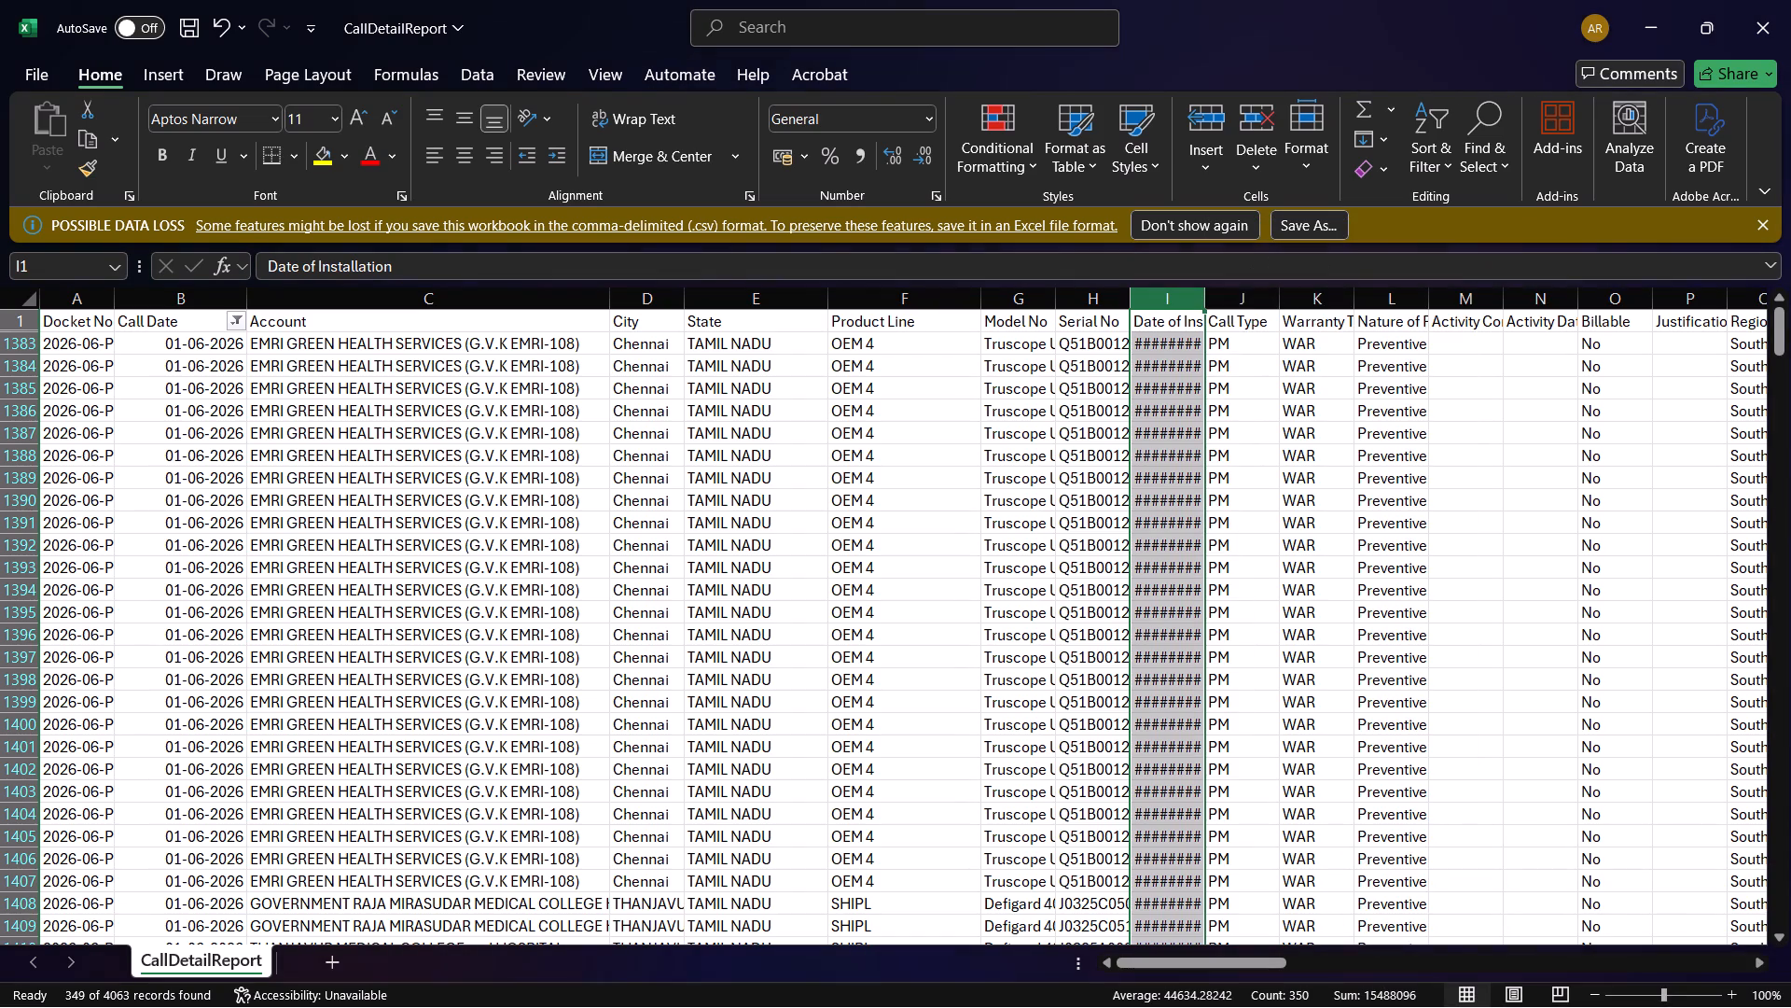
pyautogui.moveTo(1204, 295); pyautogui.dragTo(1303, 301)
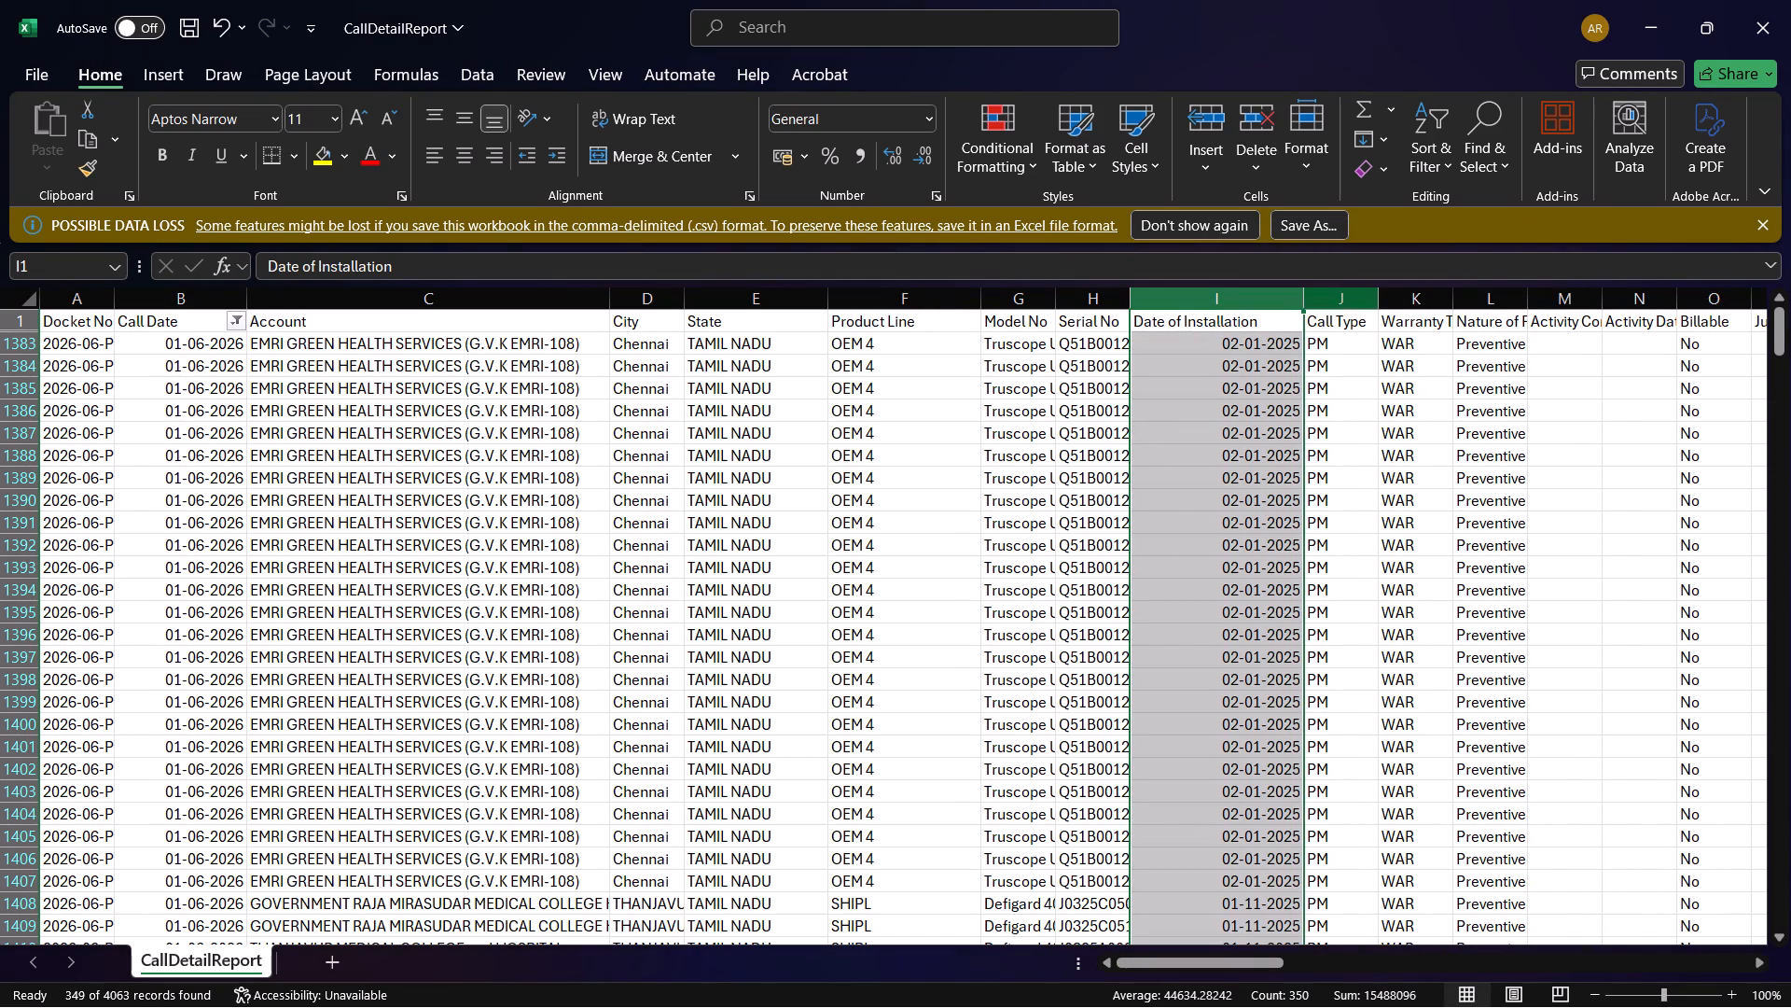
# Examine the installation dates of the filtered June 2026 calls down the list.
pyautogui.scroll(-17, 1273, 552)
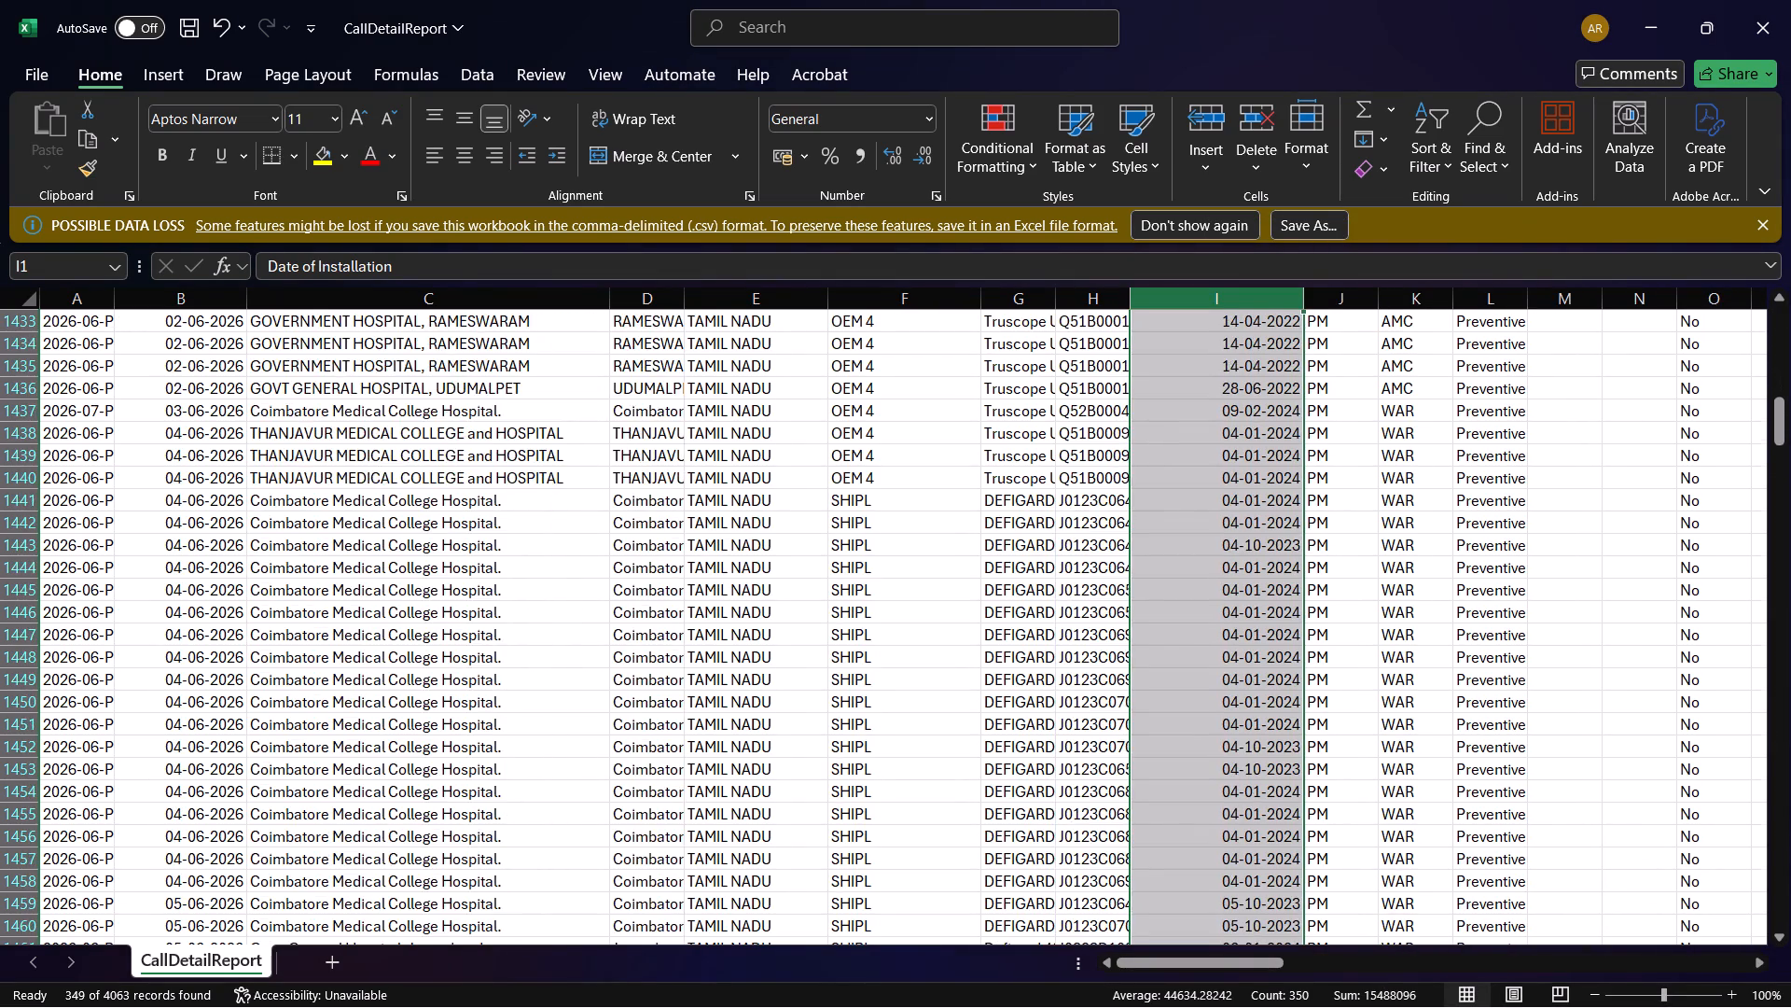
pyautogui.scroll(-4, 1283, 550)
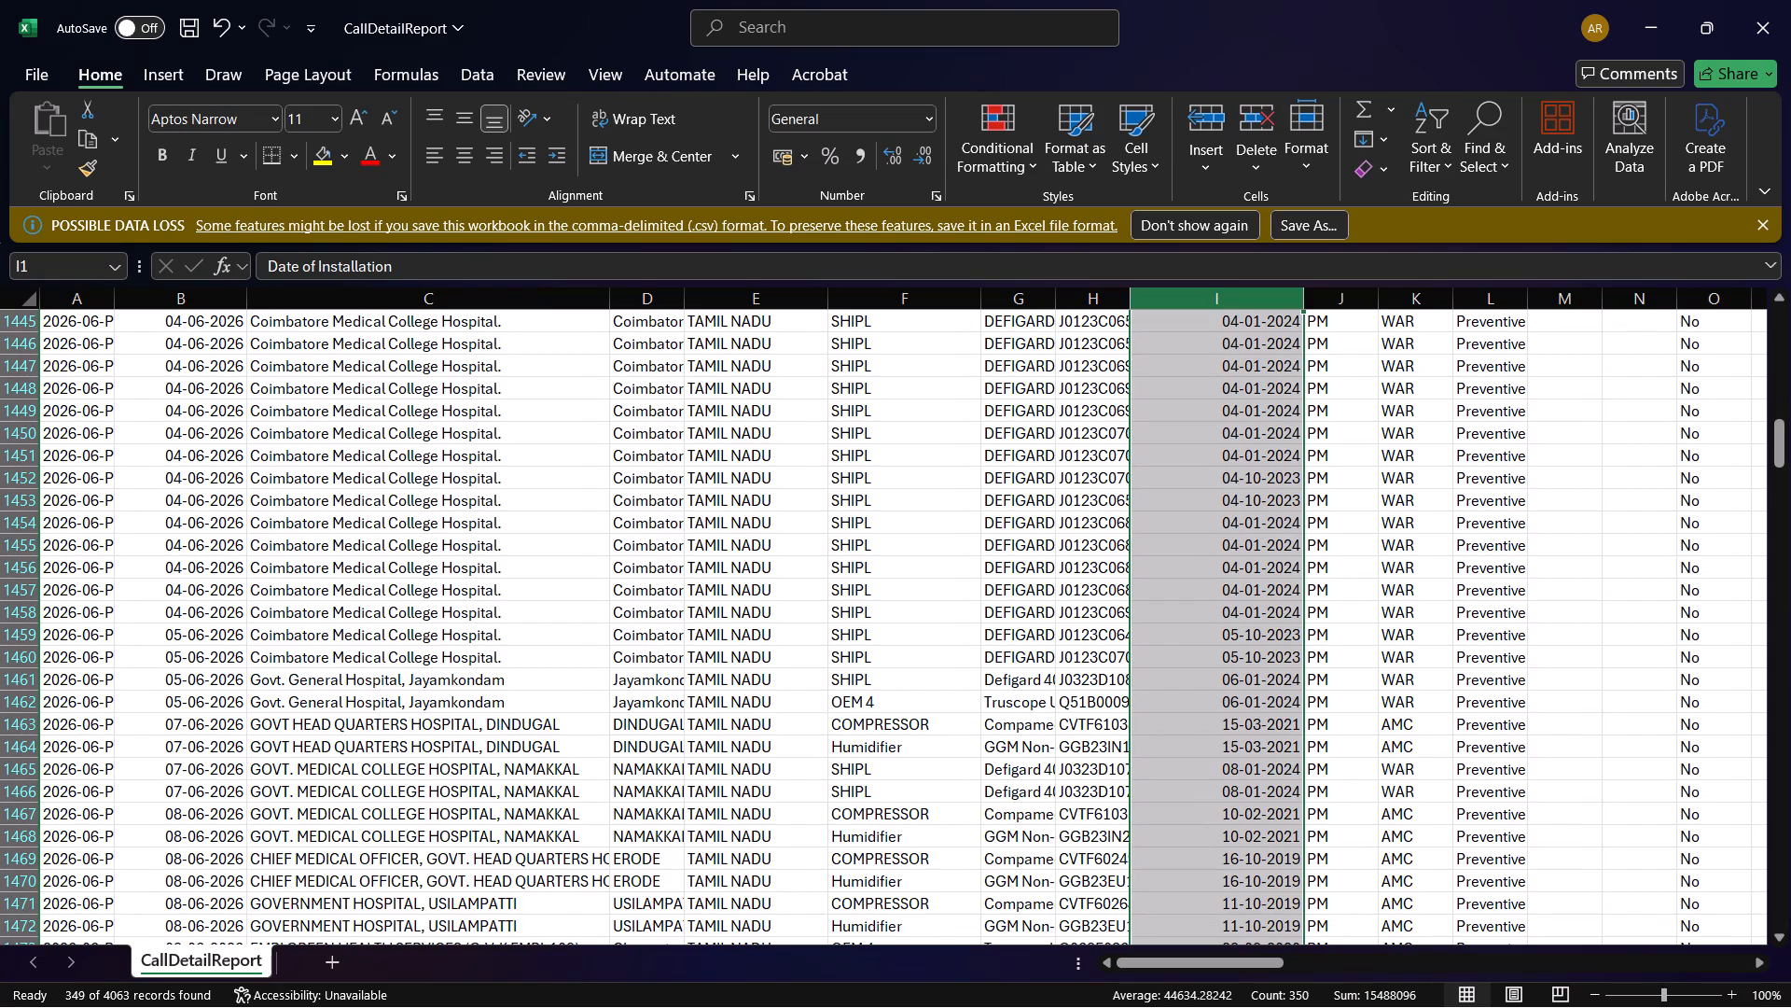
# Review the installation dates of the filtered calls and the report's further columns, from Call Type through Down Time.
pyautogui.scroll(6, 1431, 708)
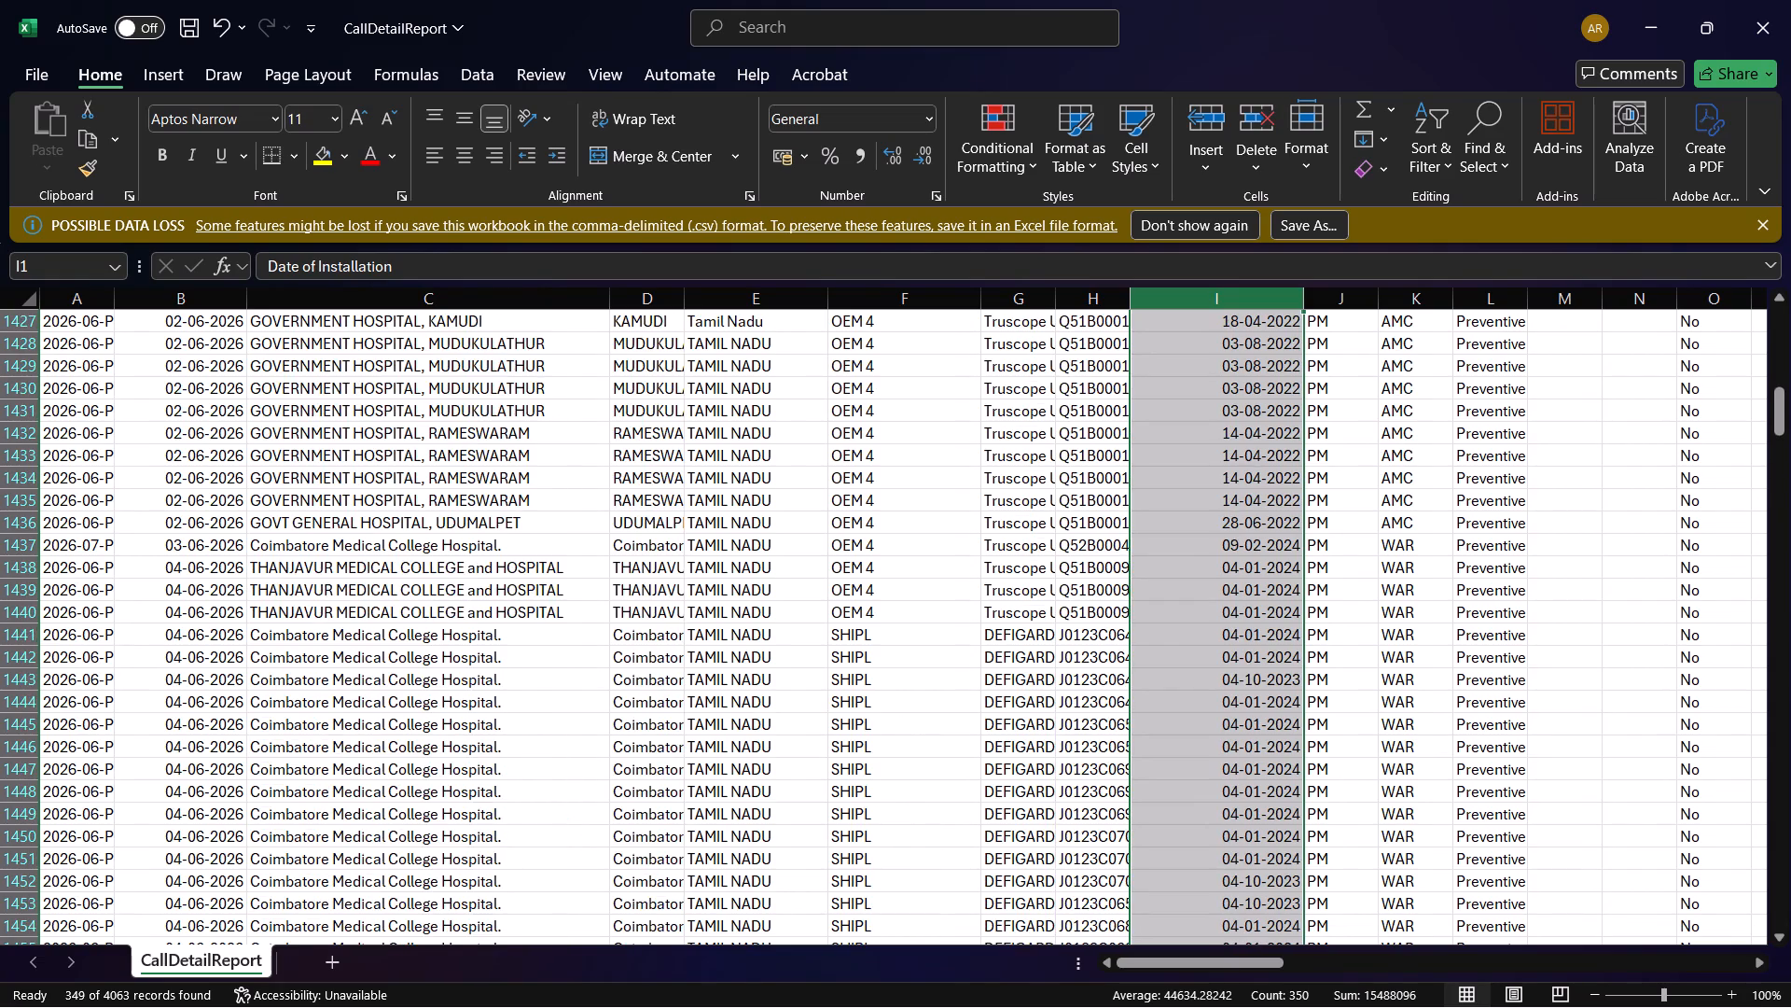
pyautogui.scroll(5, 1425, 712)
pyautogui.scroll(17, 1326, 494)
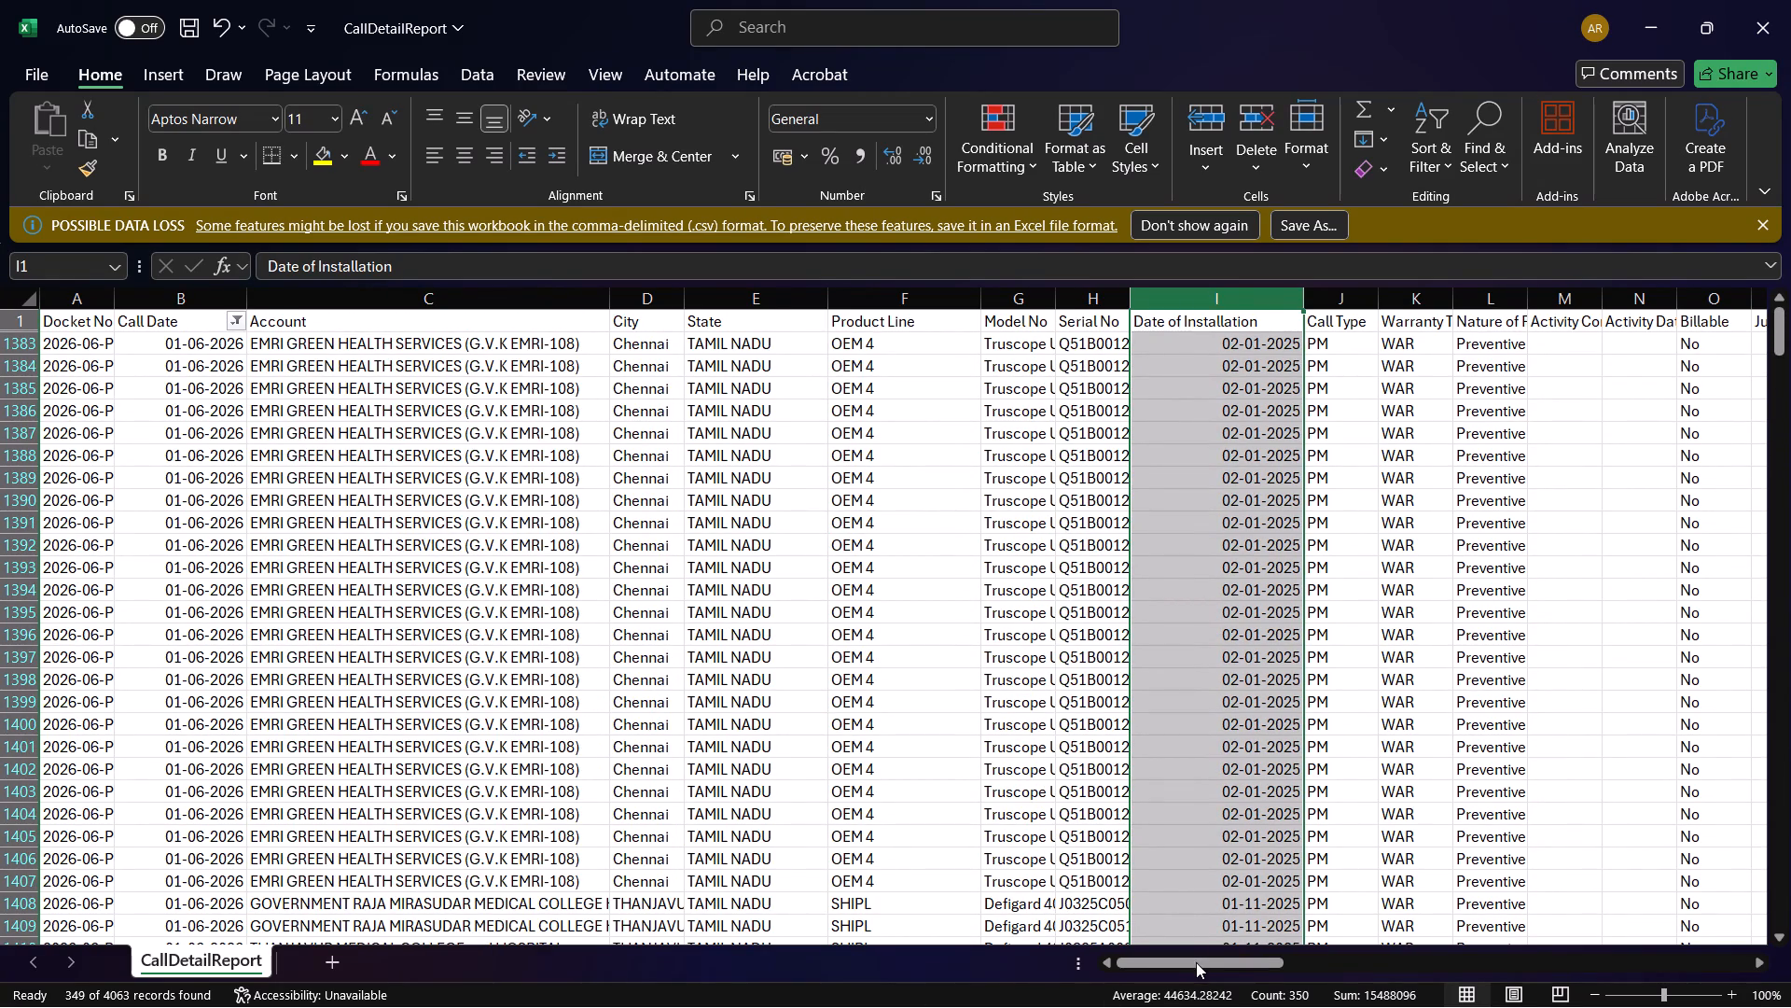
pyautogui.moveTo(1196, 962); pyautogui.dragTo(1319, 969)
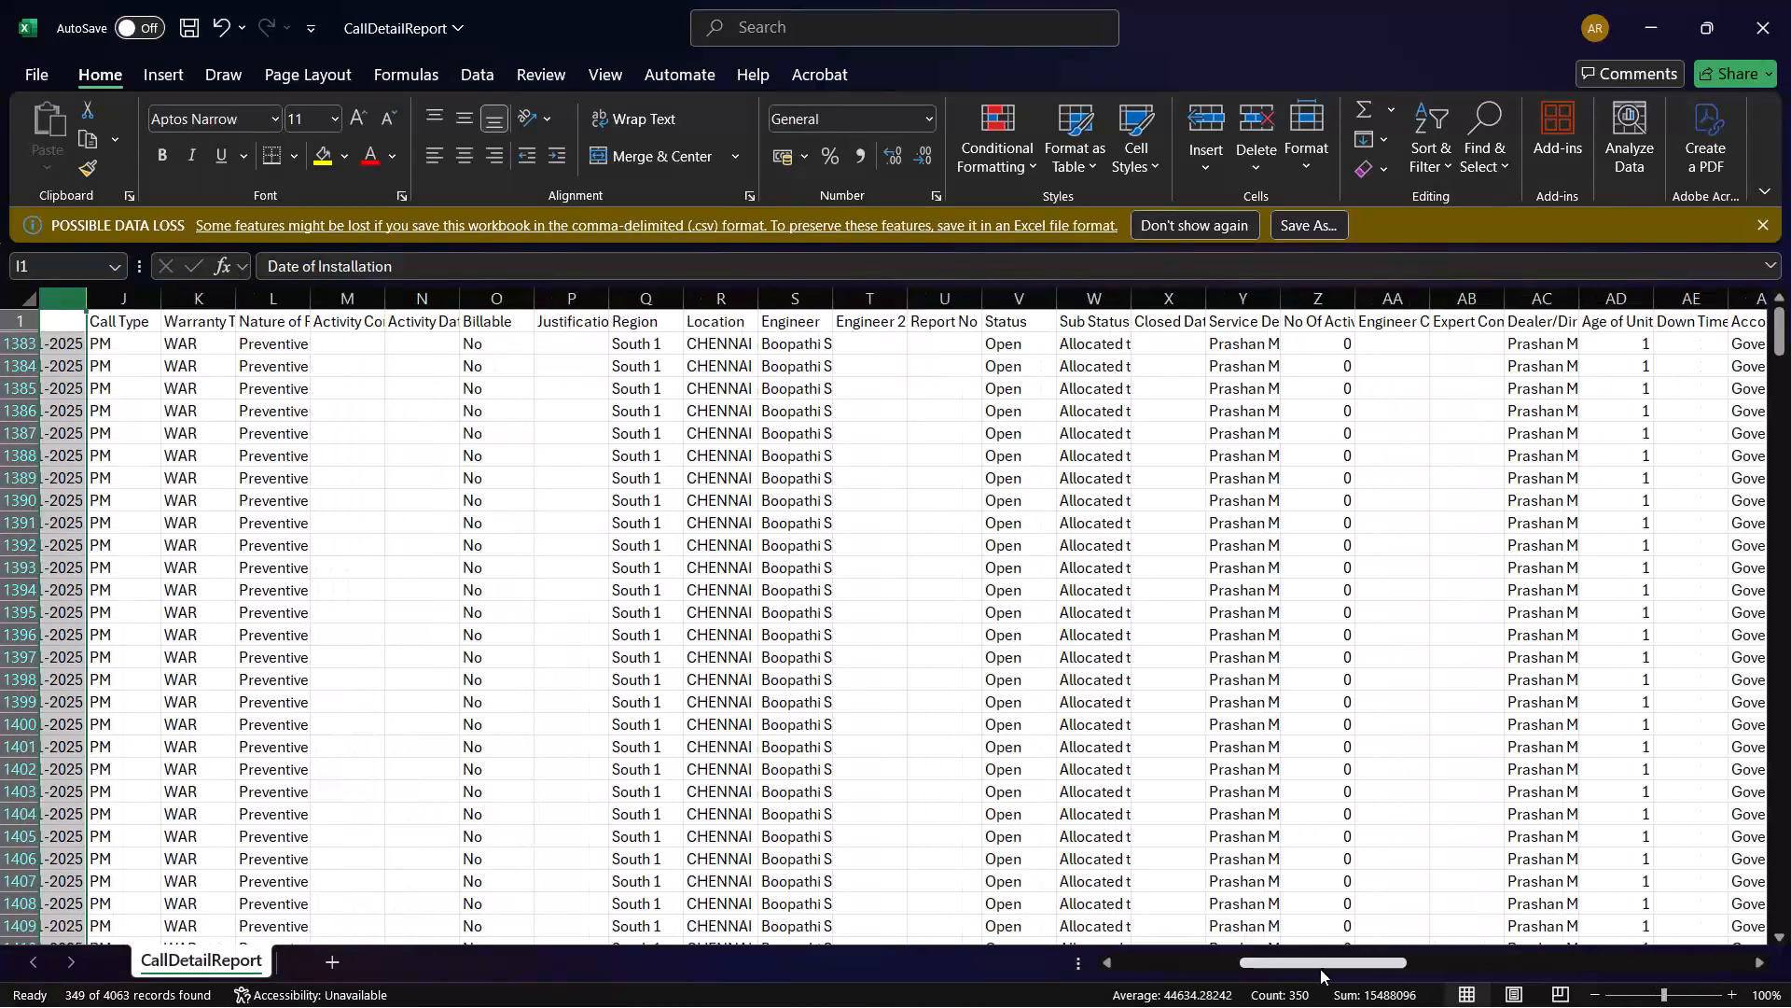
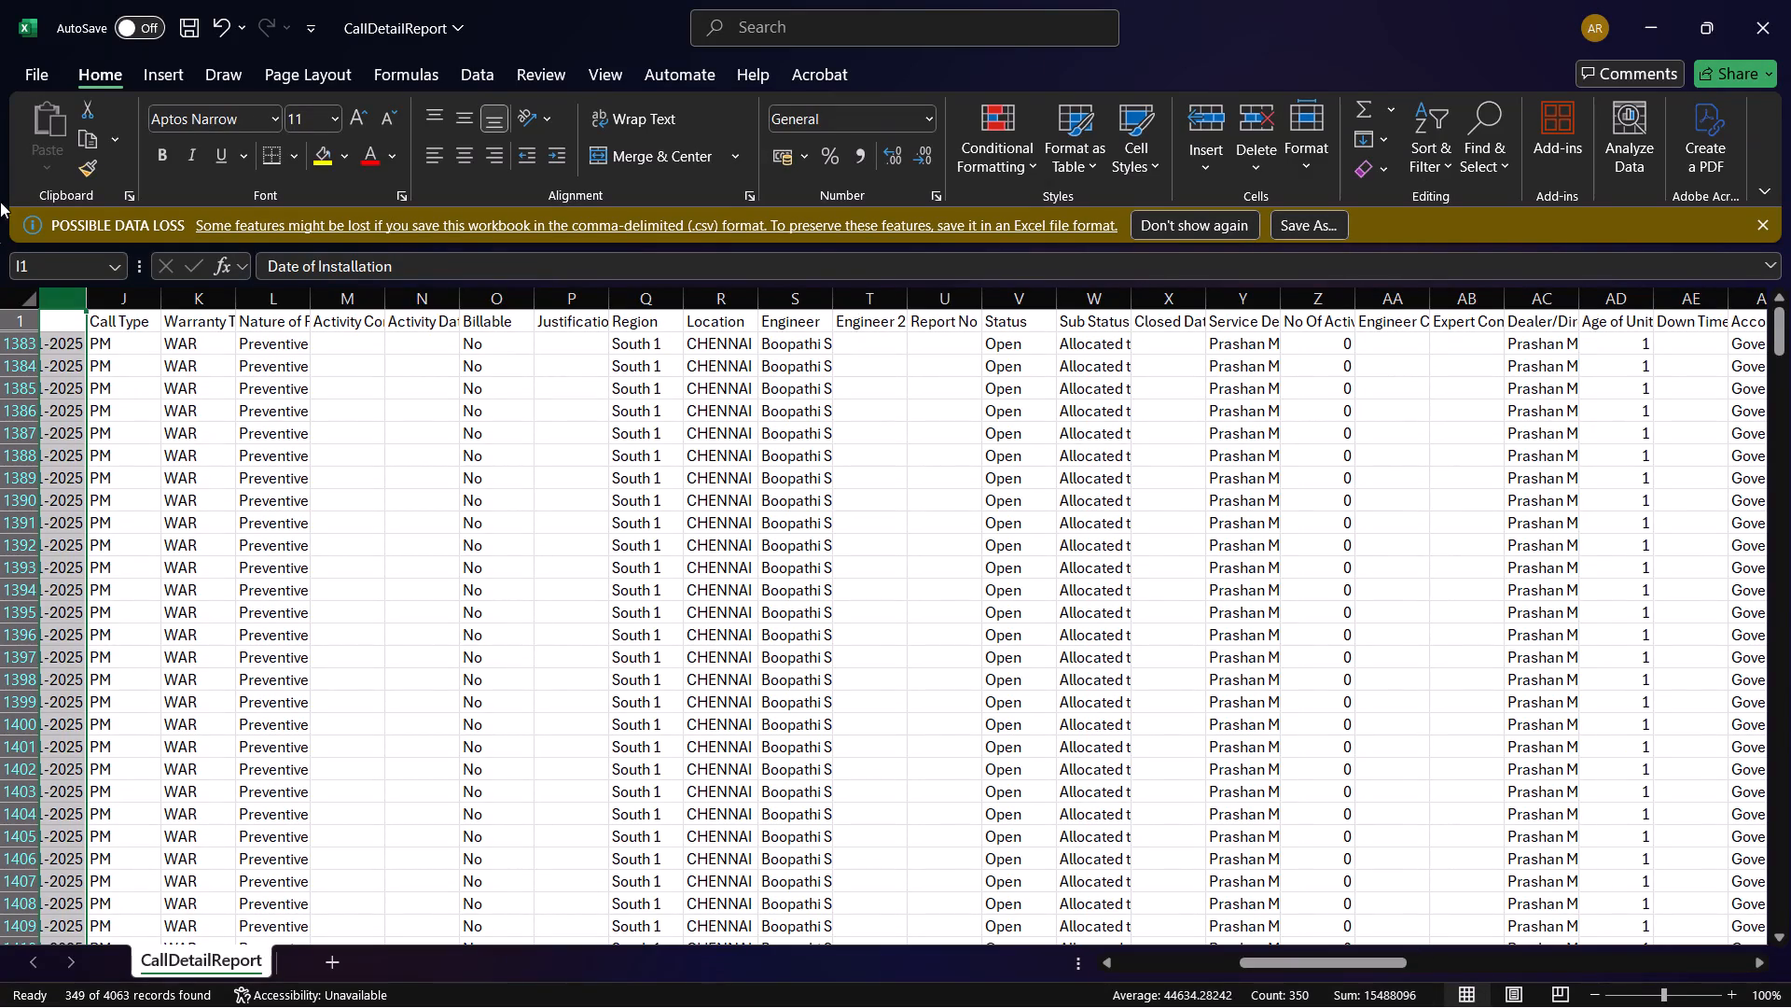
# Remove the existing Call Date filter from the report, with the Warranty Type column selected.
pyautogui.click(208, 306)
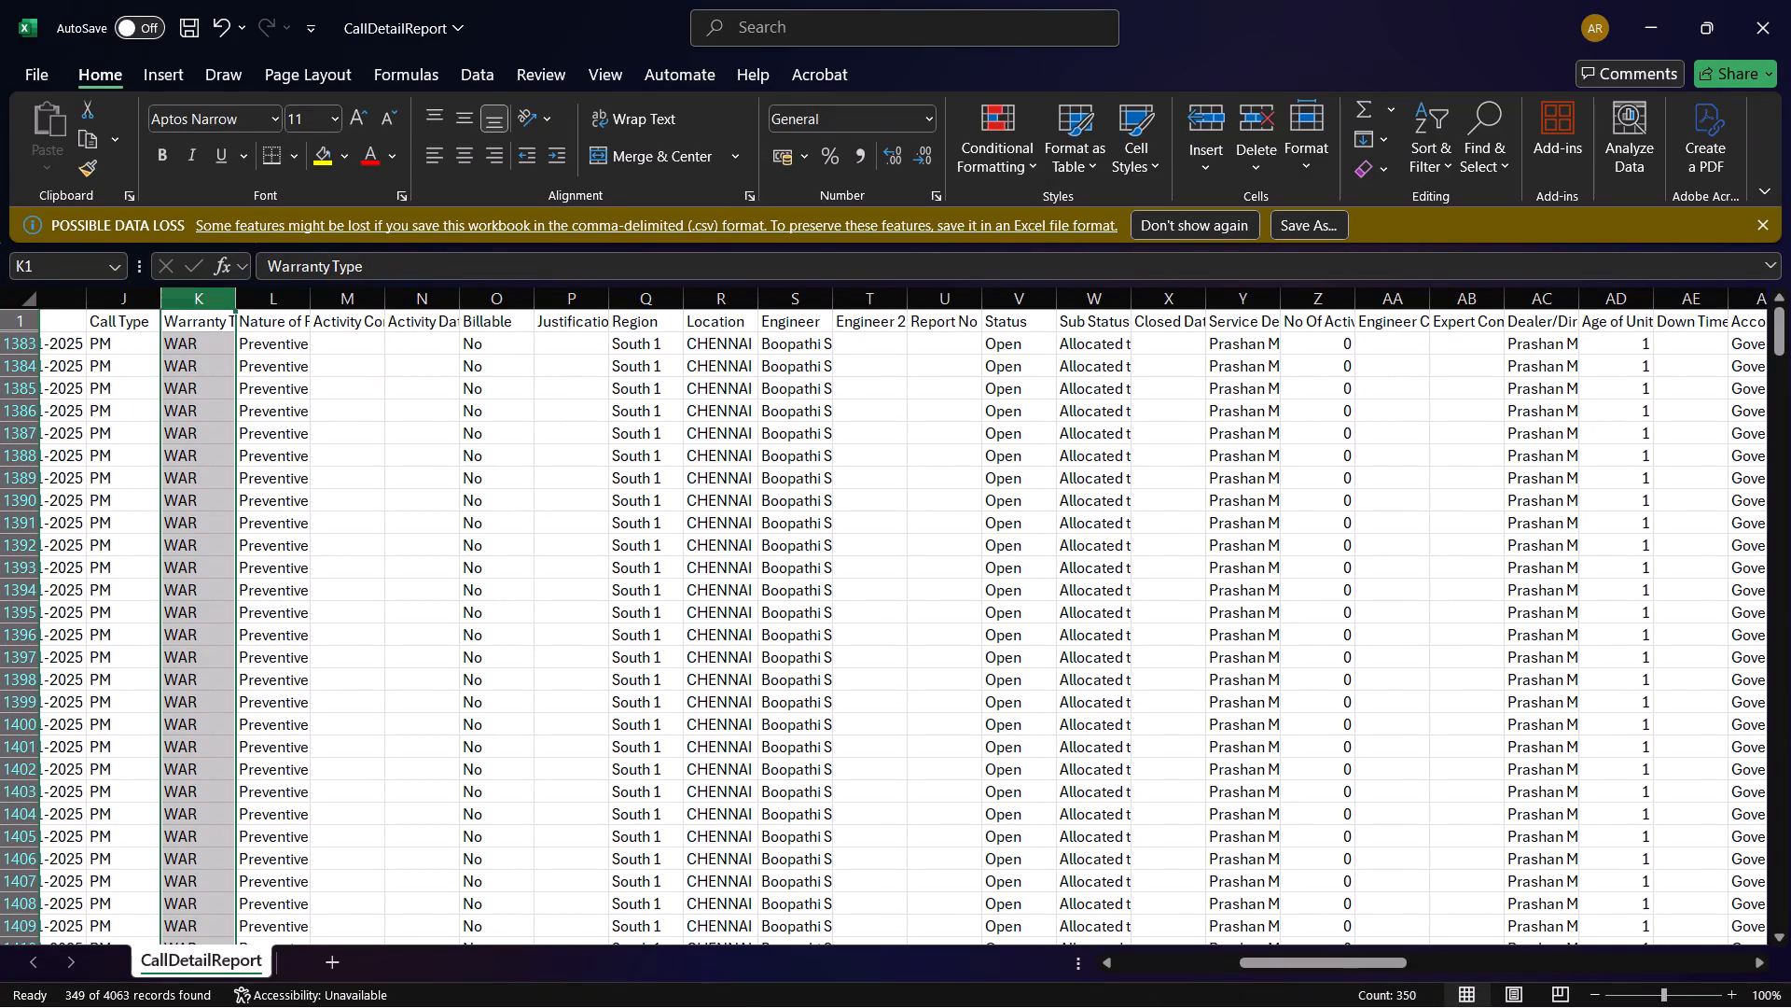
pyautogui.rightClick(1431, 118)
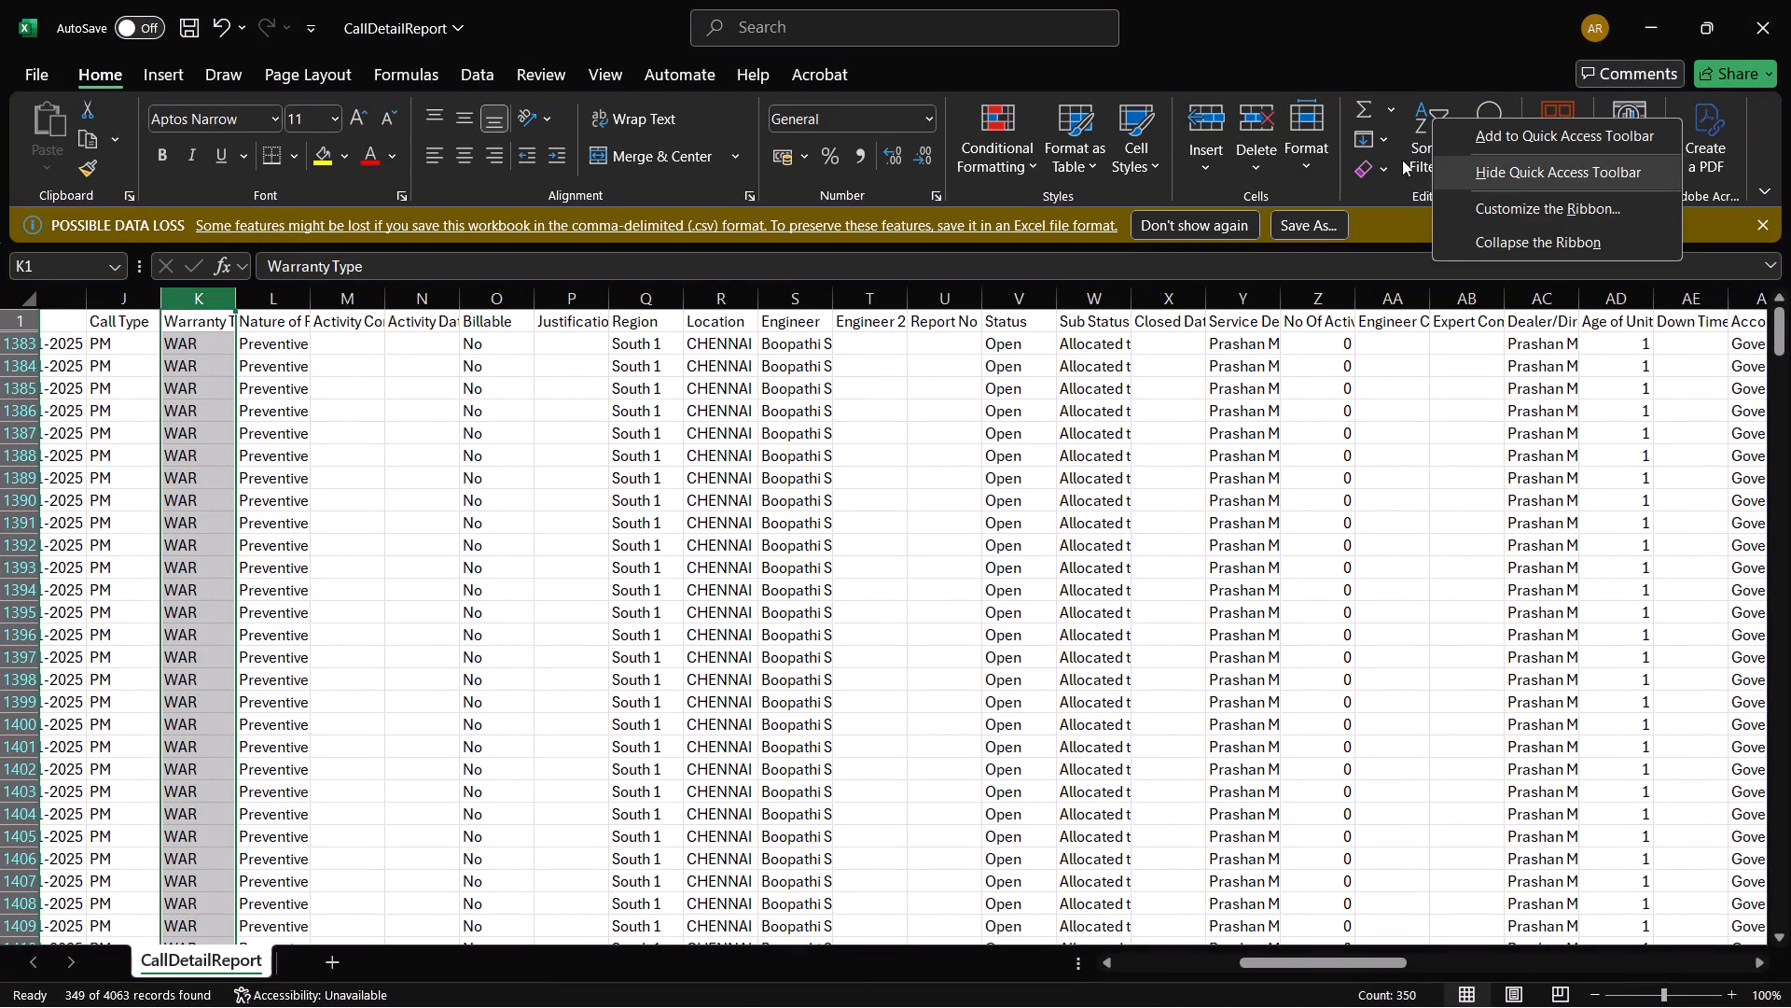
pyautogui.click(1424, 140)
pyautogui.click(1468, 299)
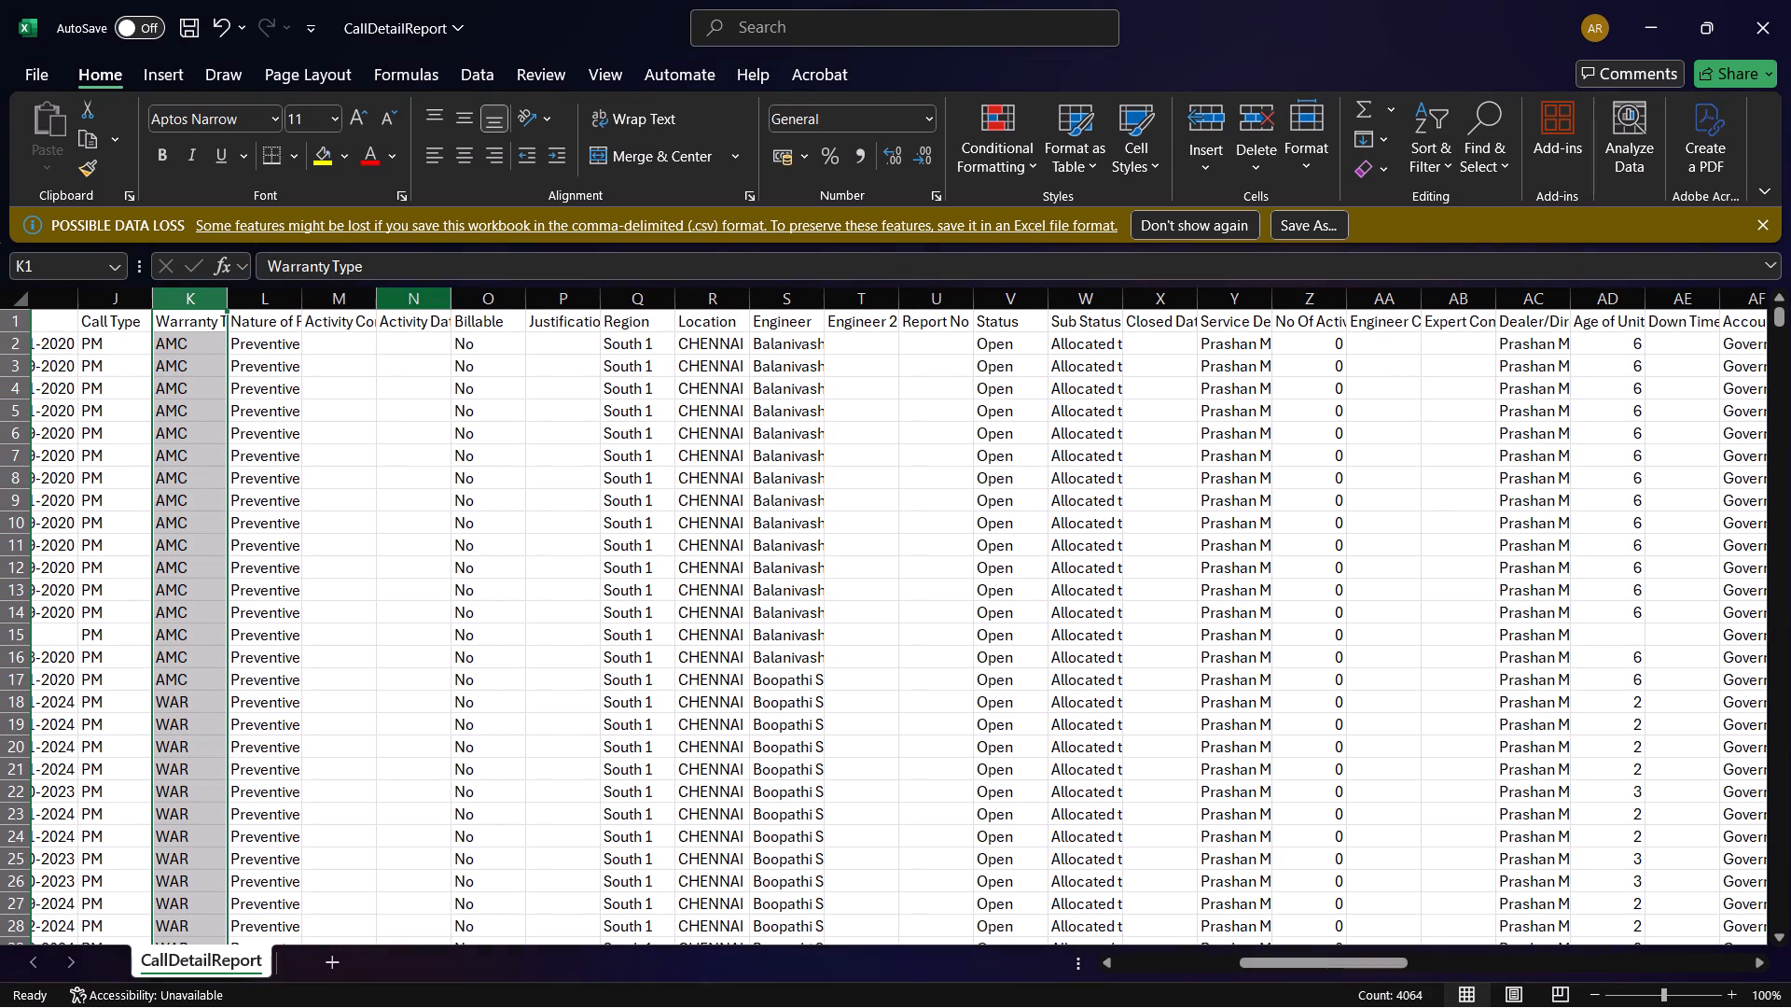
# Widen the Warranty Type column enough to show its header in full.
pyautogui.moveTo(227, 304); pyautogui.dragTo(308, 303)
pyautogui.click(275, 320)
pyautogui.click(275, 320)
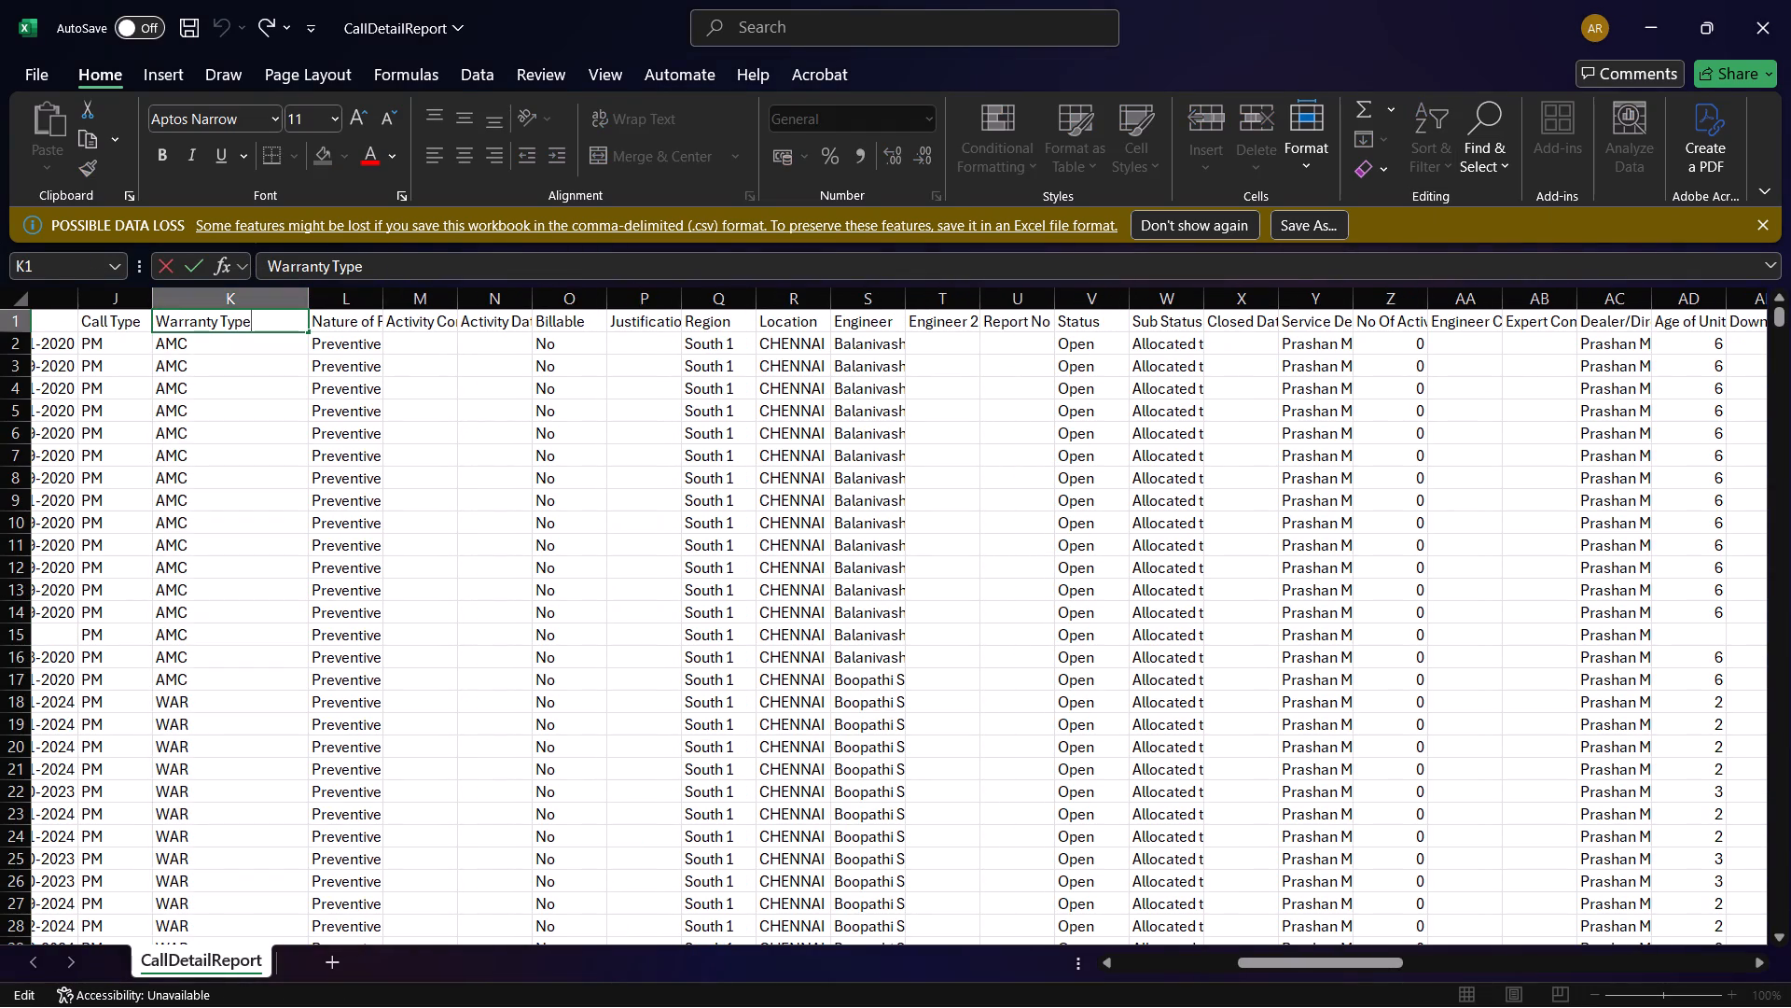
pyautogui.click(281, 311)
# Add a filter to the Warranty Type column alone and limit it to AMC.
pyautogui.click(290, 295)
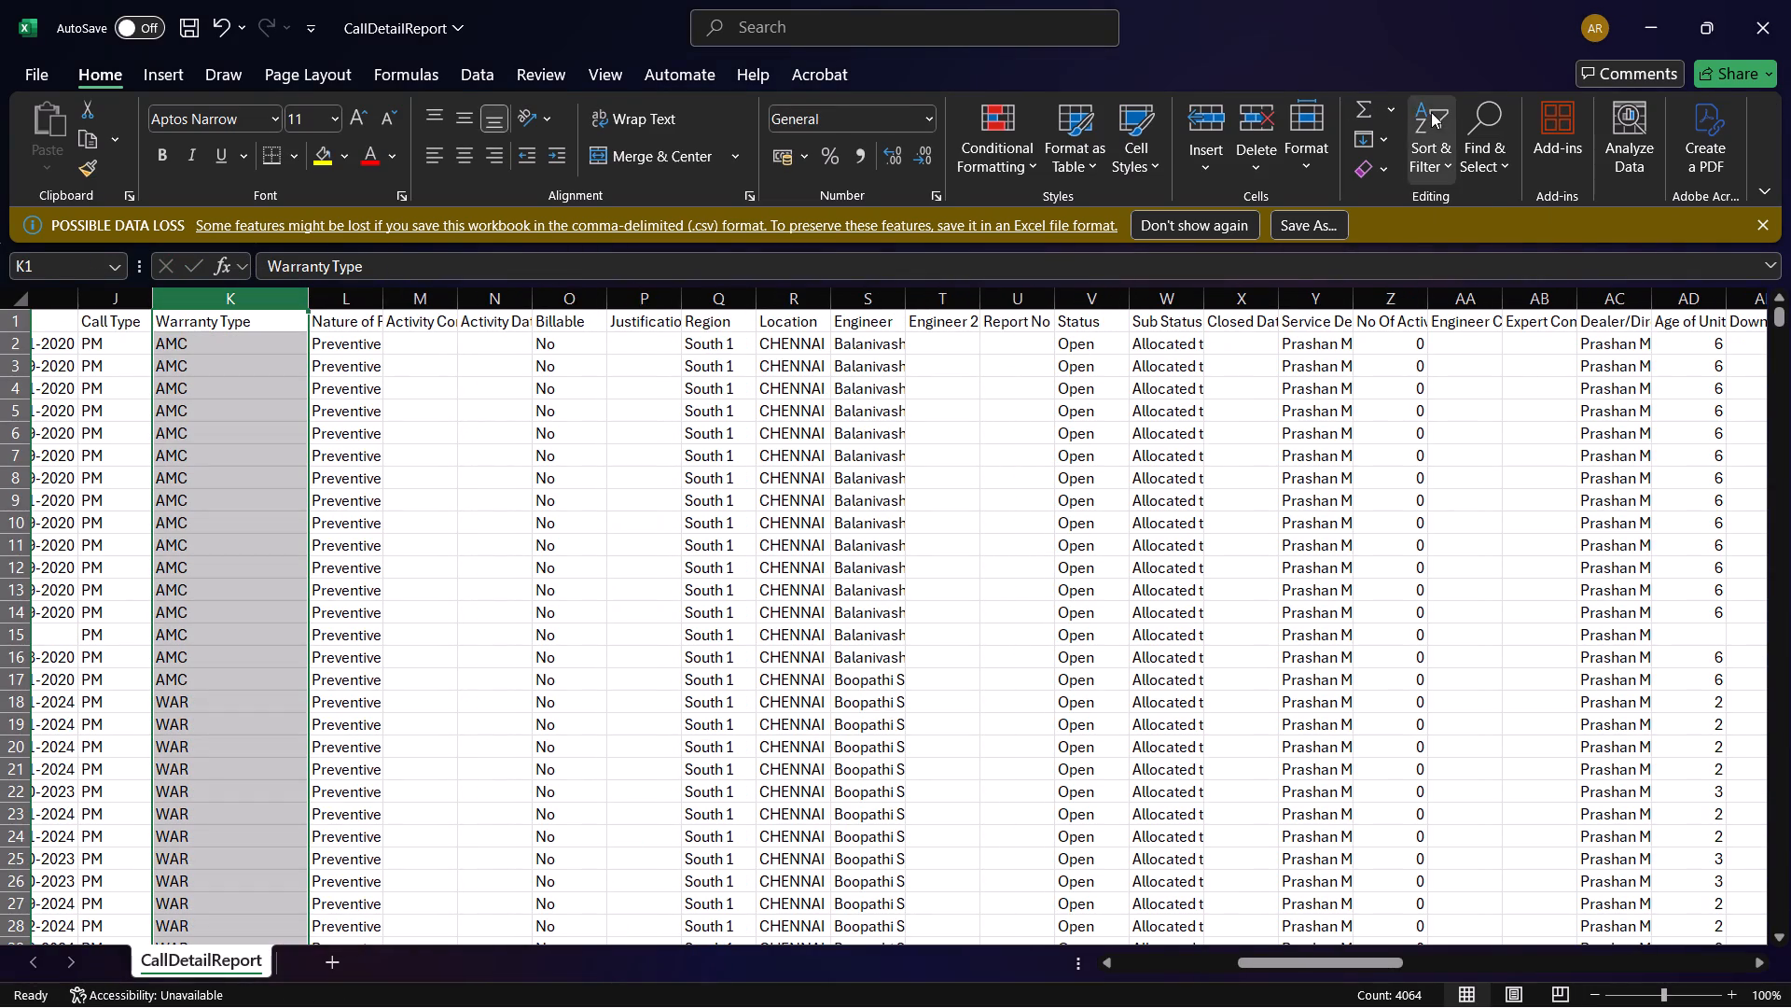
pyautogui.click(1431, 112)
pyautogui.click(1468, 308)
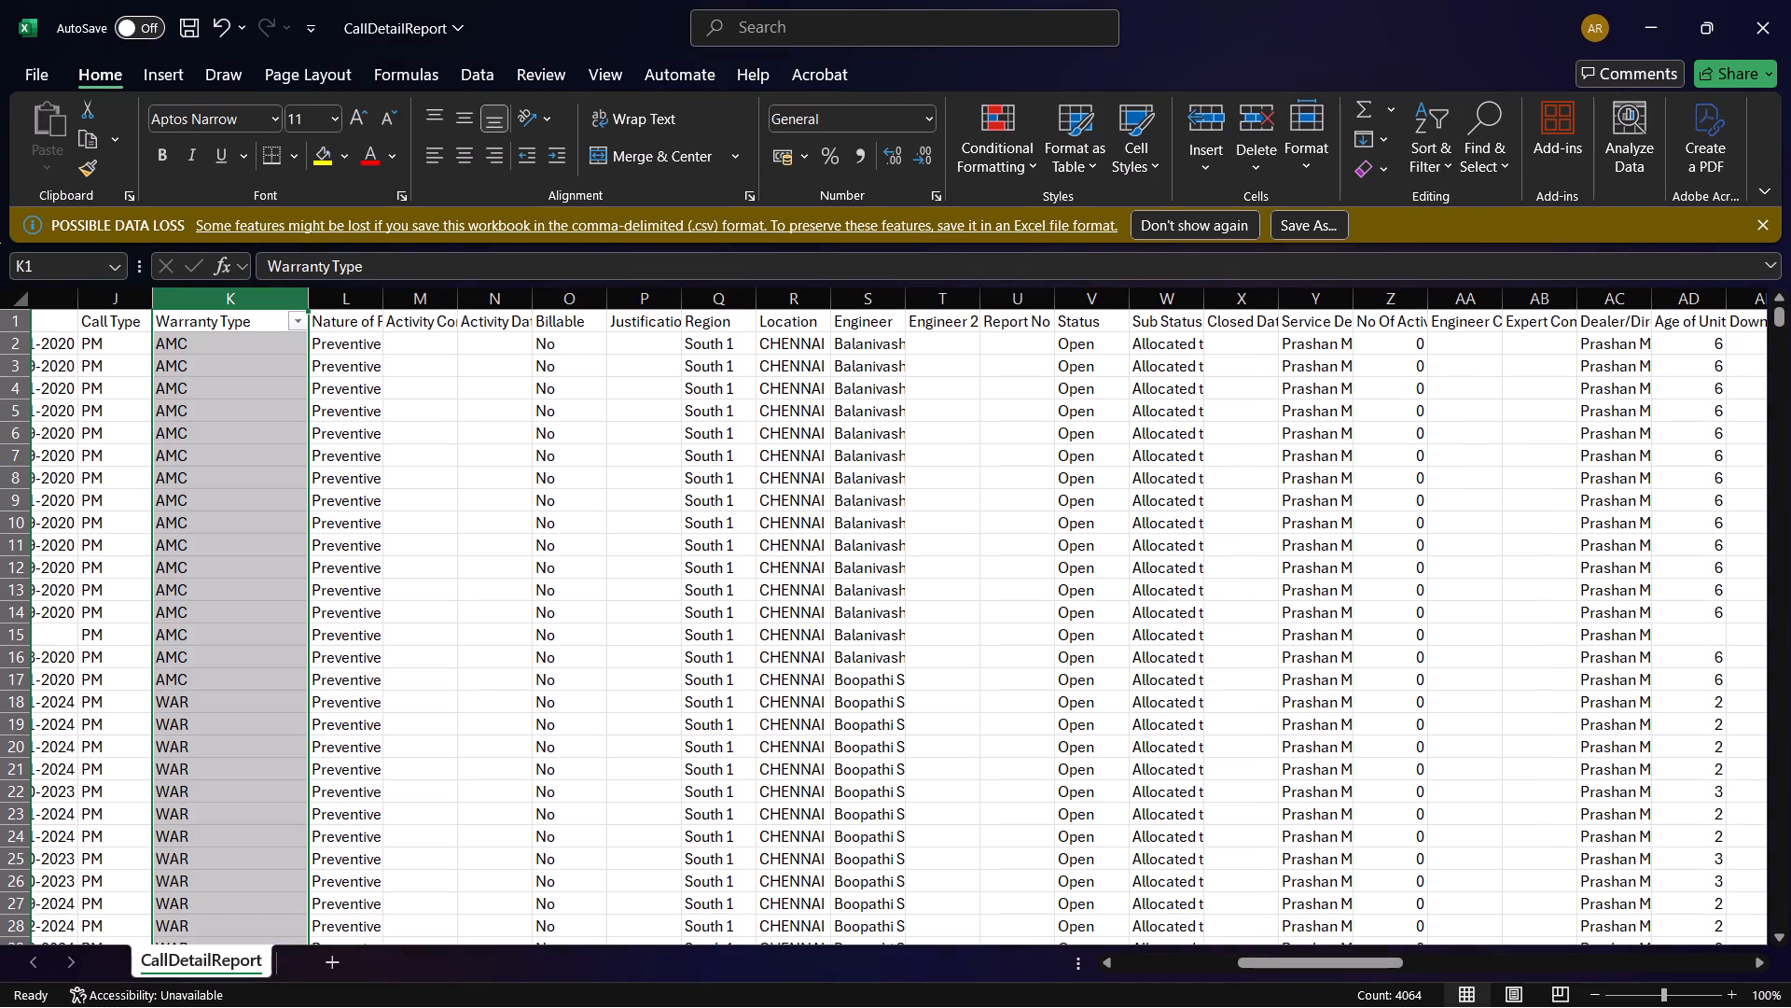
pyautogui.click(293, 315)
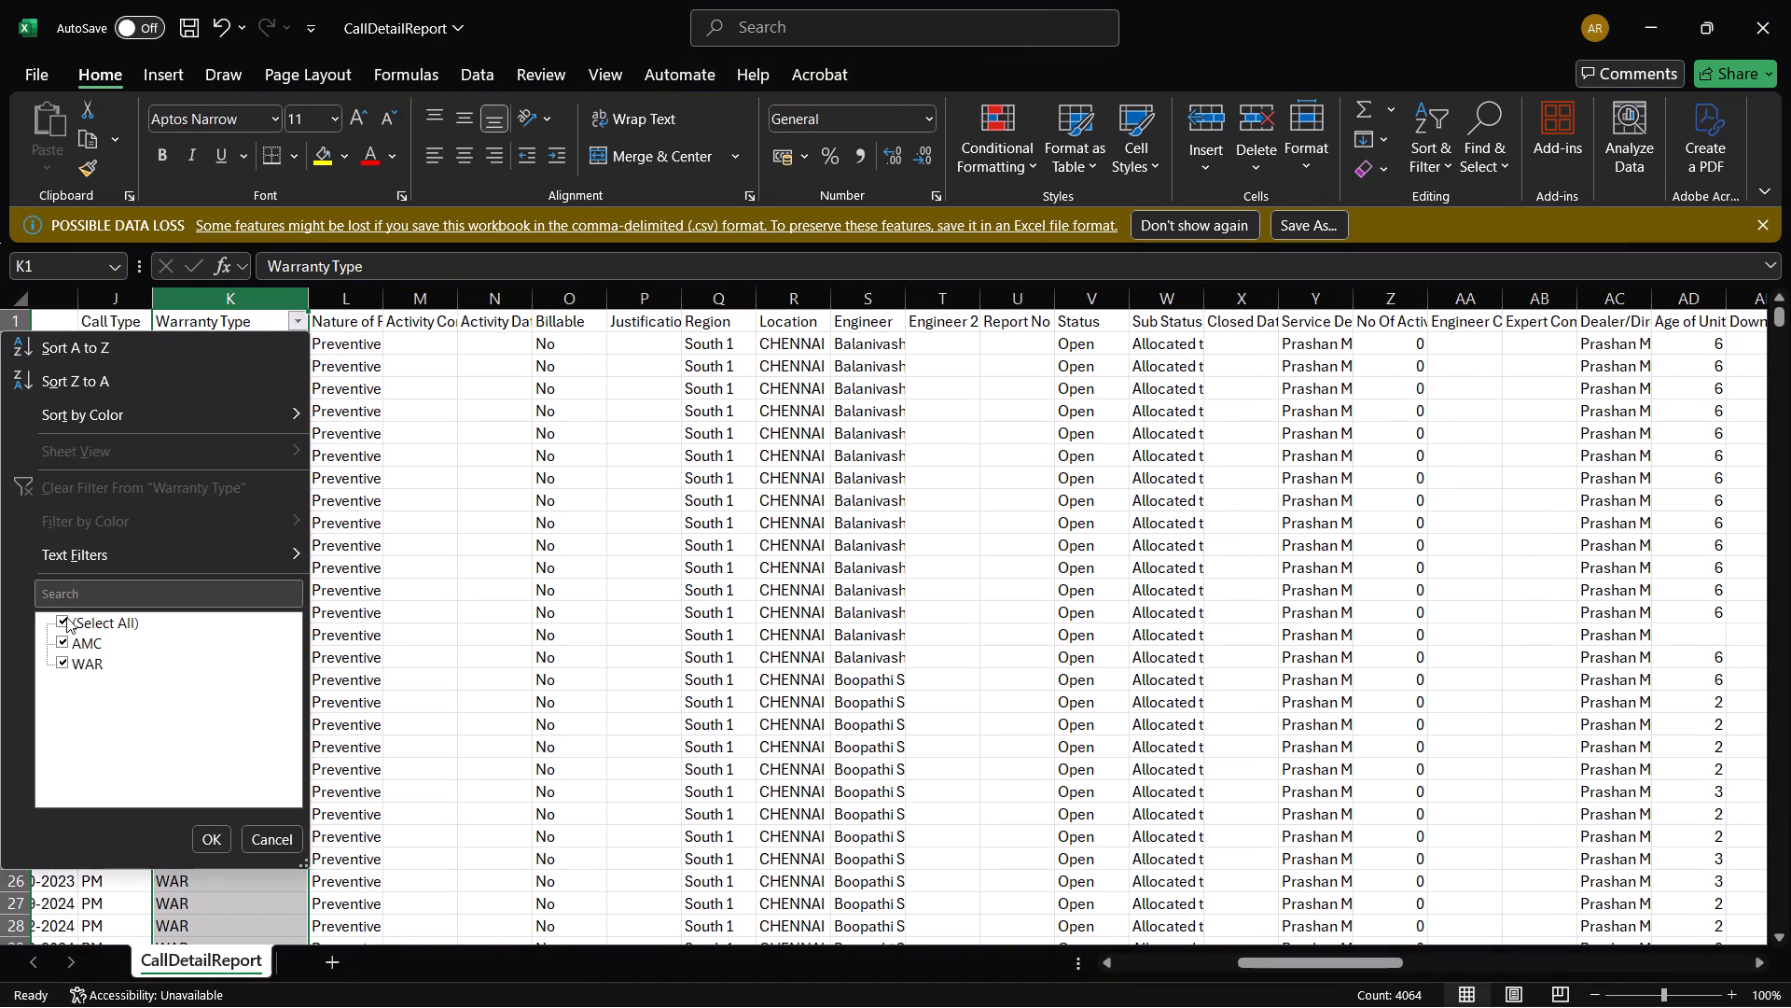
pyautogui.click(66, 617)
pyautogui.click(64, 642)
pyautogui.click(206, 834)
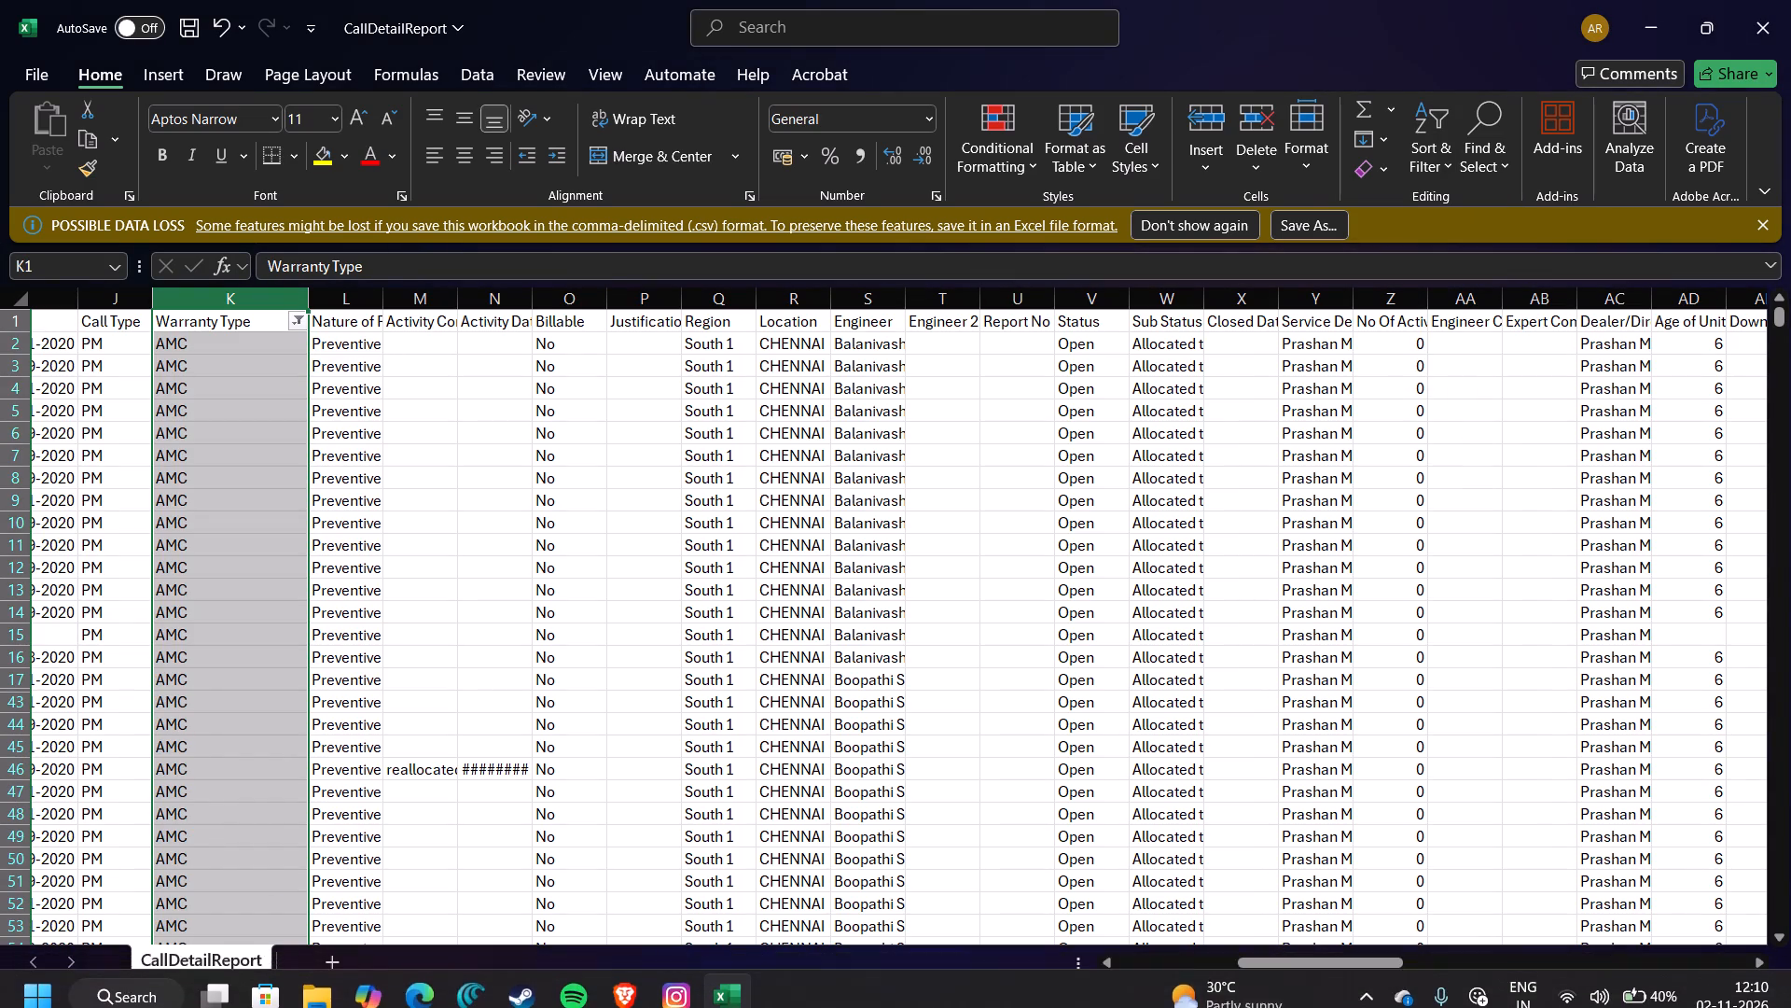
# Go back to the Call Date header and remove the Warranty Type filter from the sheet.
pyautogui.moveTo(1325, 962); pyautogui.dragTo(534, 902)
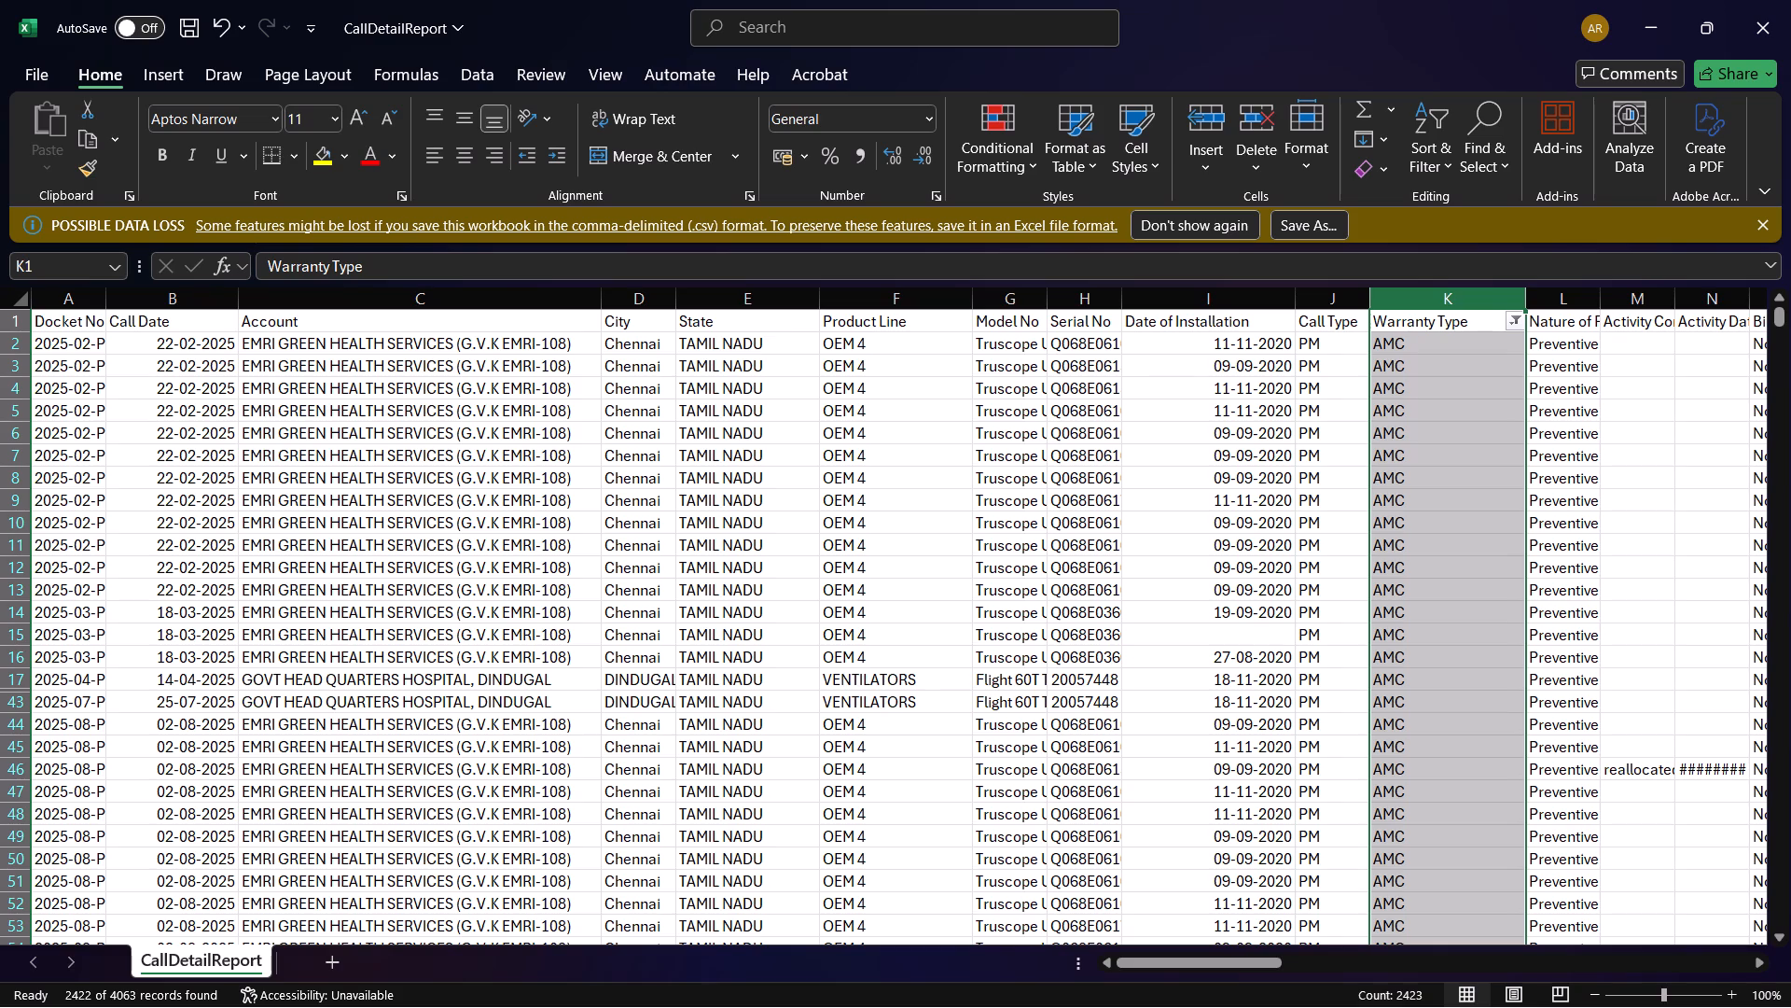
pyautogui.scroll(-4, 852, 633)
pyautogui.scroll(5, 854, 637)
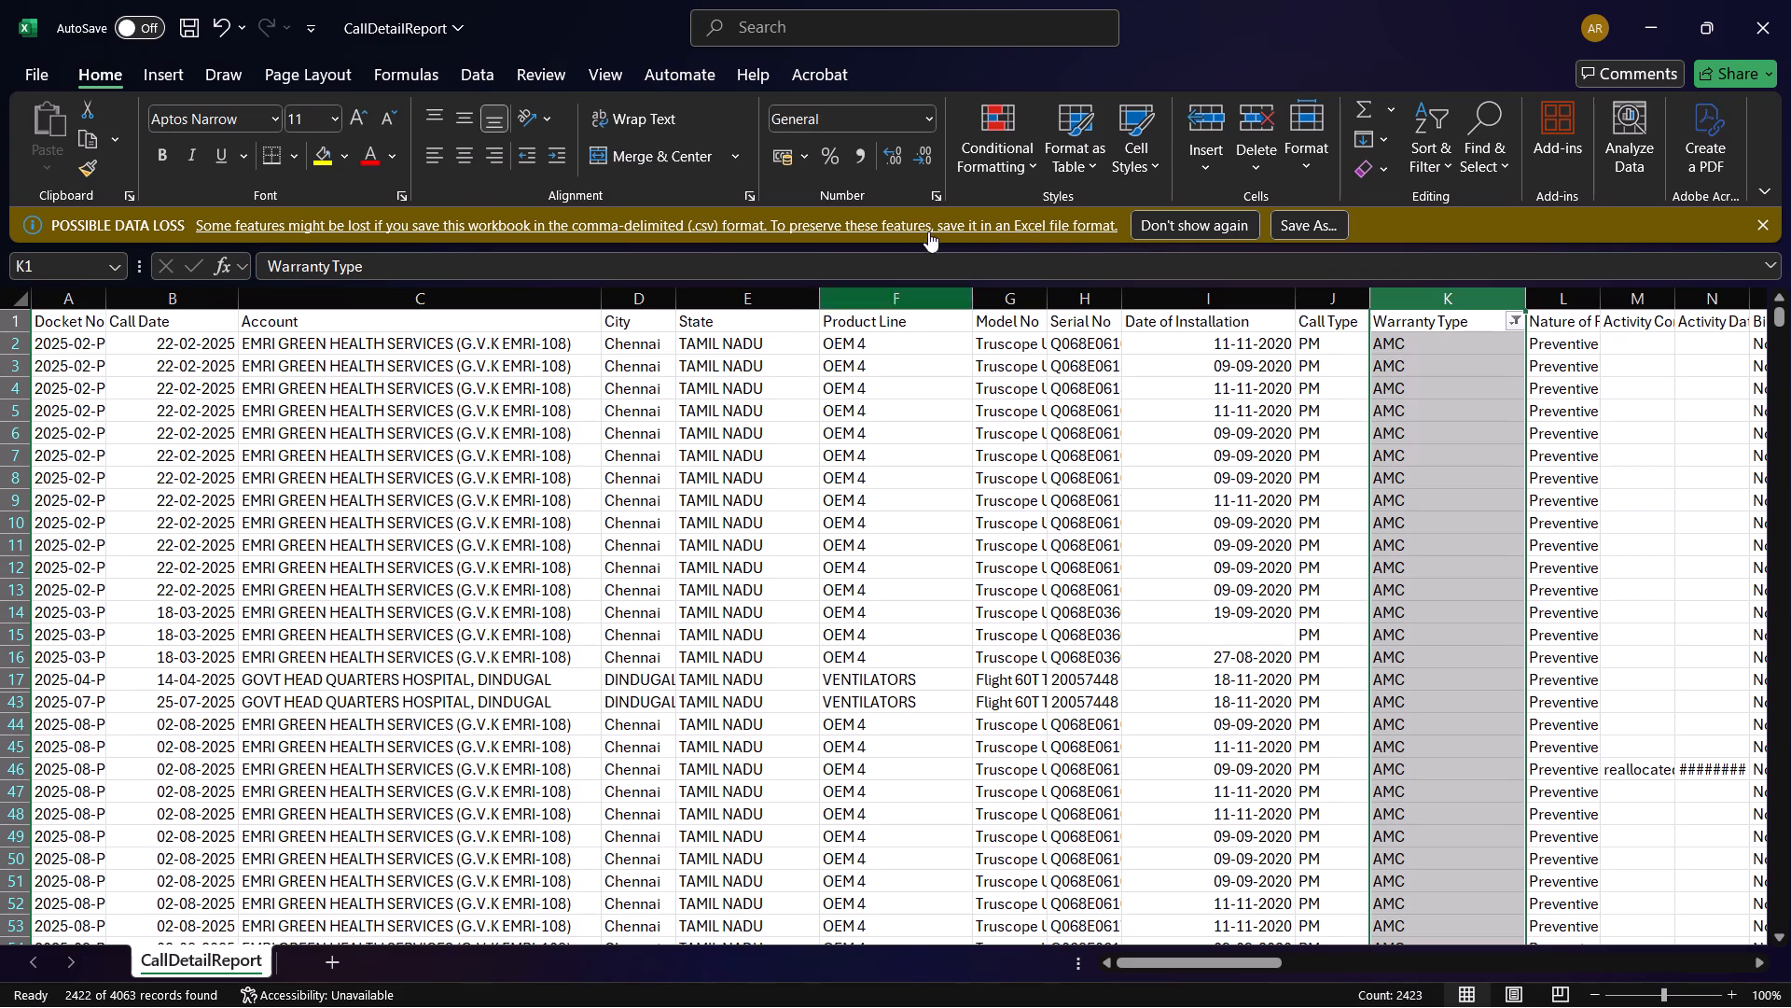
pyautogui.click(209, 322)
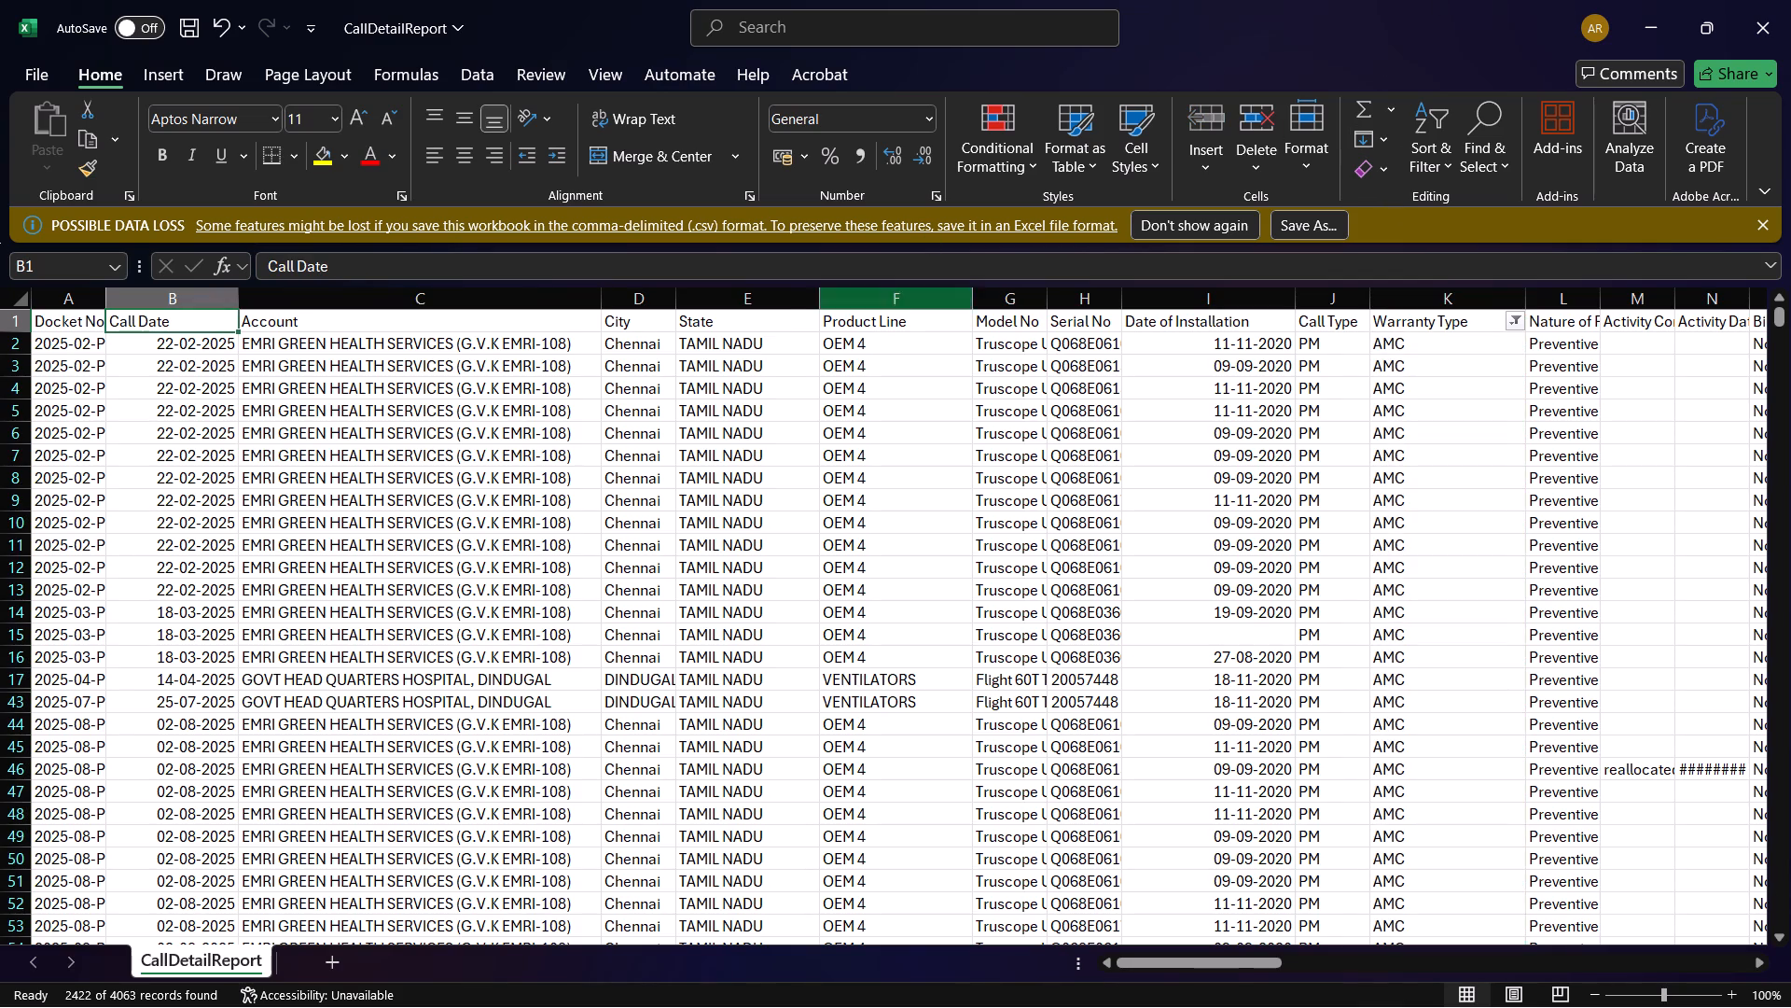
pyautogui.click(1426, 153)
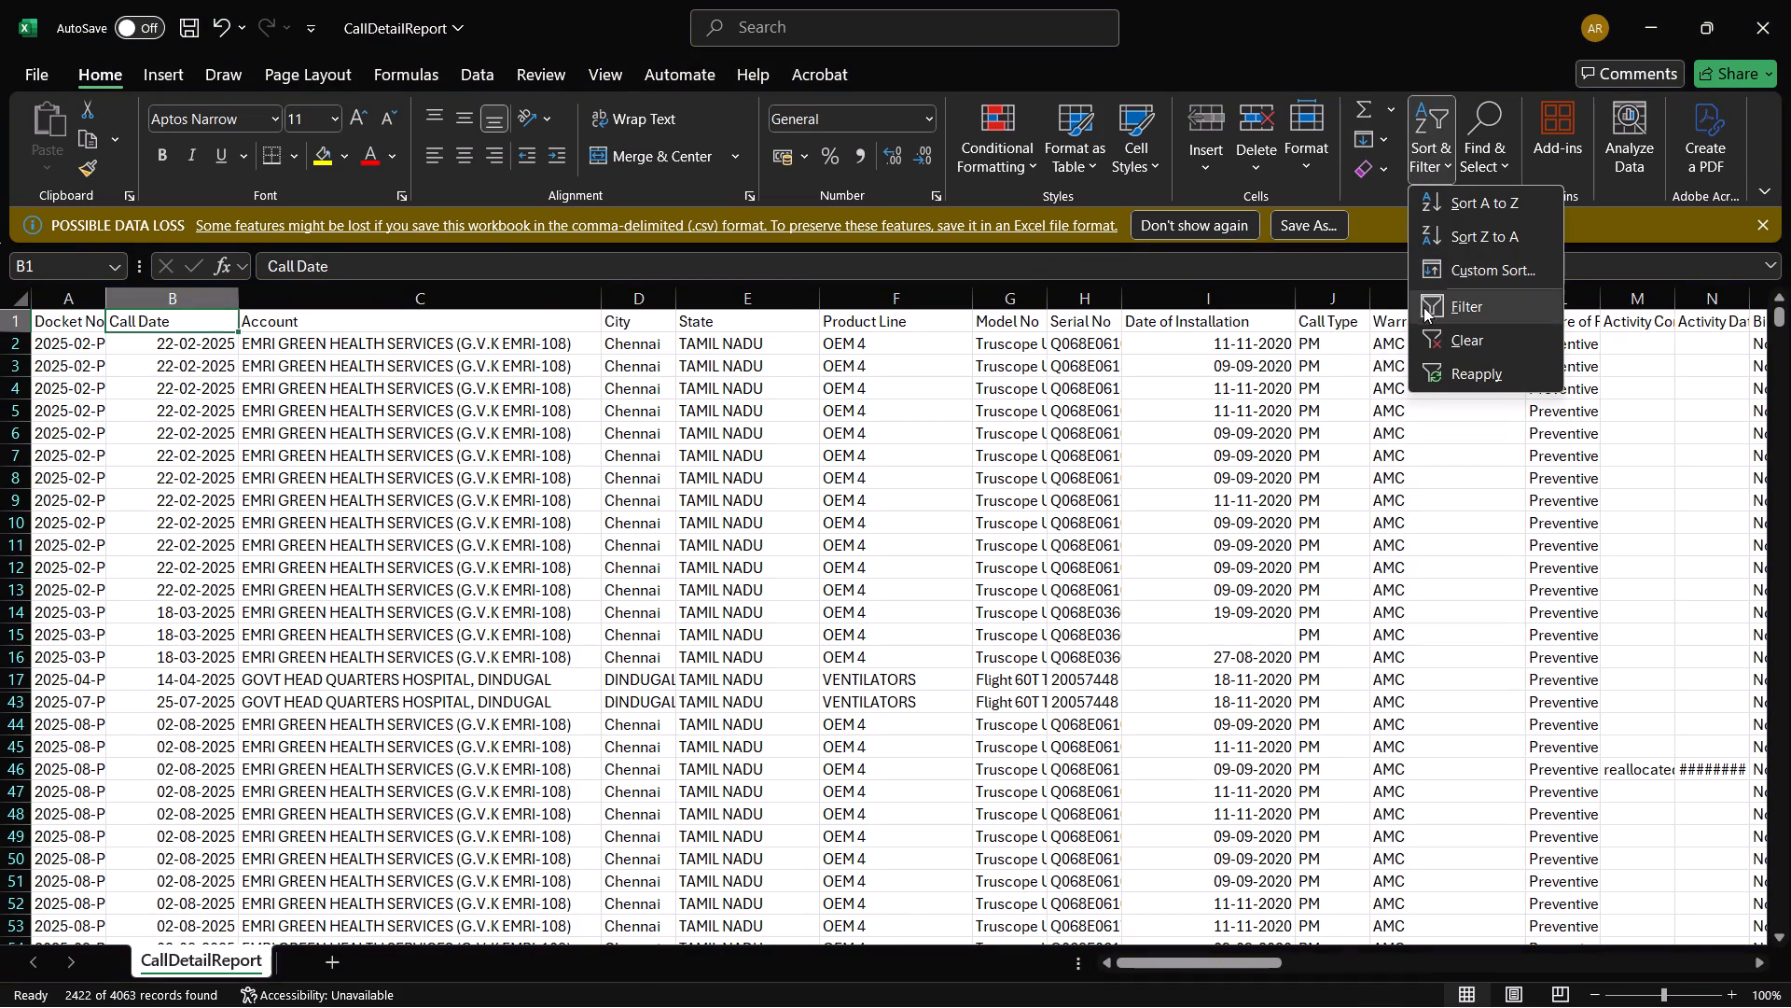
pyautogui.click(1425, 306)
# Turn on filtering for every column of the header row, starting from the Call Date header cell.
pyautogui.click(204, 318)
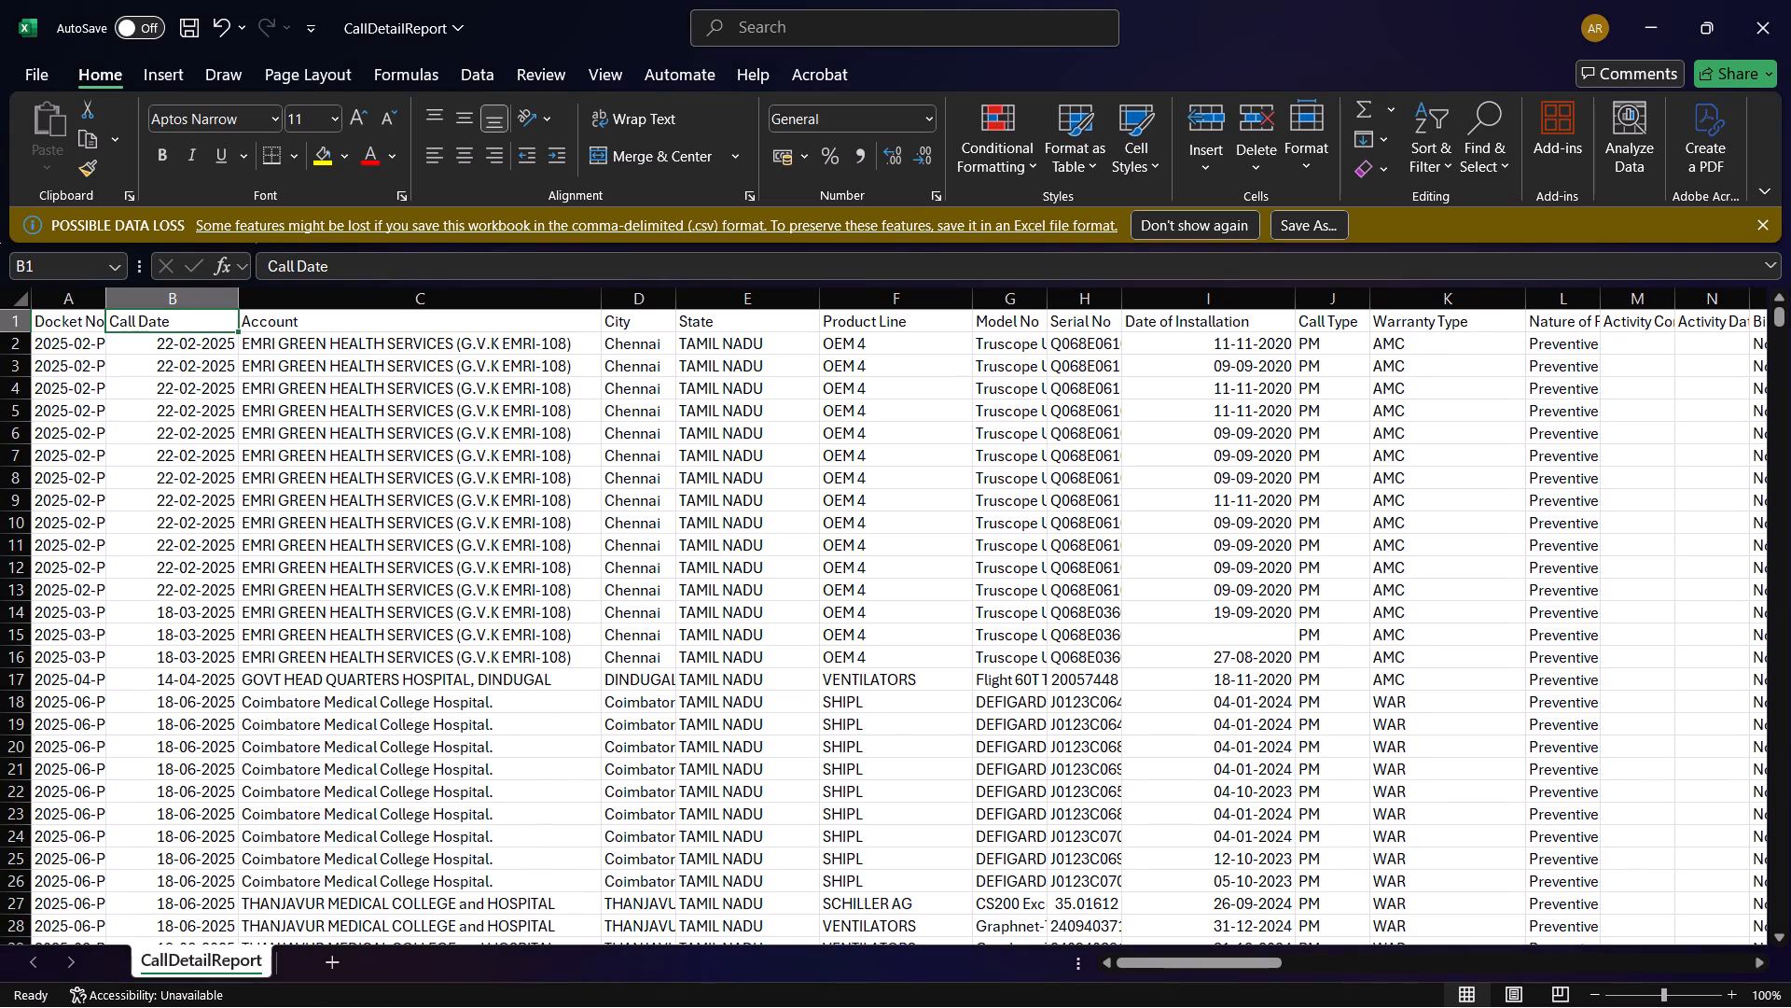
pyautogui.click(204, 326)
pyautogui.click(1418, 126)
pyautogui.click(1451, 302)
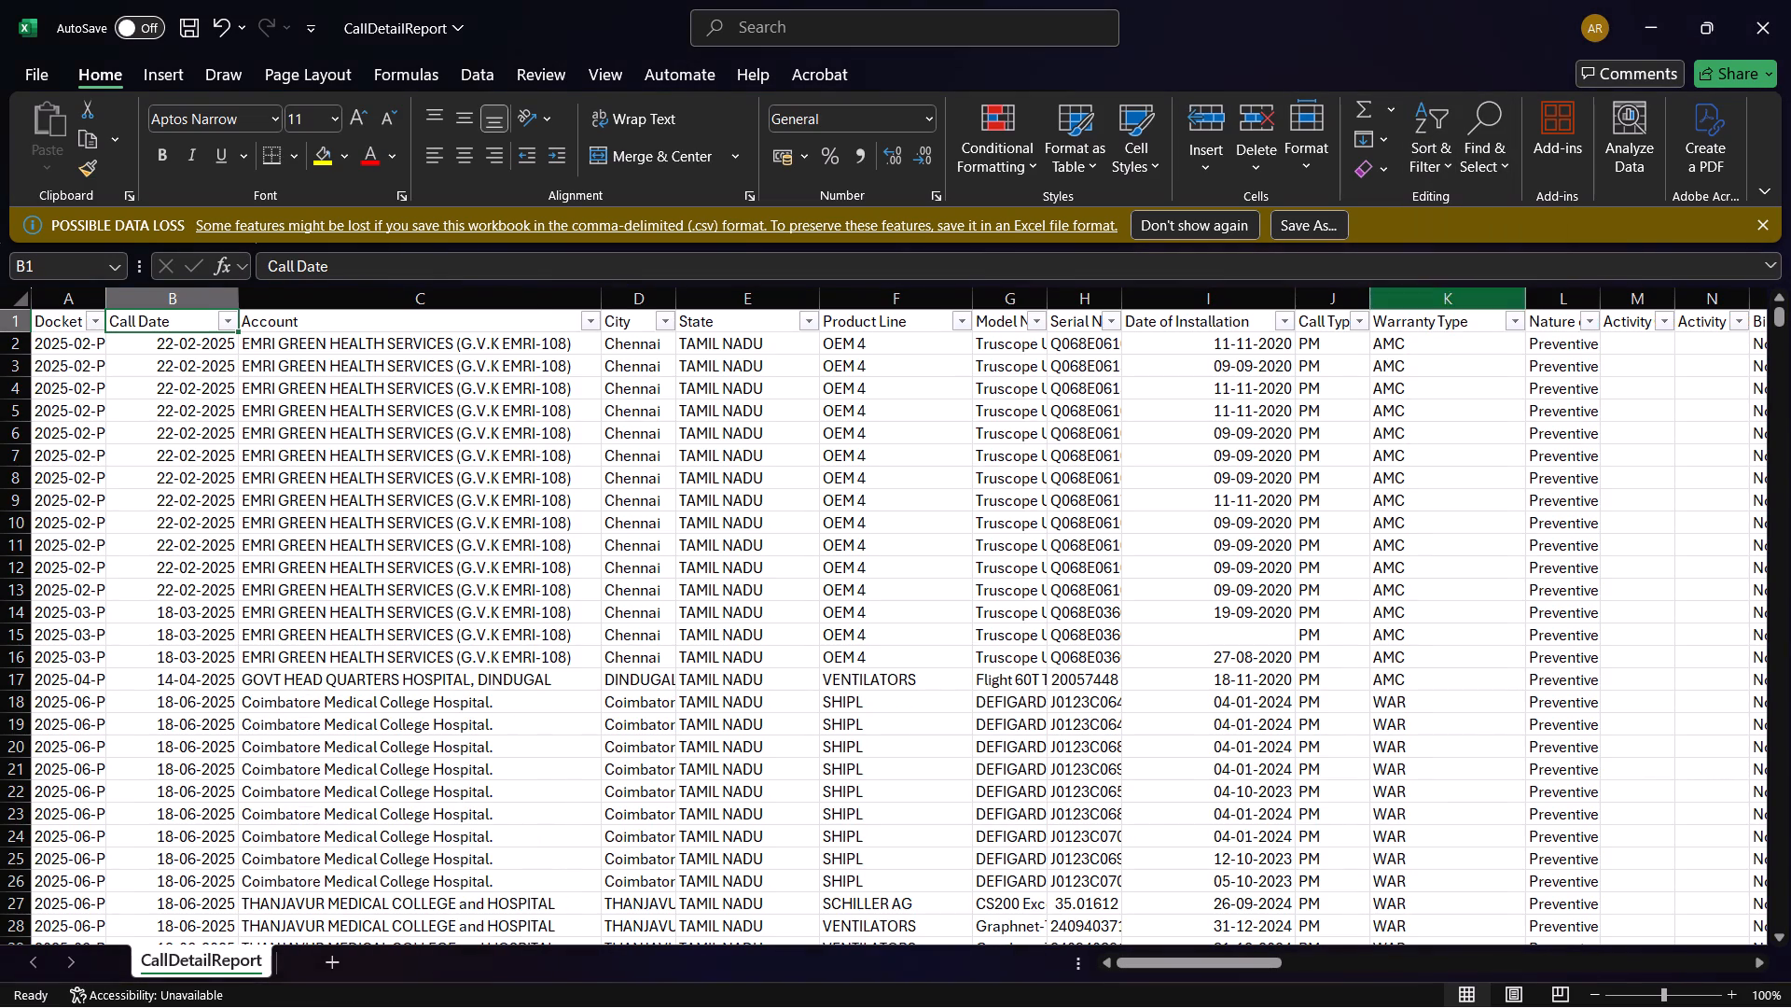
# Filter the Call Date column to June 2026 only.
pyautogui.click(227, 322)
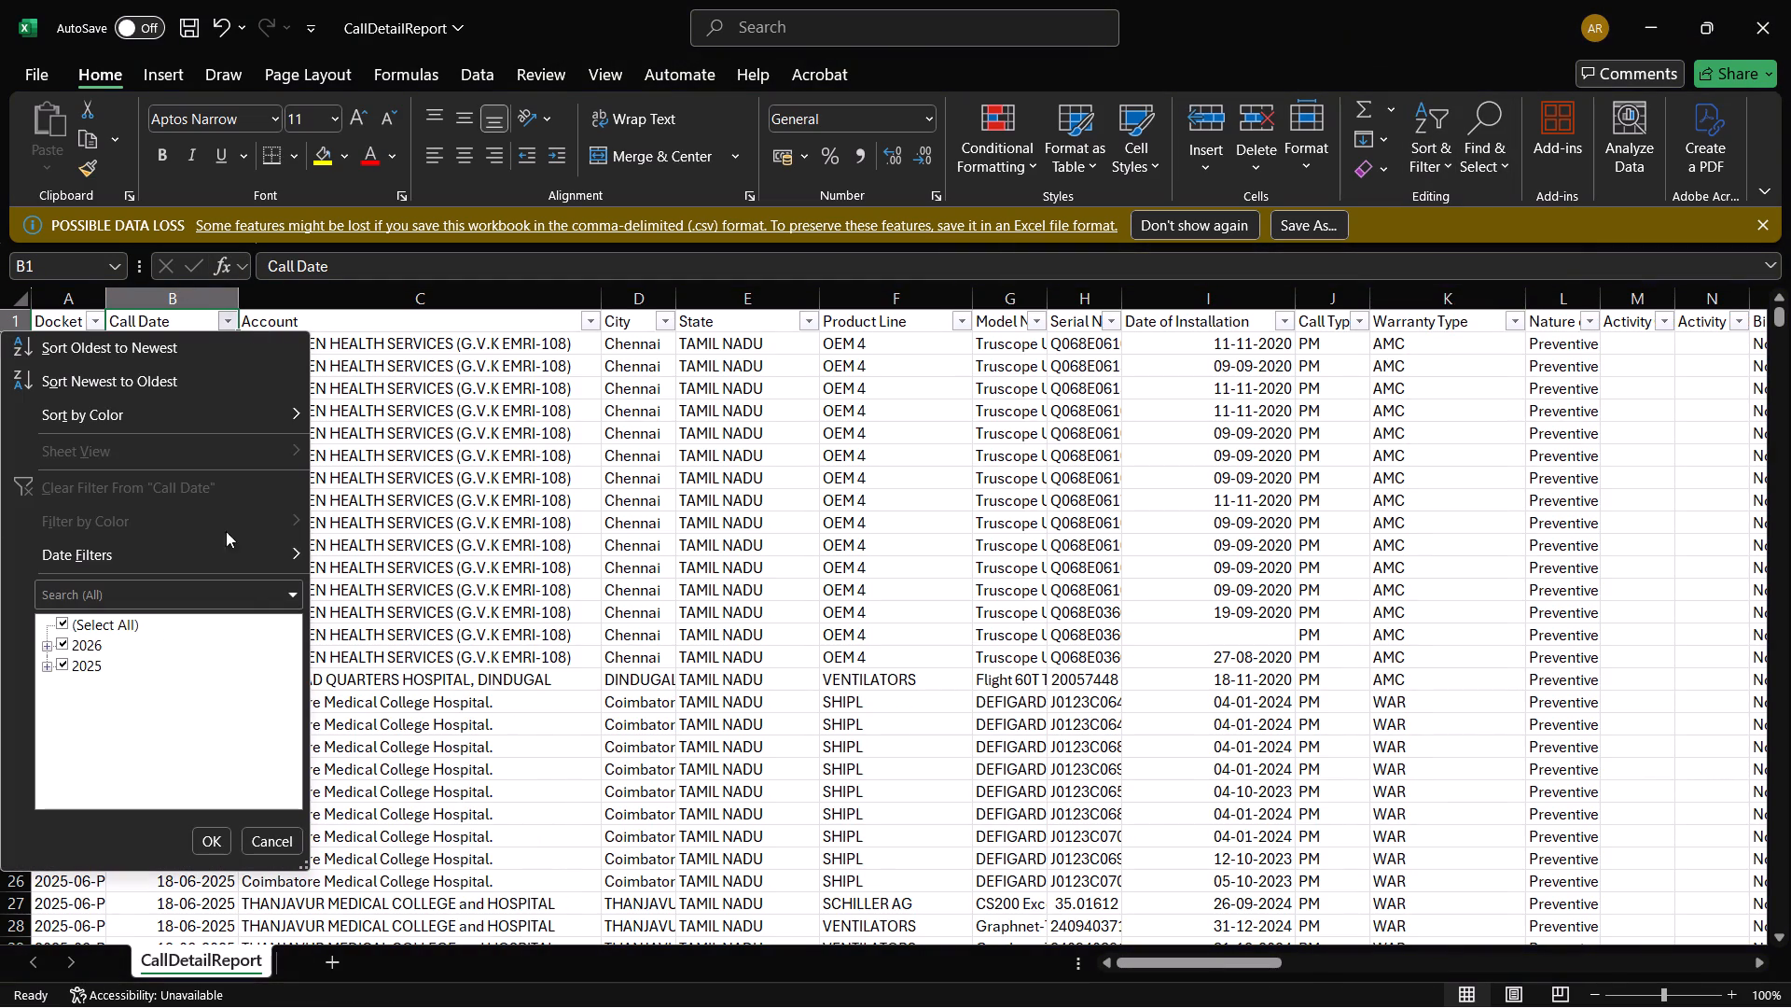
pyautogui.click(56, 619)
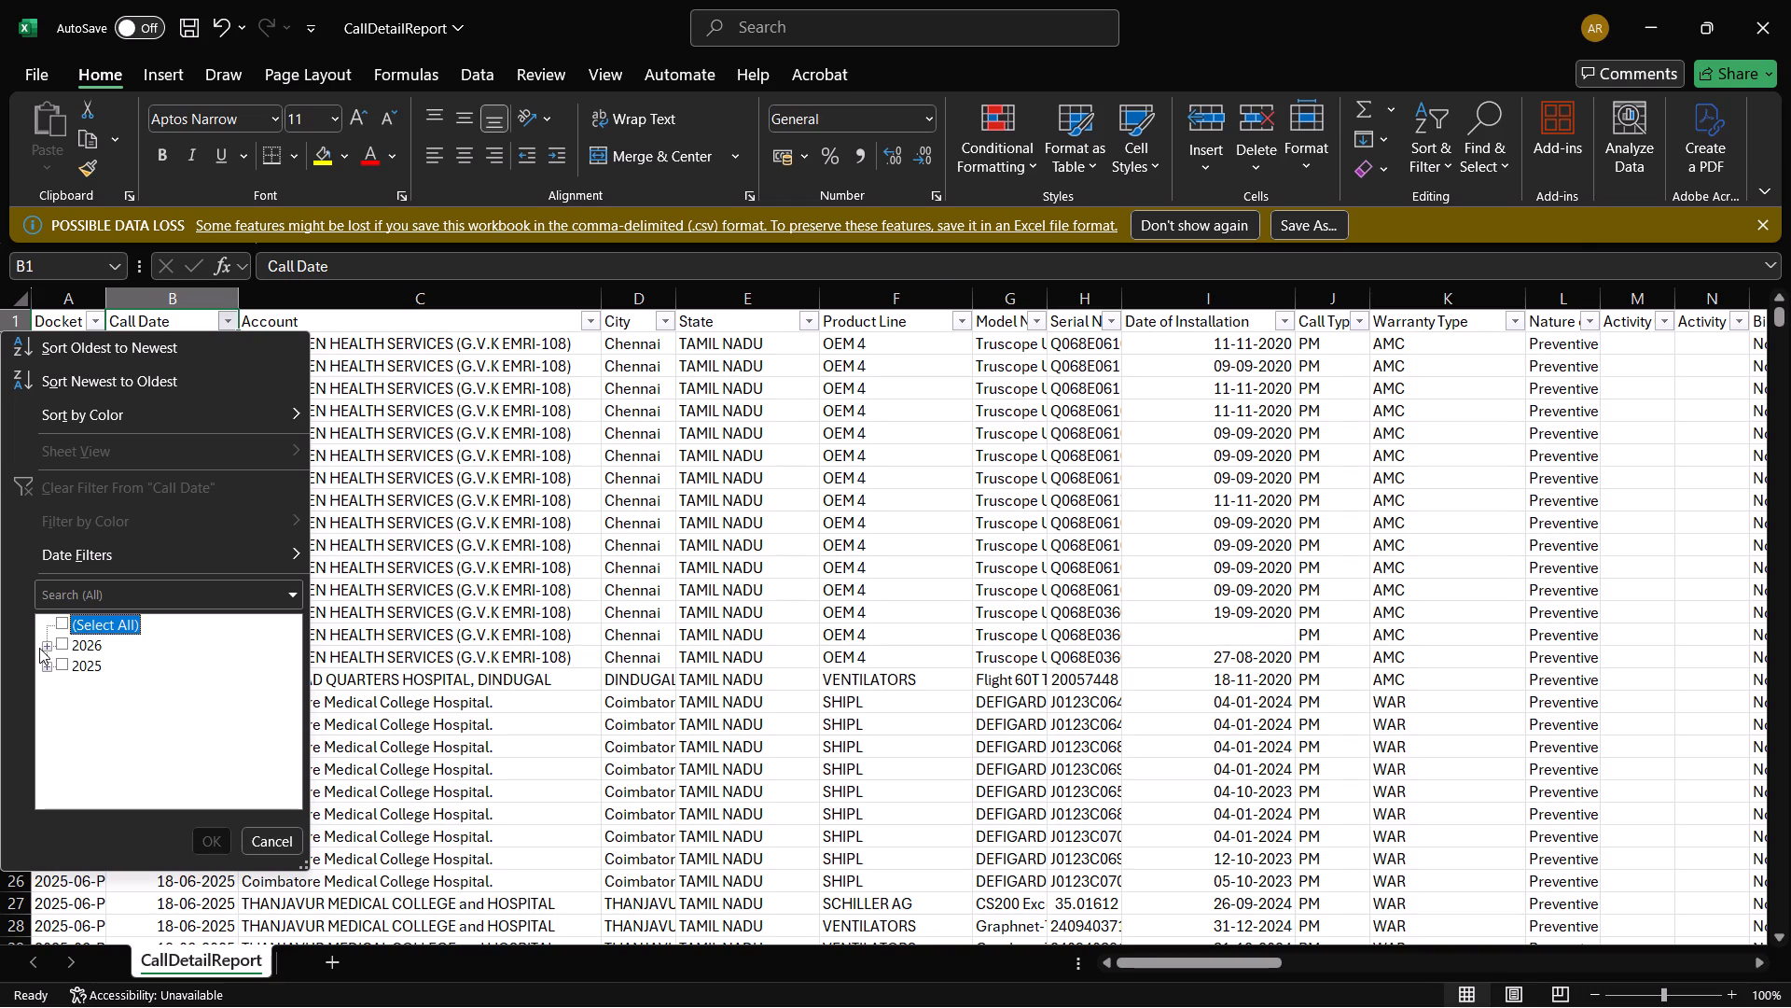
pyautogui.click(48, 644)
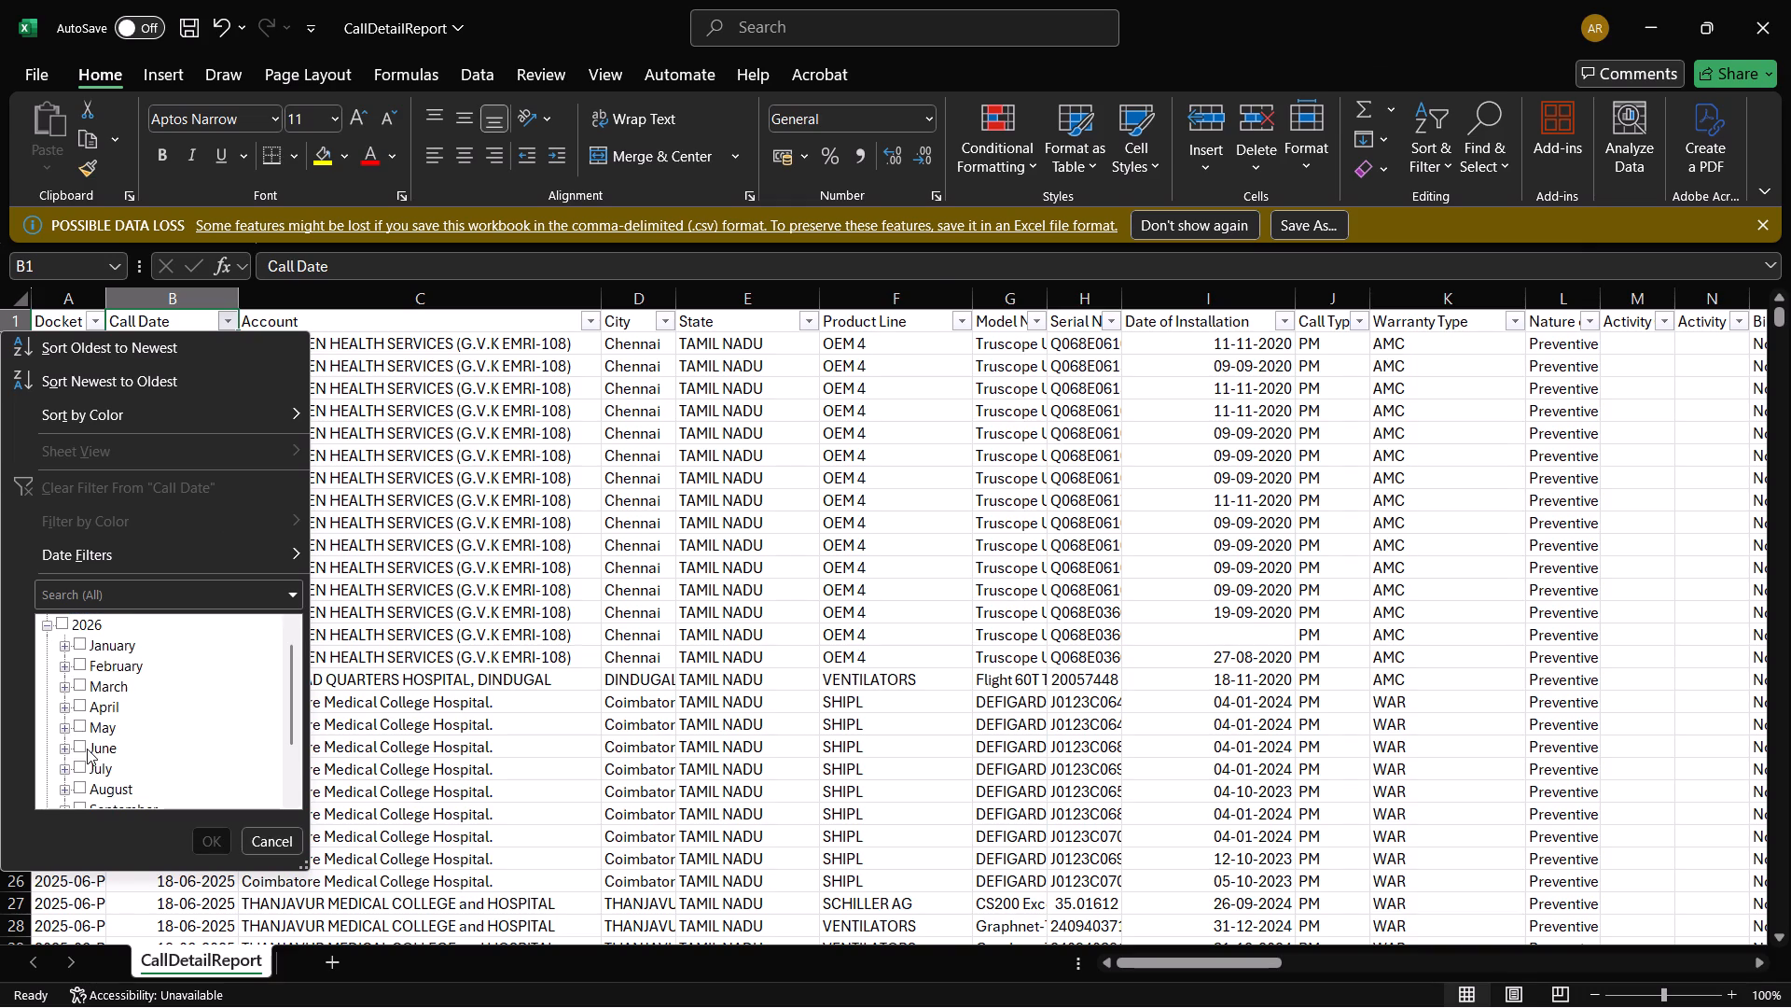
pyautogui.click(80, 740)
pyautogui.click(209, 831)
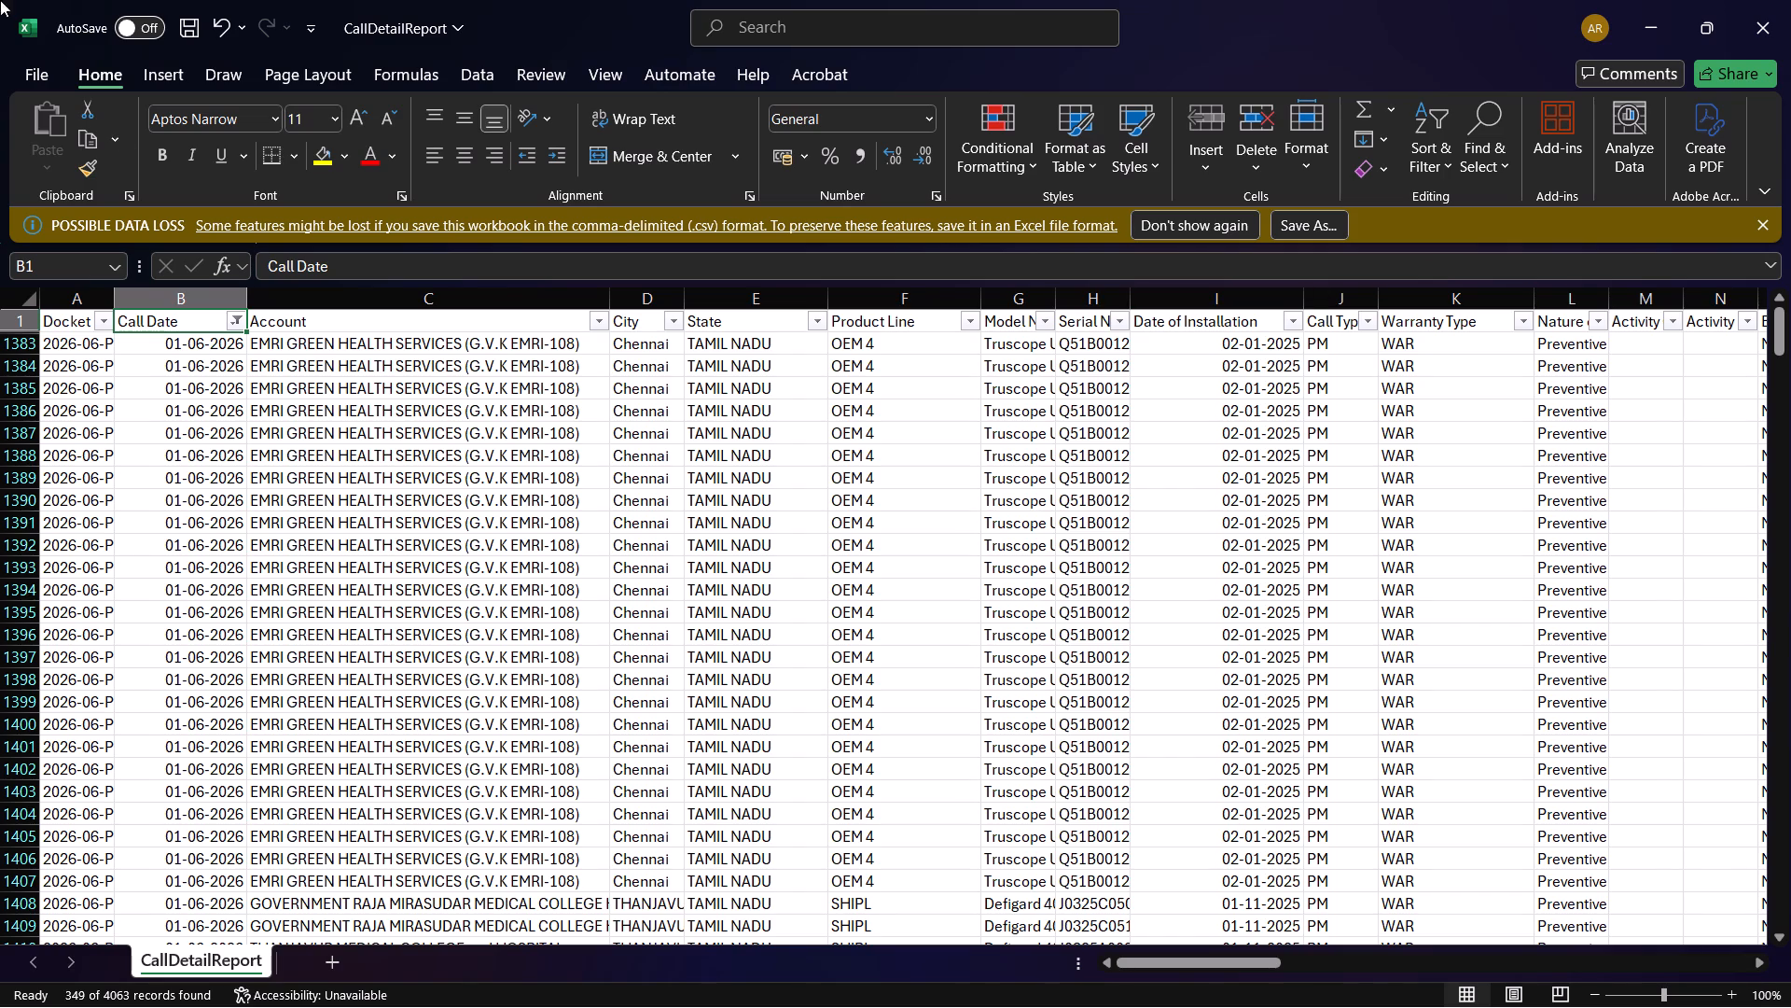
# Filter the Warranty Type column to AMC only.
pyautogui.click(1526, 323)
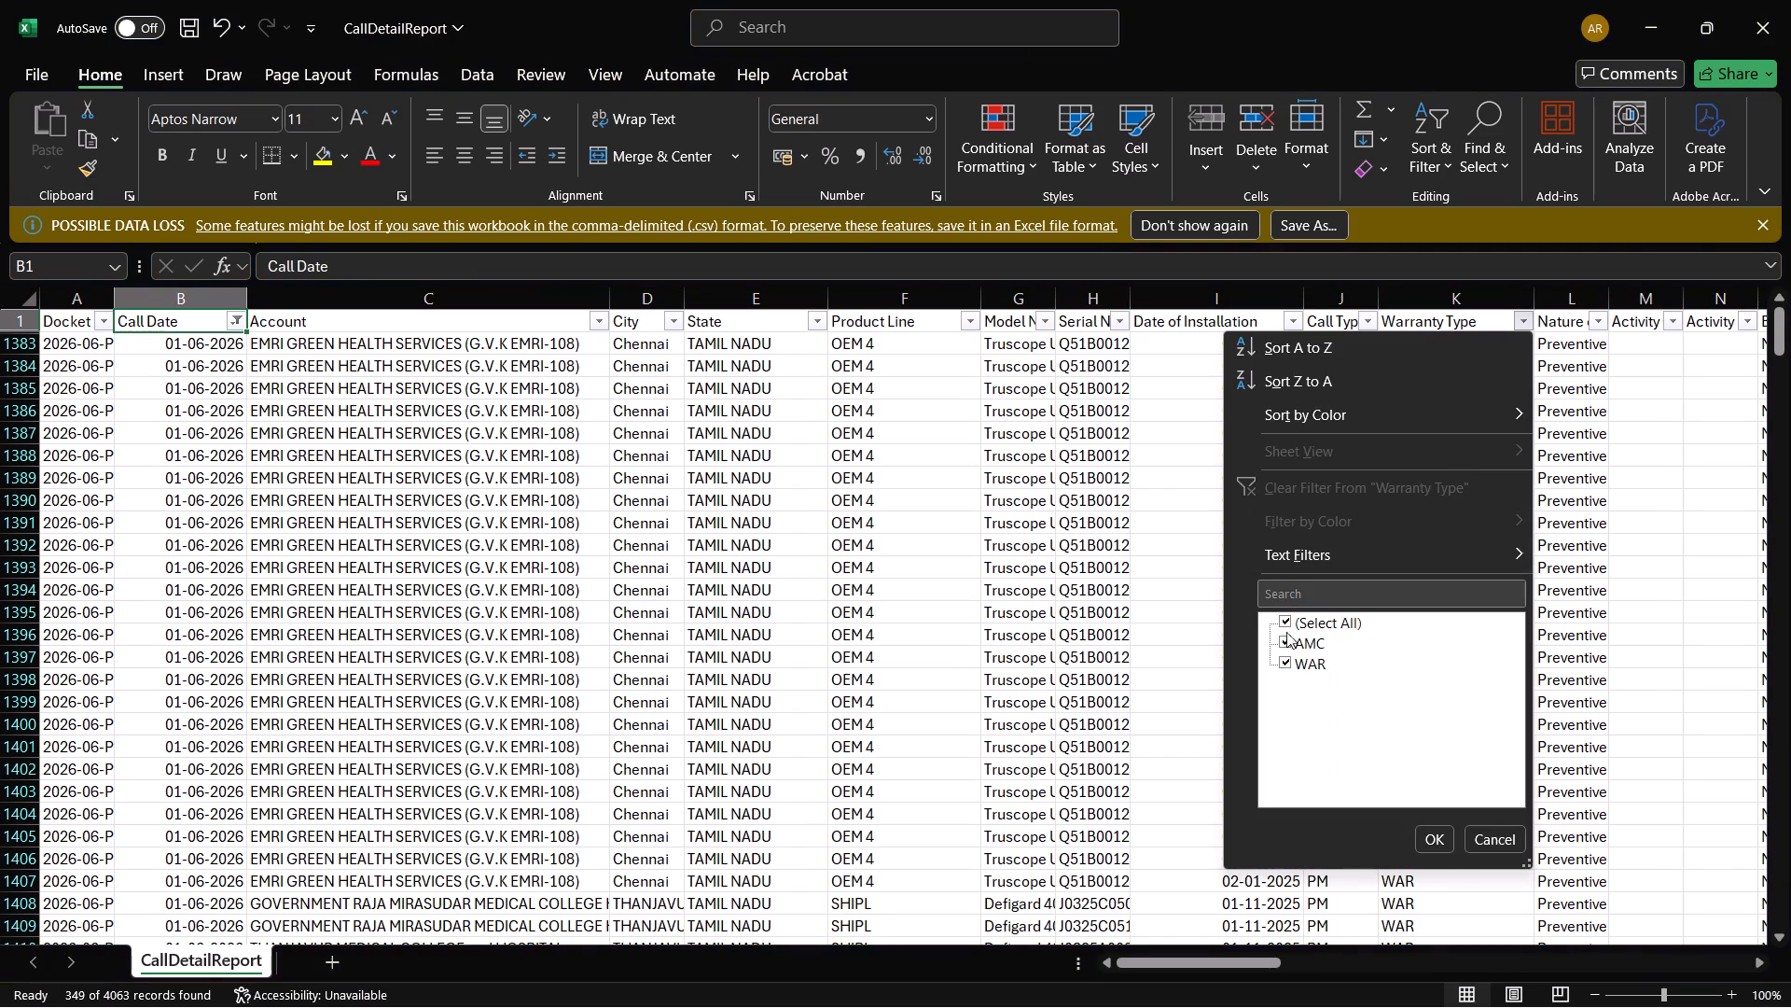
pyautogui.click(1281, 620)
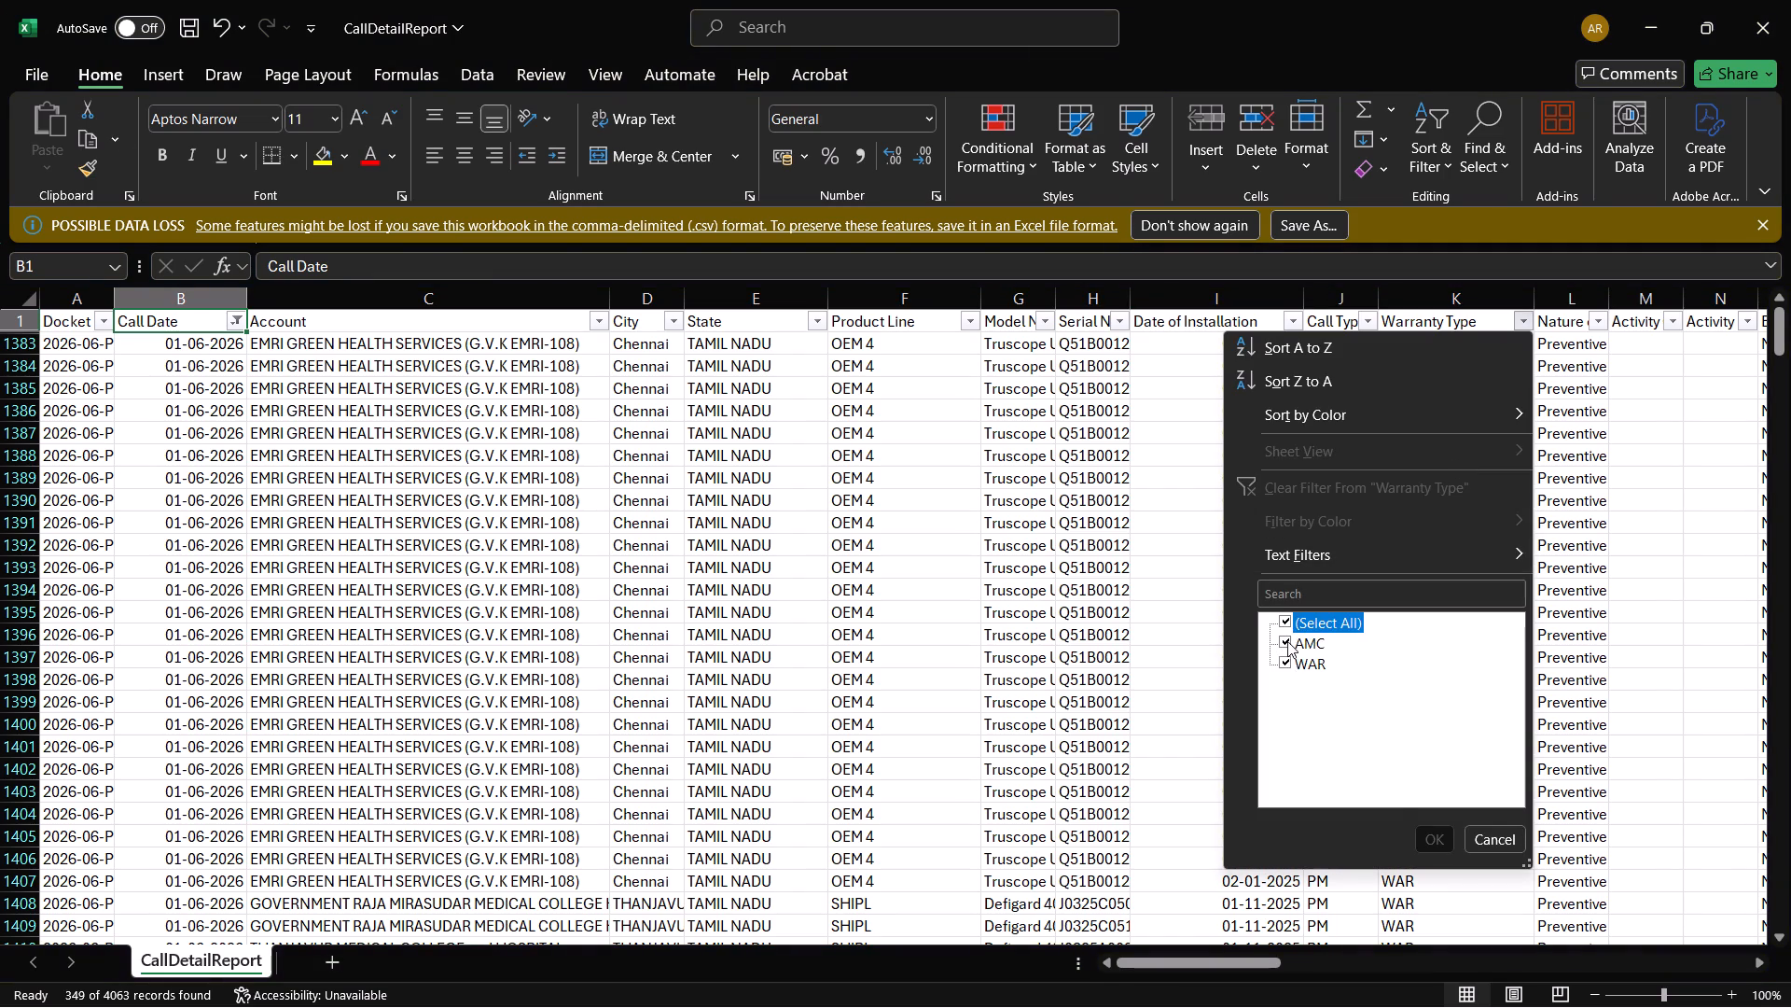
pyautogui.click(1287, 641)
pyautogui.click(1425, 838)
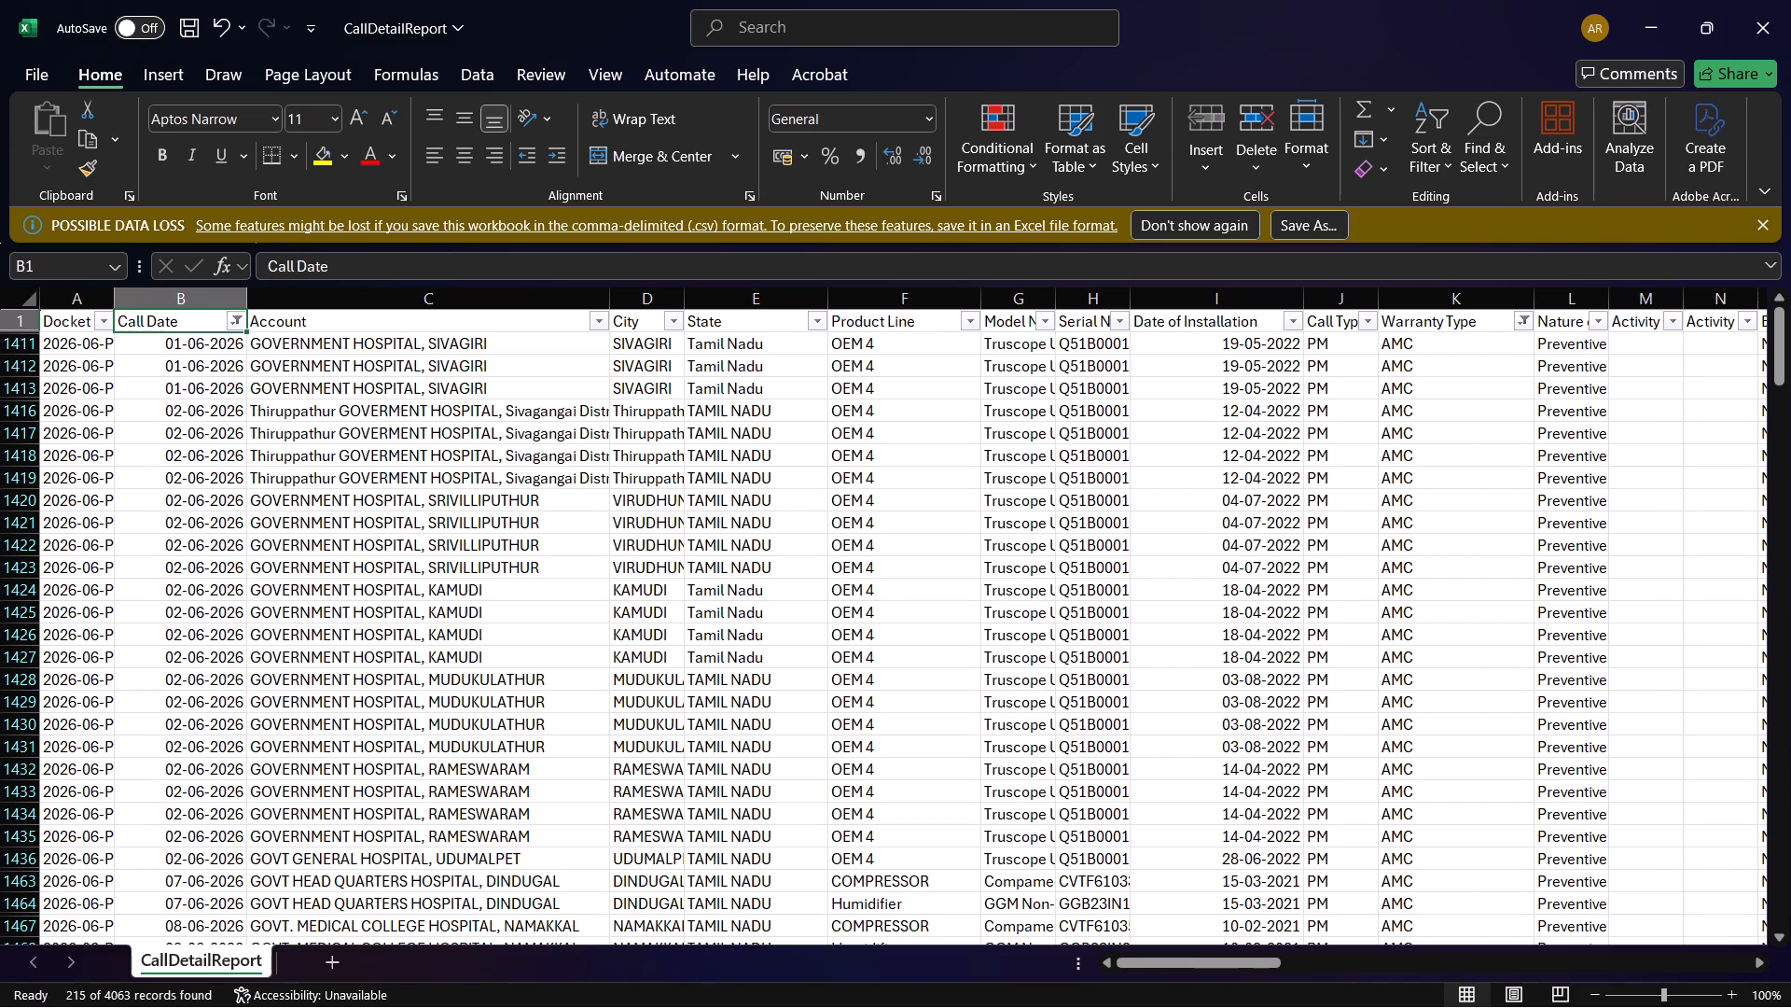
# Filter the City column to Jayamkondam by searching its values for "jaya".
pyautogui.click(673, 328)
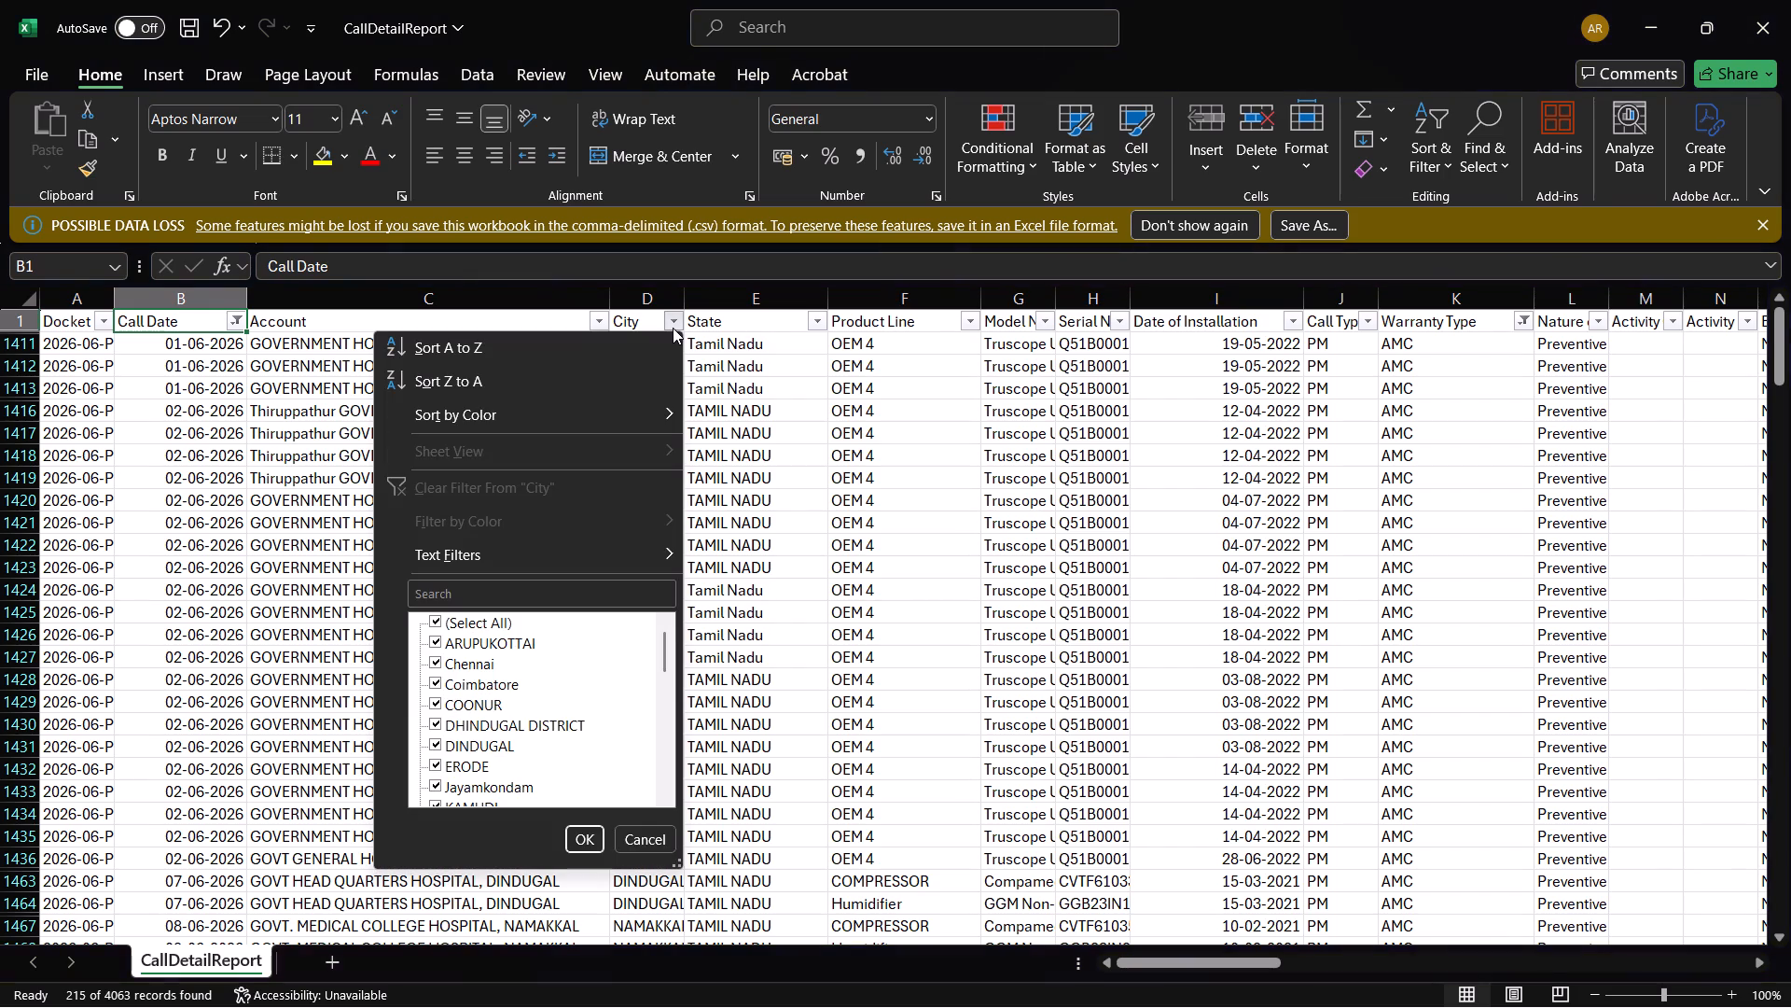
pyautogui.click(435, 623)
pyautogui.scroll(-2, 556, 721)
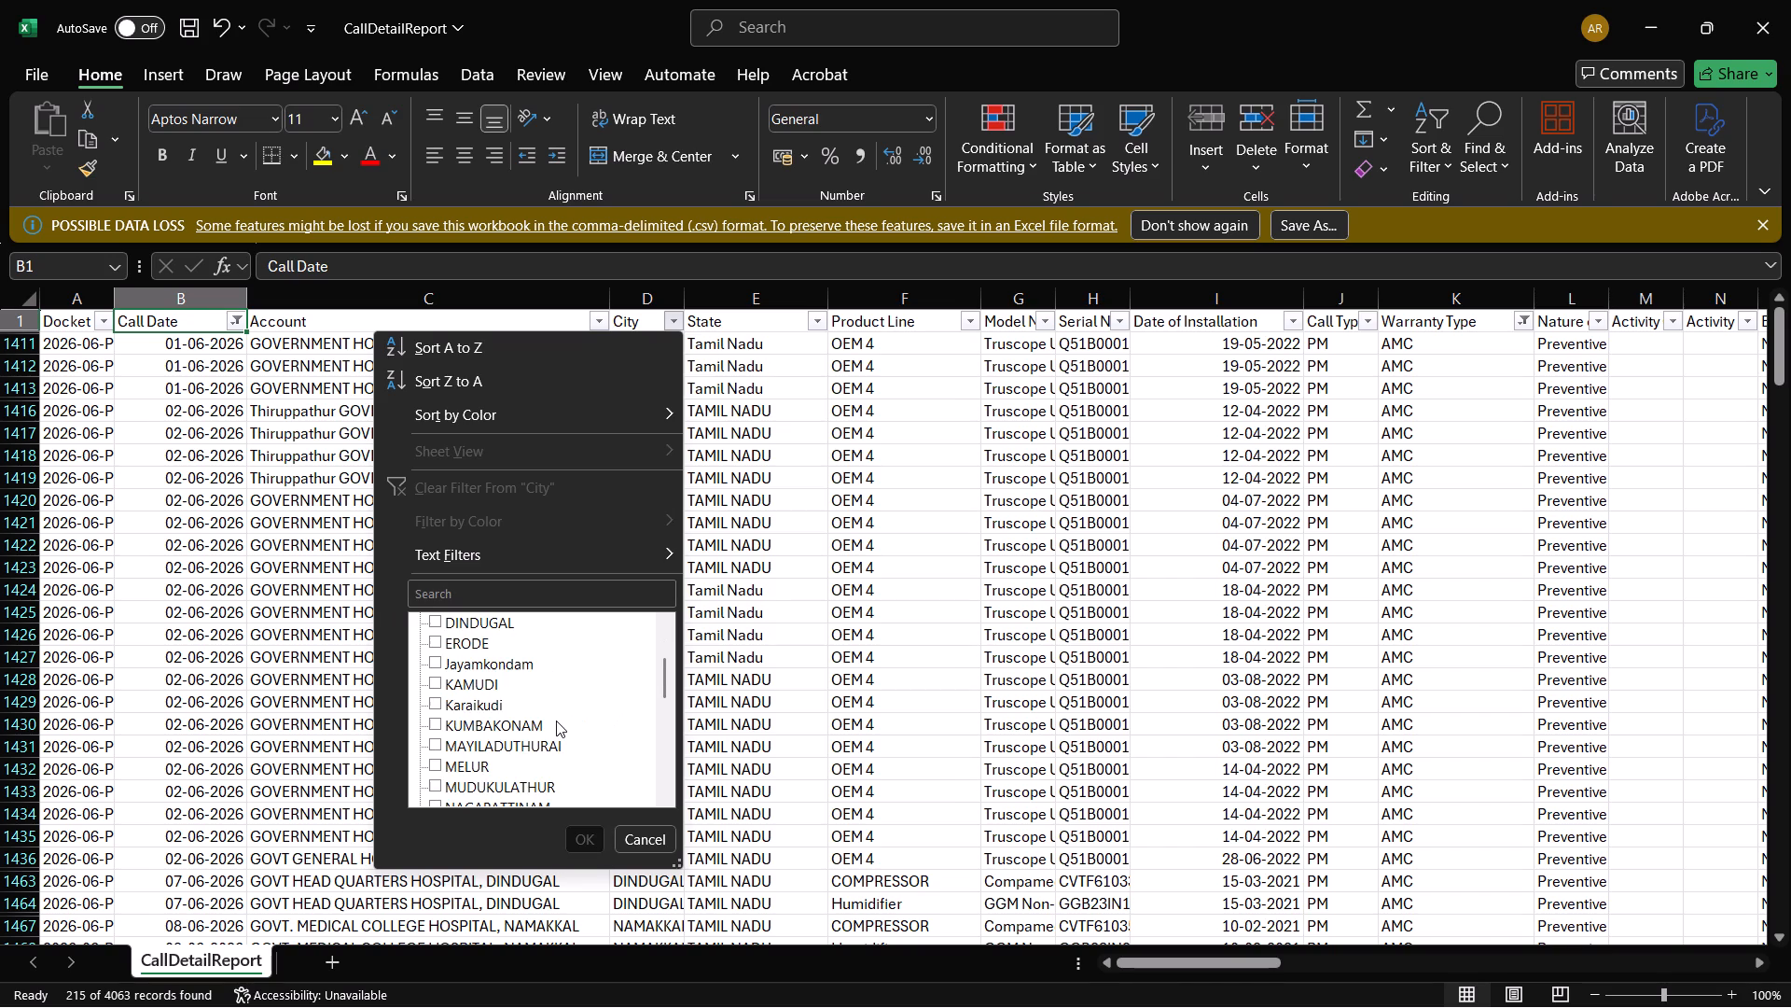
pyautogui.scroll(-1, 556, 721)
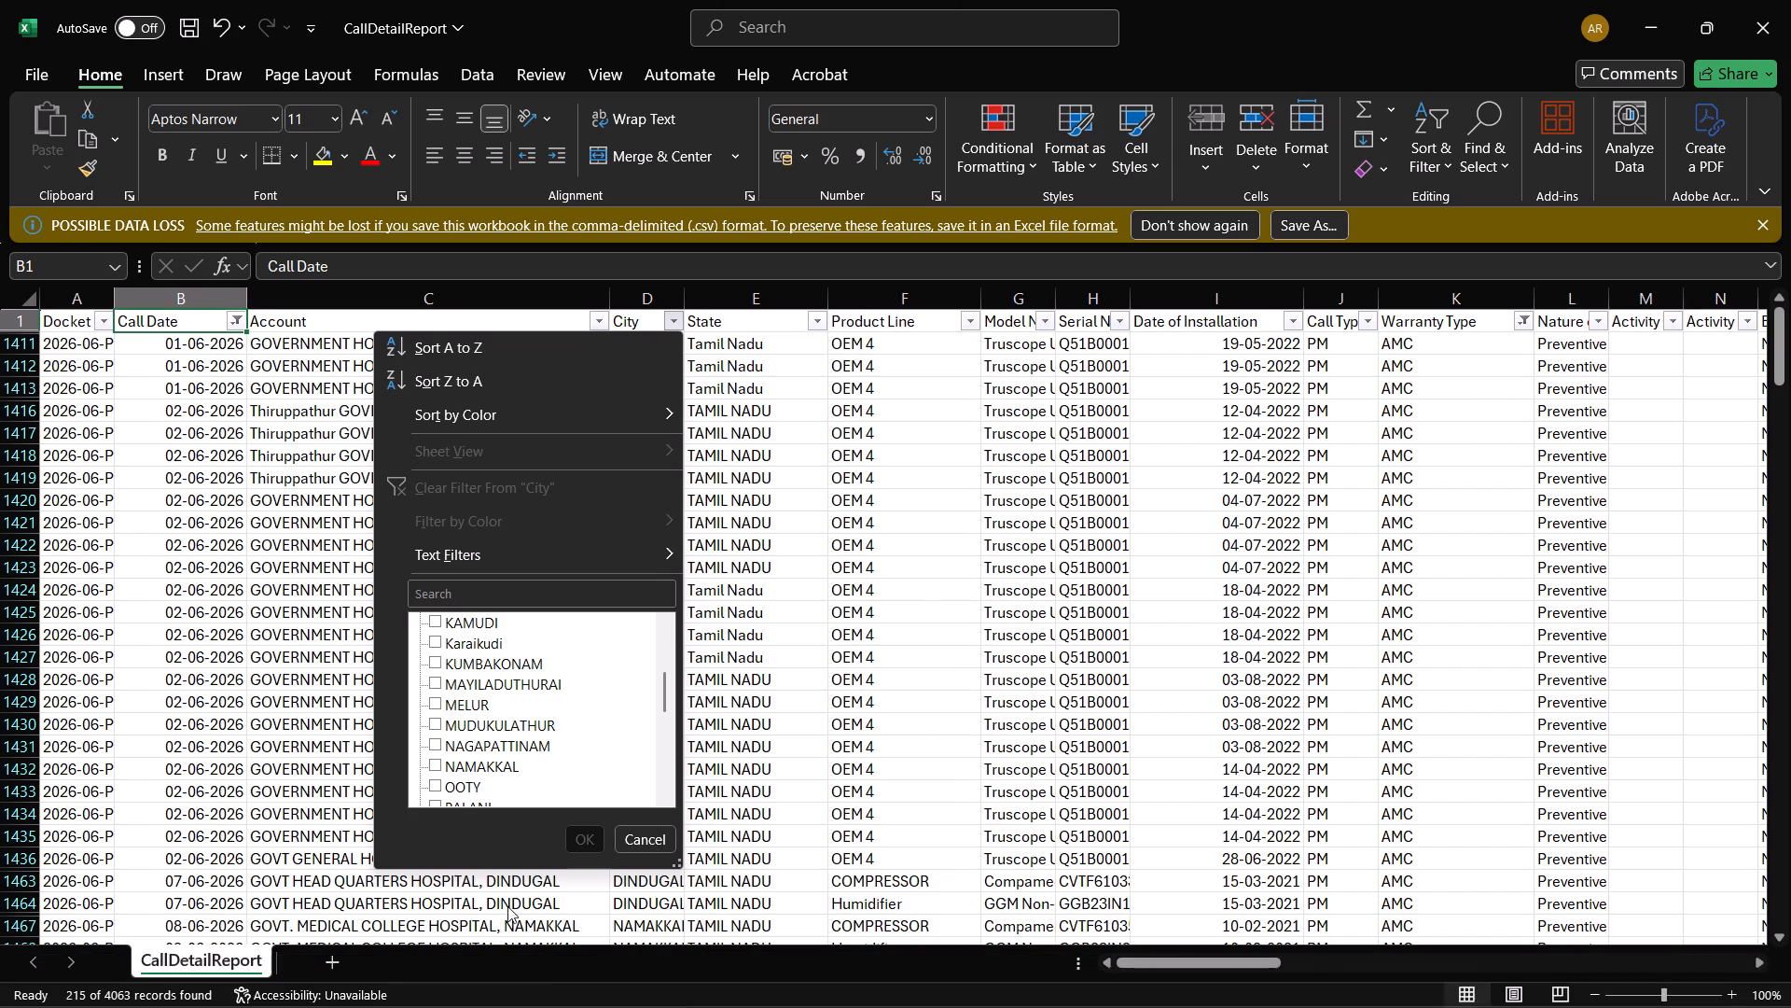
pyautogui.click(535, 595)
pyautogui.write('jay')
pyautogui.press('a')
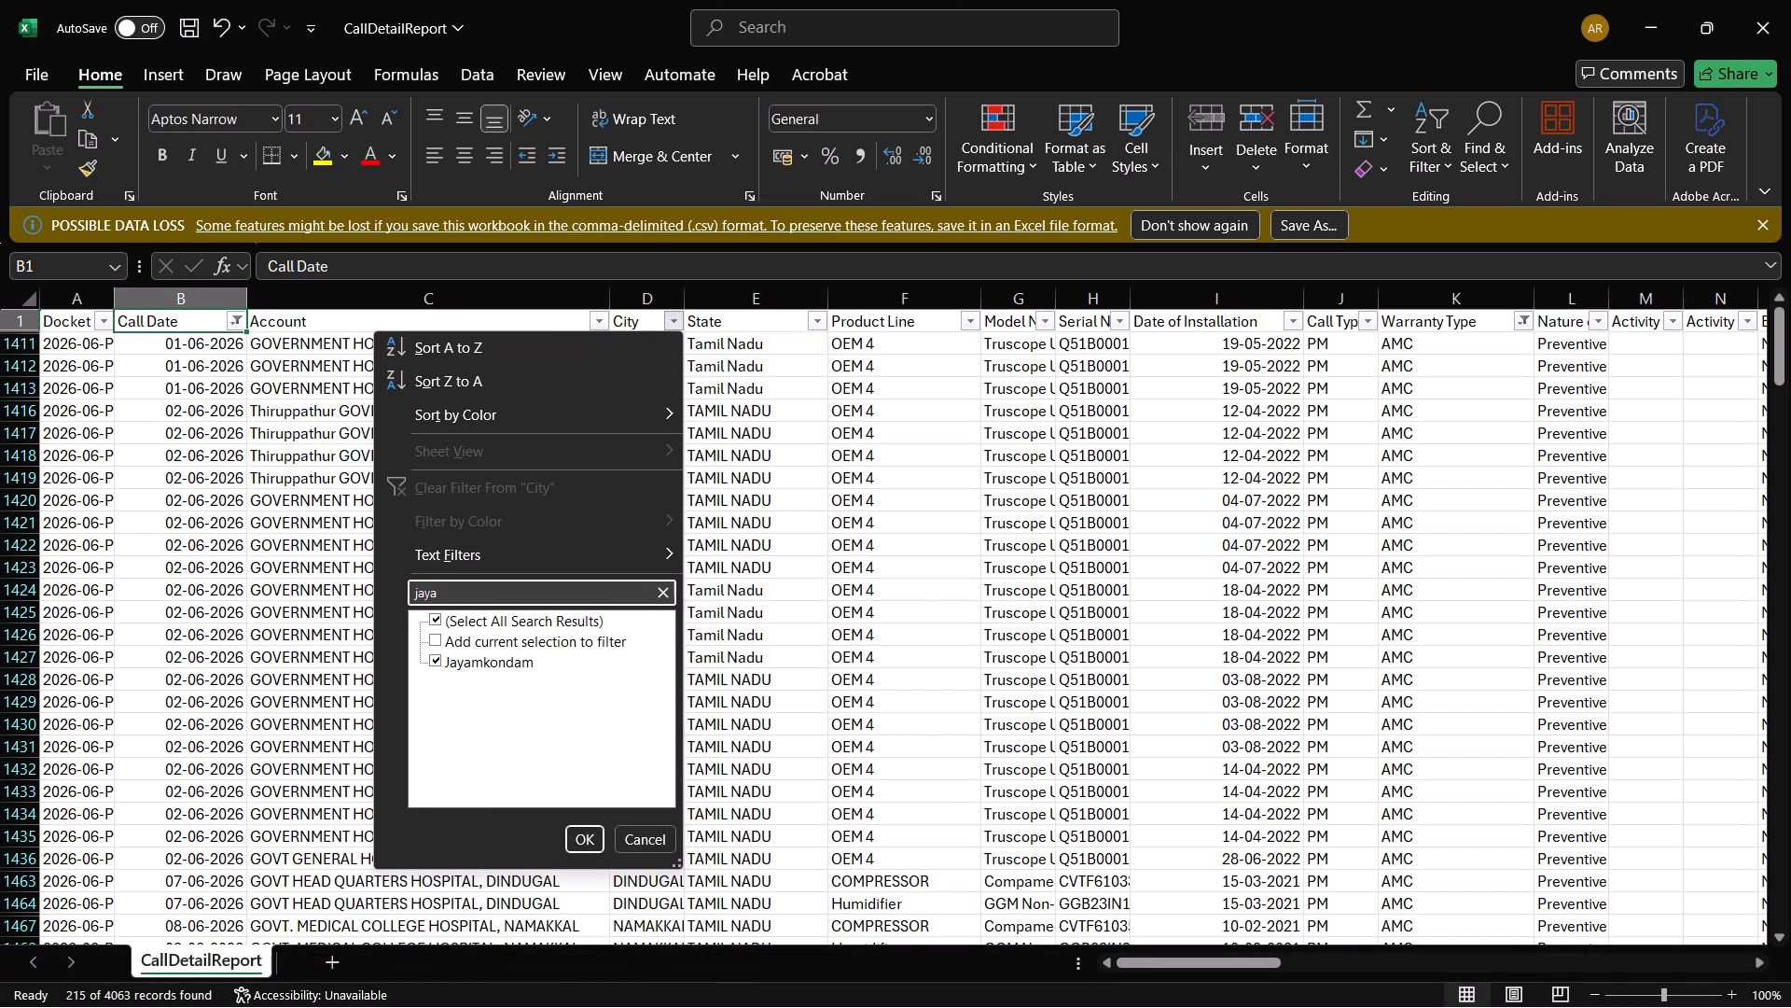
pyautogui.click(580, 832)
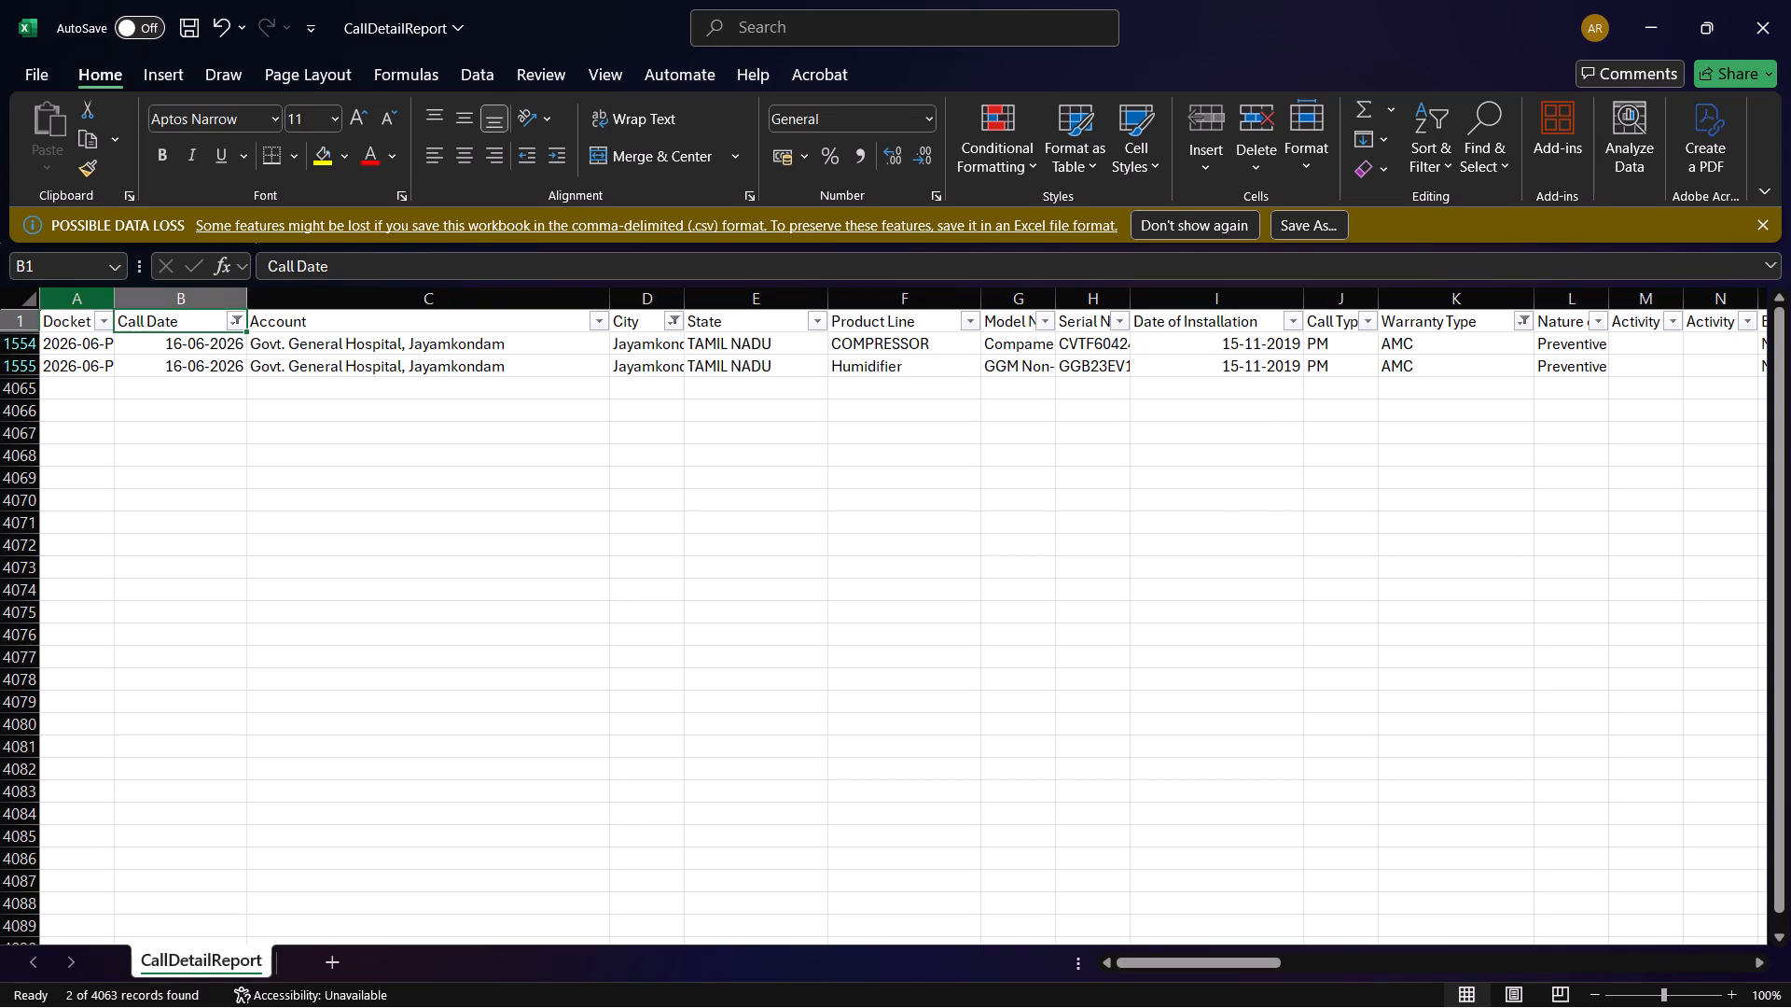
# Widen the Docket No column enough to show the complete docket numbers.
pyautogui.moveTo(112, 301); pyautogui.dragTo(201, 298)
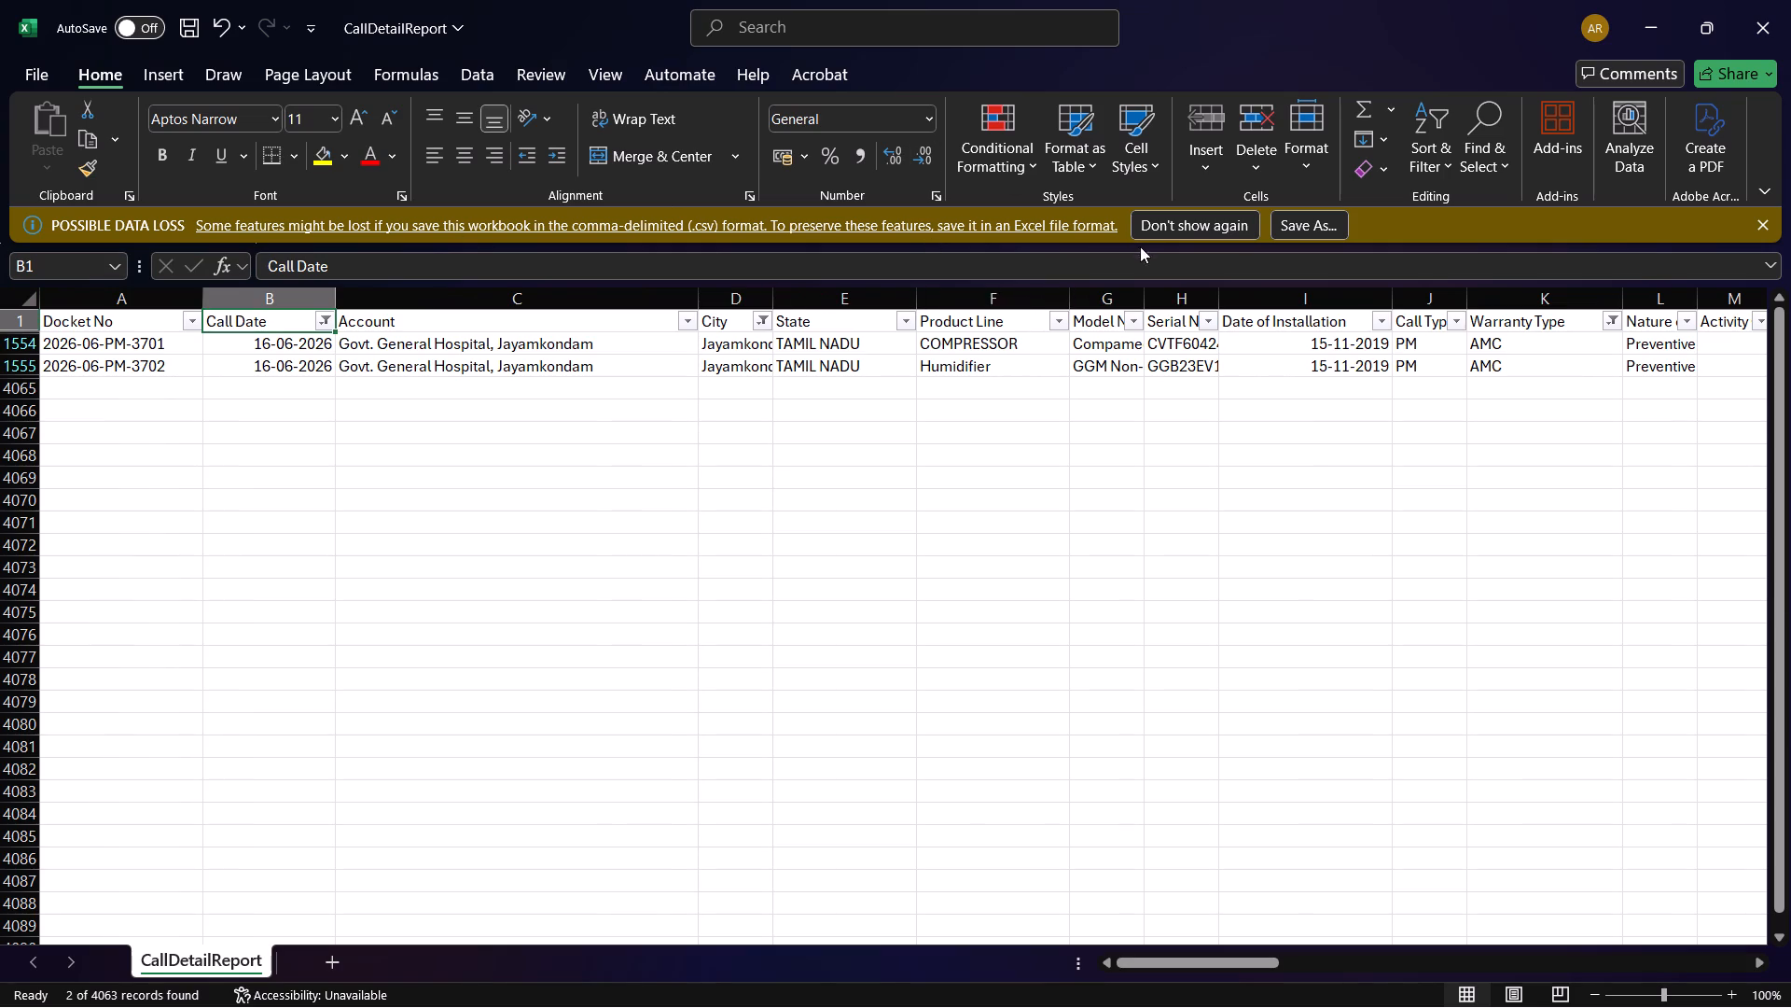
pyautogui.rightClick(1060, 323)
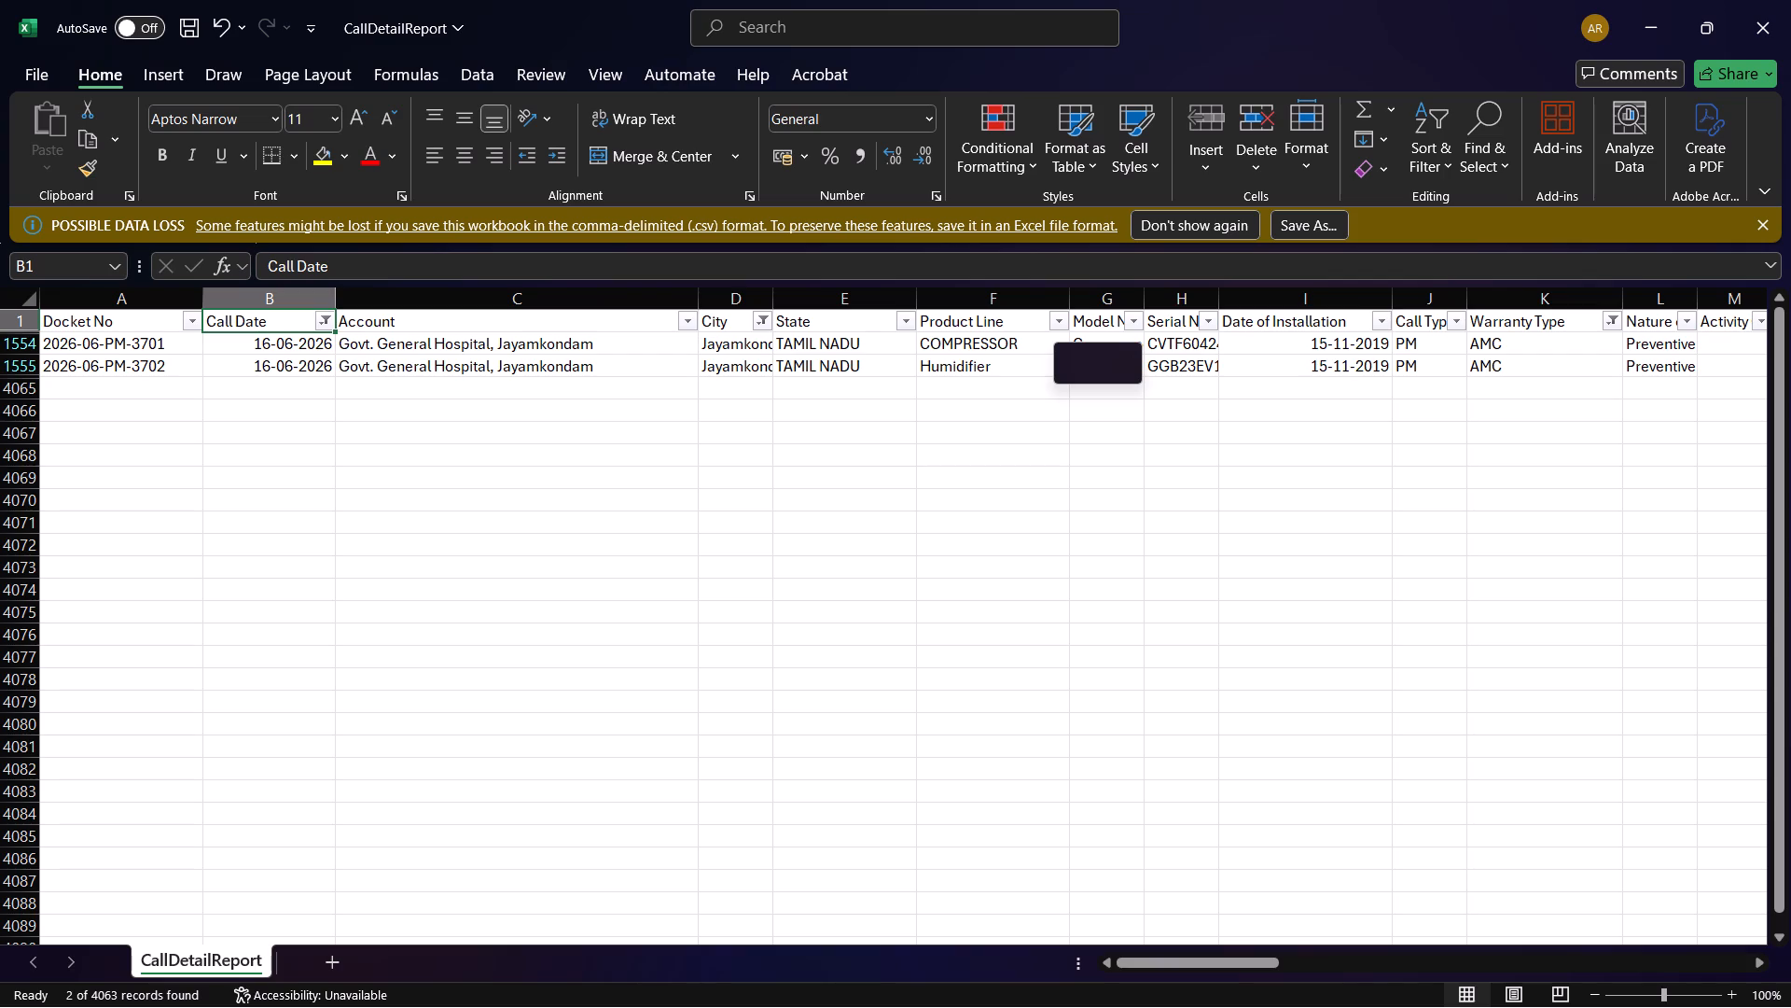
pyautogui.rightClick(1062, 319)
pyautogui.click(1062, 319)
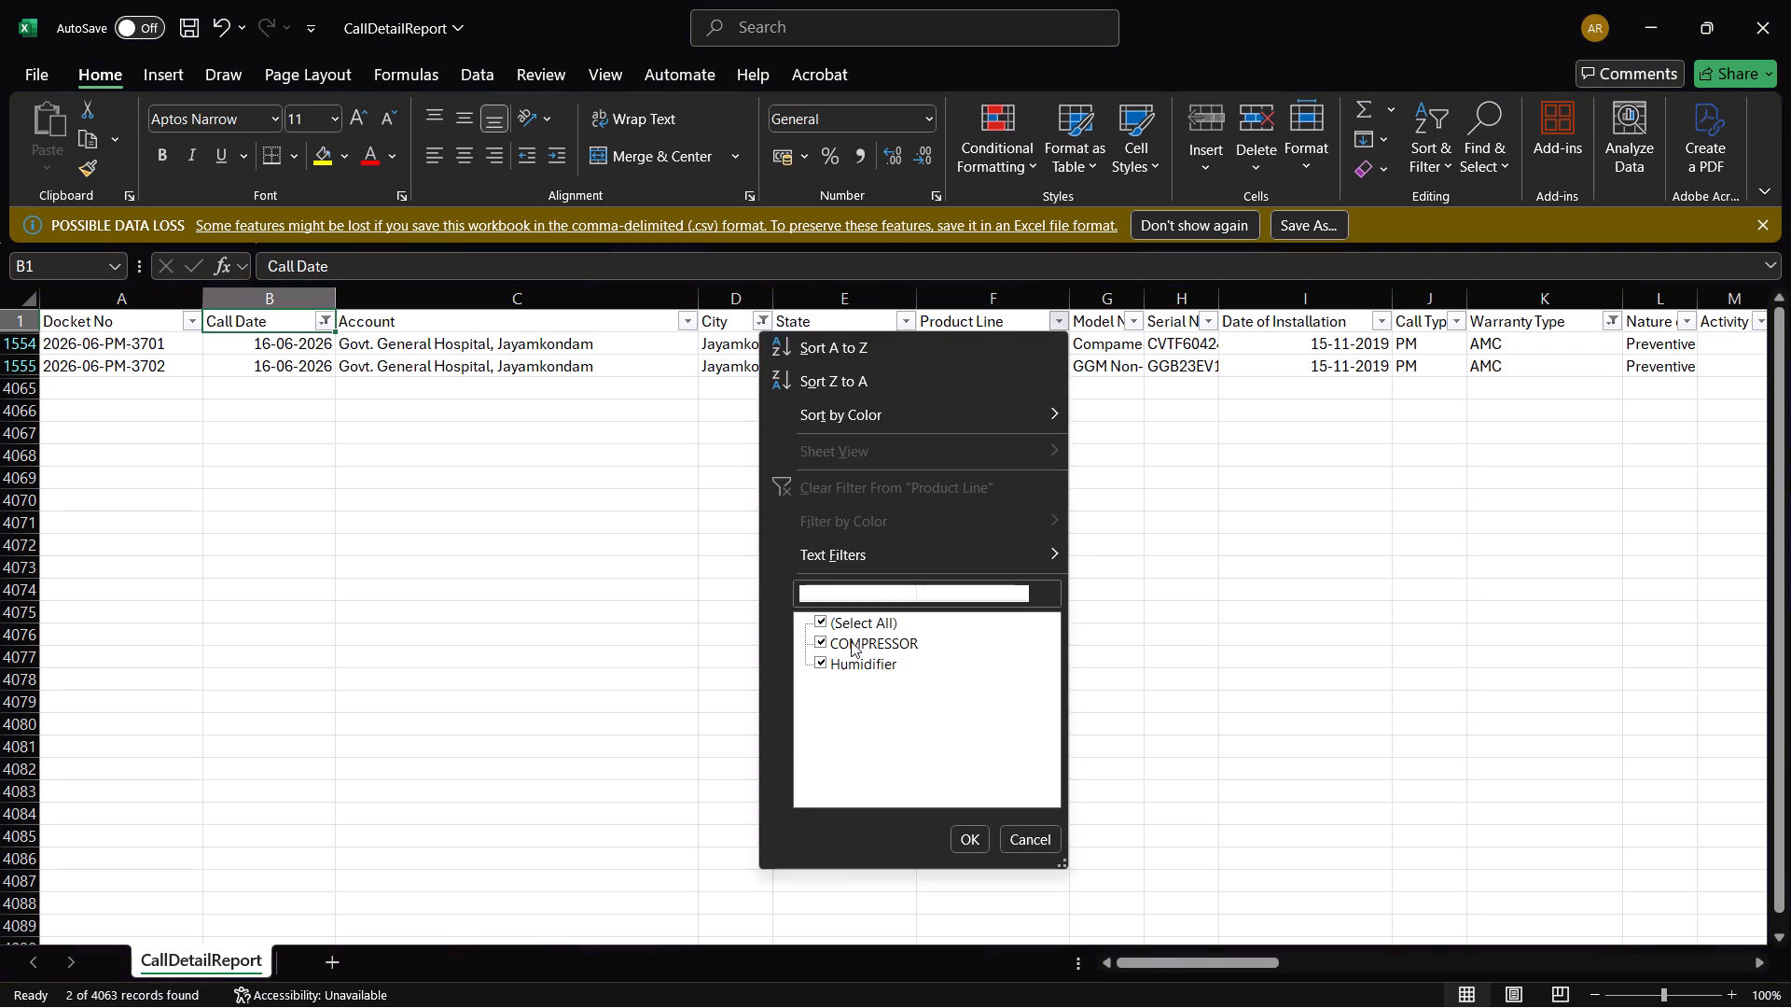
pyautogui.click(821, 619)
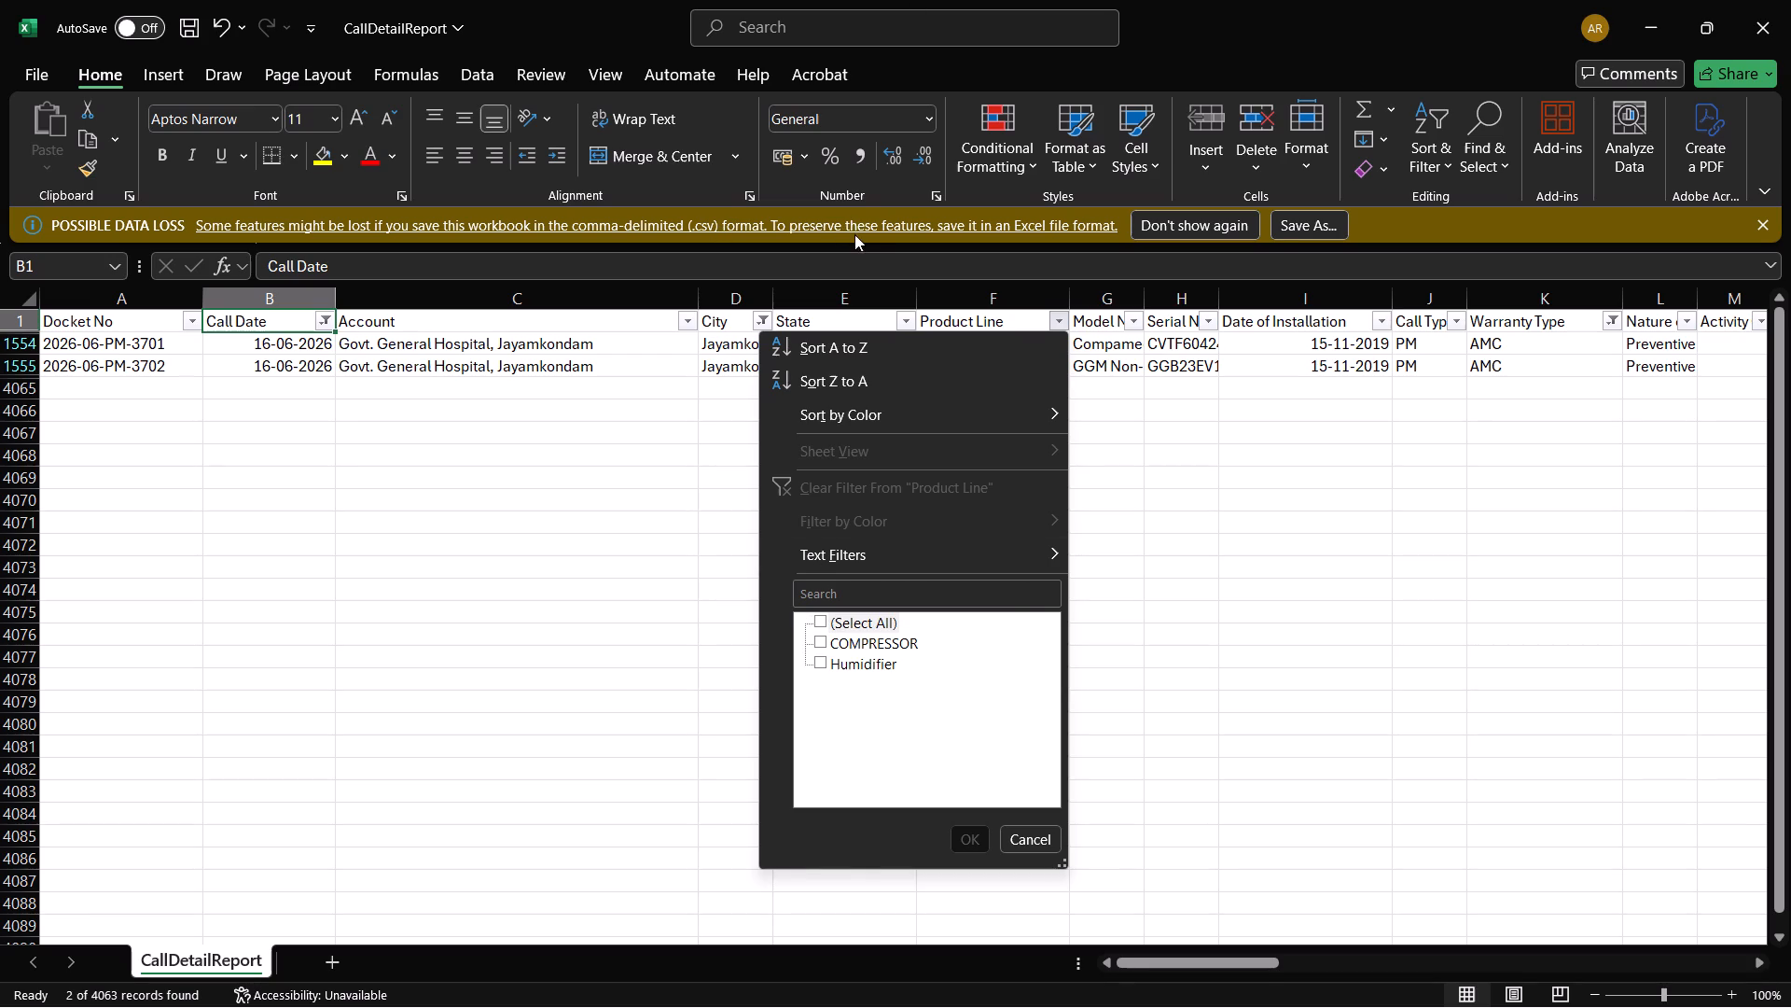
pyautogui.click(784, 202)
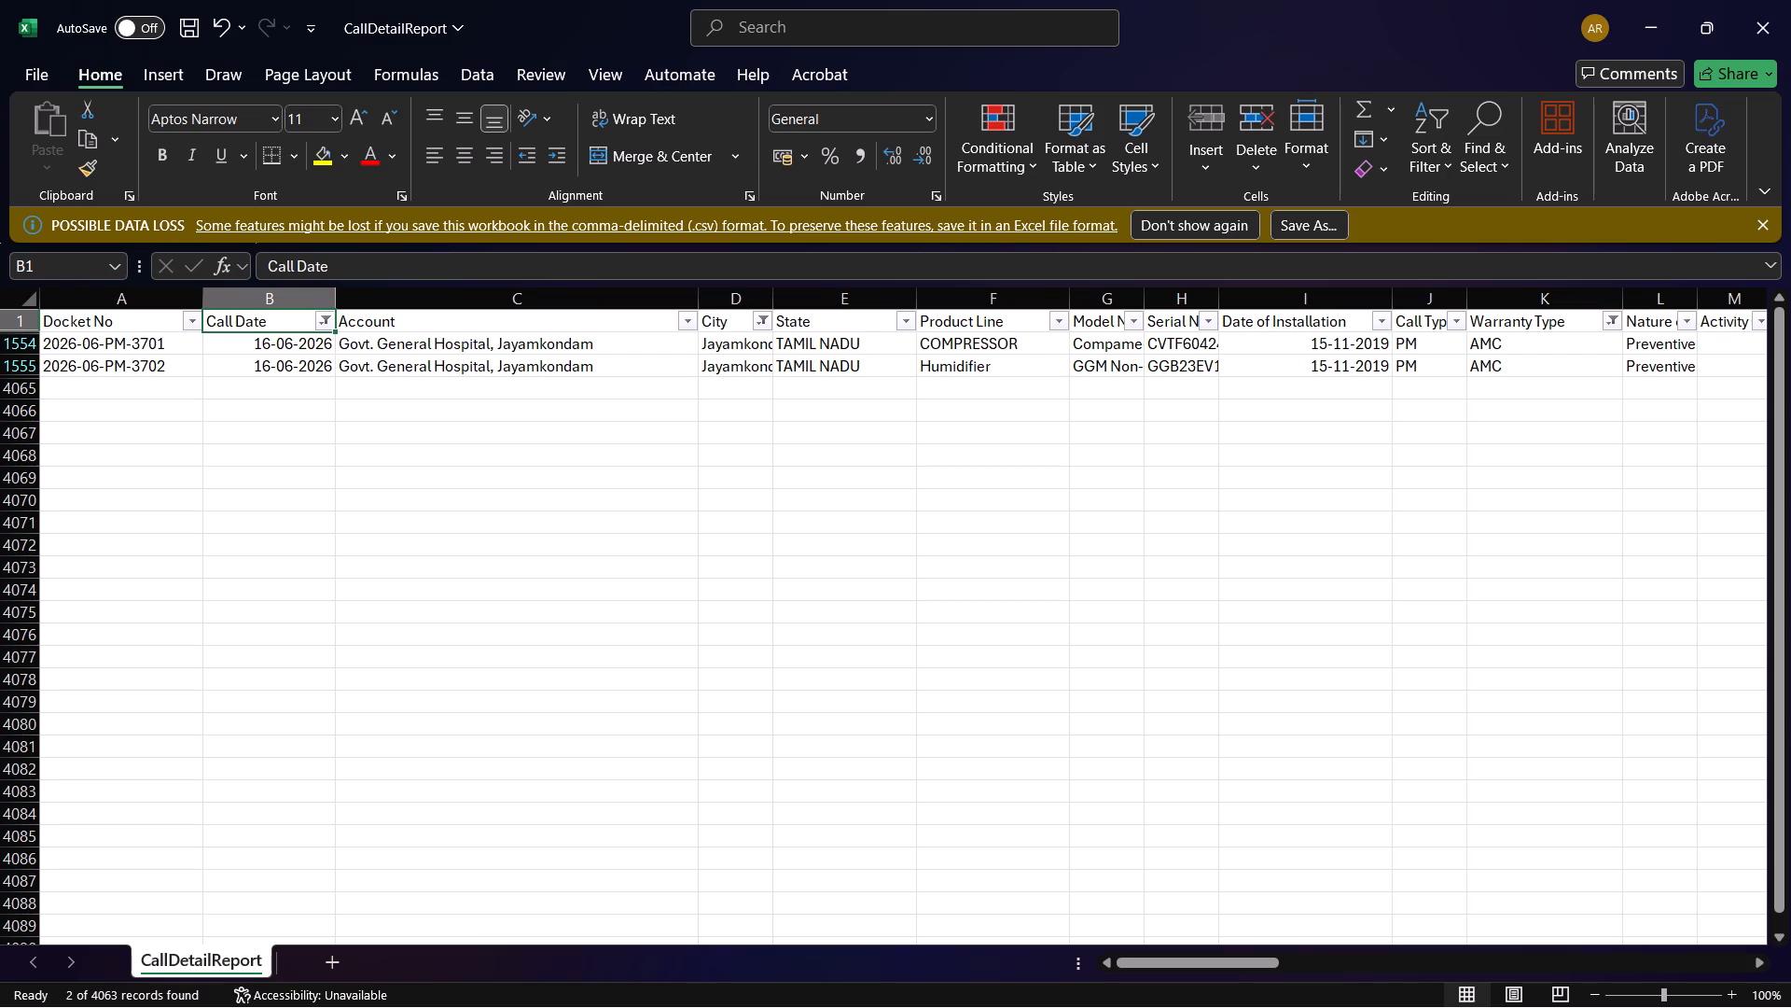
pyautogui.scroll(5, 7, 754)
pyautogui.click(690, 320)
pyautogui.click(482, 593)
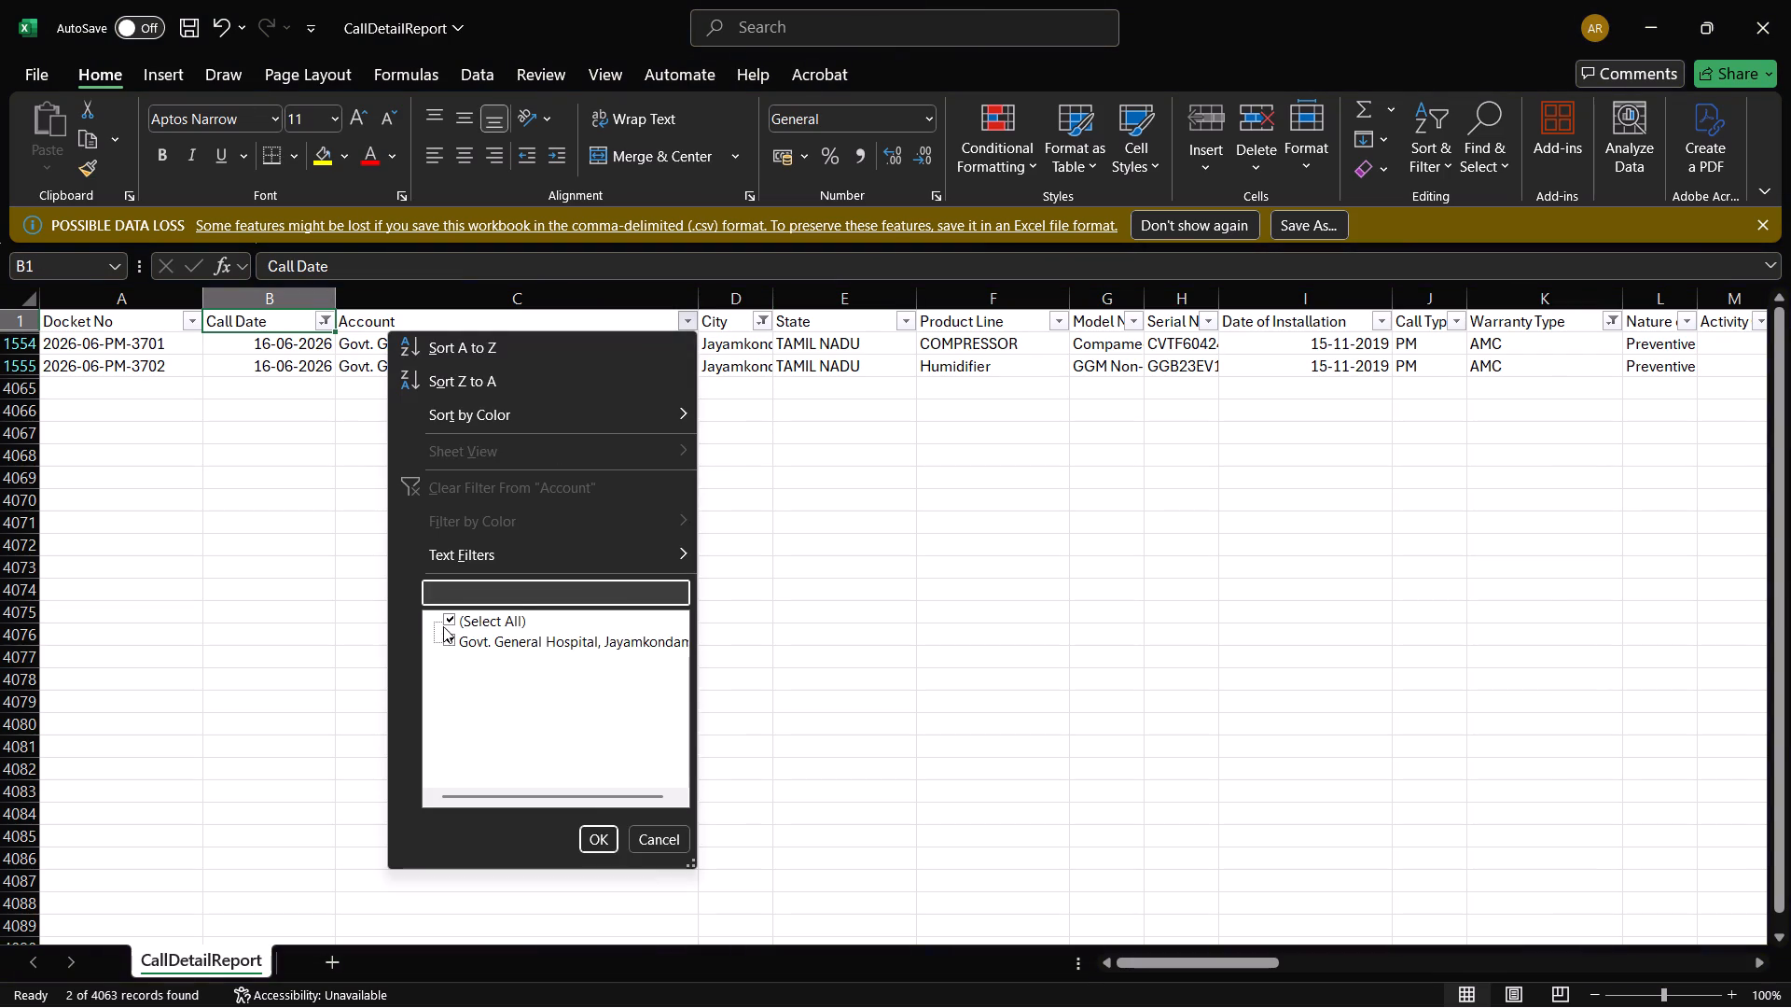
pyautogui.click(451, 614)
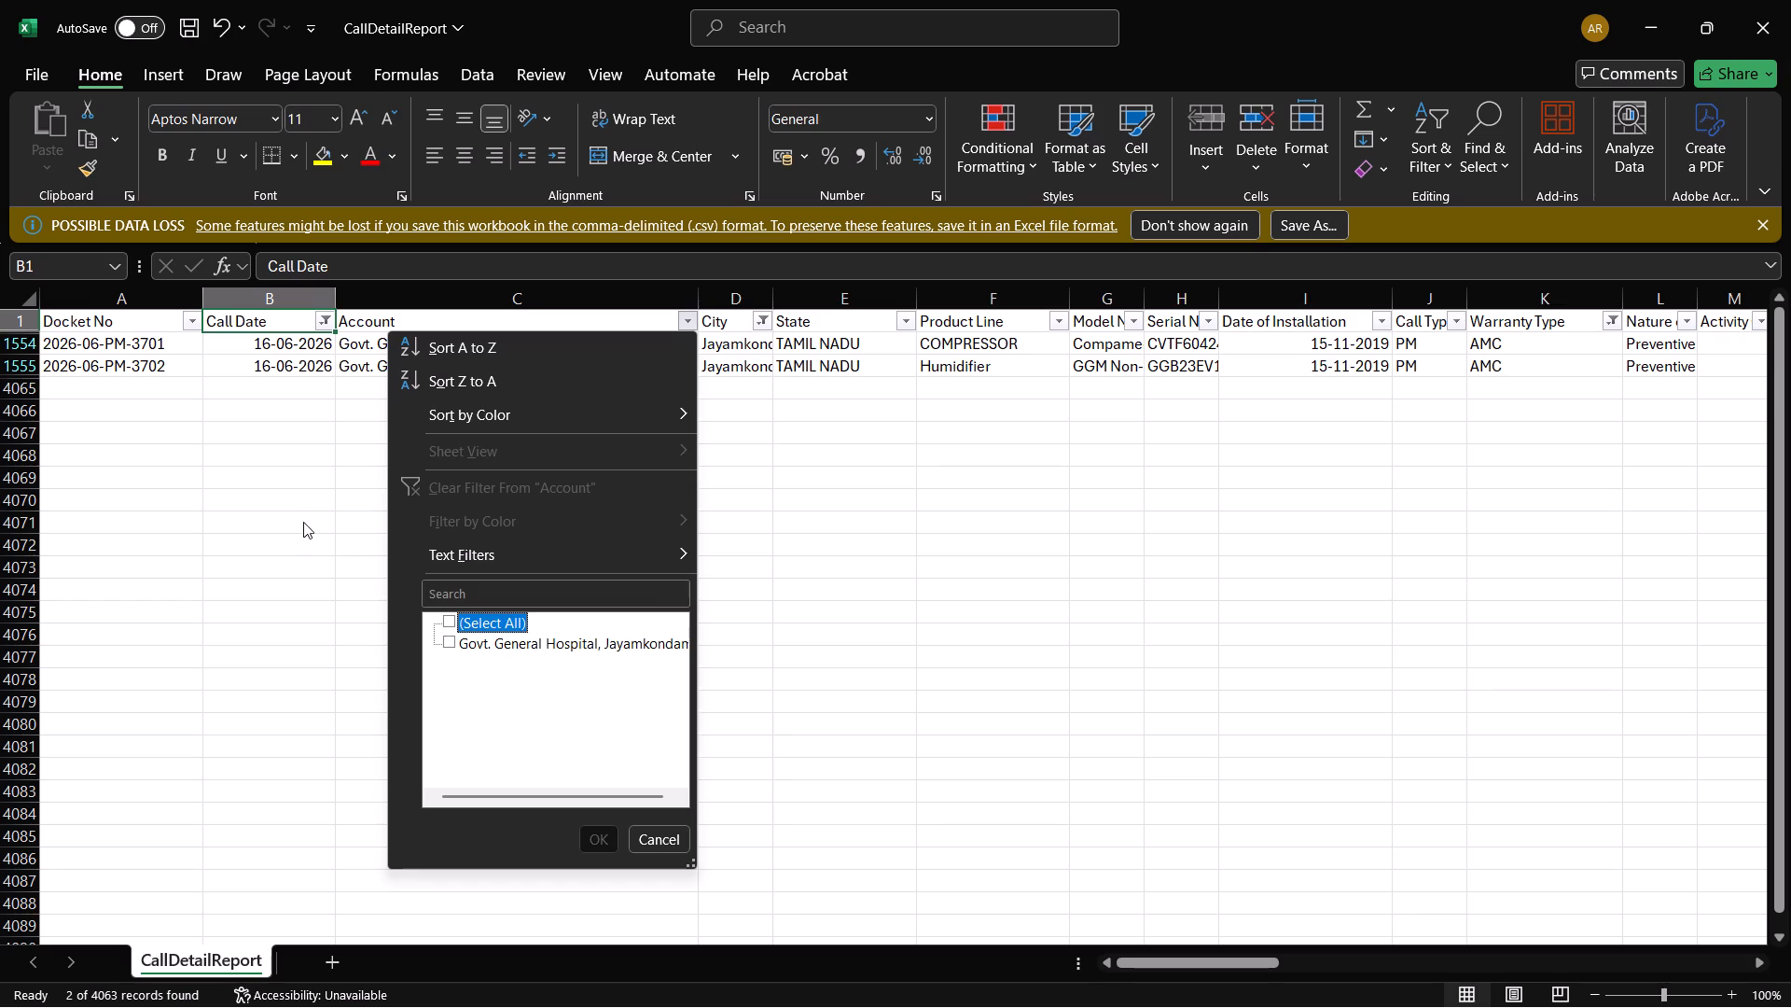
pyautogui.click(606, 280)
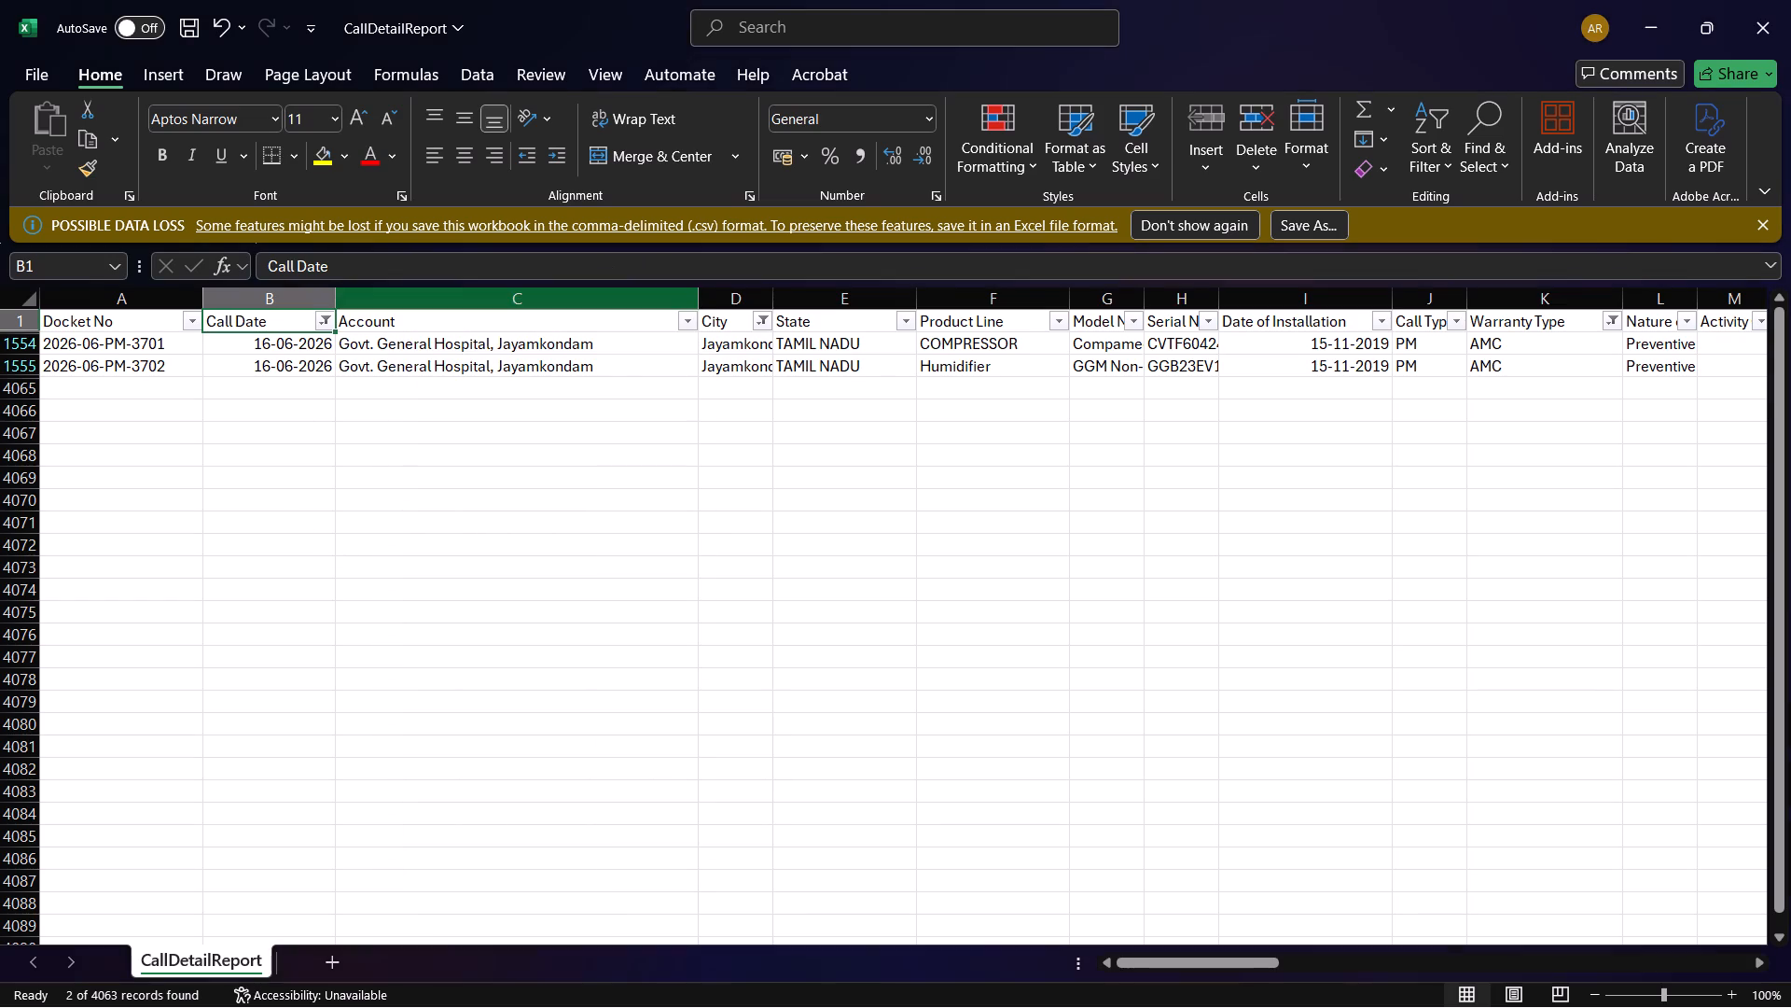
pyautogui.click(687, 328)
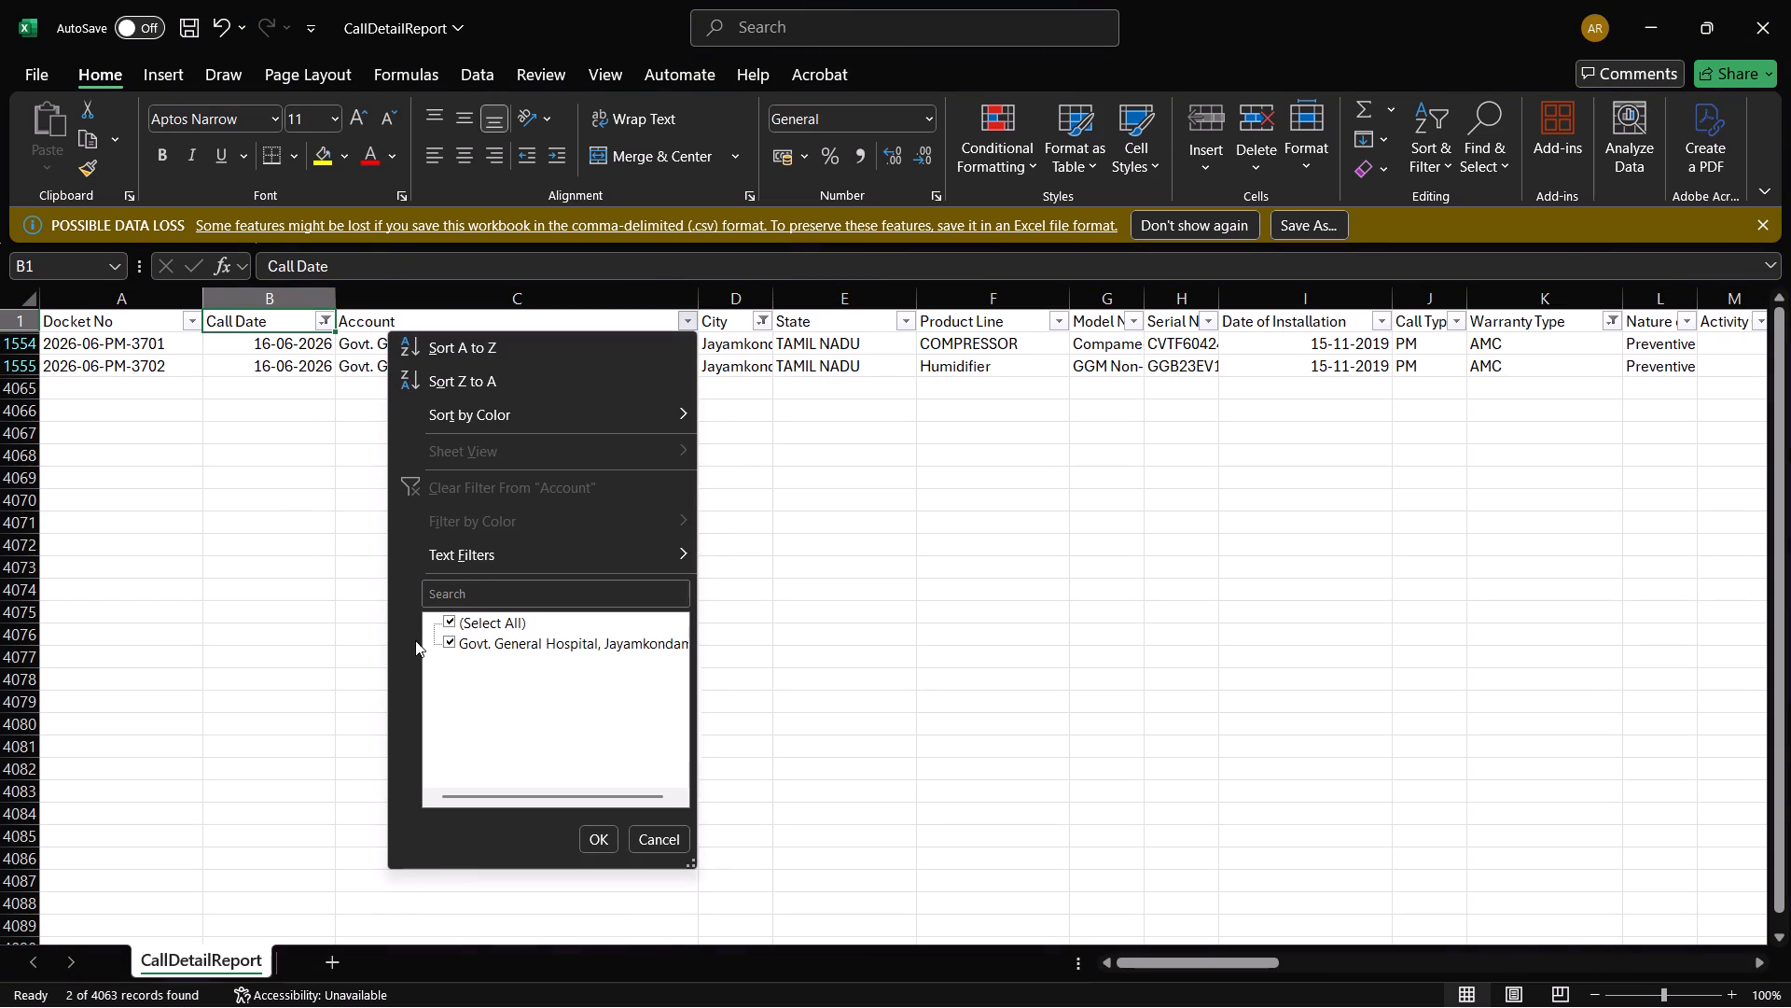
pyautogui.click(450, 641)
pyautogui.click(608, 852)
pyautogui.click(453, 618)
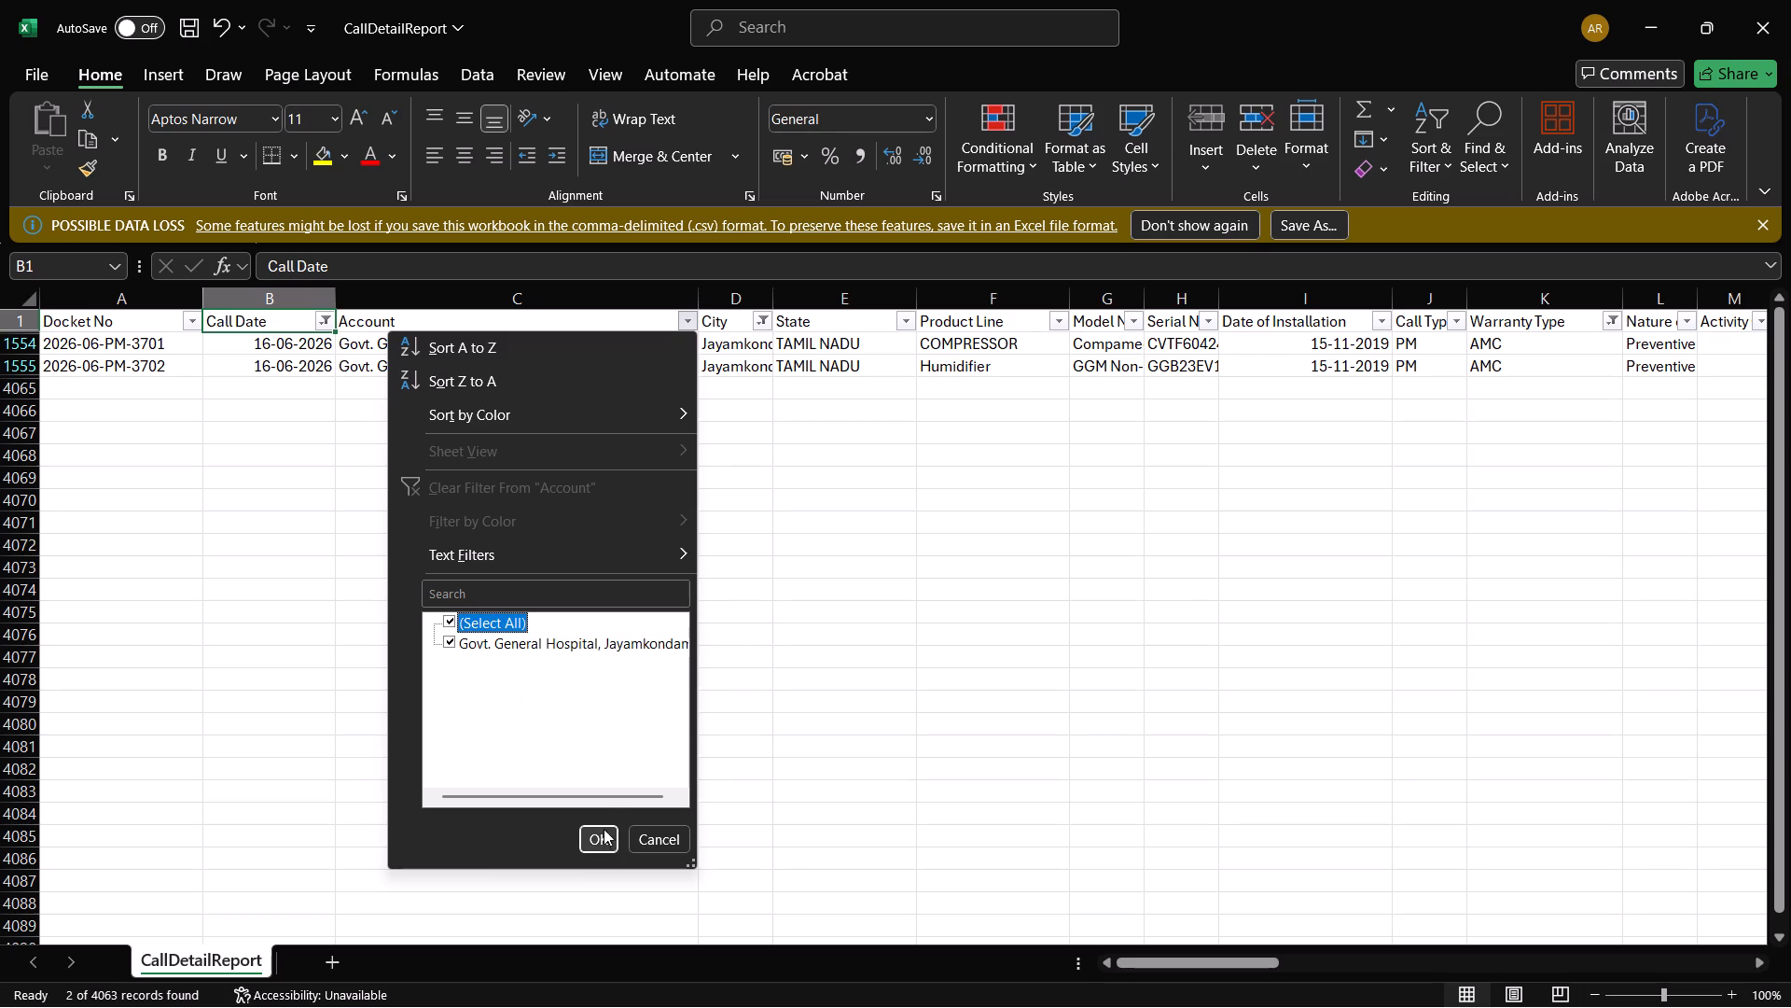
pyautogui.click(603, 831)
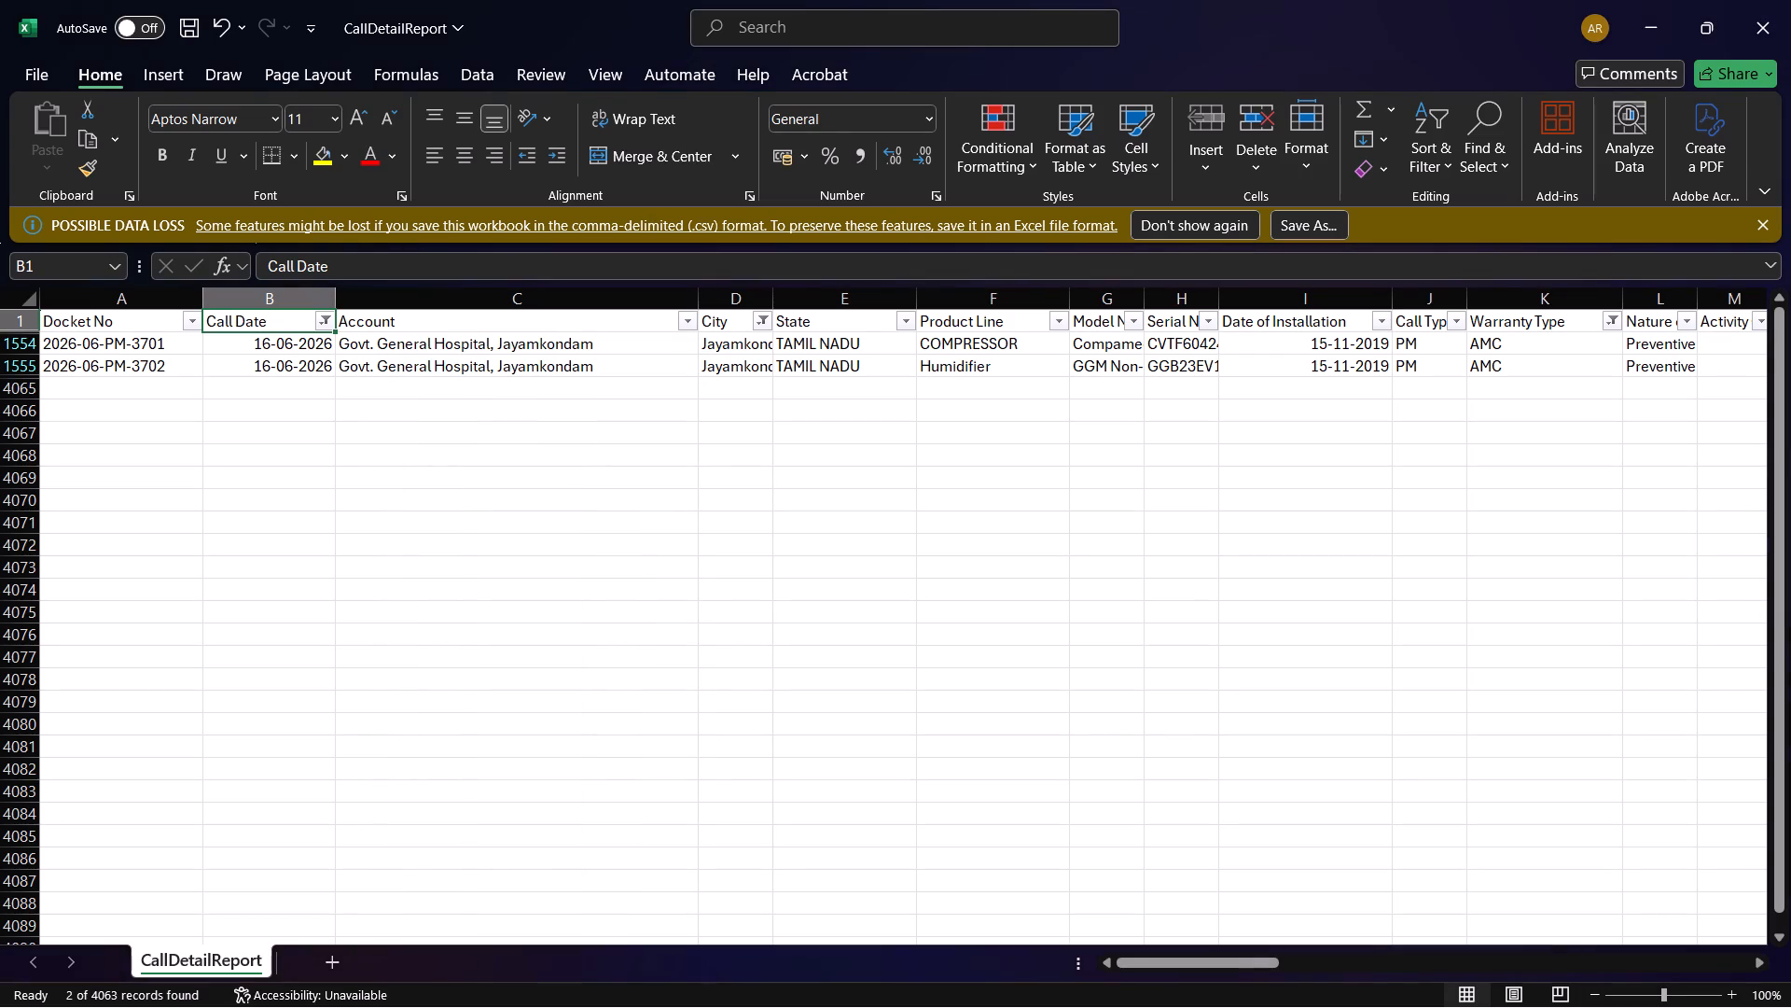
# Search the City column's filter values for "ved", then close the list without applying a change.
pyautogui.click(768, 317)
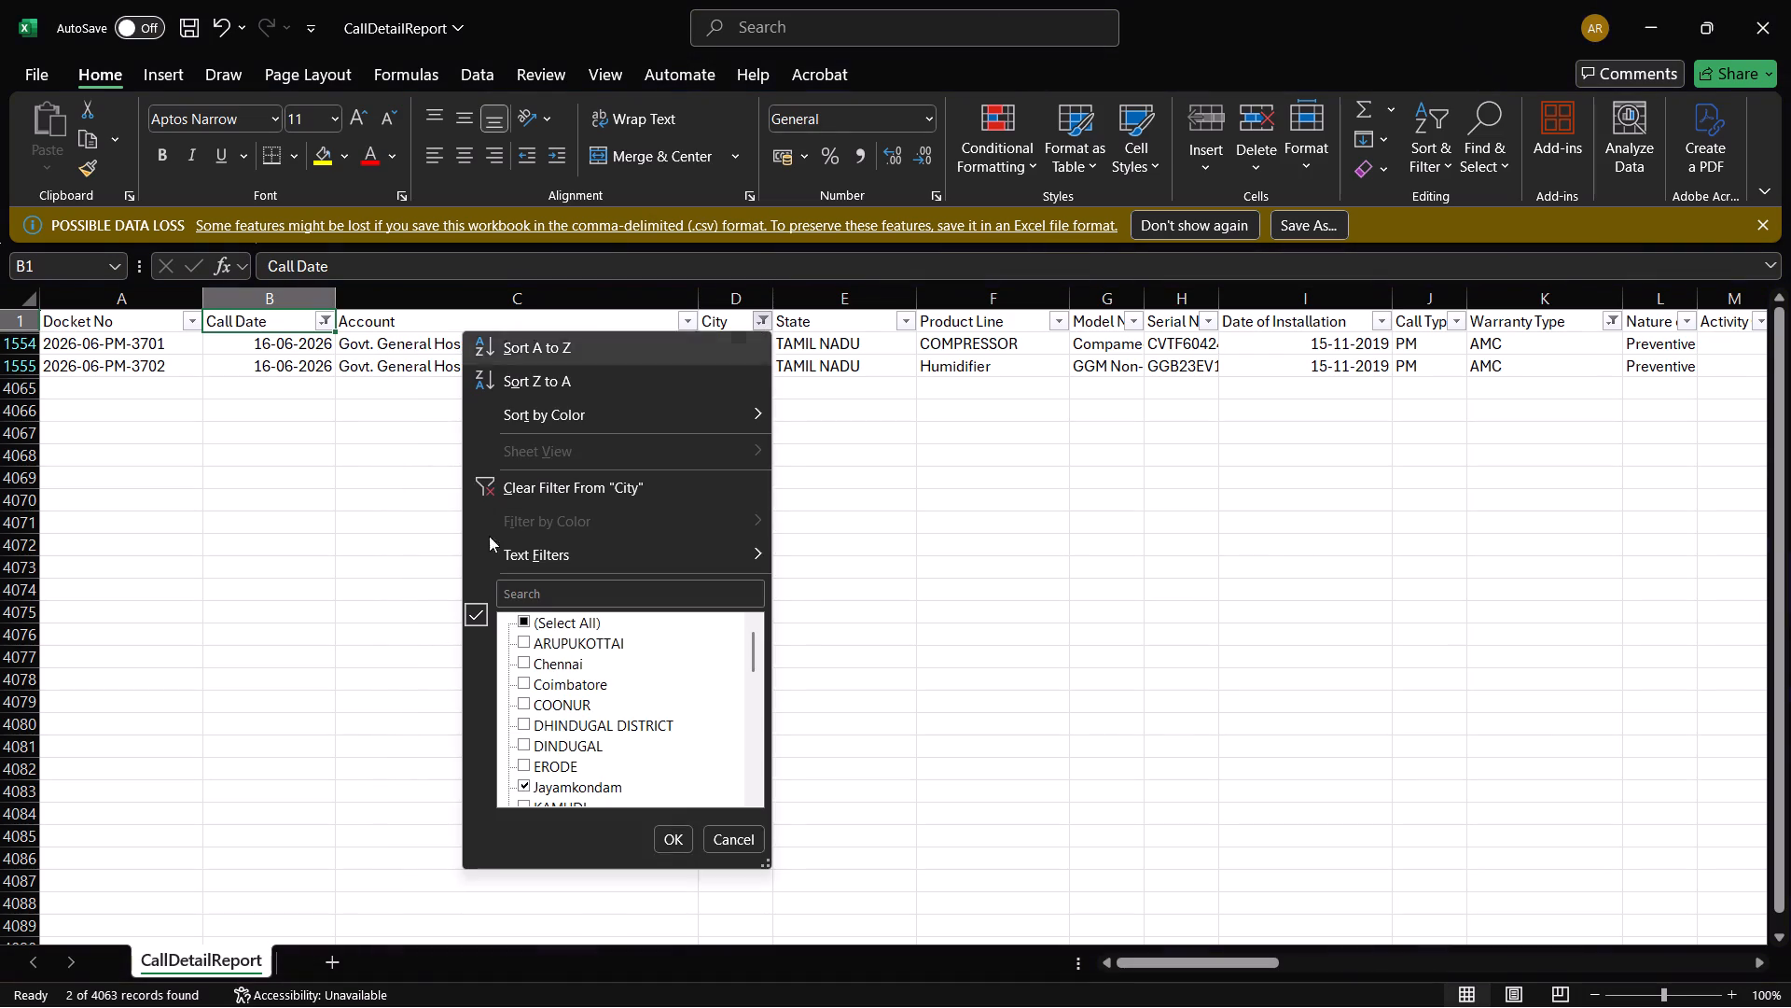
pyautogui.click(562, 593)
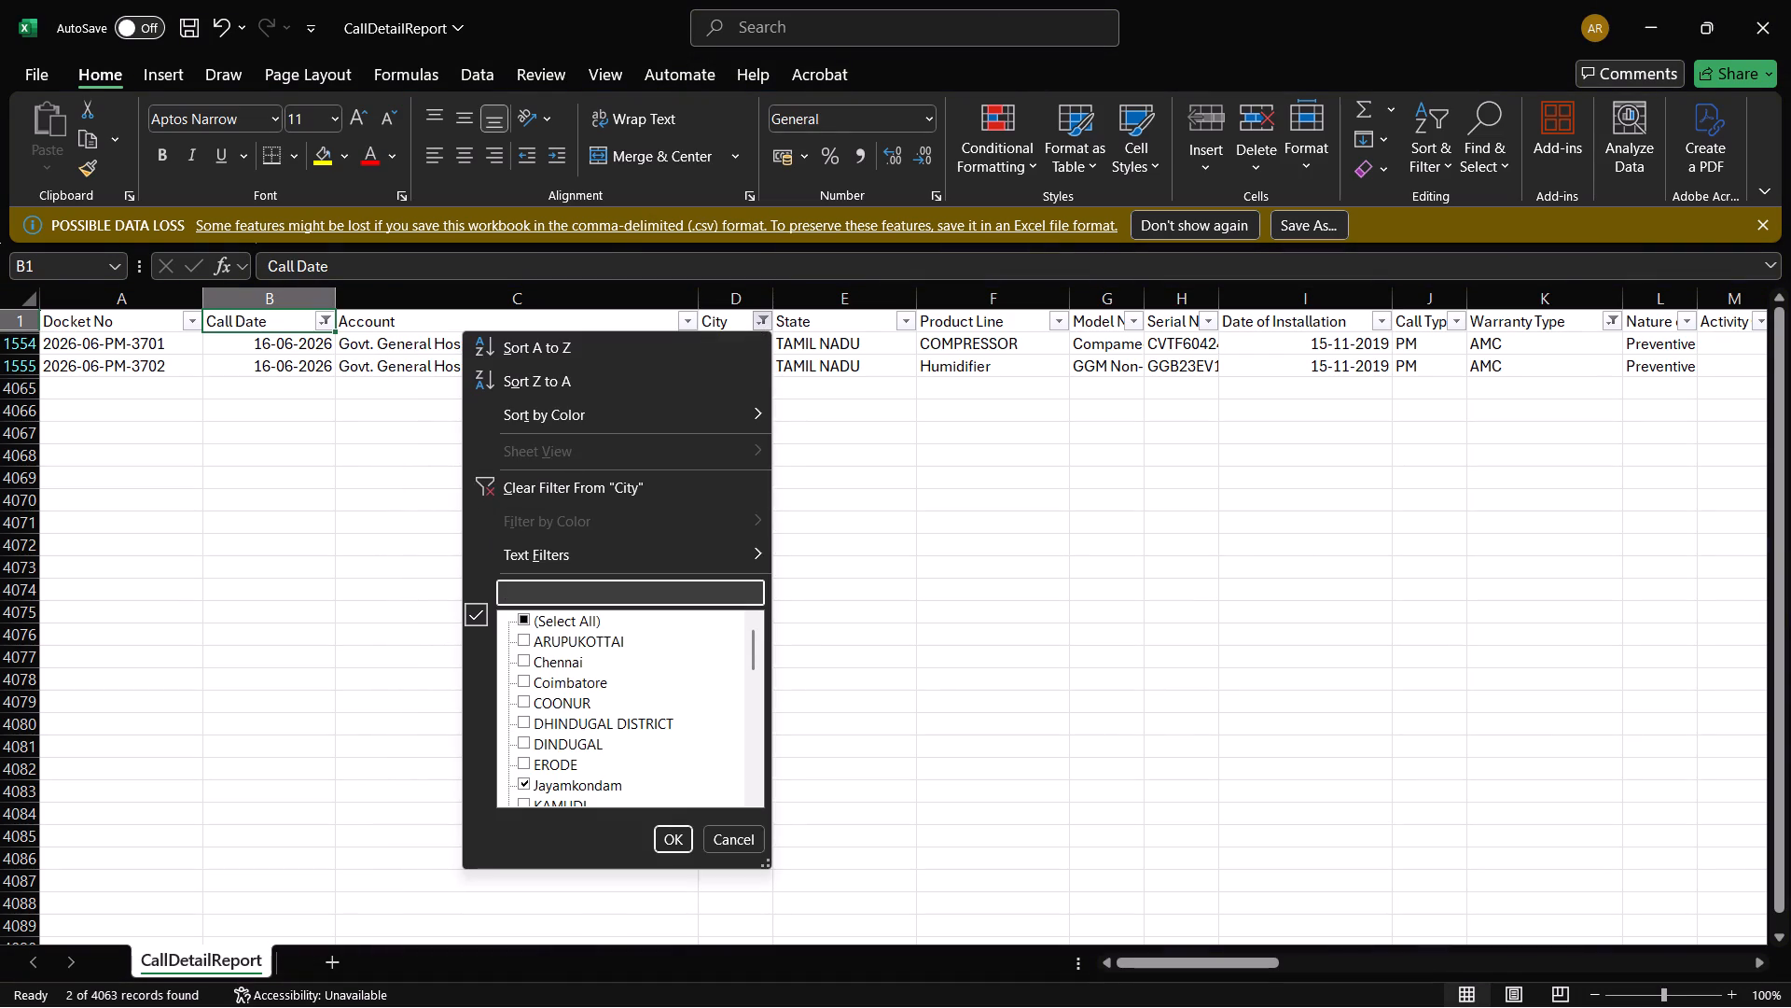
pyautogui.write('ved')
pyautogui.press('BackSpace')
pyautogui.press('BackSpace')
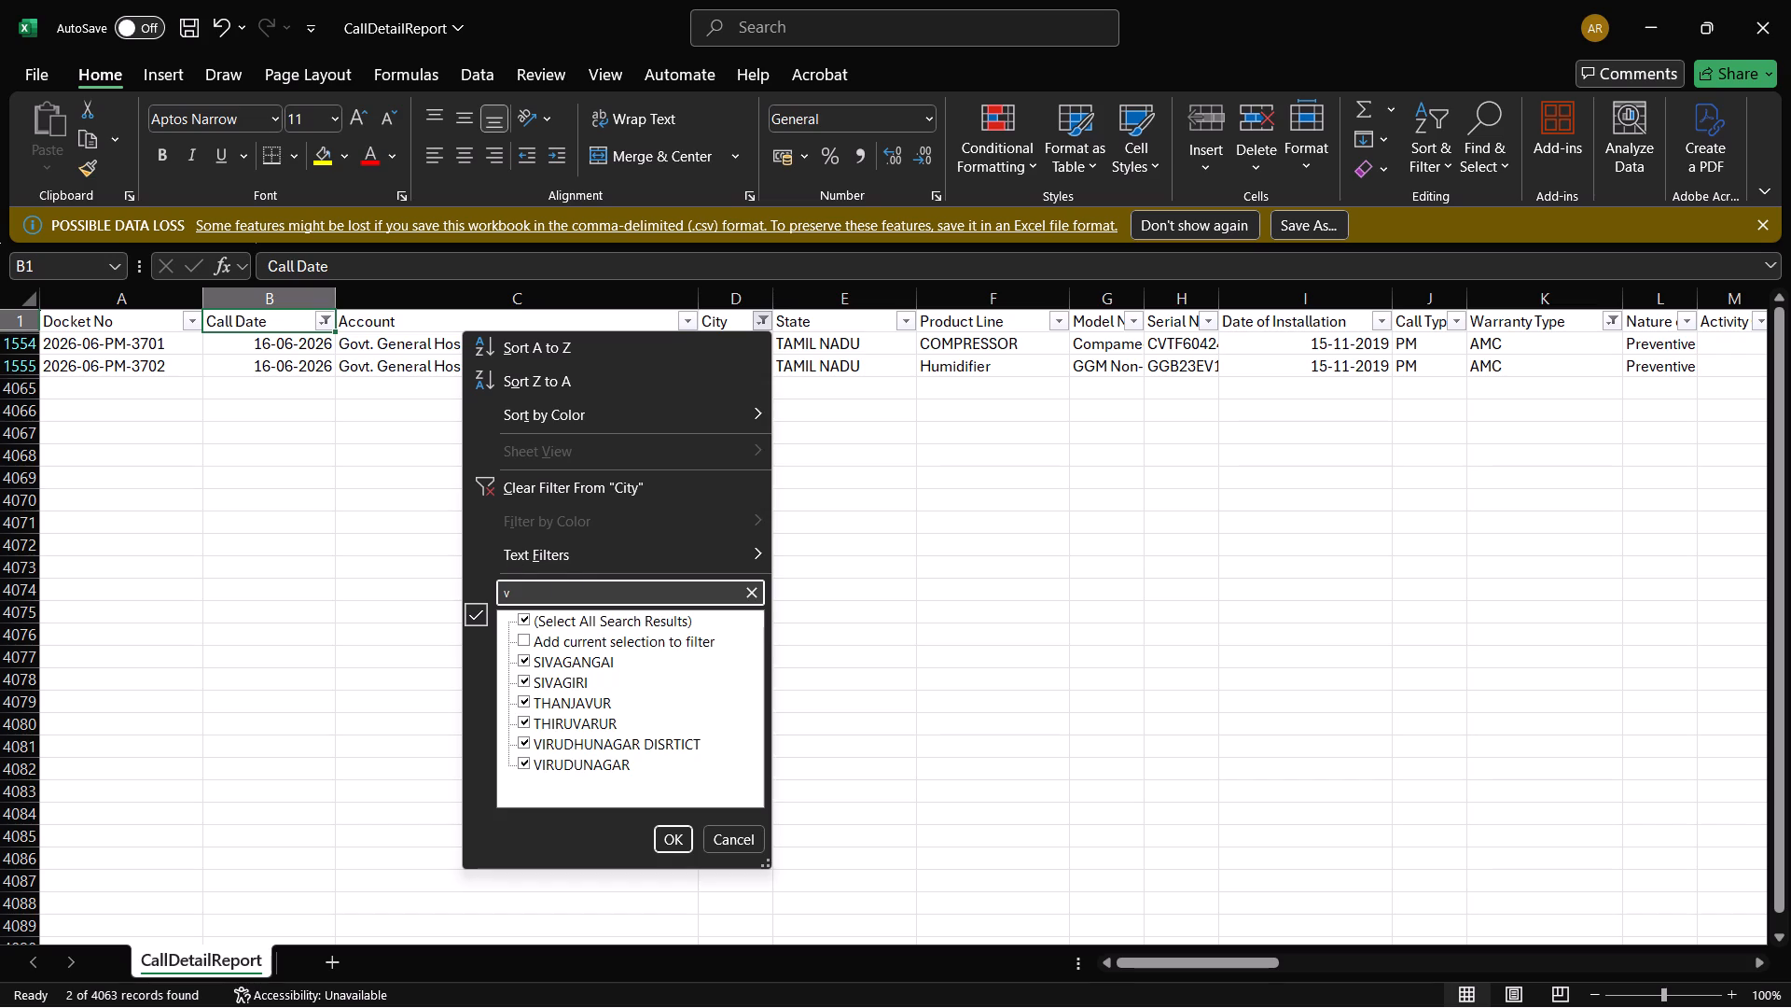
pyautogui.click(520, 617)
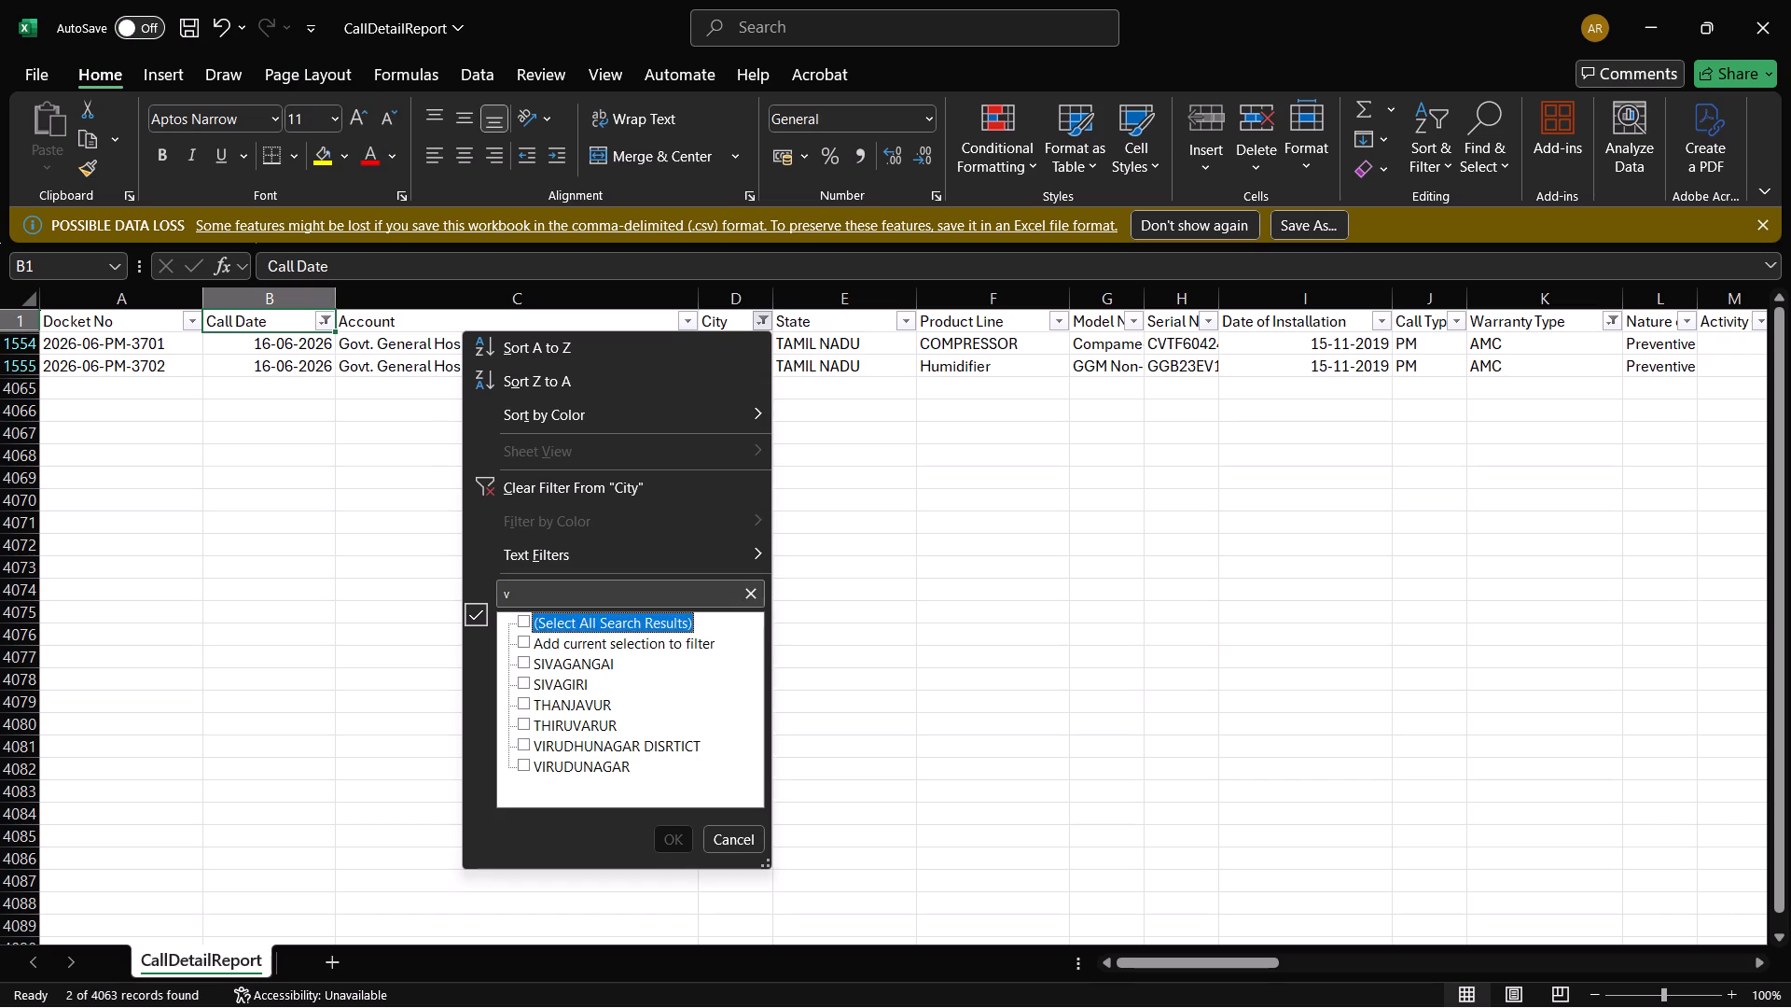
pyautogui.click(541, 589)
pyautogui.press('BackSpace')
pyautogui.write('ved')
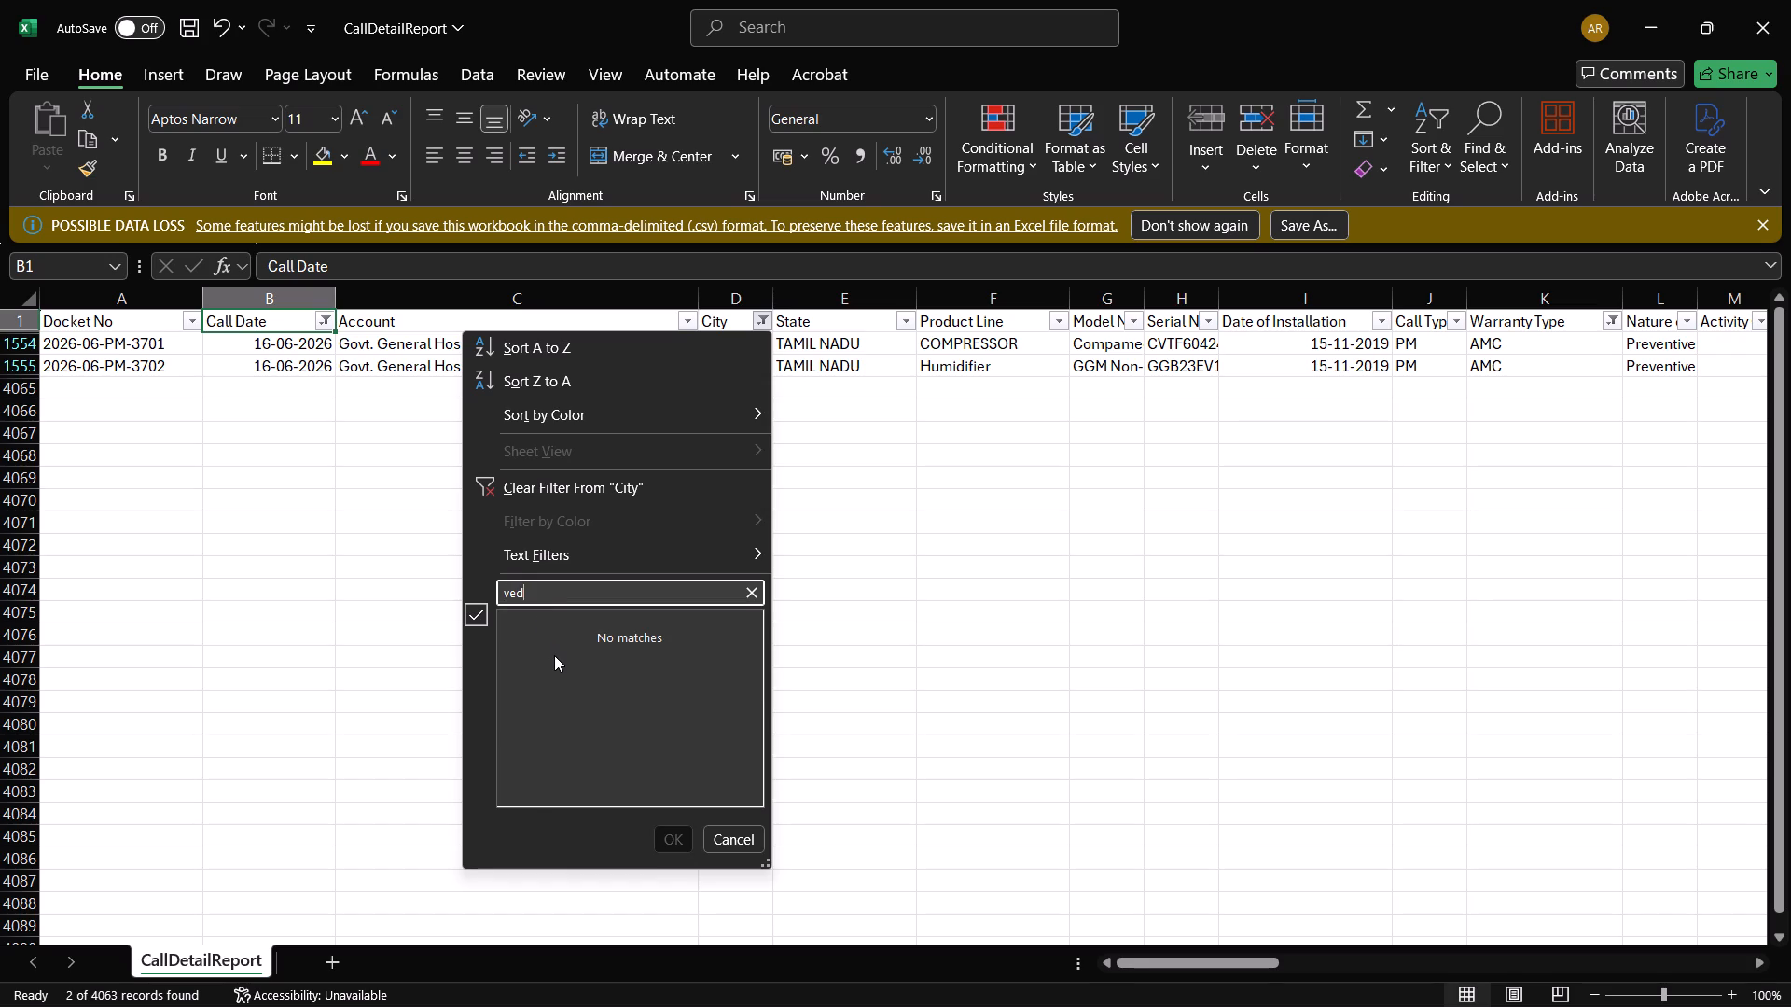
pyautogui.click(618, 349)
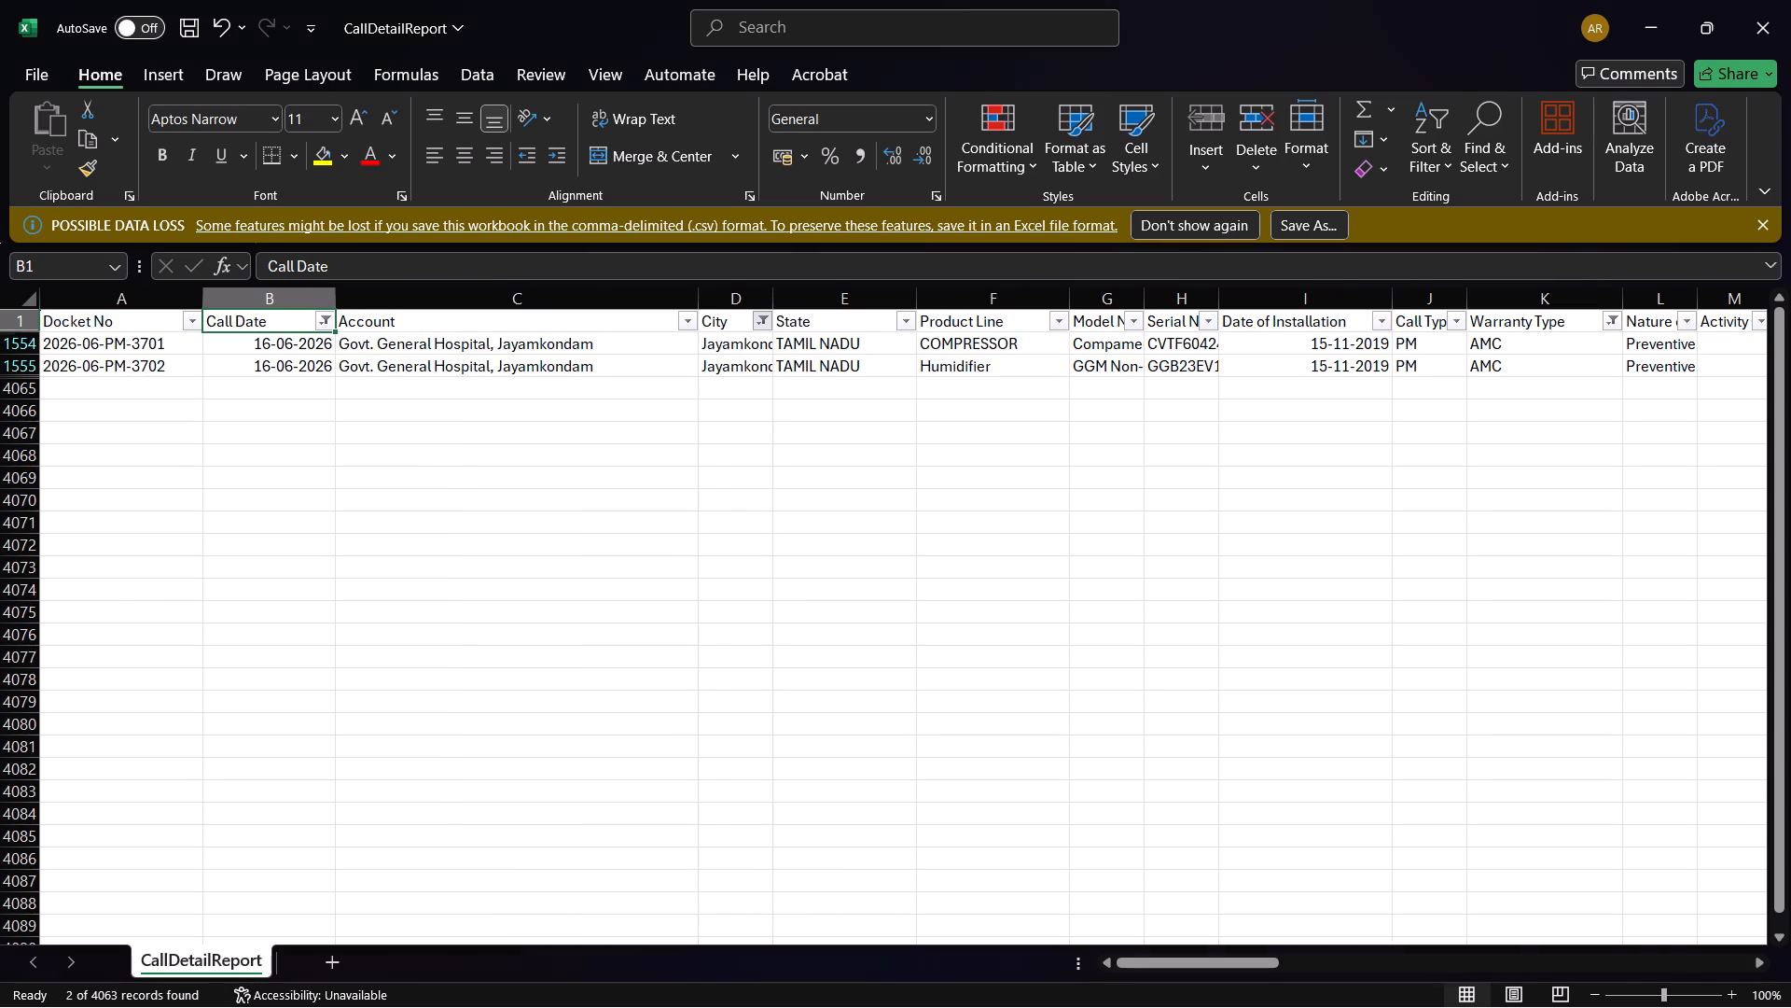
# Reset the City column filter to include all cities.
pyautogui.click(763, 322)
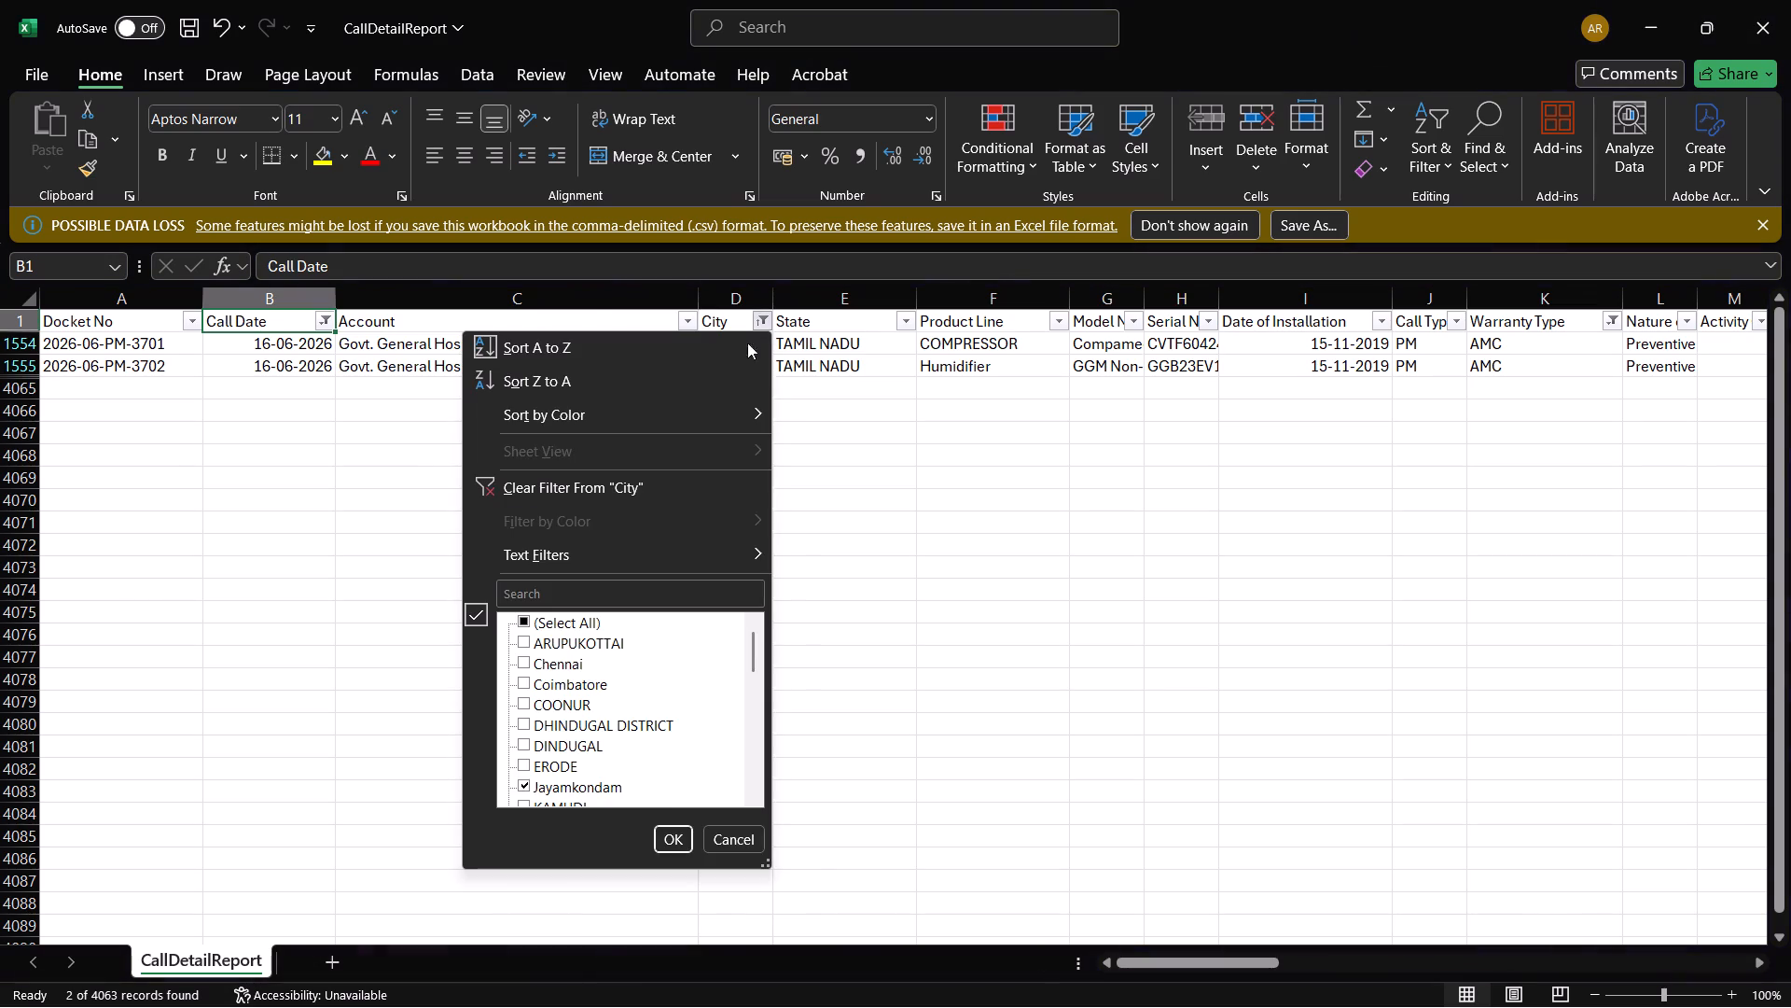
pyautogui.click(522, 619)
pyautogui.click(680, 835)
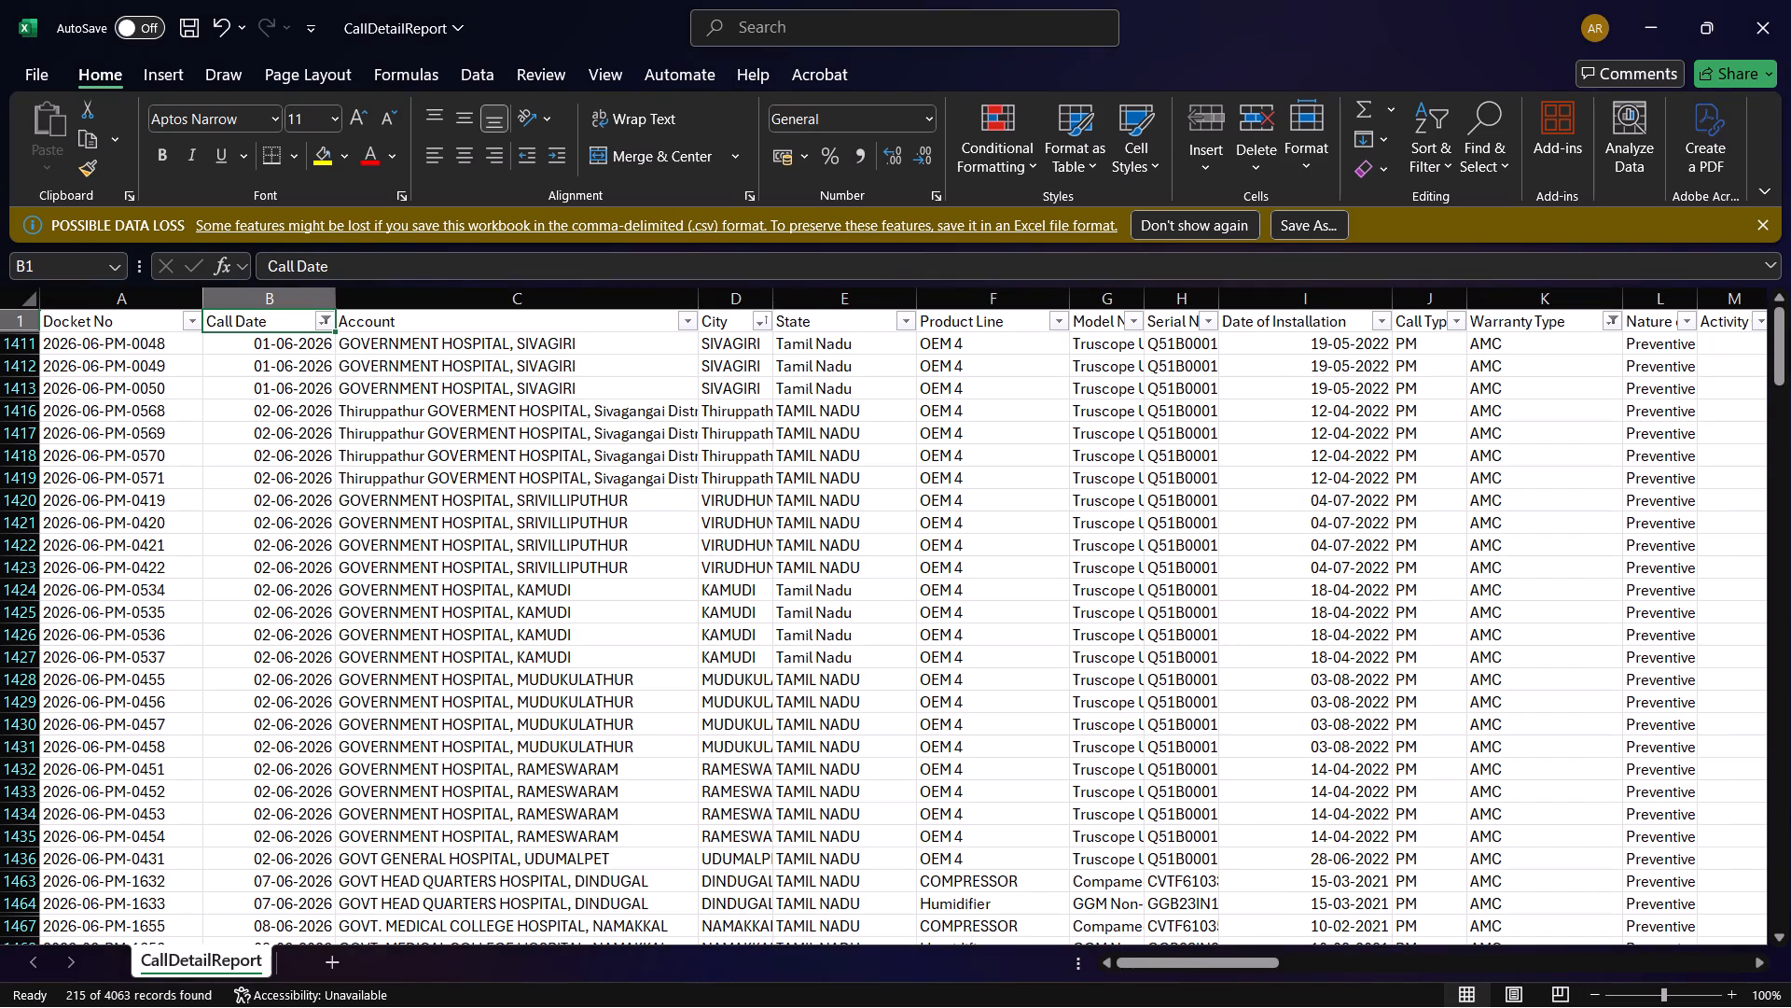
# Look through the full list of city values in the City column's filter.
pyautogui.click(760, 321)
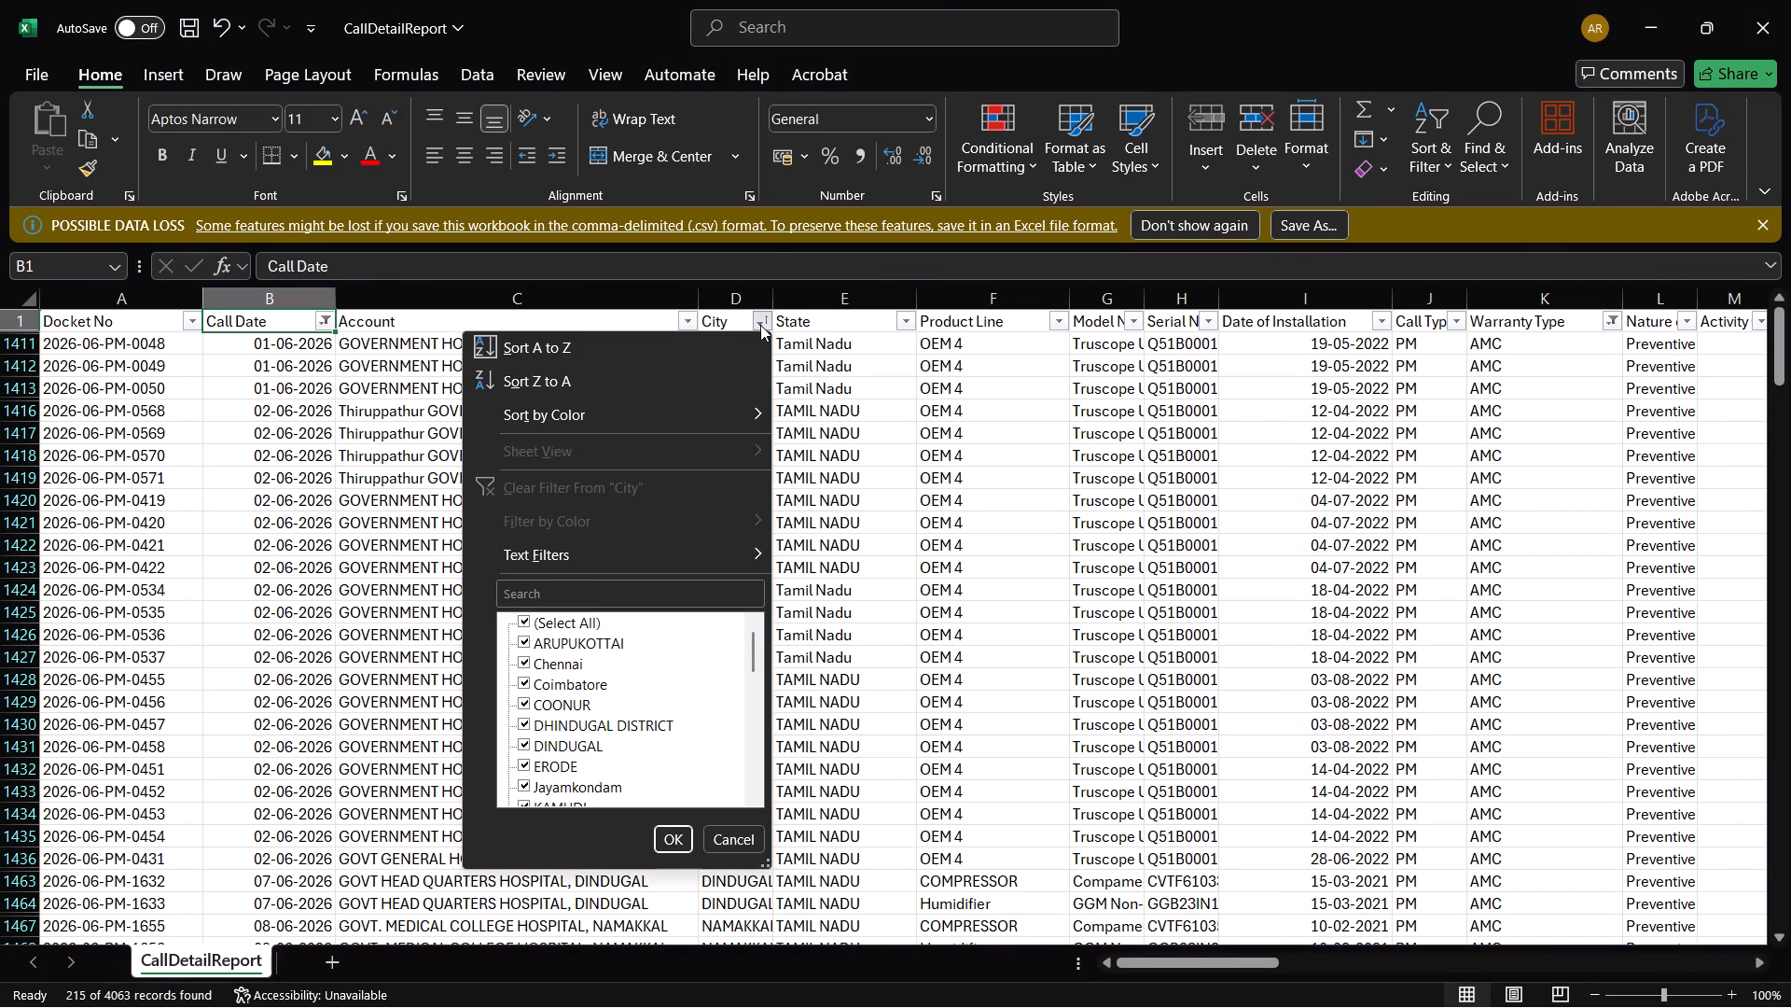
pyautogui.scroll(-1, 602, 759)
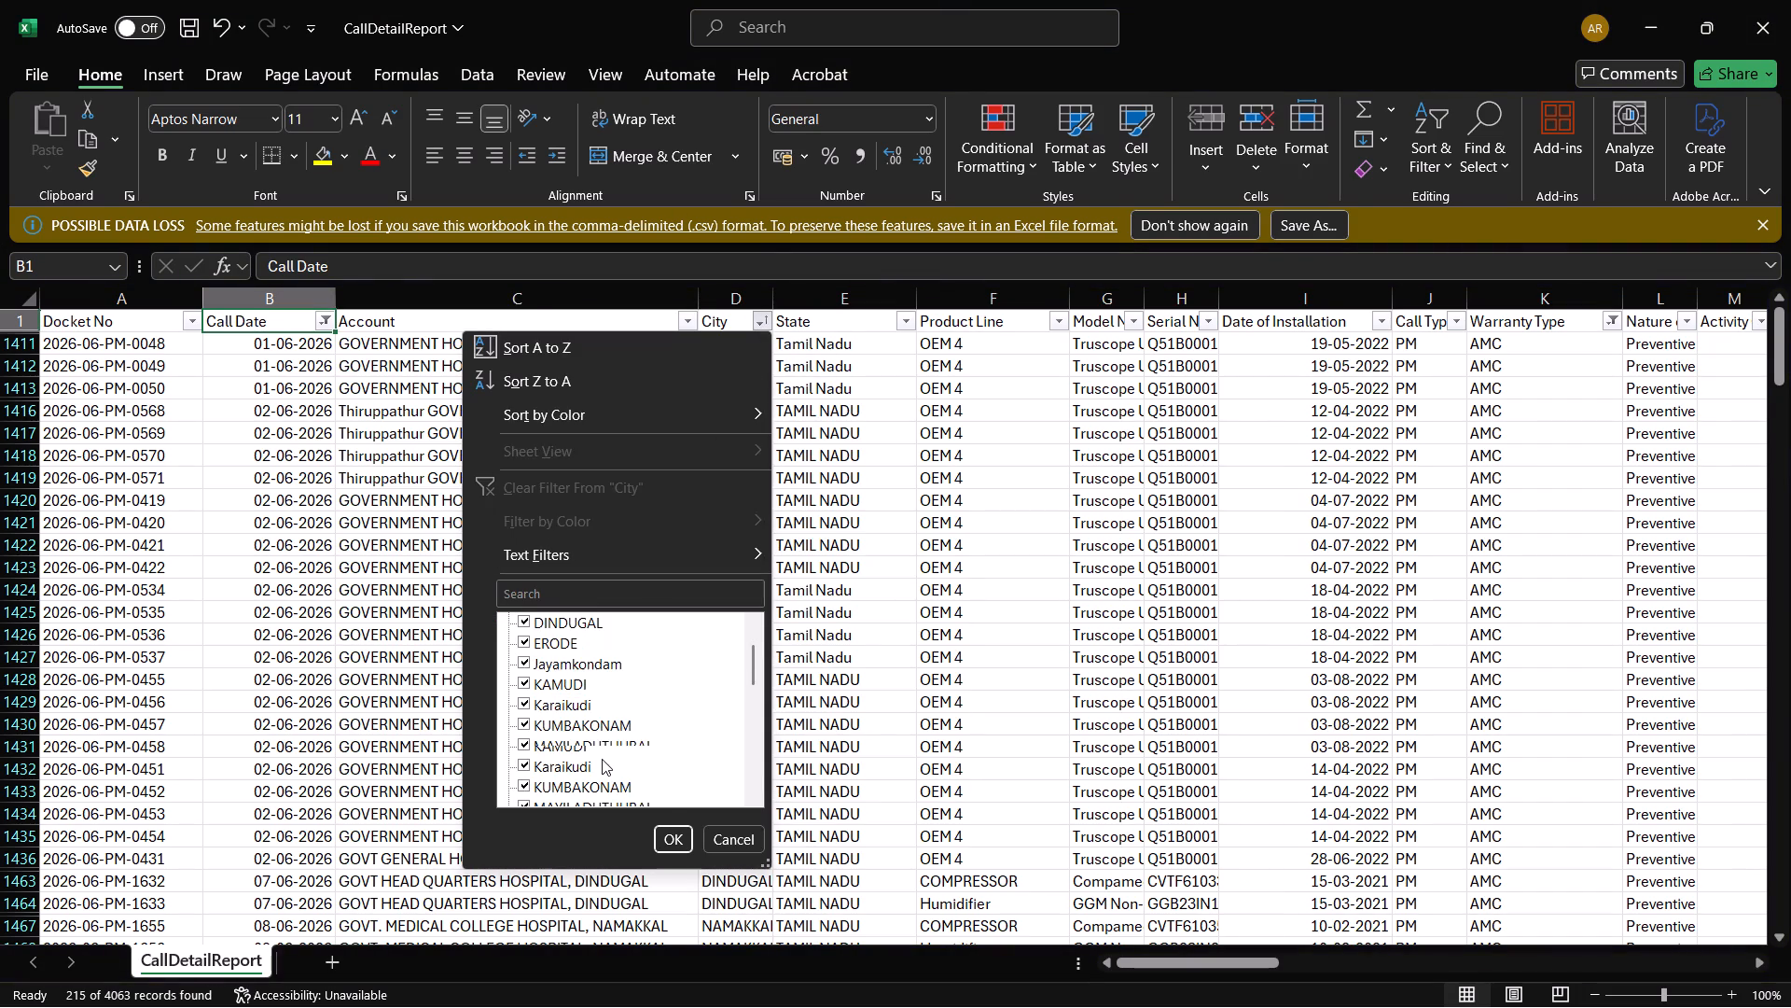
pyautogui.scroll(-8, 602, 759)
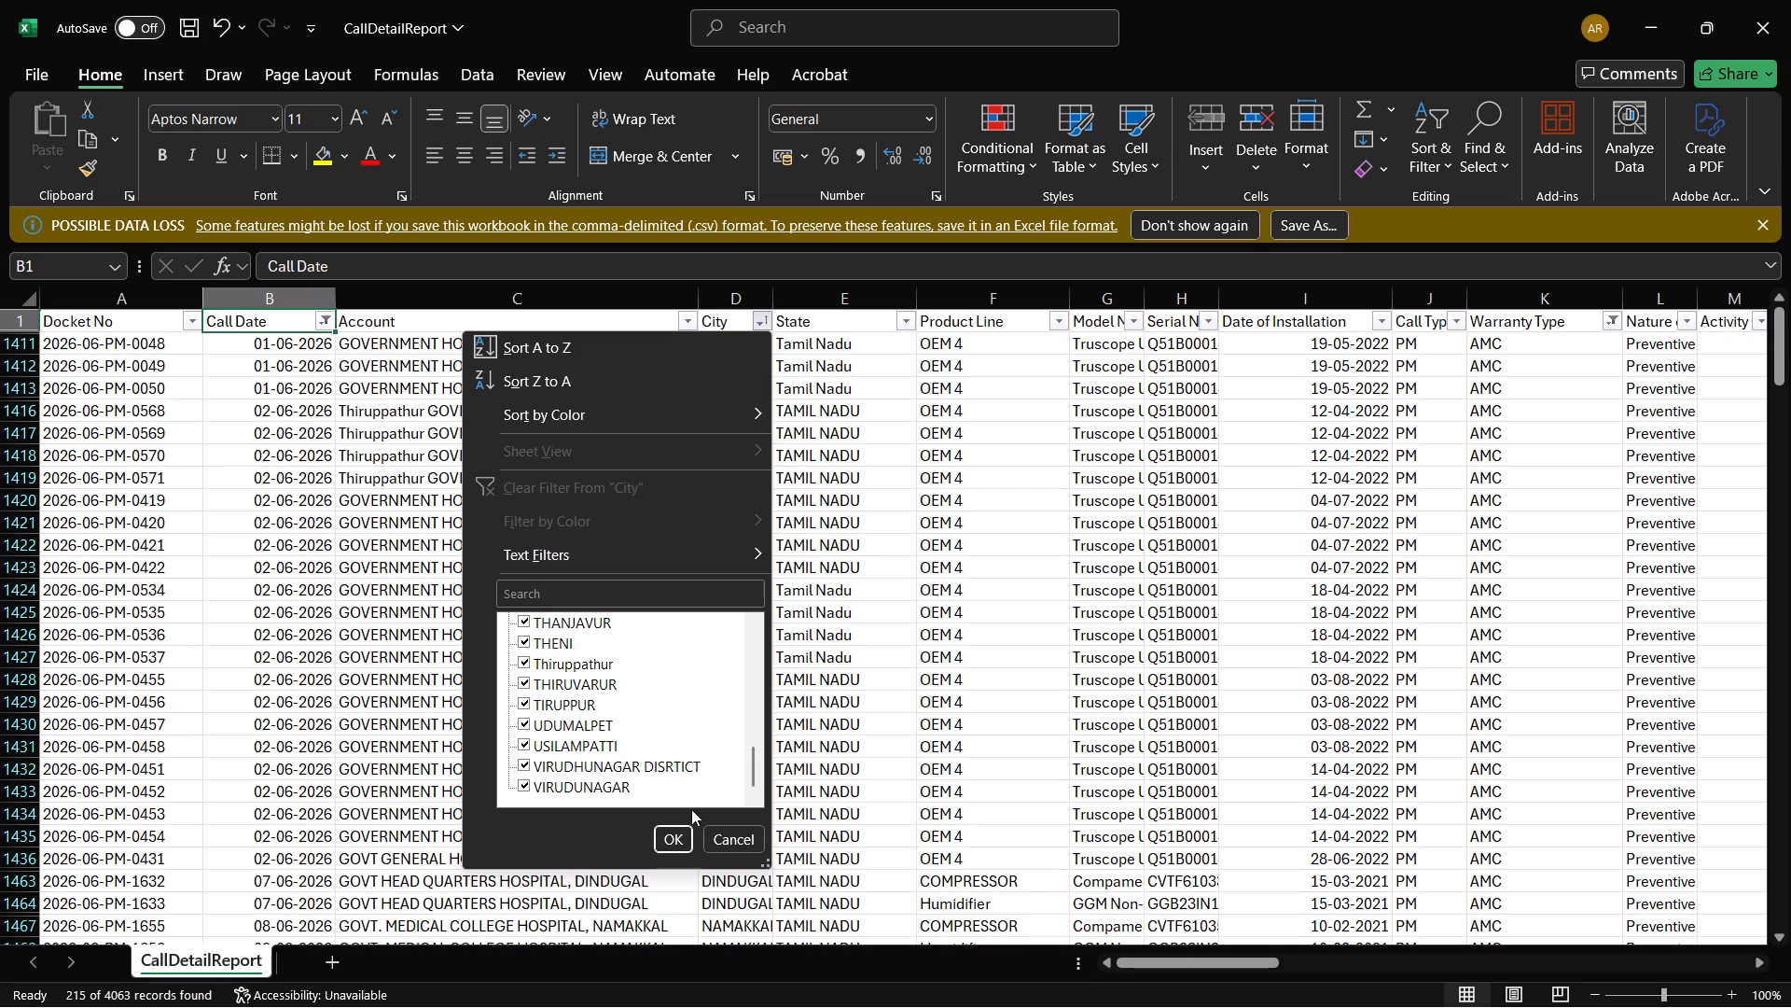
pyautogui.click(687, 840)
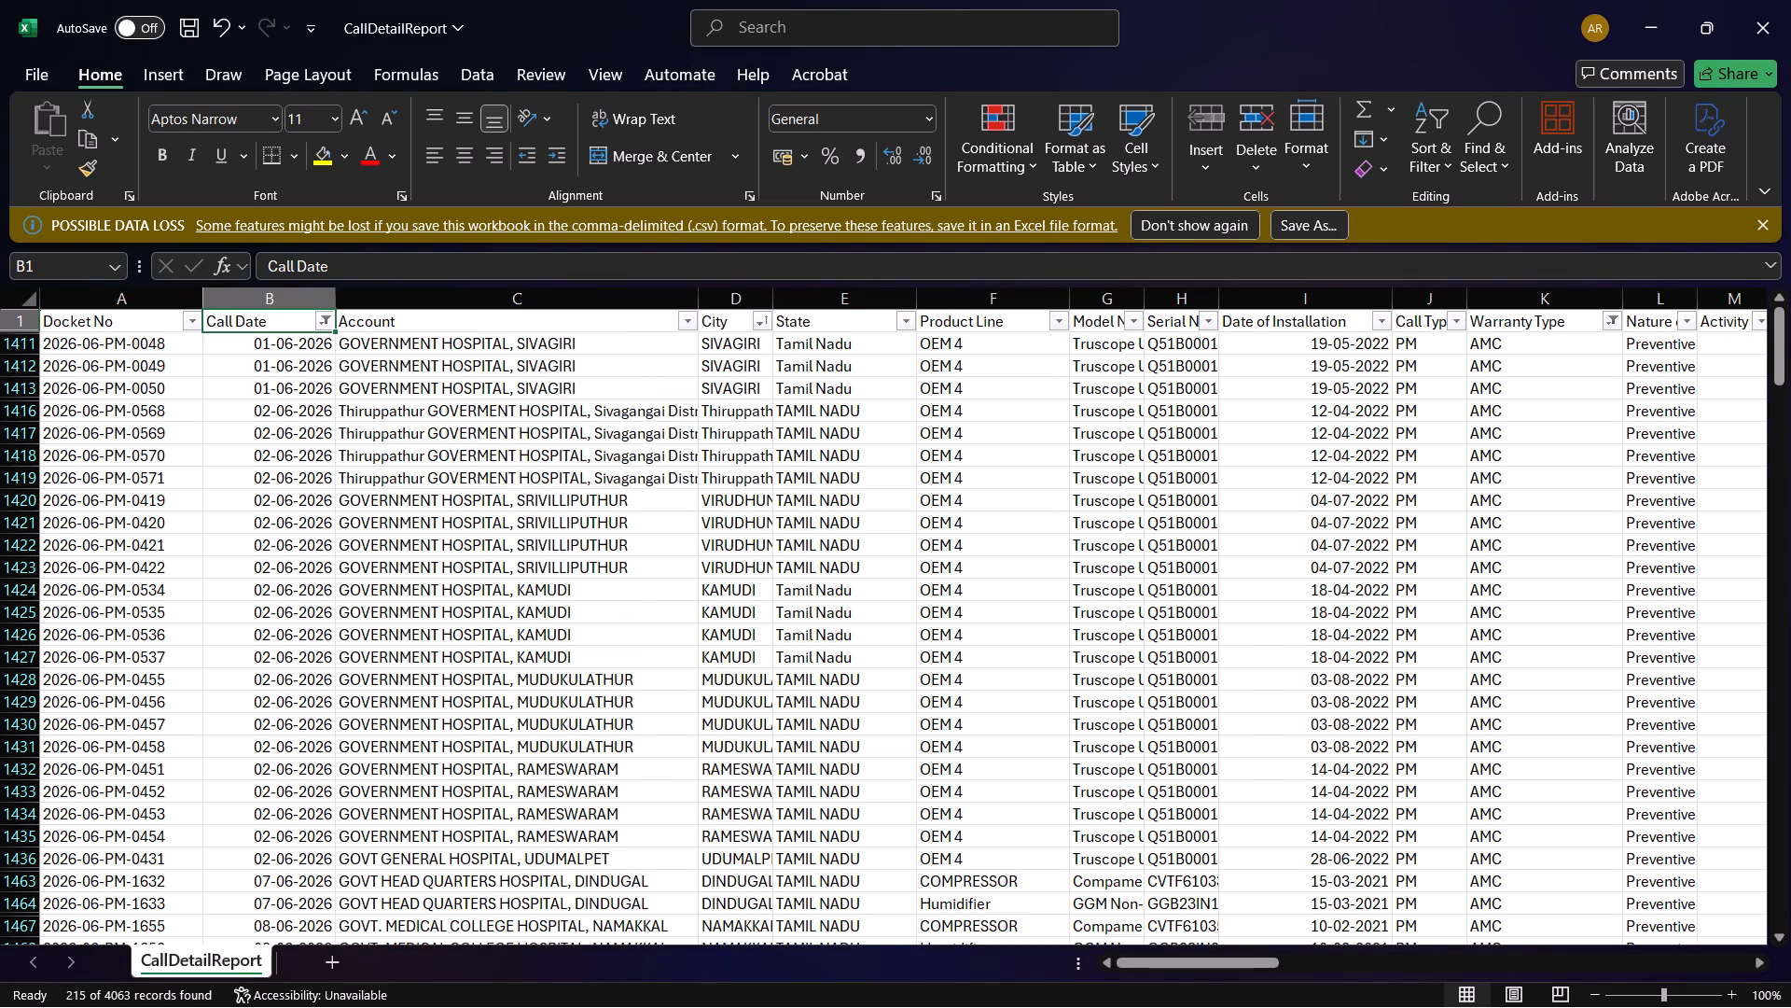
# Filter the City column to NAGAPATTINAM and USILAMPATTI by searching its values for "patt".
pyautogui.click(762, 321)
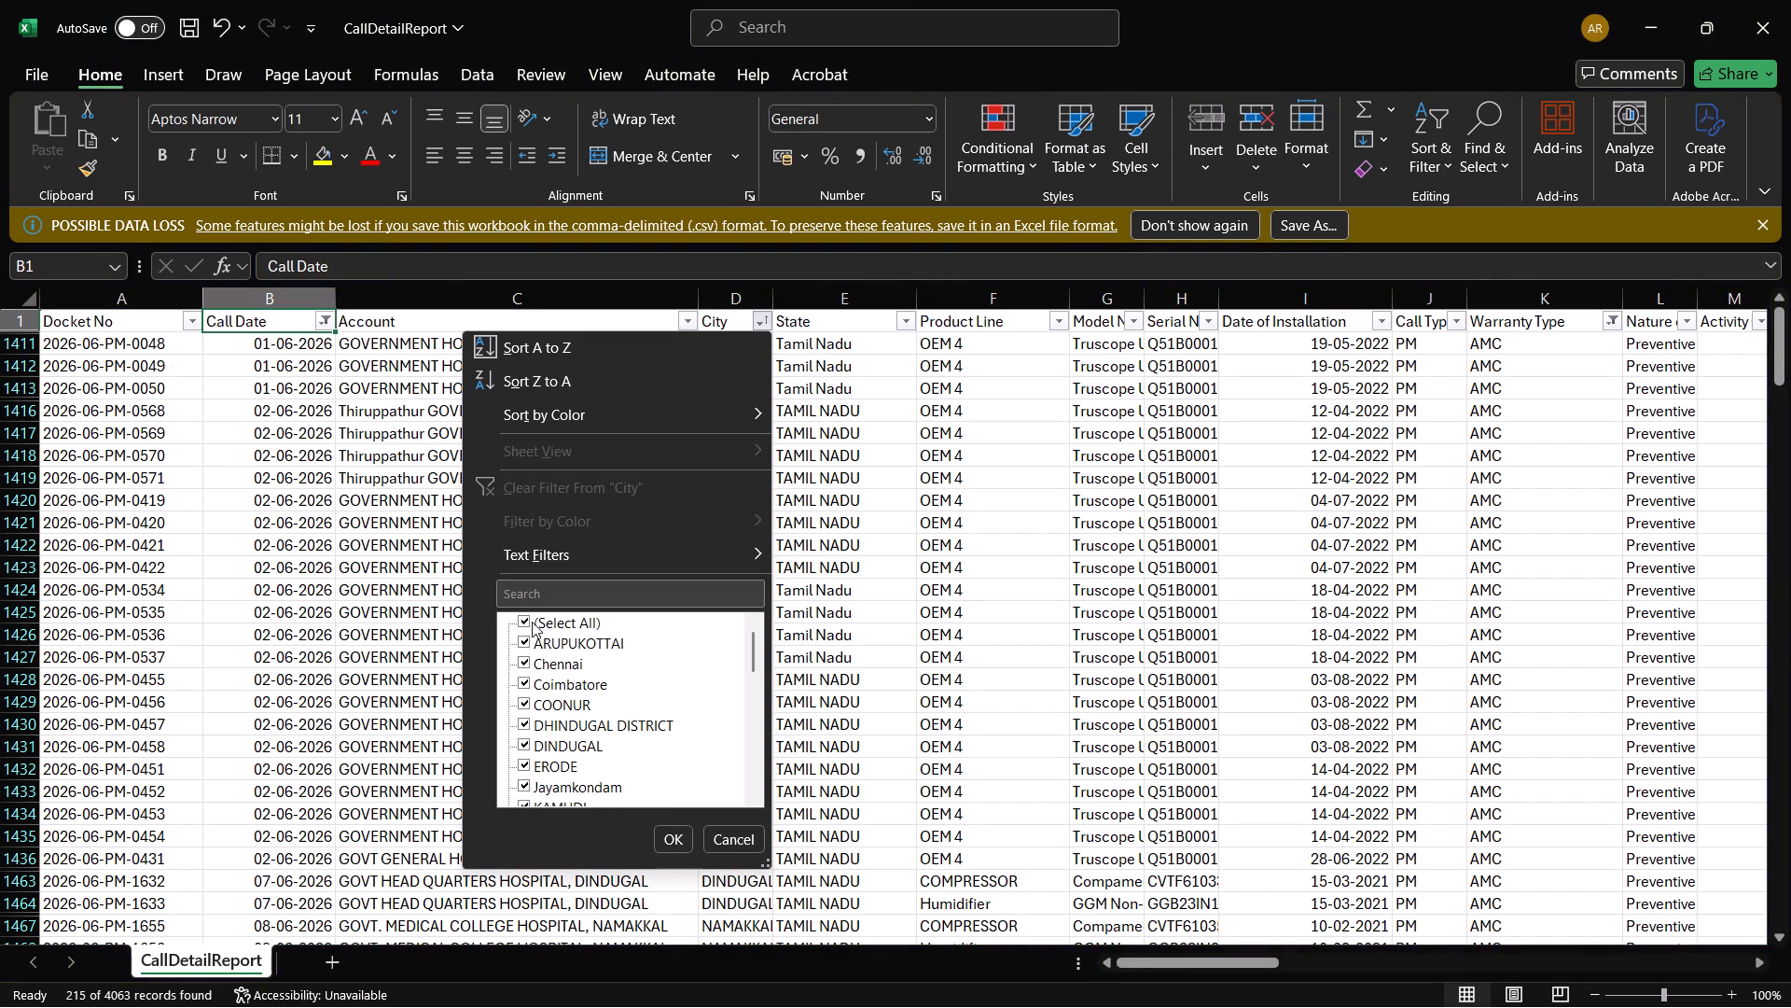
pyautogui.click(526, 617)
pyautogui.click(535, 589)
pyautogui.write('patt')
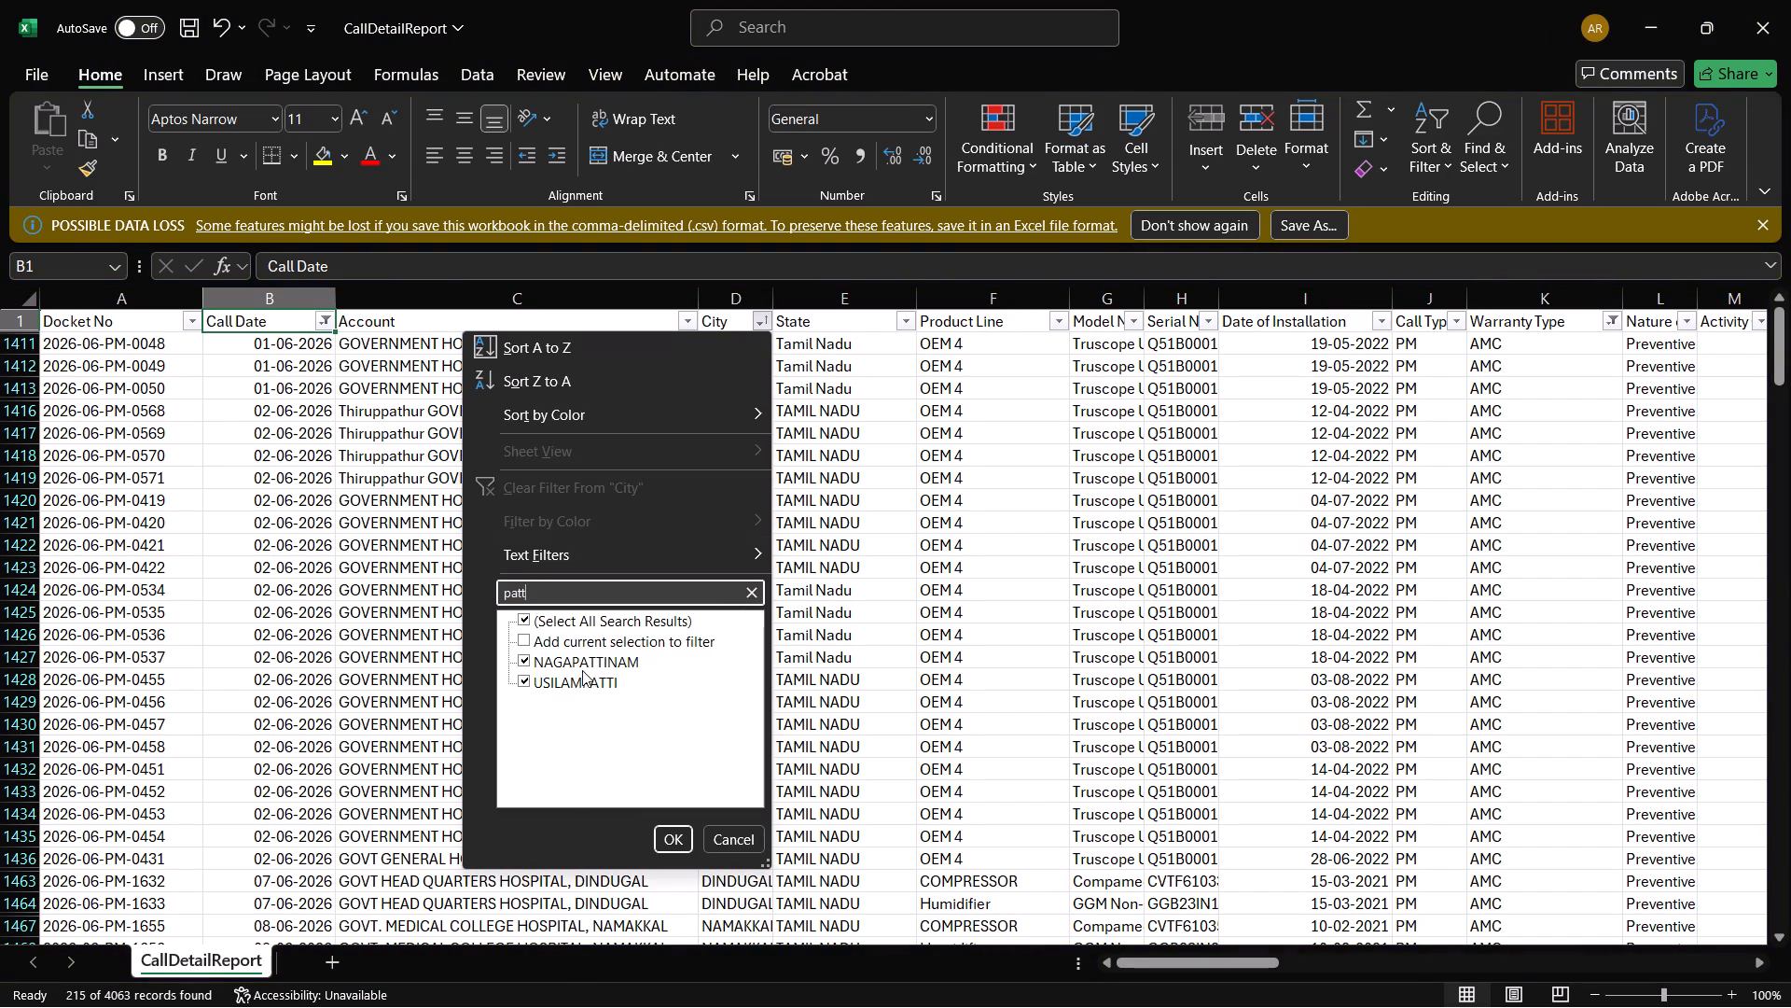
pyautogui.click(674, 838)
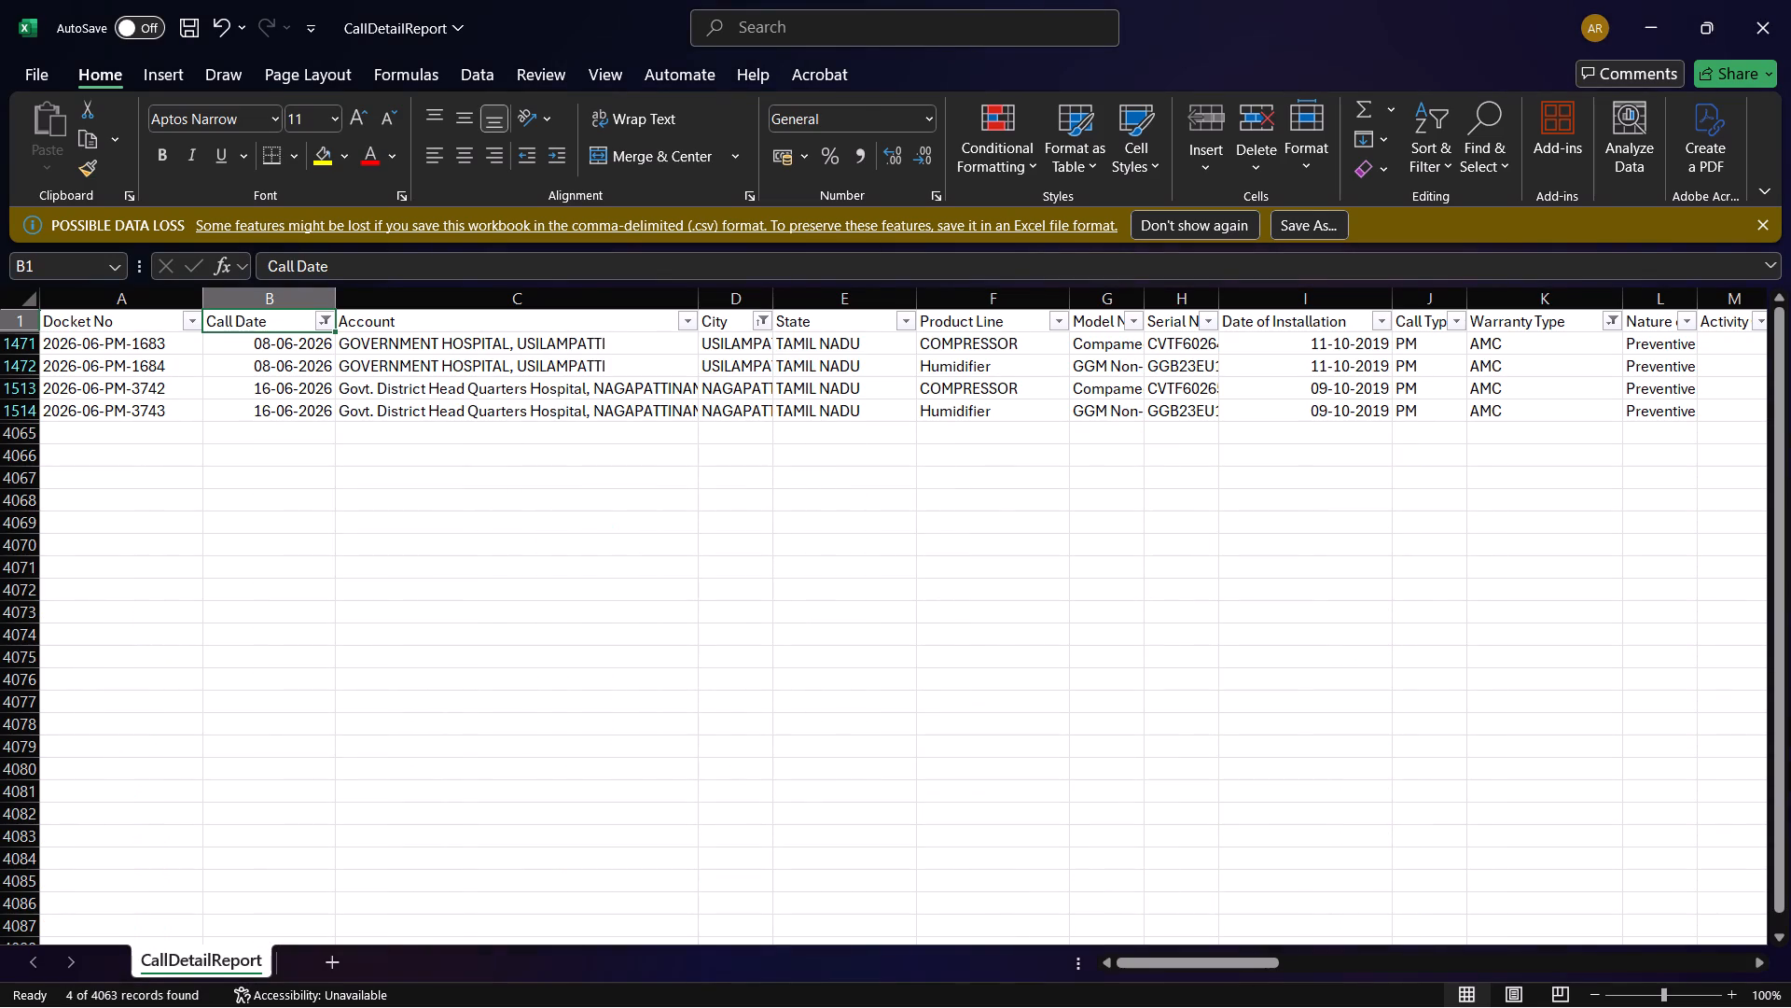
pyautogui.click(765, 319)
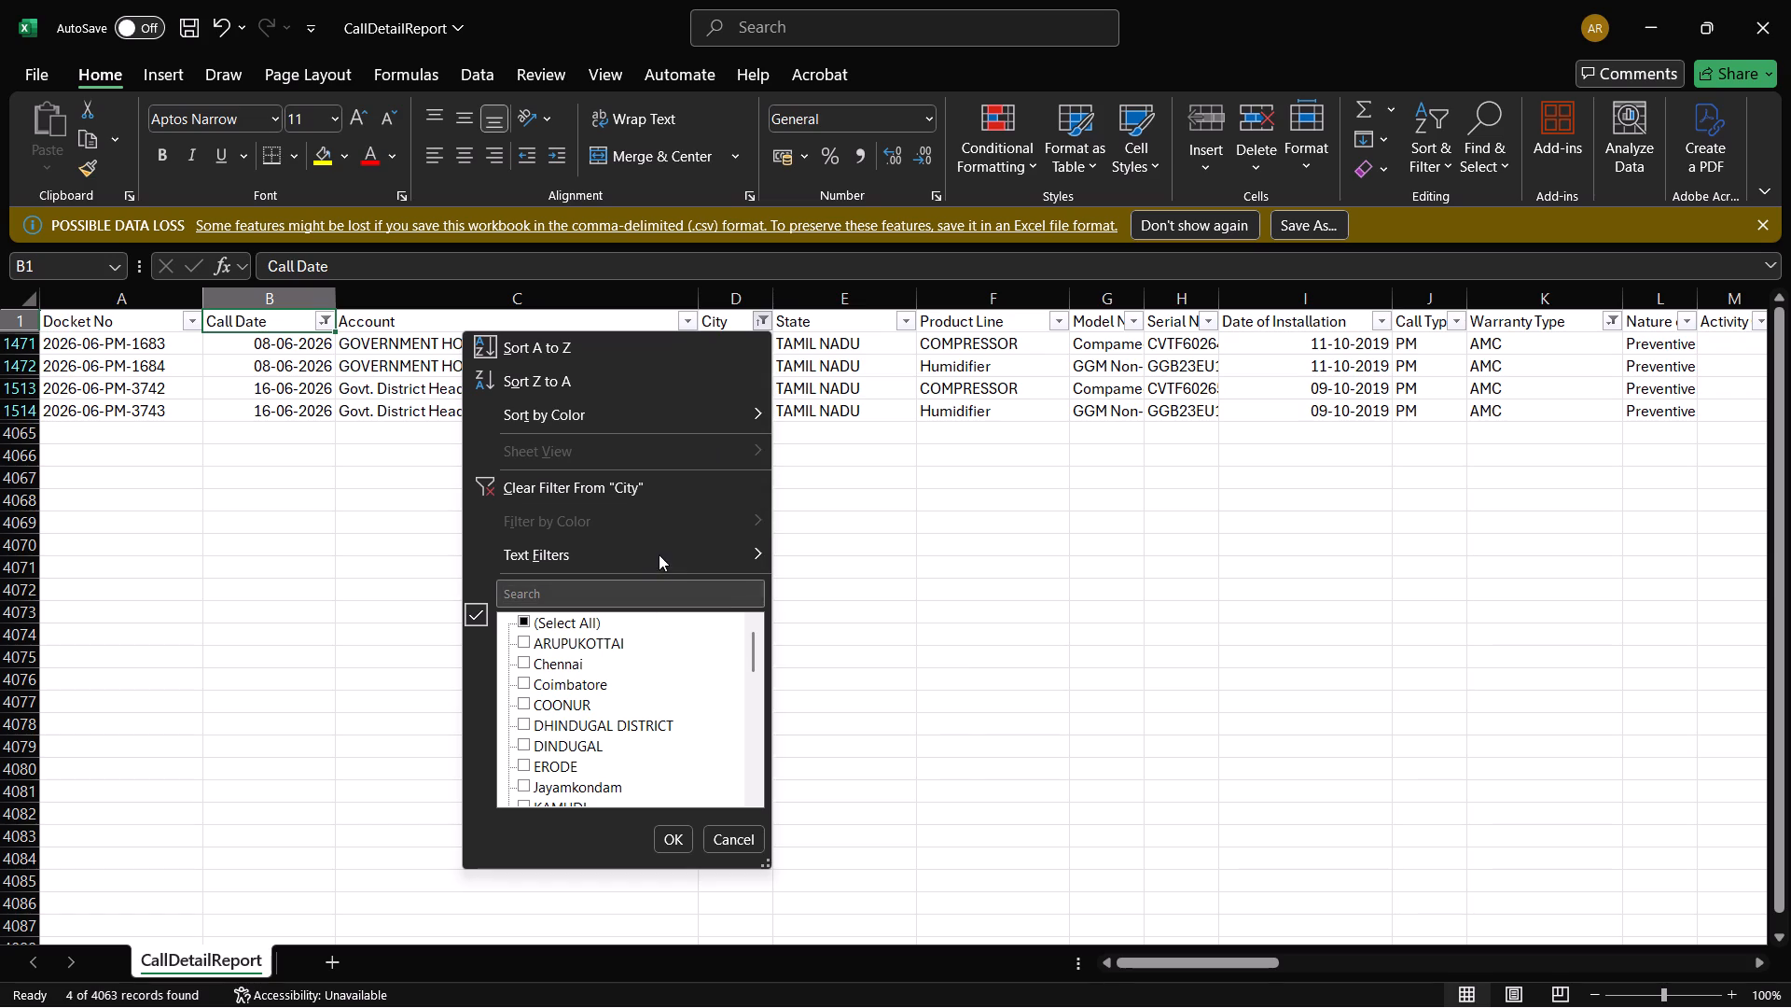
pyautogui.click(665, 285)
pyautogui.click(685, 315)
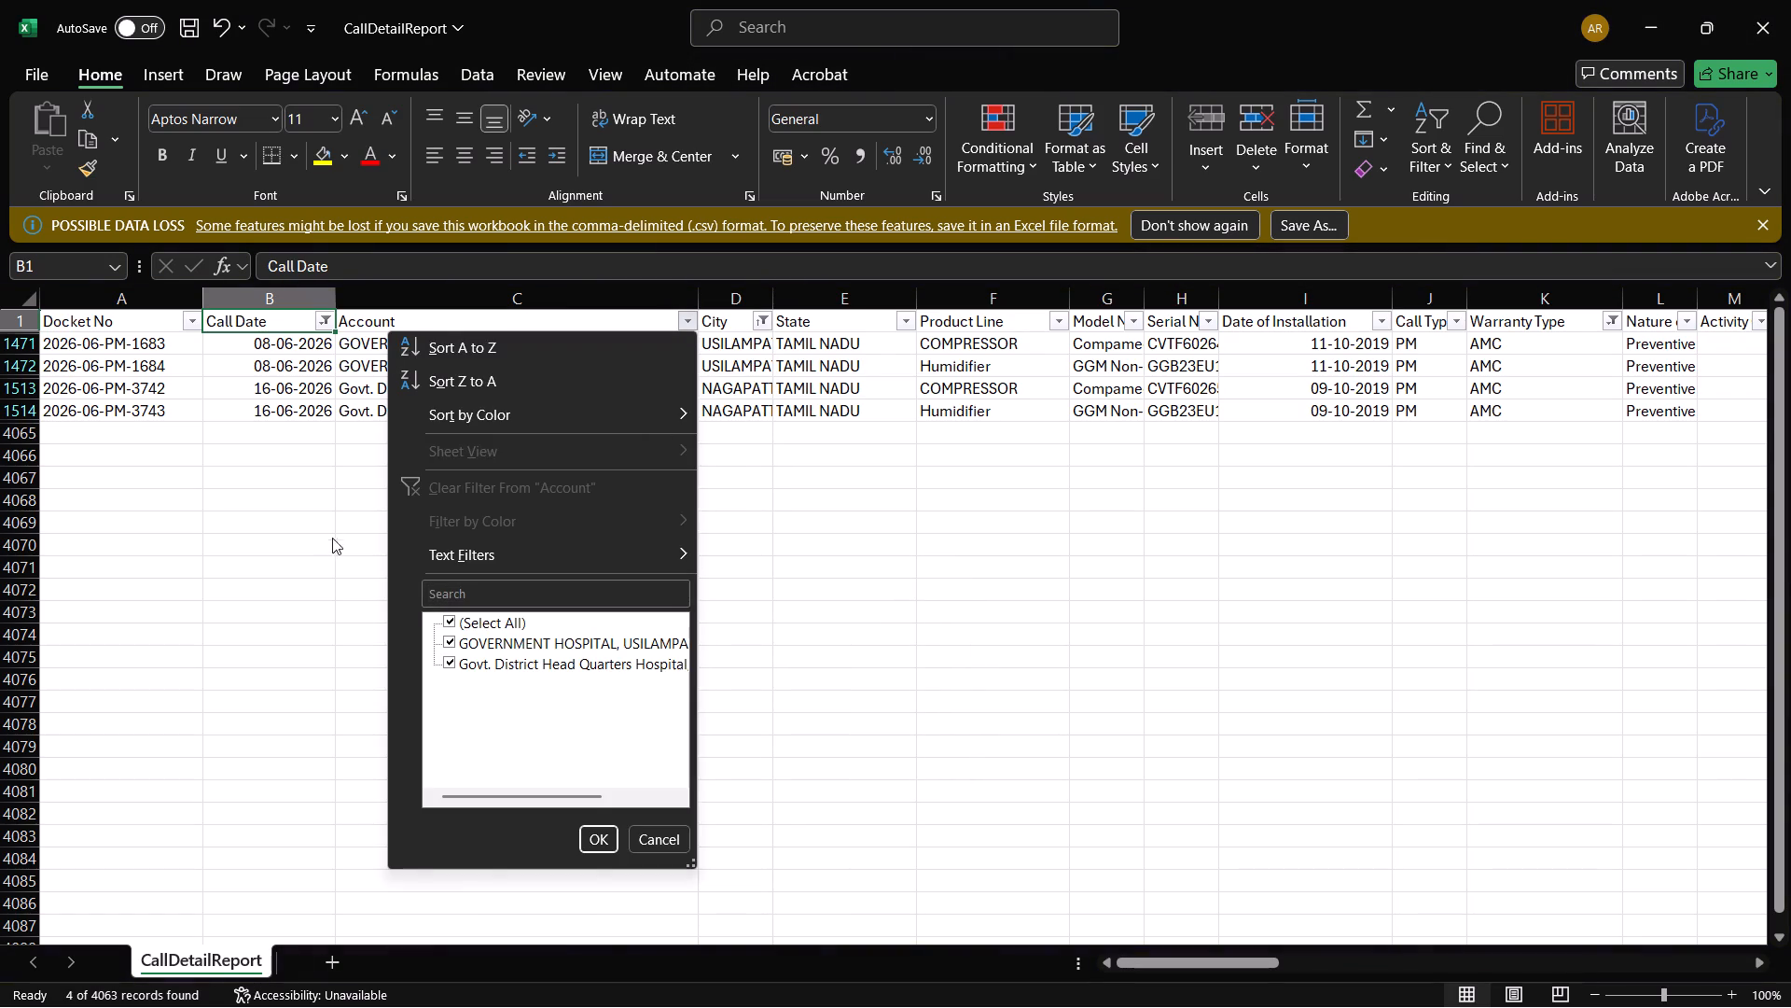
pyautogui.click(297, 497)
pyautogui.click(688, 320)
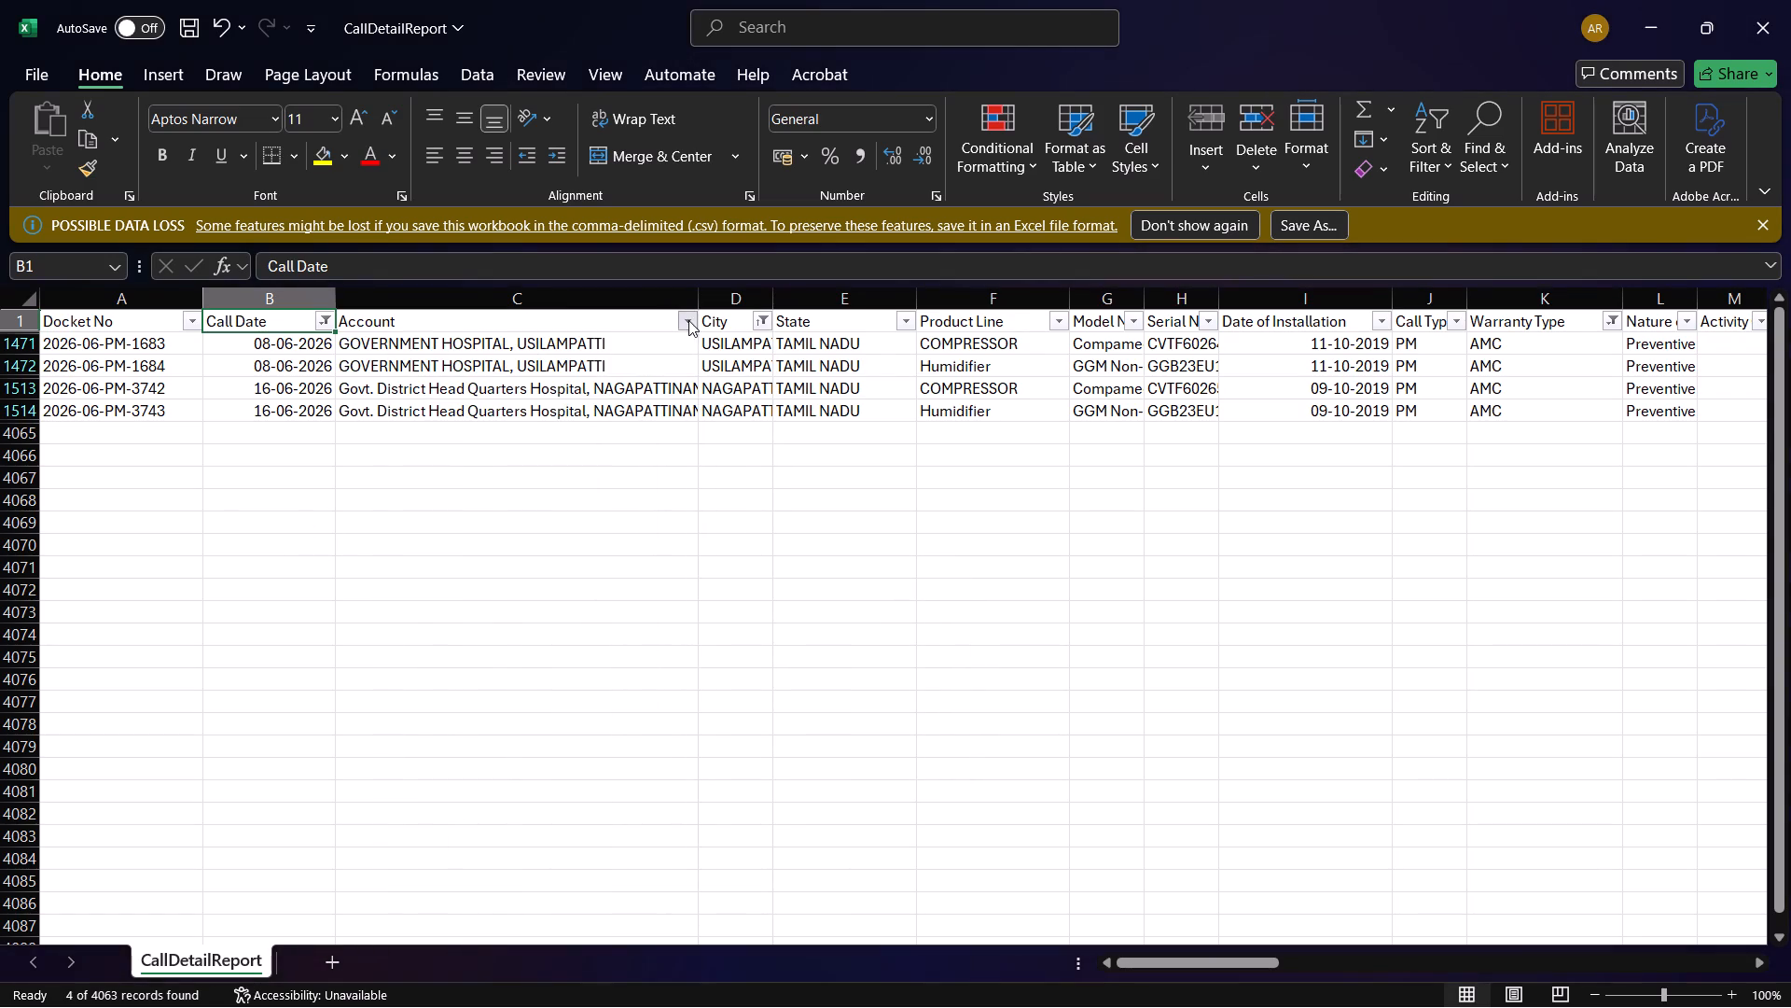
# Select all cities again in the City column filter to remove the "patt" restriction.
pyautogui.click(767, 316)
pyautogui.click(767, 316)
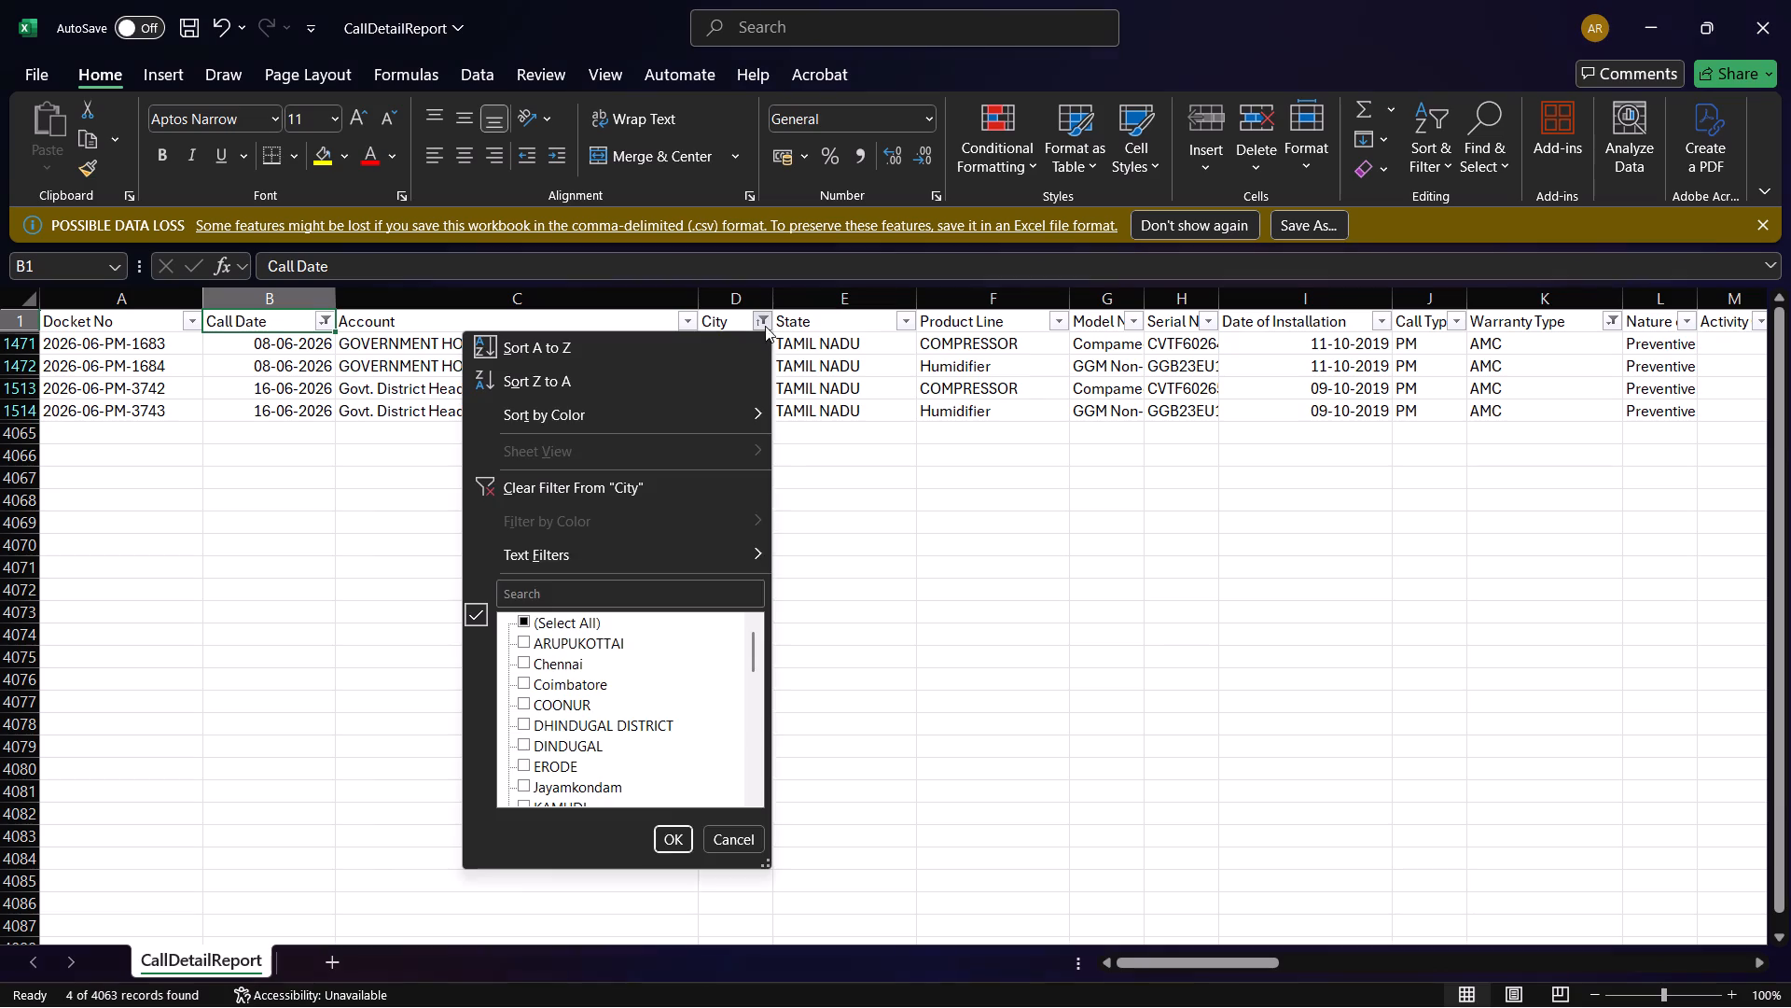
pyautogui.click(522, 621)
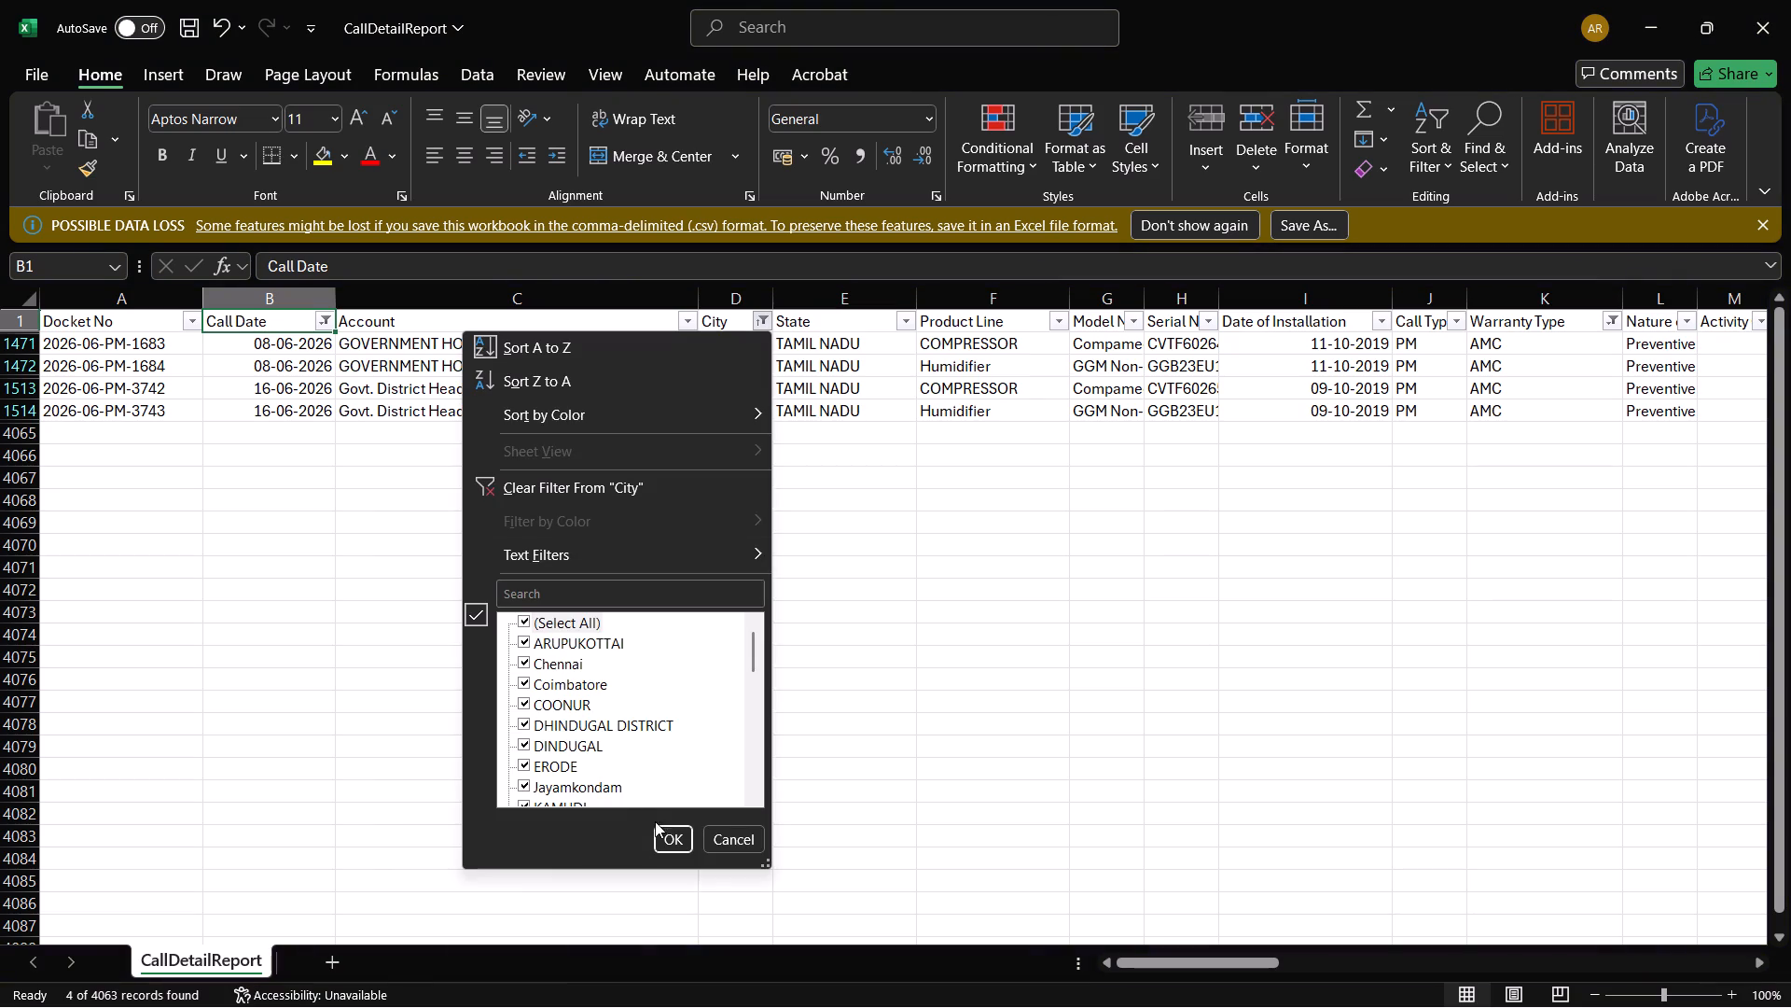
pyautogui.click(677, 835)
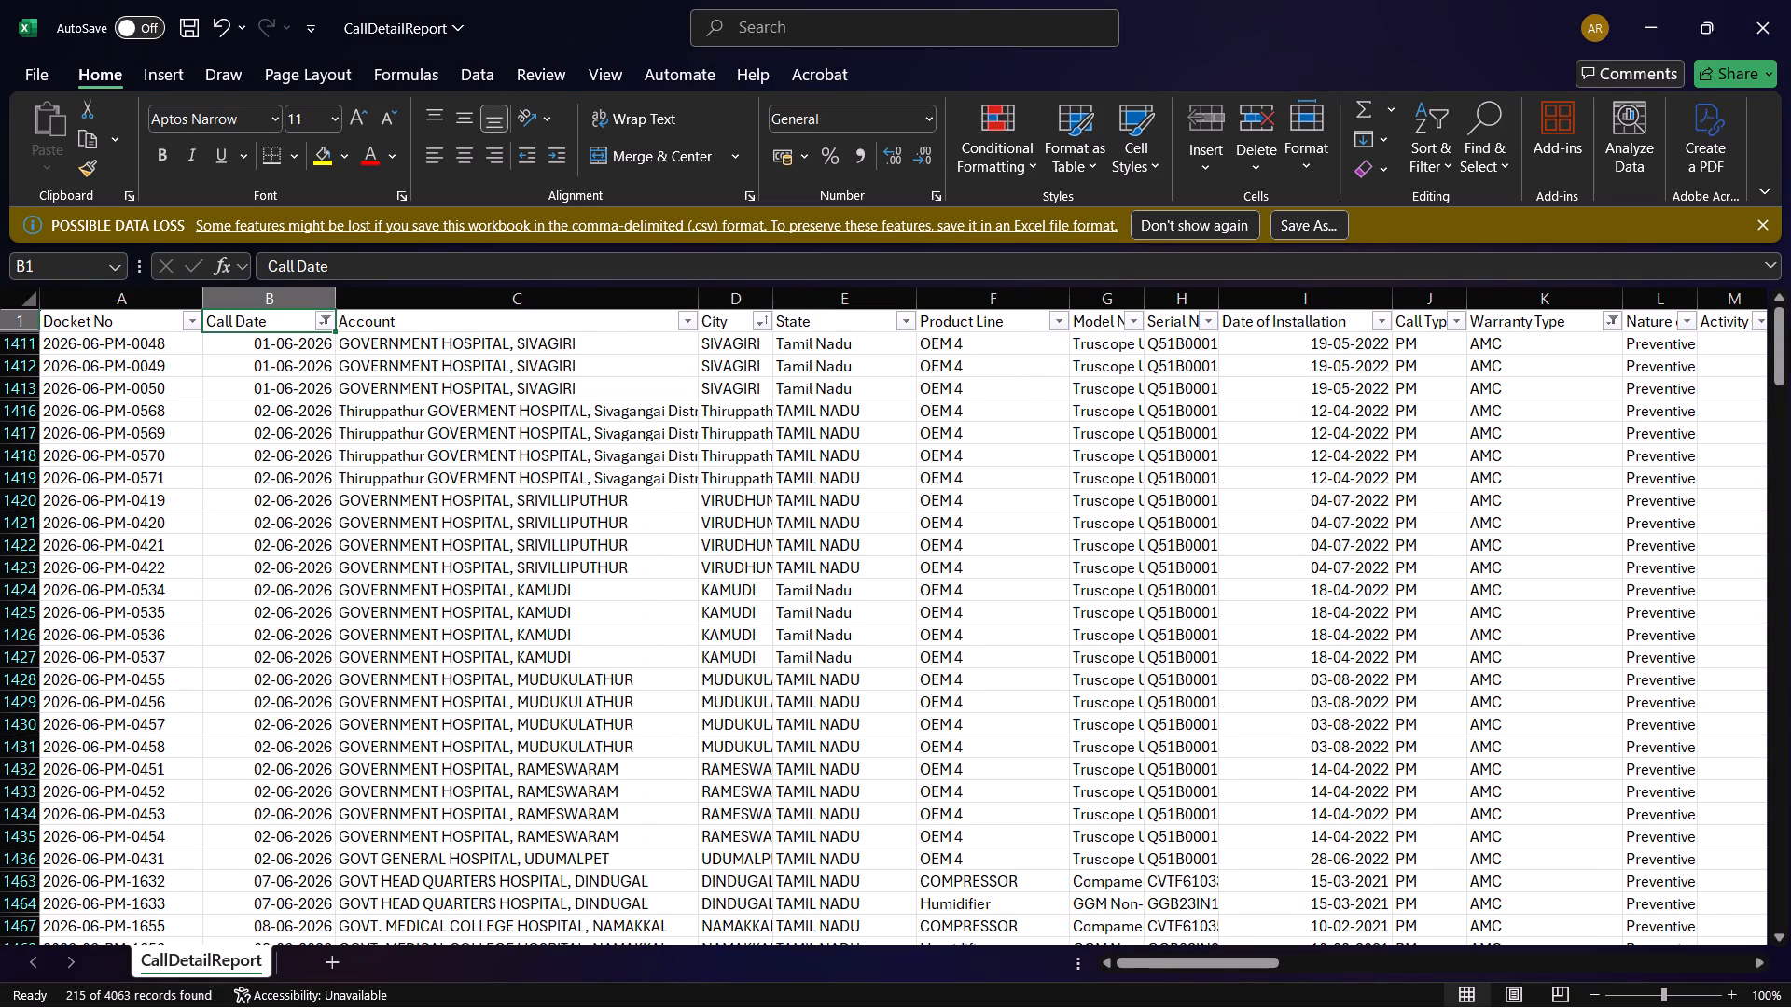
# Search the Account column's filter values for "peravurani".
pyautogui.click(687, 319)
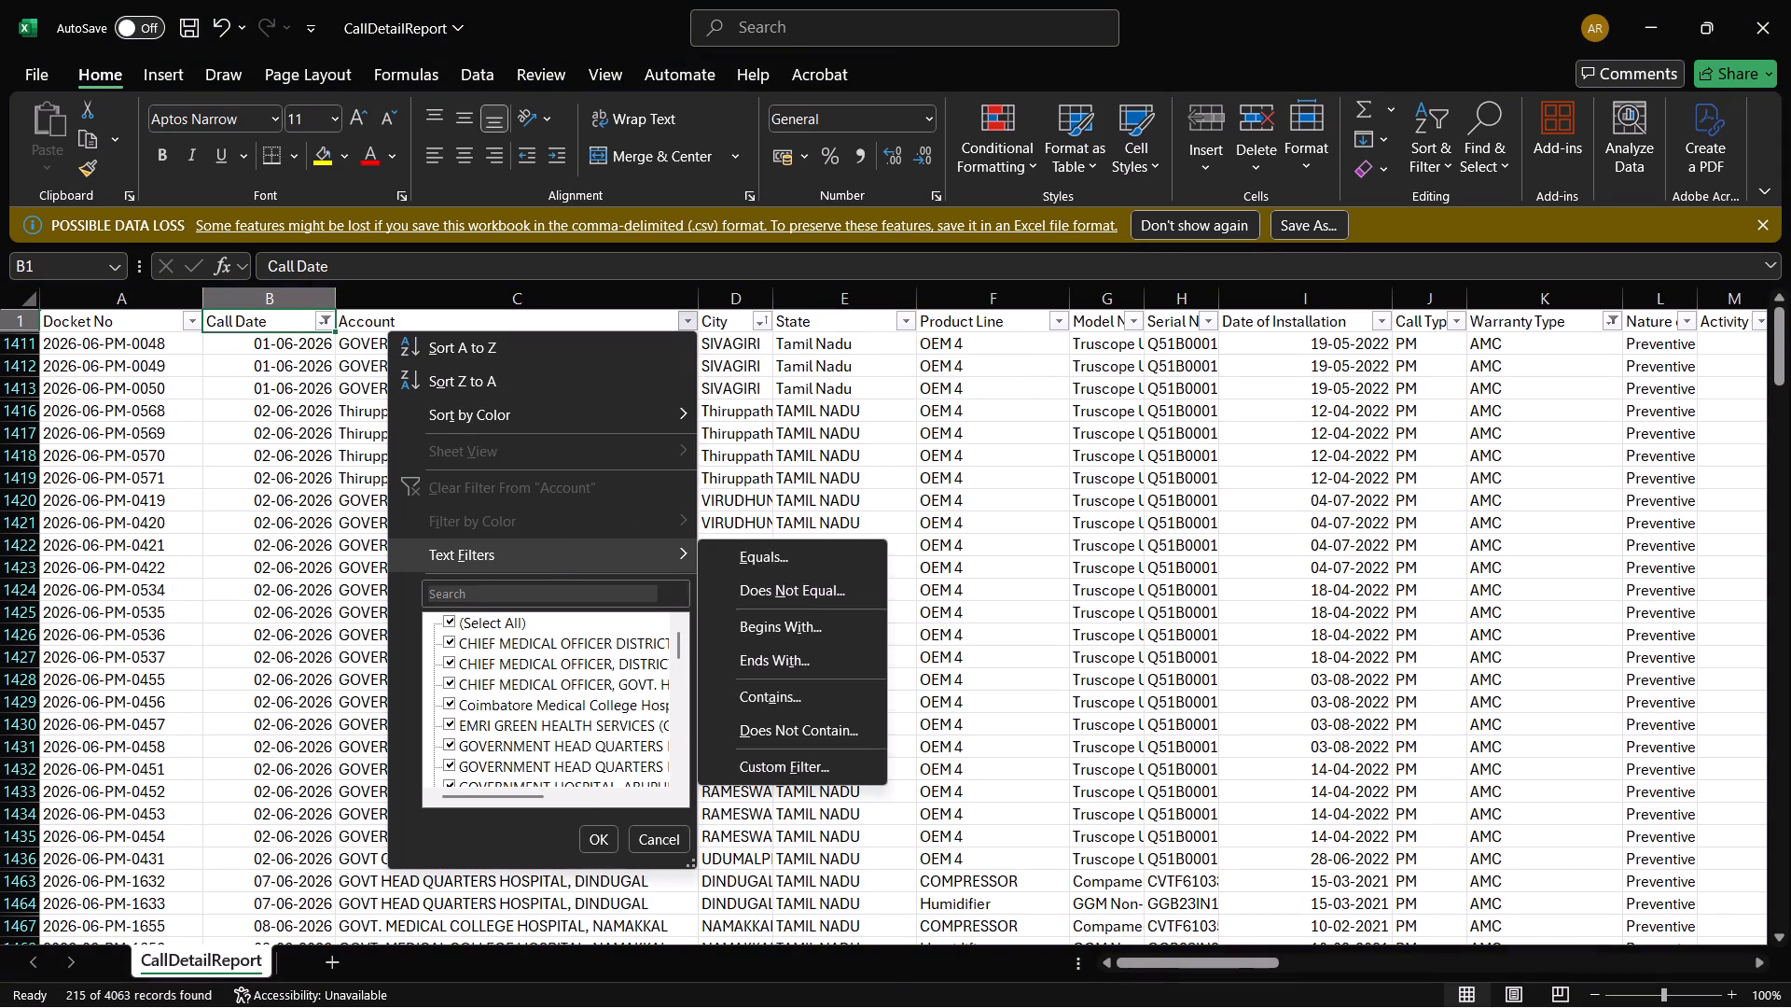
pyautogui.click(511, 594)
pyautogui.write('per')
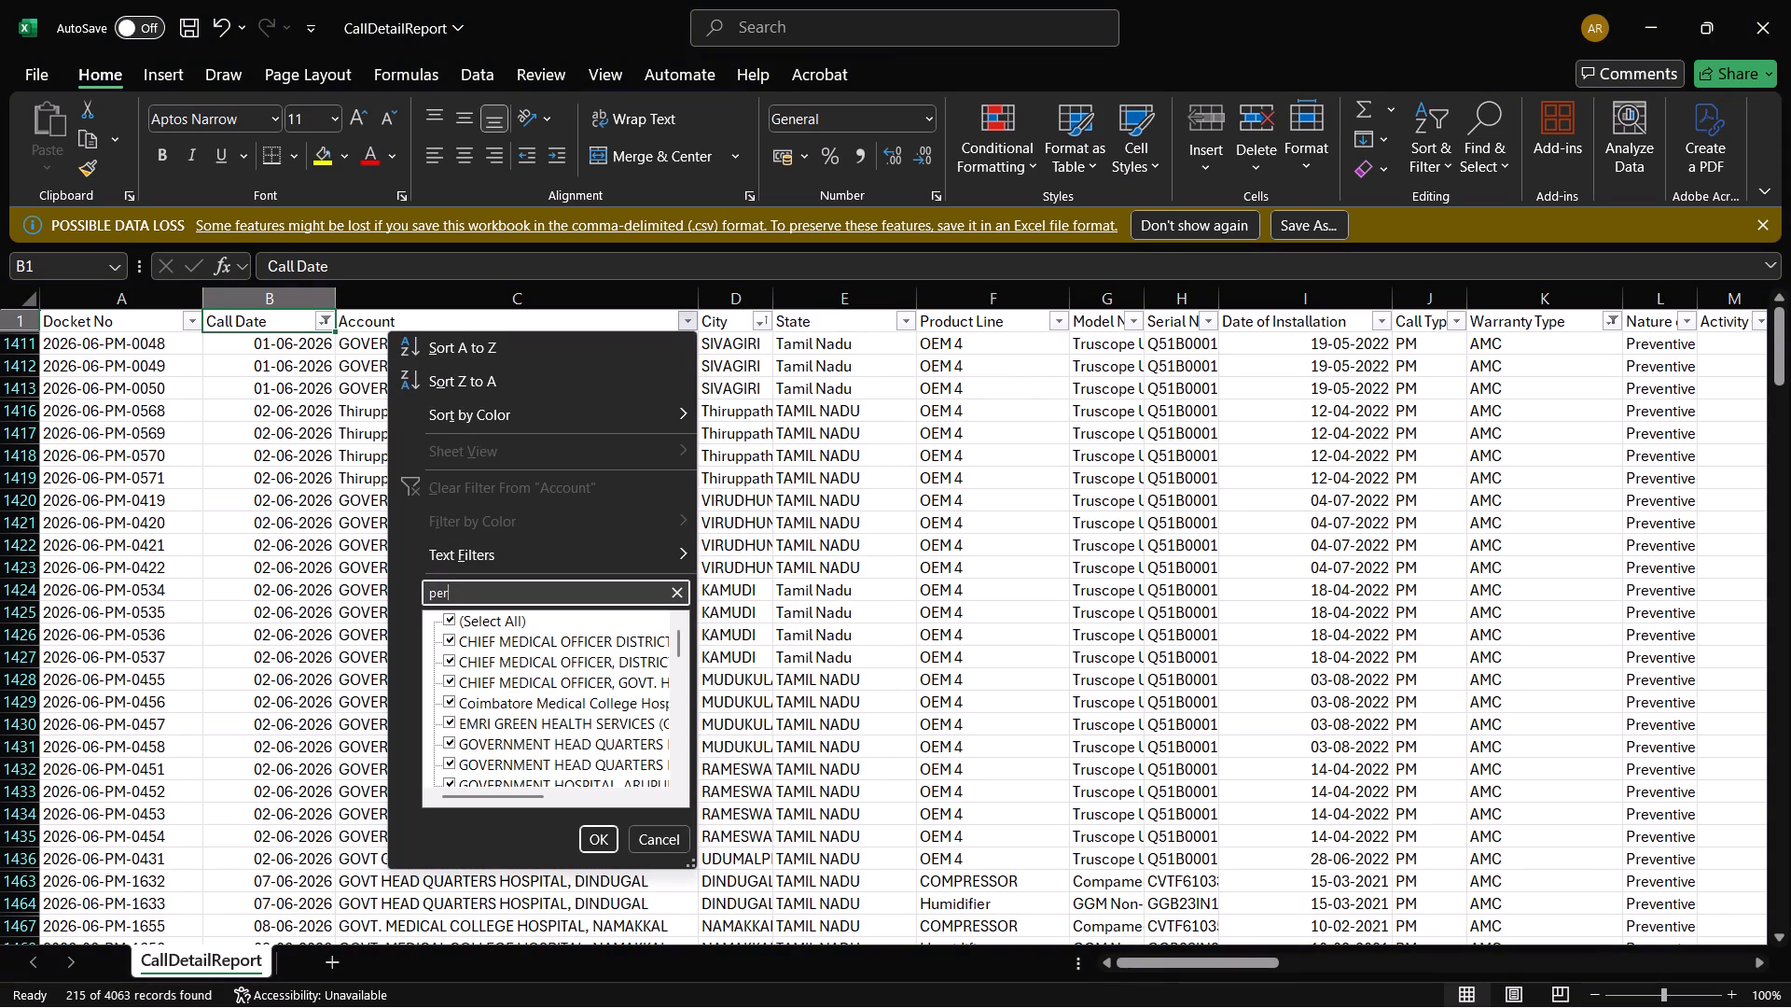
pyautogui.write('avu')
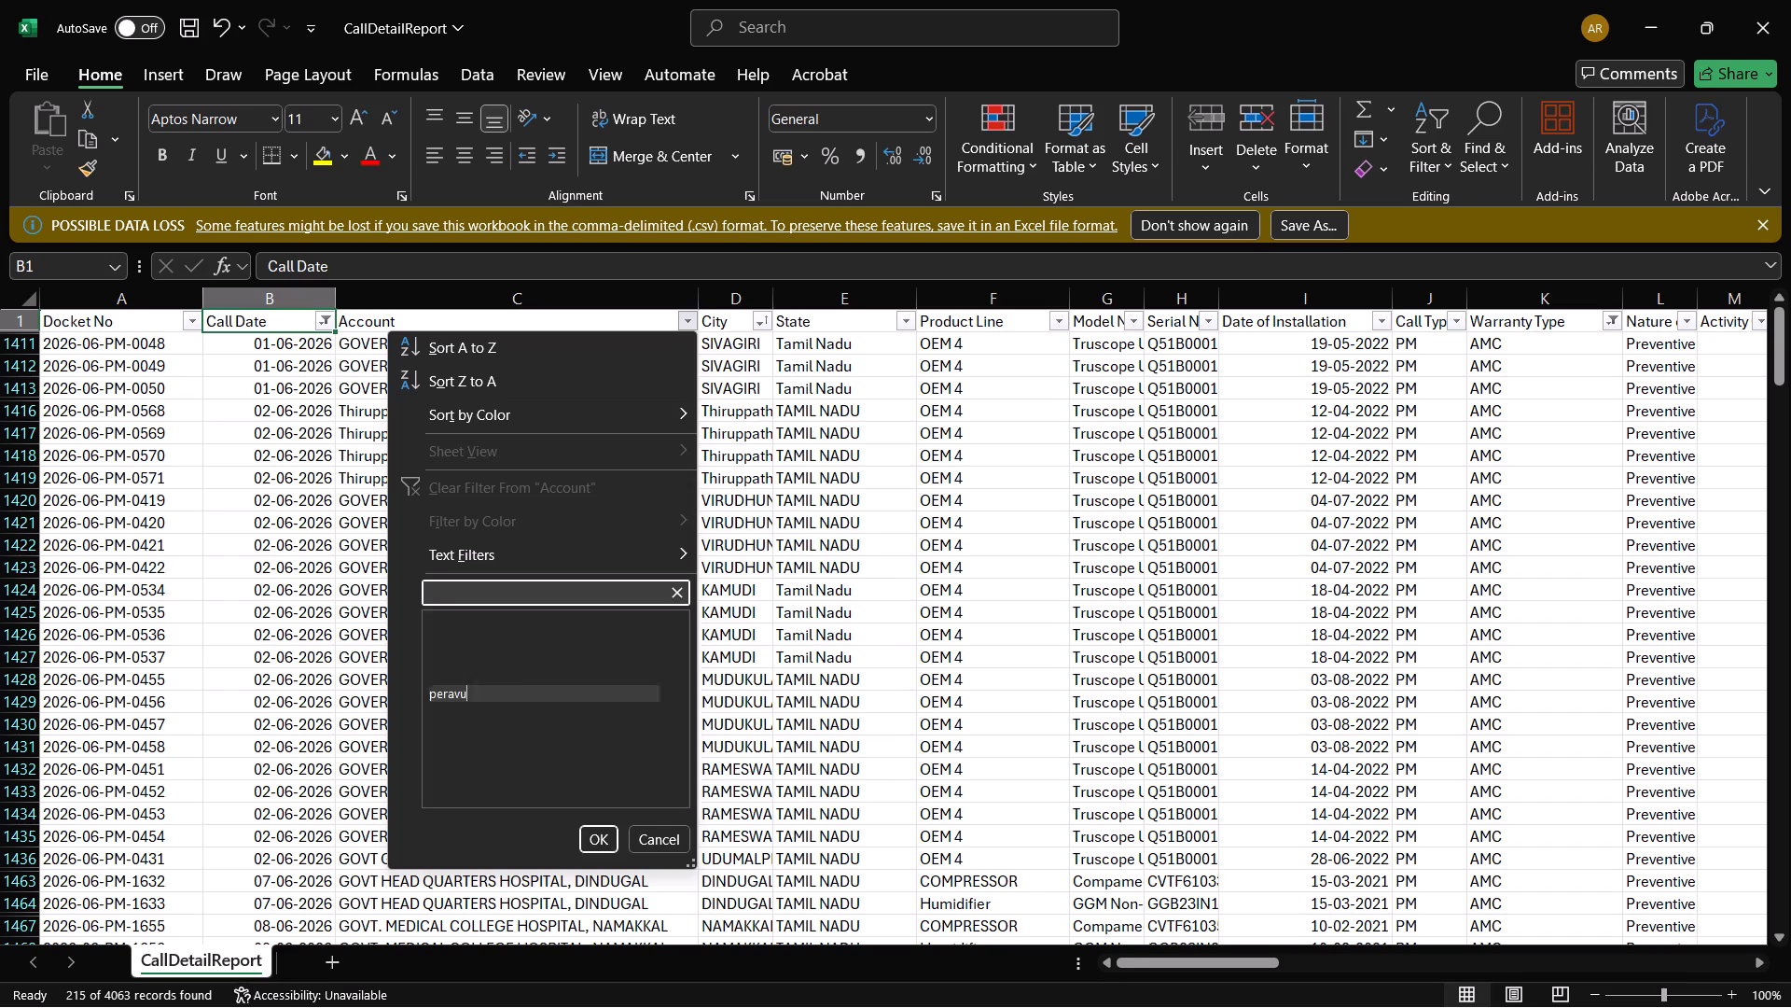
pyautogui.write("rani'")
pyautogui.press('BackSpace')
pyautogui.press('Return')
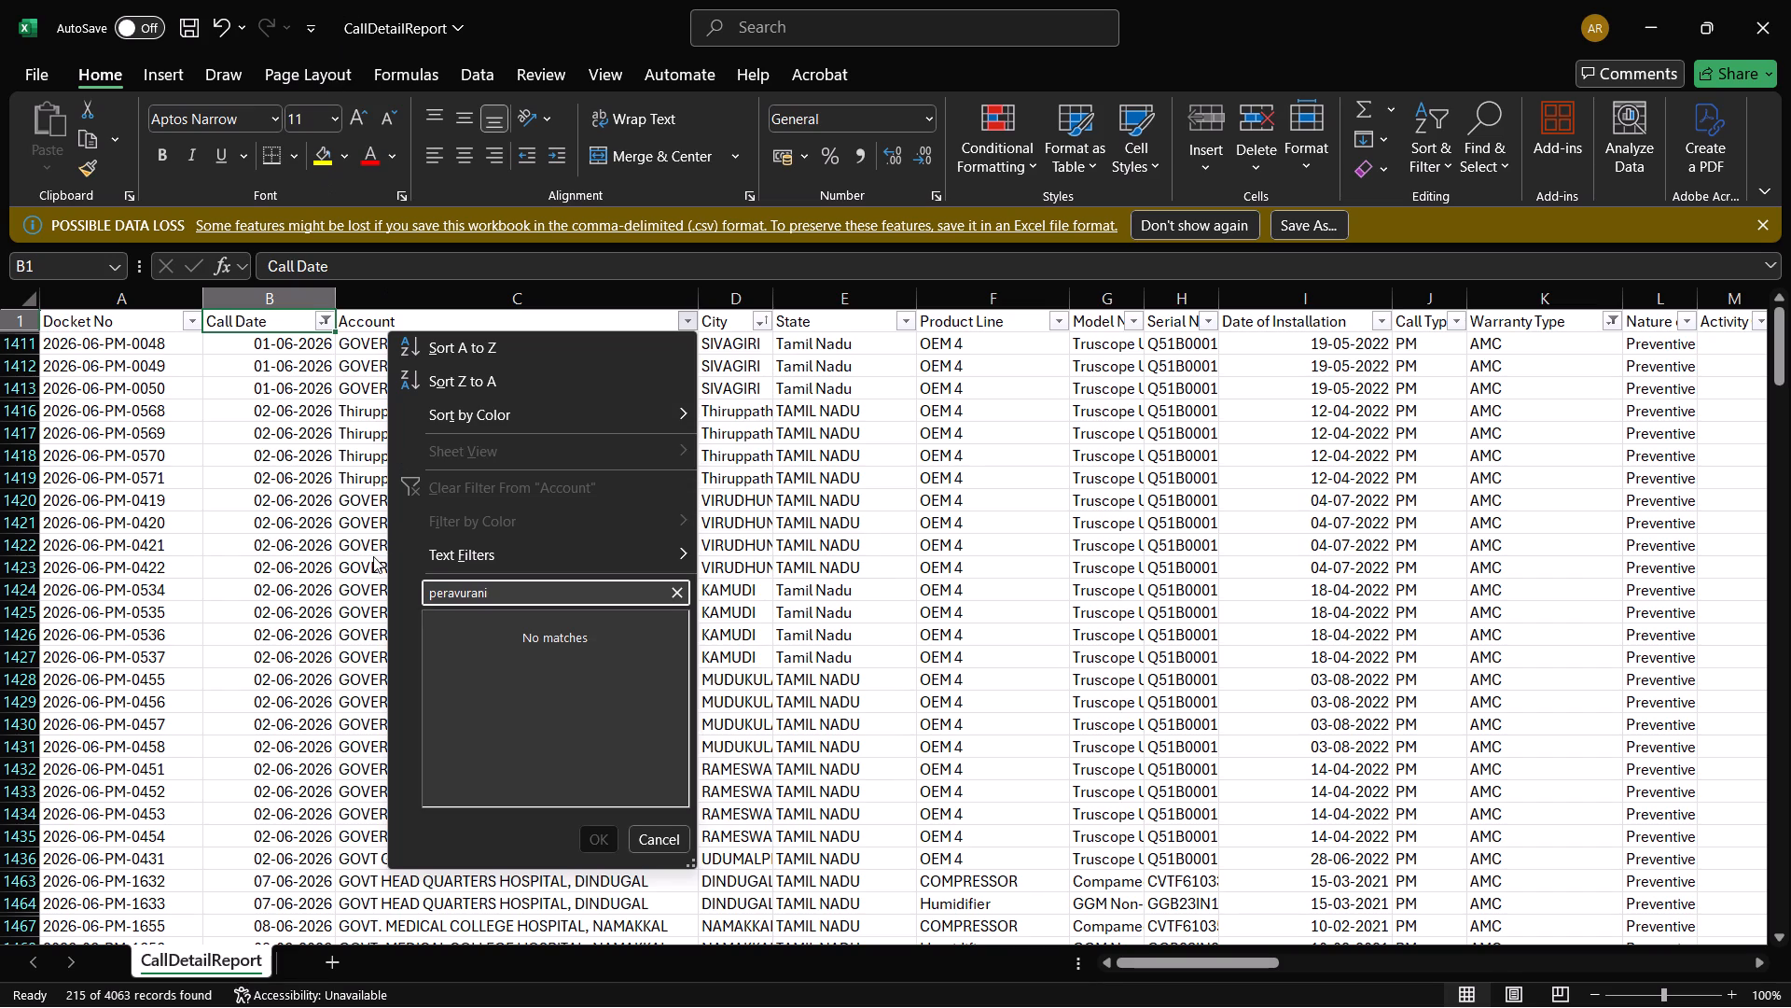
# Search the Account column's filter values for "orathab" in place of "peravurani", and clear the search text.
pyautogui.click(536, 593)
pyautogui.press('BackSpace')
pyautogui.press('BackSpace')
pyautogui.press('BackSpace')
pyautogui.press('BackSpace')
pyautogui.press('BackSpace')
pyautogui.press('BackSpace')
pyautogui.press('BackSpace')
pyautogui.press('BackSpace')
pyautogui.press('BackSpace')
pyautogui.press('BackSpace')
pyautogui.press('BackSpace')
pyautogui.write('ora')
pyautogui.write('tha')
pyautogui.press('b')
pyautogui.write('===')
pyautogui.press('BackSpace')
pyautogui.press('BackSpace')
pyautogui.press('BackSpace')
pyautogui.press('BackSpace')
pyautogui.press('BackSpace')
pyautogui.press('BackSpace')
pyautogui.press('BackSpace')
pyautogui.press('BackSpace')
pyautogui.press('BackSpace')
pyautogui.press('BackSpace')
pyautogui.press('BackSpace')
pyautogui.press('BackSpace')
pyautogui.press('BackSpace')
pyautogui.press('BackSpace')
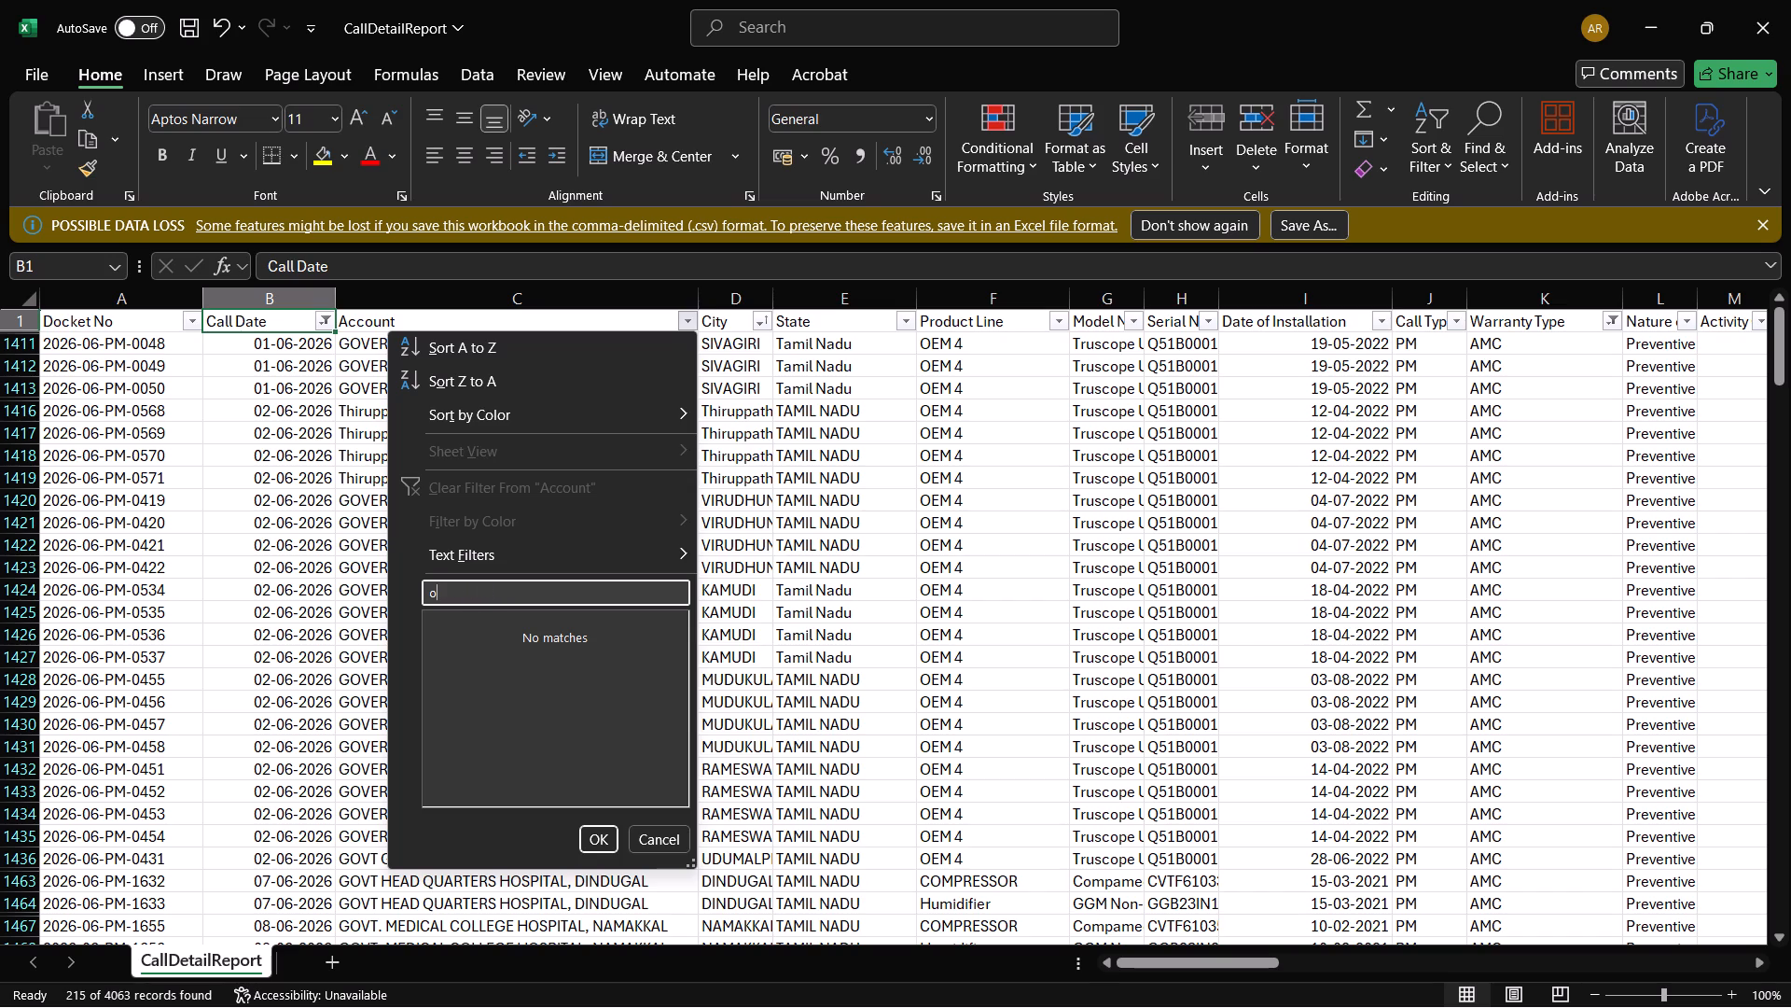
# Search the City column's filter values for "oratha".
pyautogui.doubleClick(761, 322)
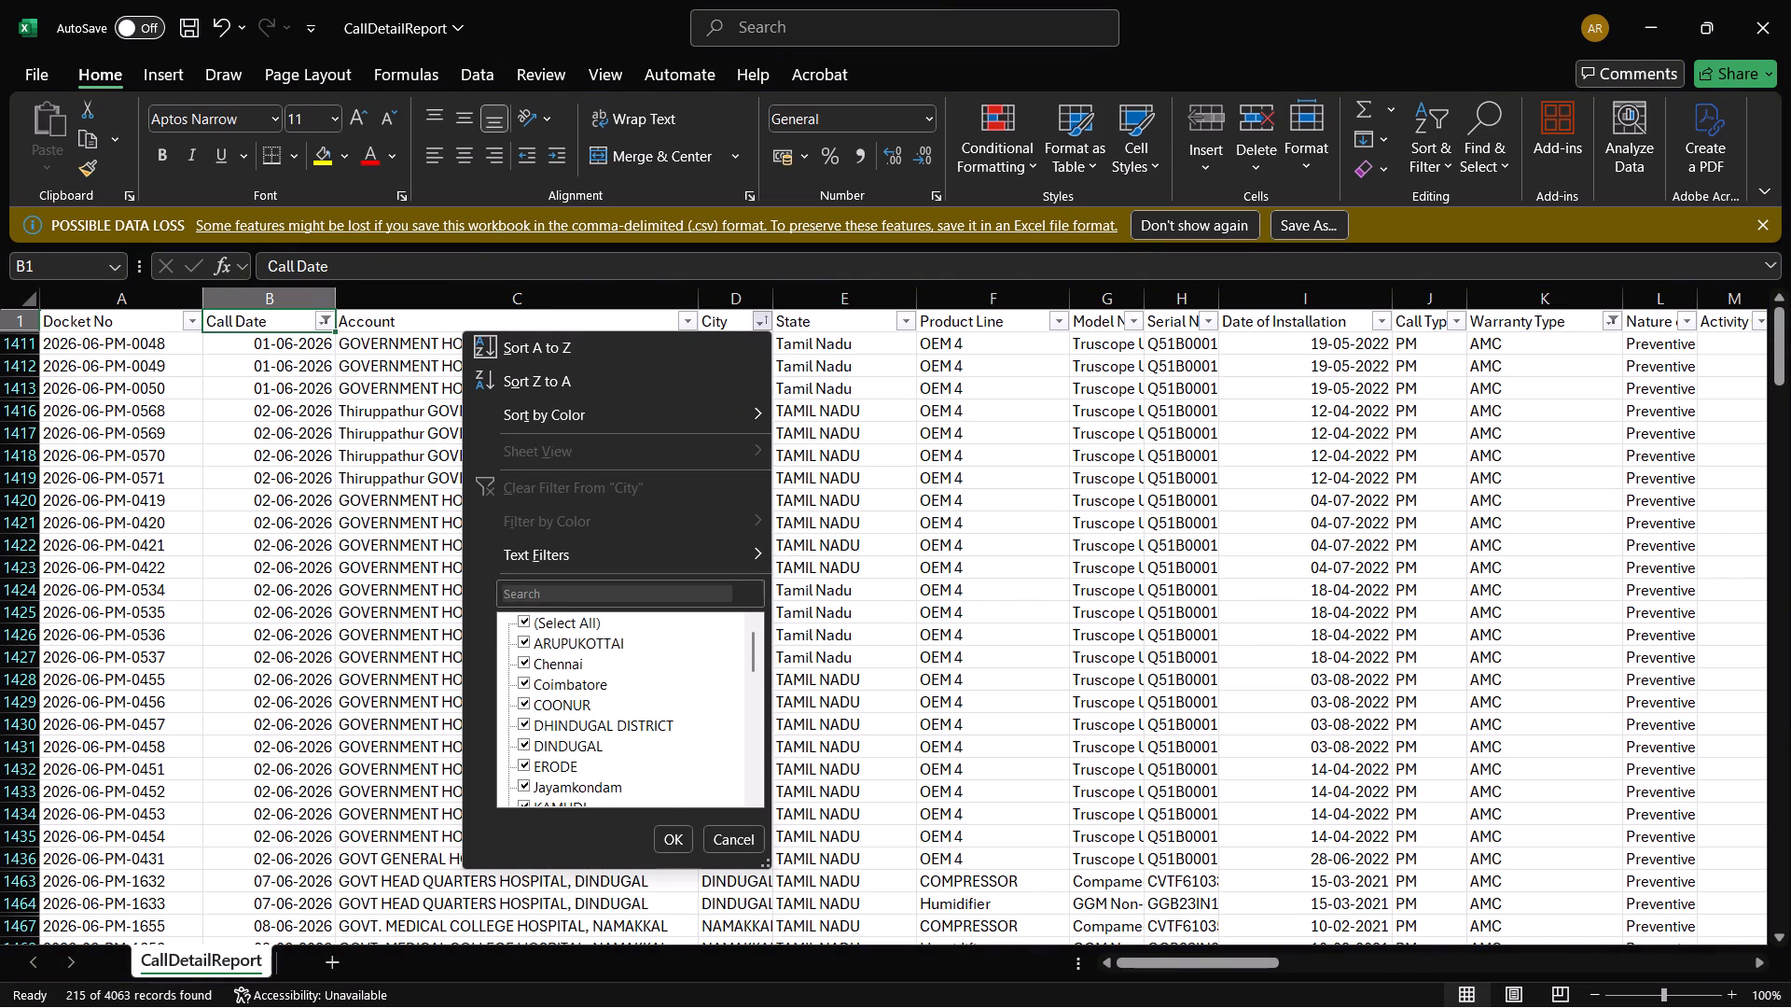
pyautogui.click(628, 595)
pyautogui.write('oratha')
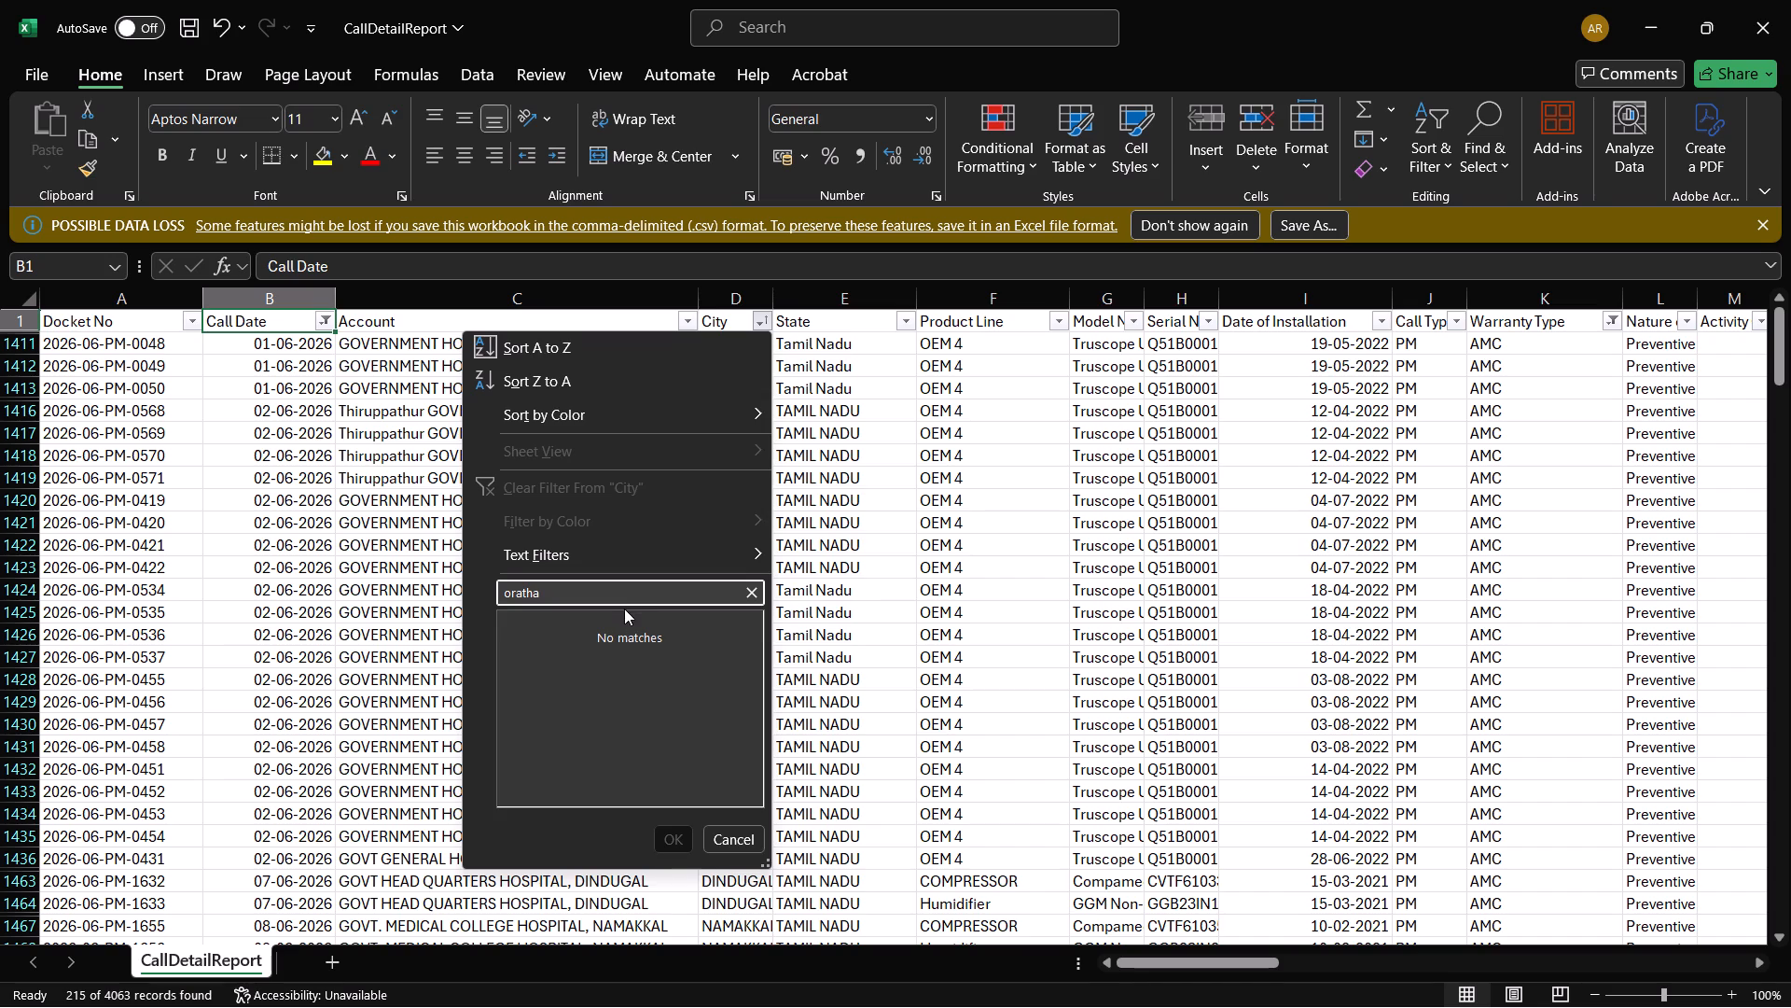
# Replace the City filter search text with "cumbum" to look for that city.
pyautogui.moveTo(586, 599); pyautogui.dragTo(379, 573)
pyautogui.press('BackSpace')
pyautogui.write('cumbum')
# Search the City column's filter values for "sankari" instead of "cumbum".
pyautogui.press('BackSpace')
pyautogui.press('BackSpace')
pyautogui.press('BackSpace')
pyautogui.press('BackSpace')
pyautogui.press('BackSpace')
pyautogui.press('BackSpace')
pyautogui.press('BackSpace')
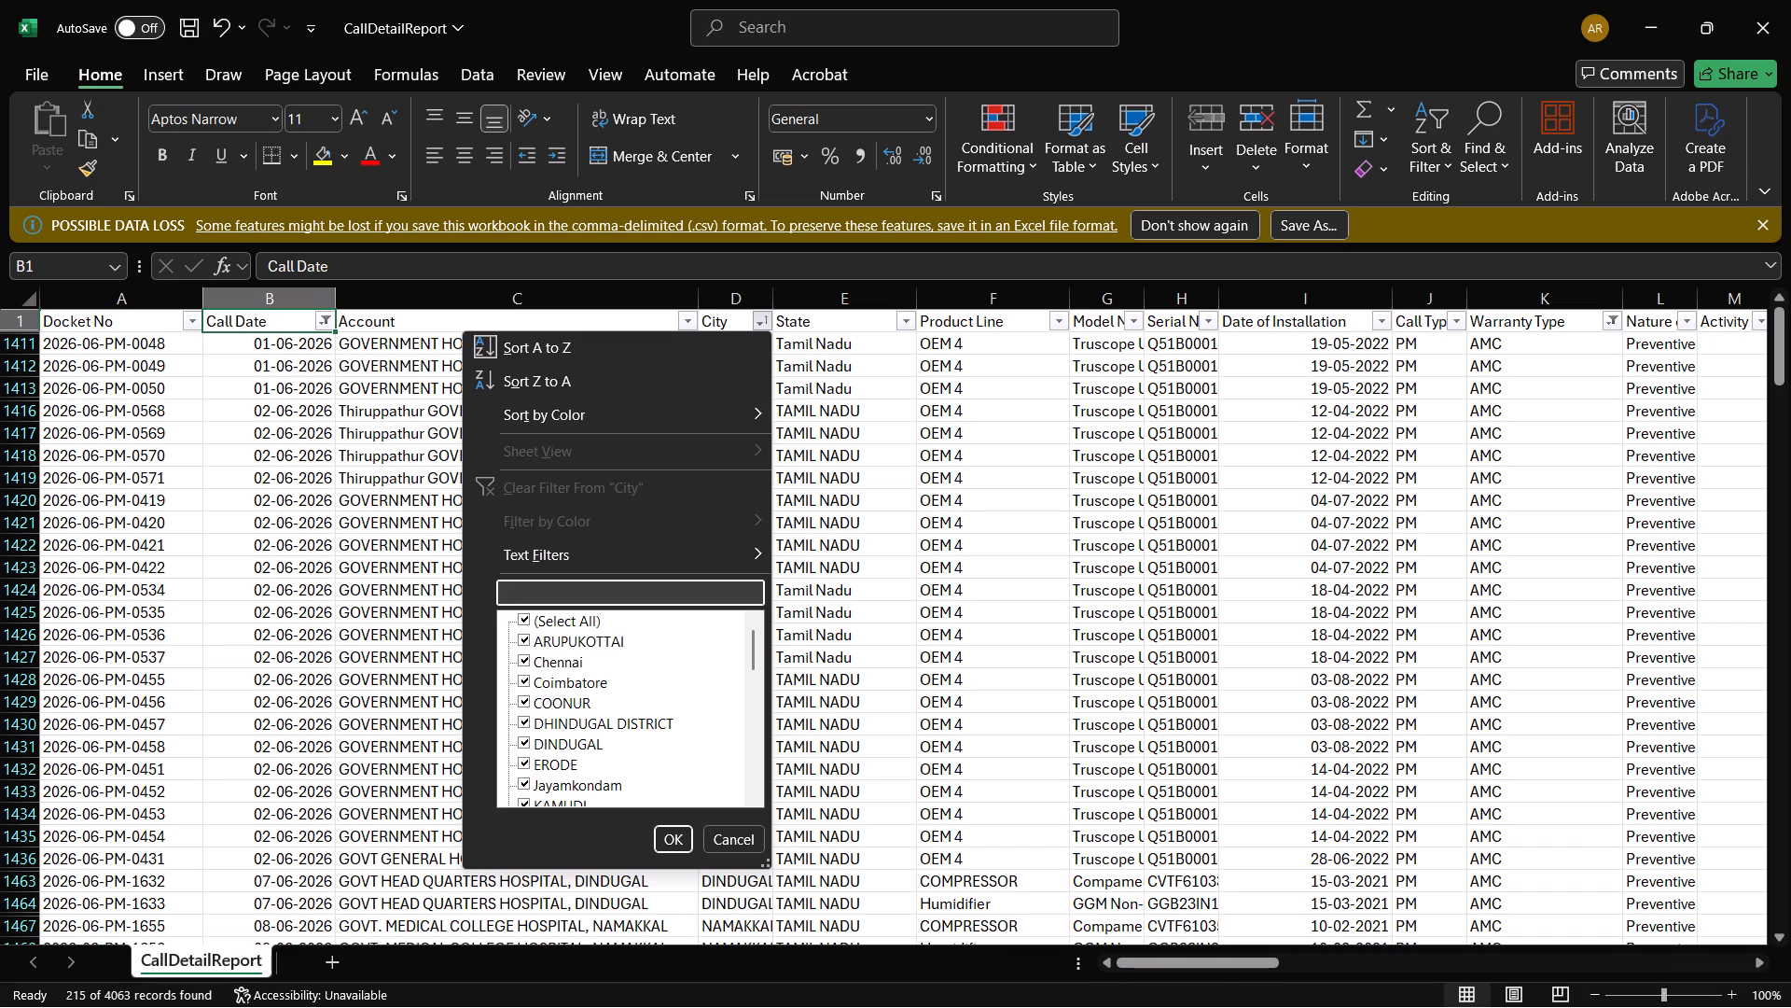
pyautogui.write('sankari')
# Filter the City column to SALEM by searching its values for "salem".
pyautogui.press('BackSpace')
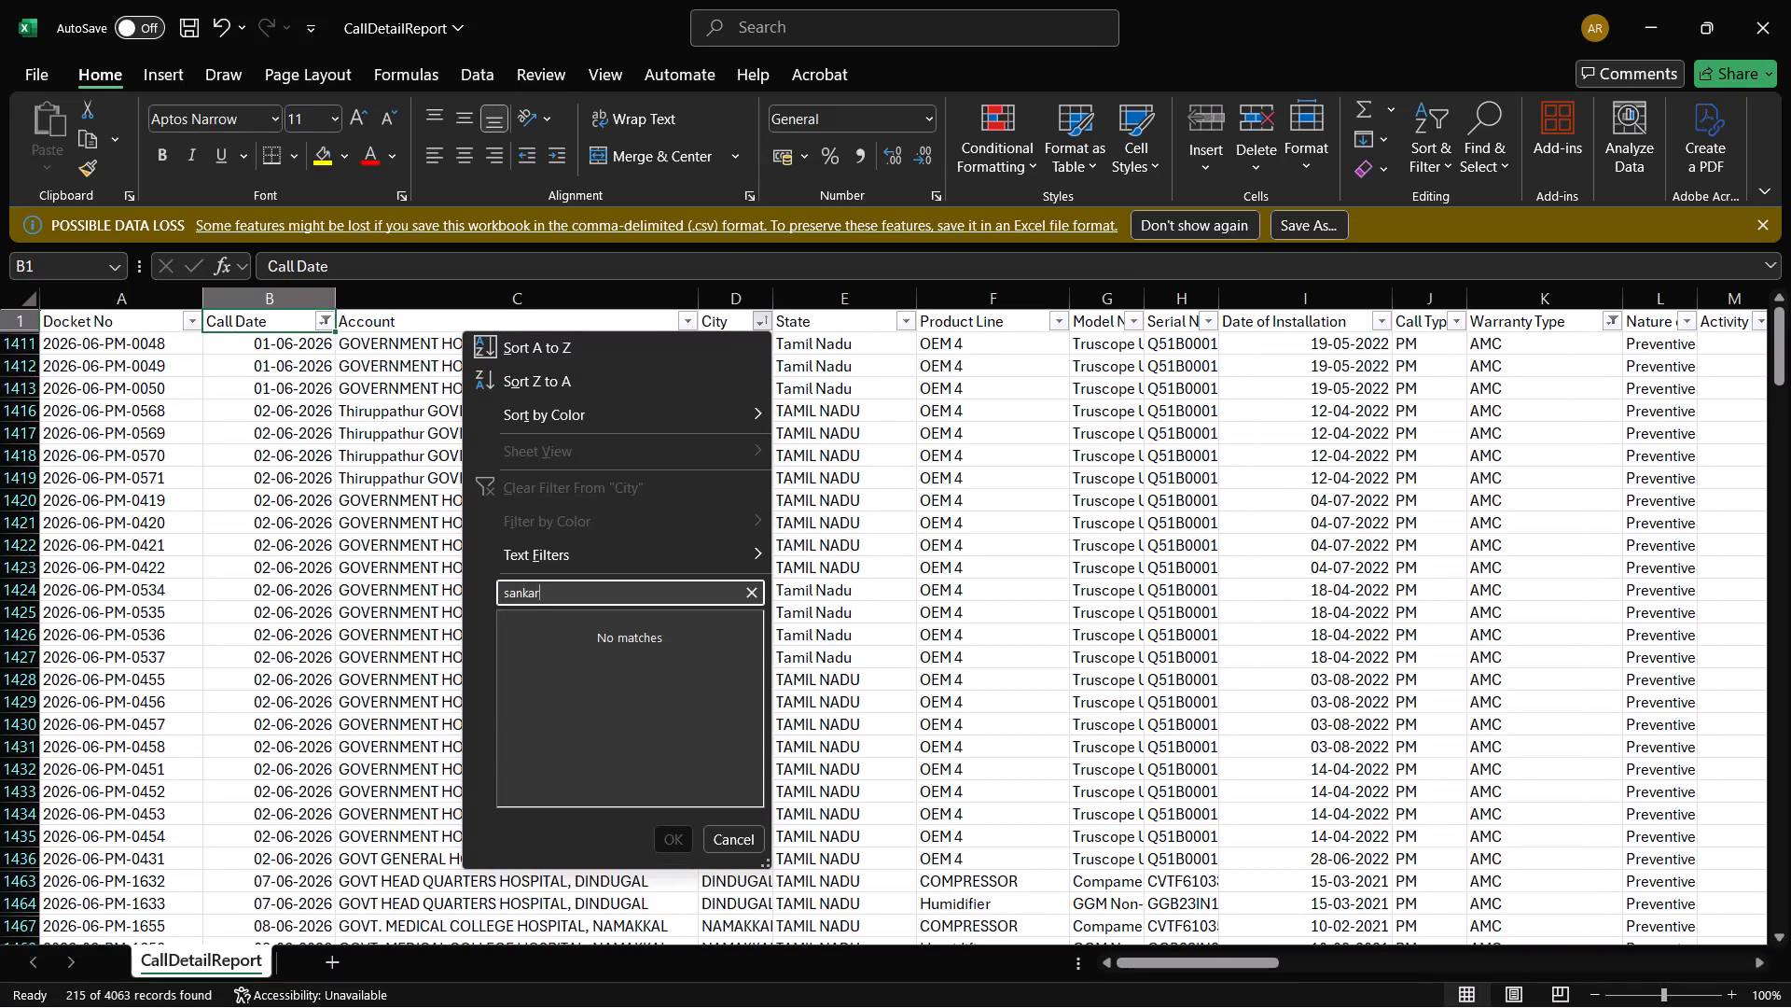
pyautogui.press('BackSpace')
pyautogui.press('BackSpace')
pyautogui.press('BackSpace')
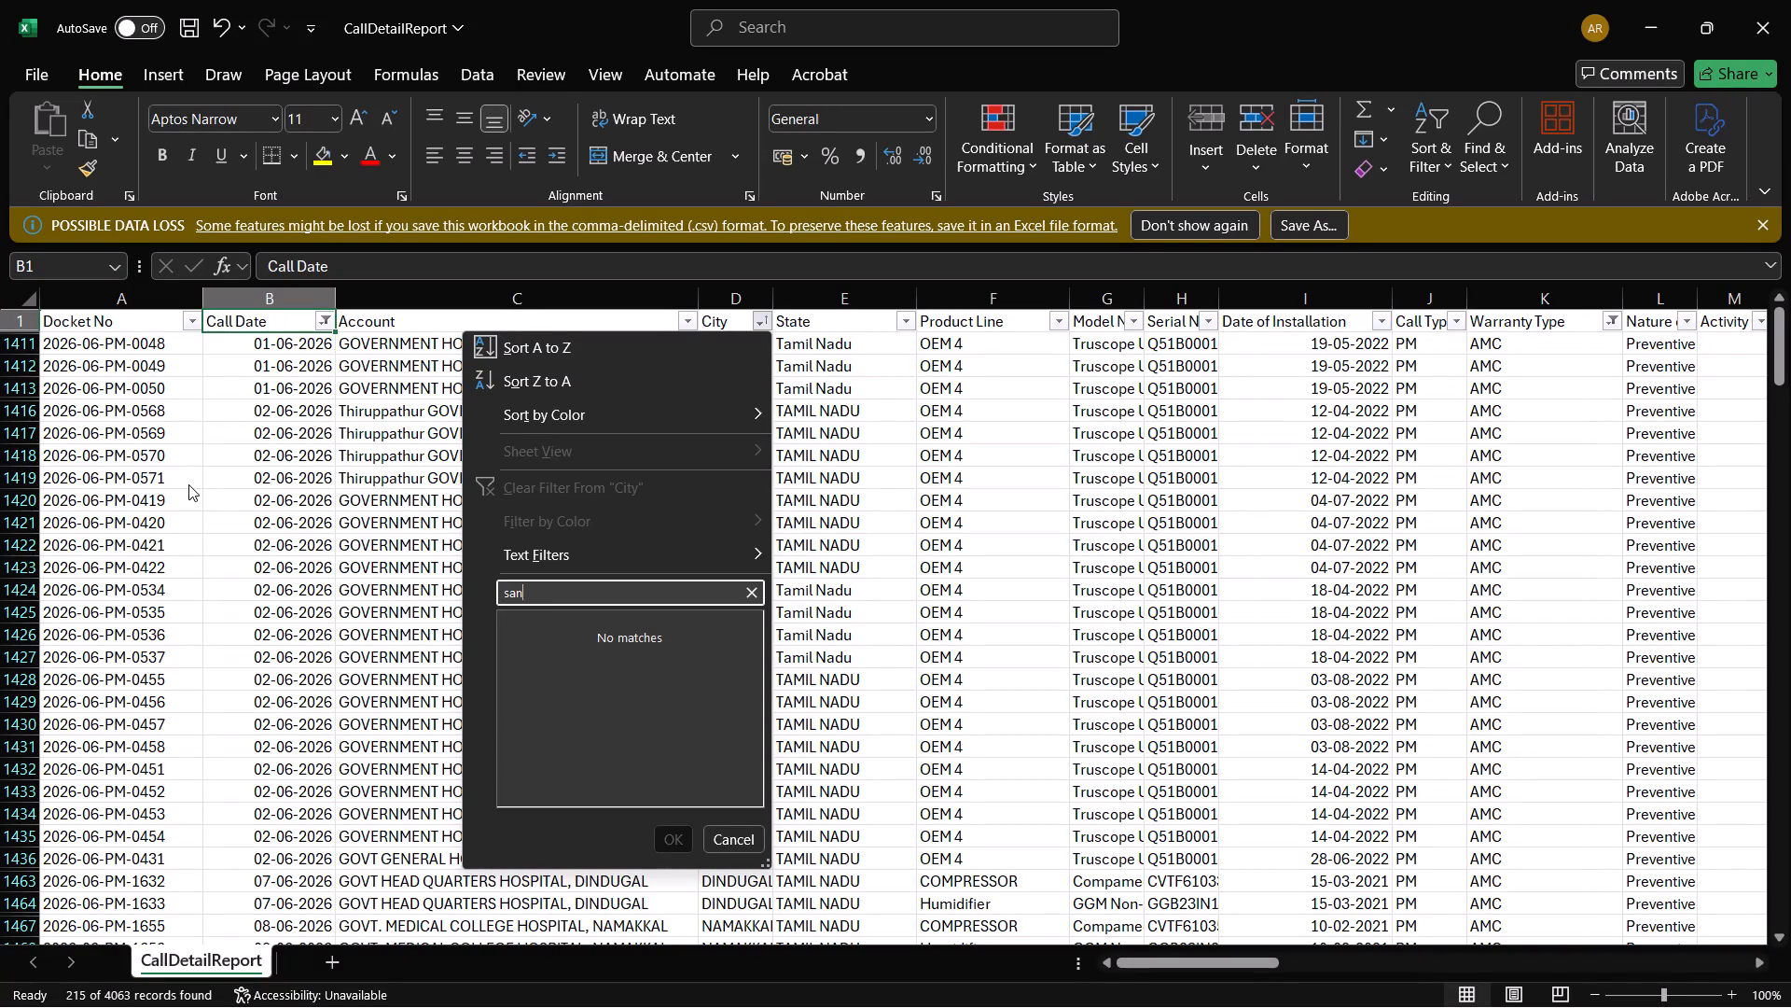
pyautogui.click(536, 597)
pyautogui.press('BackSpace')
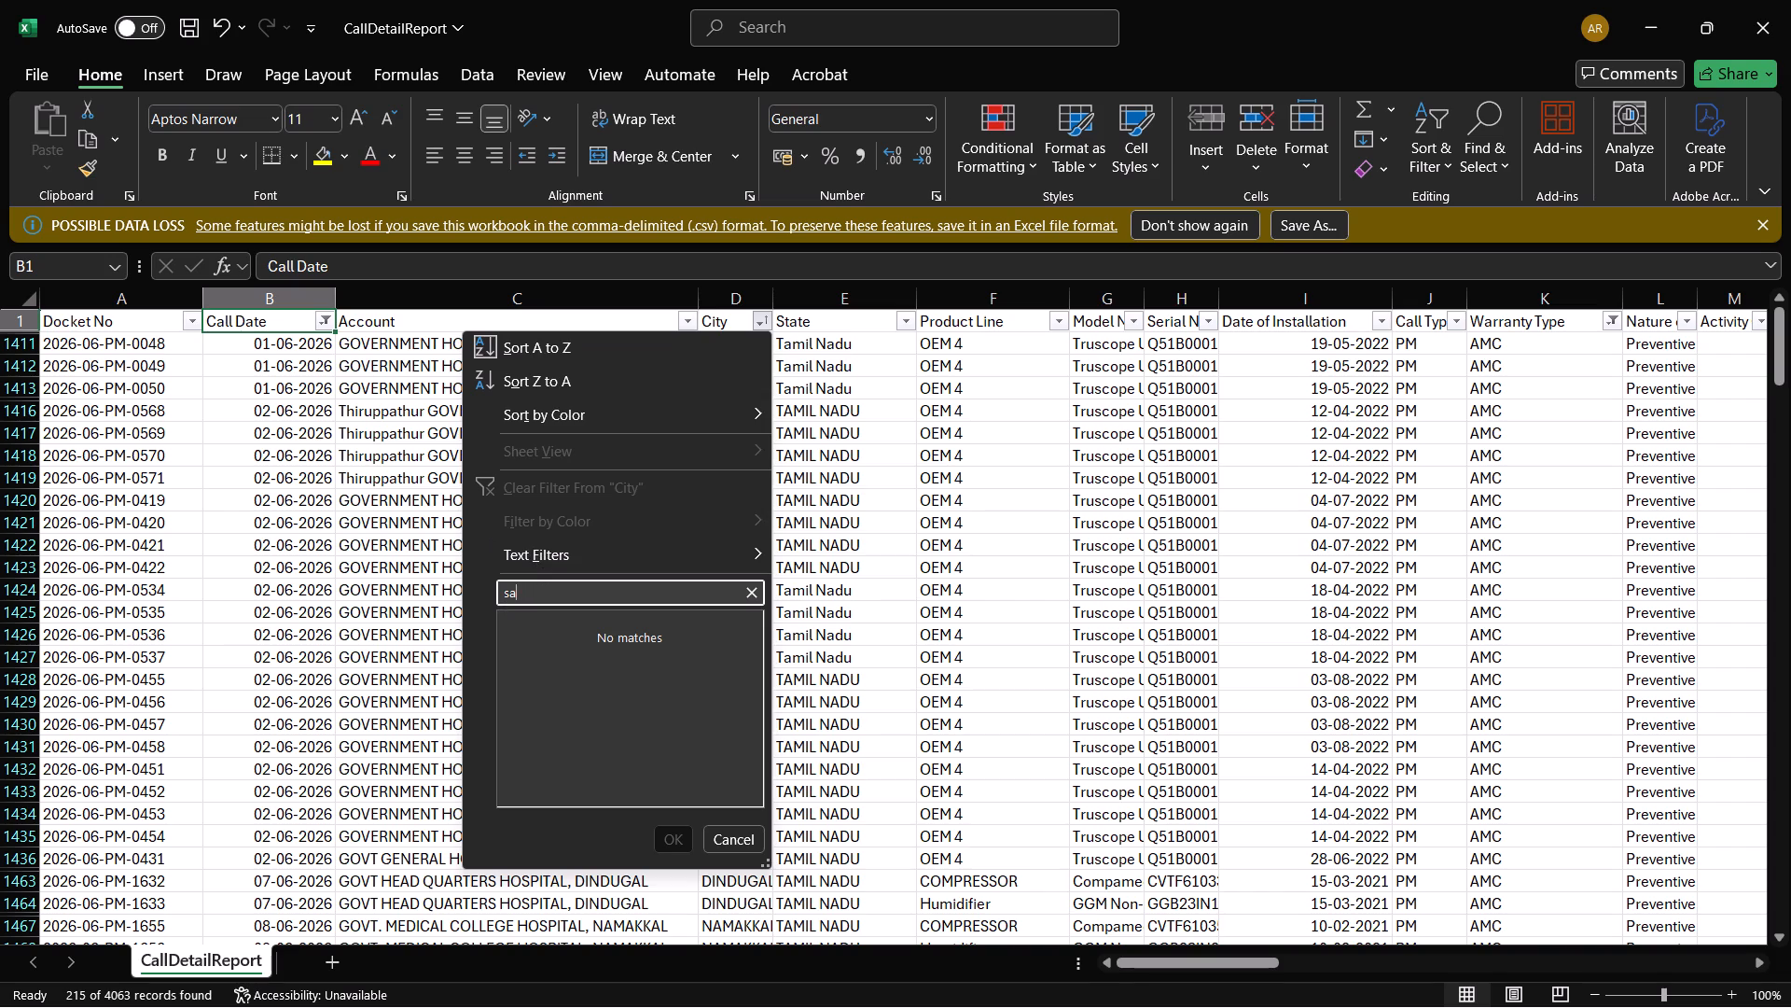
pyautogui.write('le')
pyautogui.press('m')
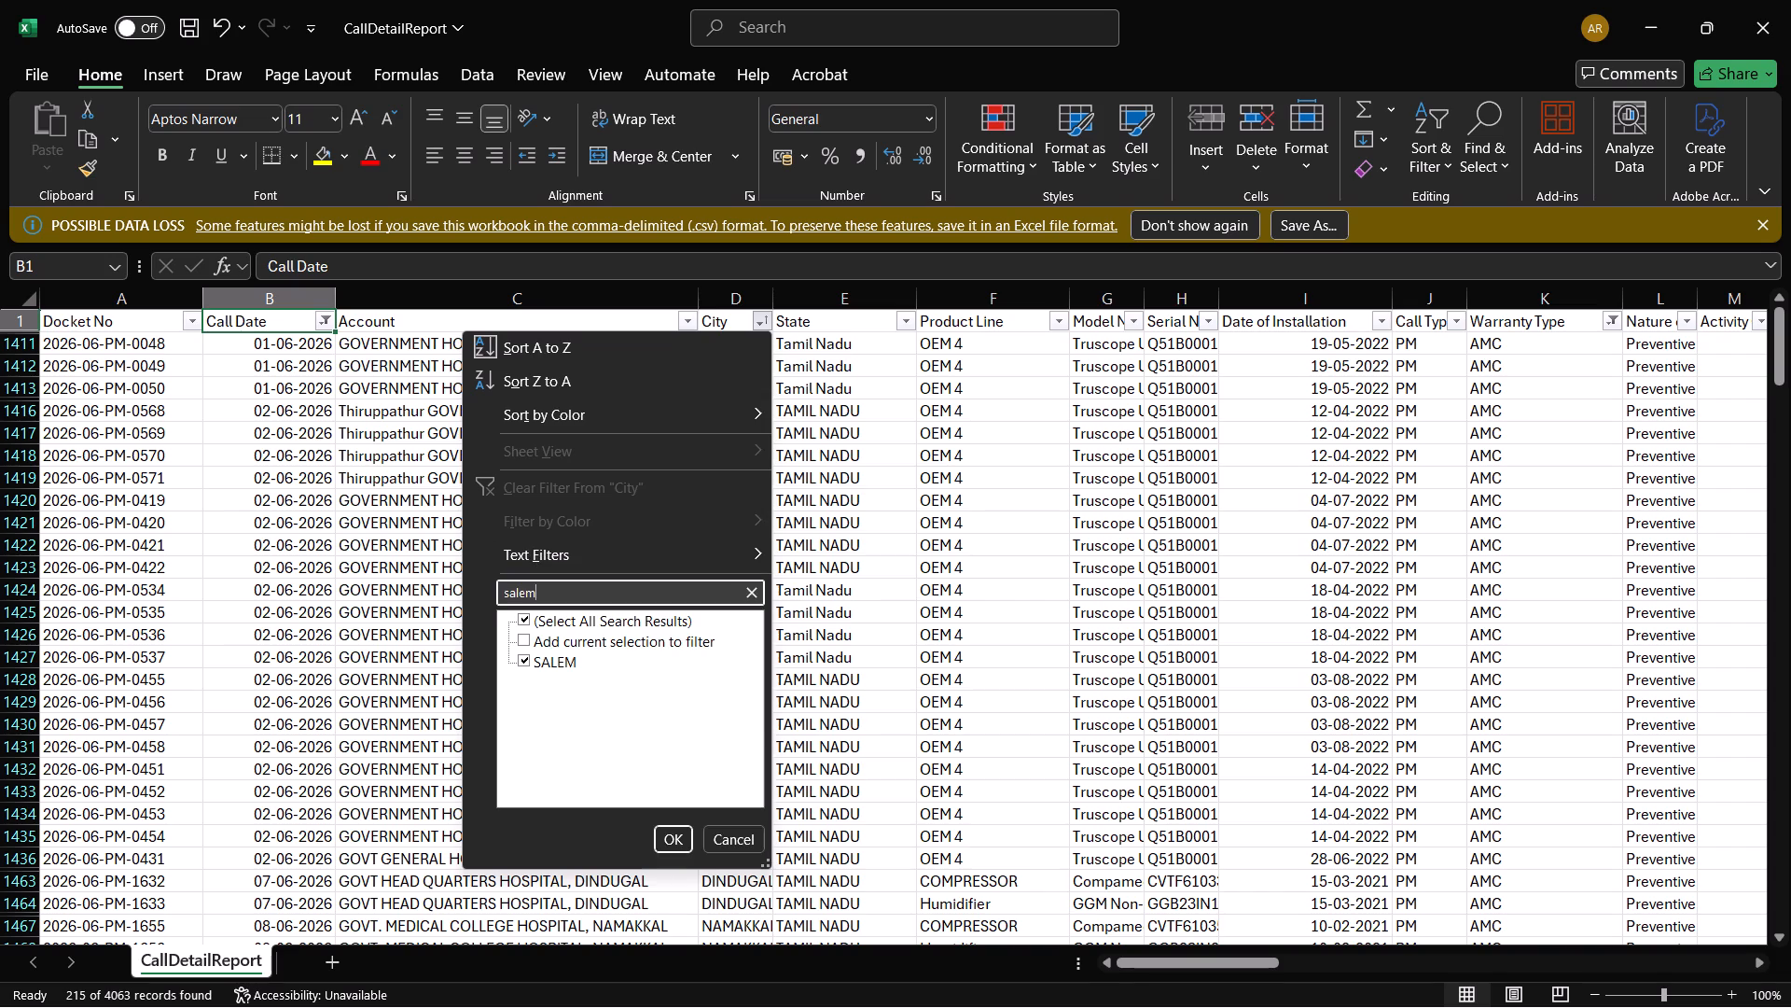
pyautogui.press('Return')
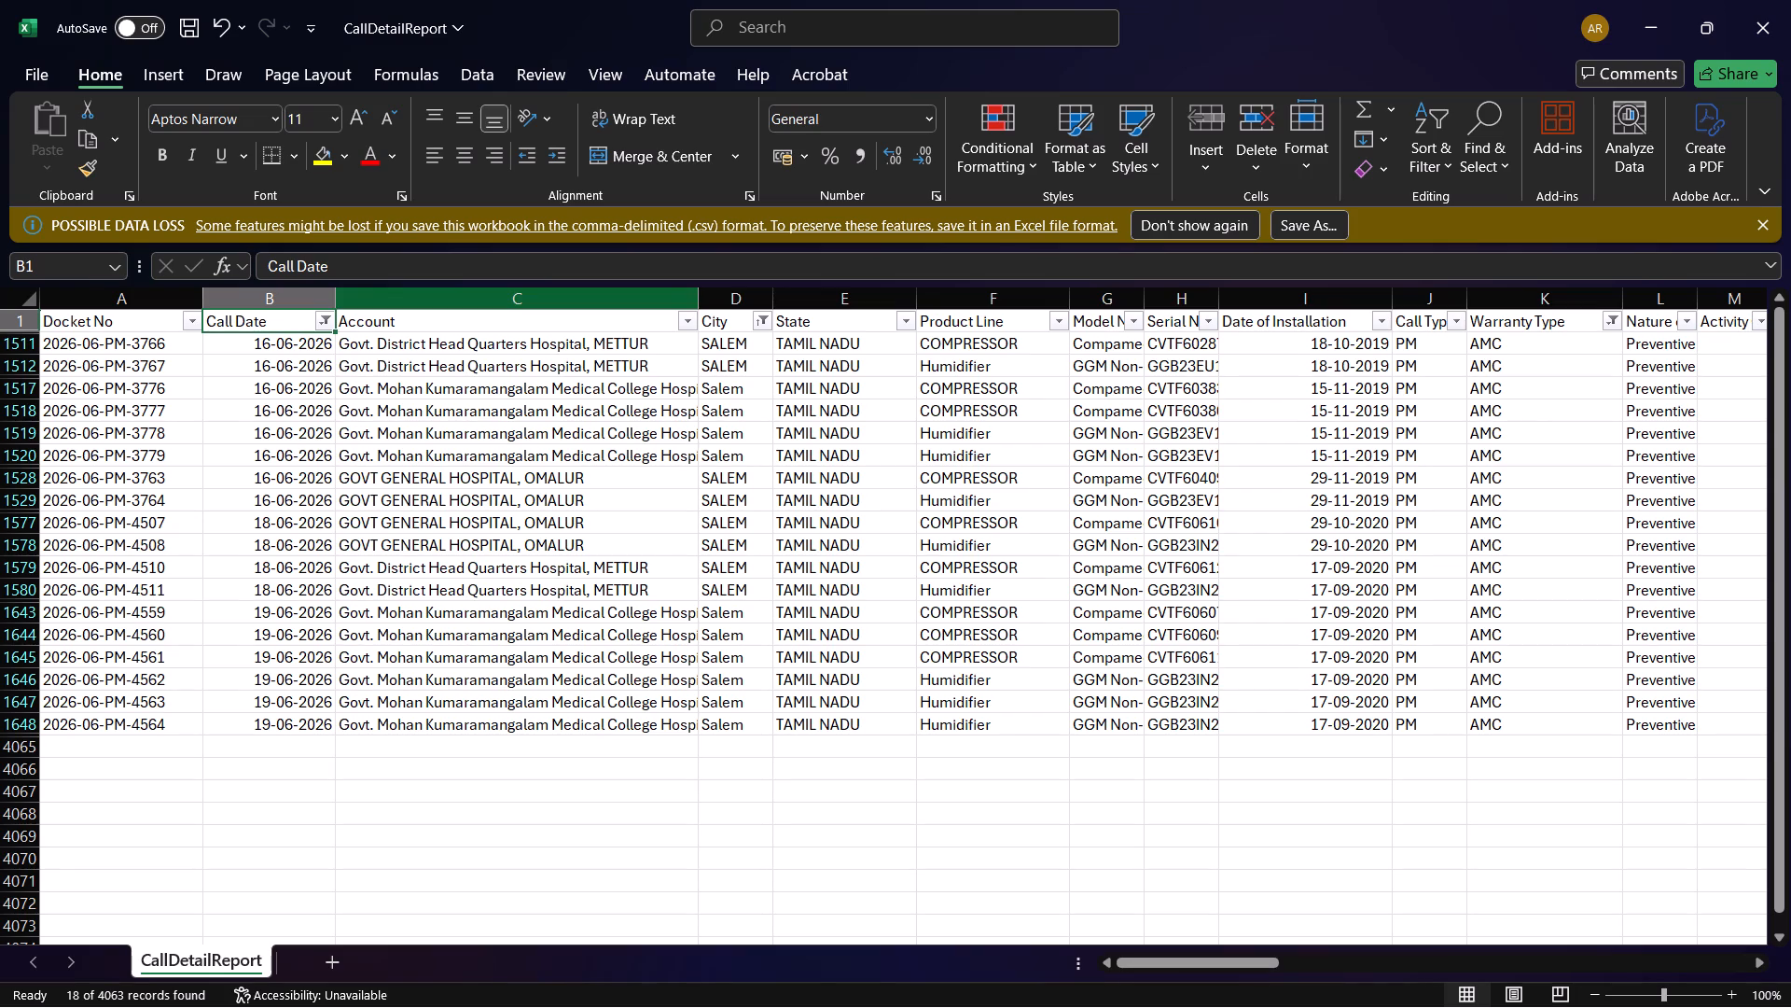
# Search the City column's filter values for "Kangeyam".
pyautogui.click(766, 321)
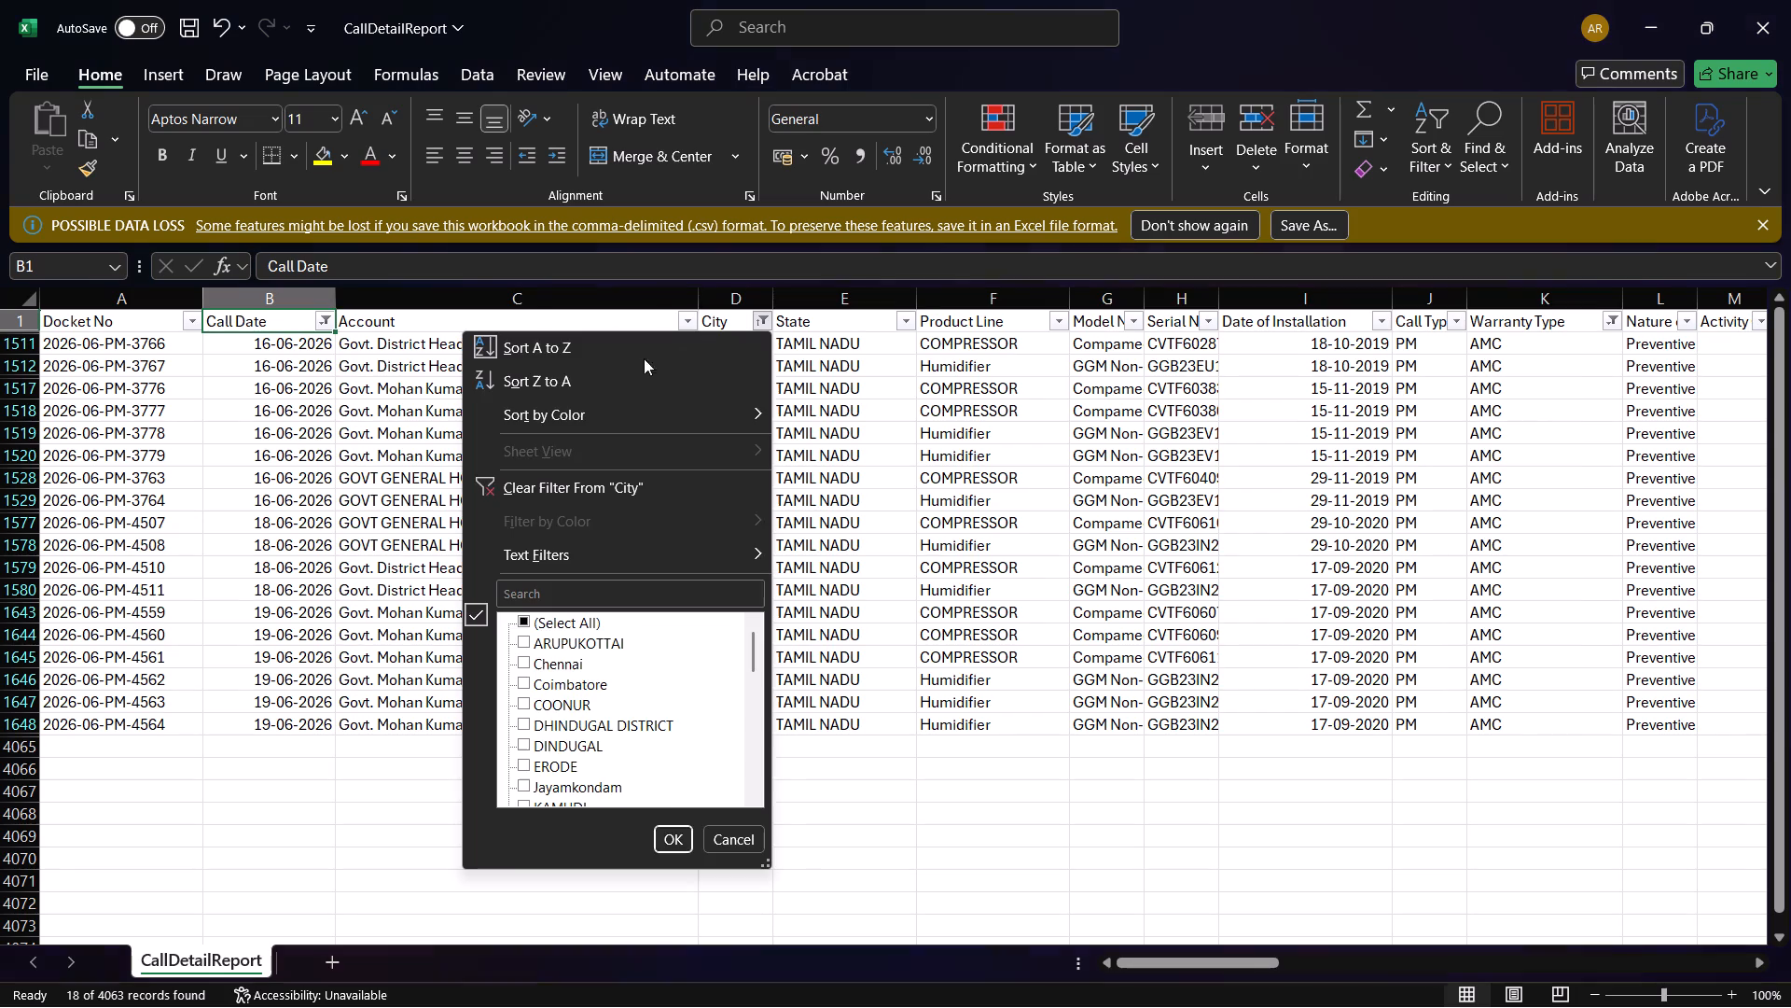
pyautogui.click(581, 579)
pyautogui.click(572, 591)
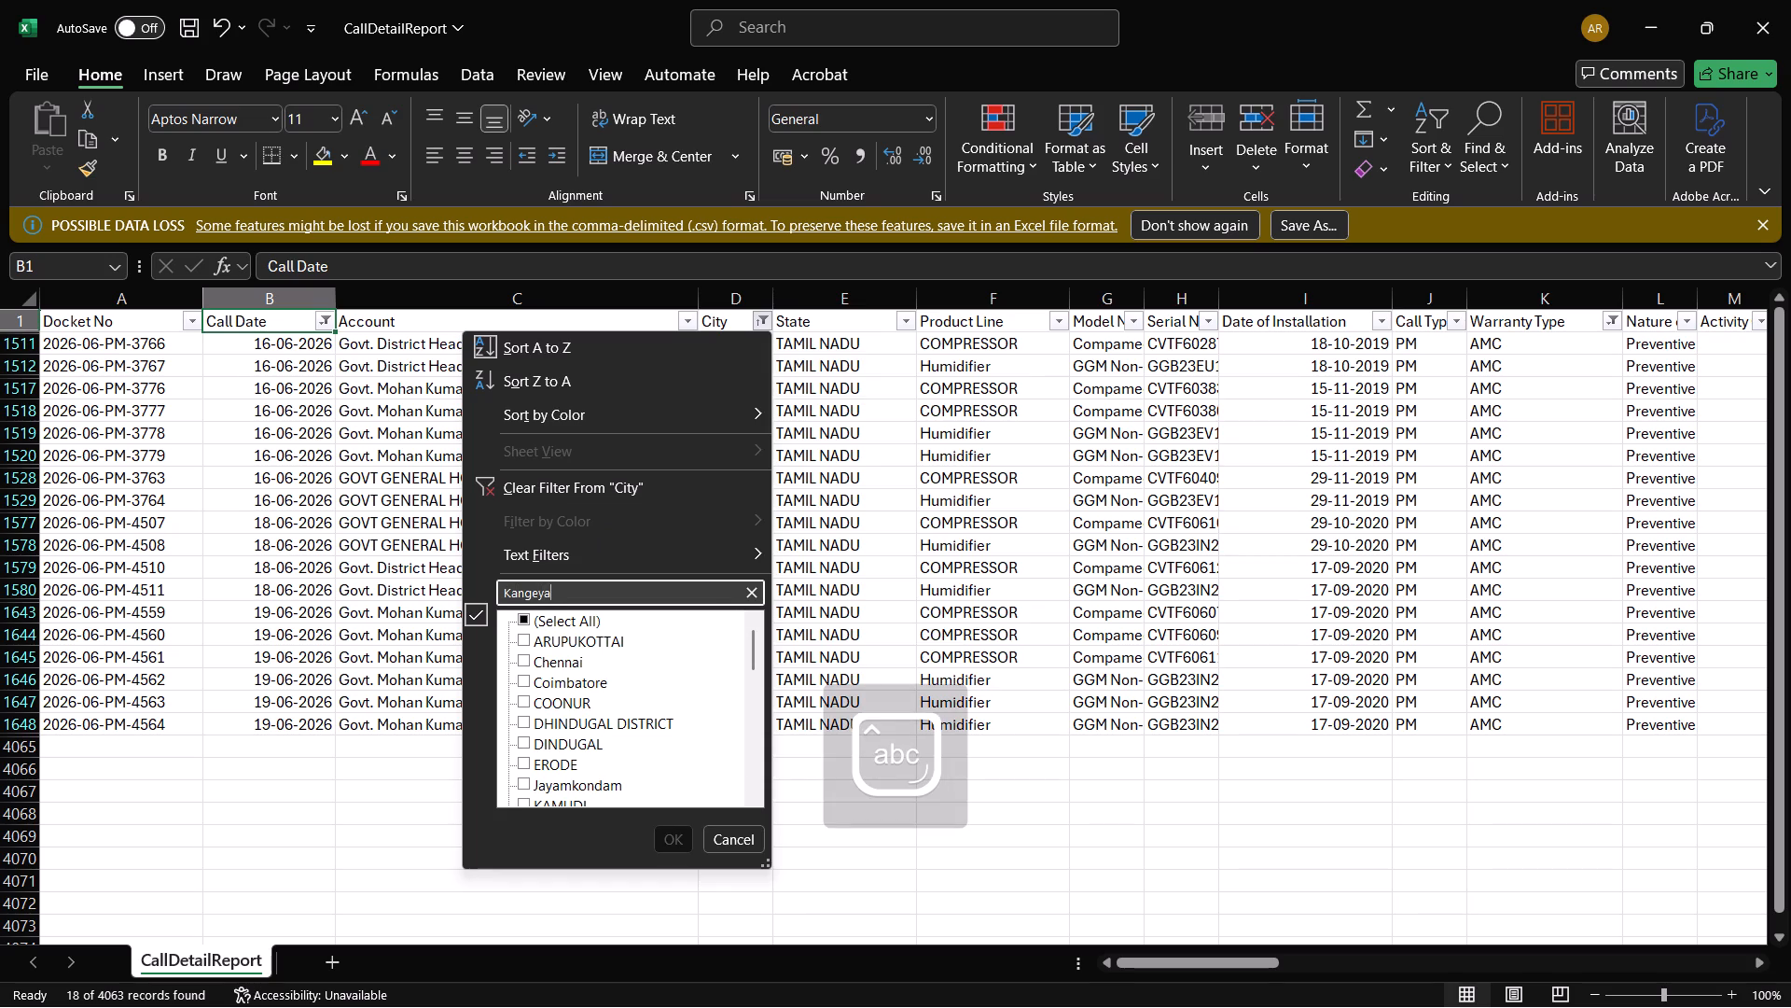
pyautogui.press('Return')
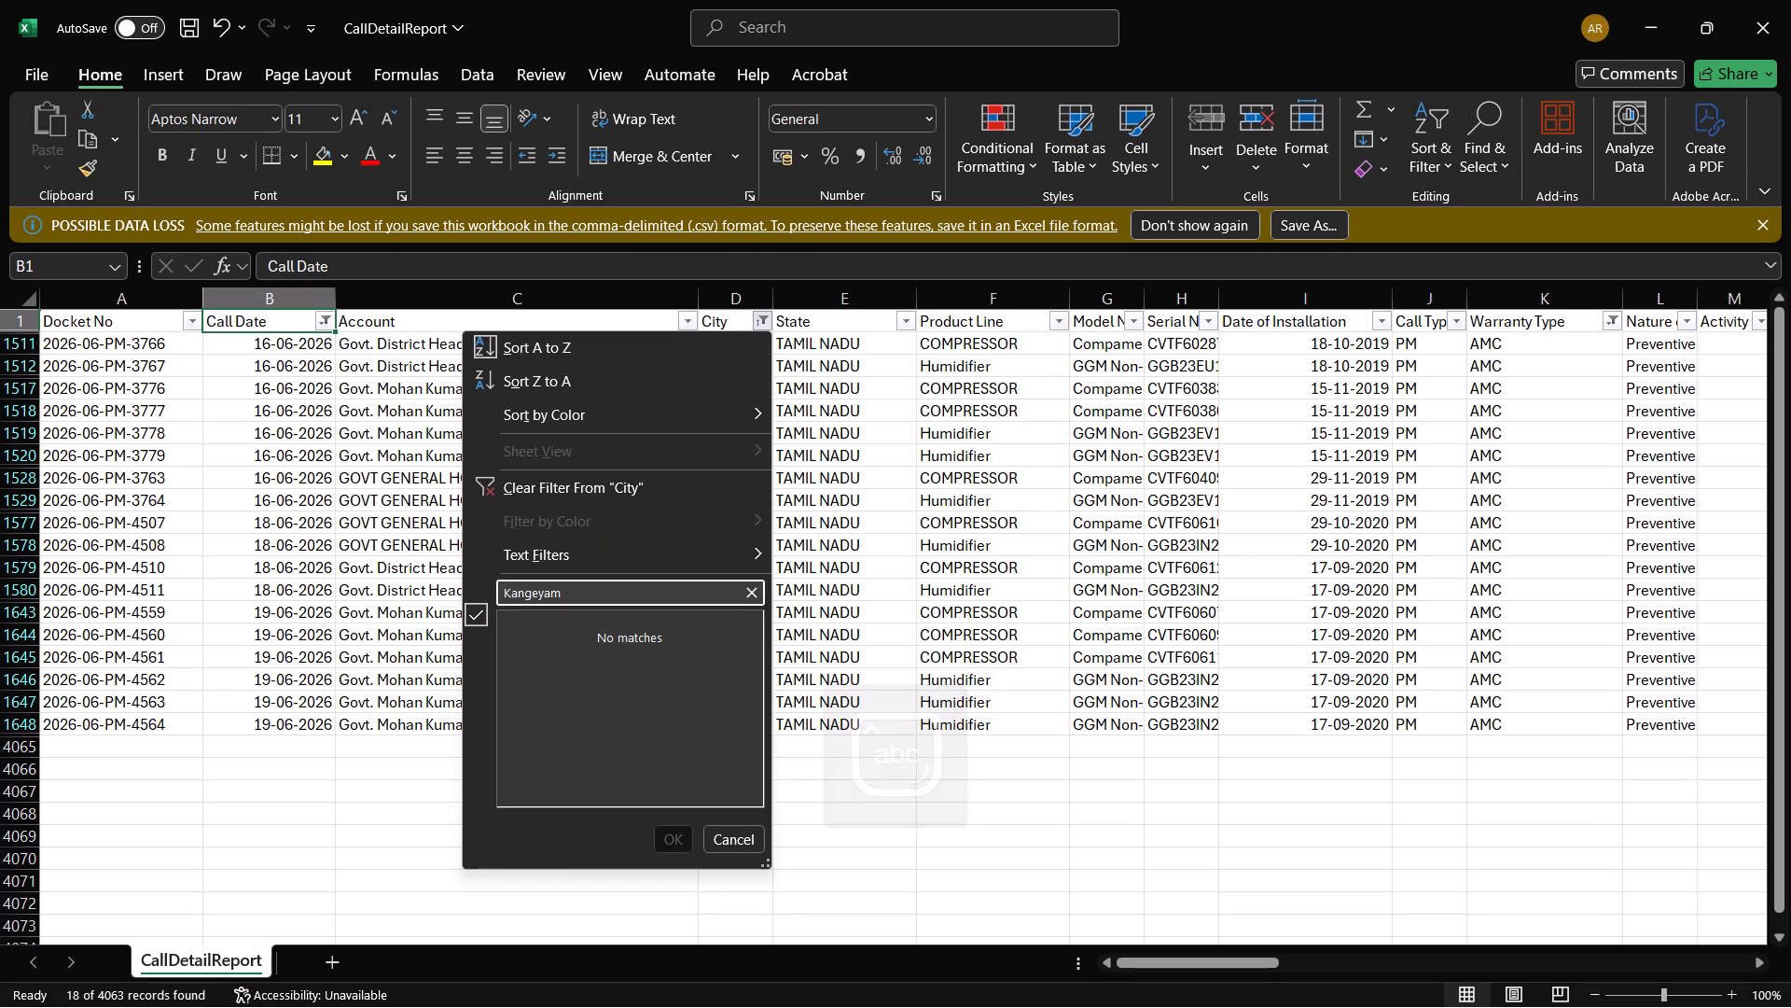
# Search the City column's filter values for "palladam" instead of "Kangeyam".
pyautogui.press('BackSpace')
pyautogui.press('BackSpace')
pyautogui.press('BackSpace')
pyautogui.press('BackSpace')
pyautogui.press('BackSpace')
pyautogui.press('BackSpace')
pyautogui.press('BackSpace')
pyautogui.press('BackSpace')
pyautogui.press('BackSpace')
pyautogui.write('palla')
pyautogui.write('dam')
pyautogui.press('Return')
# Clear the city search and add Udumalpet to the City filter alongside SALEM.
pyautogui.press('BackSpace')
pyautogui.press('BackSpace')
pyautogui.press('BackSpace')
pyautogui.press('BackSpace')
pyautogui.press('BackSpace')
pyautogui.press('BackSpace')
pyautogui.press('BackSpace')
pyautogui.press('BackSpace')
pyautogui.press('BackSpace')
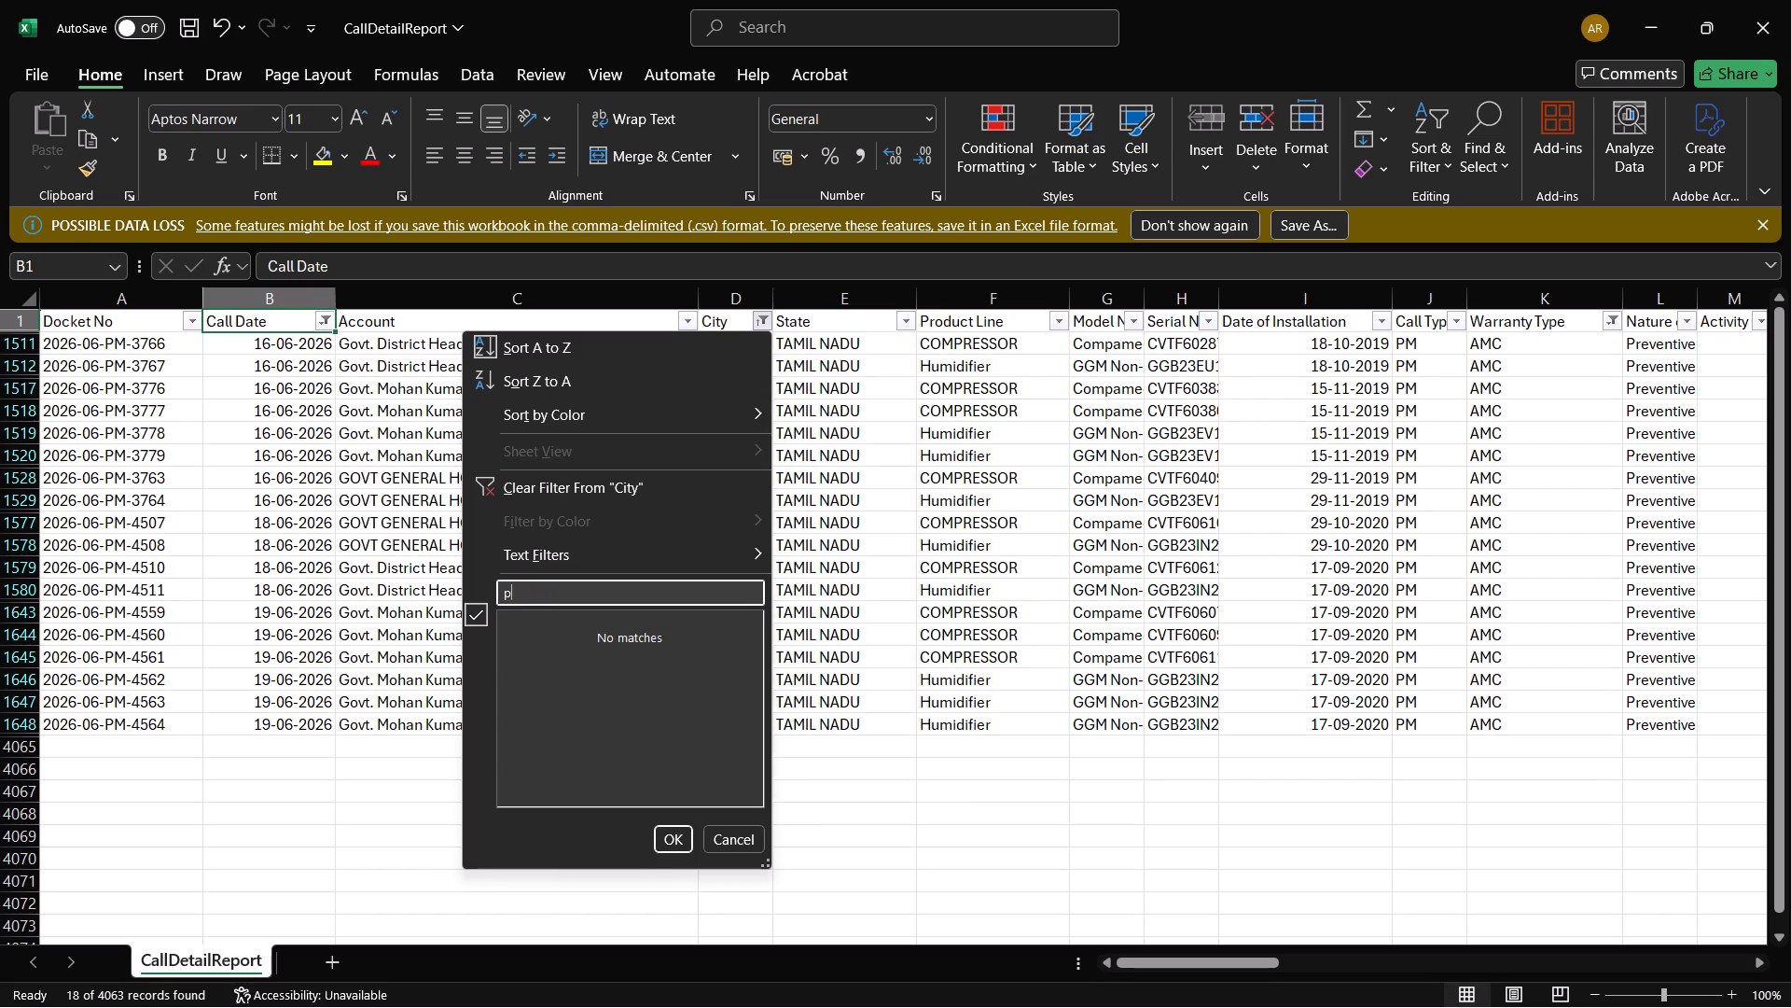
pyautogui.scroll(-1, 548, 710)
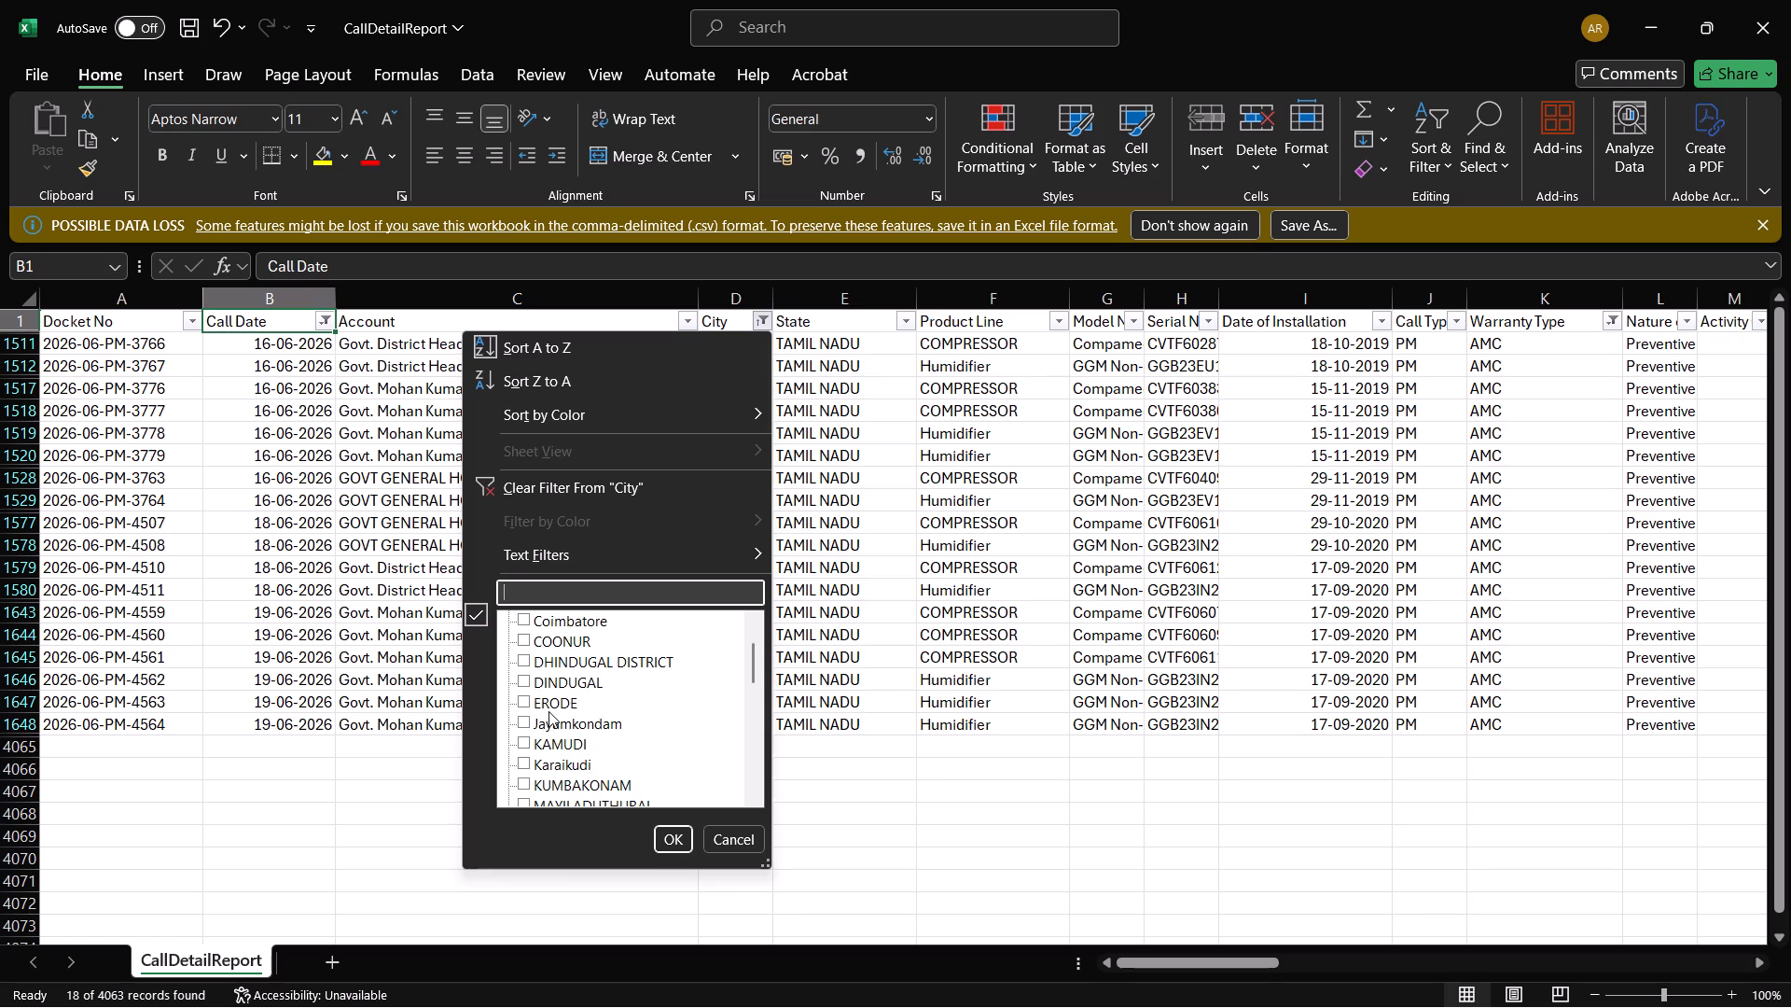
pyautogui.scroll(-5, 548, 711)
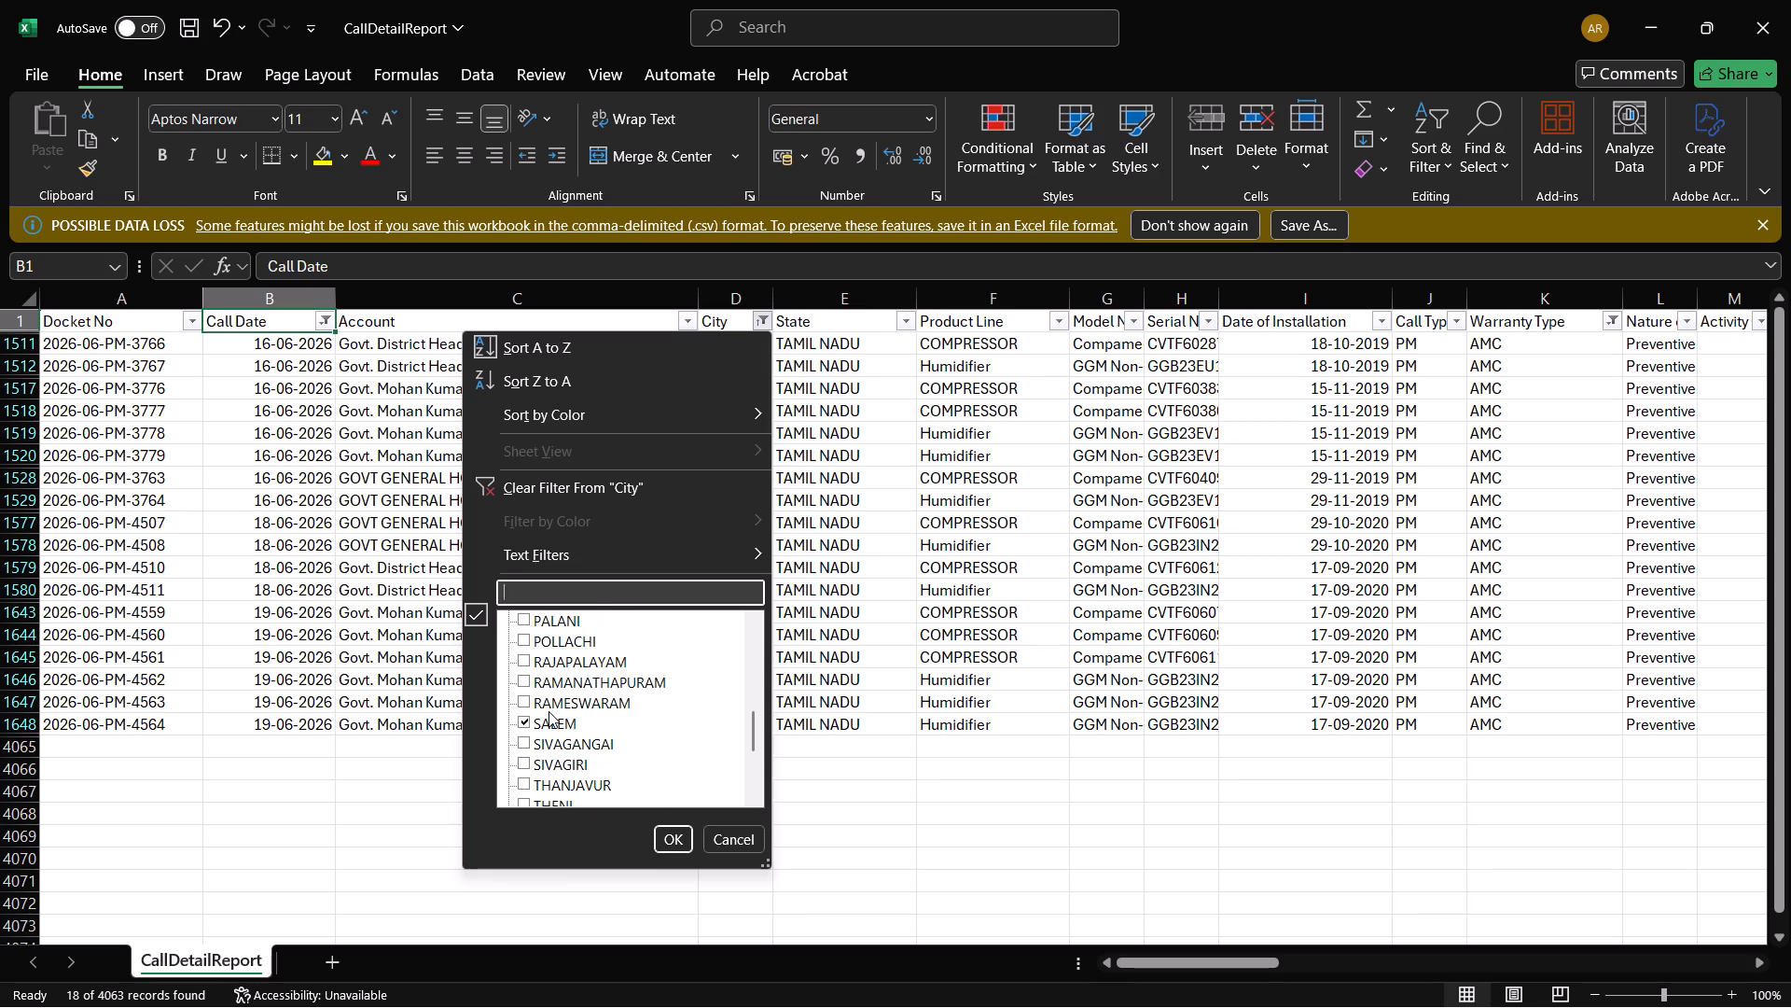
pyautogui.scroll(-2, 548, 711)
pyautogui.click(582, 756)
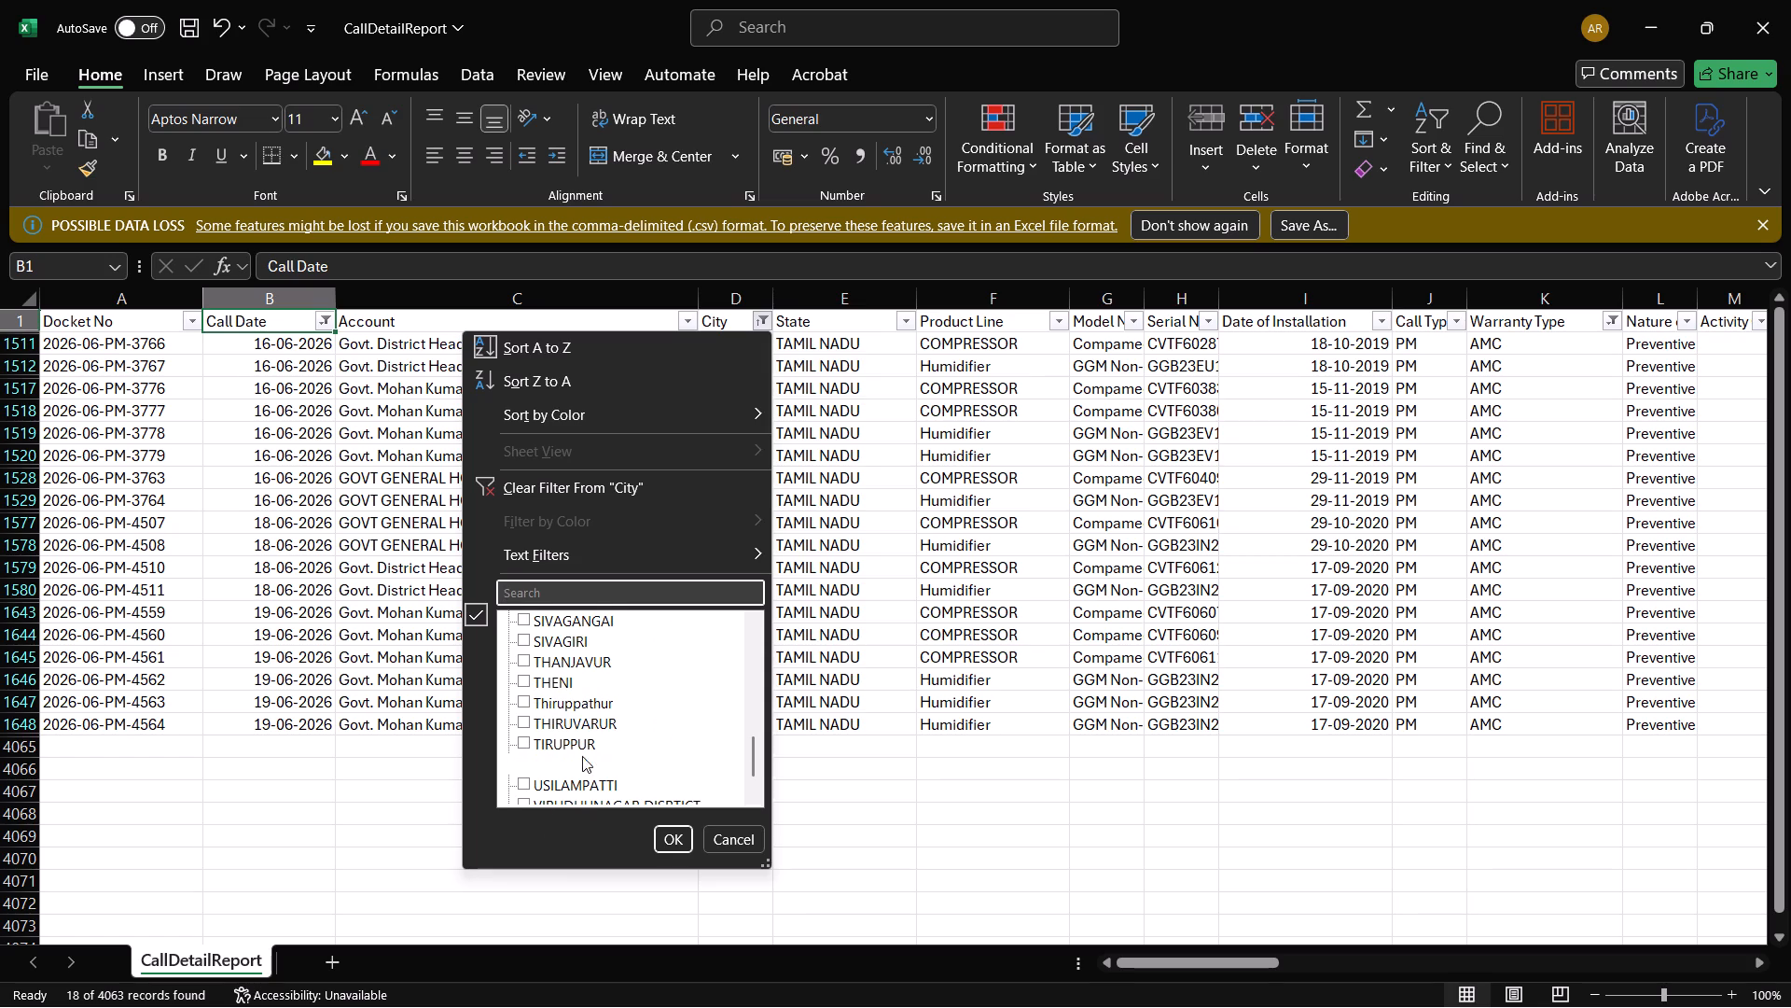
pyautogui.click(680, 833)
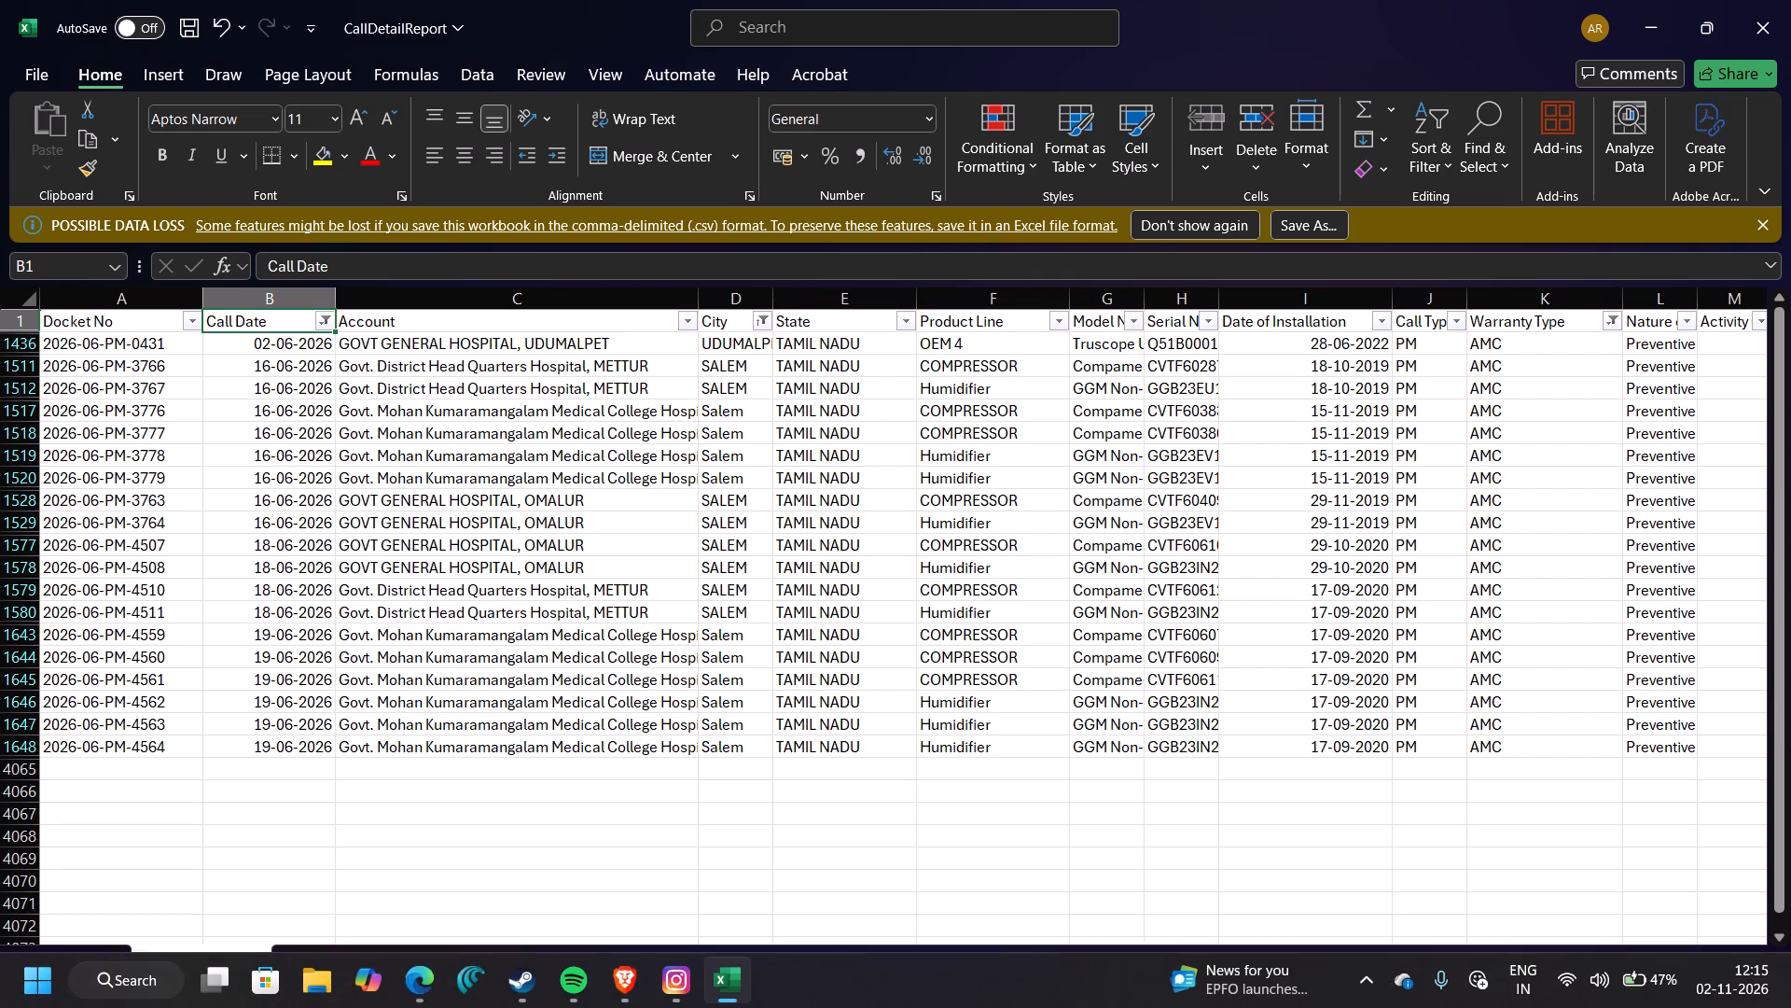
# Search the City column's filter values for "dharapuram" and close the filter without applying it.
pyautogui.click(765, 327)
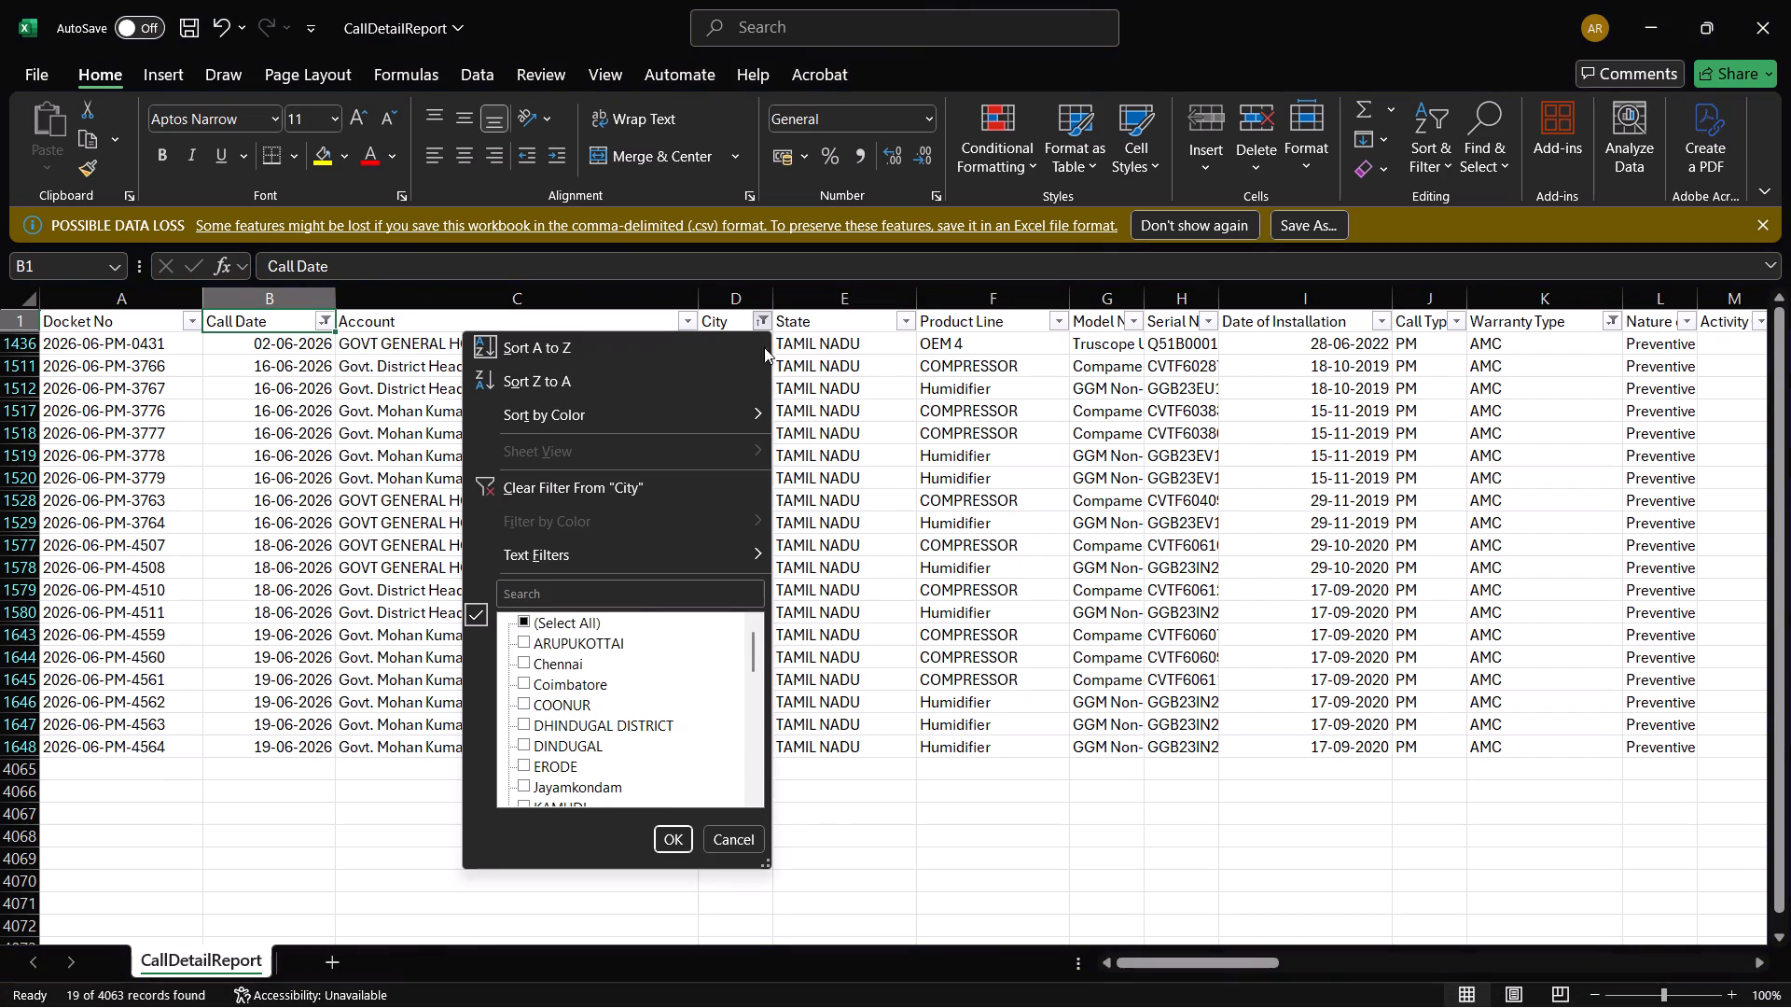
pyautogui.click(605, 603)
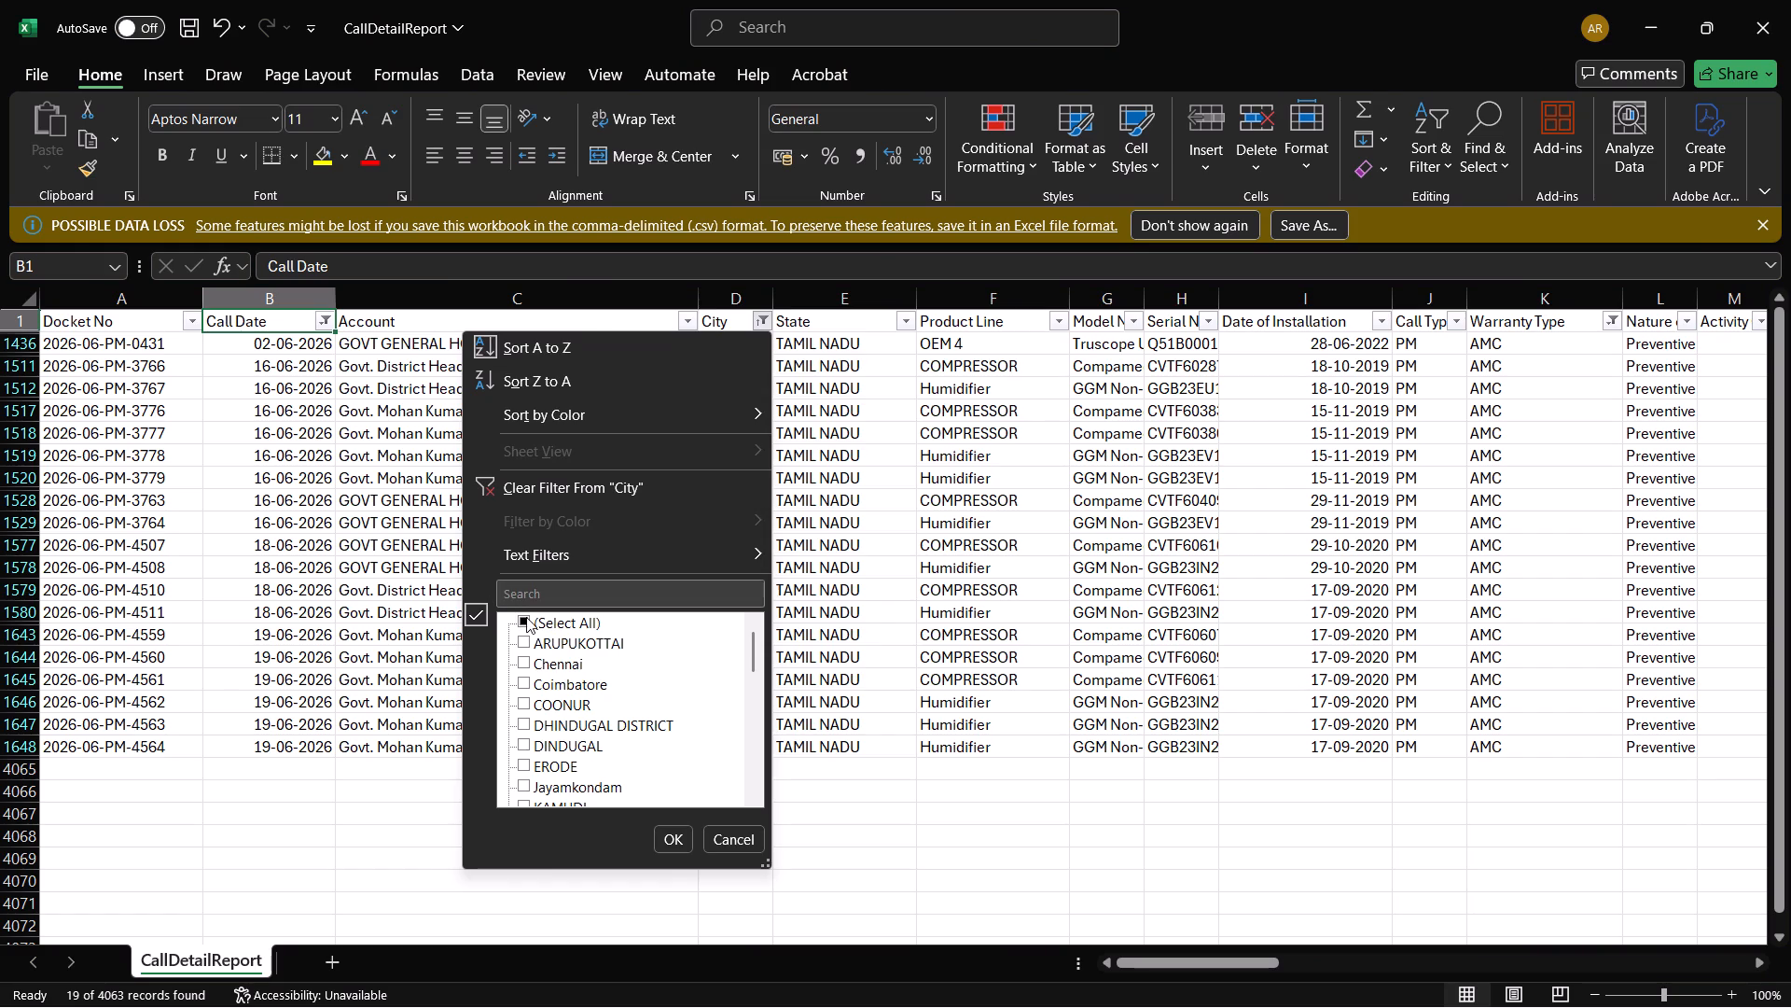
pyautogui.click(524, 620)
pyautogui.click(549, 591)
pyautogui.write('dhara')
pyautogui.write('puram')
pyautogui.press('Return')
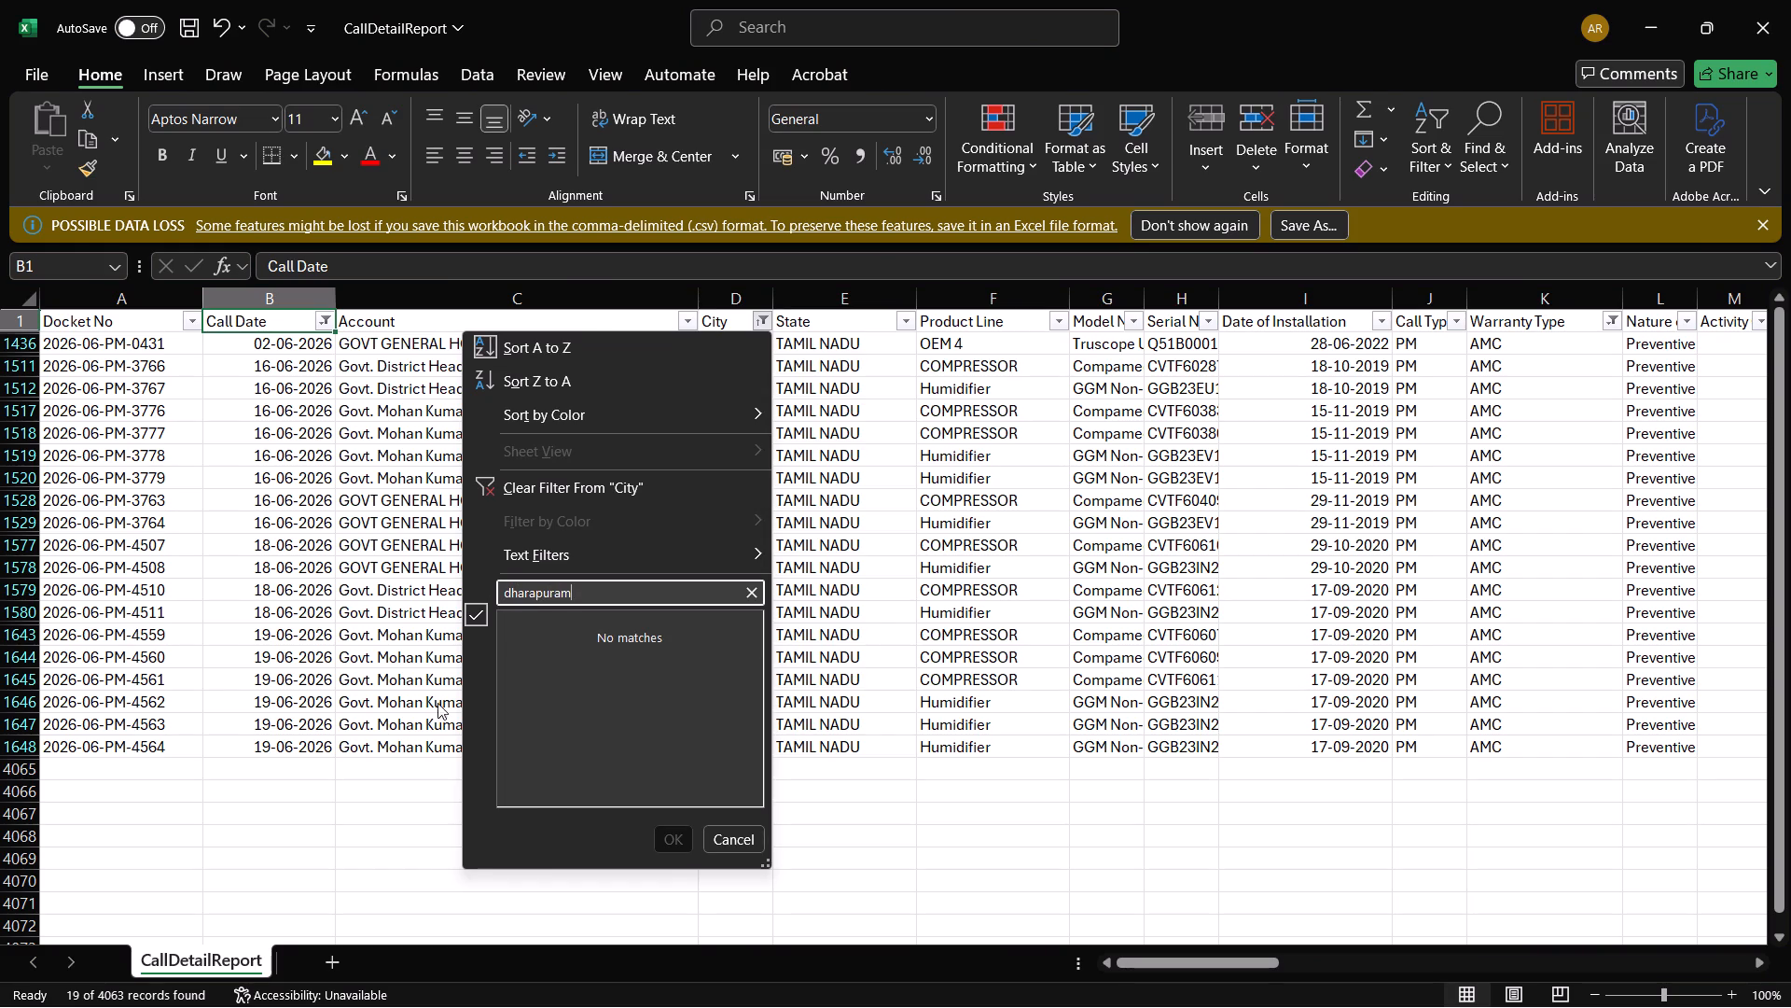
pyautogui.click(738, 845)
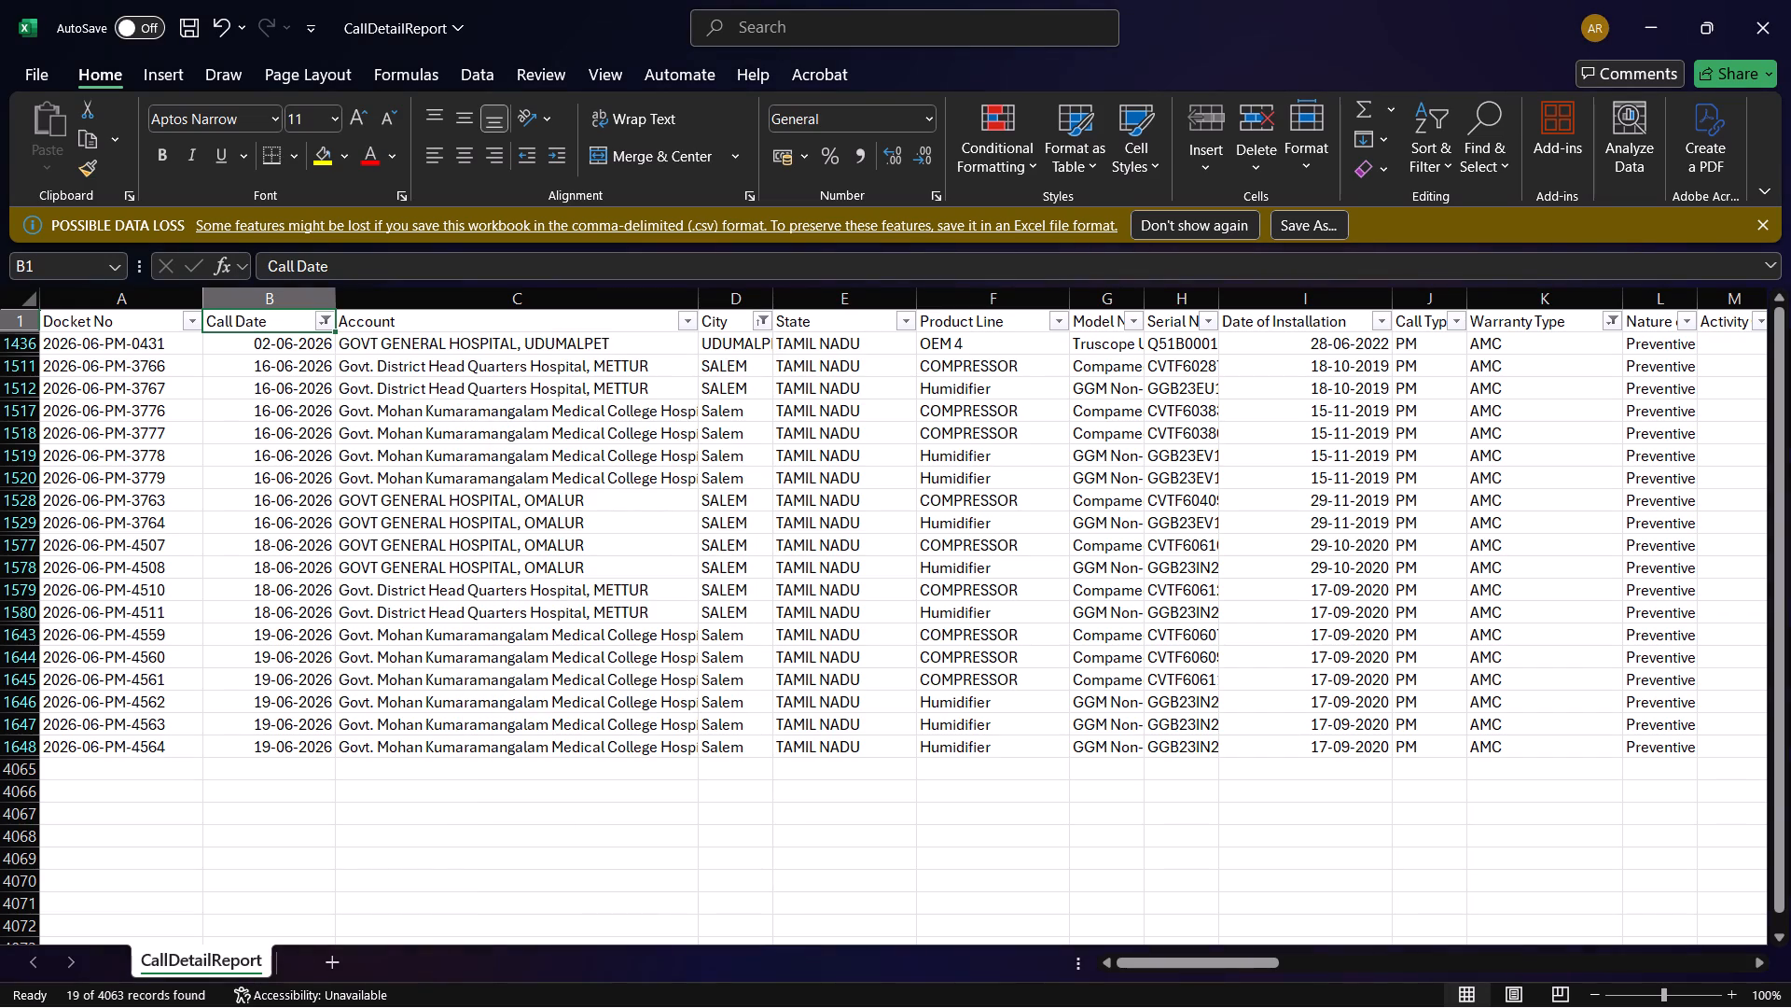
# Search the City column's filter values for "thiruthuraipoondi".
pyautogui.click(763, 328)
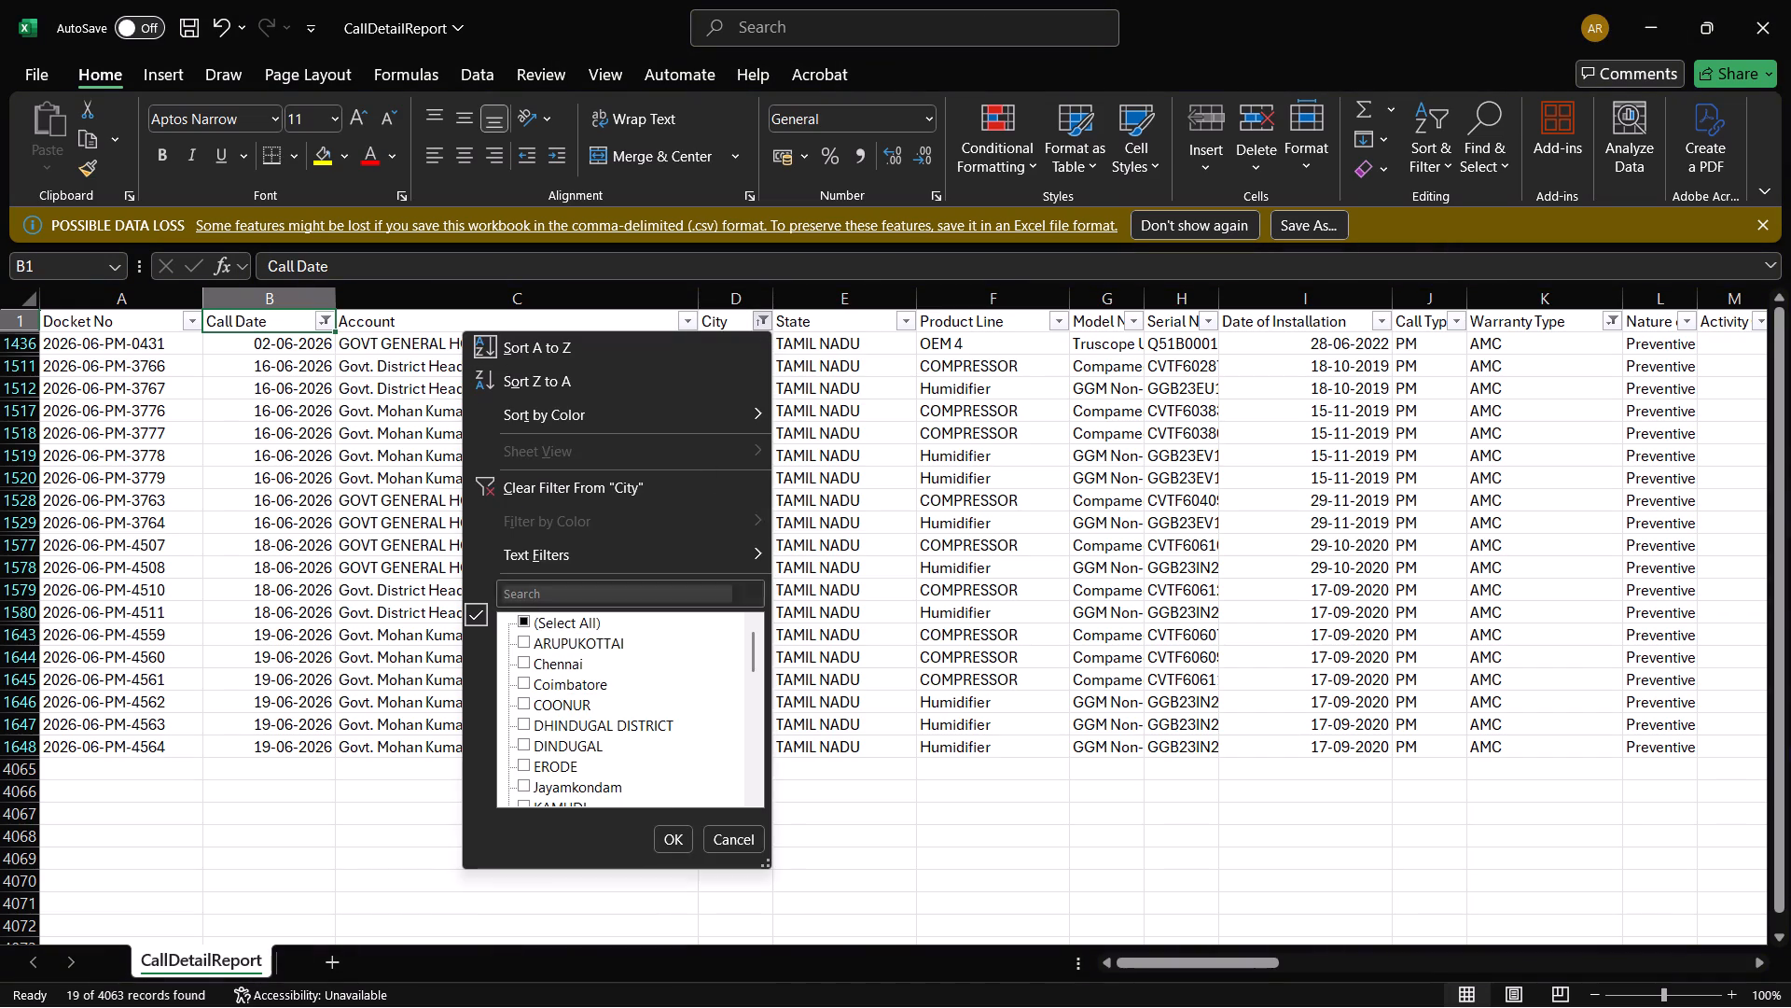
pyautogui.click(521, 620)
pyautogui.click(550, 594)
pyautogui.write('th')
pyautogui.press('i')
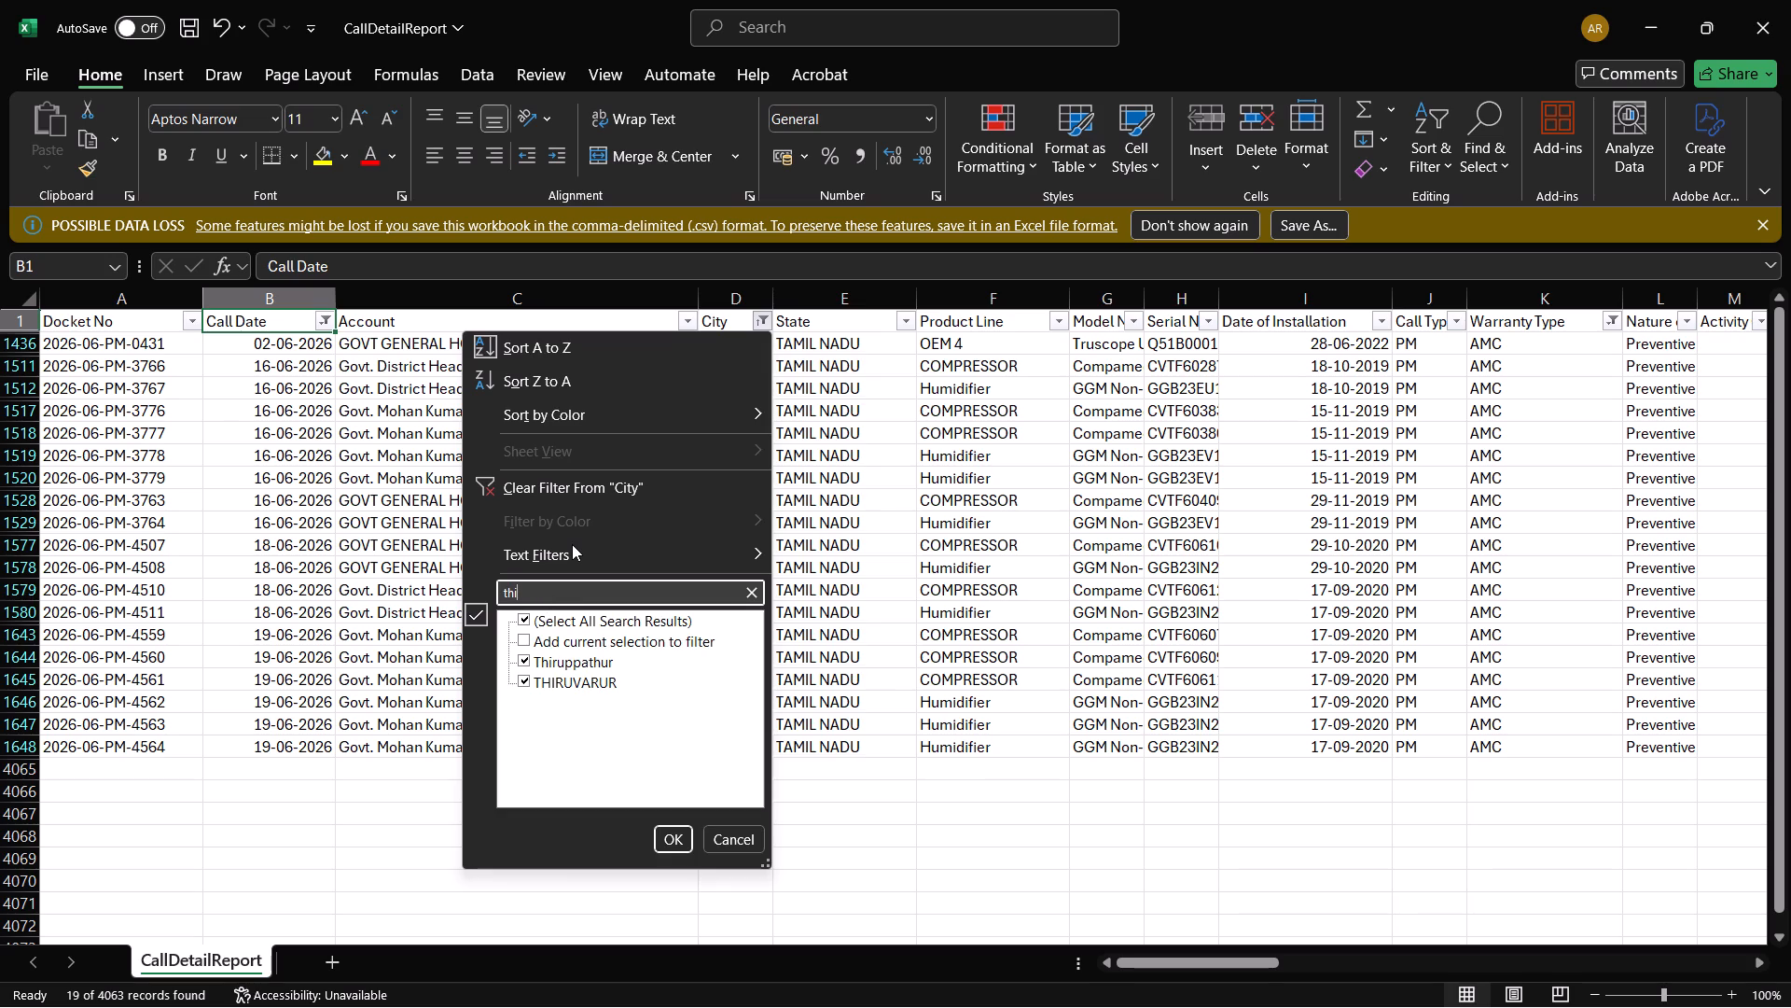
pyautogui.write('ru')
pyautogui.write('thurai')
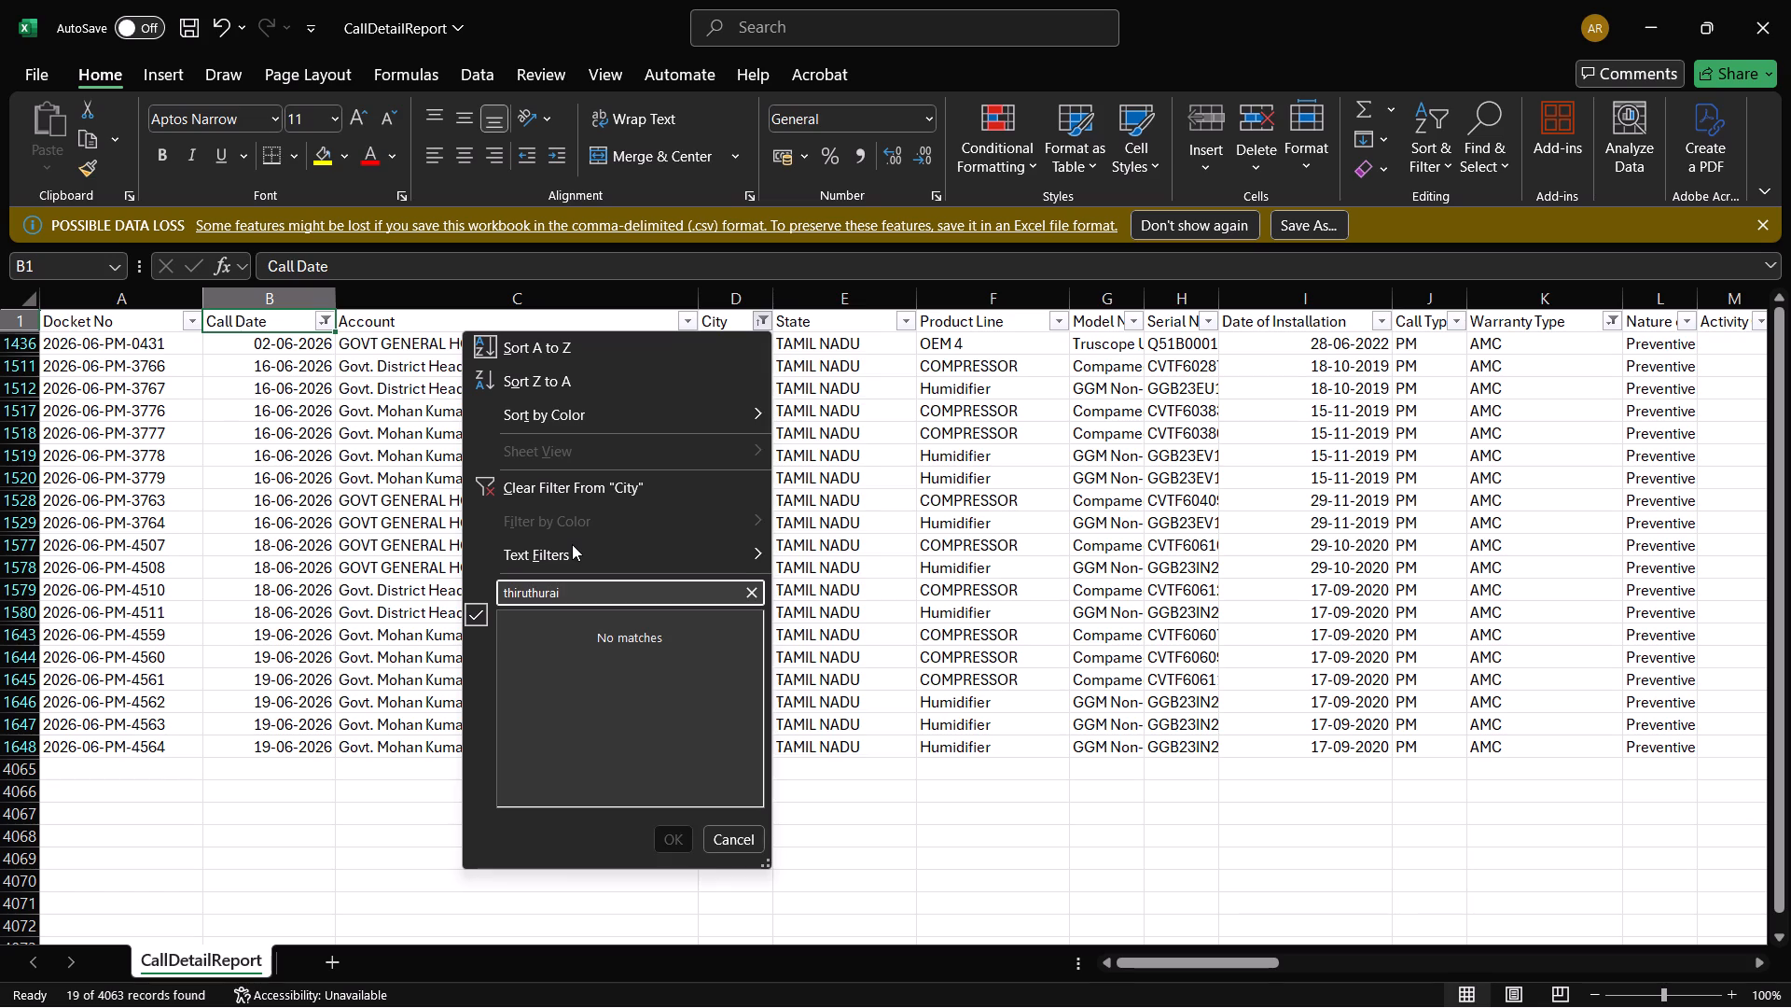
pyautogui.write('poondi')
# Replace the City filter search text with "nannilam" to look for that city.
pyautogui.moveTo(644, 595); pyautogui.dragTo(449, 552)
pyautogui.press('BackSpace')
pyautogui.write('nannilam')
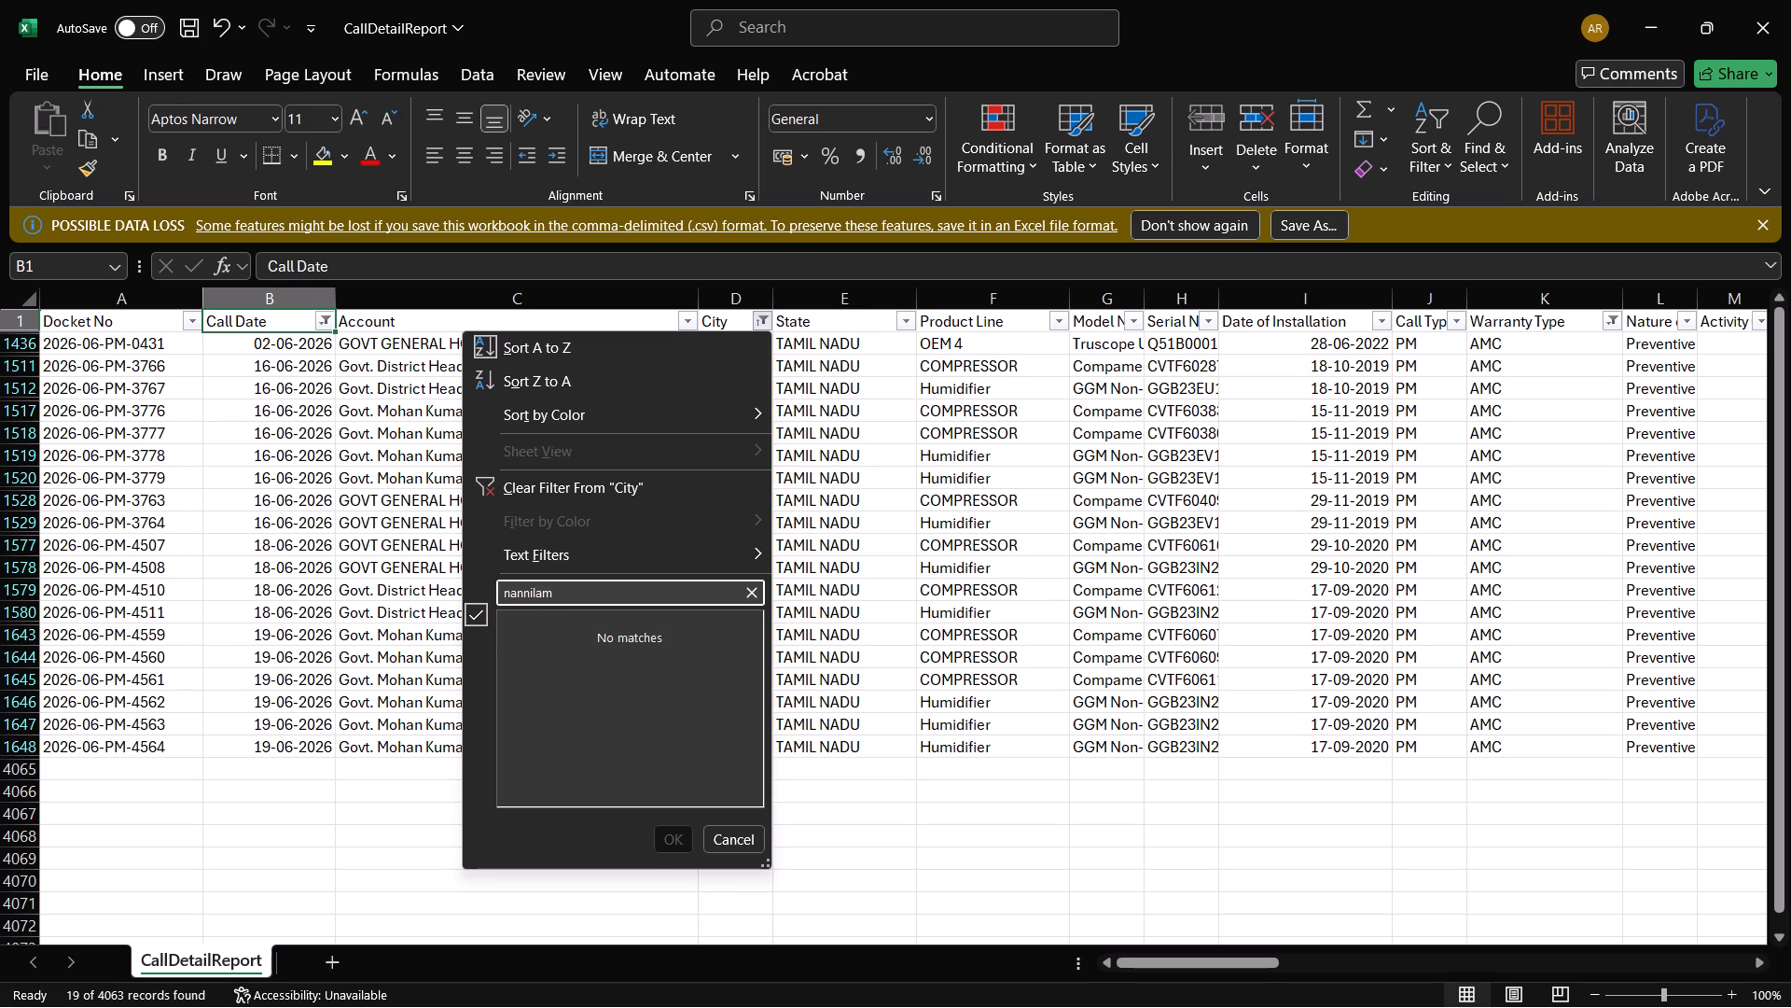
# Replace the City filter search text with "thiruppathur" and filter the report to Thiruppathur only.
pyautogui.press('BackSpace')
pyautogui.press('BackSpace')
pyautogui.press('BackSpace')
pyautogui.press('BackSpace')
pyautogui.press('BackSpace')
pyautogui.press('BackSpace')
pyautogui.press('BackSpace')
pyautogui.press('BackSpace')
pyautogui.press('BackSpace')
pyautogui.write('th')
pyautogui.write('iru')
pyautogui.write('pa')
pyautogui.press('BackSpace')
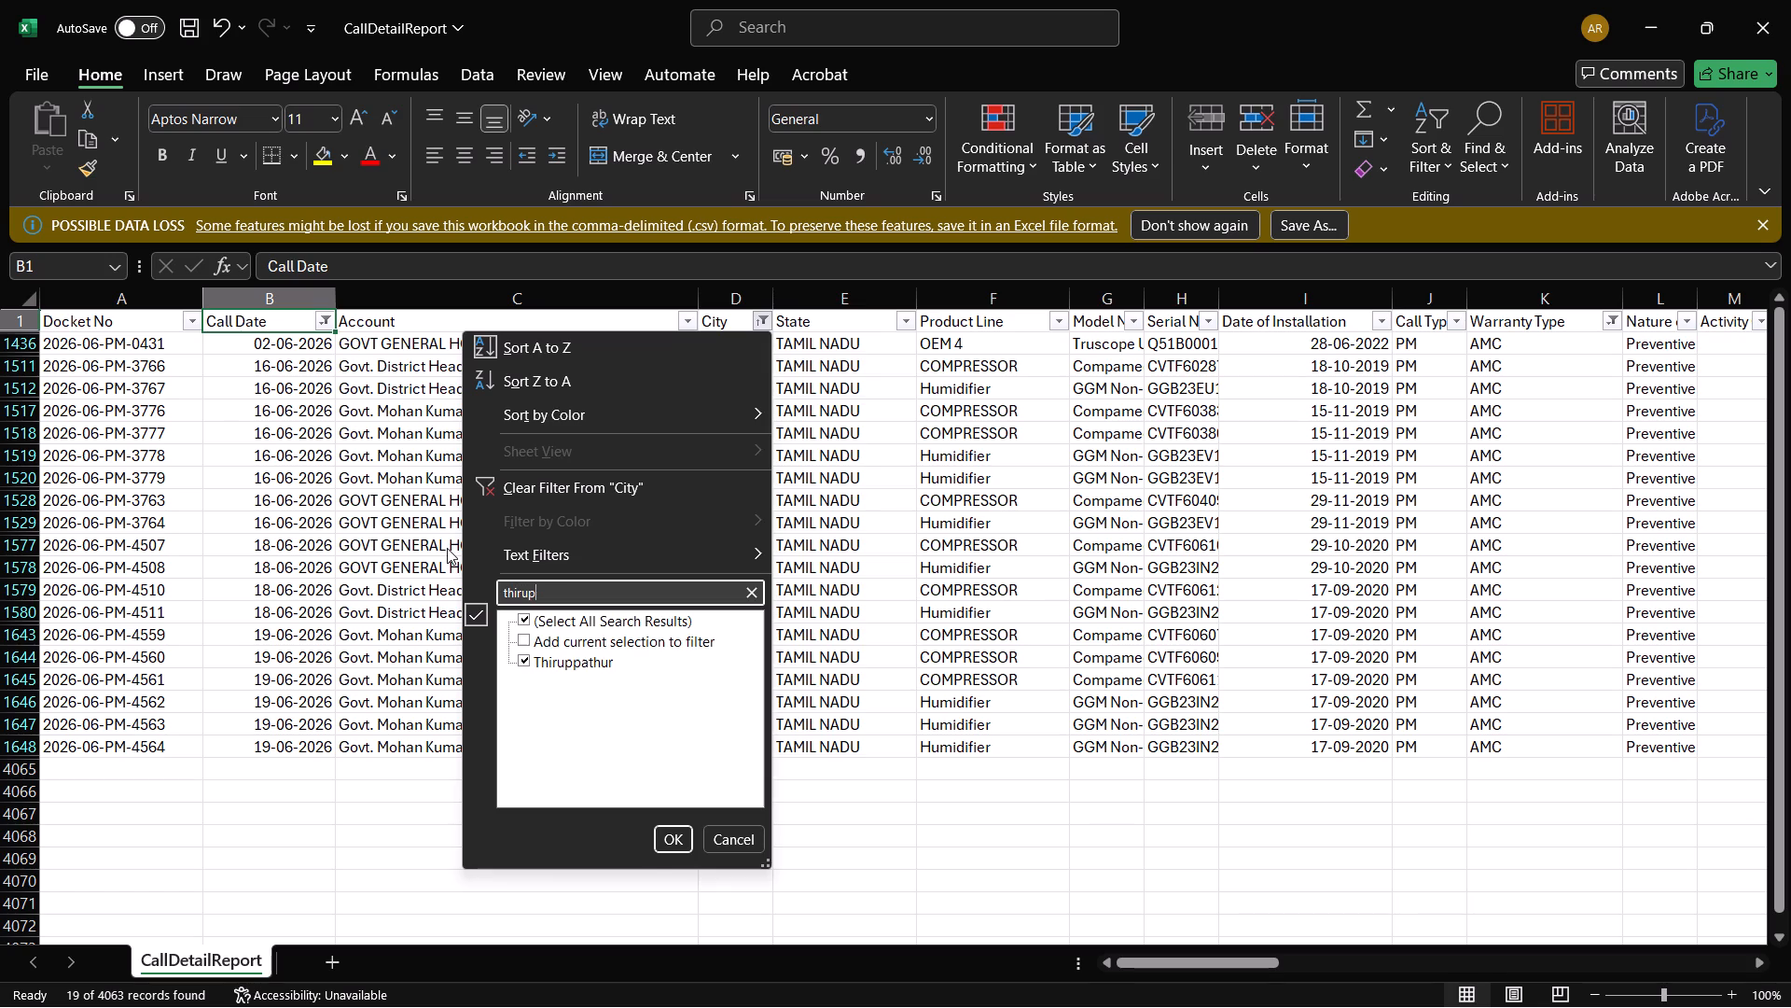
pyautogui.write('pathur')
pyautogui.press('Return')
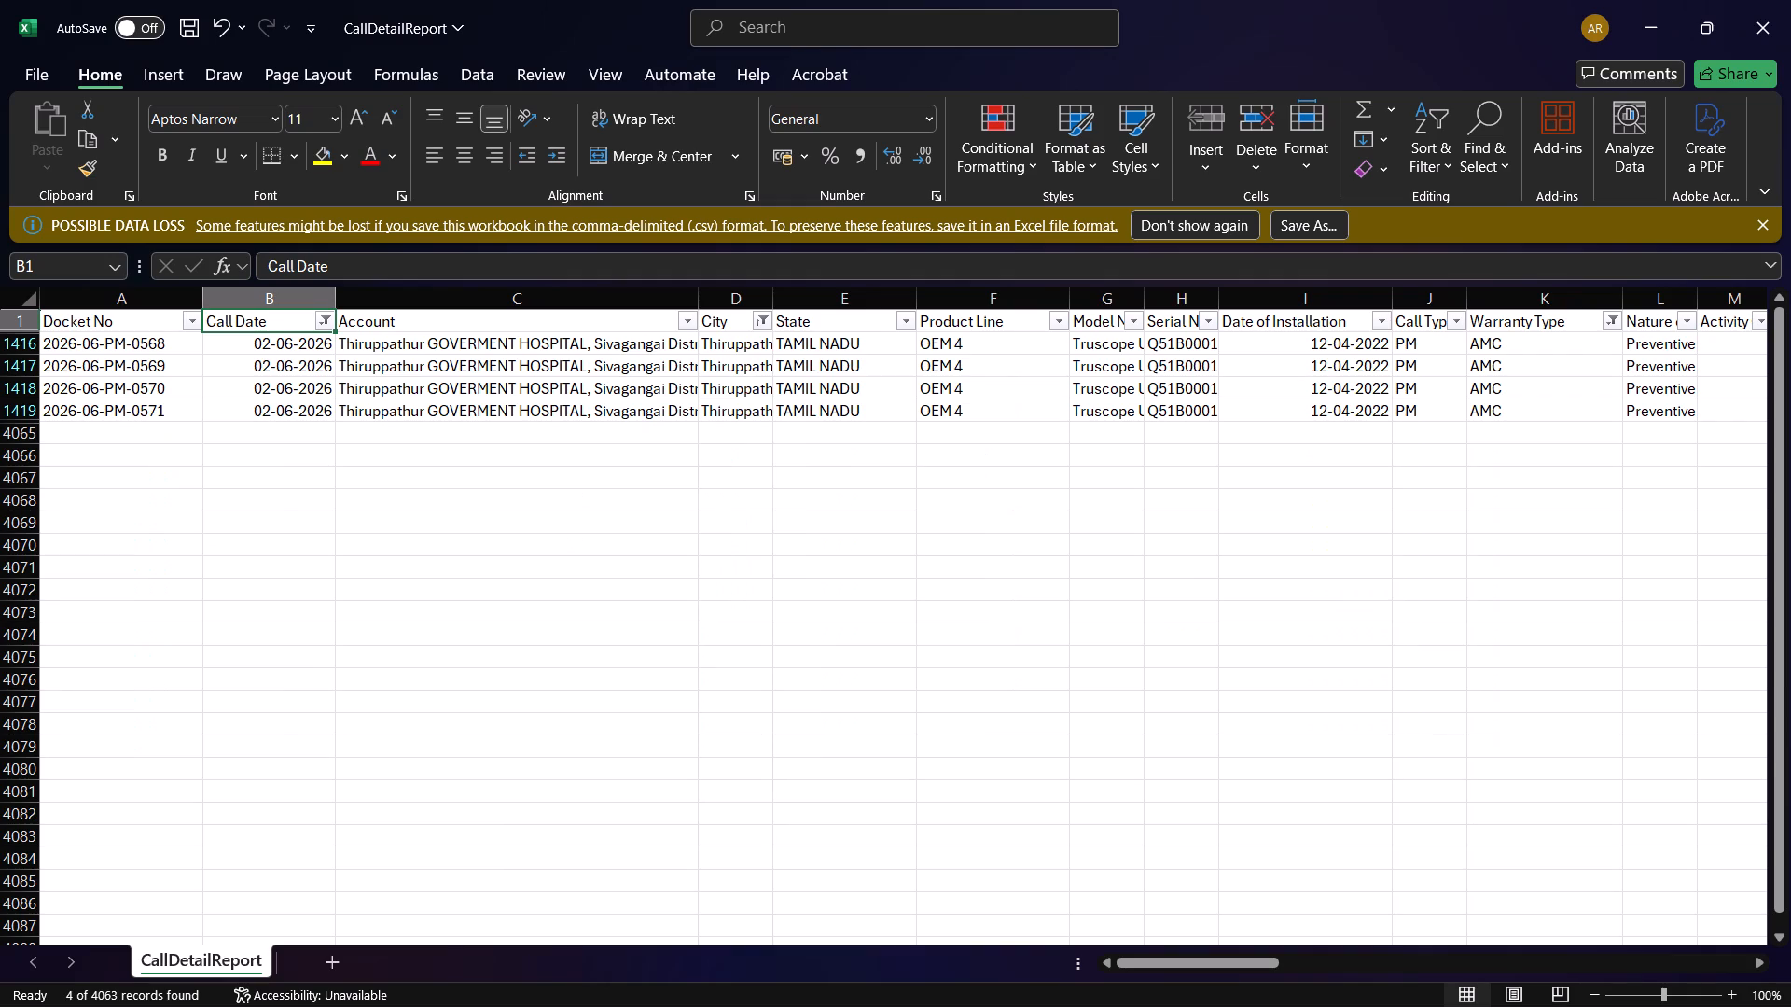
# Search the City column's filter values for "thiruchuli".
pyautogui.click(771, 324)
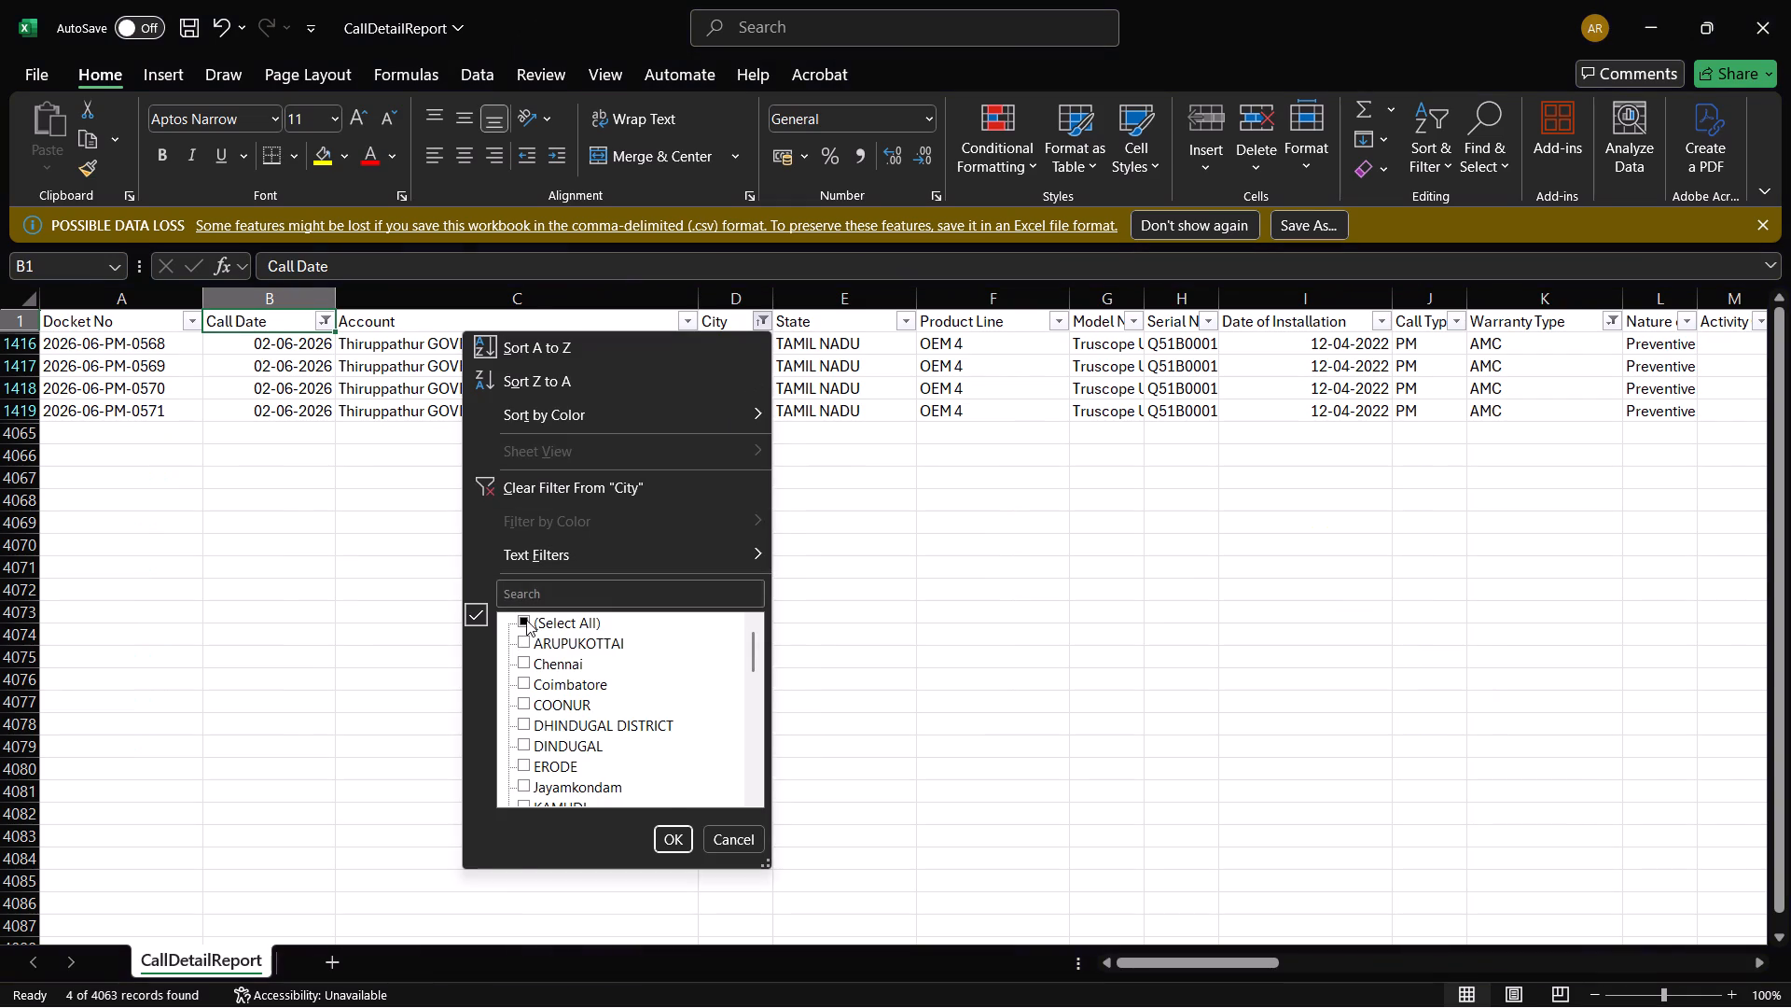
pyautogui.click(526, 620)
pyautogui.click(546, 596)
pyautogui.write('thiru')
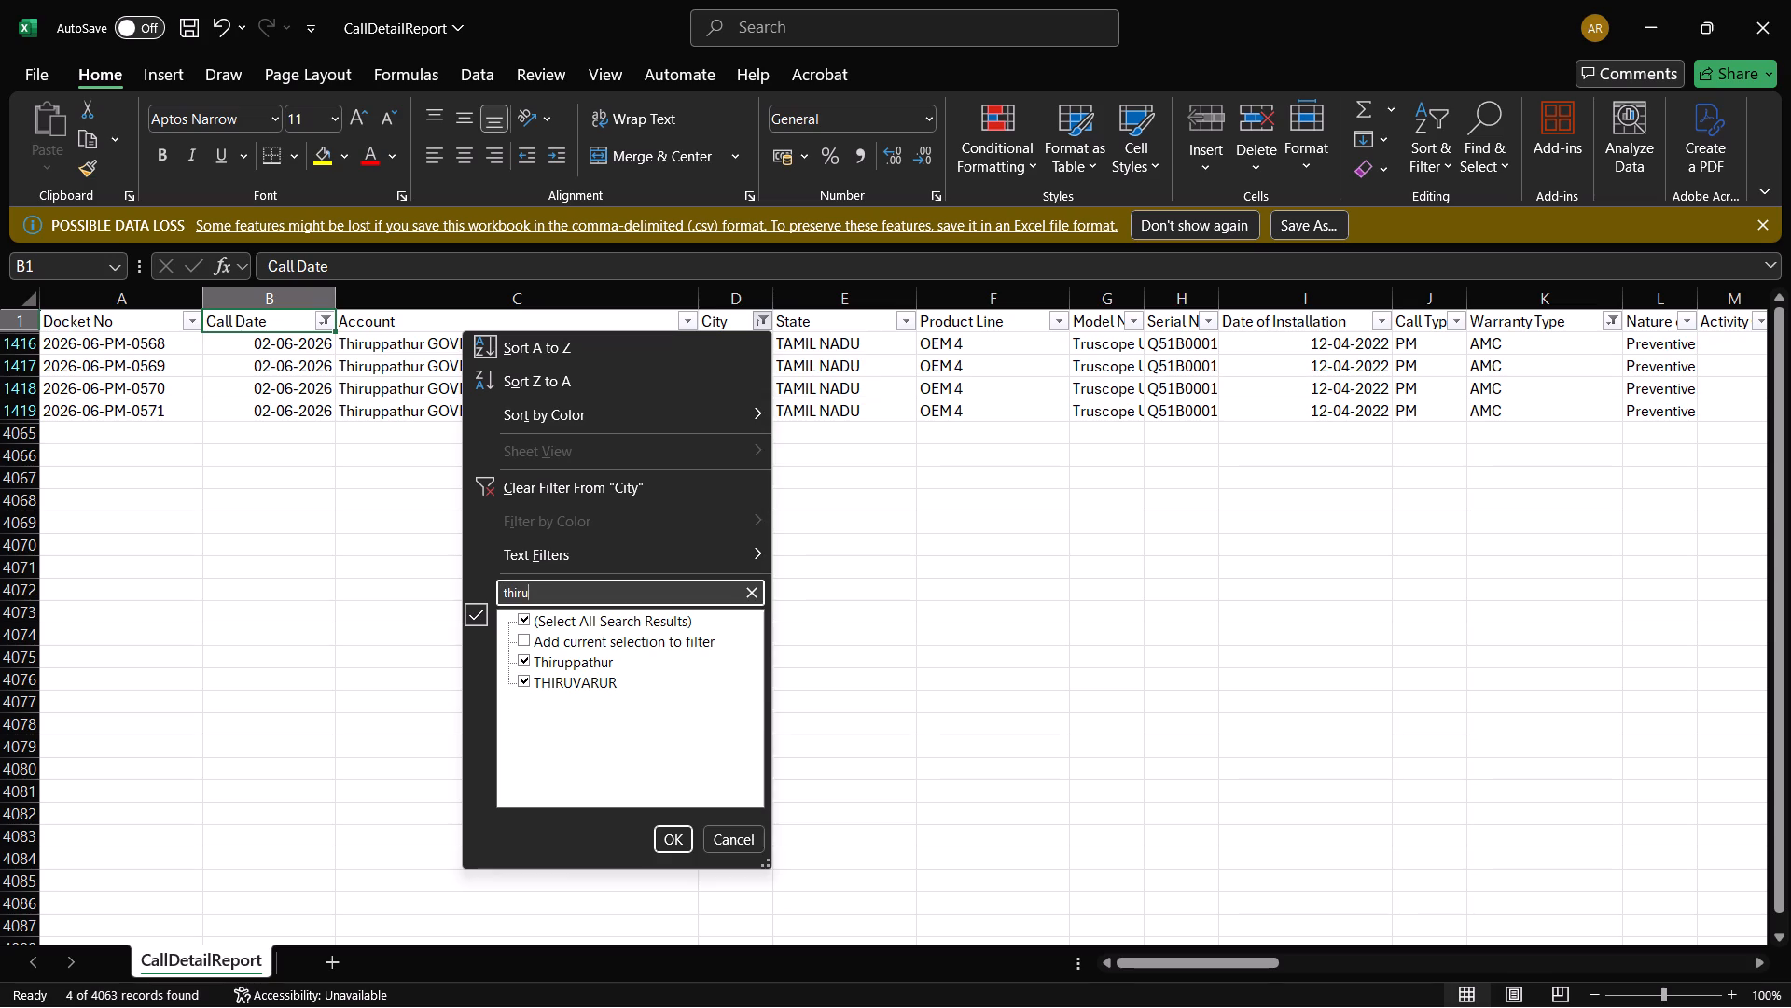
pyautogui.write('chuli')
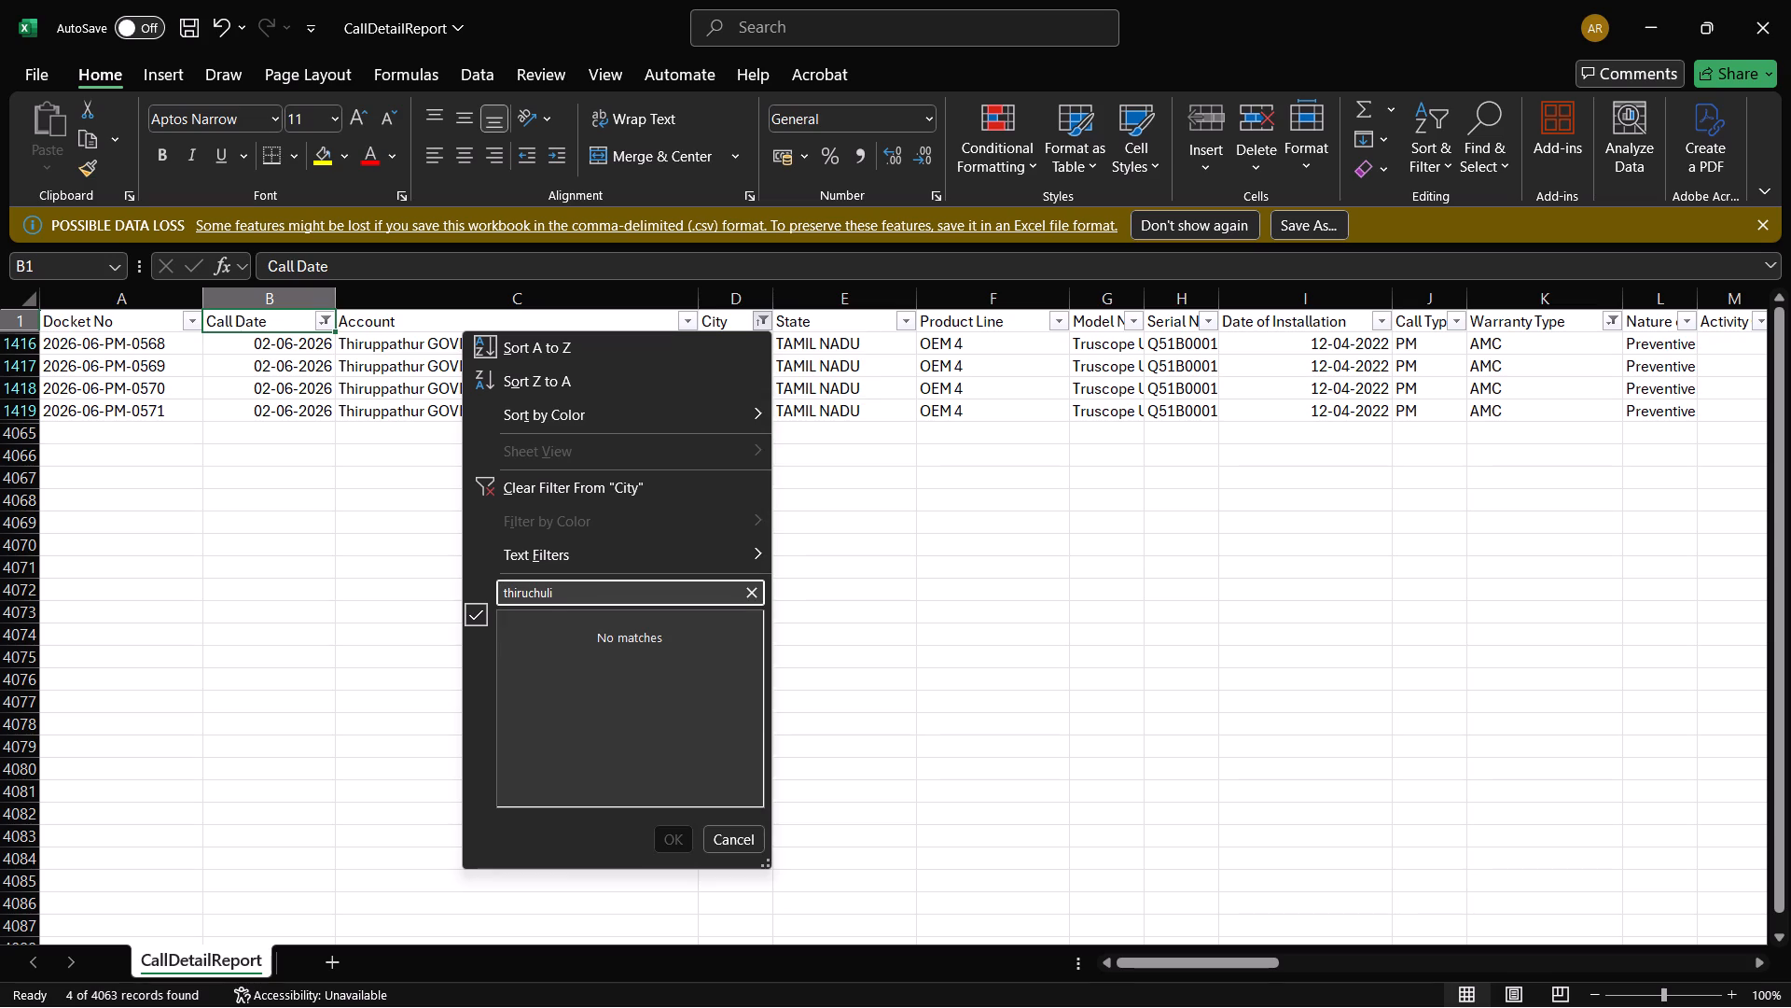
pyautogui.press('Return')
# Replace the City filter search text with "Kariyapatti" to look for that town.
pyautogui.press('BackSpace')
pyautogui.press('BackSpace')
pyautogui.press('BackSpace')
pyautogui.press('BackSpace')
pyautogui.press('BackSpace')
pyautogui.press('BackSpace')
pyautogui.press('BackSpace')
pyautogui.press('BackSpace')
pyautogui.press('BackSpace')
pyautogui.press('BackSpace')
pyautogui.press('BackSpace')
pyautogui.press('BackSpace')
pyautogui.press('BackSpace')
pyautogui.press('BackSpace')
pyautogui.press('BackSpace')
pyautogui.press('BackSpace')
pyautogui.press('BackSpace')
pyautogui.press('BackSpace')
pyautogui.press('BackSpace')
pyautogui.press('BackSpace')
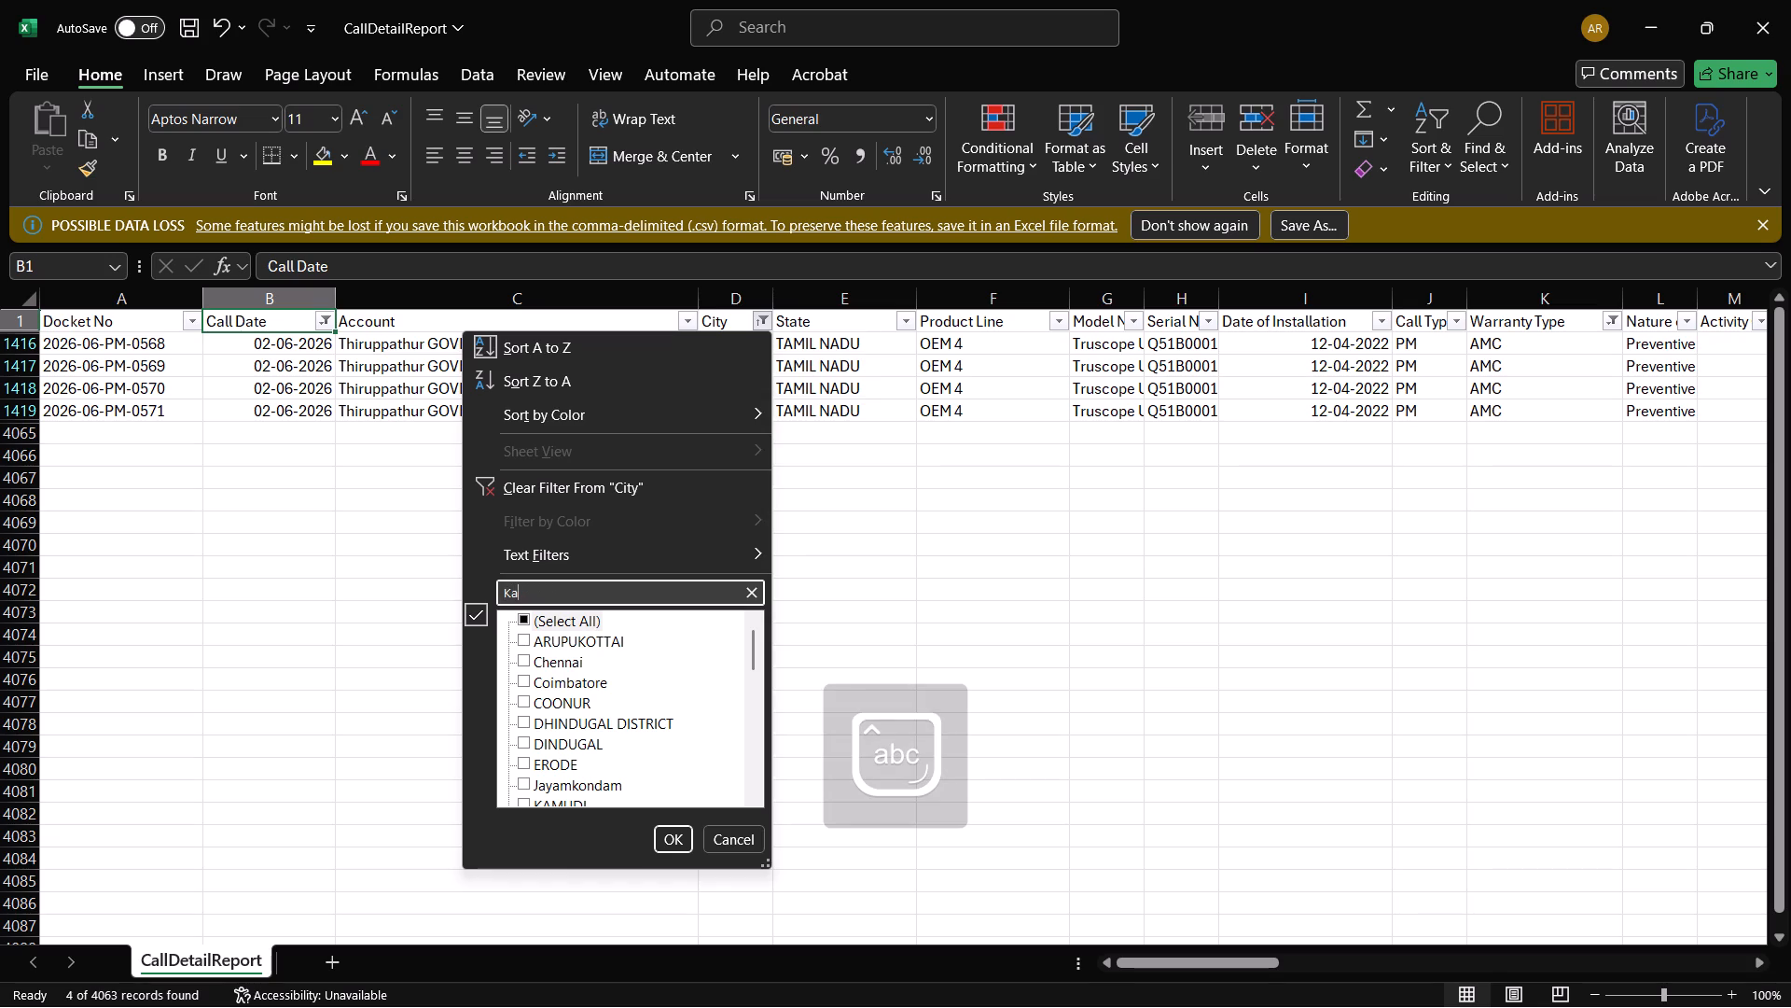
pyautogui.write('riyapatt')
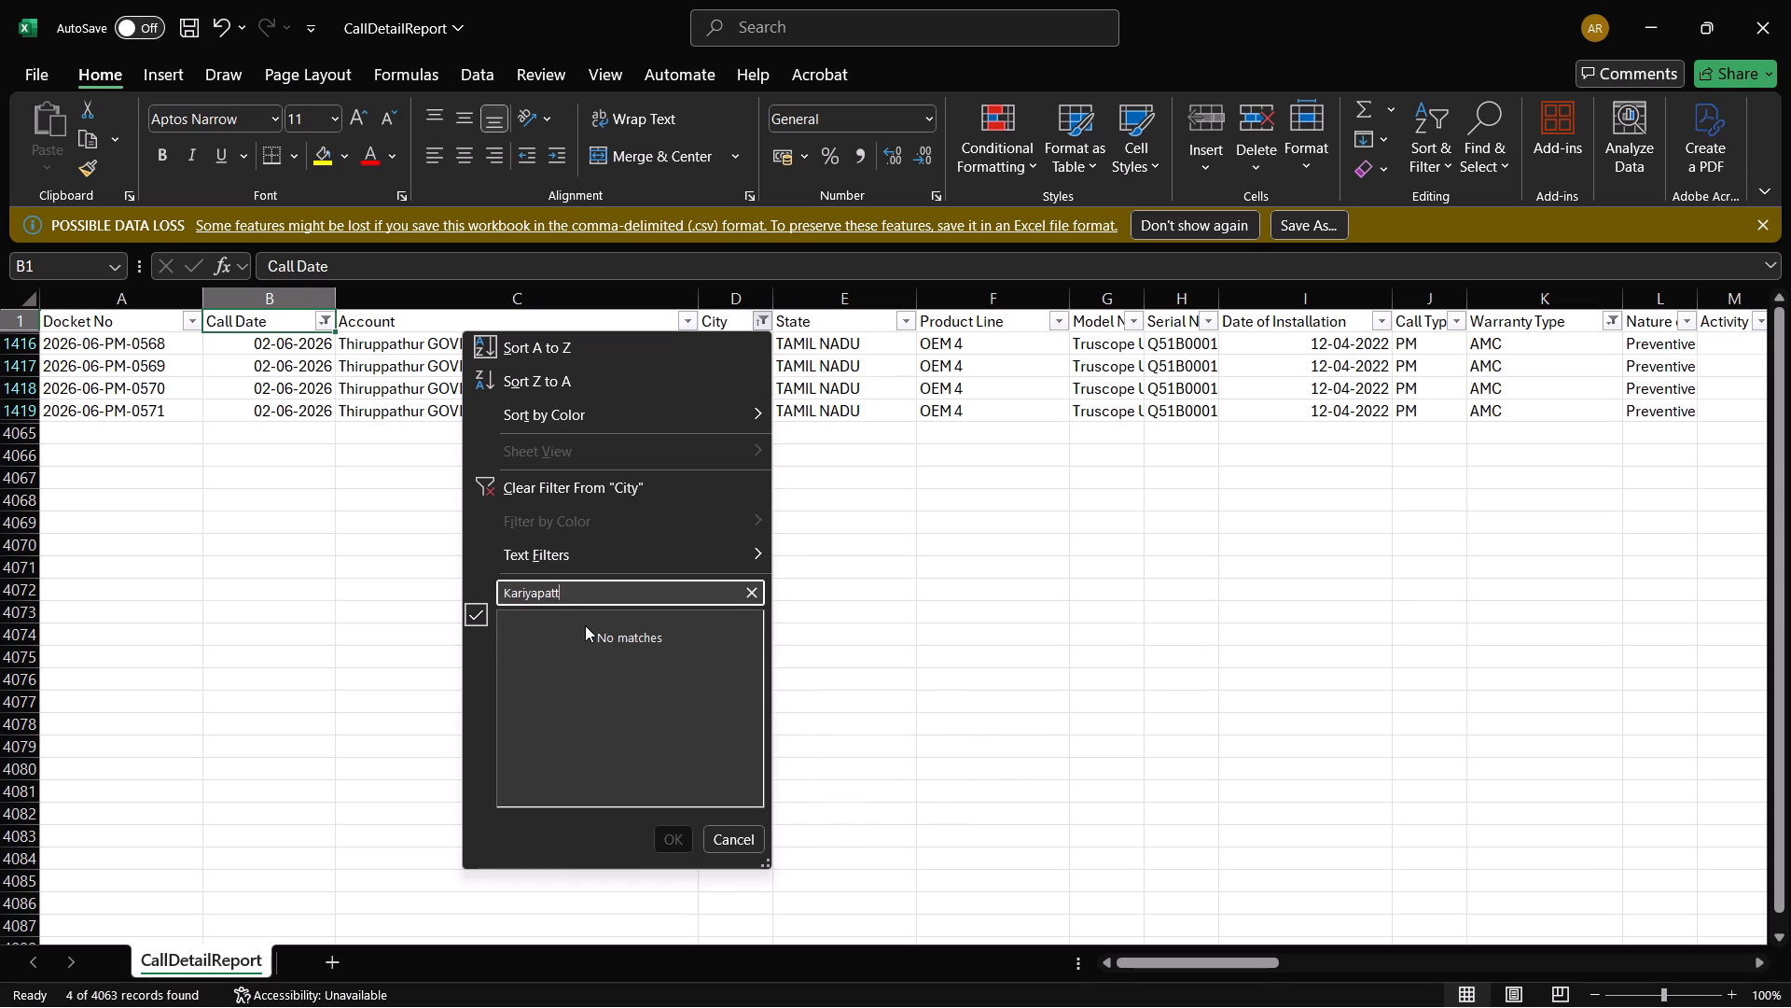
pyautogui.press('i')
pyautogui.press('Return')
# Clear the city search and add VIRUDUNAGAR and VIRUDHUNAGAR DISRTICT to the City filter alongside Thiruppathur.
pyautogui.click(749, 596)
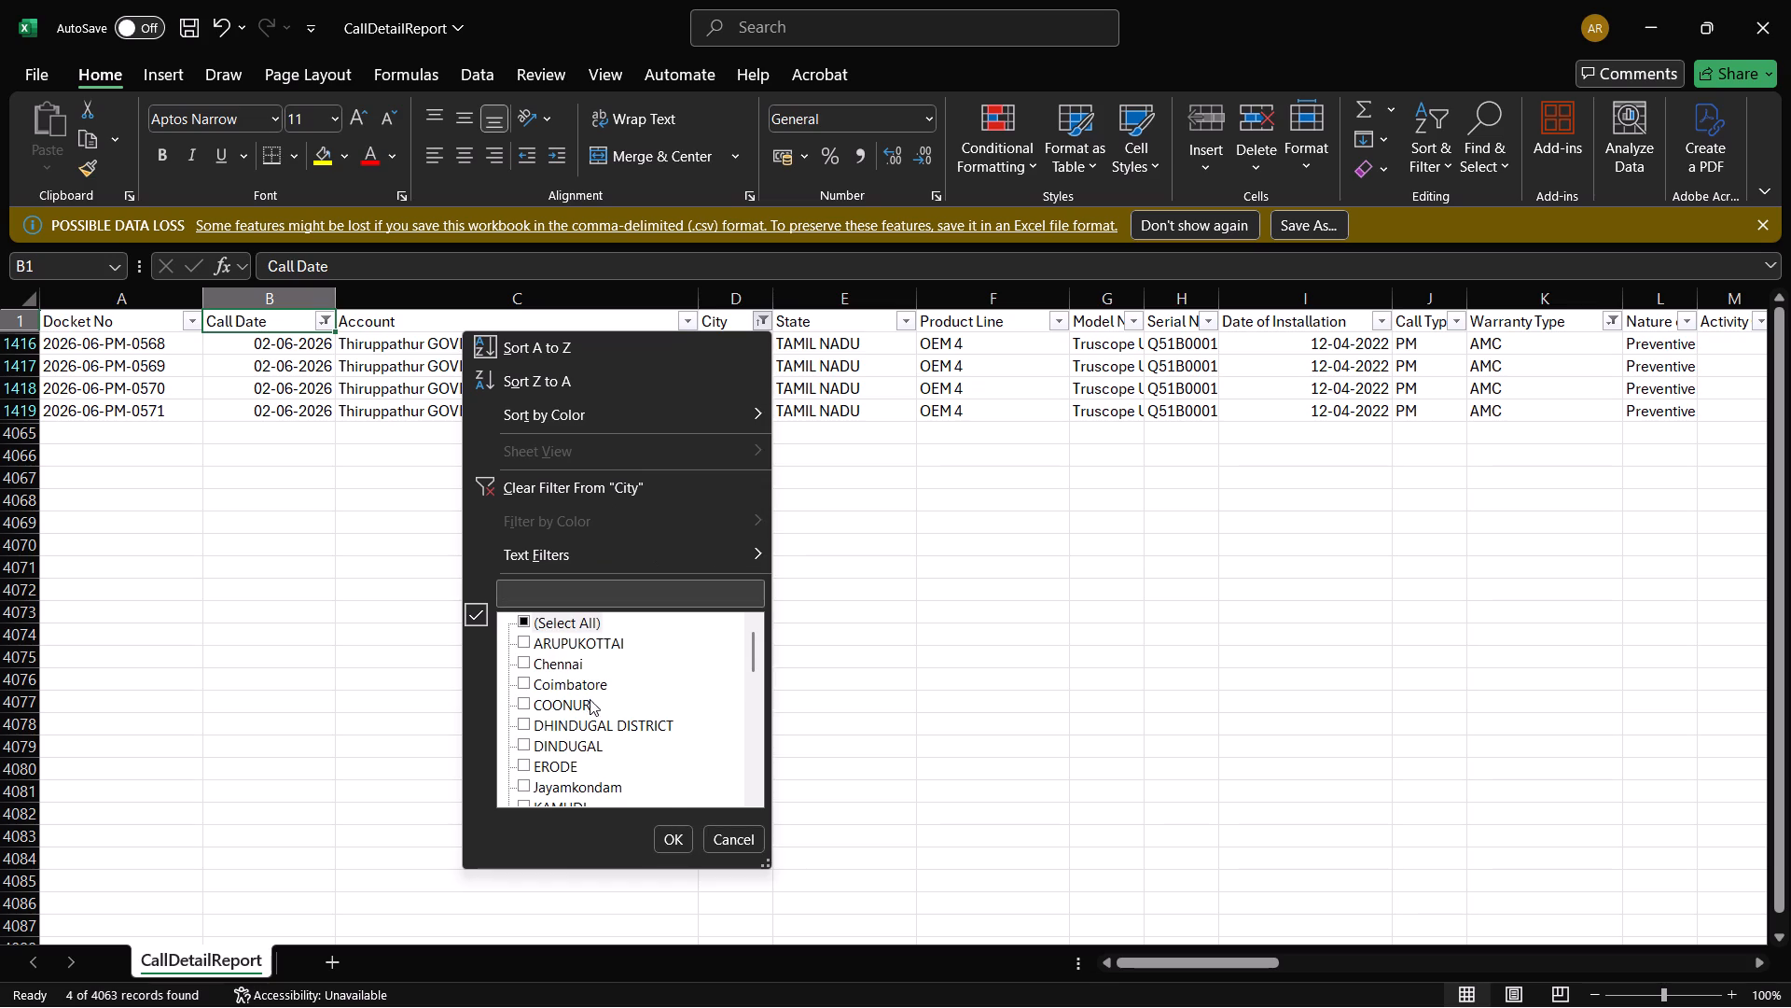
pyautogui.scroll(-12, 590, 699)
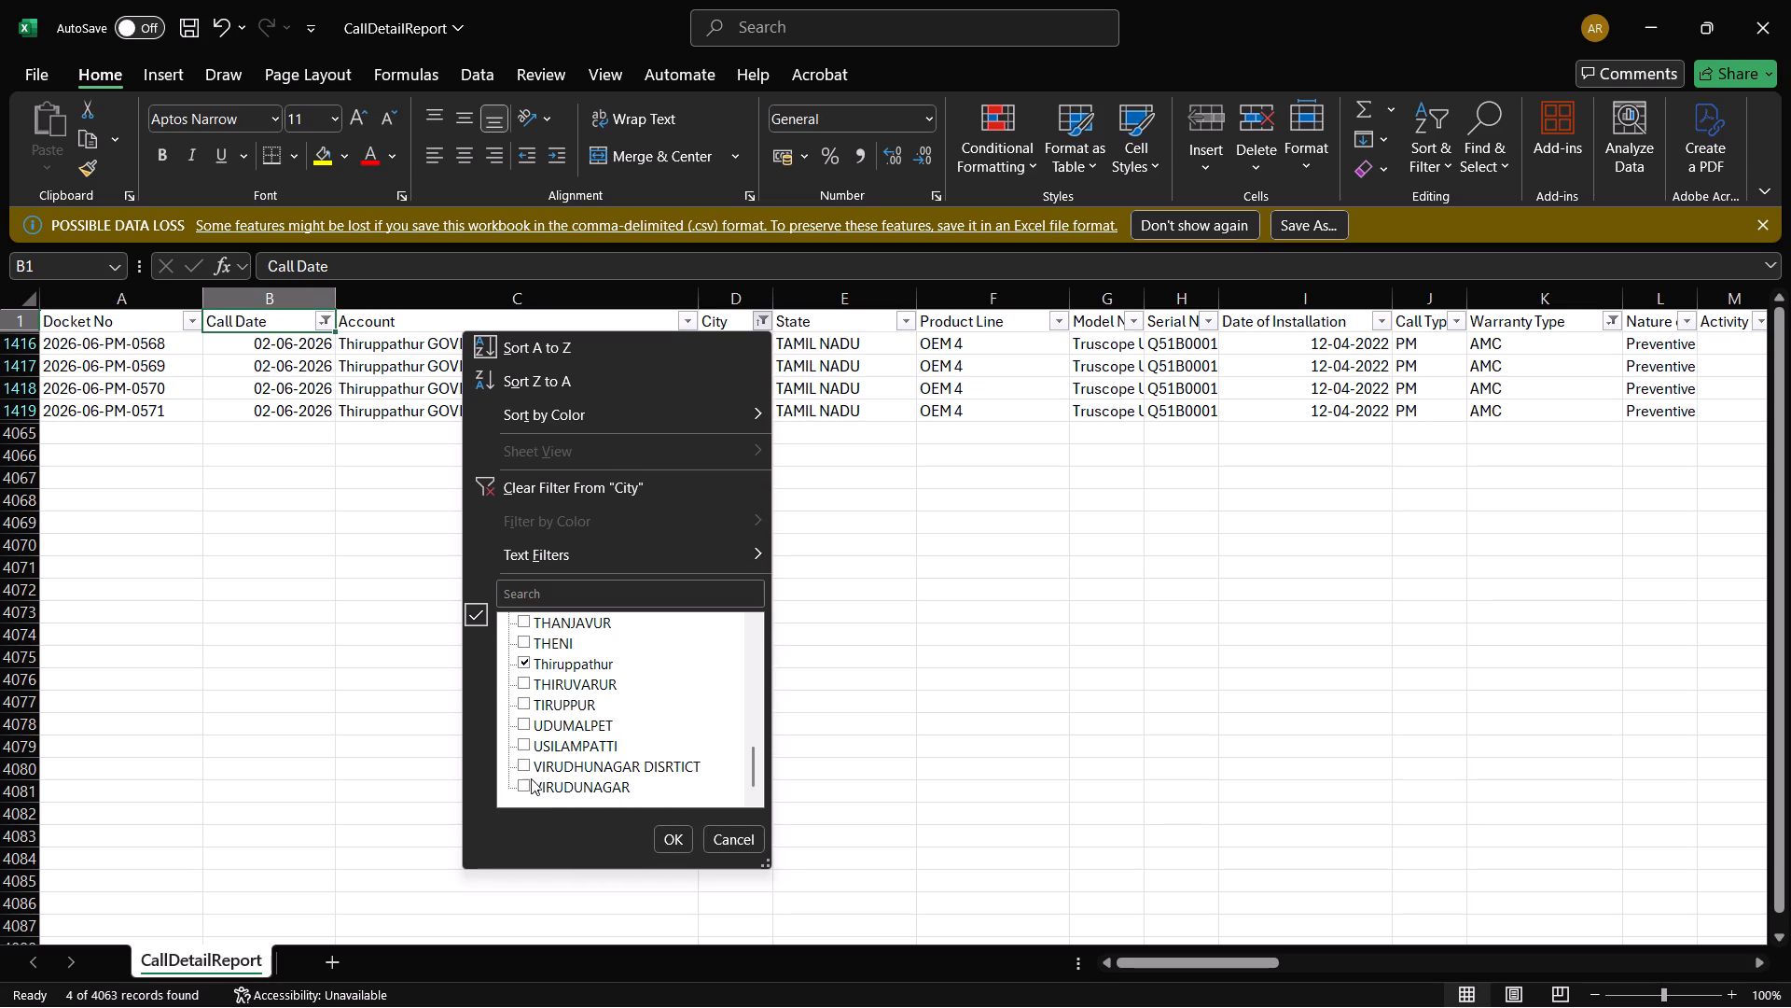
pyautogui.click(523, 787)
pyautogui.click(527, 766)
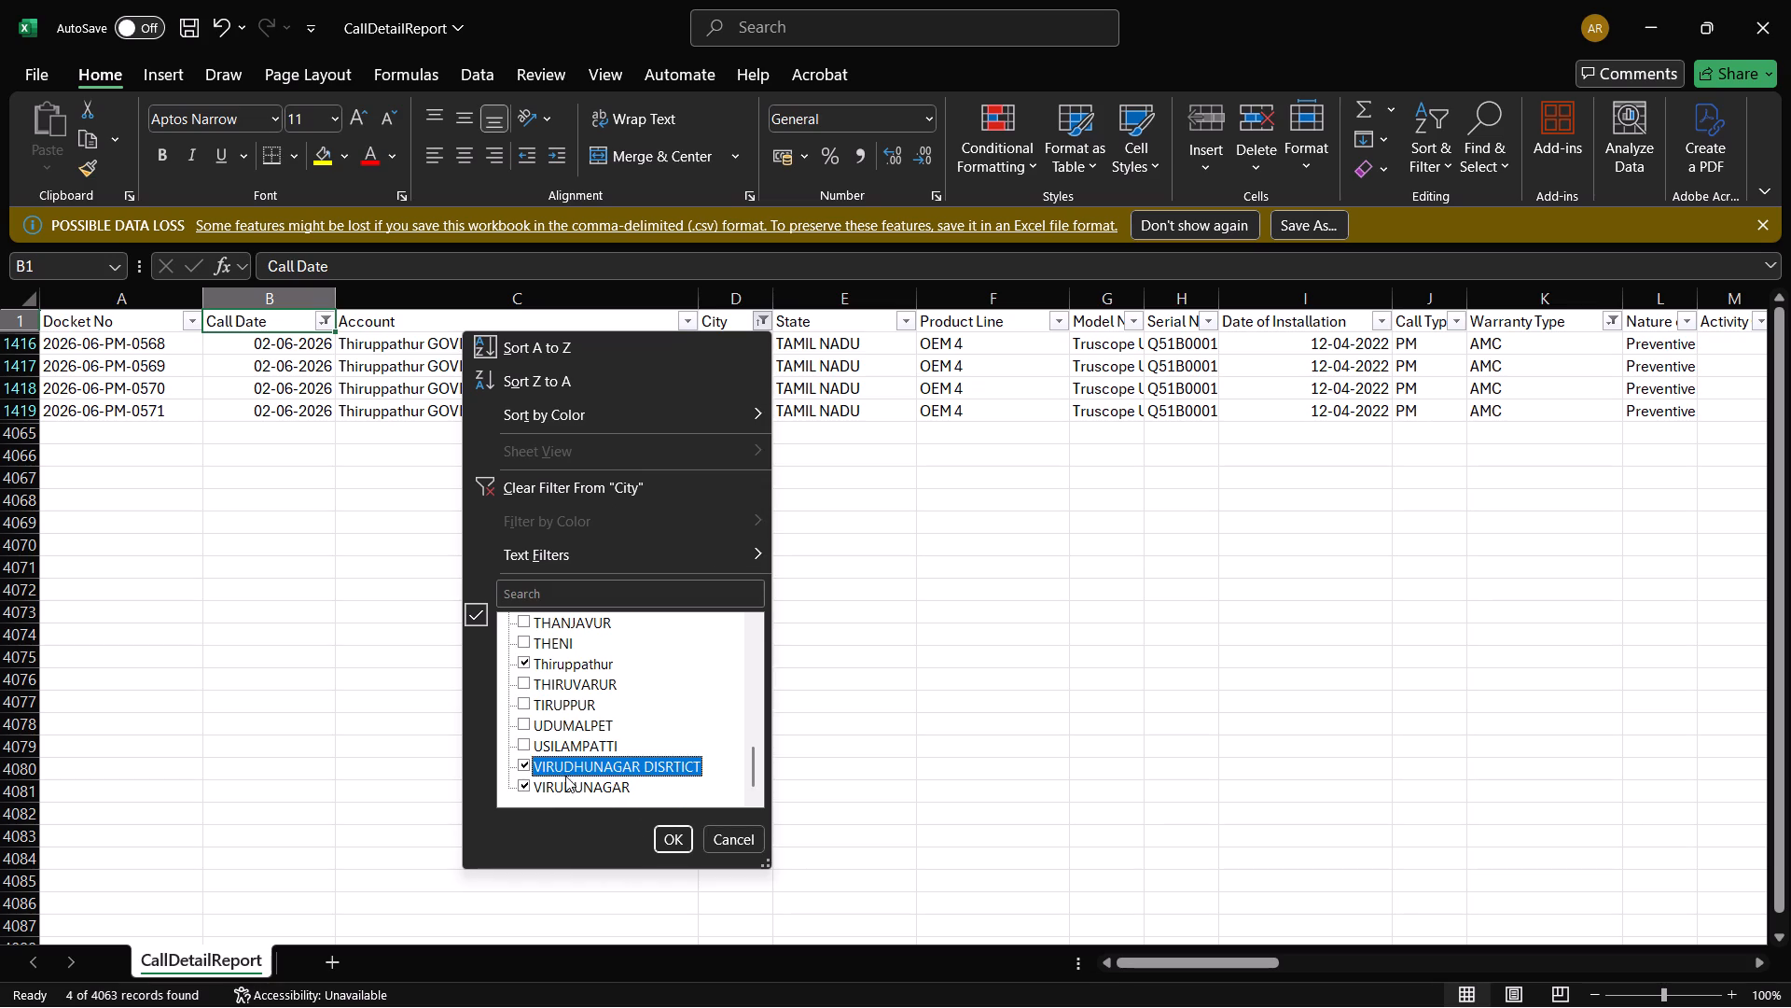
pyautogui.click(675, 845)
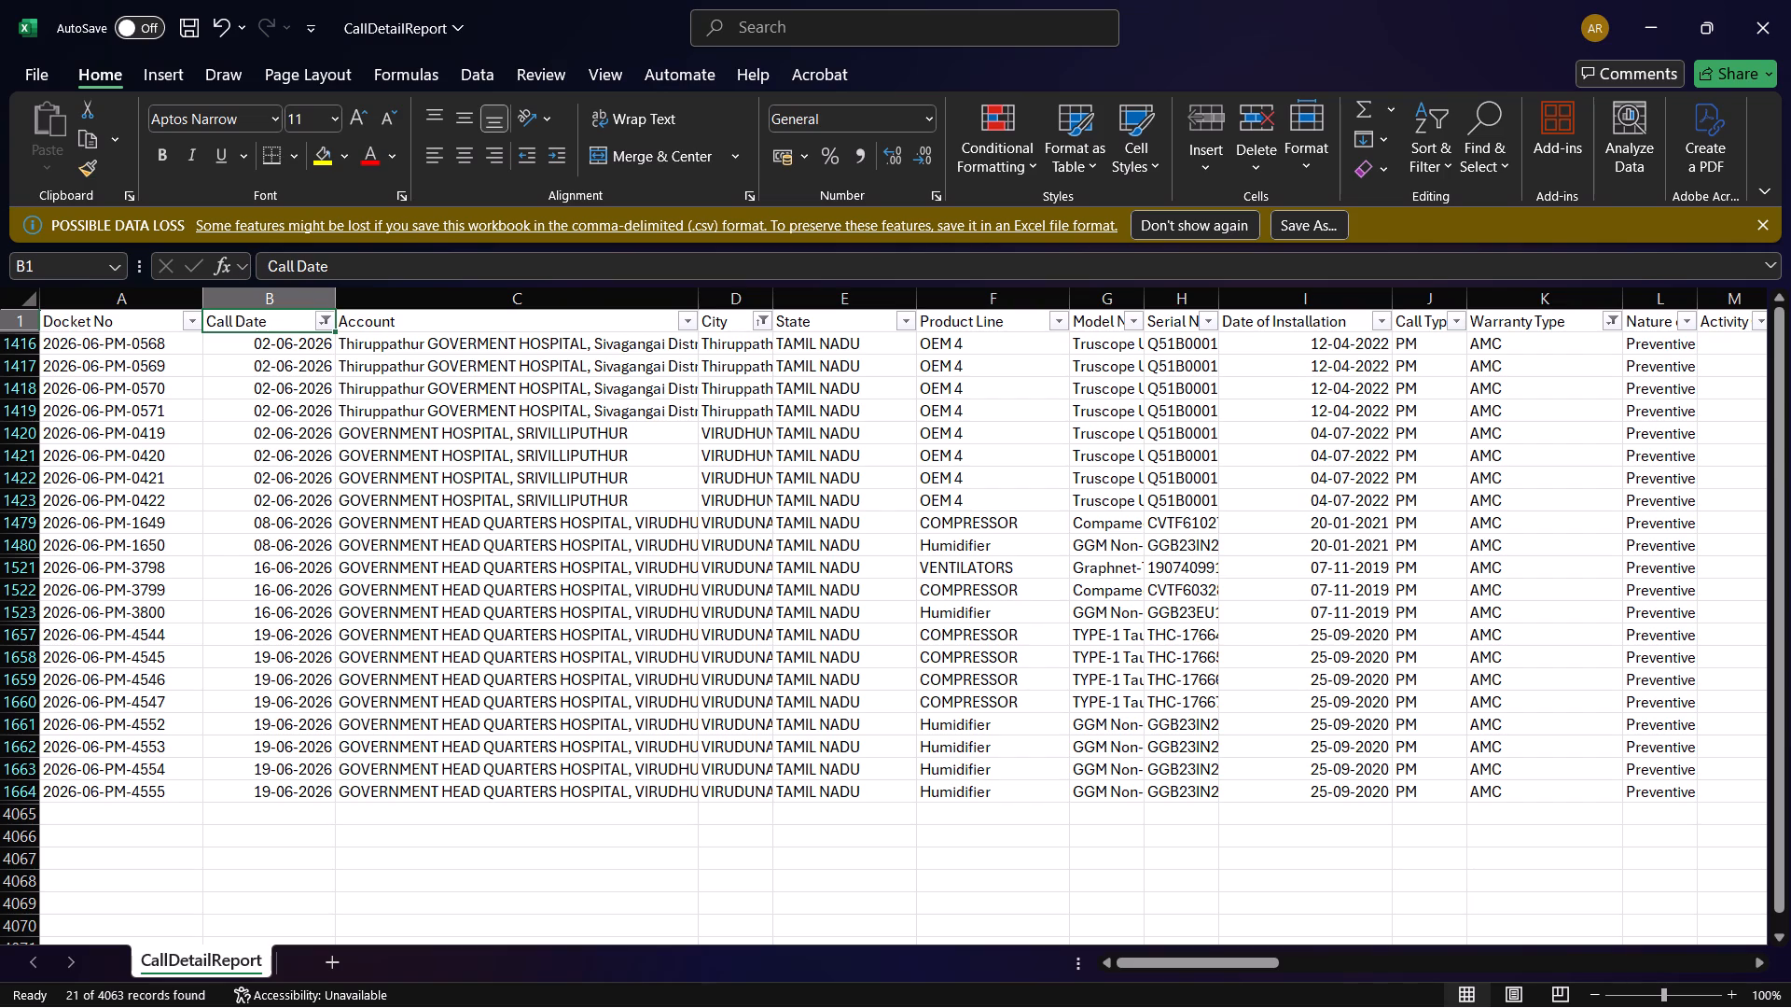
# Deselect all cities in the City filter and look through the full list of city values for the next town.
pyautogui.click(763, 321)
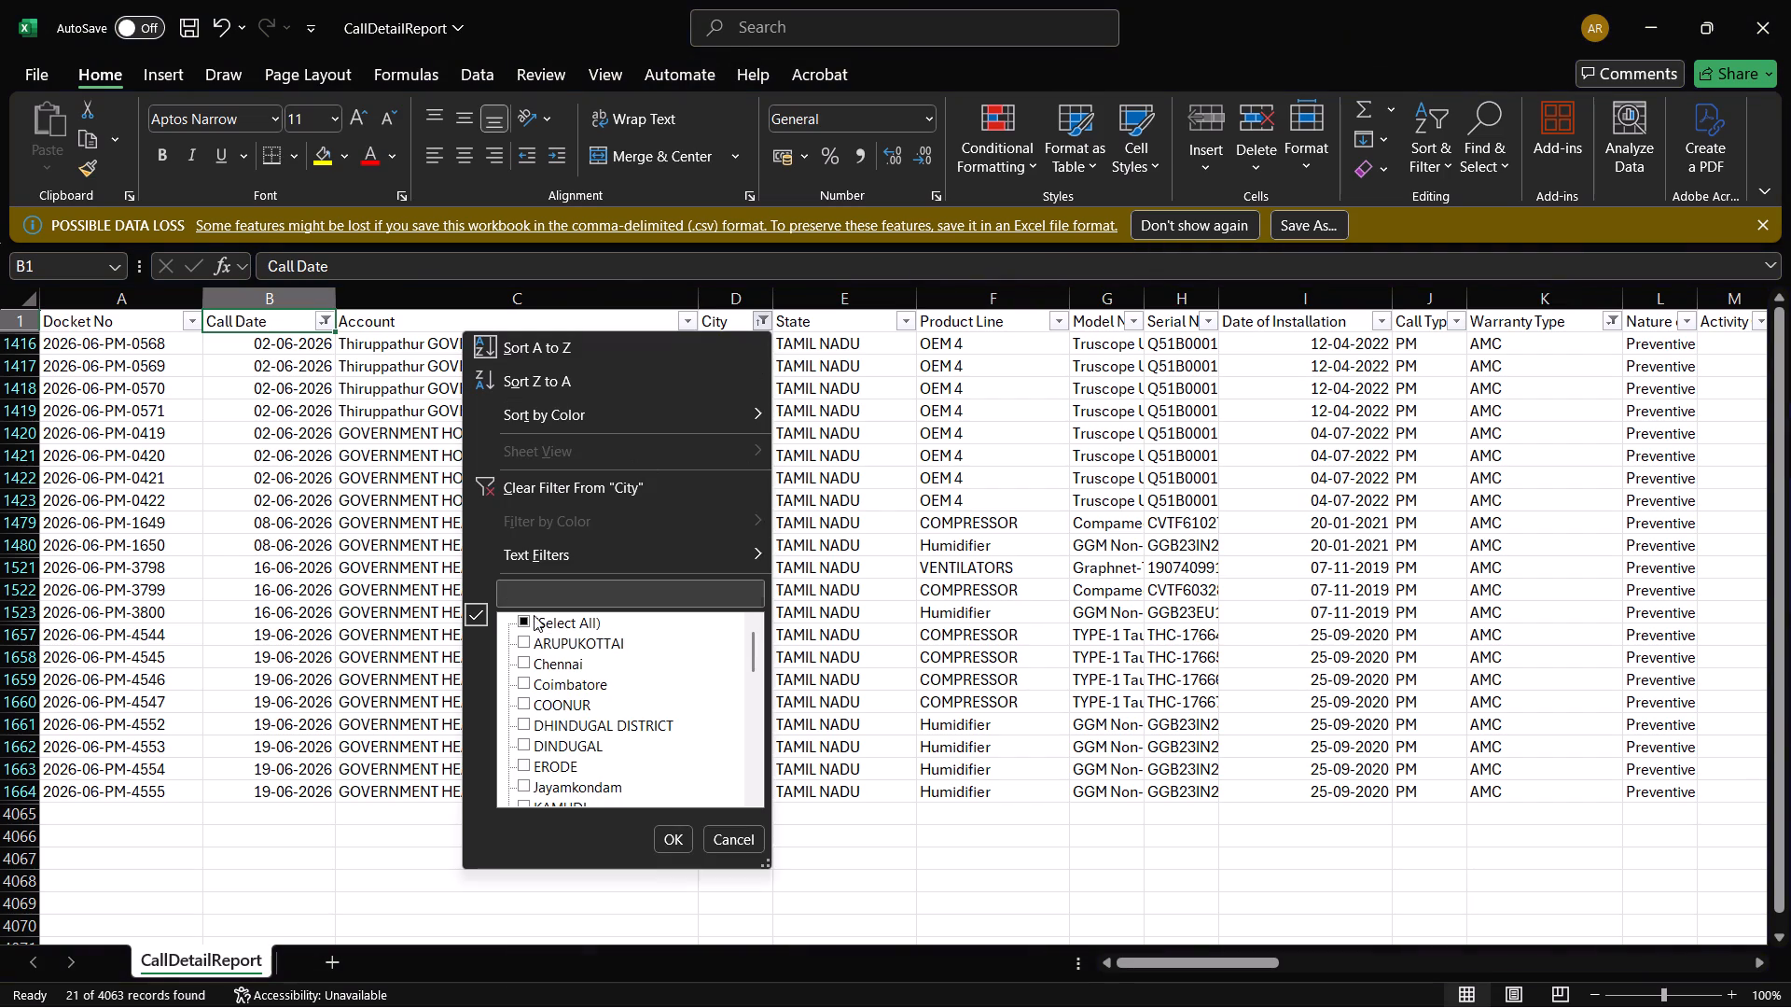
pyautogui.scroll(-11, 570, 697)
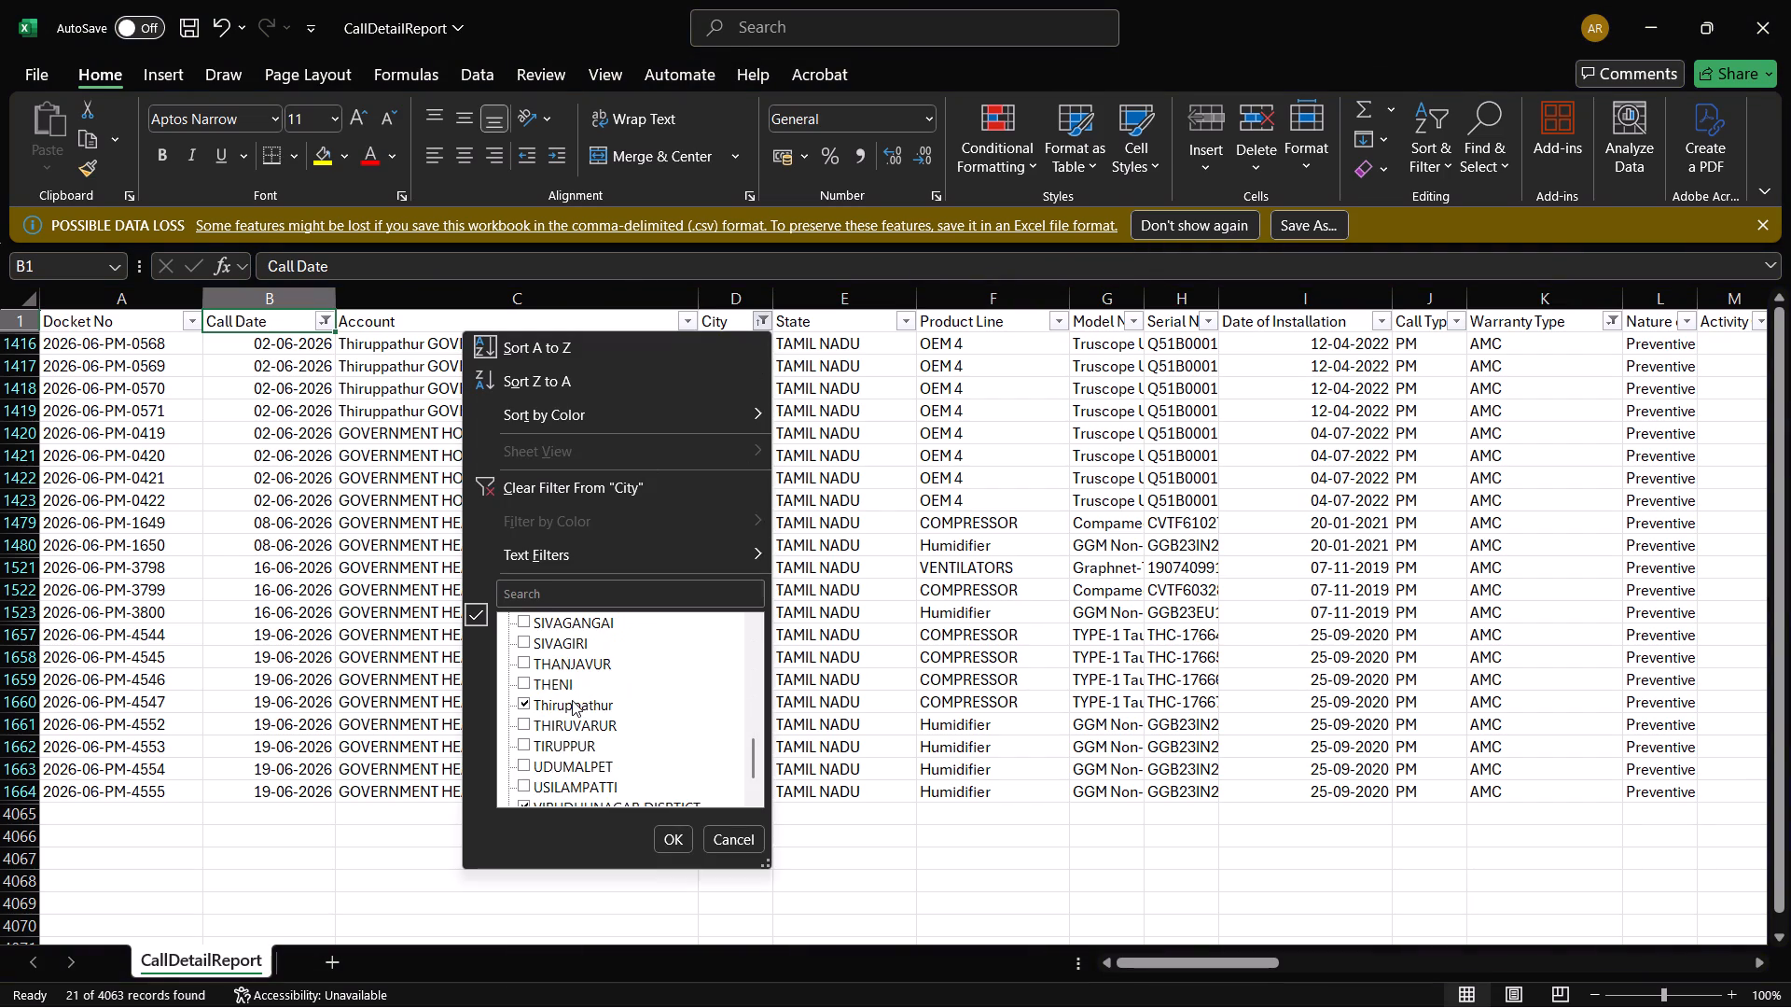
pyautogui.scroll(16, 571, 694)
pyautogui.click(525, 621)
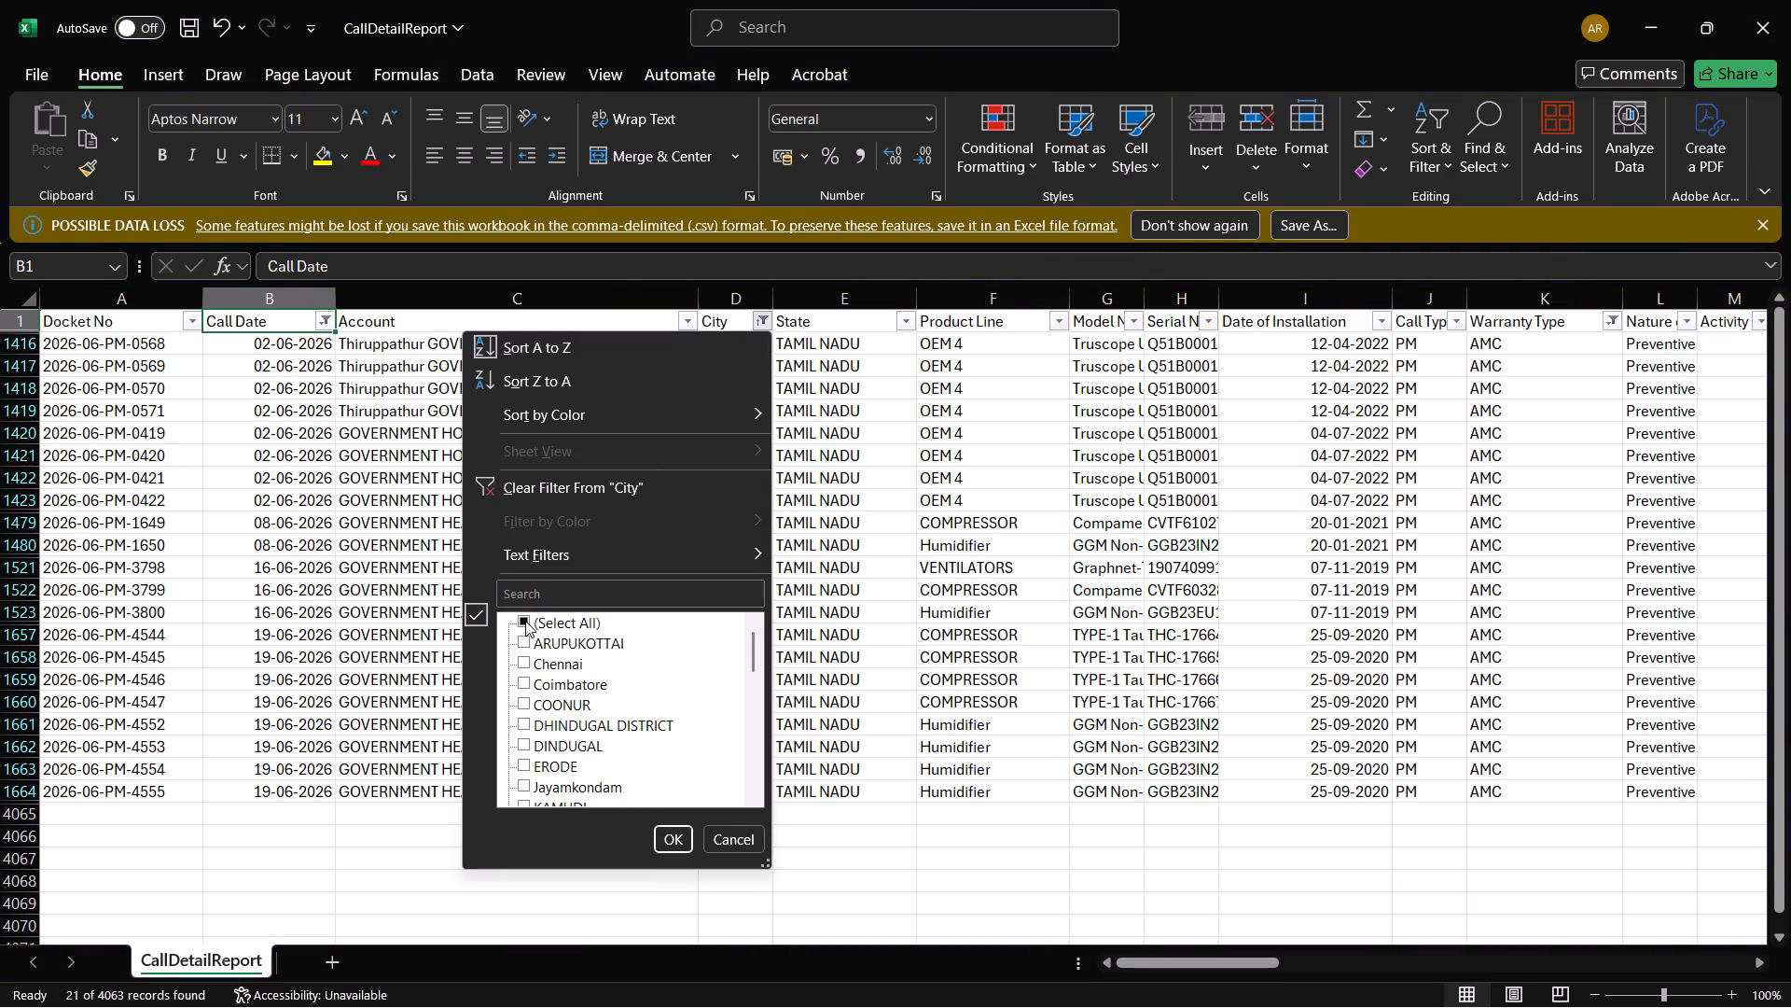
pyautogui.click(525, 621)
pyautogui.click(524, 622)
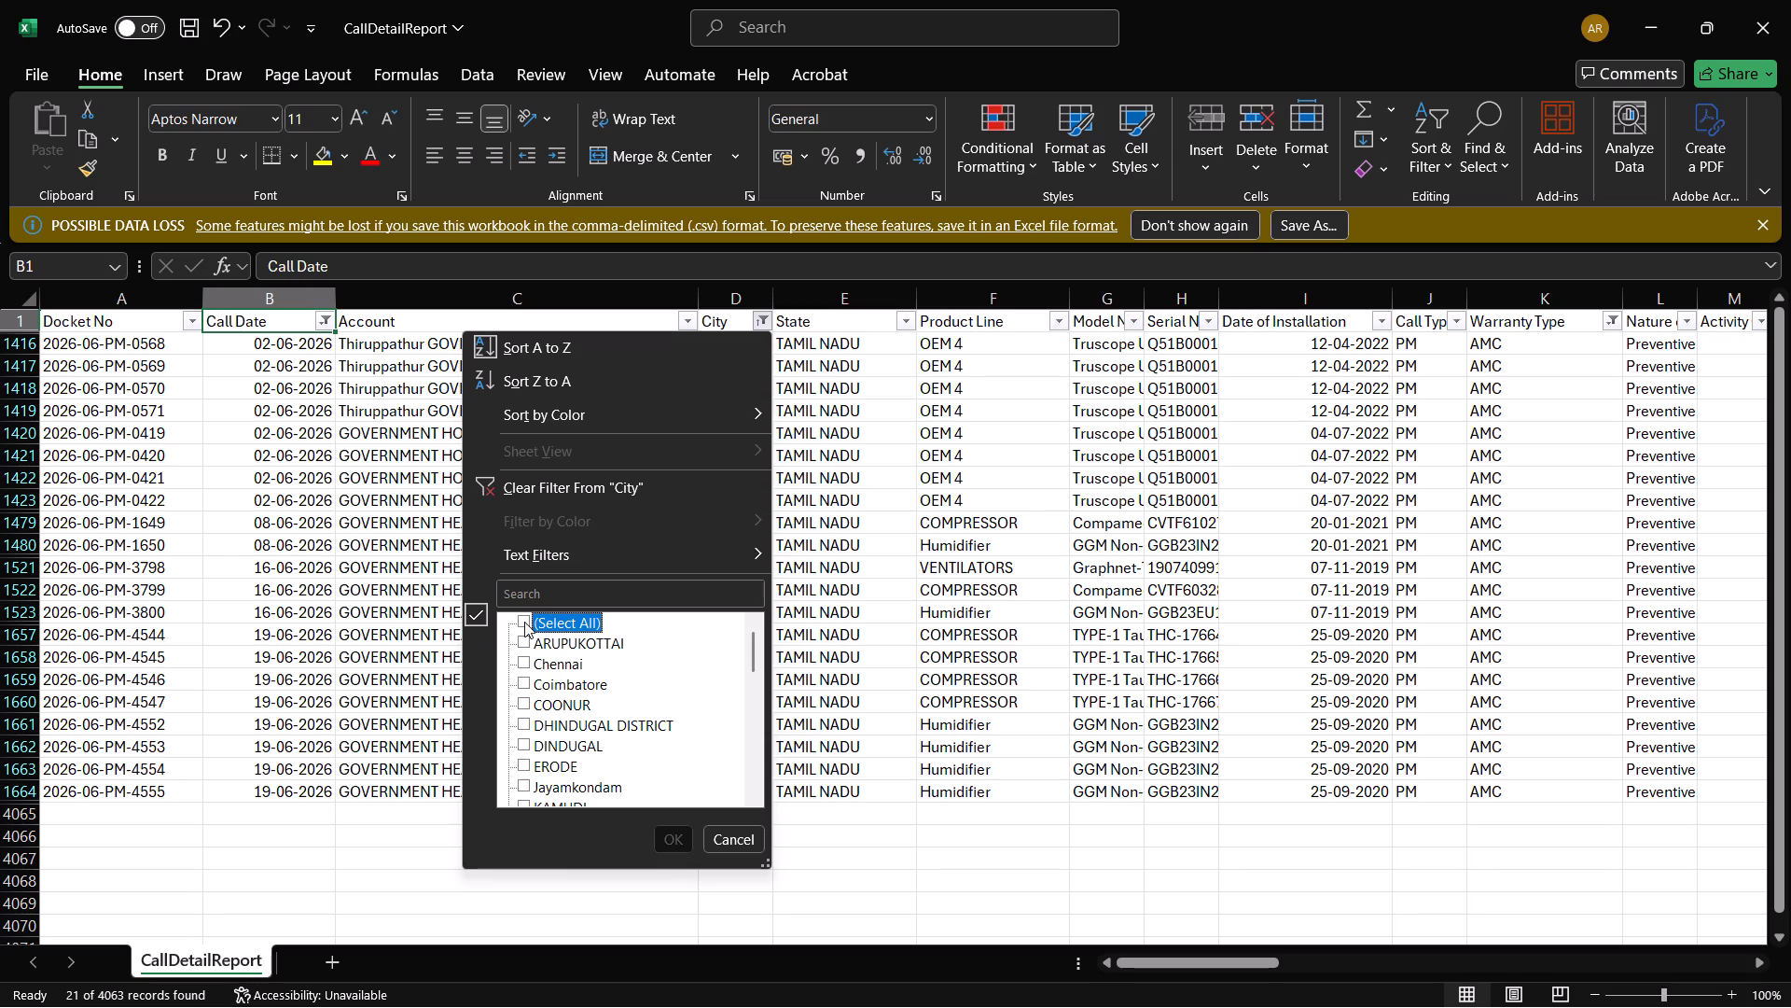
pyautogui.scroll(-13, 608, 742)
pyautogui.scroll(2, 609, 737)
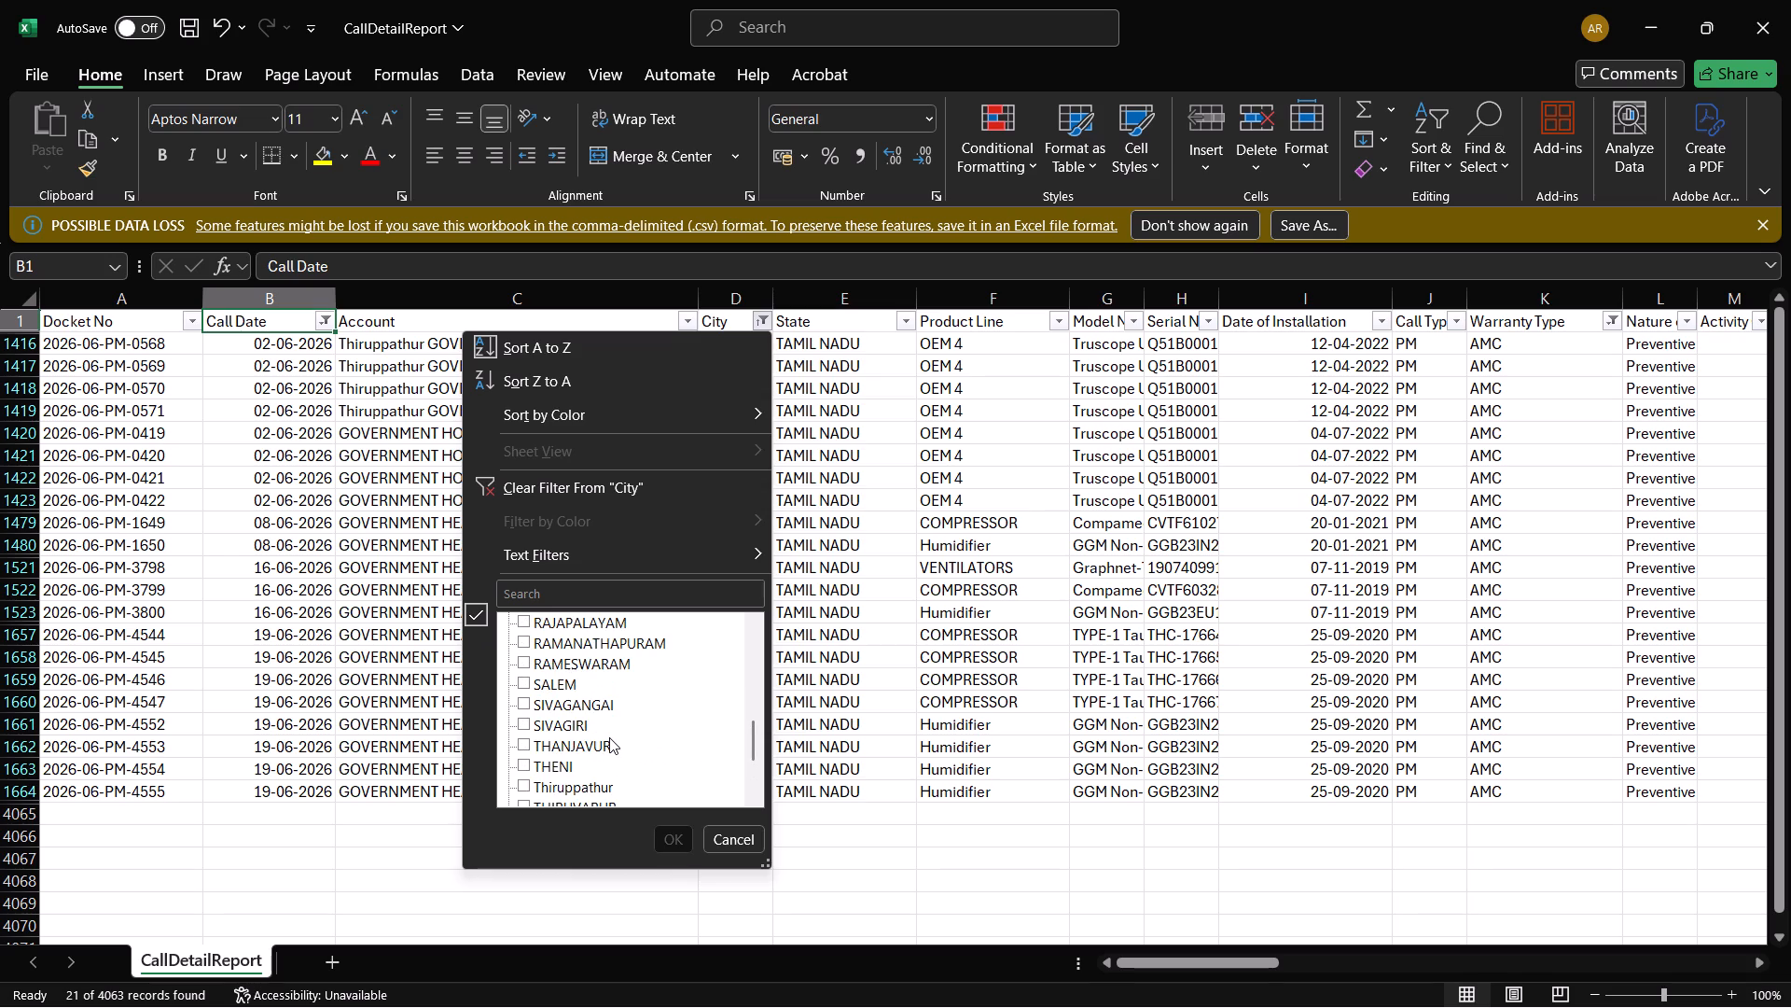
pyautogui.scroll(1, 609, 737)
pyautogui.scroll(-1, 609, 737)
pyautogui.scroll(1, 609, 737)
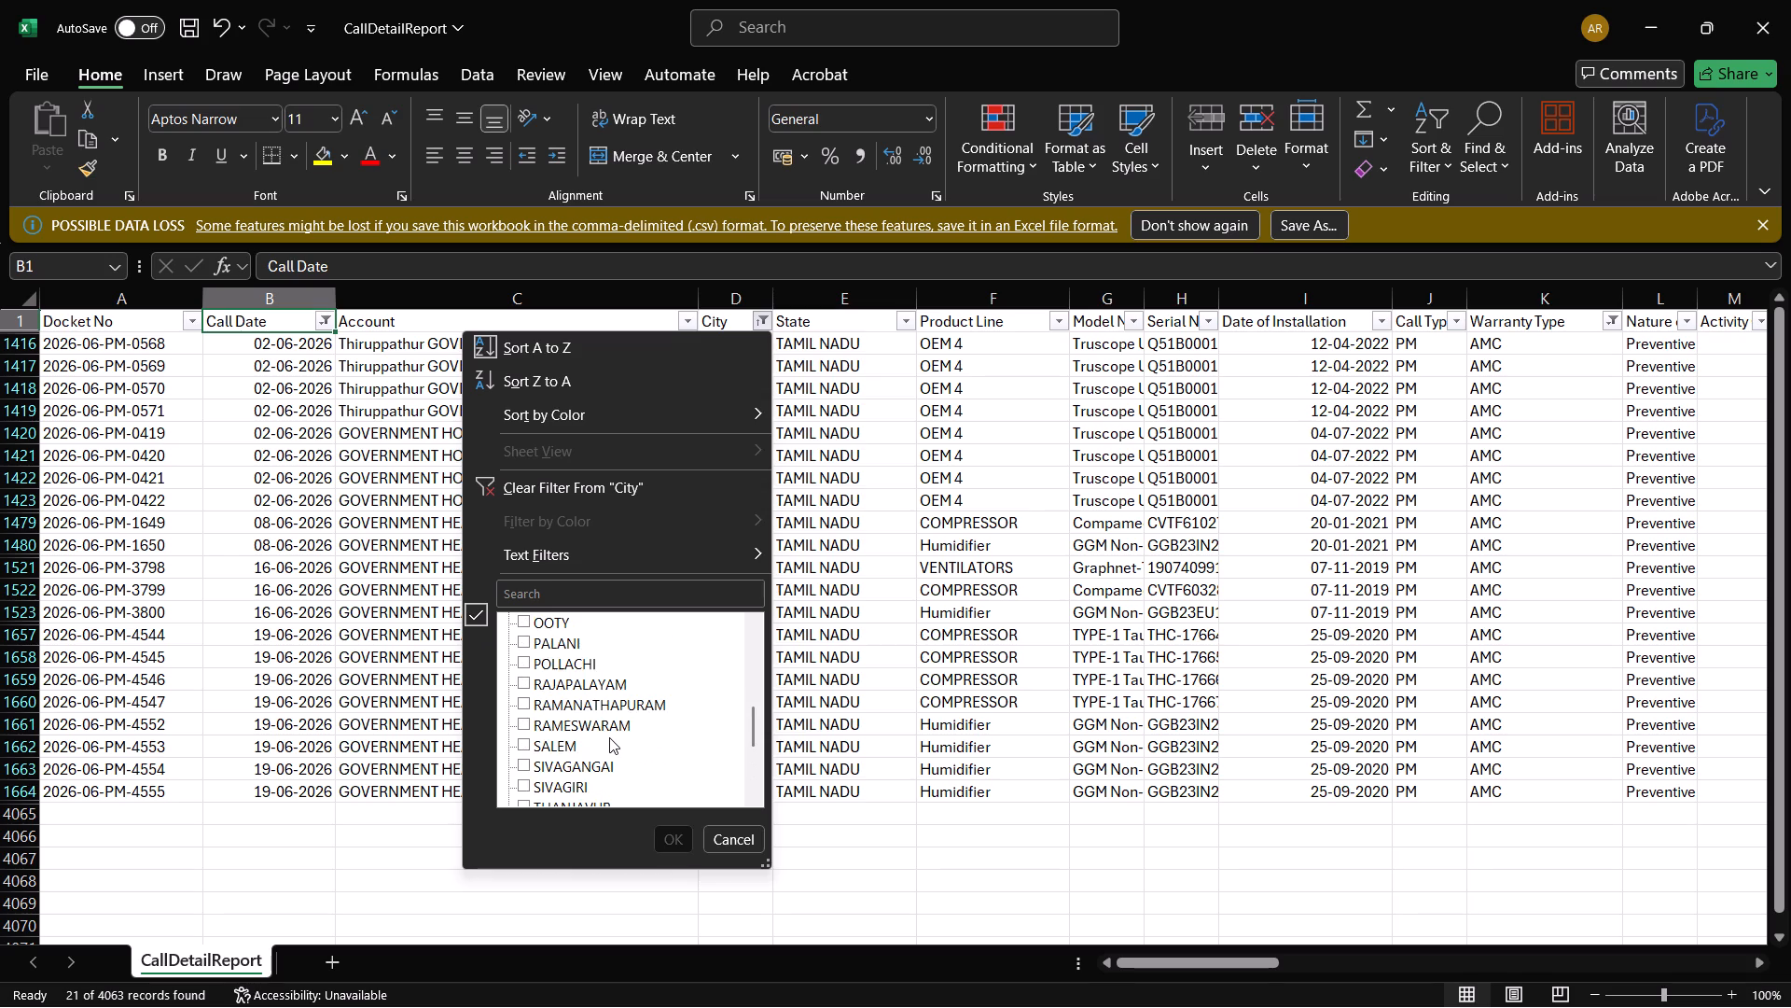
pyautogui.scroll(6, 609, 737)
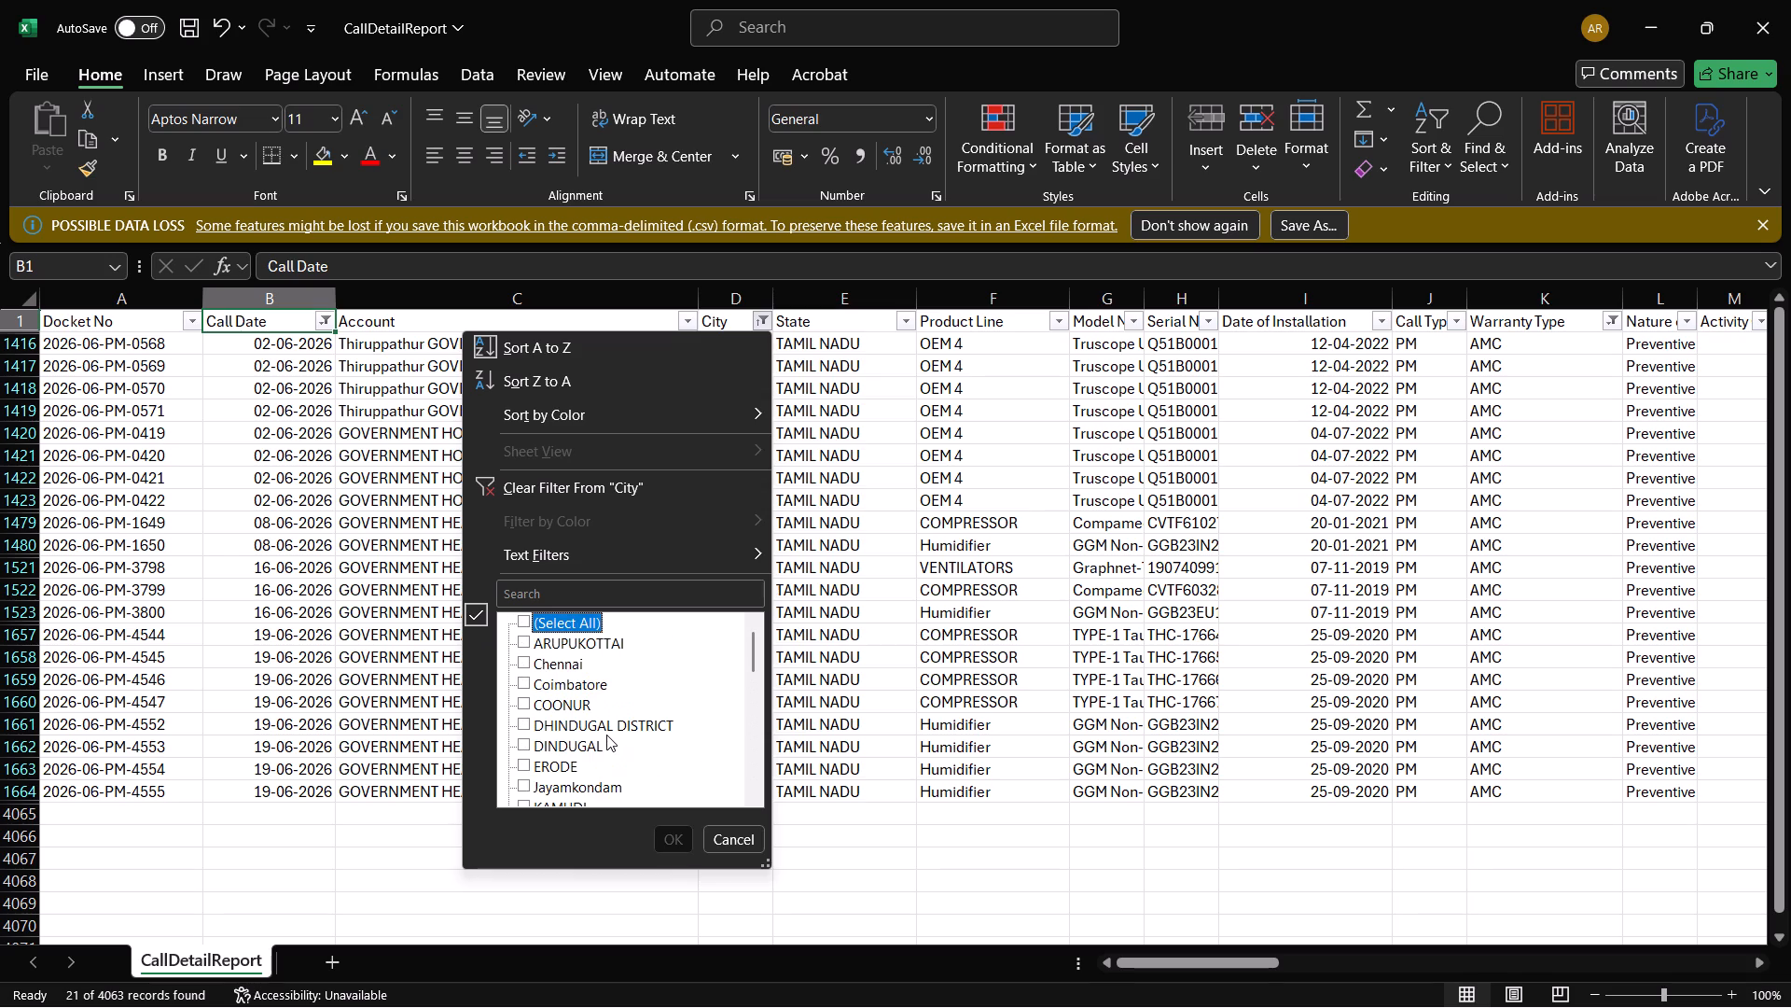
pyautogui.scroll(-12, 605, 733)
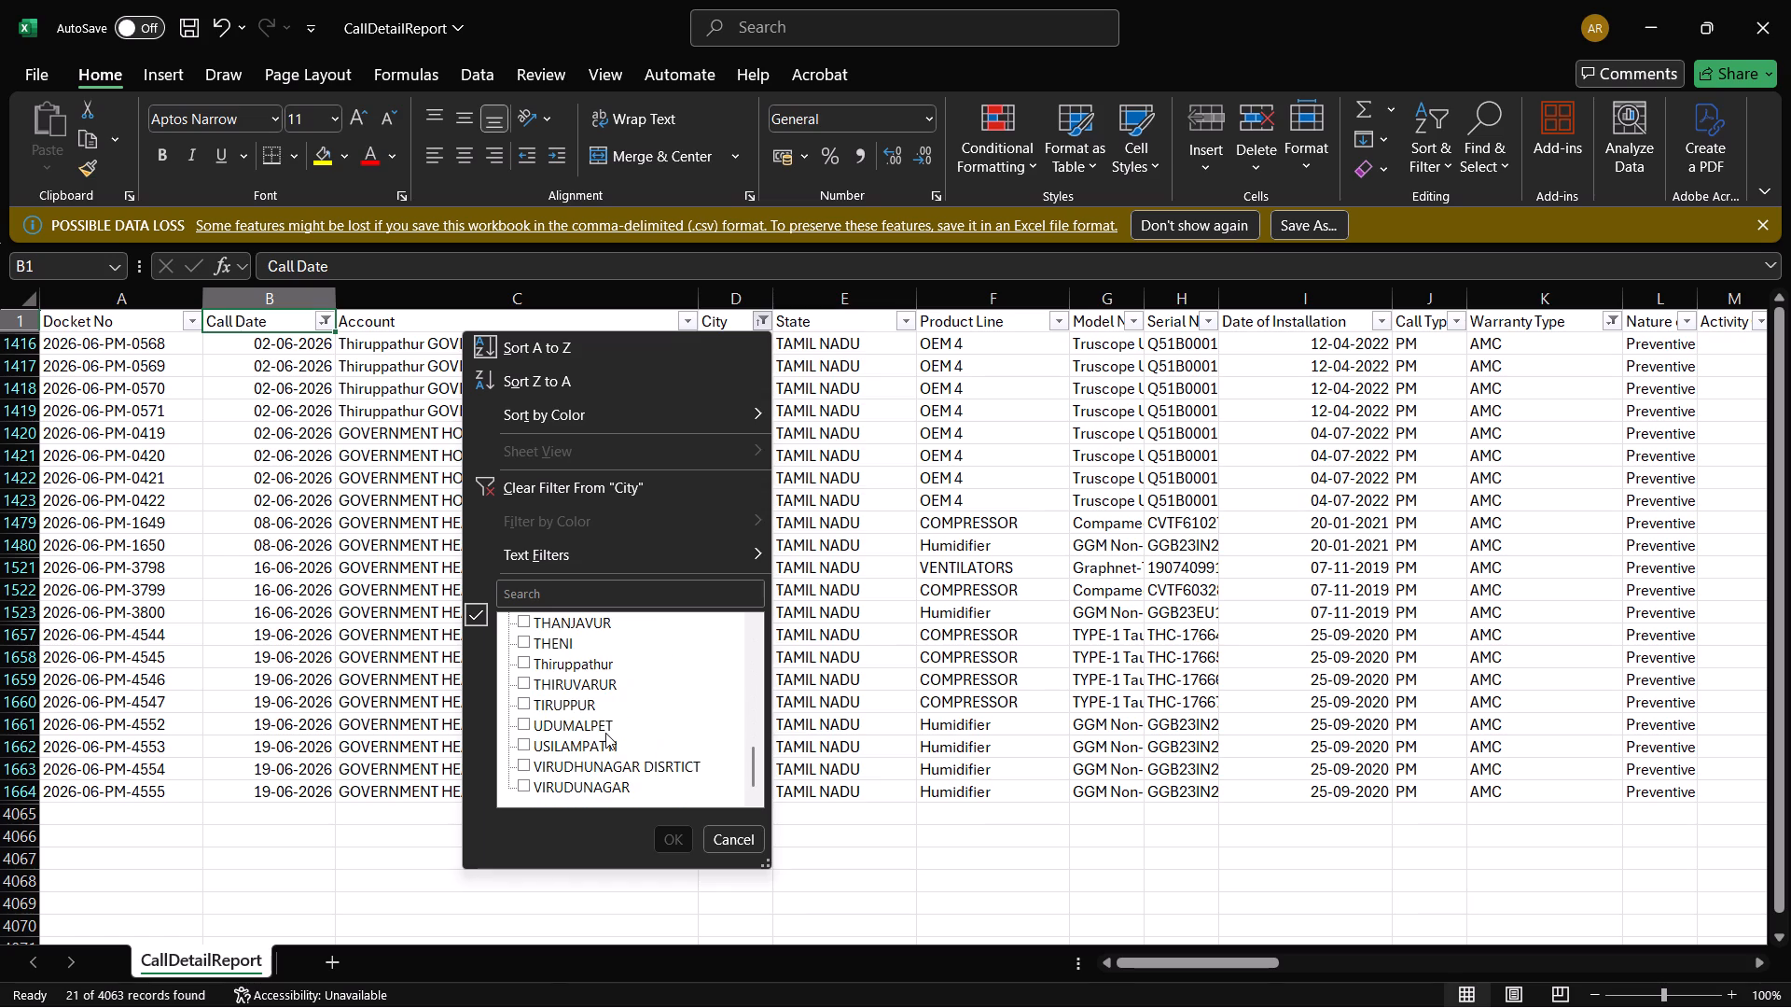
pyautogui.scroll(11, 605, 733)
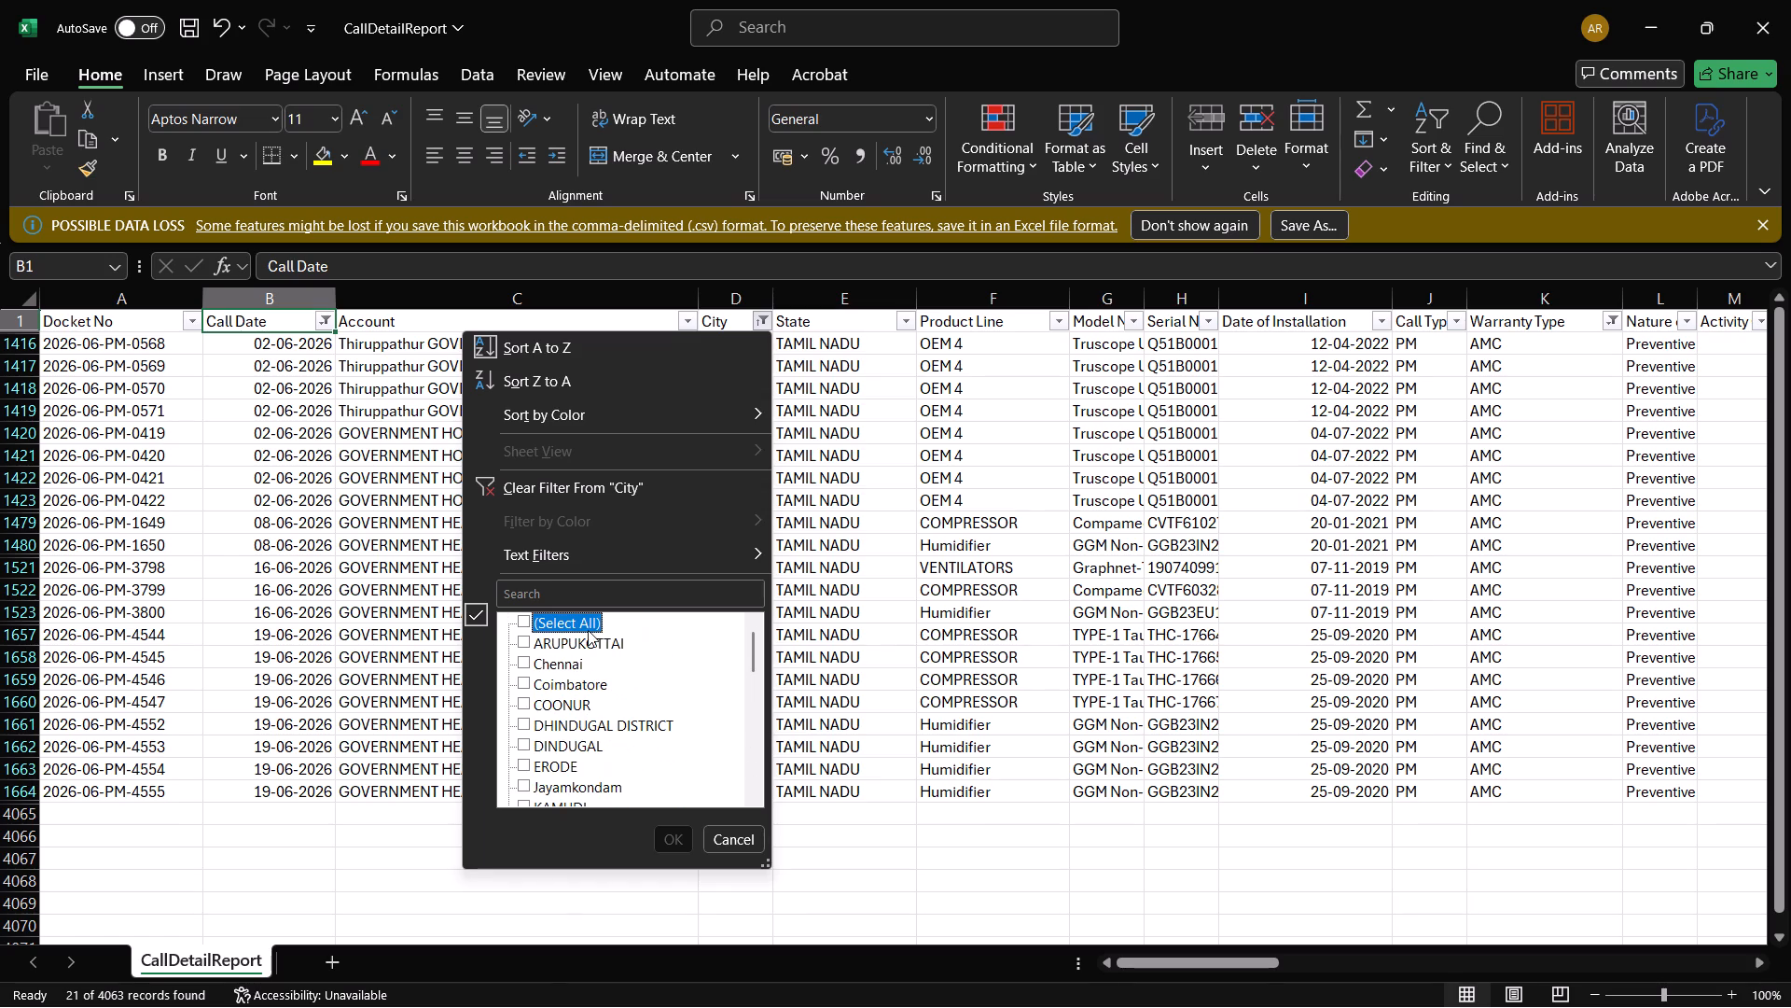
# Search the City column's filter values for "sr" and close the filter without applying it.
pyautogui.click(589, 587)
pyautogui.write('sr')
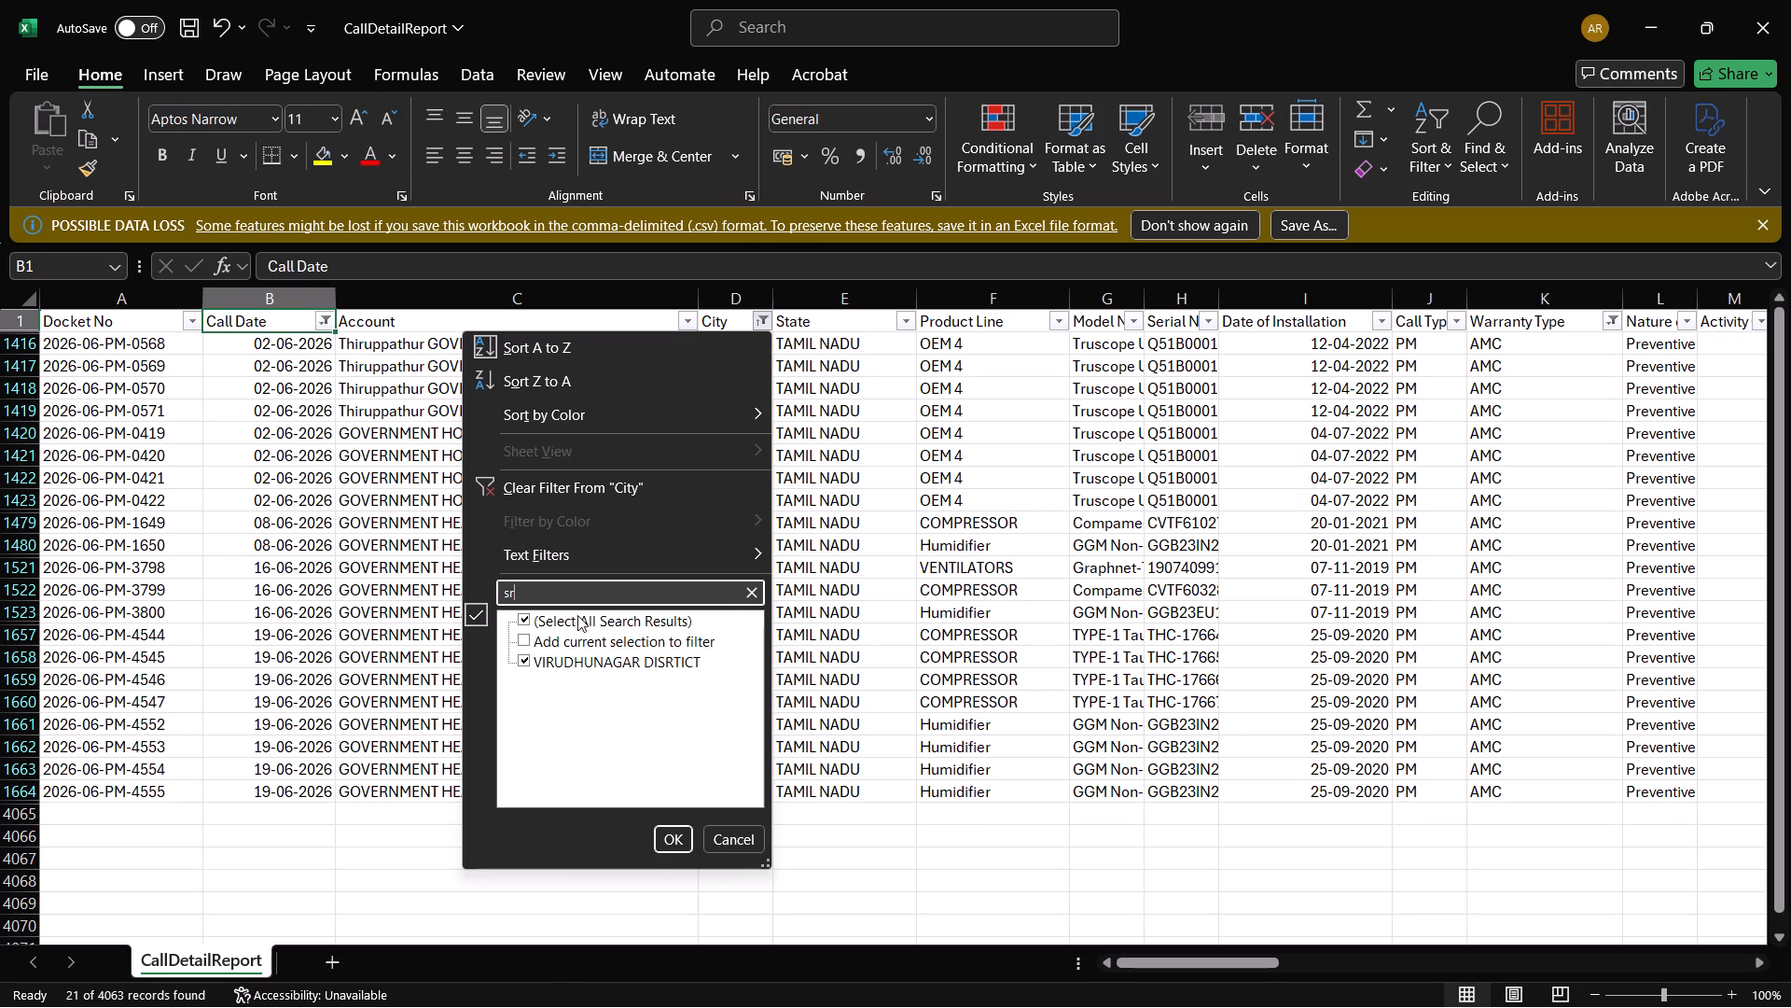
pyautogui.click(624, 599)
pyautogui.click(749, 593)
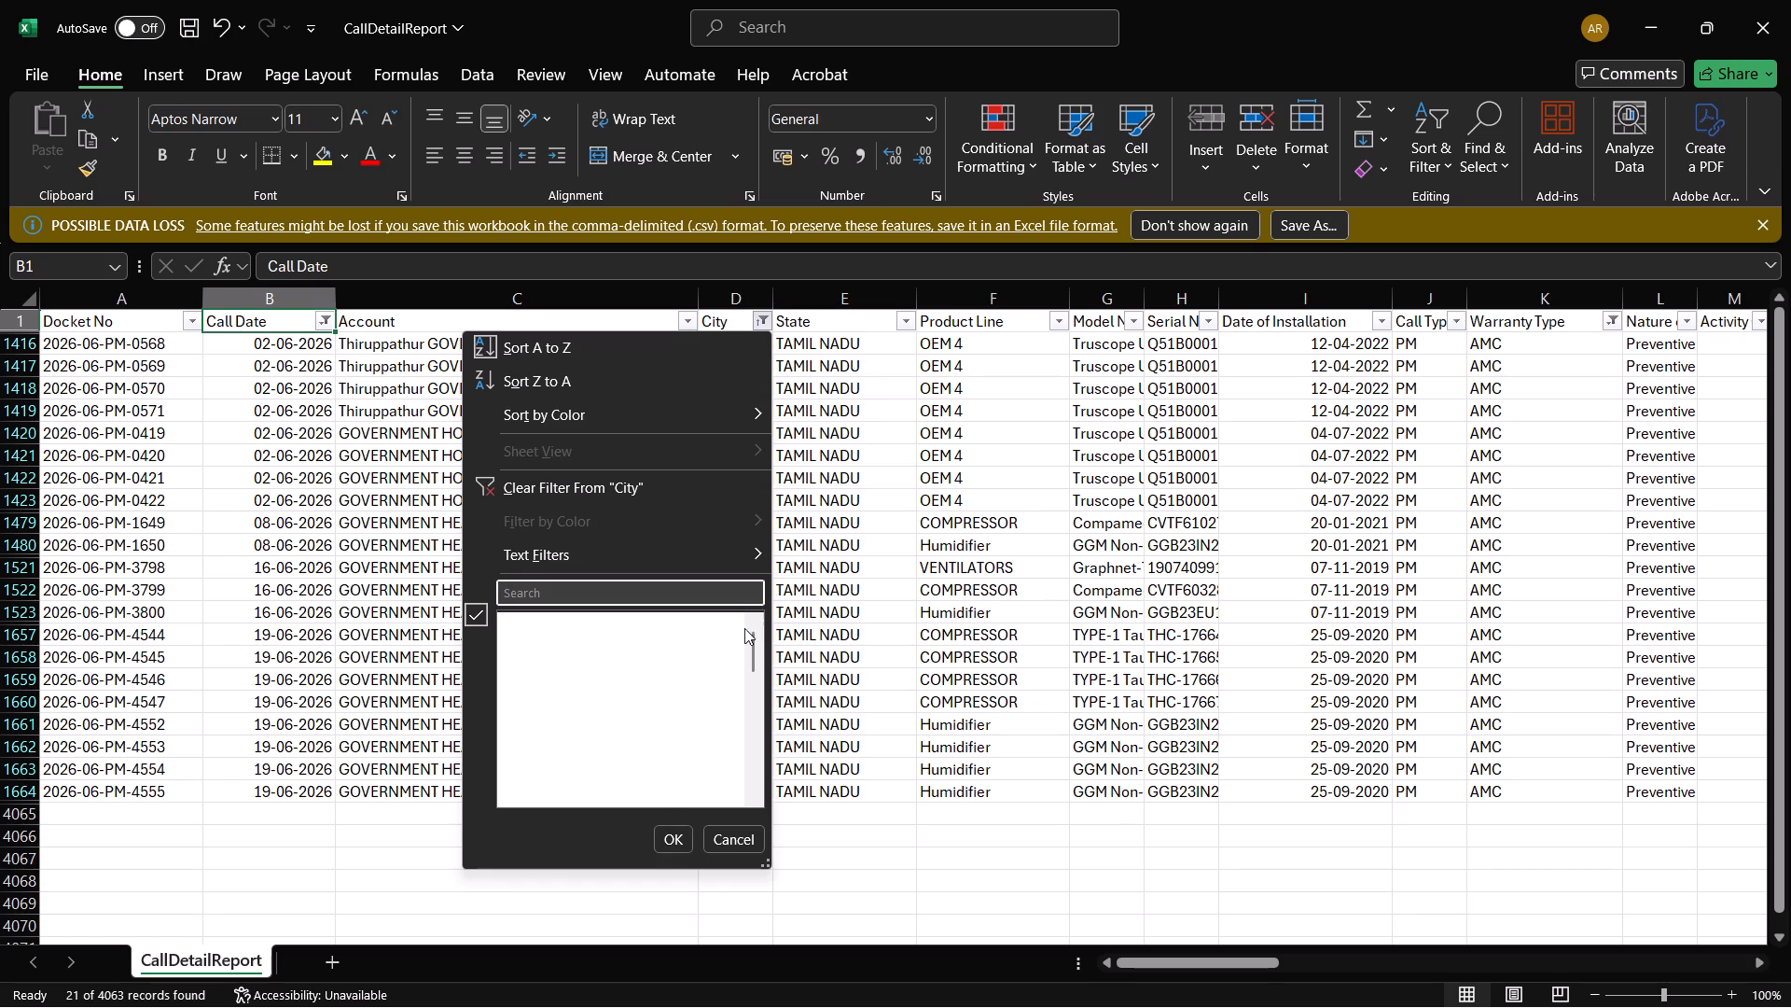
pyautogui.click(463, 870)
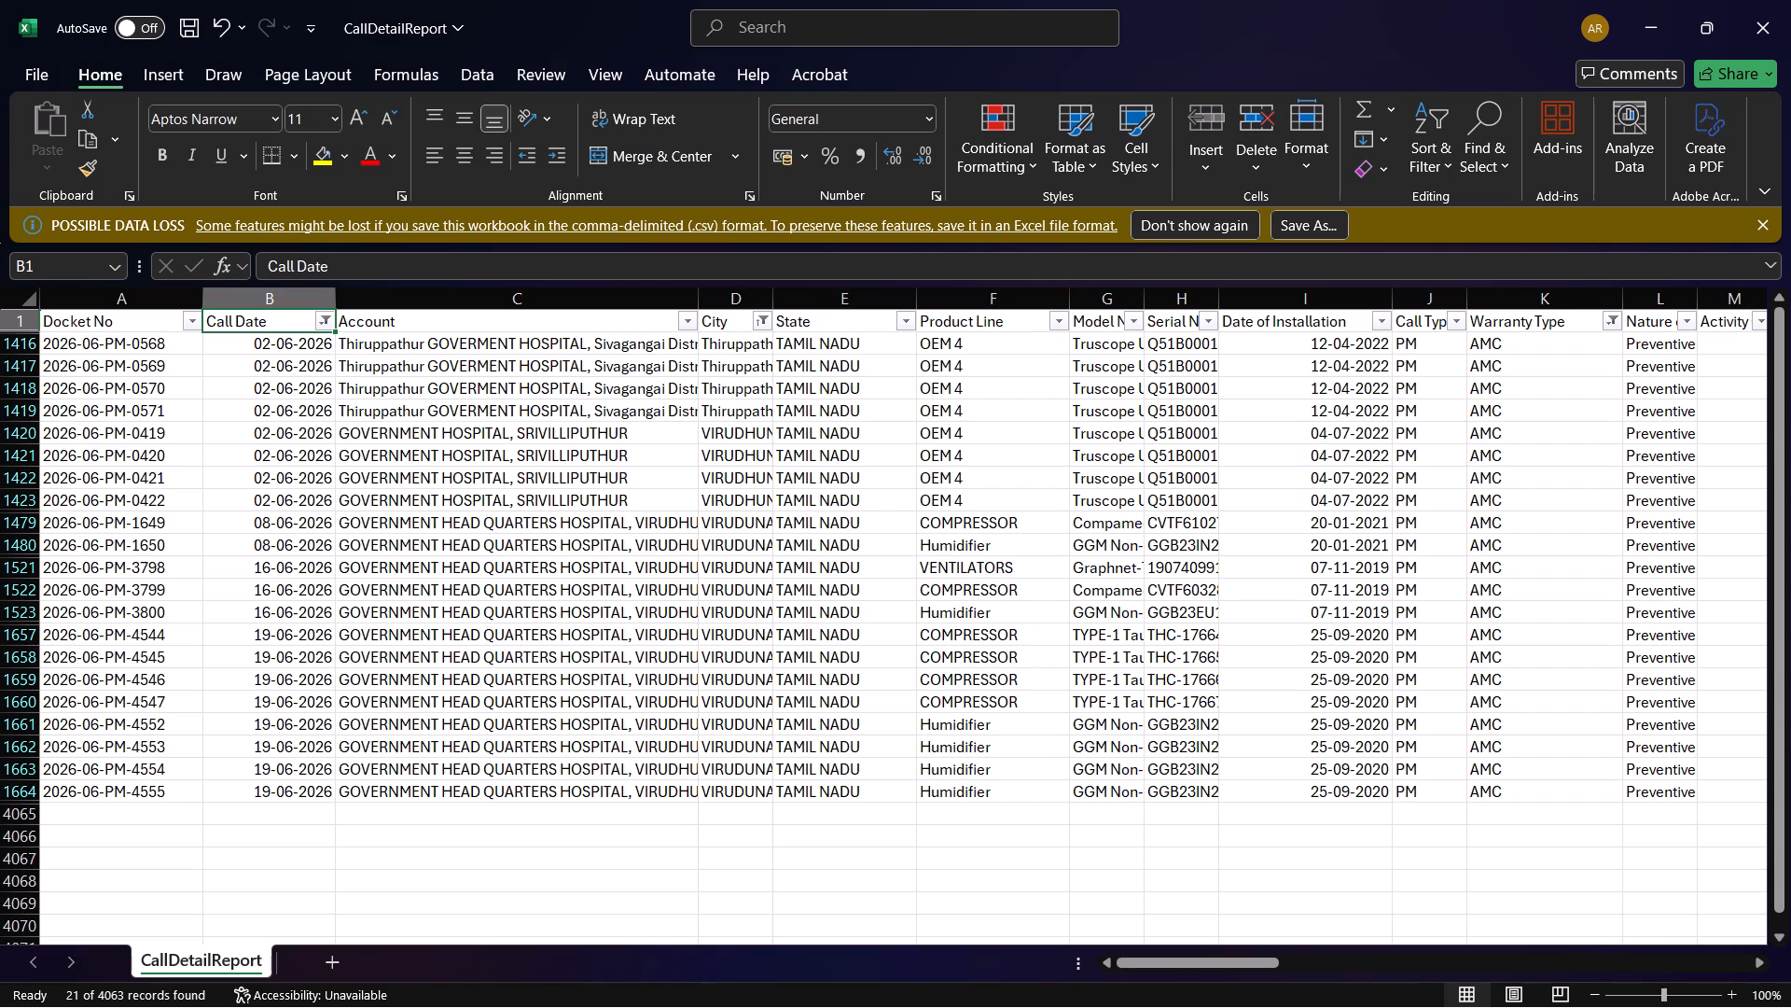
# Filter the City column to ARUPUKOTTAI only.
pyautogui.click(768, 319)
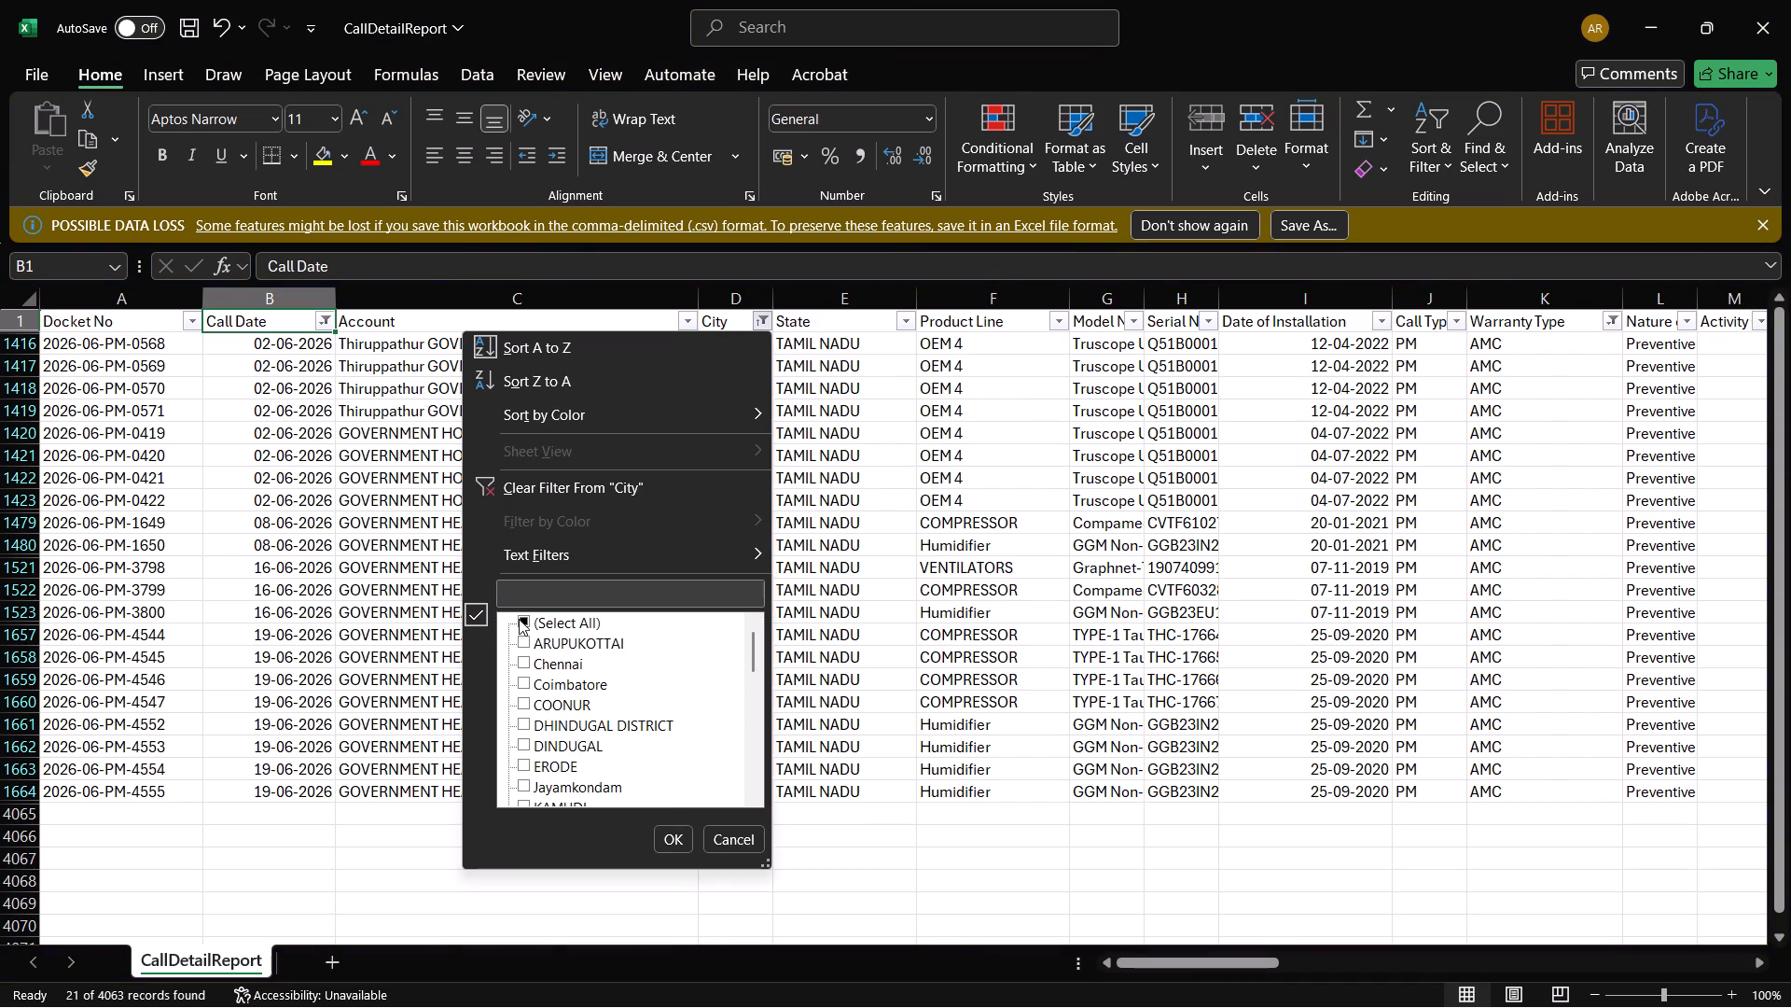
pyautogui.click(519, 619)
pyautogui.click(524, 639)
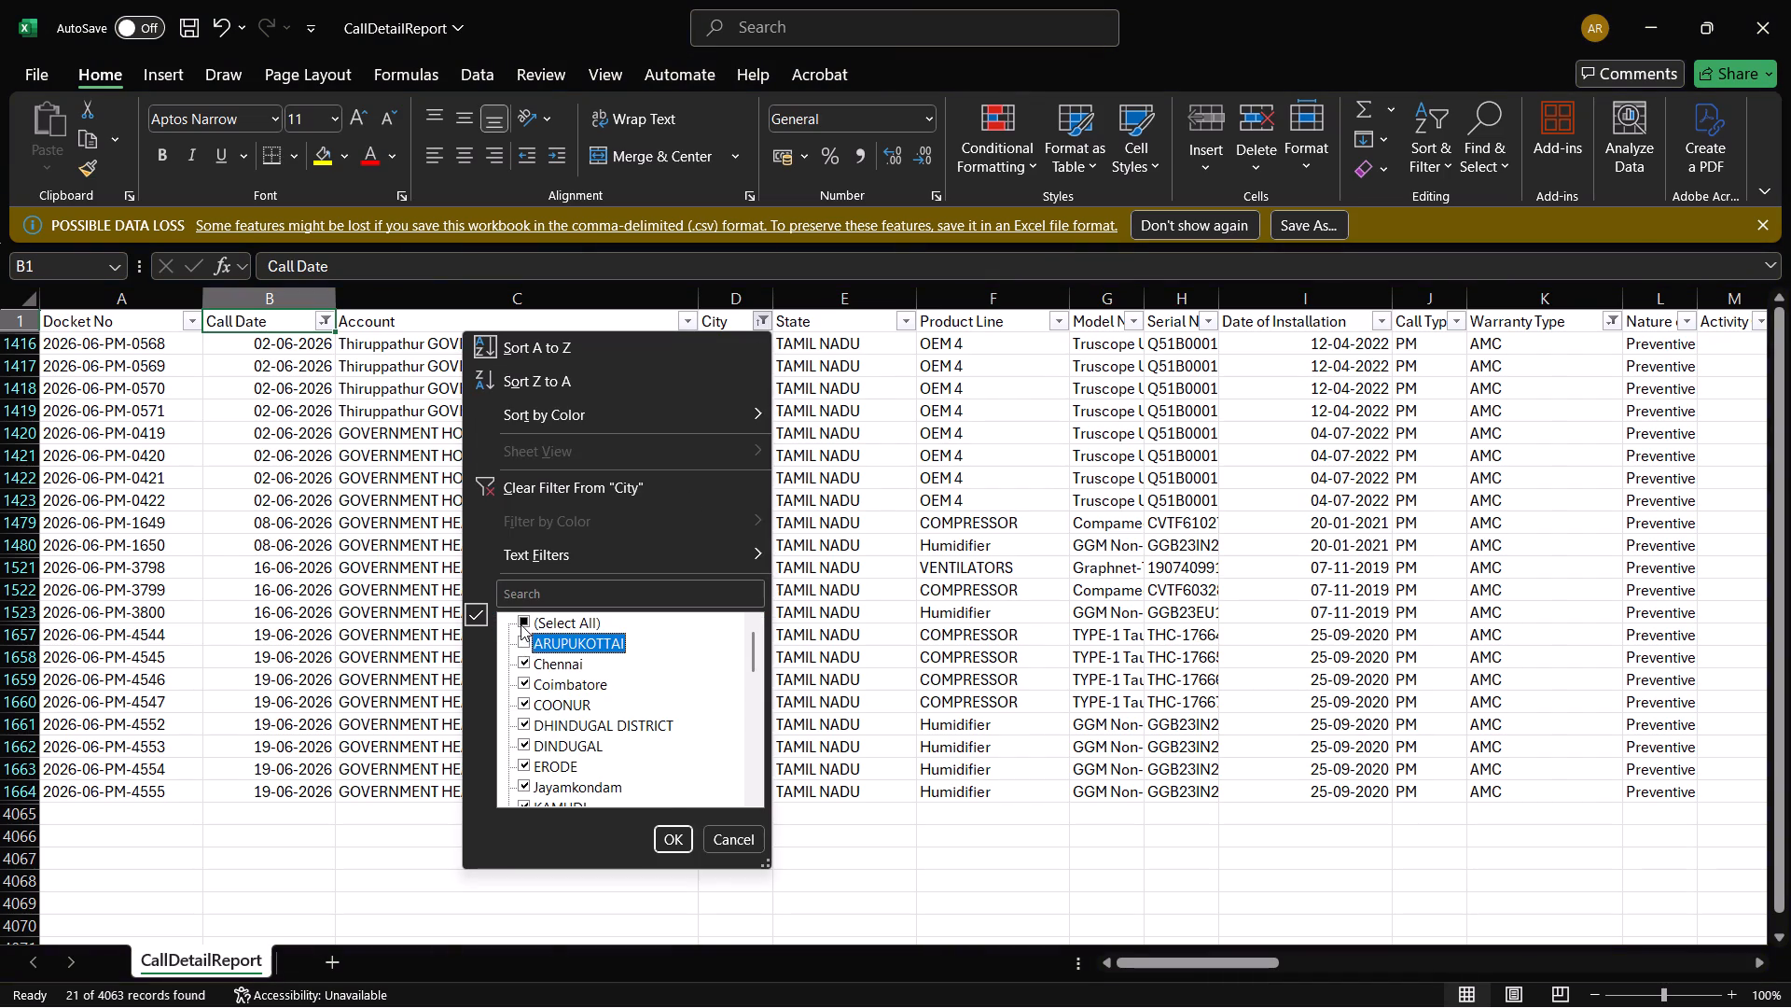
pyautogui.click(521, 624)
pyautogui.click(525, 624)
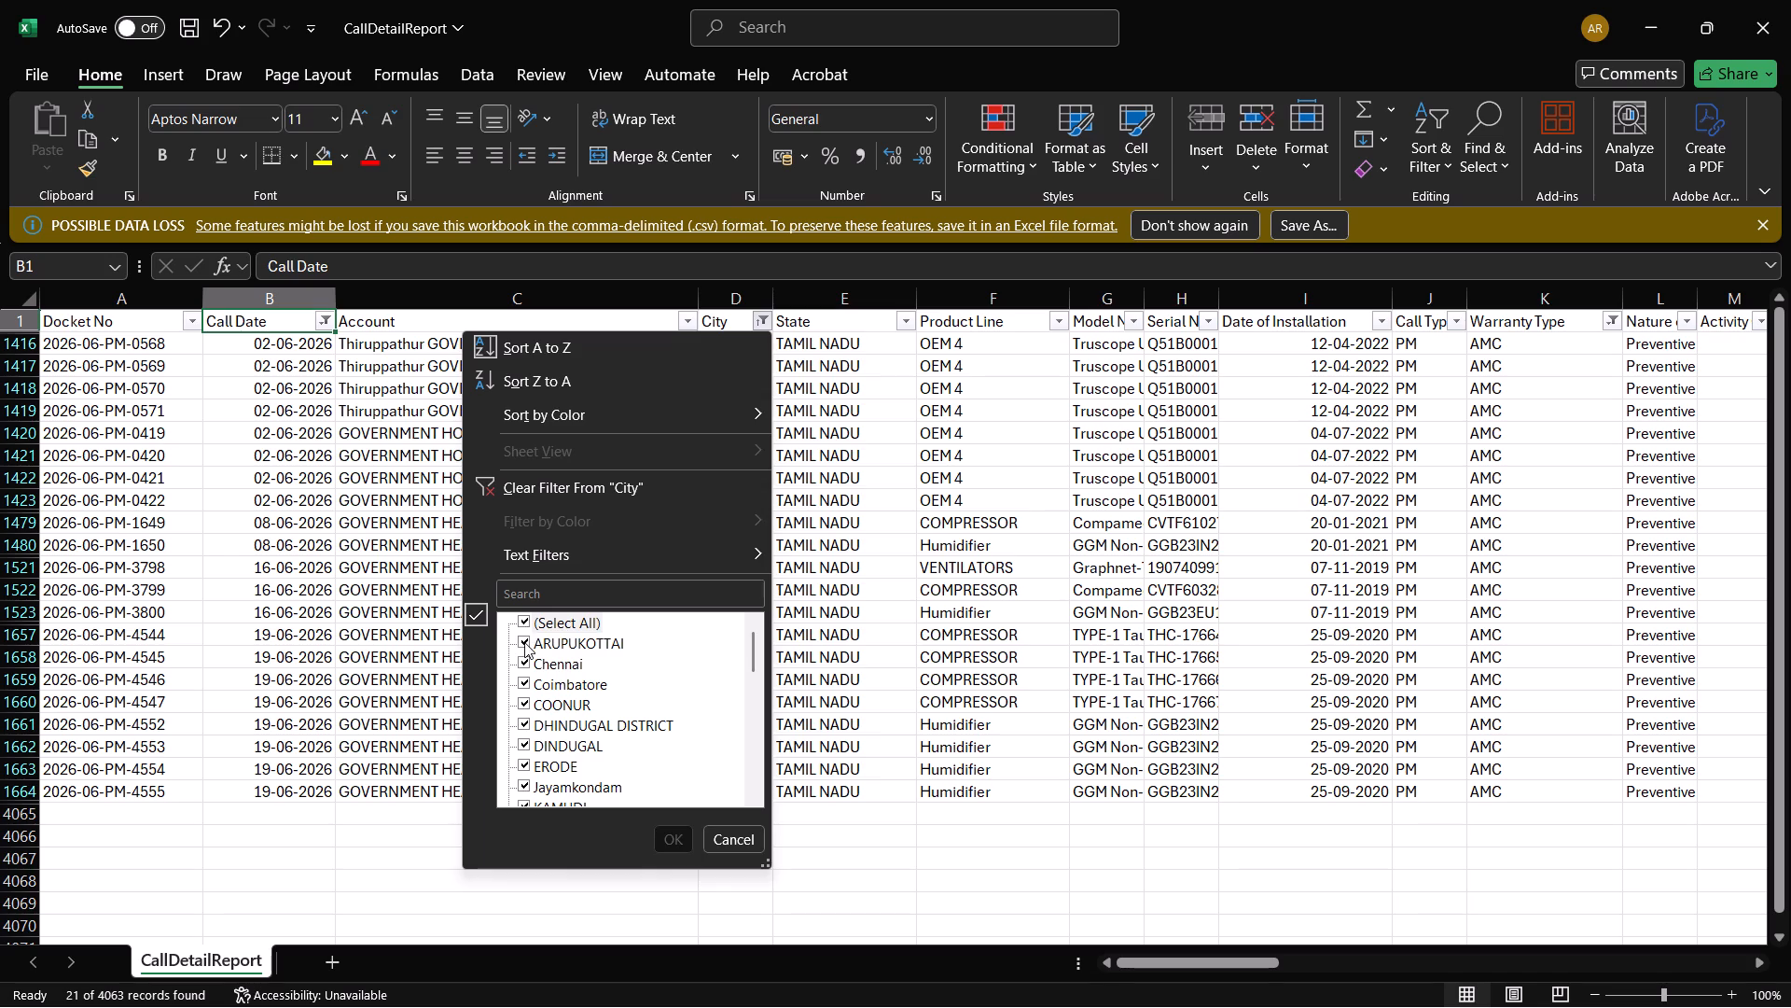
pyautogui.click(524, 642)
pyautogui.click(662, 842)
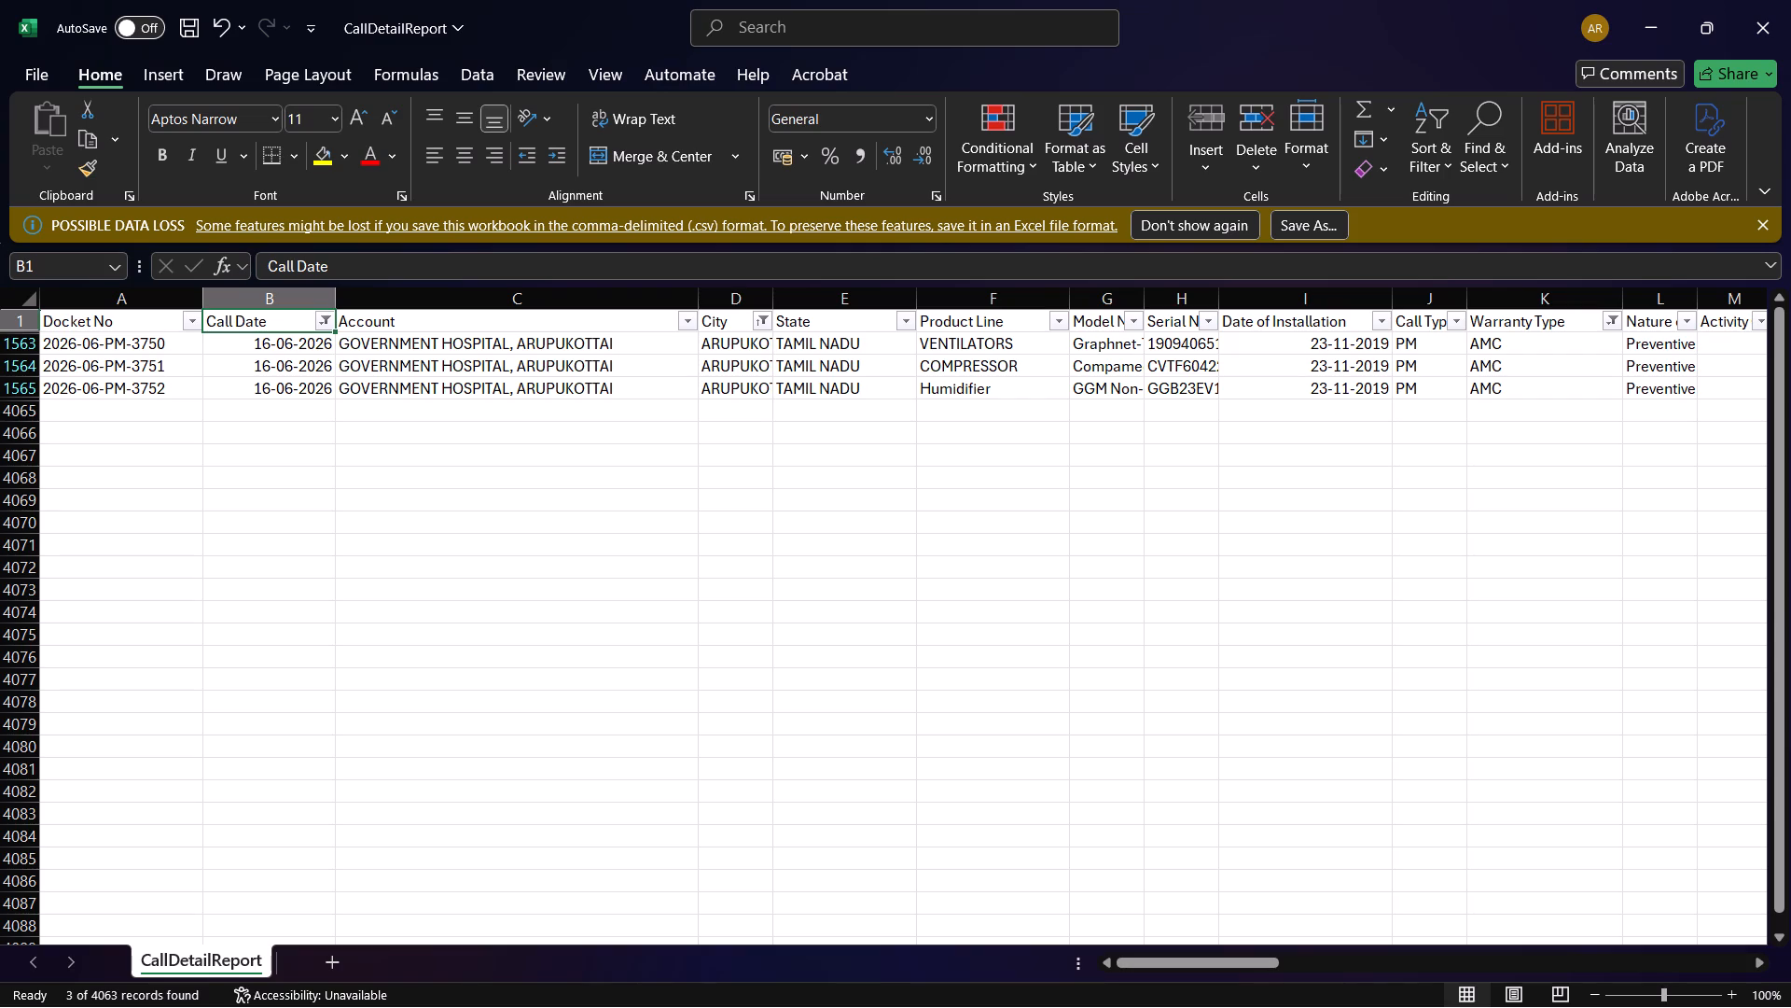
# Filter the City column to THENI only, using a search of the city values.
pyautogui.click(767, 323)
pyautogui.click(639, 585)
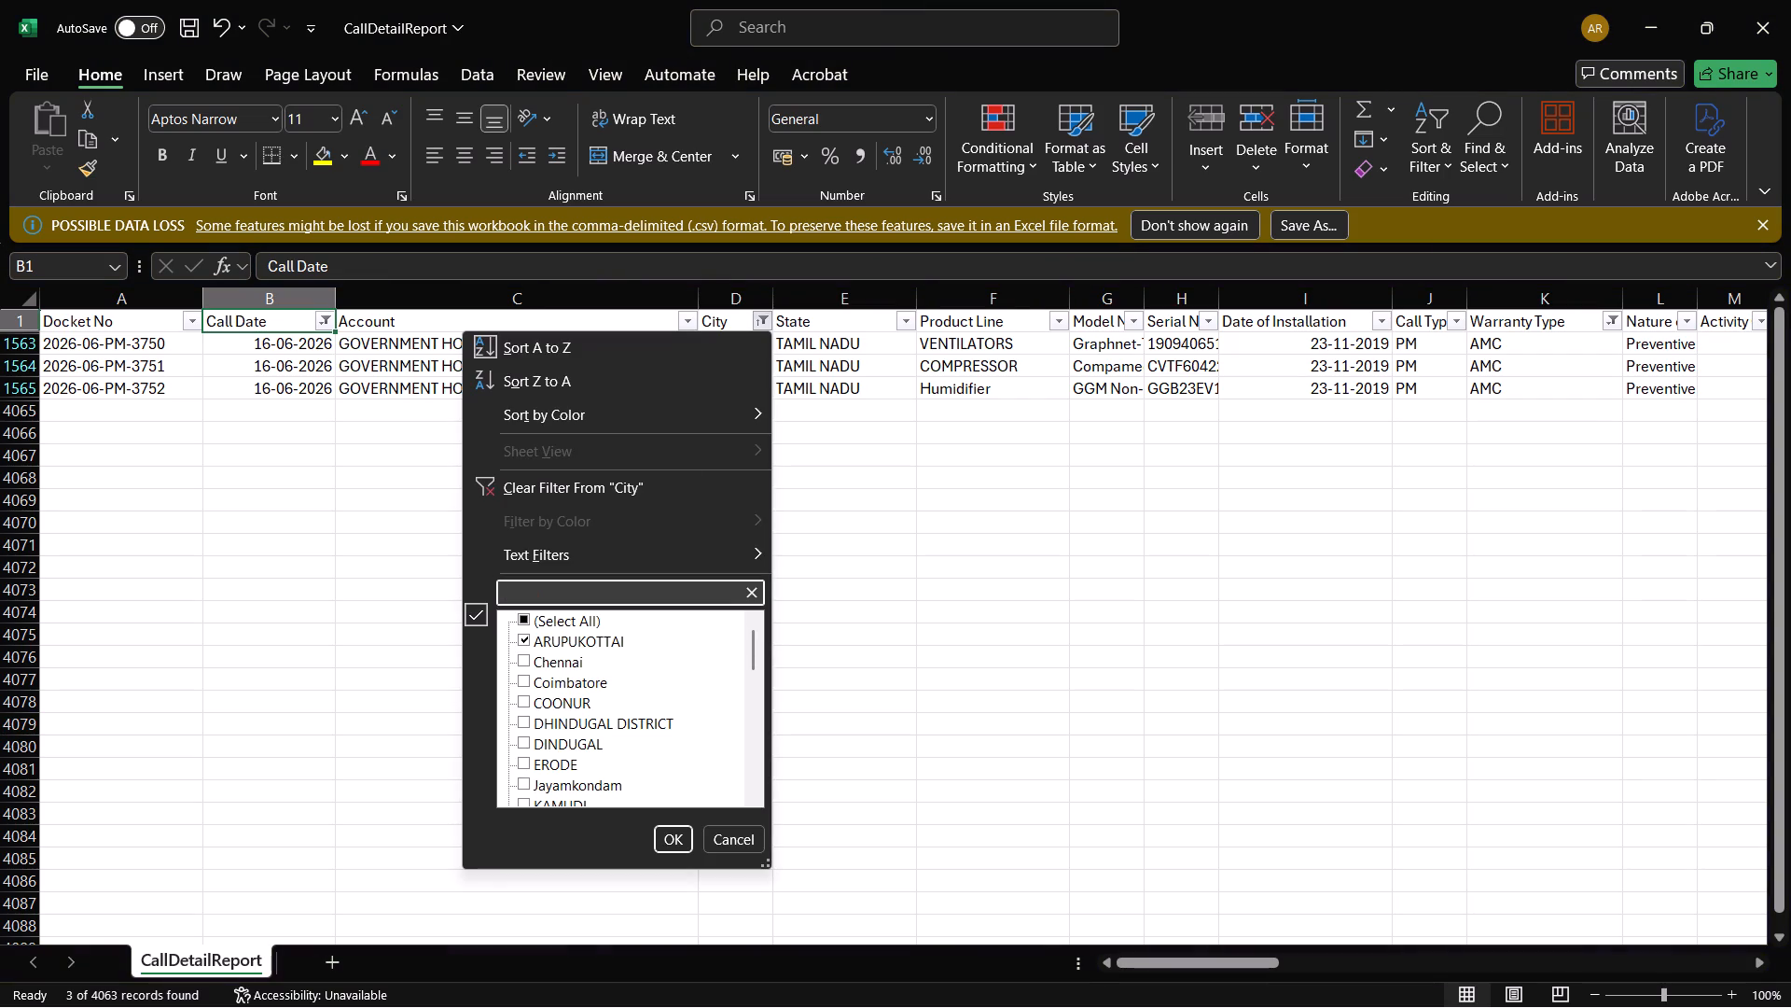
pyautogui.press('u')
pyautogui.press('t')
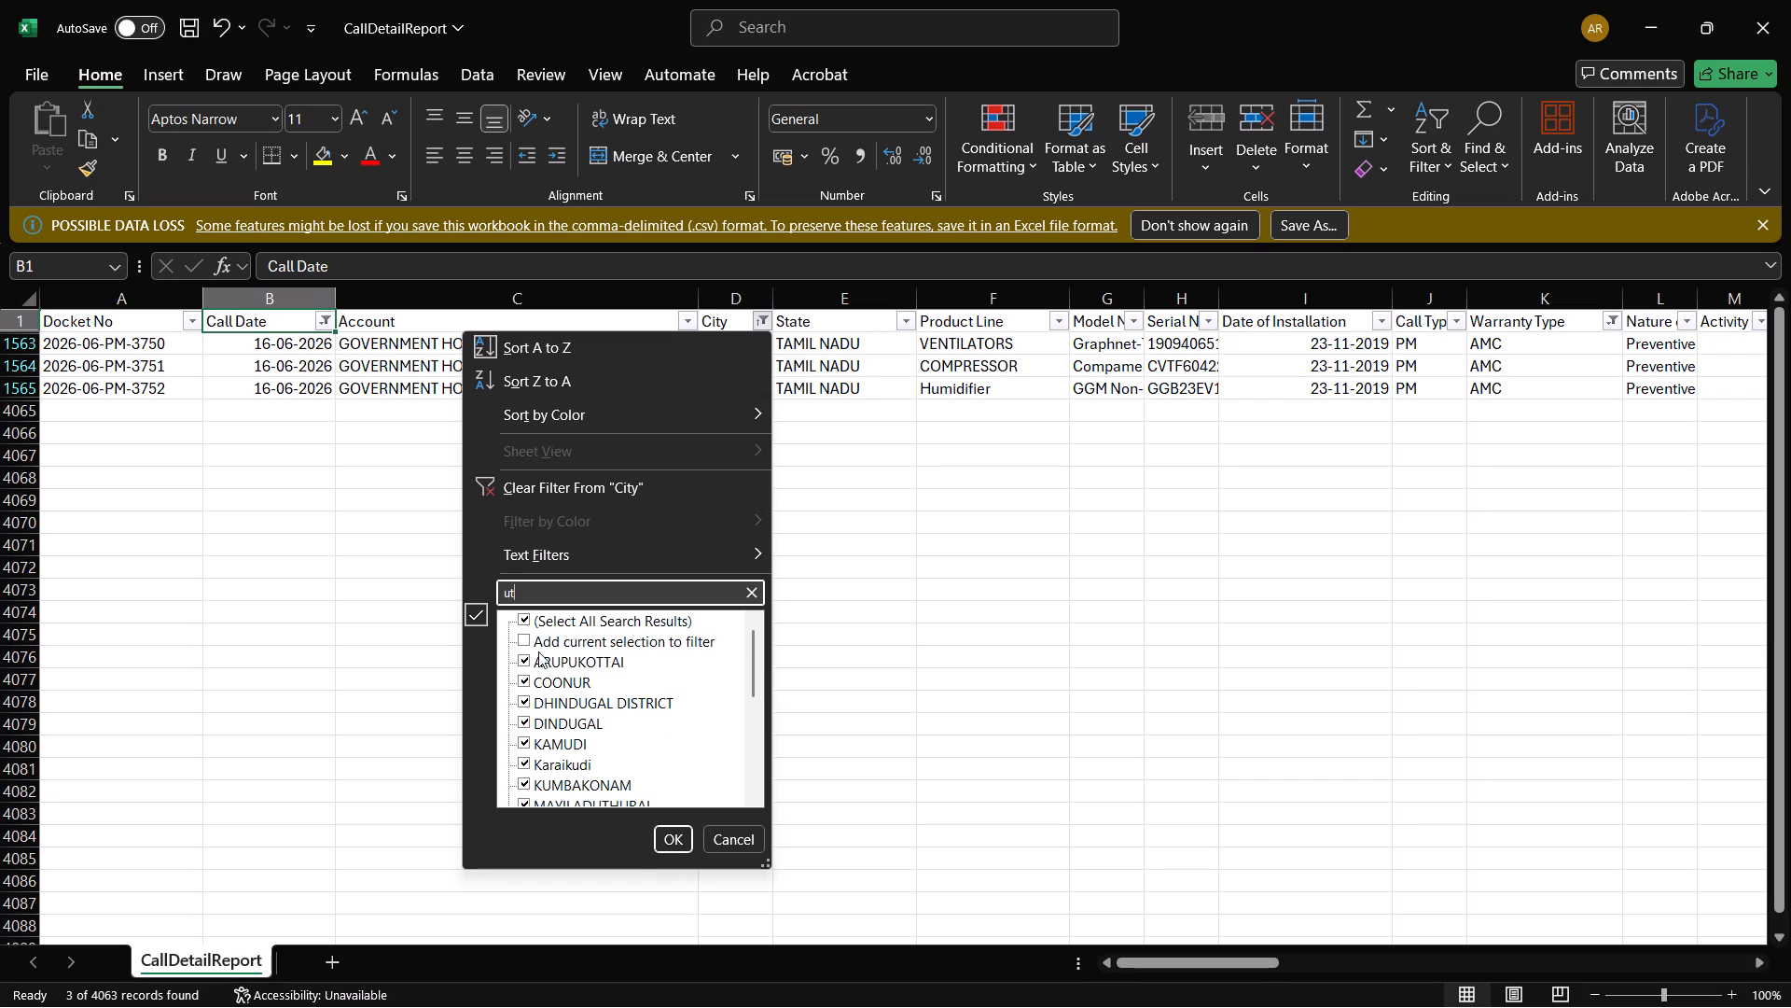
pyautogui.press('h')
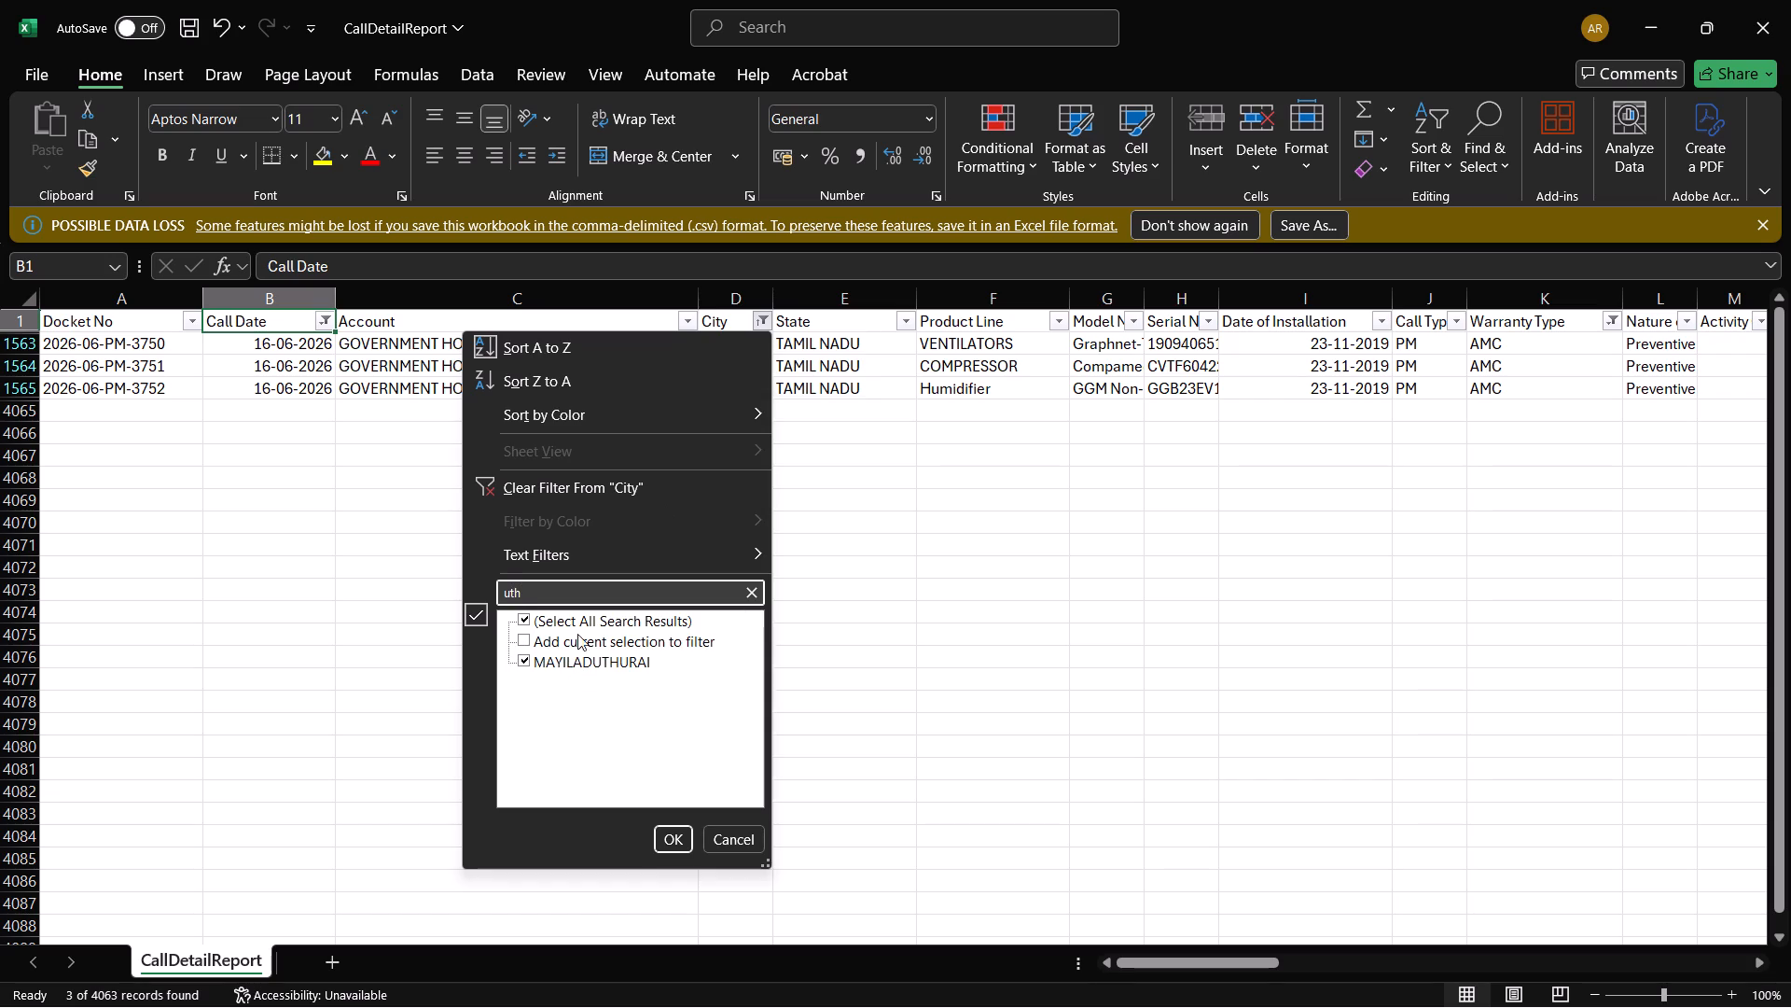
pyautogui.moveTo(579, 592); pyautogui.dragTo(462, 586)
pyautogui.press('BackSpace')
pyautogui.write('theni')
pyautogui.press('Return')
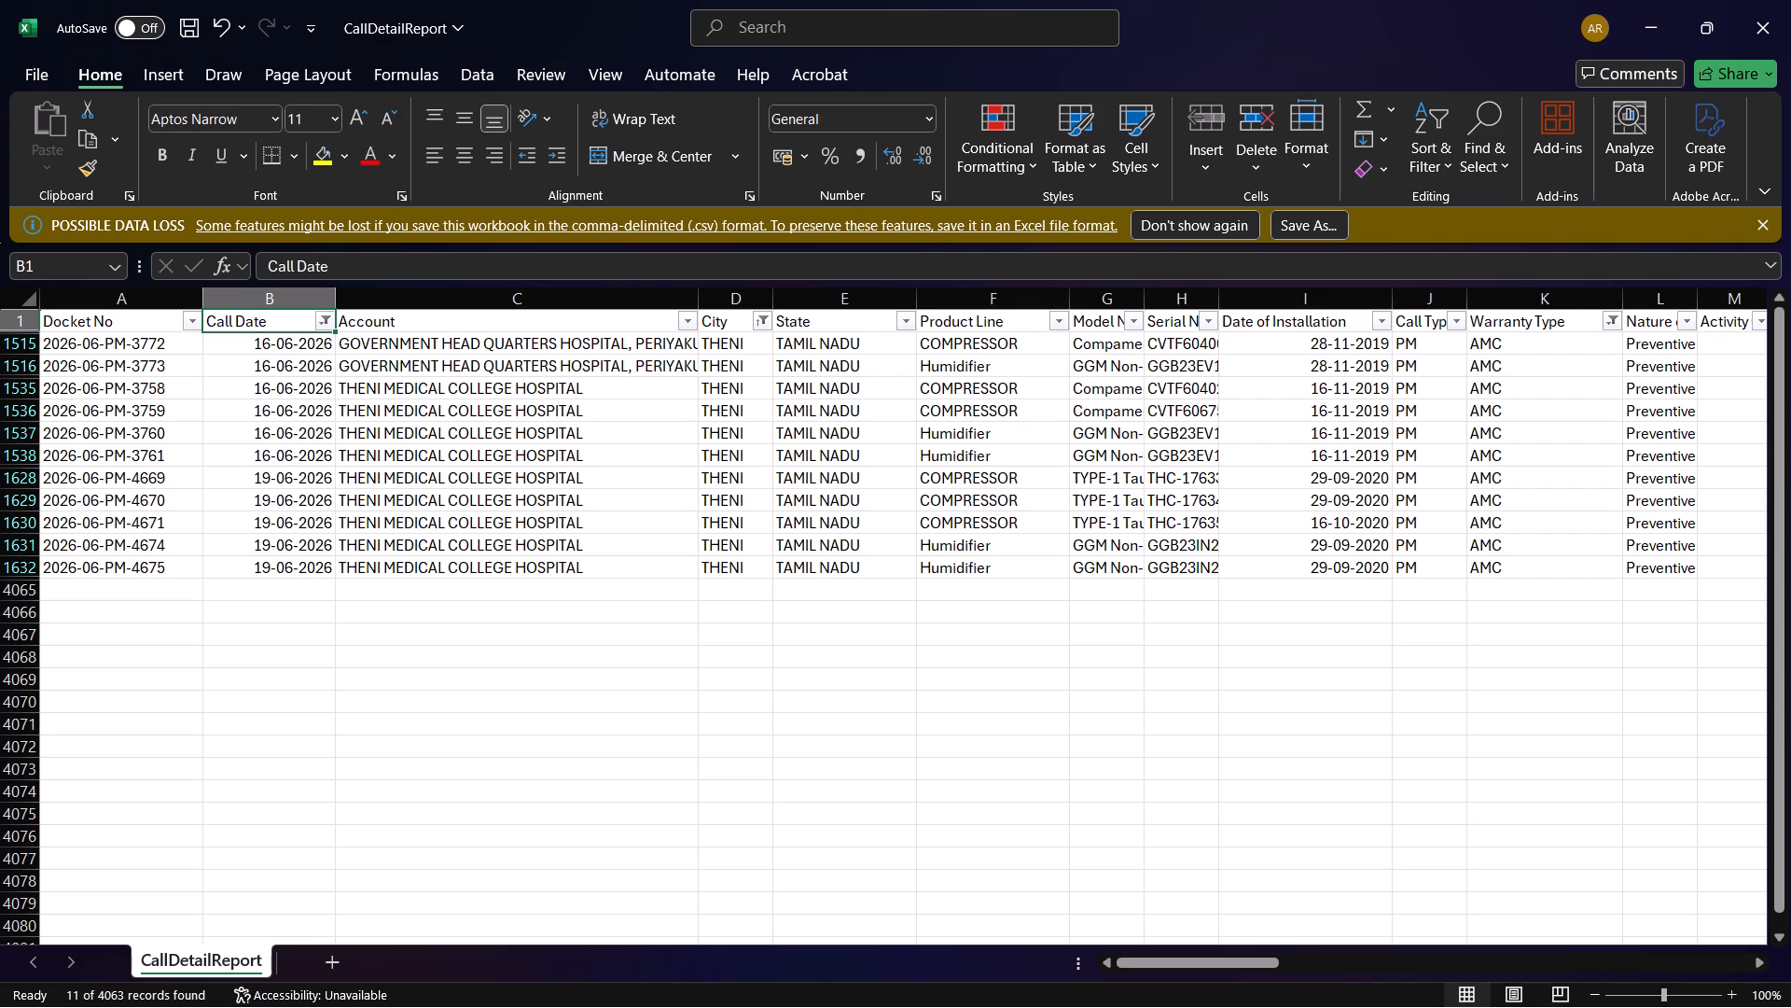
# Filter the City column to VIRUDHUNAGAR DISRTICT and VIRUDUNAGAR only.
pyautogui.click(768, 328)
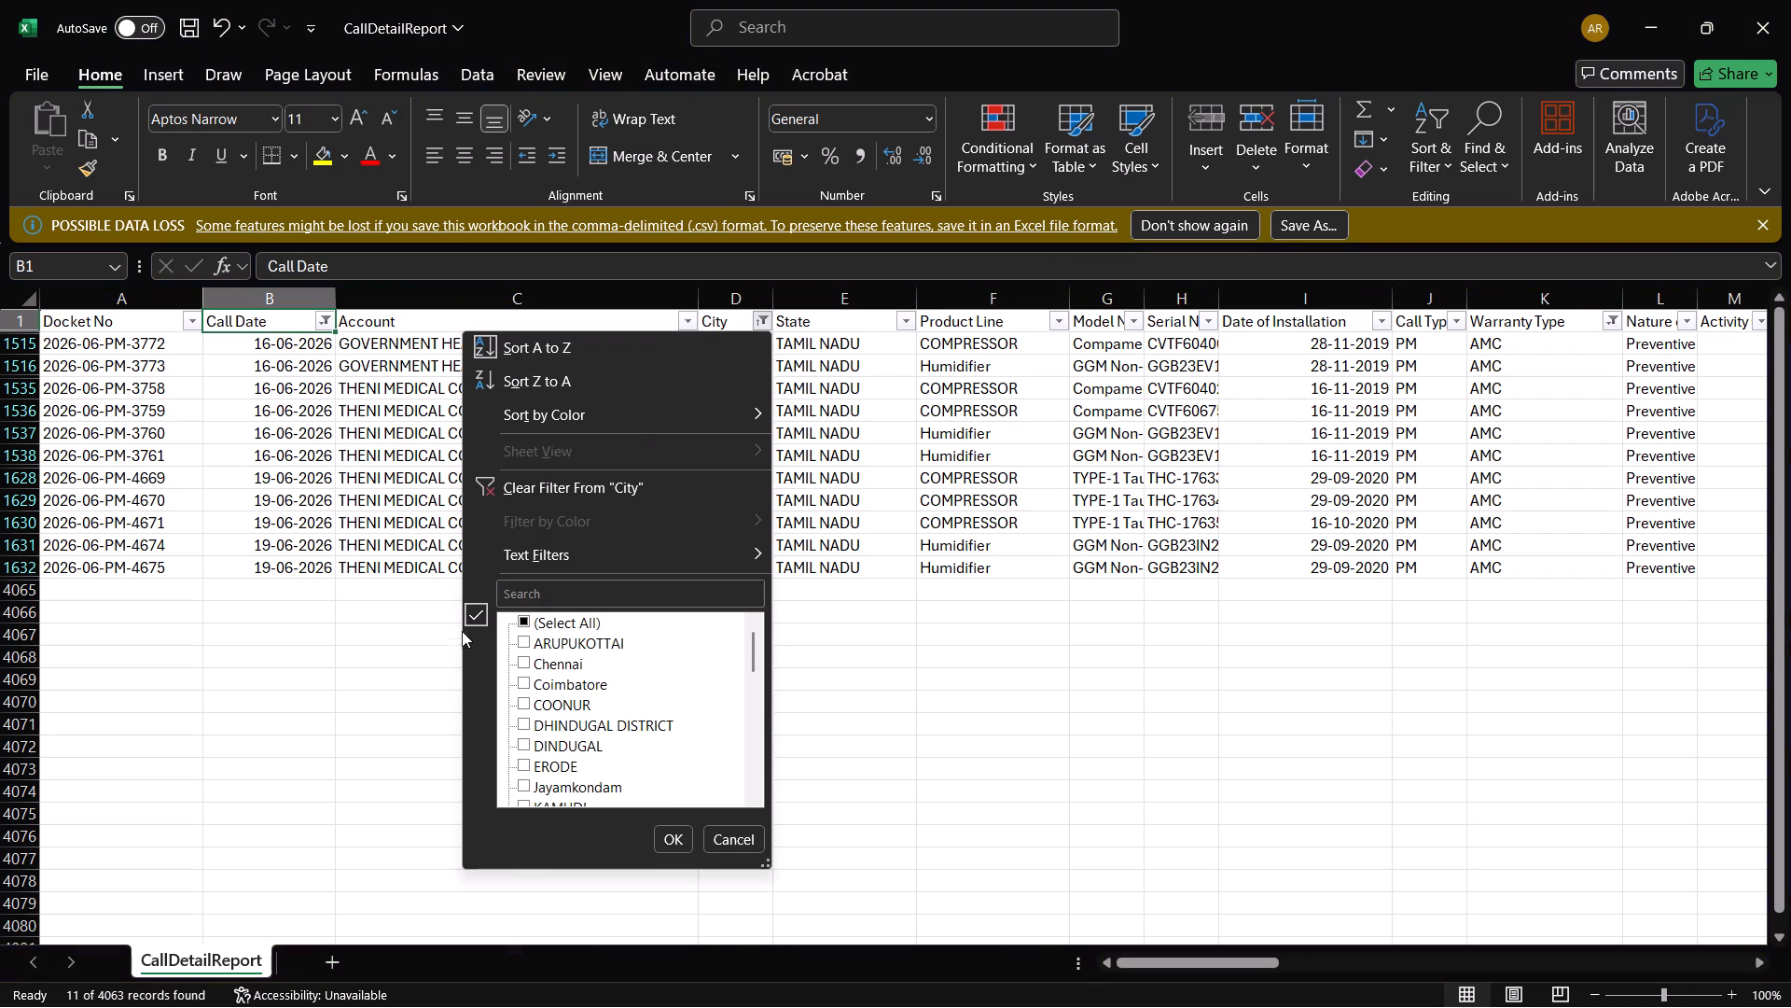
pyautogui.click(523, 620)
pyautogui.click(523, 620)
pyautogui.scroll(-11, 567, 704)
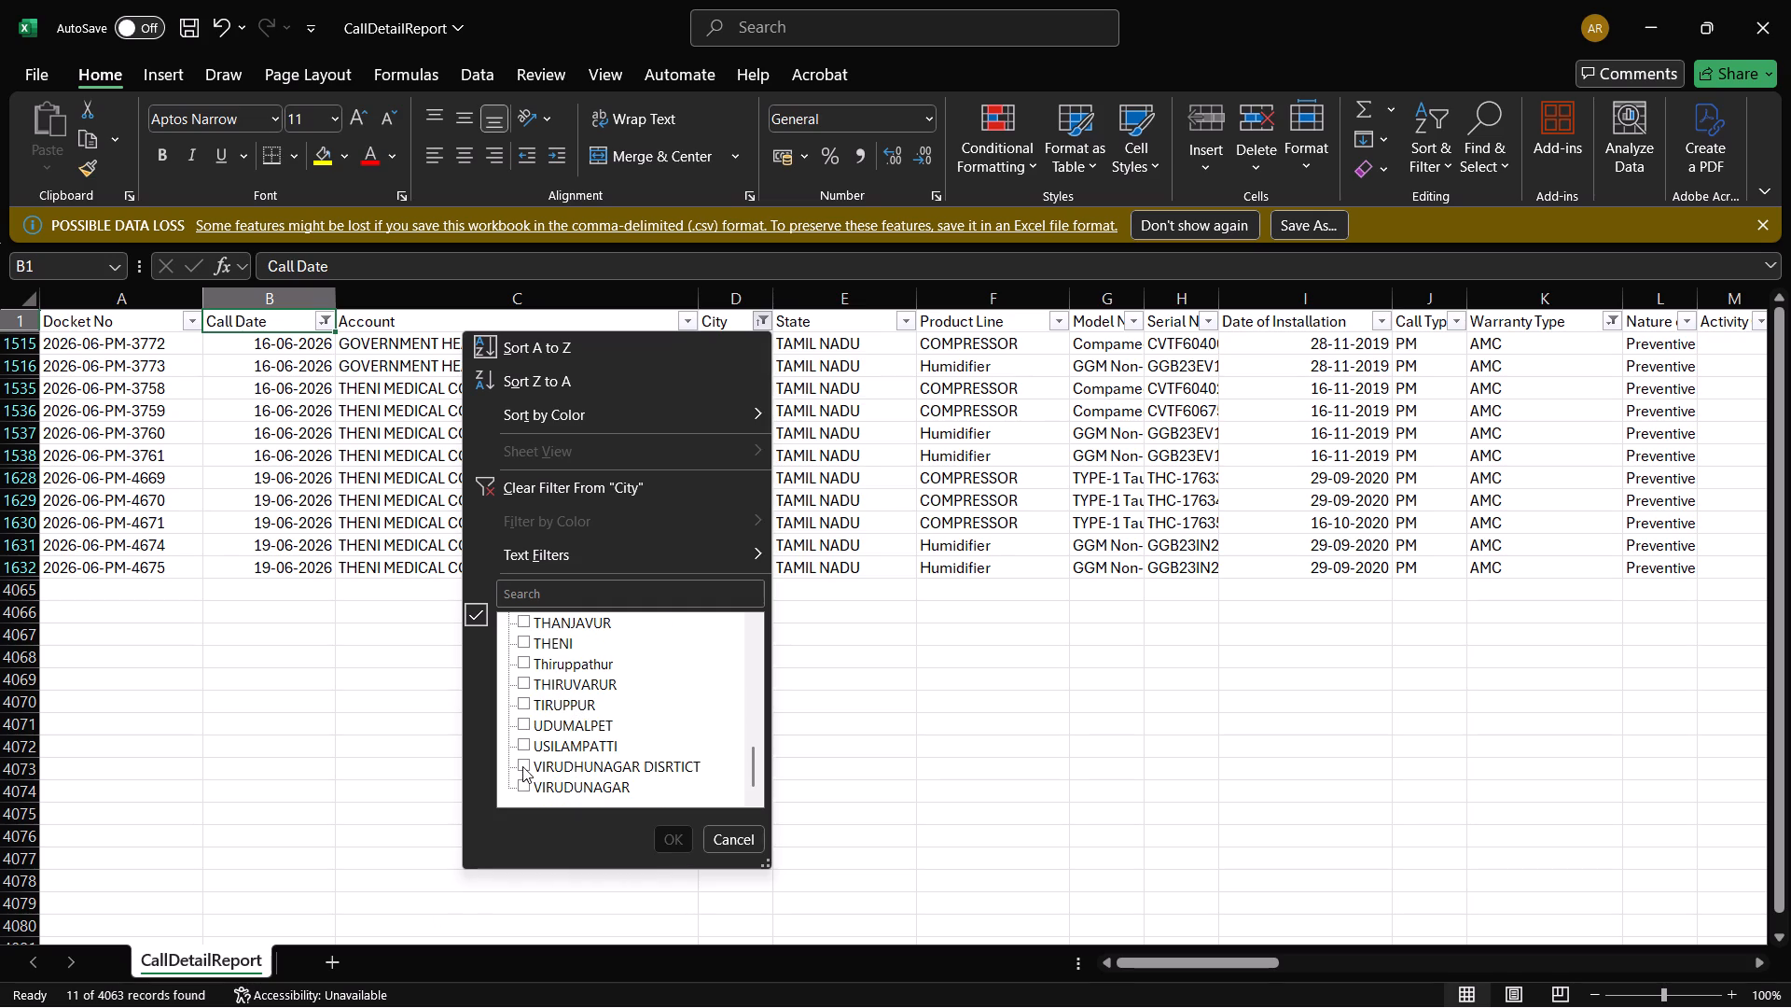
pyautogui.click(522, 766)
pyautogui.click(523, 789)
pyautogui.click(684, 838)
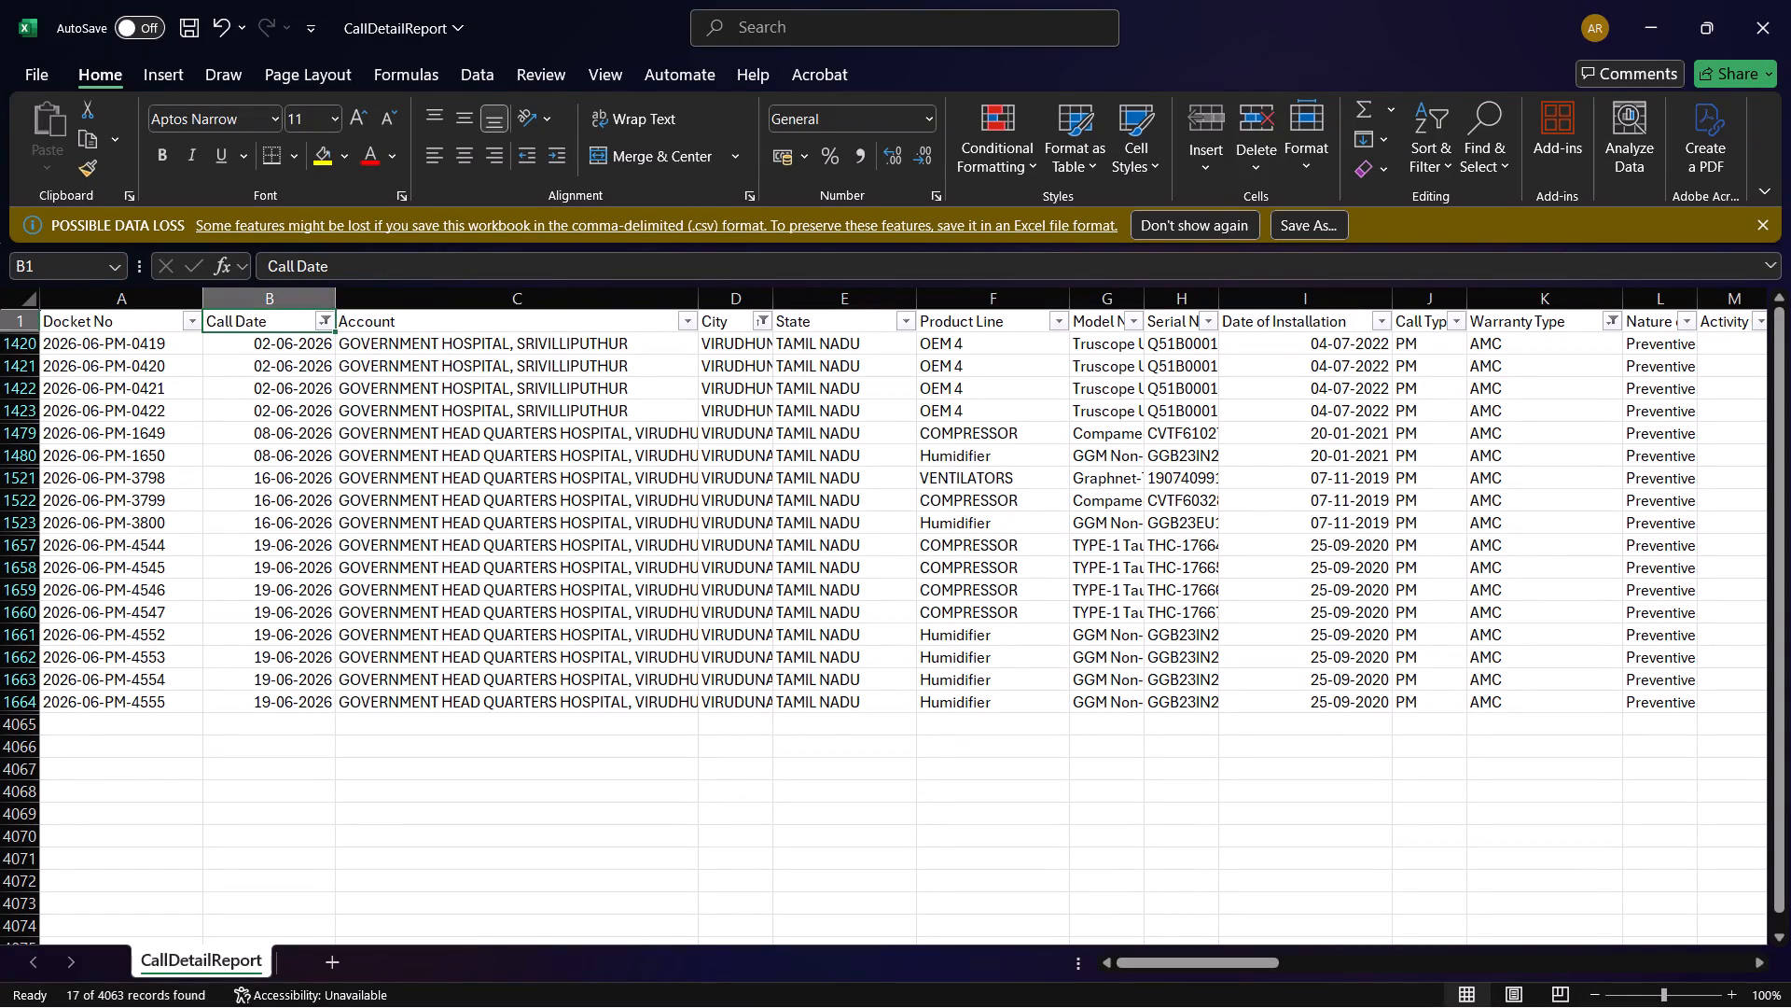
# Copy docket number 2026-06-PM-0419 from the Srivilliputhur hospital's first row and switch to the Synergy CRM PM page in Edge.
pyautogui.click(179, 351)
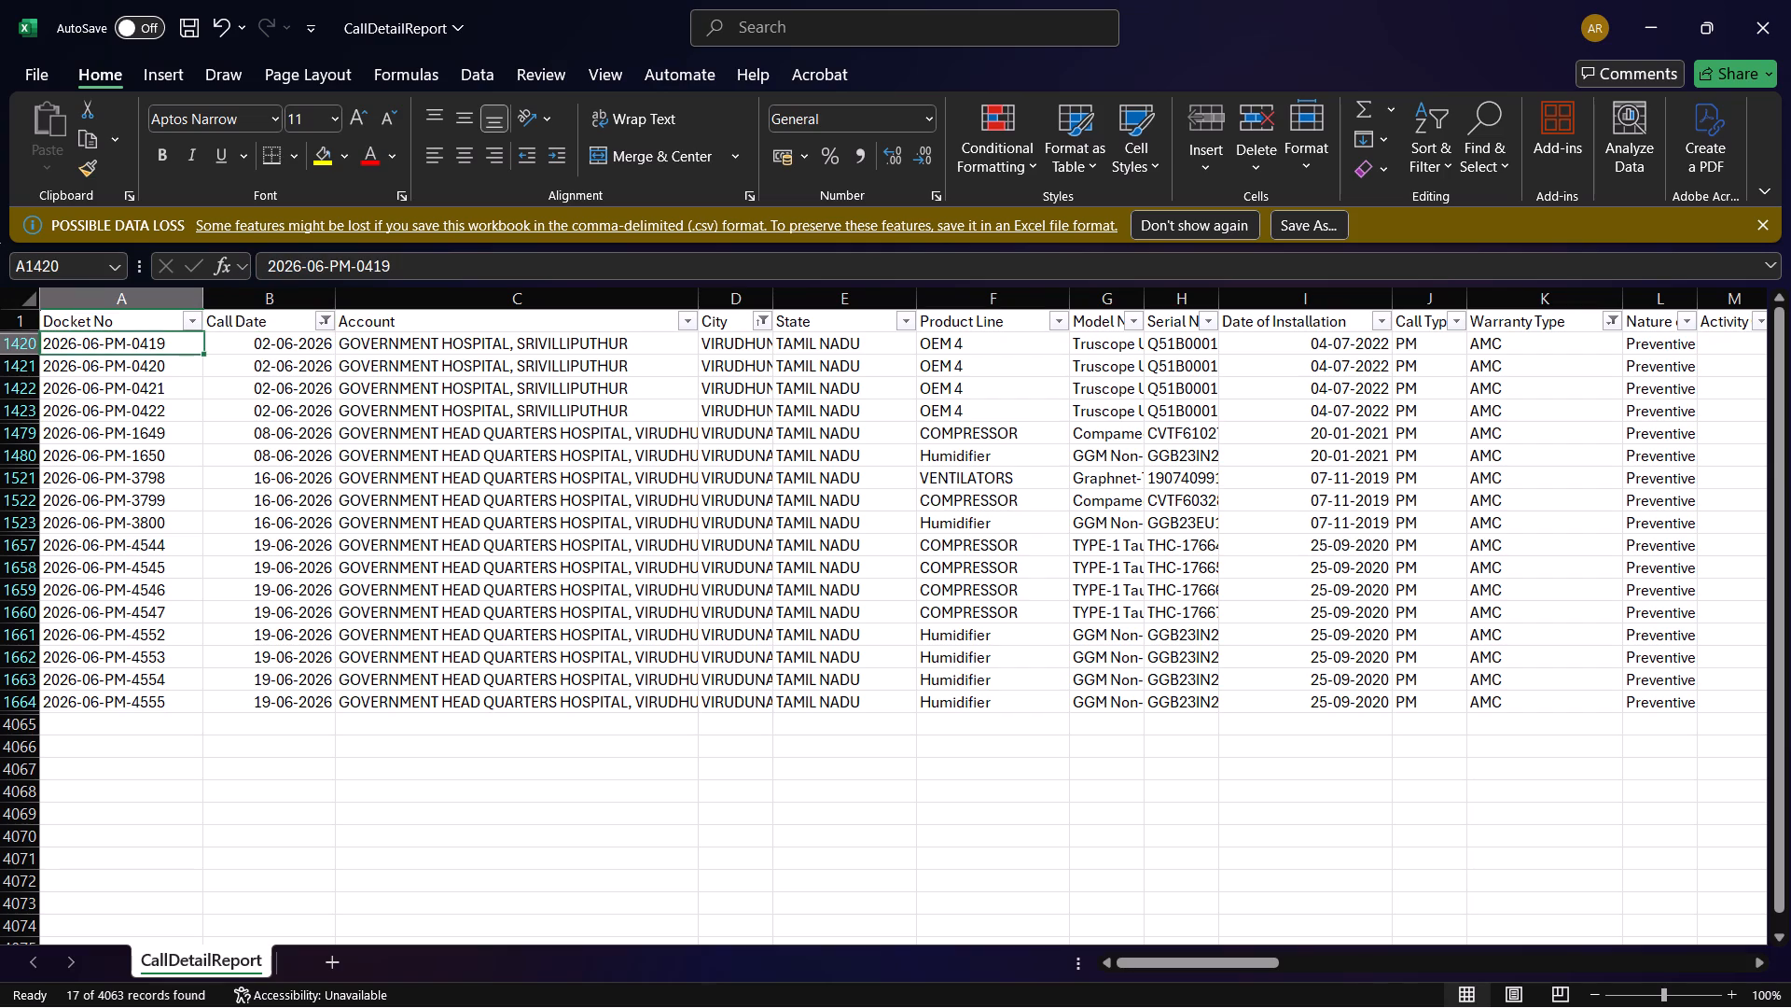
pyautogui.hotkey('ctrl', 'c')
pyautogui.click(1655, 14)
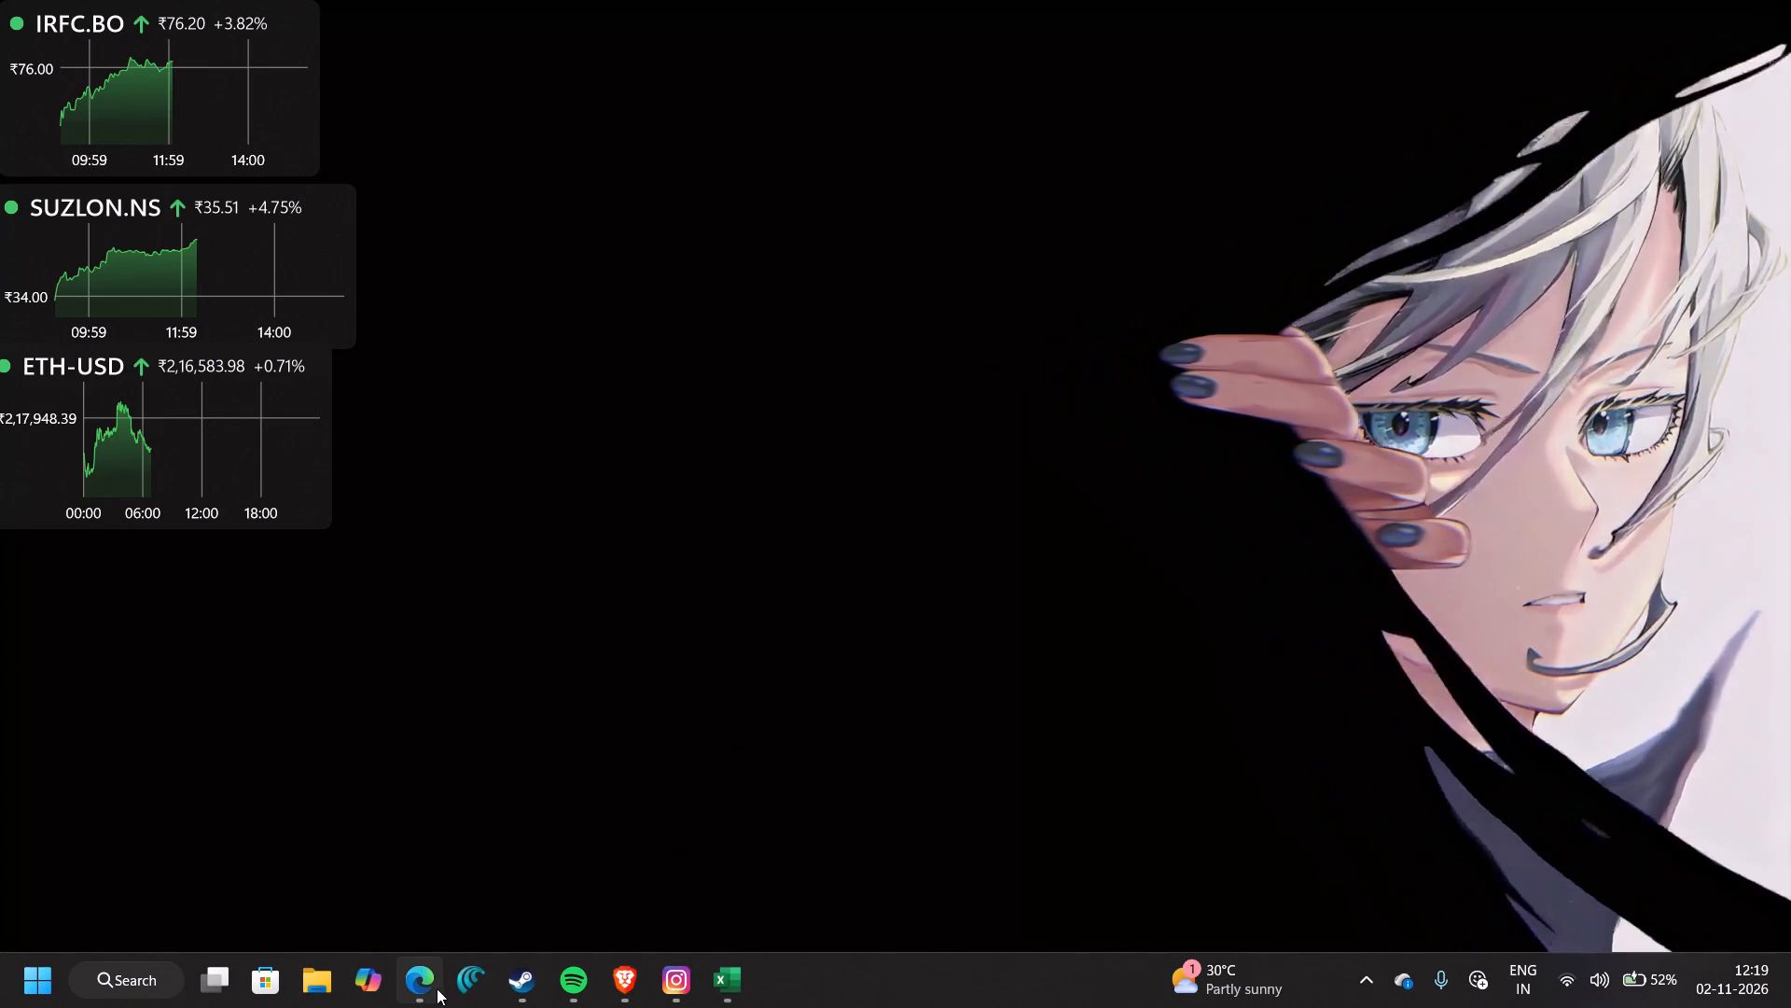
pyautogui.click(423, 987)
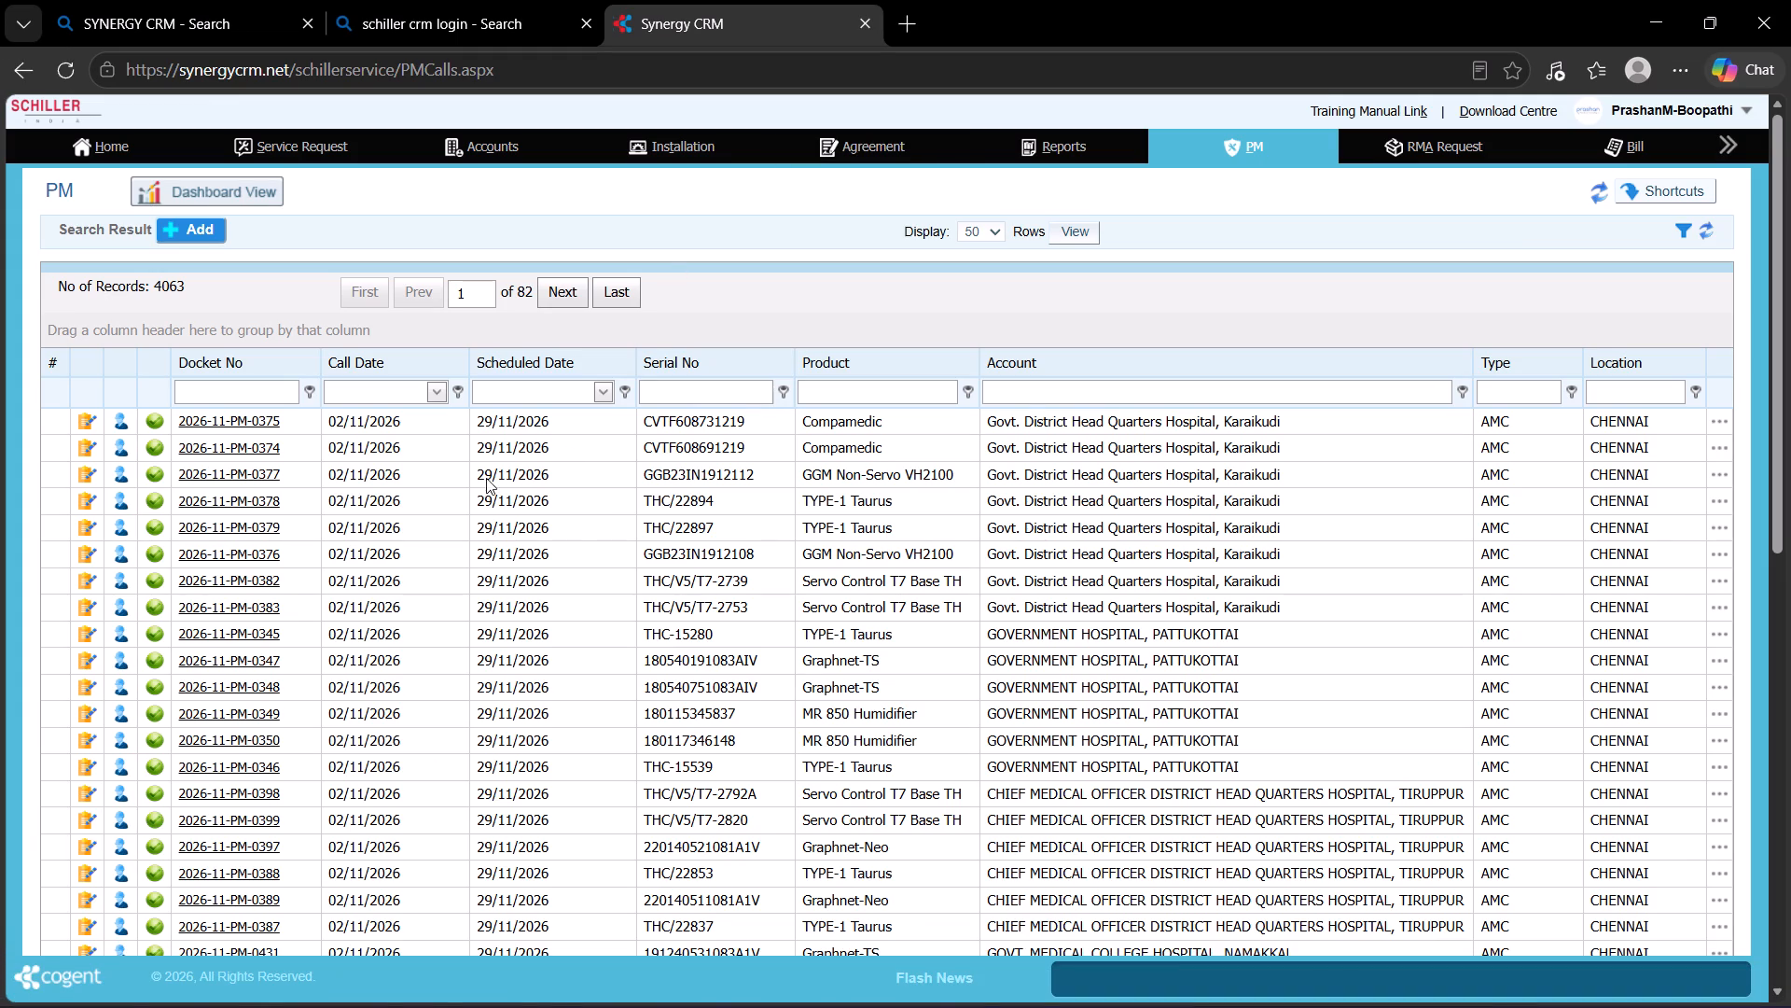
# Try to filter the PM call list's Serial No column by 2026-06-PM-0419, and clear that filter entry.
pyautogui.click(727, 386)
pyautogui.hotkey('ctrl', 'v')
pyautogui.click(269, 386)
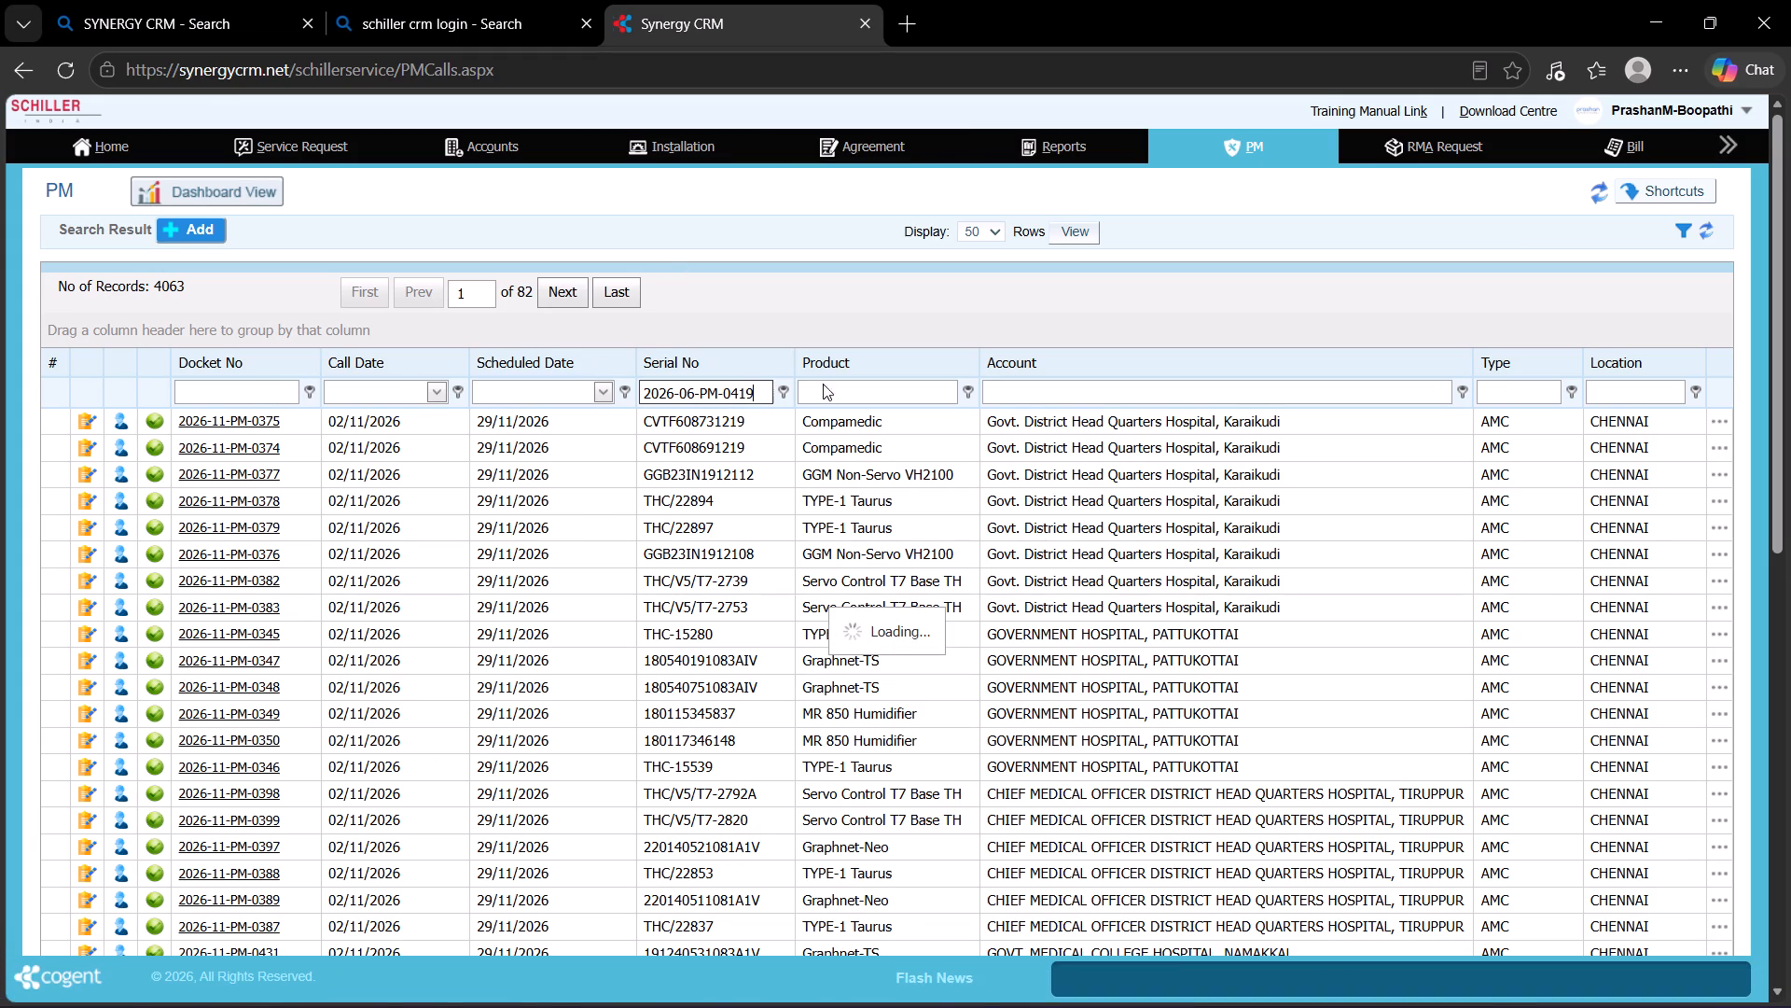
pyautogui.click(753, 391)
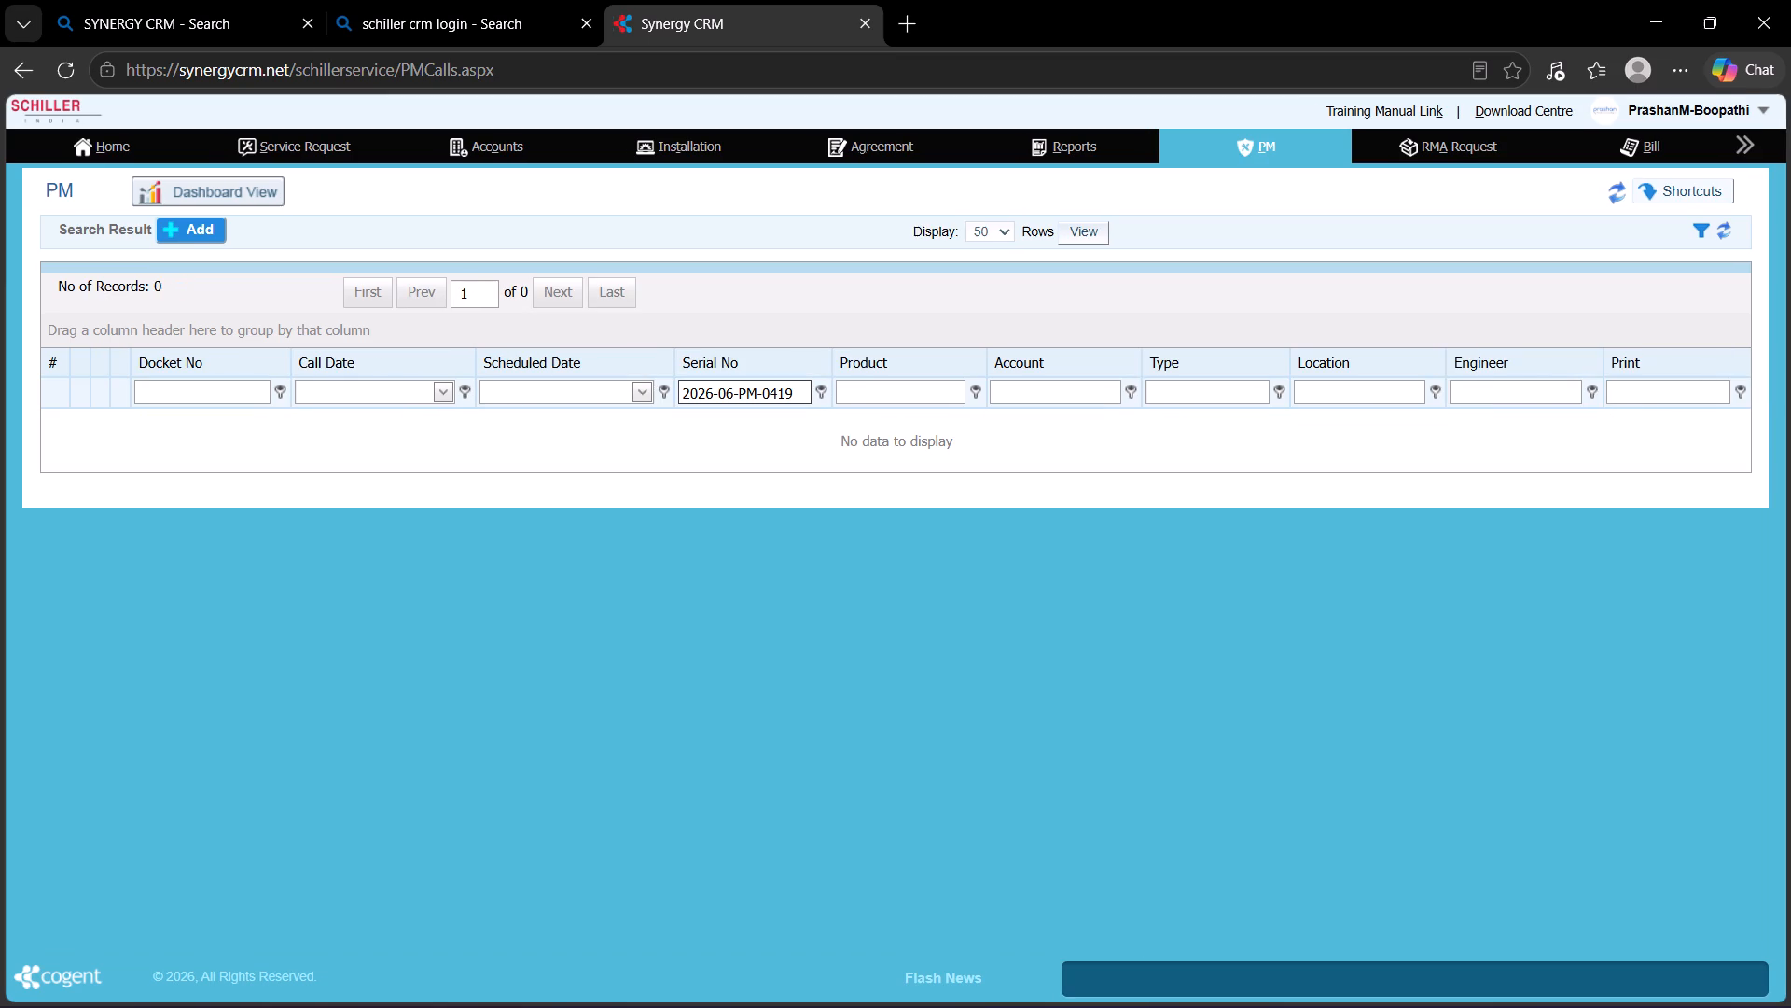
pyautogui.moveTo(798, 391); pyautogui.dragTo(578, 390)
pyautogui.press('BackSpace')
pyautogui.click(225, 394)
pyautogui.hotkey('ctrl', 'v')
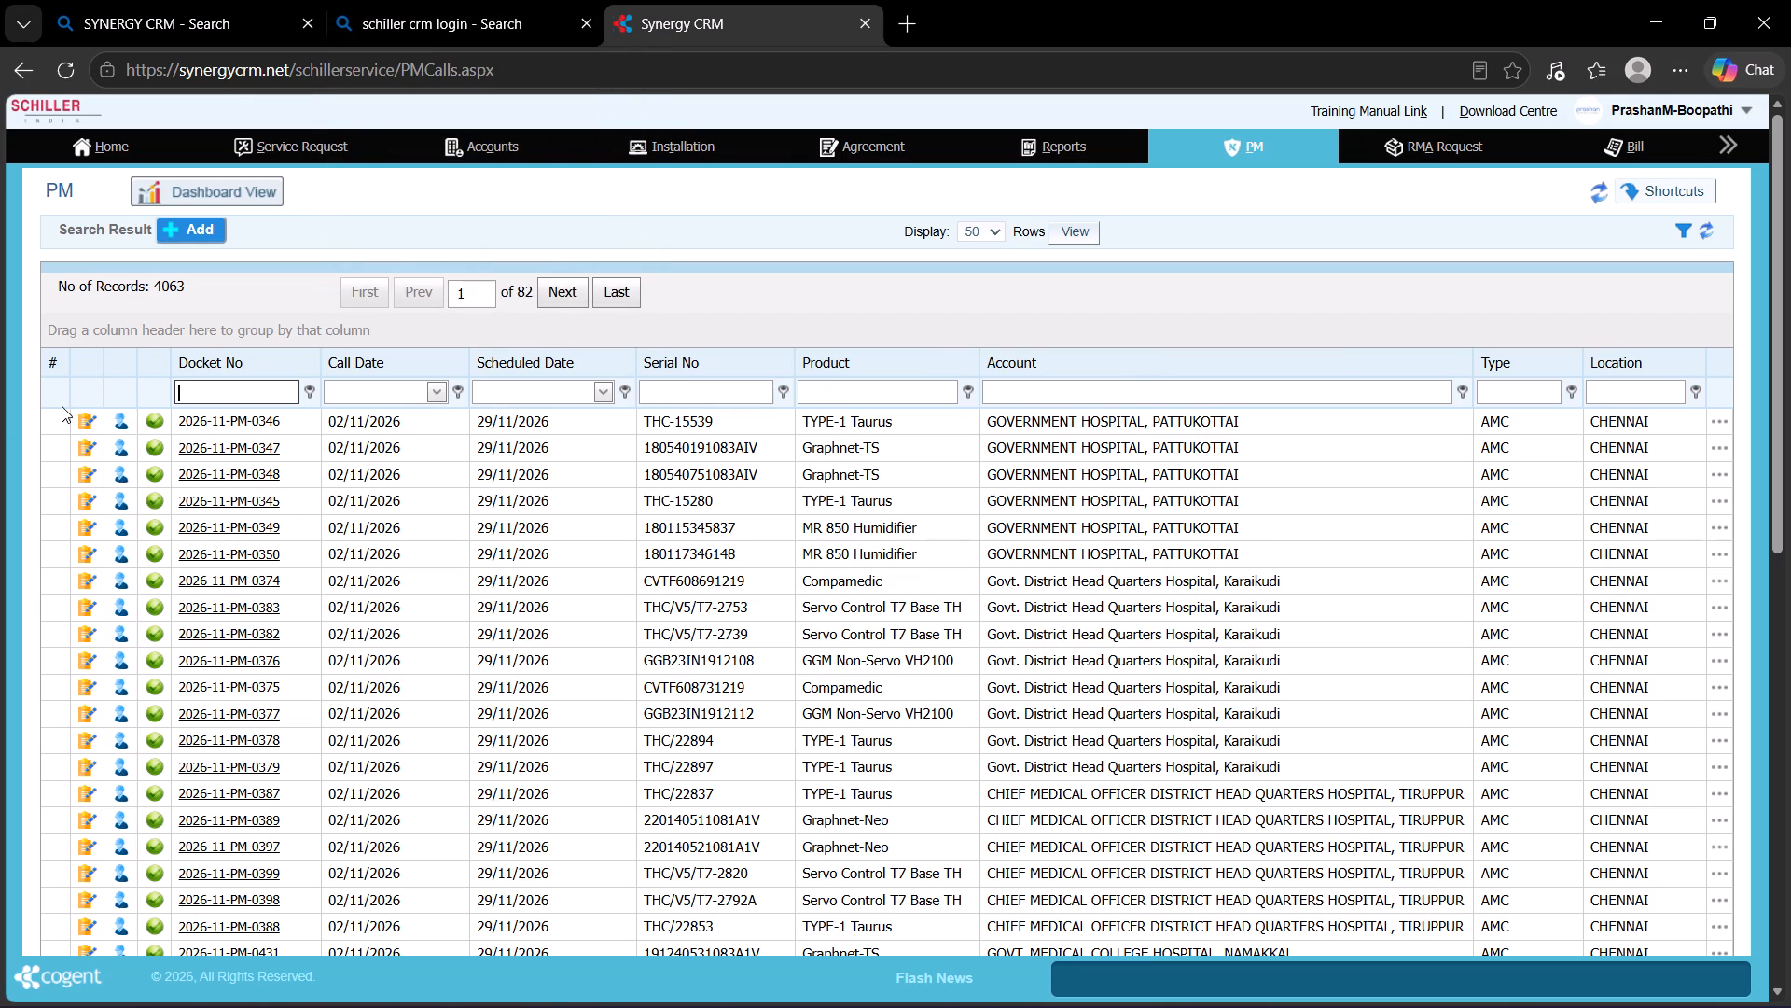
pyautogui.hotkey('ctrl', 'v')
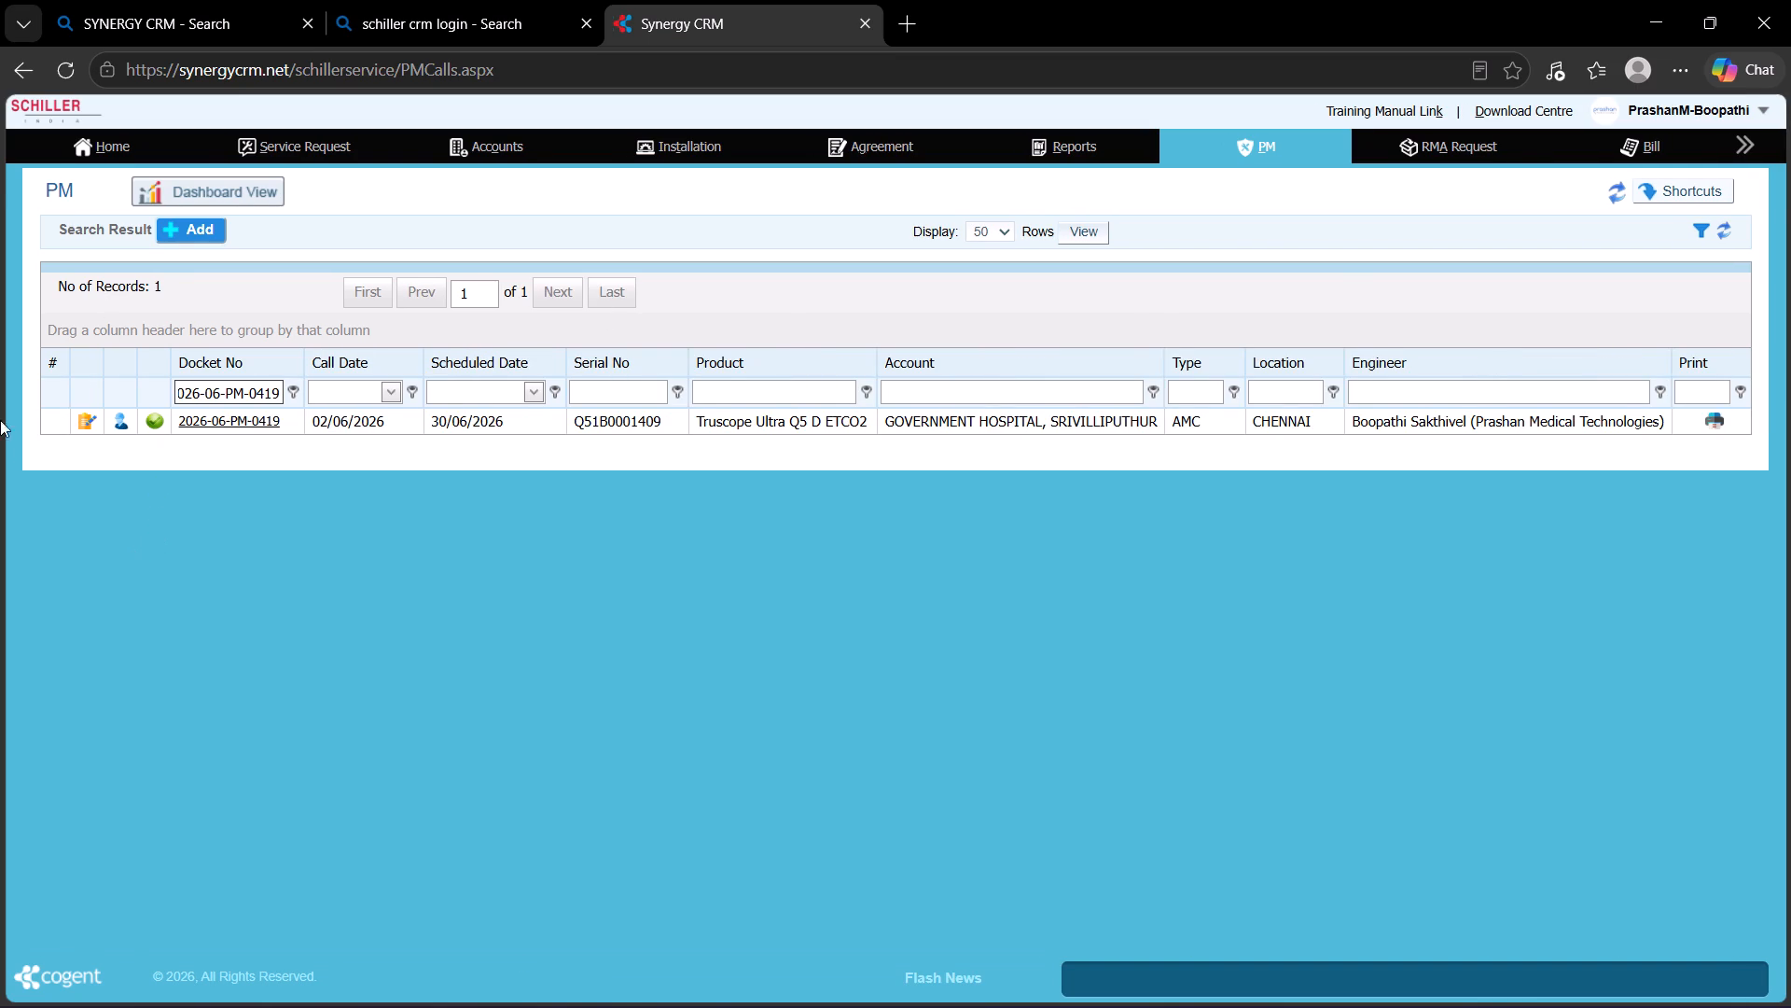
# Open docket 2026-06-PM-0419 for editing and set its Call Date to 29/06/2026.
pyautogui.click(230, 415)
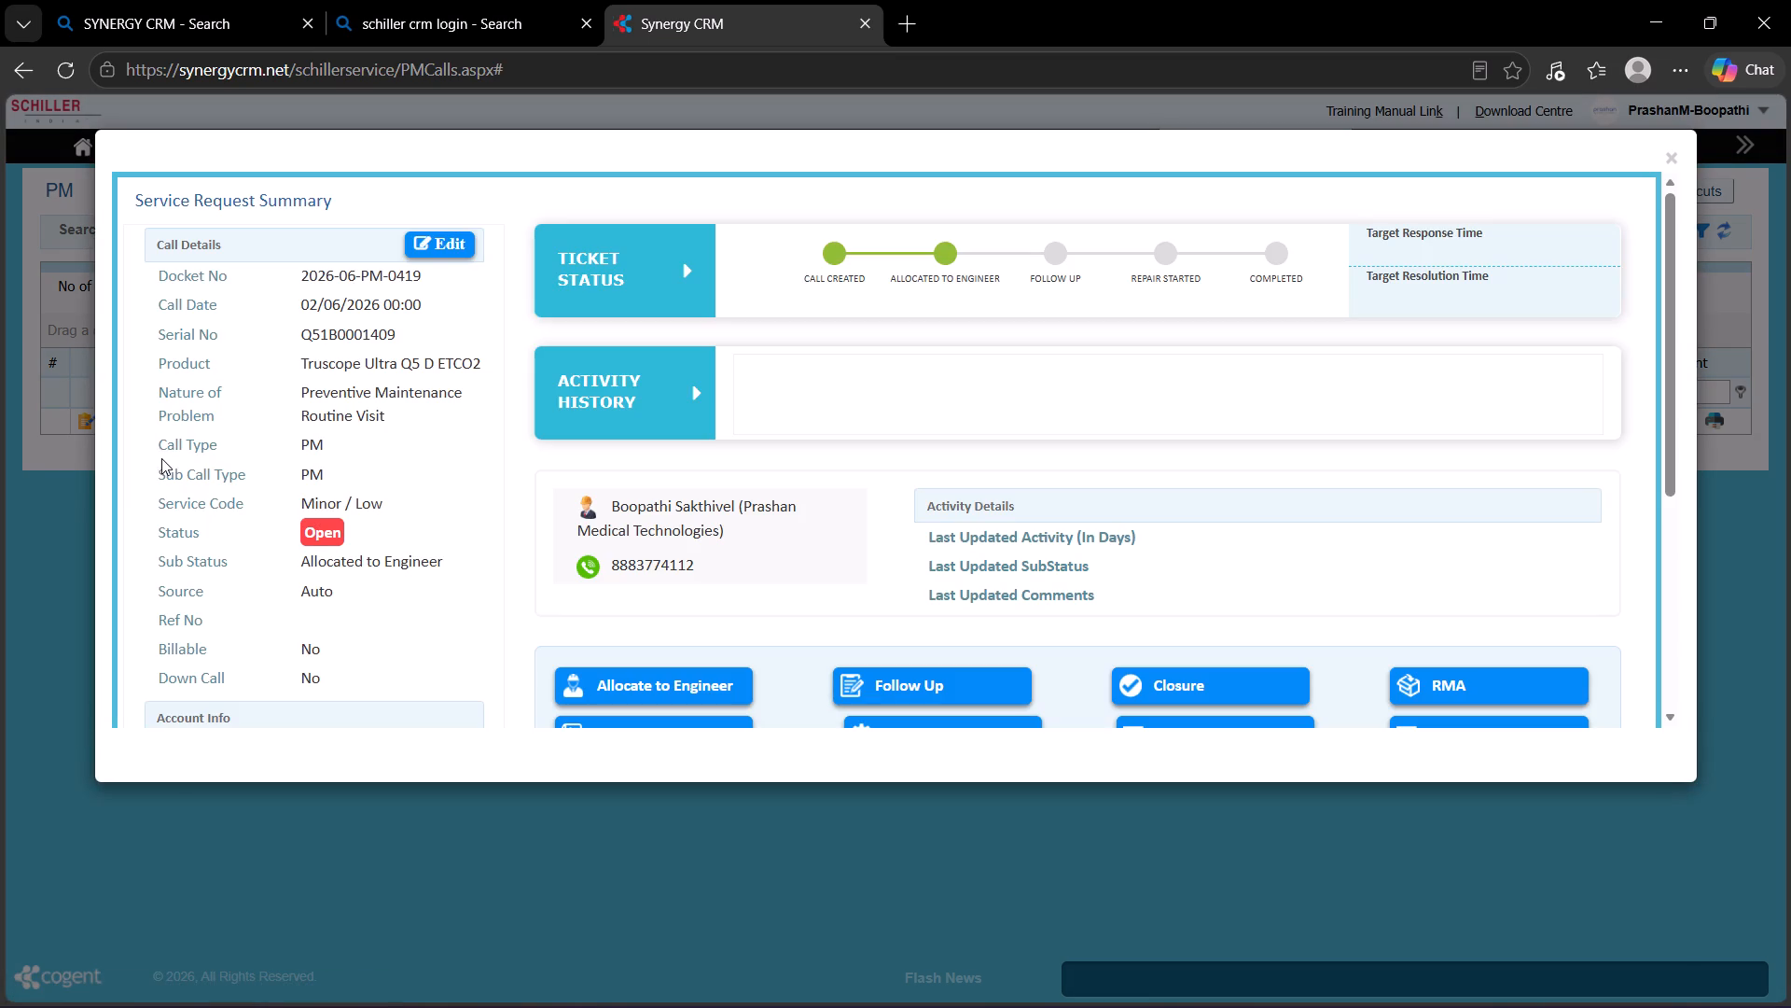
pyautogui.click(439, 231)
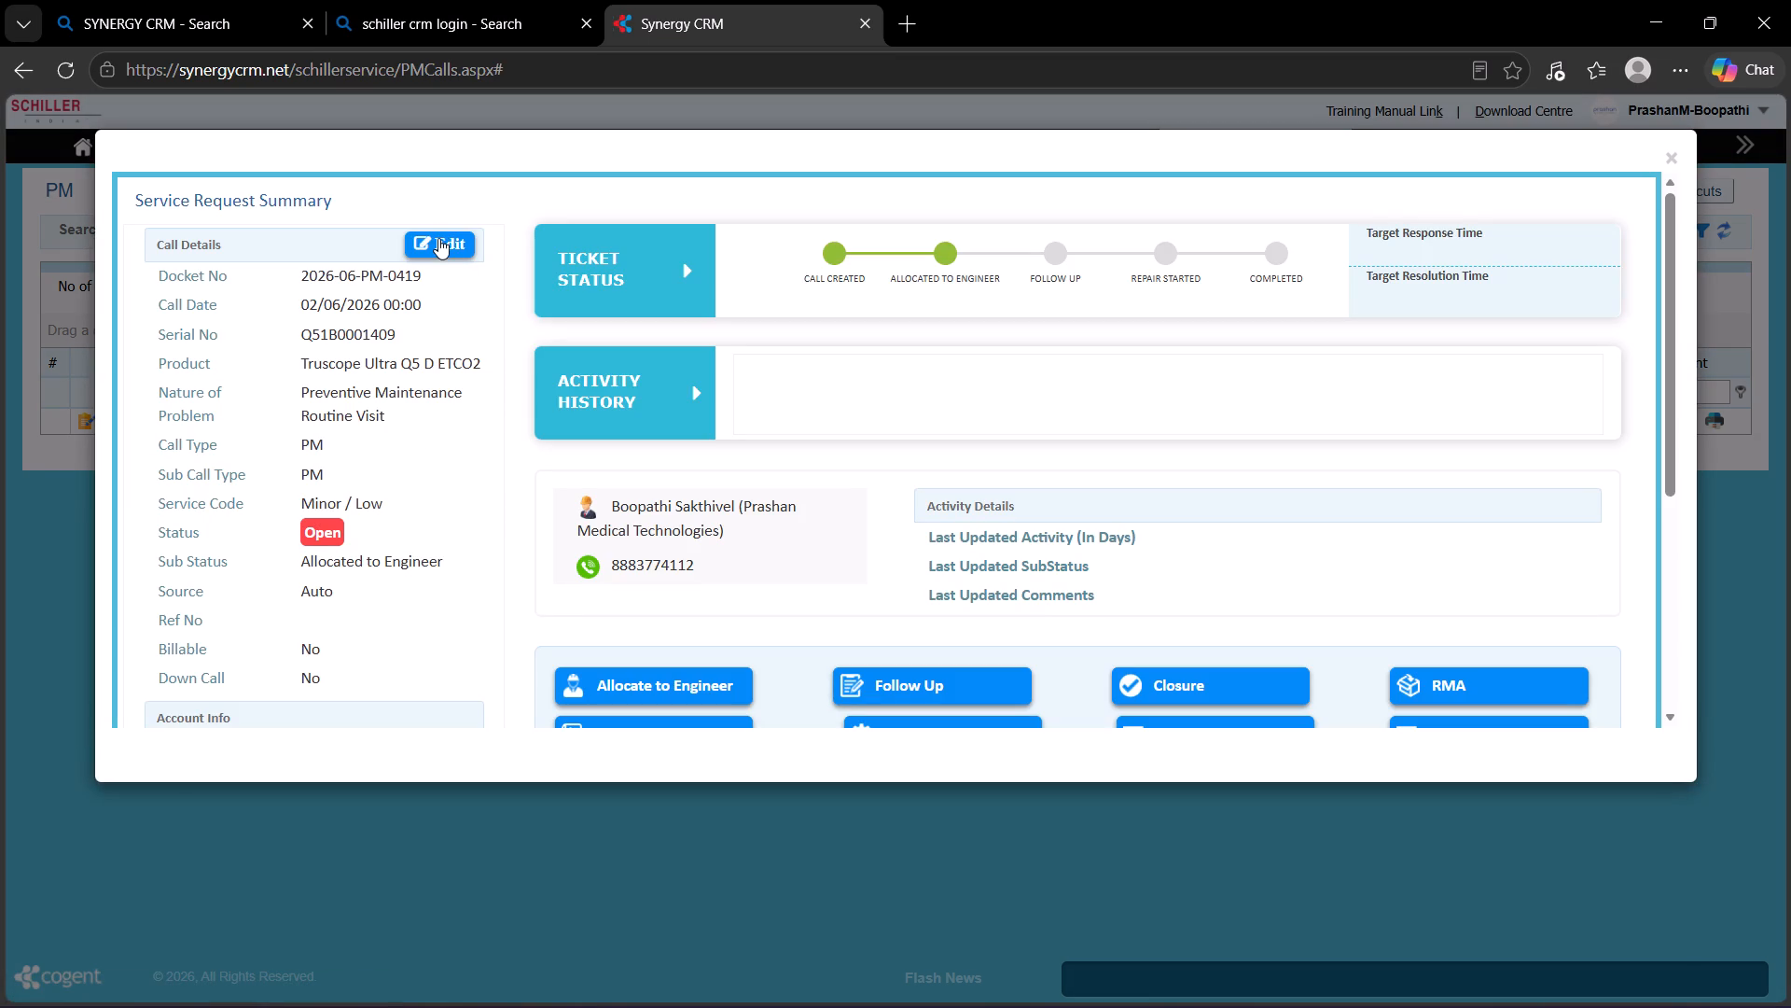
pyautogui.click(437, 241)
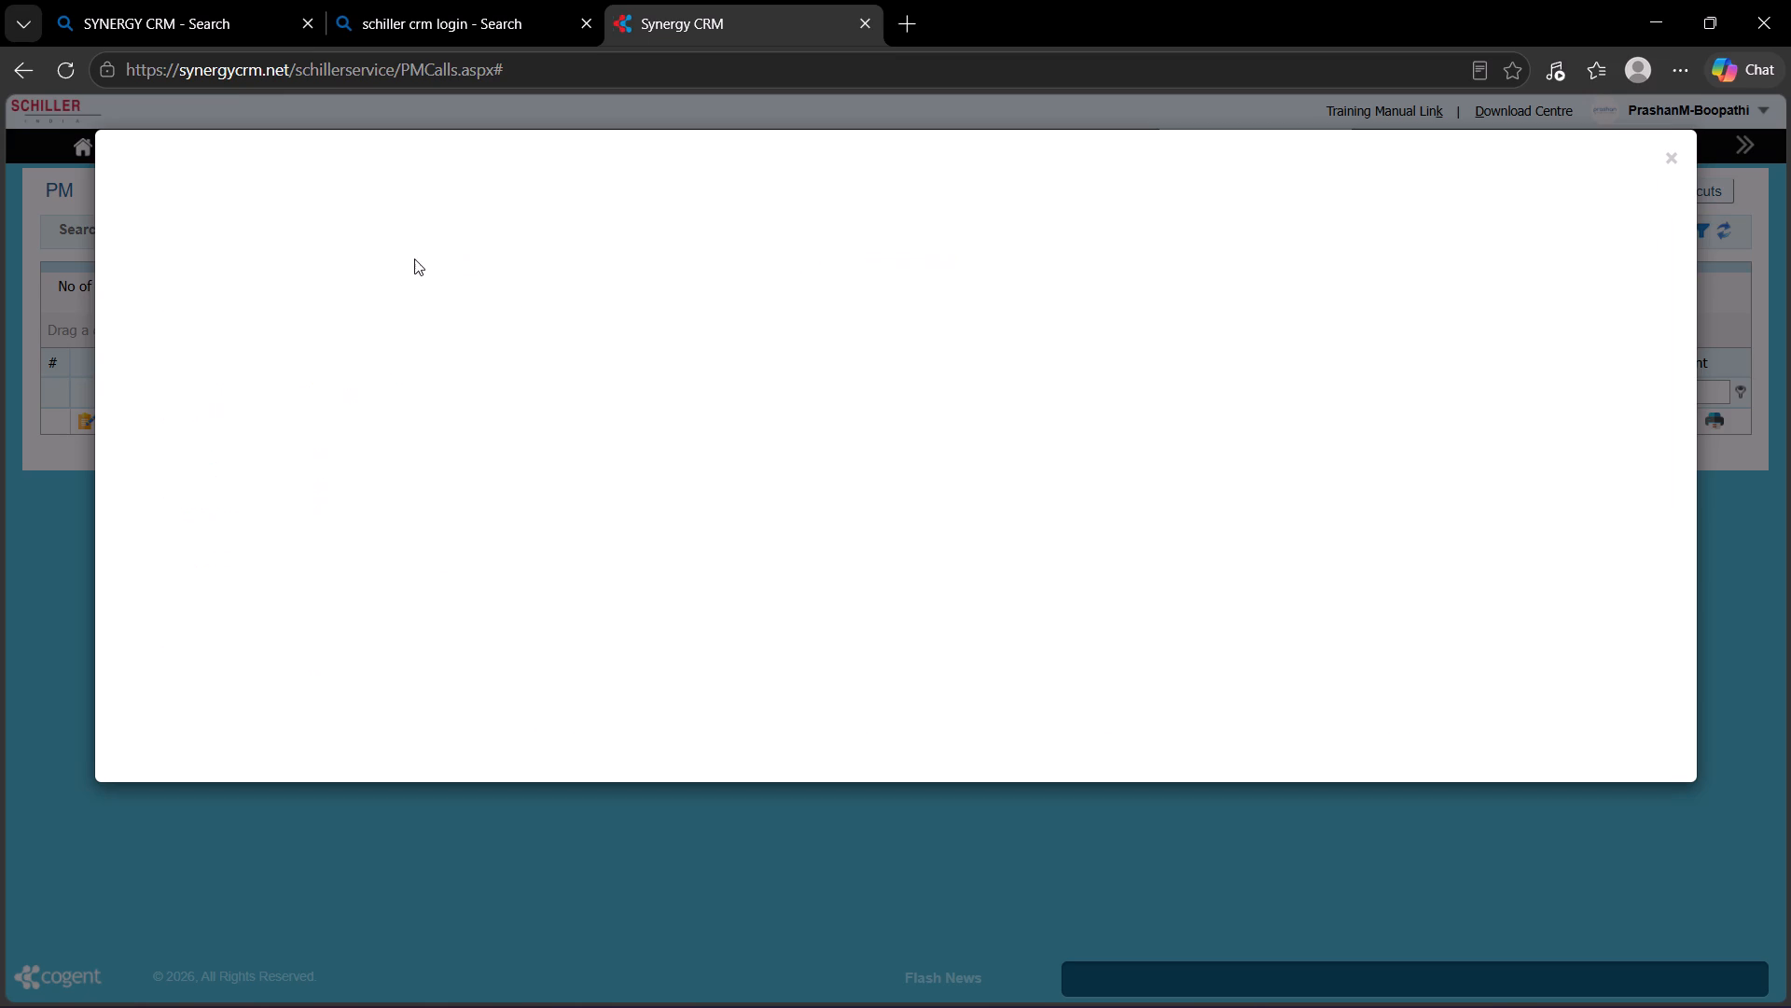
pyautogui.click(1604, 284)
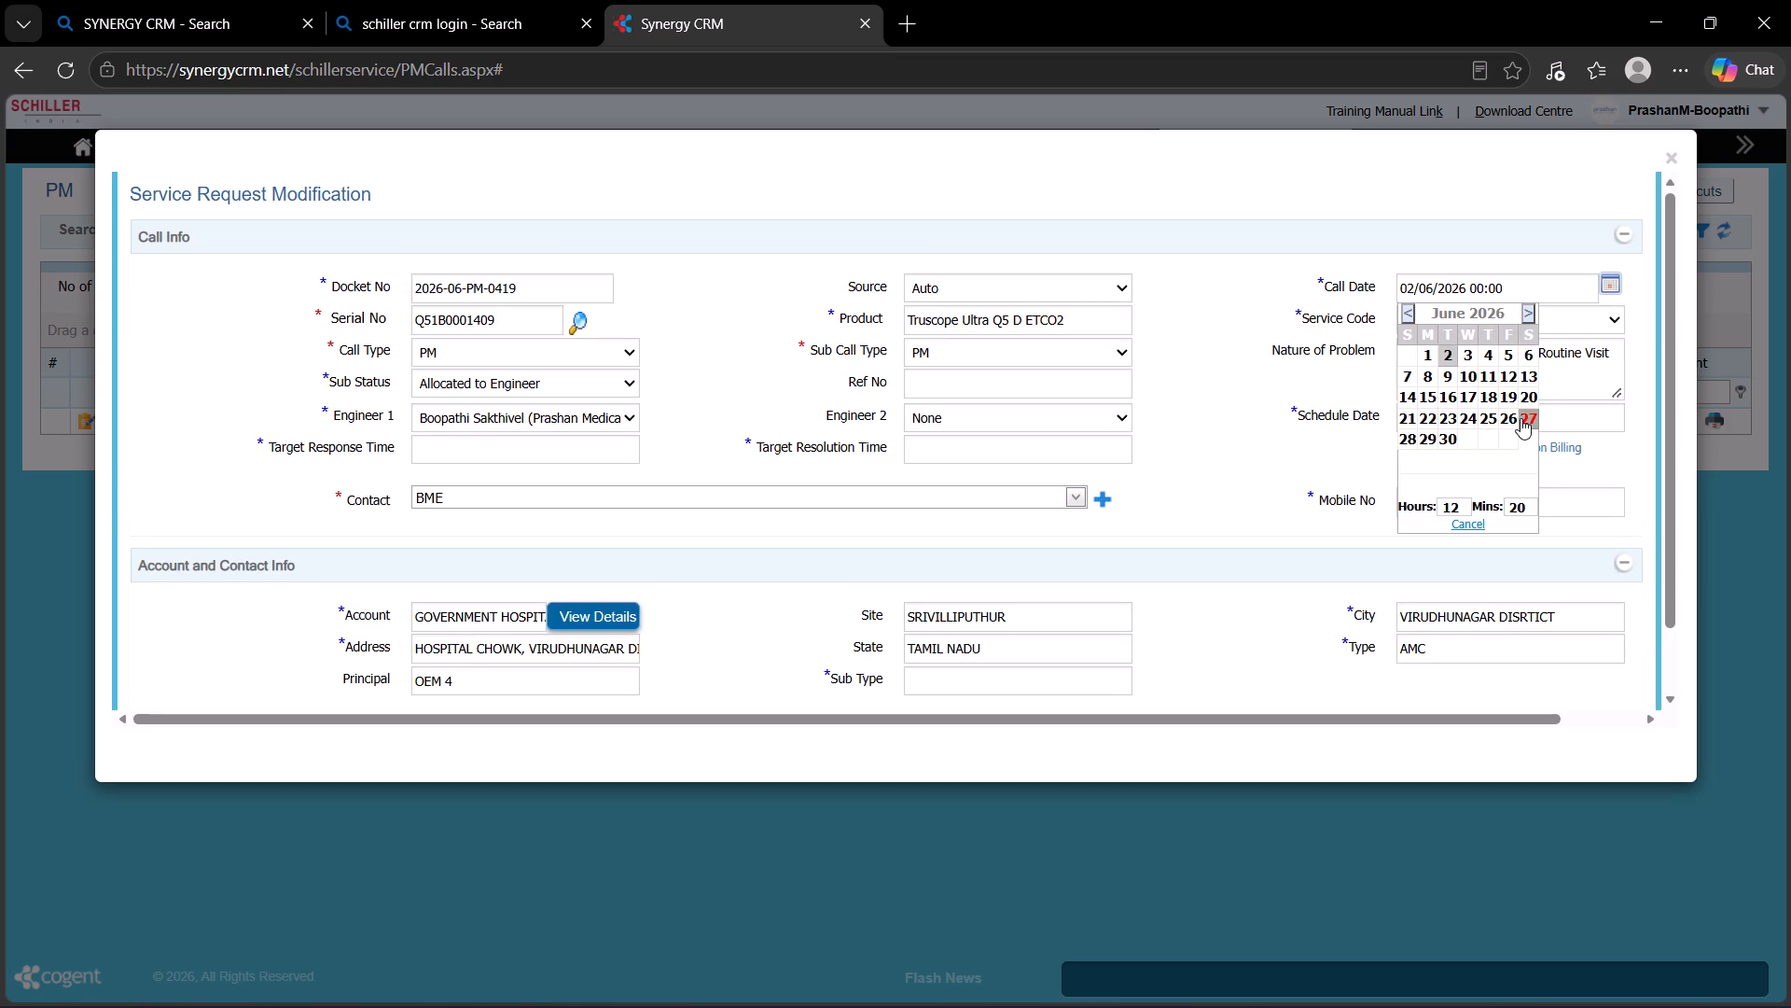
pyautogui.click(1430, 435)
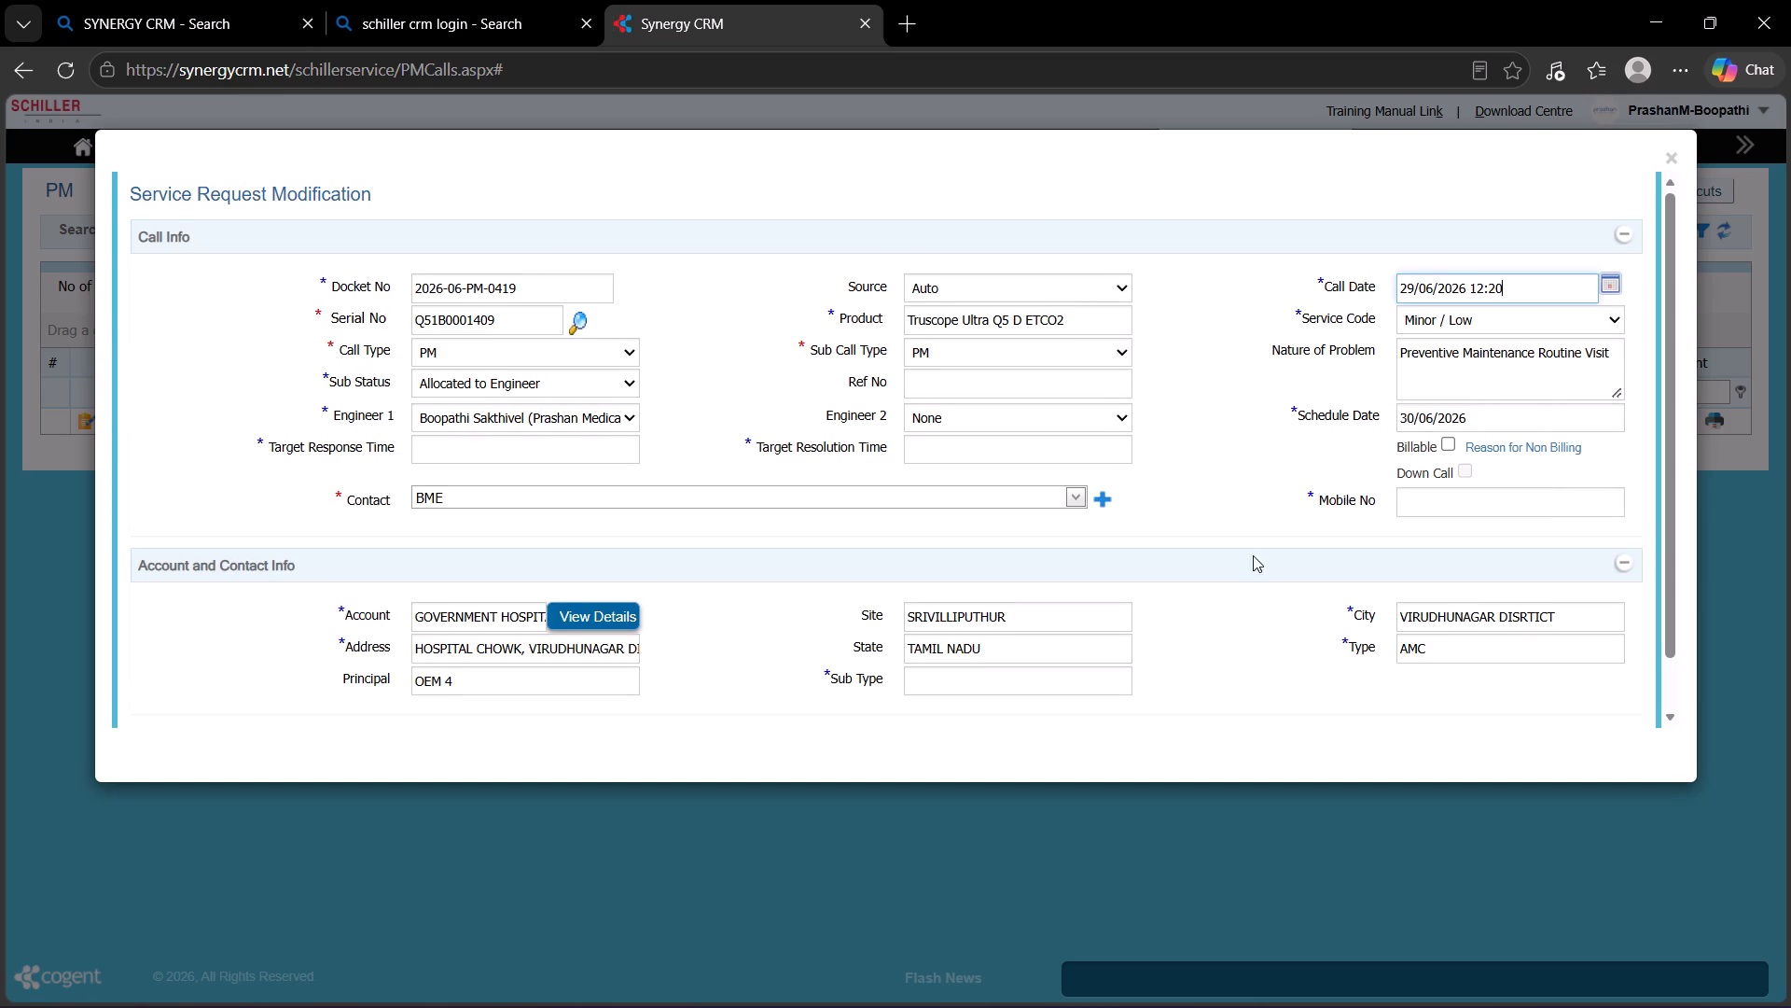
# Enter AMC as the Reason for Non Billing justification and save the service request modification.
pyautogui.scroll(-2, 1199, 595)
pyautogui.click(1552, 384)
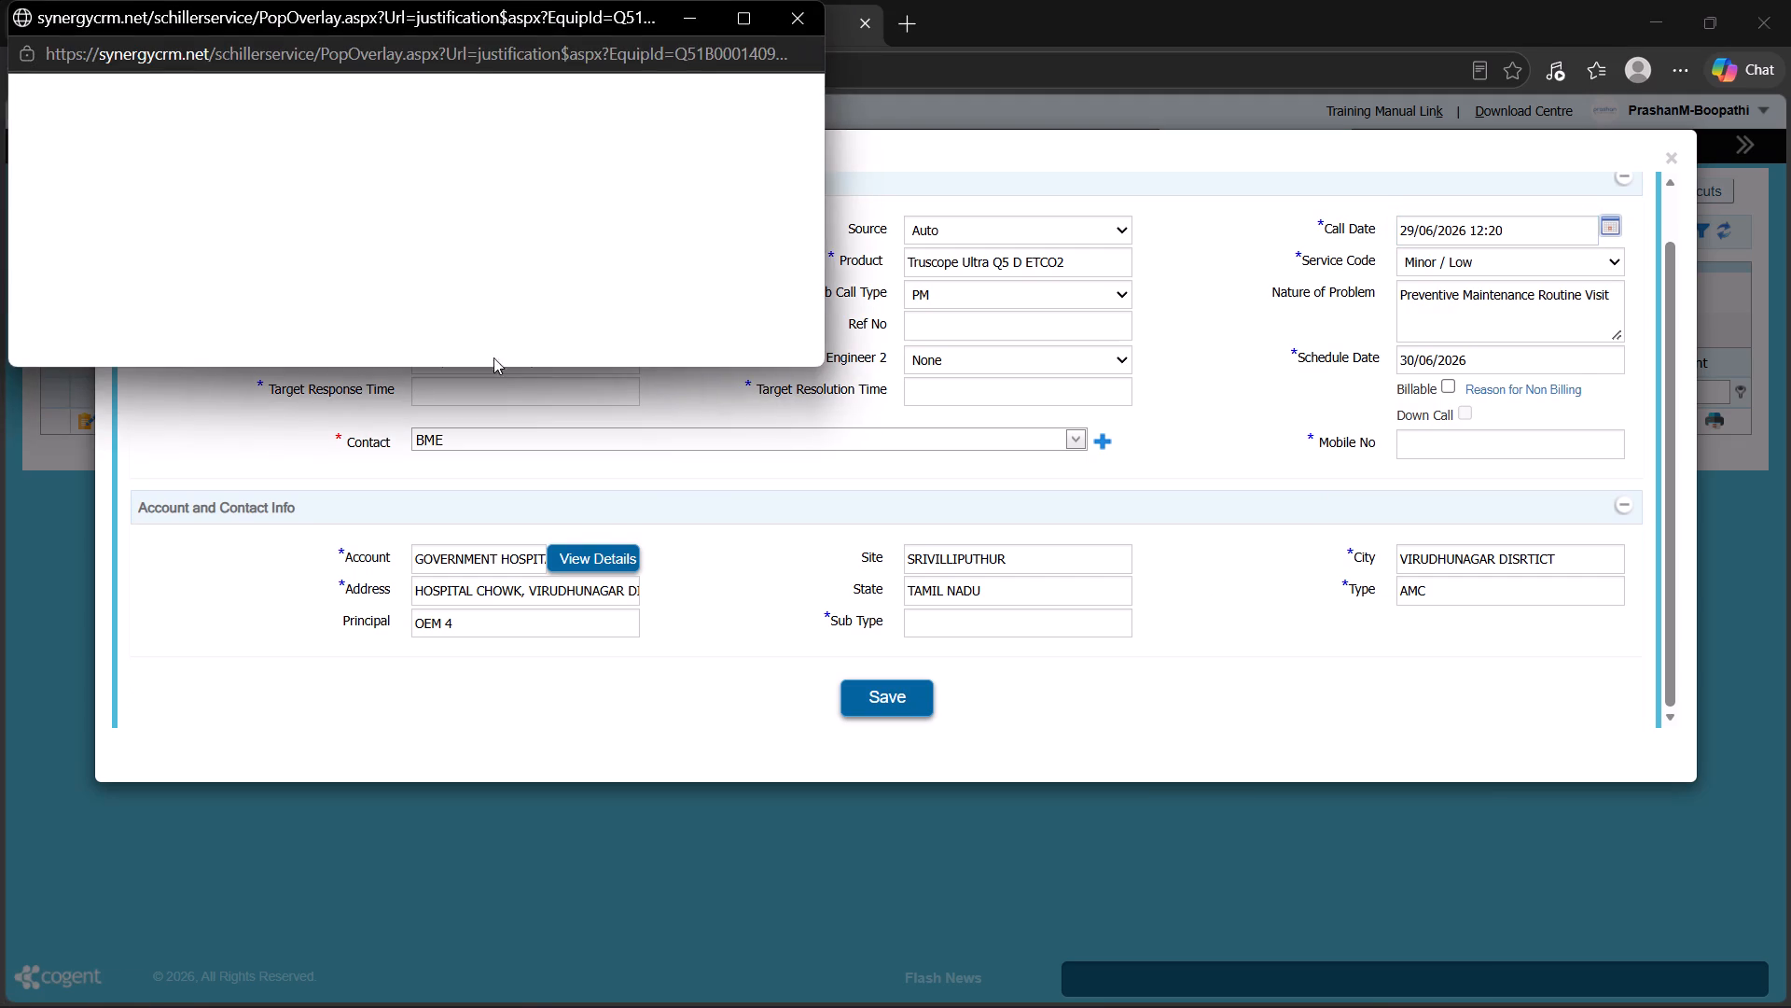
pyautogui.click(248, 207)
pyautogui.press('a')
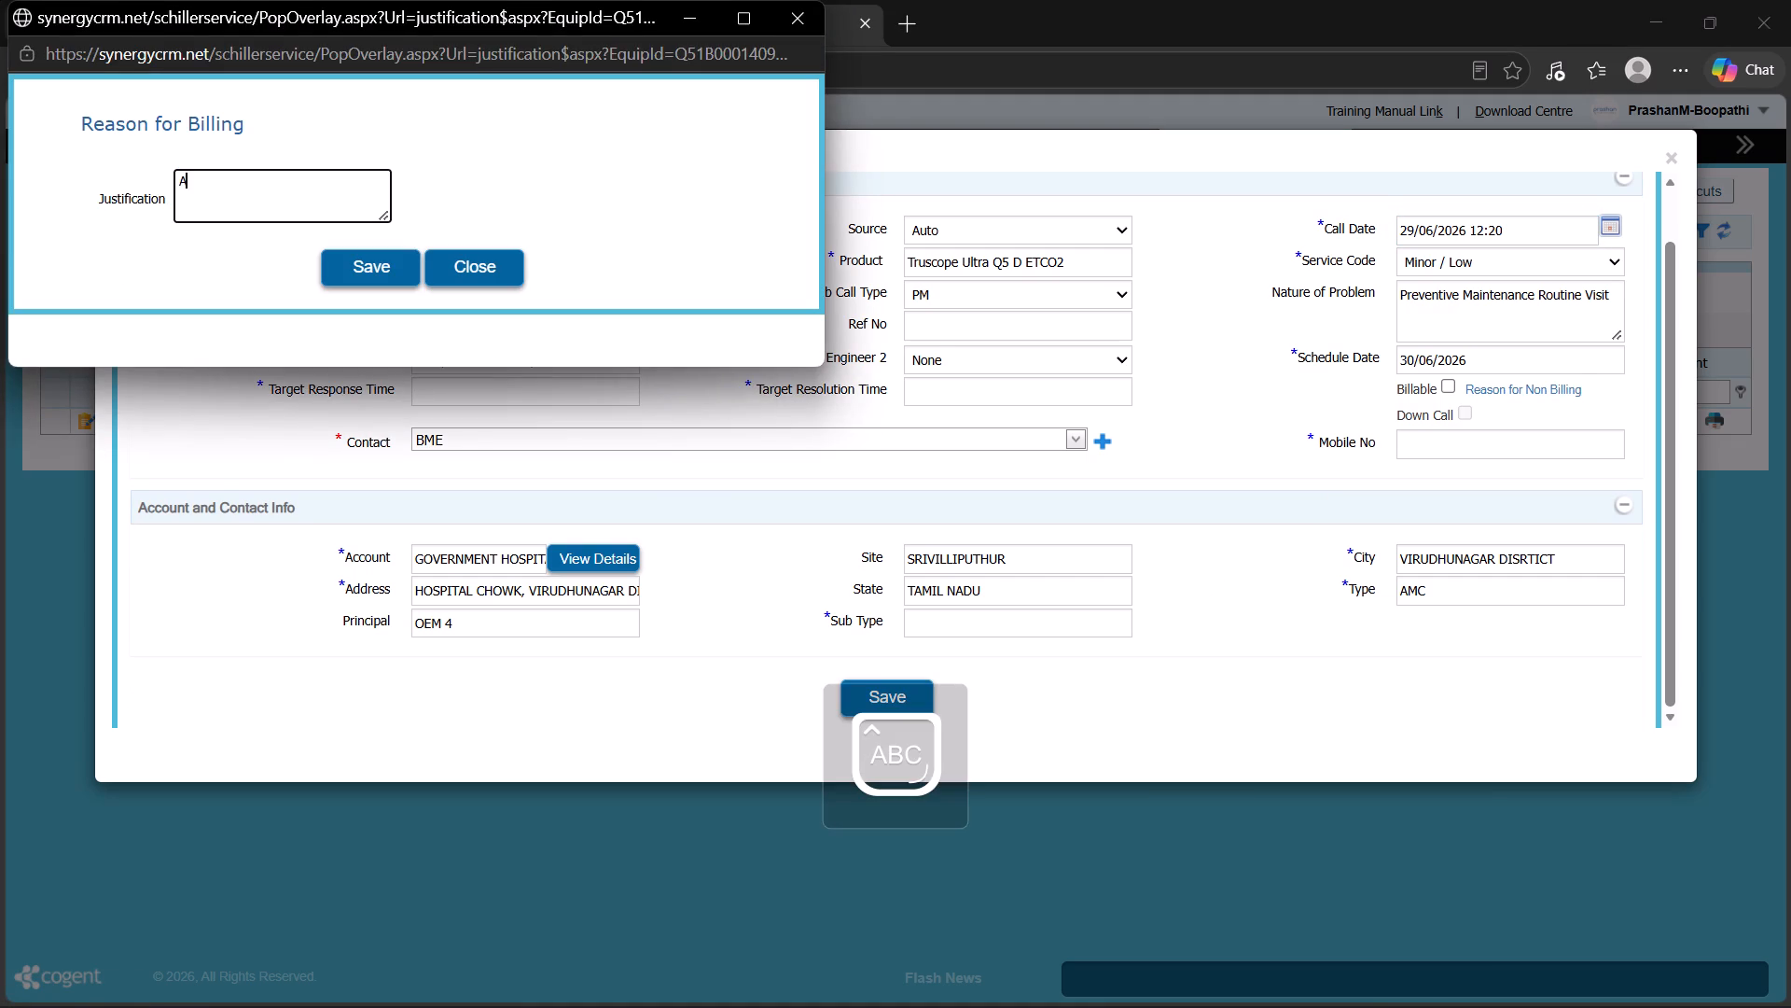
pyautogui.press('m')
pyautogui.press('c')
pyautogui.click(347, 265)
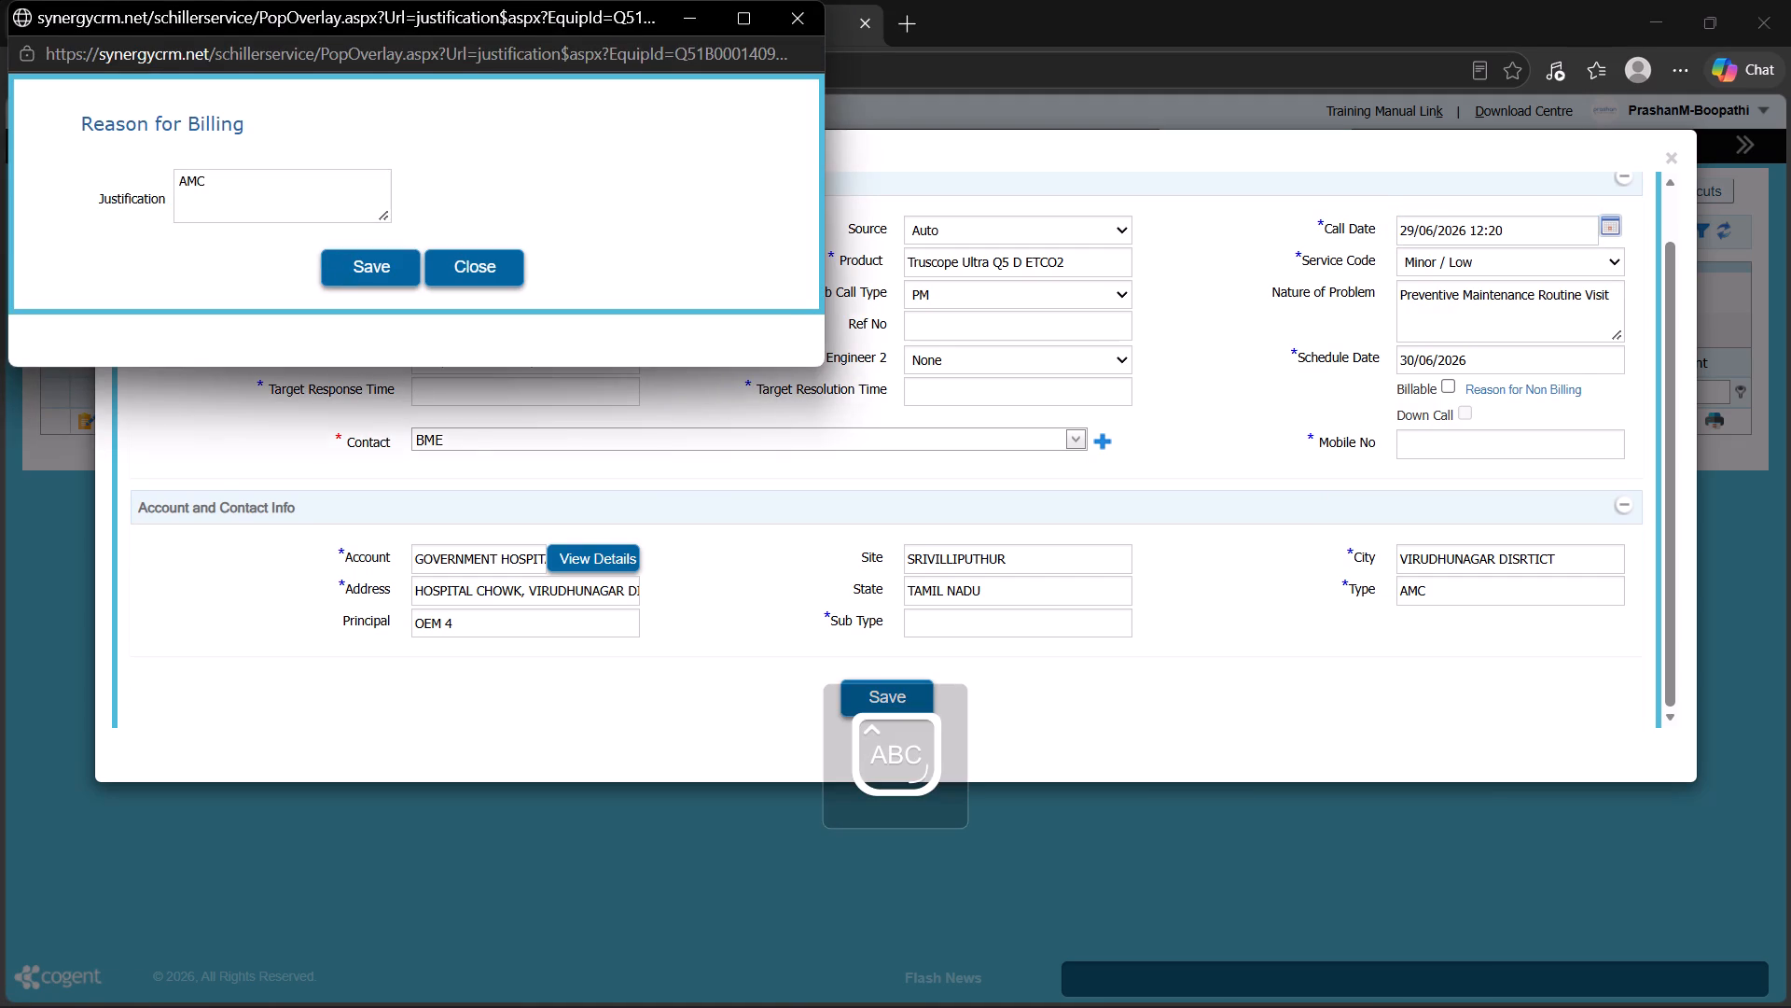
pyautogui.scroll(-3, 623, 526)
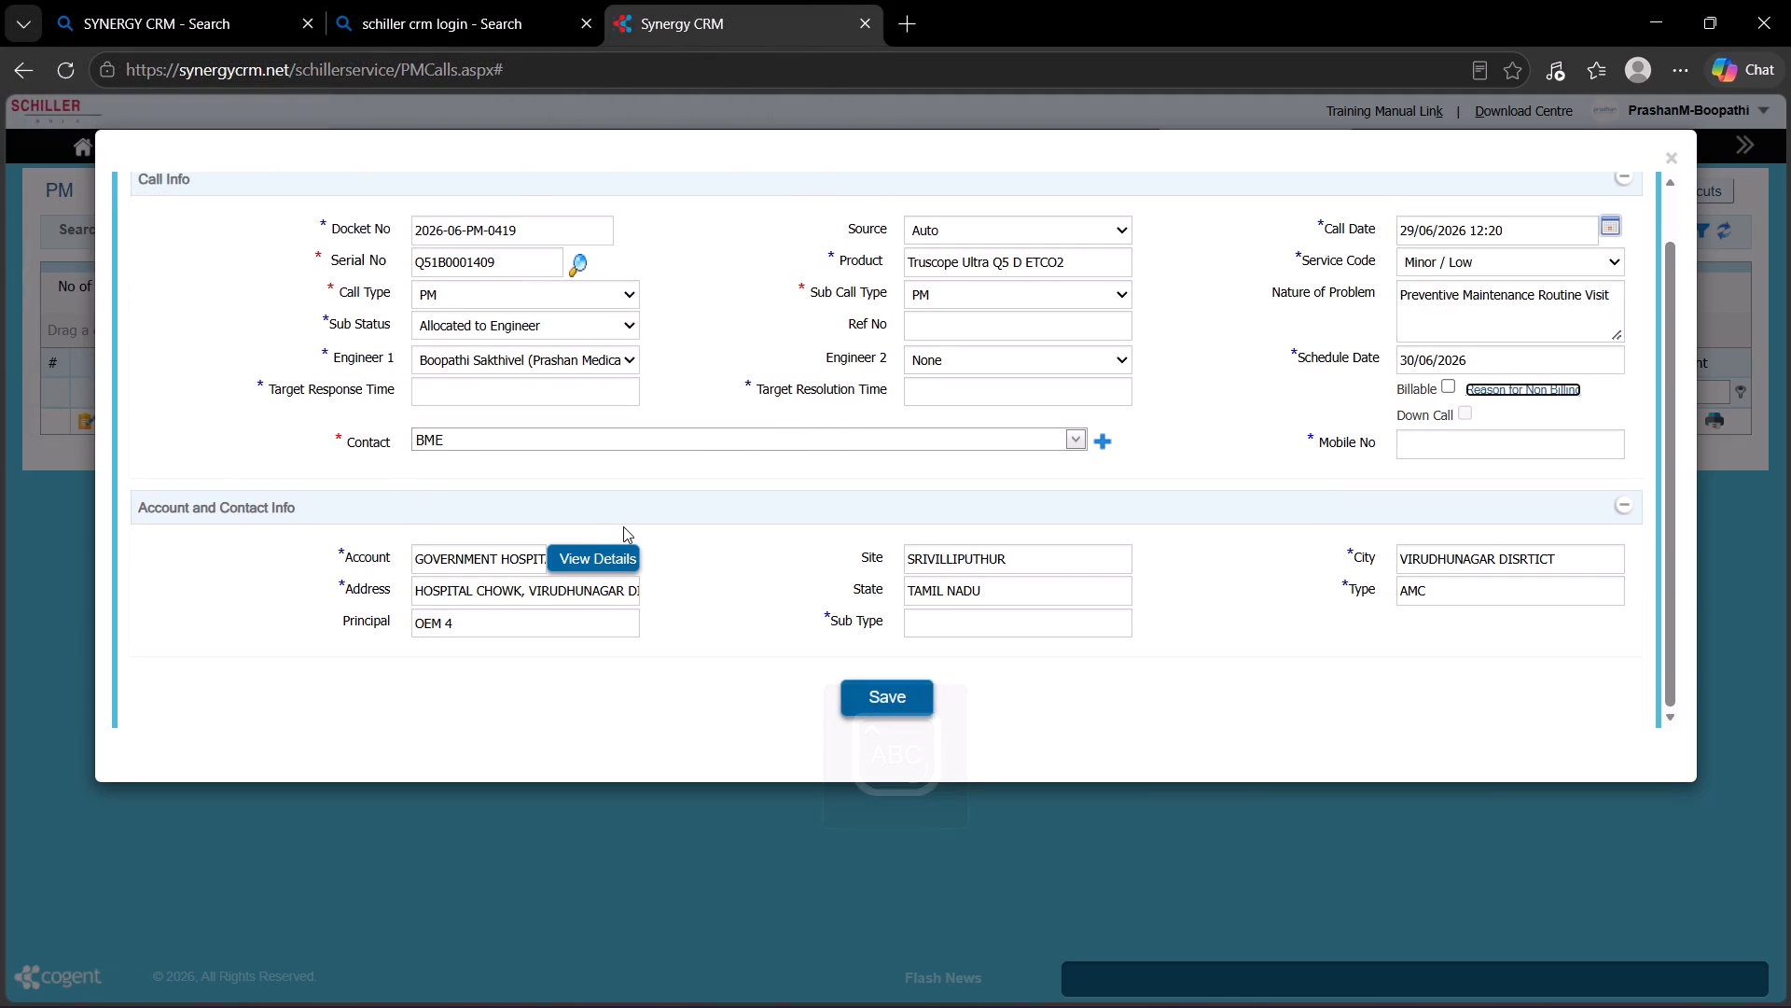
pyautogui.click(876, 700)
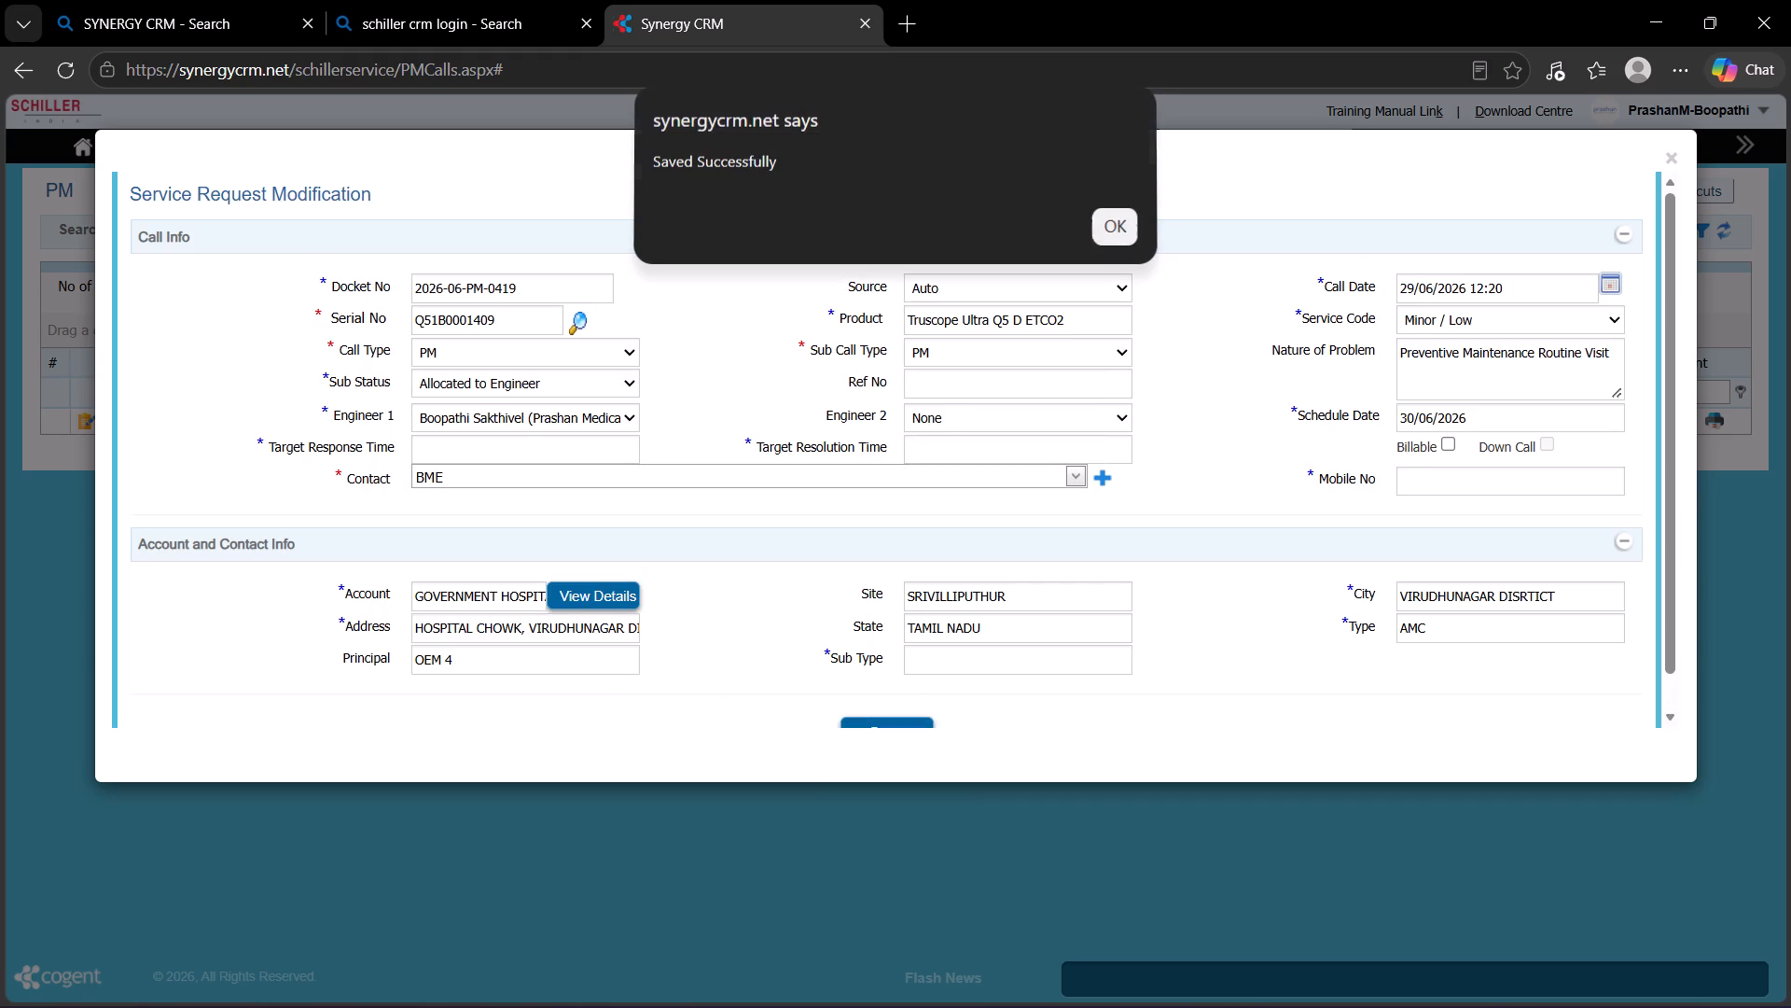
pyautogui.click(1125, 230)
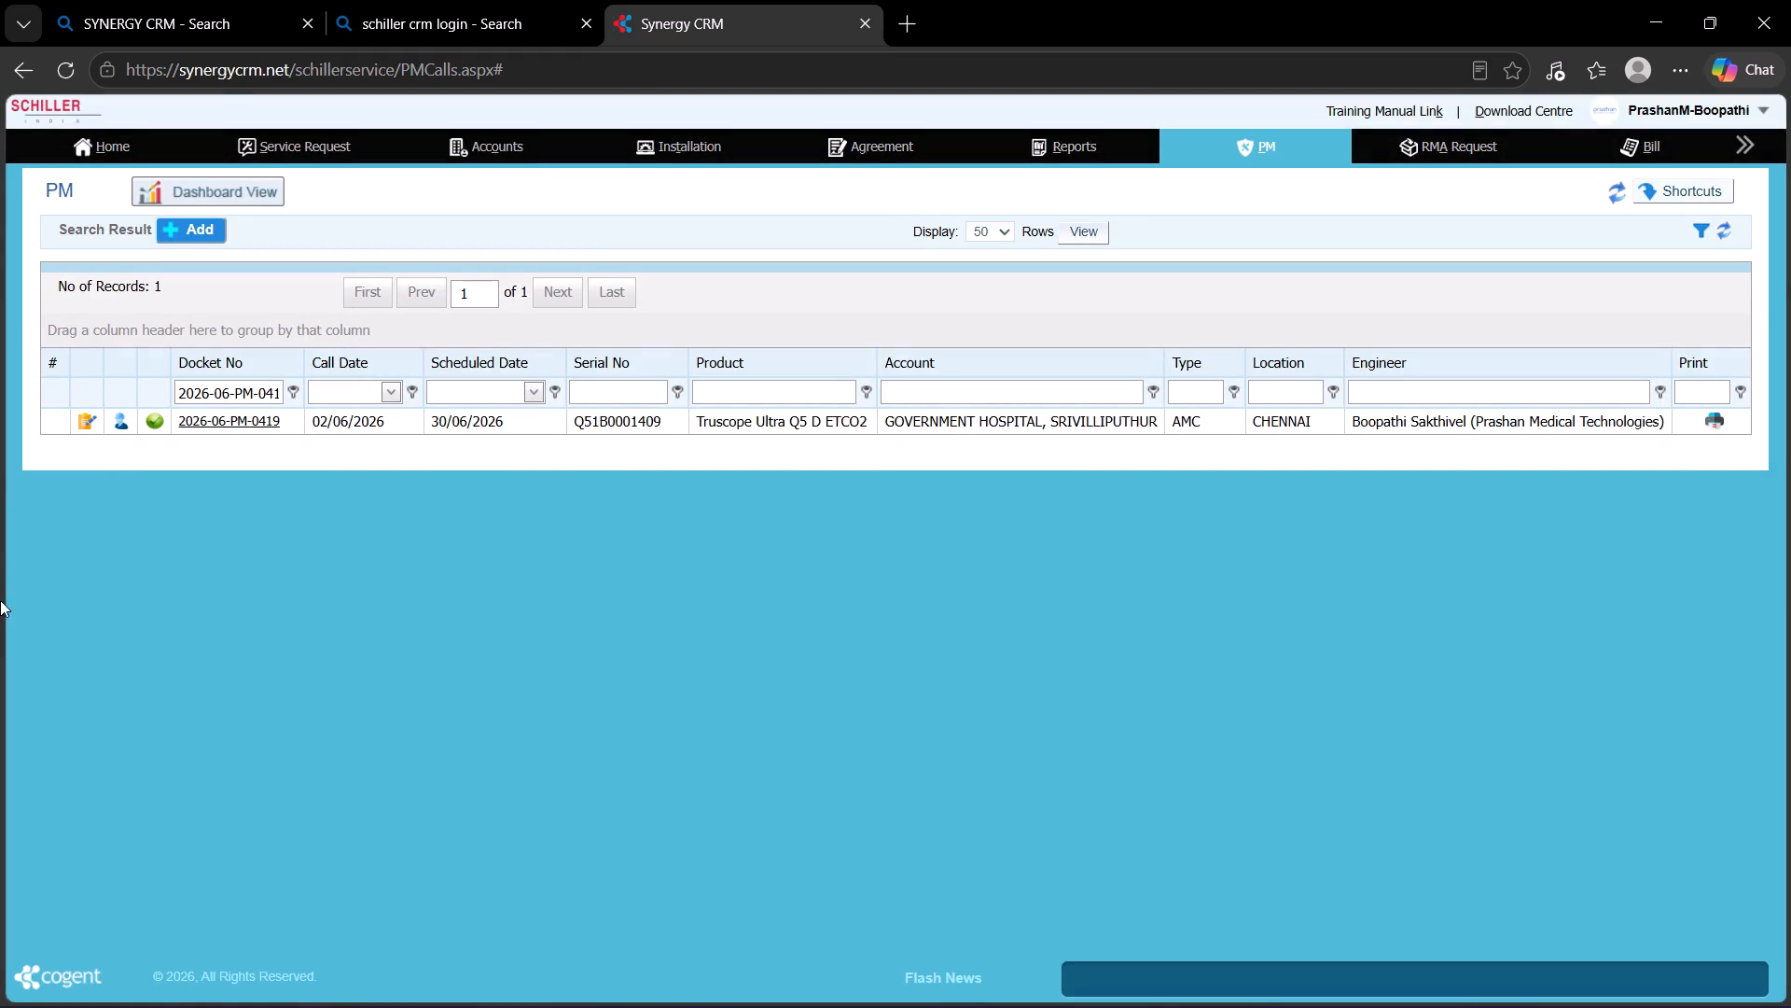
# Open the summary of docket 2026-06-PM-0419 again and start its Closure.
pyautogui.click(267, 420)
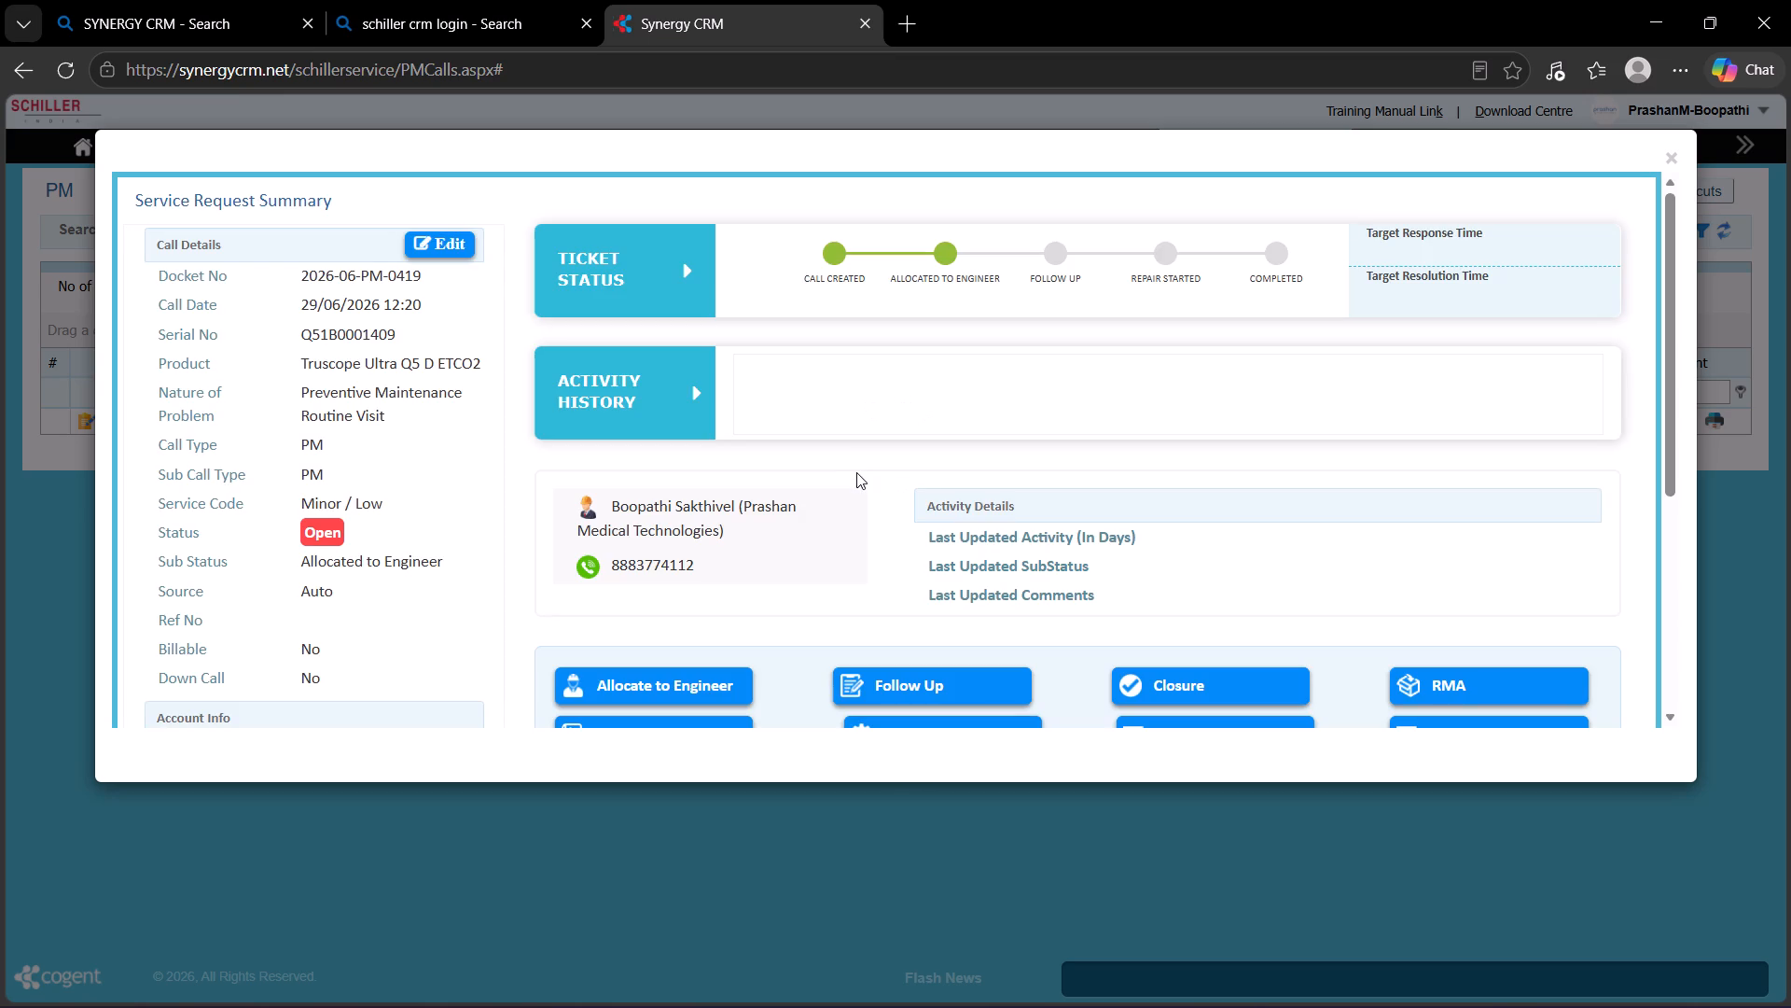
pyautogui.scroll(-3, 631, 534)
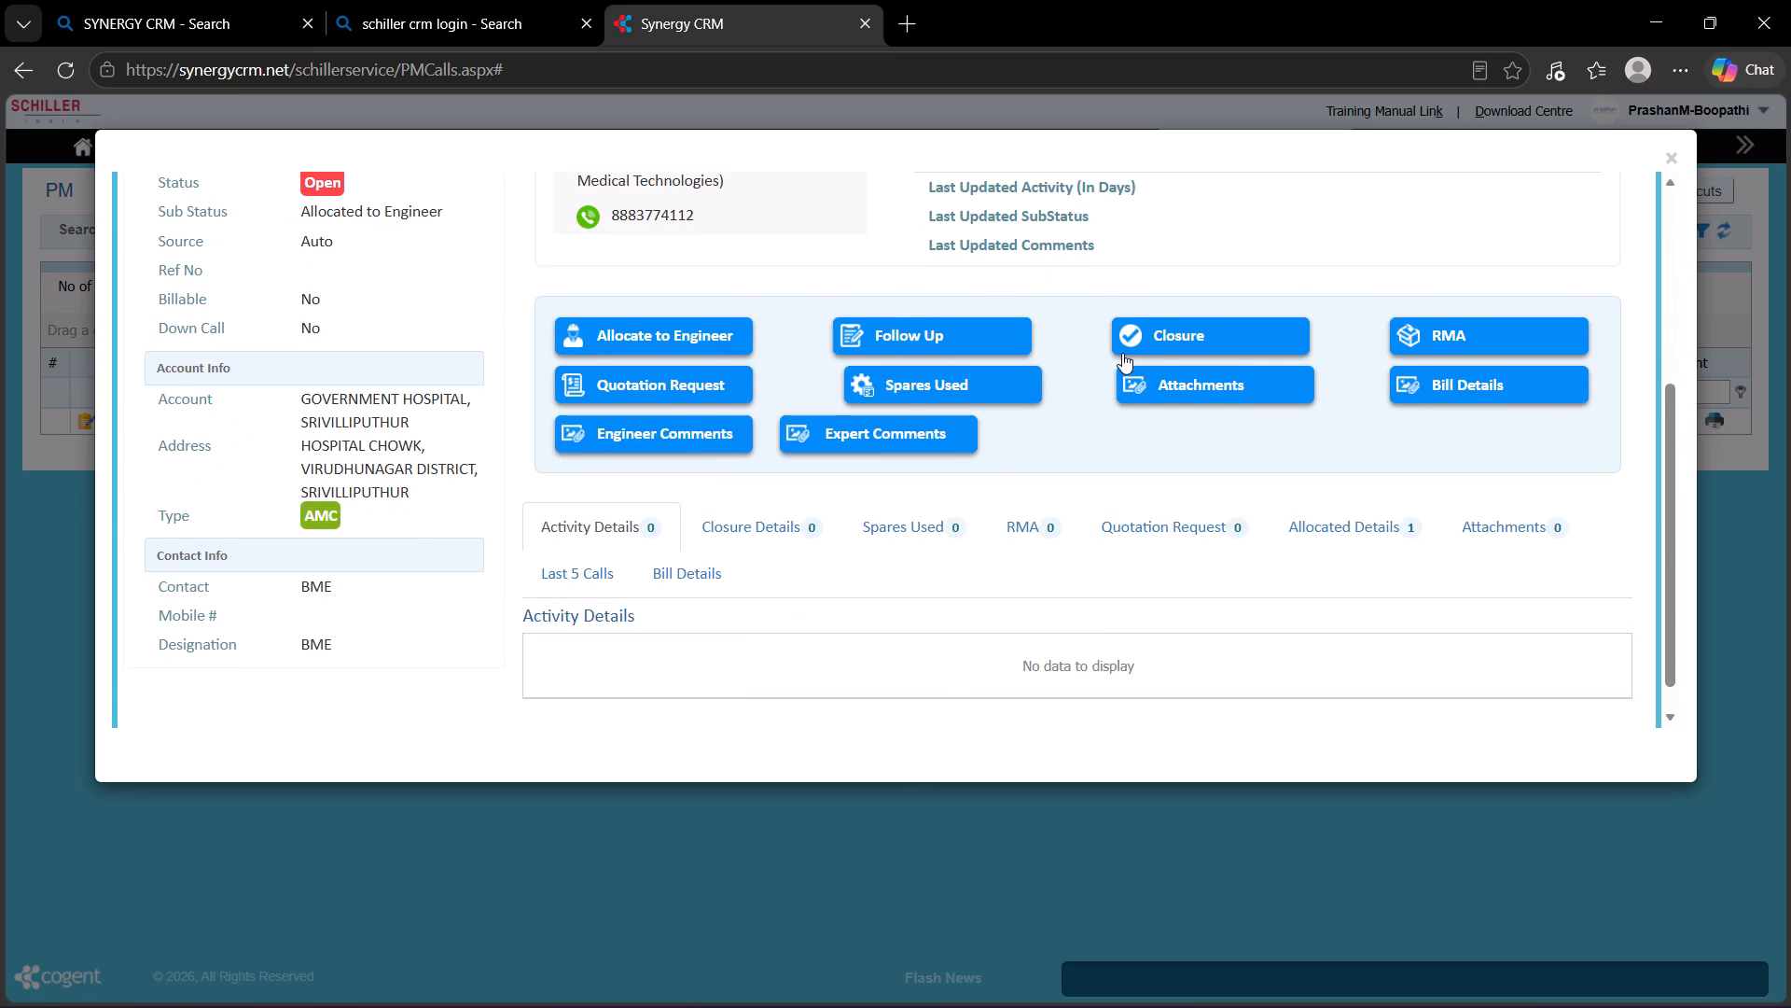
pyautogui.click(1202, 332)
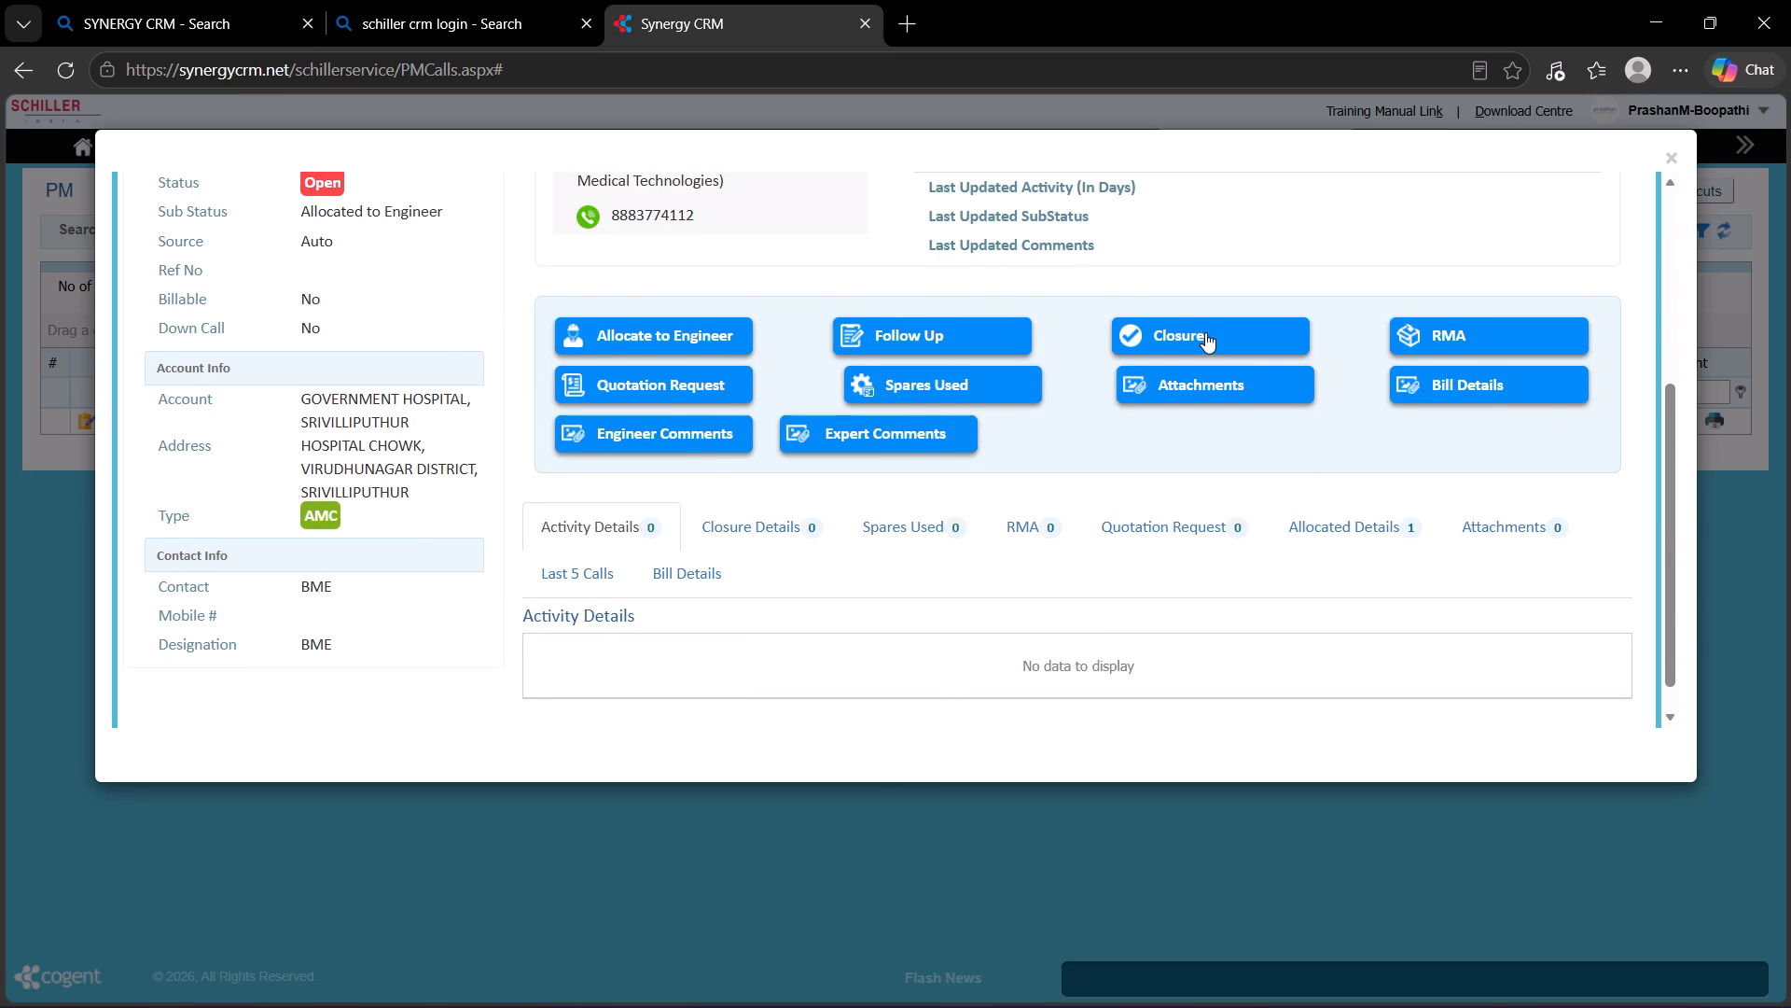
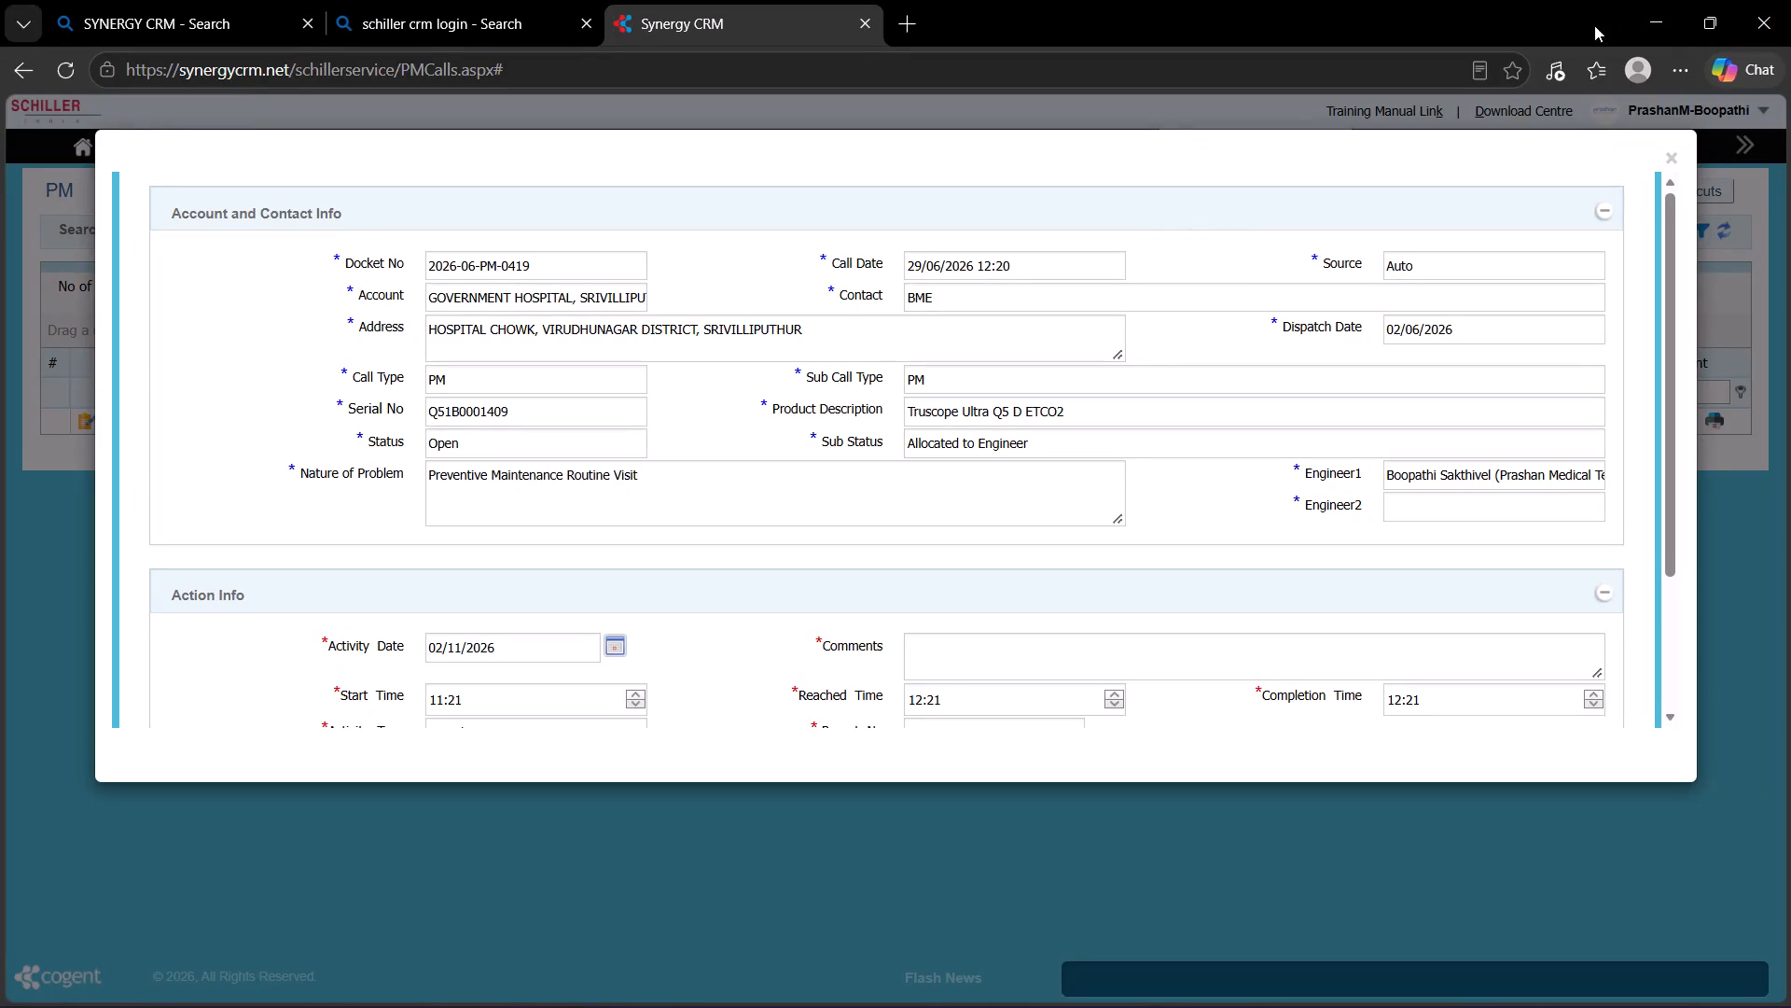
# Leave the docket closure form open, minimise the browser window and launch WhatsApp from the recent searches.
pyautogui.click(1649, 21)
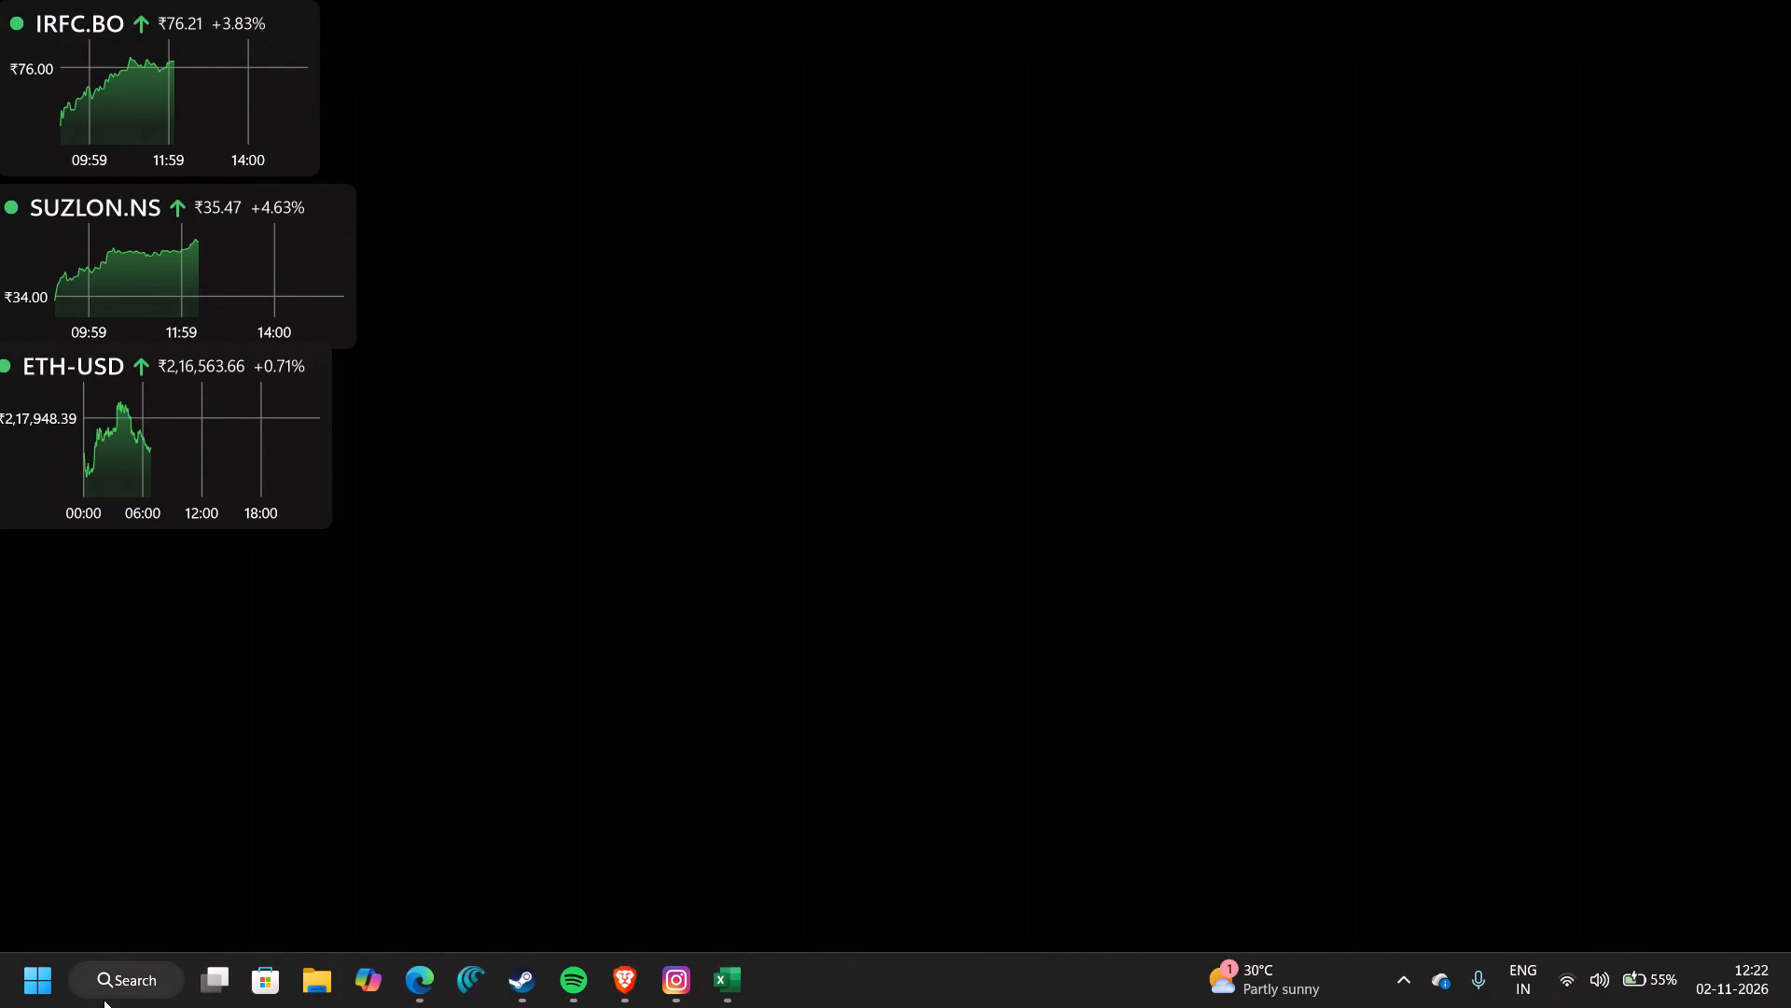
pyautogui.click(157, 978)
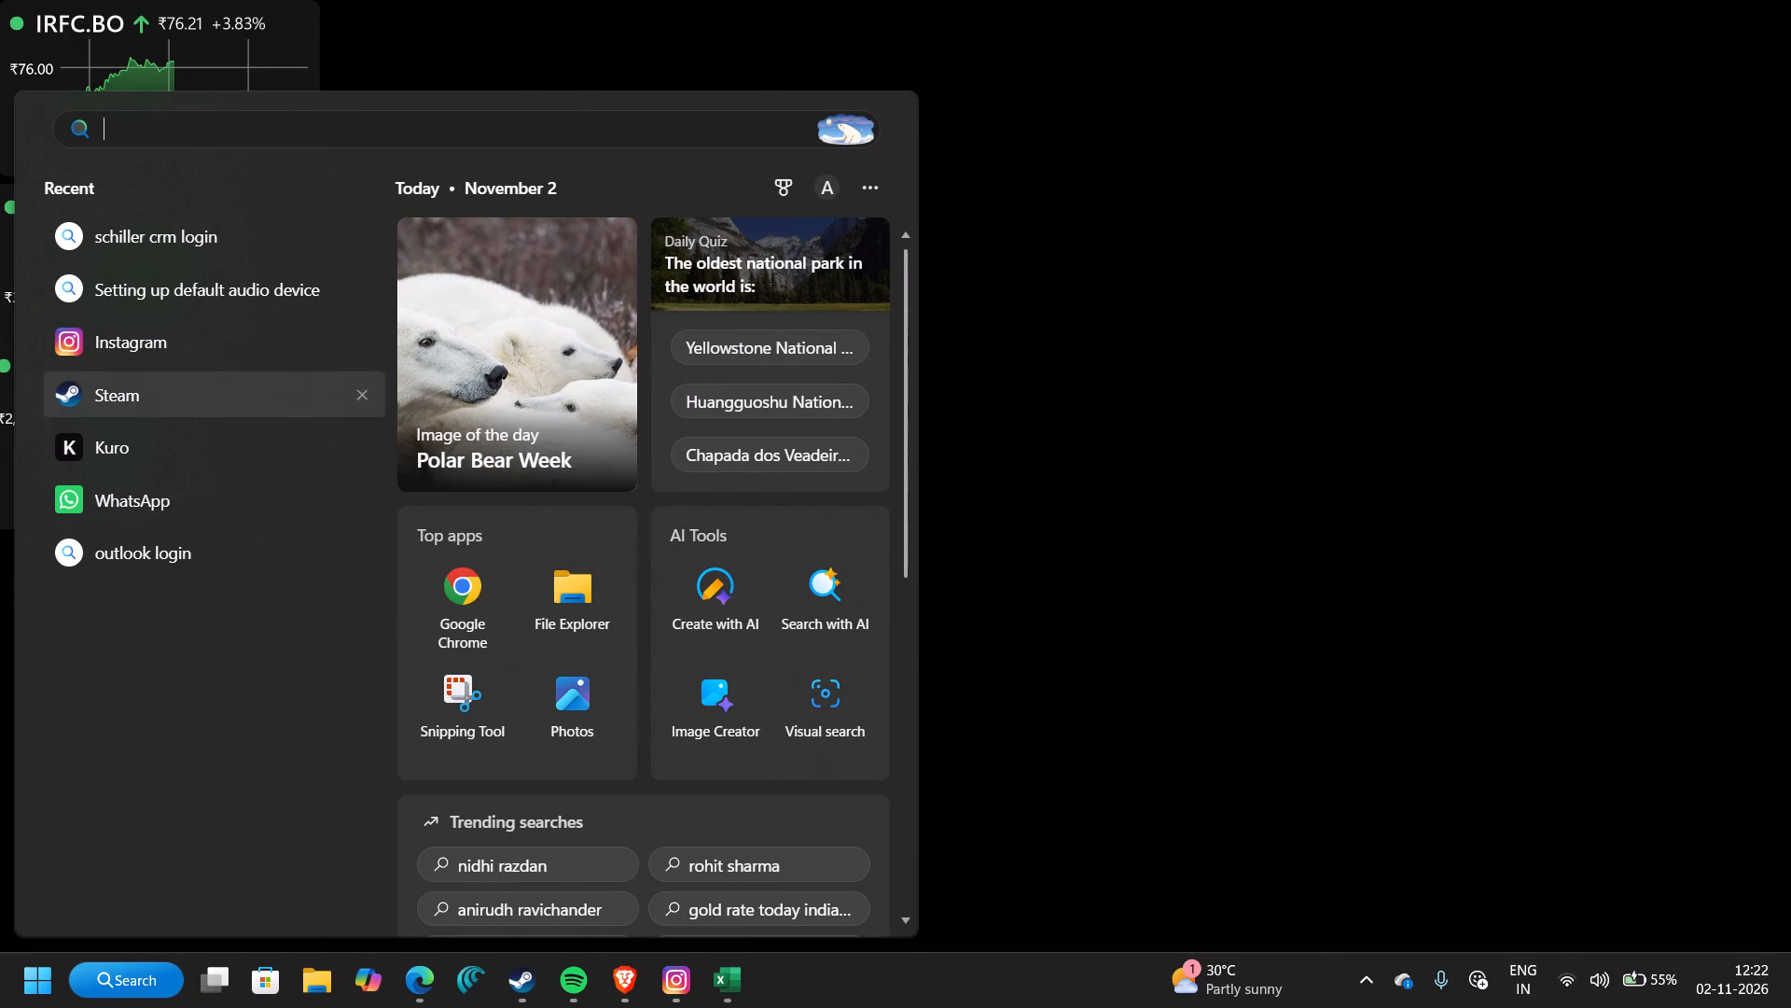
pyautogui.click(185, 513)
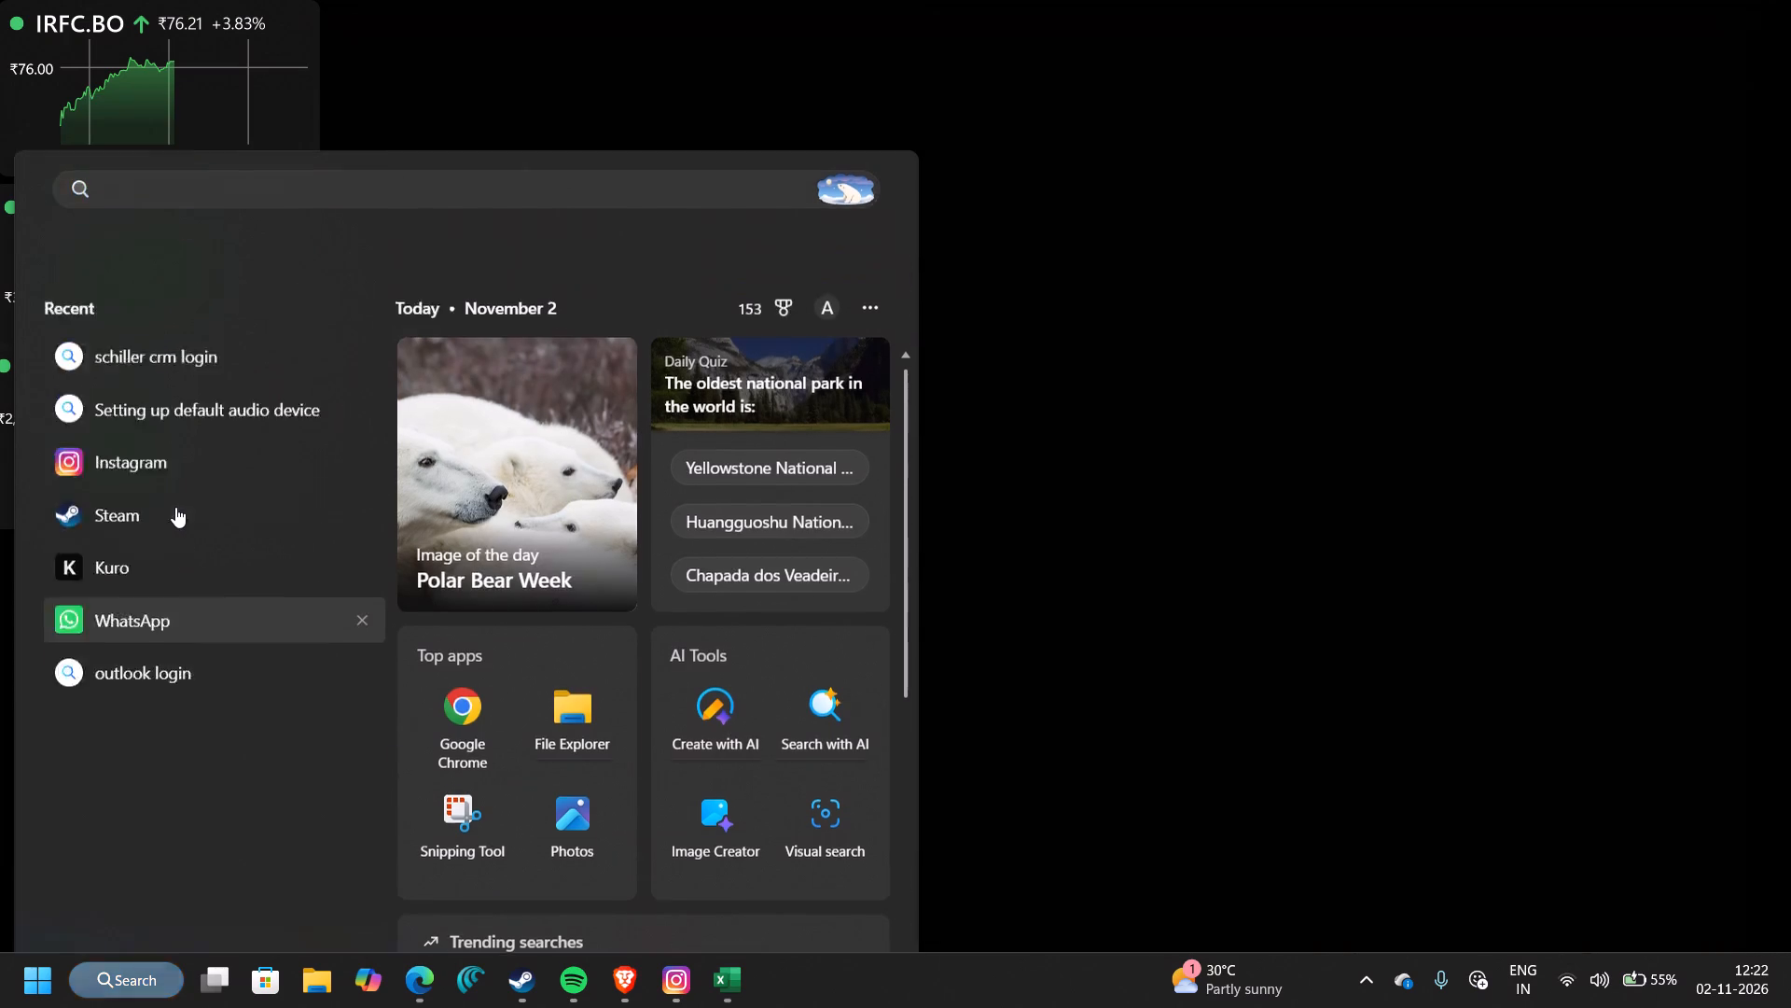
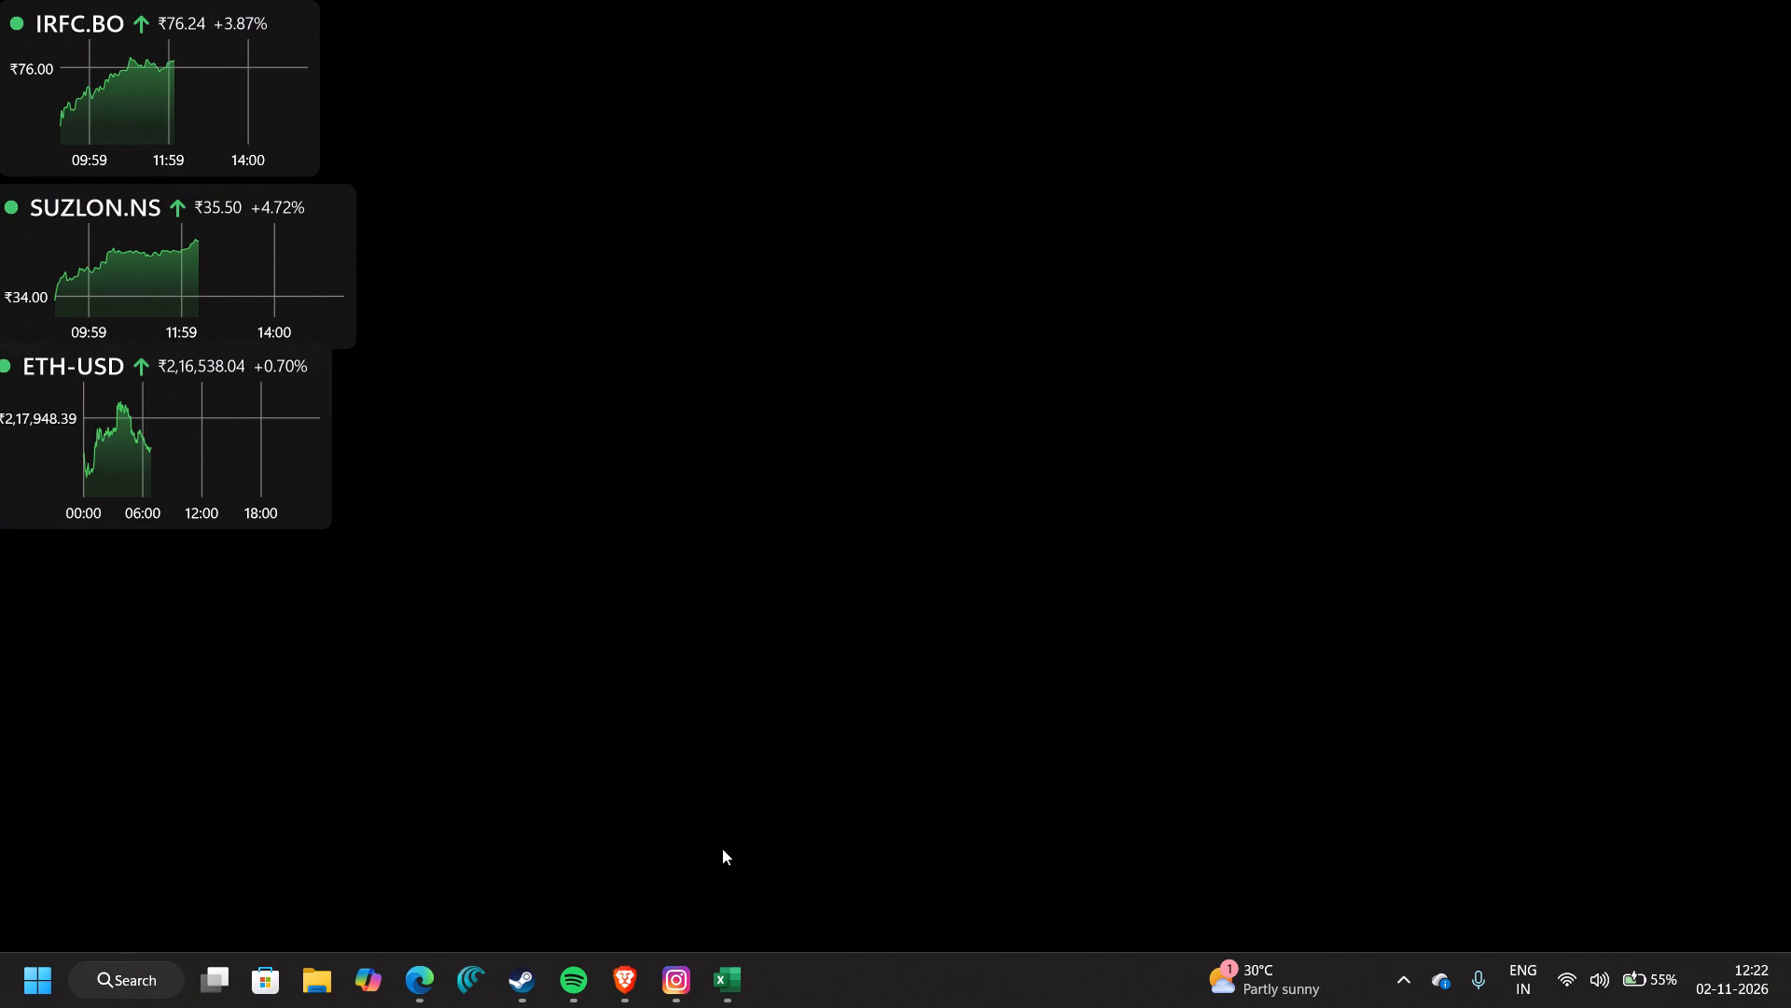
# Switch to Microsoft Edge and enter "WH" in a new tab to look up WhatsApp on the web.
pyautogui.click(435, 973)
pyautogui.click(915, 25)
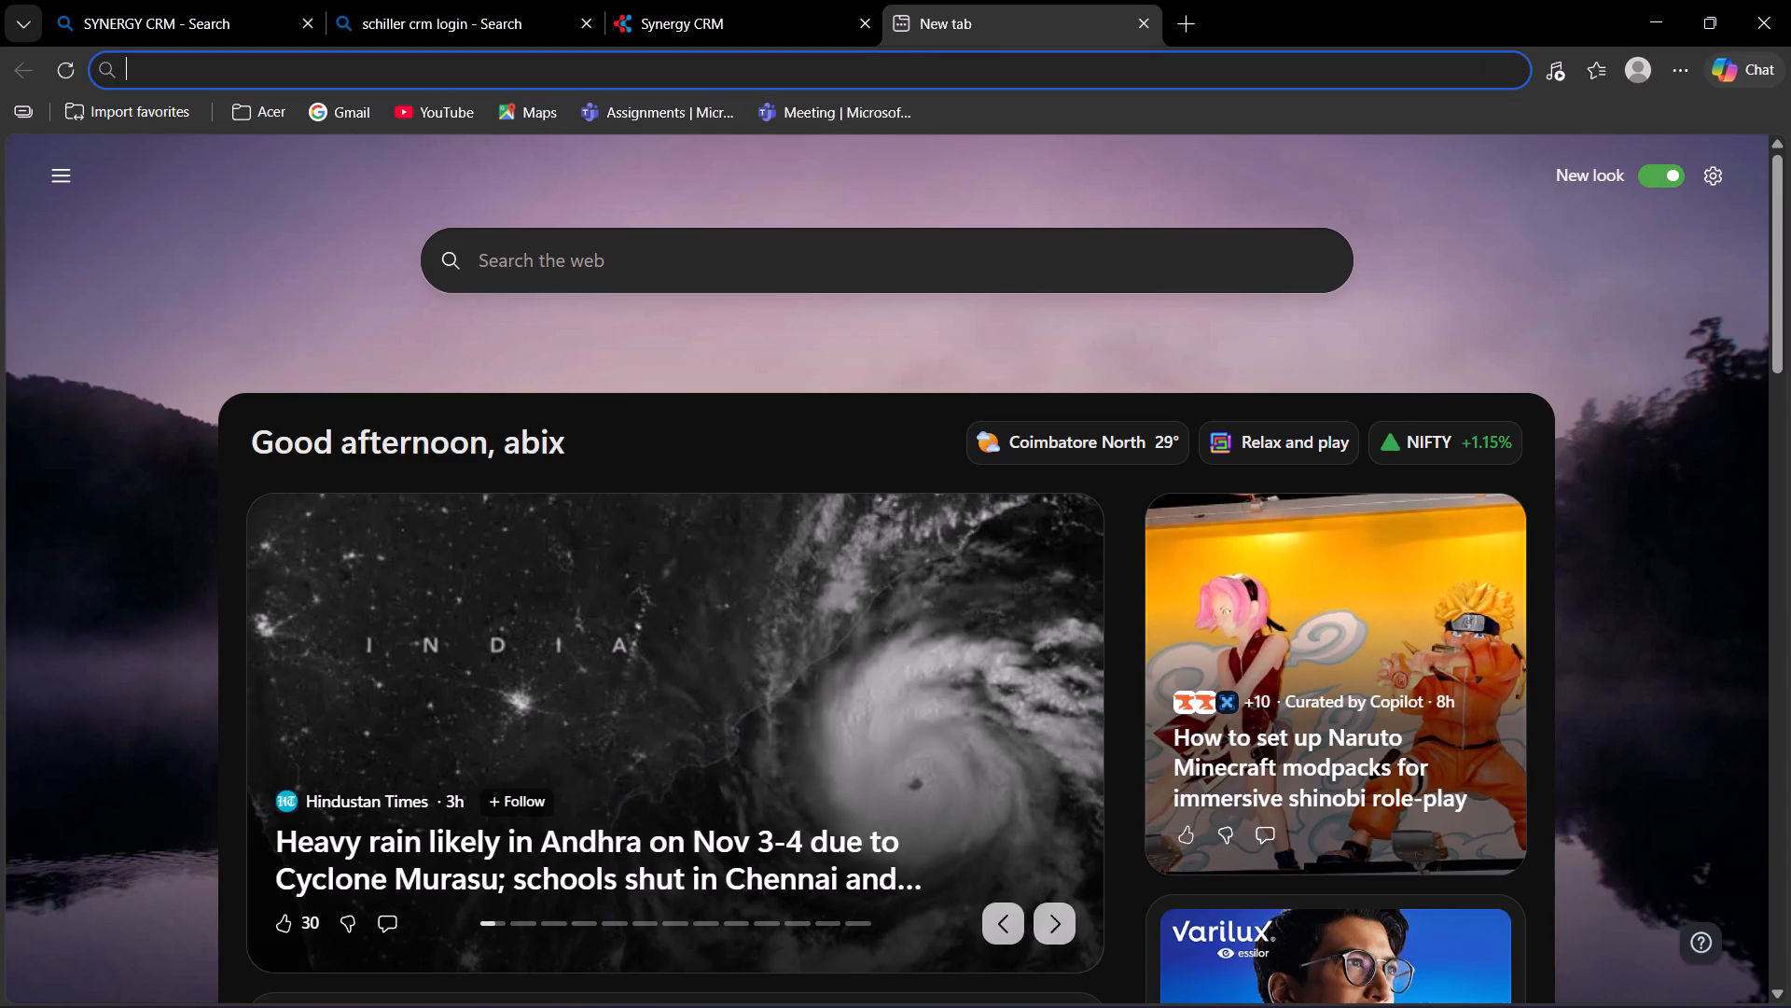
pyautogui.write('WH')
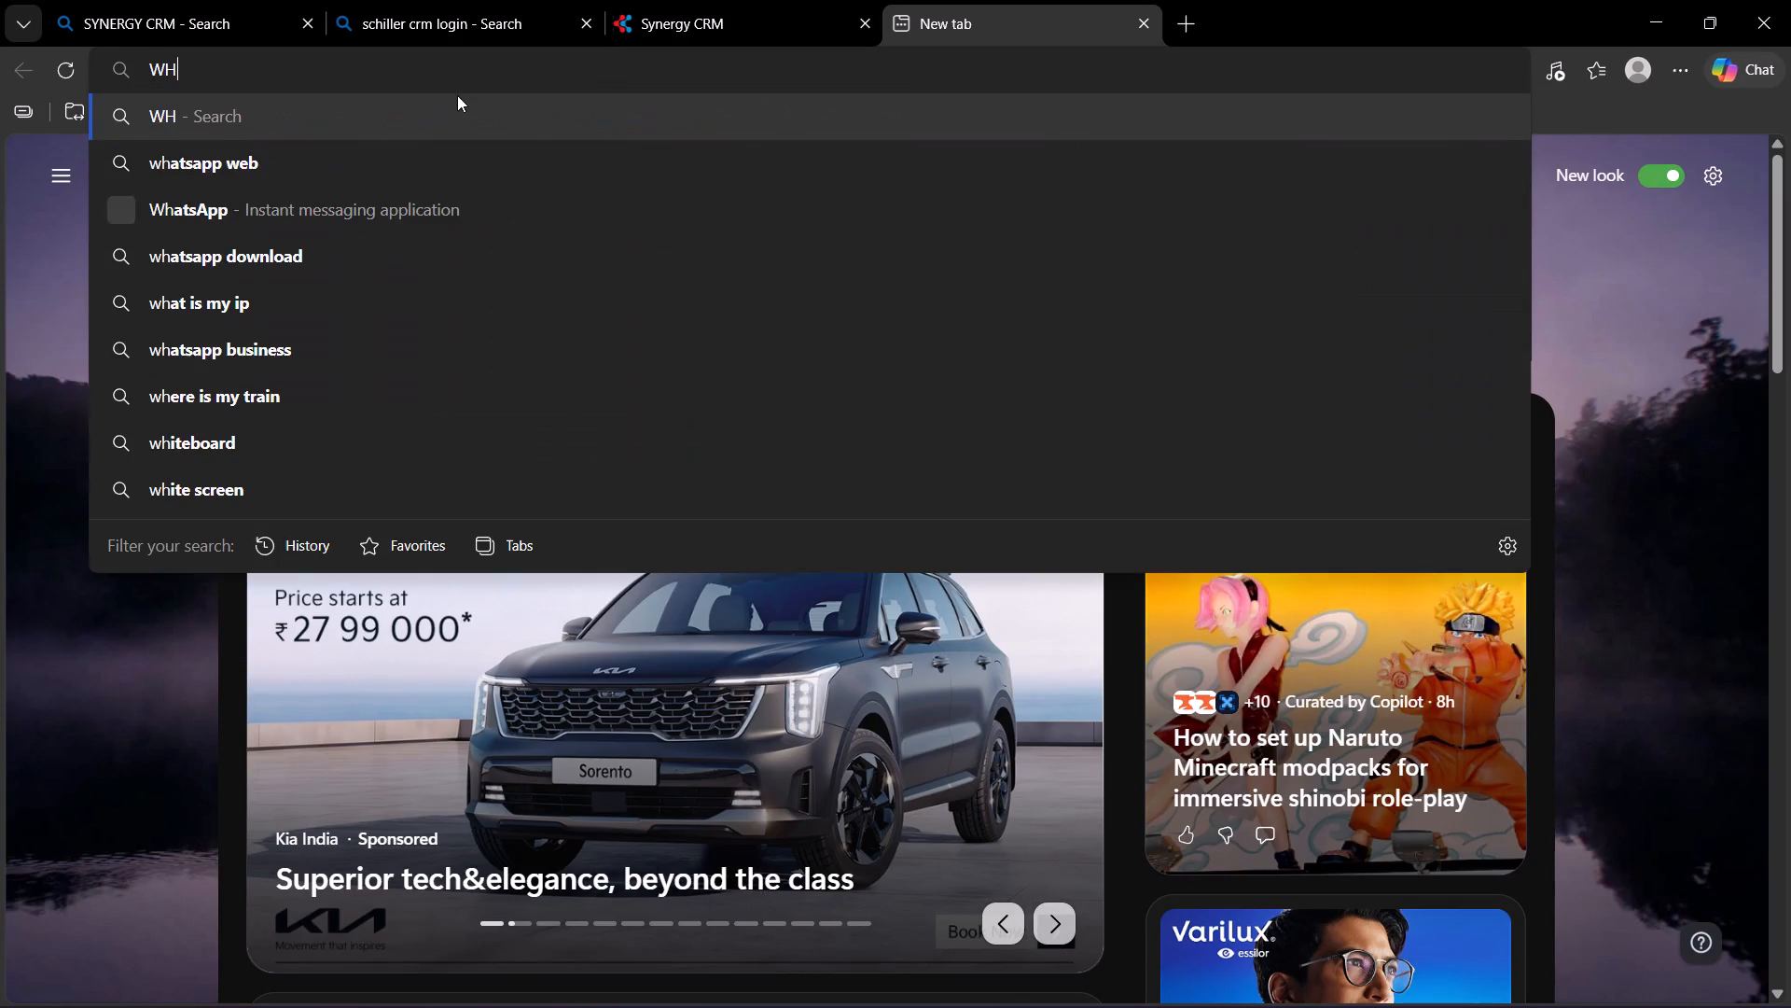
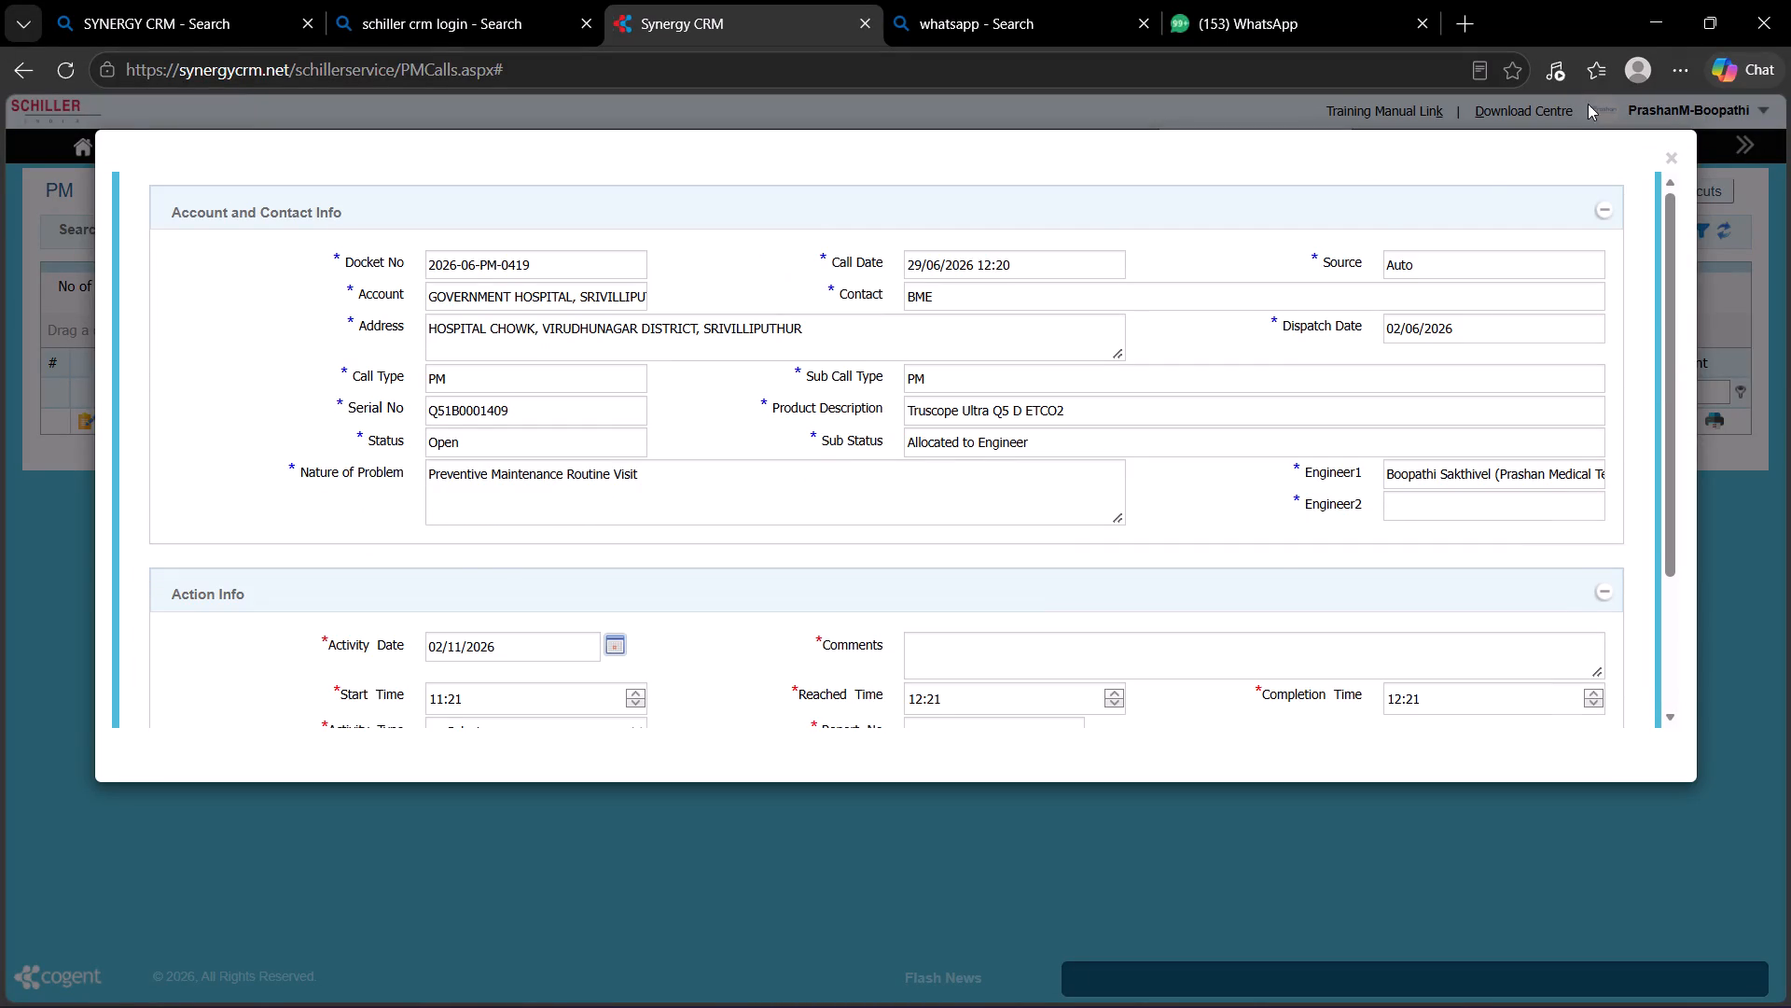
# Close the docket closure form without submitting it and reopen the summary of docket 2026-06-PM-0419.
pyautogui.scroll(-3, 486, 555)
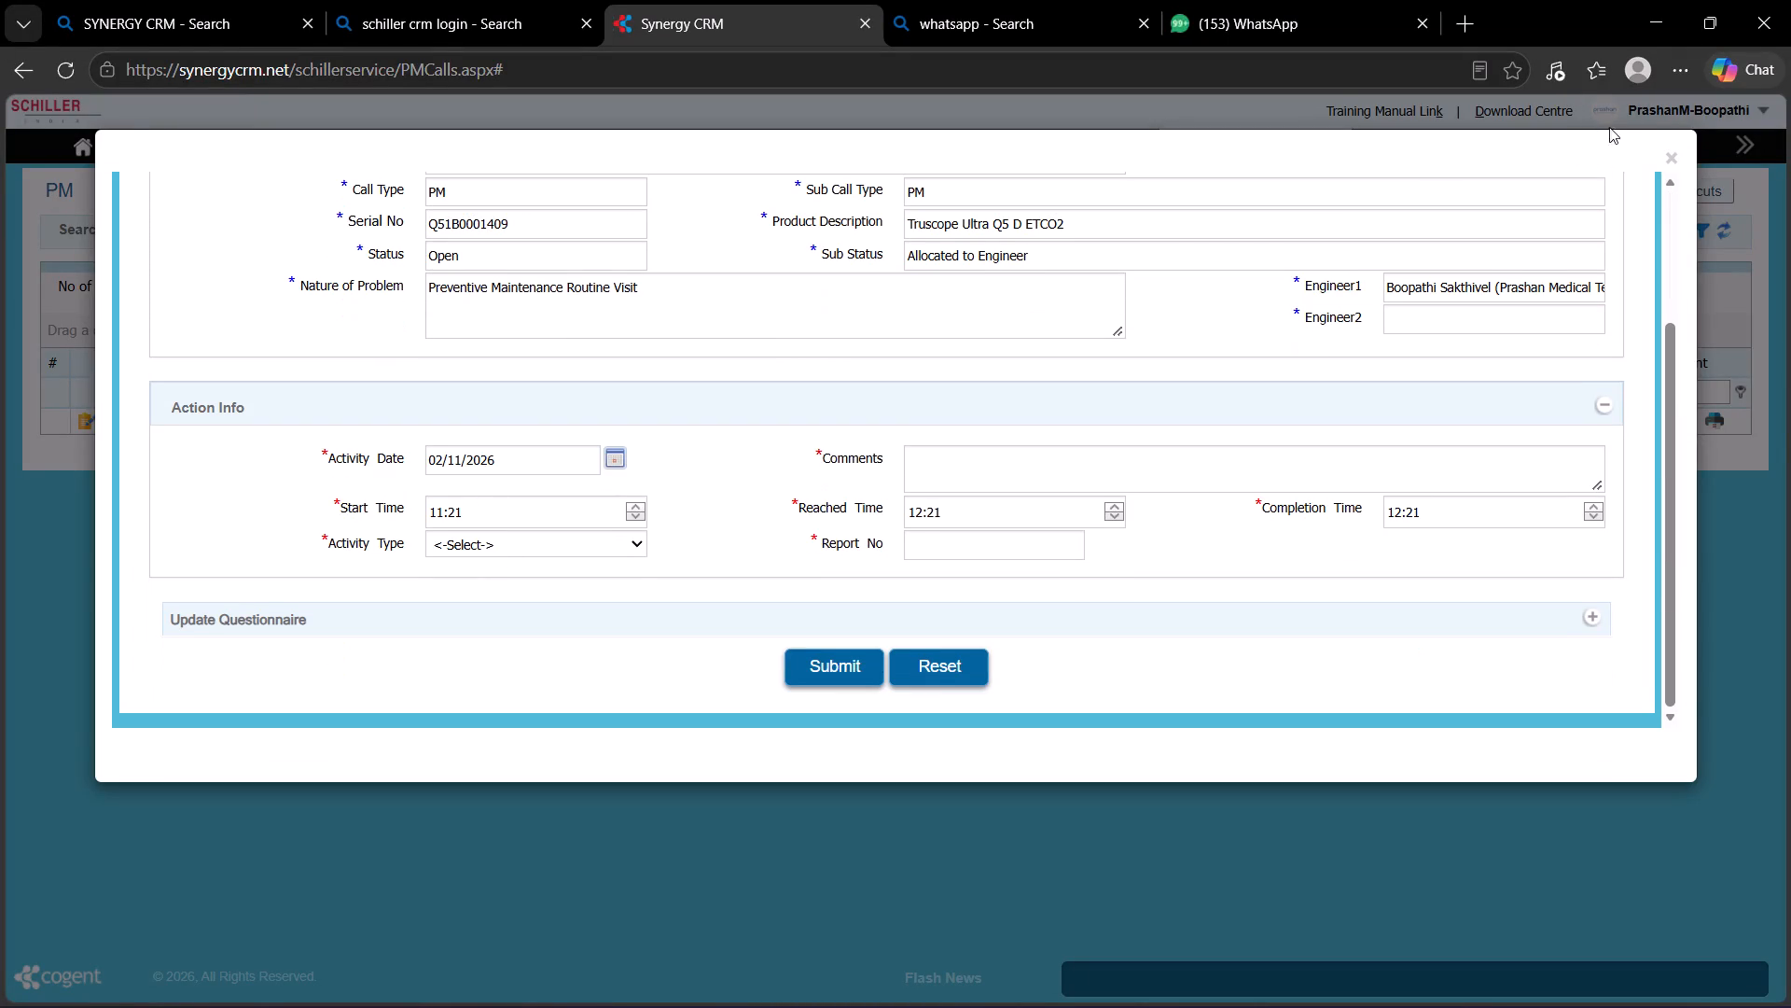
pyautogui.click(1670, 159)
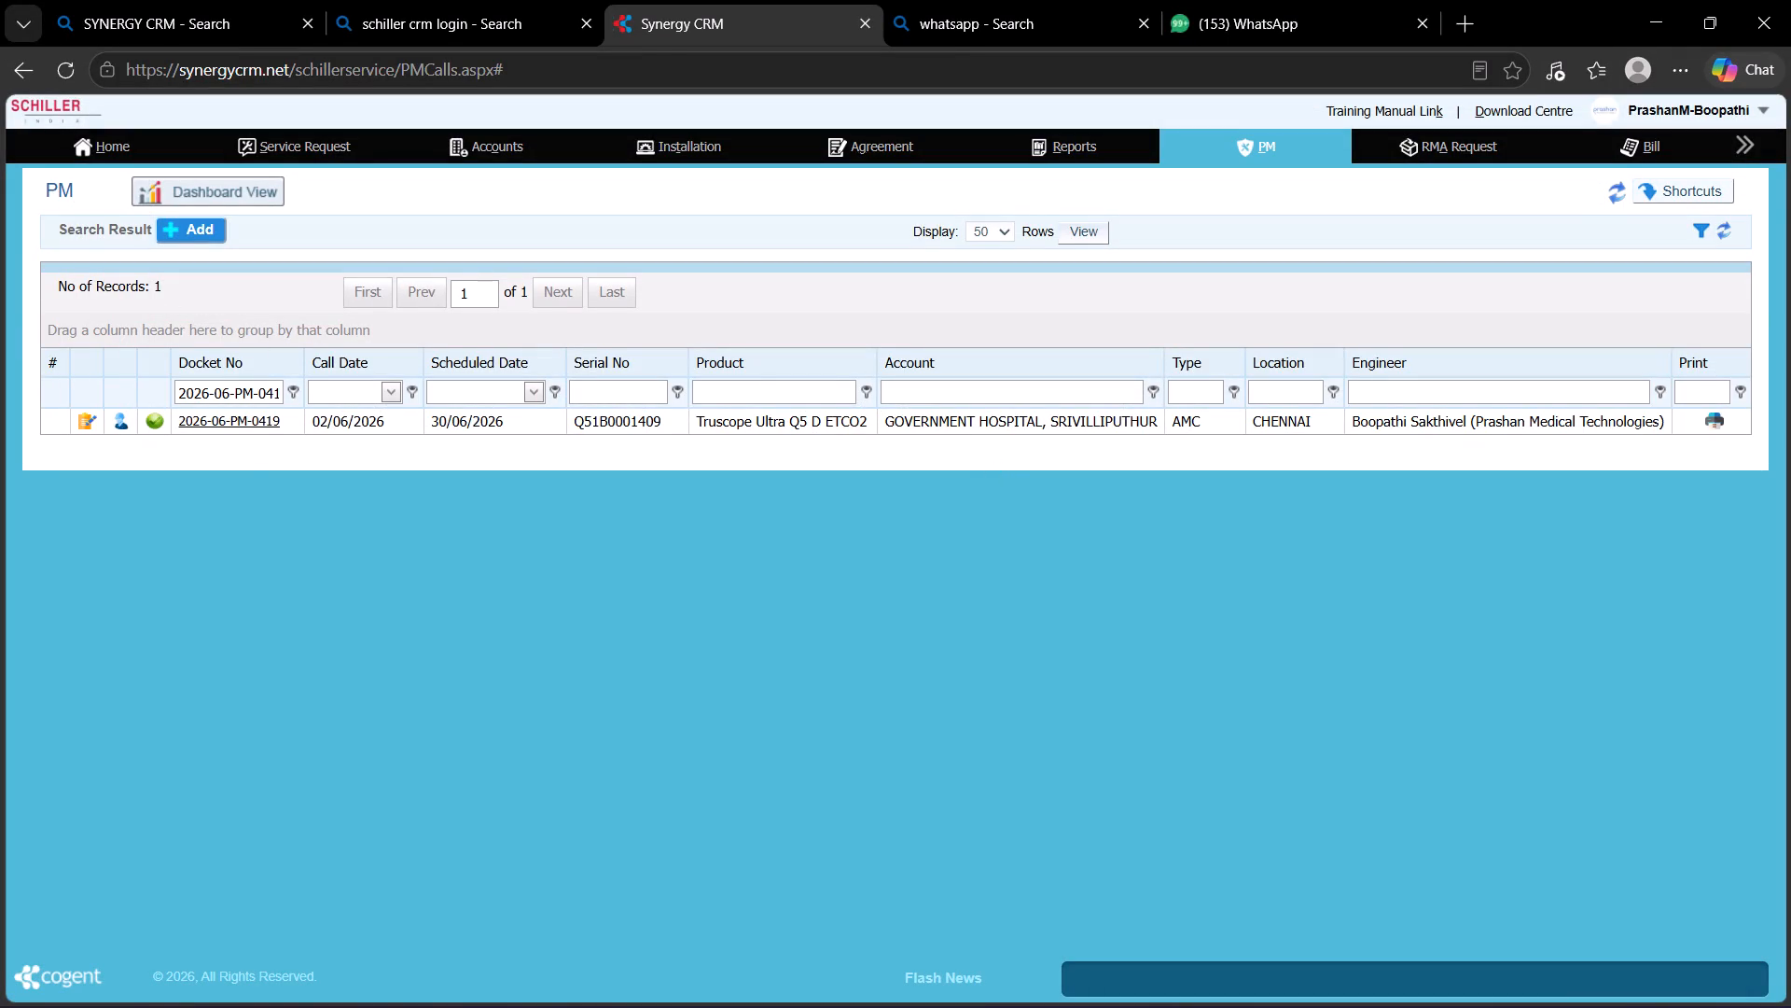
pyautogui.click(260, 425)
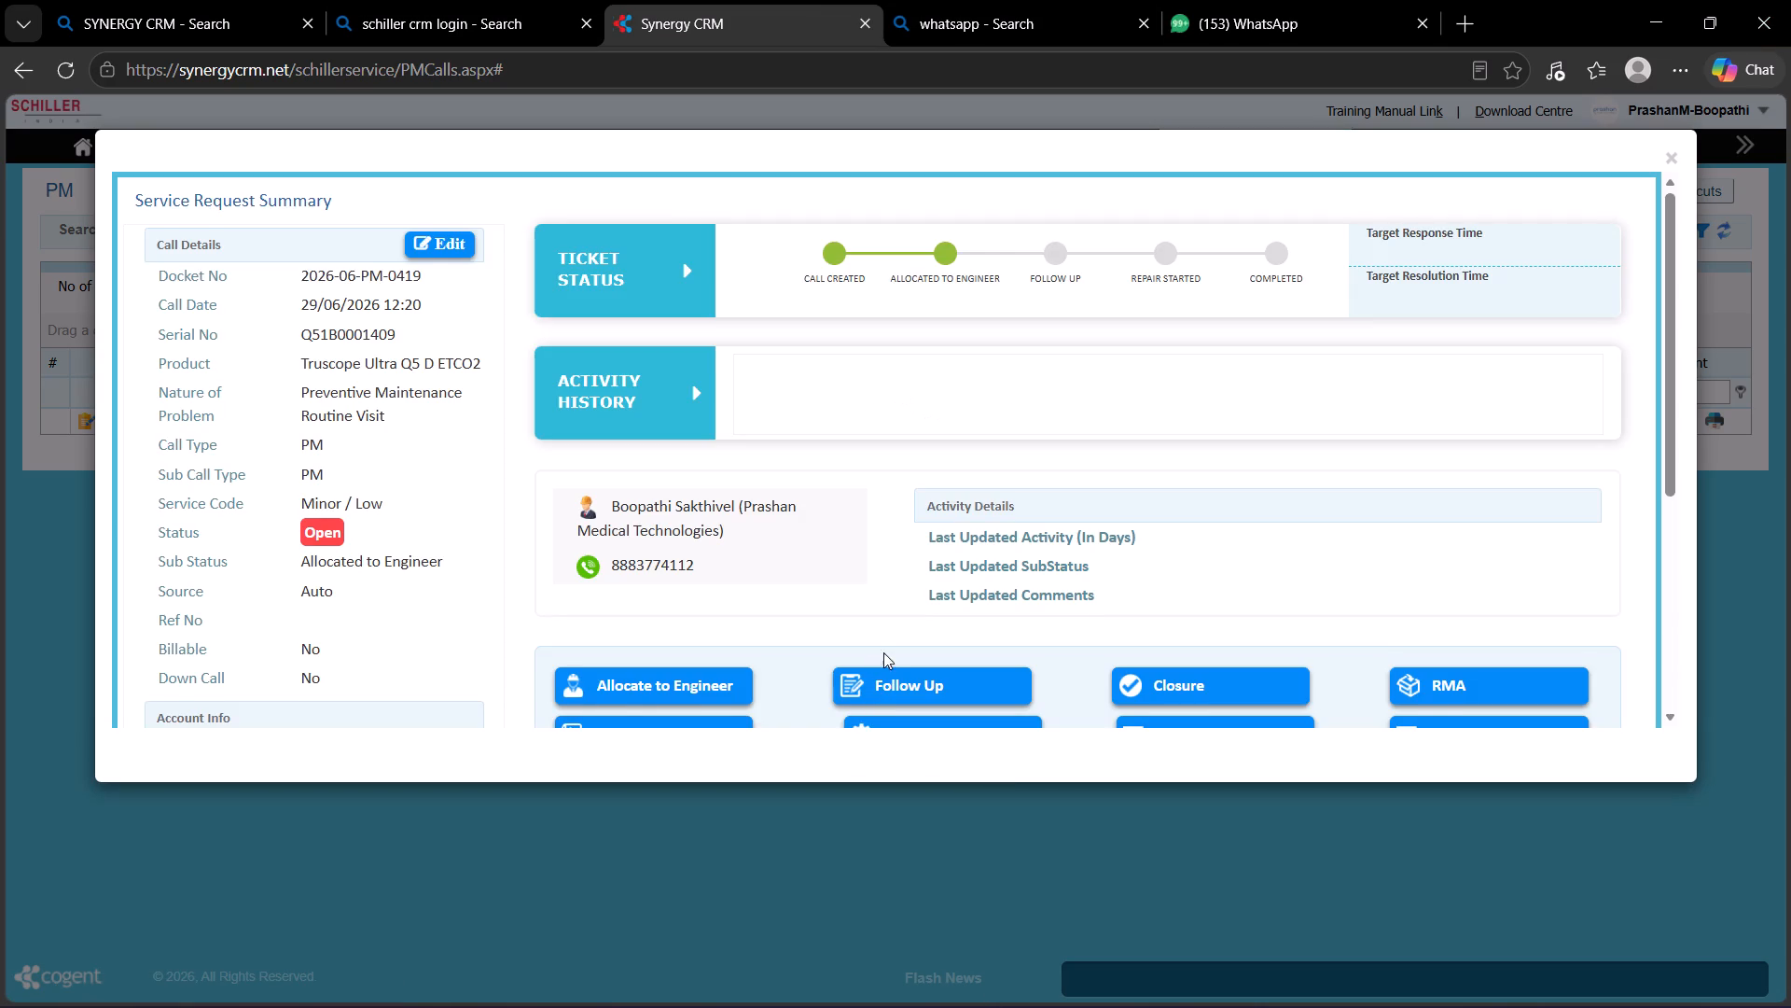
# Attach the Downloads file "WhatsApp Image 2026-11-02 at 12.21.58 PM" to docket 2026-06-PM-0419 and submit the attachment.
pyautogui.scroll(-1, 881, 657)
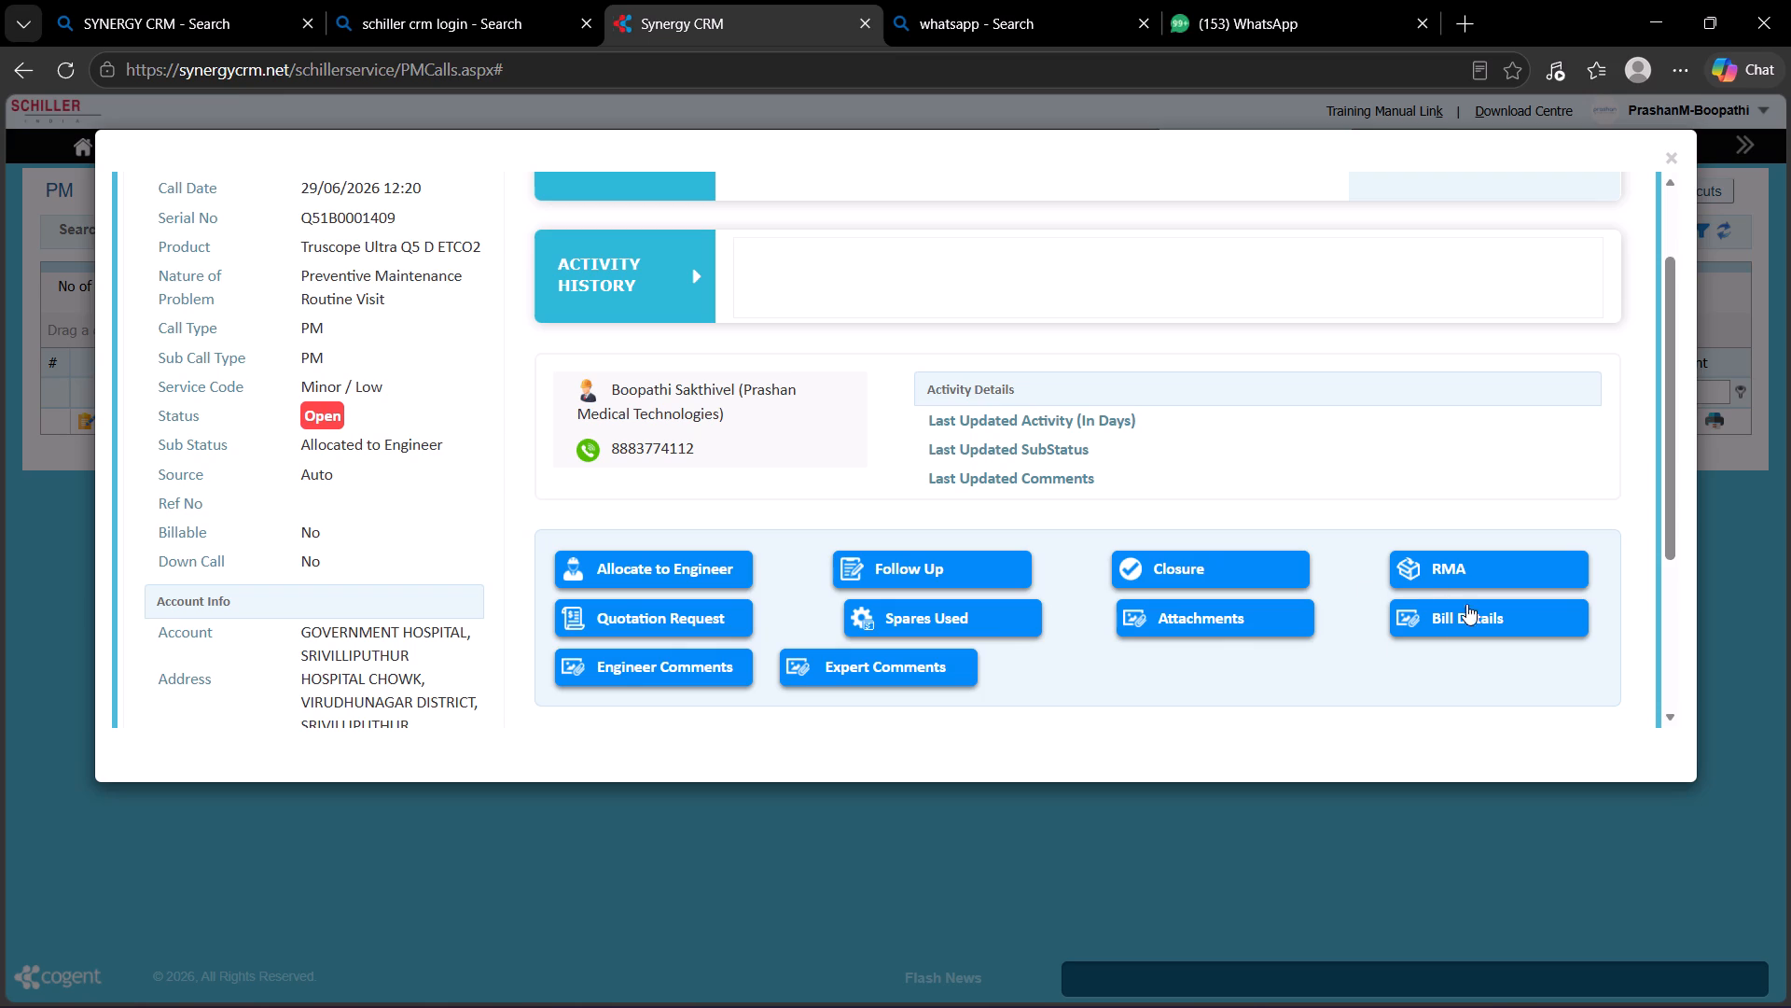
pyautogui.click(1226, 624)
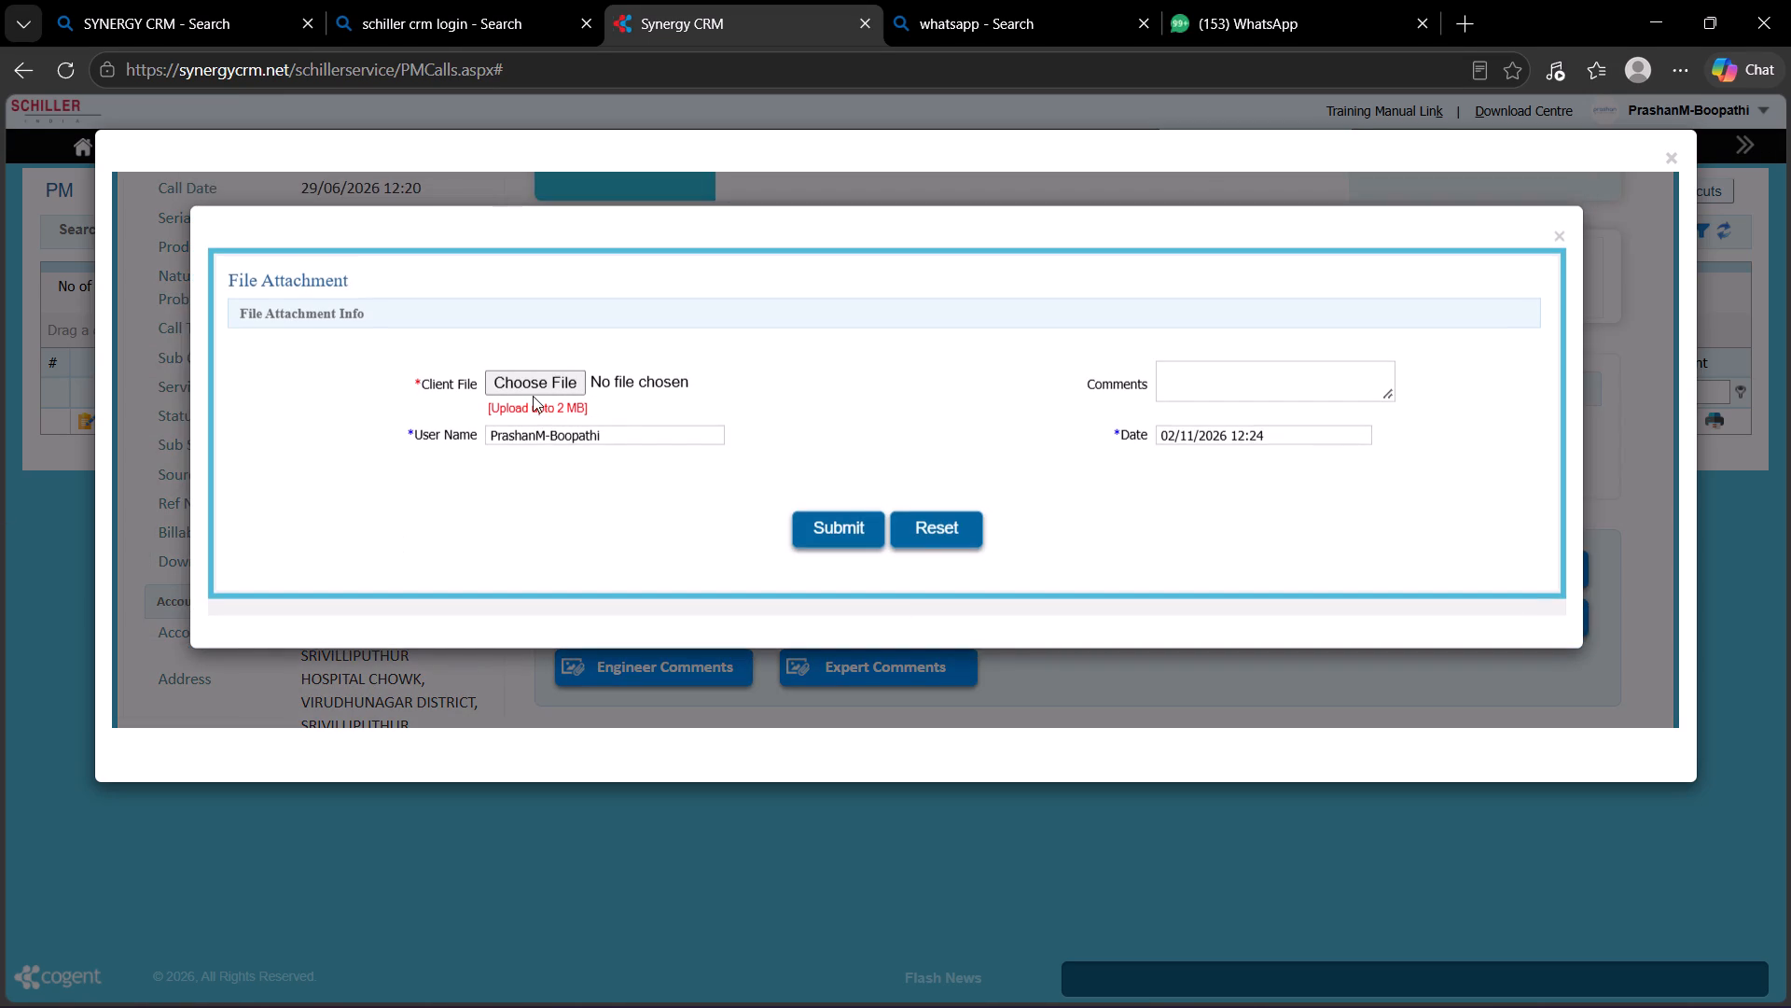
pyautogui.click(533, 396)
pyautogui.click(521, 385)
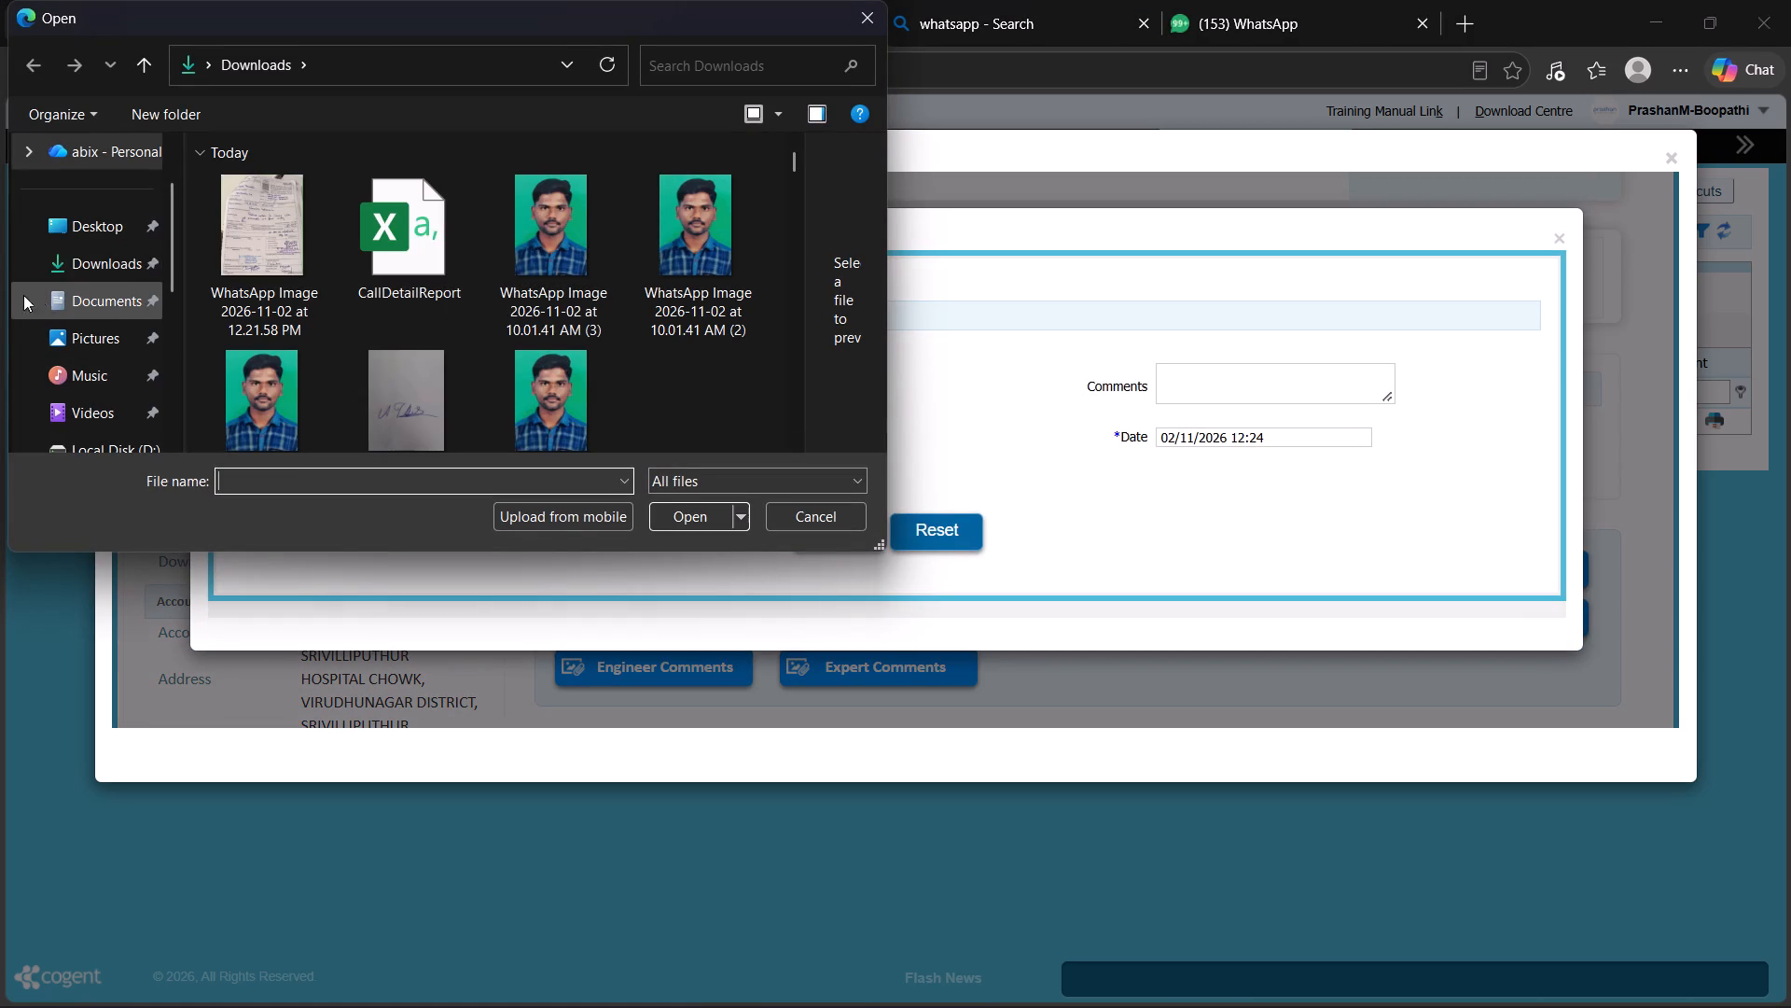
pyautogui.click(91, 271)
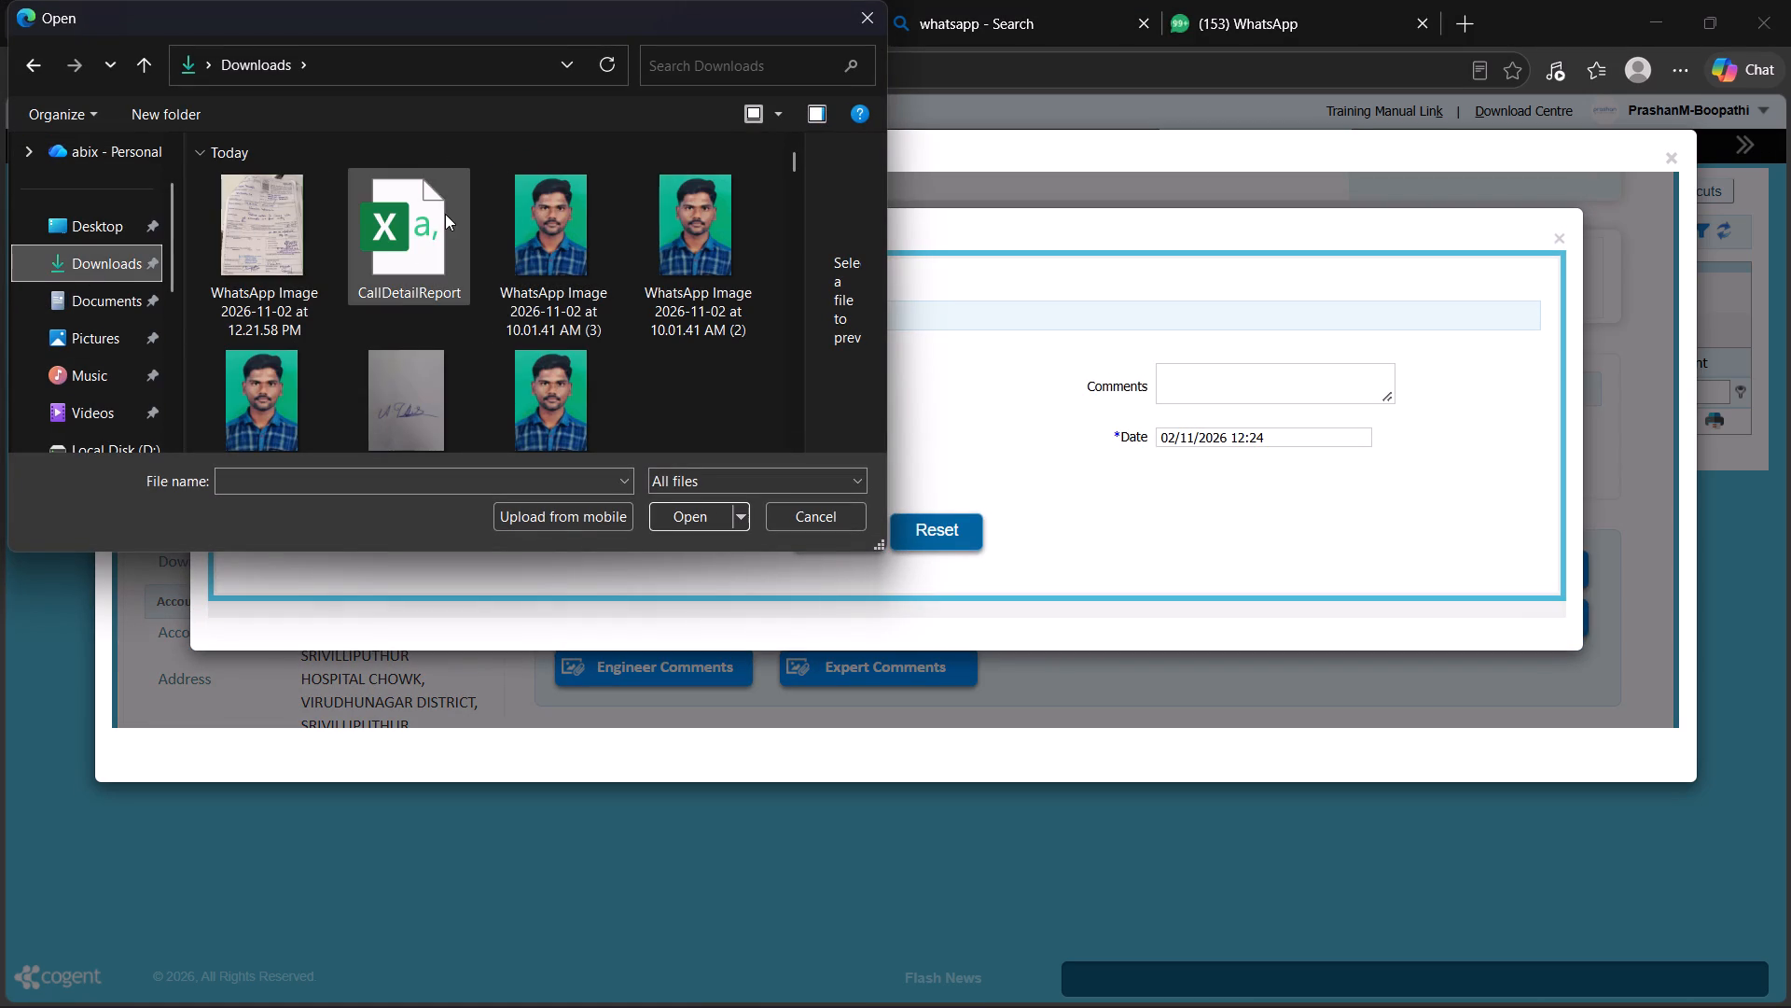
pyautogui.click(60, 265)
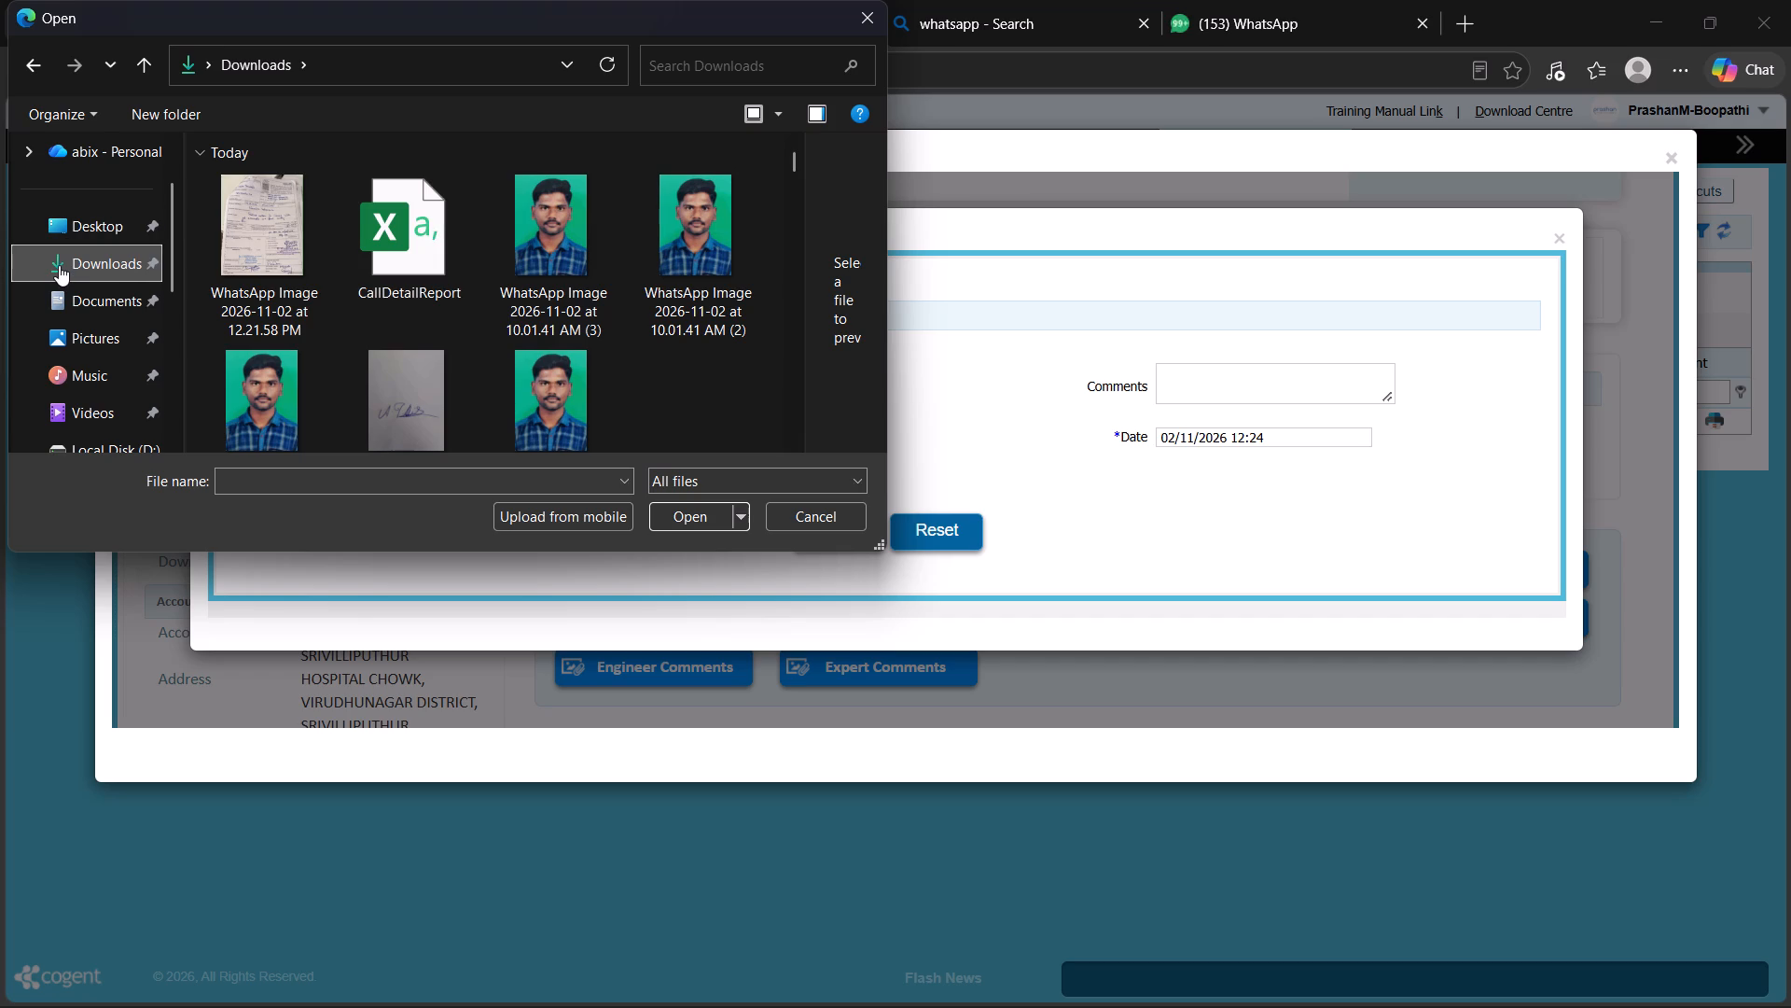
pyautogui.click(59, 265)
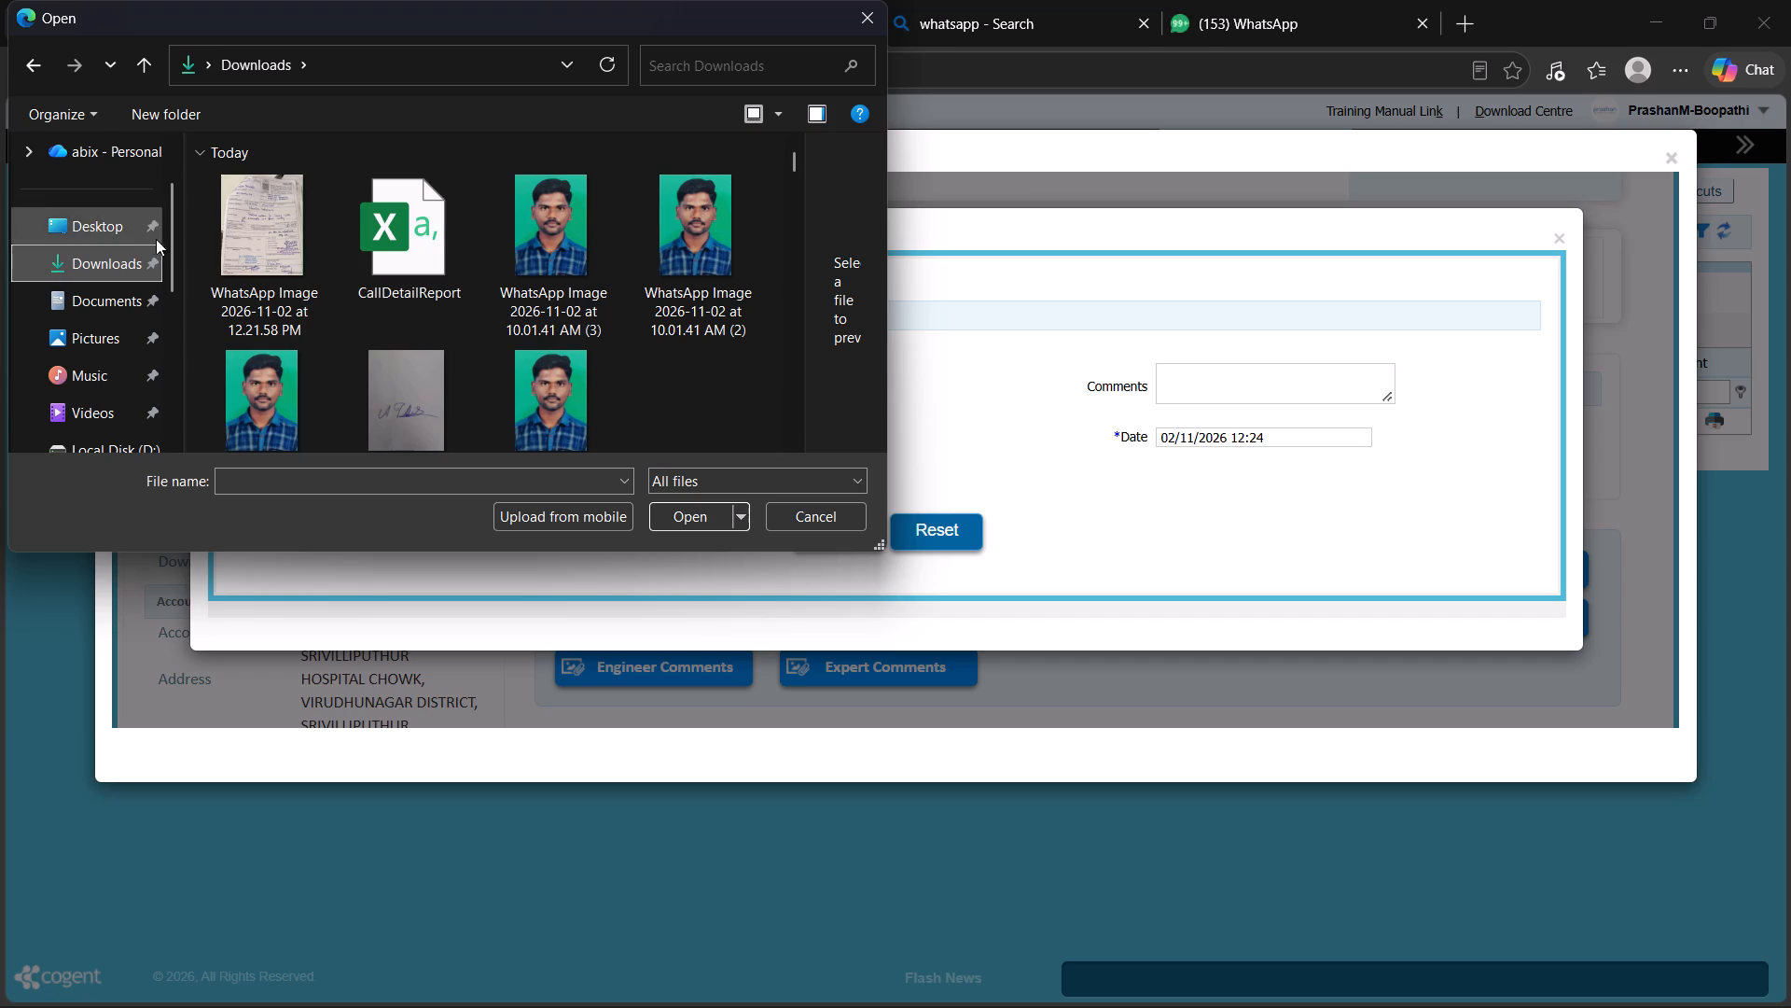
pyautogui.scroll(-3, 344, 318)
pyautogui.scroll(3, 346, 312)
pyautogui.click(254, 220)
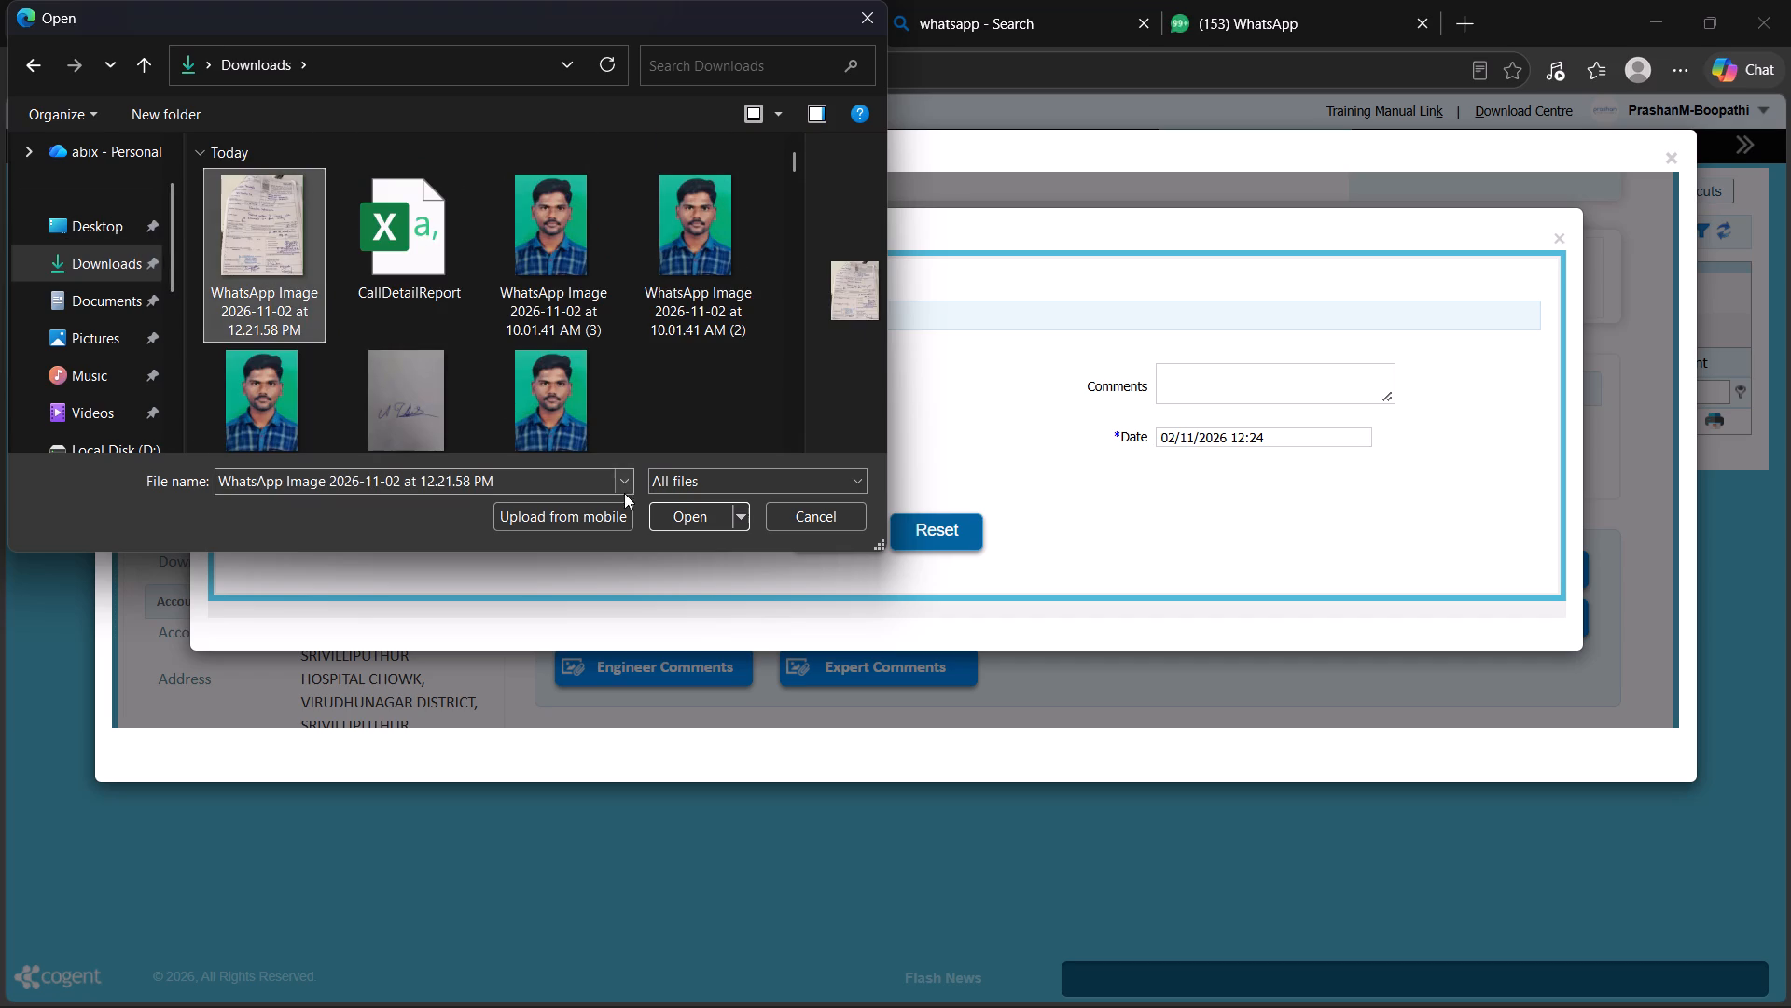
pyautogui.click(685, 518)
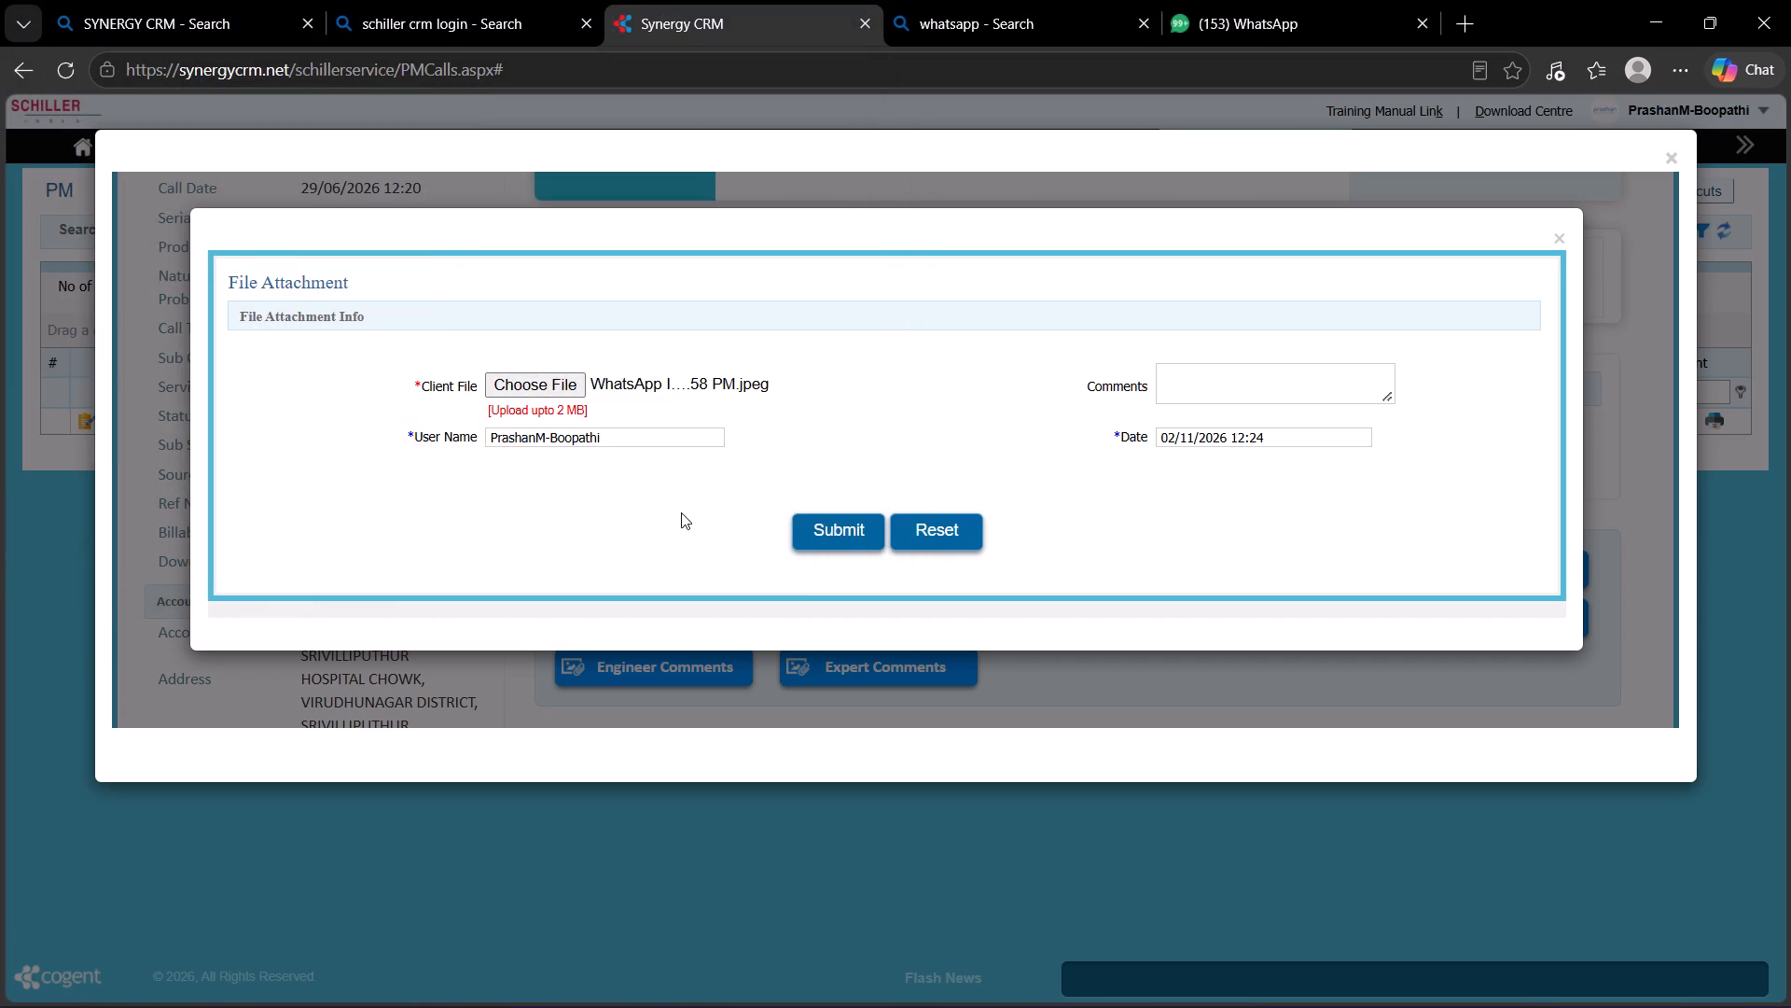
pyautogui.click(841, 533)
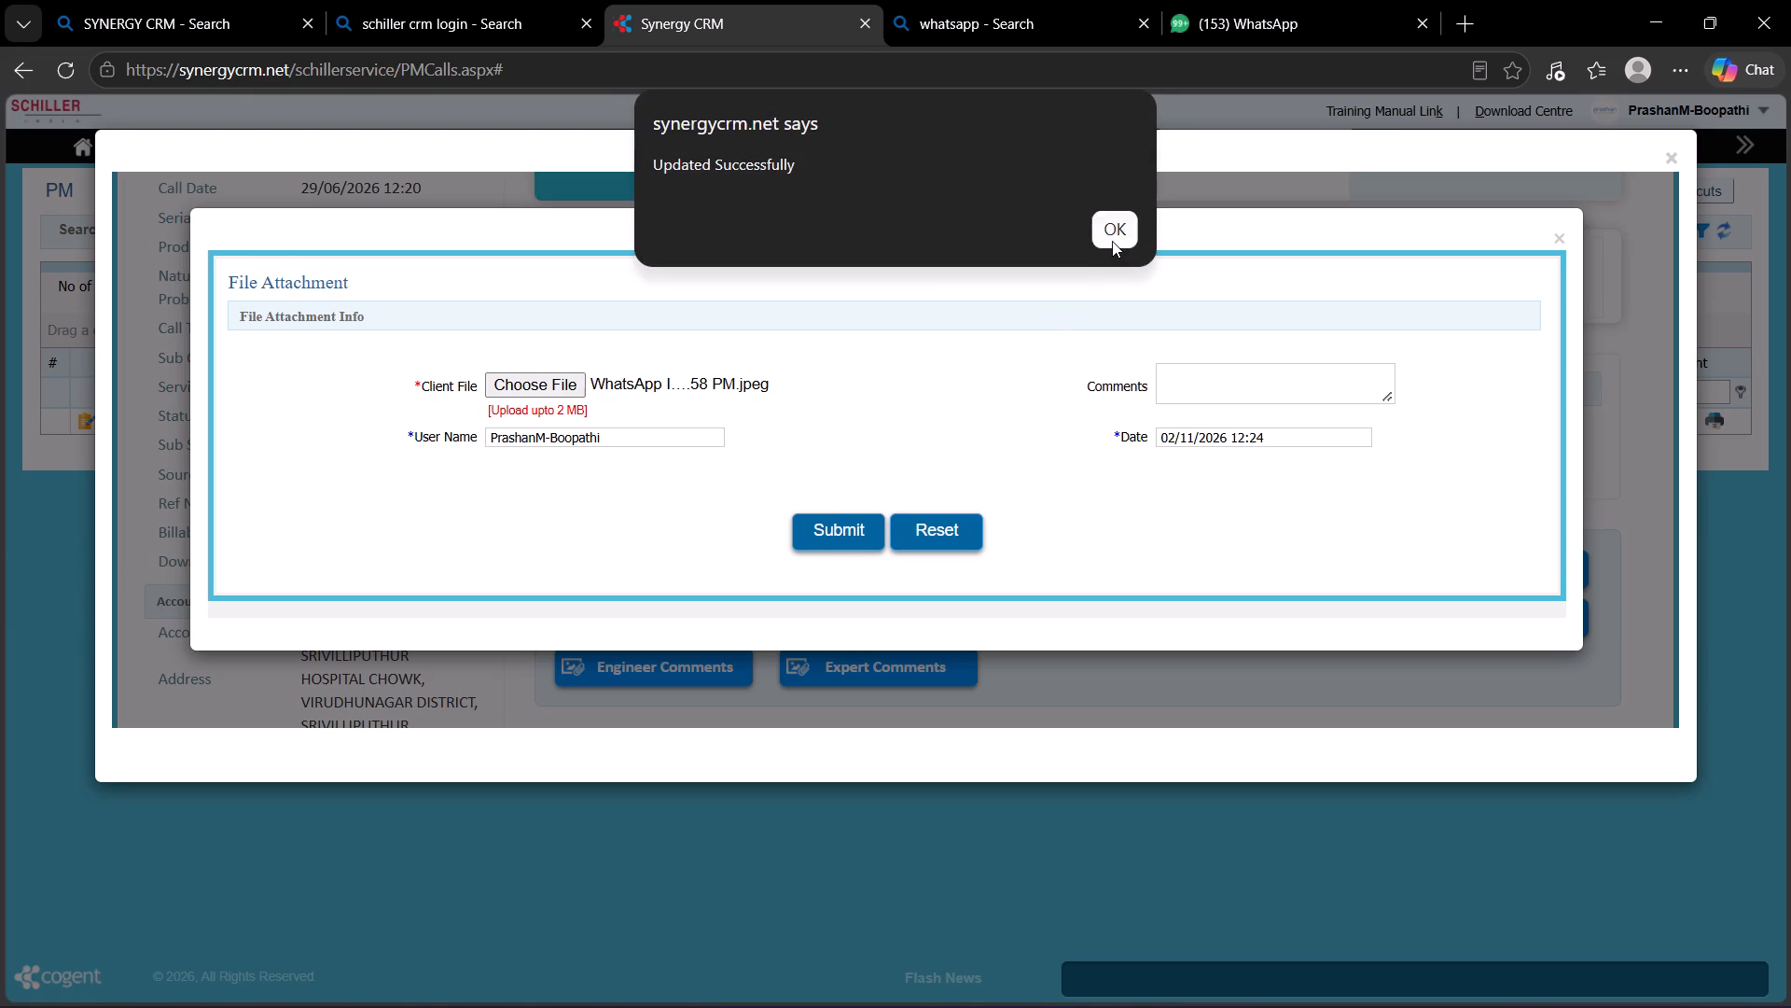
pyautogui.click(1111, 240)
# Start the docket's Closure and set the Activity Date to 30/06/2026.
pyautogui.click(1201, 576)
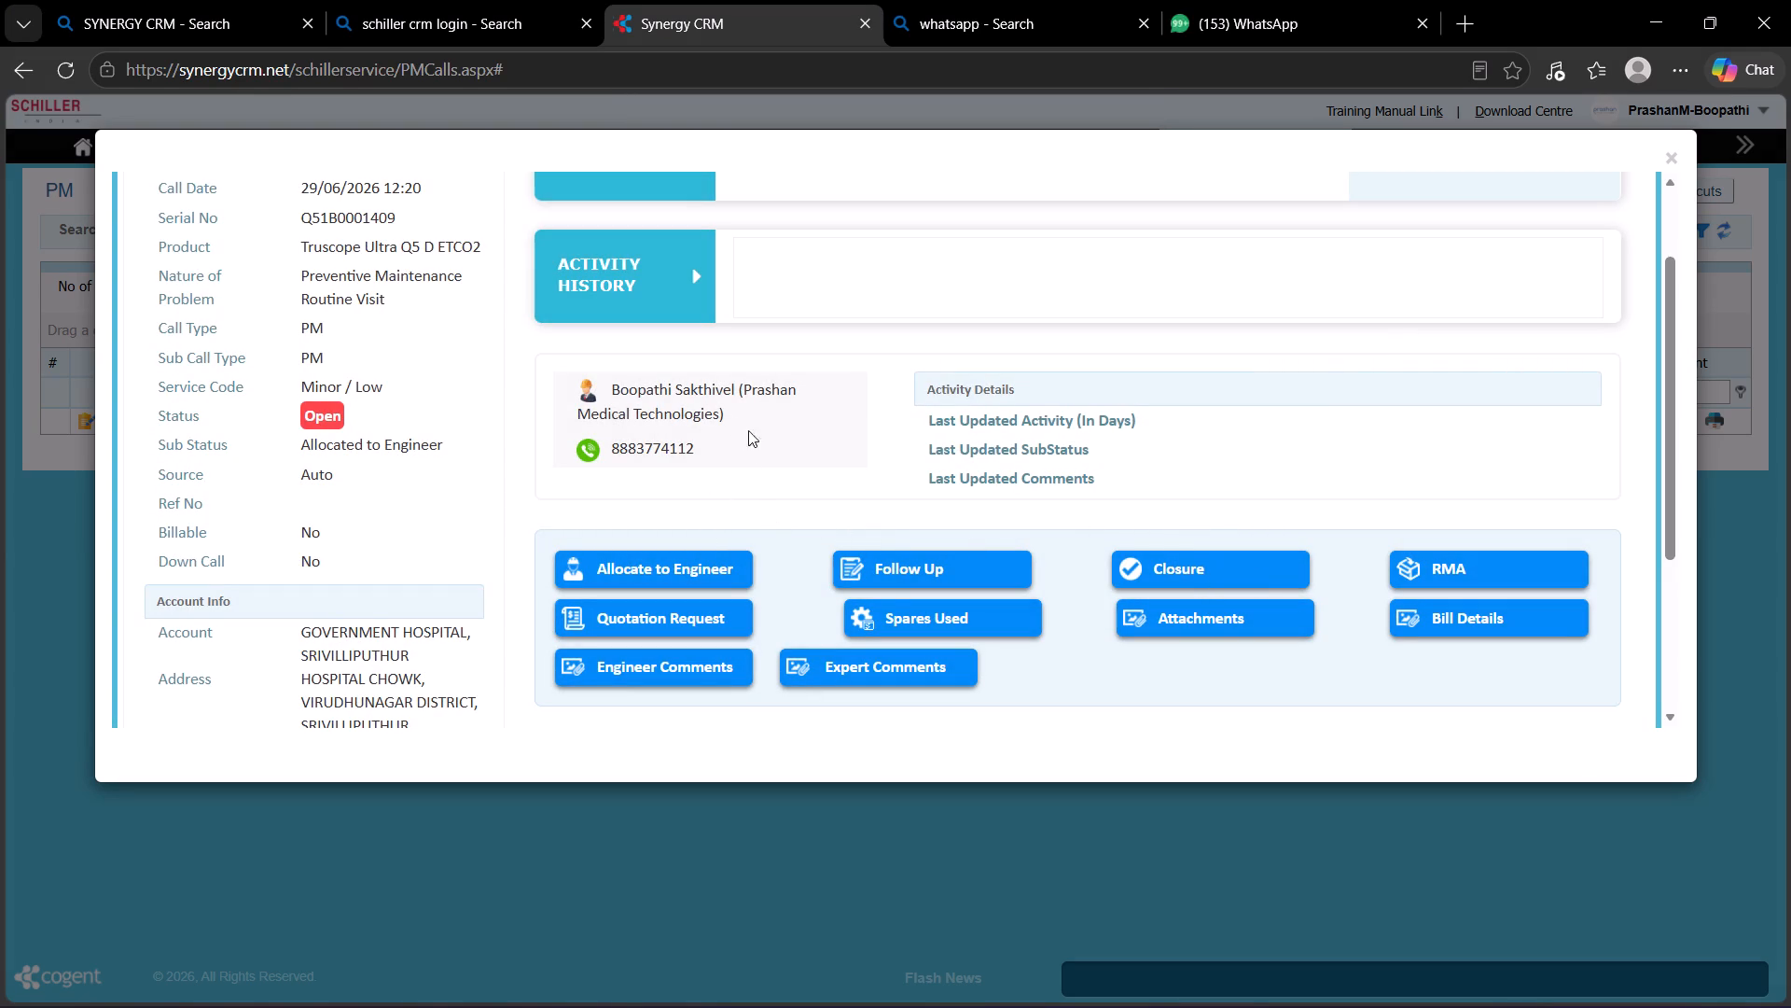
pyautogui.scroll(-1, 995, 500)
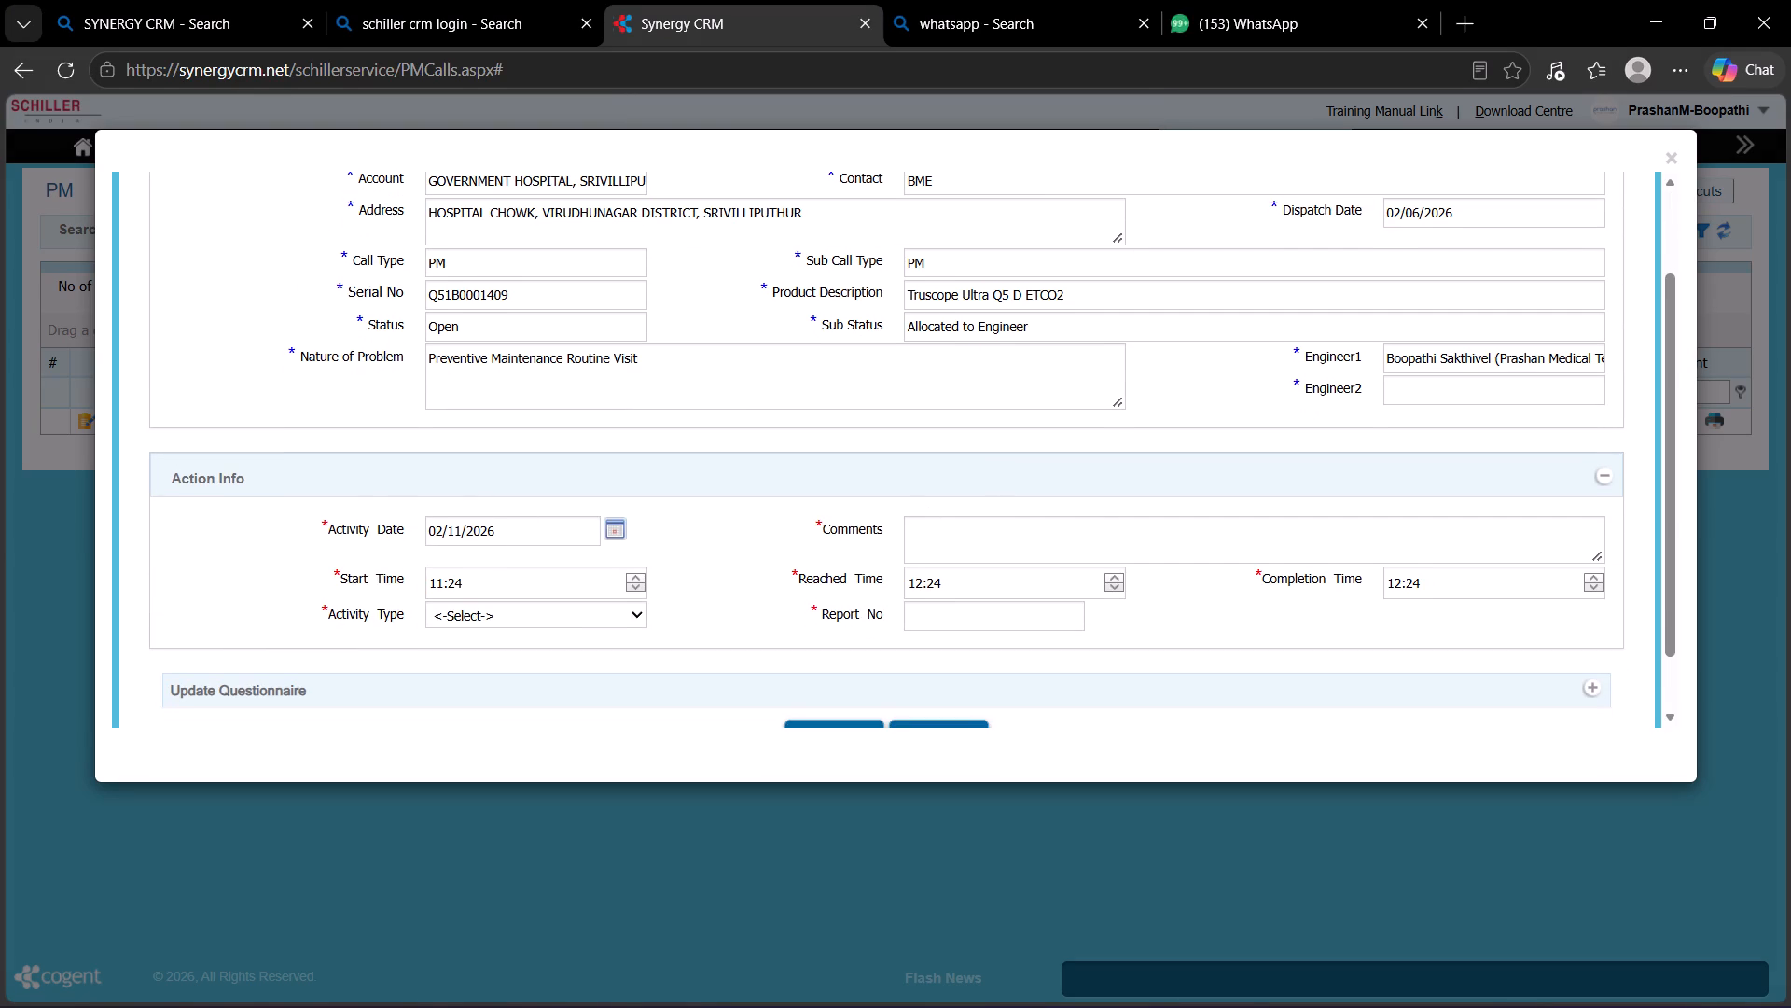
pyautogui.click(613, 536)
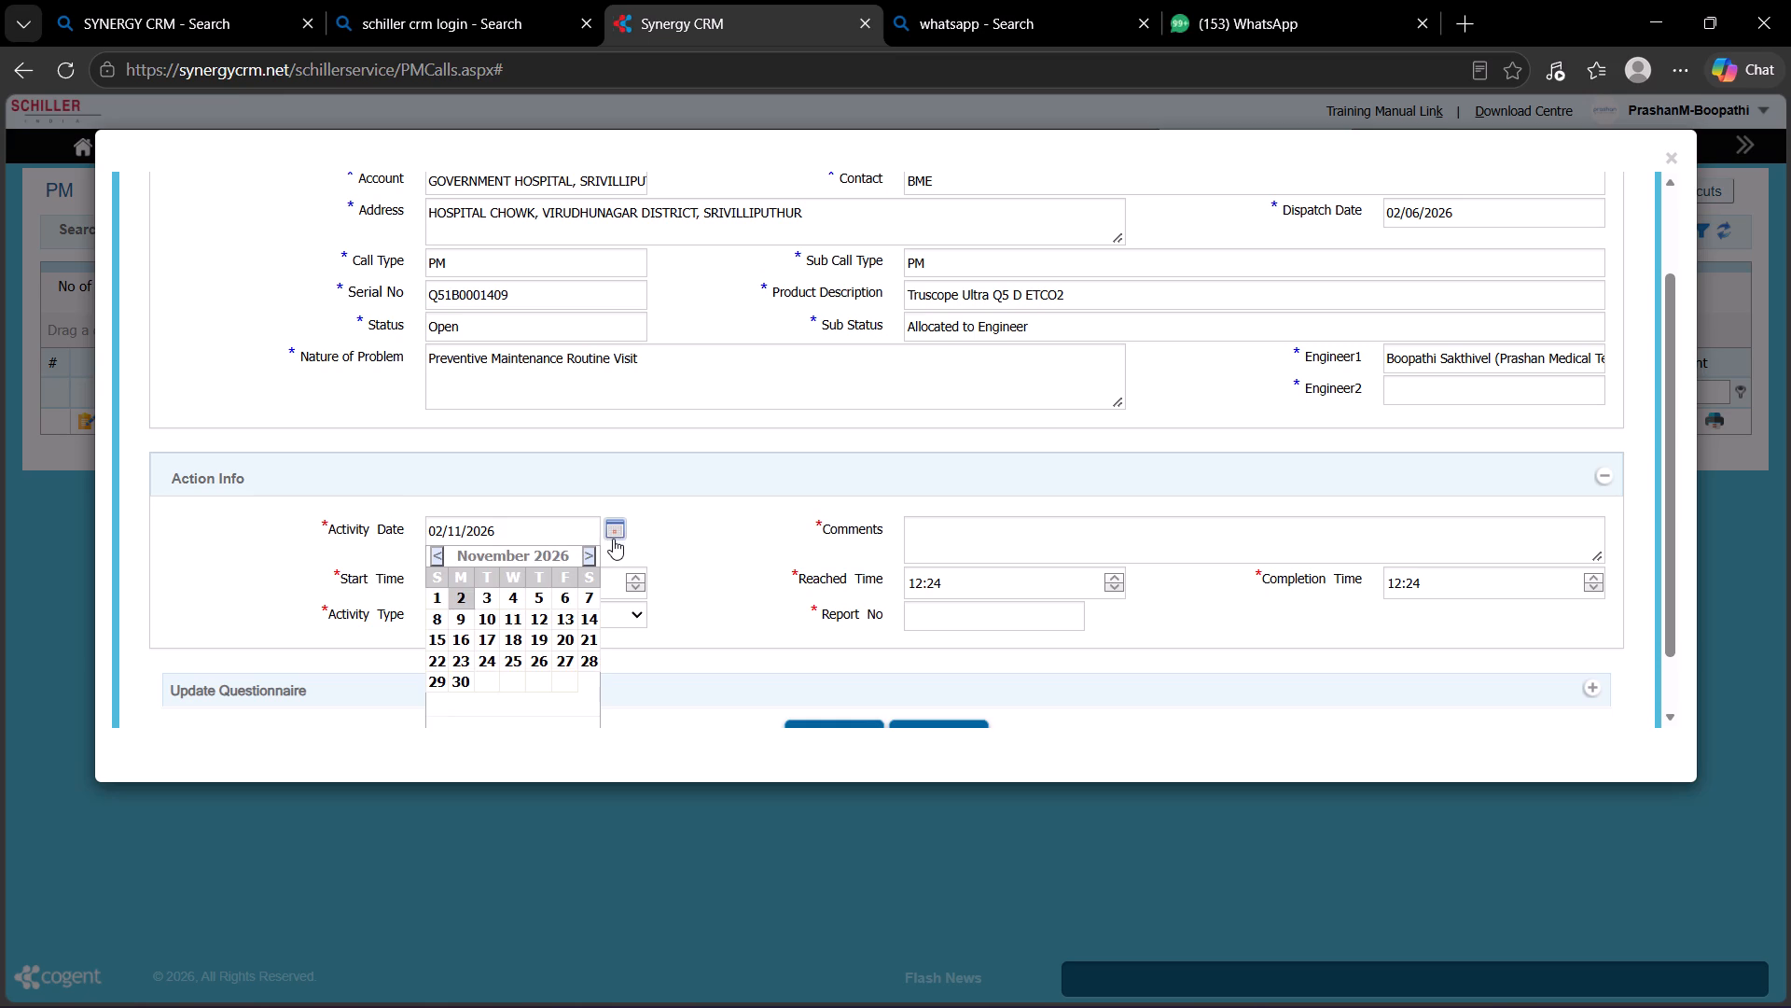
pyautogui.scroll(-2, 485, 629)
pyautogui.tripleClick(439, 475)
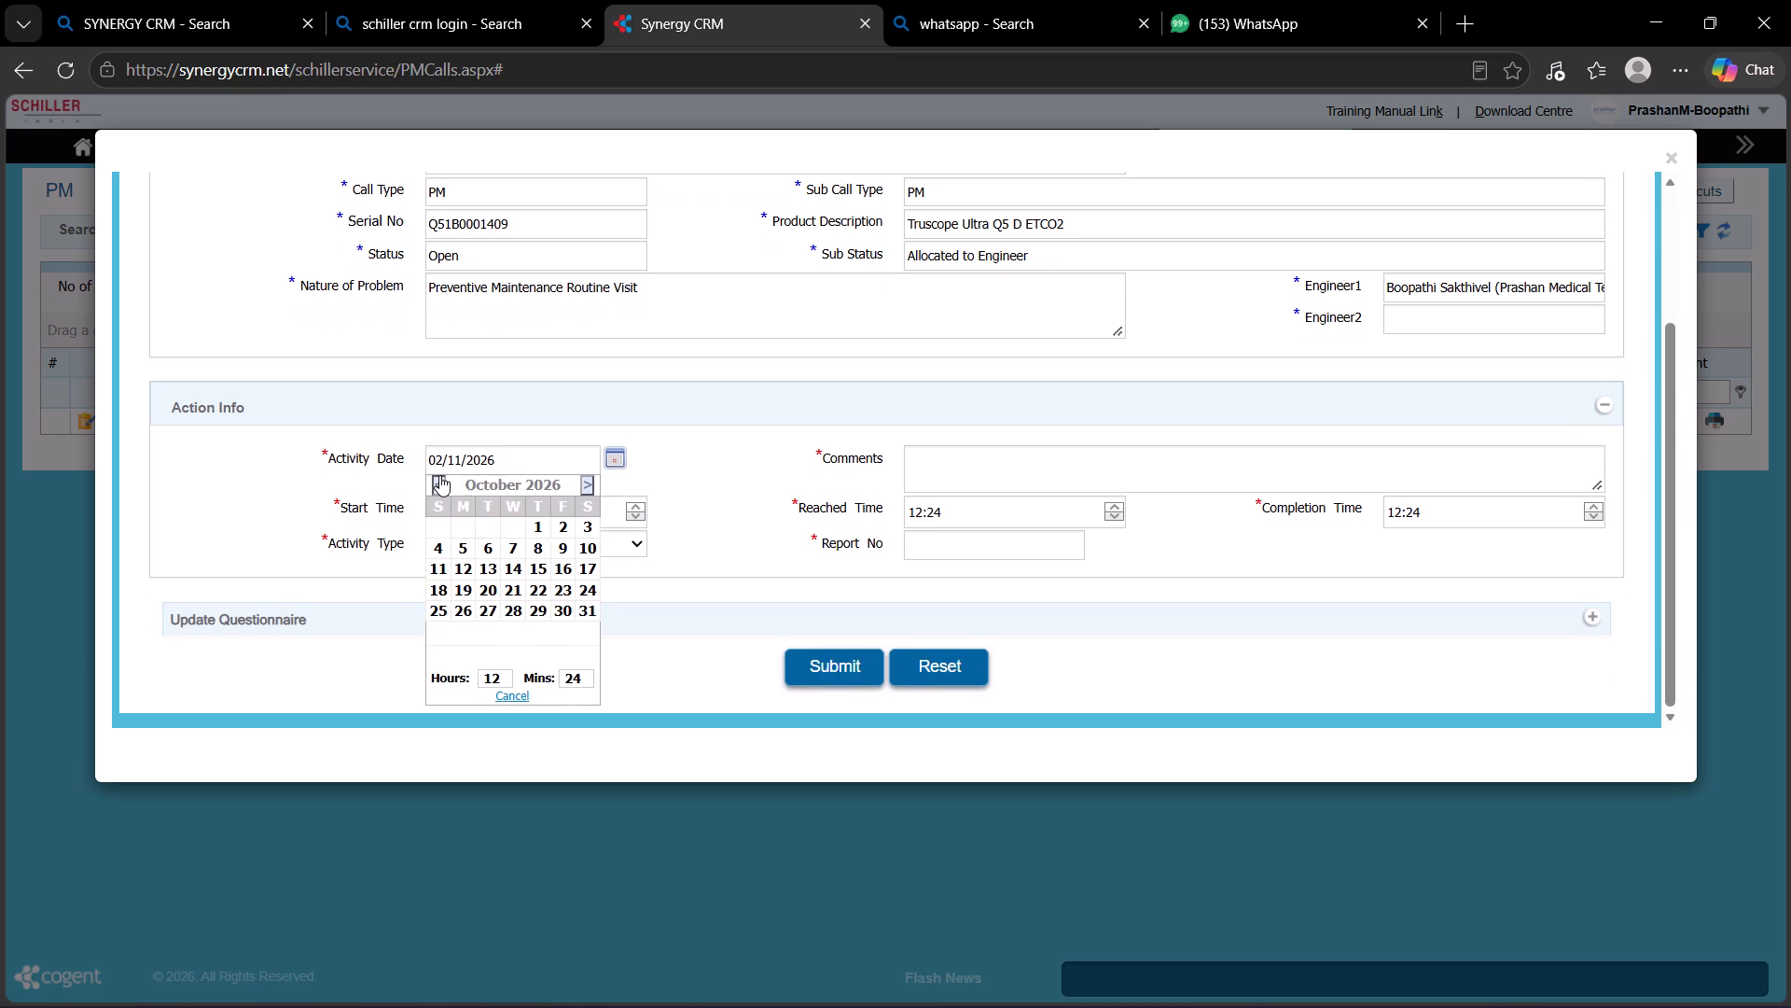
pyautogui.click(439, 475)
pyautogui.click(438, 475)
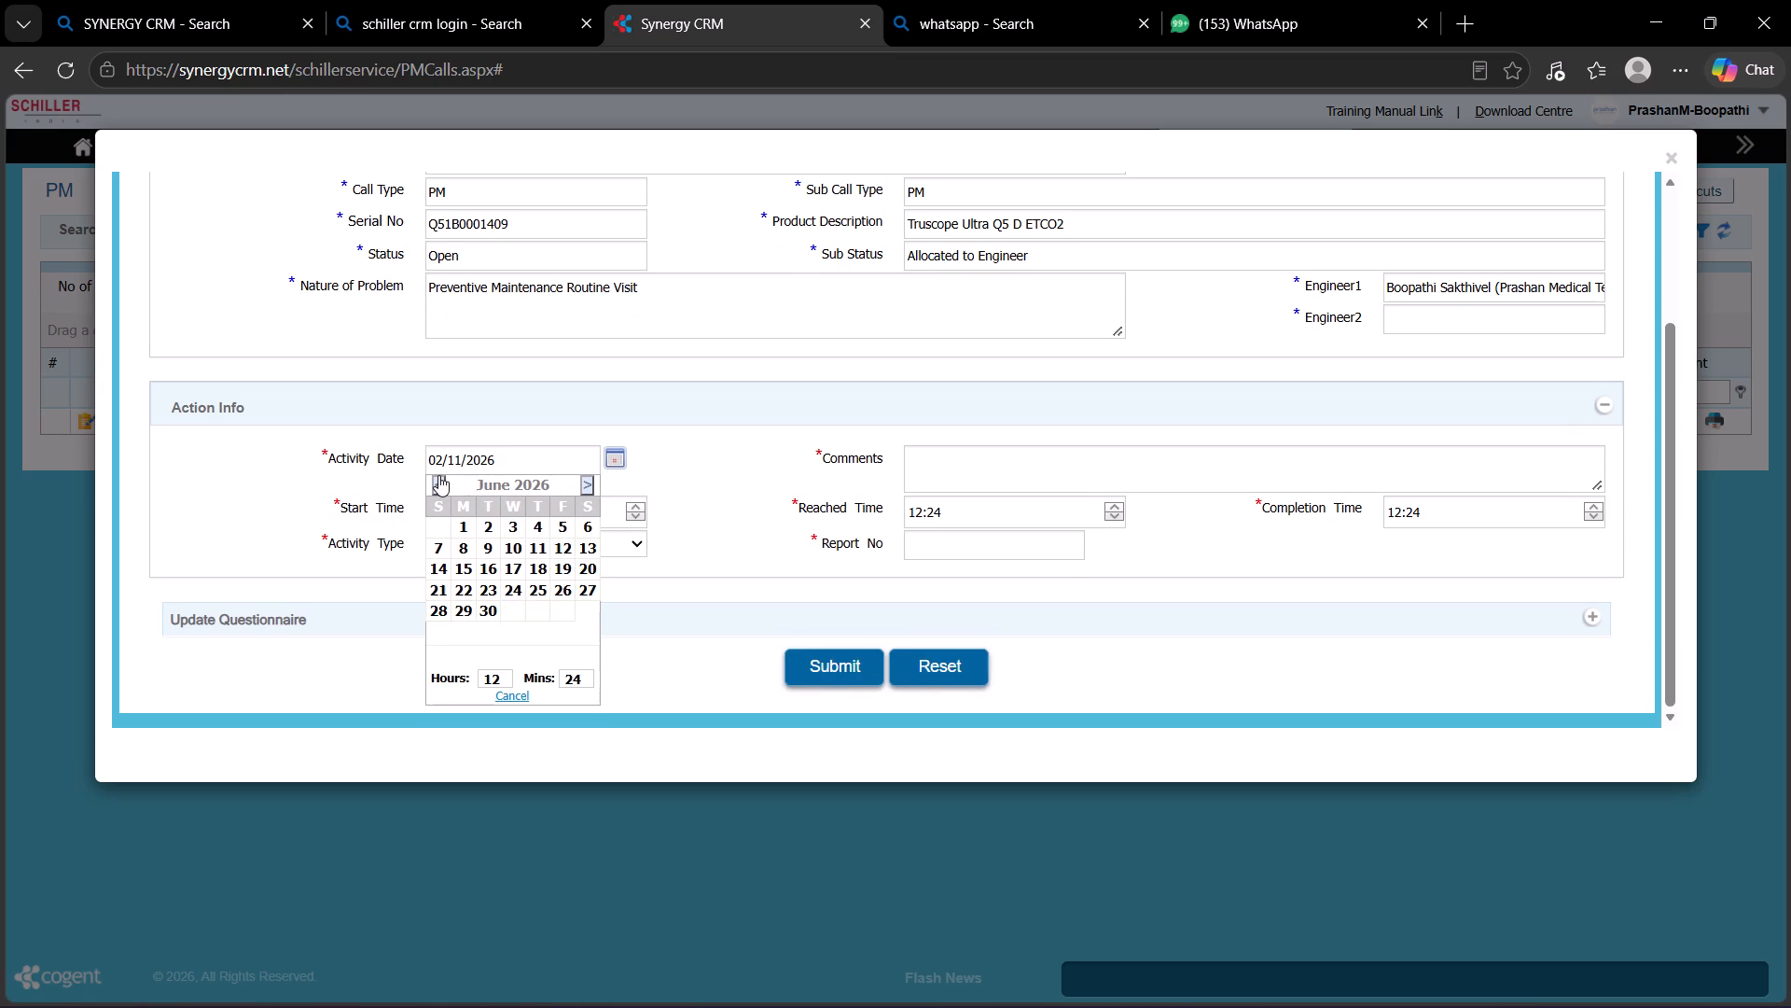
pyautogui.click(493, 608)
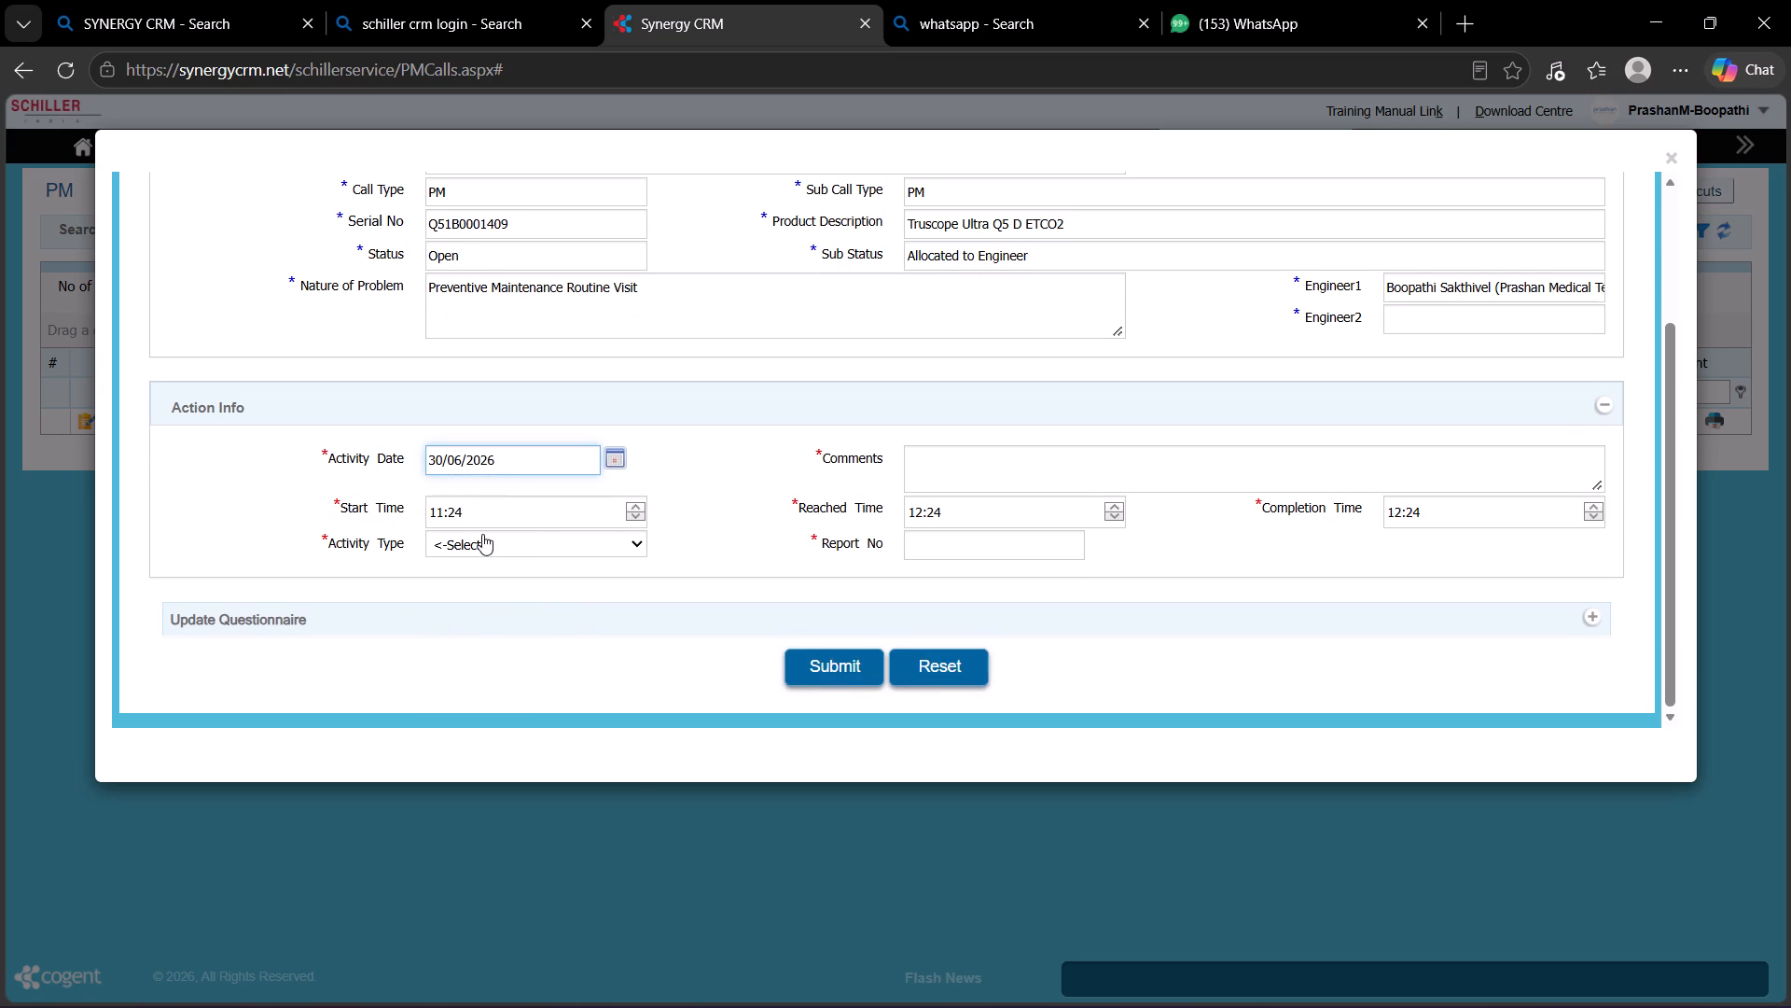
# Set the docket's activity type to PM and enter the comment "PM COMPLETED".
pyautogui.click(482, 545)
pyautogui.click(458, 732)
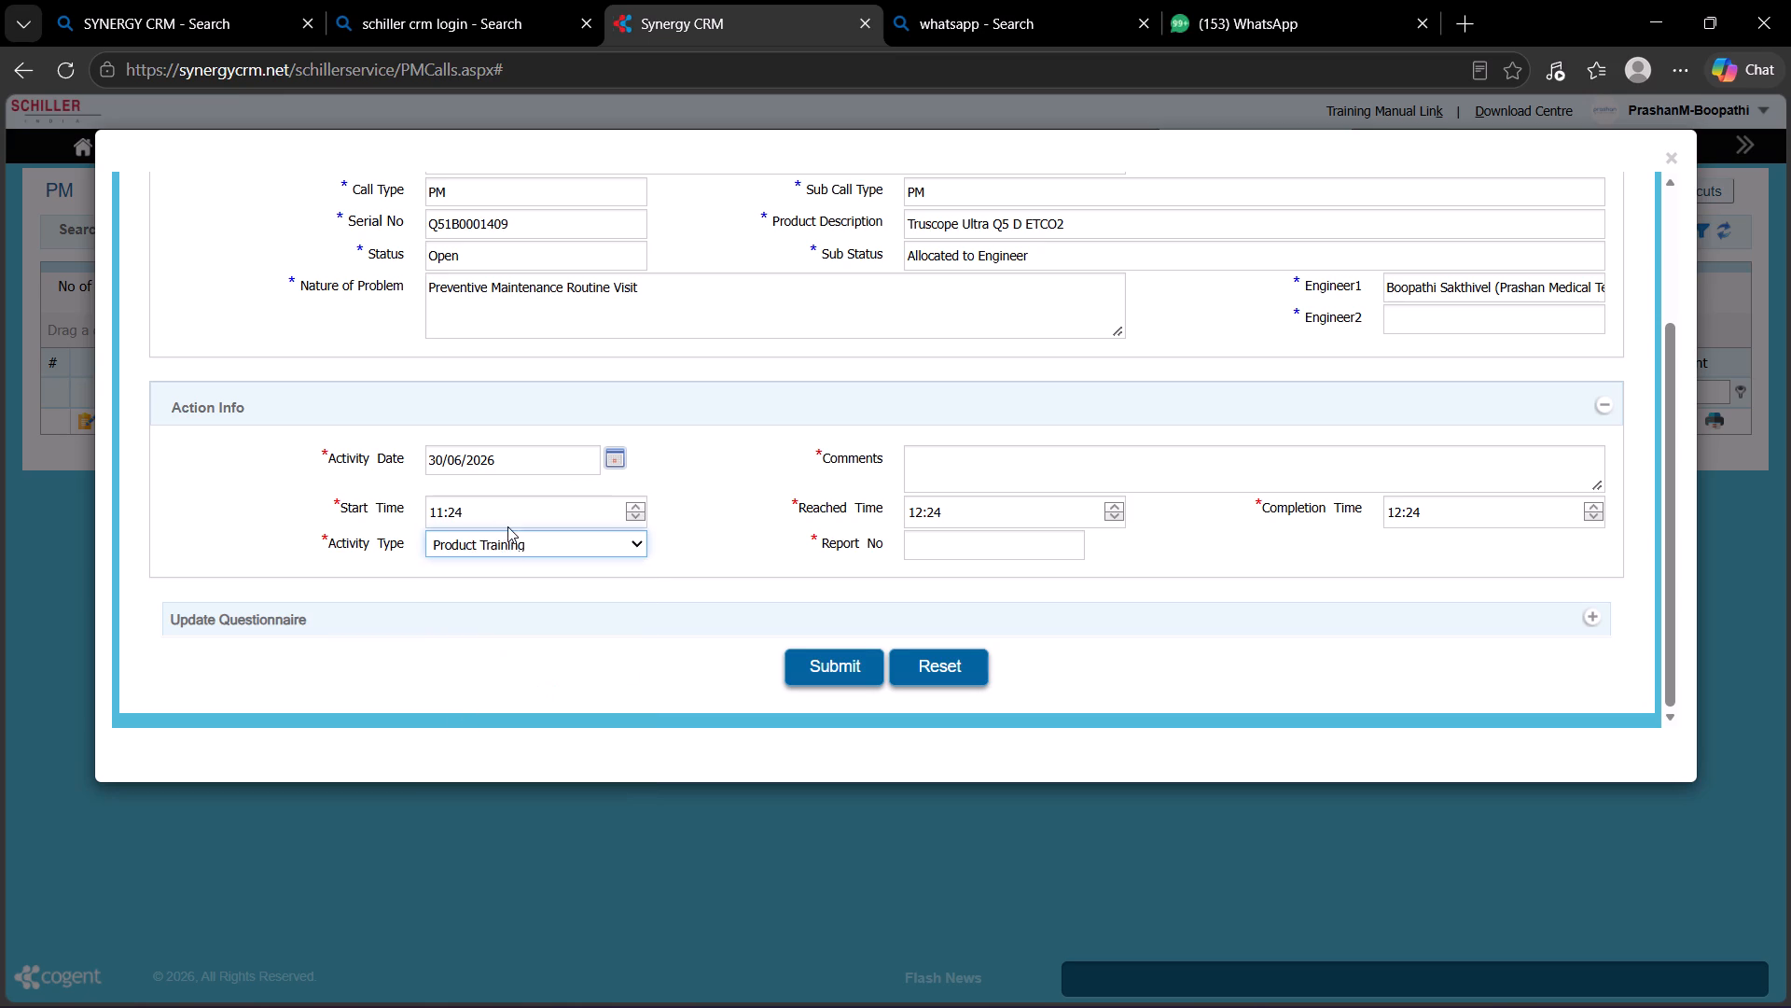
pyautogui.click(507, 542)
pyautogui.click(473, 717)
pyautogui.click(993, 457)
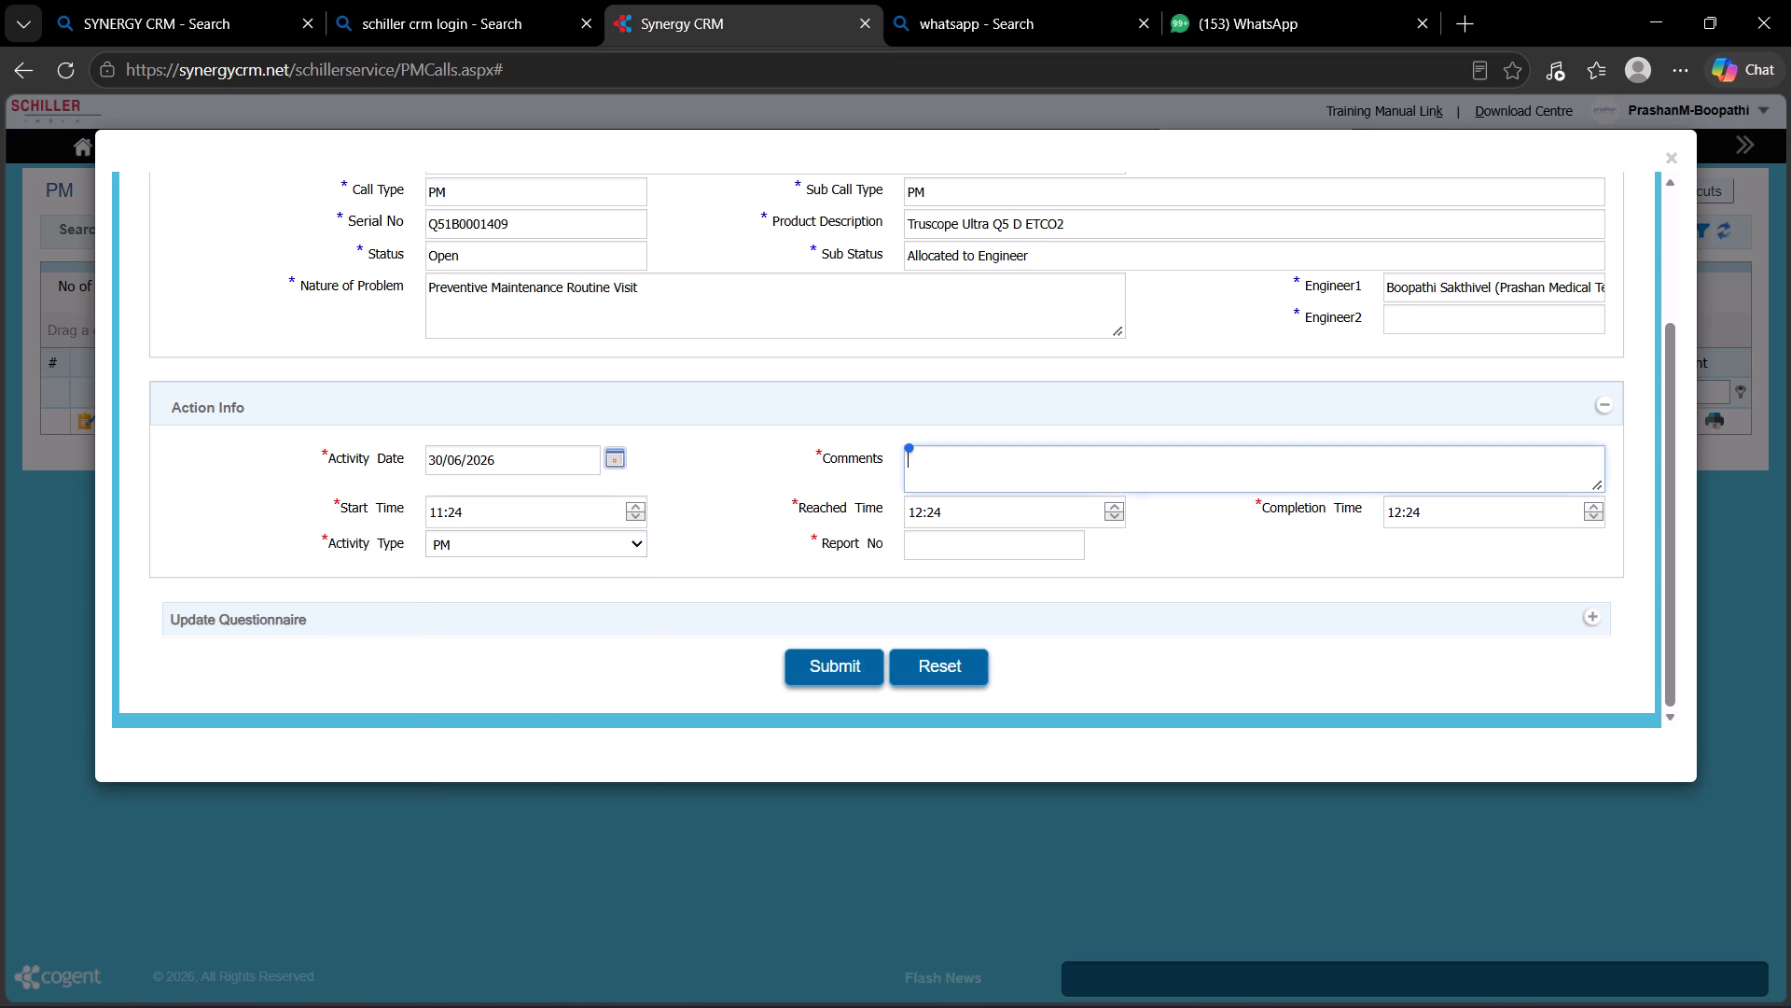
pyautogui.write('PM COMPLETED')
# Enter D-46560 as the docket's report number and copy that number.
pyautogui.click(955, 549)
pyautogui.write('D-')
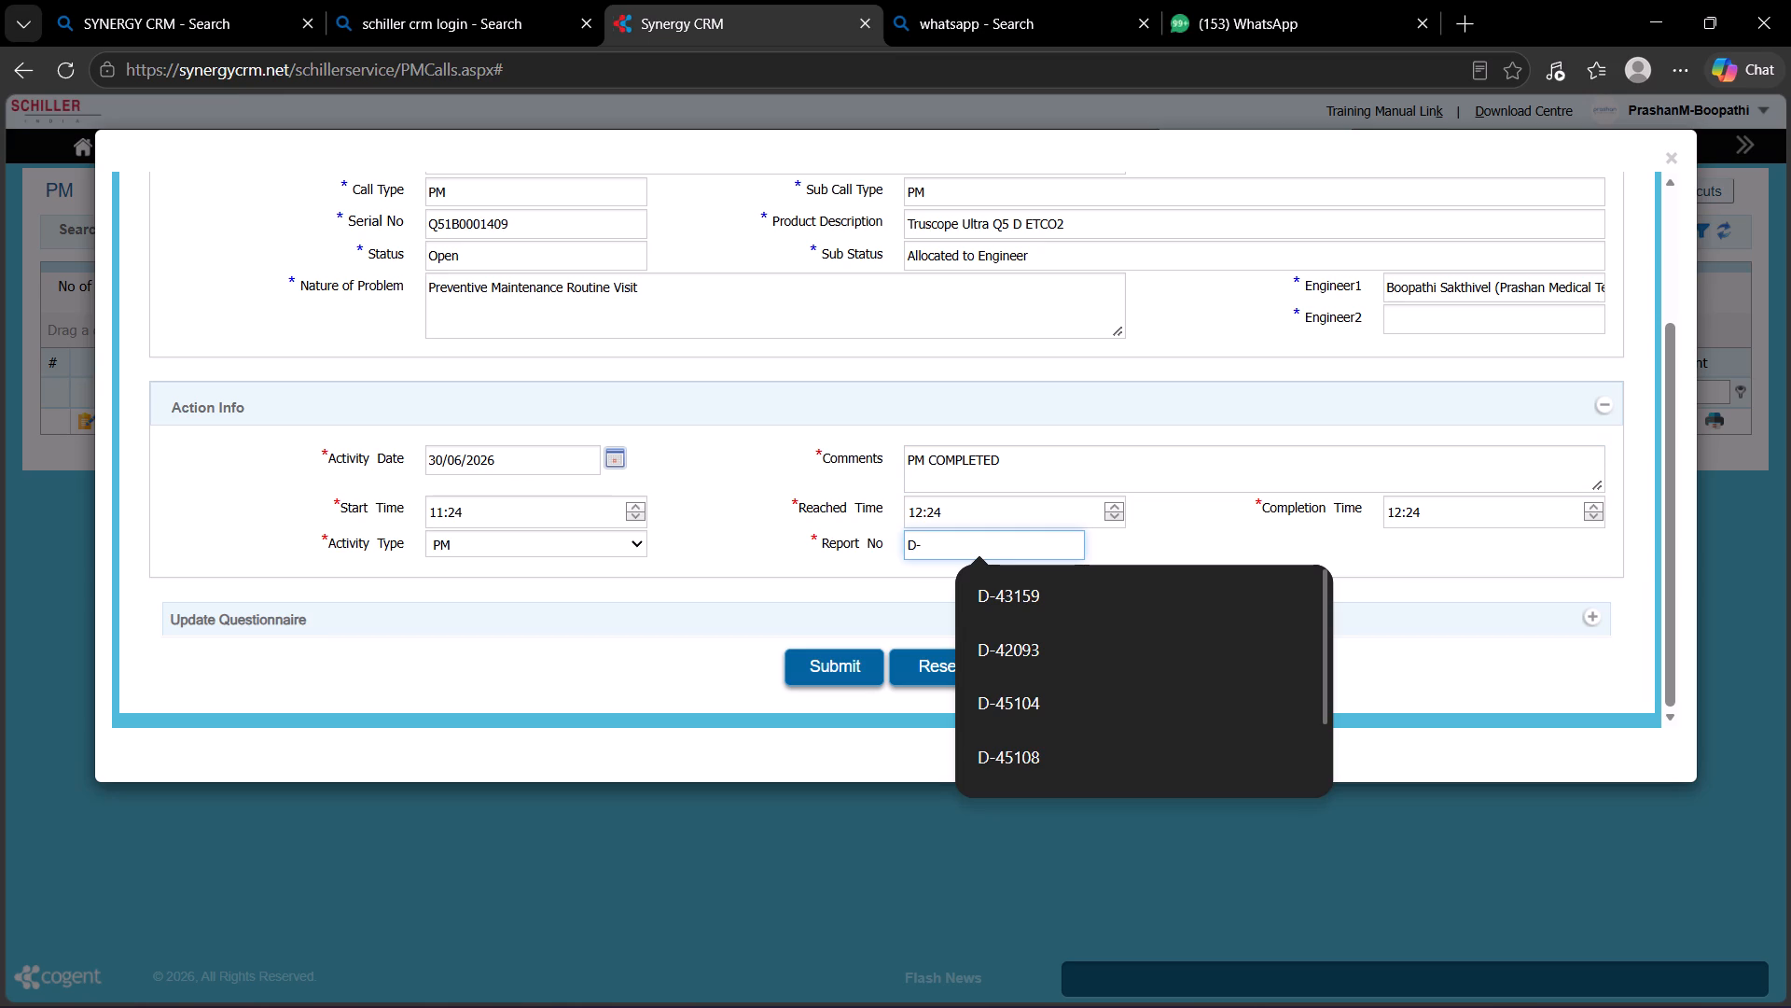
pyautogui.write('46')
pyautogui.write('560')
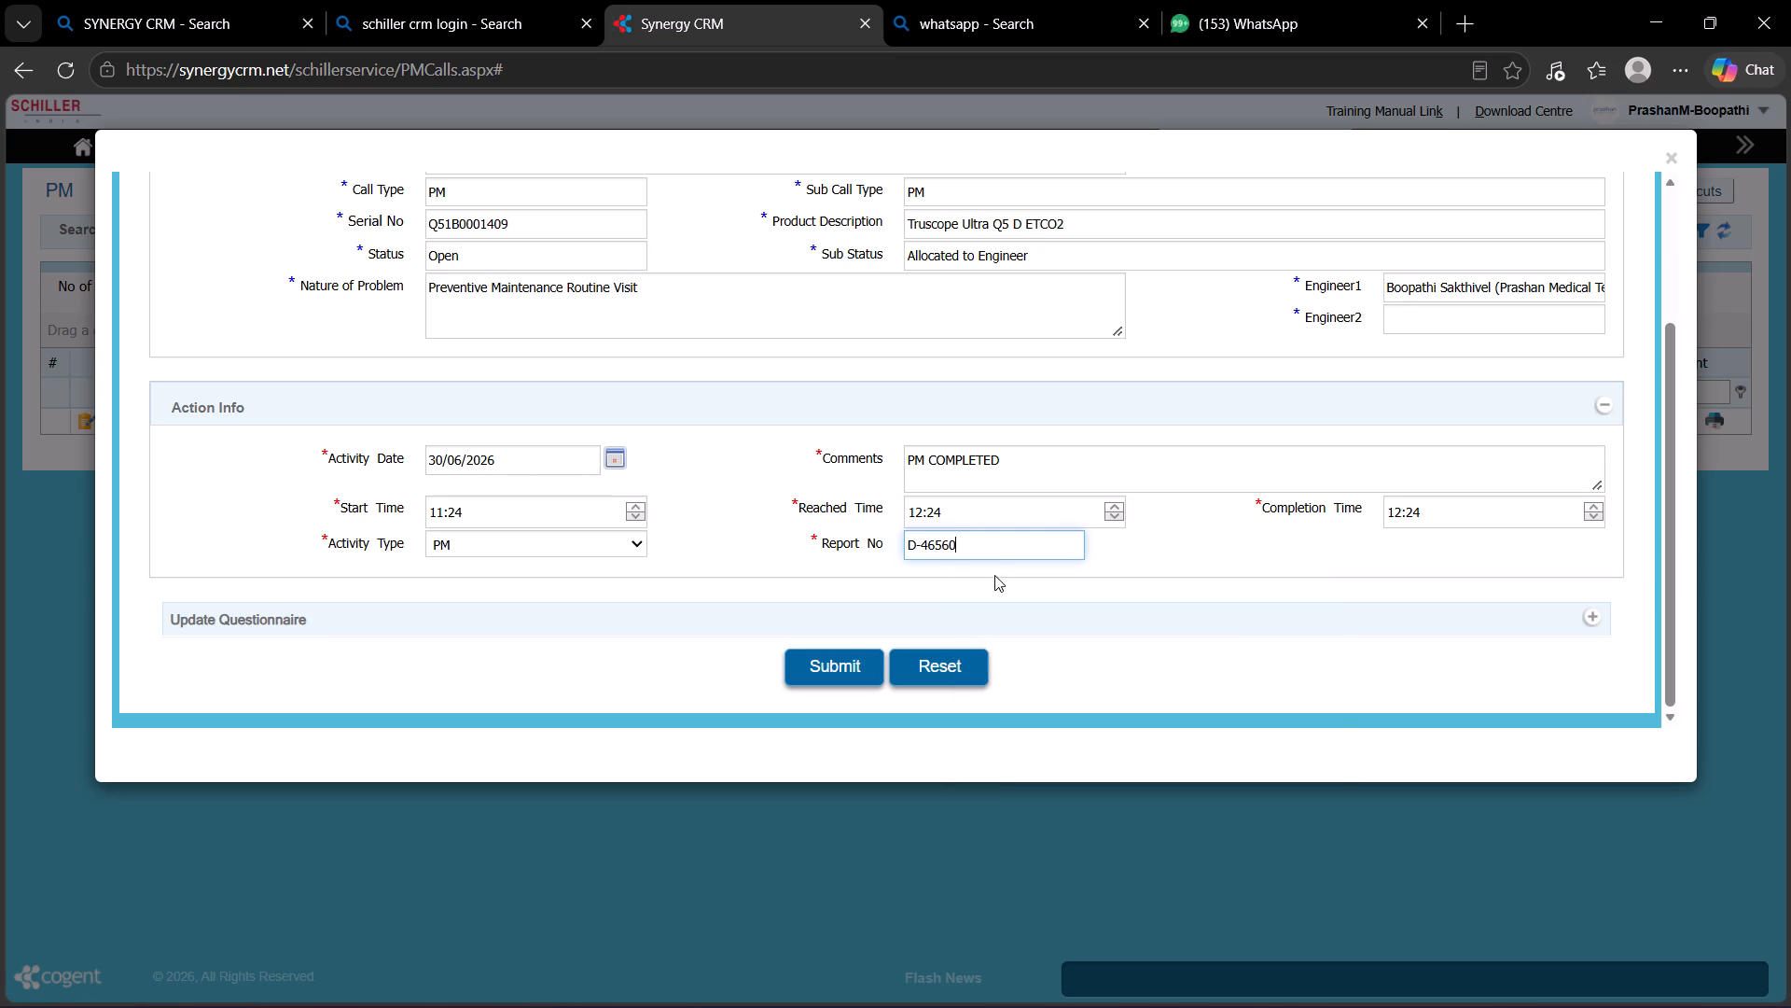
pyautogui.moveTo(992, 548); pyautogui.dragTo(826, 538)
pyautogui.hotkey('ctrl', 'c')
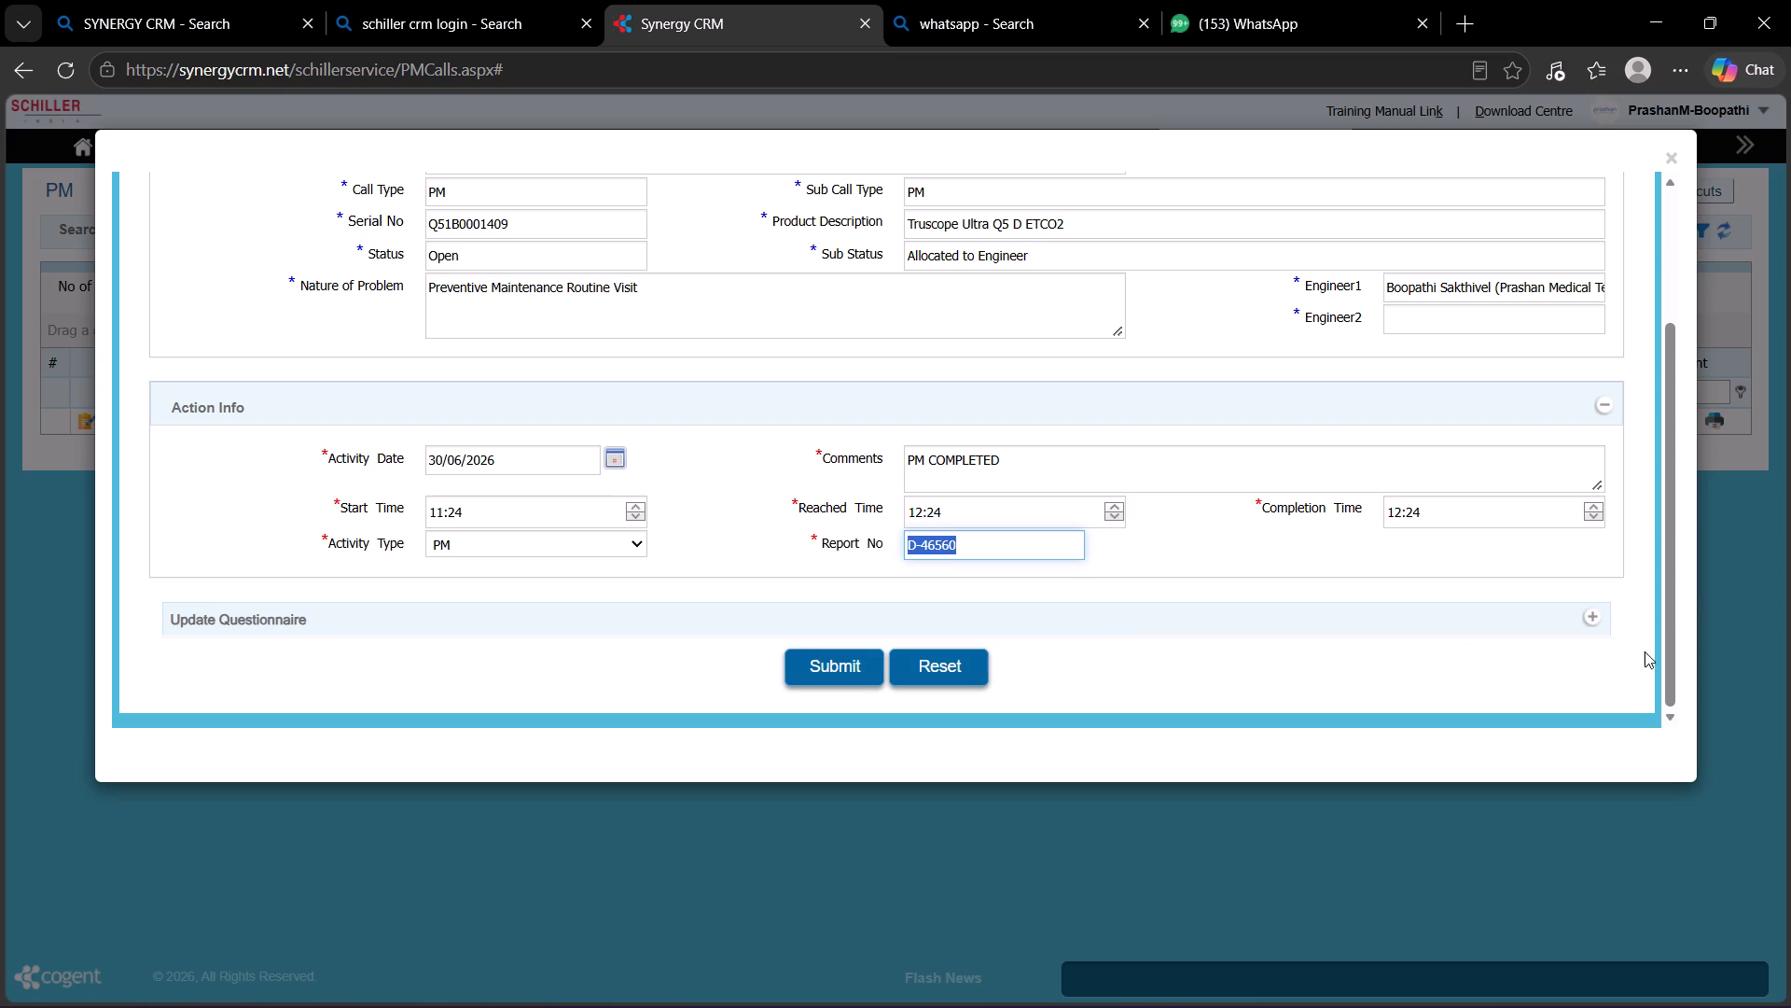
# In the update questionnaire, answer mains supply voltage with 230V, grounding/earthing with 0 and UPS/stabilizer with NA.
pyautogui.click(1598, 614)
pyautogui.scroll(-2, 1128, 616)
pyautogui.click(1284, 479)
pyautogui.click(1312, 553)
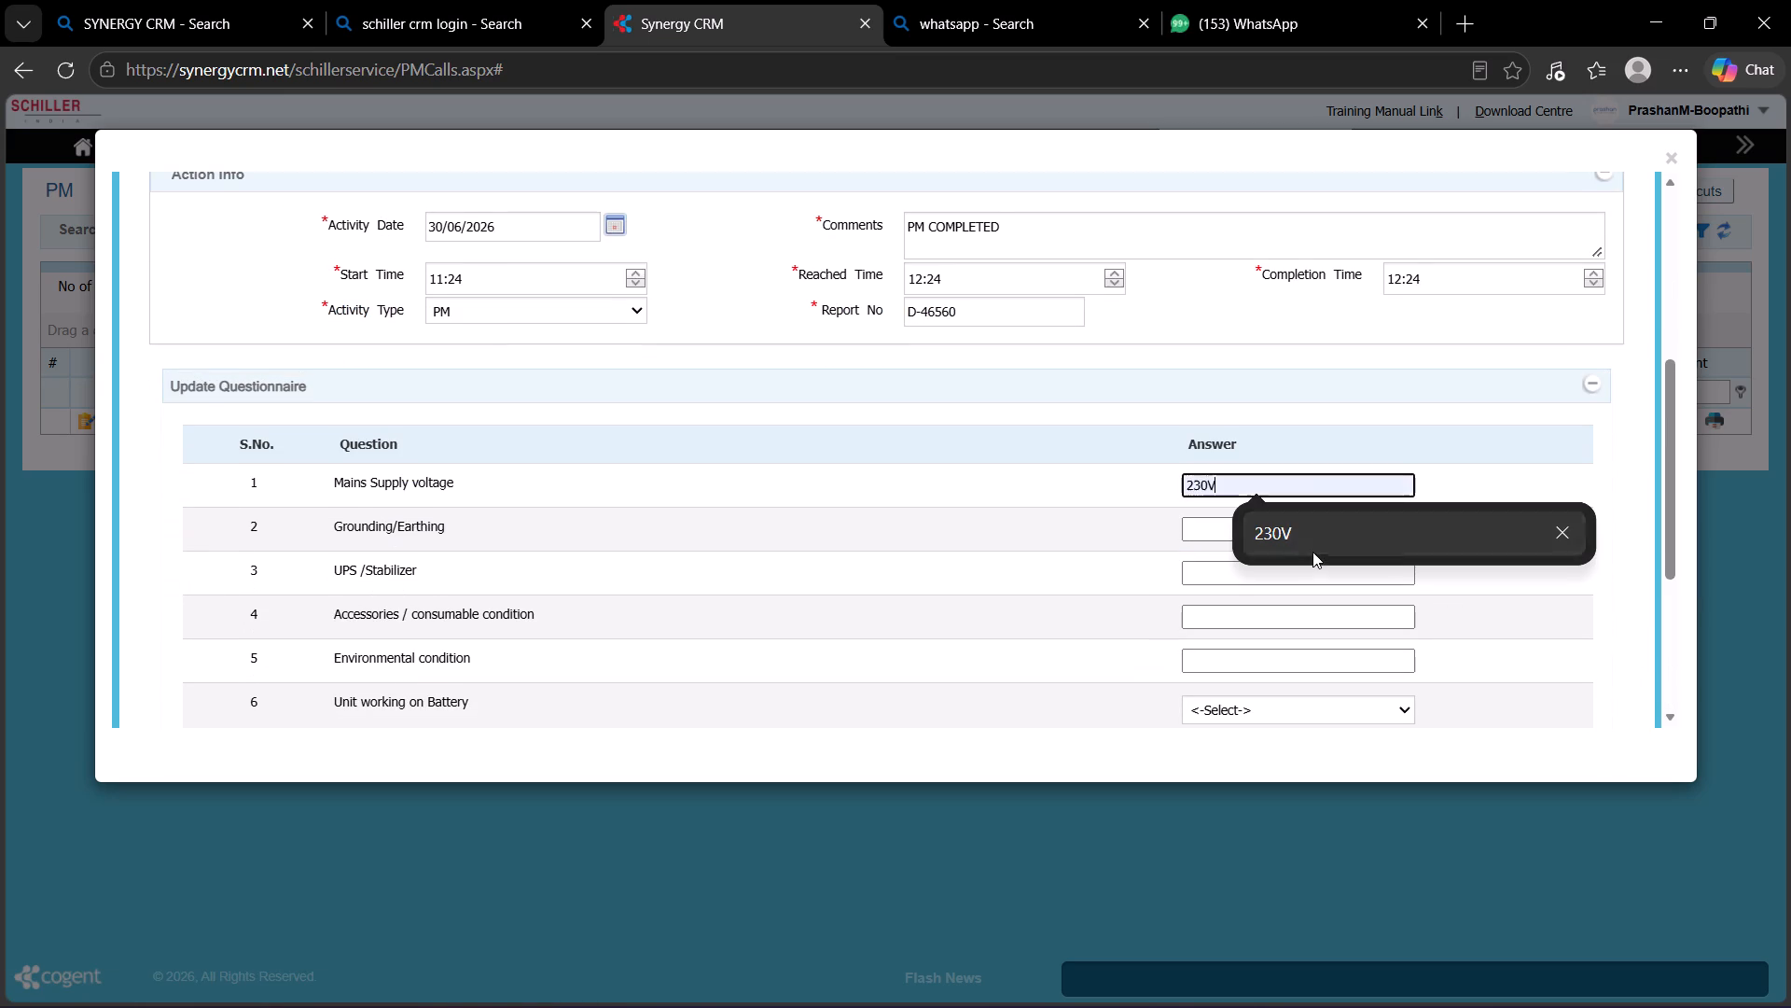
pyautogui.click(1265, 538)
pyautogui.press('0')
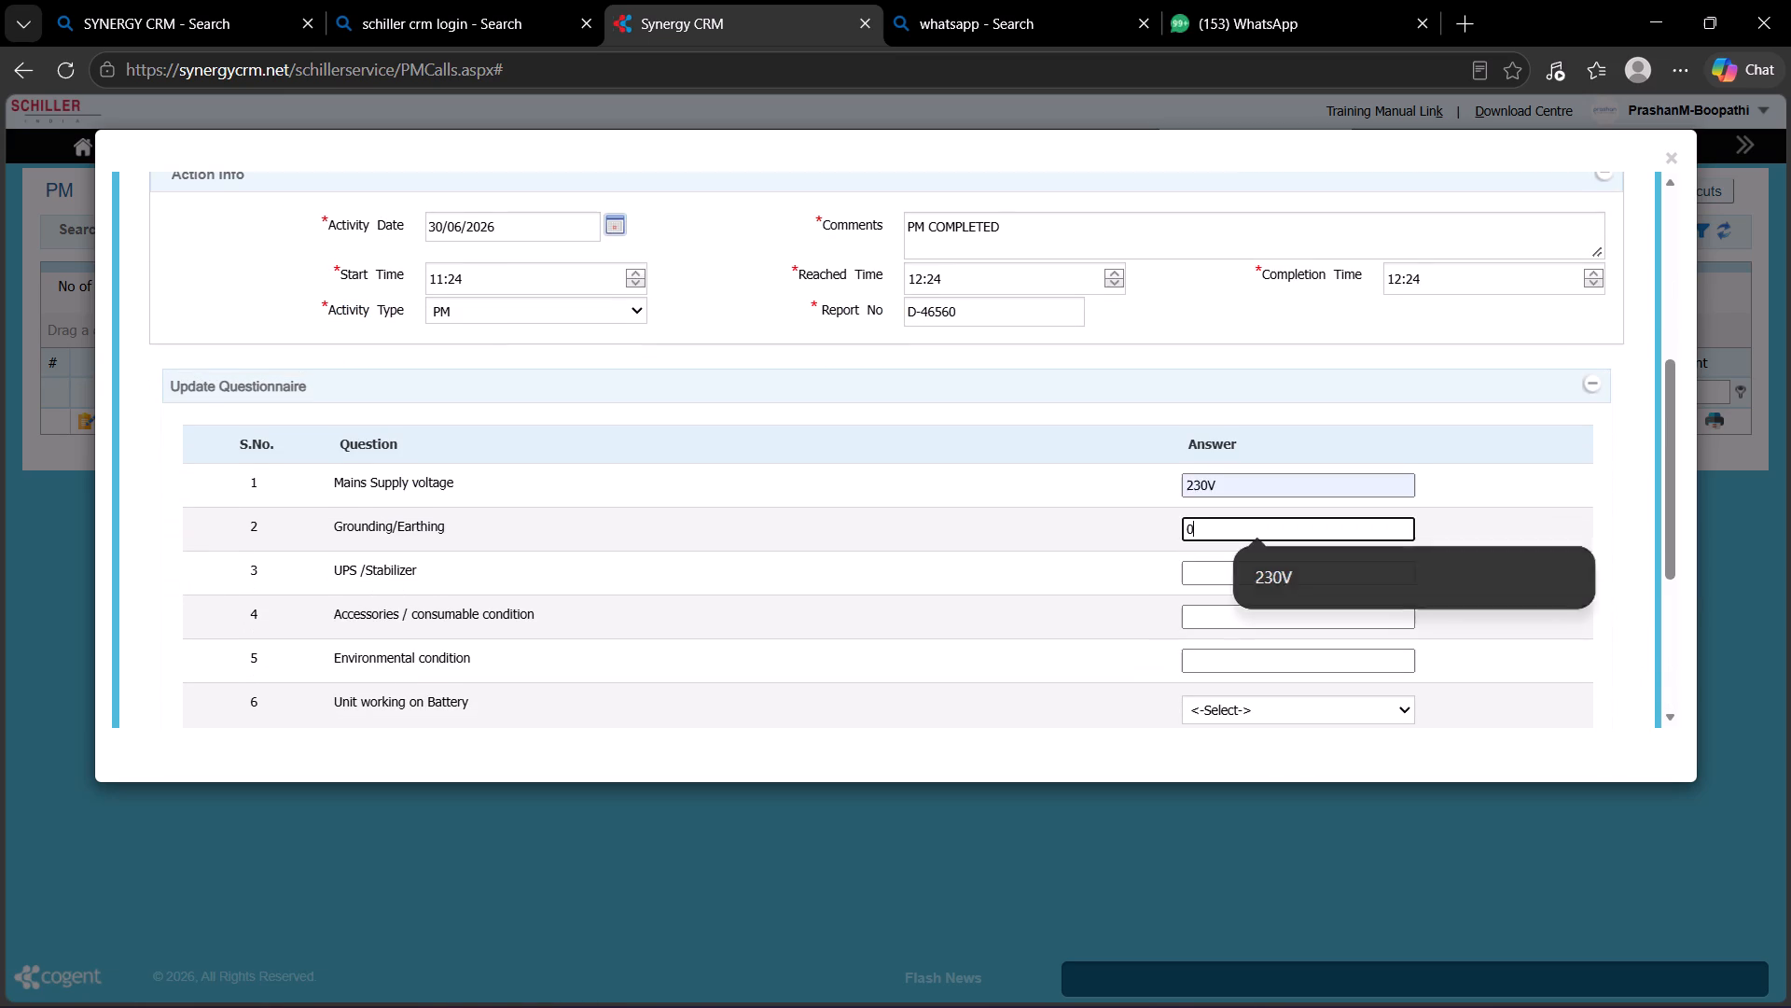
pyautogui.scroll(-2, 1226, 535)
pyautogui.click(1241, 346)
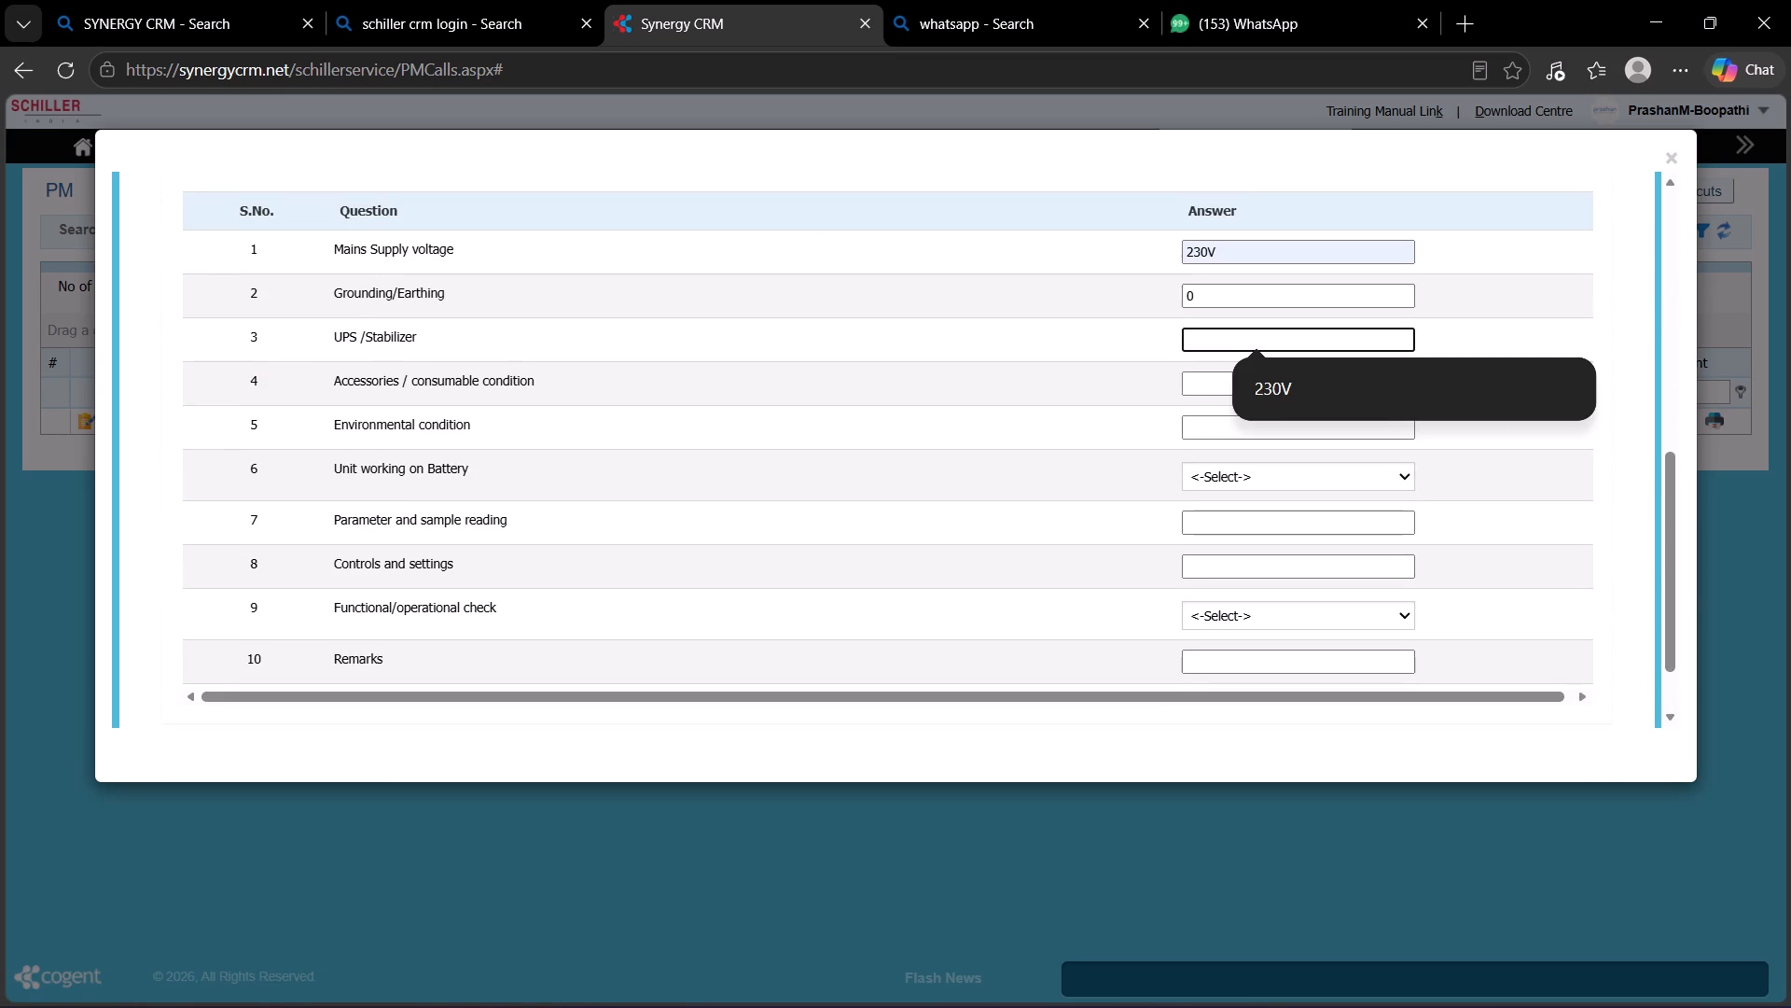
pyautogui.press('n')
pyautogui.press('a')
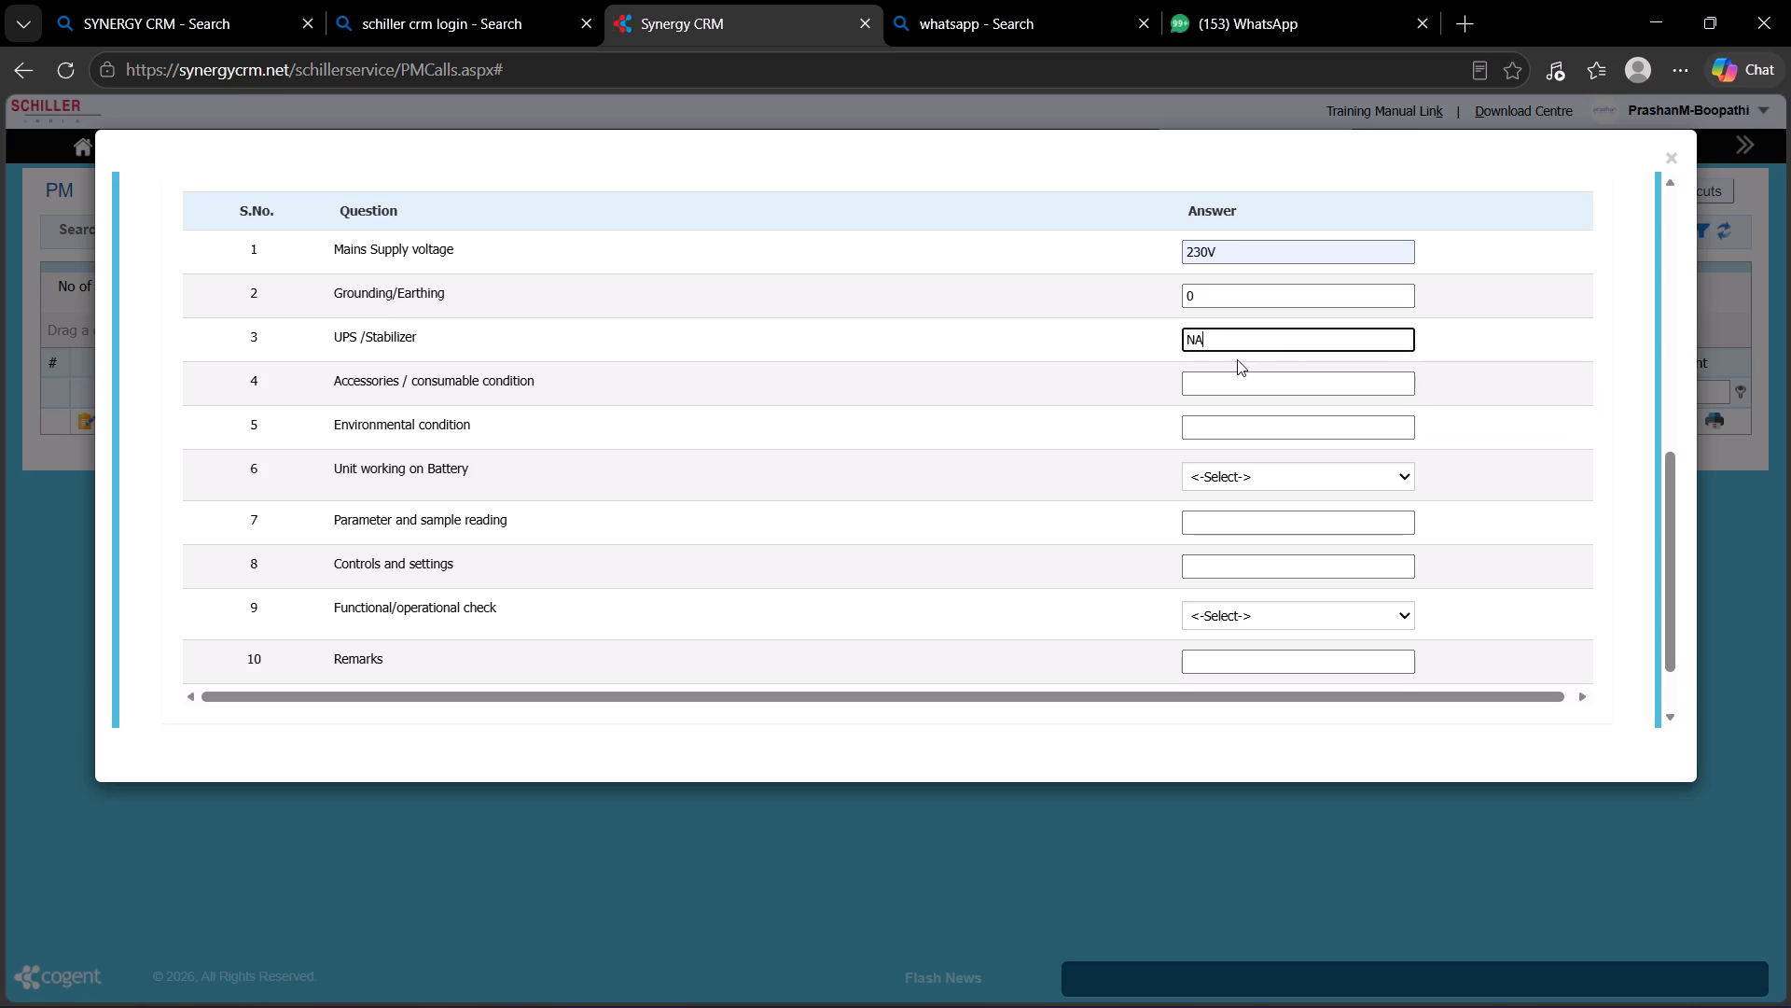
# Answer accessories/consumable condition and environmental condition with GOOD, and unit working on battery with Yes.
pyautogui.click(1237, 385)
pyautogui.write('GOO')
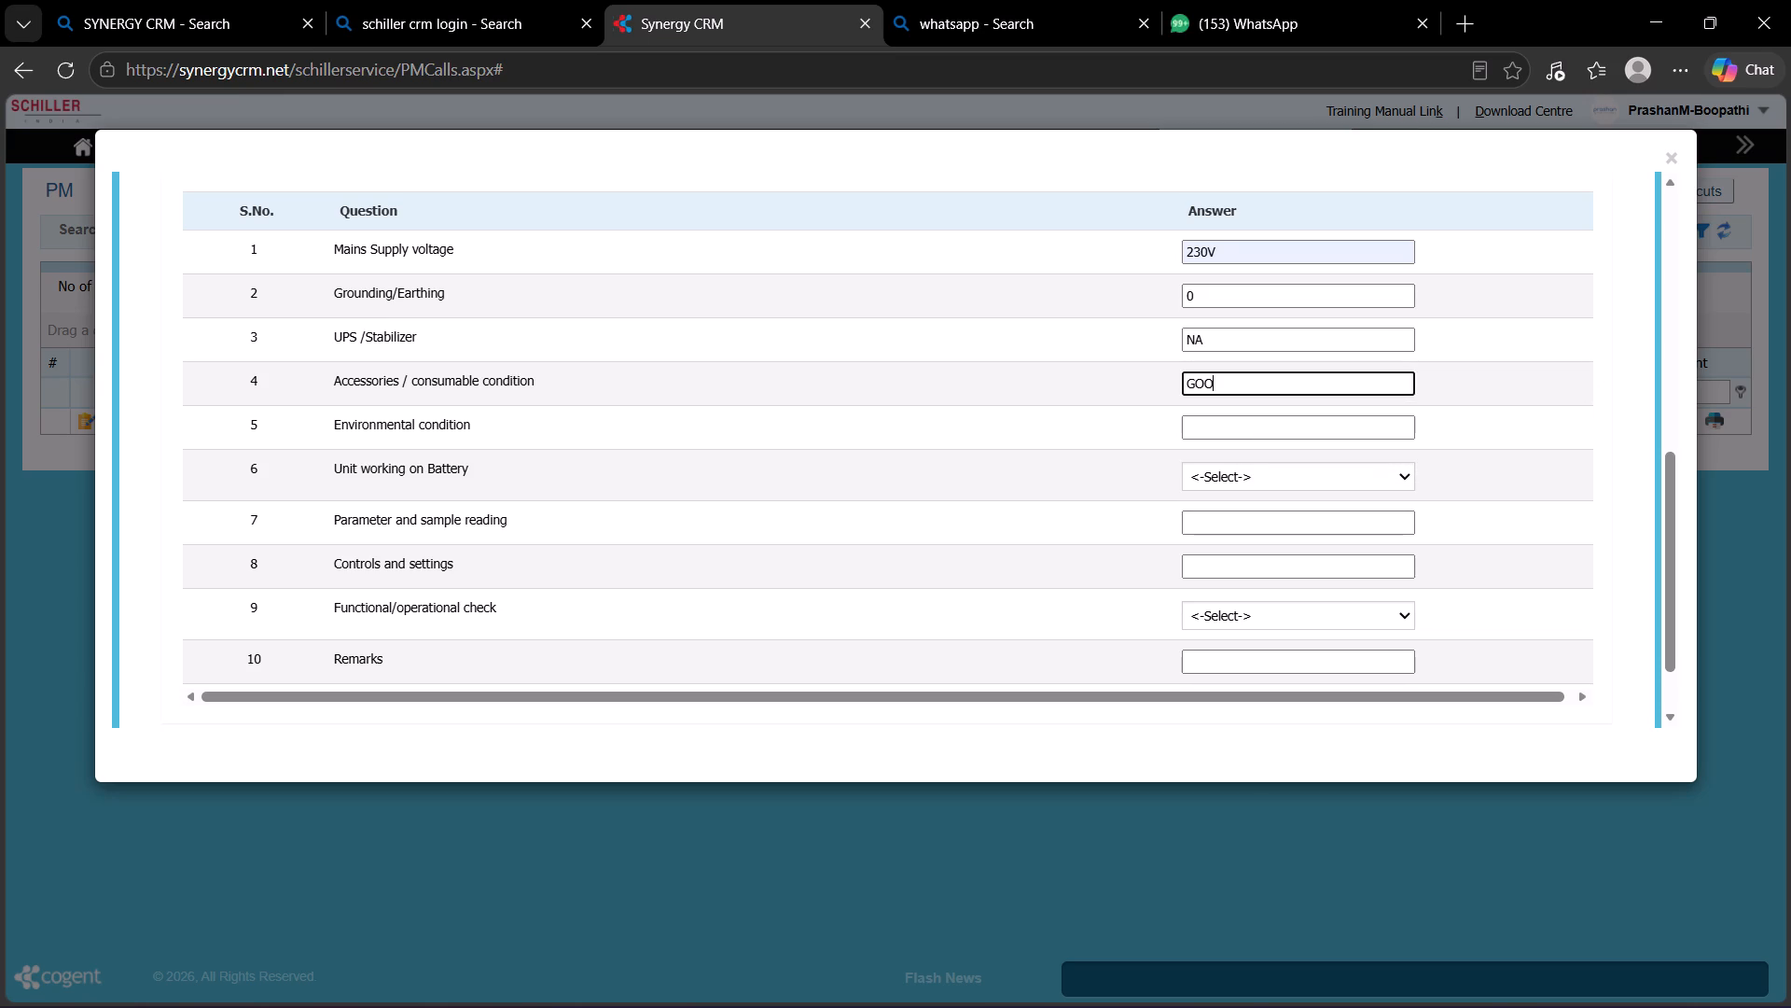
pyautogui.press('d')
pyautogui.click(1217, 441)
pyautogui.click(1224, 431)
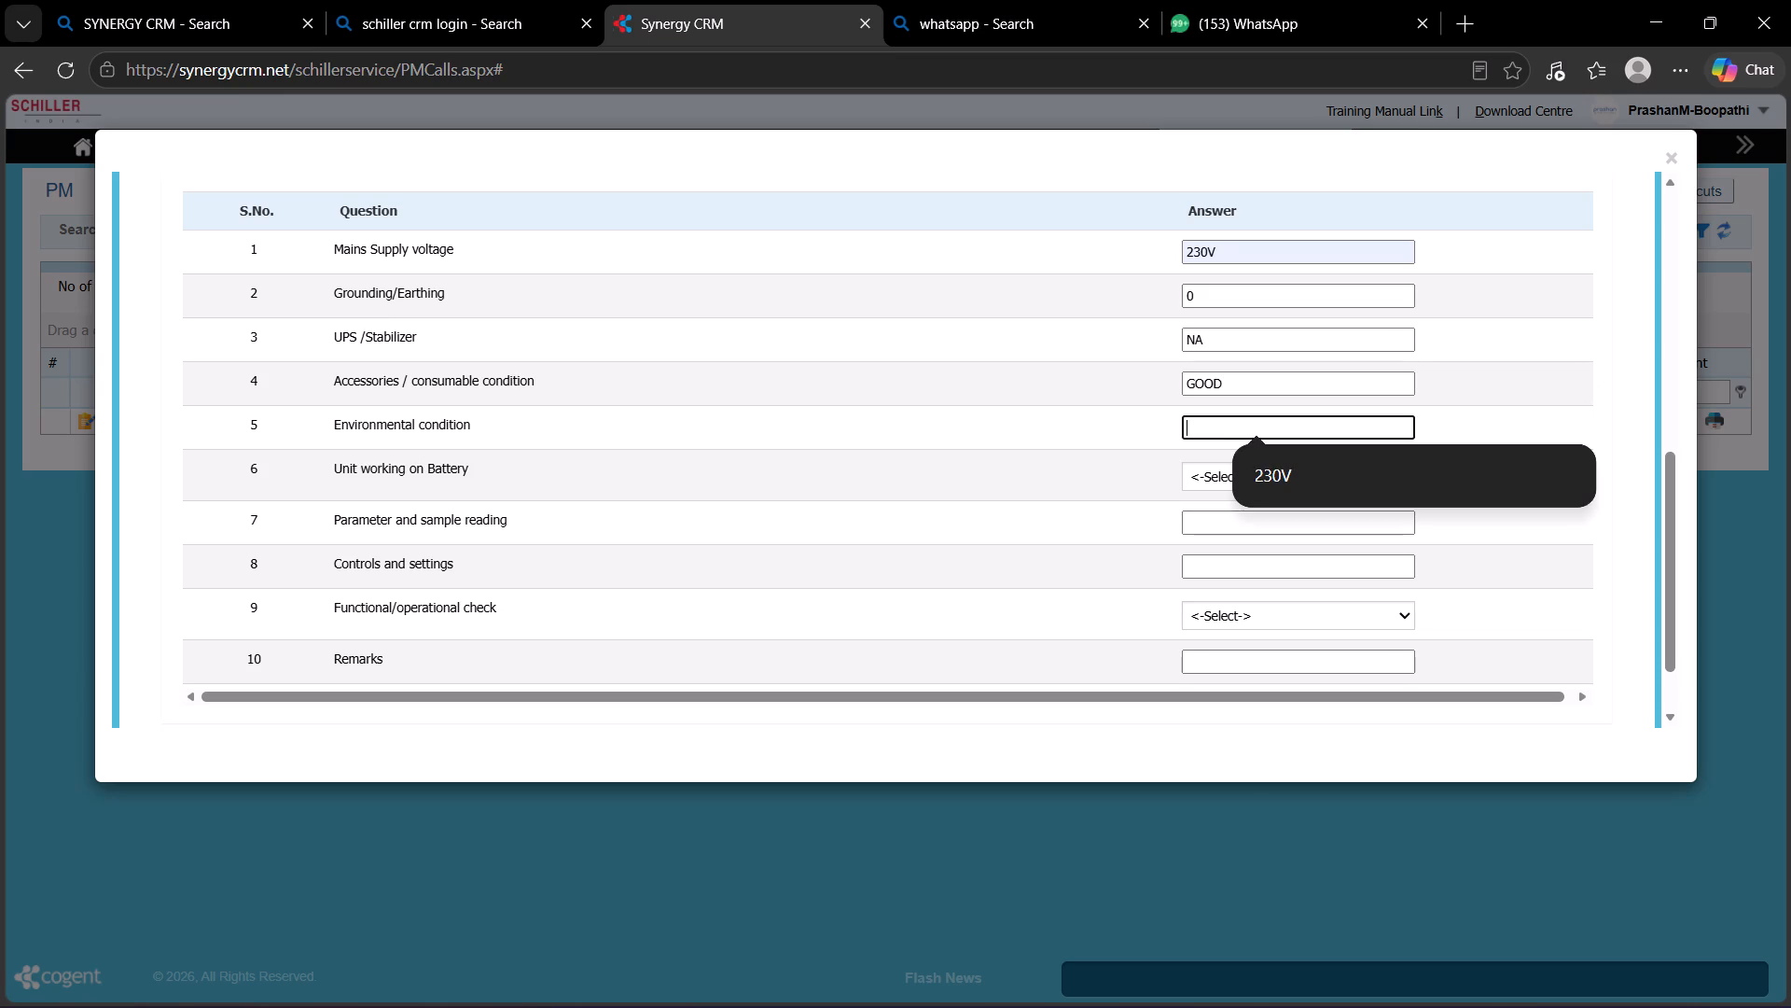
pyautogui.write('GOO')
pyautogui.press('d')
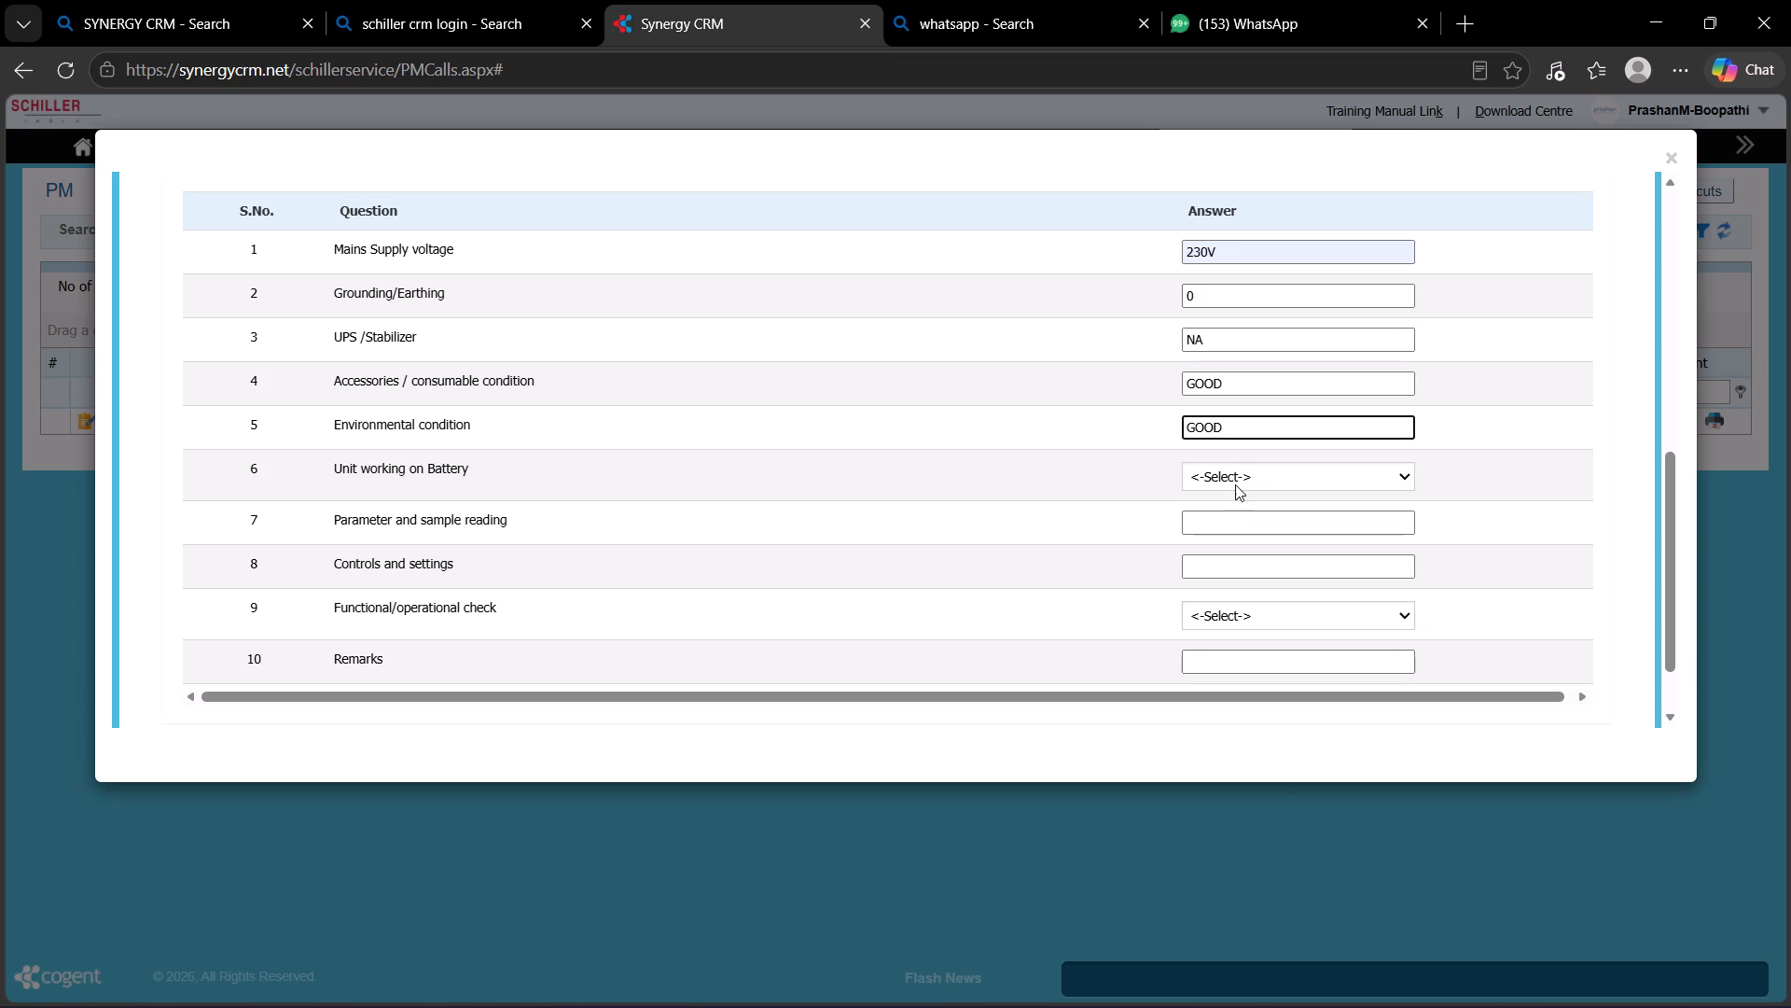
pyautogui.click(1238, 481)
pyautogui.click(1234, 542)
# Answer parameter and sample reading with NA, controls and settings with YES, functional check with OK, and remarks with CALL COMPLETED.
pyautogui.click(1234, 525)
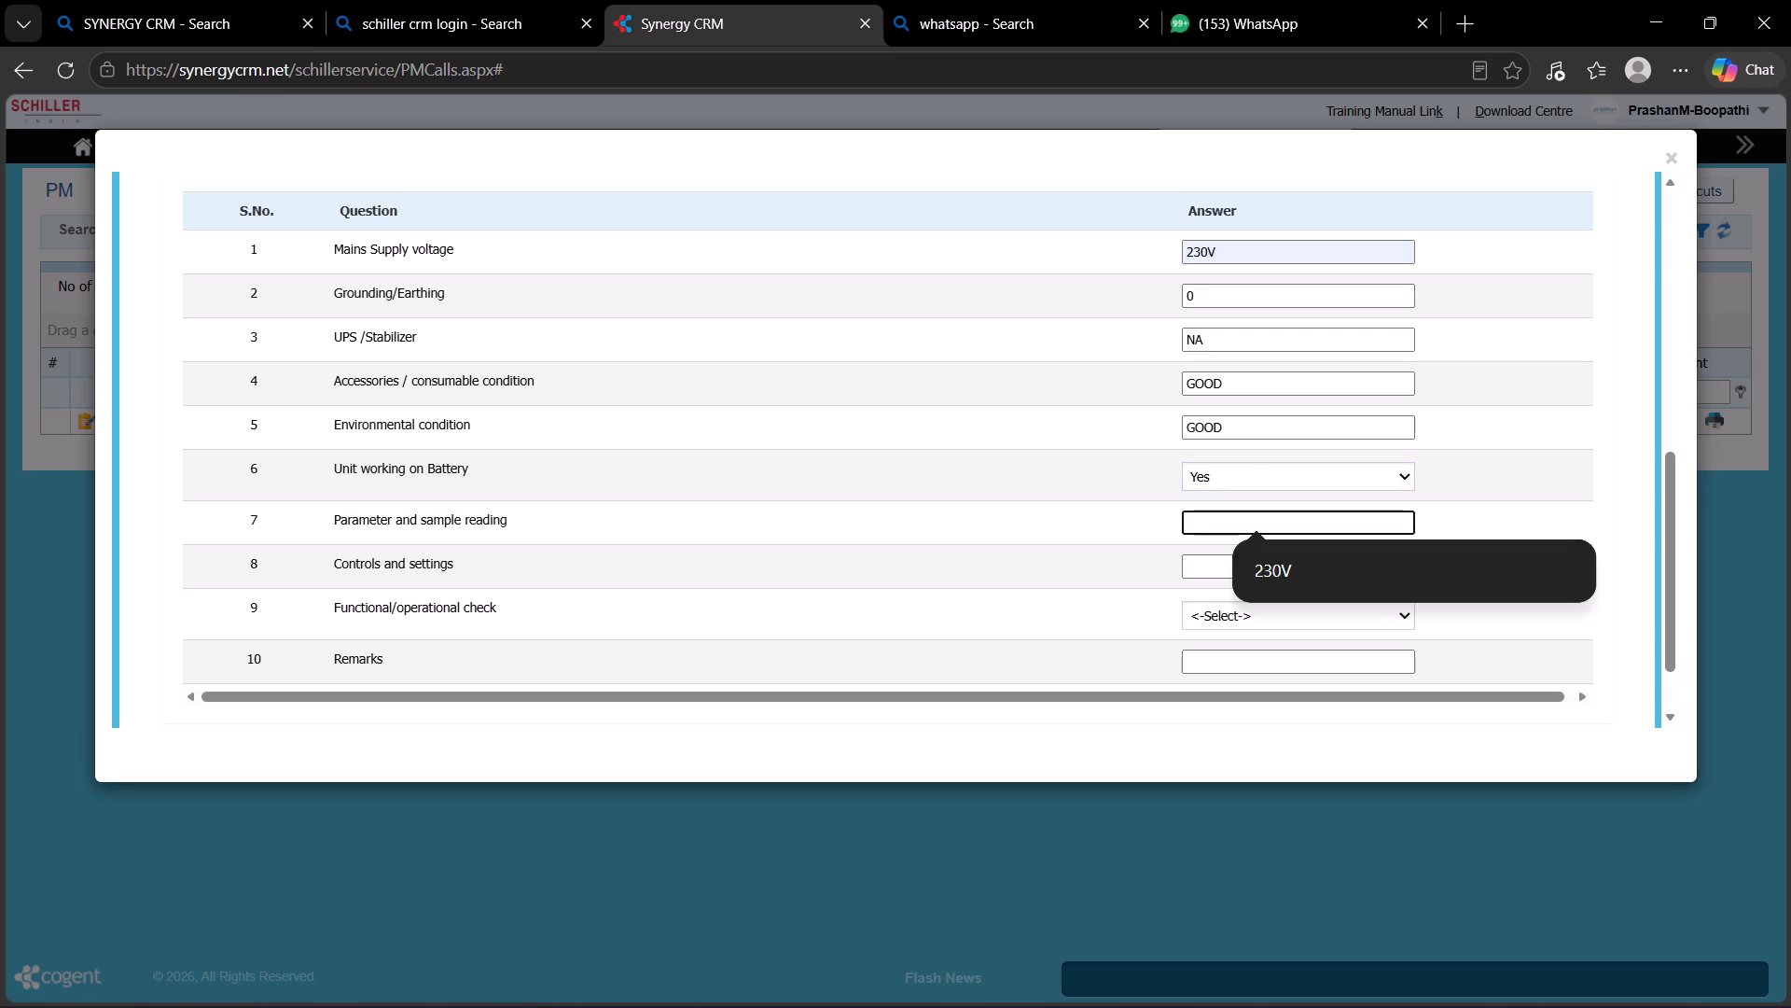
pyautogui.press('n')
pyautogui.press('a')
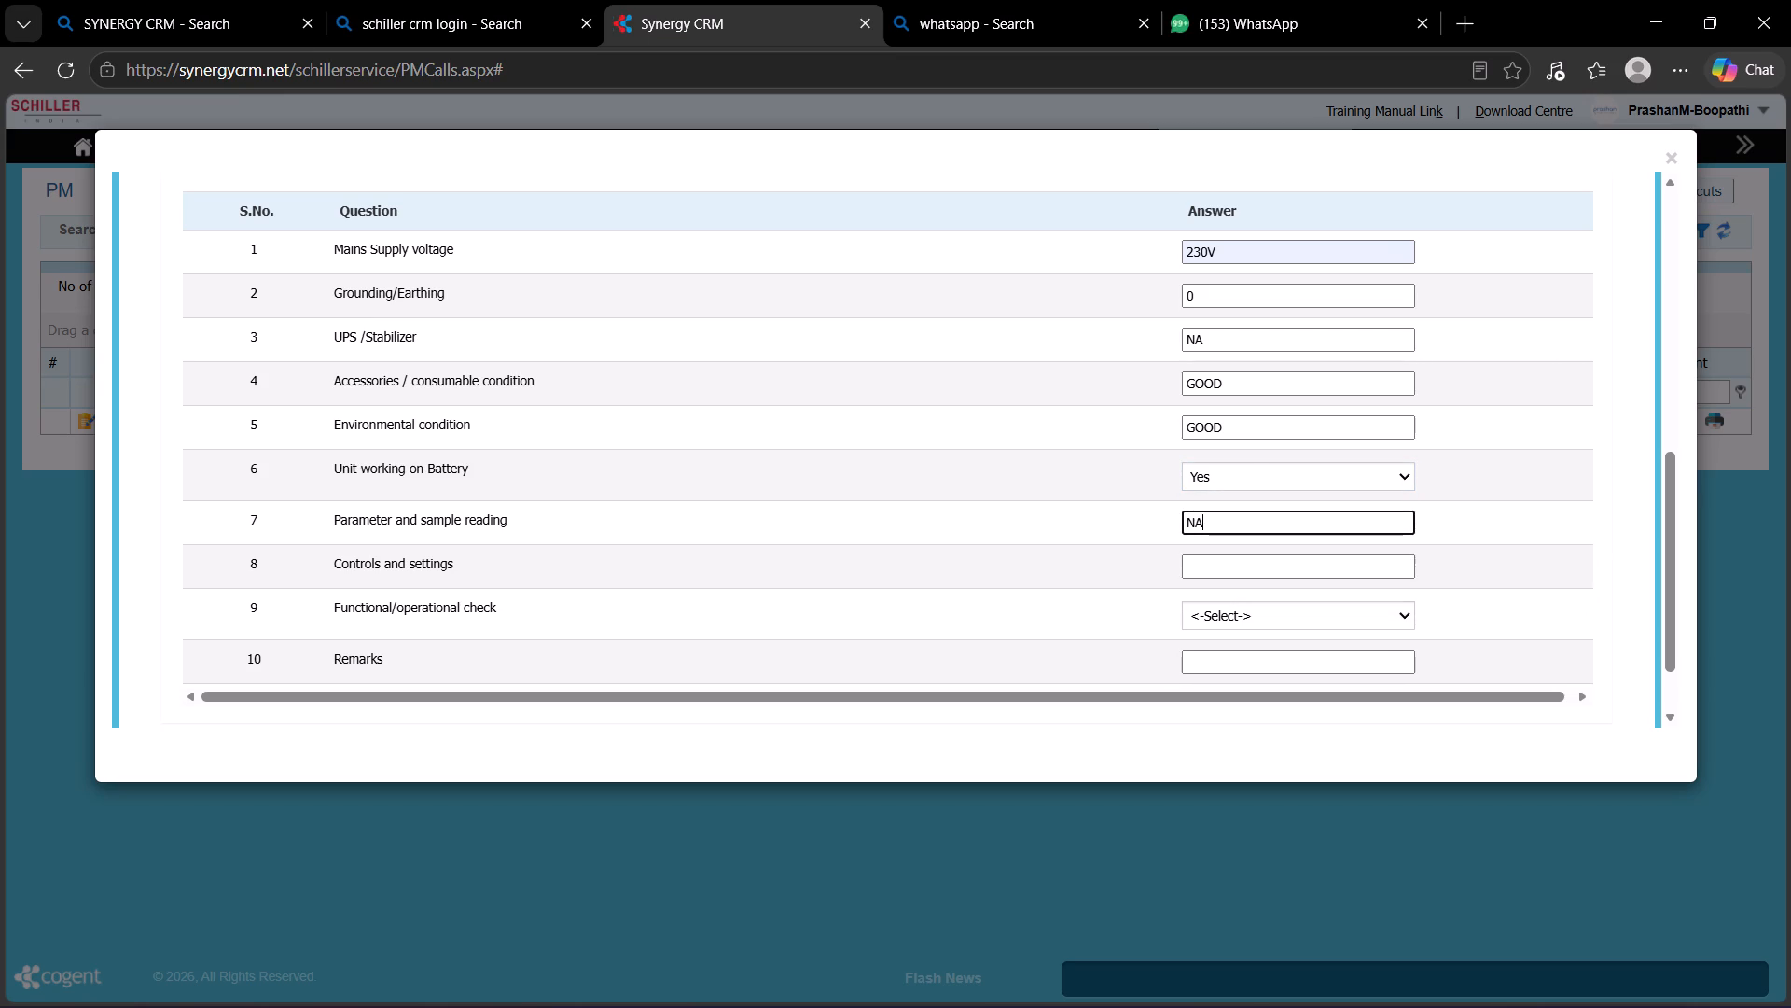
pyautogui.click(1250, 560)
pyautogui.press('y')
pyautogui.write('ES')
pyautogui.scroll(-1, 1259, 544)
pyautogui.click(1259, 529)
pyautogui.click(1260, 584)
pyautogui.click(1259, 582)
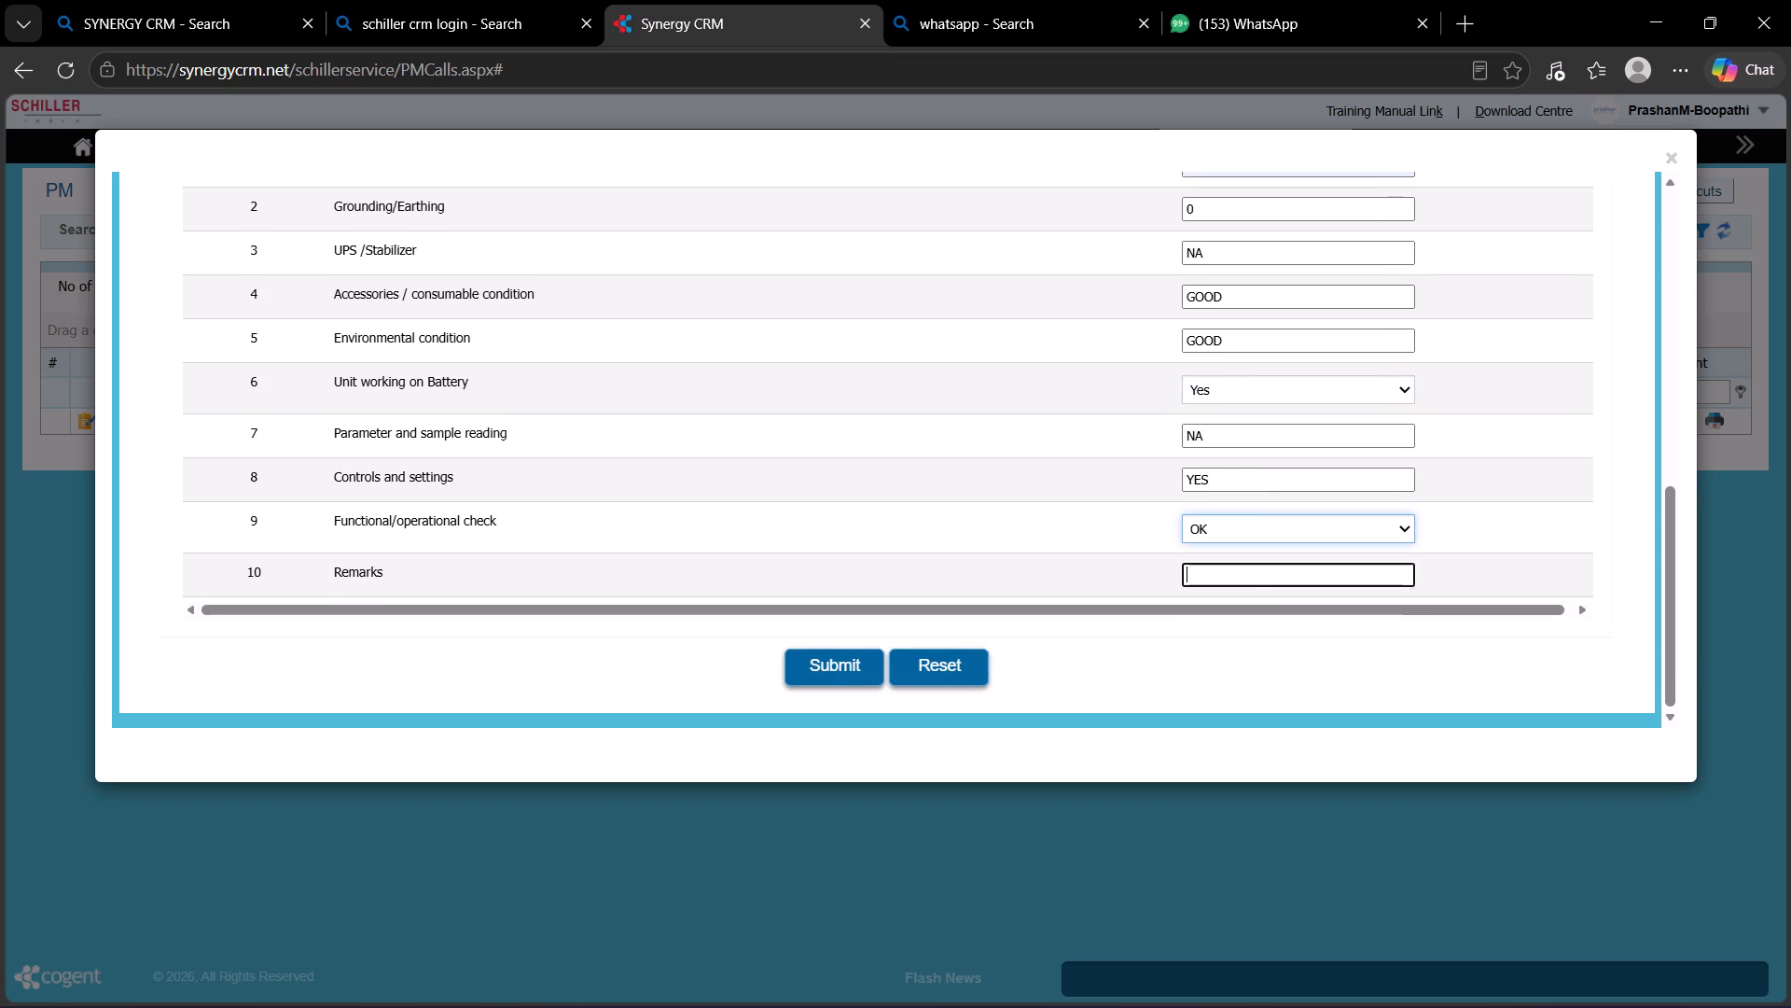
pyautogui.click(1237, 573)
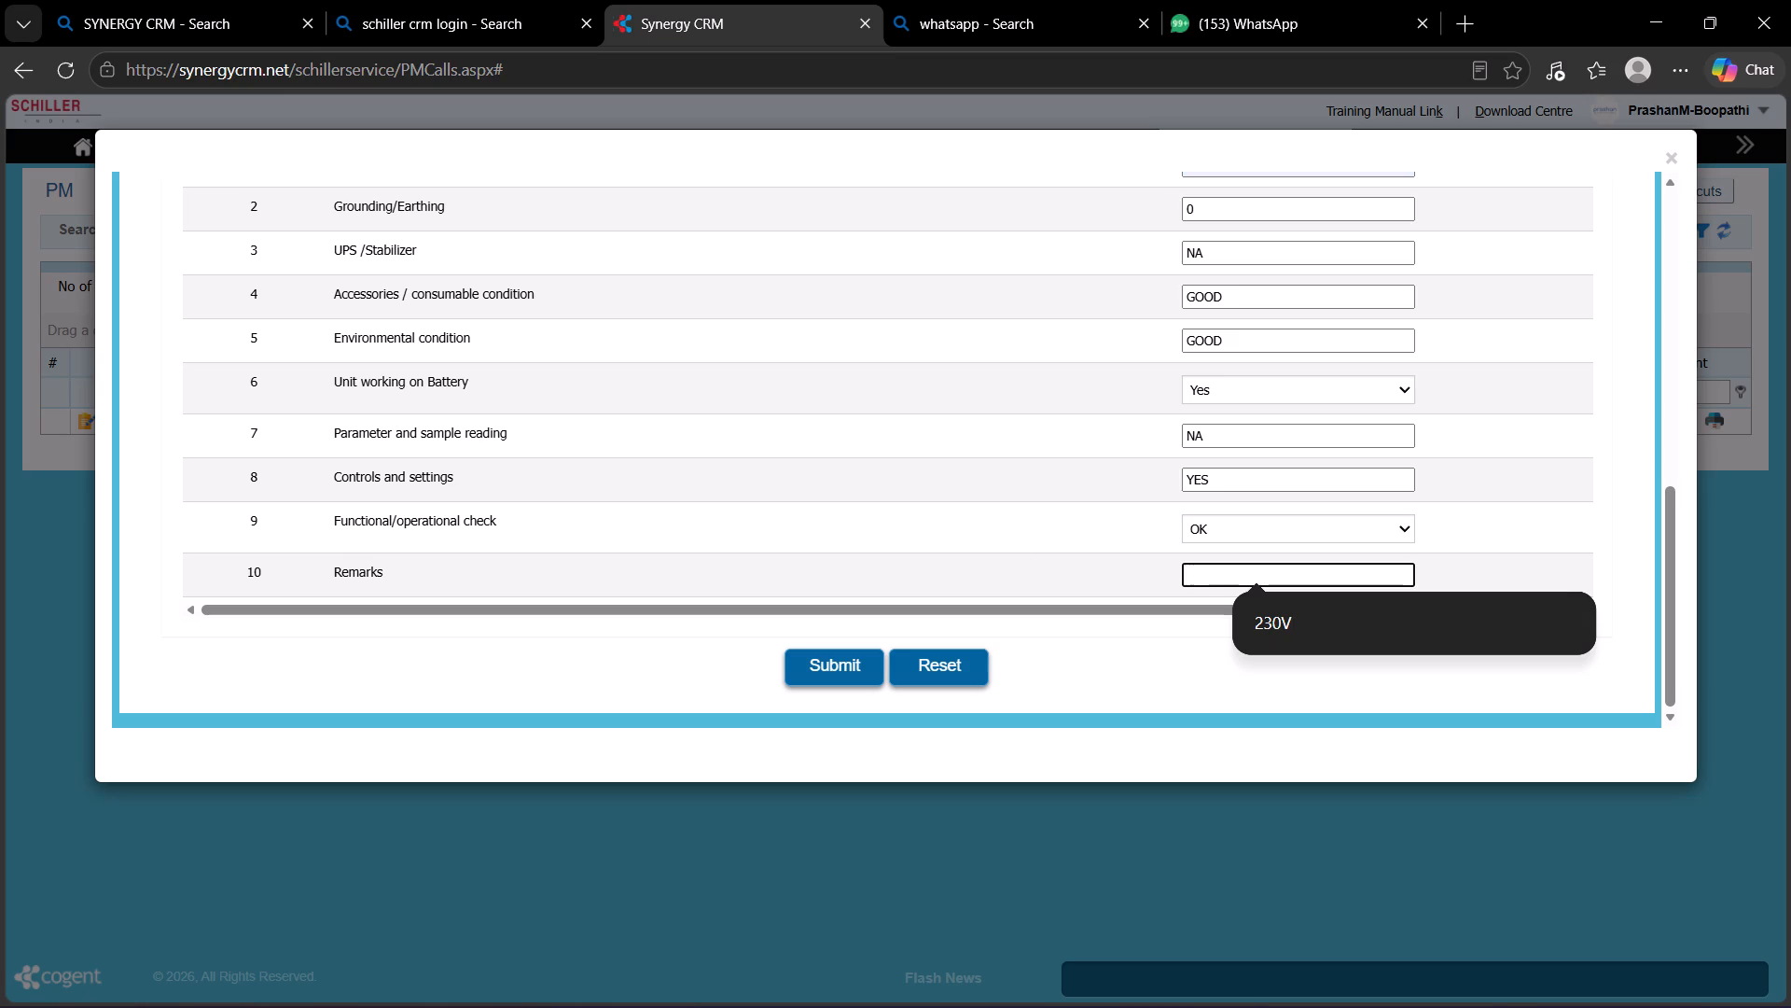
pyautogui.write('CALL COMPLETED')
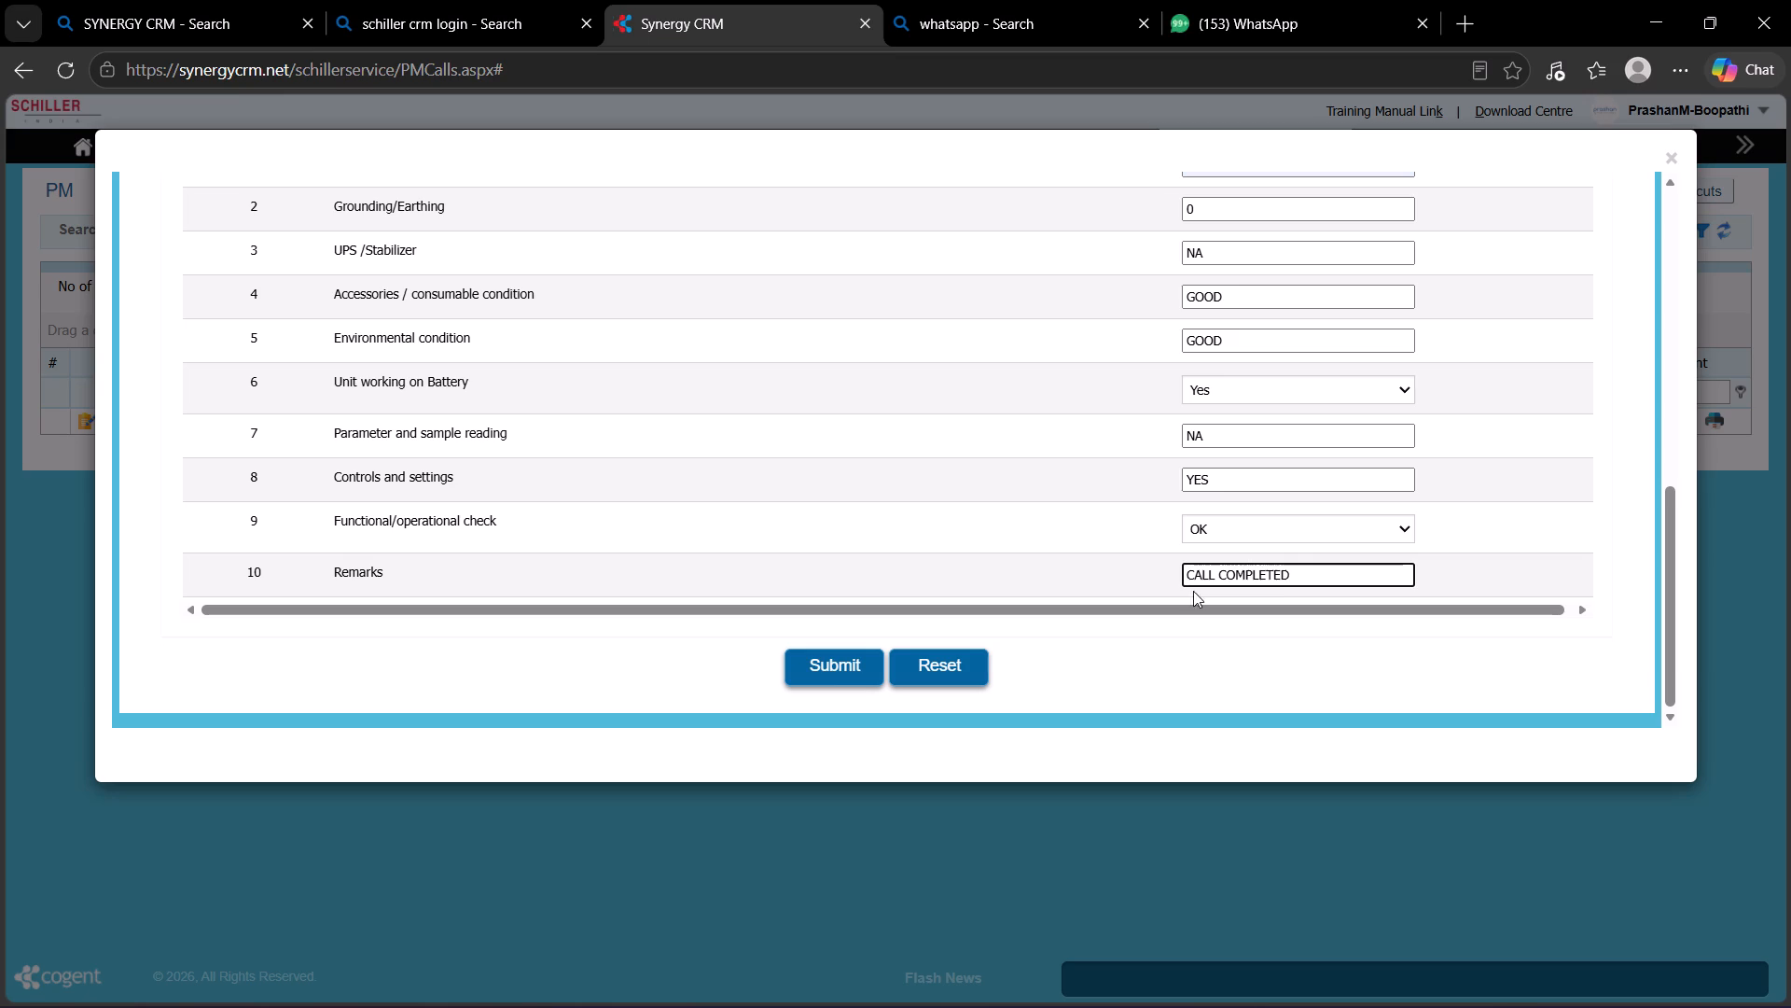
# Submit the completed action details and questionnaire for docket 2026-06-PM-0419.
pyautogui.click(815, 662)
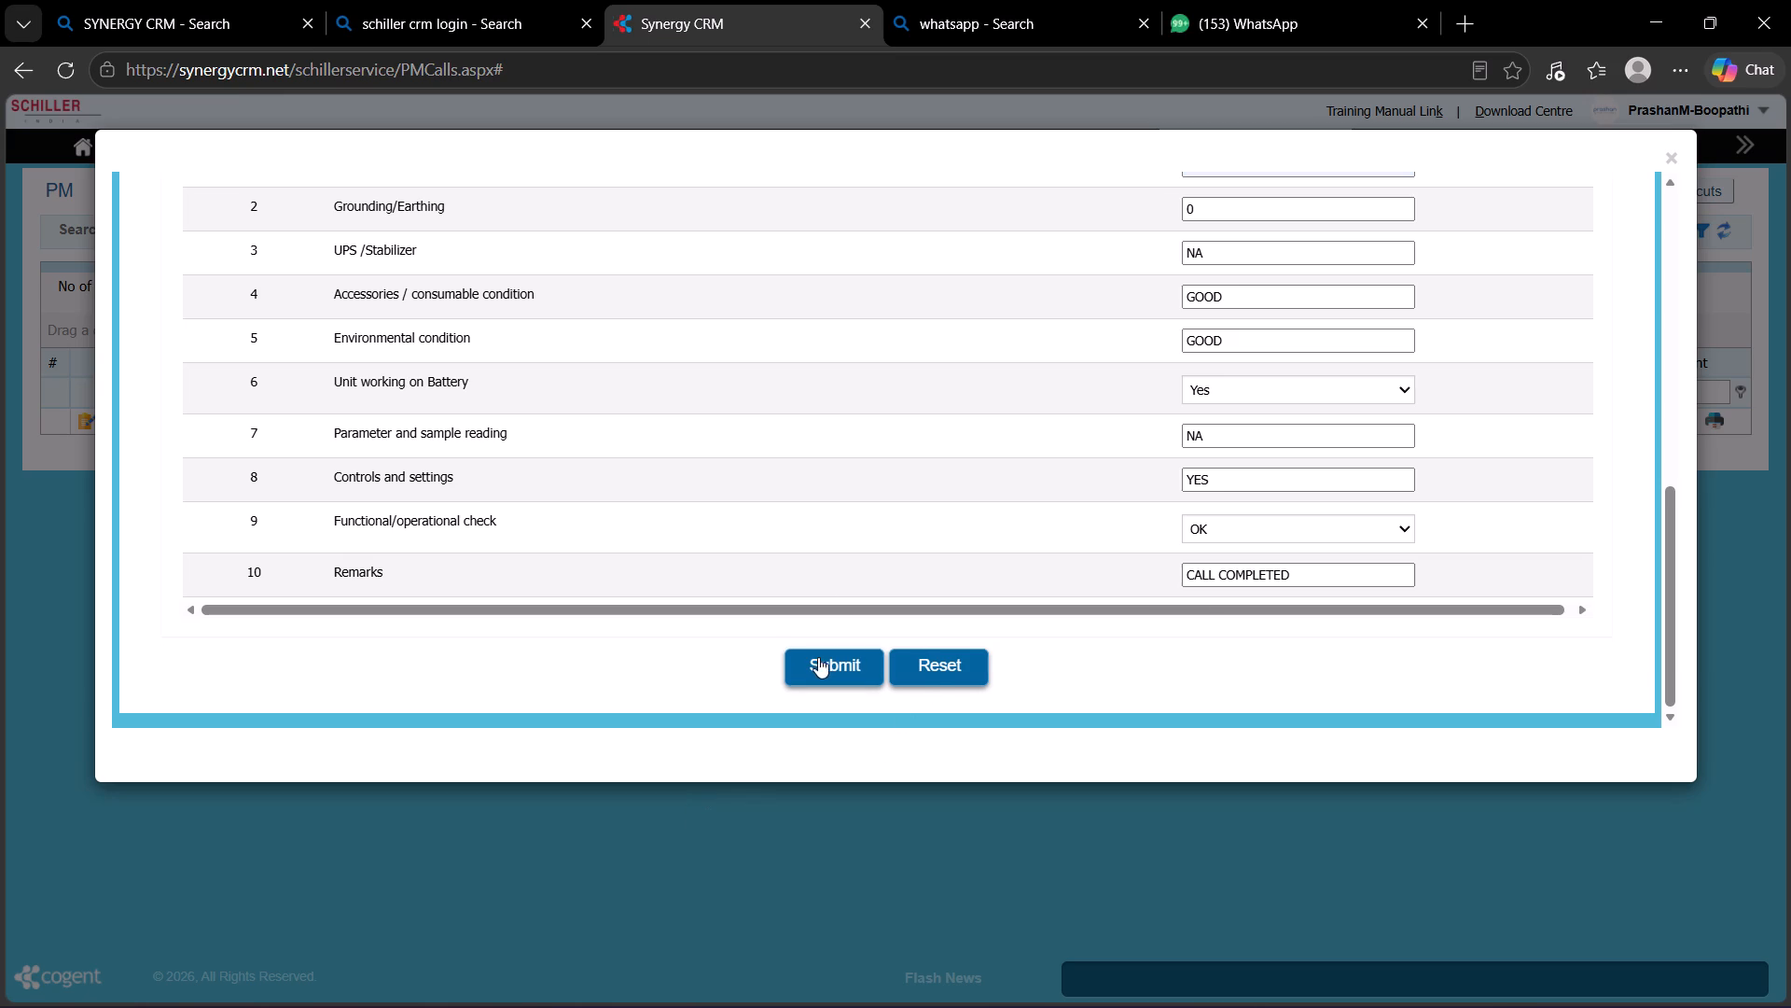
pyautogui.click(836, 663)
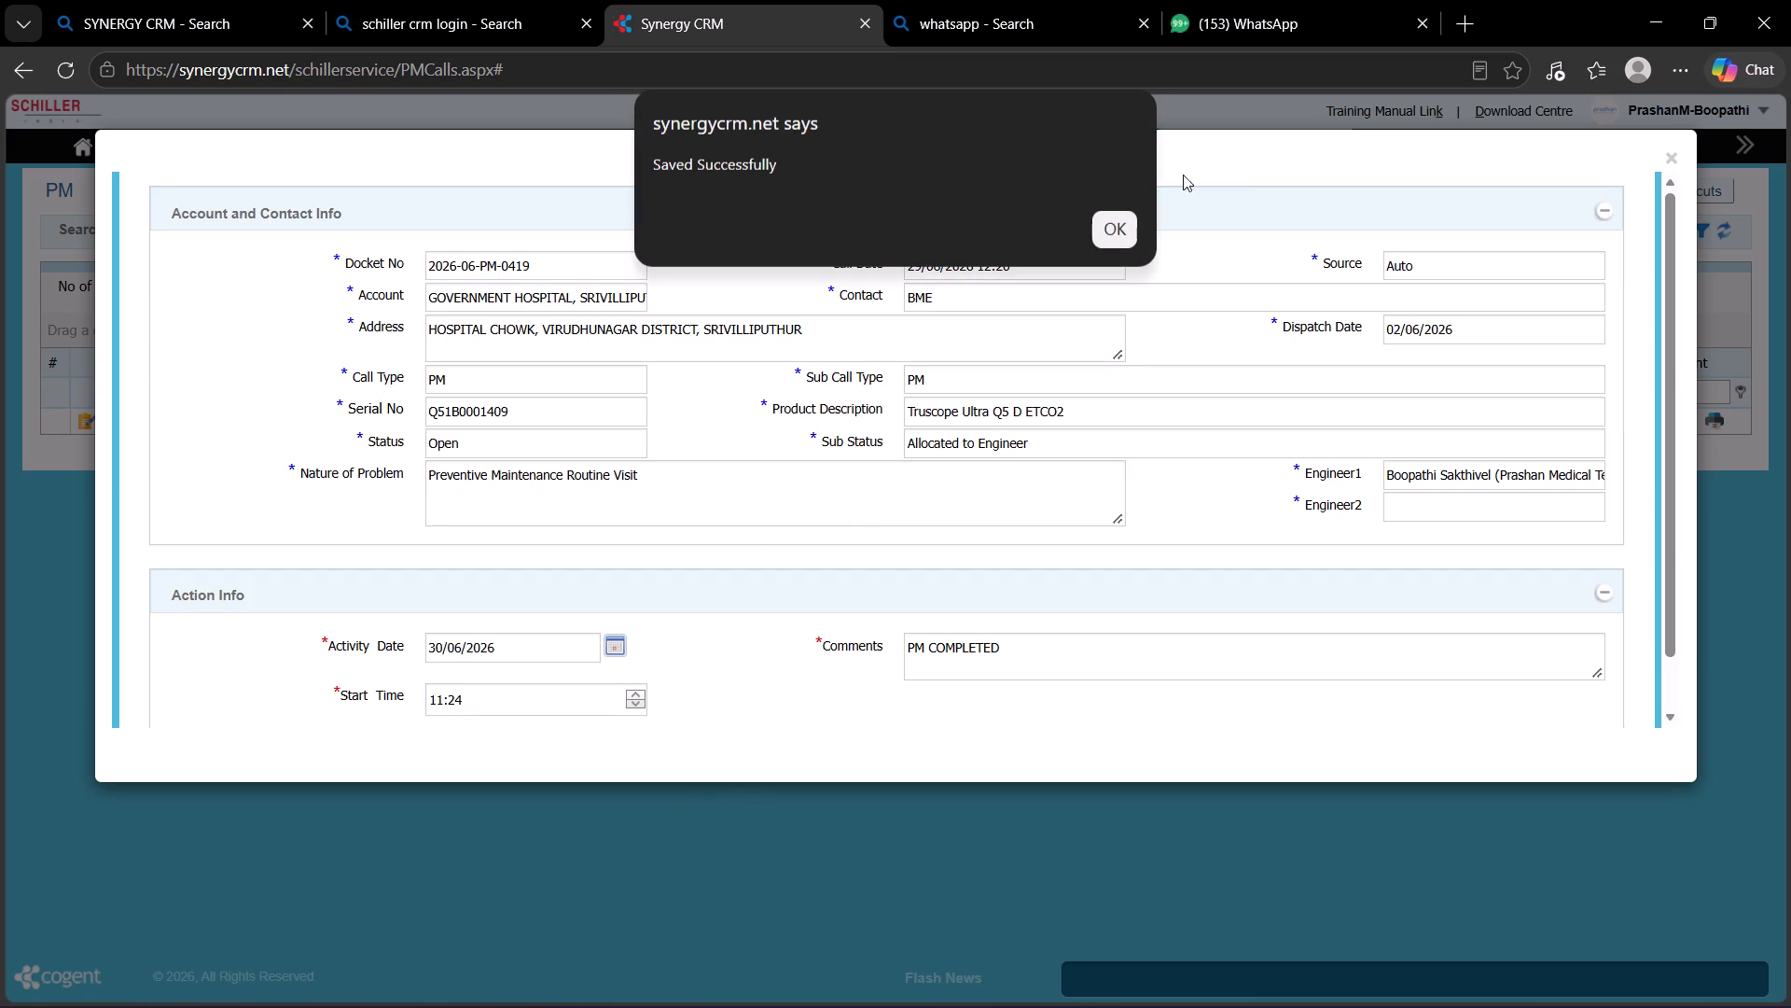
pyautogui.click(1106, 228)
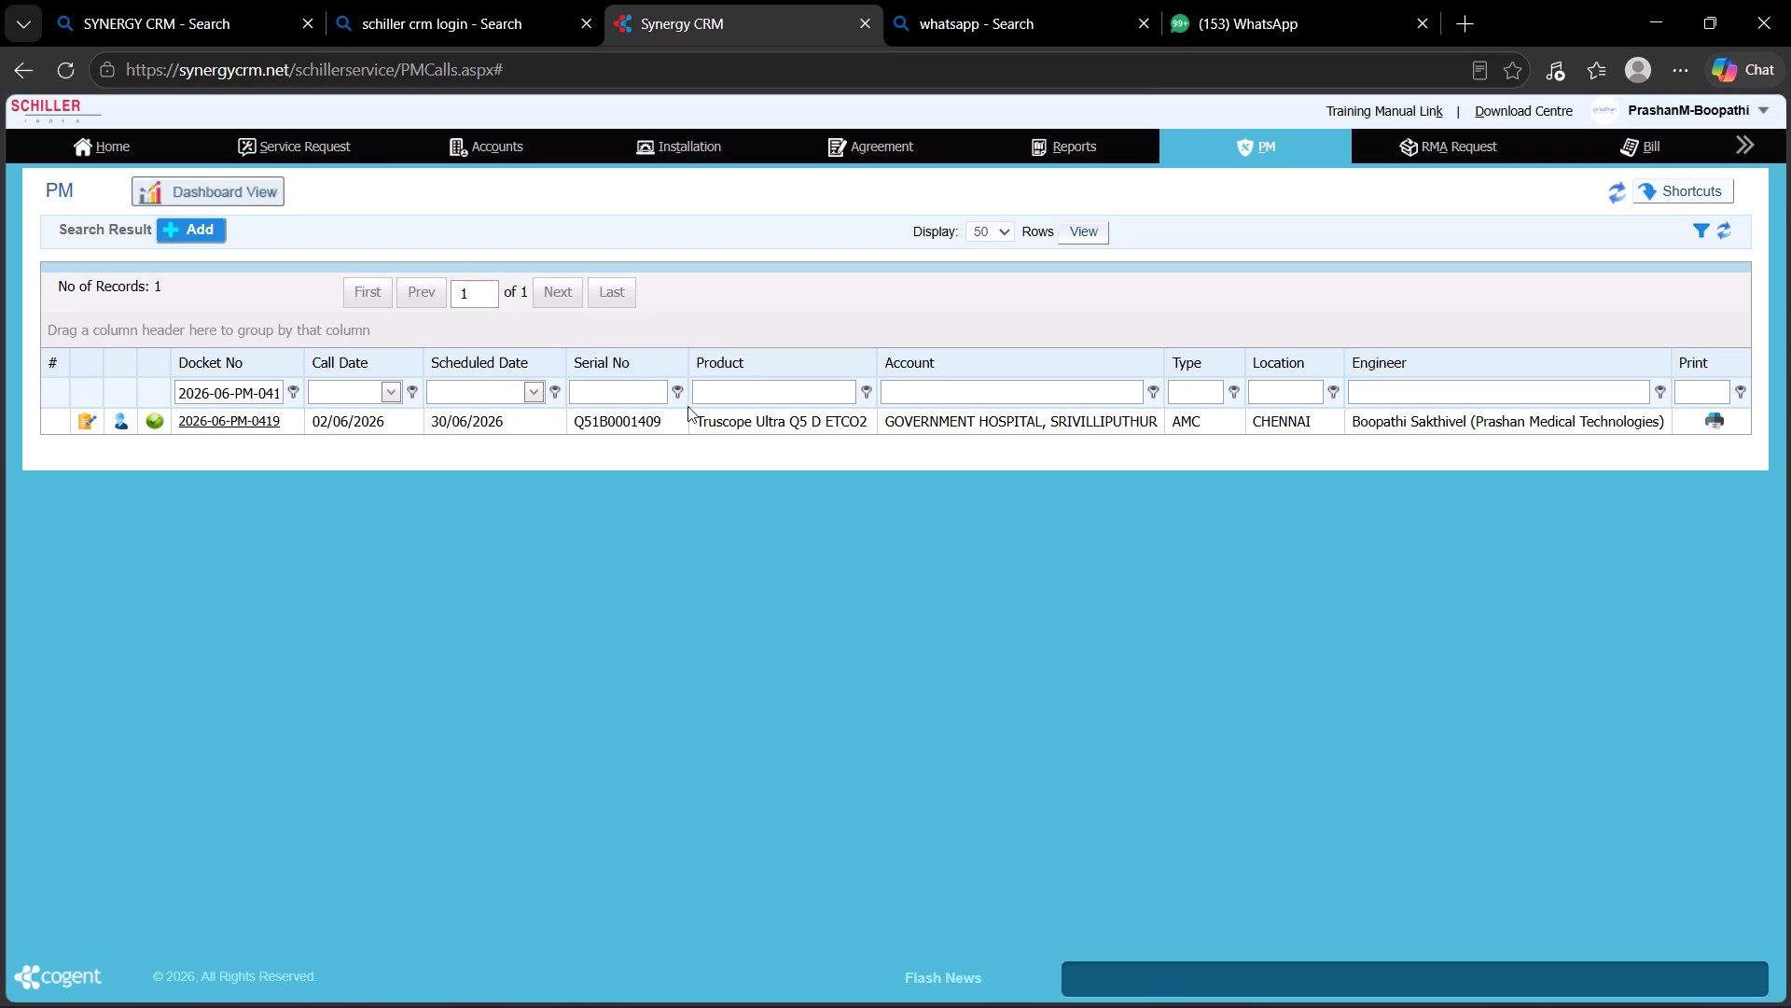
# Select the trailing digits 409 of the serial number in the docket 2026-06-PM-0419 row.
pyautogui.moveTo(660, 423); pyautogui.dragTo(617, 420)
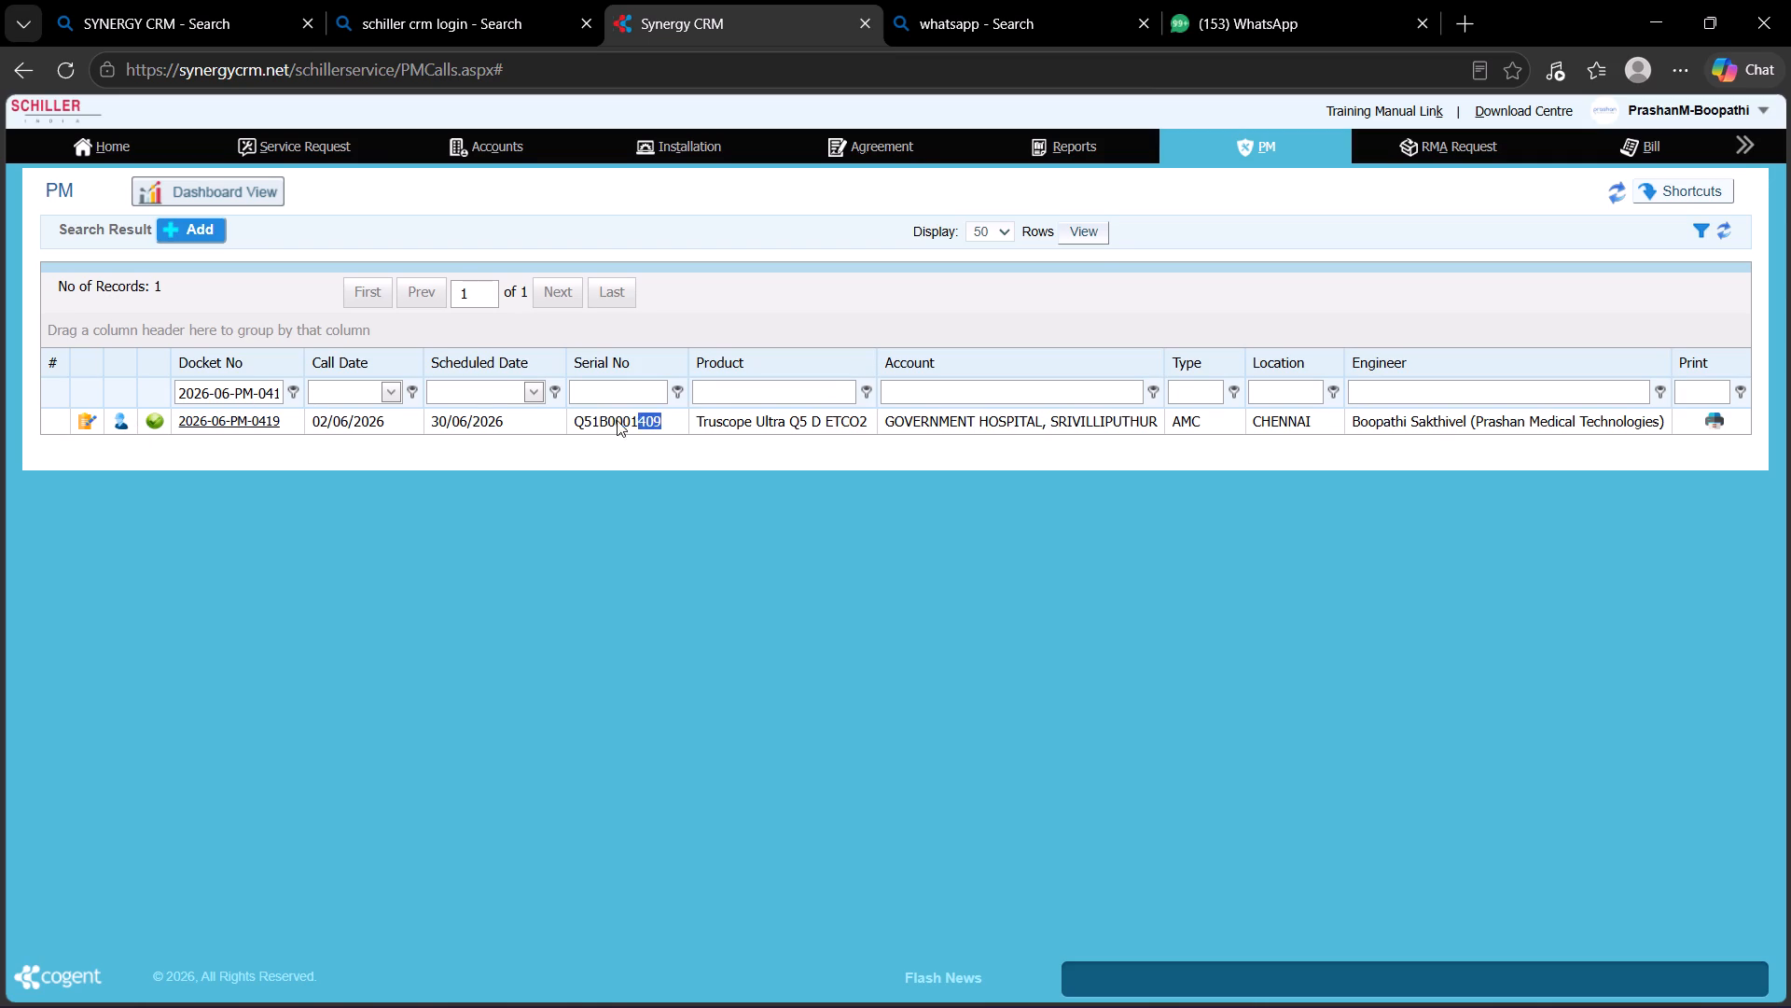
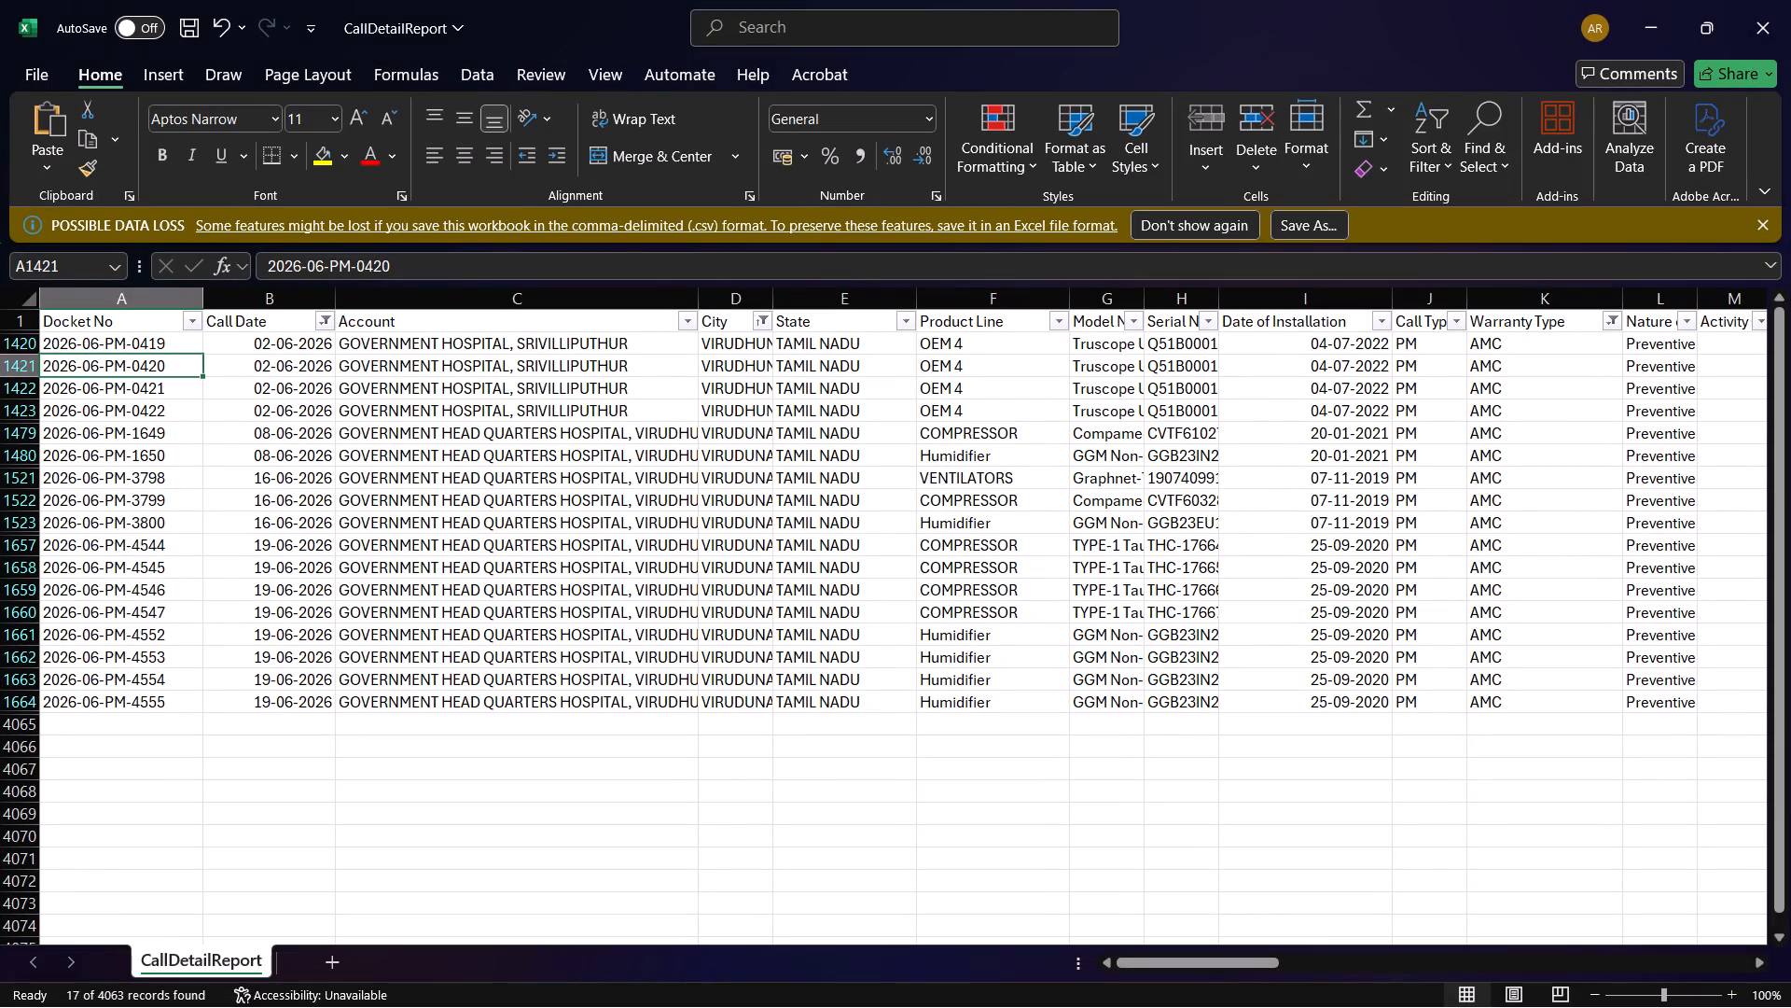
pyautogui.click(315, 344)
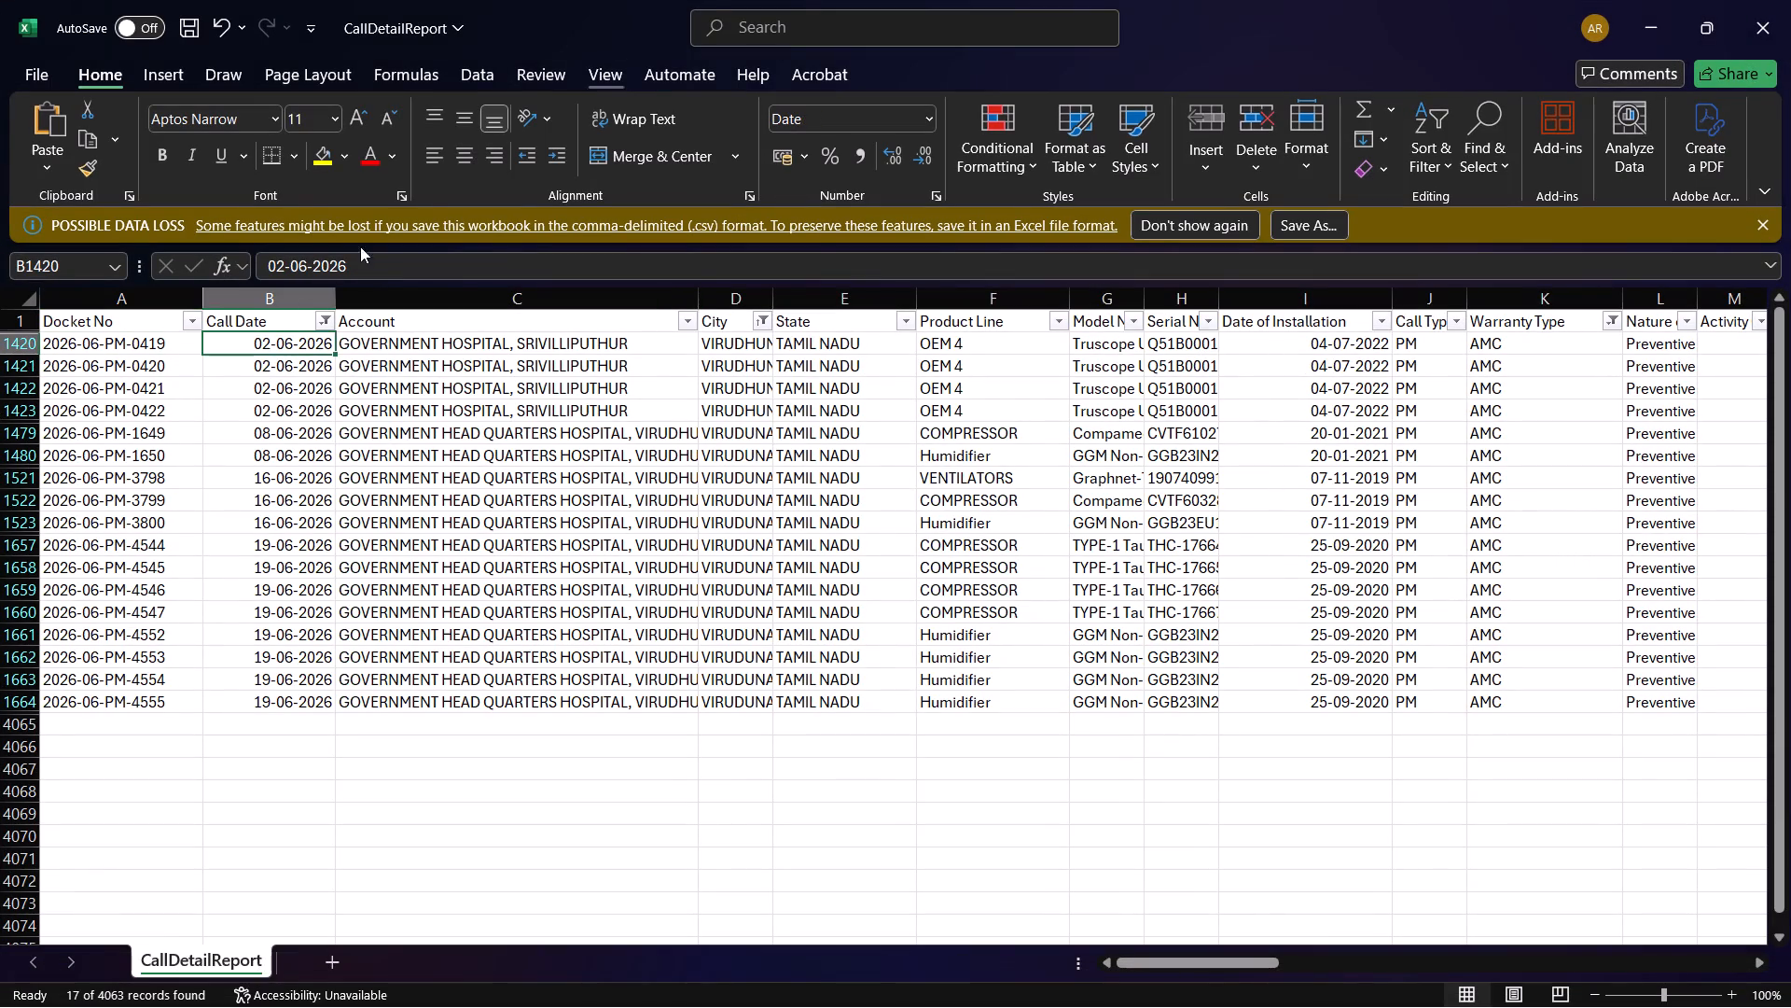
pyautogui.click(325, 145)
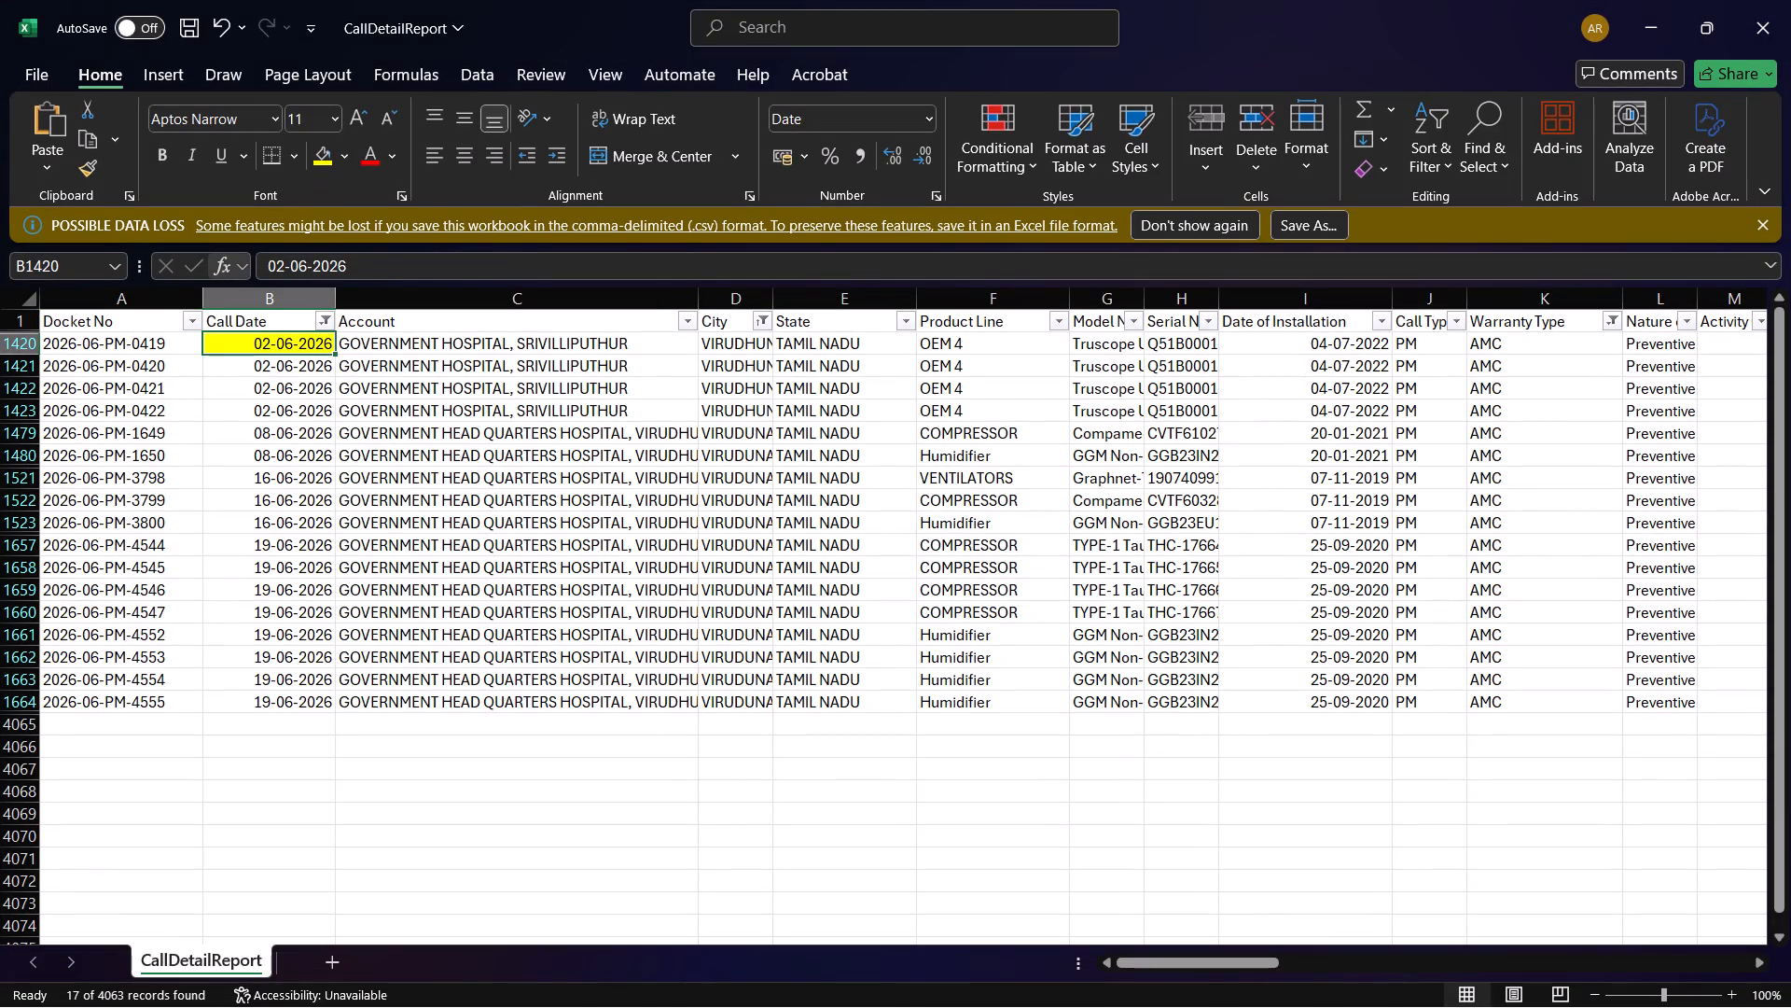
pyautogui.click(165, 358)
pyautogui.click(187, 341)
pyautogui.click(330, 156)
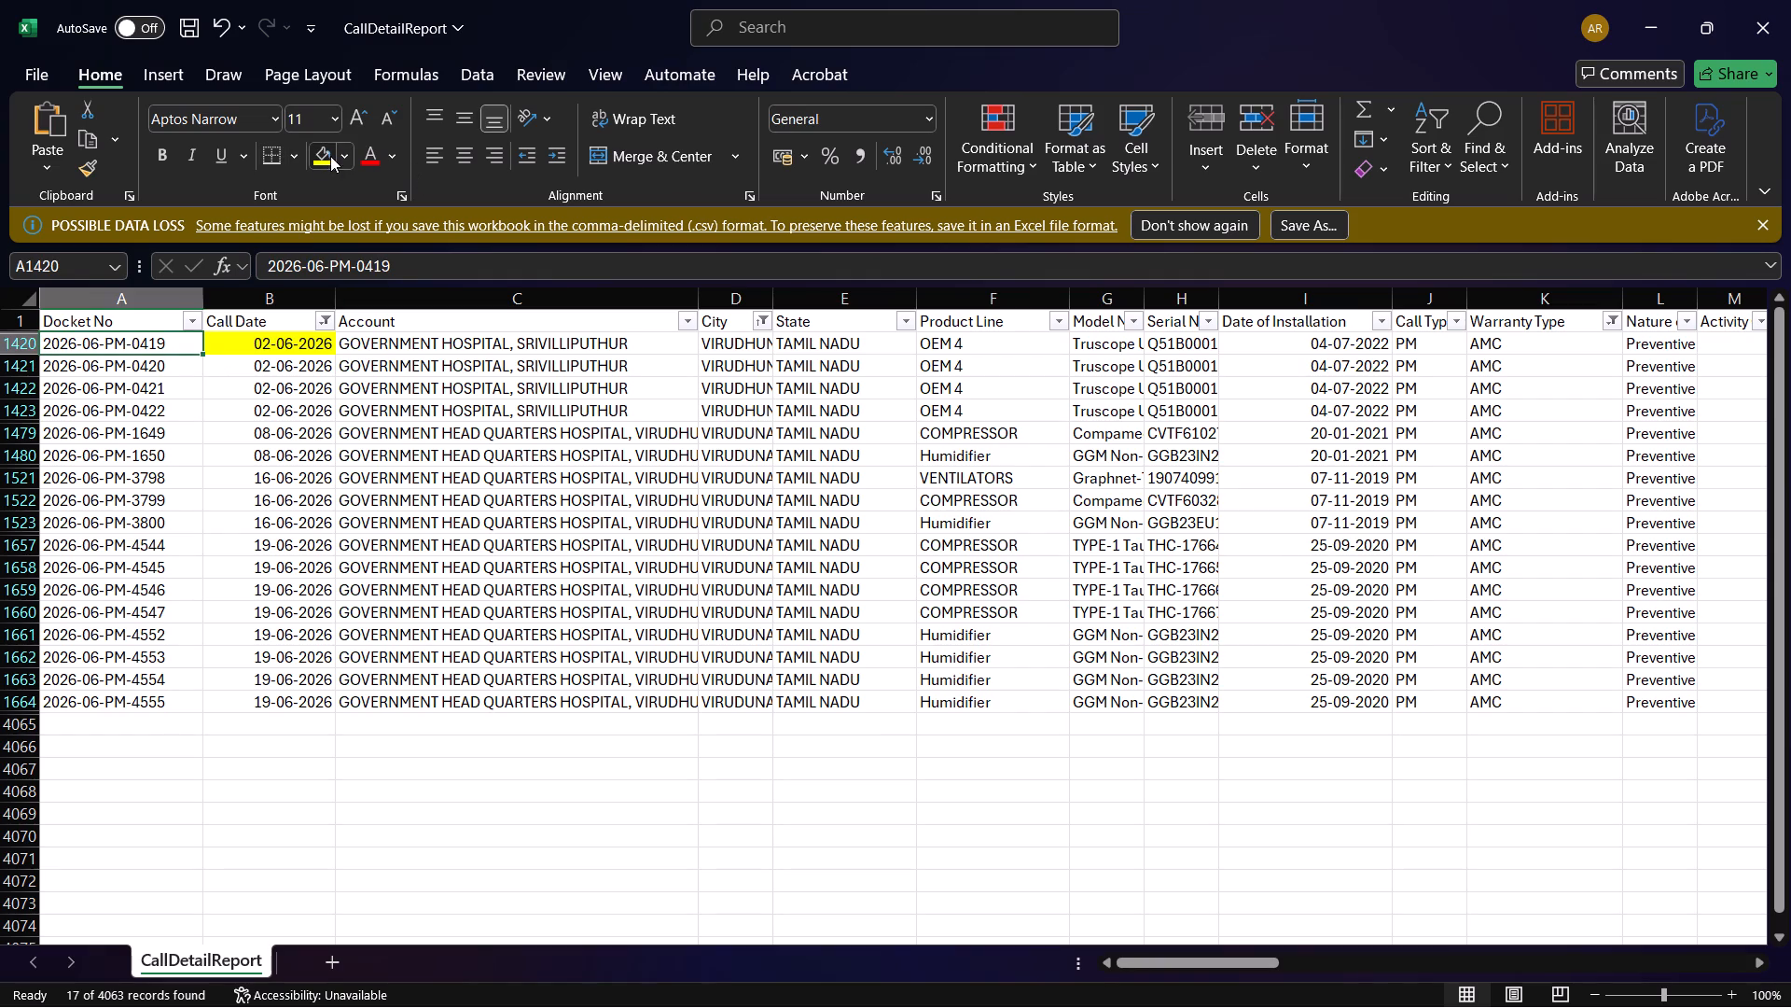
# Copy docket number 2026-06-PM-0420 from the Excel report and filter the Synergy CRM PM list by it in Edge.
pyautogui.click(184, 371)
pyautogui.hotkey('ctrl', 'c')
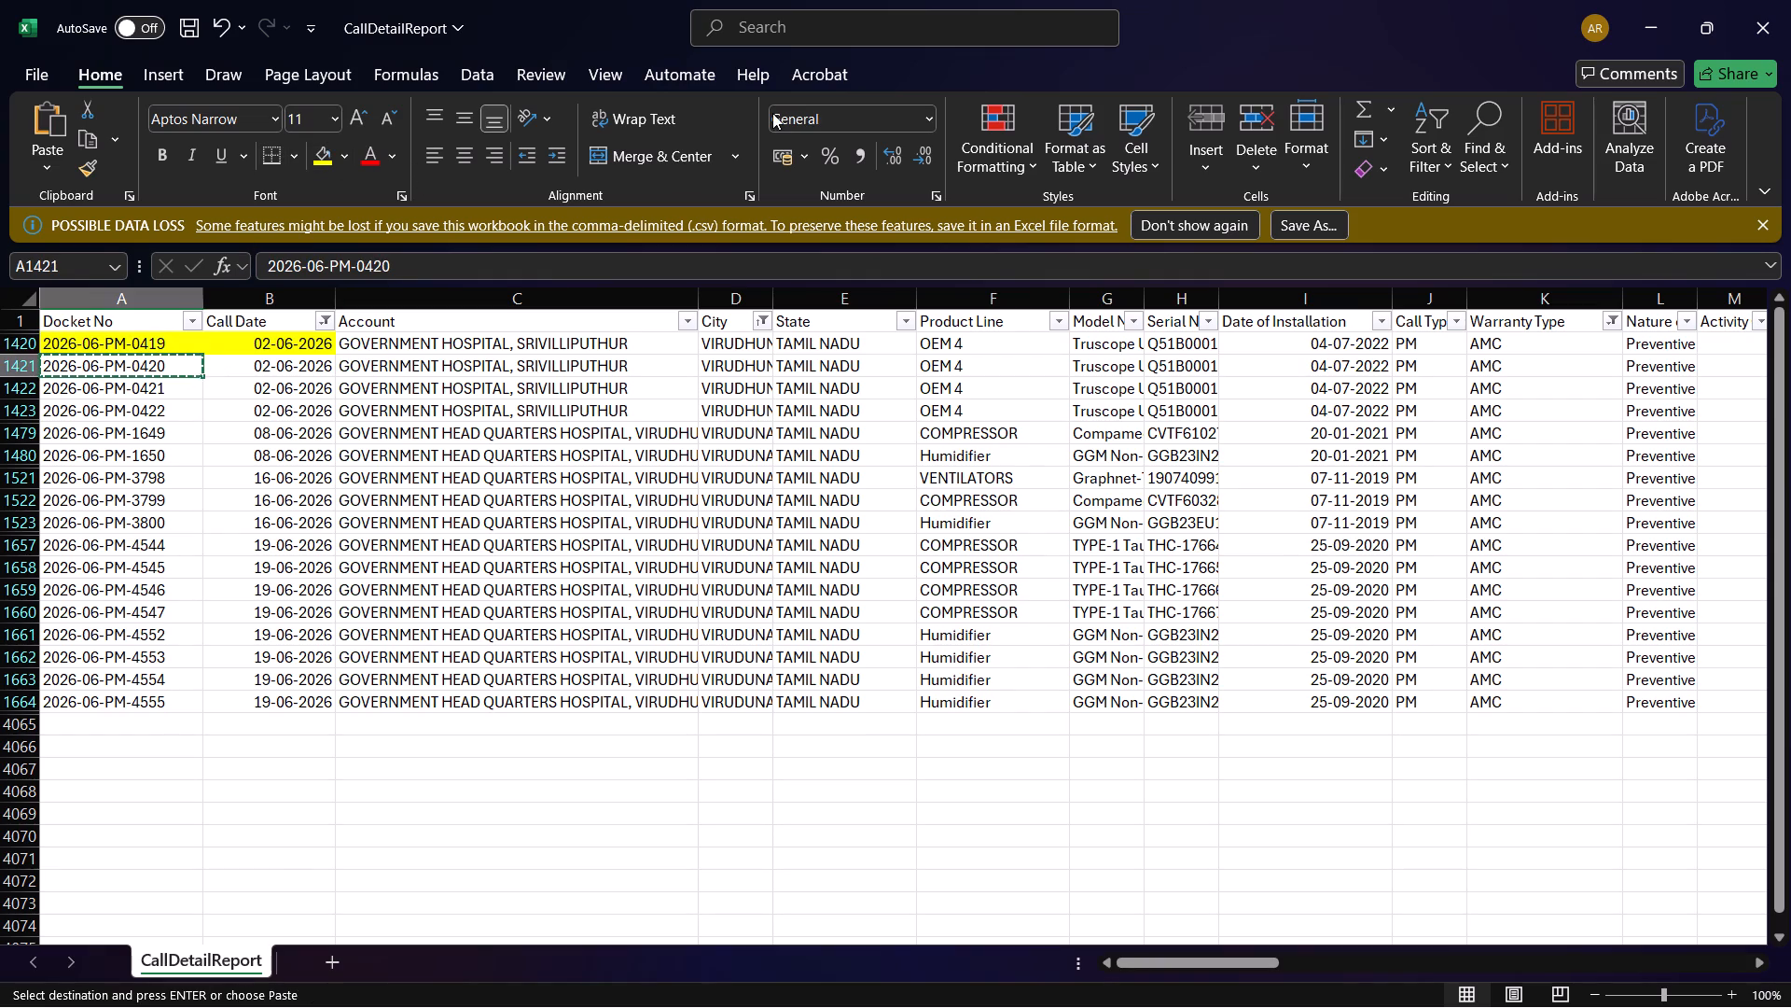
pyautogui.click(1662, 27)
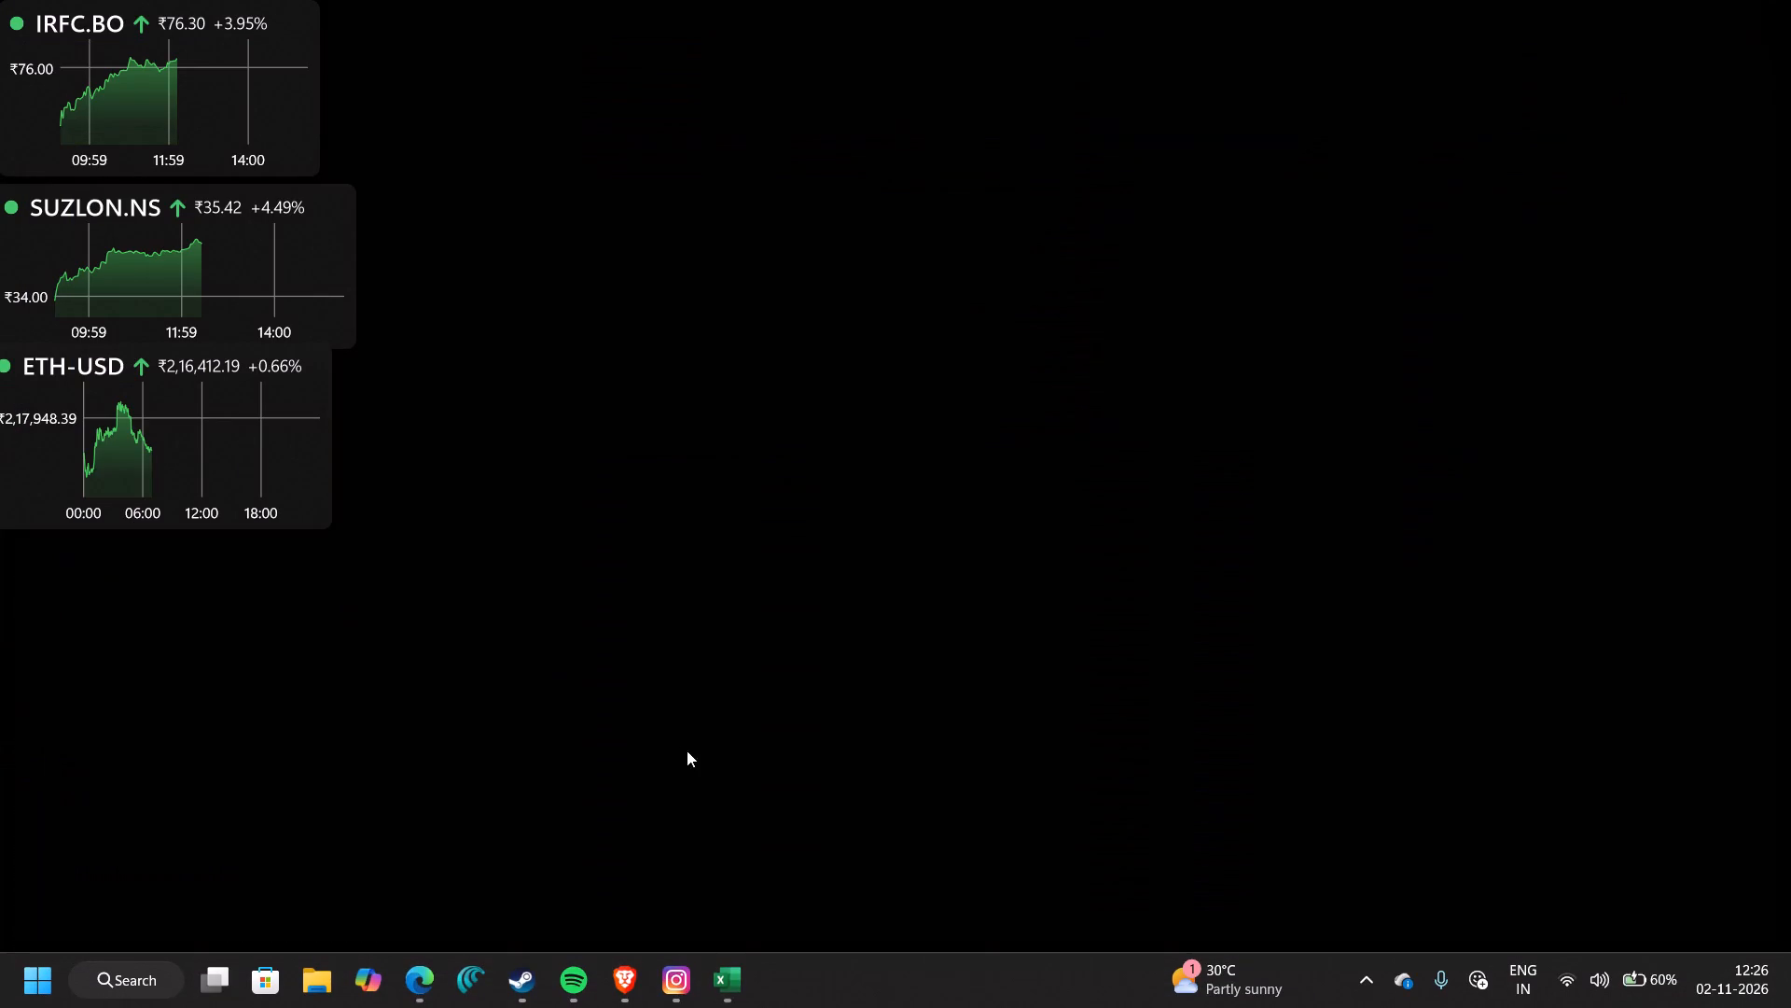
pyautogui.click(437, 981)
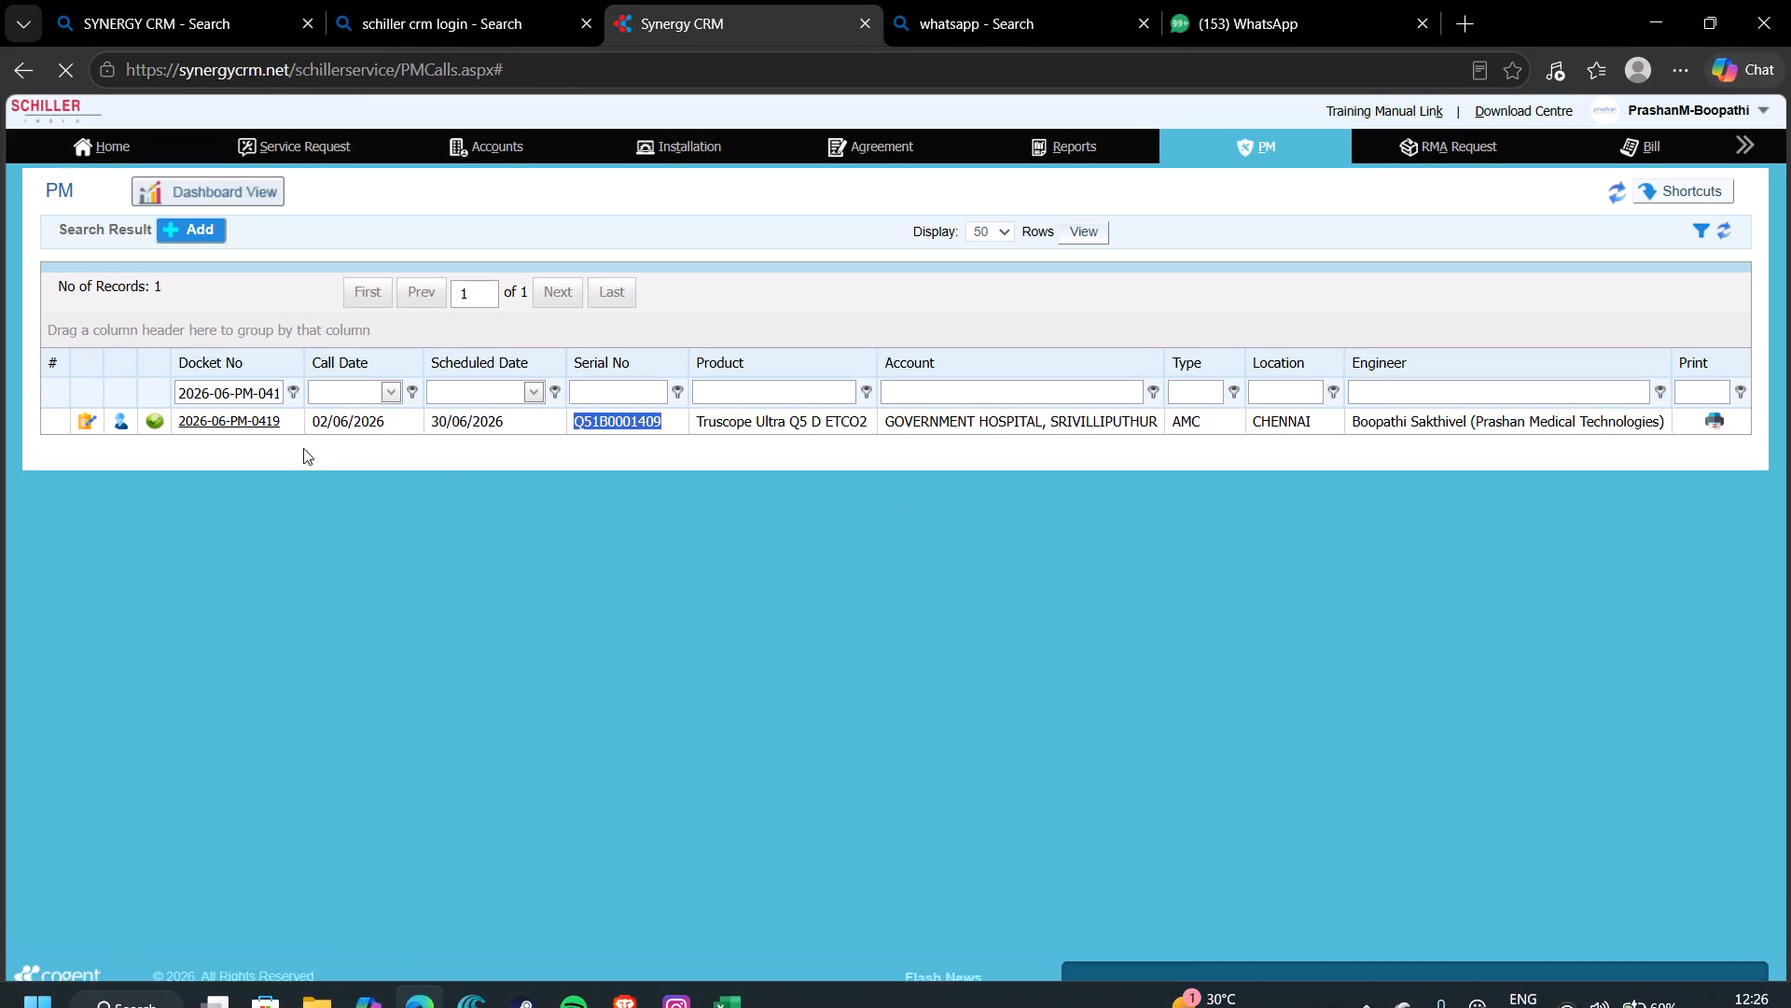
pyautogui.moveTo(180, 393); pyautogui.dragTo(359, 388)
pyautogui.hotkey('ctrl', 'v')
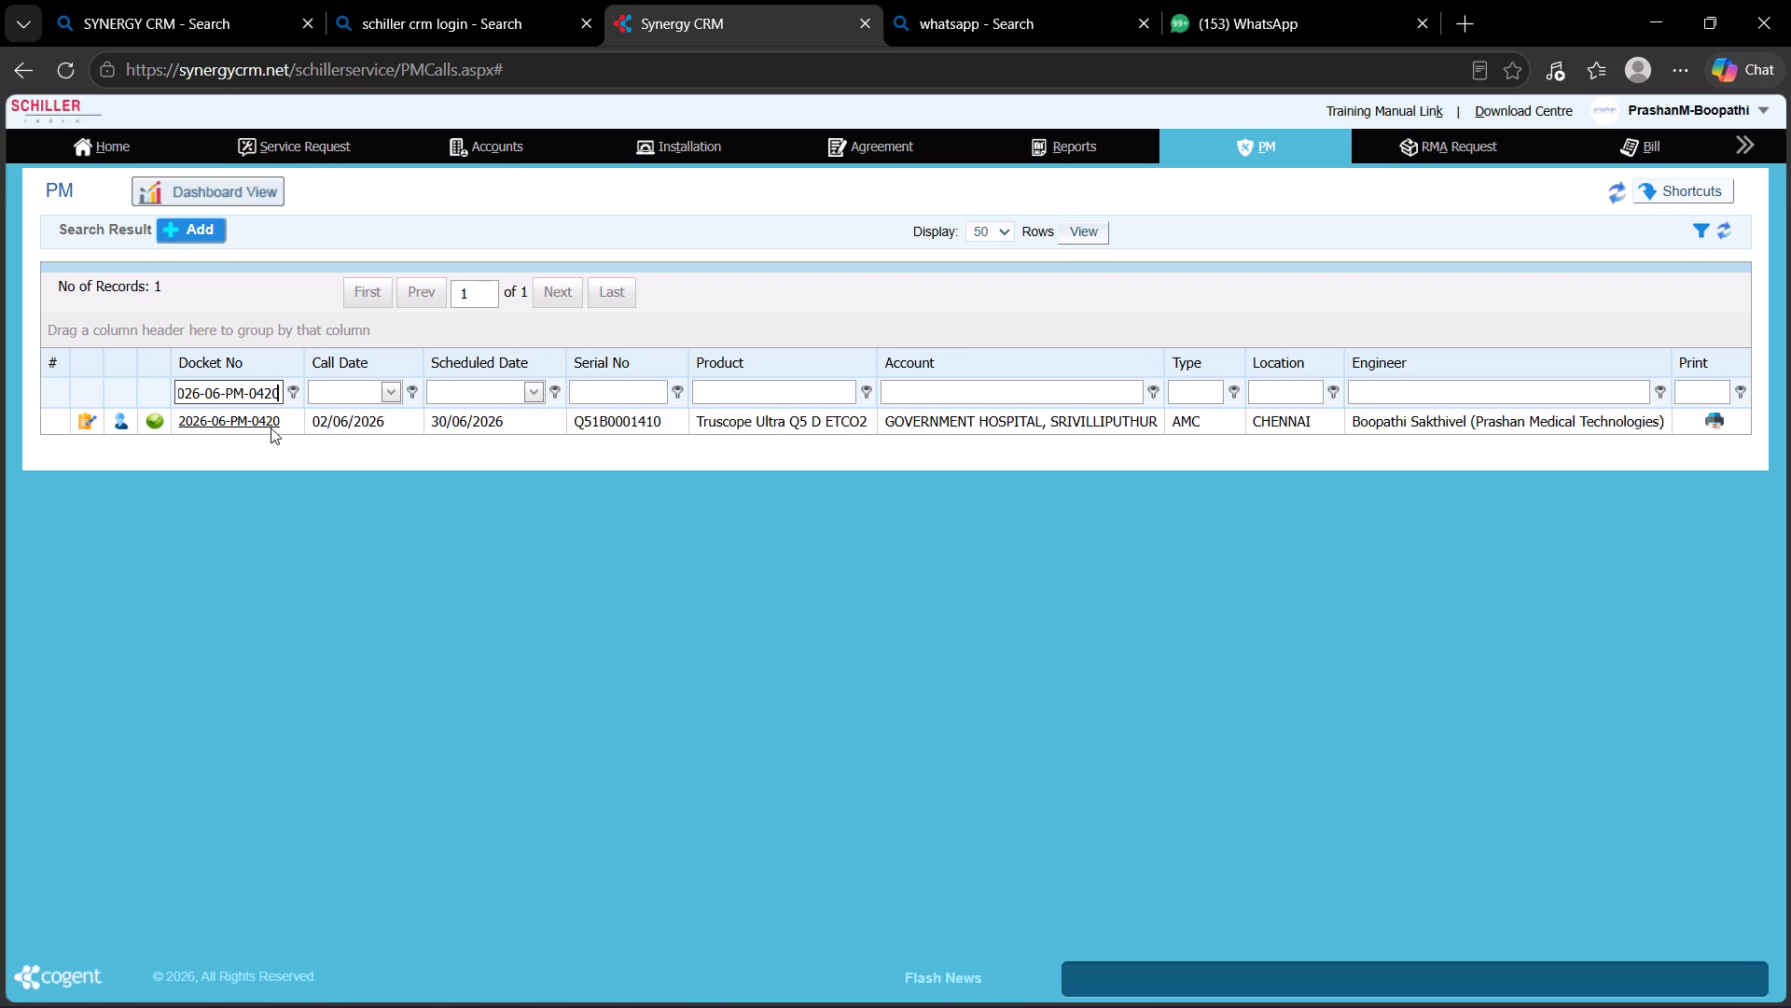
# Open docket 2026-06-PM-0420 for editing and set its call date to 29/06/2026.
pyautogui.click(239, 420)
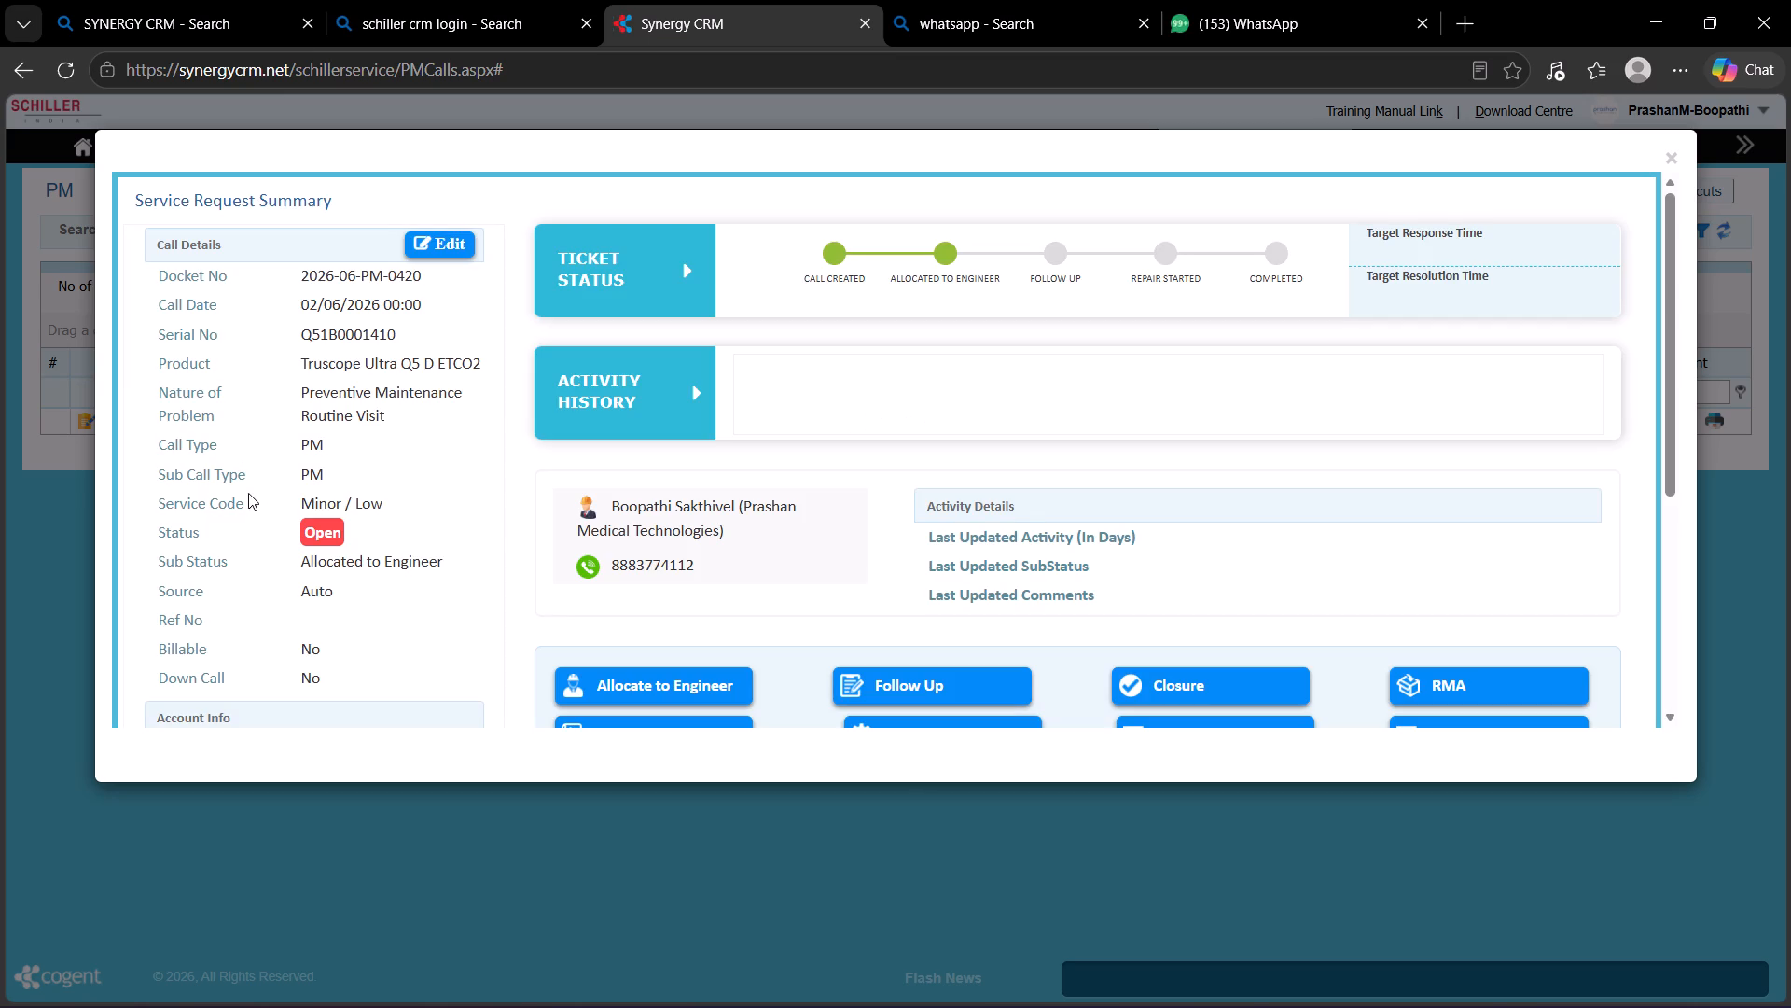
pyautogui.click(450, 242)
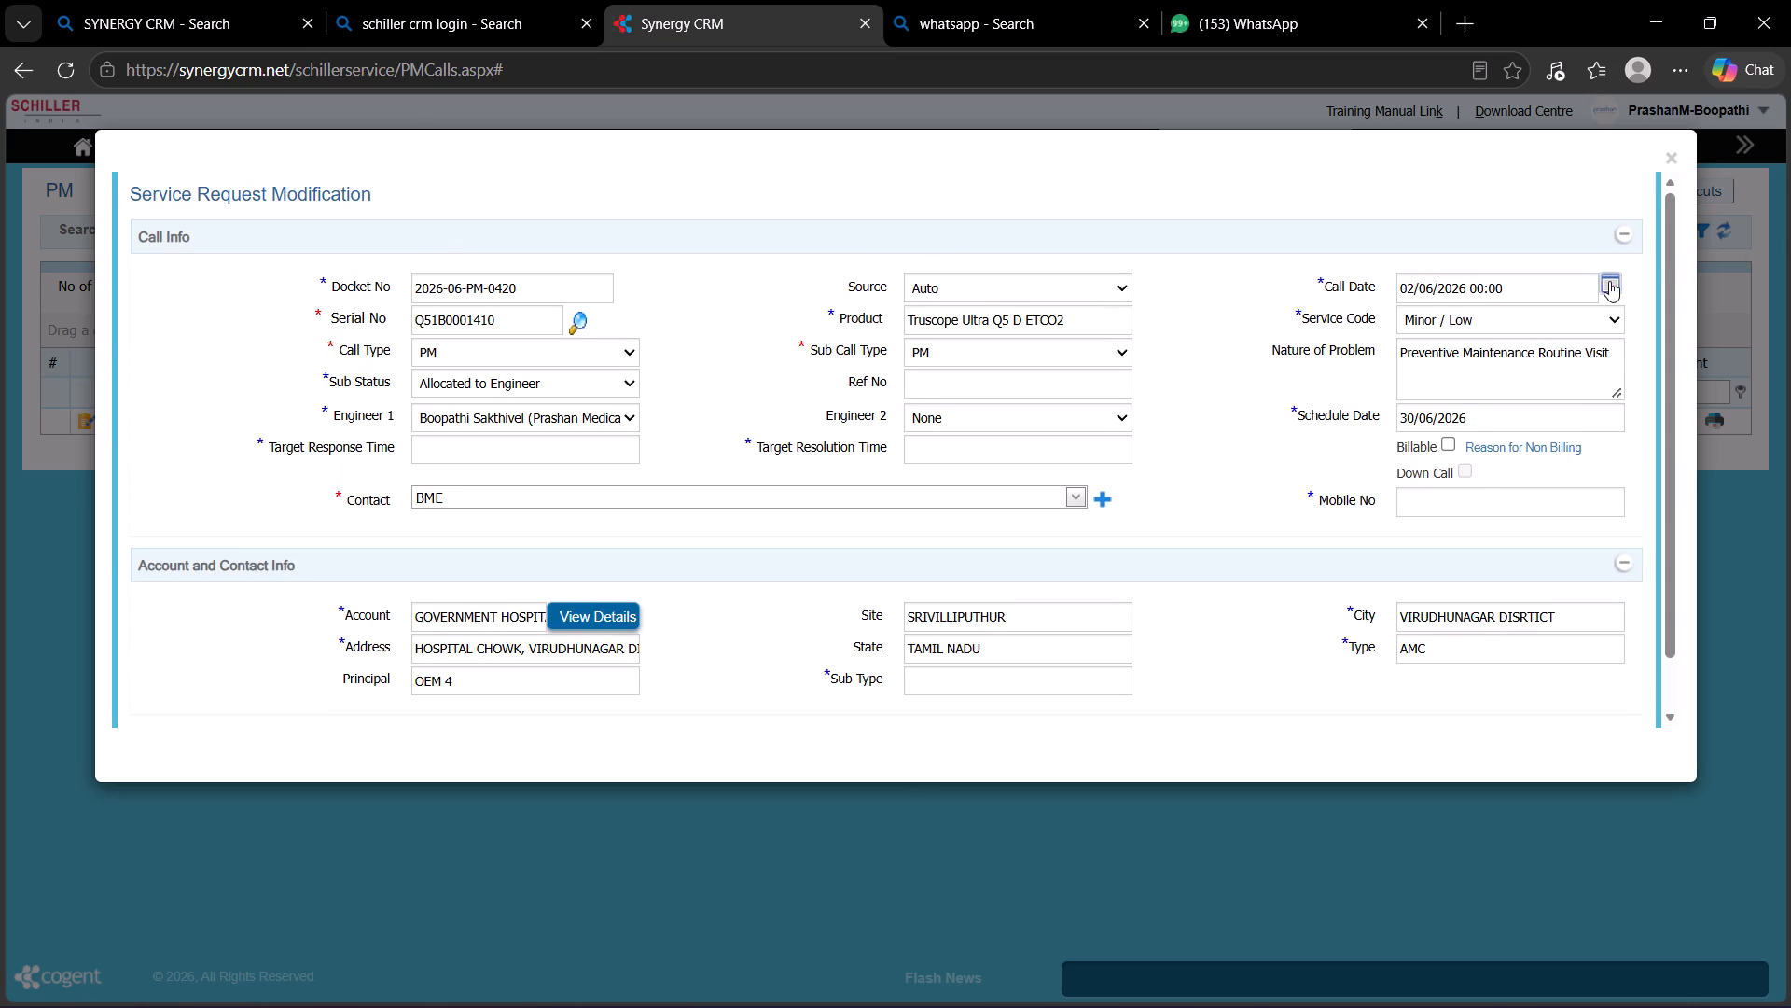
pyautogui.click(1609, 281)
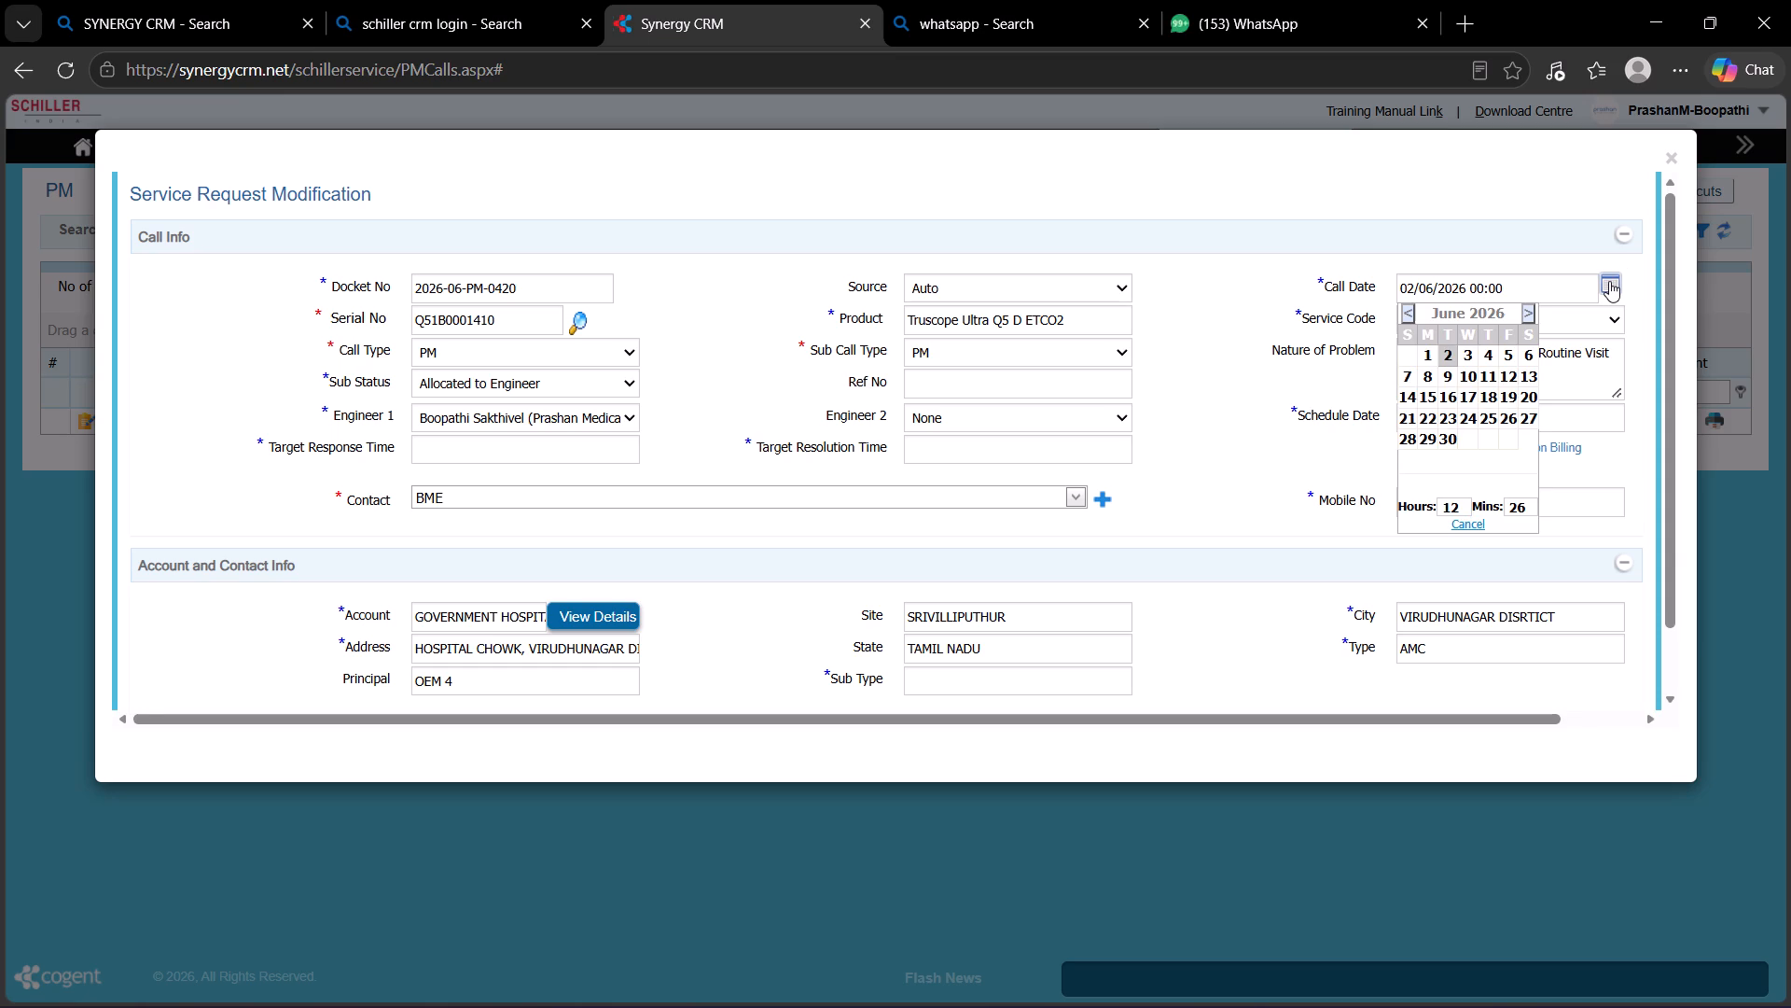
pyautogui.click(1426, 441)
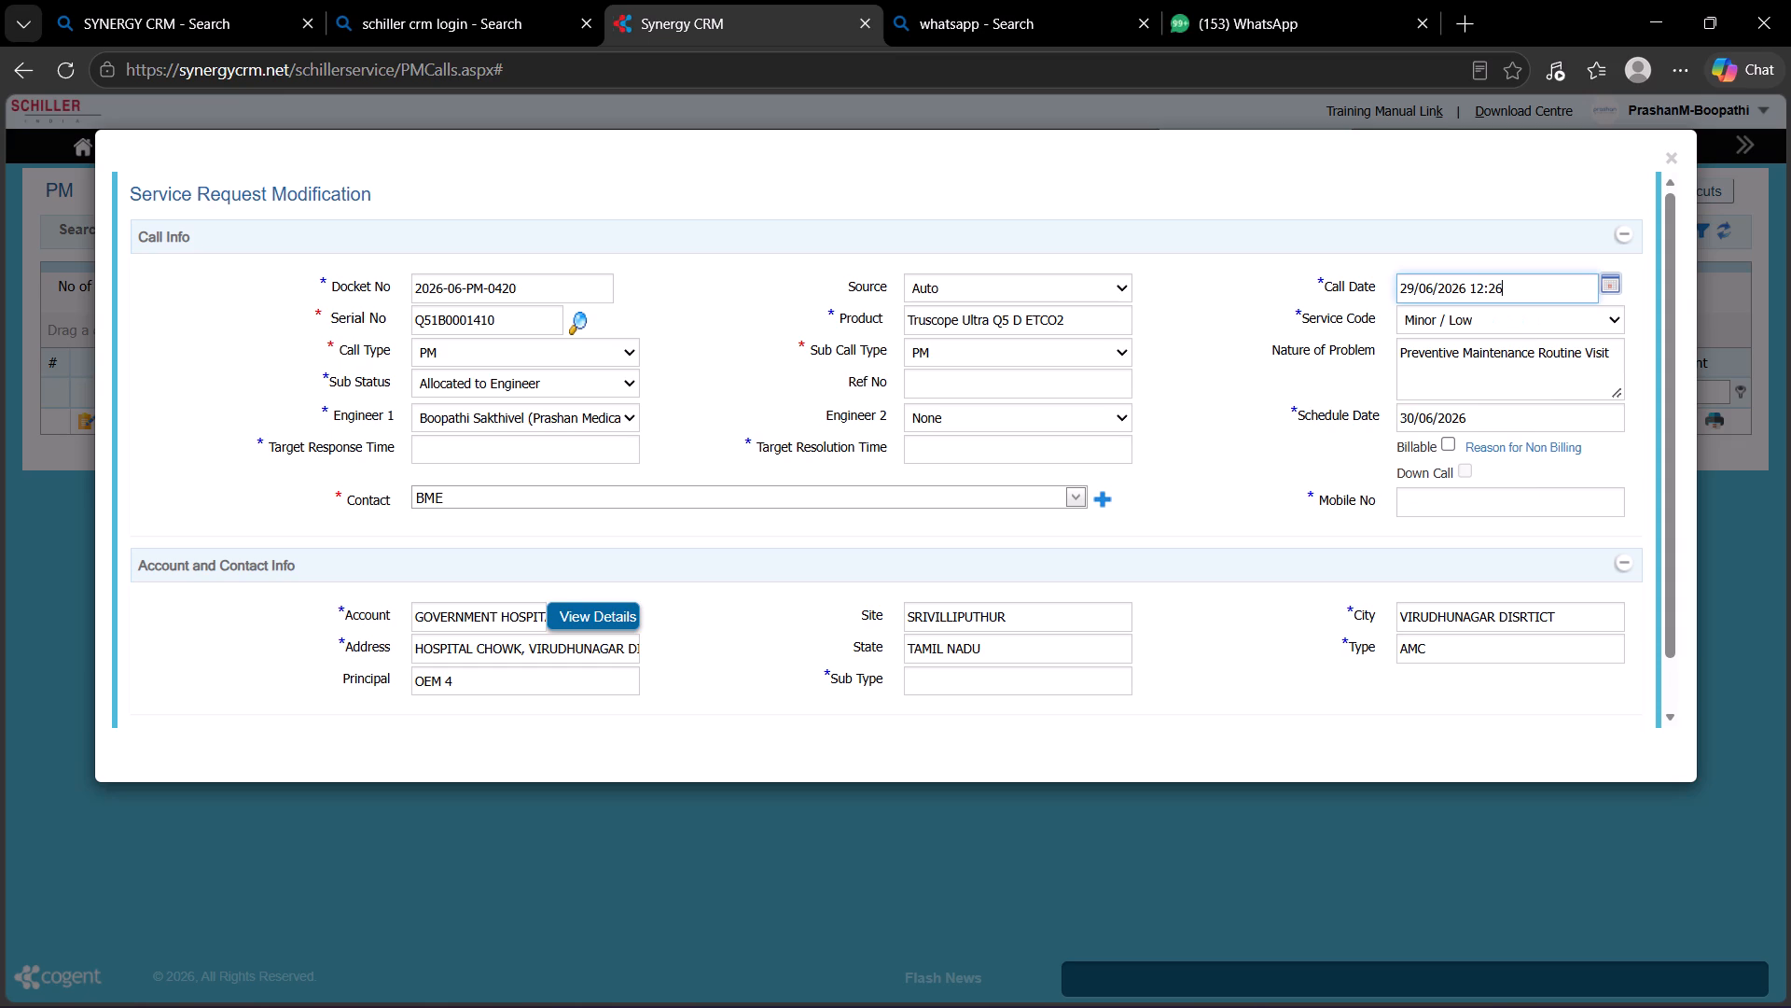
# Enter AMC as the reason for non billing on docket 2026-06-PM-0420 and save the justification.
pyautogui.click(1551, 448)
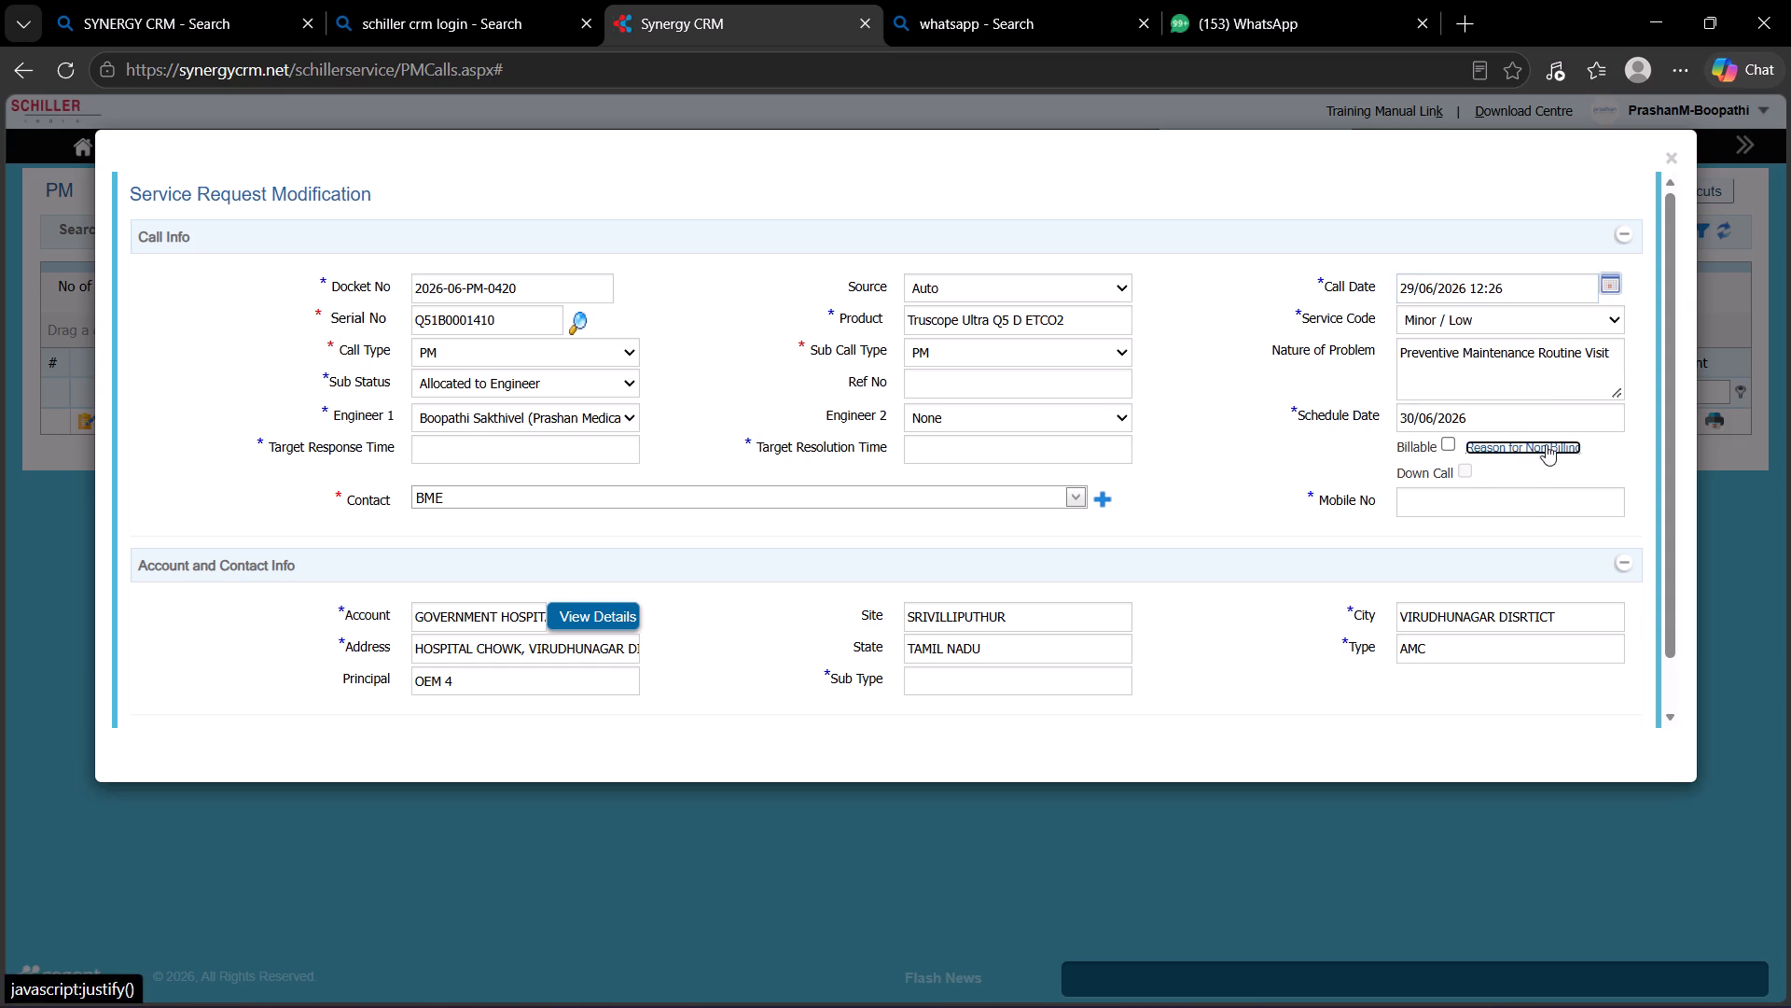
pyautogui.click(241, 204)
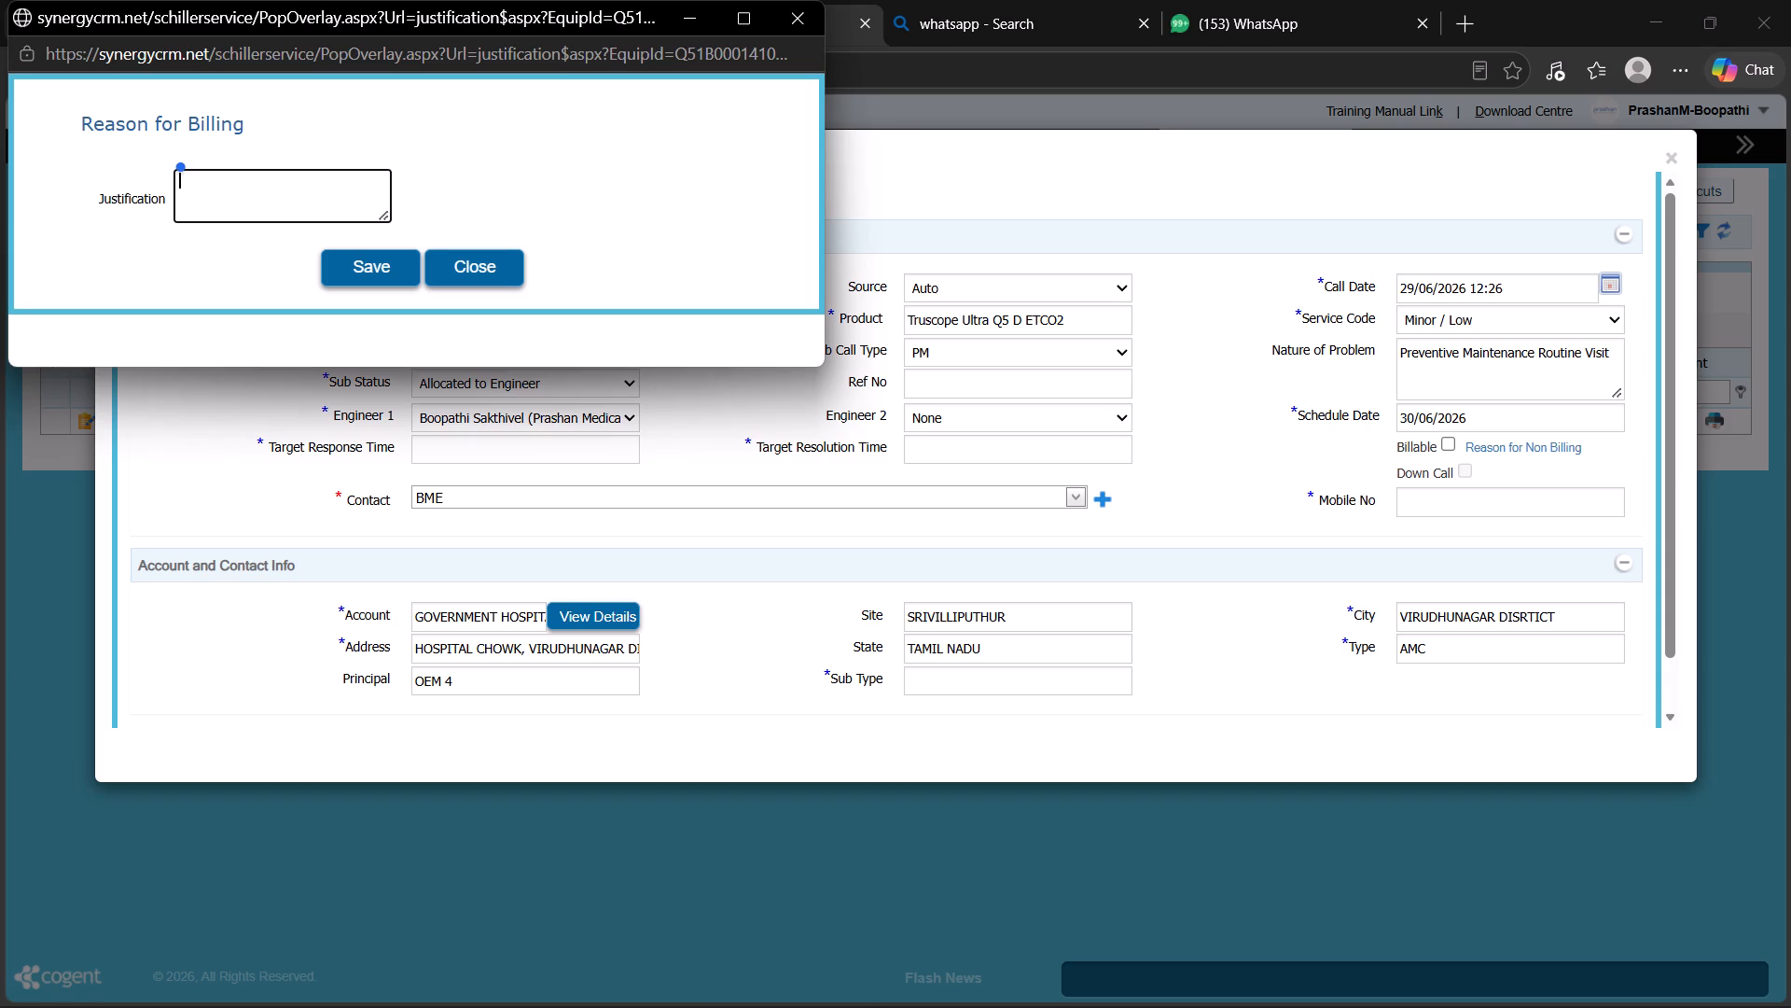
pyautogui.press('a')
pyautogui.press('m')
pyautogui.press('c')
pyautogui.click(374, 259)
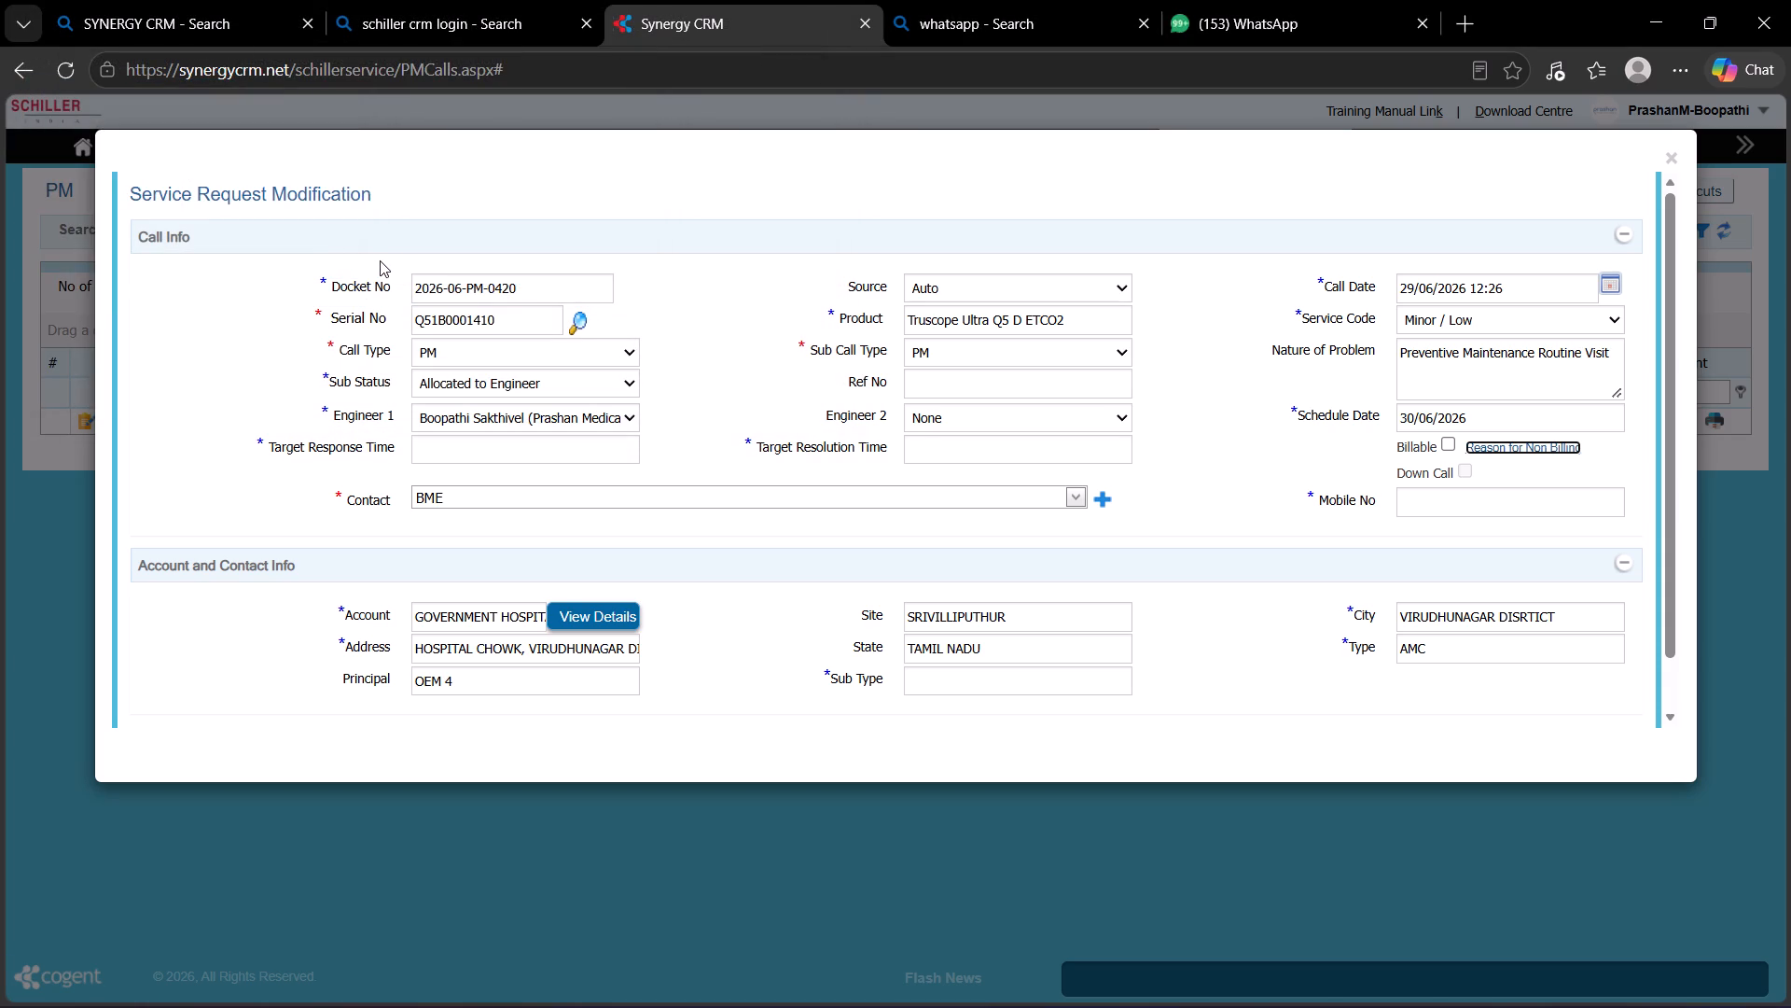
pyautogui.scroll(-5, 817, 447)
pyautogui.scroll(3, 829, 529)
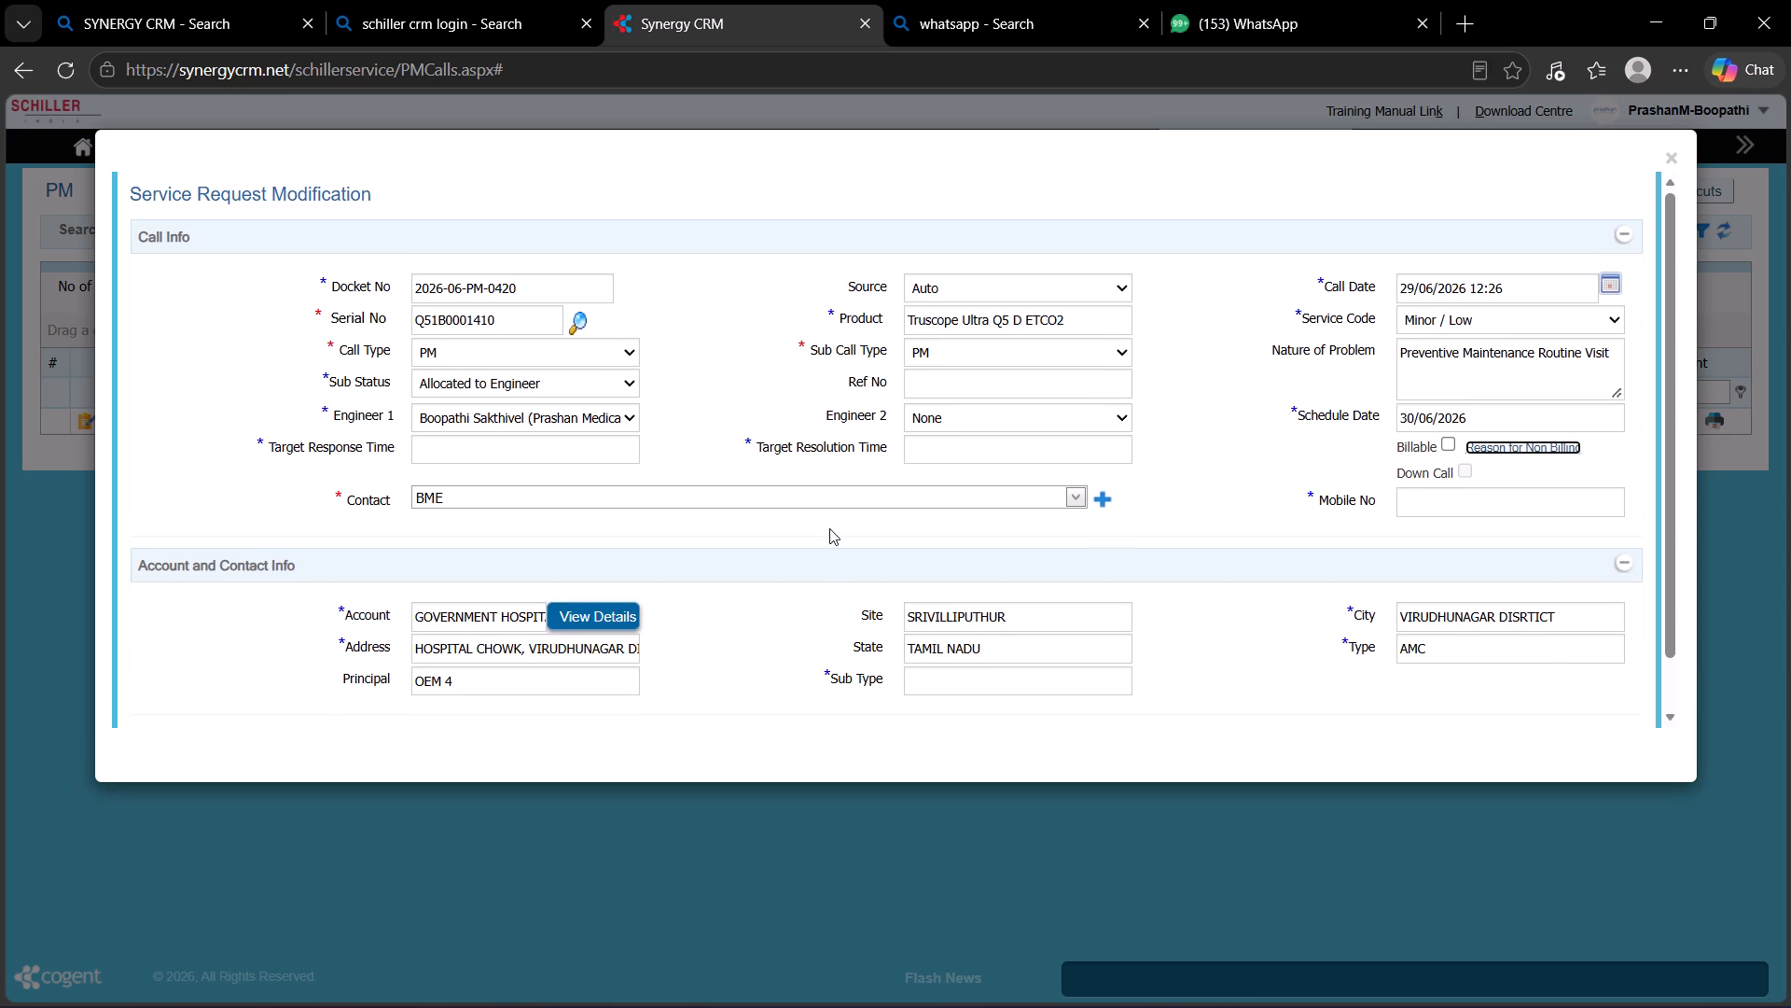
pyautogui.scroll(-2, 893, 511)
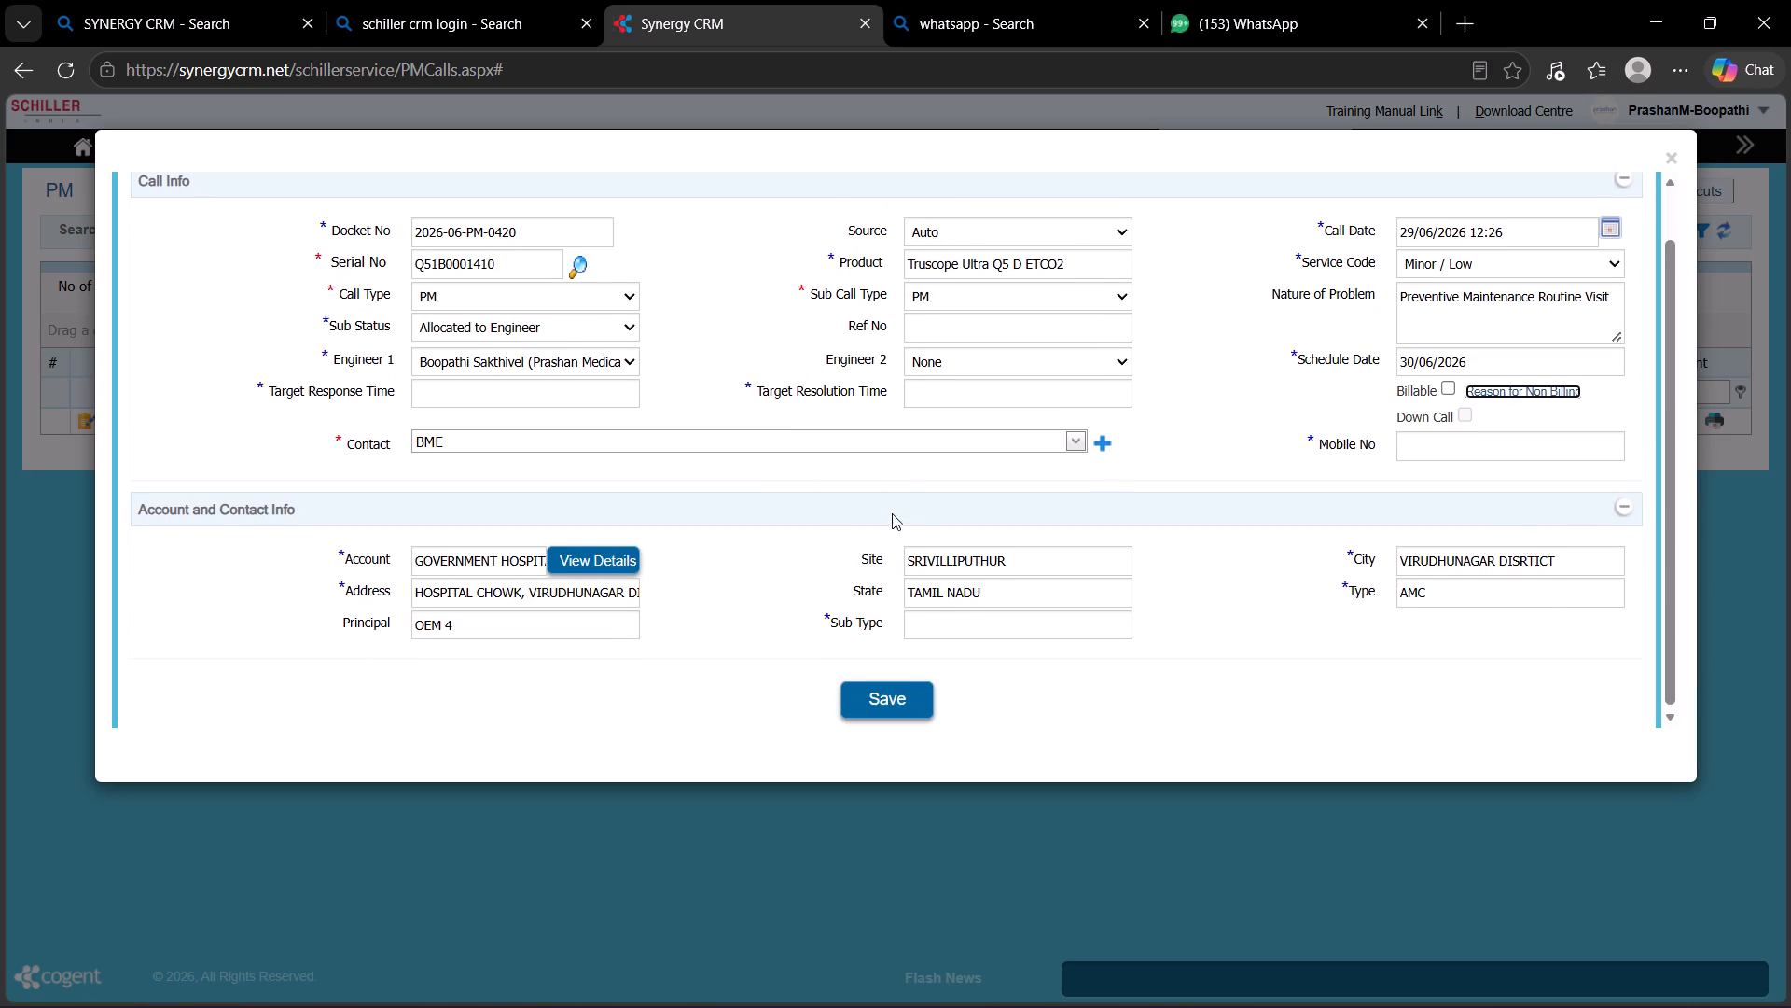
pyautogui.click(883, 693)
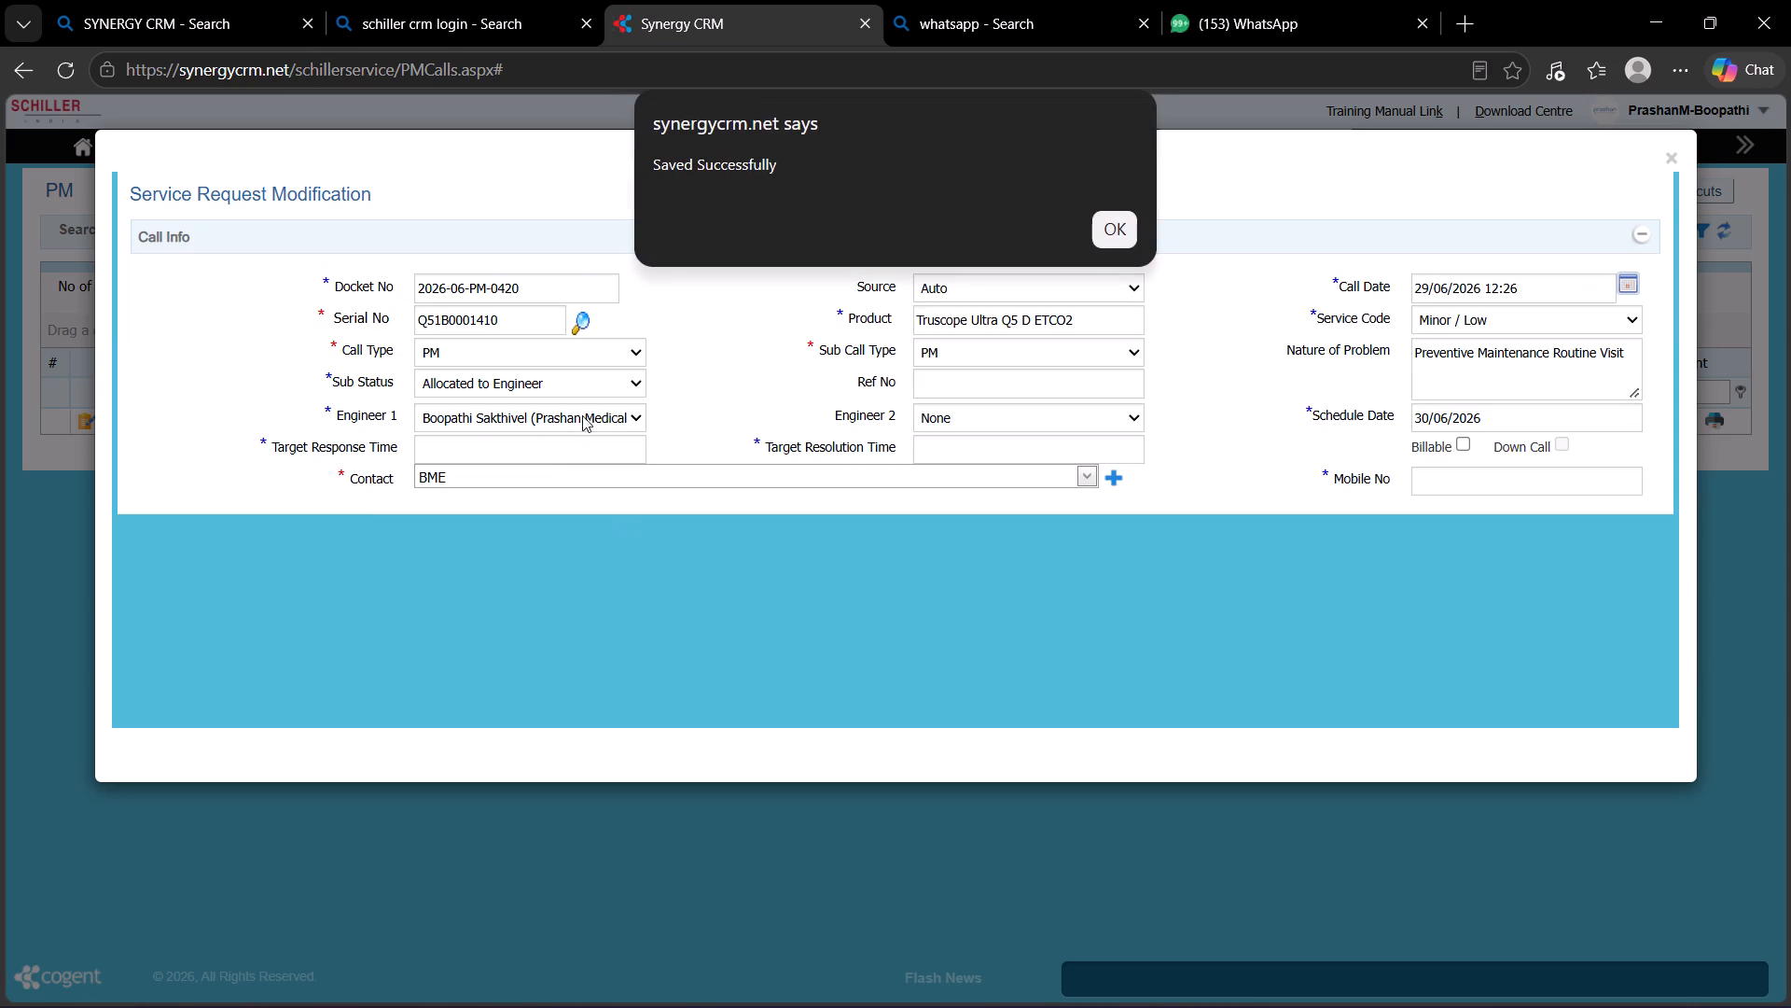
pyautogui.click(1118, 235)
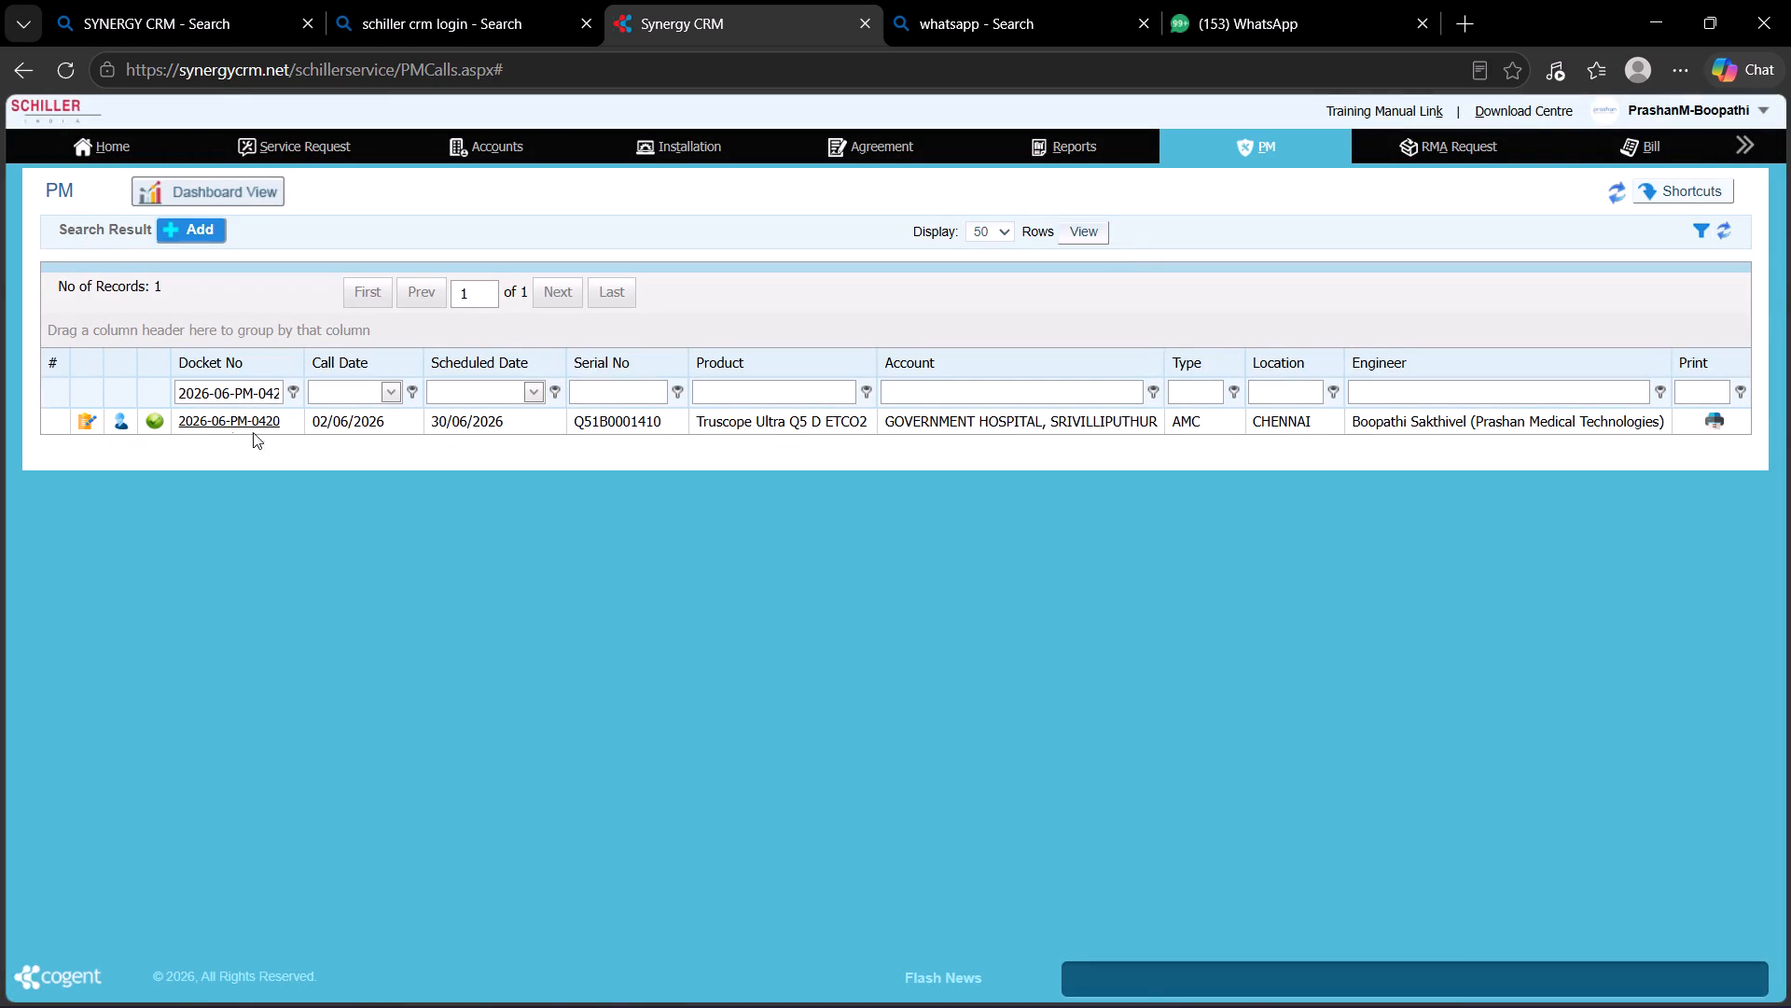
# Open docket 2026-06-PM-0420's details and attach the service report image WhatsApp Image 2026-11-02 at 12.21.58 PM from Downloads.
pyautogui.click(230, 416)
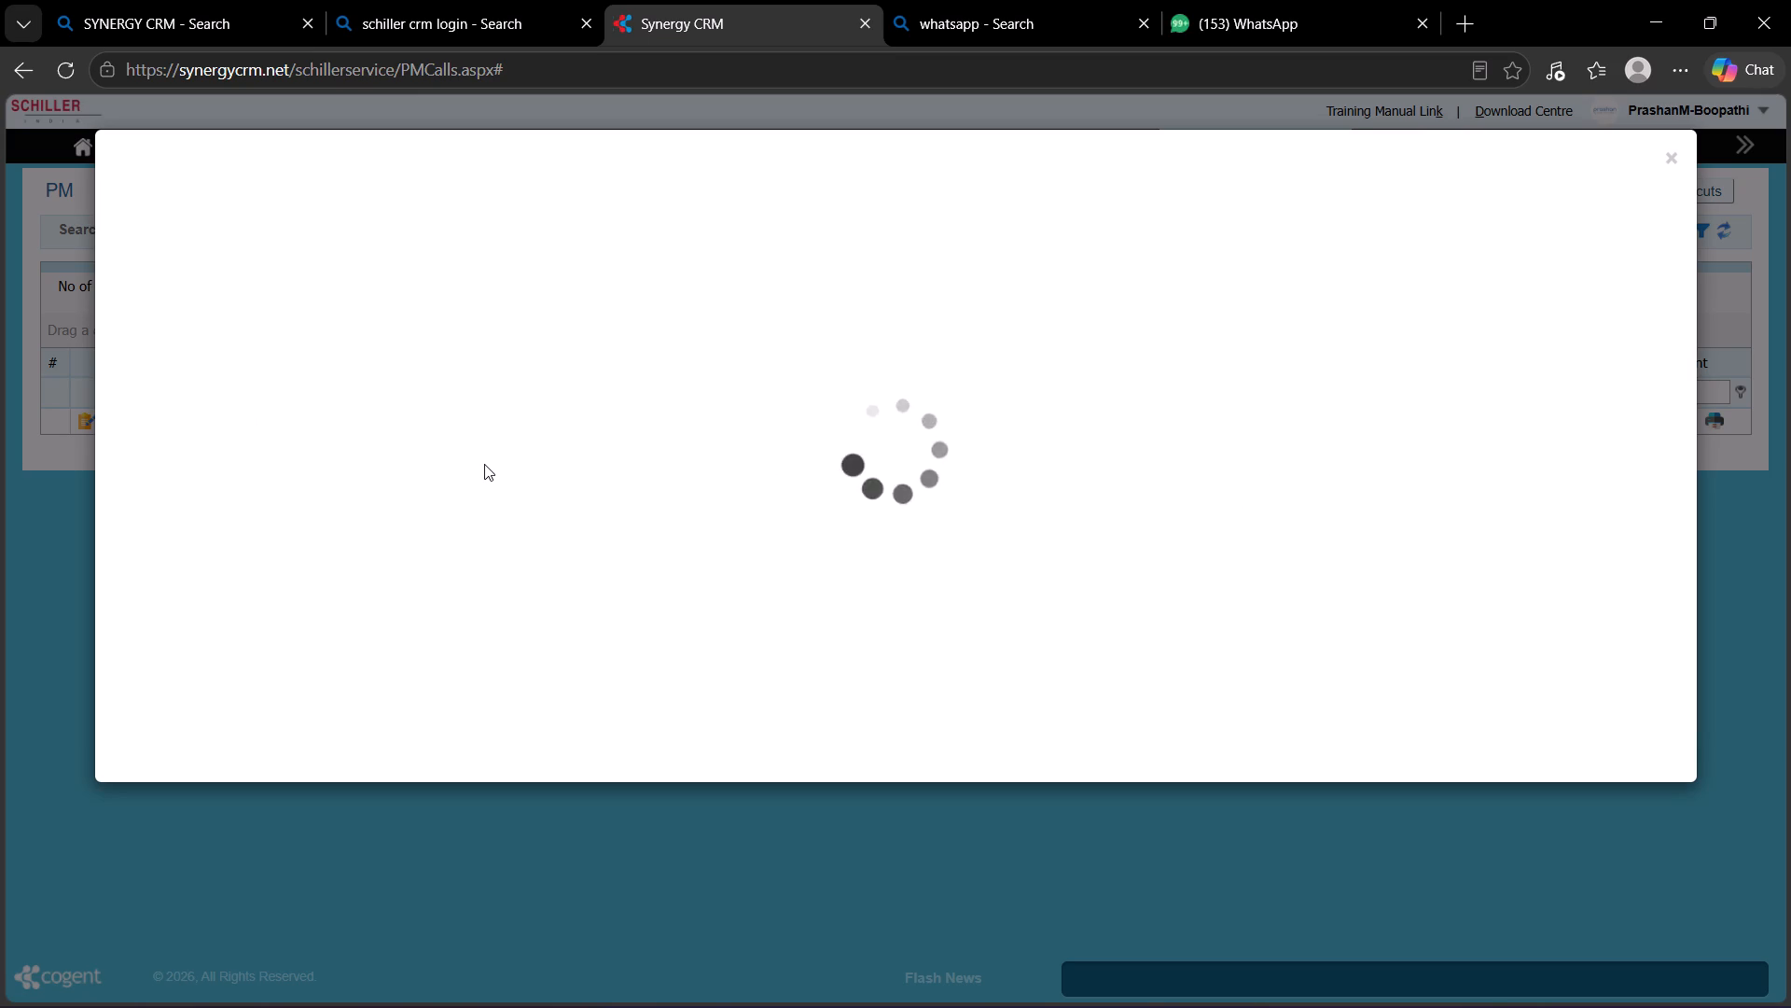
pyautogui.scroll(-3, 989, 659)
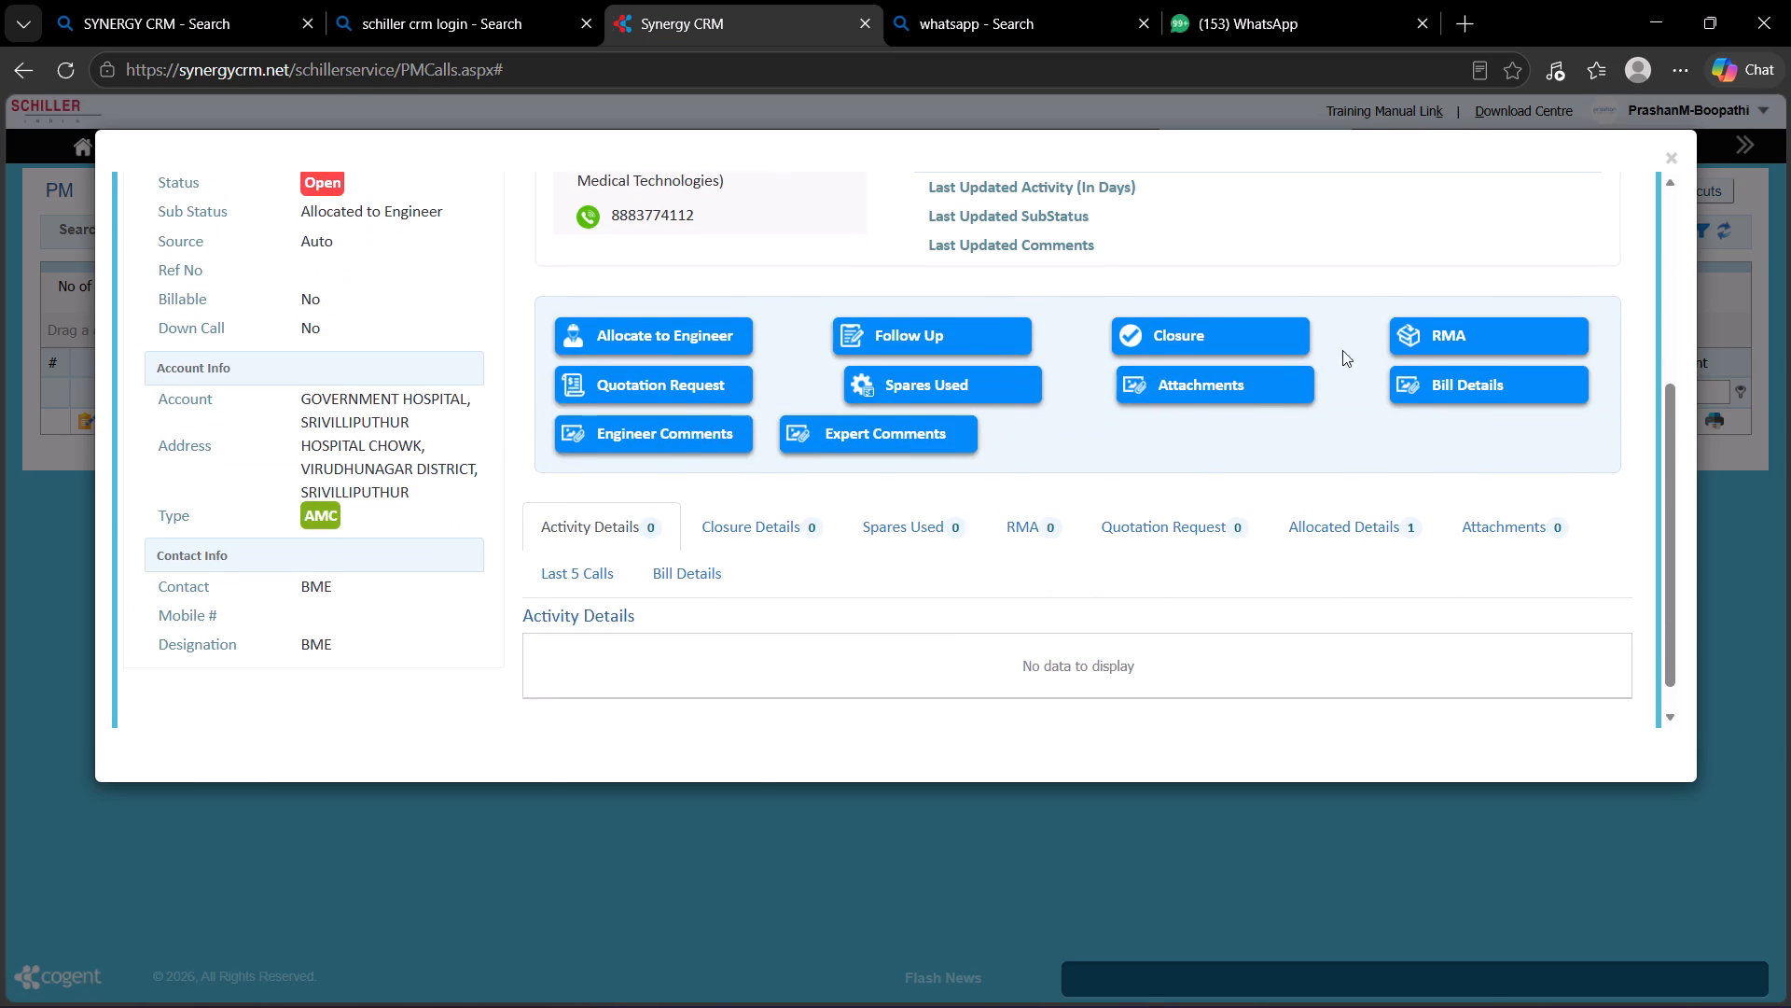
pyautogui.click(1185, 385)
pyautogui.click(576, 385)
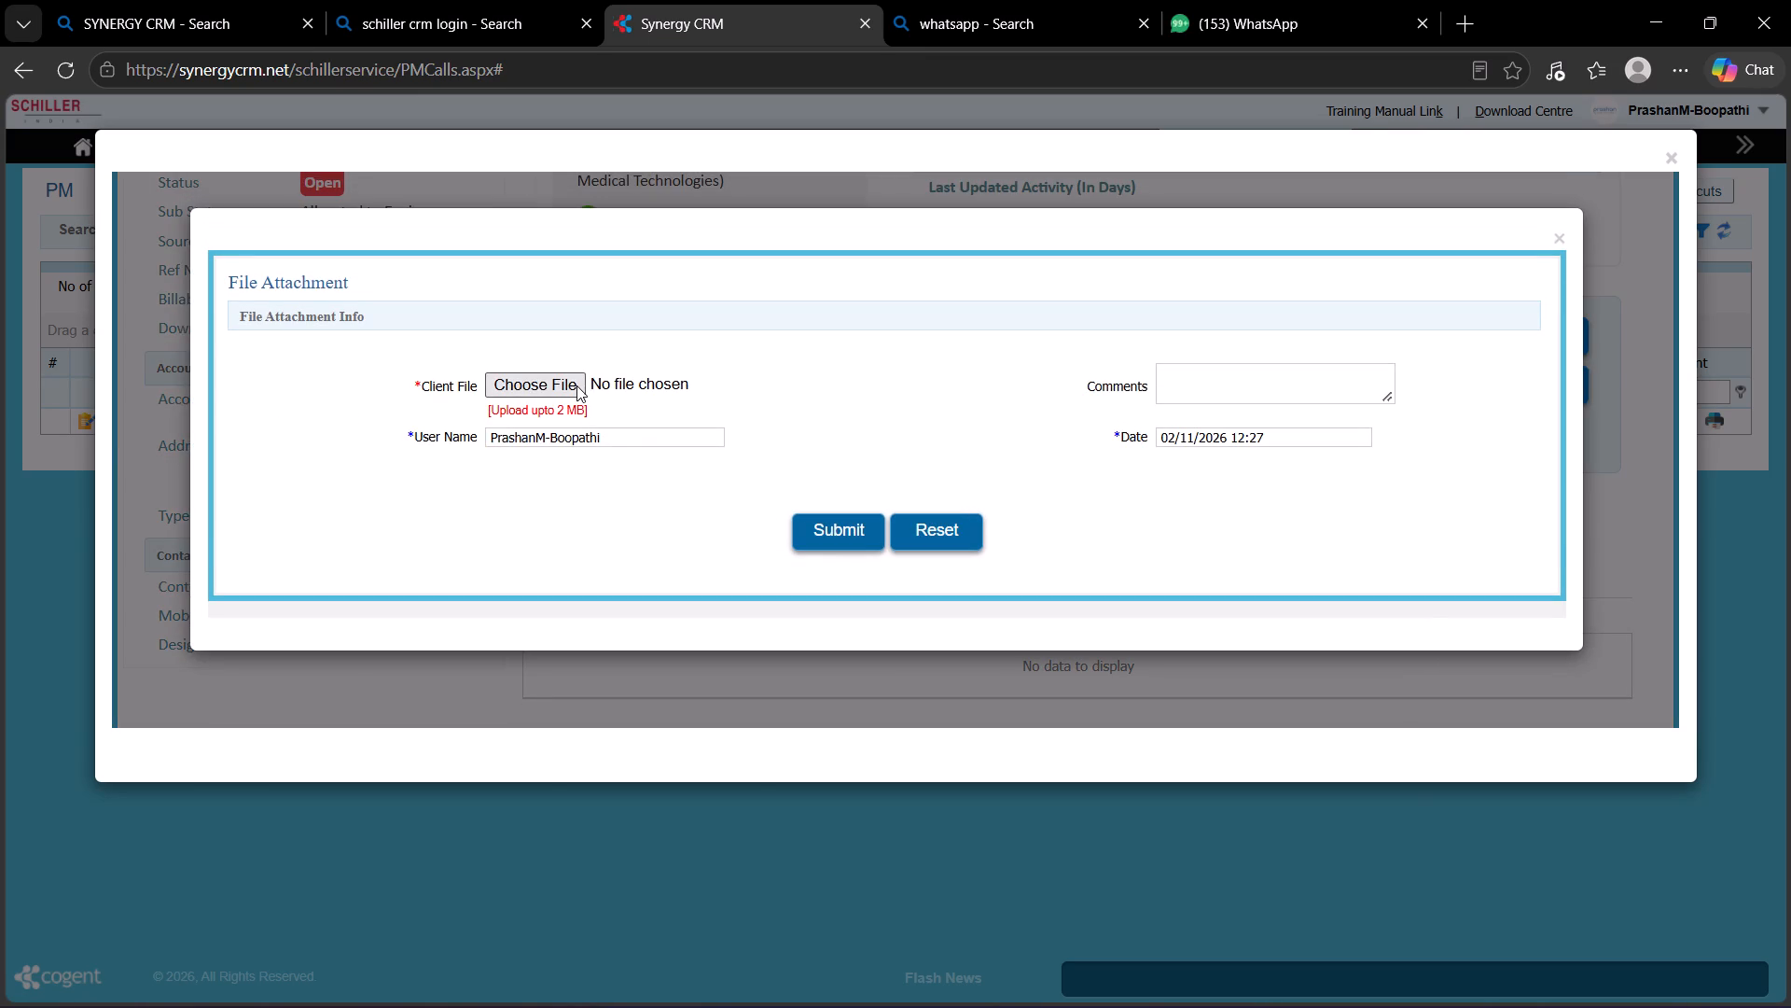
pyautogui.moveTo(274, 231); pyautogui.dragTo(266, 219)
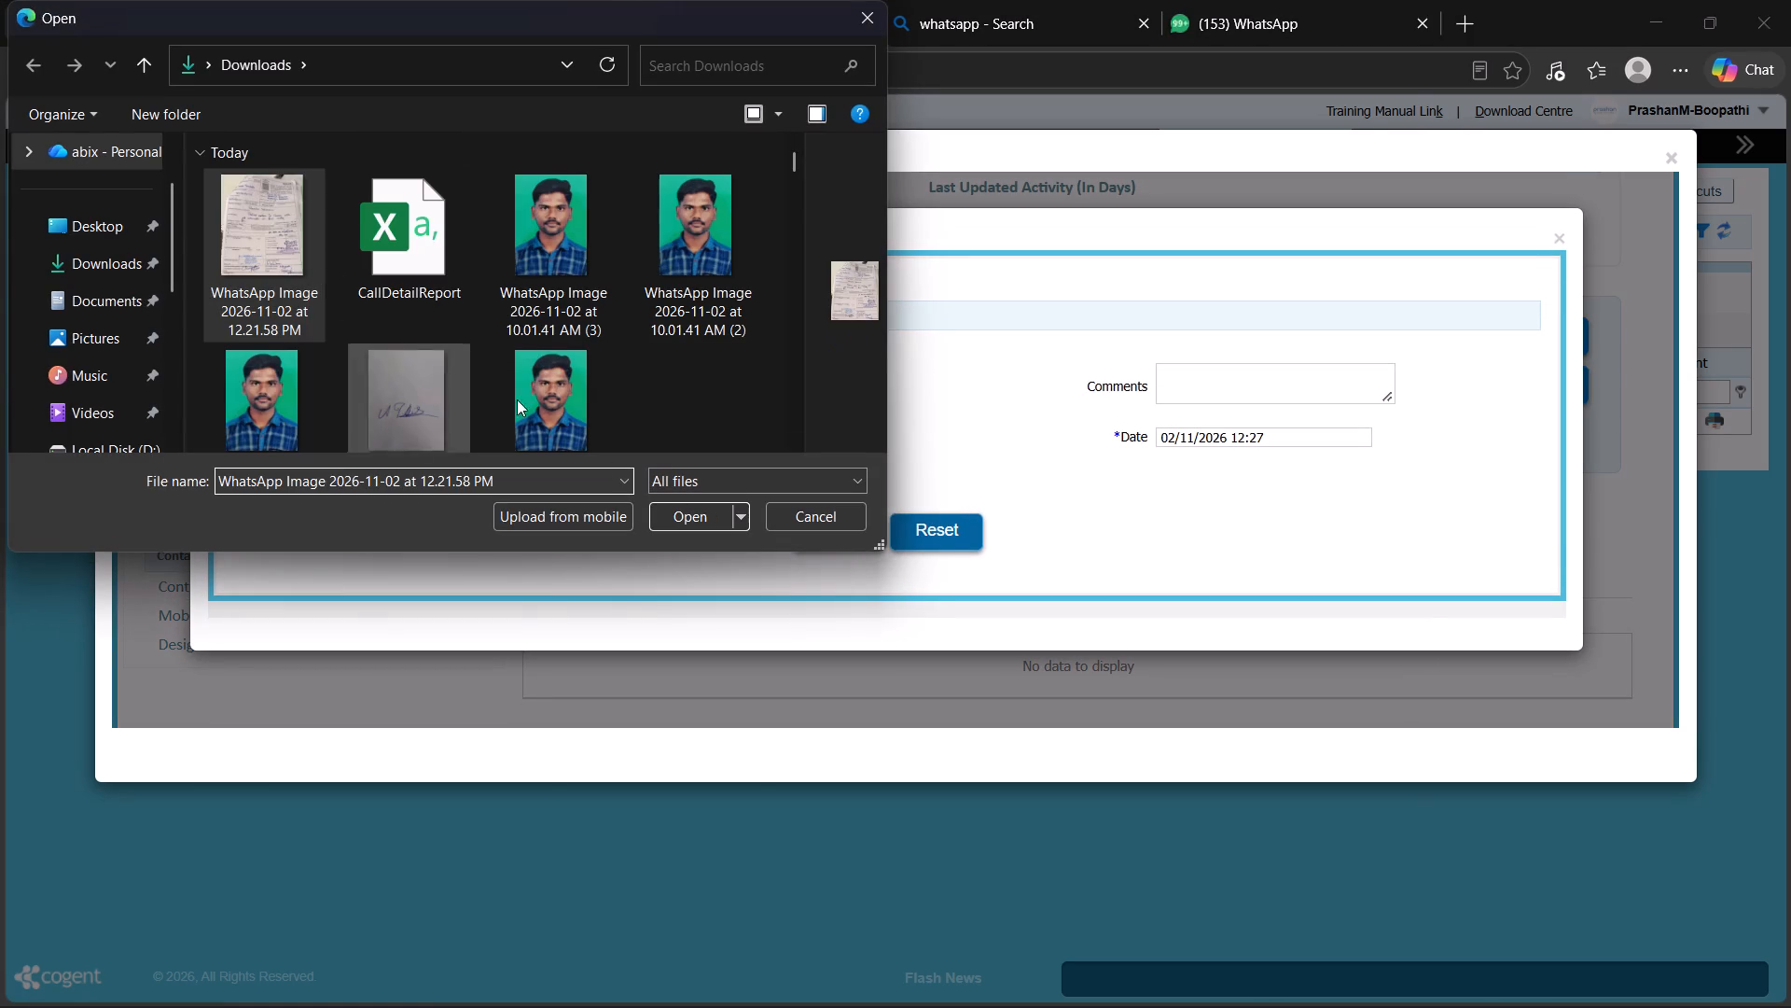
pyautogui.click(686, 520)
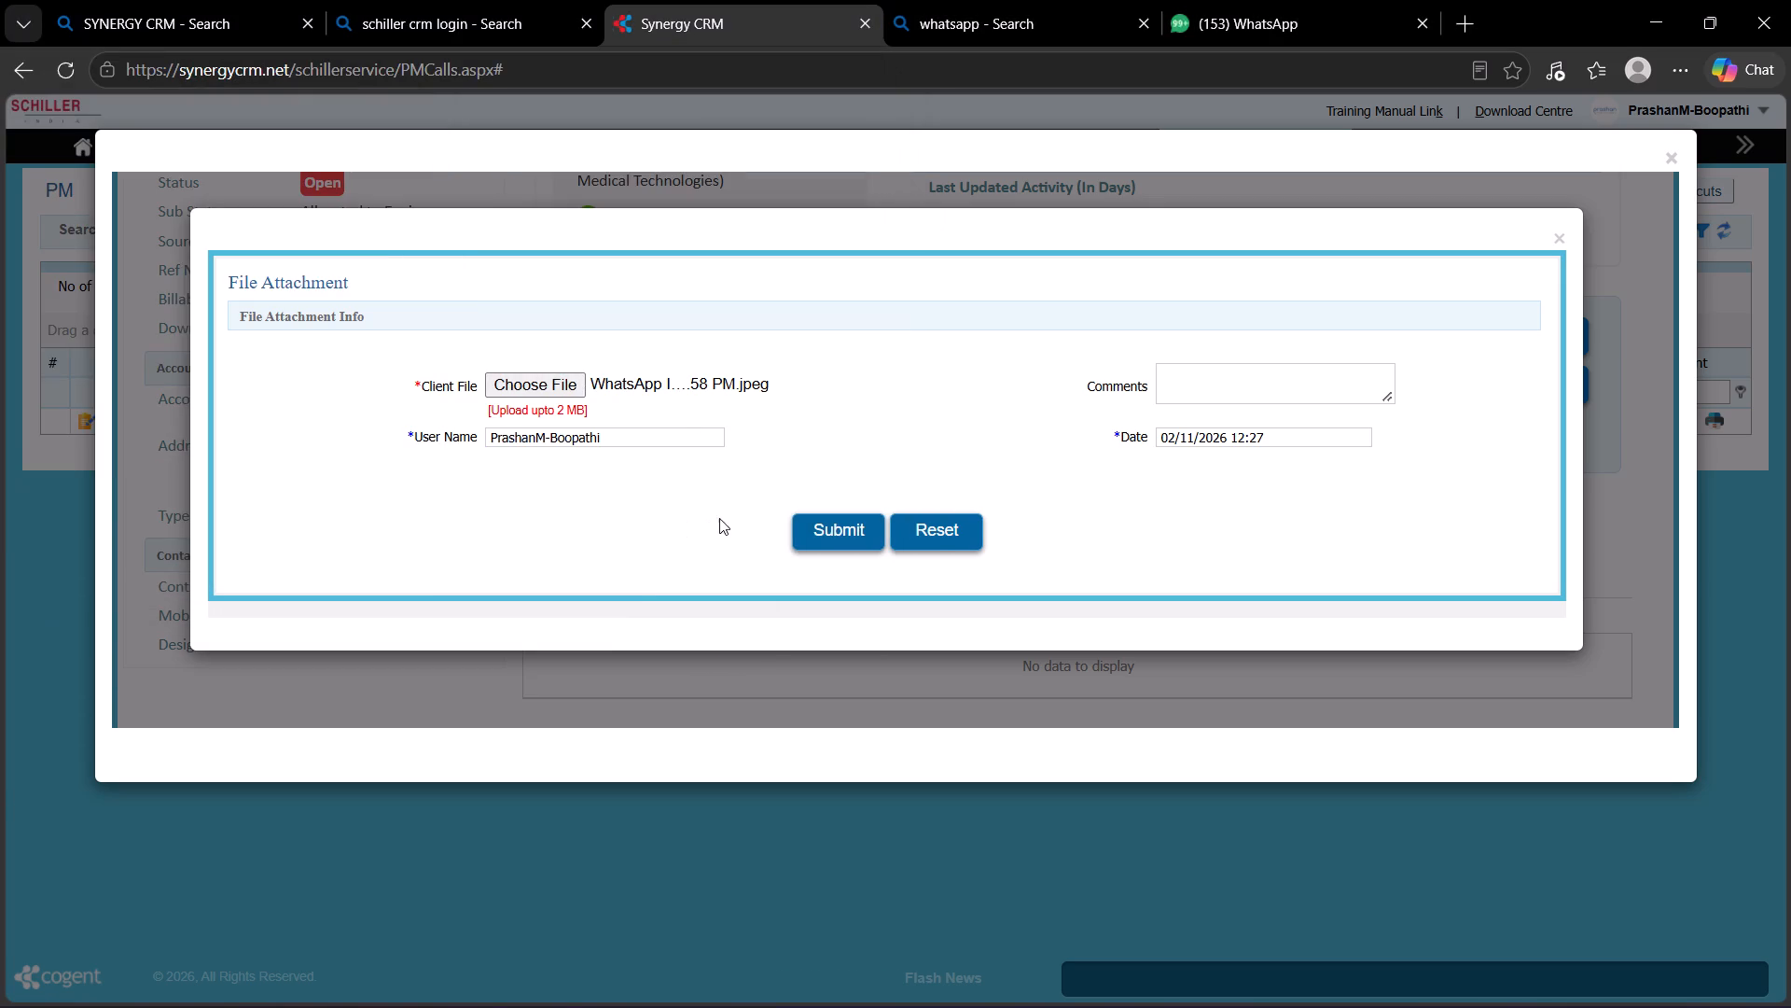
pyautogui.click(856, 535)
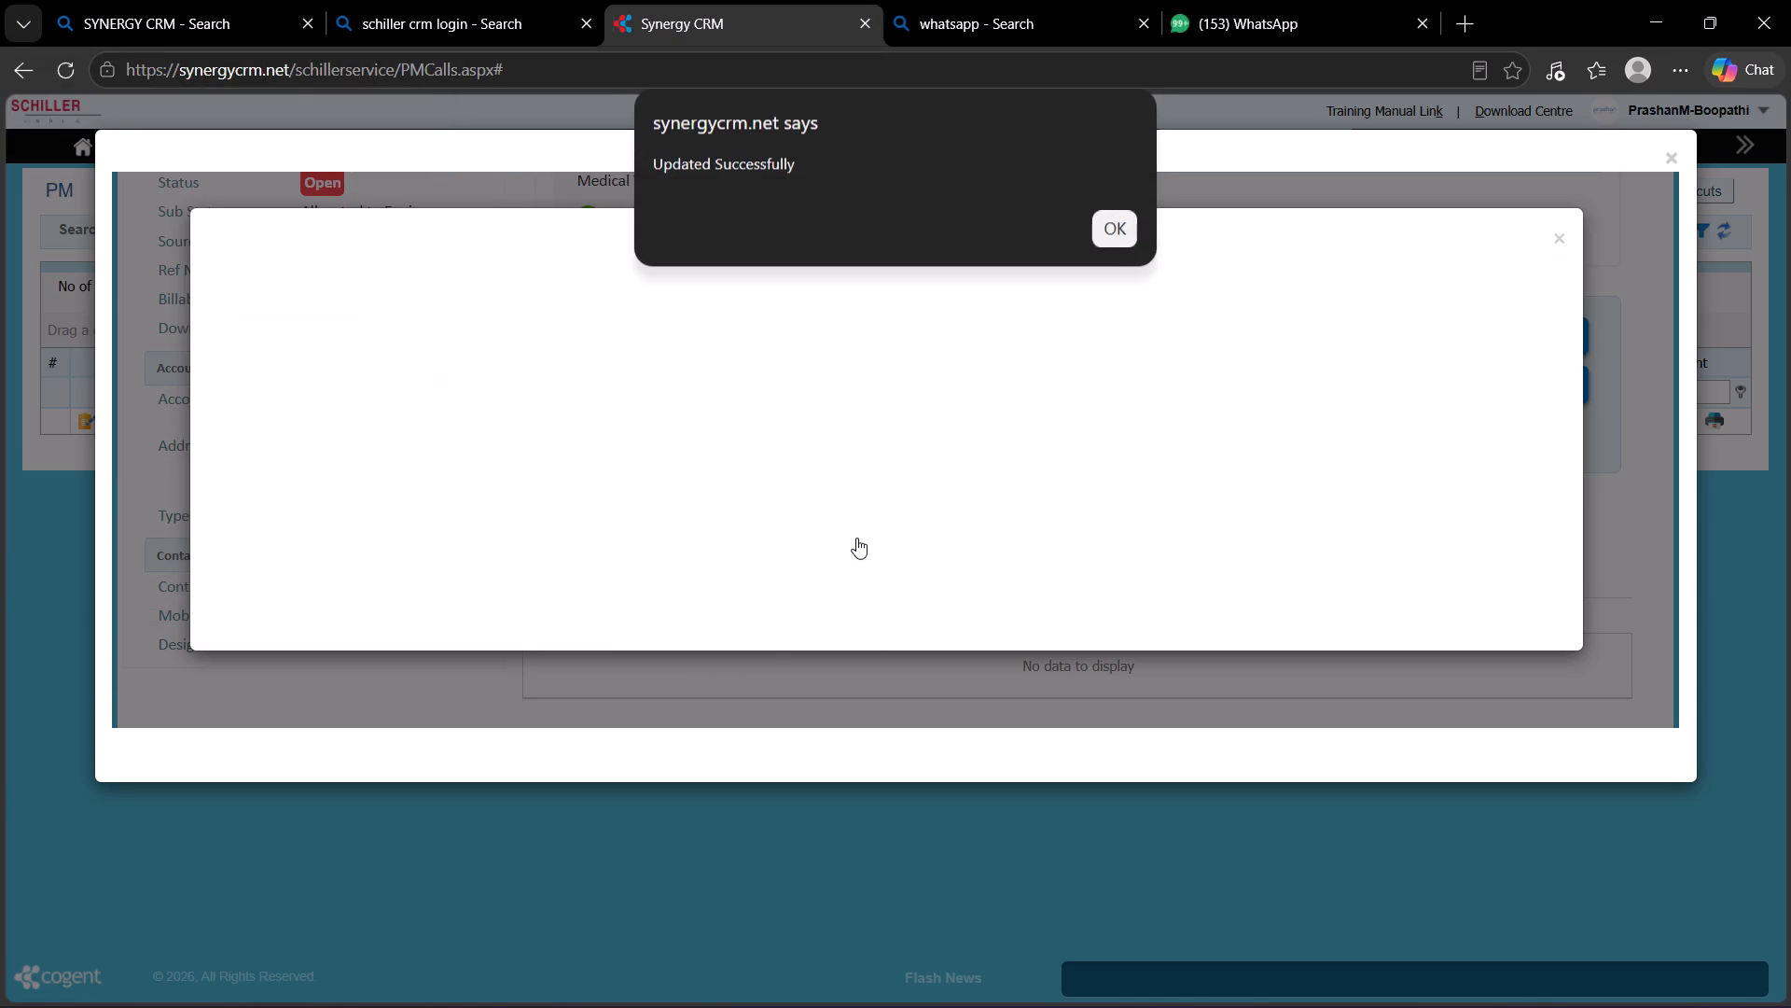
pyautogui.click(1110, 239)
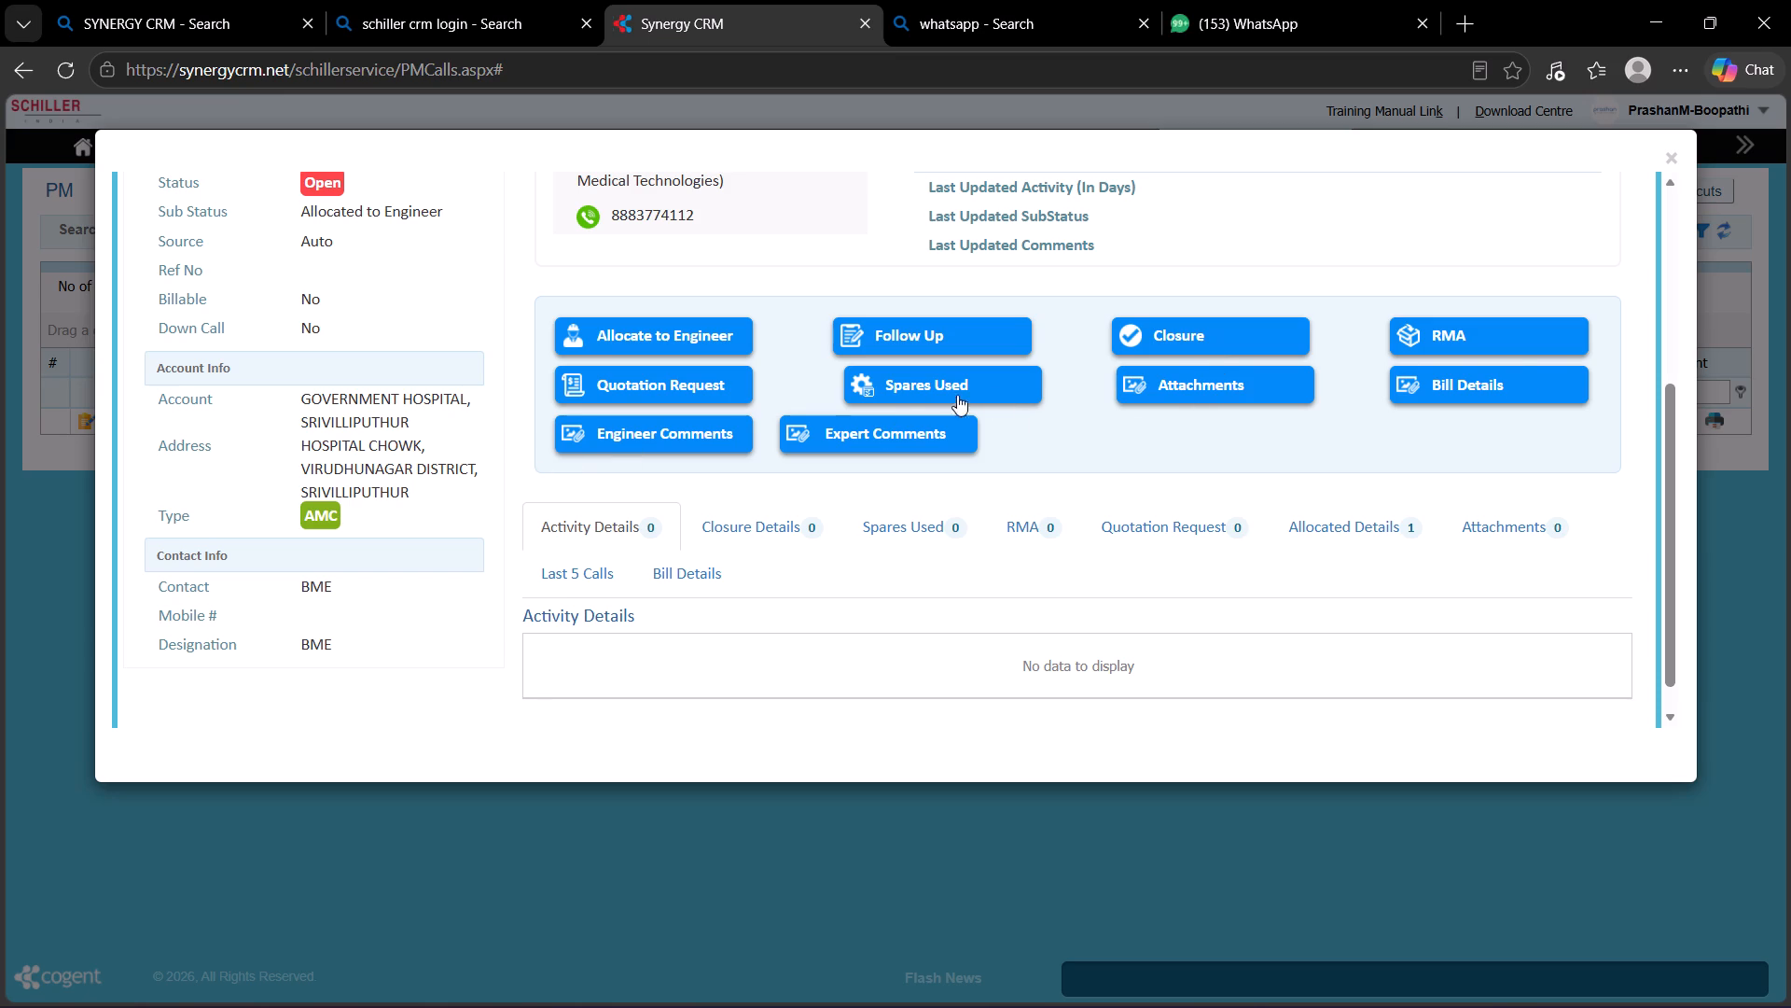
# Open the closure form for docket 2026-06-PM-0420.
pyautogui.scroll(-2, 926, 499)
pyautogui.click(1189, 446)
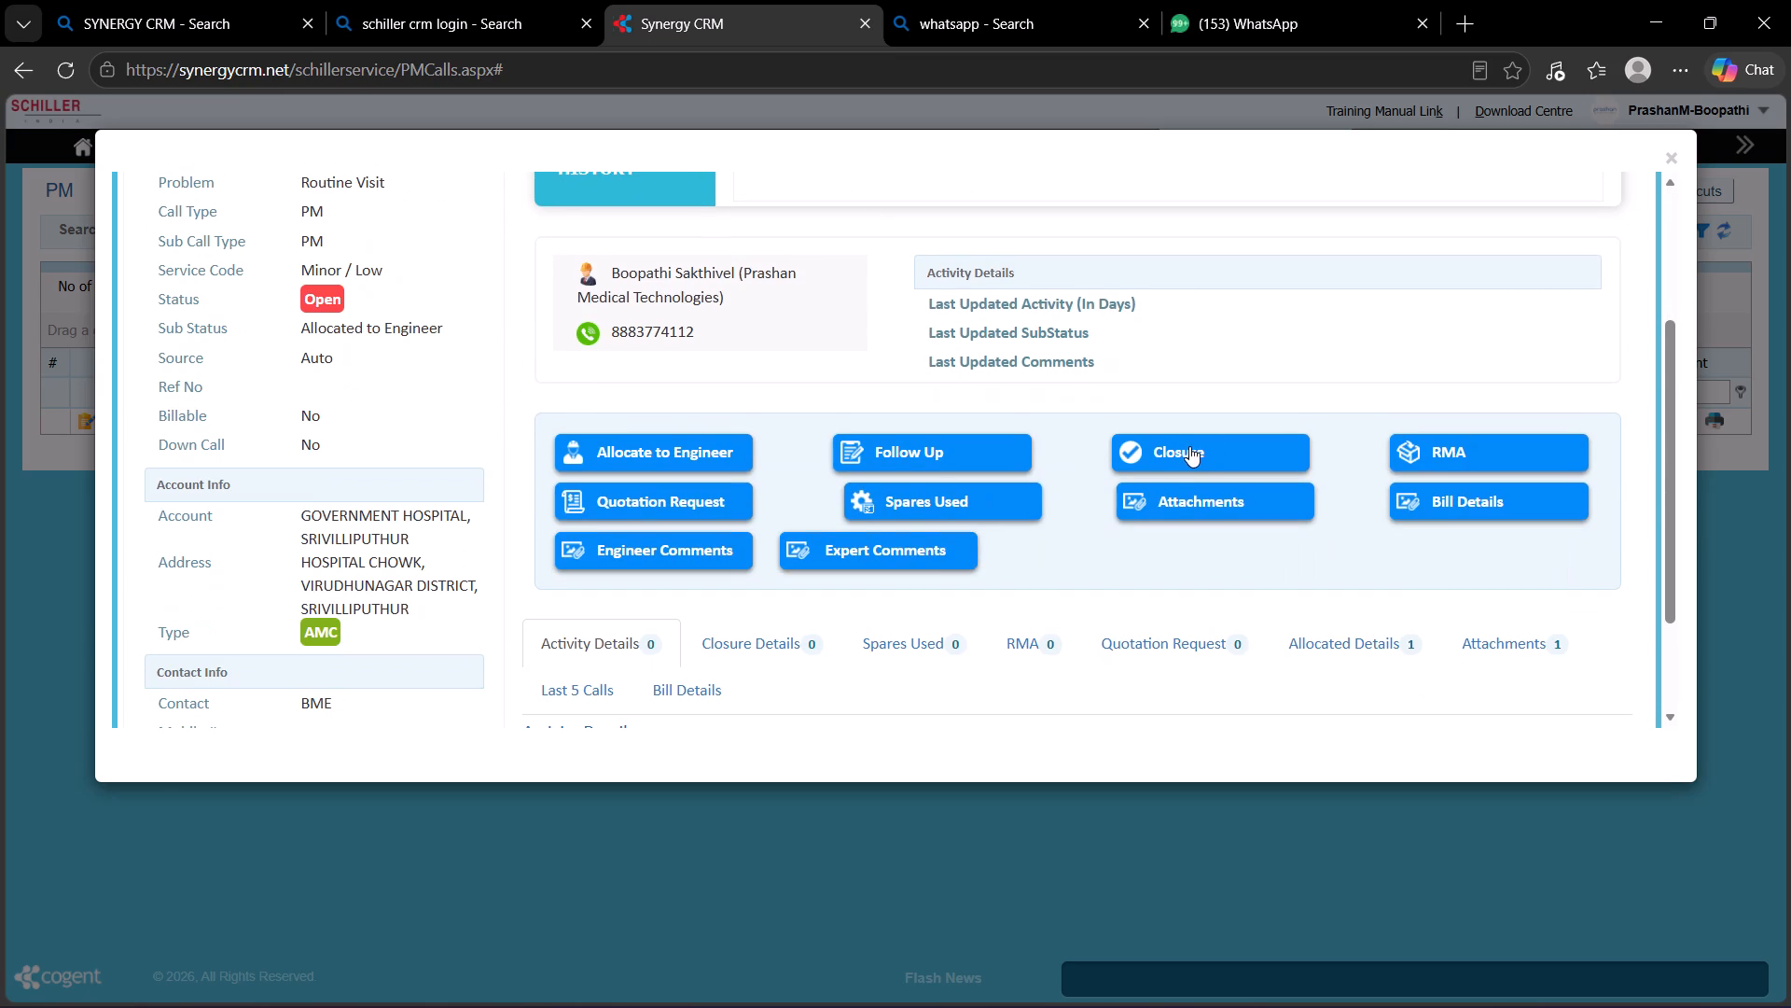
# Set the activity date to 30/06/2026 in the closure form of docket 2026-06-PM-0420.
pyautogui.scroll(-2, 604, 516)
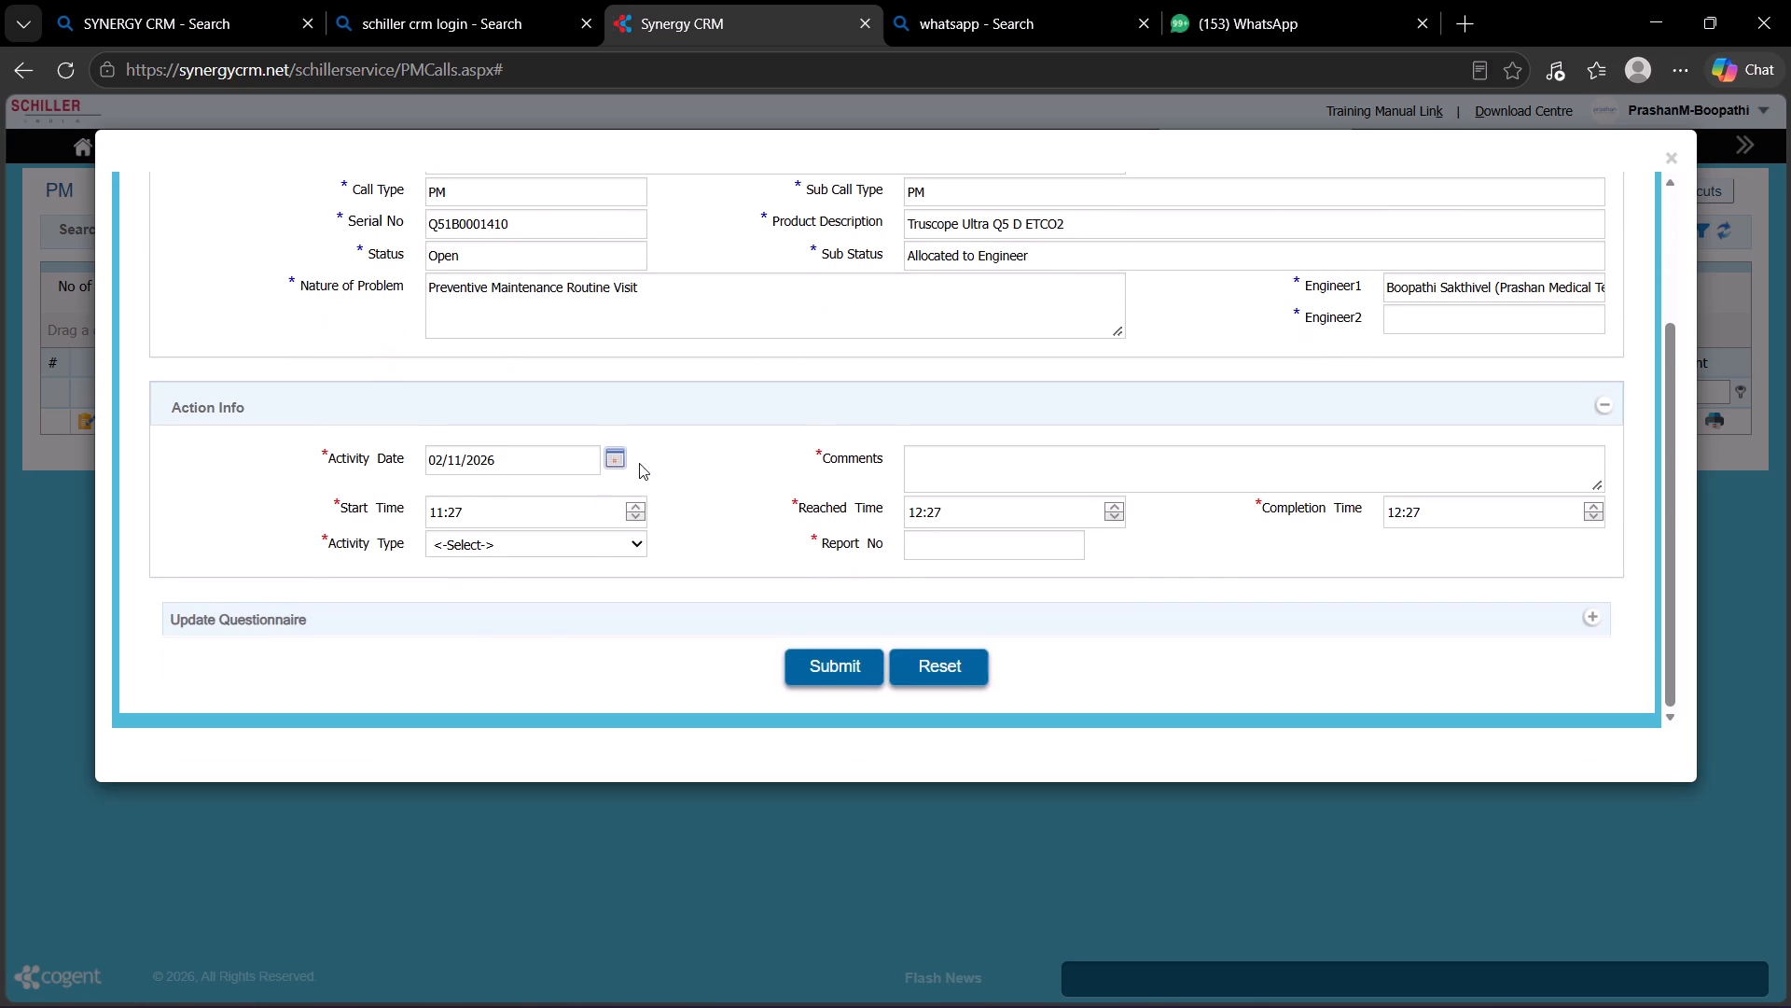
pyautogui.click(615, 456)
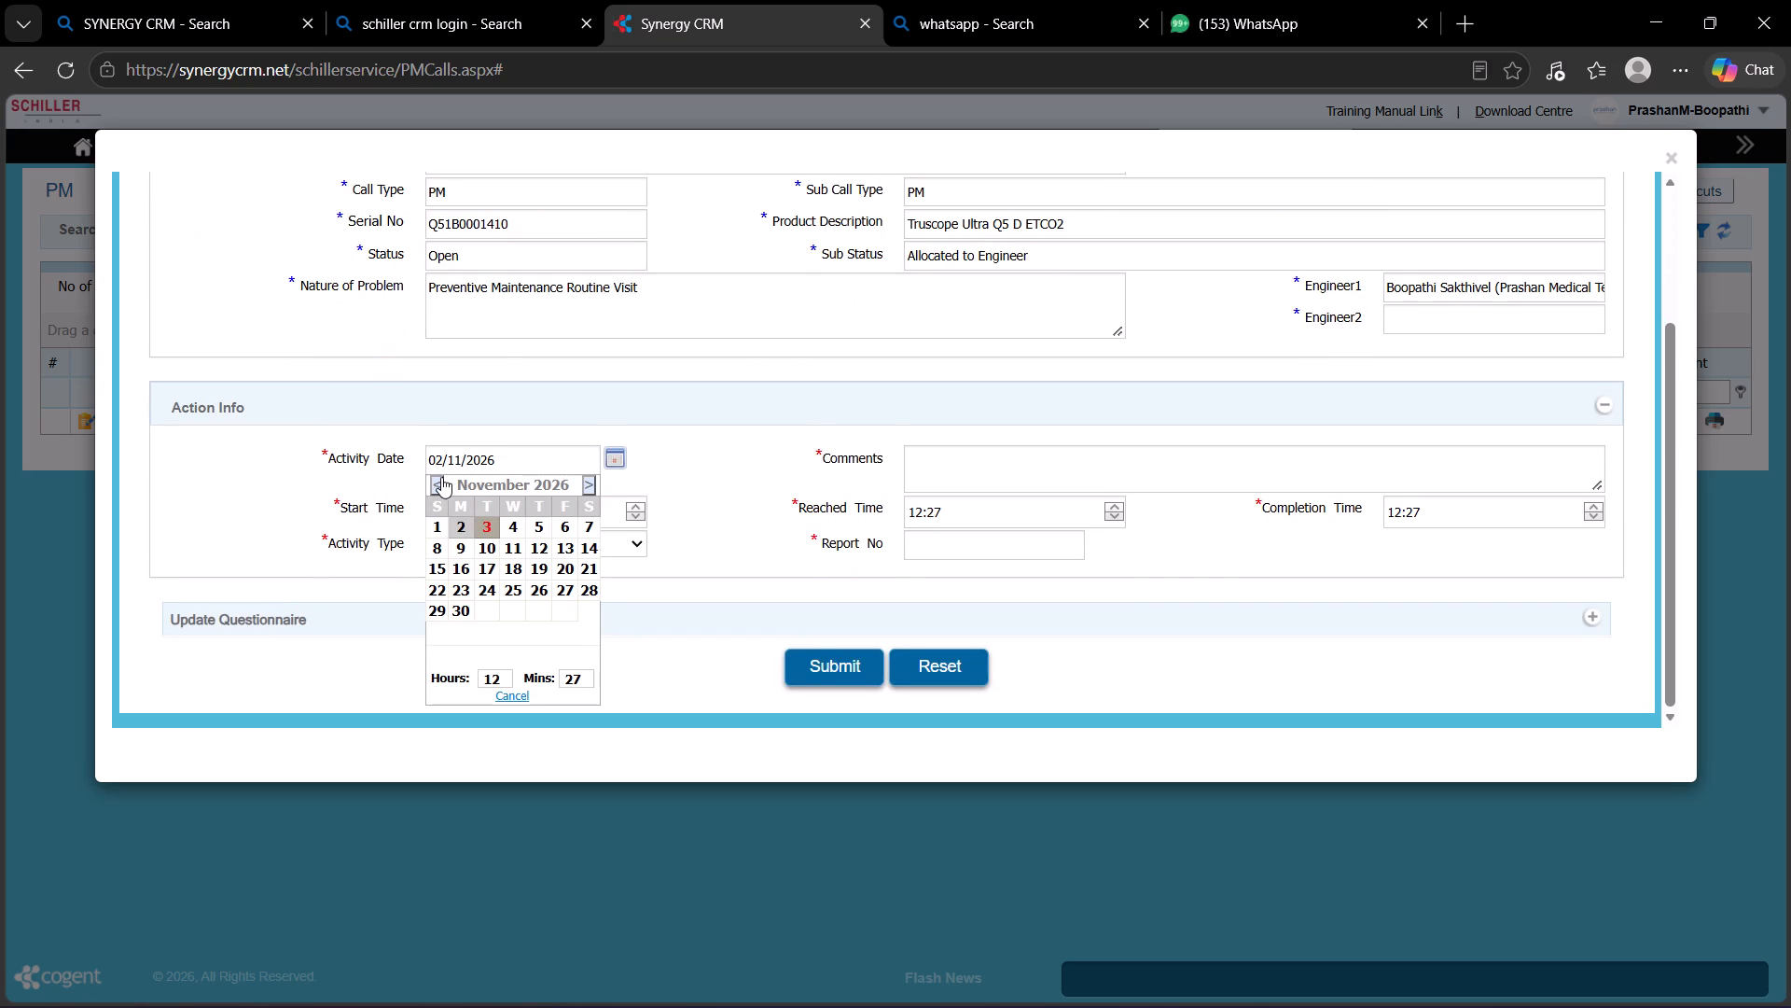
pyautogui.doubleClick(443, 477)
pyautogui.click(445, 477)
pyautogui.click(435, 477)
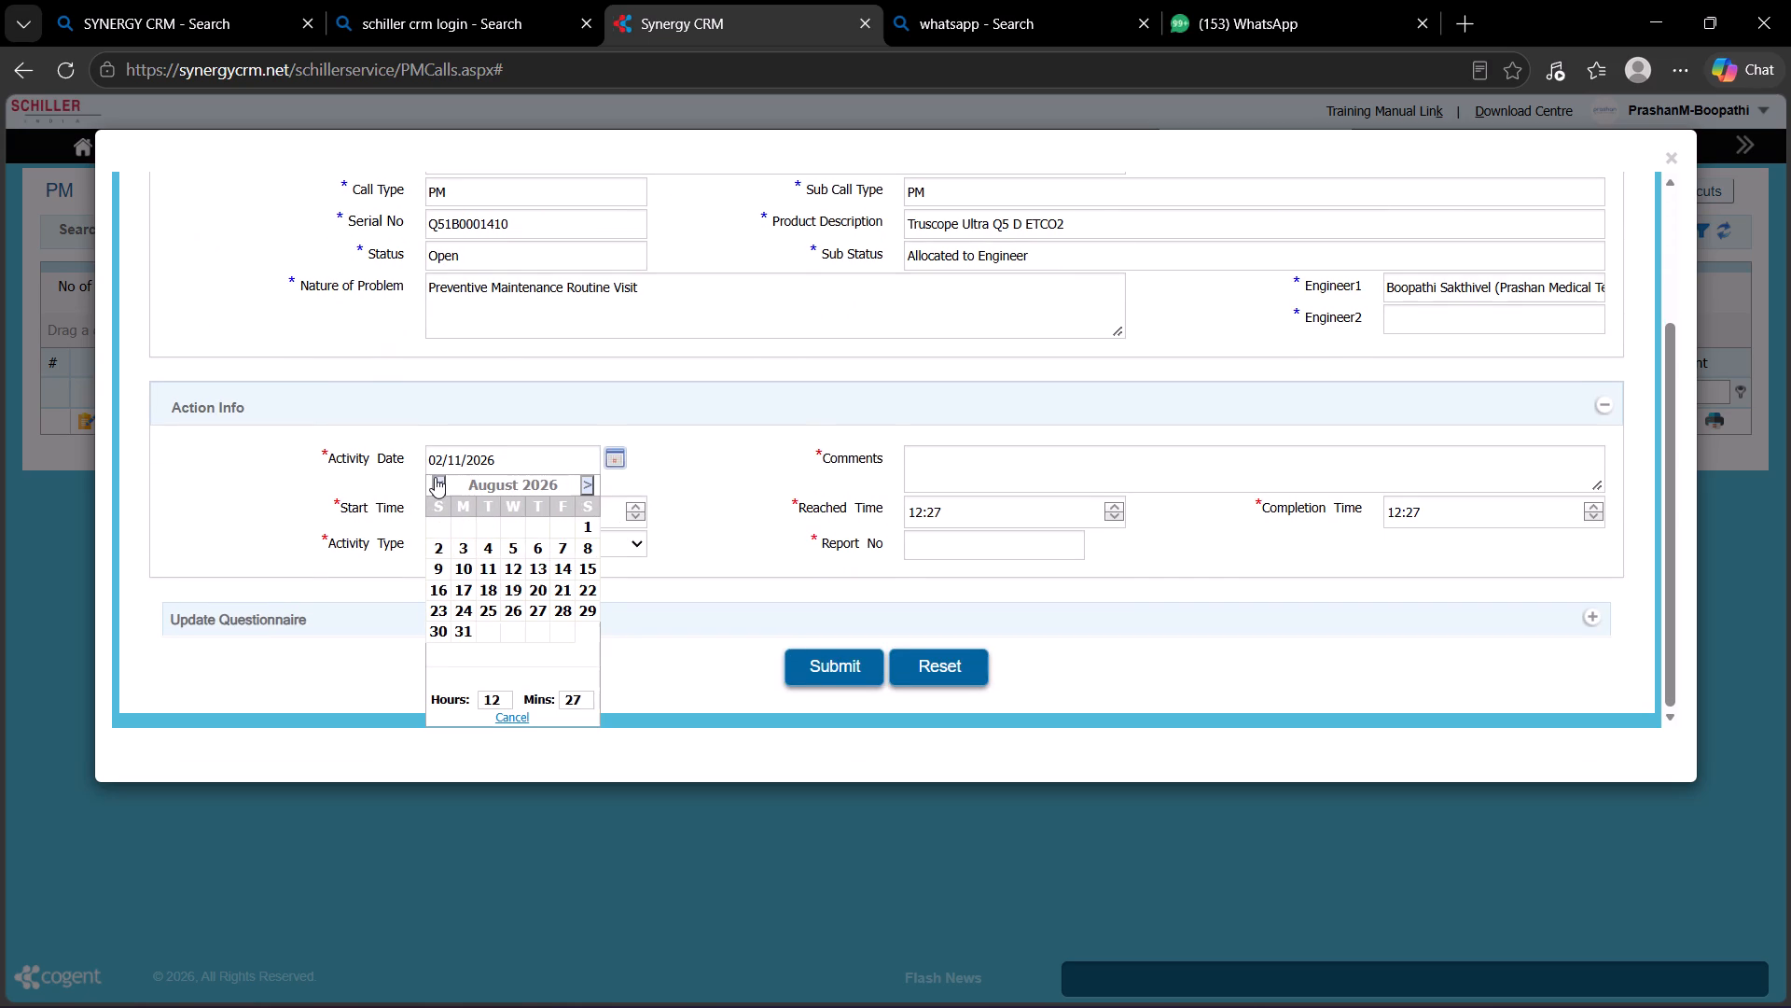
pyautogui.click(435, 477)
pyautogui.click(435, 477)
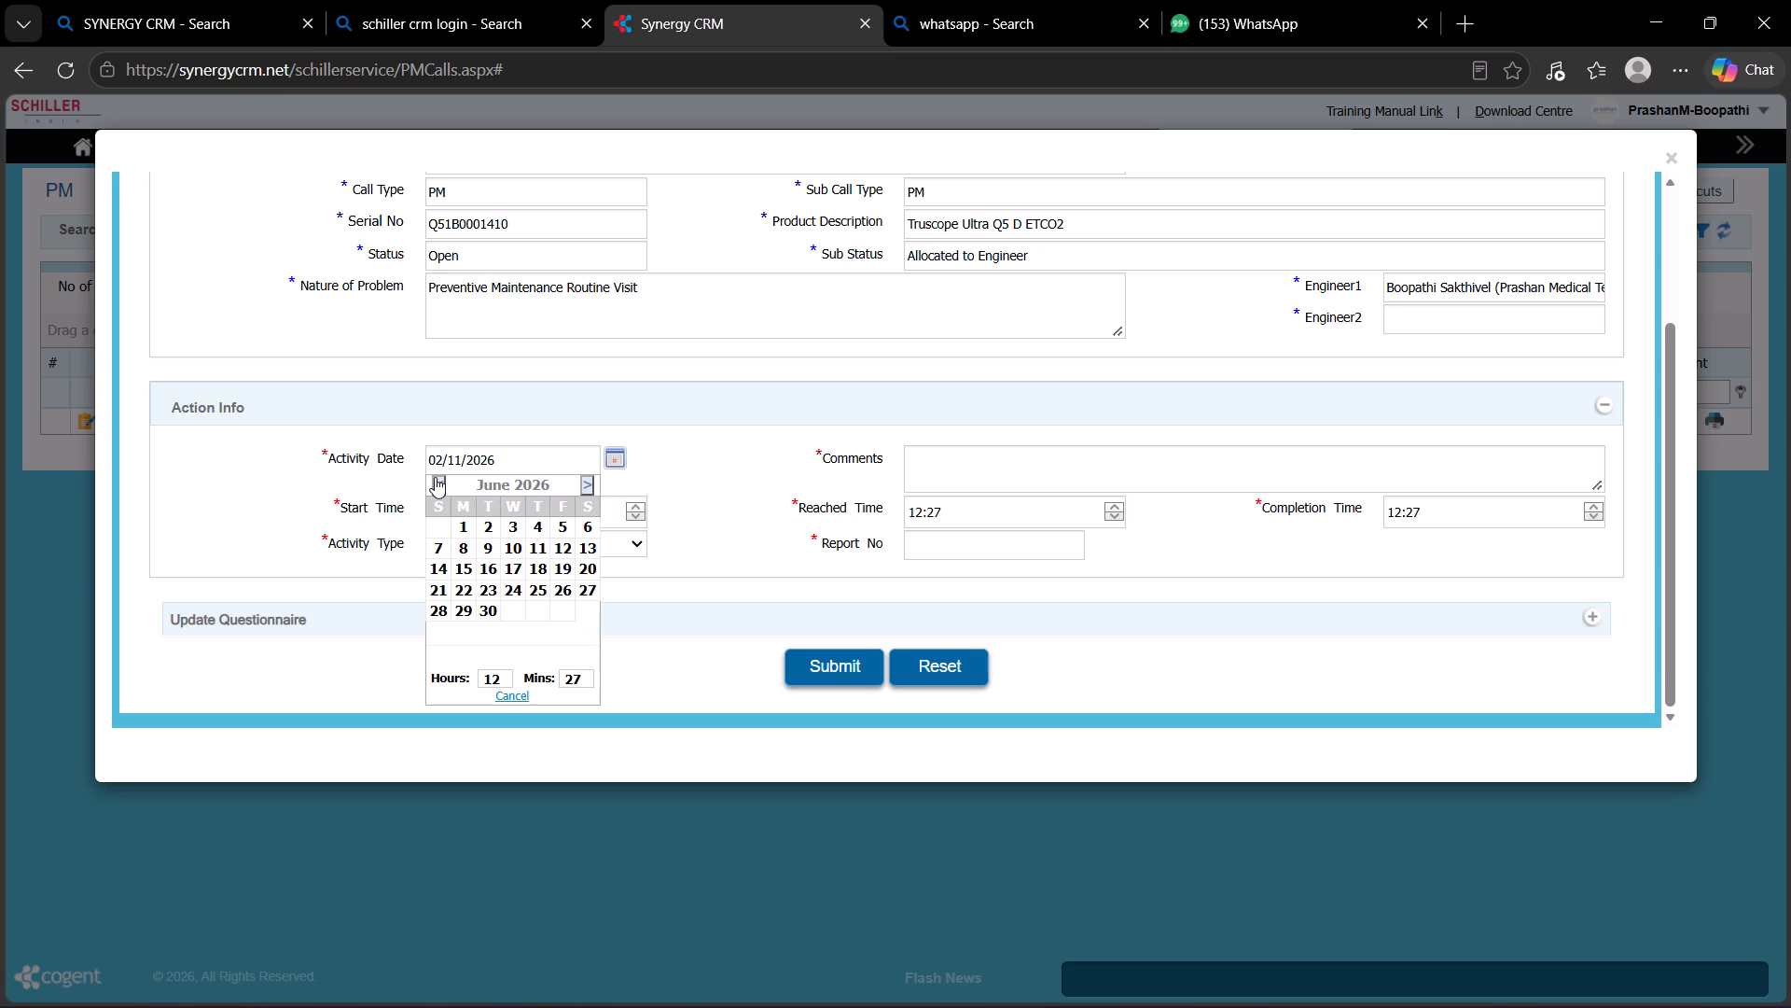
pyautogui.click(486, 611)
# Set the activity type to PM and enter PM COMPLETED as the comments.
pyautogui.click(501, 545)
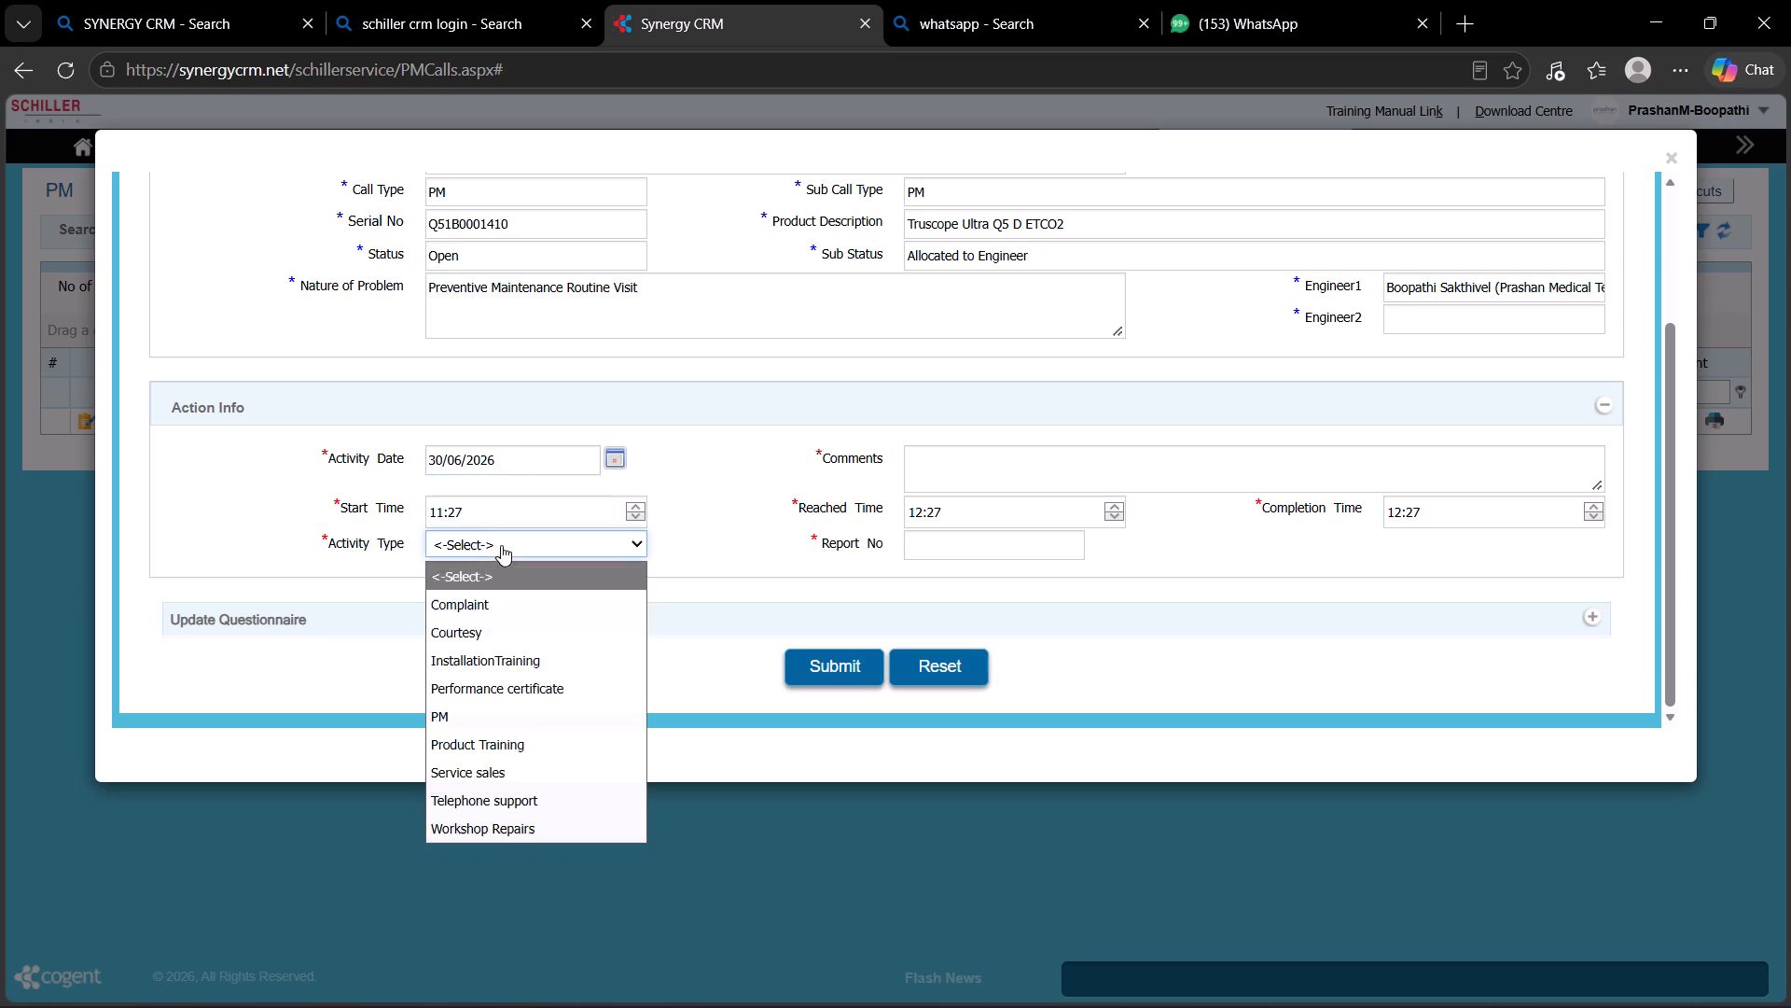
pyautogui.click(474, 716)
pyautogui.click(1042, 440)
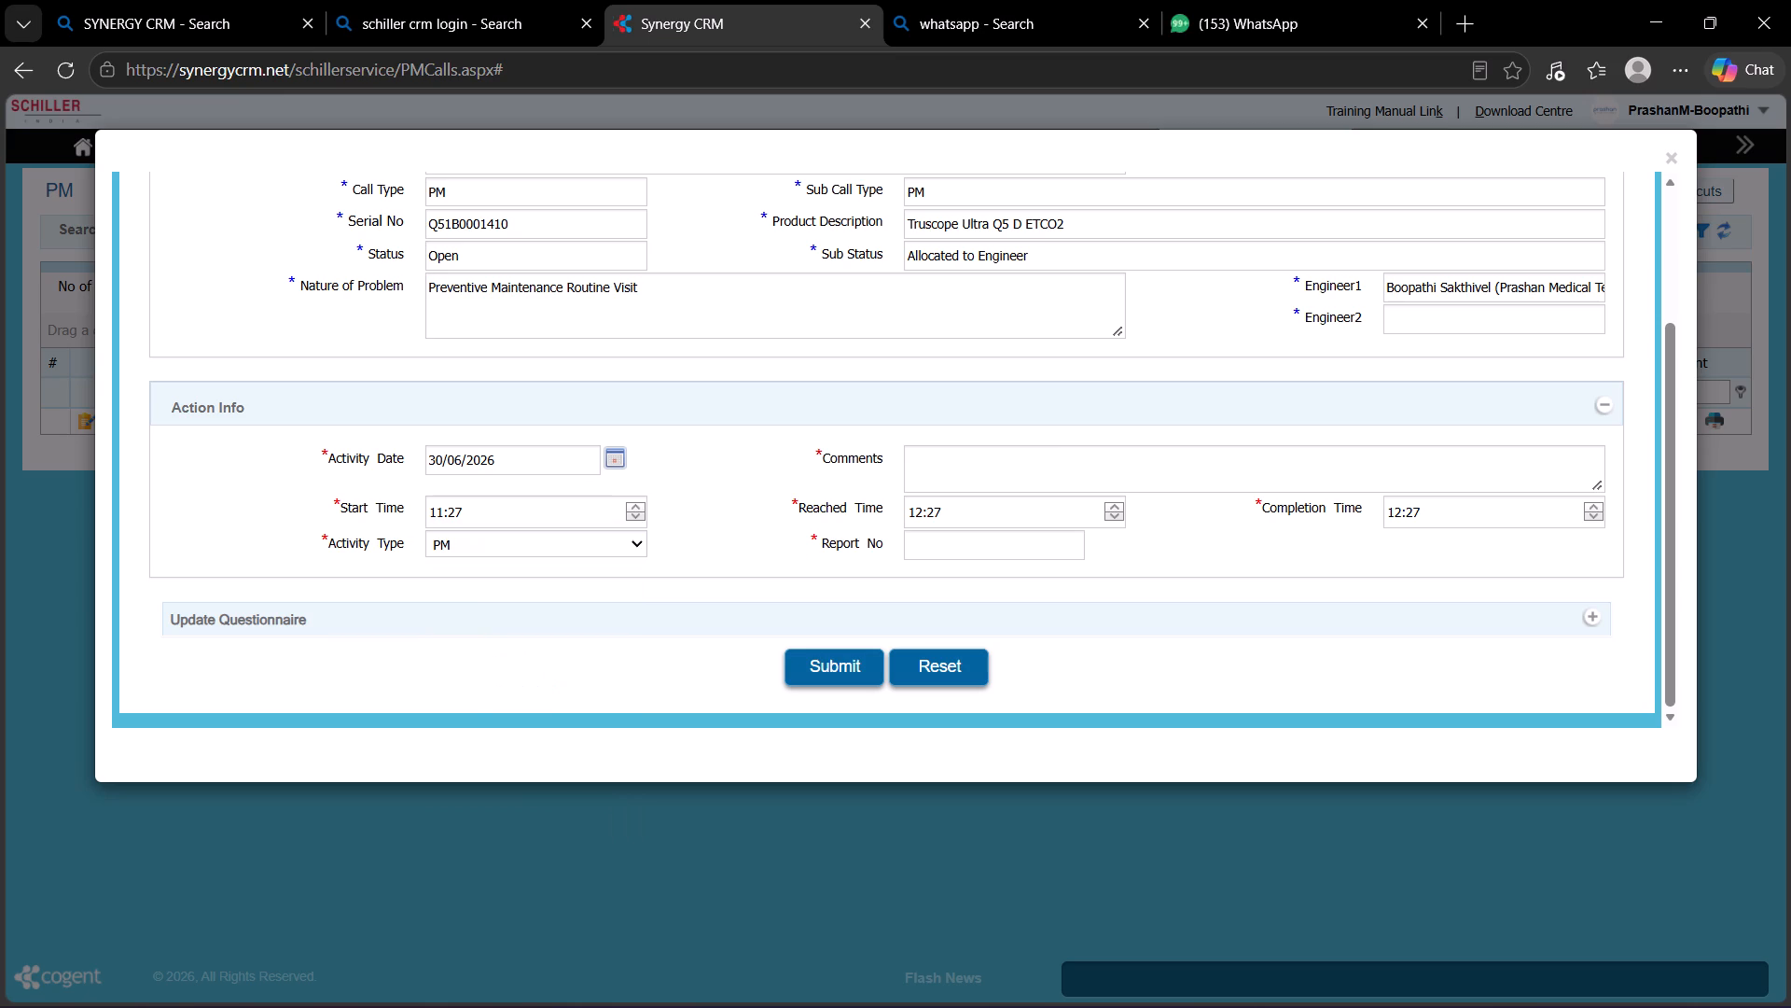
pyautogui.click(1020, 466)
pyautogui.write('PM COMPLETED')
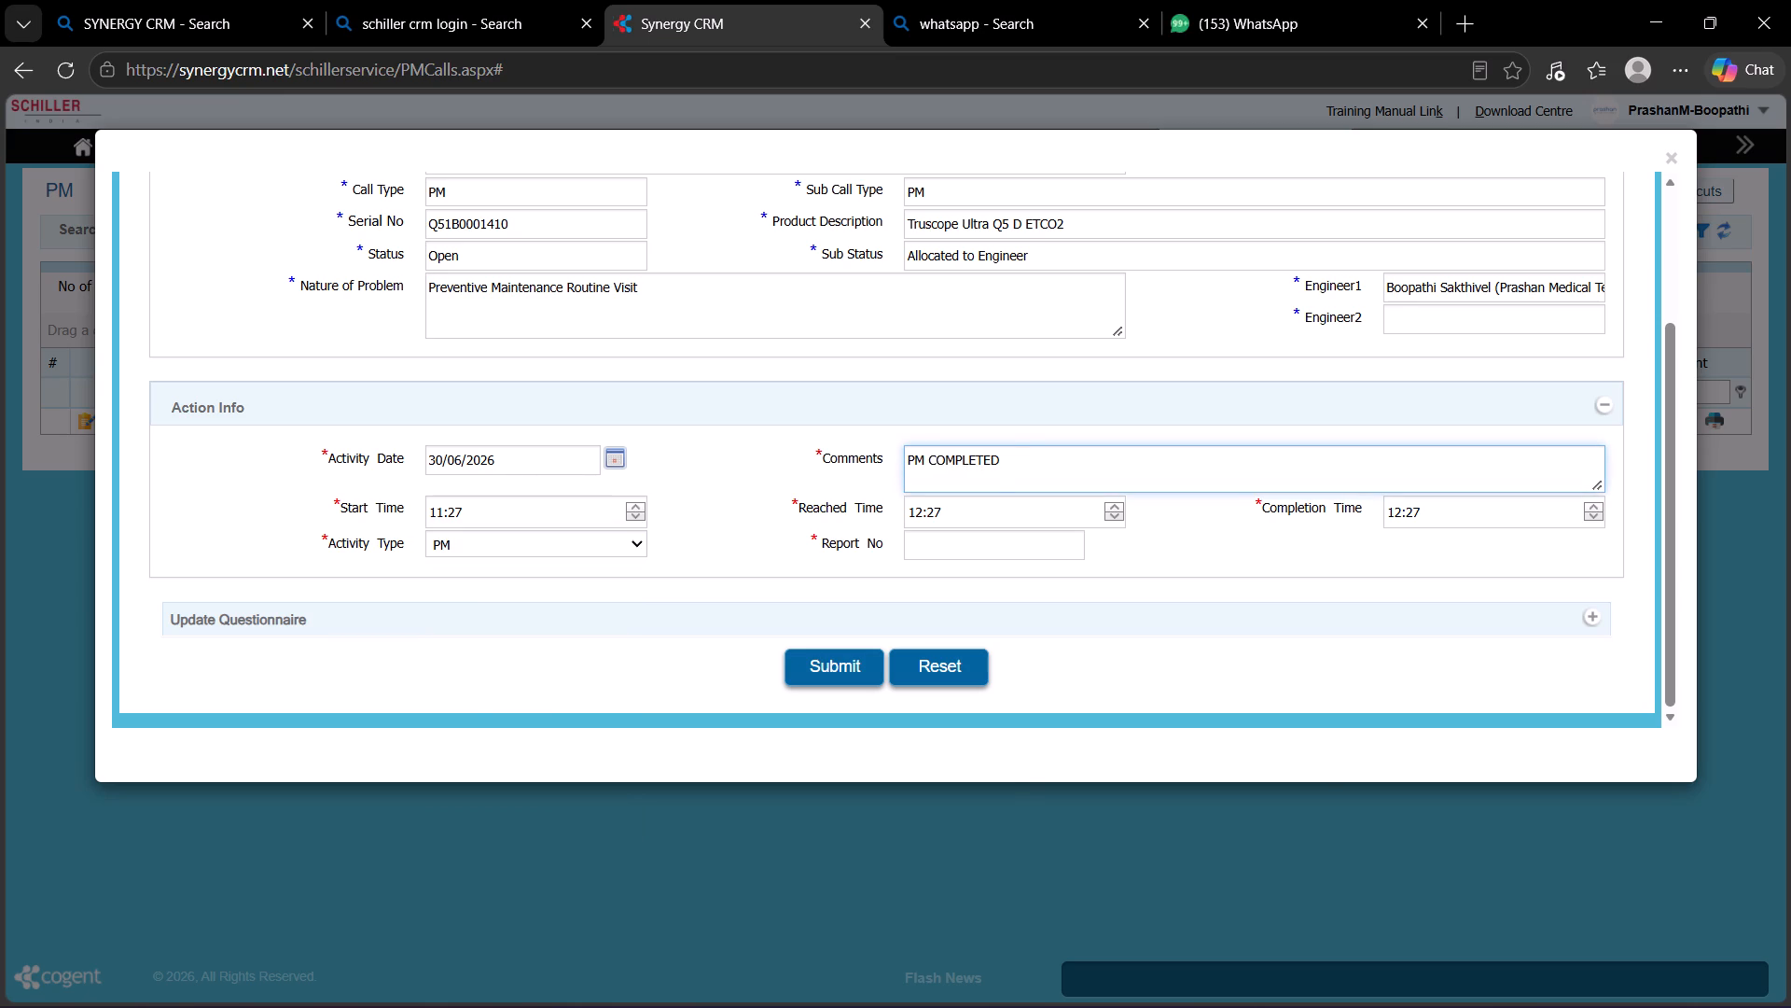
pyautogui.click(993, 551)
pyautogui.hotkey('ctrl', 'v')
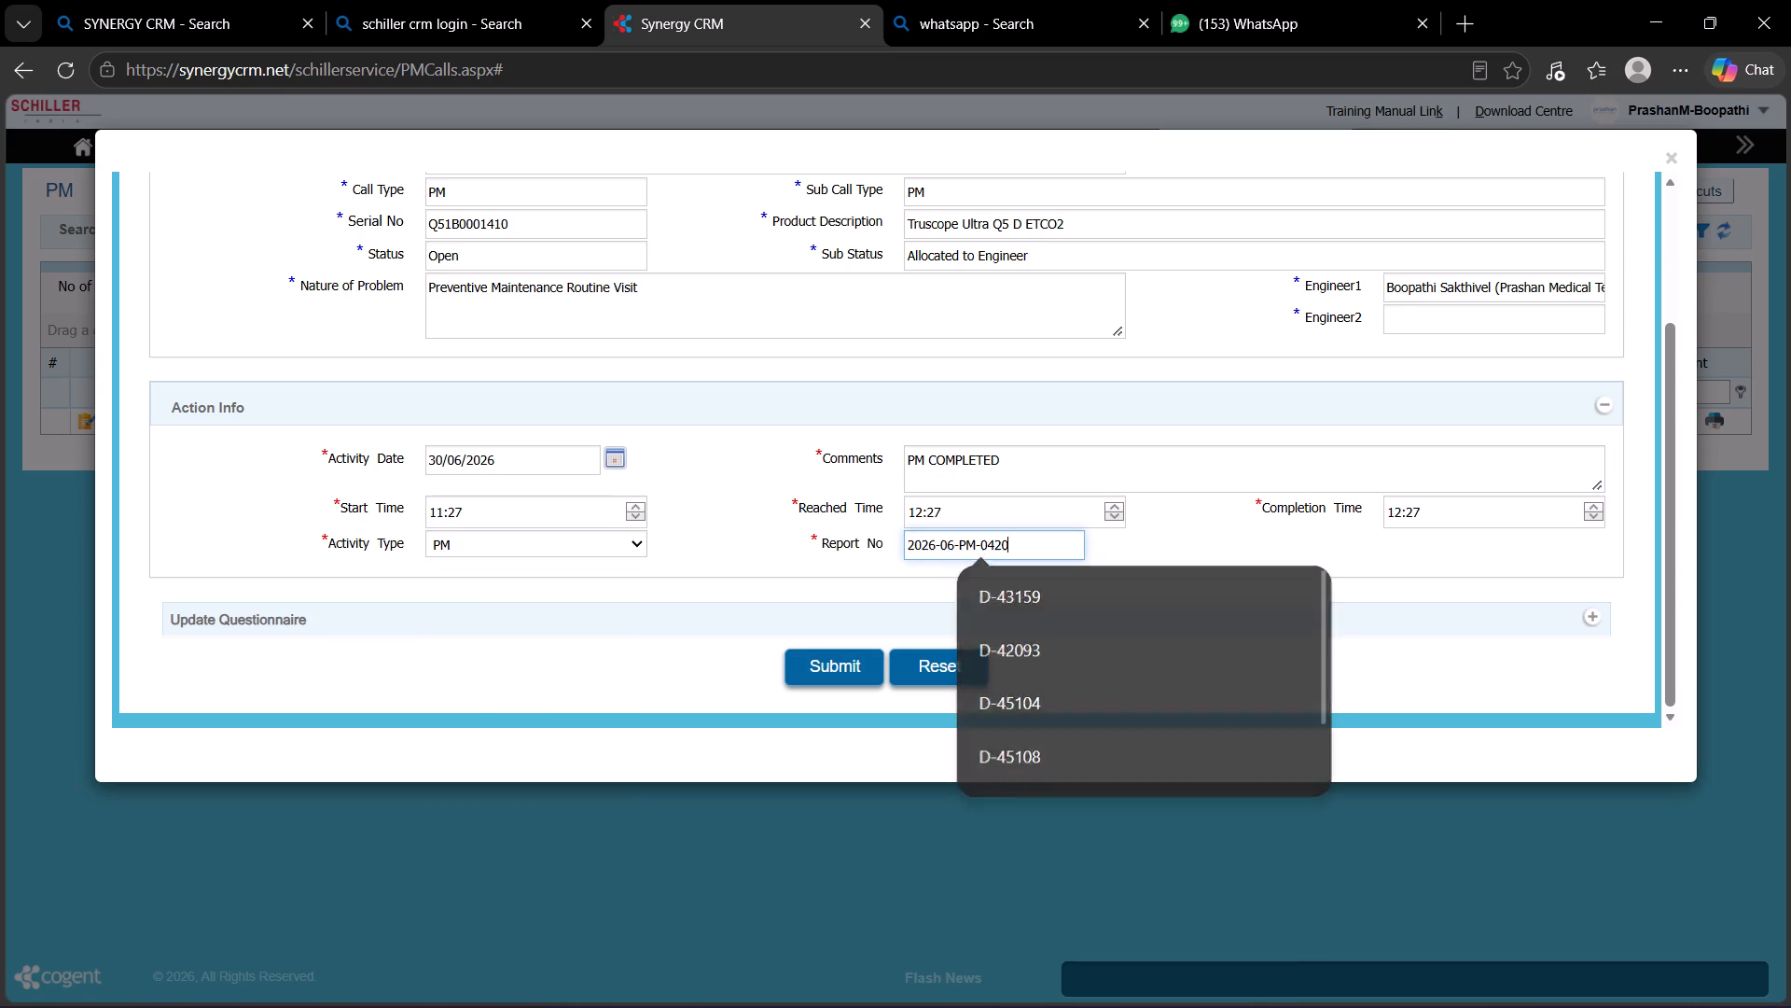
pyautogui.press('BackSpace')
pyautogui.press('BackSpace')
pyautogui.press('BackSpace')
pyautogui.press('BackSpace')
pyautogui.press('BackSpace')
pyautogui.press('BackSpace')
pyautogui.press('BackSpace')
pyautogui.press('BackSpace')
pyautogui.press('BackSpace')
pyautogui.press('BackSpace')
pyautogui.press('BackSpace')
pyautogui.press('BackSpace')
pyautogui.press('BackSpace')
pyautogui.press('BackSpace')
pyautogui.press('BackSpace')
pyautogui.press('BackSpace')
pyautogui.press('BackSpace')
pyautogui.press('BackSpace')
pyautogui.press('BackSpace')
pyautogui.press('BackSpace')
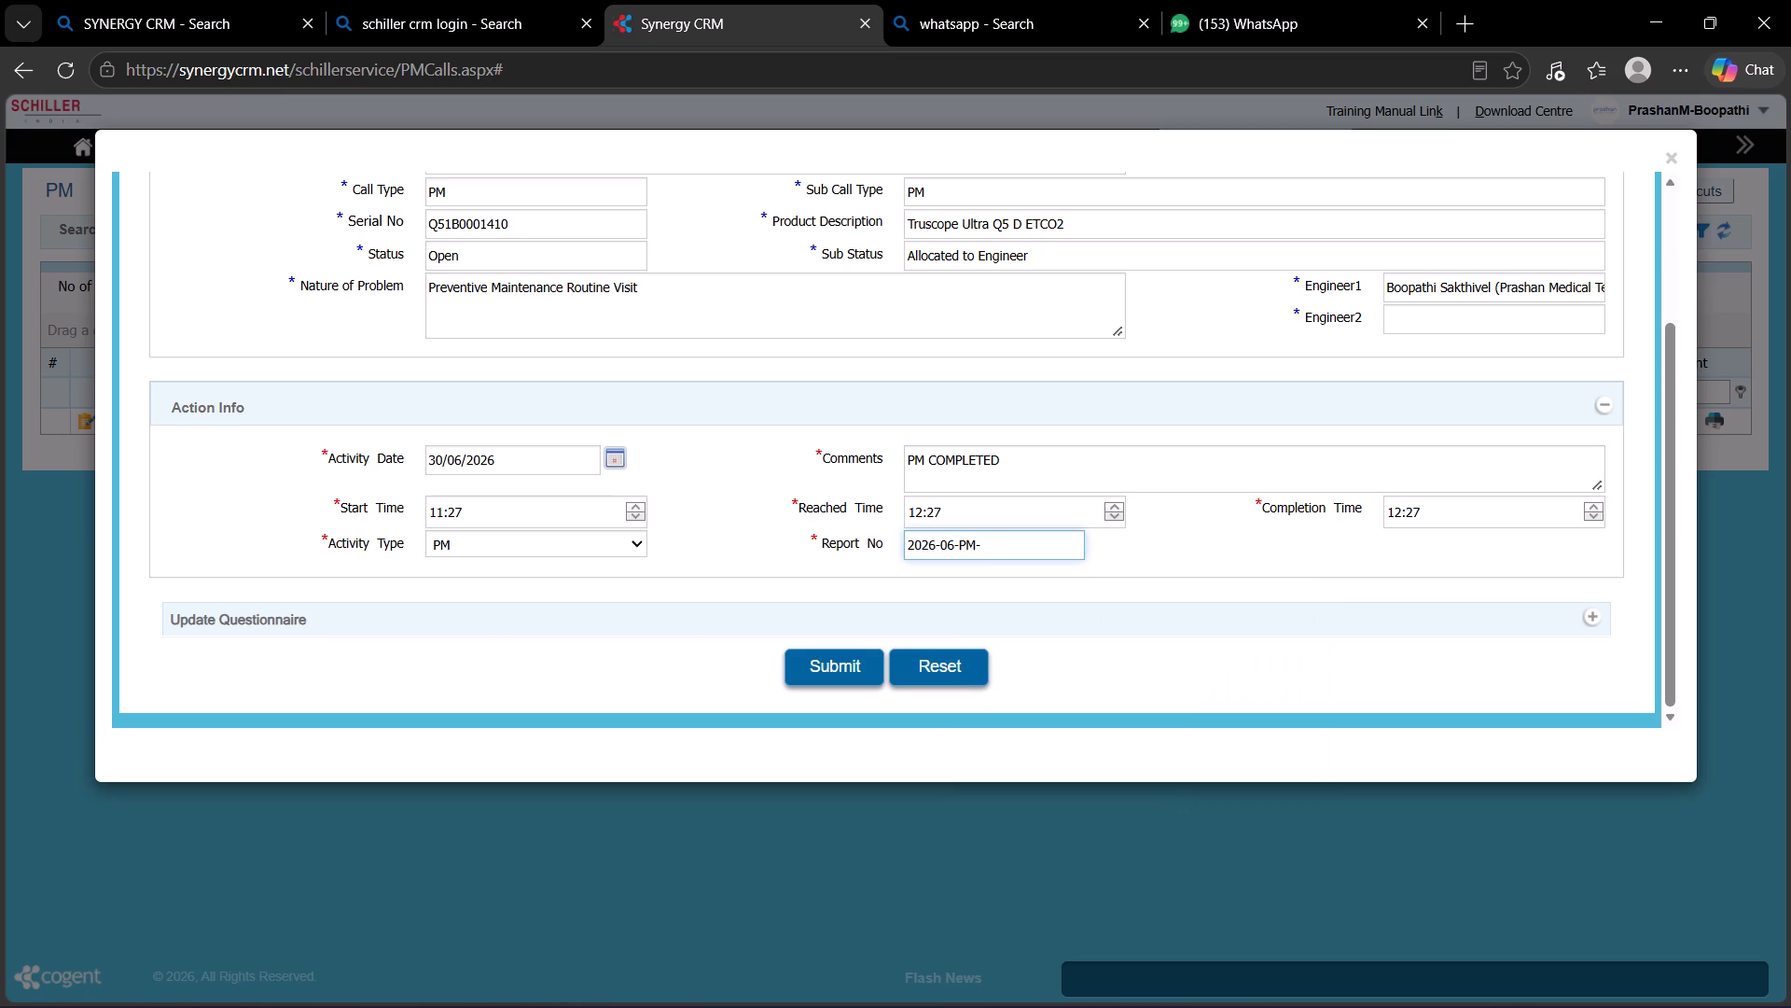
# Enter D-46560 as the report number in the action info.
pyautogui.write('D-')
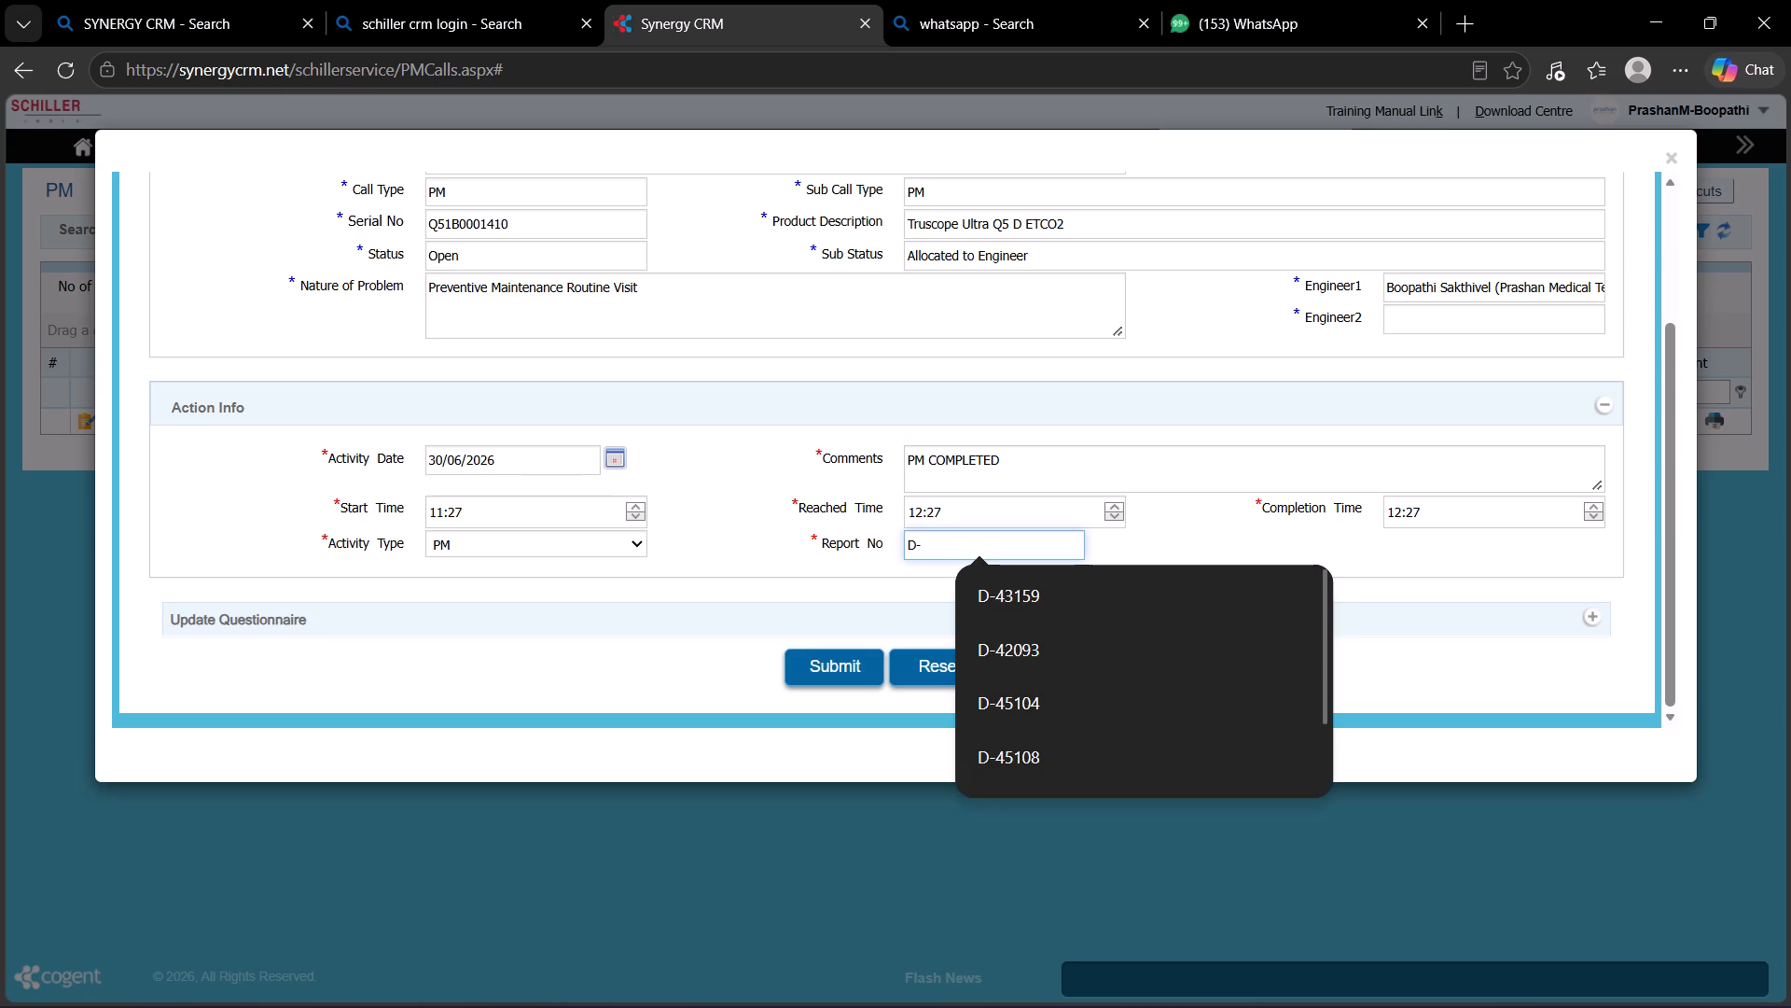
pyautogui.press('3')
pyautogui.press('BackSpace')
pyautogui.write('46')
pyautogui.press('Return')
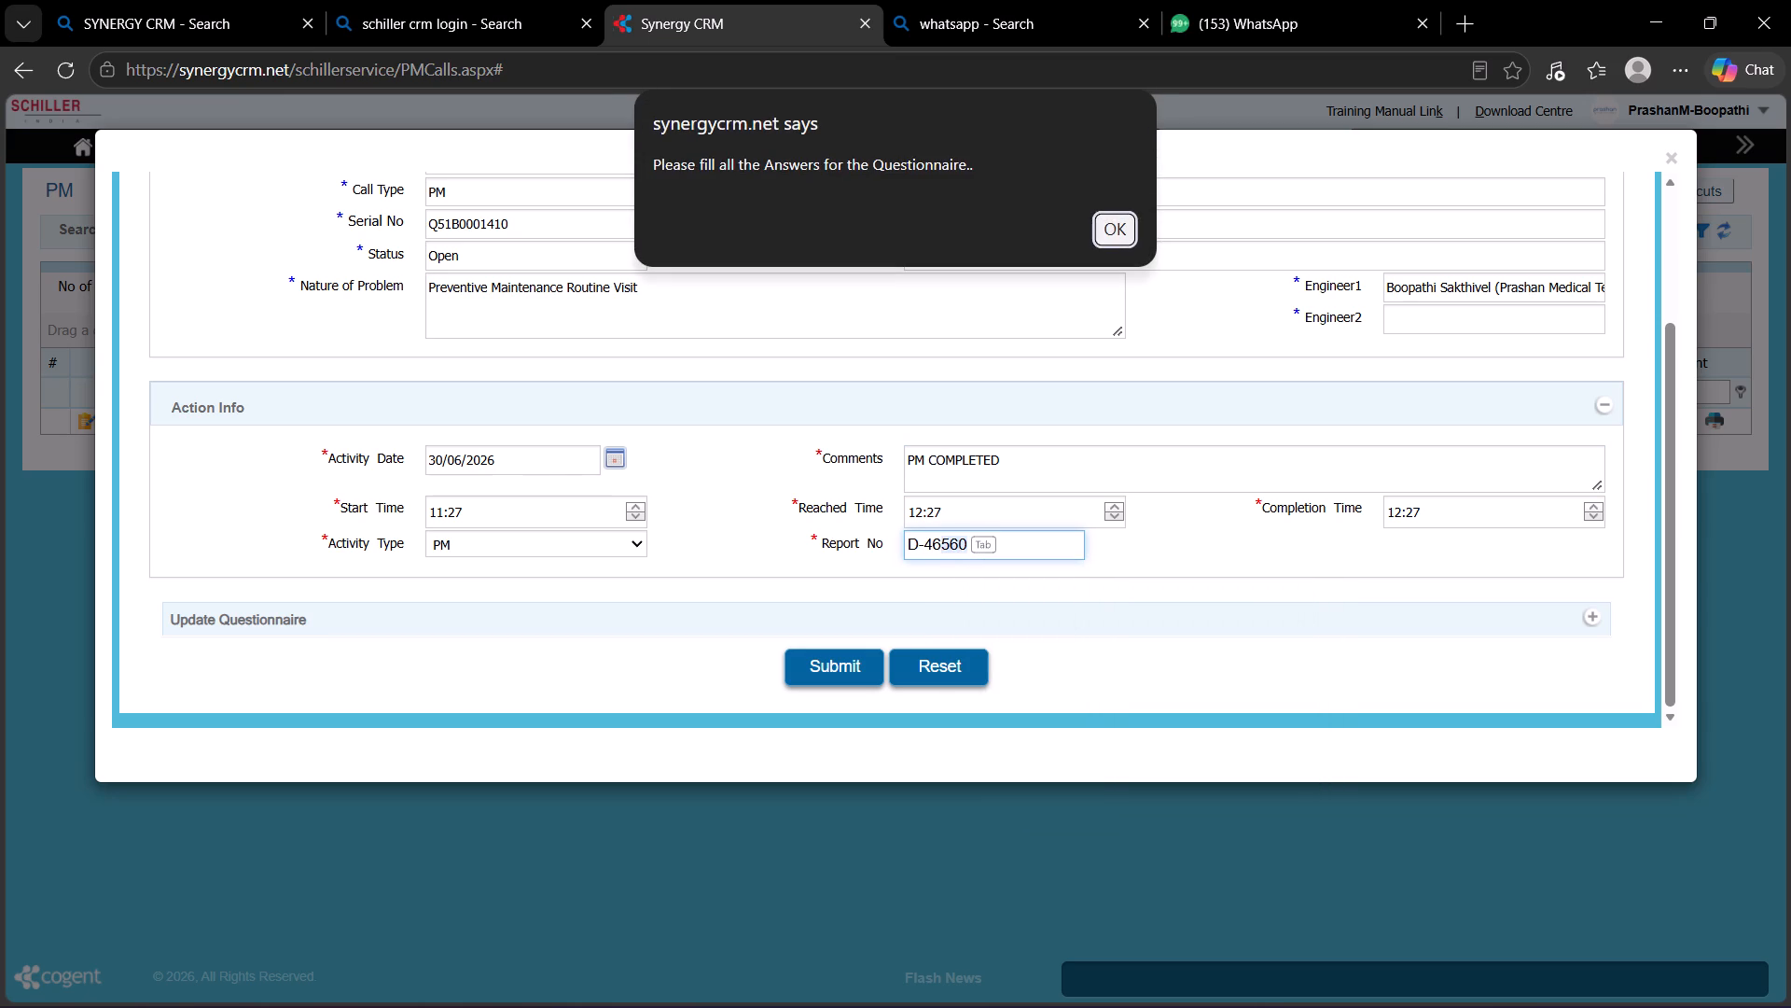
pyautogui.click(1120, 237)
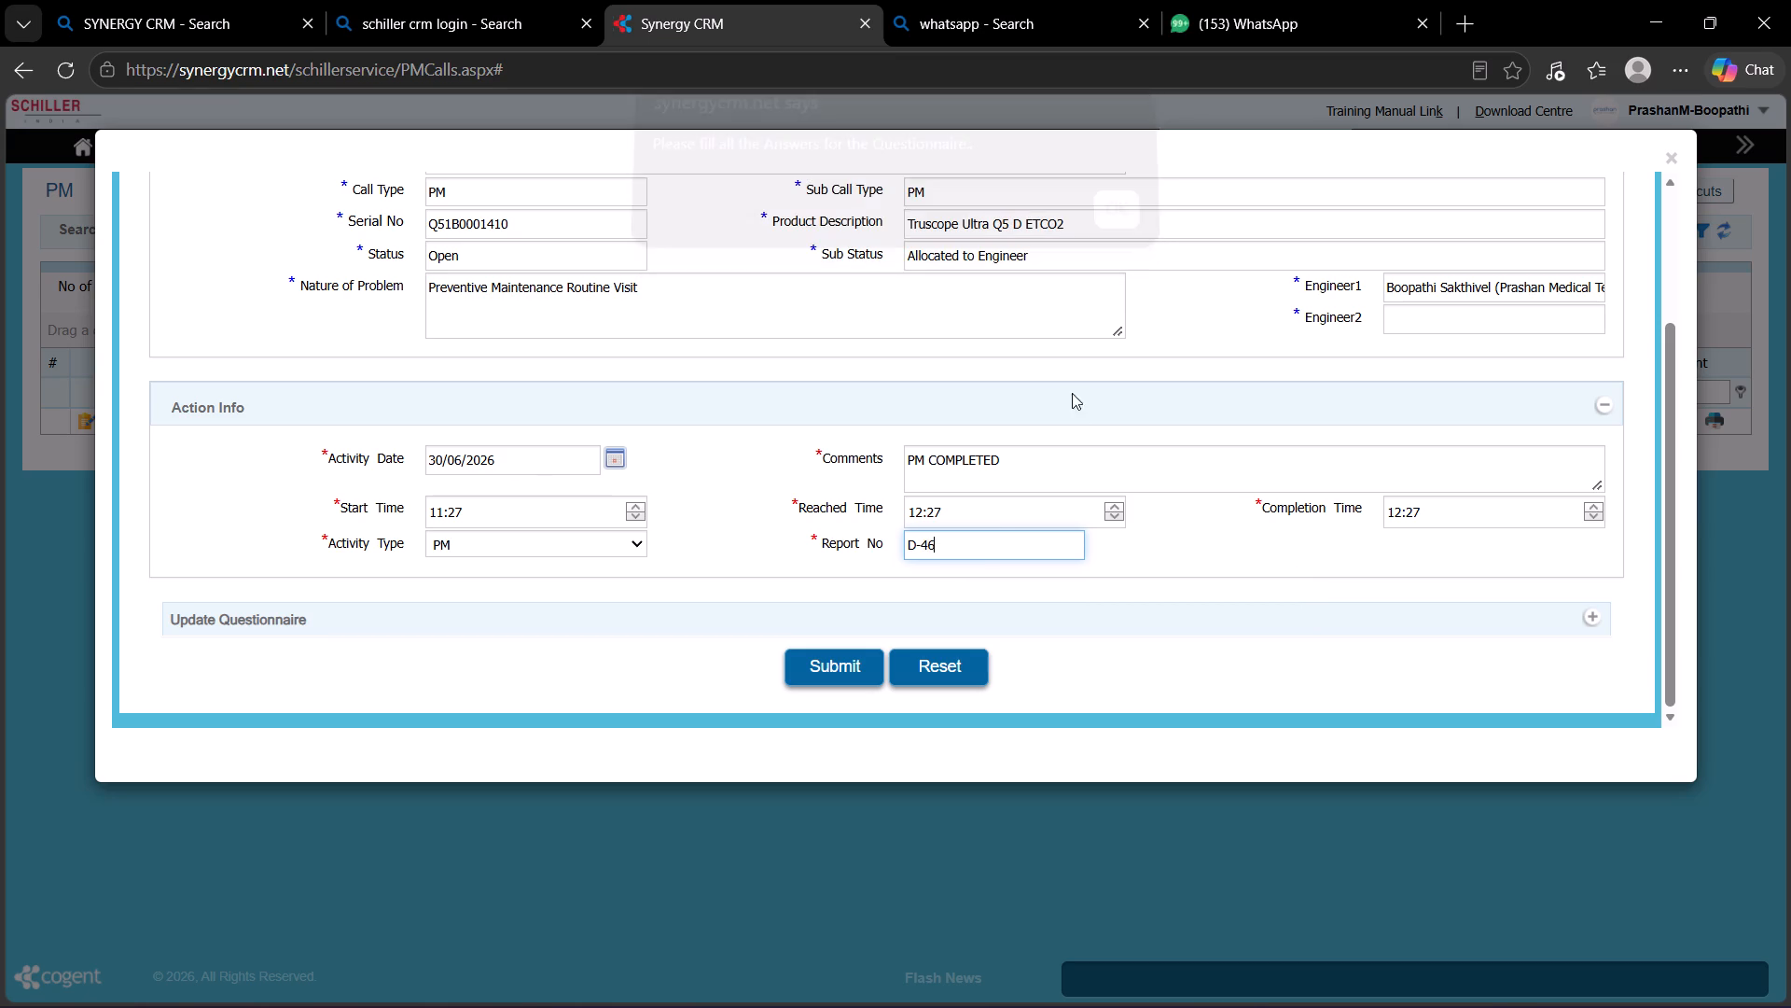
pyautogui.press('Tab')
pyautogui.click(968, 551)
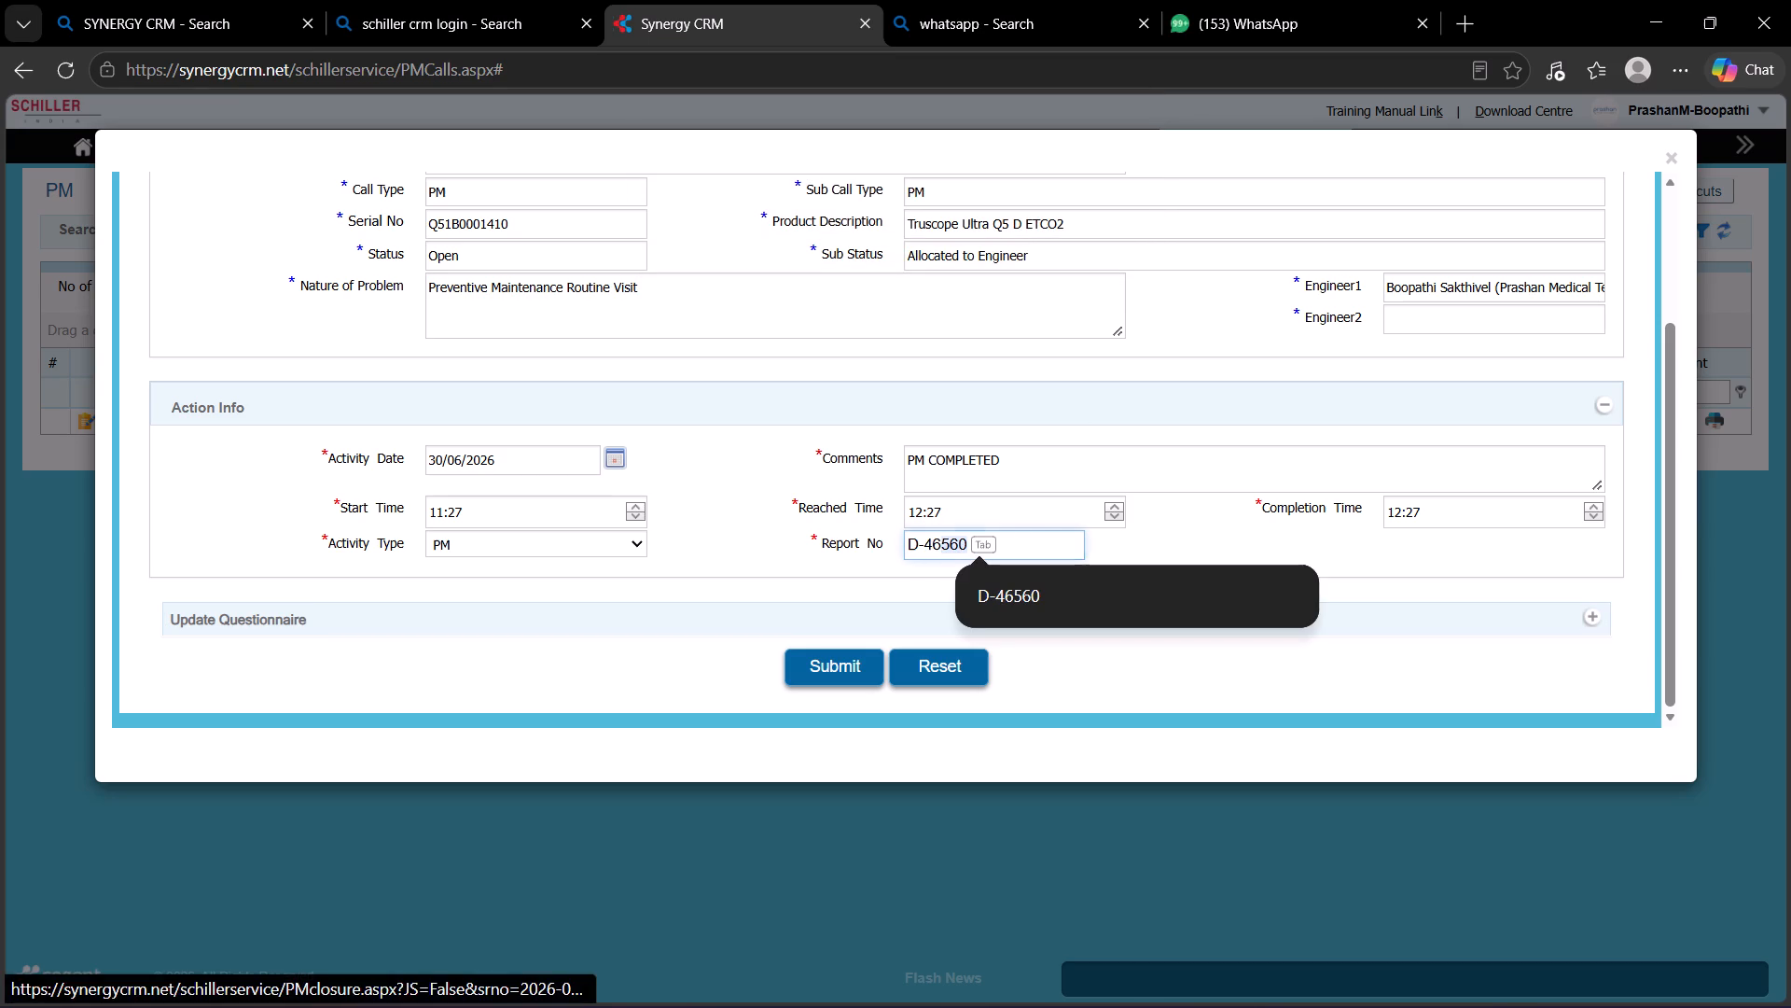
pyautogui.press('Tab')
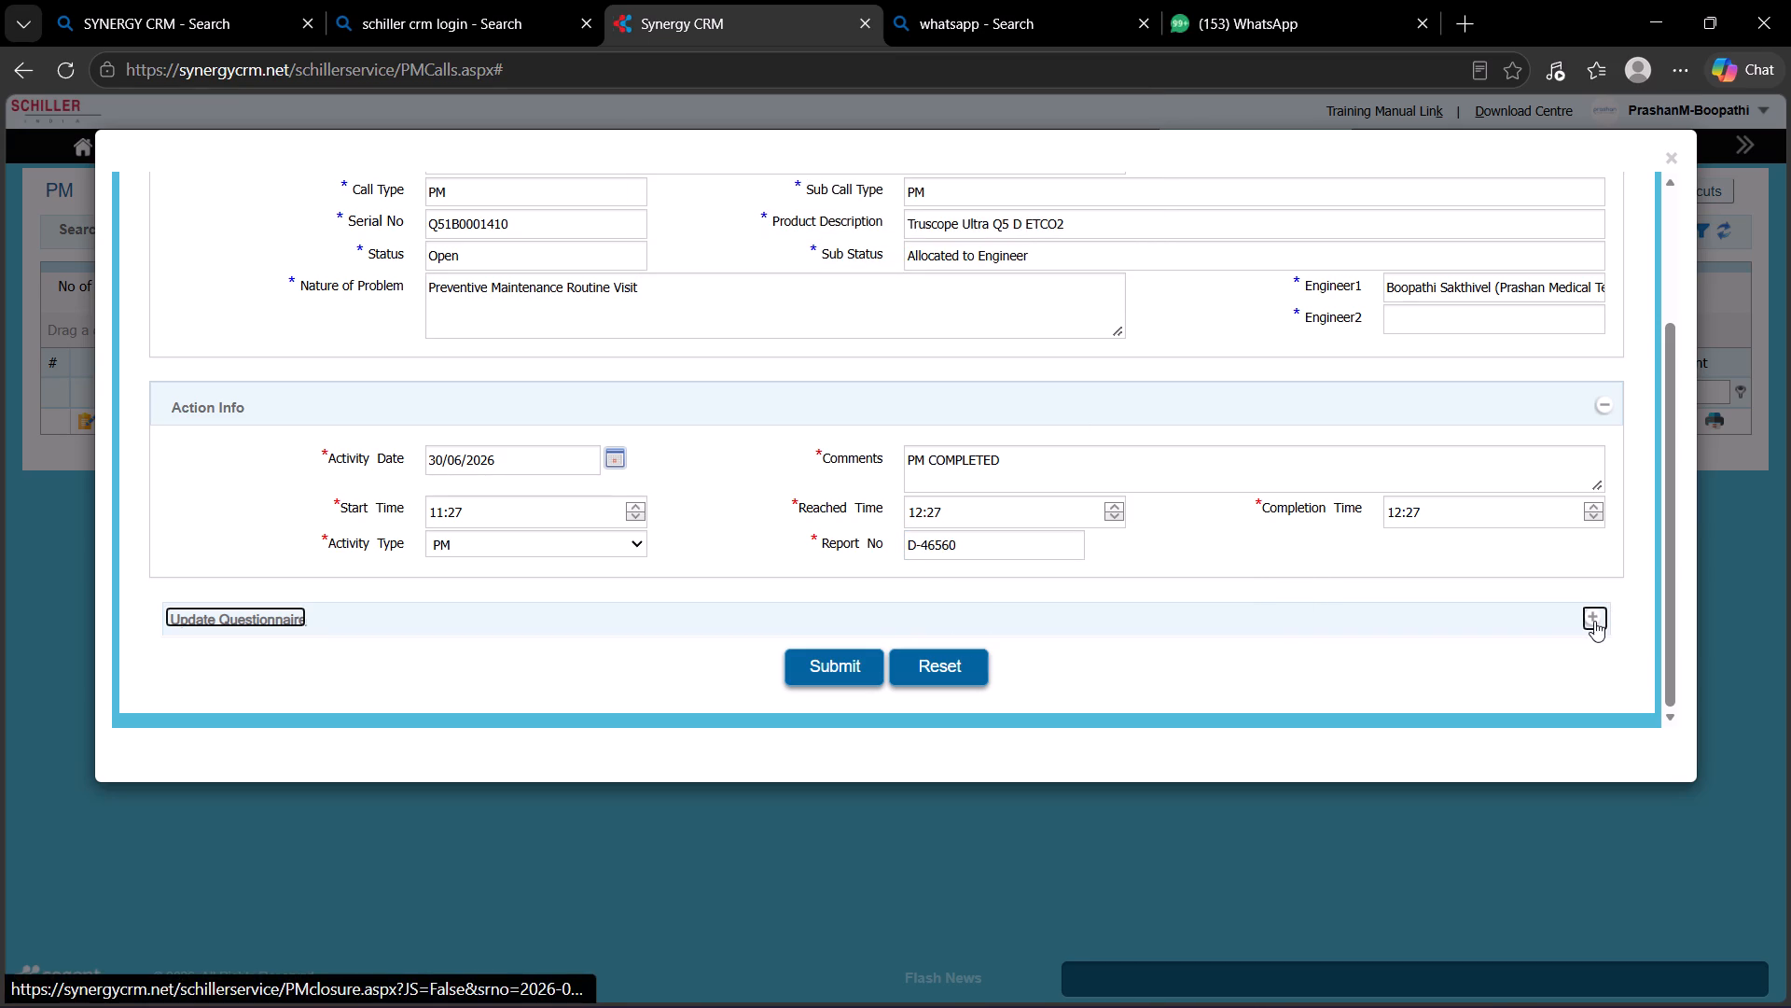
# Expand the questionnaire and answer mains supply voltage with 230V and grounding/earthing with 0.
pyautogui.click(1594, 621)
pyautogui.scroll(-2, 1004, 742)
pyautogui.scroll(-1, 1142, 622)
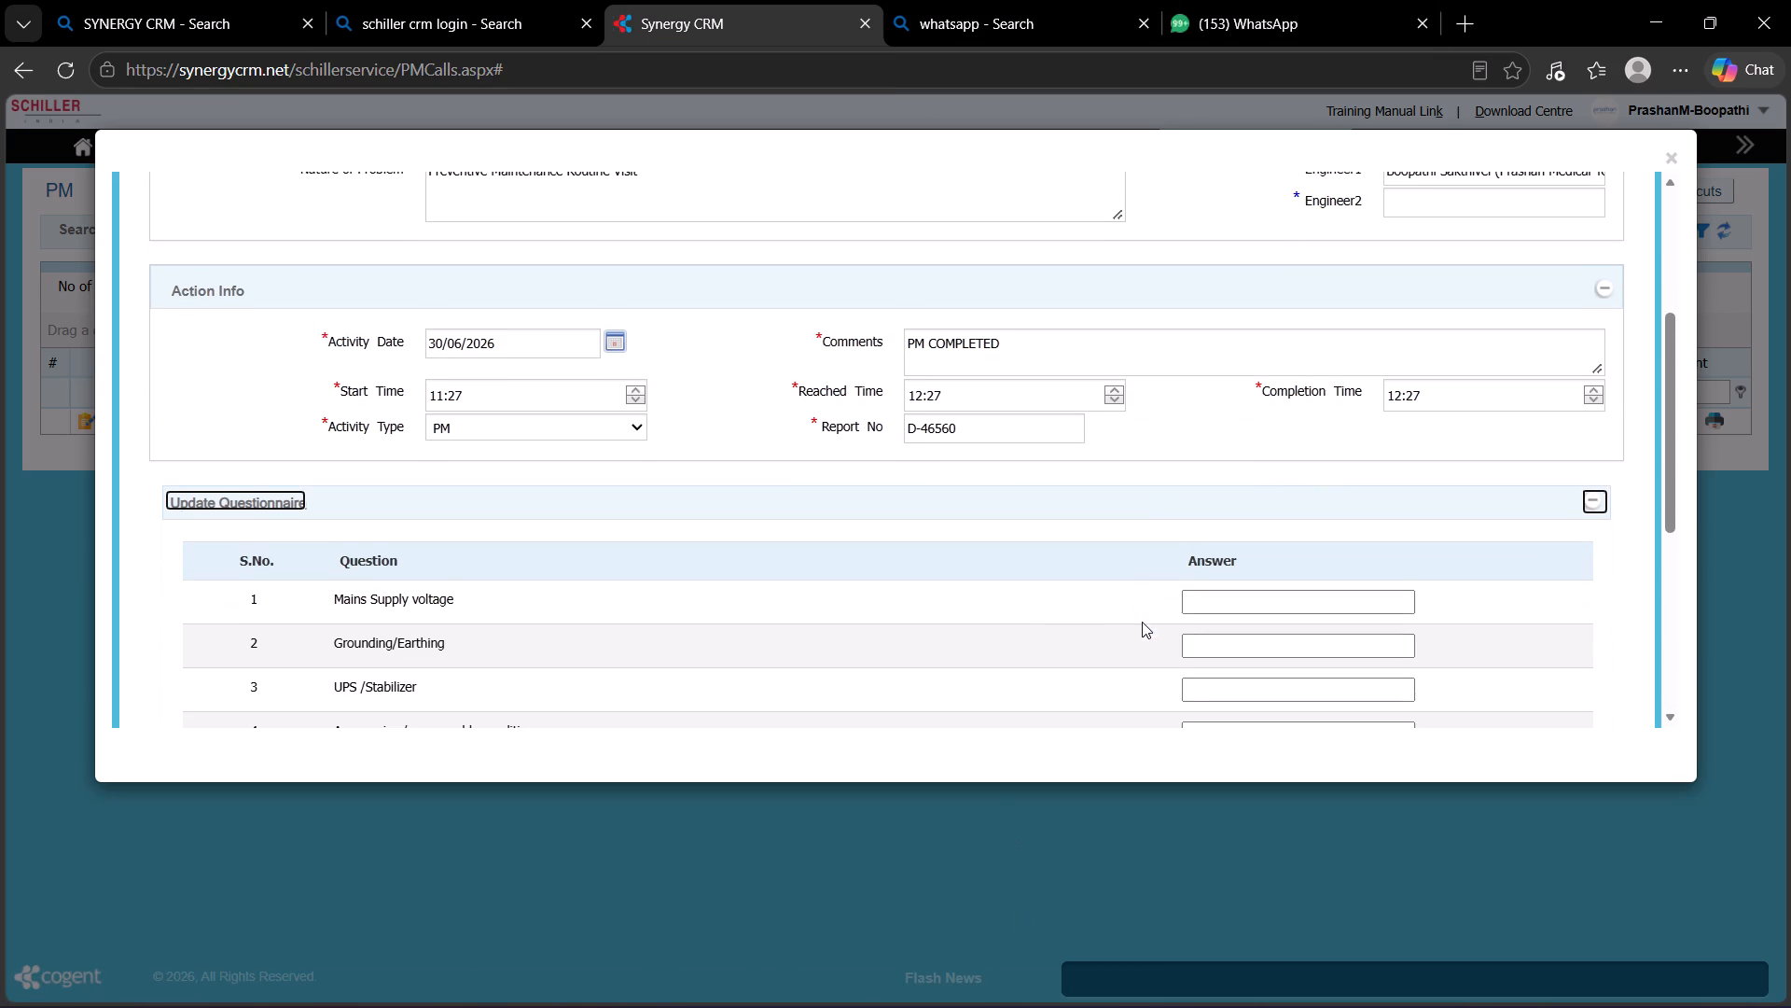
pyautogui.click(1212, 598)
pyautogui.click(1251, 653)
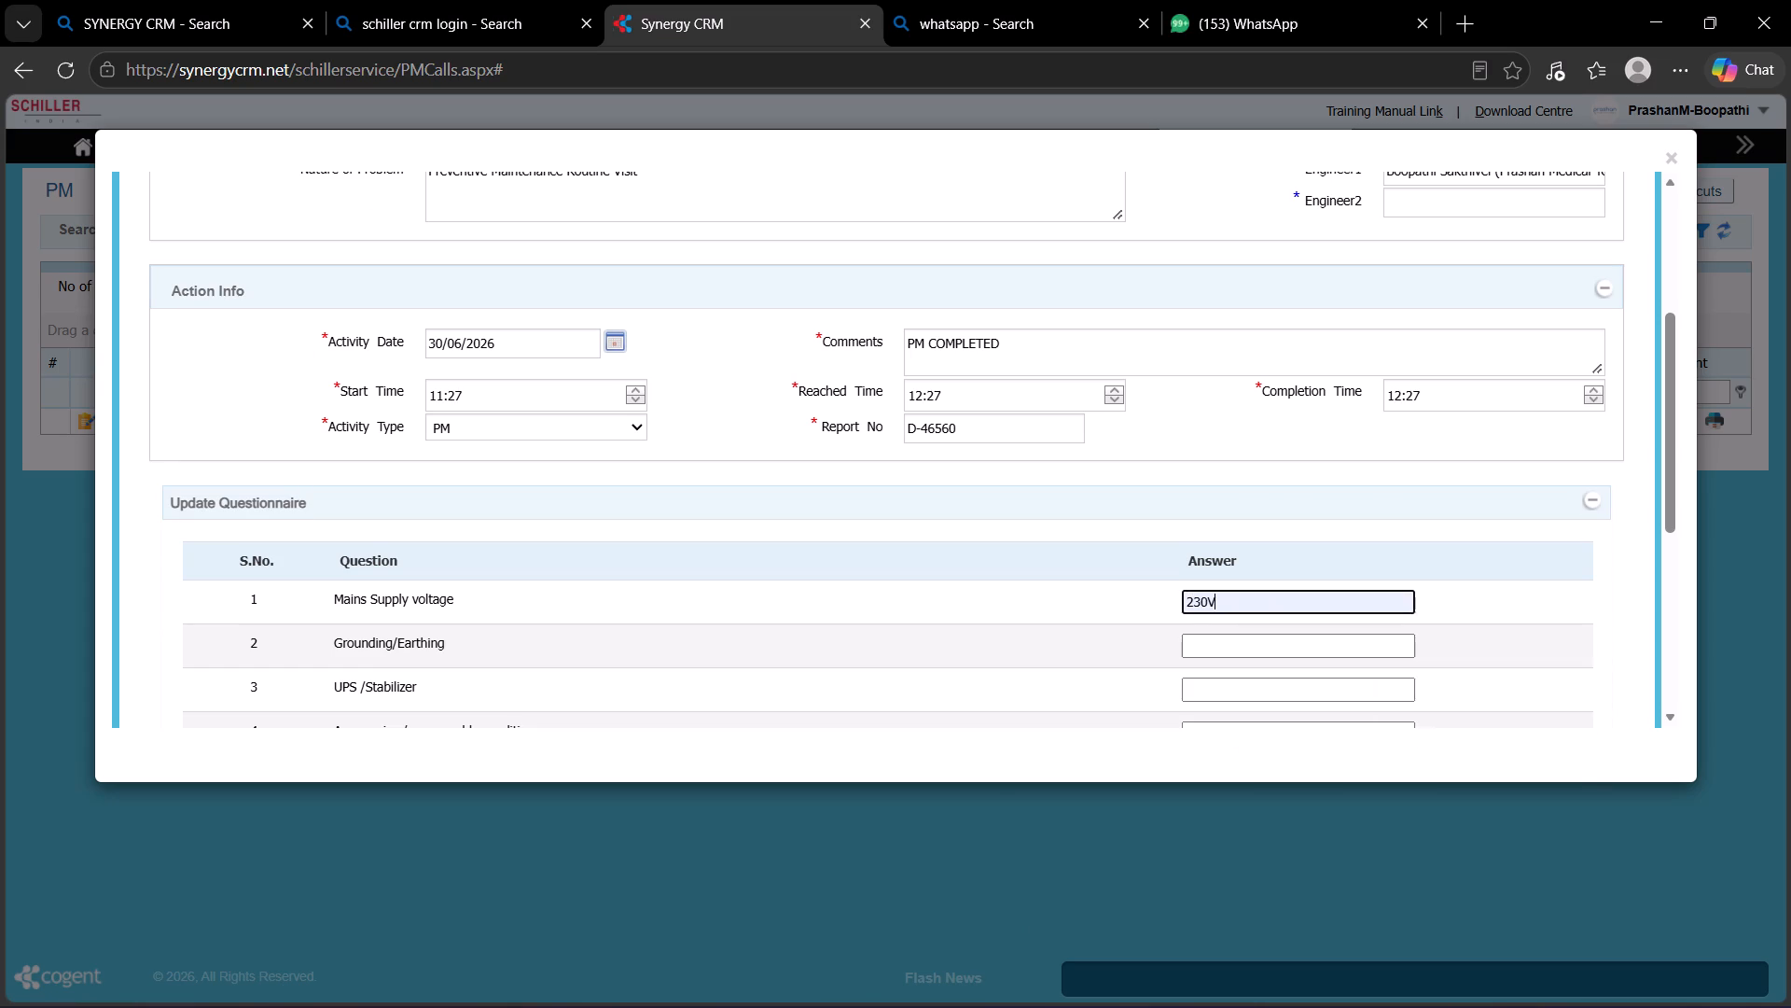
pyautogui.click(1219, 643)
pyautogui.click(1260, 747)
pyautogui.scroll(-2, 1193, 565)
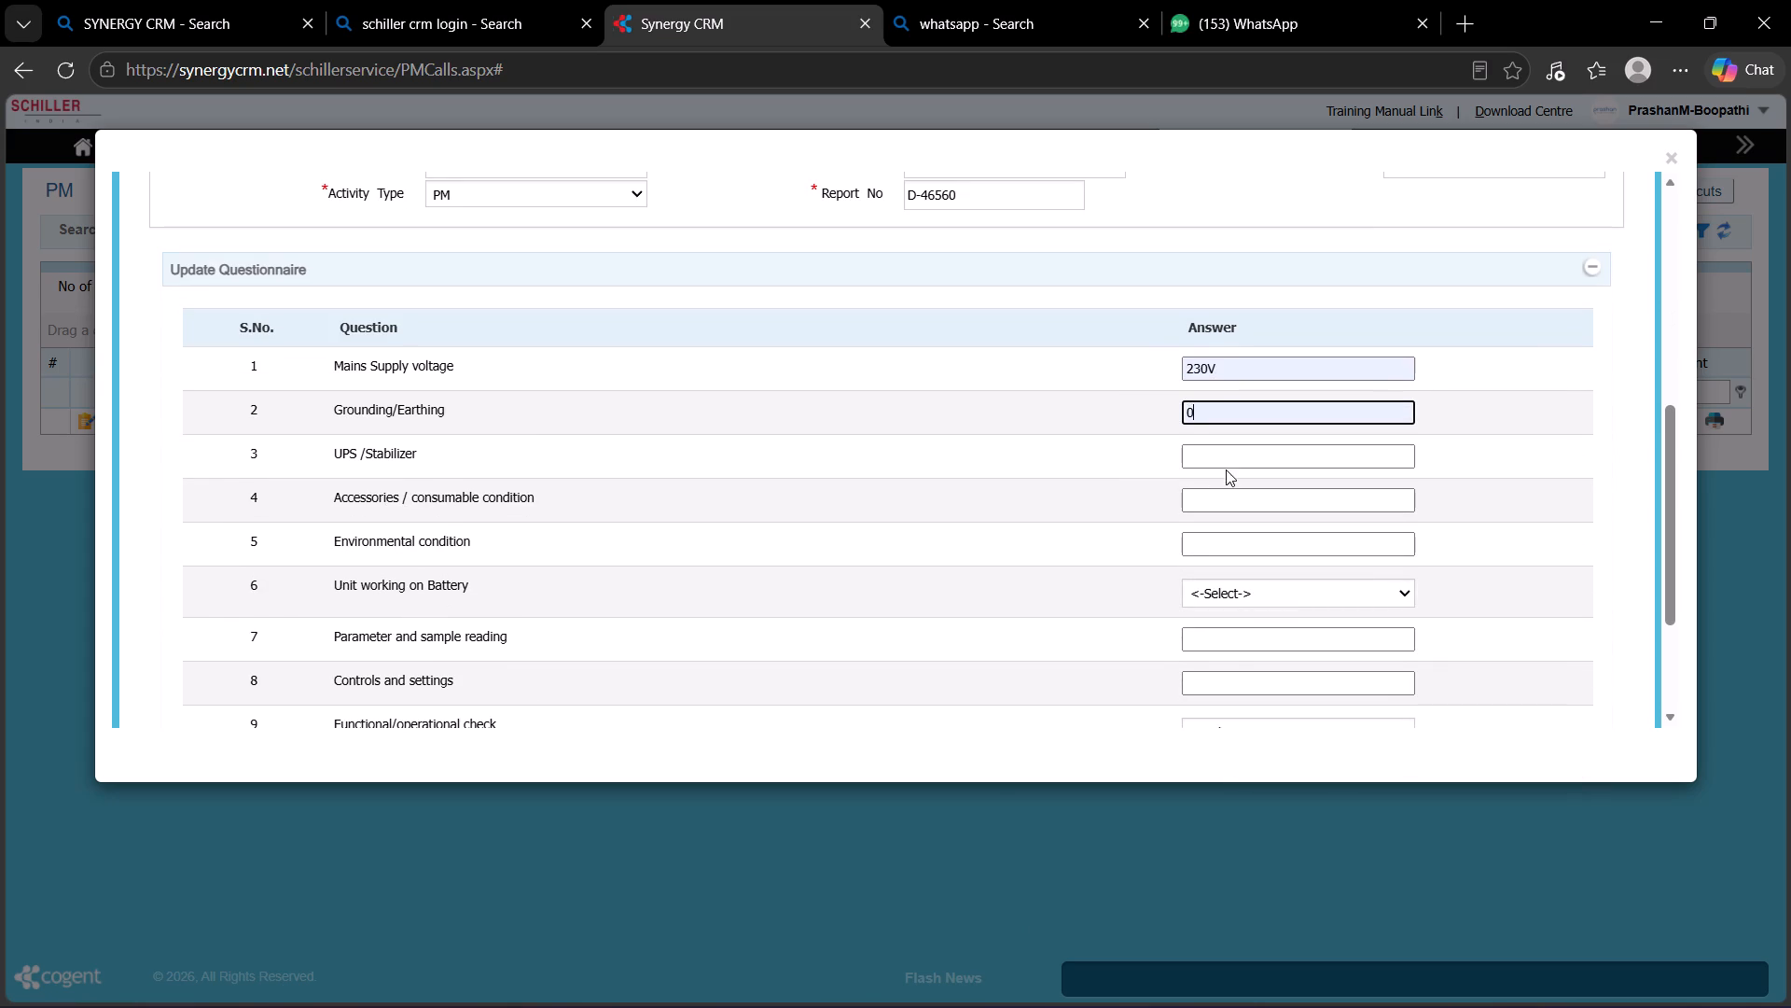
# Answer UPS/stabilizer with NA, accessories/consumable condition and environmental condition with GOOD, and unit working on battery with Yes.
pyautogui.click(1228, 463)
pyautogui.scroll(-3, 1275, 542)
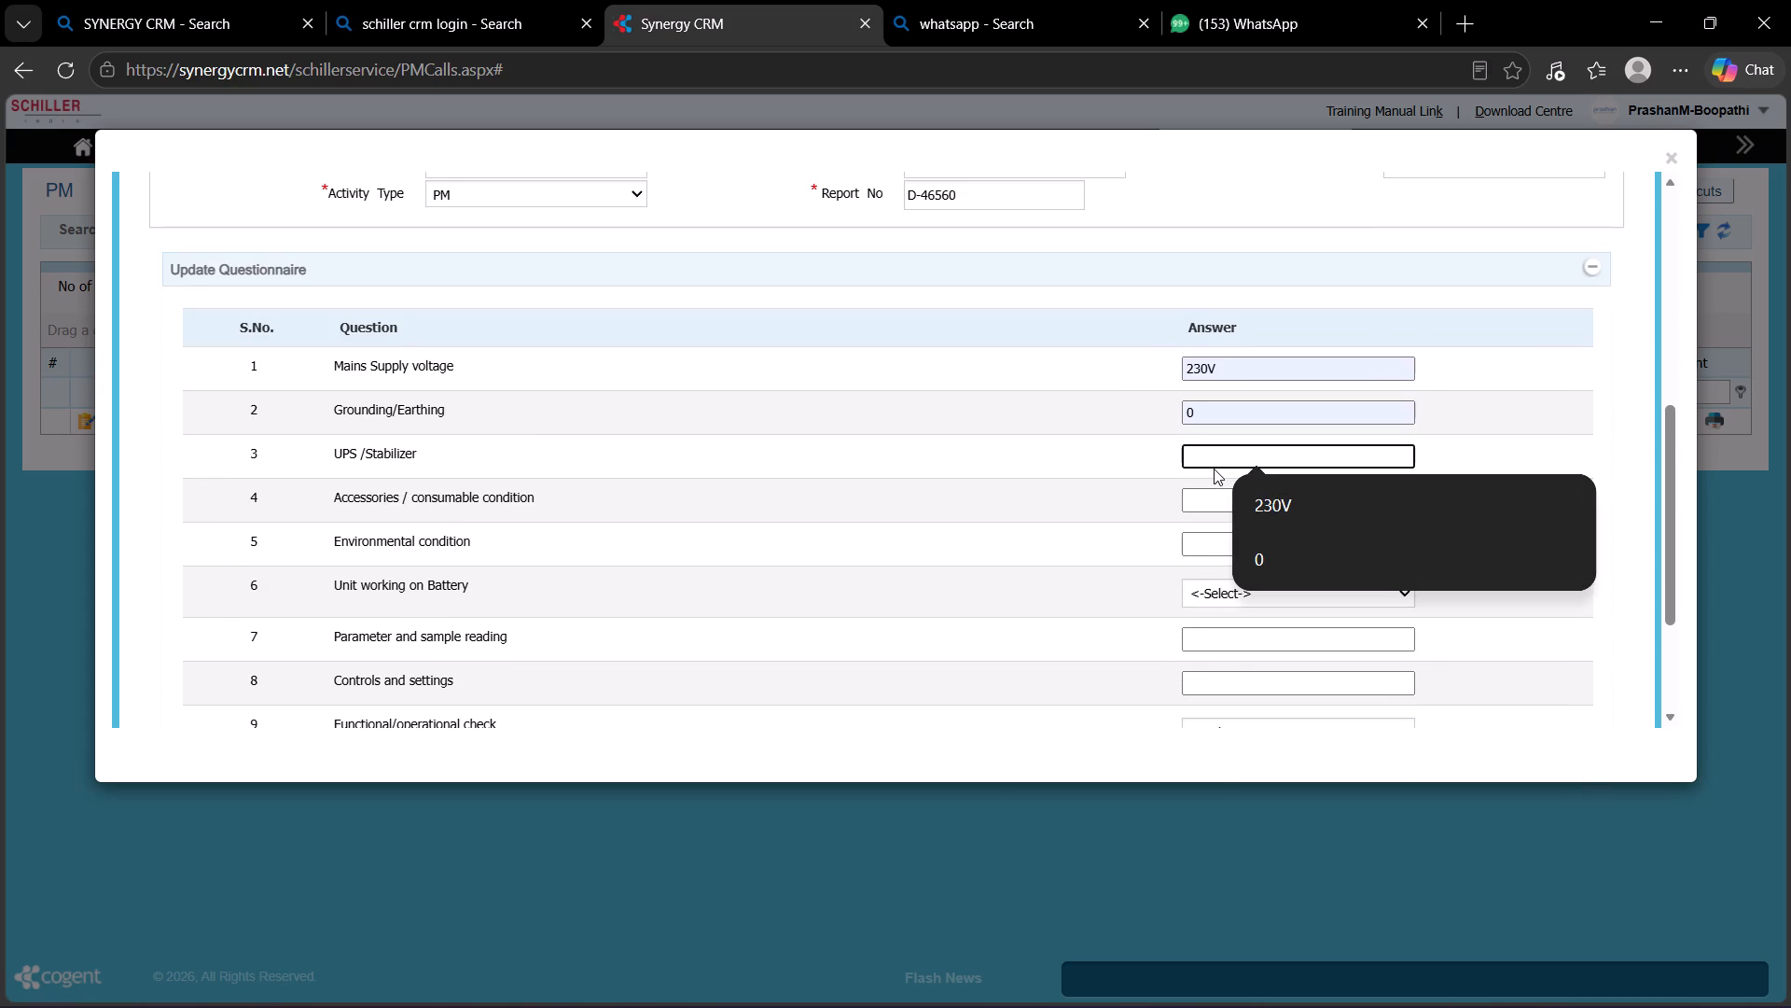
pyautogui.press('n')
pyautogui.press('a')
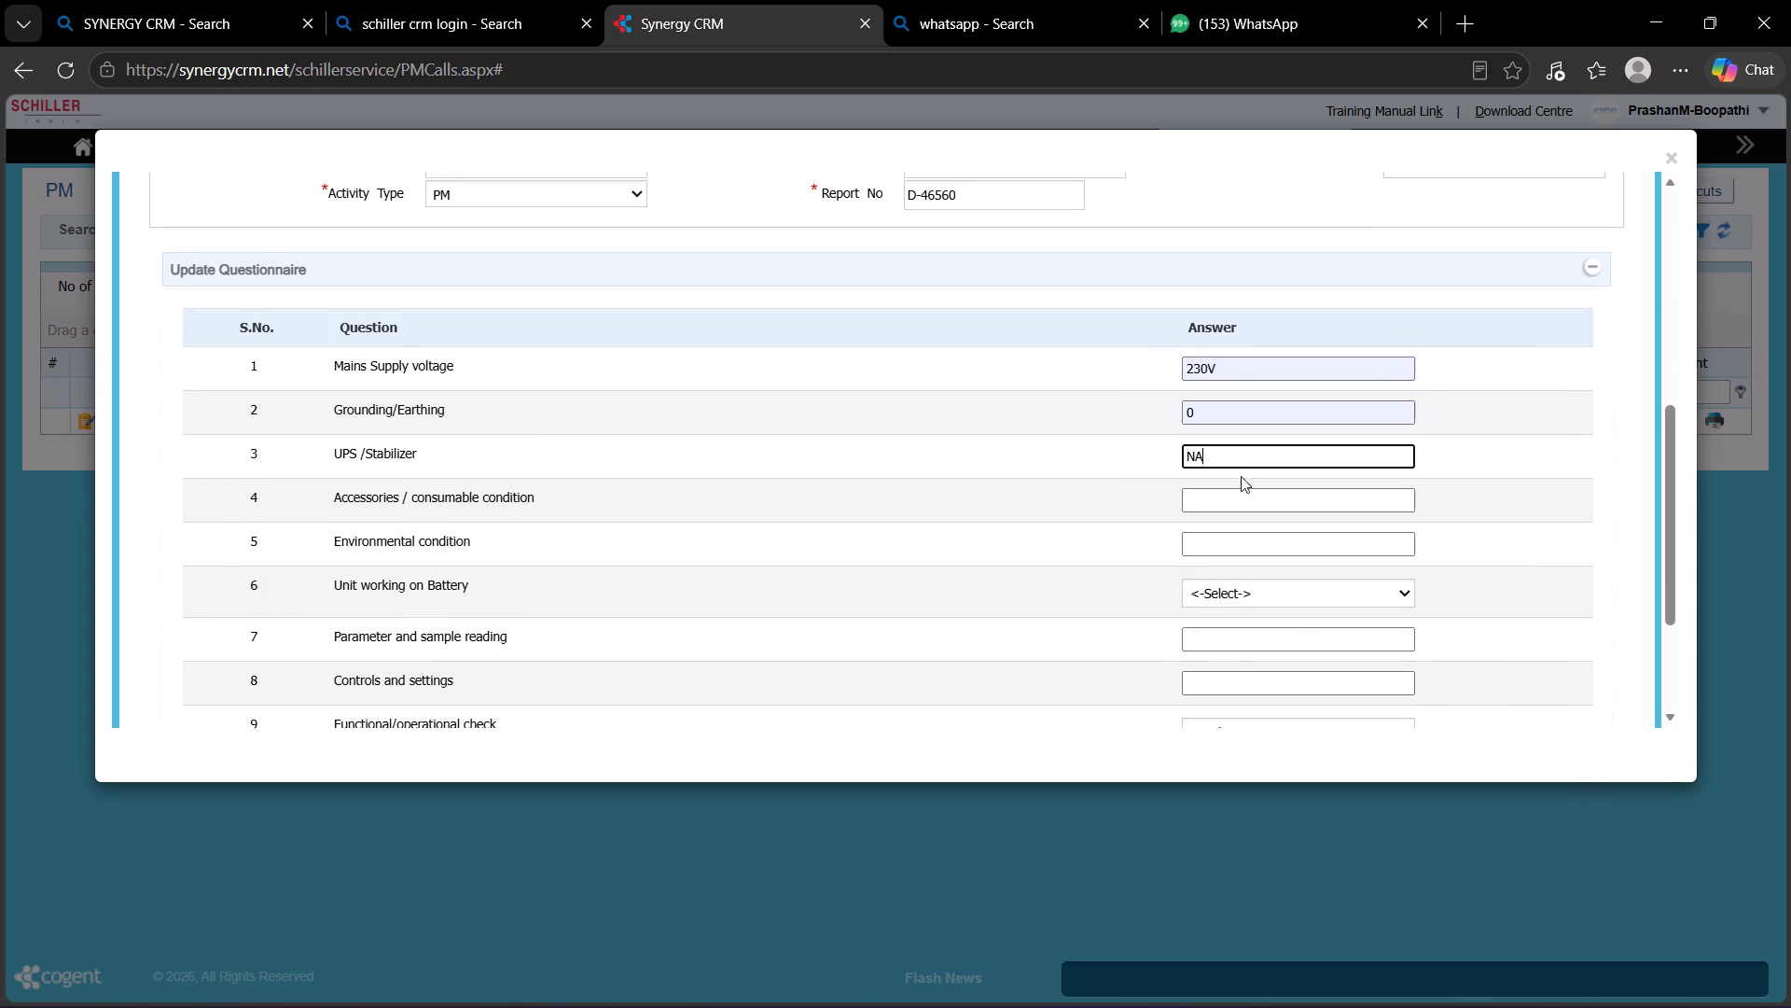
pyautogui.click(1268, 507)
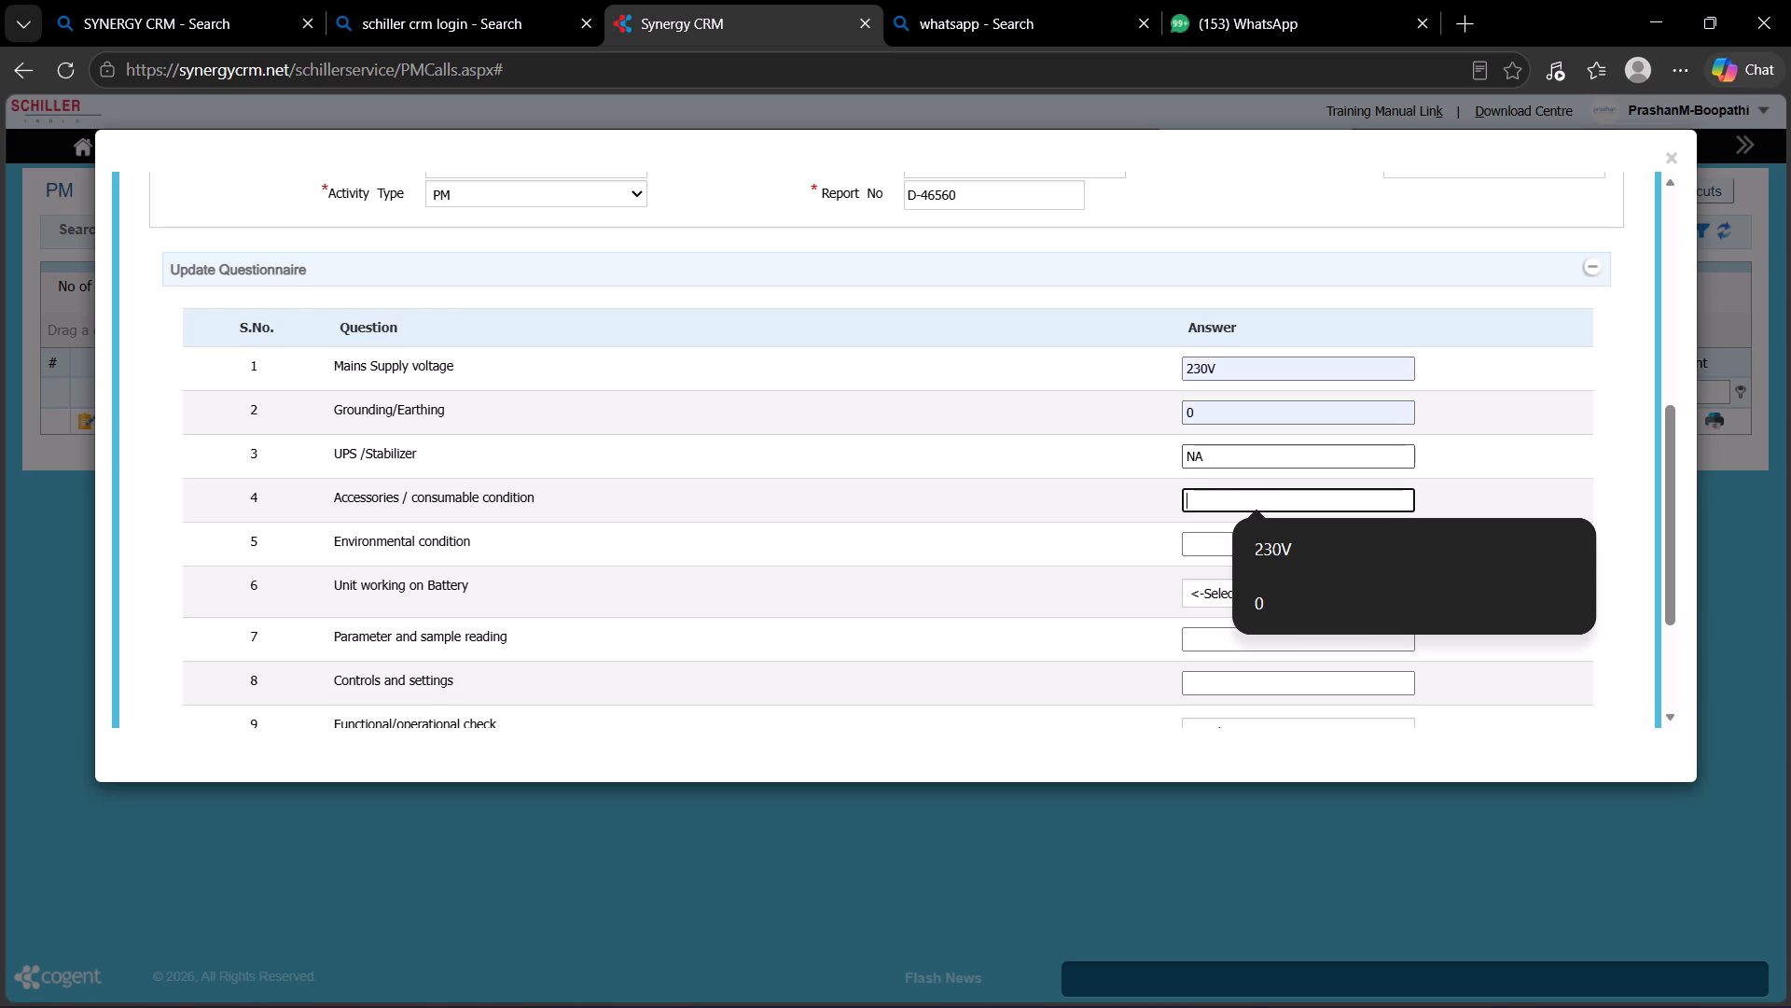
pyautogui.click(1207, 512)
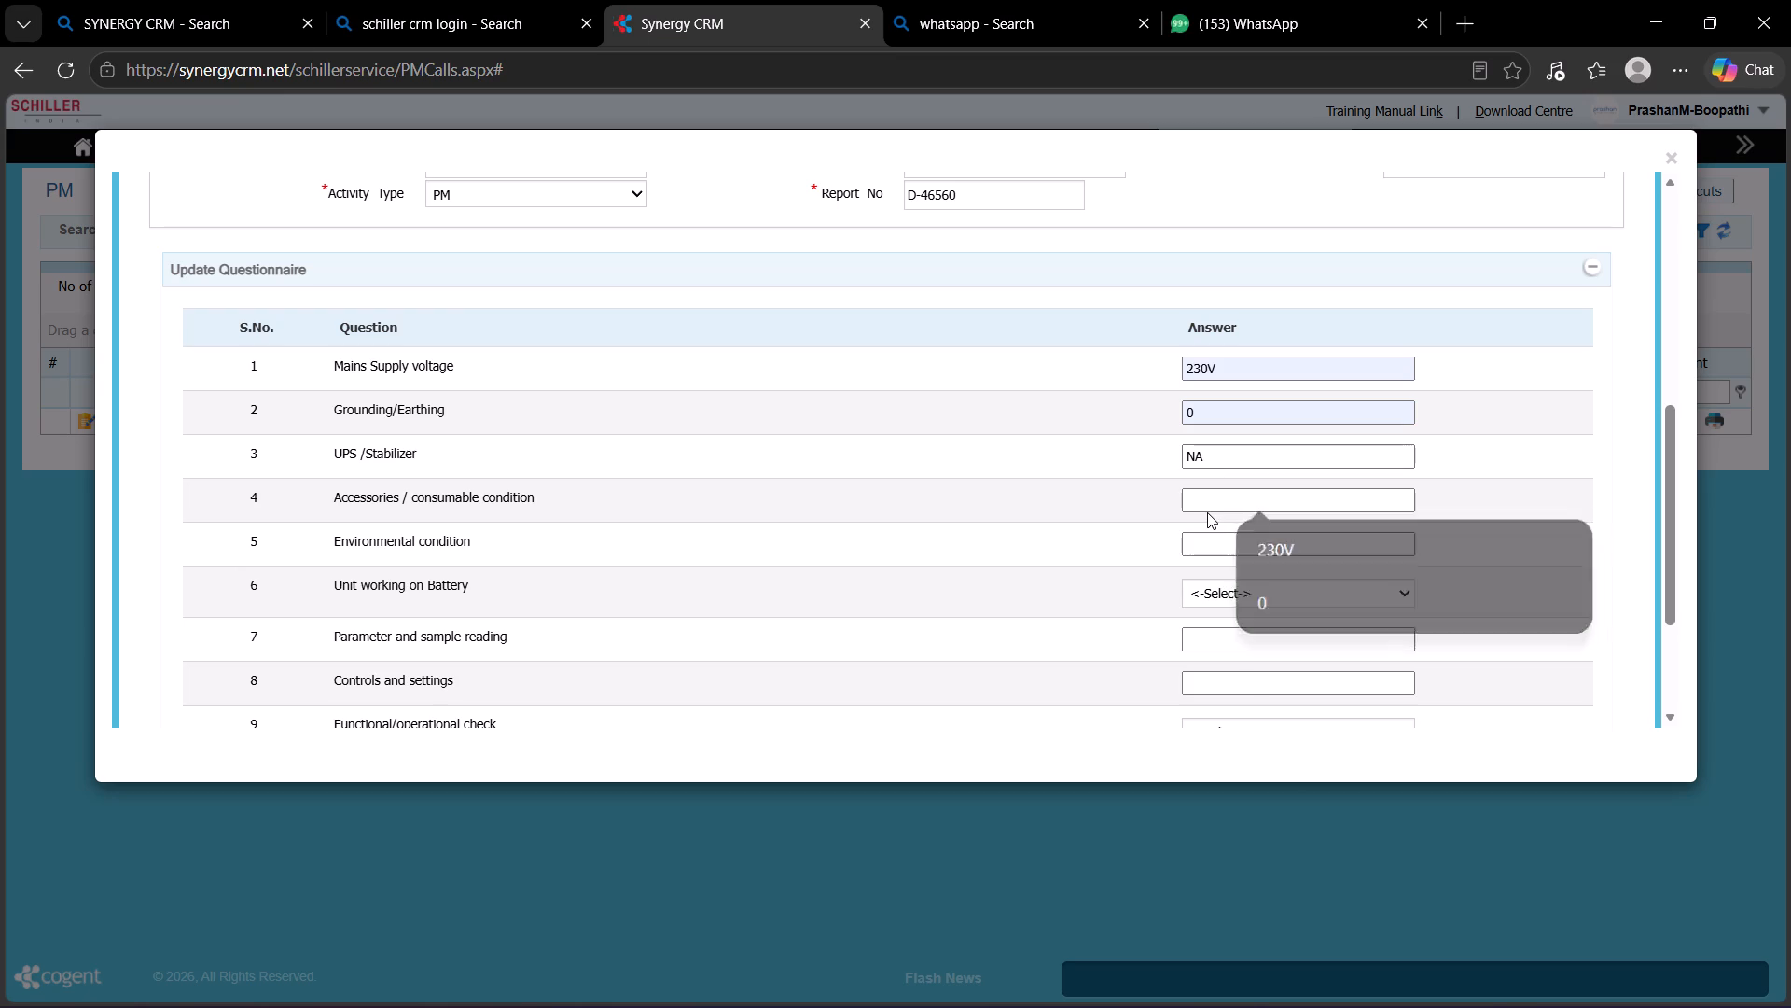
pyautogui.click(1209, 502)
pyautogui.write('GOO')
pyautogui.press('d')
pyautogui.click(1229, 540)
pyautogui.press('g')
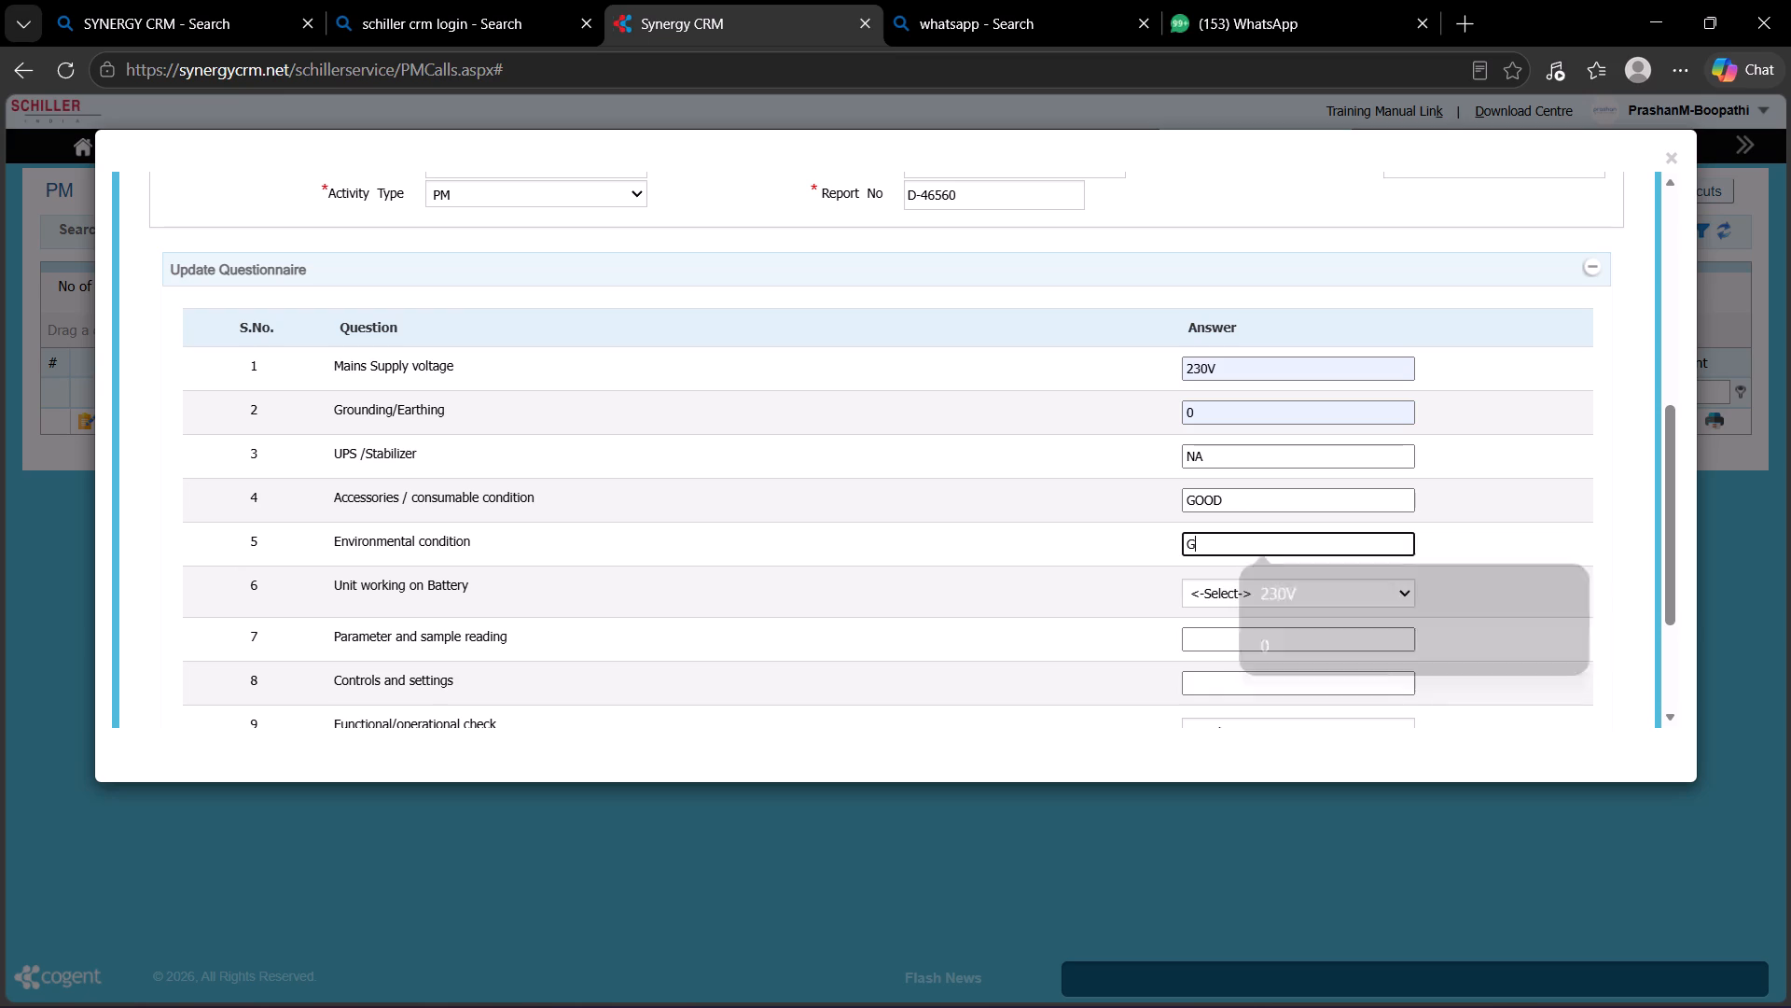
pyautogui.press('o')
pyautogui.write('OD')
pyautogui.click(1251, 591)
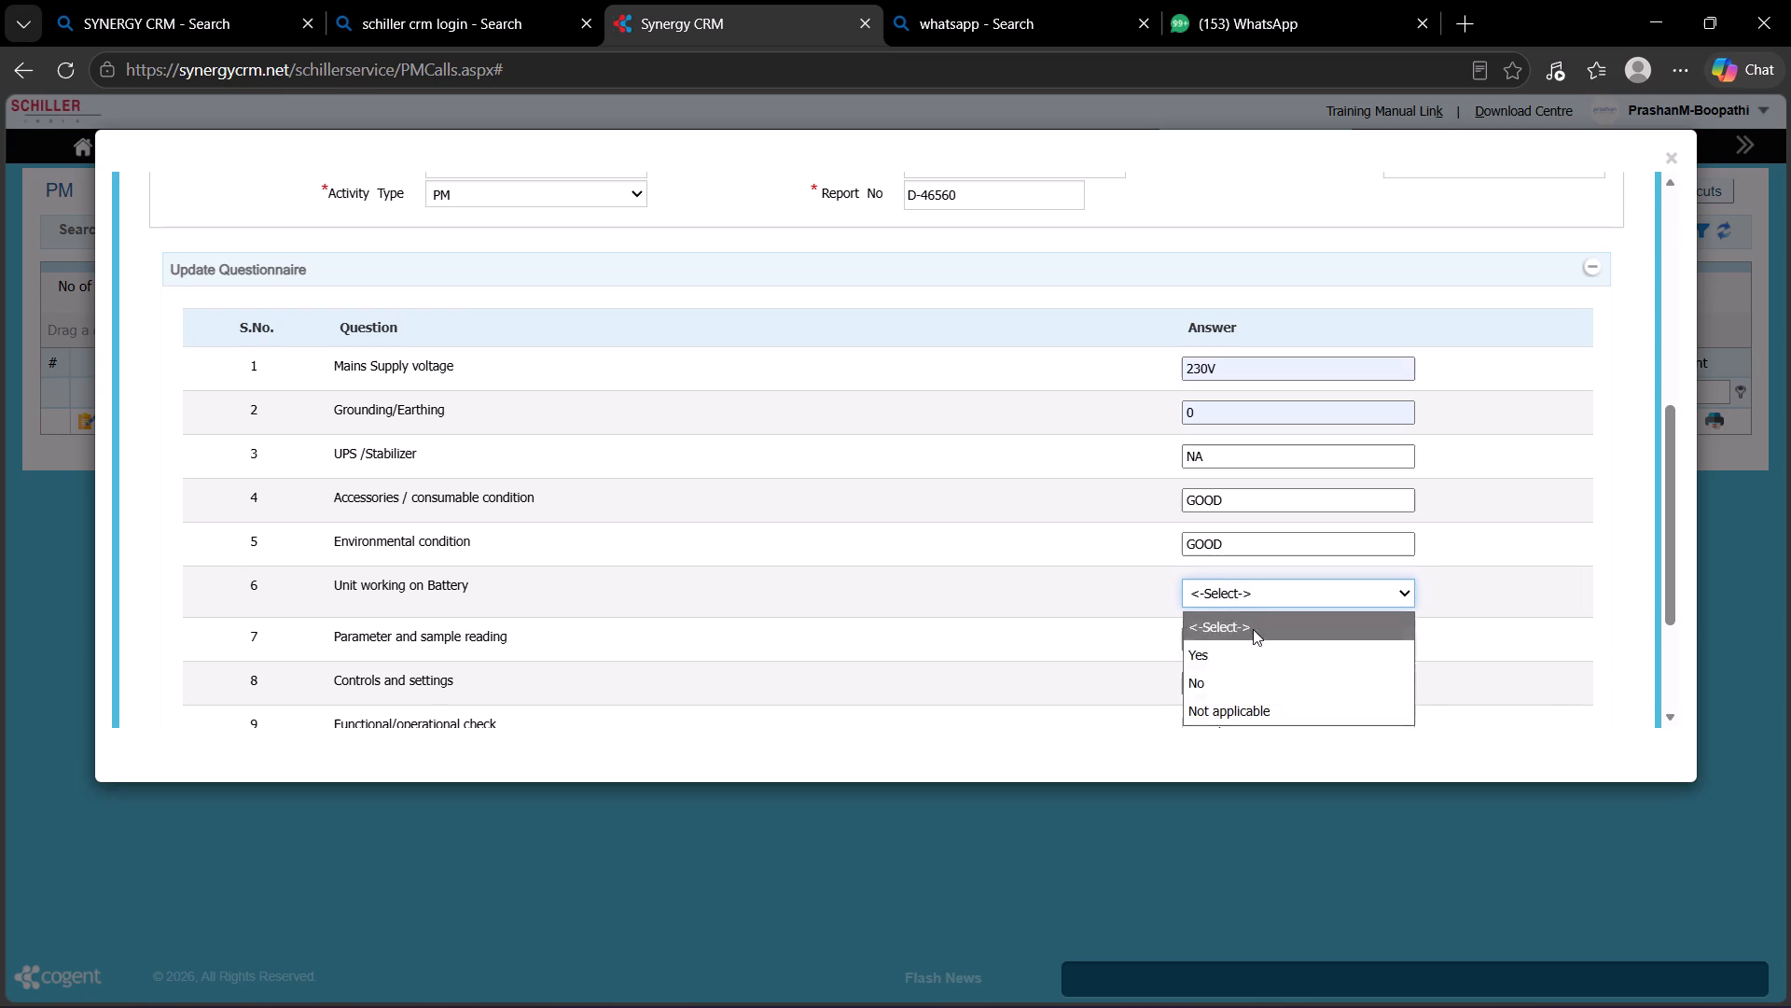
pyautogui.click(1250, 655)
# Answer parameter and sample reading with NA, controls and settings with YES, and functional/operational check with OK.
pyautogui.scroll(-2, 1249, 614)
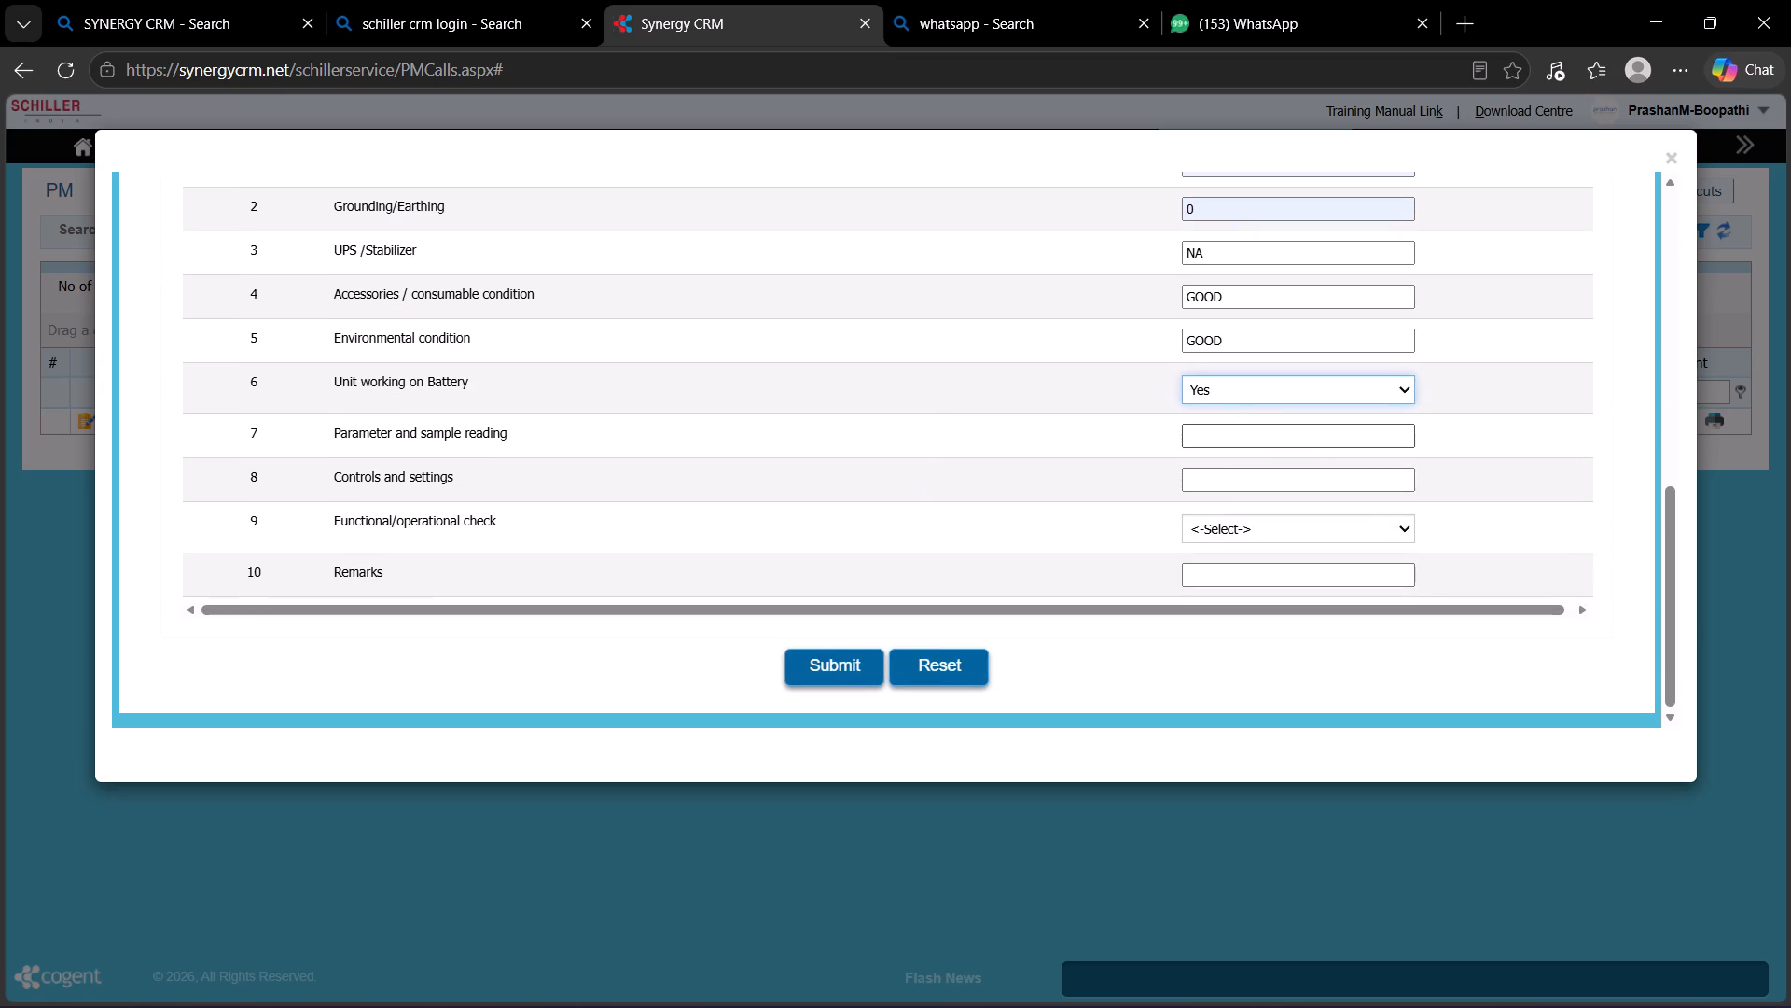
pyautogui.click(1227, 436)
pyautogui.press('n')
pyautogui.press('a')
pyautogui.click(1231, 492)
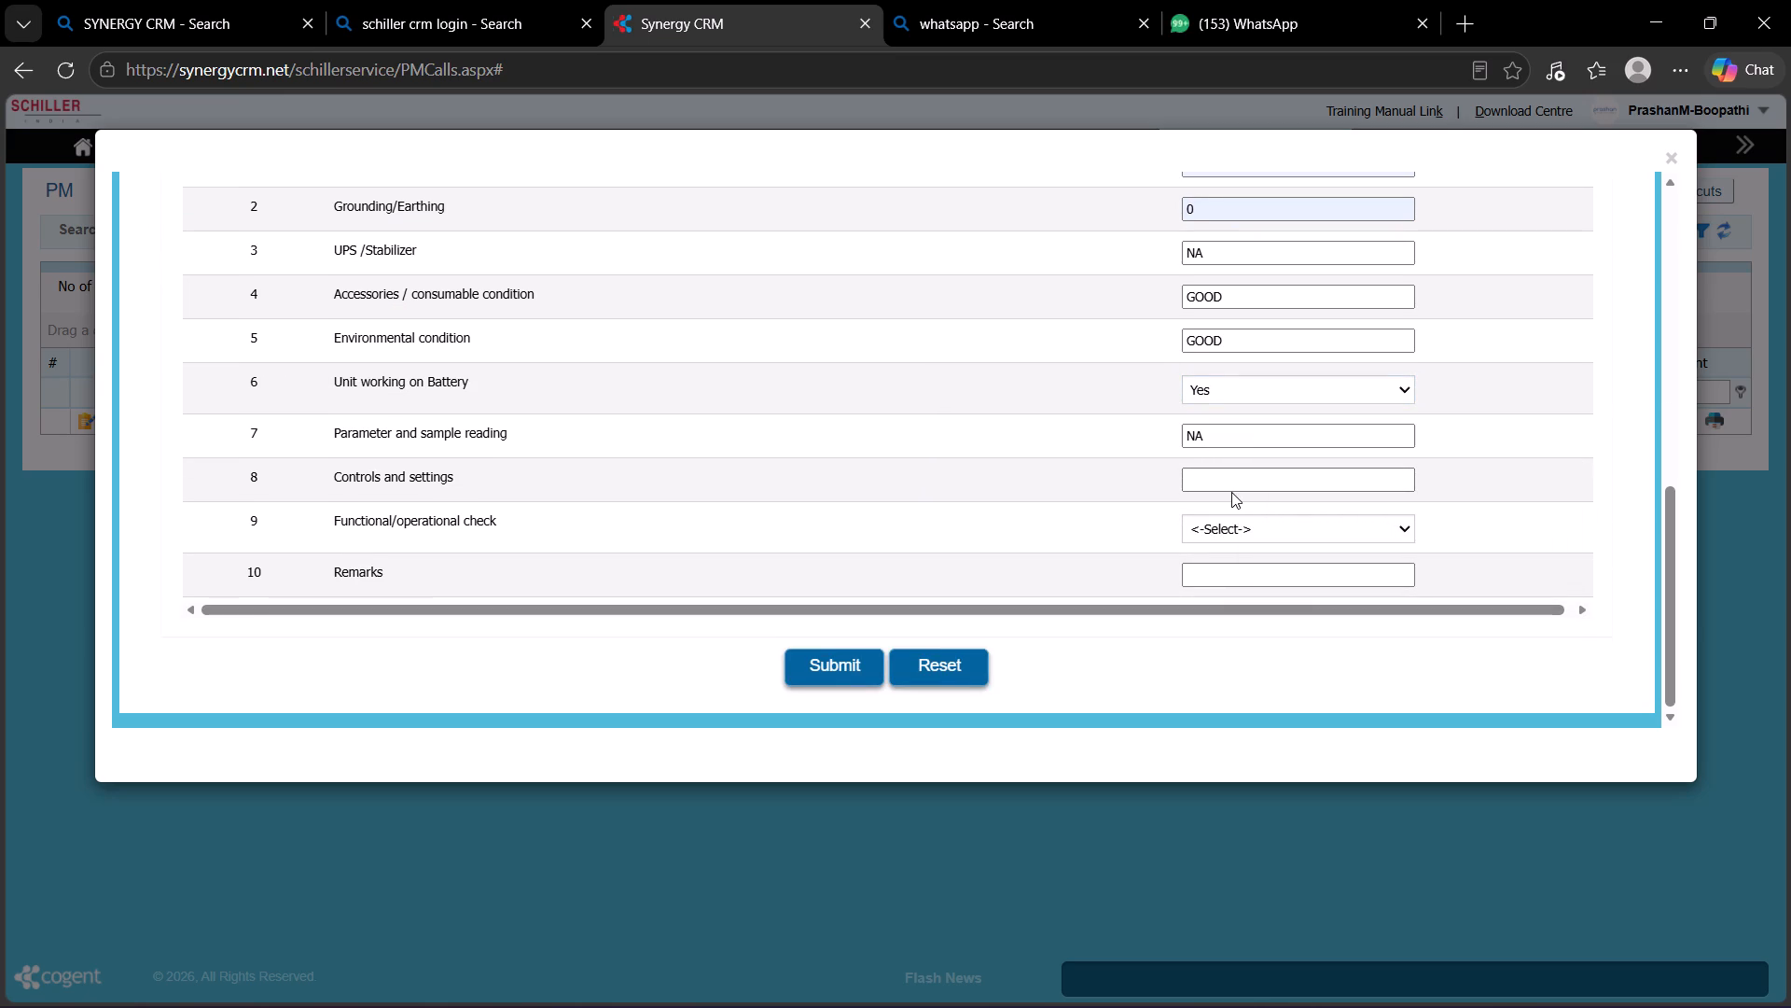
pyautogui.click(1236, 481)
pyautogui.press('y')
pyautogui.write('ES')
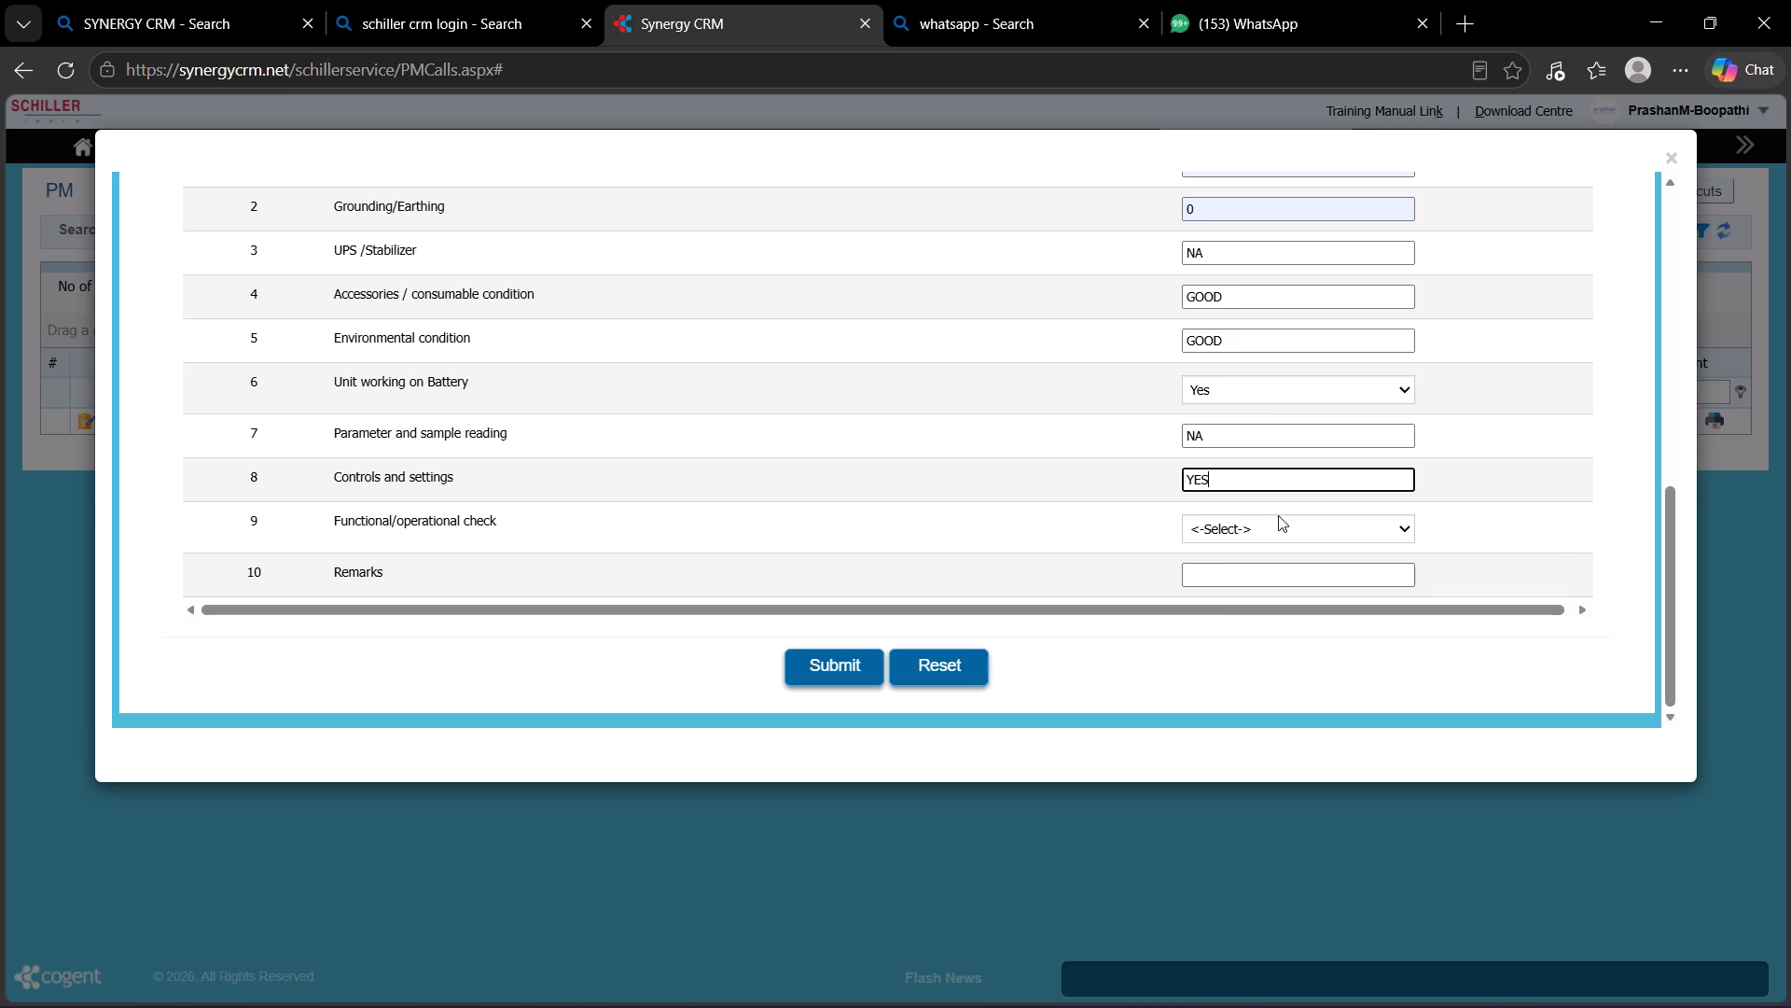
pyautogui.click(1274, 525)
pyautogui.click(1222, 589)
pyautogui.click(1222, 559)
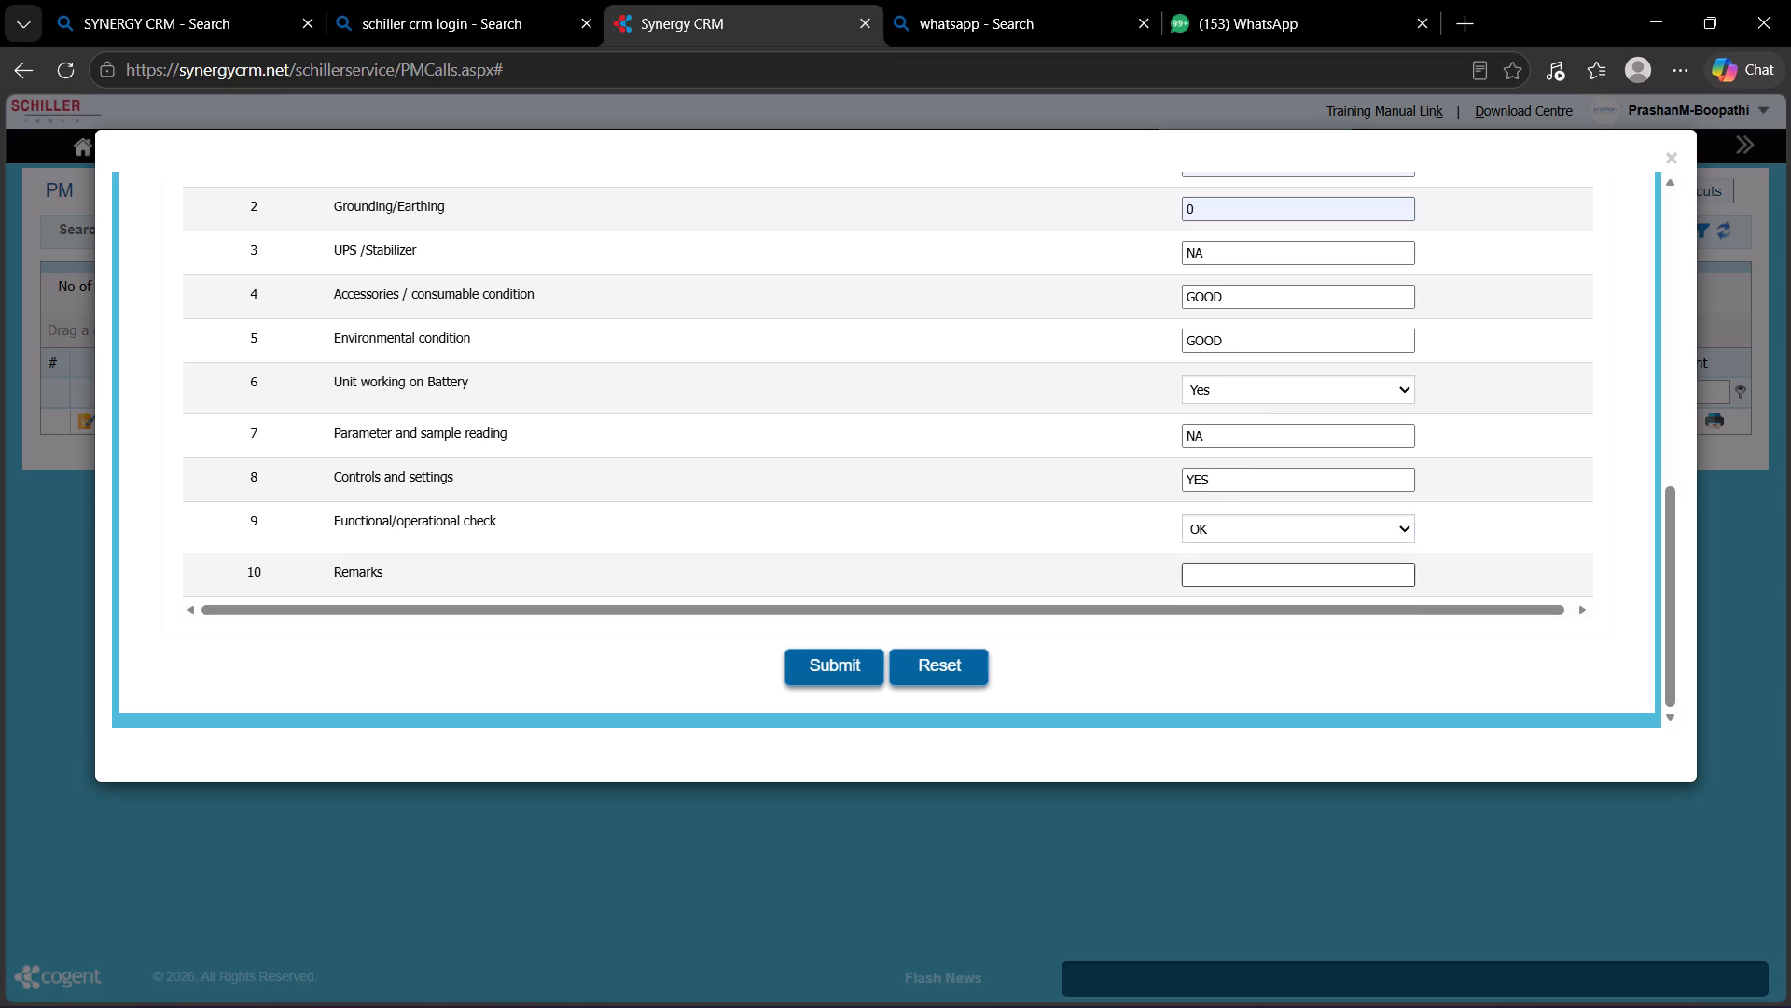
pyautogui.click(1219, 576)
pyautogui.write('CALL COMPLETED')
pyautogui.click(809, 670)
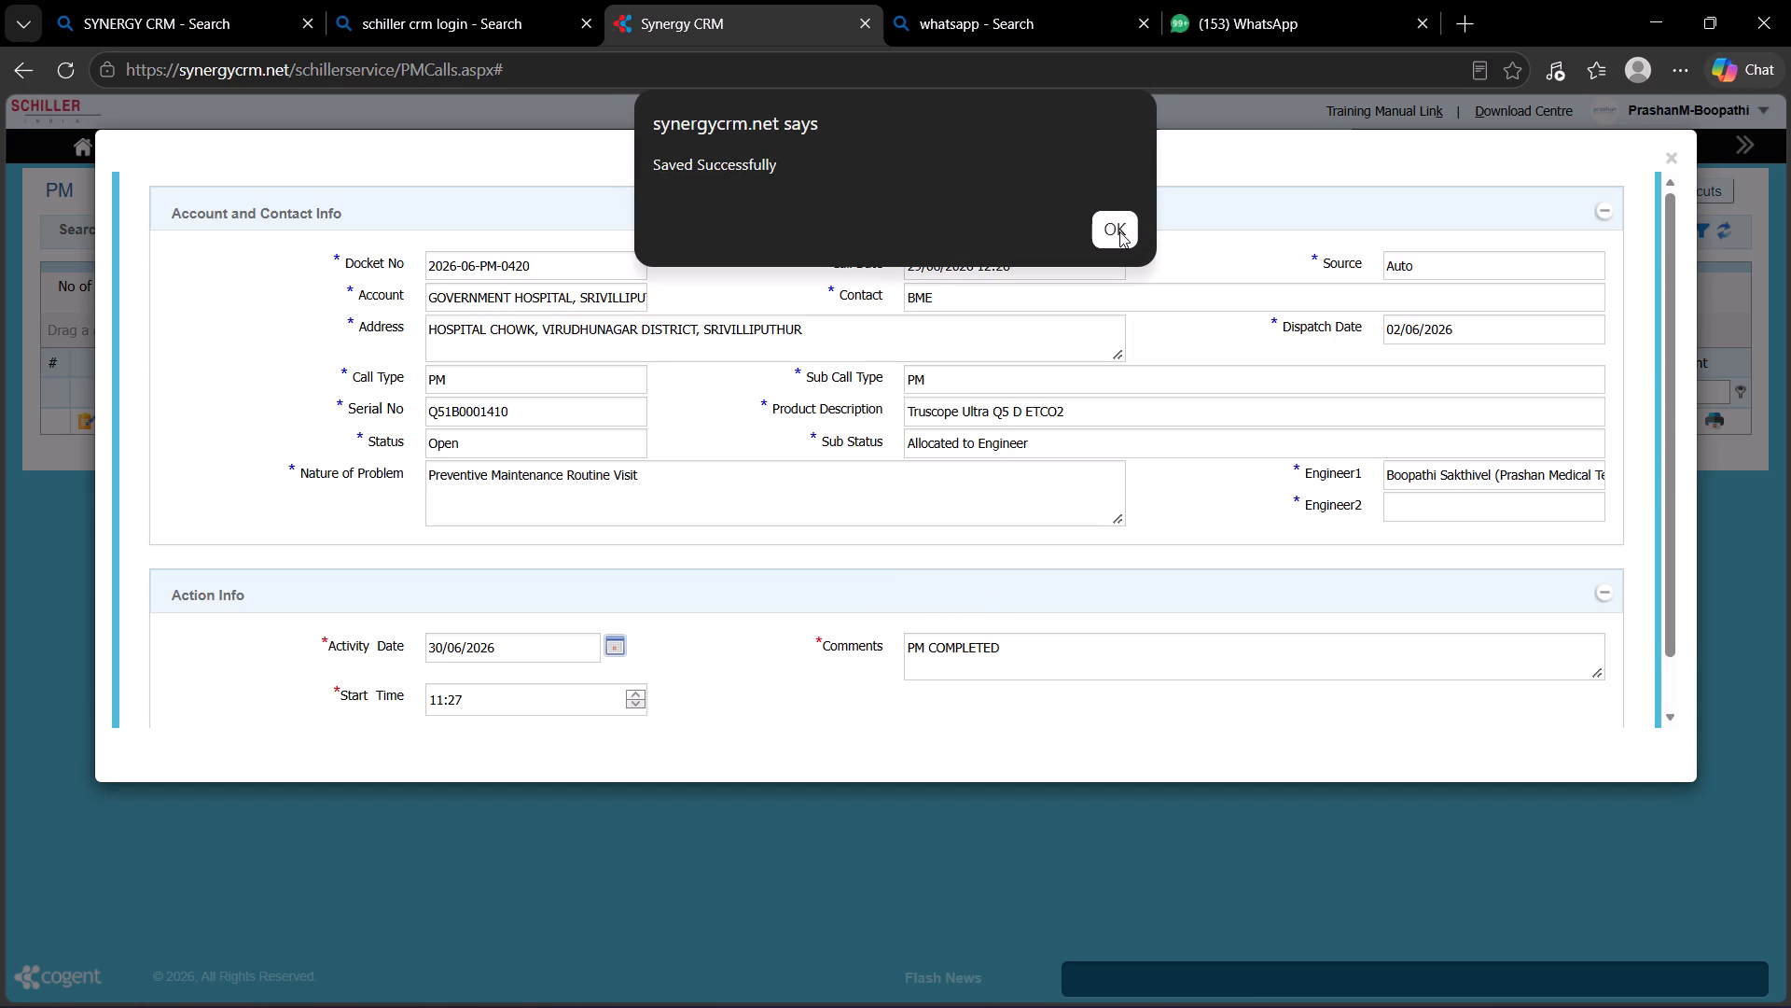
pyautogui.click(1119, 231)
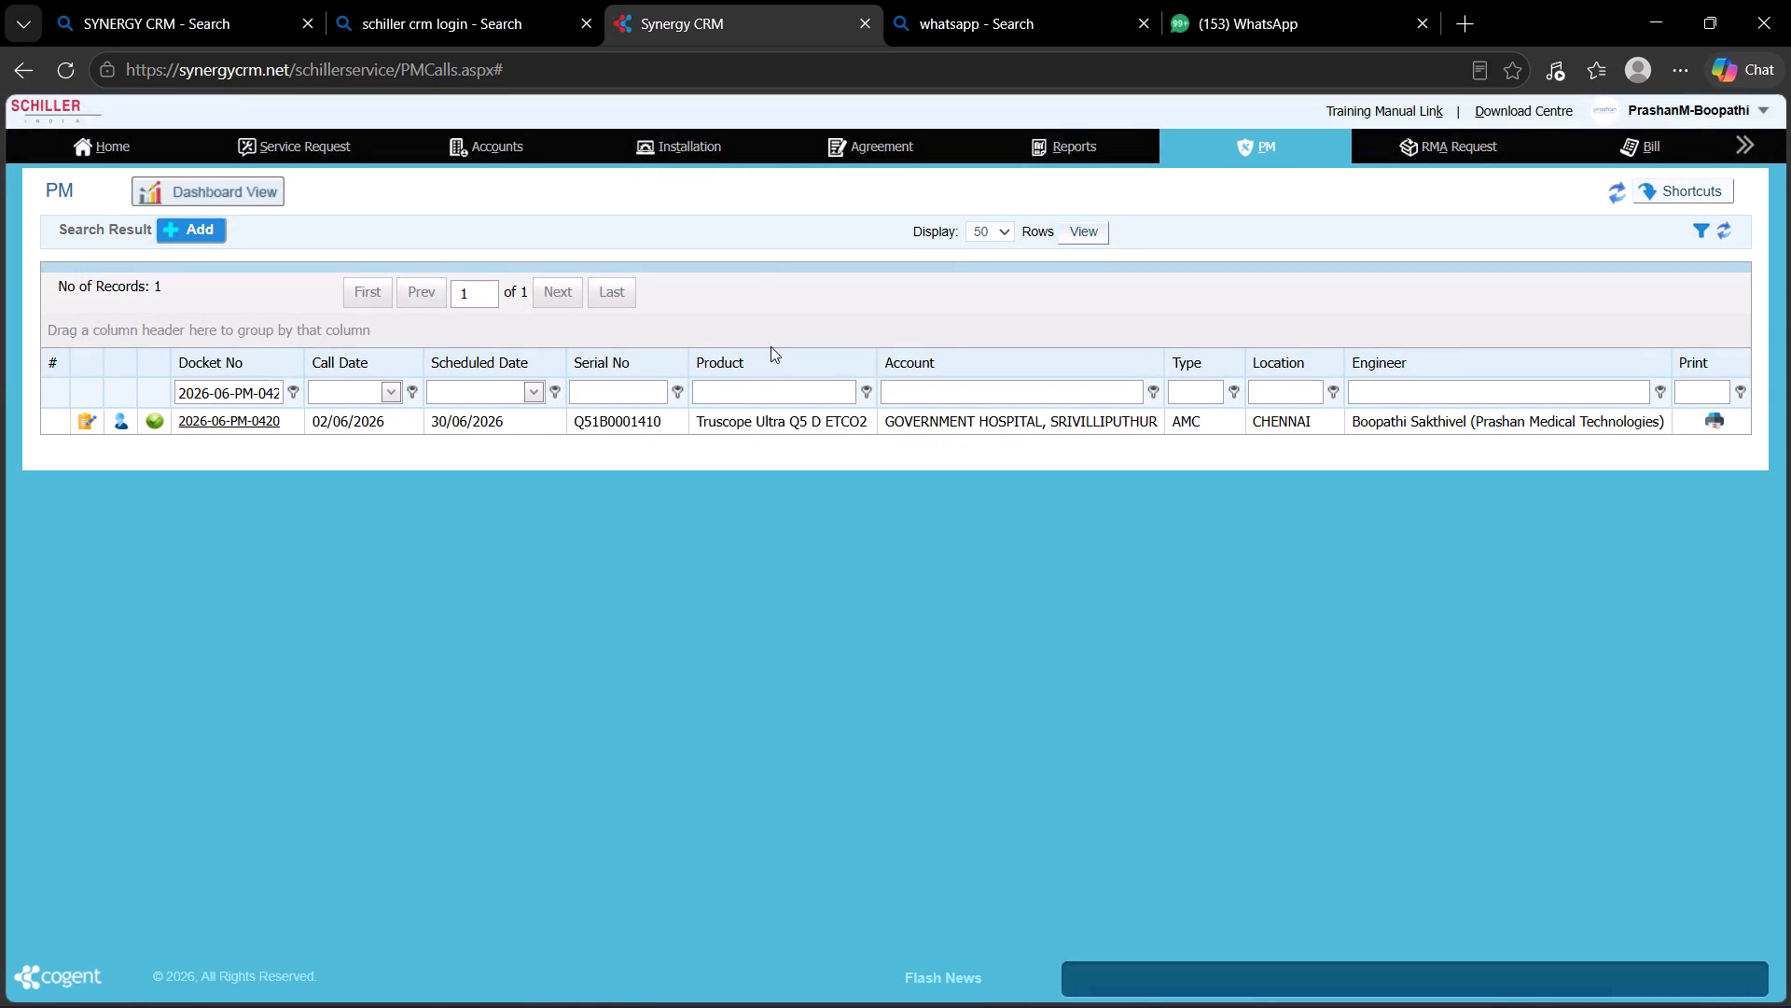
pyautogui.click(1662, 10)
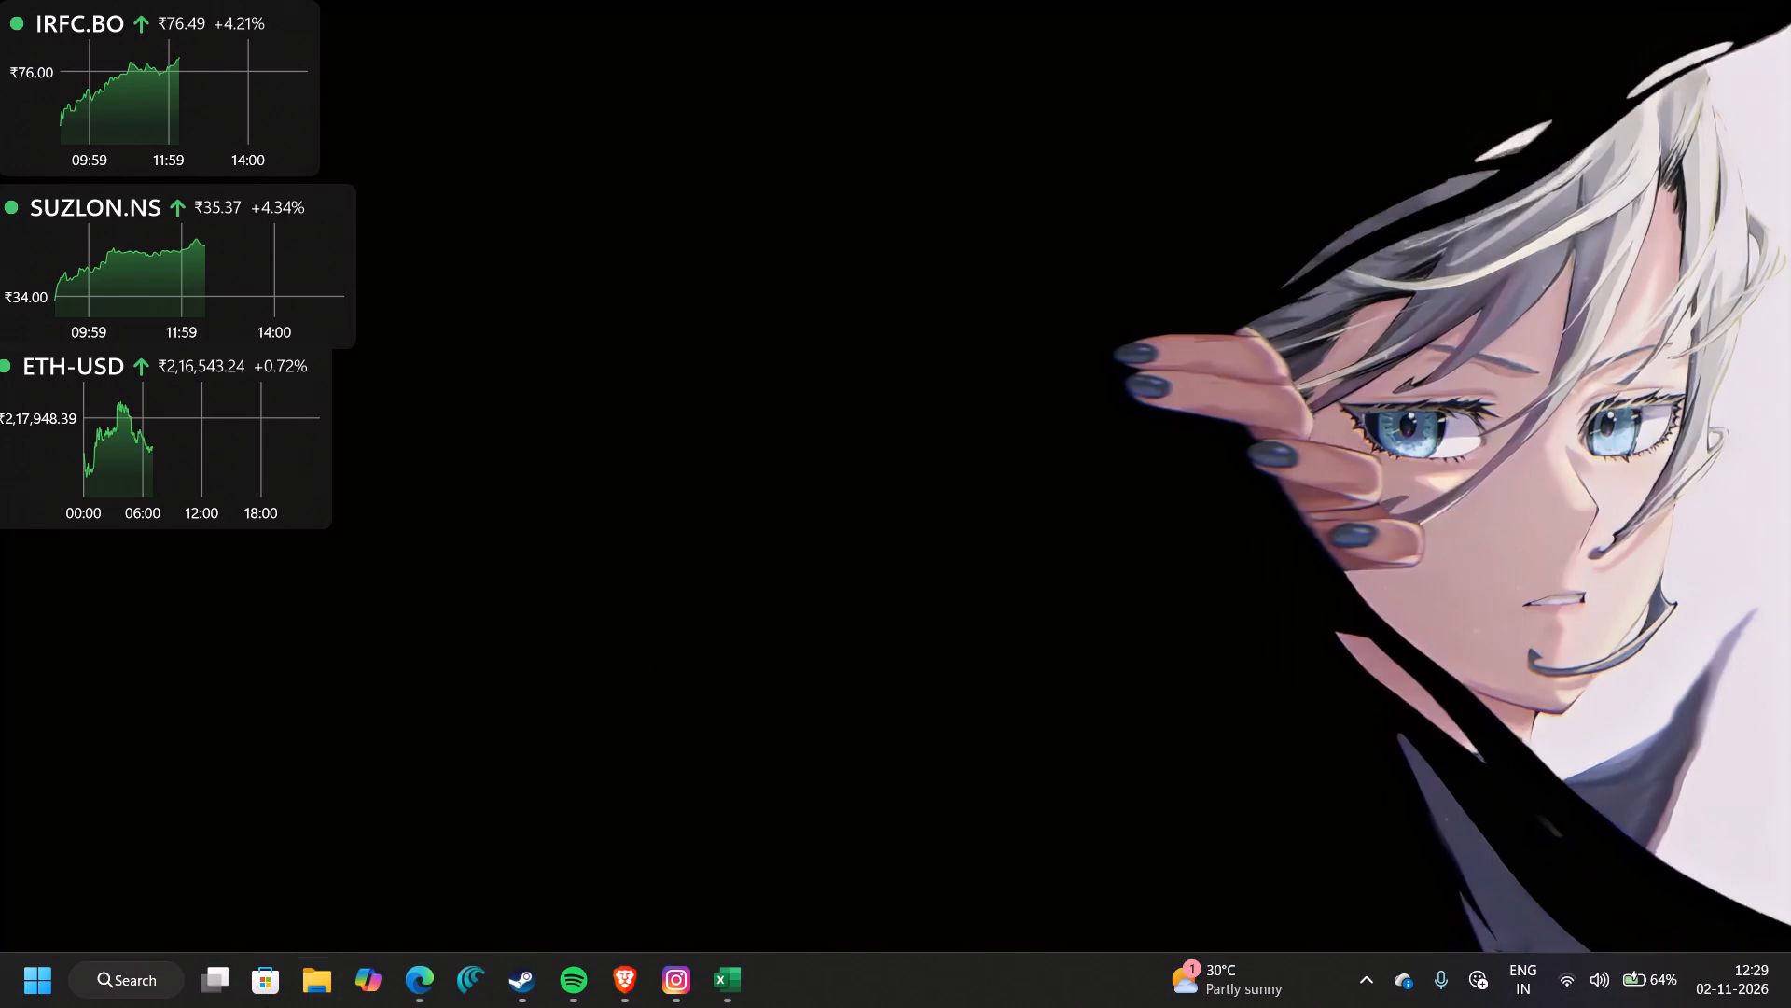
pyautogui.click(731, 984)
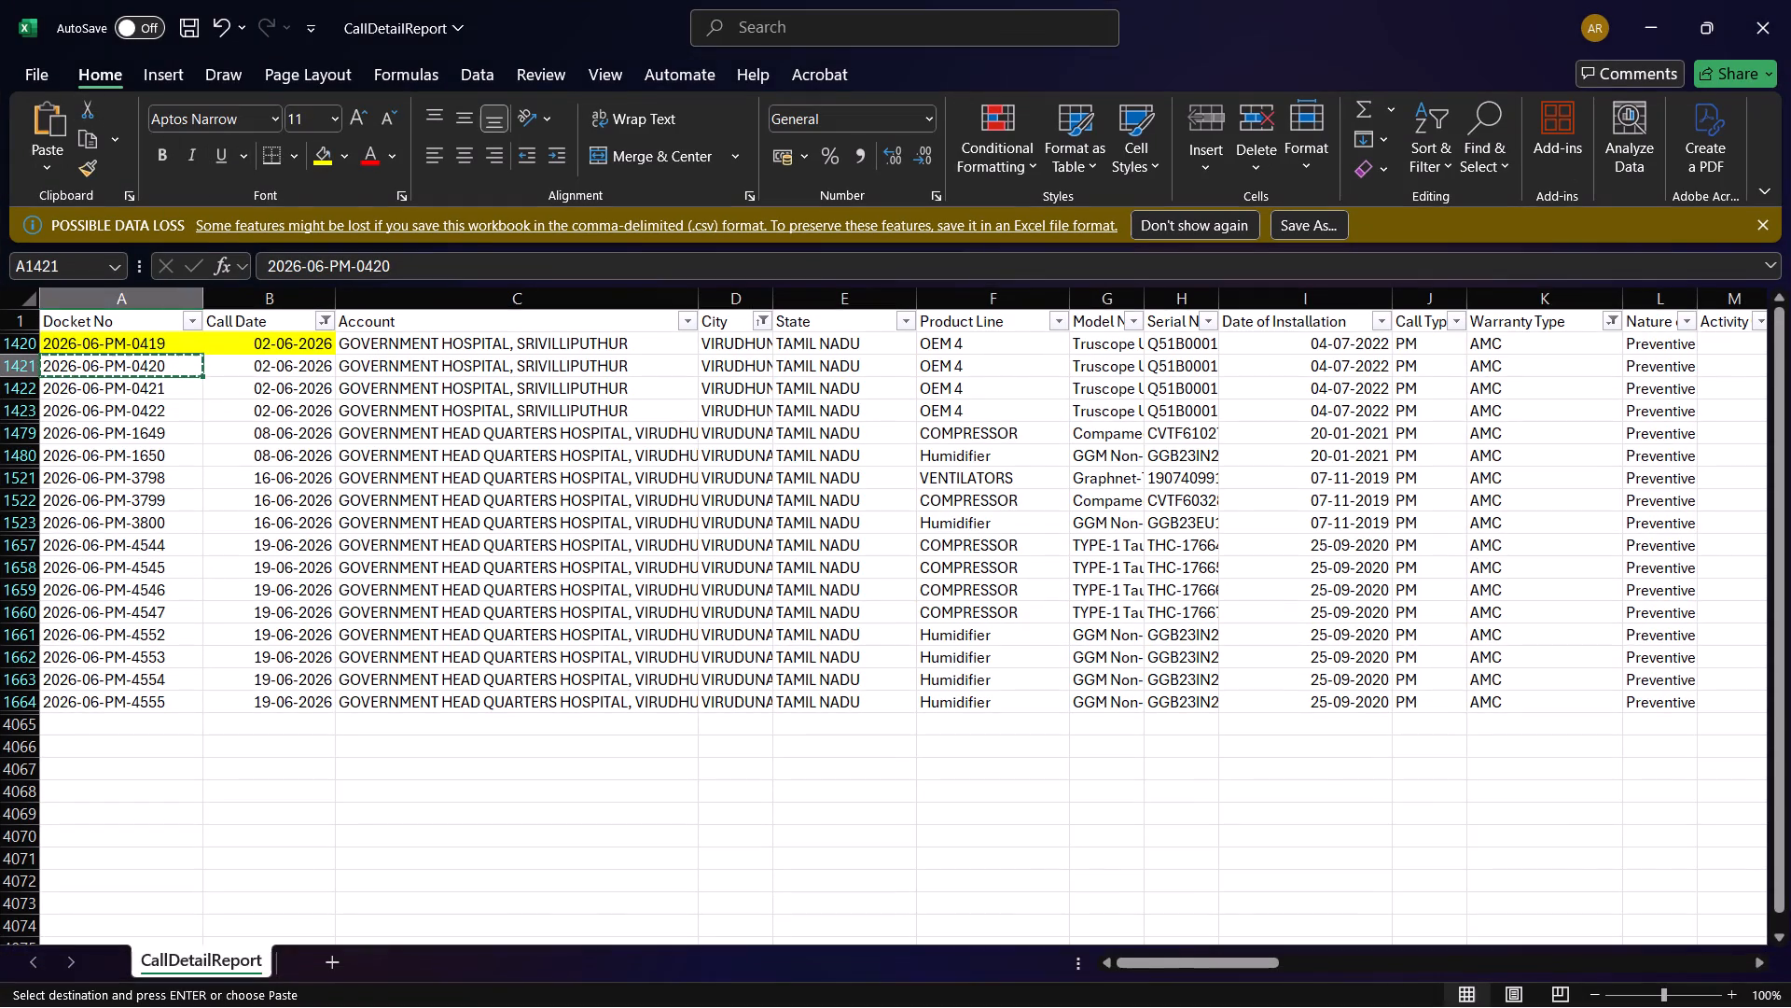
pyautogui.click(325, 156)
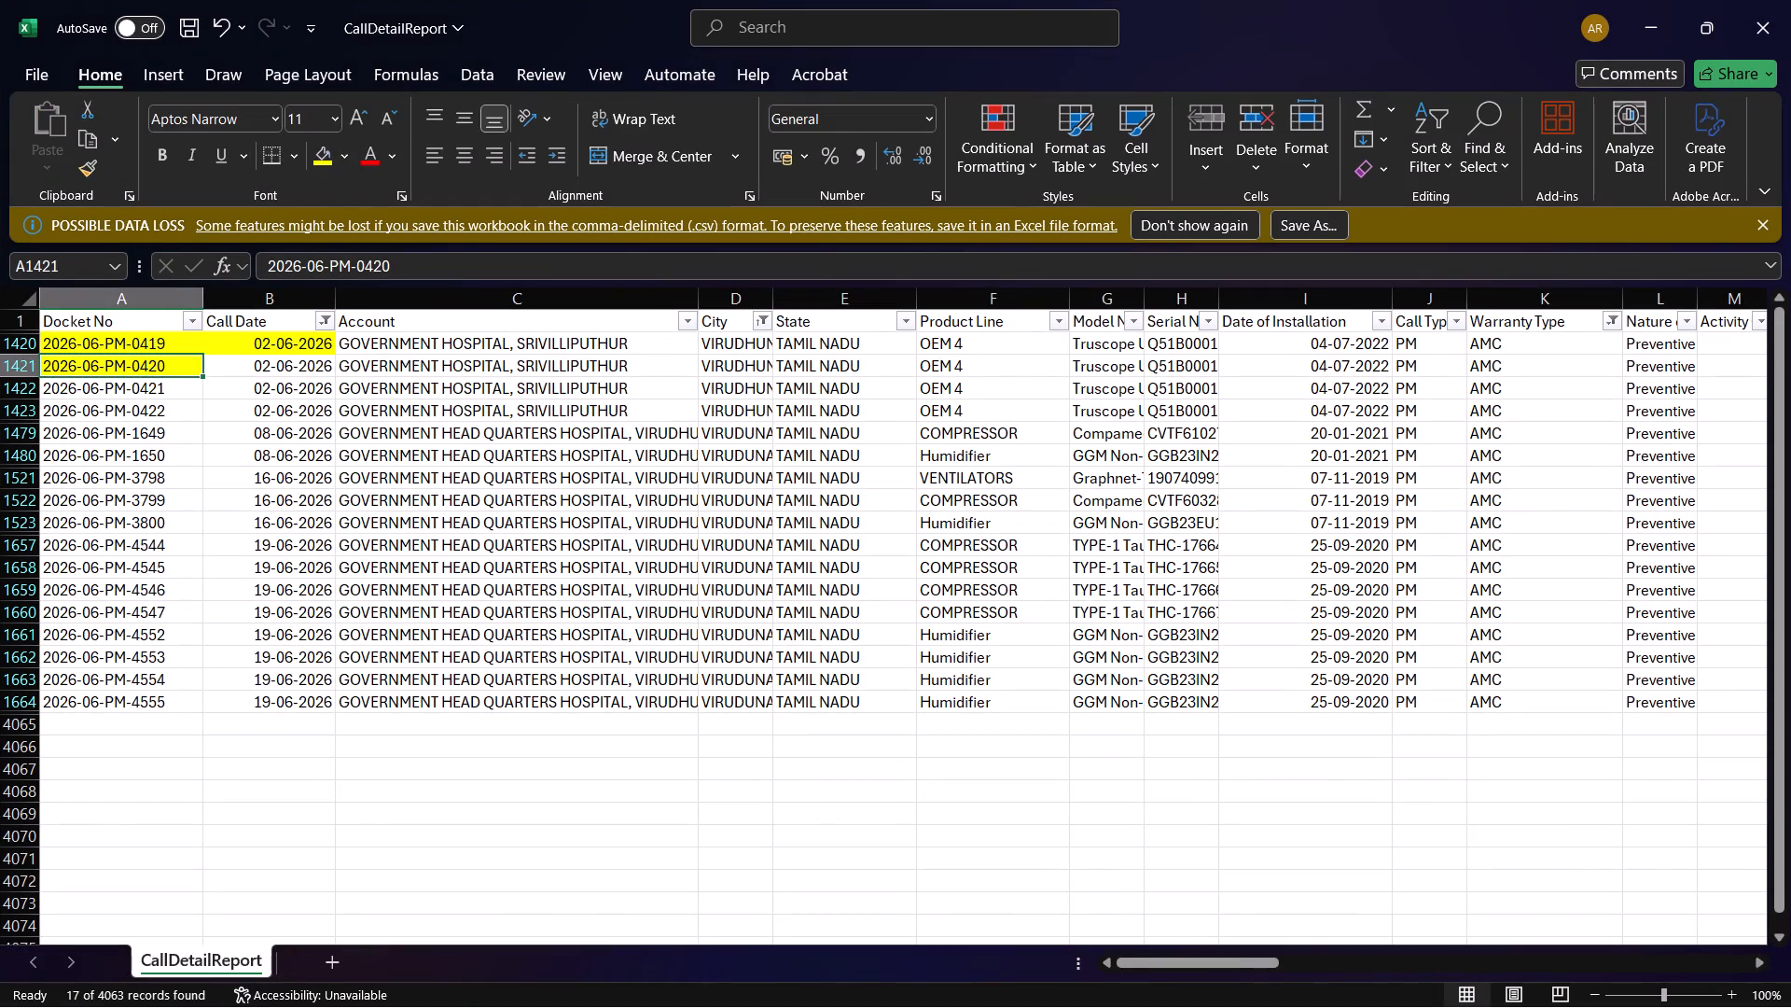
# Copy docket number 2026-06-PM-0421 from the workbook and filter the PM list in Synergy CRM by it.
pyautogui.click(173, 389)
pyautogui.hotkey('ctrl', 'c')
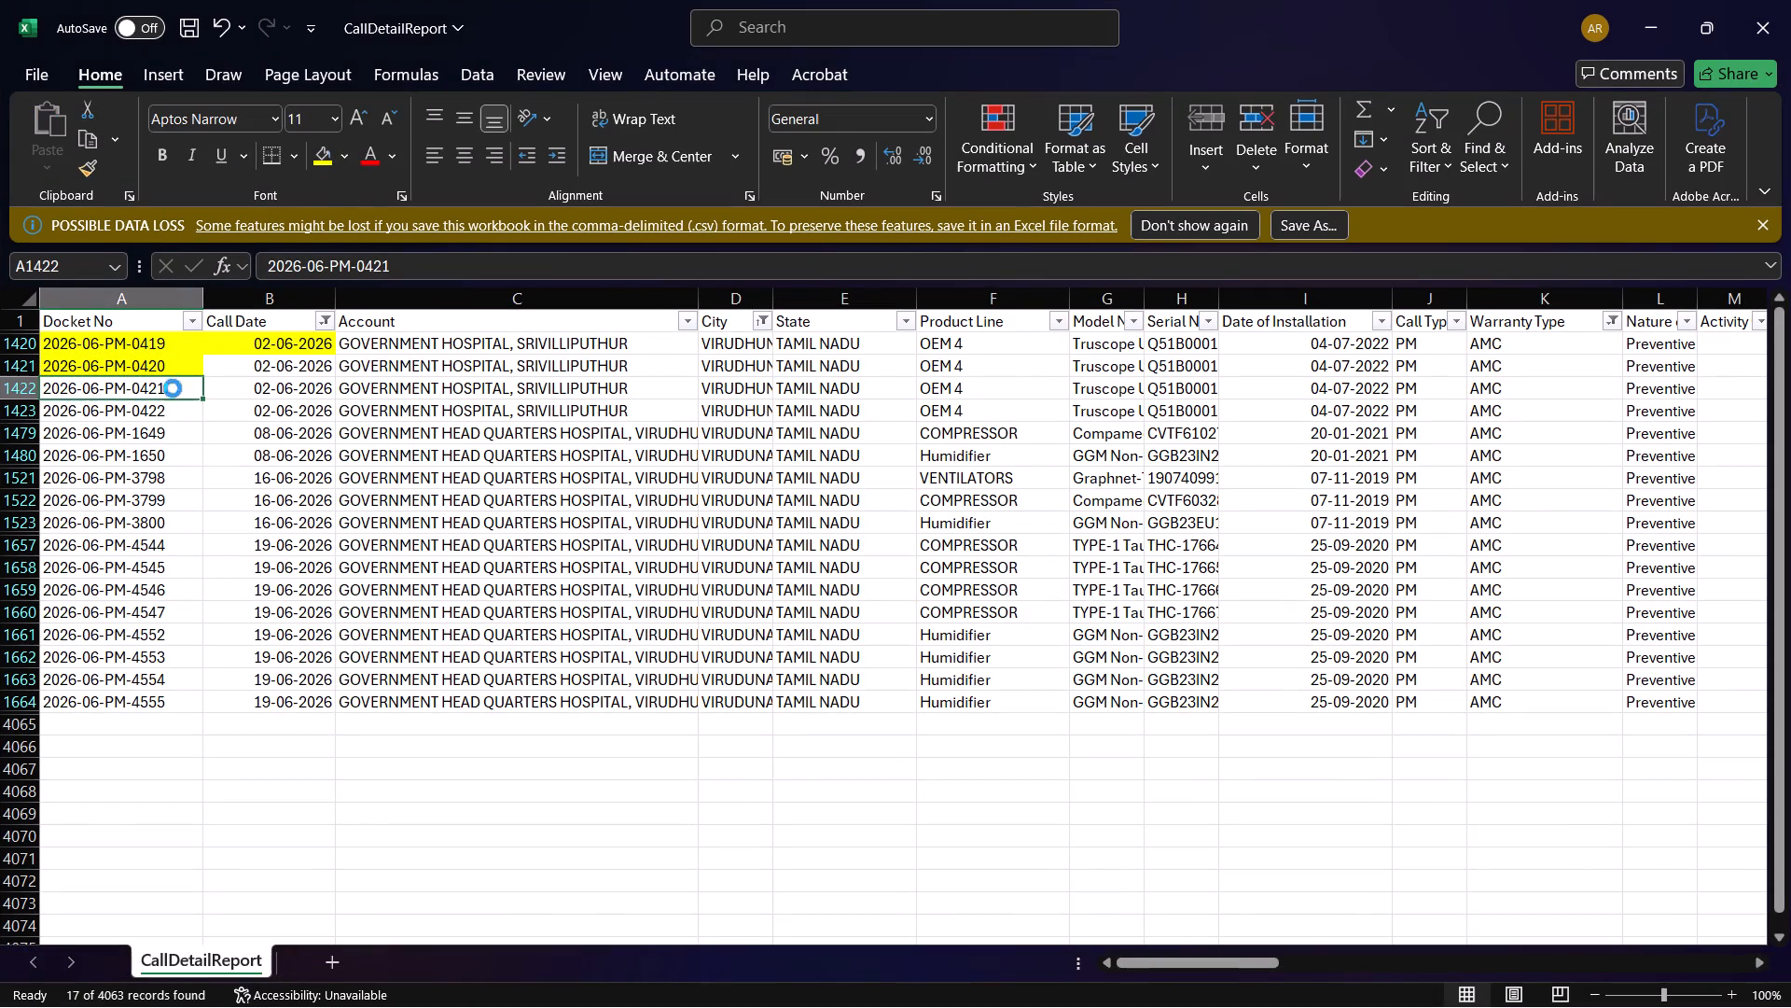
pyautogui.click(1647, 21)
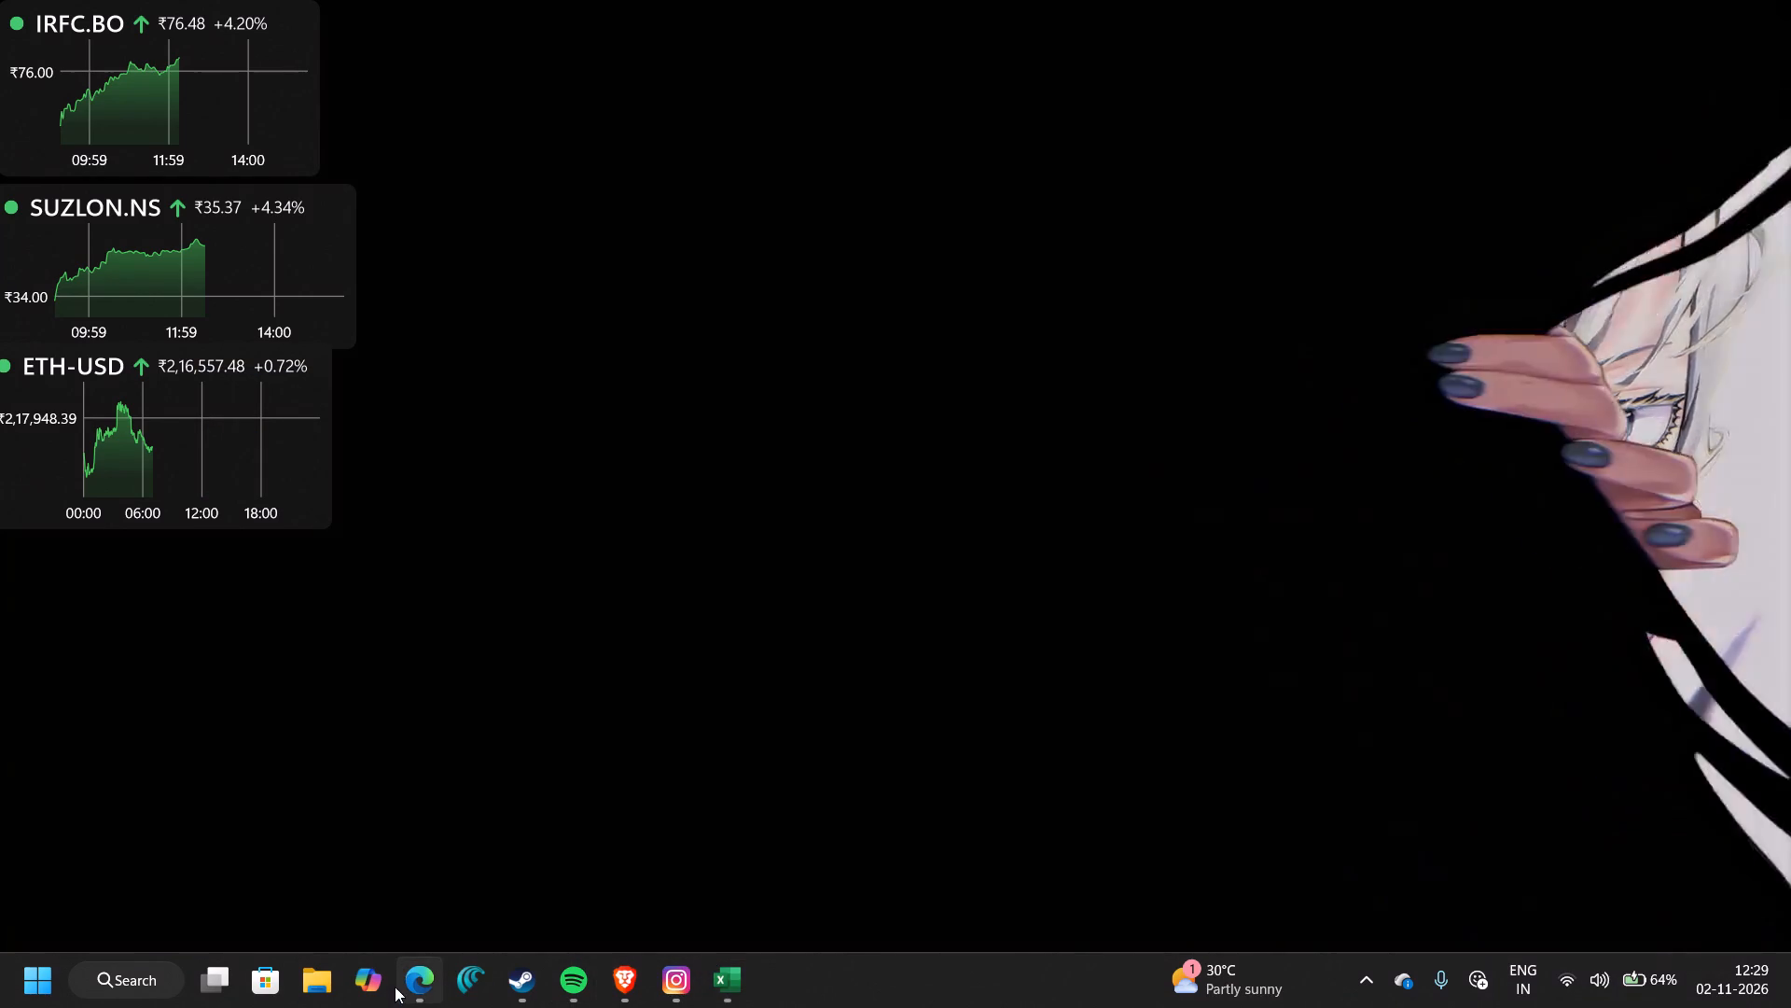
pyautogui.click(407, 989)
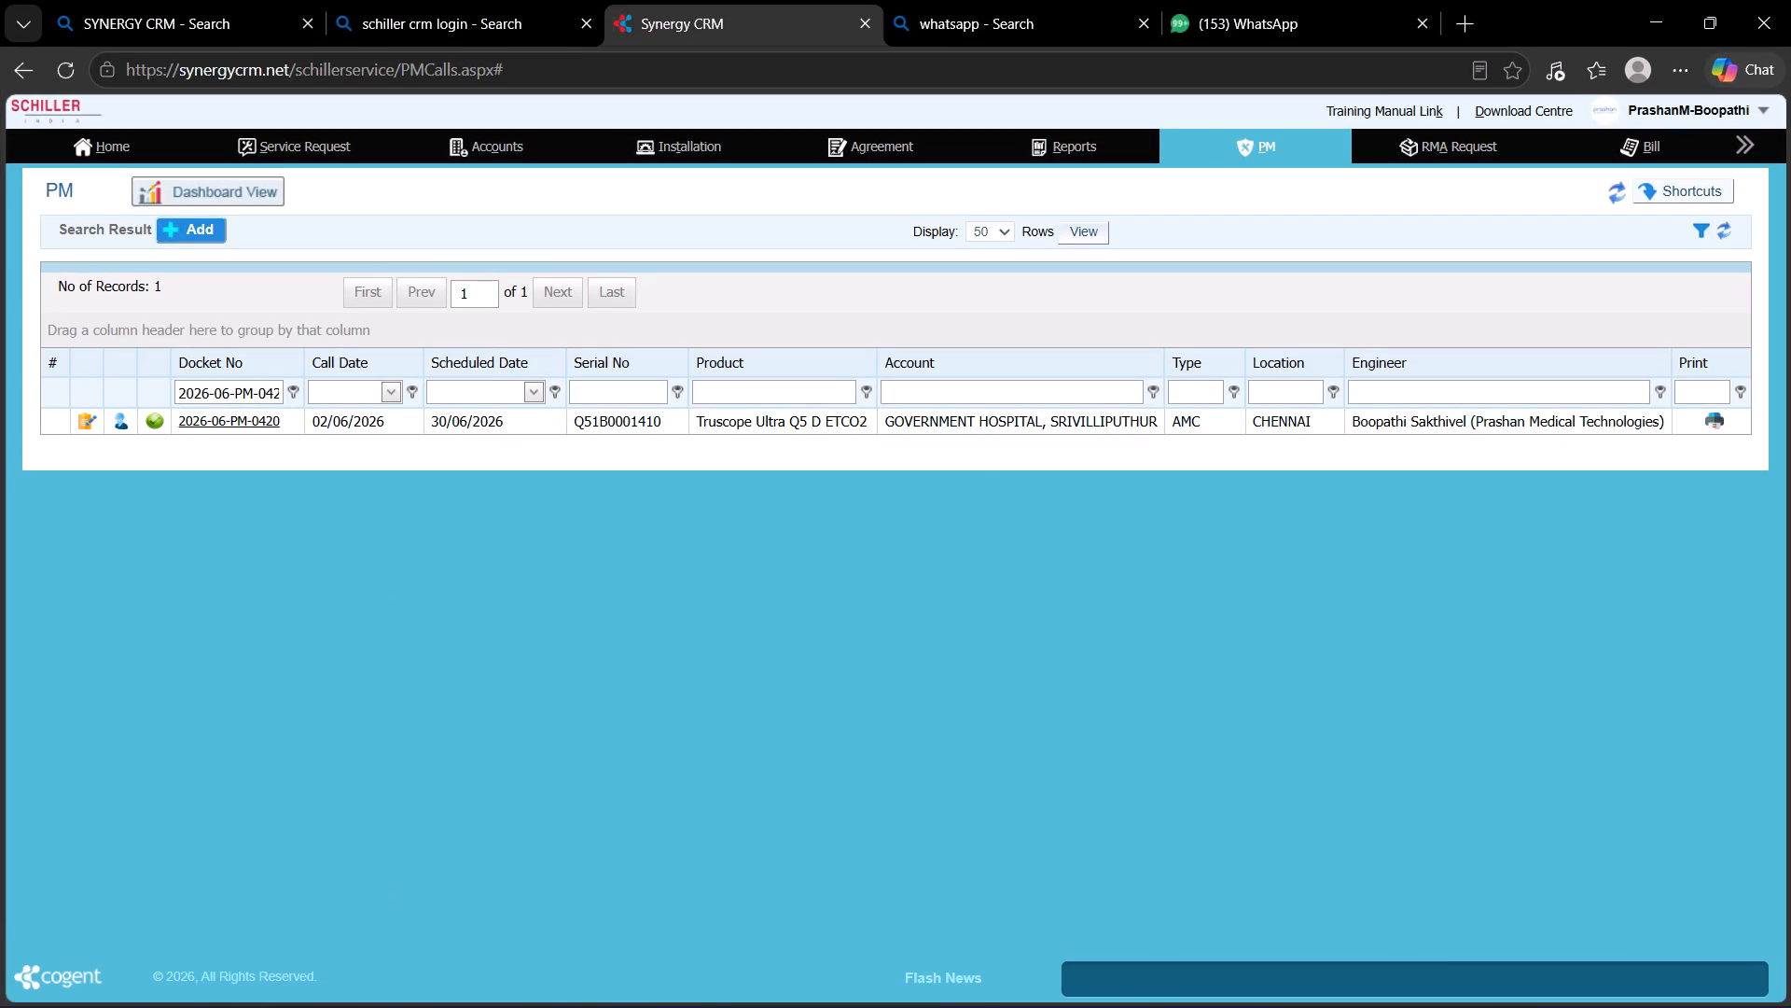
pyautogui.moveTo(181, 391); pyautogui.dragTo(452, 389)
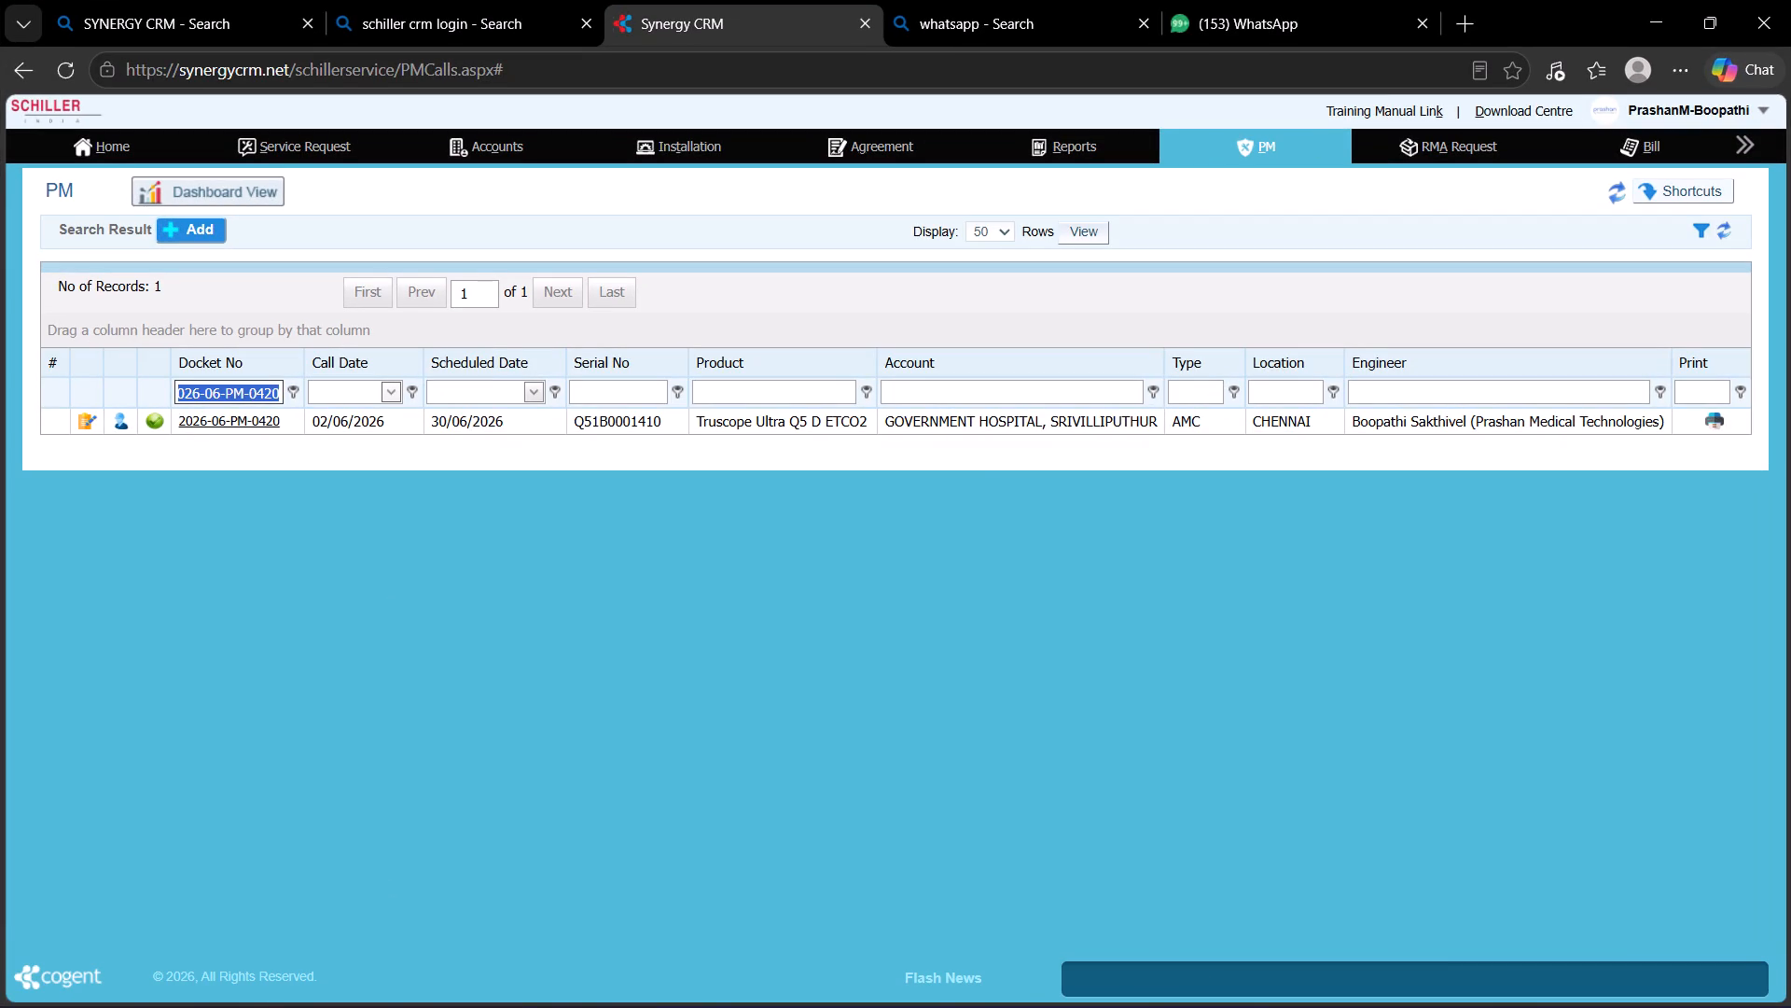
pyautogui.hotkey('ctrl', 'v')
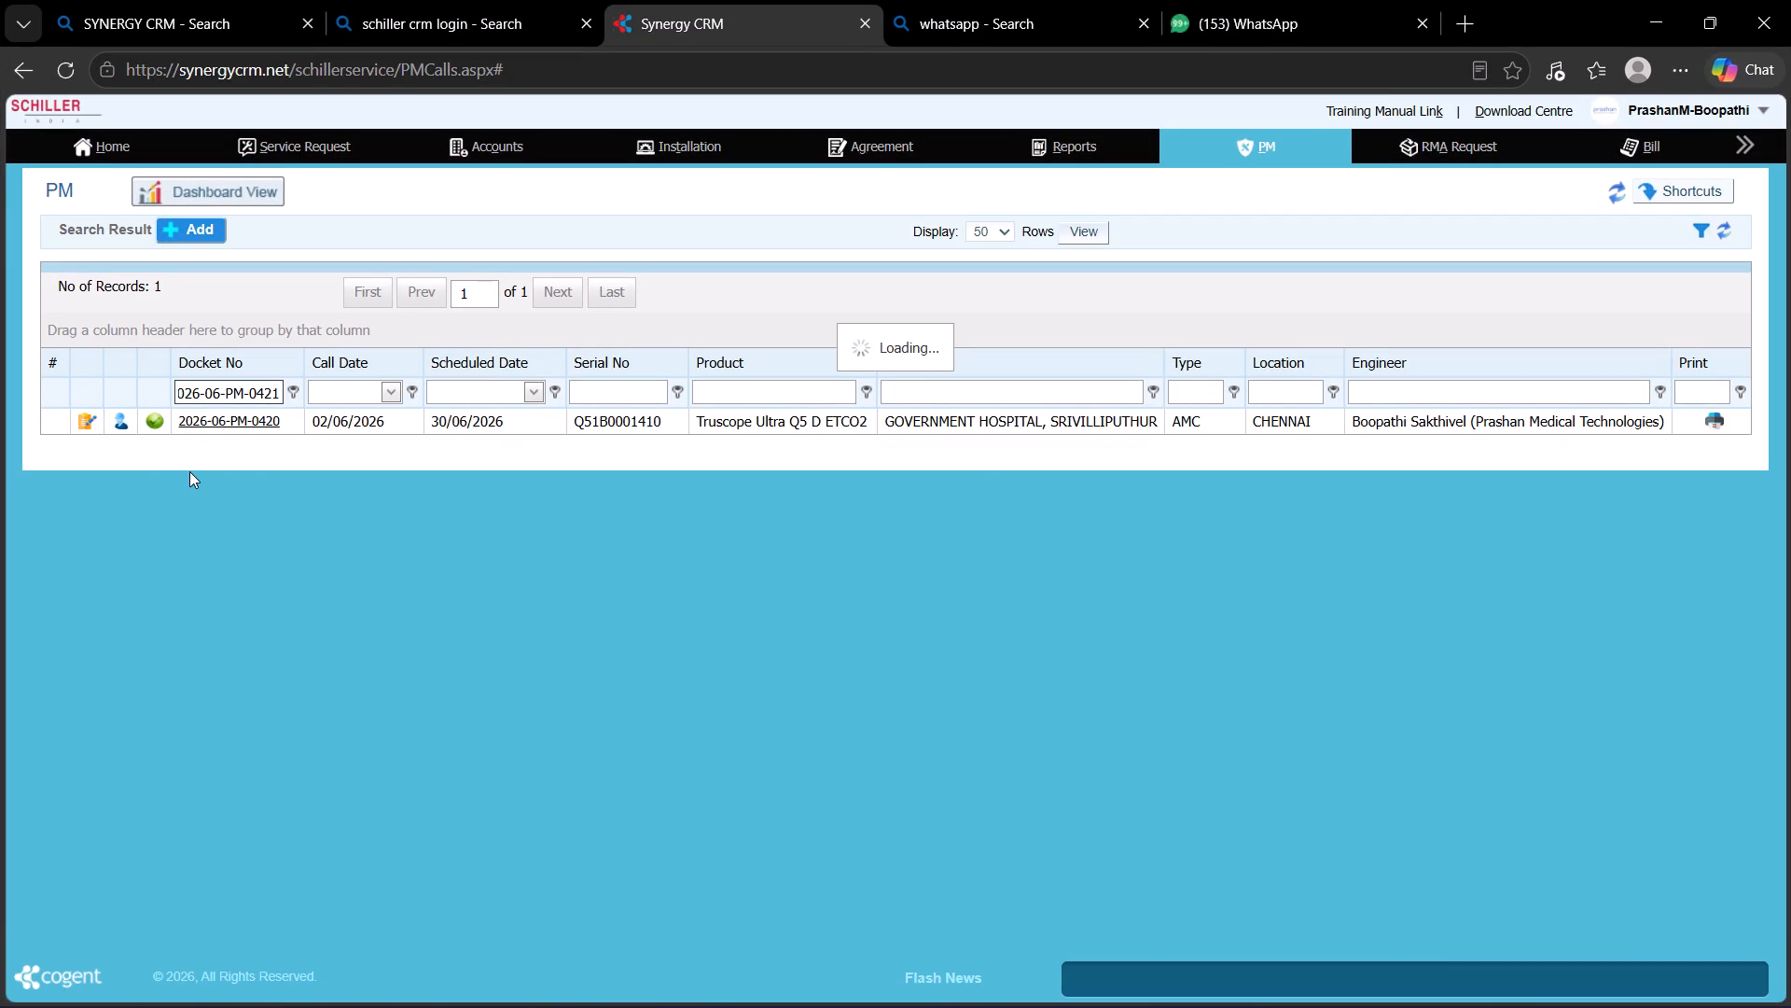
pyautogui.click(259, 417)
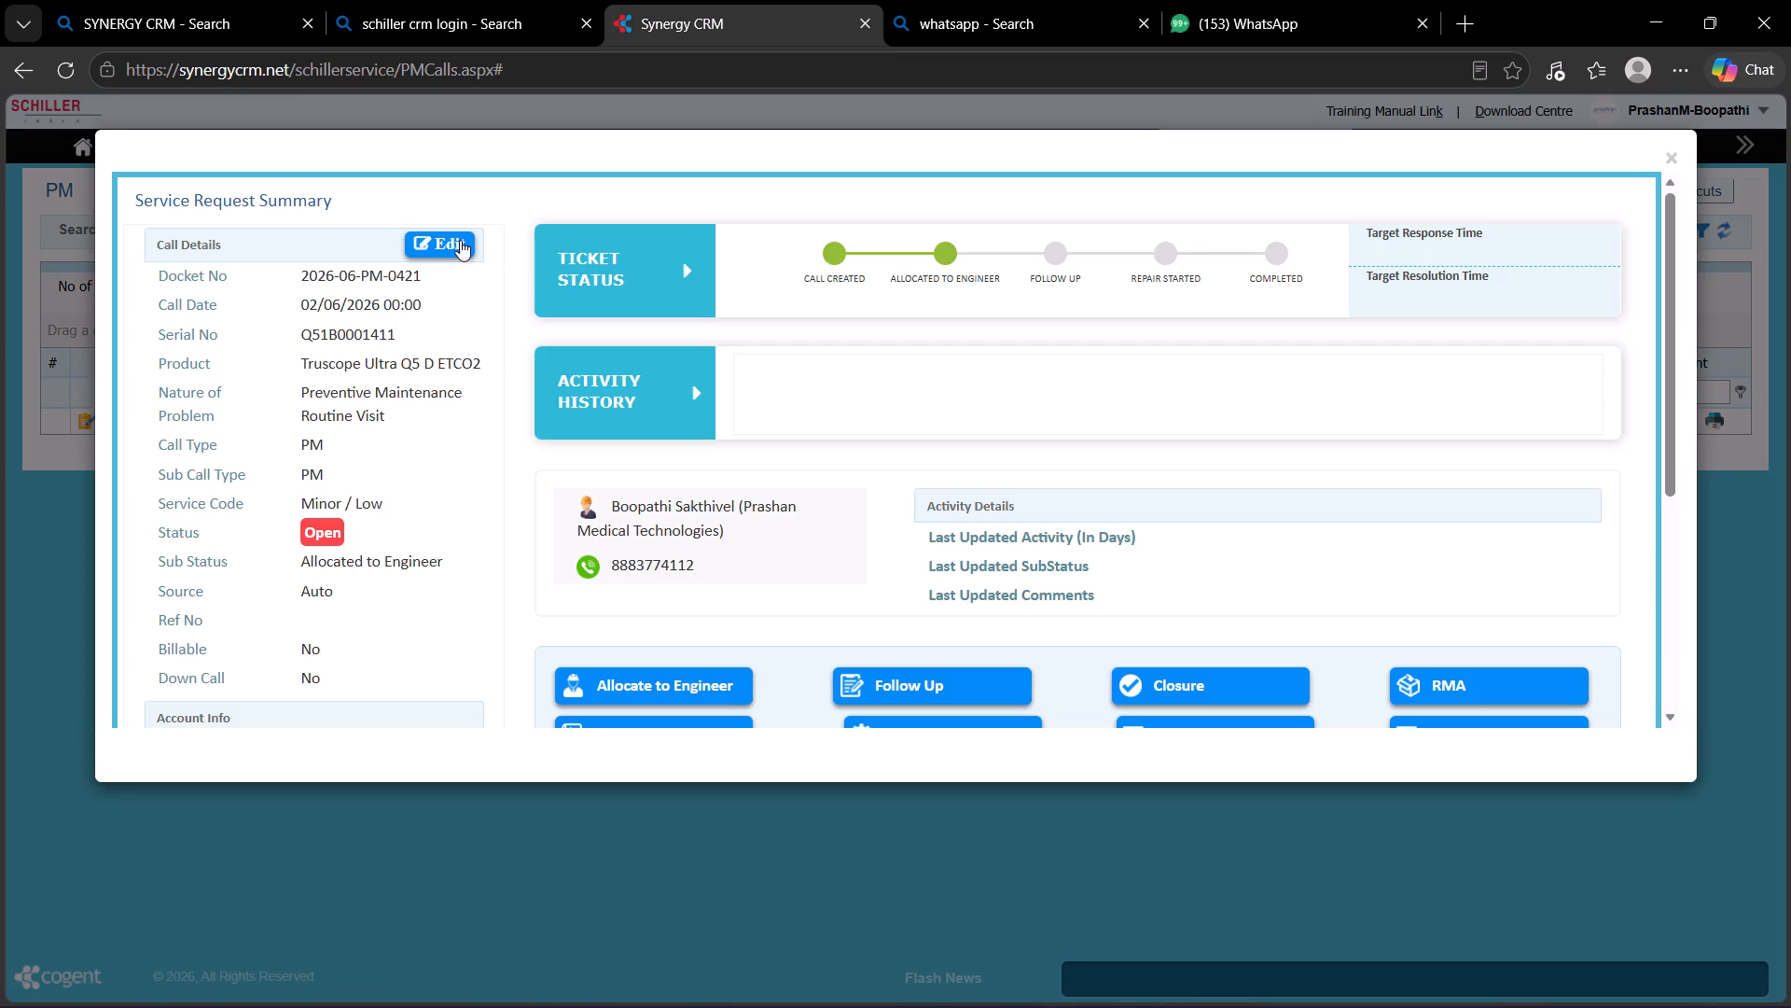
pyautogui.click(460, 240)
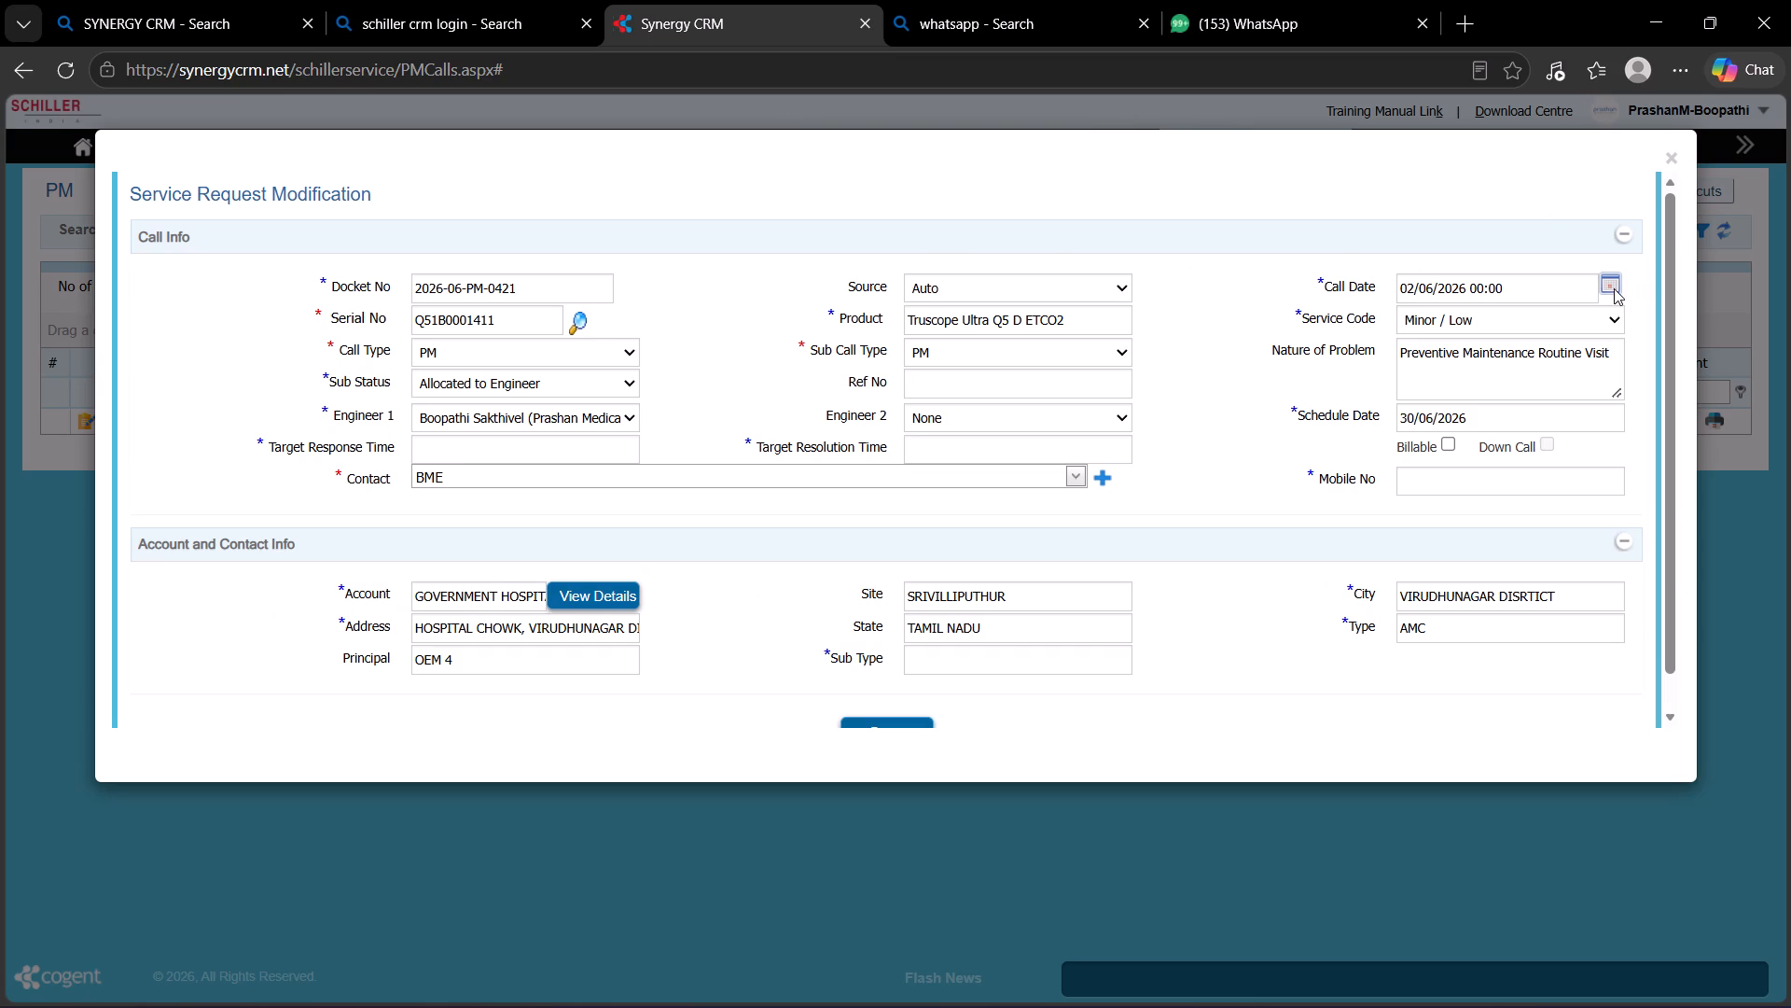
pyautogui.click(1613, 287)
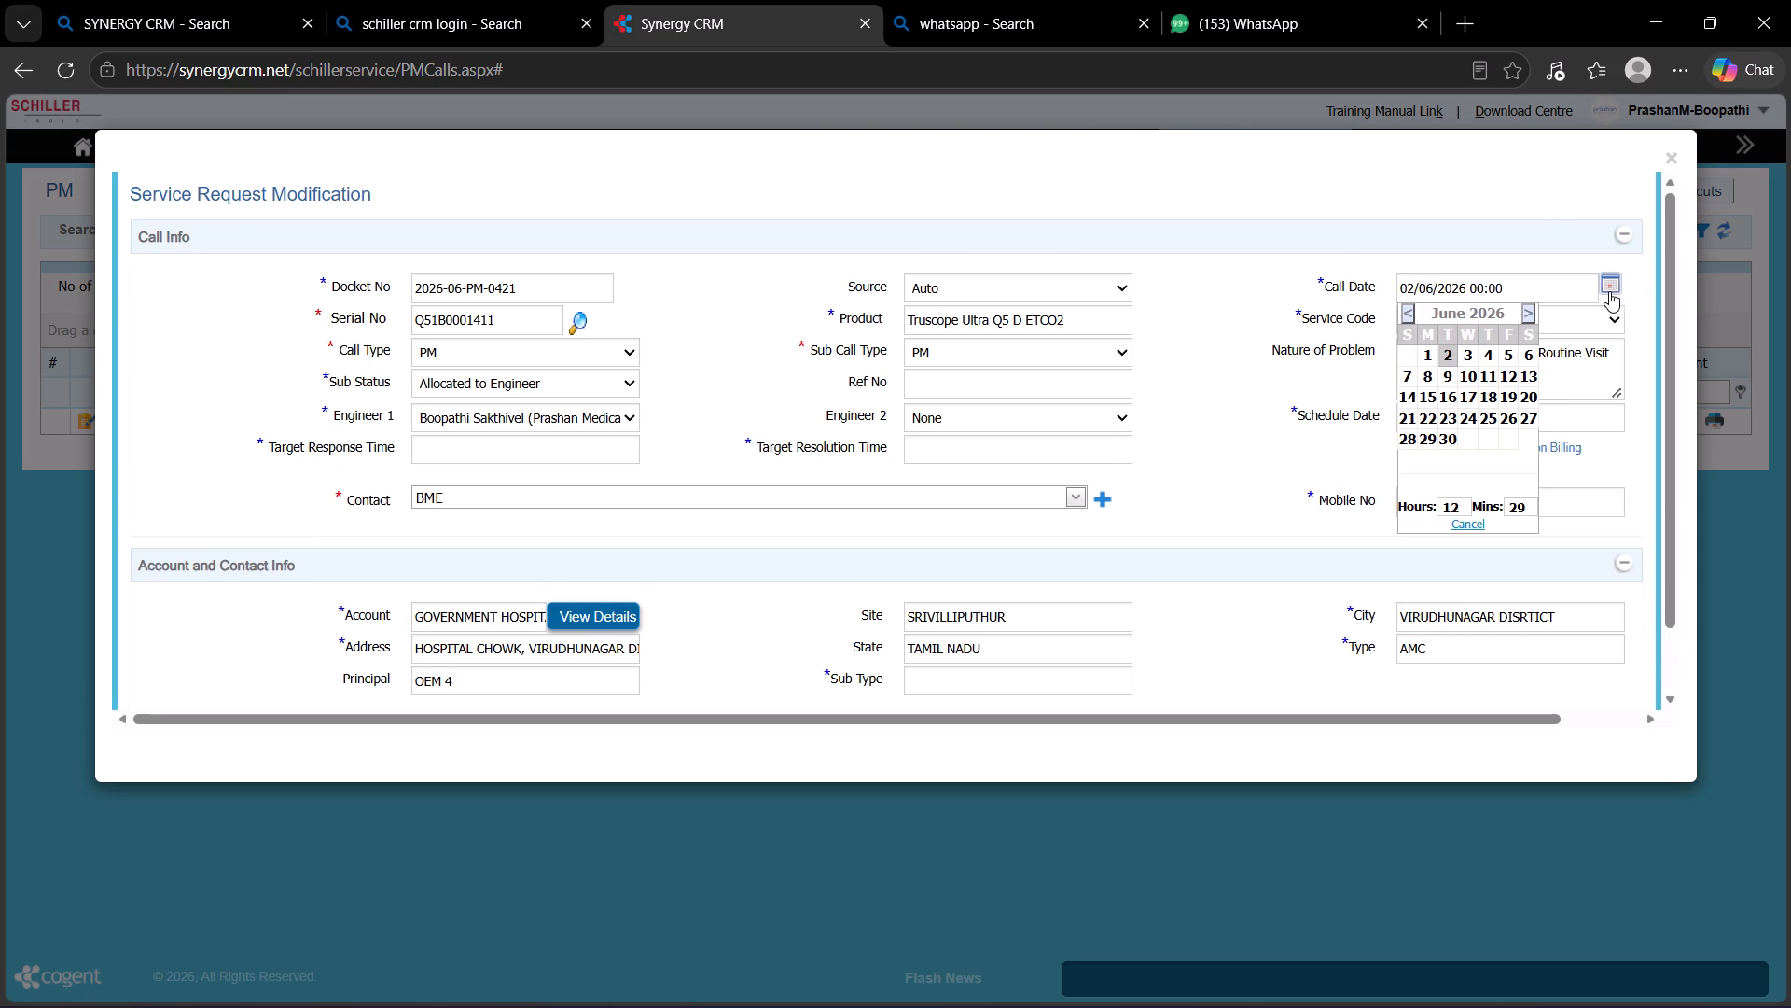
pyautogui.click(1426, 430)
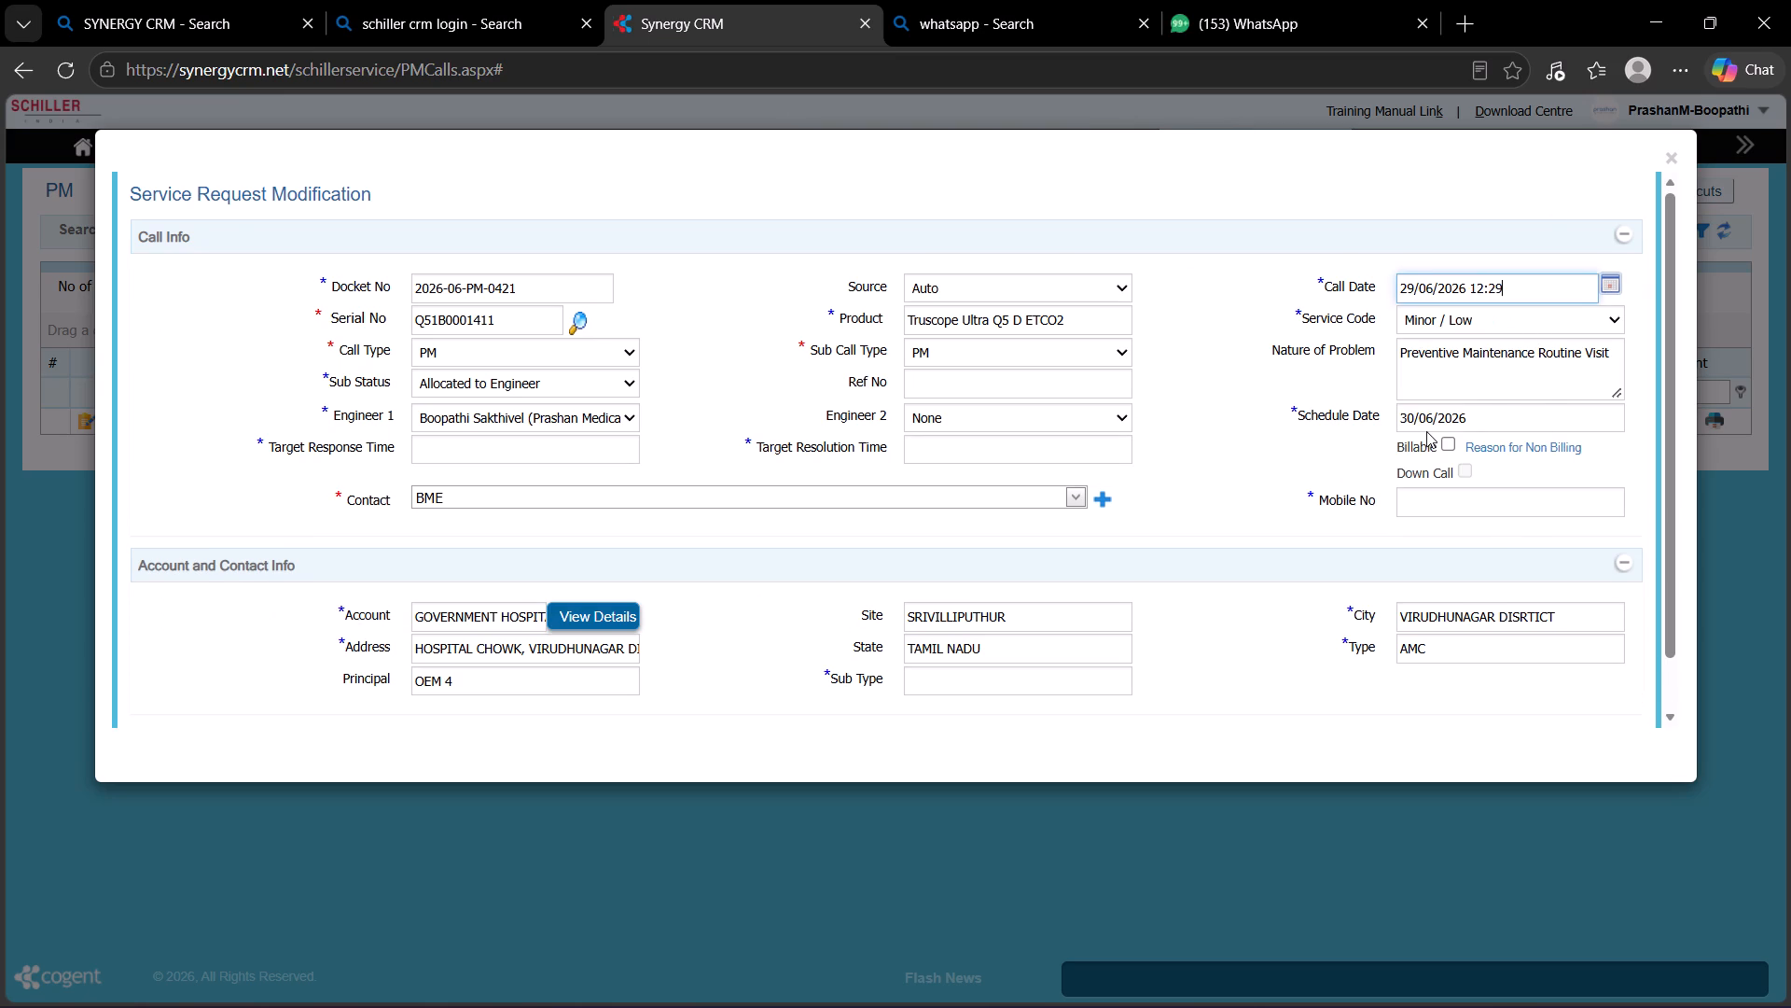
# Save AMC as the justification for non billing and save the modified service request.
pyautogui.click(1510, 446)
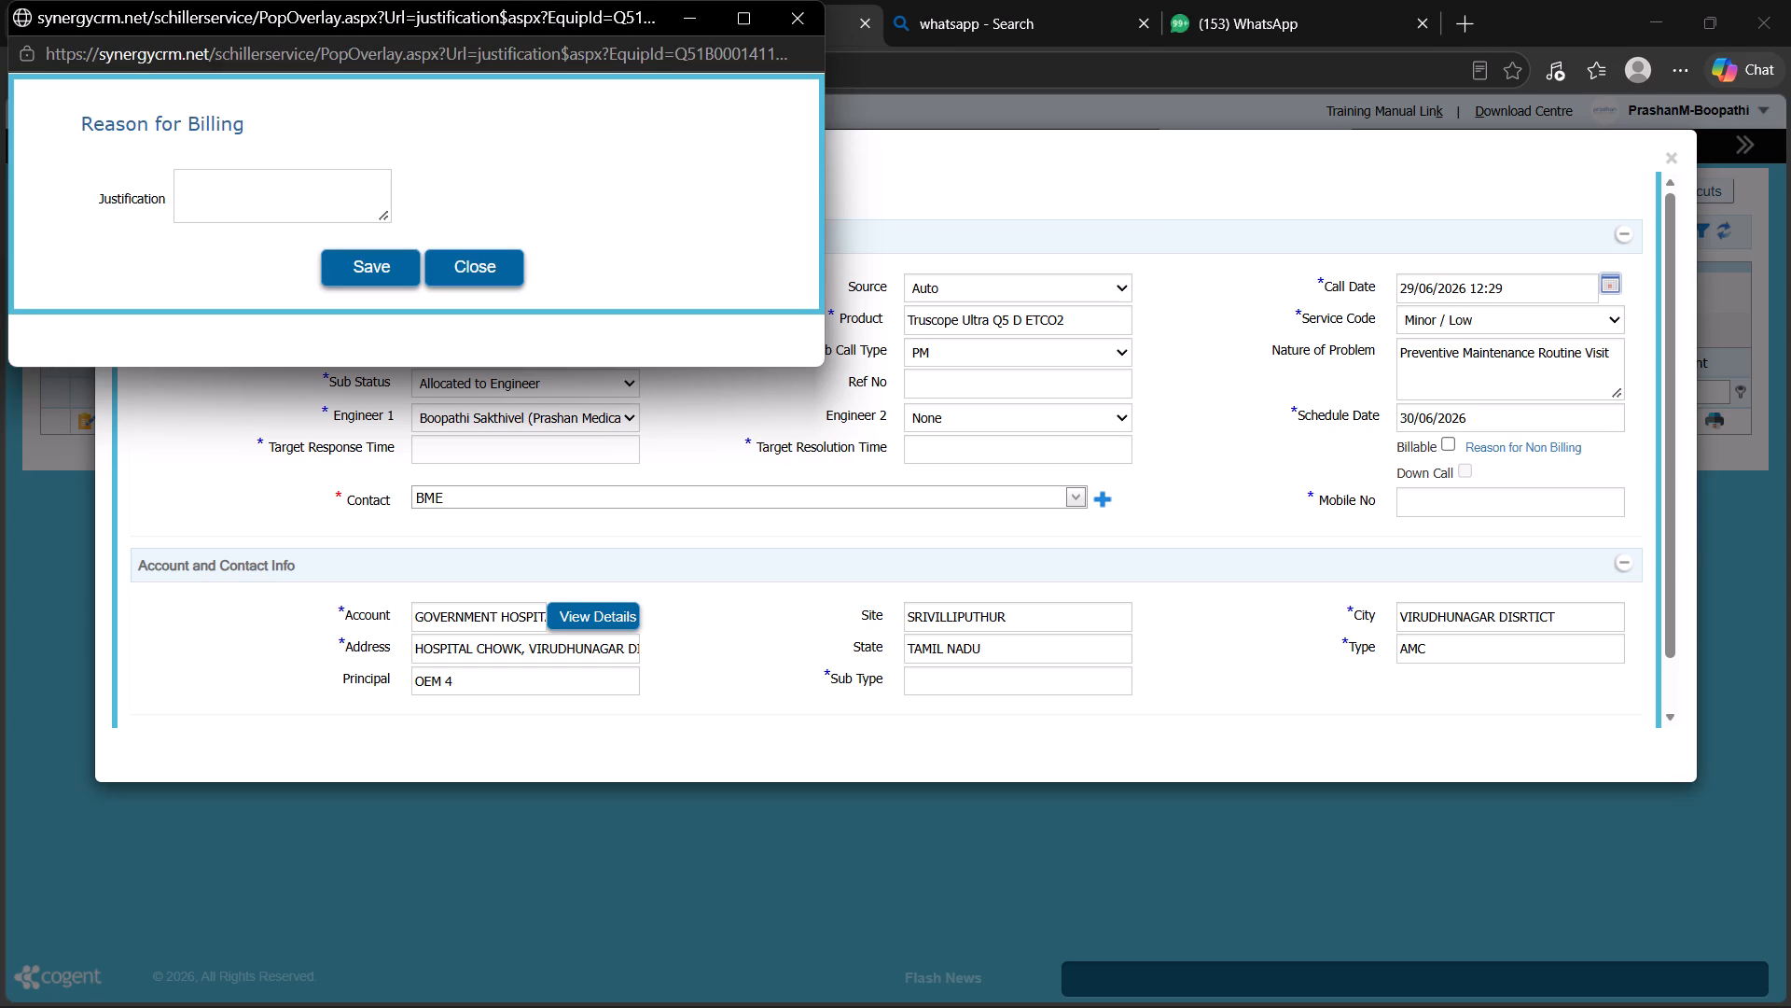
pyautogui.click(229, 208)
pyautogui.press('a')
pyautogui.press('m')
pyautogui.press('c')
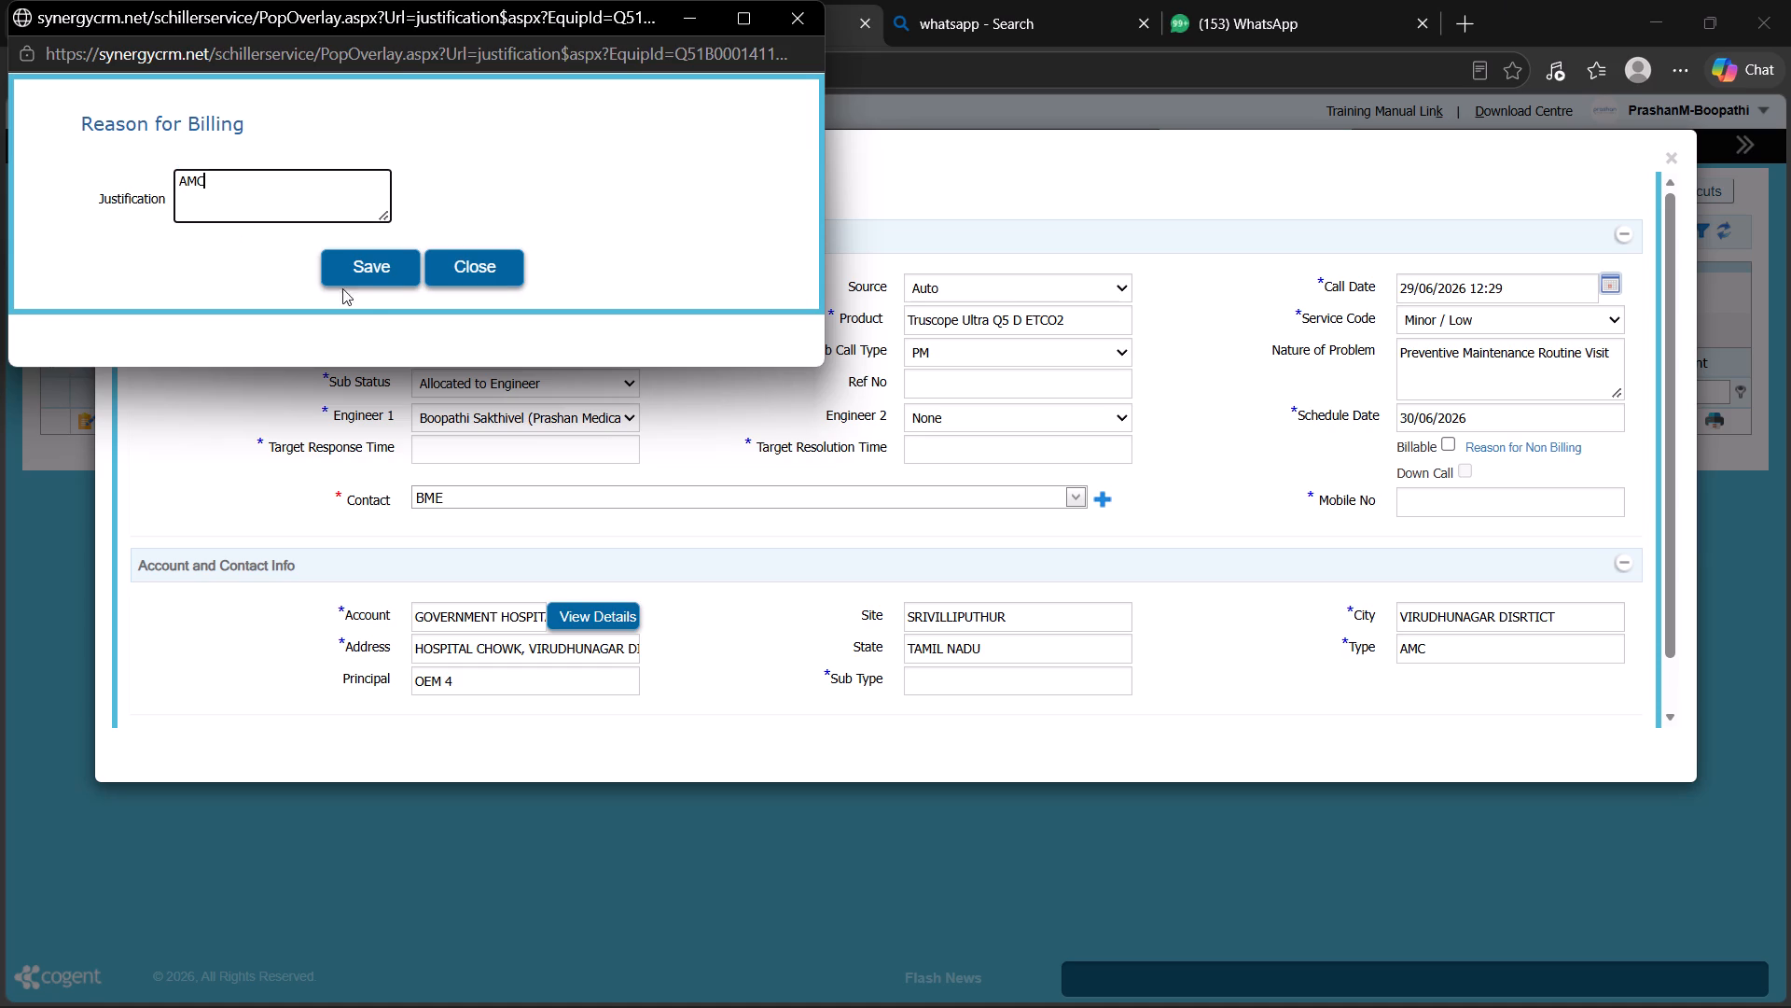
pyautogui.click(376, 274)
pyautogui.scroll(-4, 947, 402)
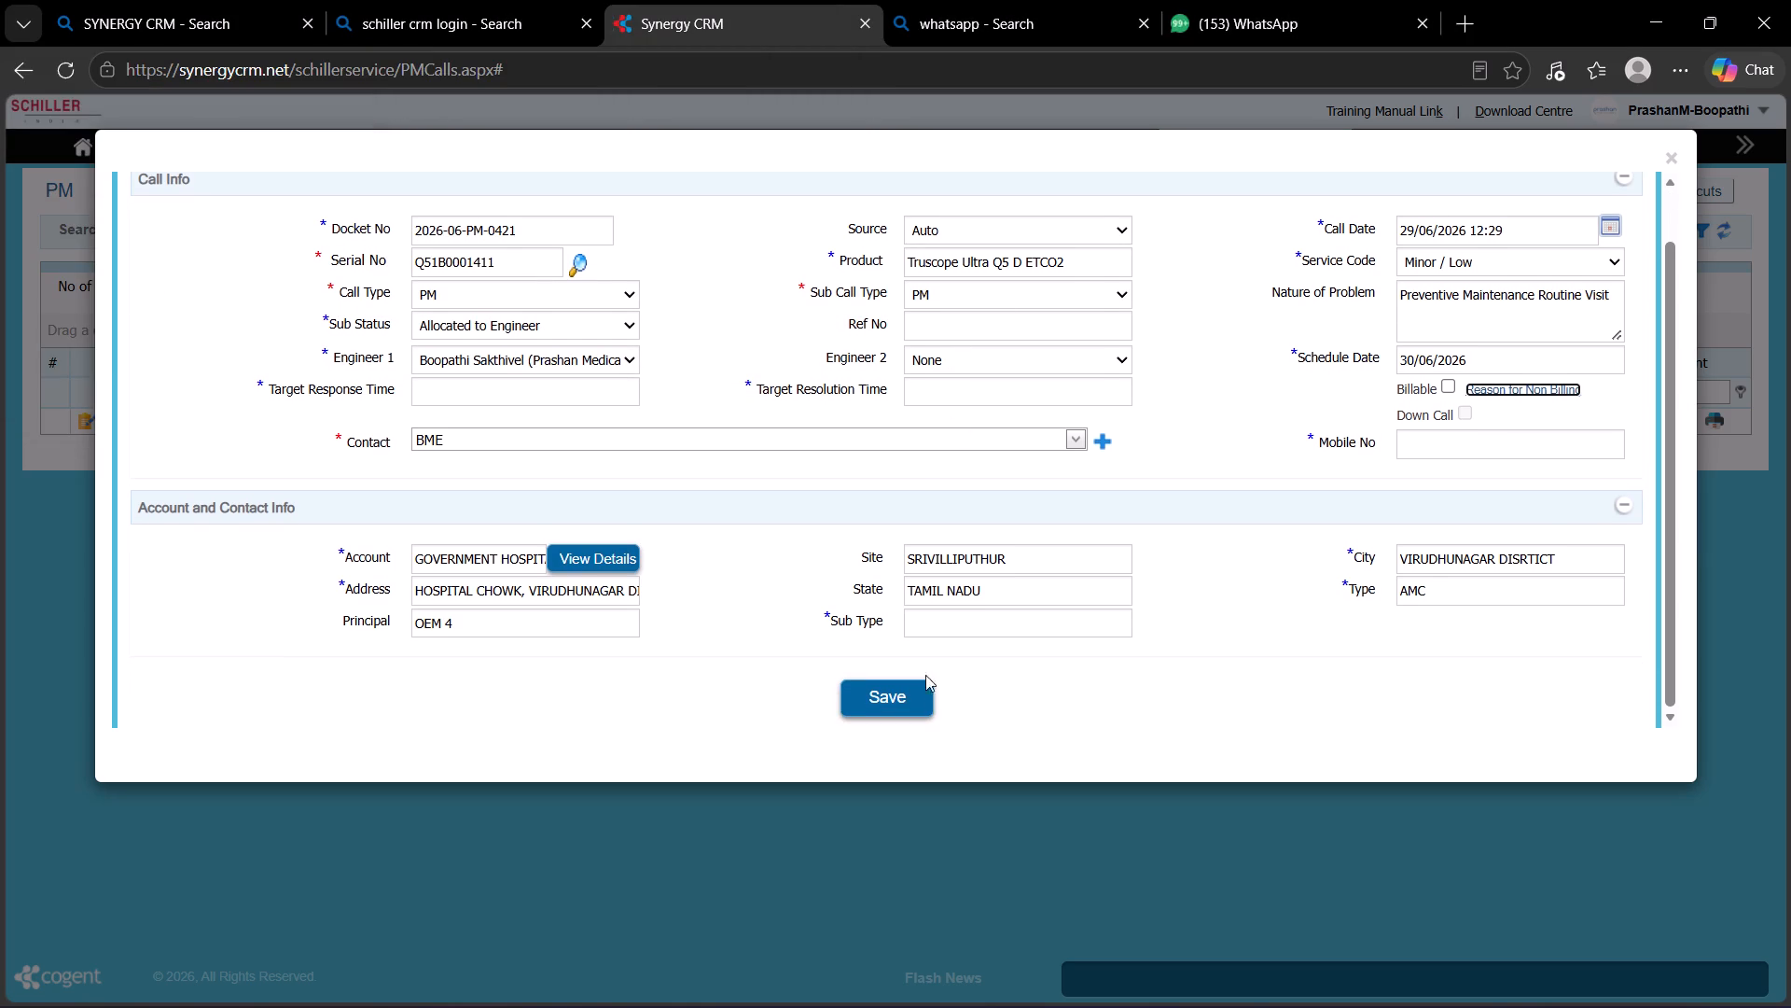
pyautogui.click(910, 696)
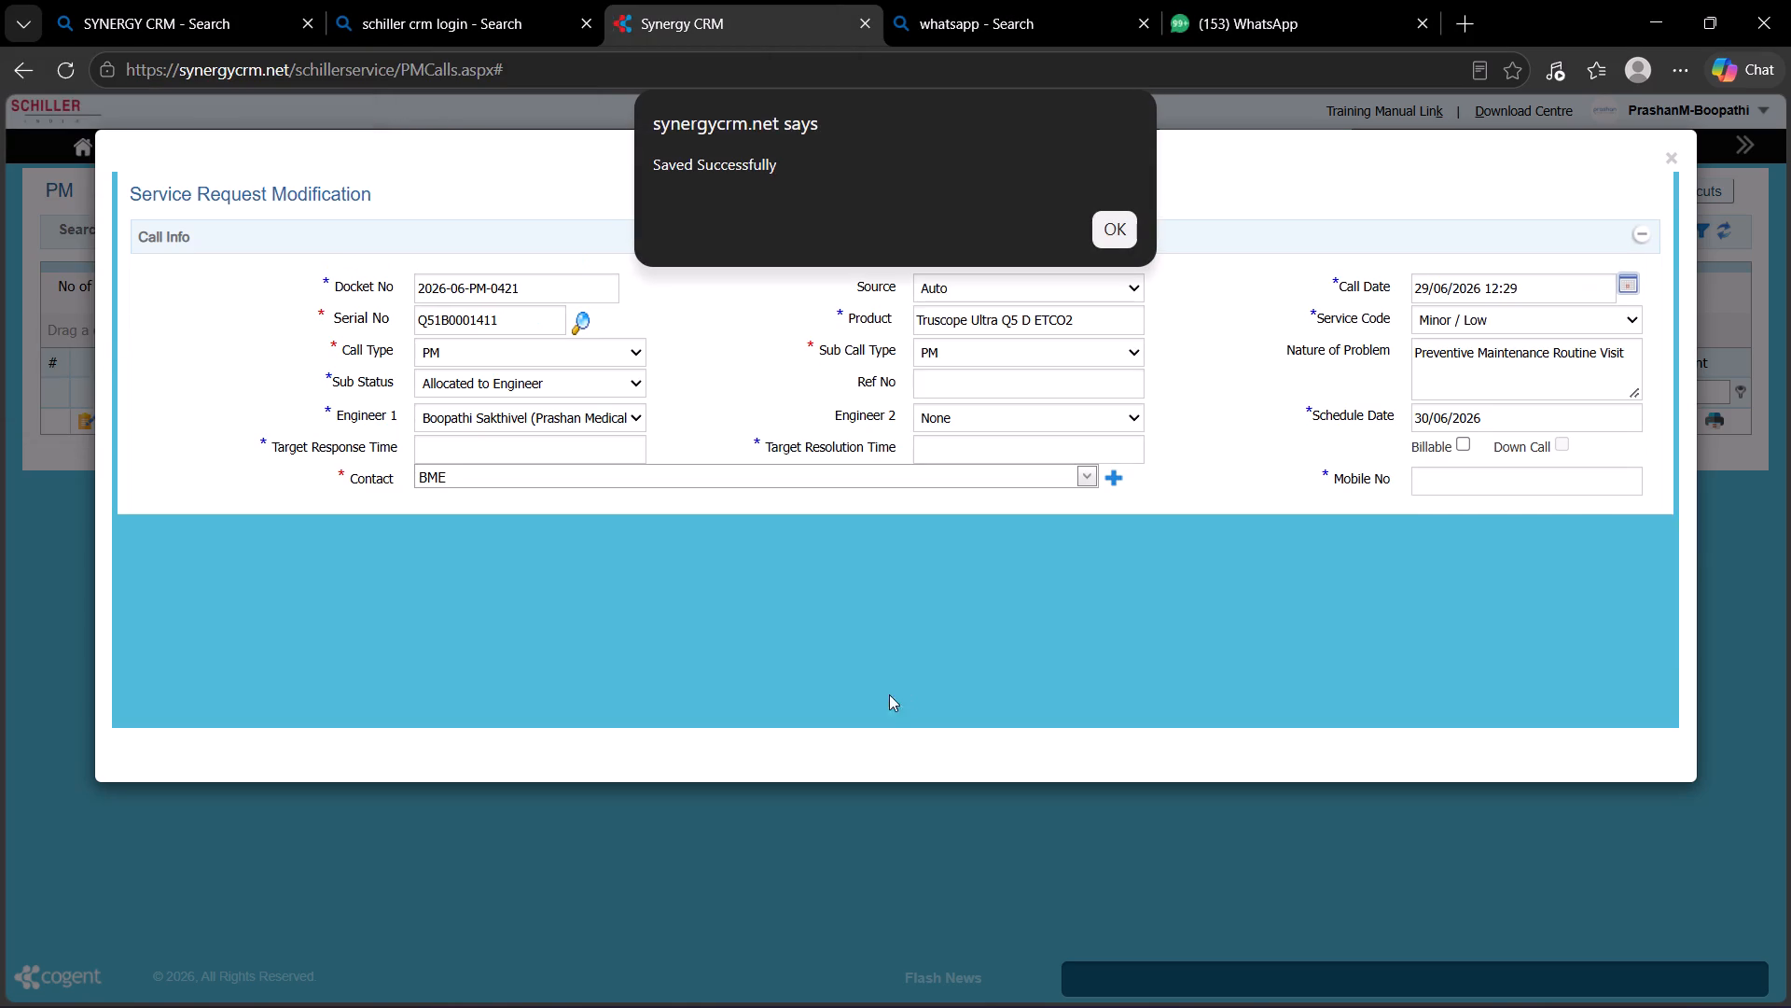
pyautogui.click(1117, 230)
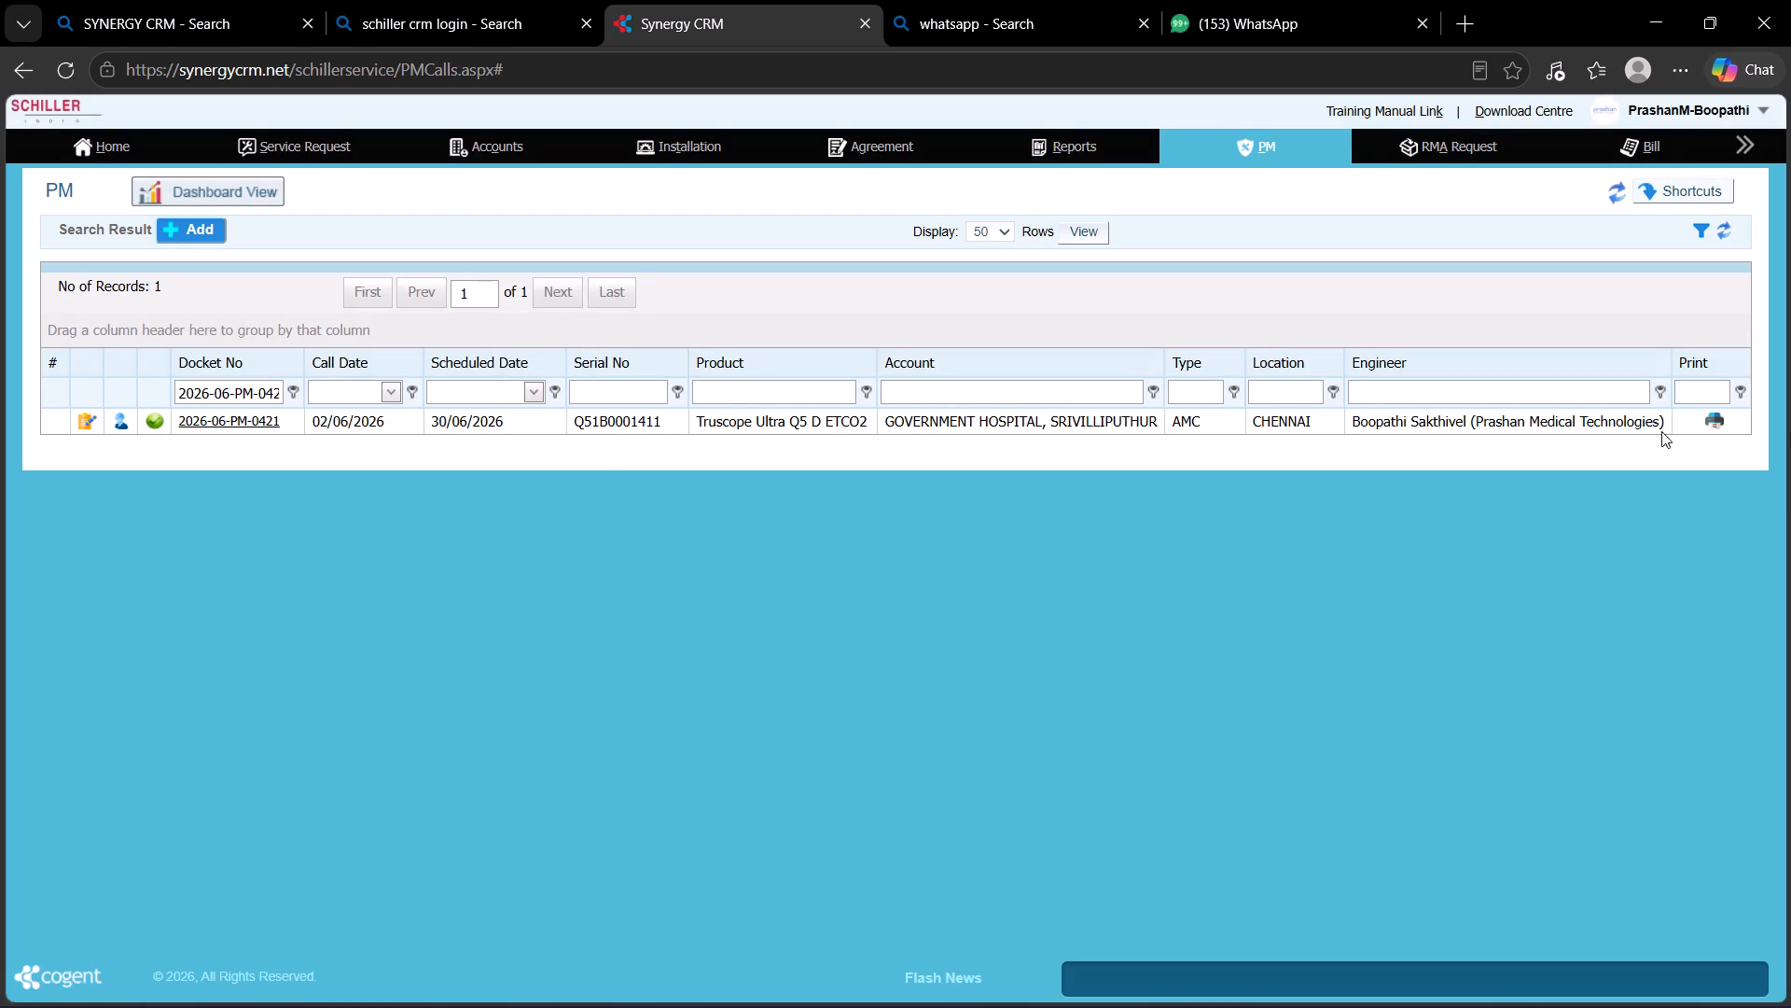
# Open docket 2026-06-PM-0421 and attach the file WhatsApp Image 2026-11-02 at 12.21.58 PM to it.
pyautogui.click(255, 428)
pyautogui.click(217, 418)
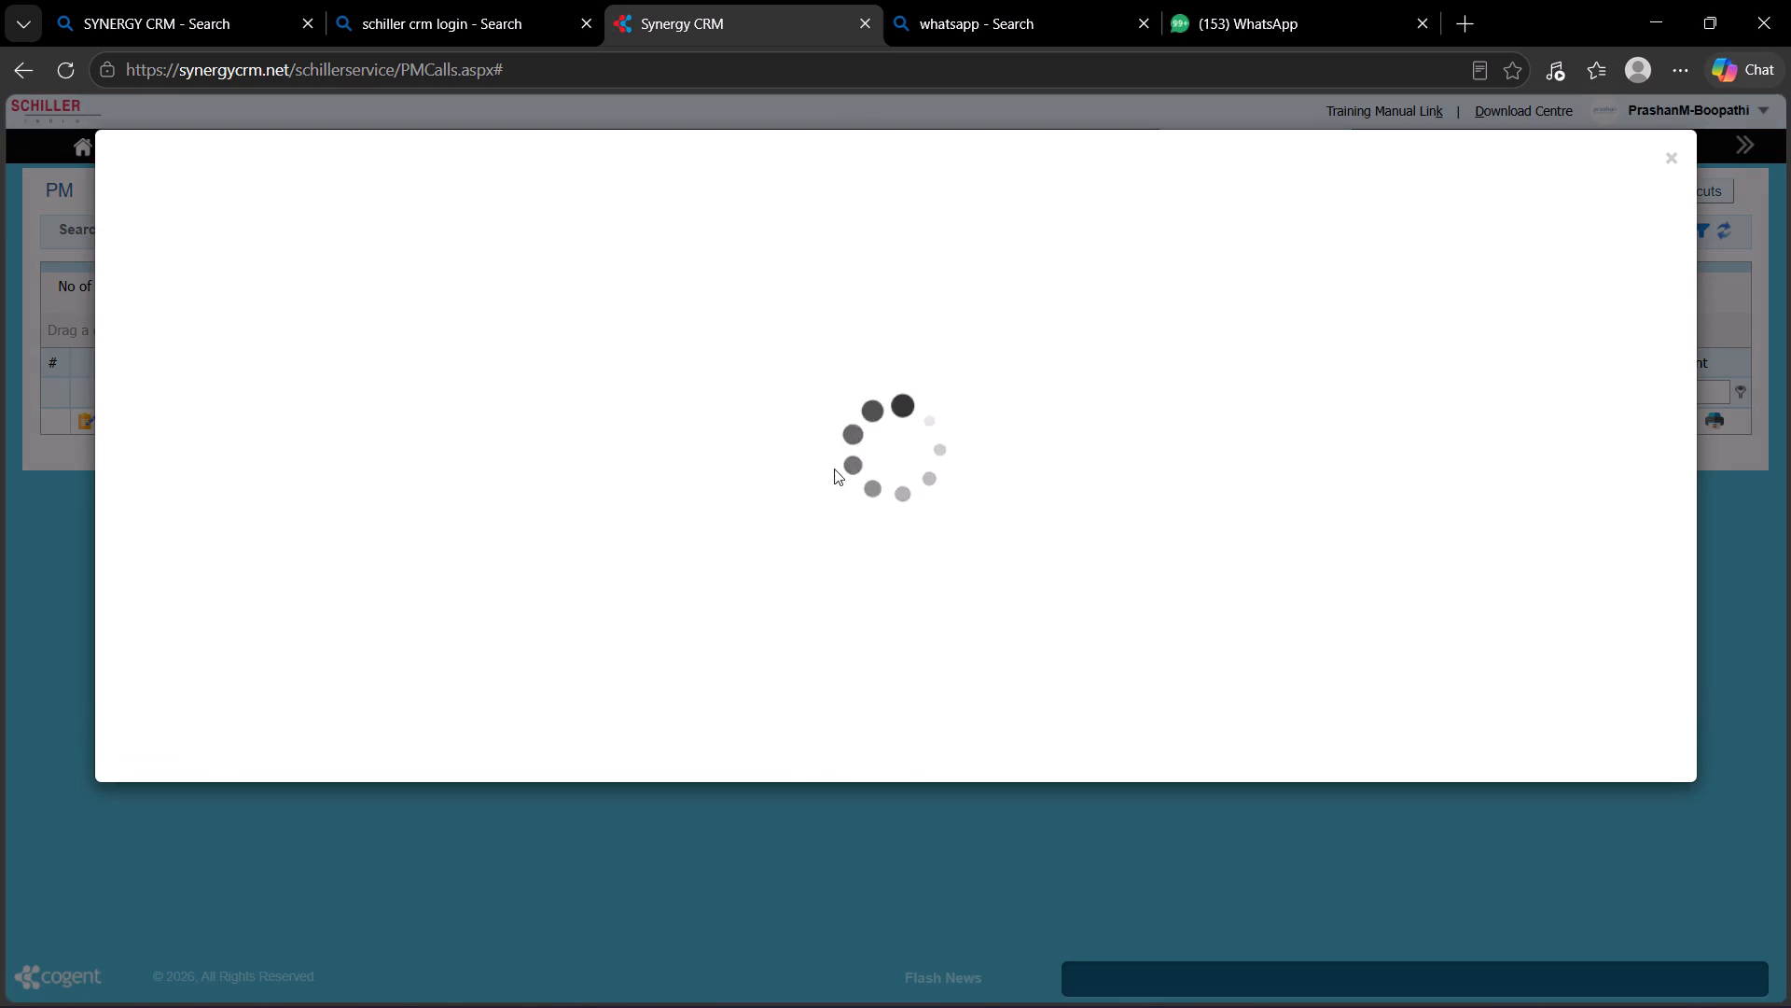
pyautogui.scroll(-3, 930, 621)
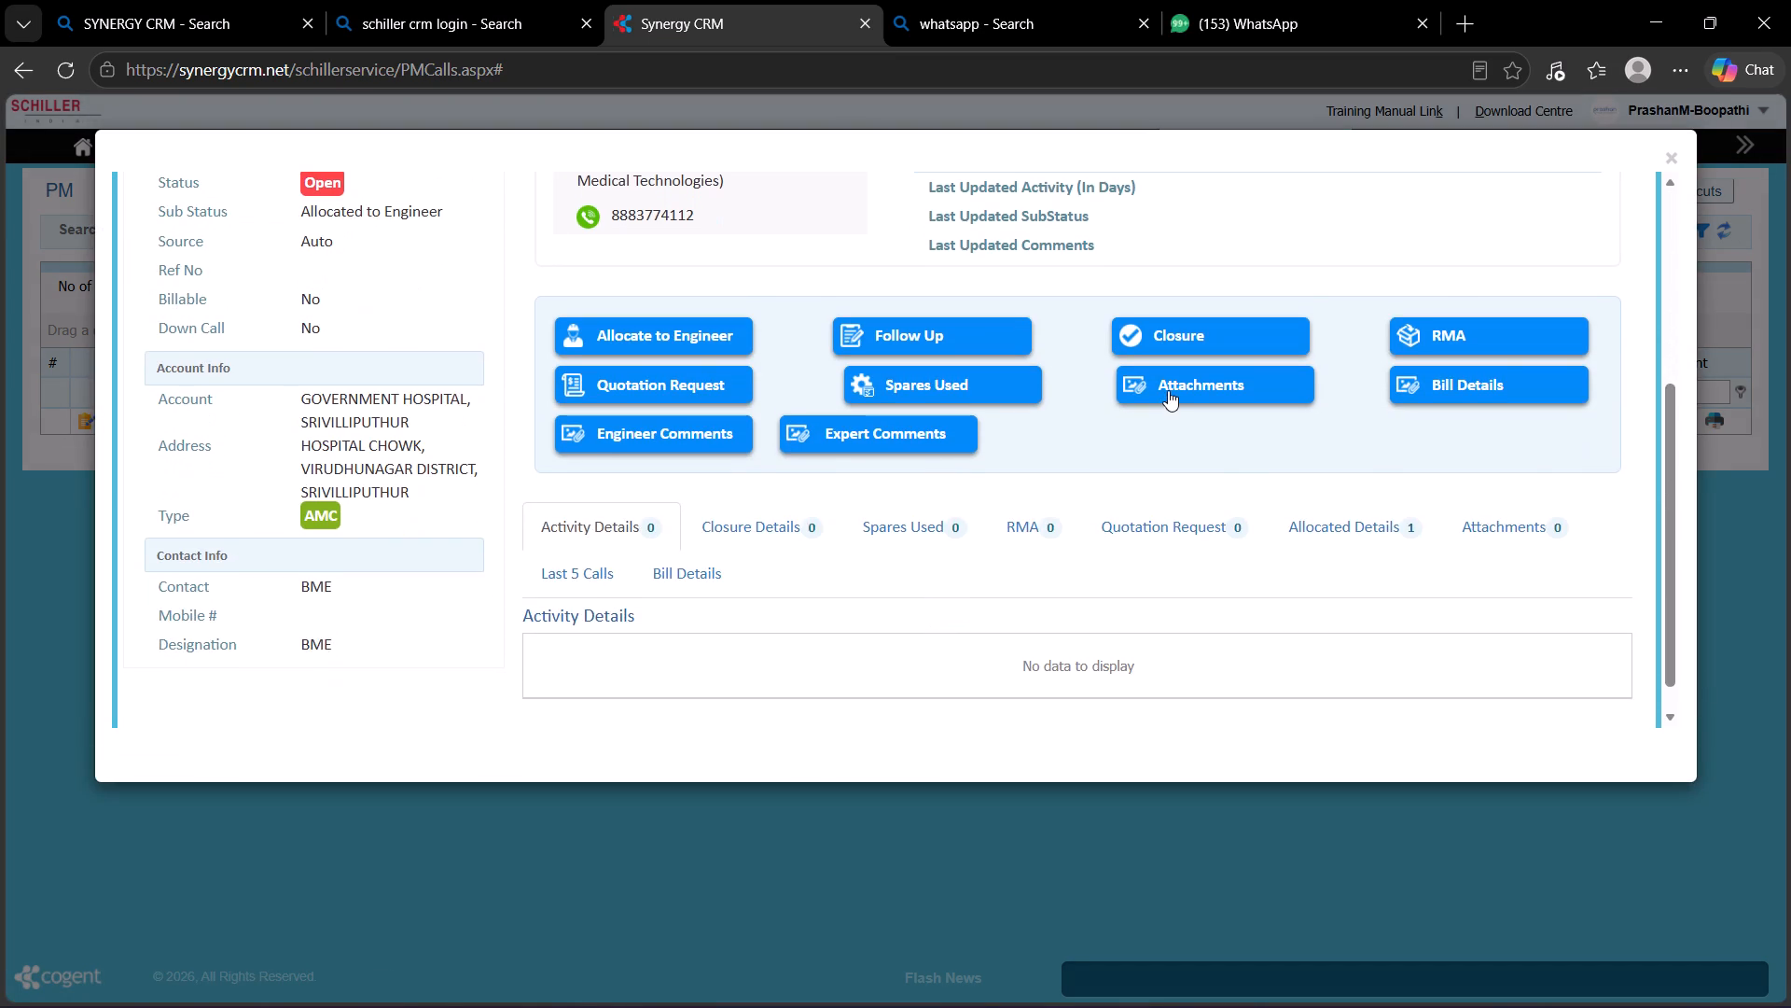
pyautogui.click(1168, 390)
pyautogui.click(521, 377)
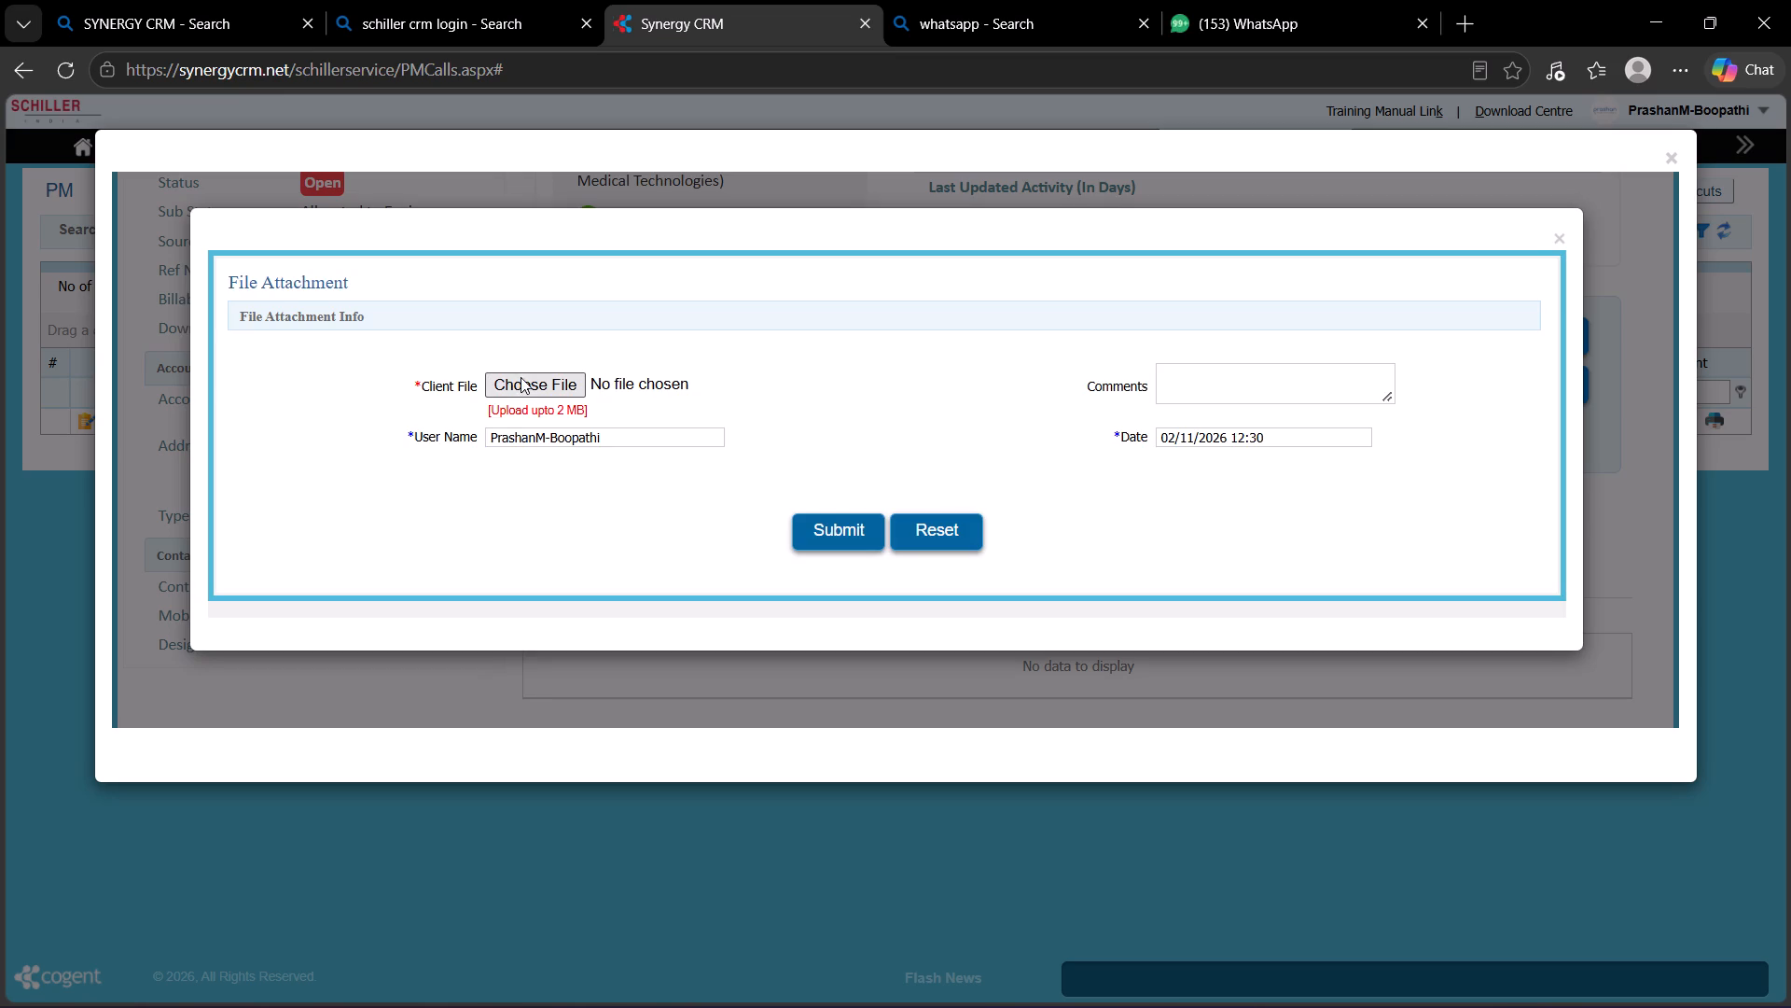
pyautogui.click(256, 251)
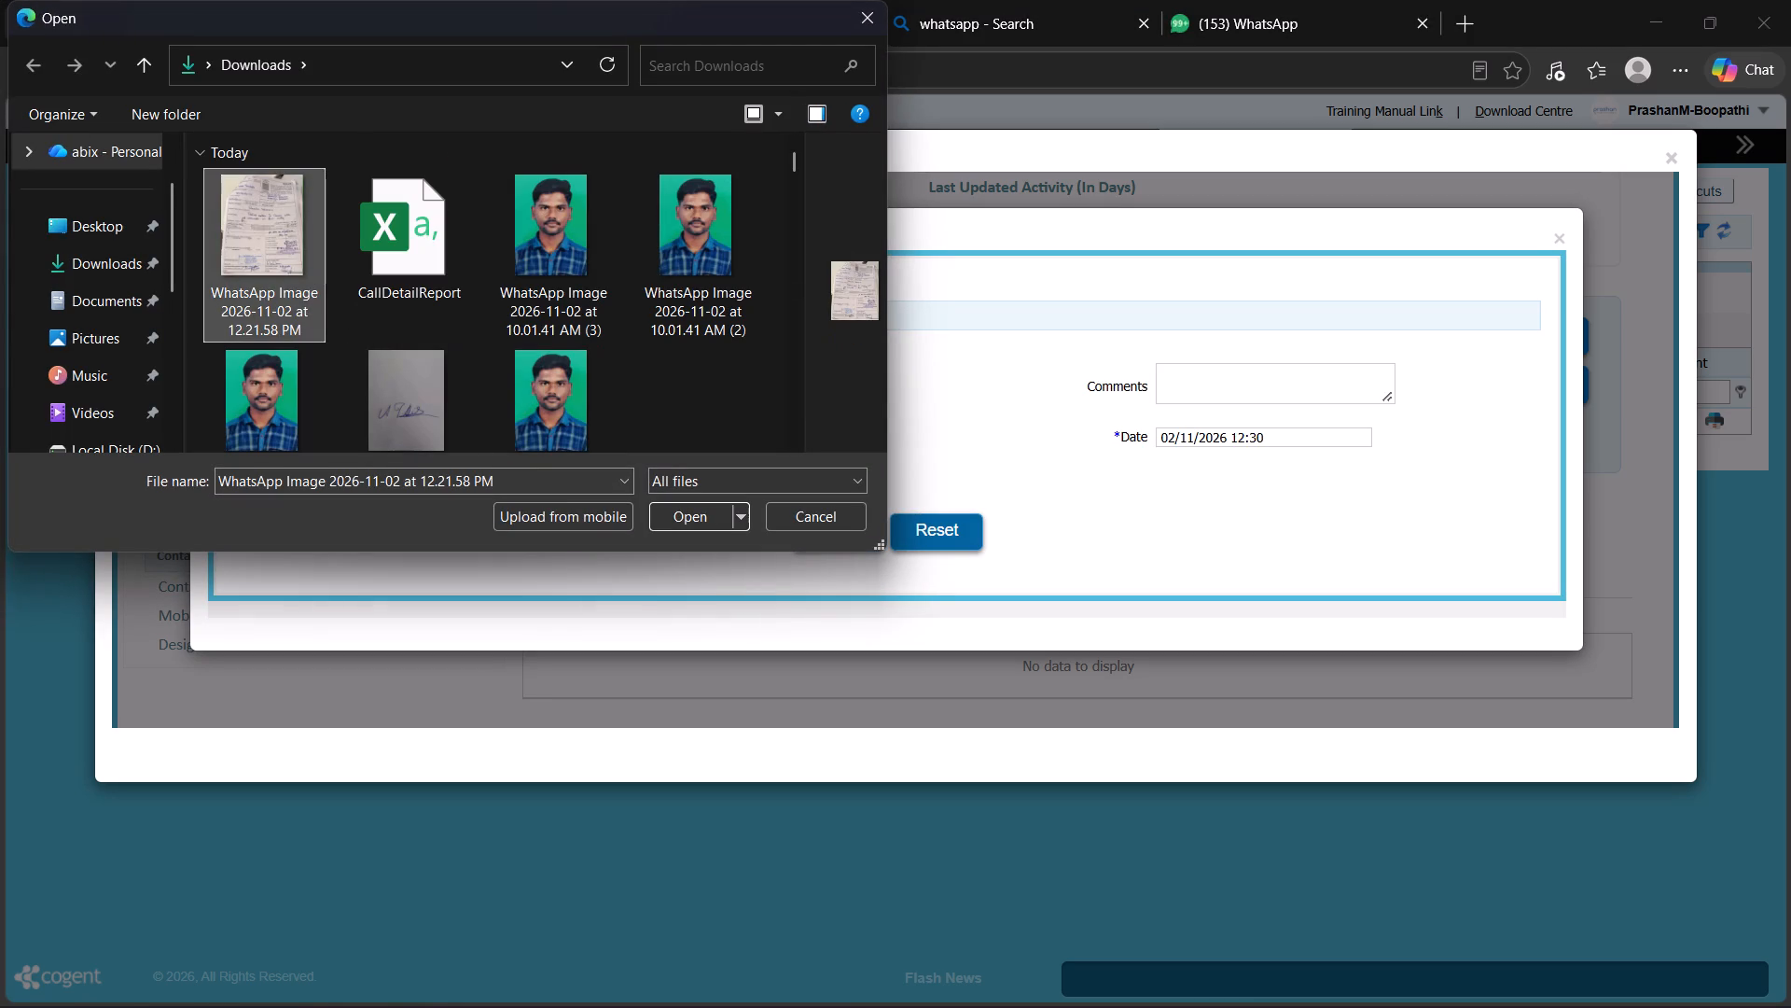
pyautogui.click(696, 523)
pyautogui.click(836, 535)
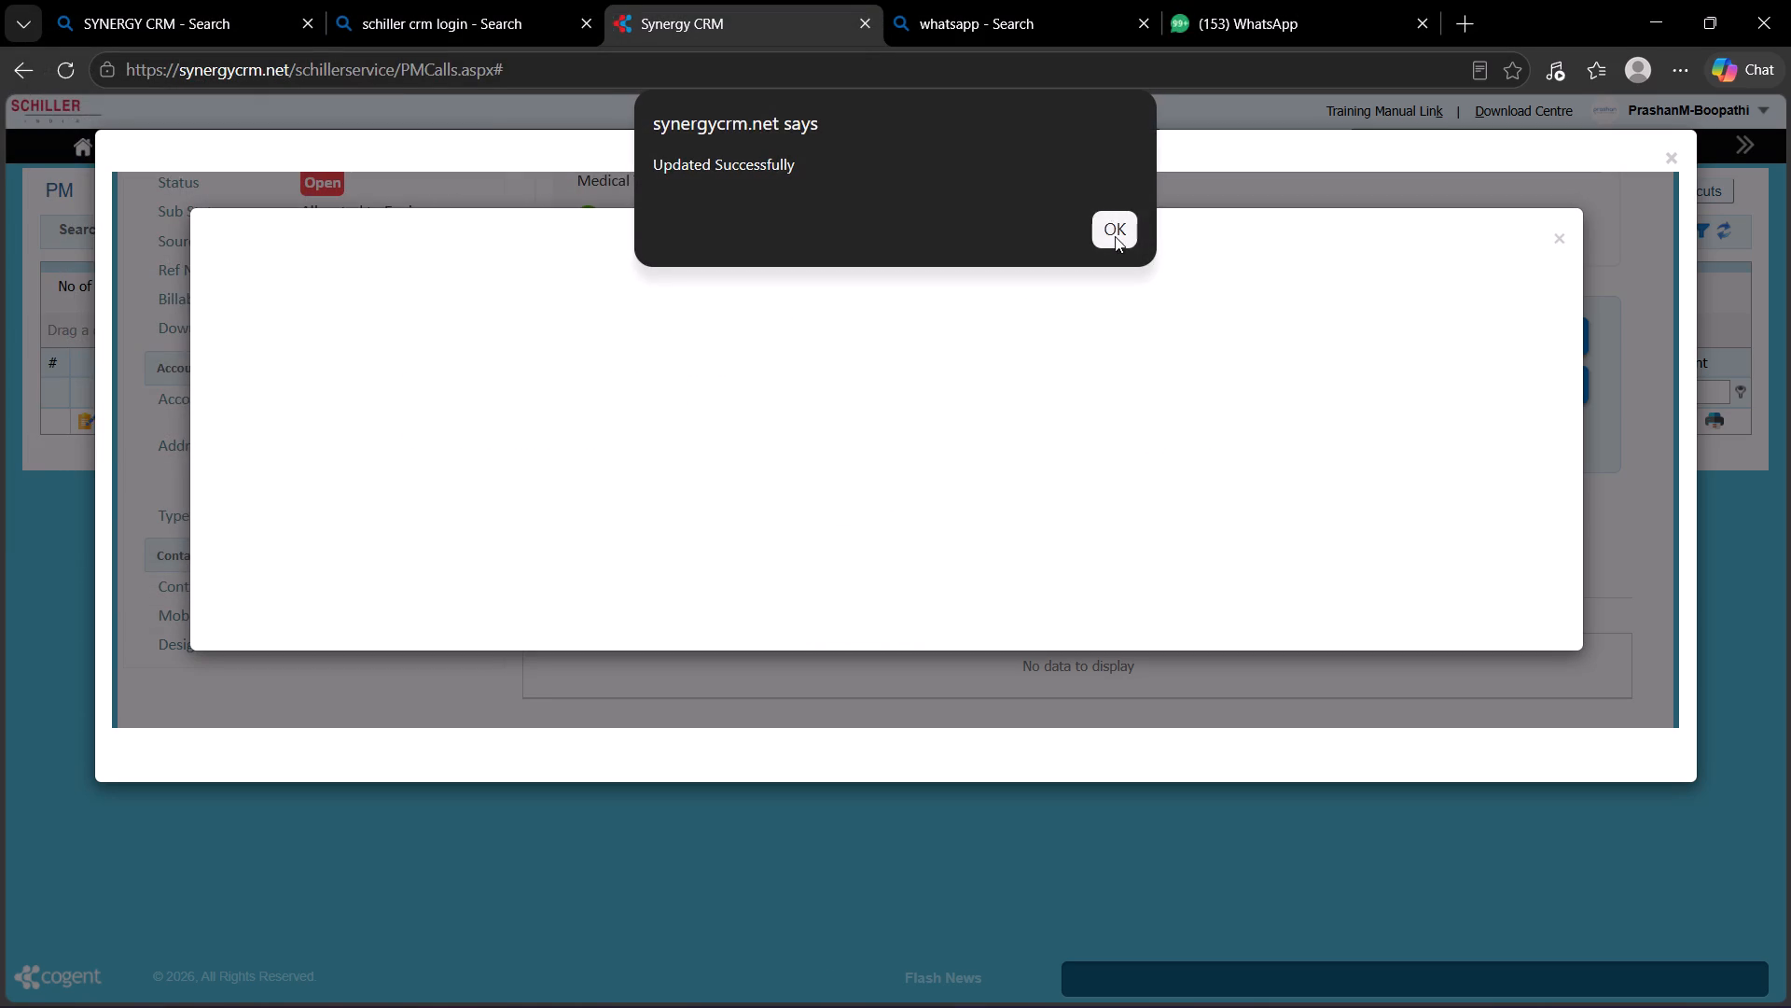
pyautogui.click(1115, 236)
# Open the closure form for docket 2026-06-PM-0421 at its action information.
pyautogui.click(1264, 335)
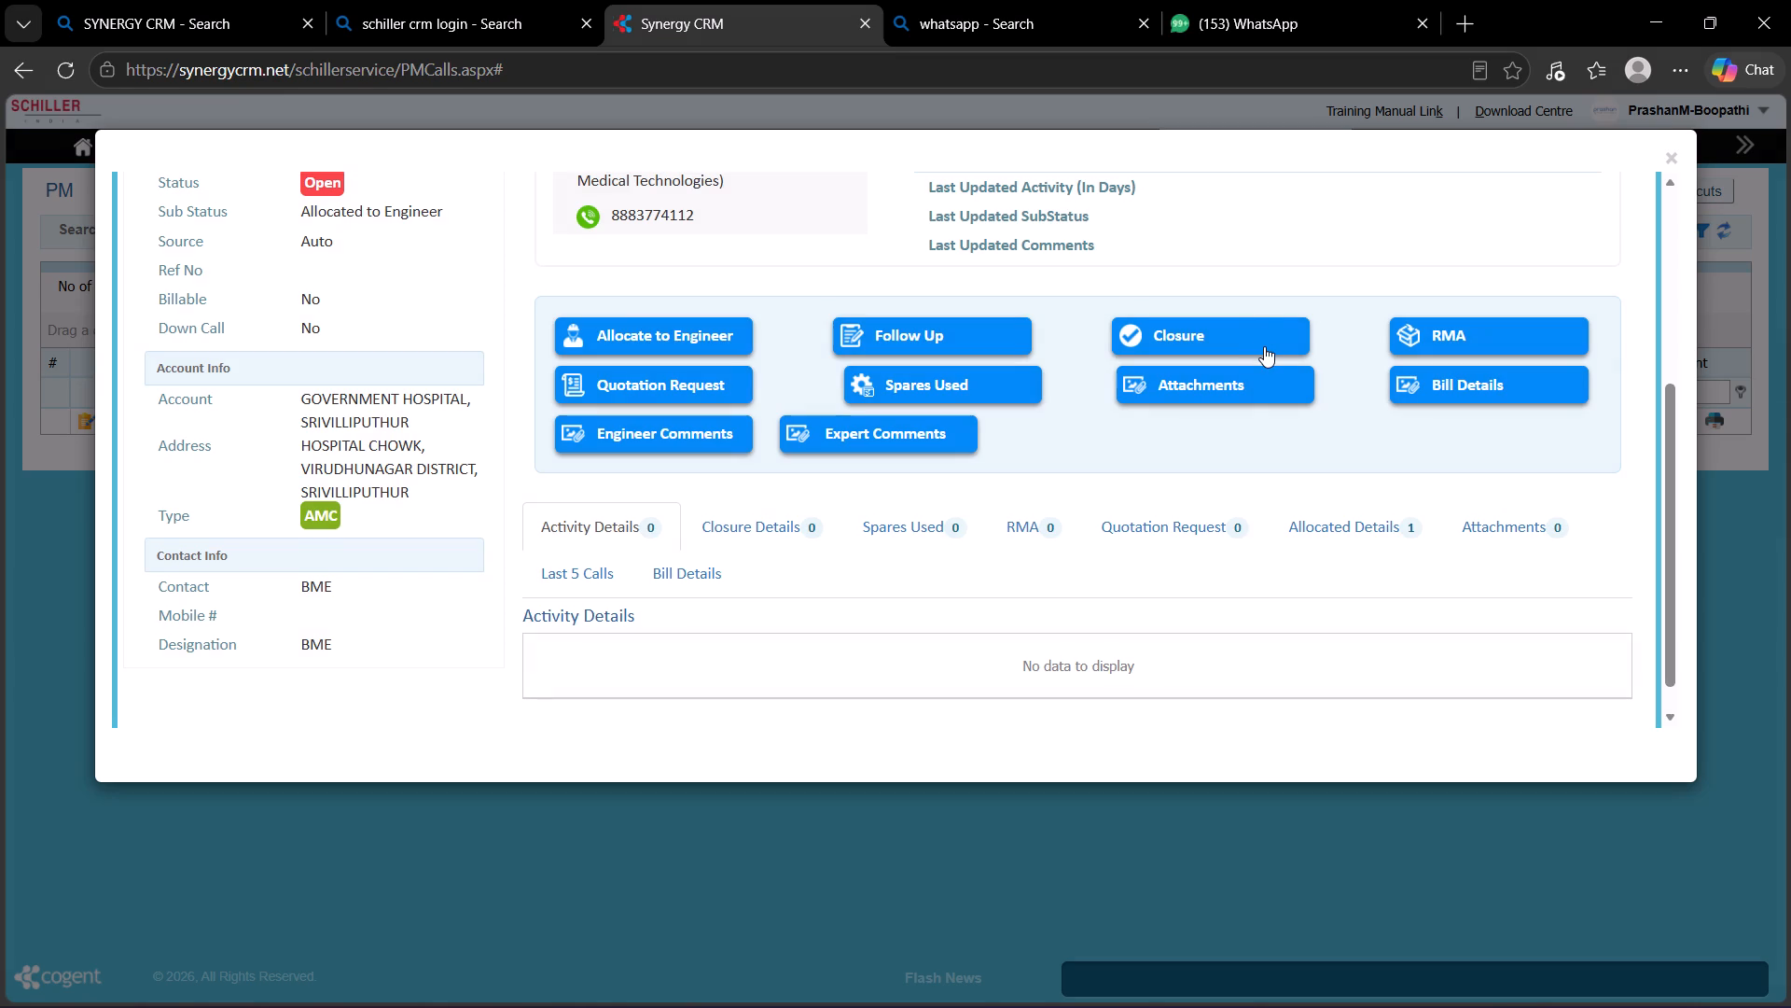
pyautogui.click(1247, 343)
pyautogui.scroll(-2, 276, 397)
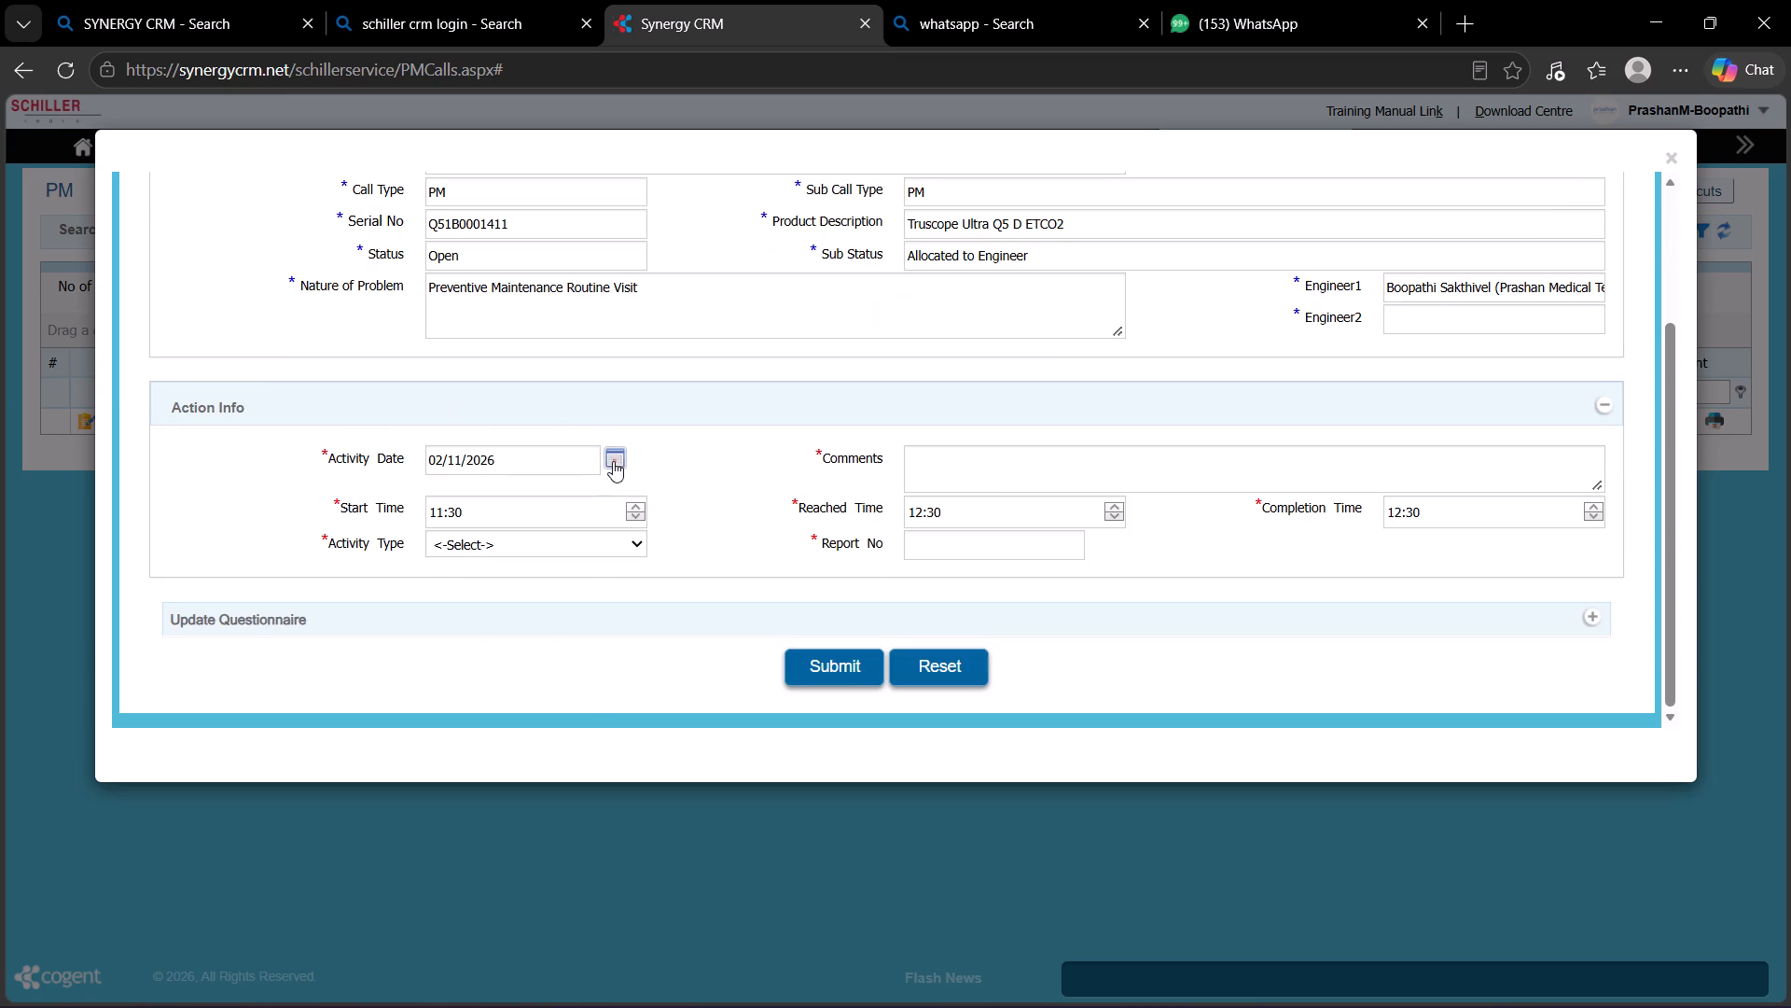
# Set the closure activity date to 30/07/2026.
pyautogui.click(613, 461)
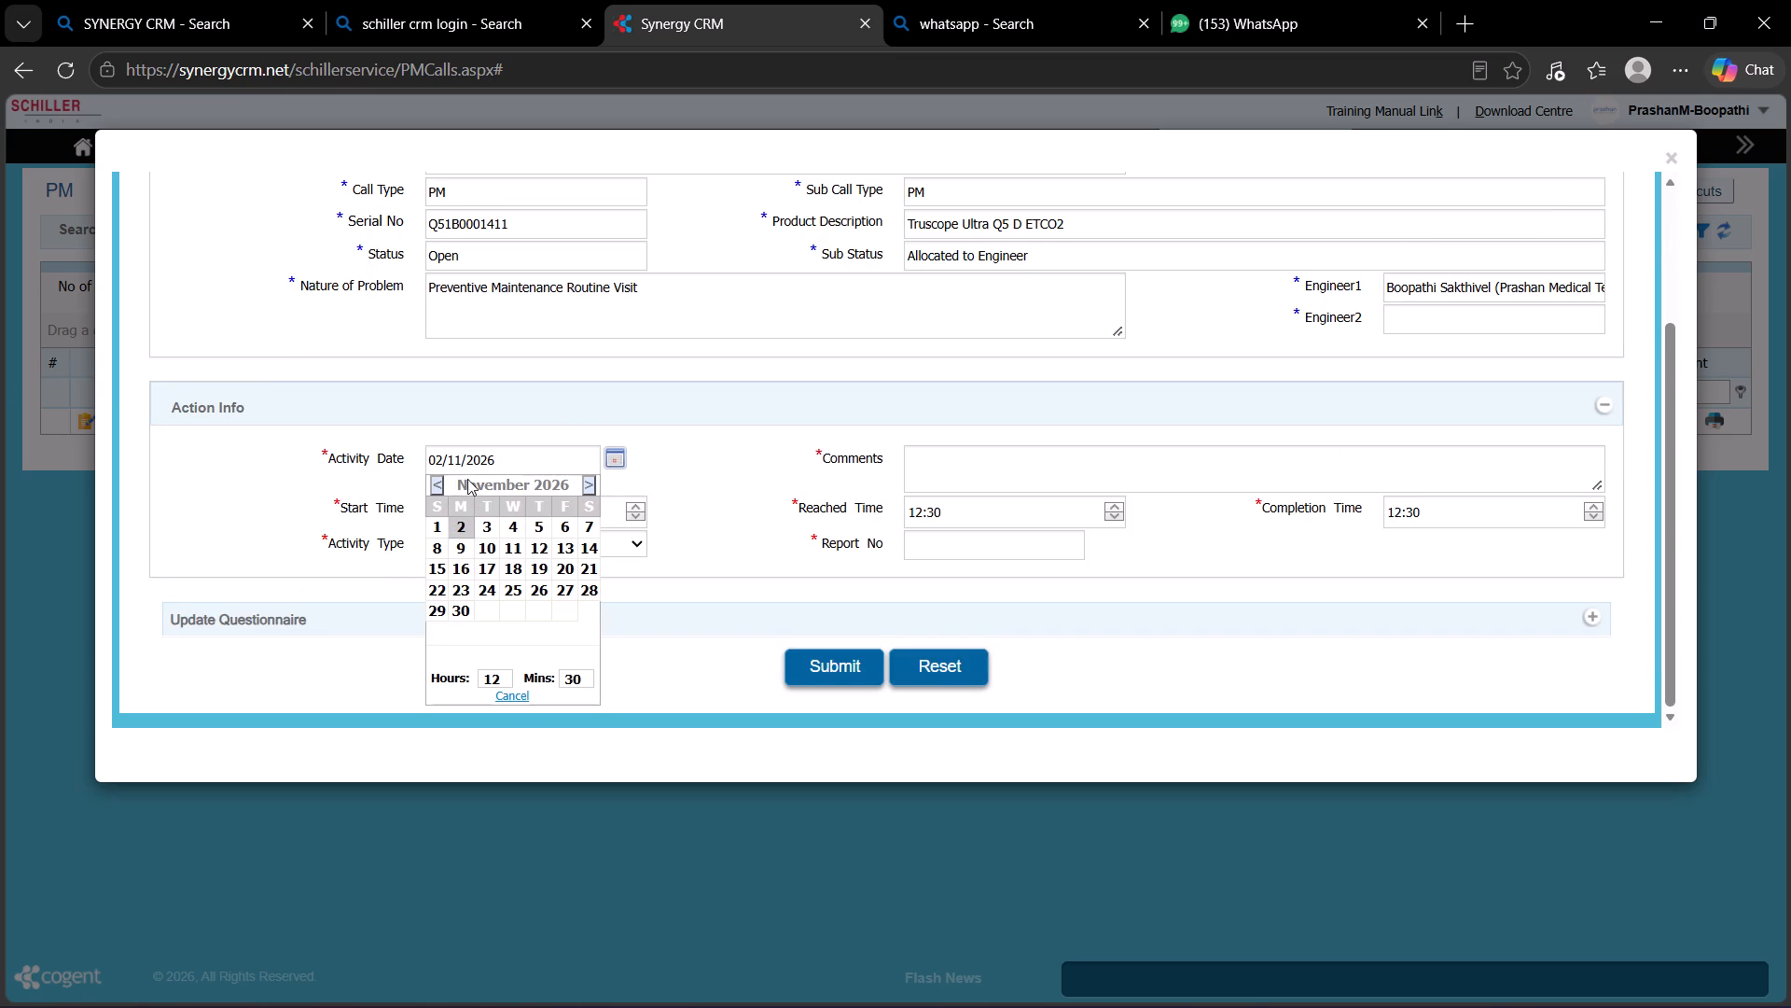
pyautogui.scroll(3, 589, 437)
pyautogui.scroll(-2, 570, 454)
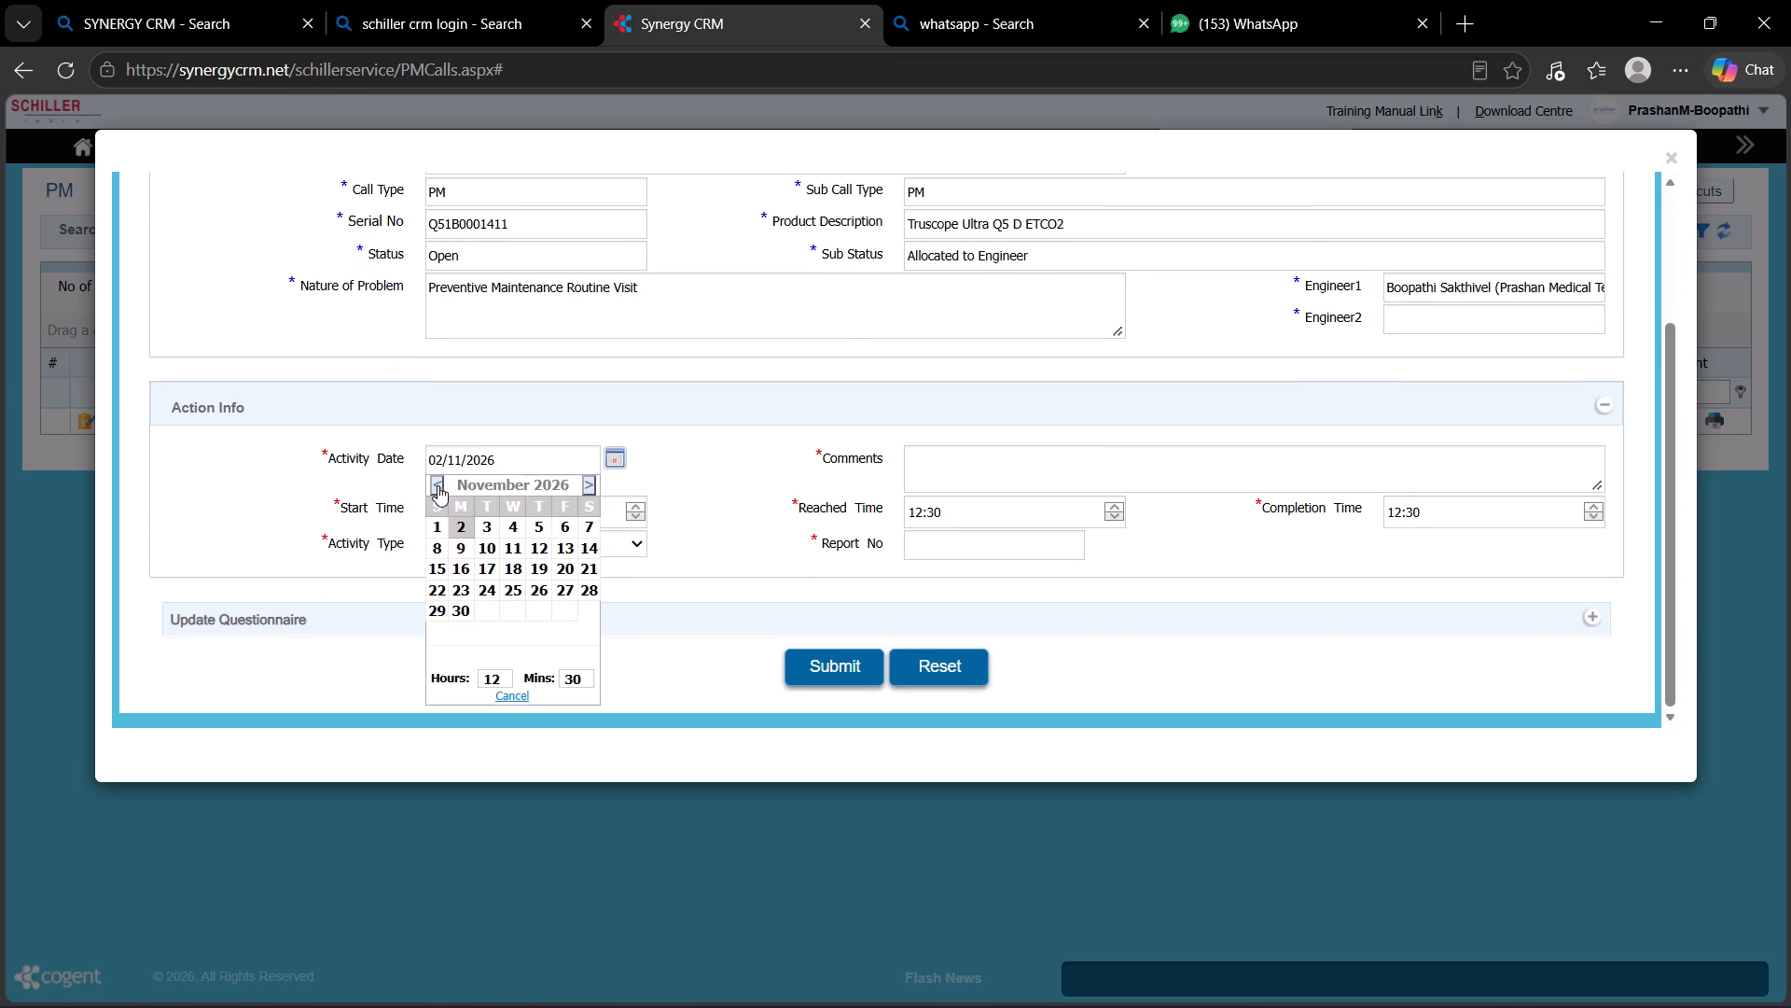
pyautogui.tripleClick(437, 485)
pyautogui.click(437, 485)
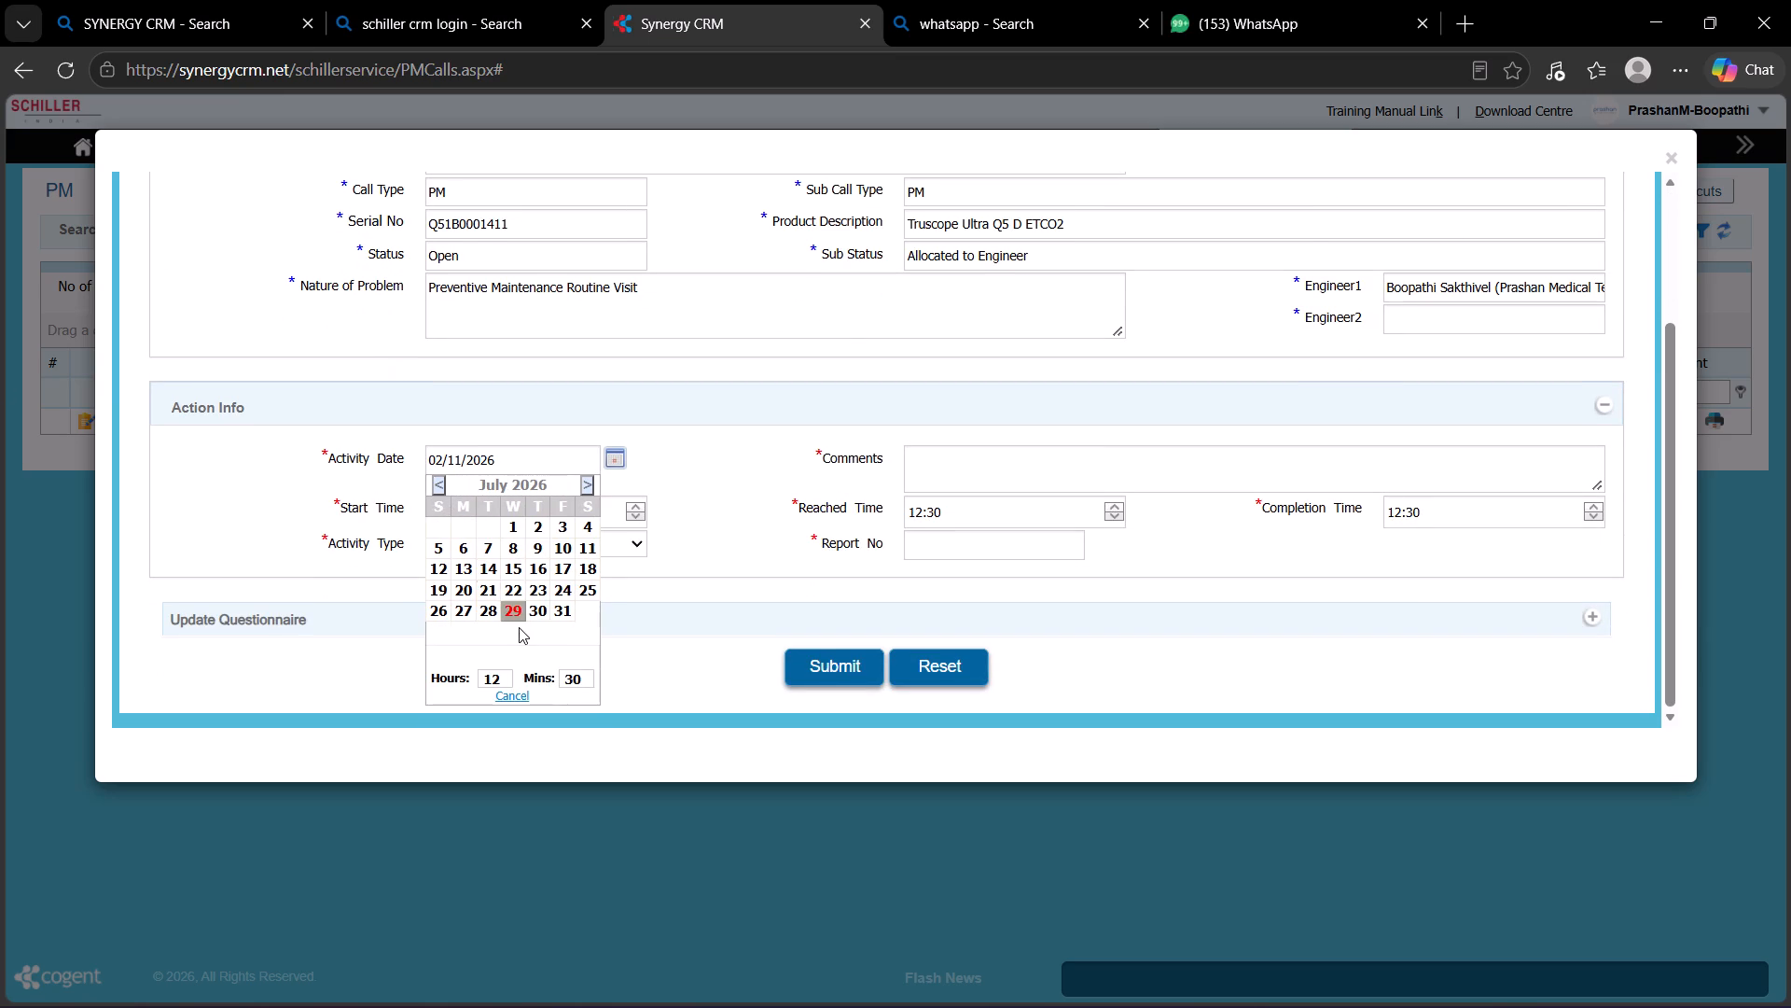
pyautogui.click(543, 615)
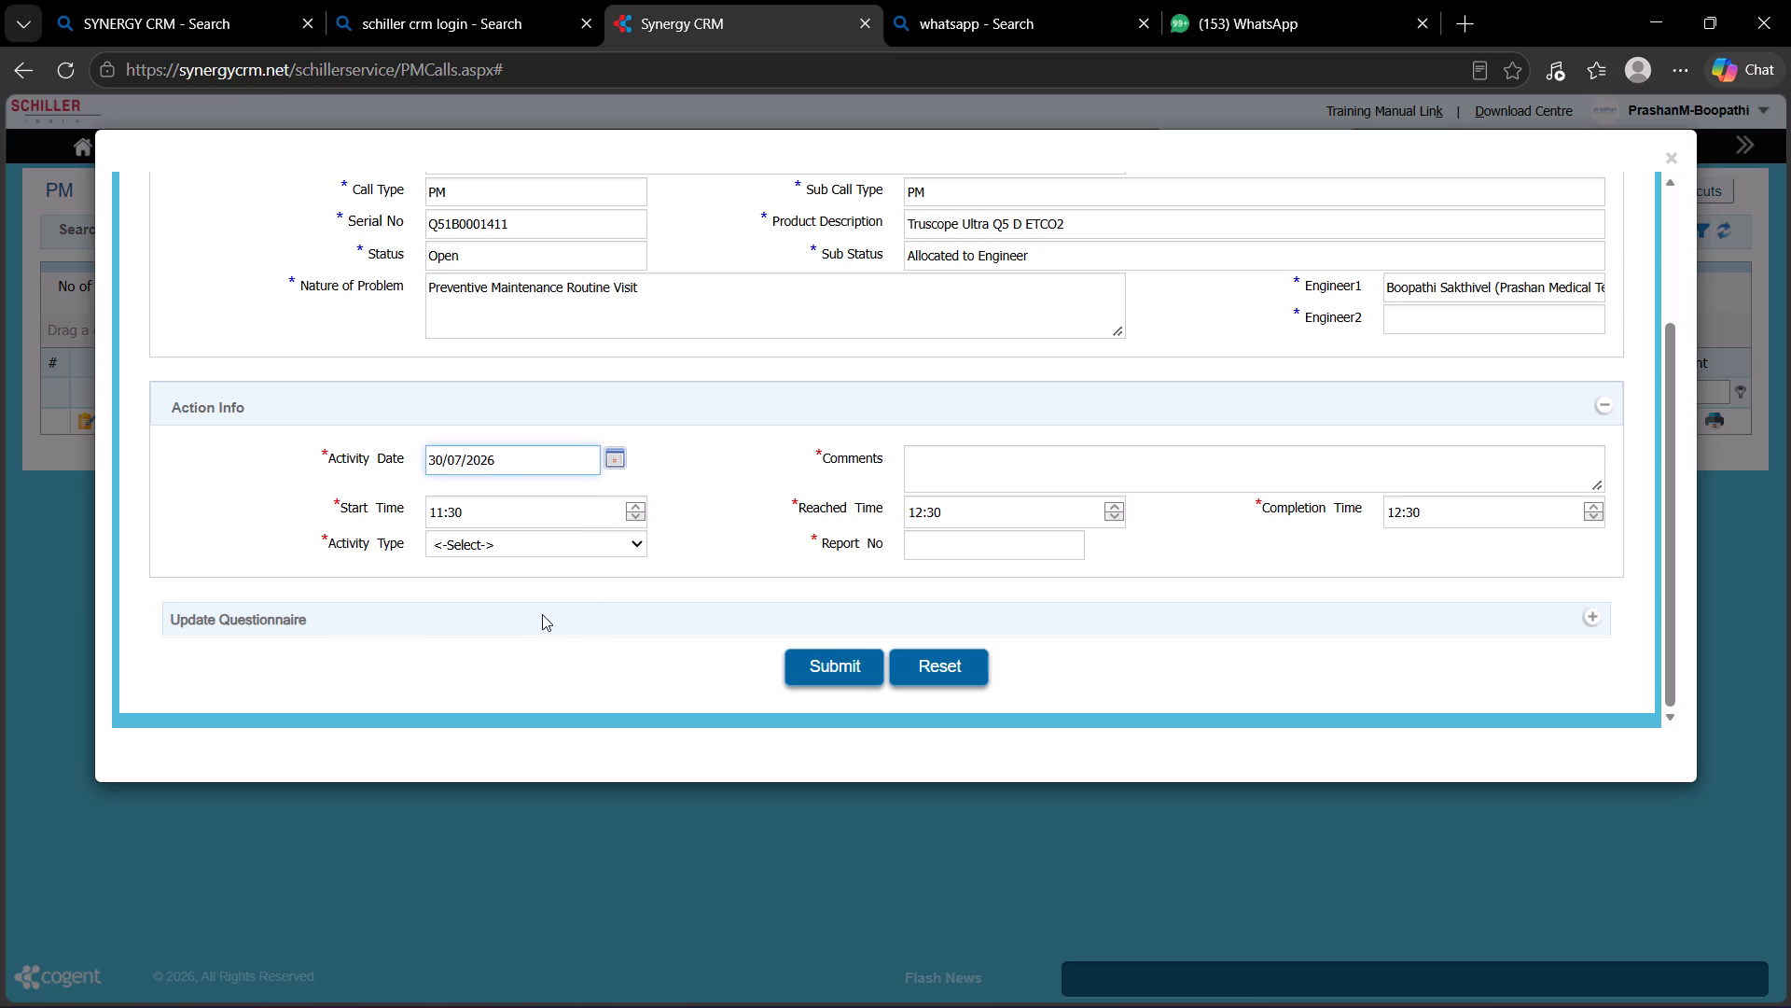
# Set the closure activity date to 30/06/2026.
pyautogui.click(610, 461)
pyautogui.click(438, 484)
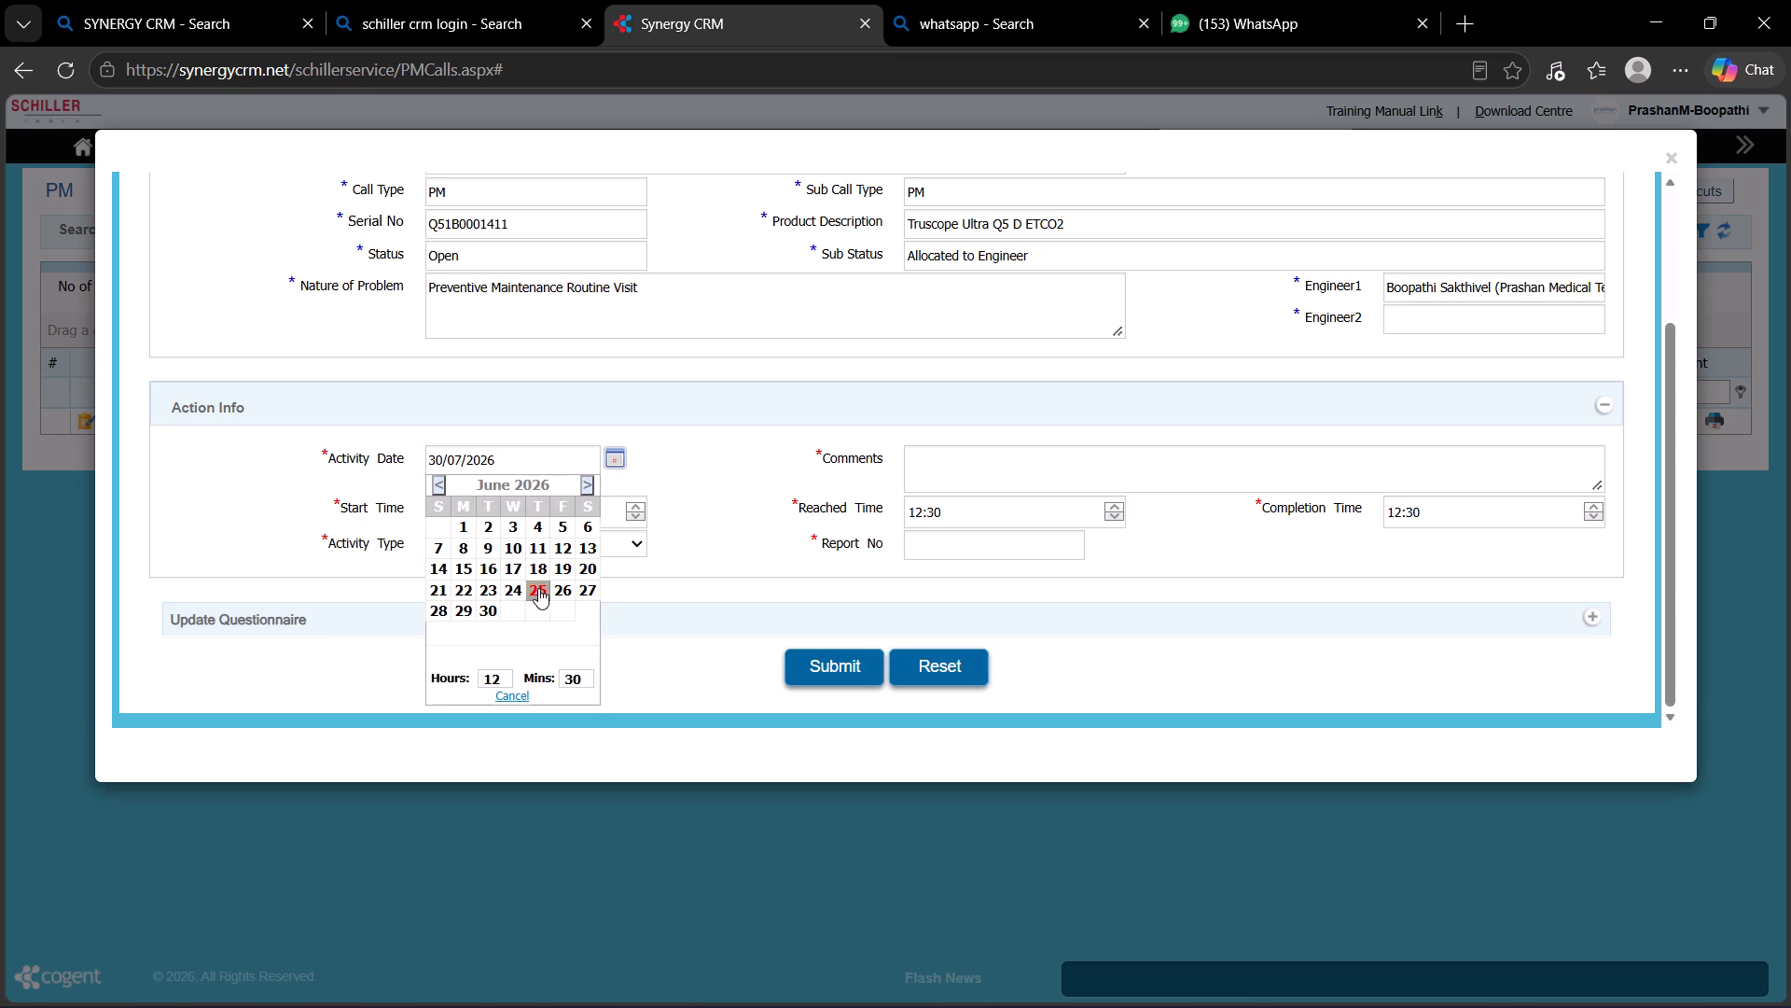
pyautogui.click(492, 614)
# Fill in the closure's action info with activity type PM, comments PM COMPLETED and report number D-46560.
pyautogui.click(438, 544)
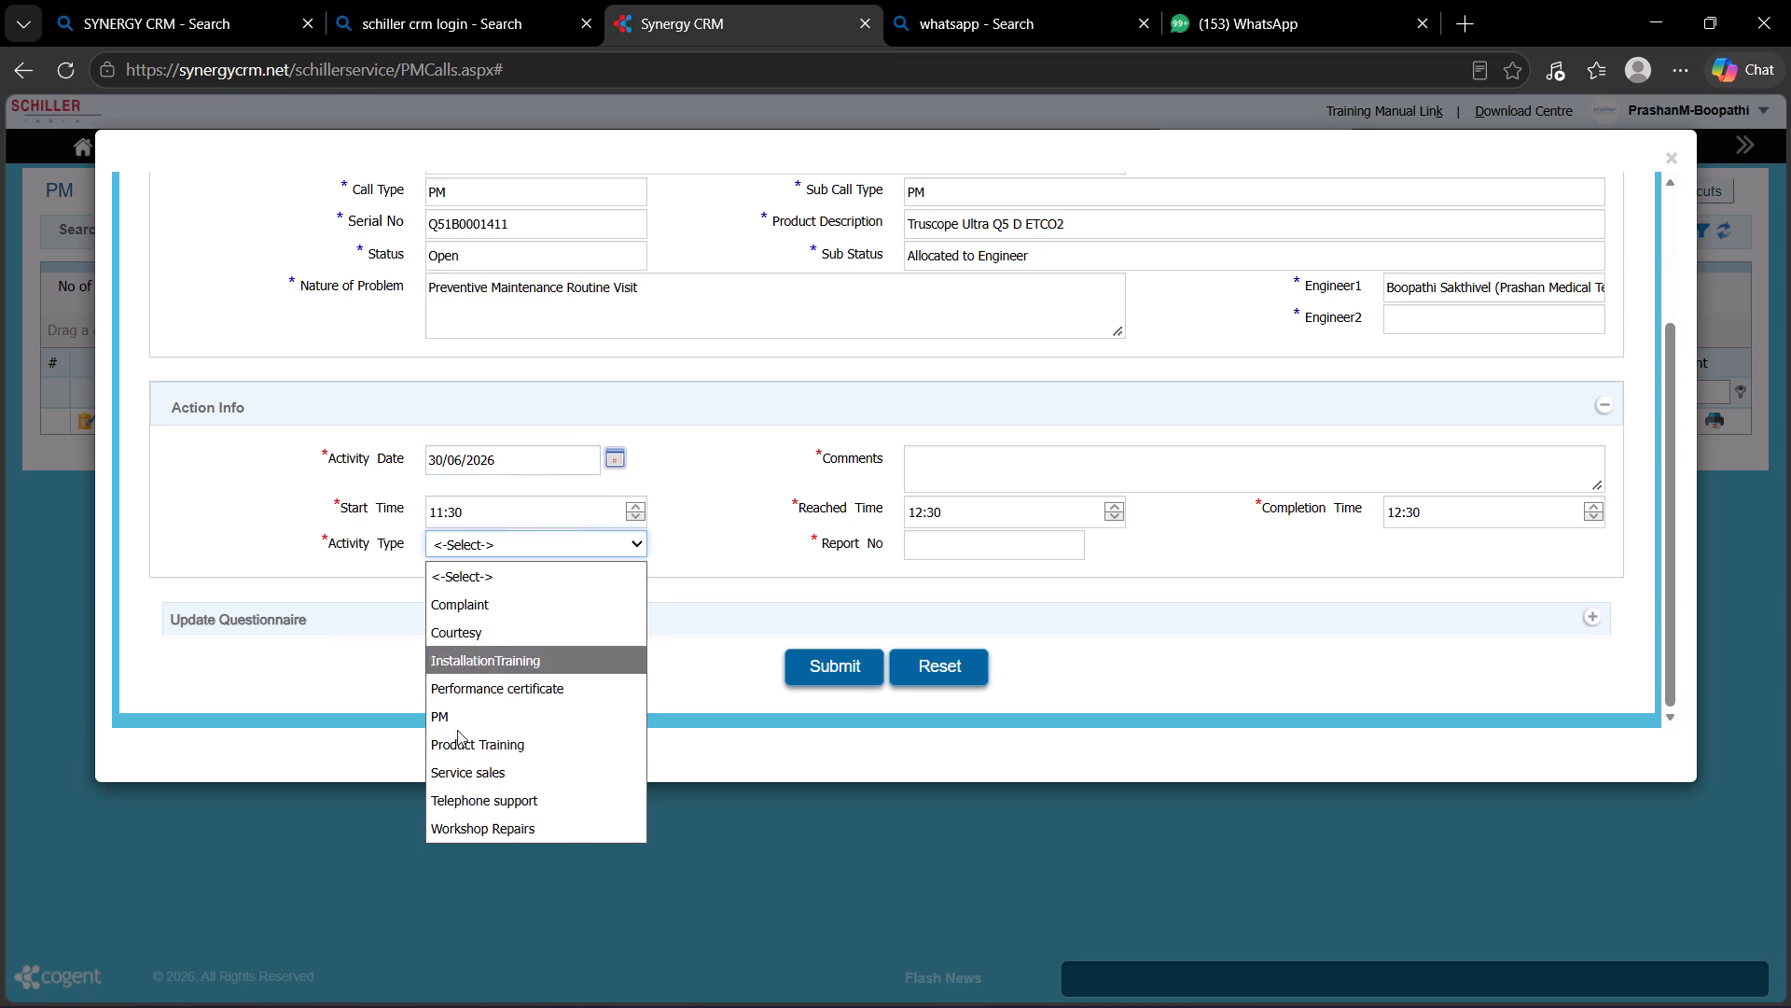
pyautogui.click(457, 717)
pyautogui.click(1093, 450)
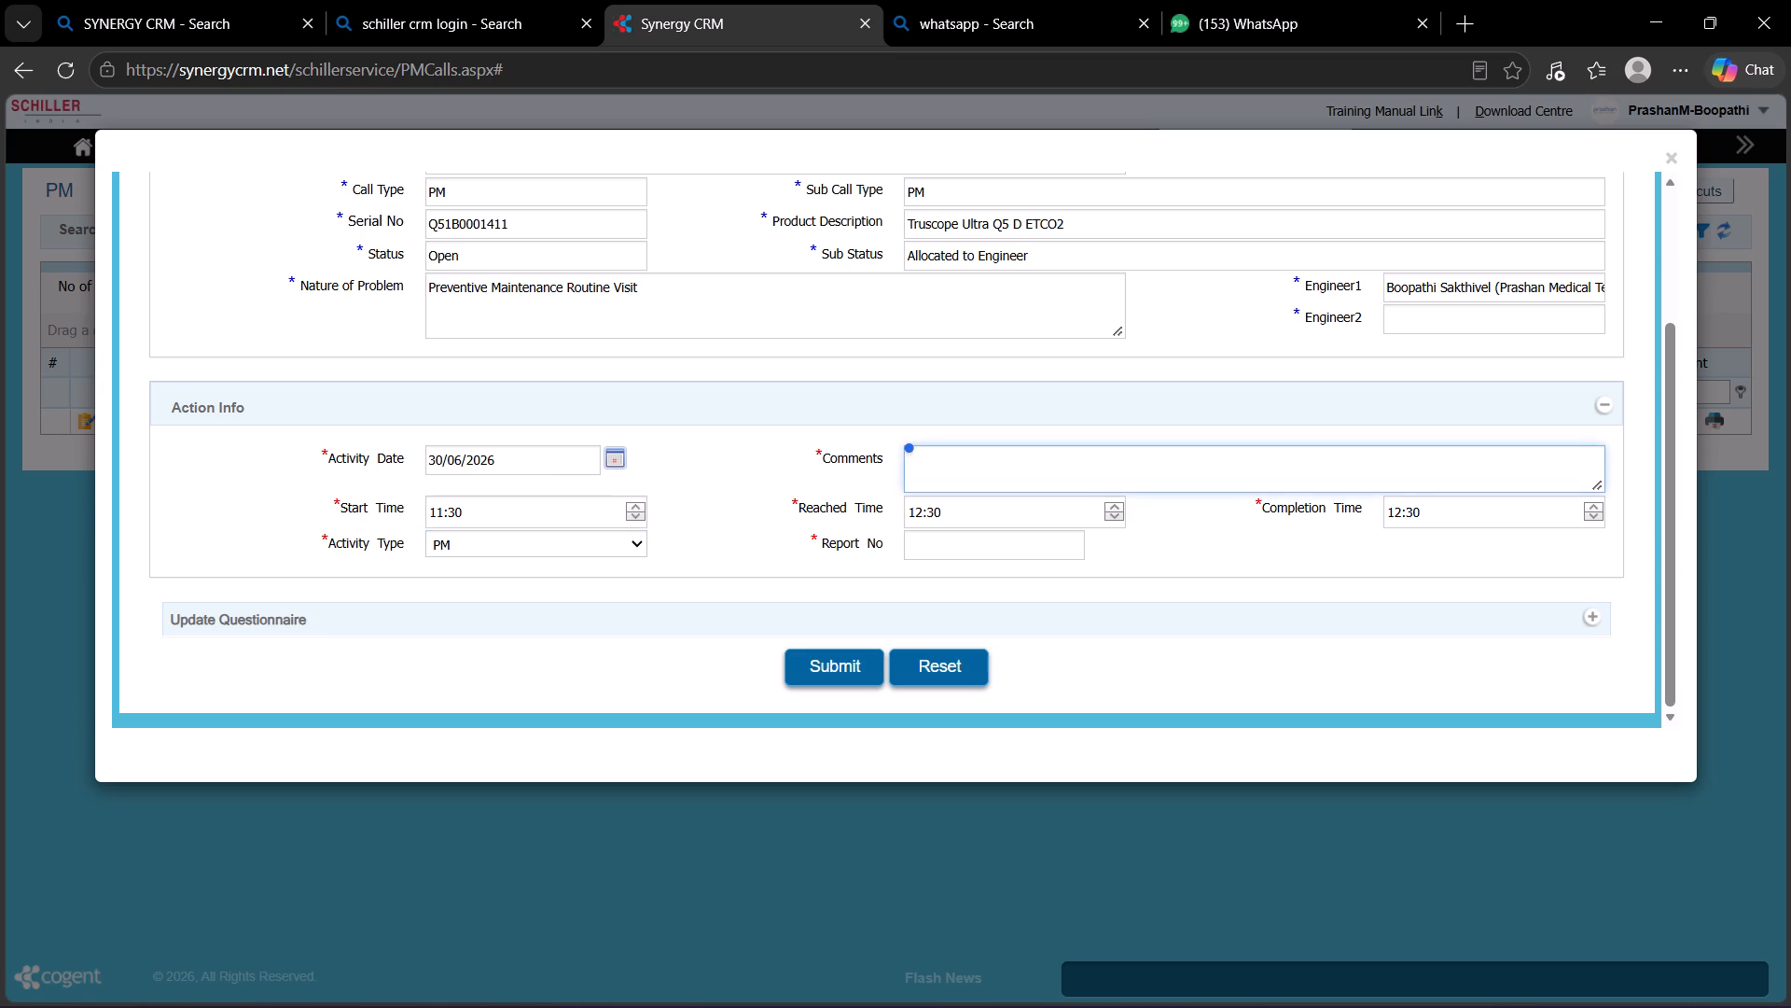
pyautogui.write('PM')
pyautogui.press('space')
pyautogui.write('COMPLETED')
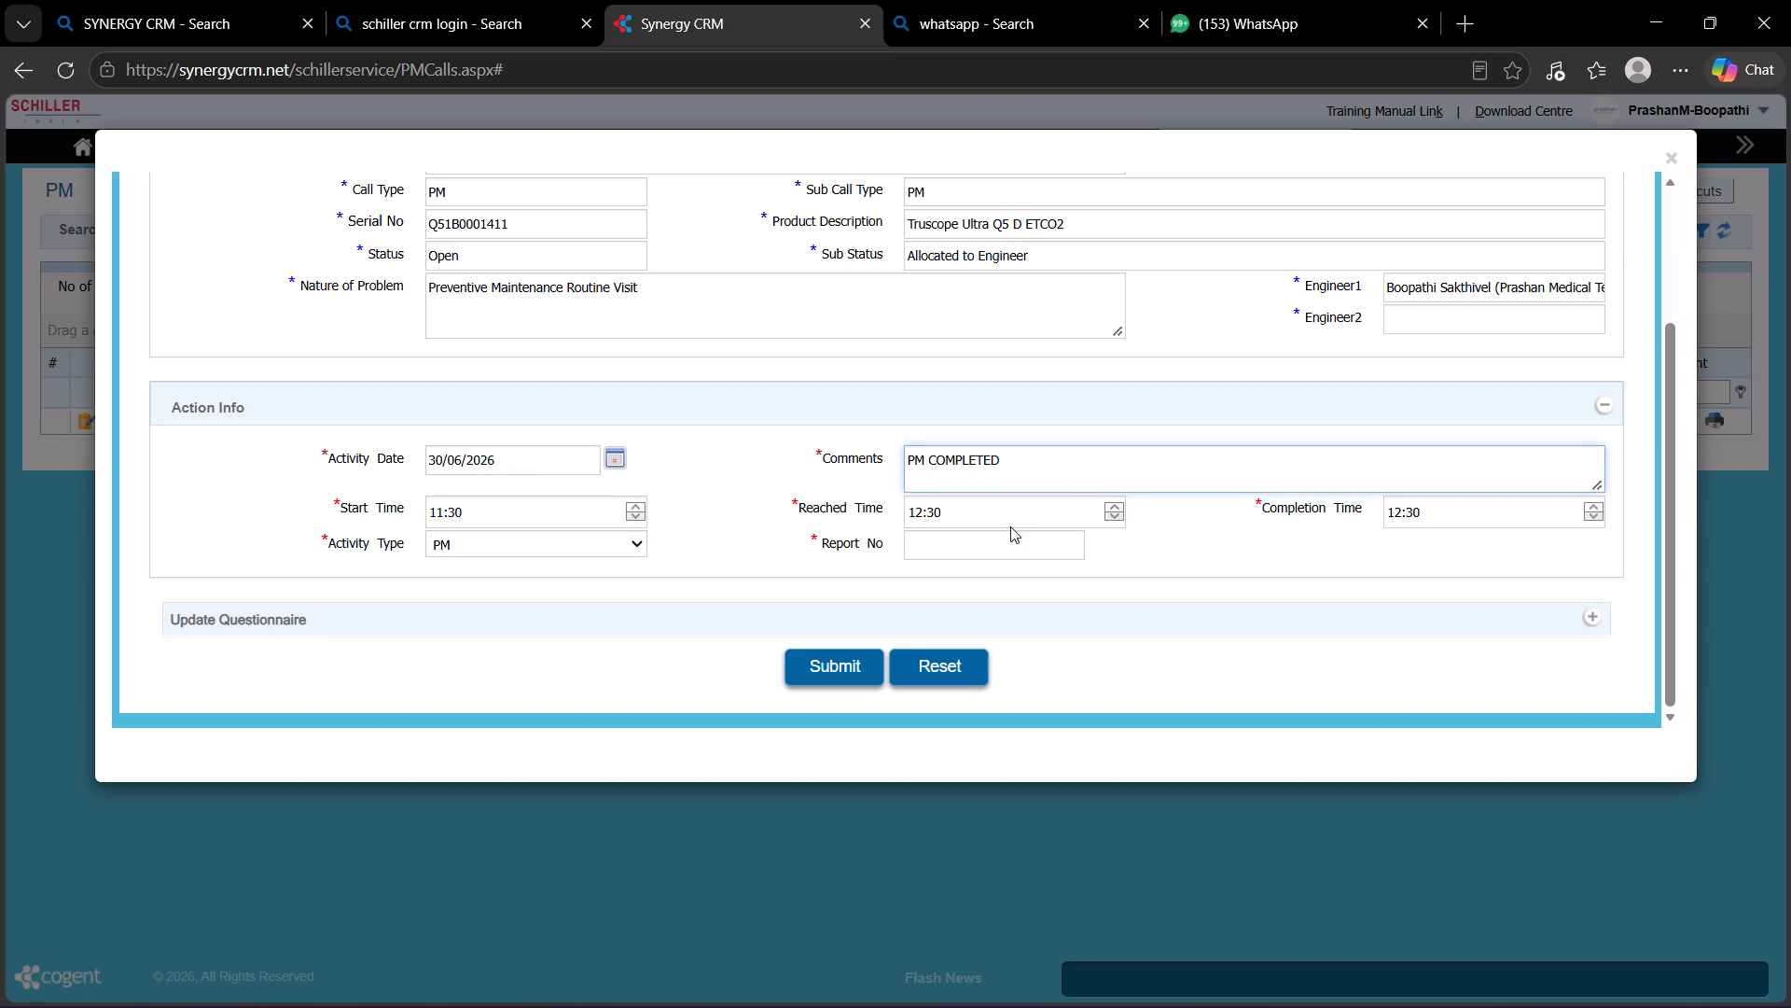
pyautogui.click(1007, 540)
pyautogui.press('d')
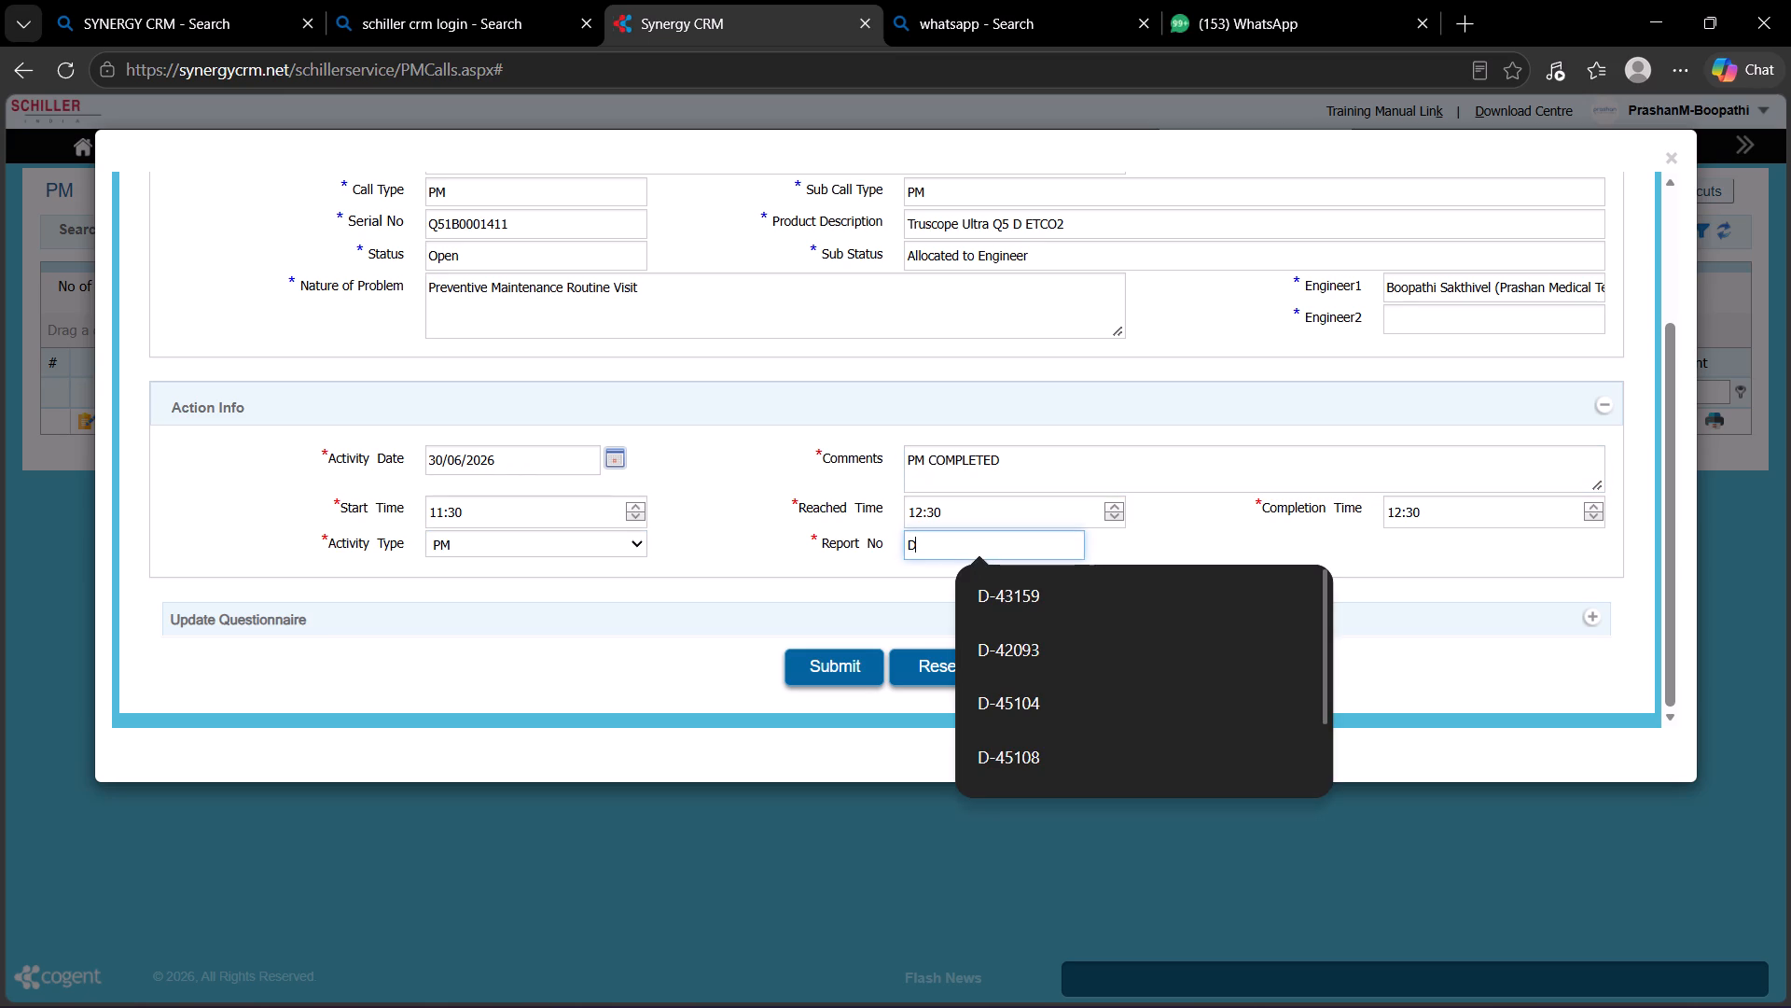
pyautogui.press('-')
pyautogui.write('46')
pyautogui.press('Tab')
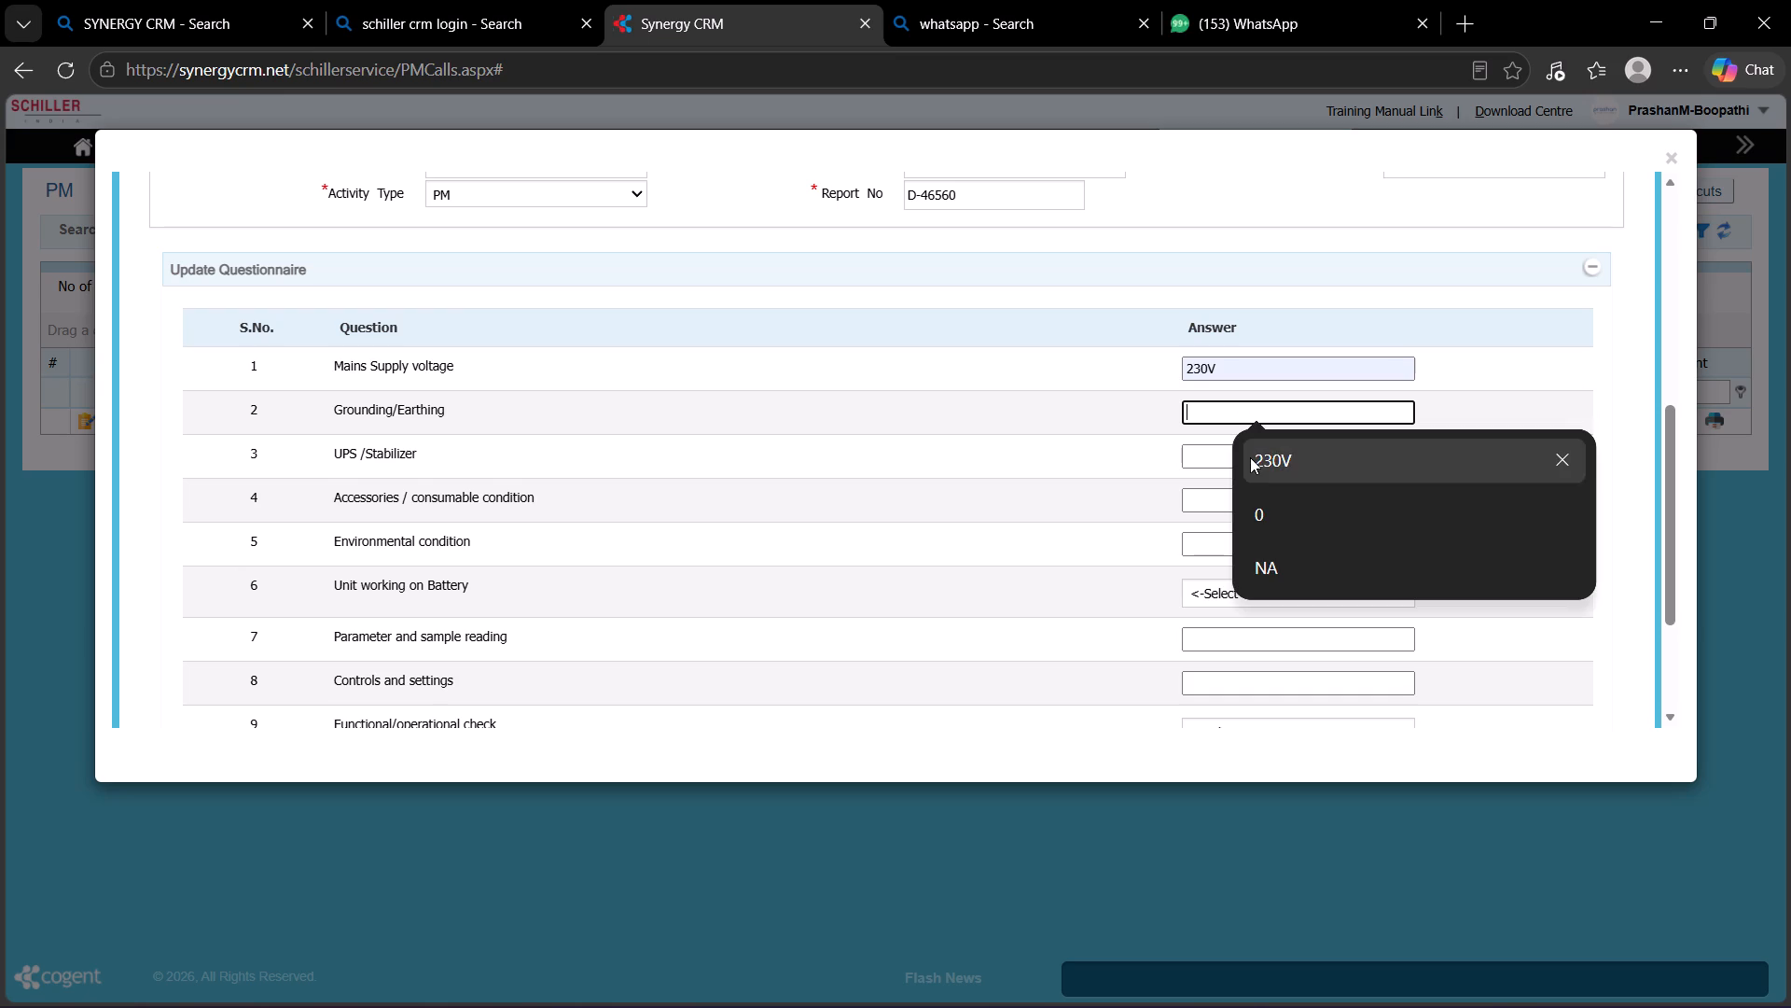
pyautogui.click(1252, 504)
pyautogui.click(1234, 453)
pyautogui.click(1296, 598)
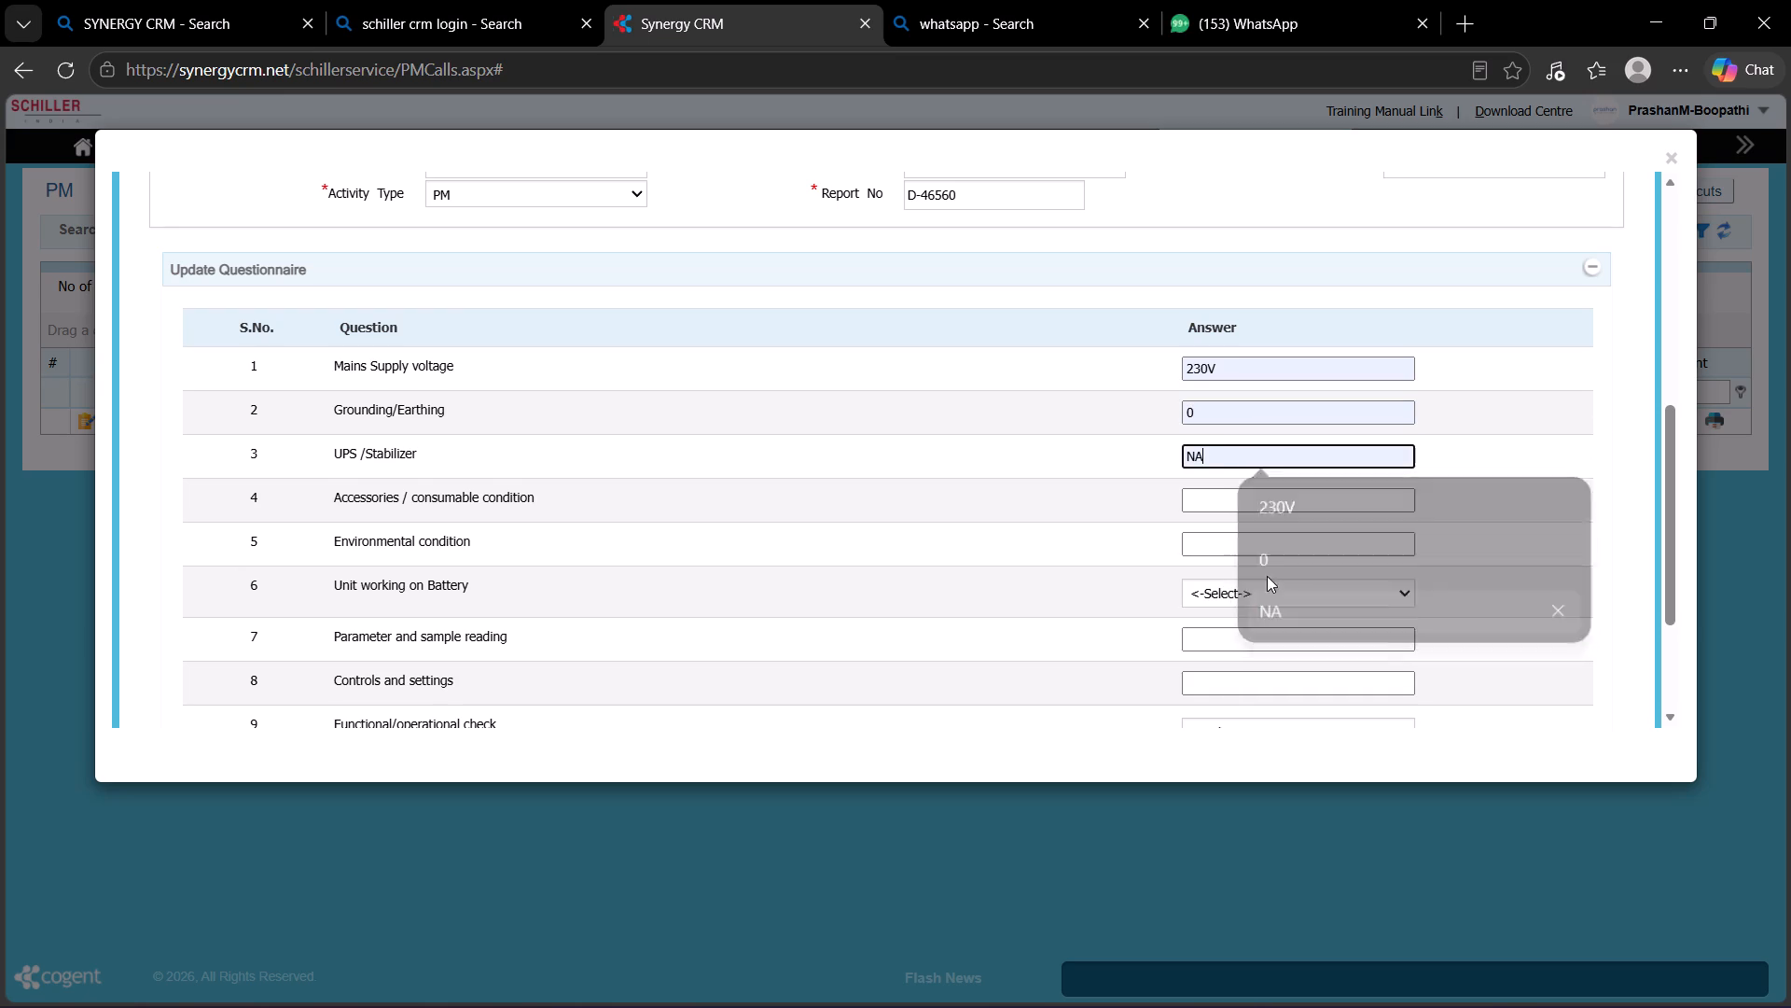
pyautogui.click(1215, 505)
pyautogui.scroll(-3, 1270, 616)
pyautogui.click(1211, 504)
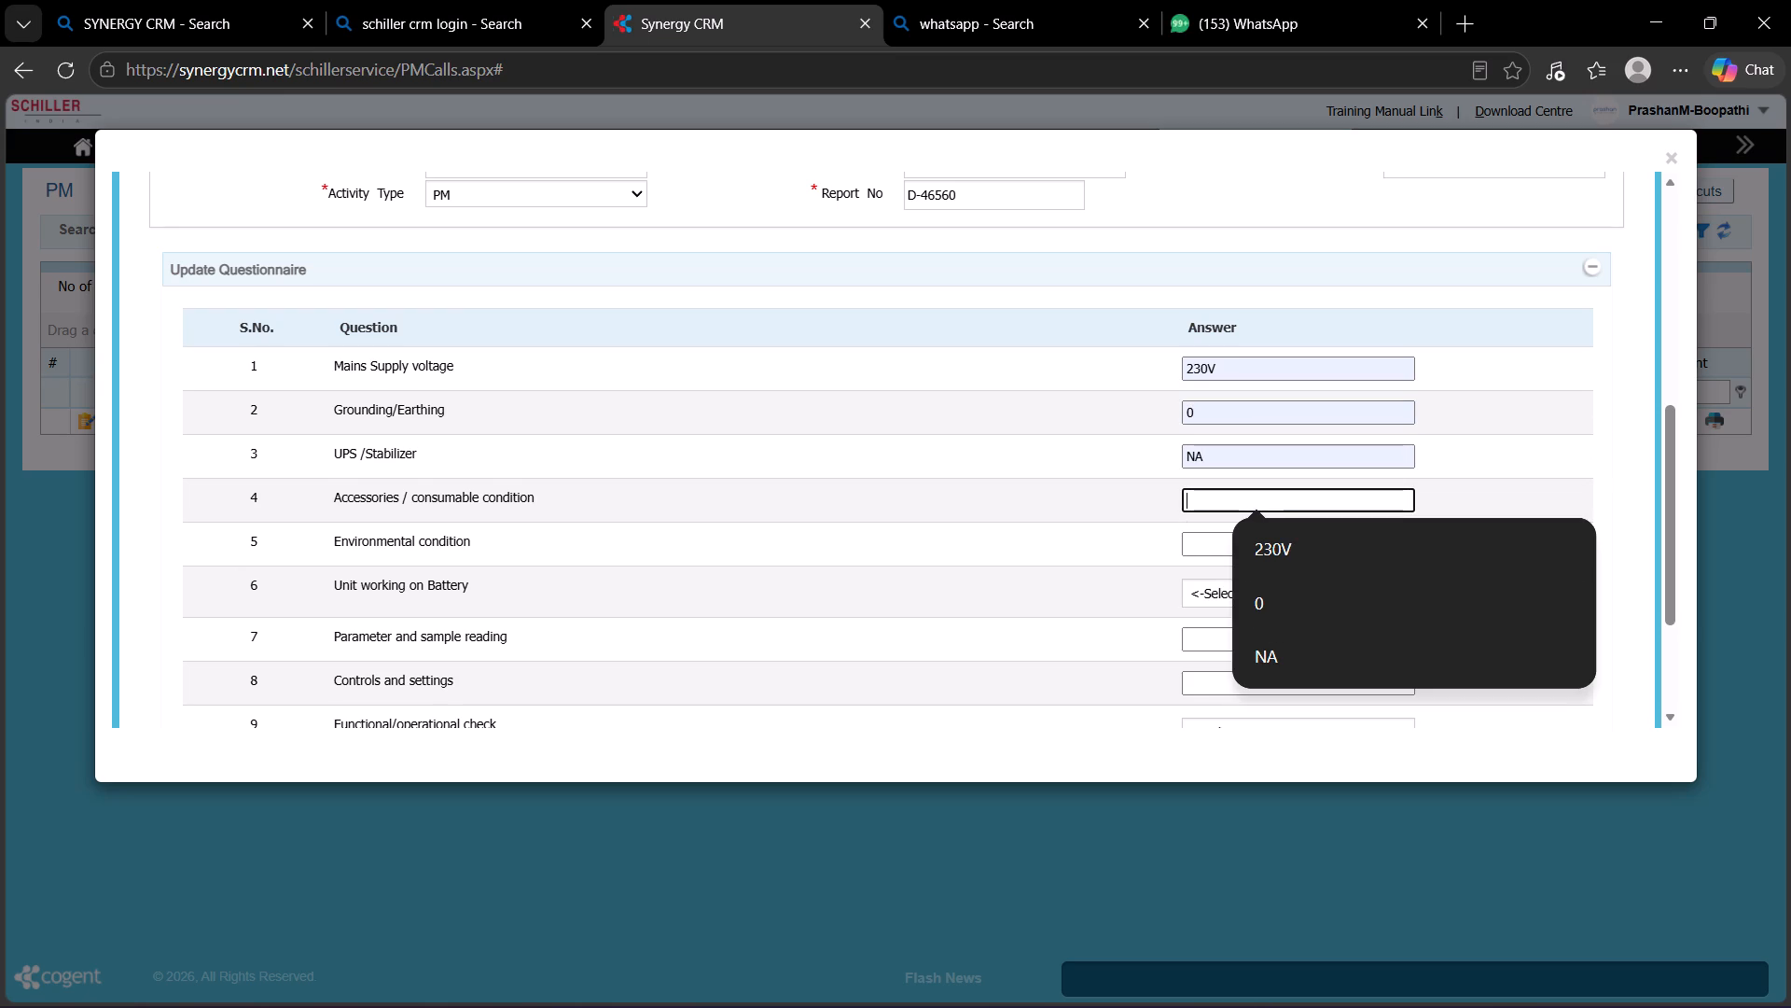
pyautogui.write('GOOD')
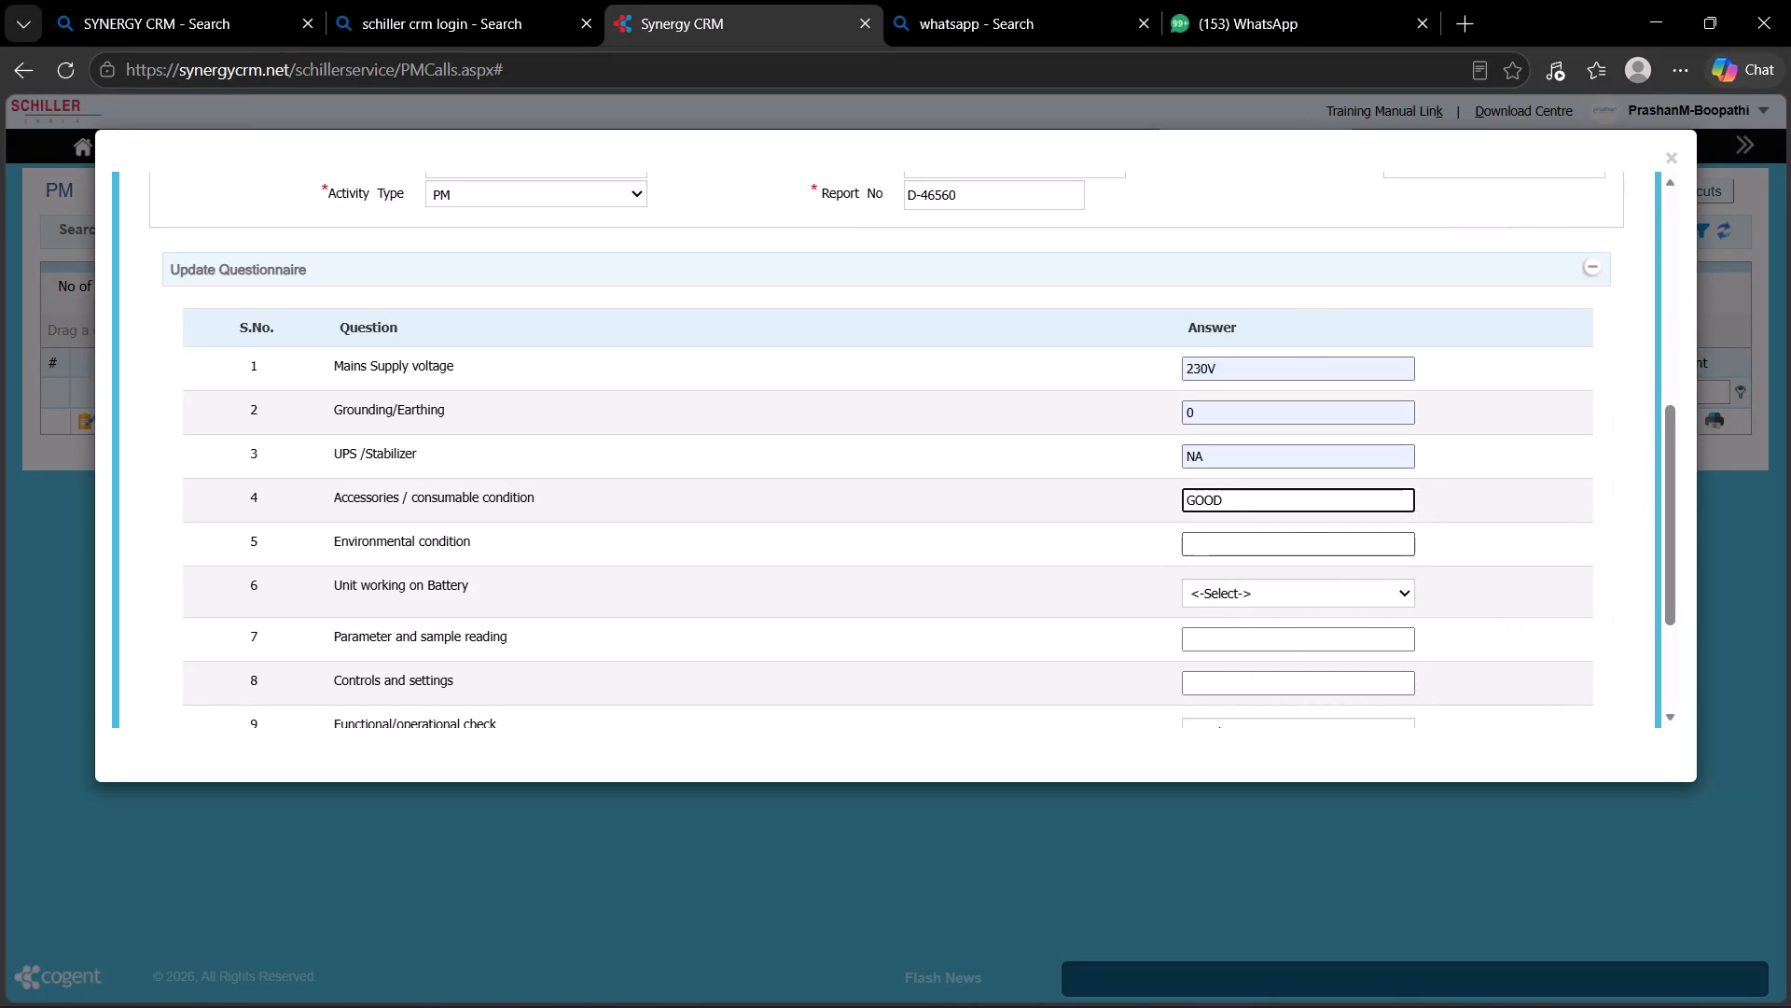
pyautogui.click(1312, 533)
pyautogui.write('GOOD')
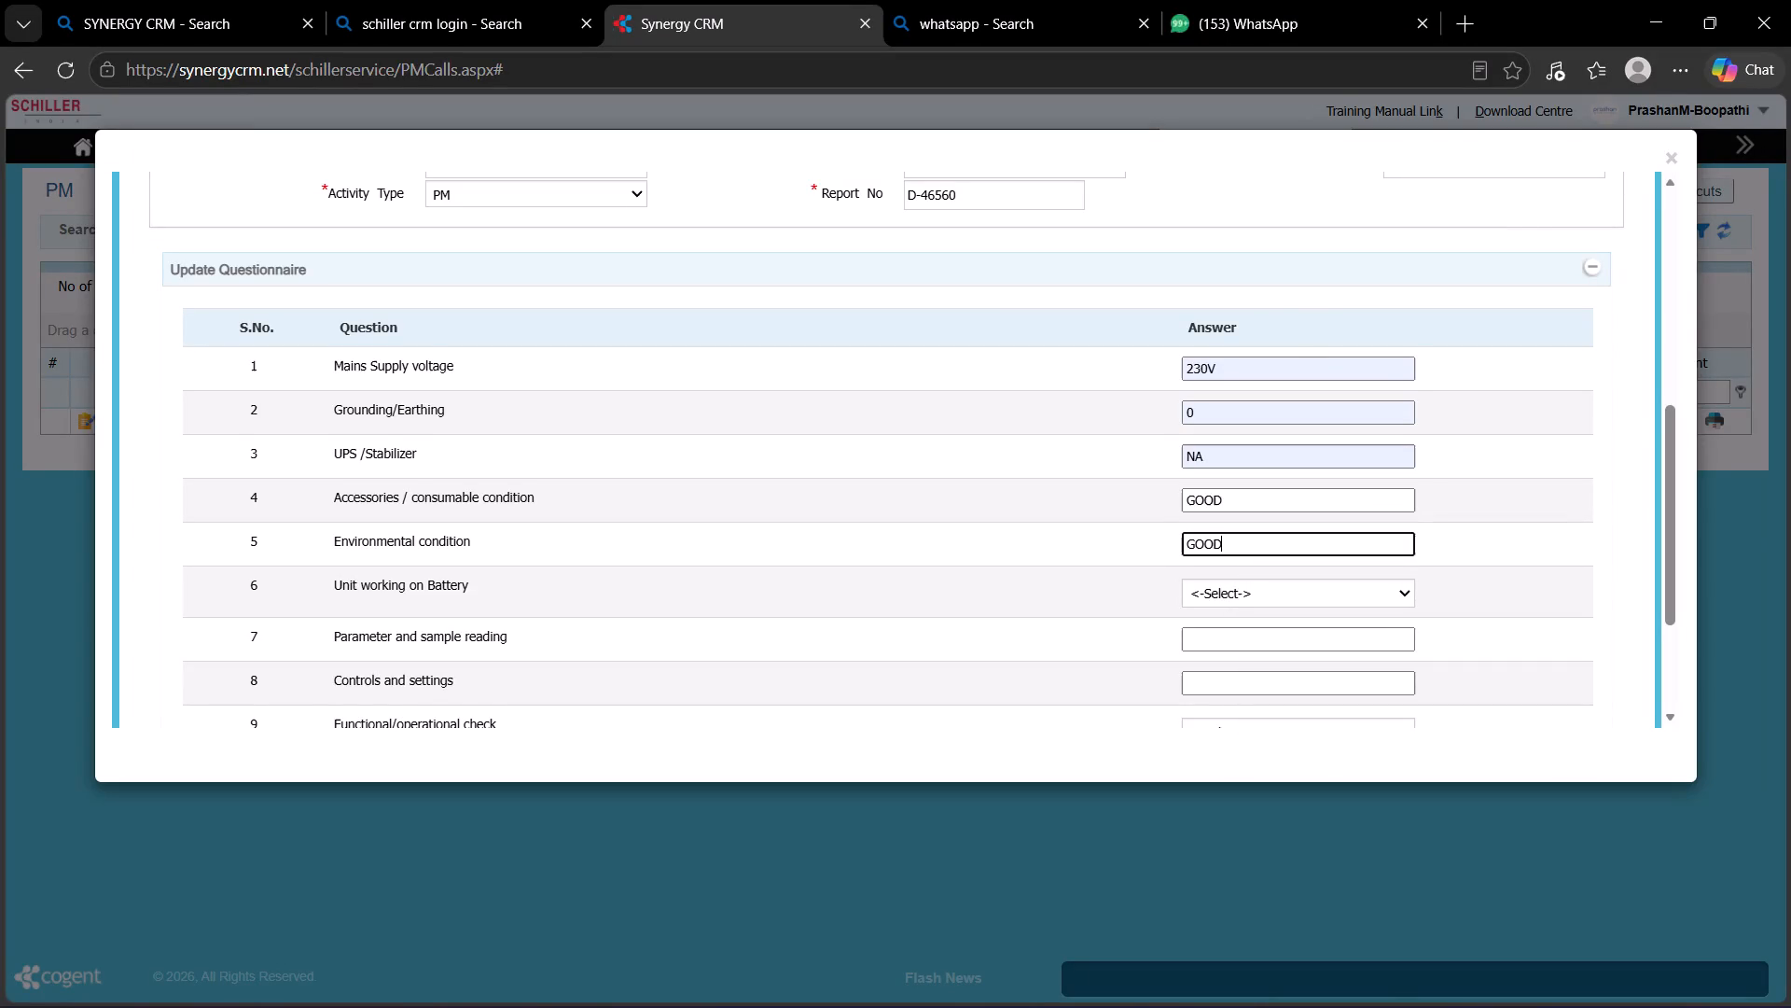
# Answer unit working on battery Yes, parameter and sample reading NA, controls and settings YES, and functional check OK.
pyautogui.scroll(-2, 1322, 532)
pyautogui.click(1199, 392)
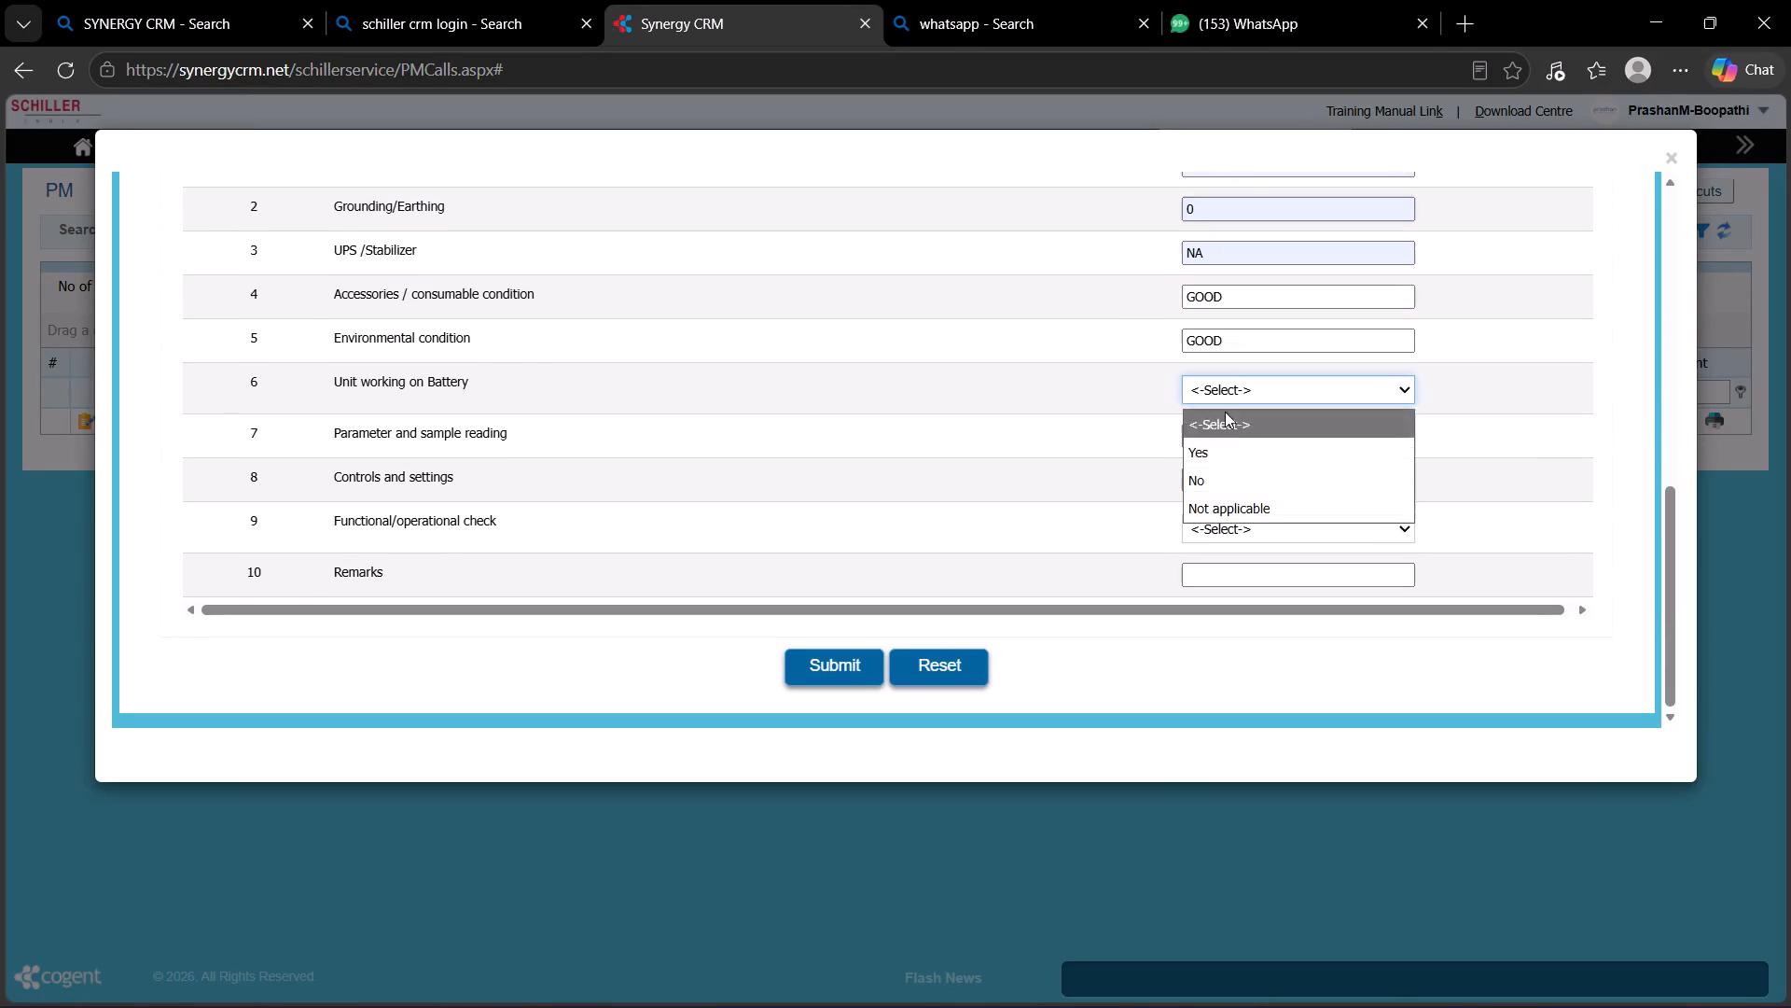
pyautogui.click(1232, 447)
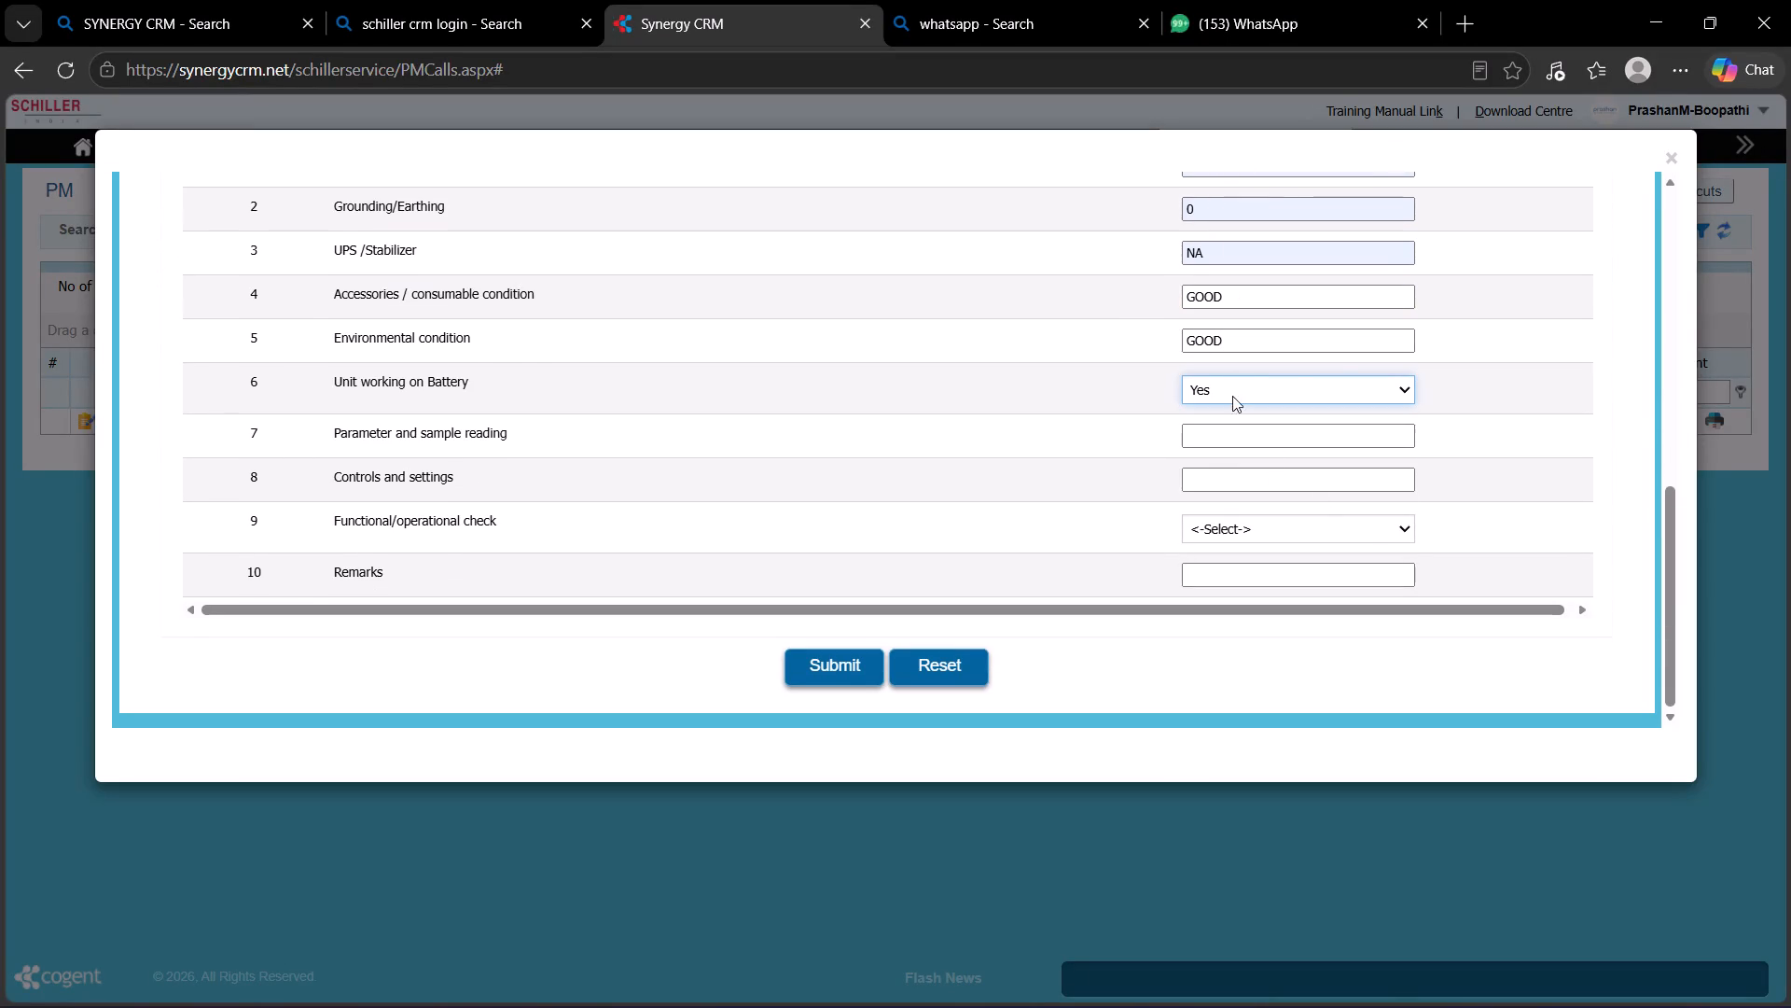
pyautogui.click(1238, 446)
pyautogui.write('NA')
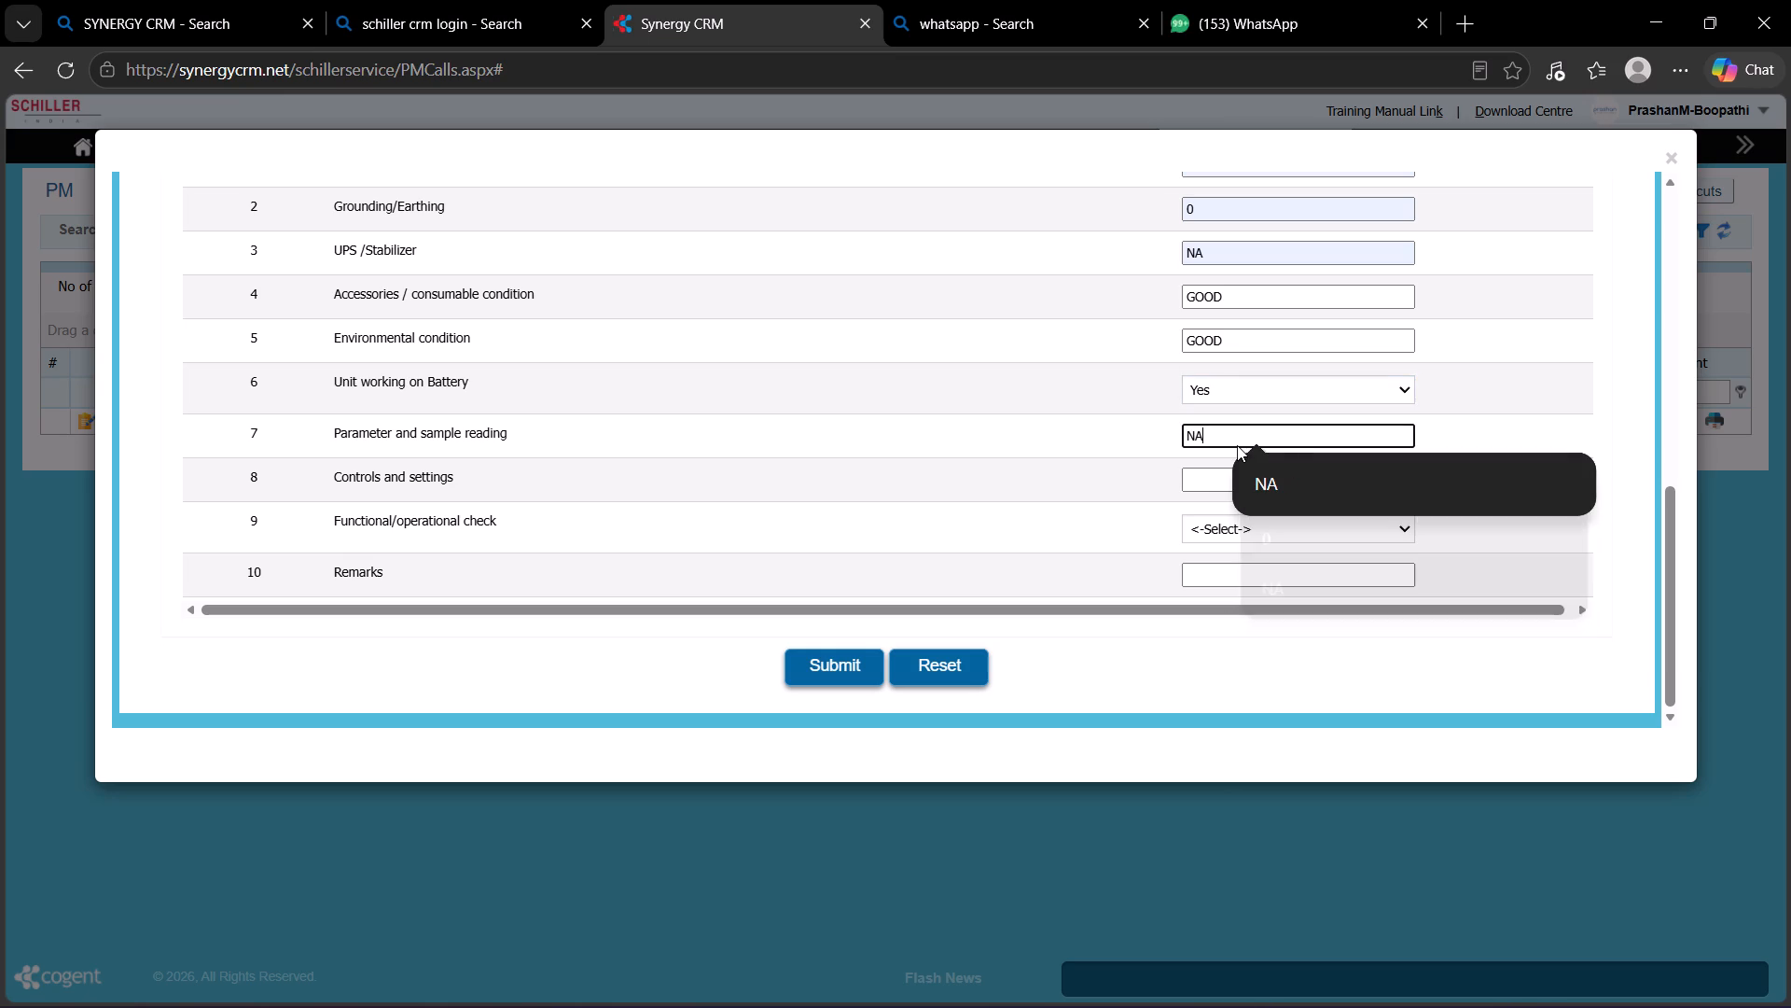
pyautogui.click(1192, 485)
pyautogui.write('YES')
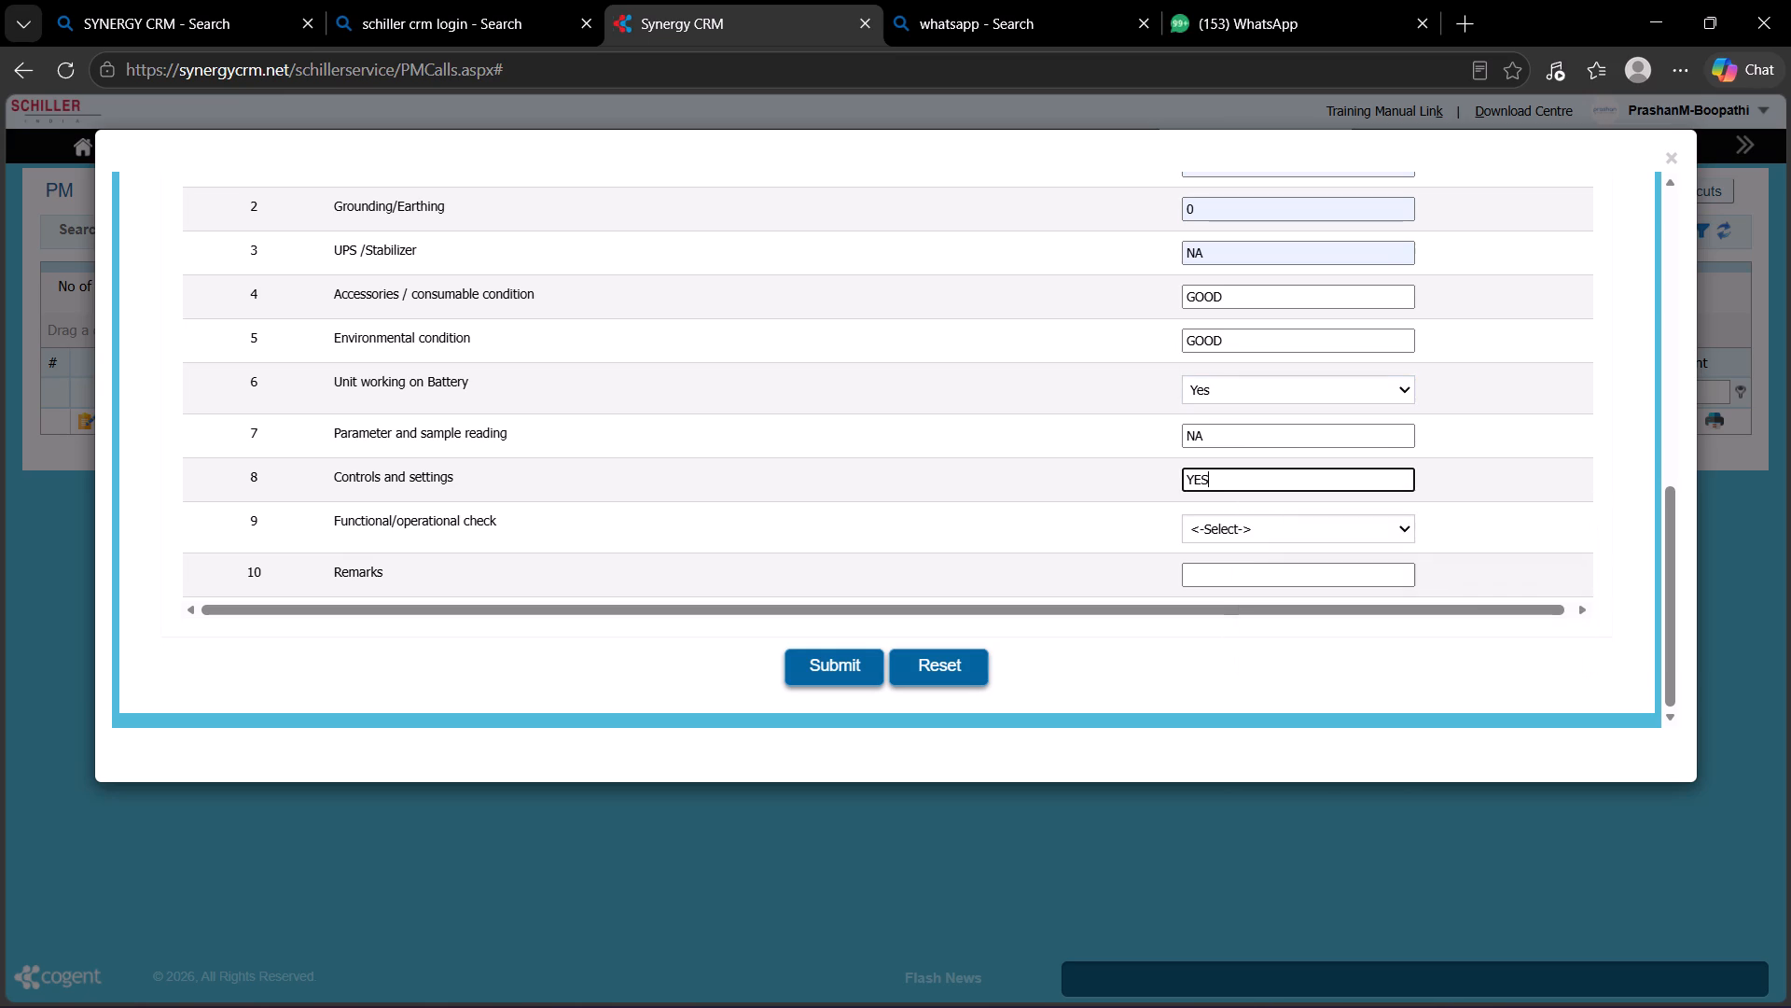
pyautogui.click(1246, 525)
pyautogui.click(1243, 581)
pyautogui.click(1243, 575)
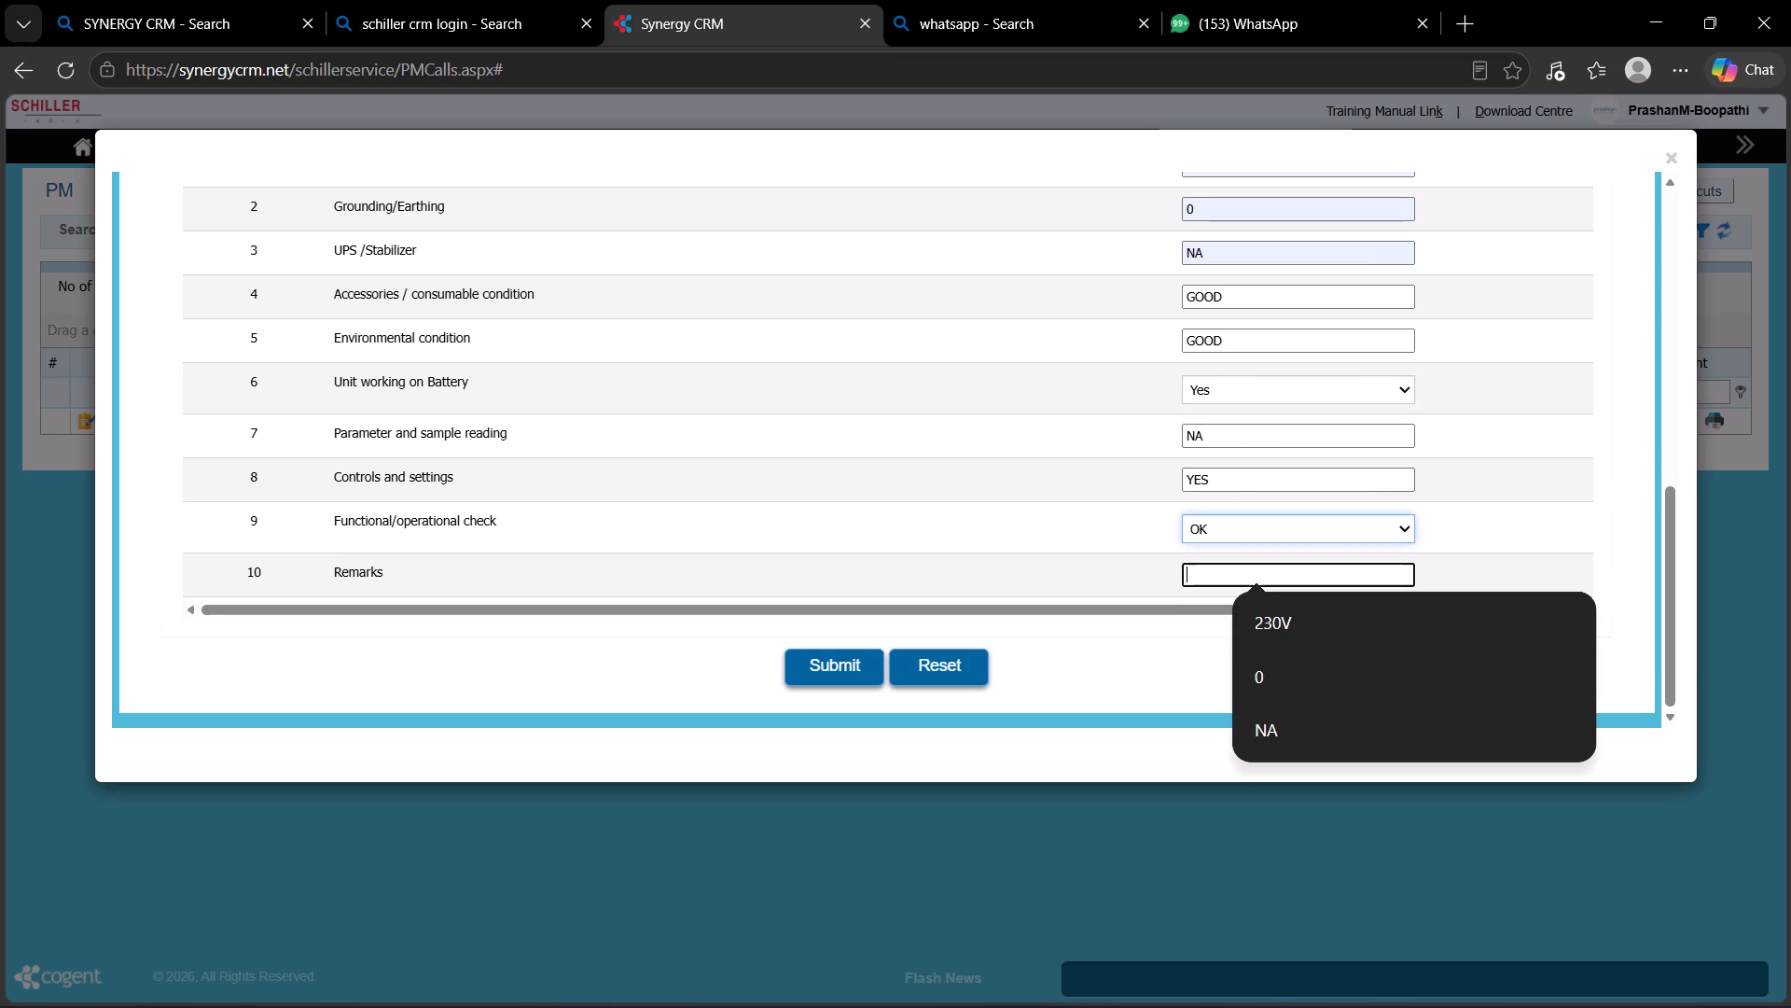
pyautogui.write('CLL')
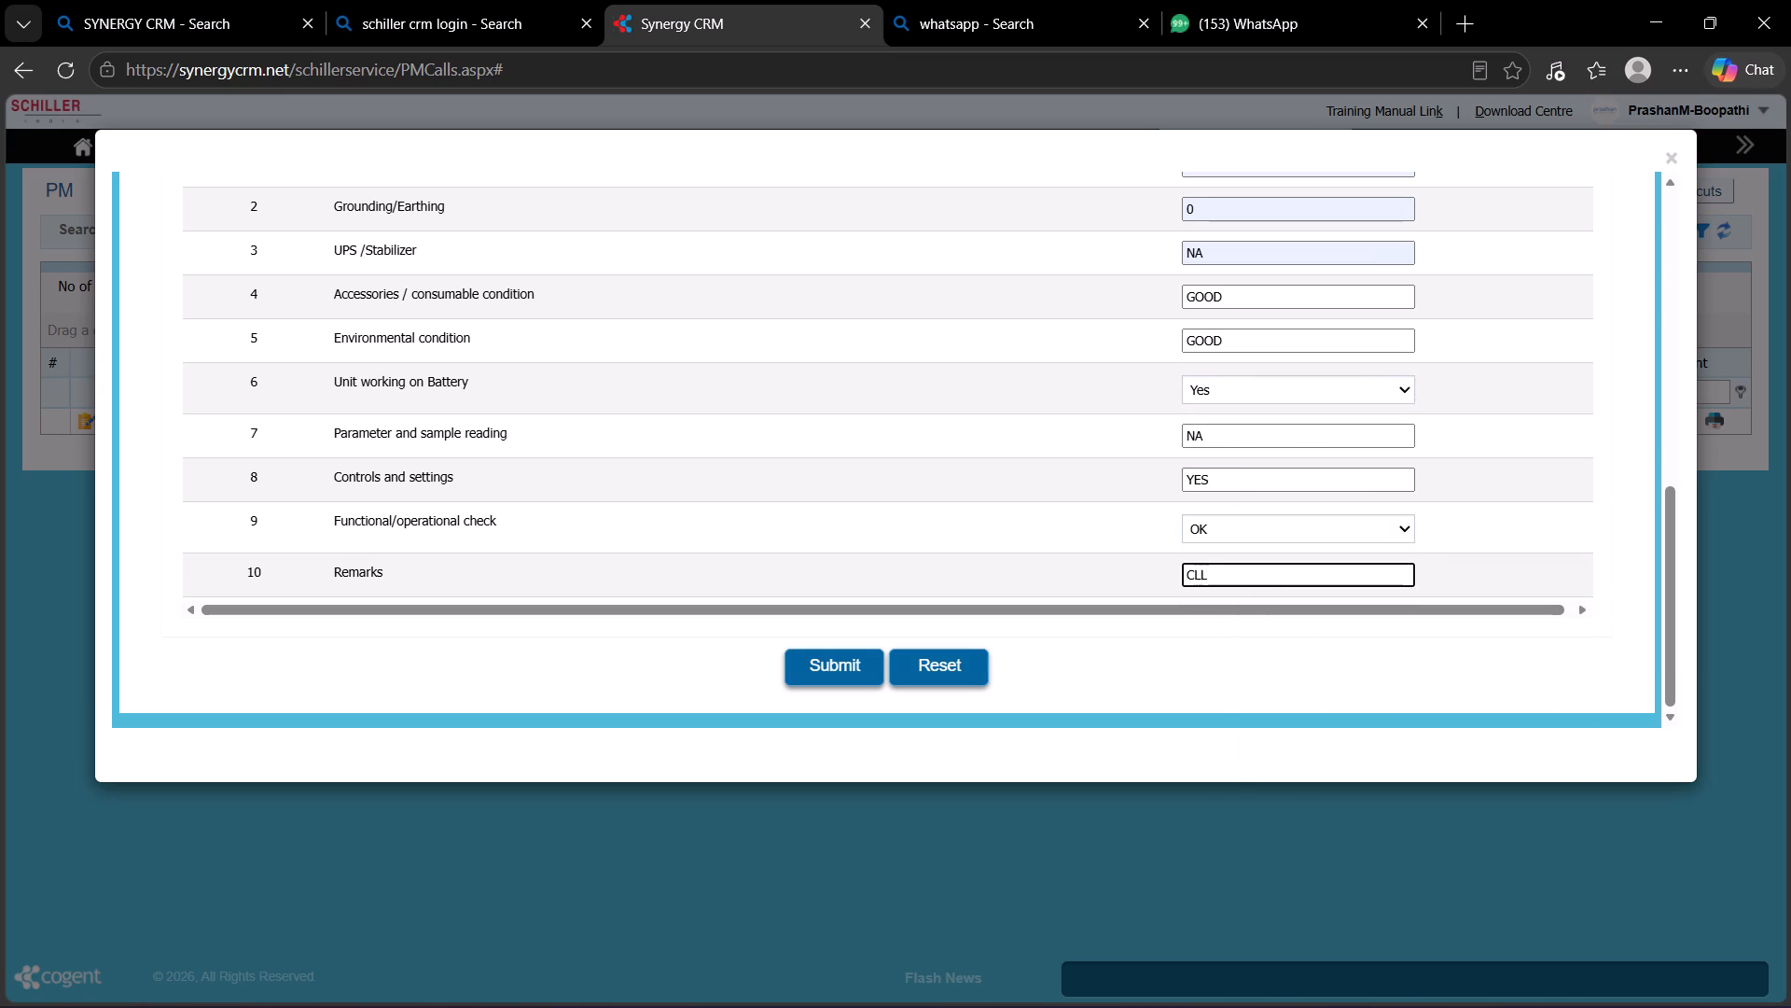
pyautogui.press('BackSpace')
pyautogui.press('BackSpace')
pyautogui.write('ALL COMPLETYED')
pyautogui.press('BackSpace')
pyautogui.press('BackSpace')
pyautogui.press('BackSpace')
pyautogui.write('ED')
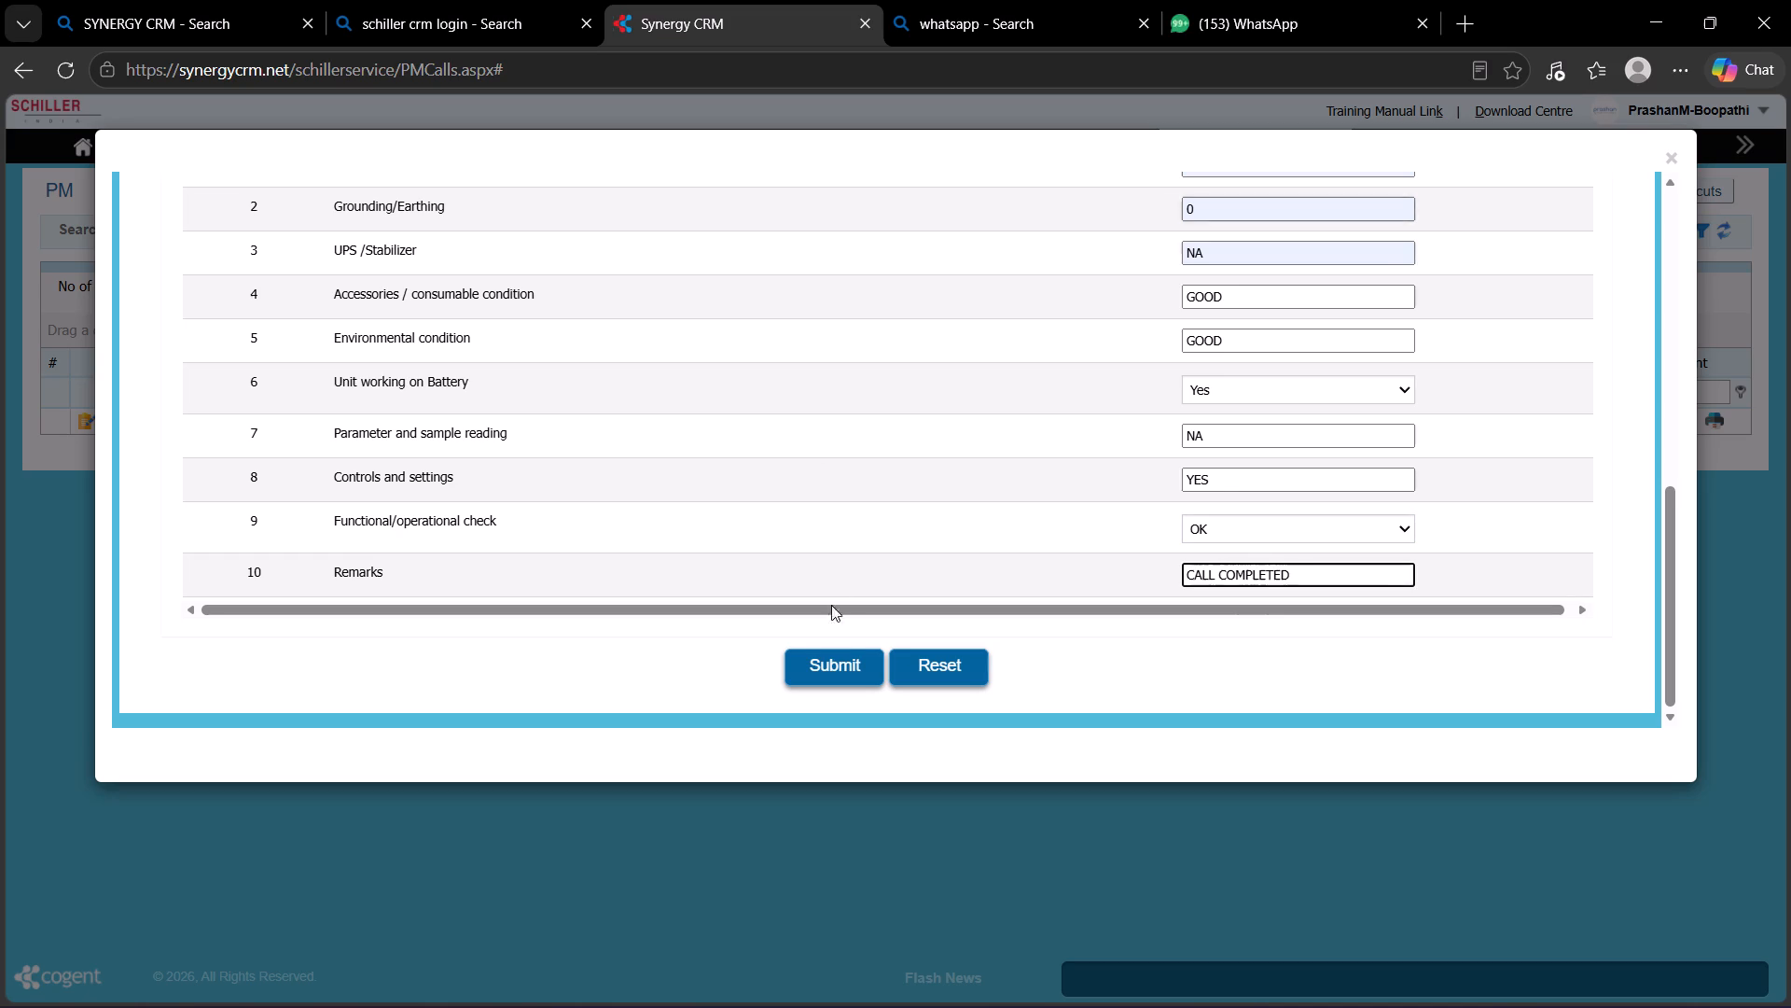
pyautogui.click(831, 665)
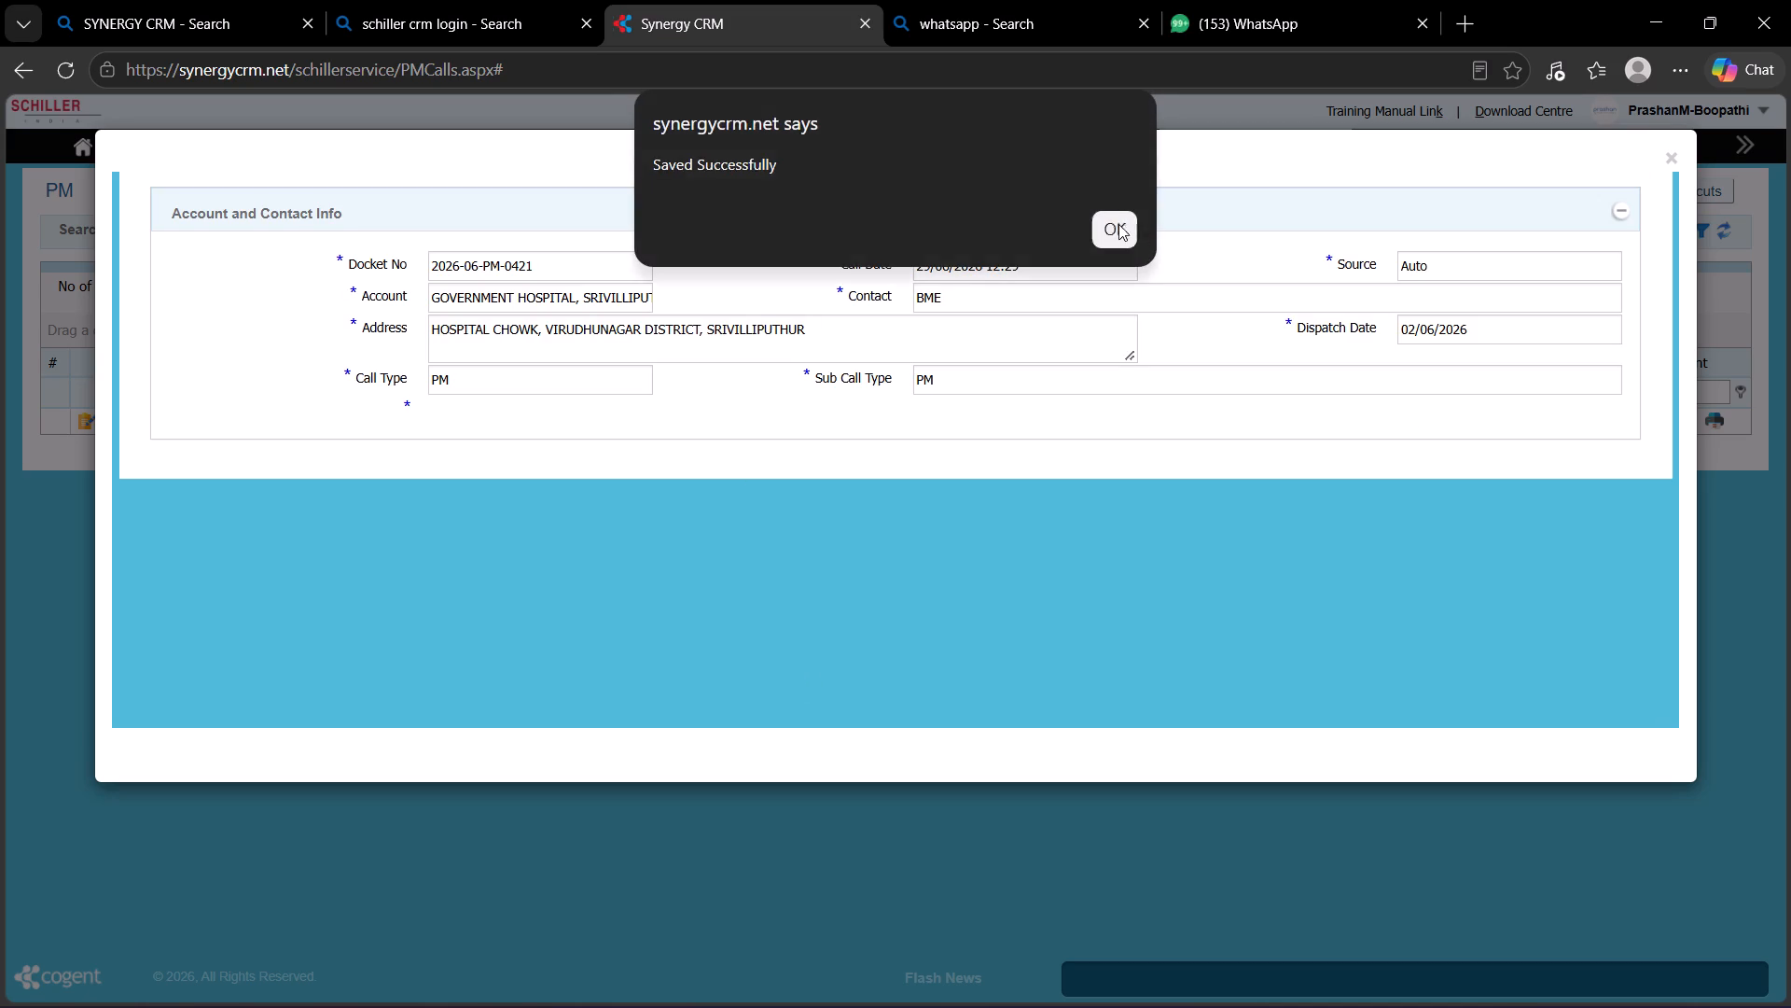
pyautogui.click(1114, 223)
# Change the docket number filter of the PM list to 2026-06-PM-0422.
pyautogui.click(277, 399)
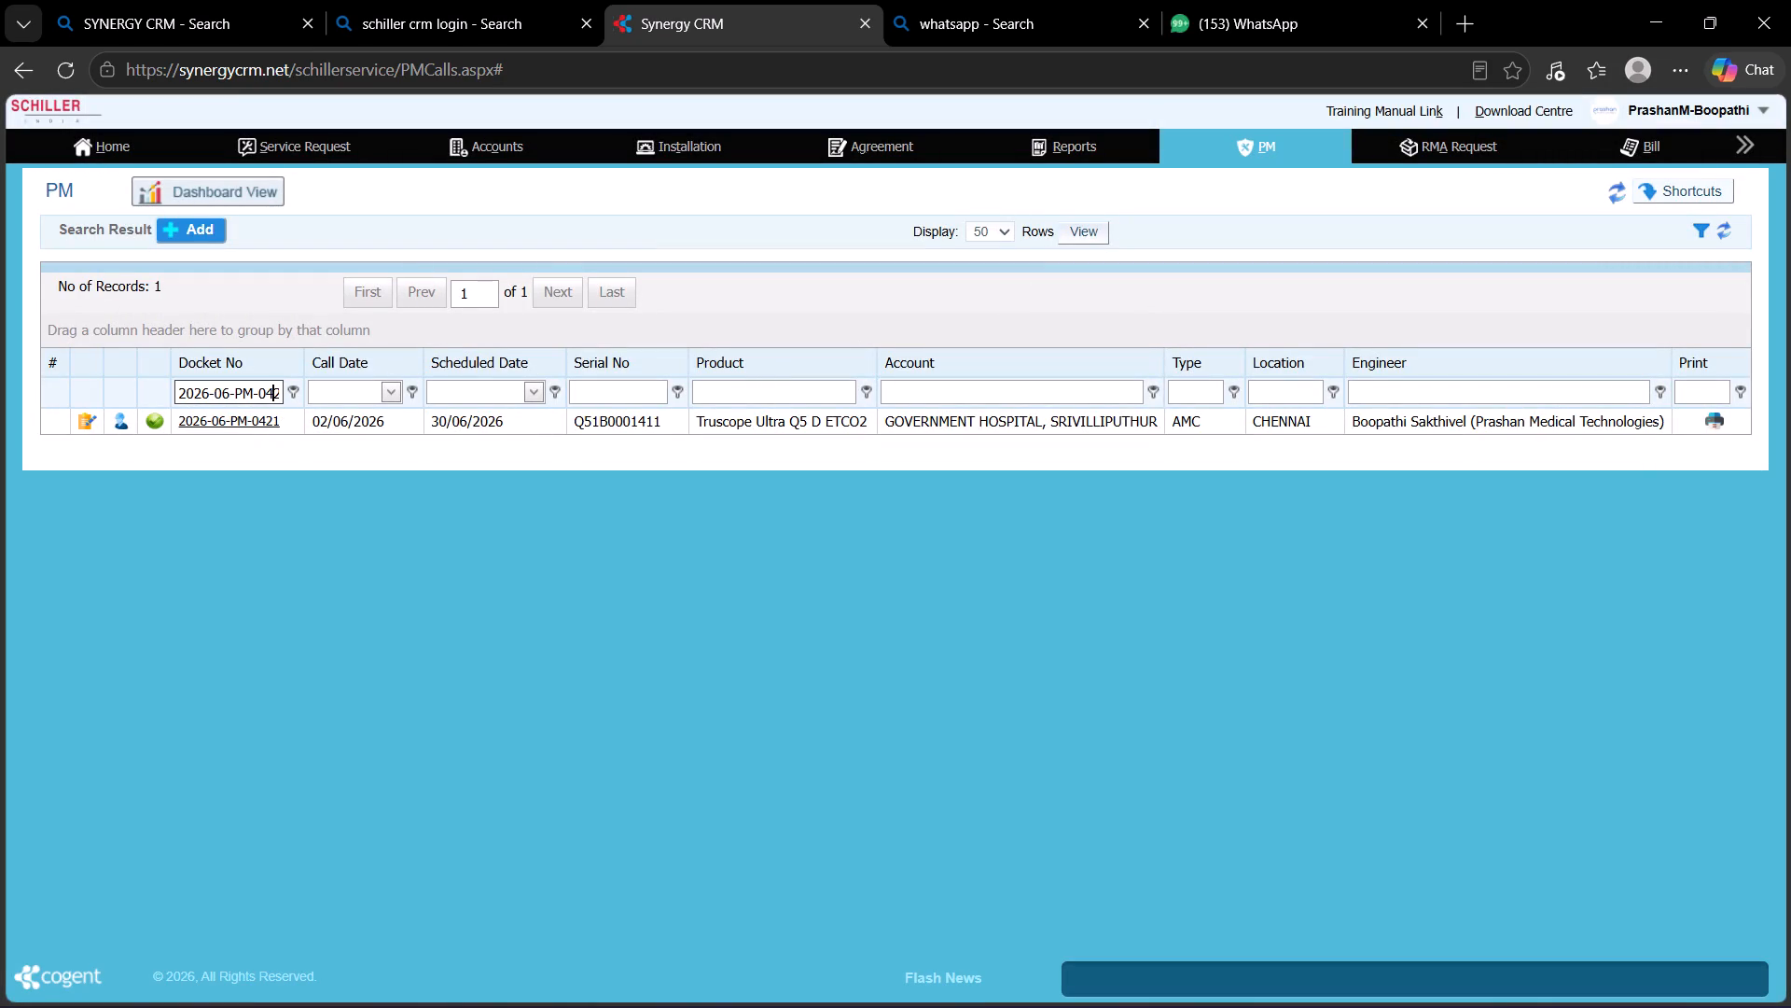
pyautogui.press('Right')
pyautogui.press('Right')
pyautogui.press('BackSpace')
pyautogui.press('0')
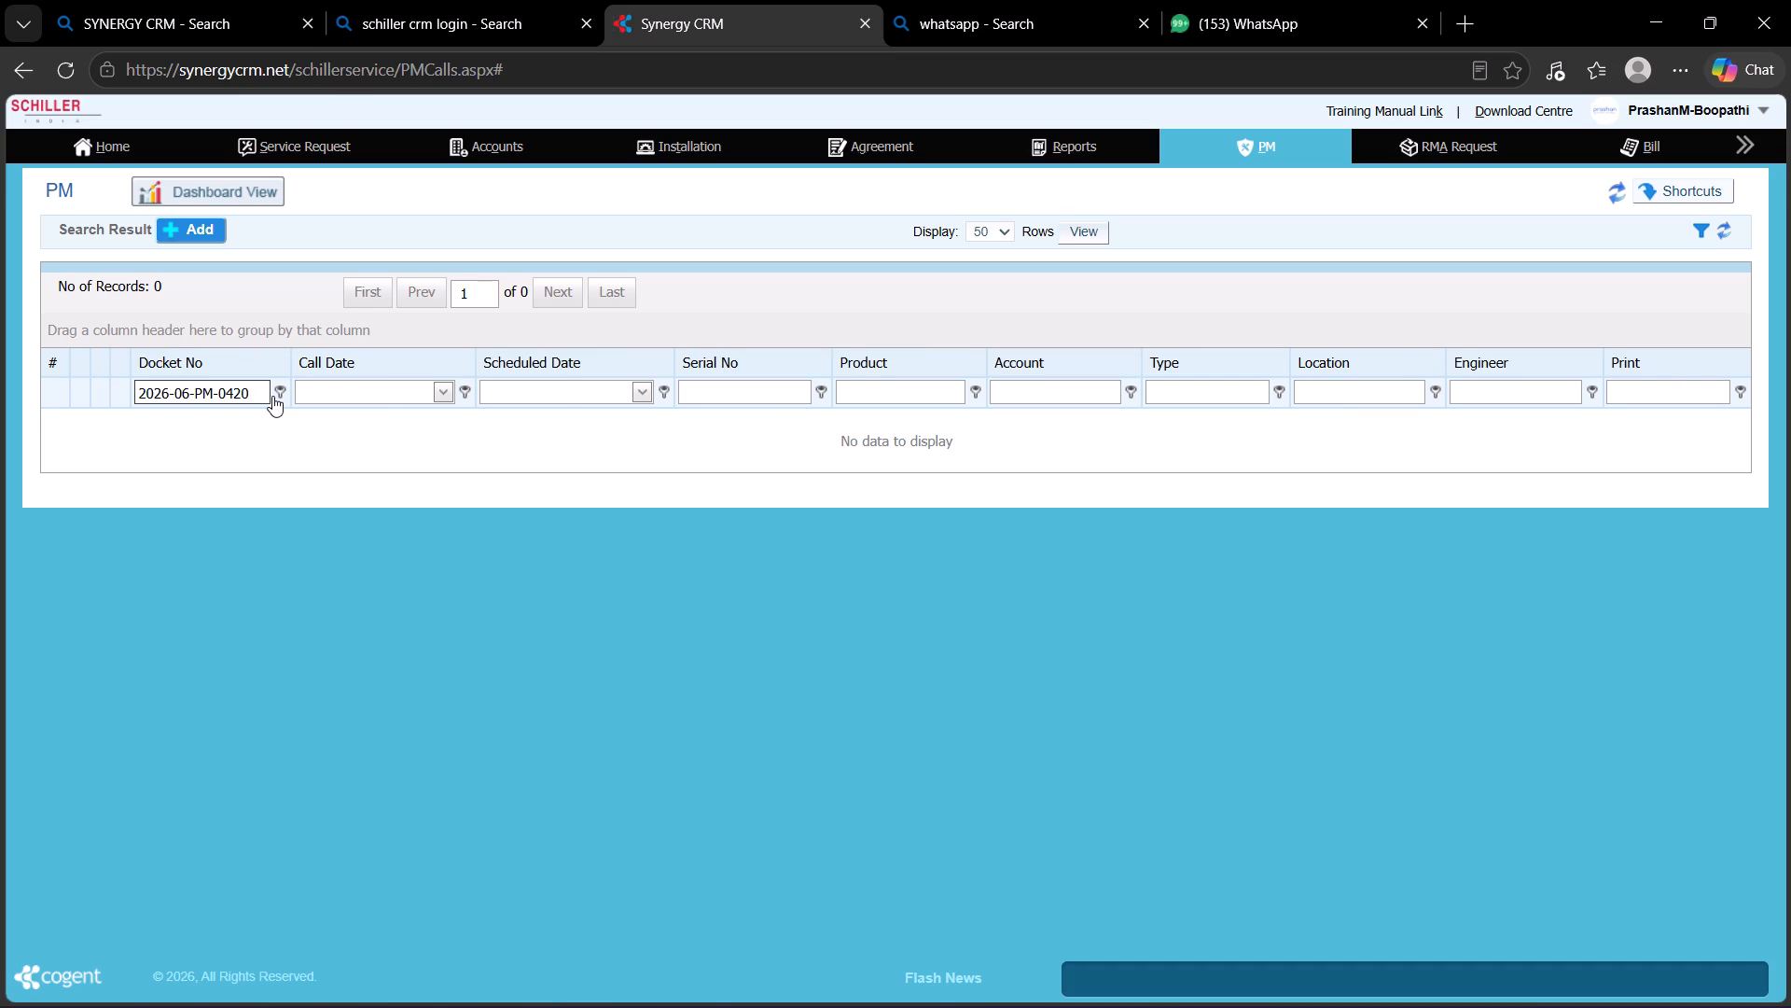
pyautogui.press('BackSpace')
pyautogui.press('2')
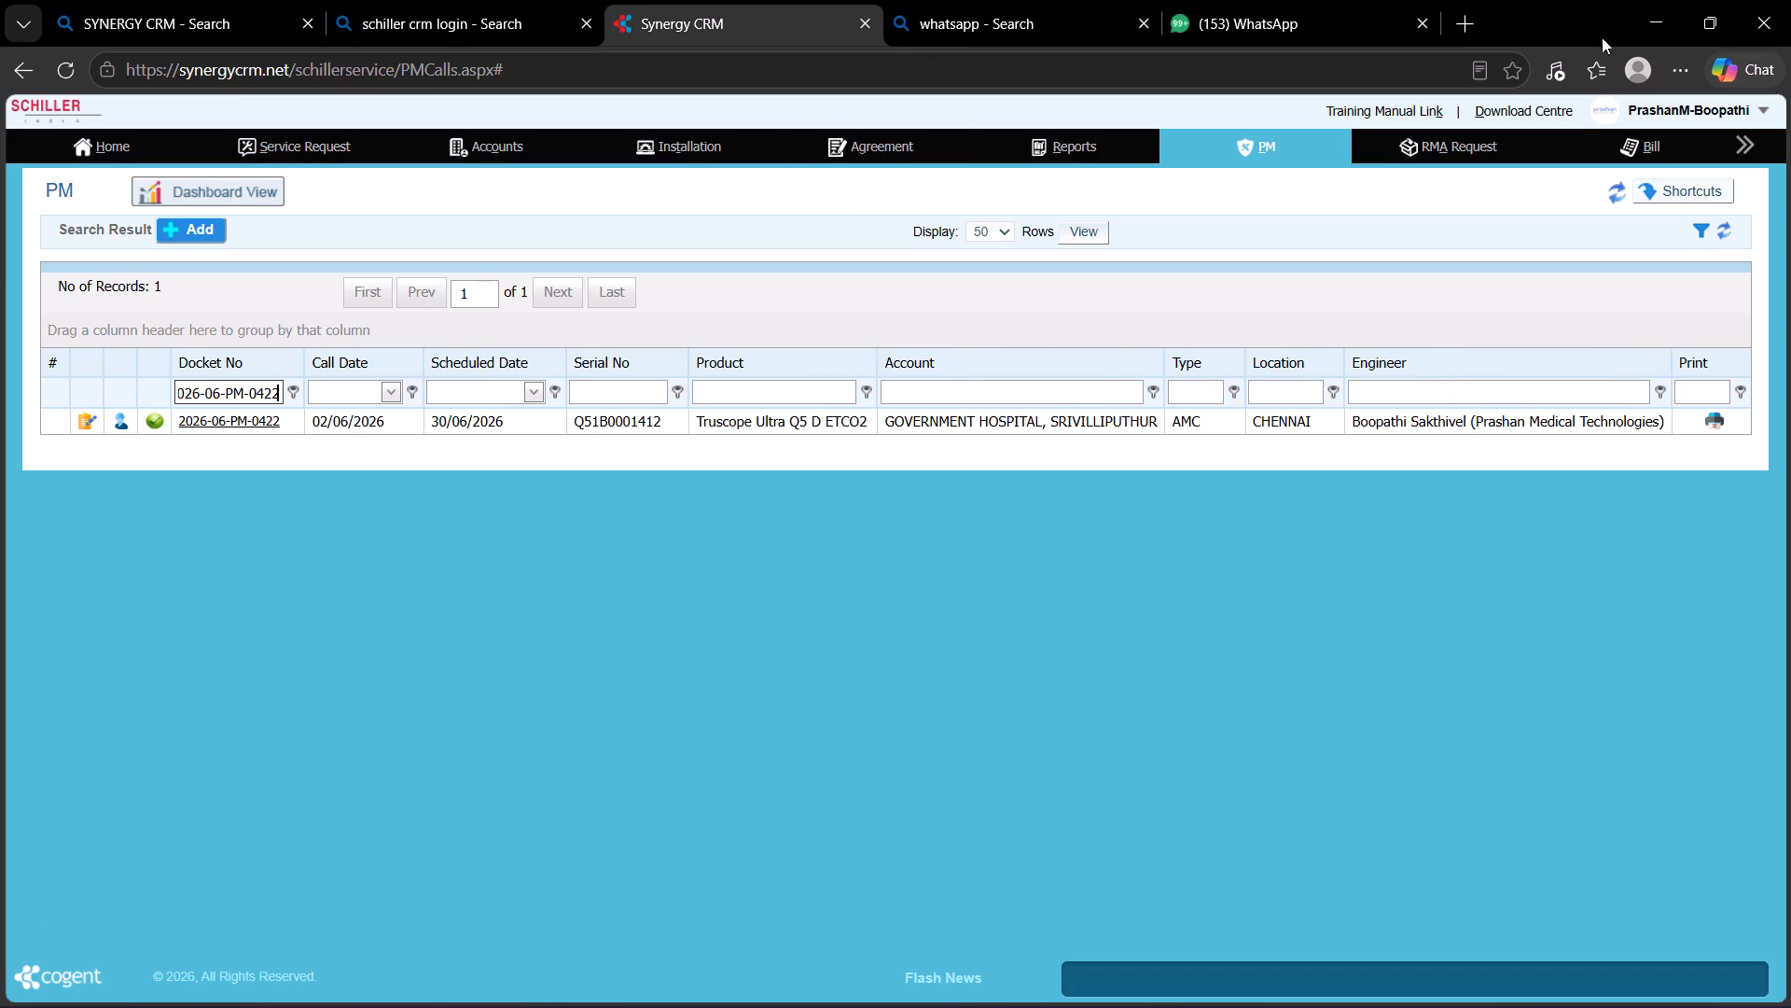
pyautogui.click(1649, 22)
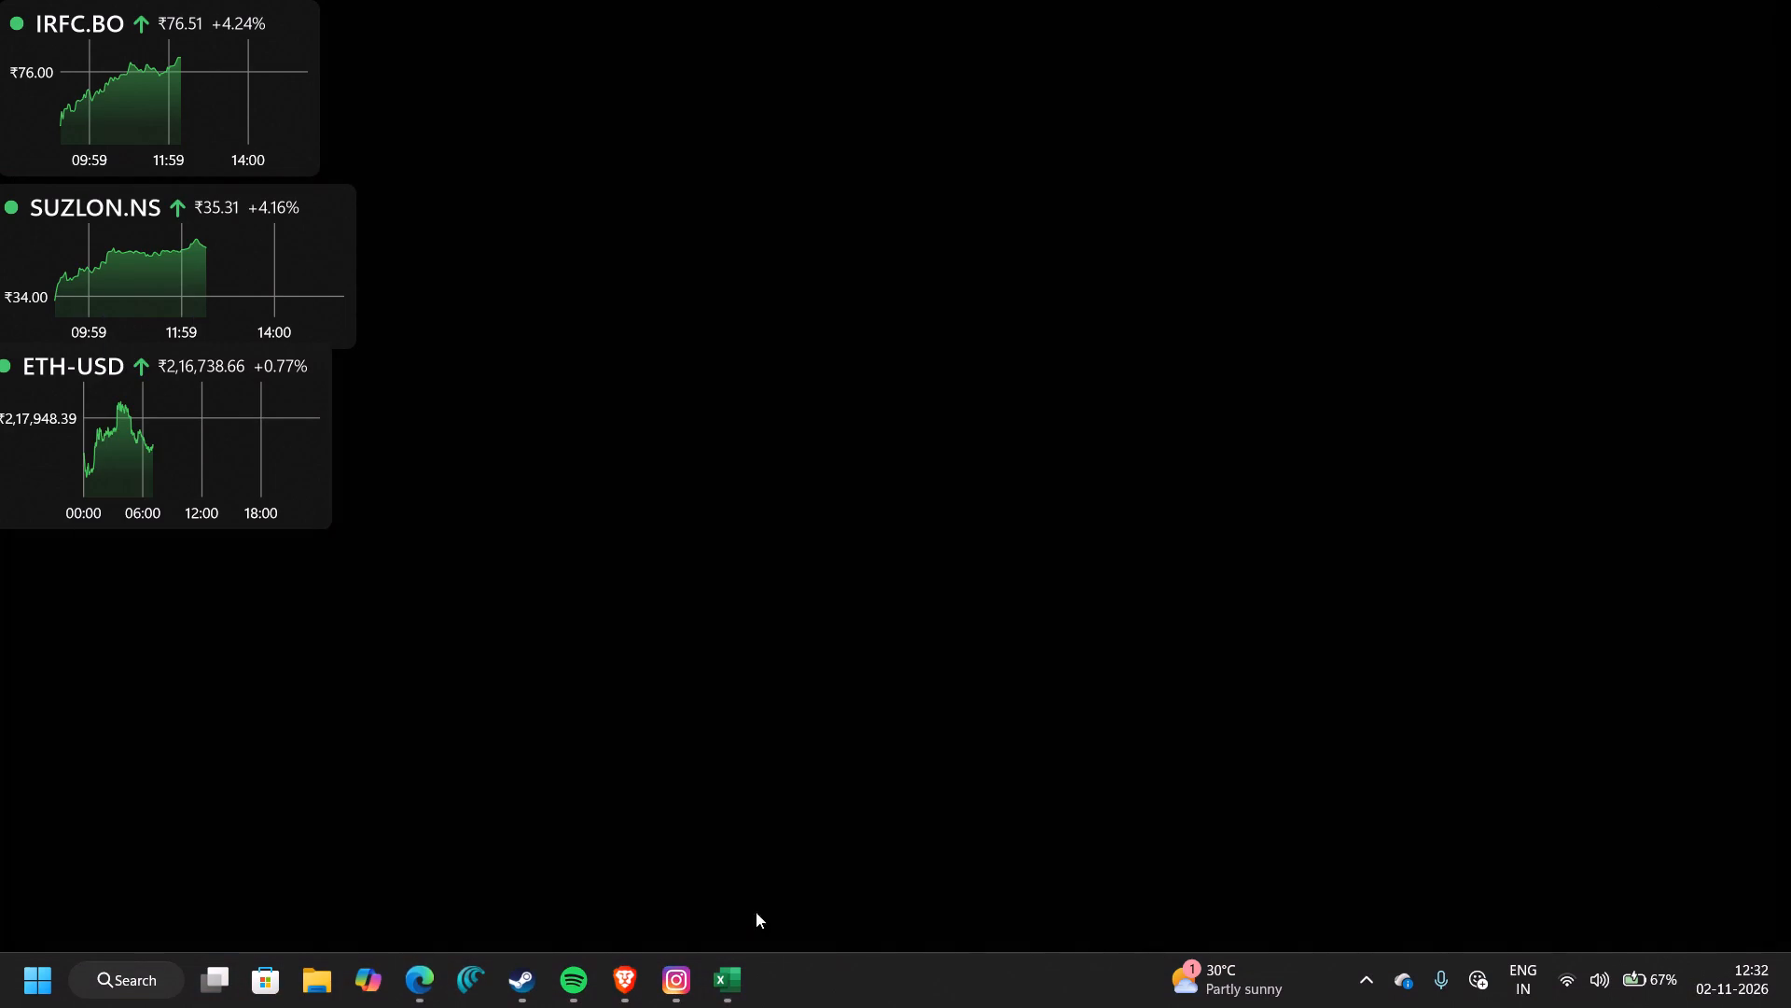
pyautogui.click(749, 985)
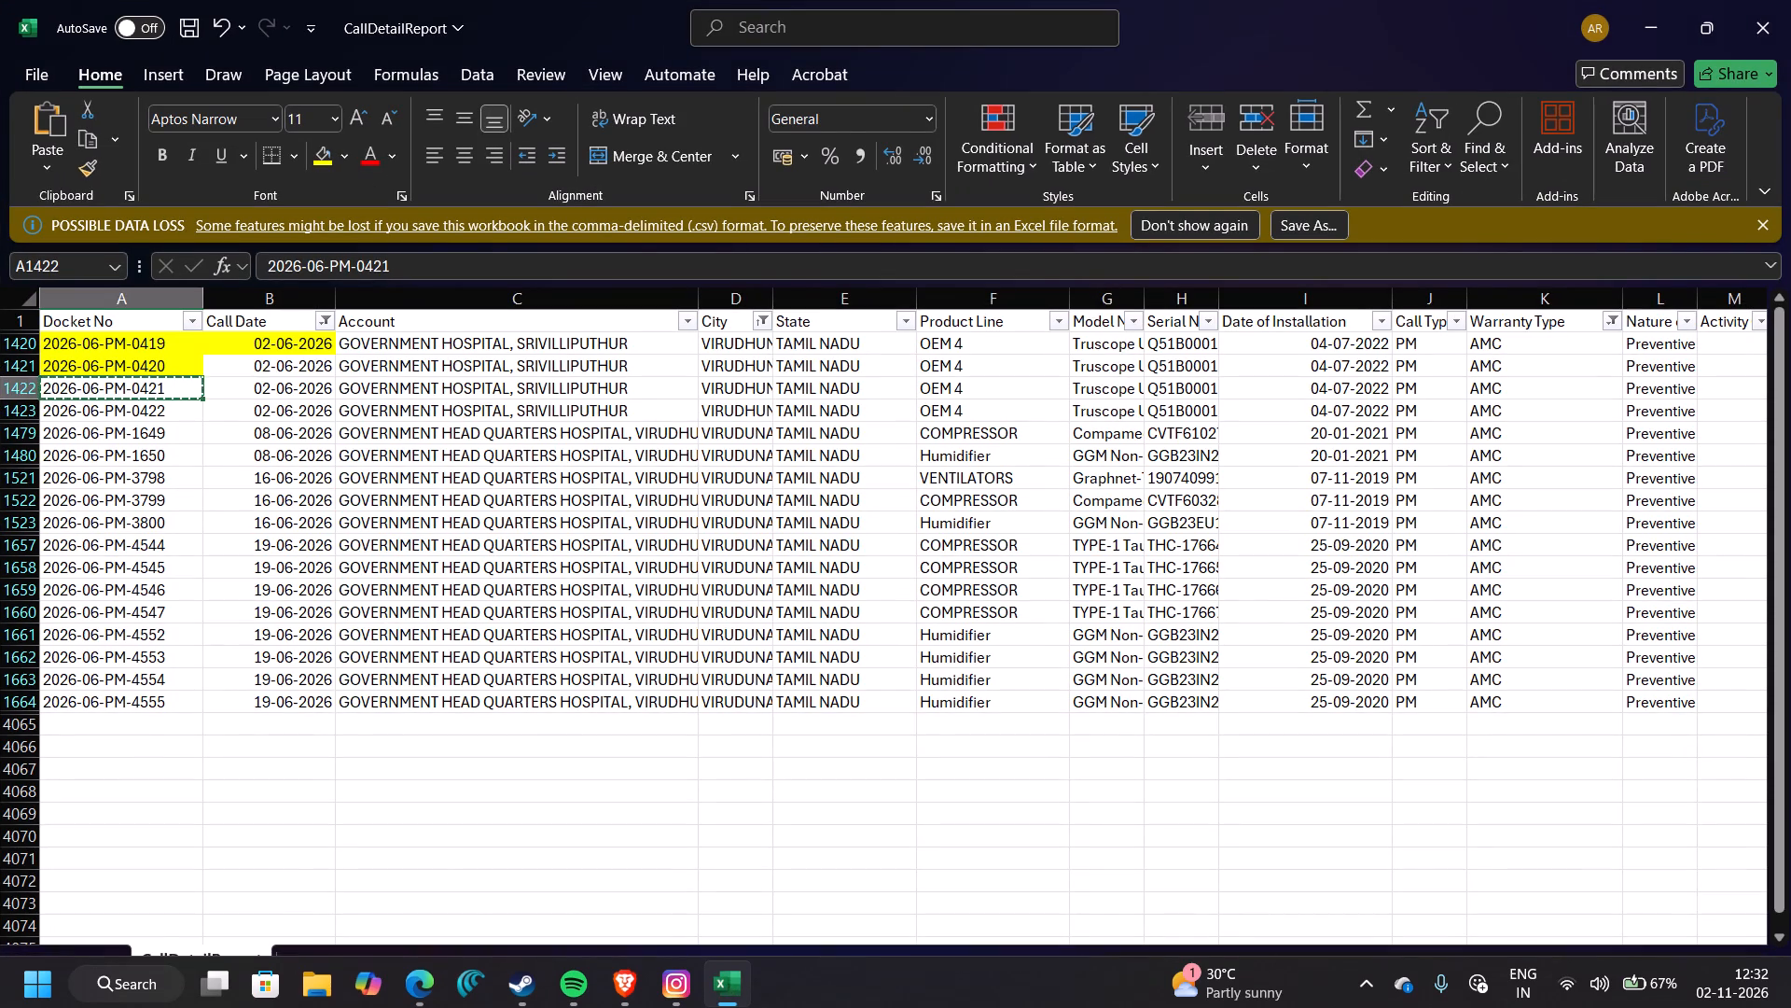
pyautogui.click(321, 163)
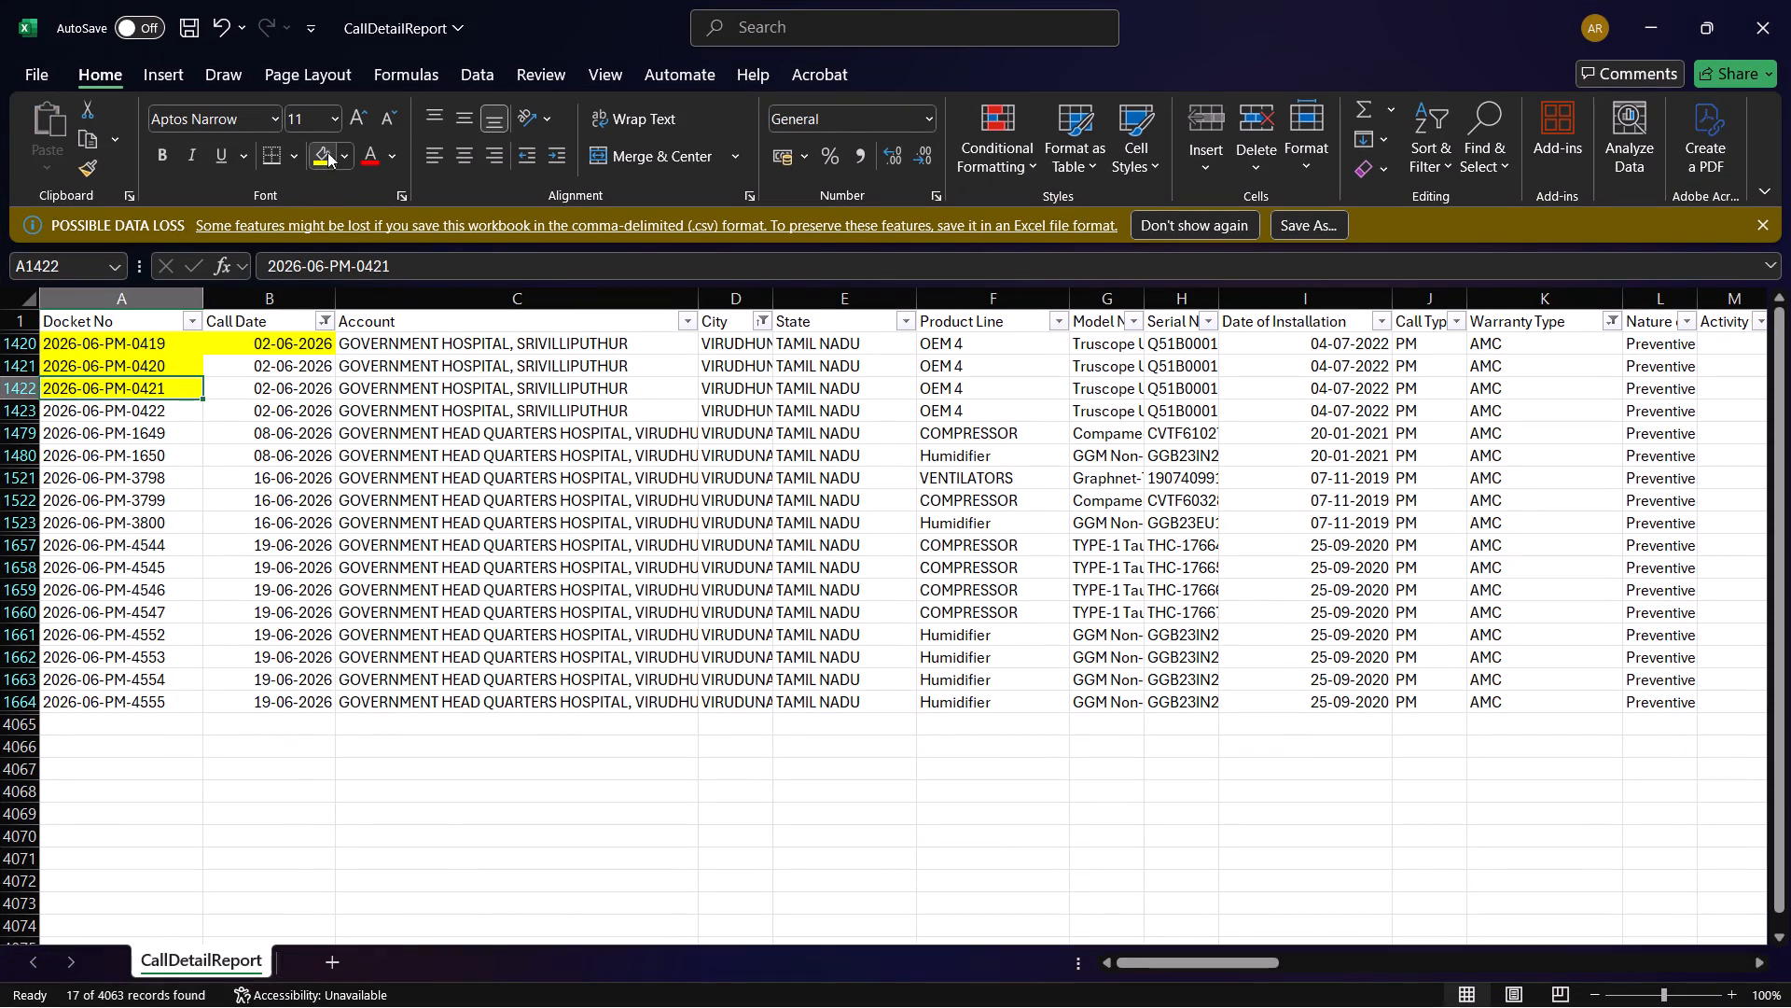
# Switch to Synergy CRM in the browser, open docket 2026-06-PM-0422 for editing, and set its call date to 29/06/2026.
pyautogui.click(1661, 26)
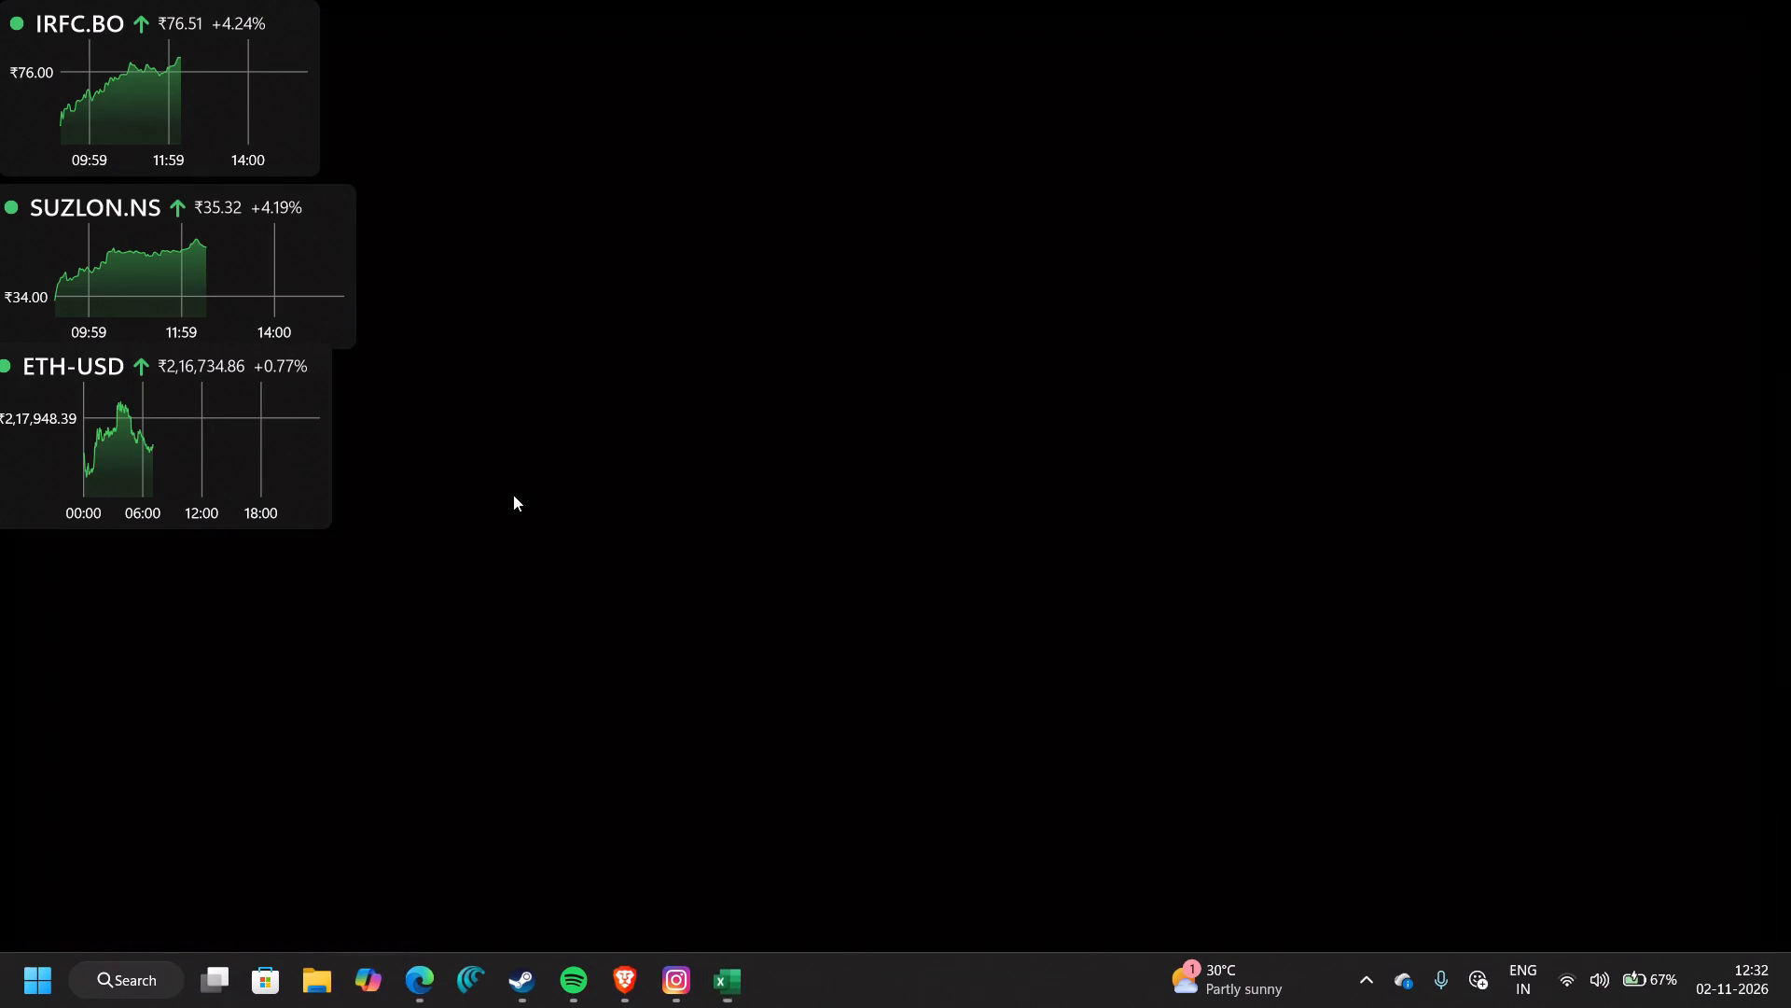
pyautogui.click(738, 981)
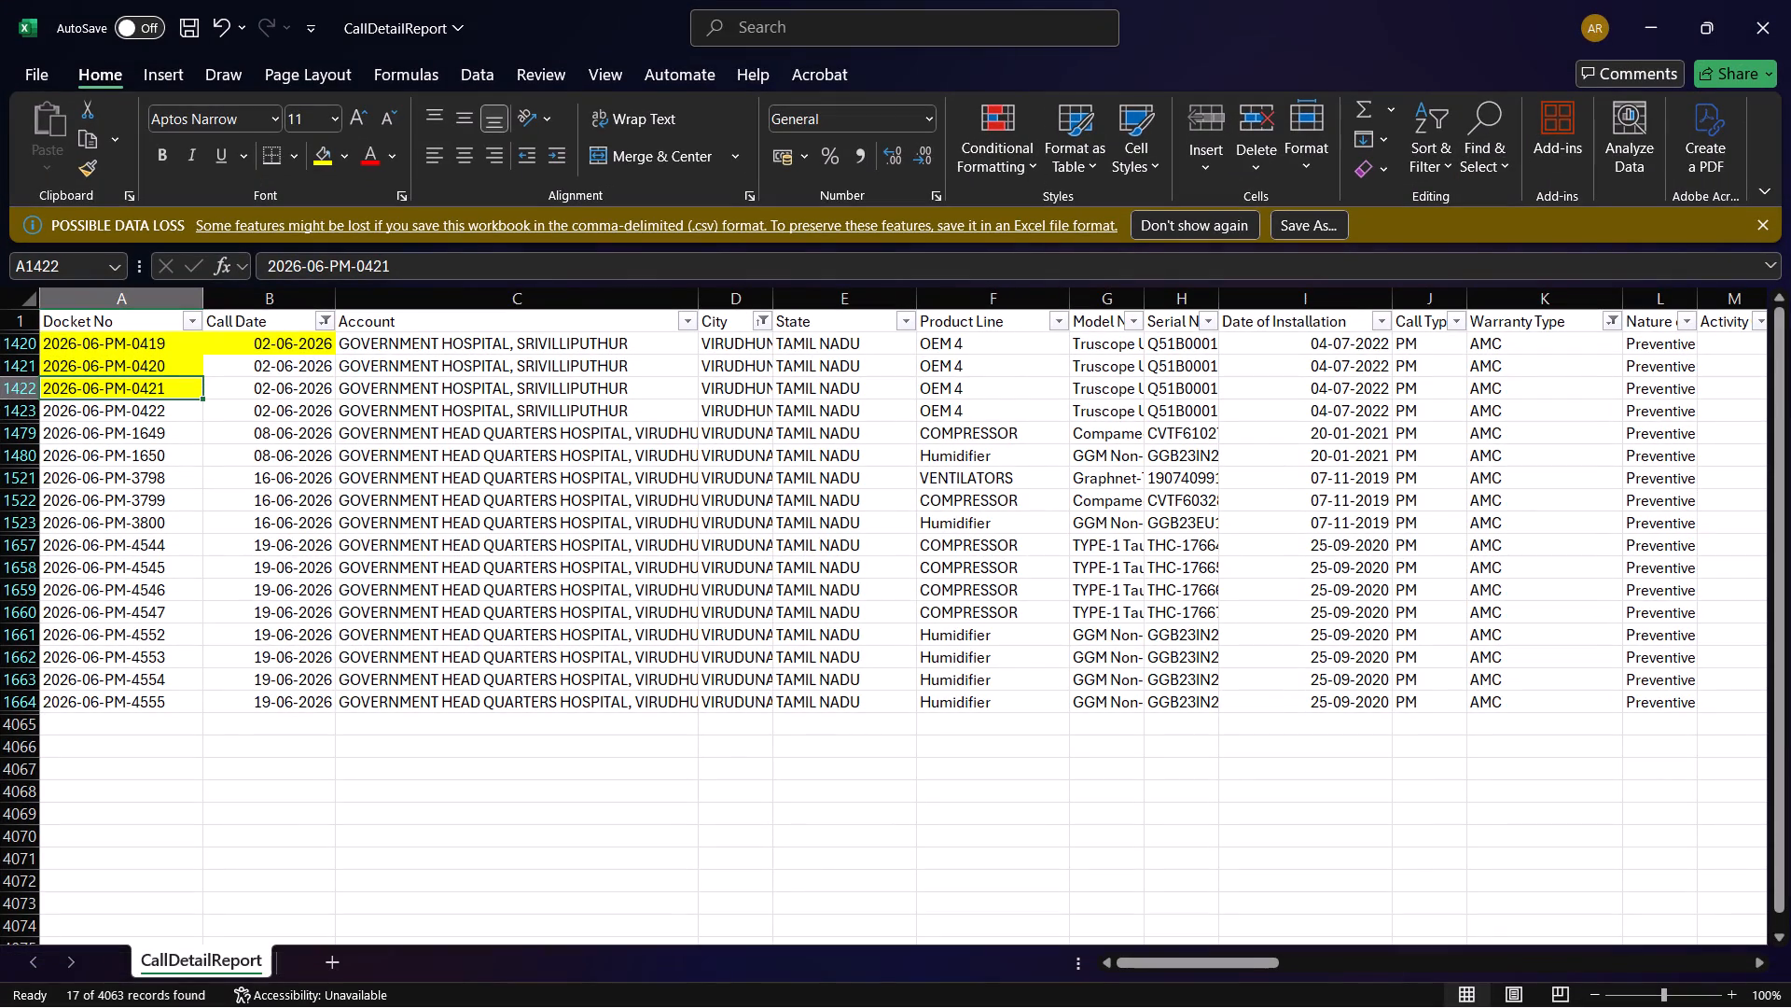
pyautogui.click(1648, 44)
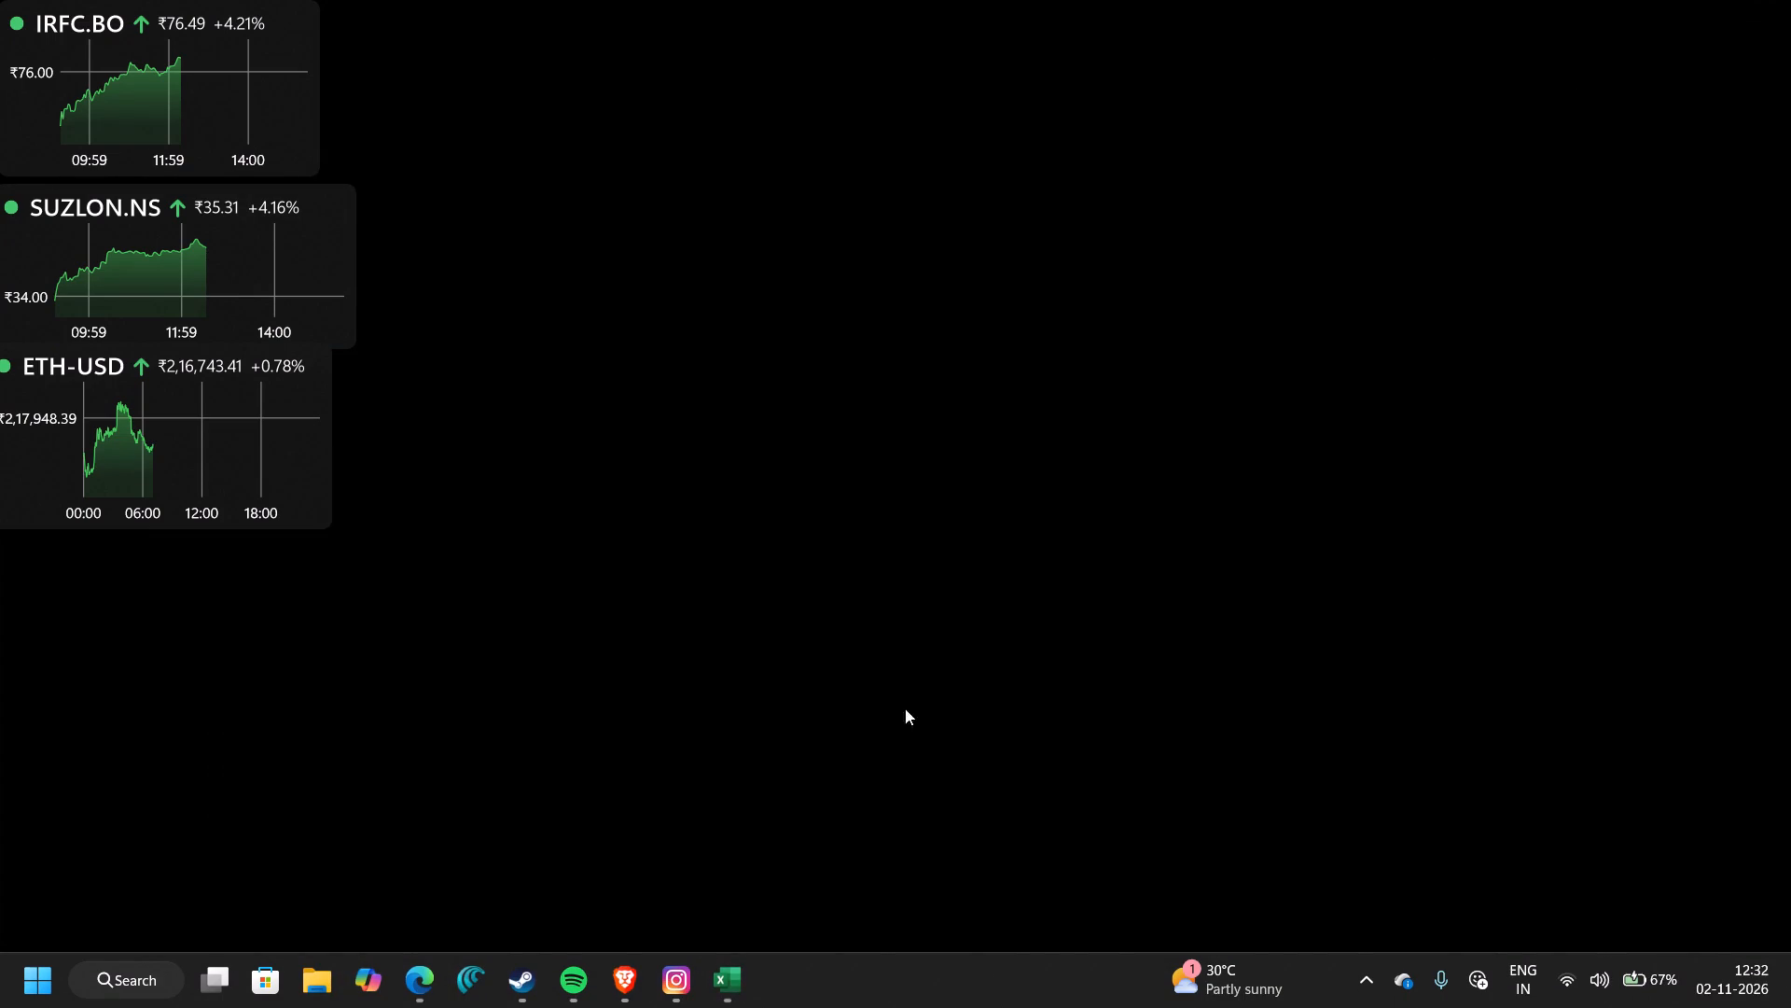
pyautogui.click(416, 986)
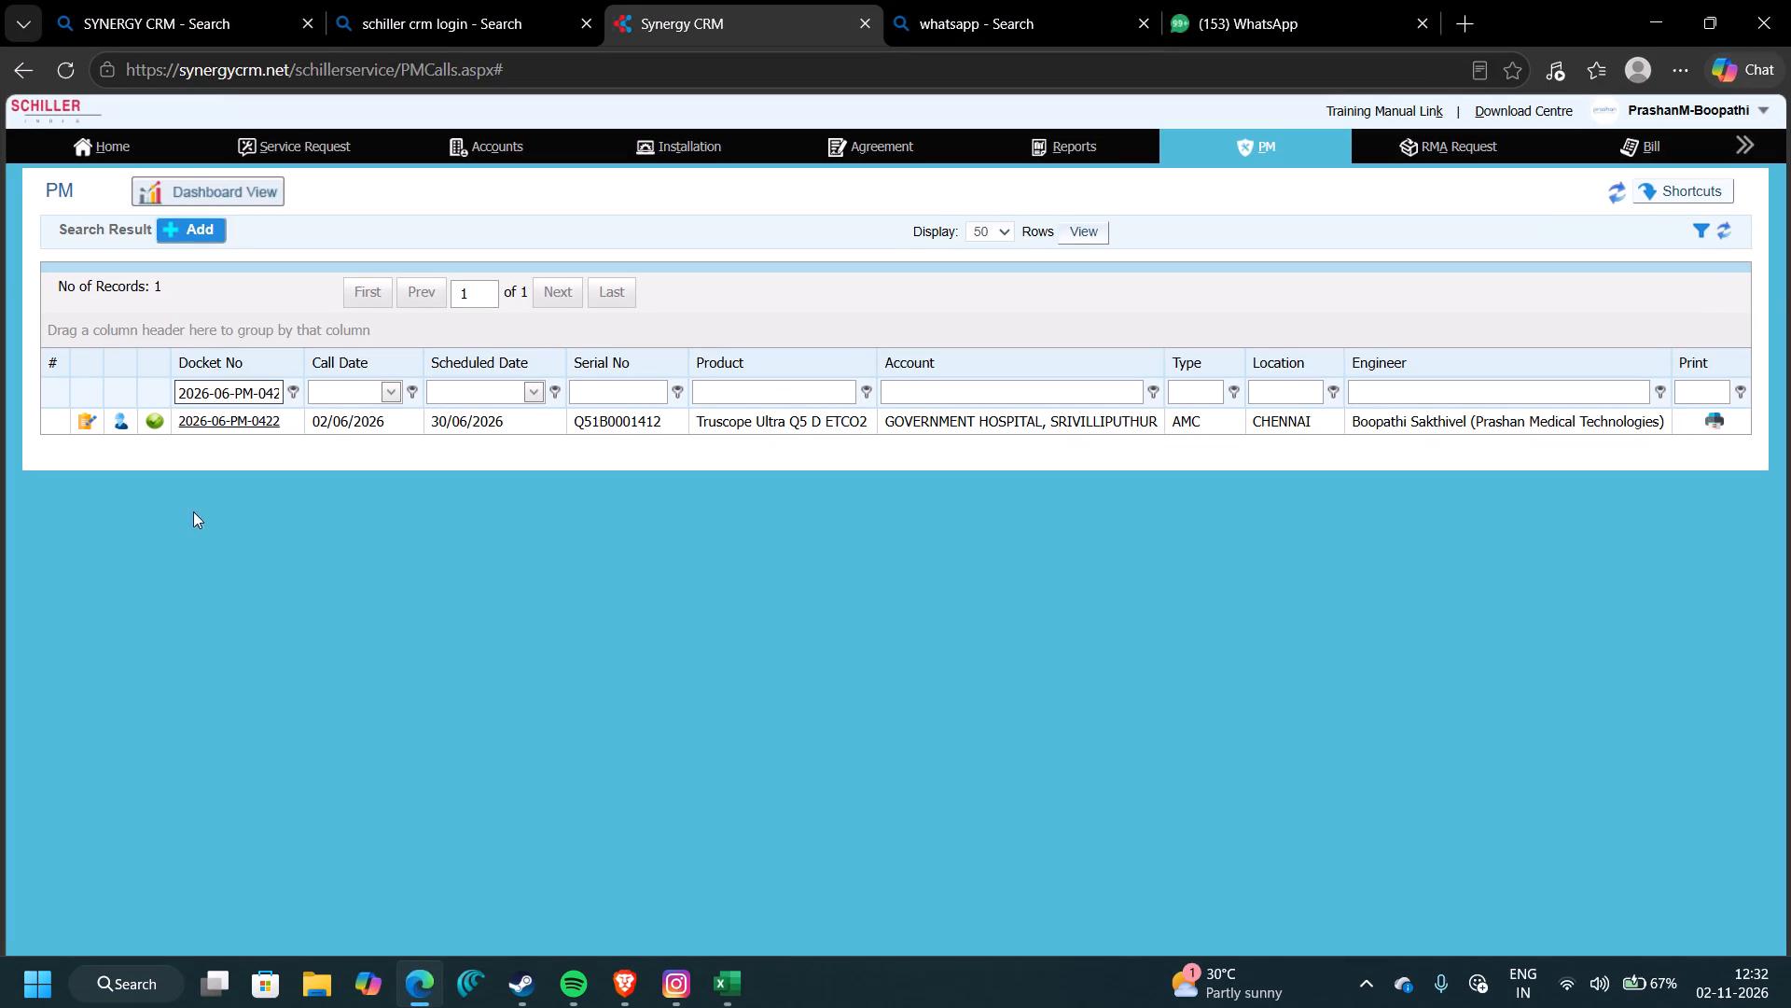
pyautogui.click(240, 424)
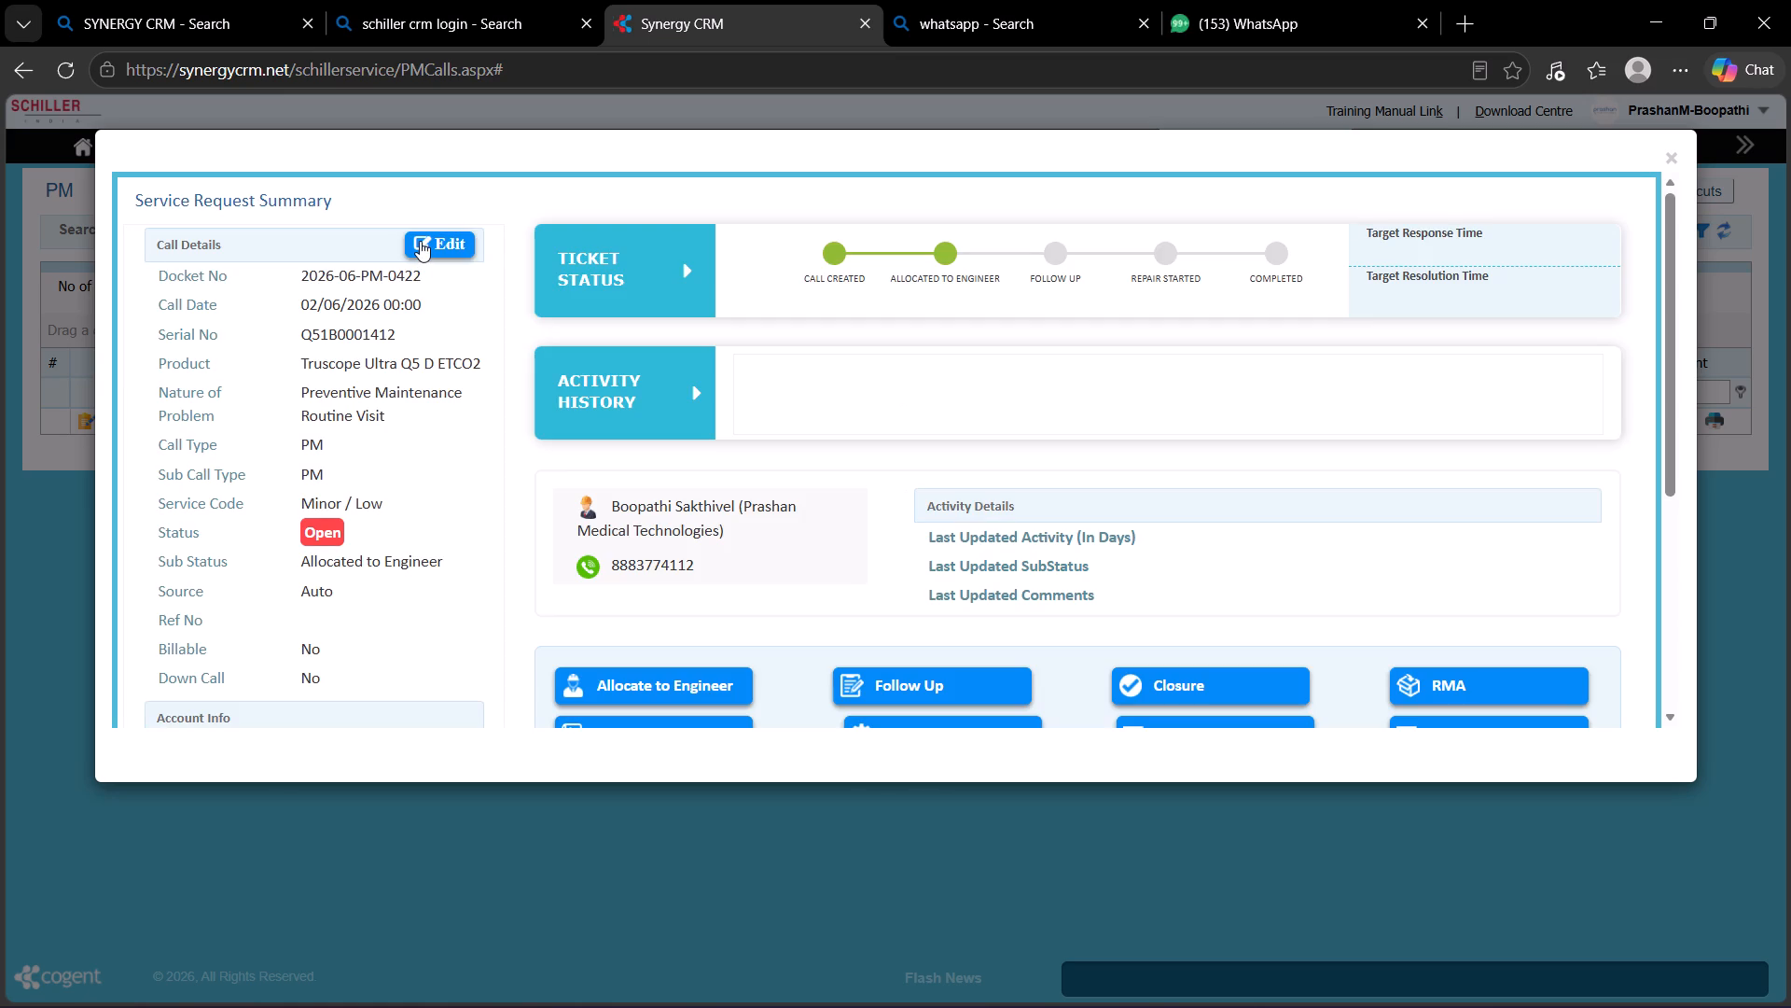
pyautogui.click(432, 245)
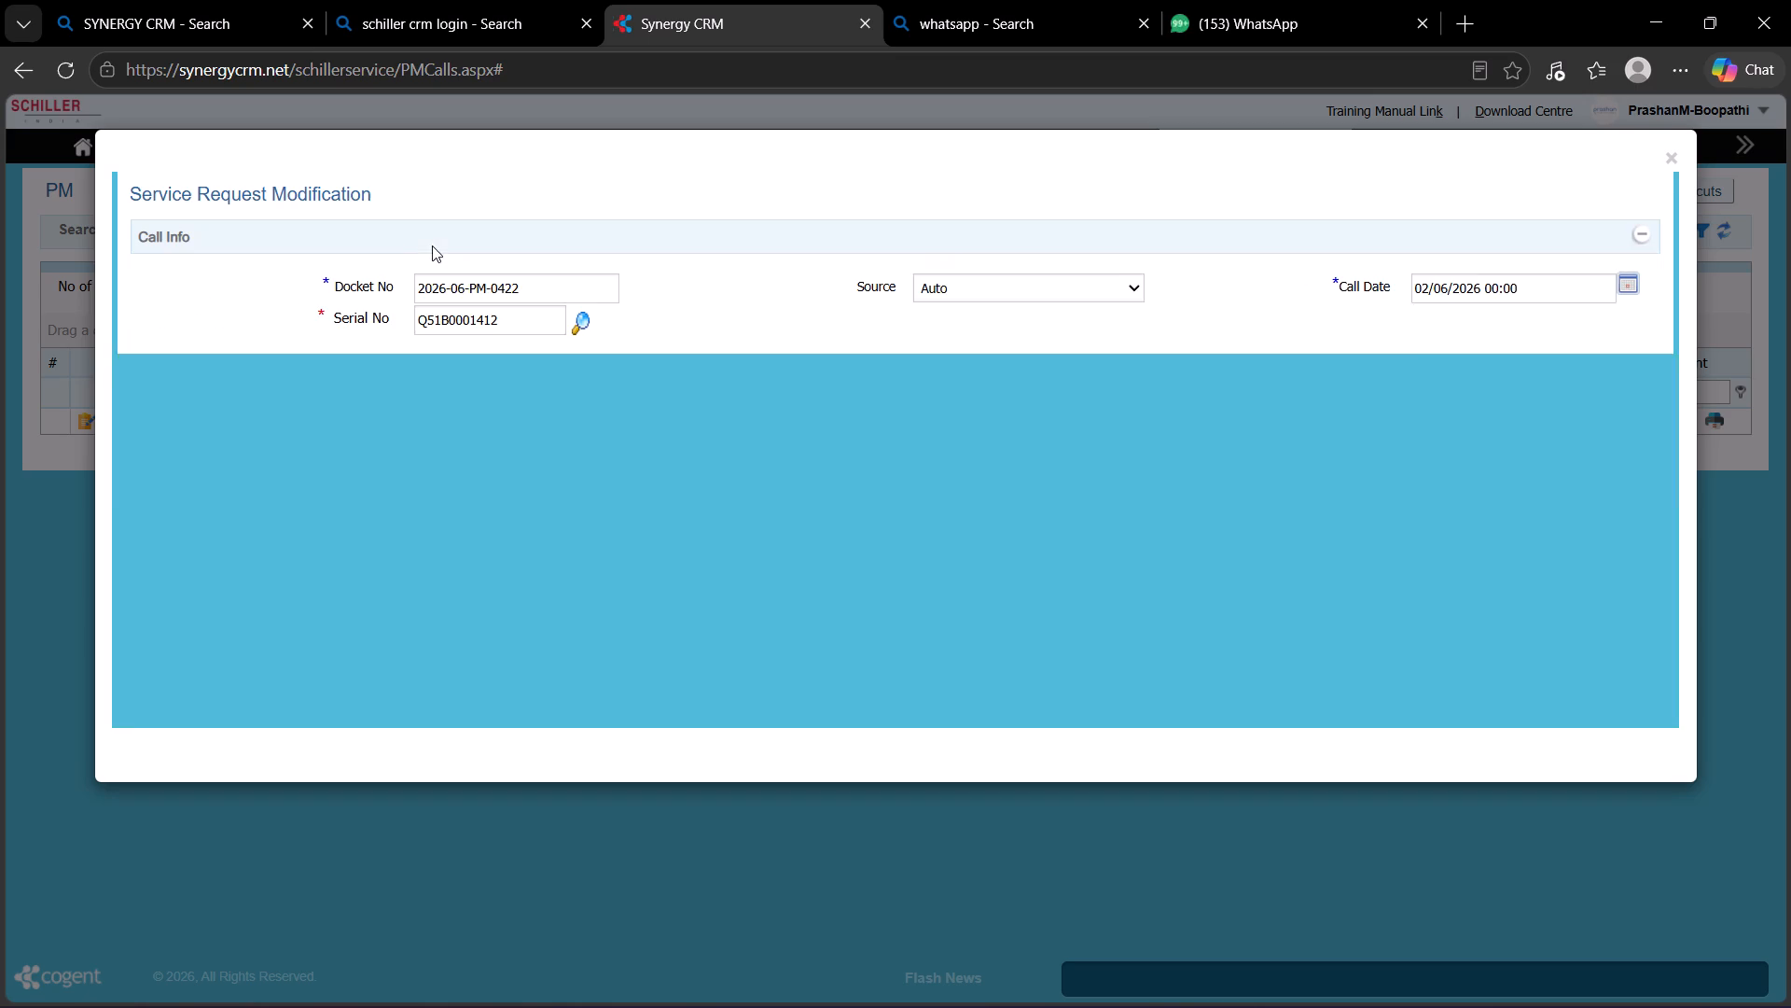
pyautogui.scroll(-2, 613, 558)
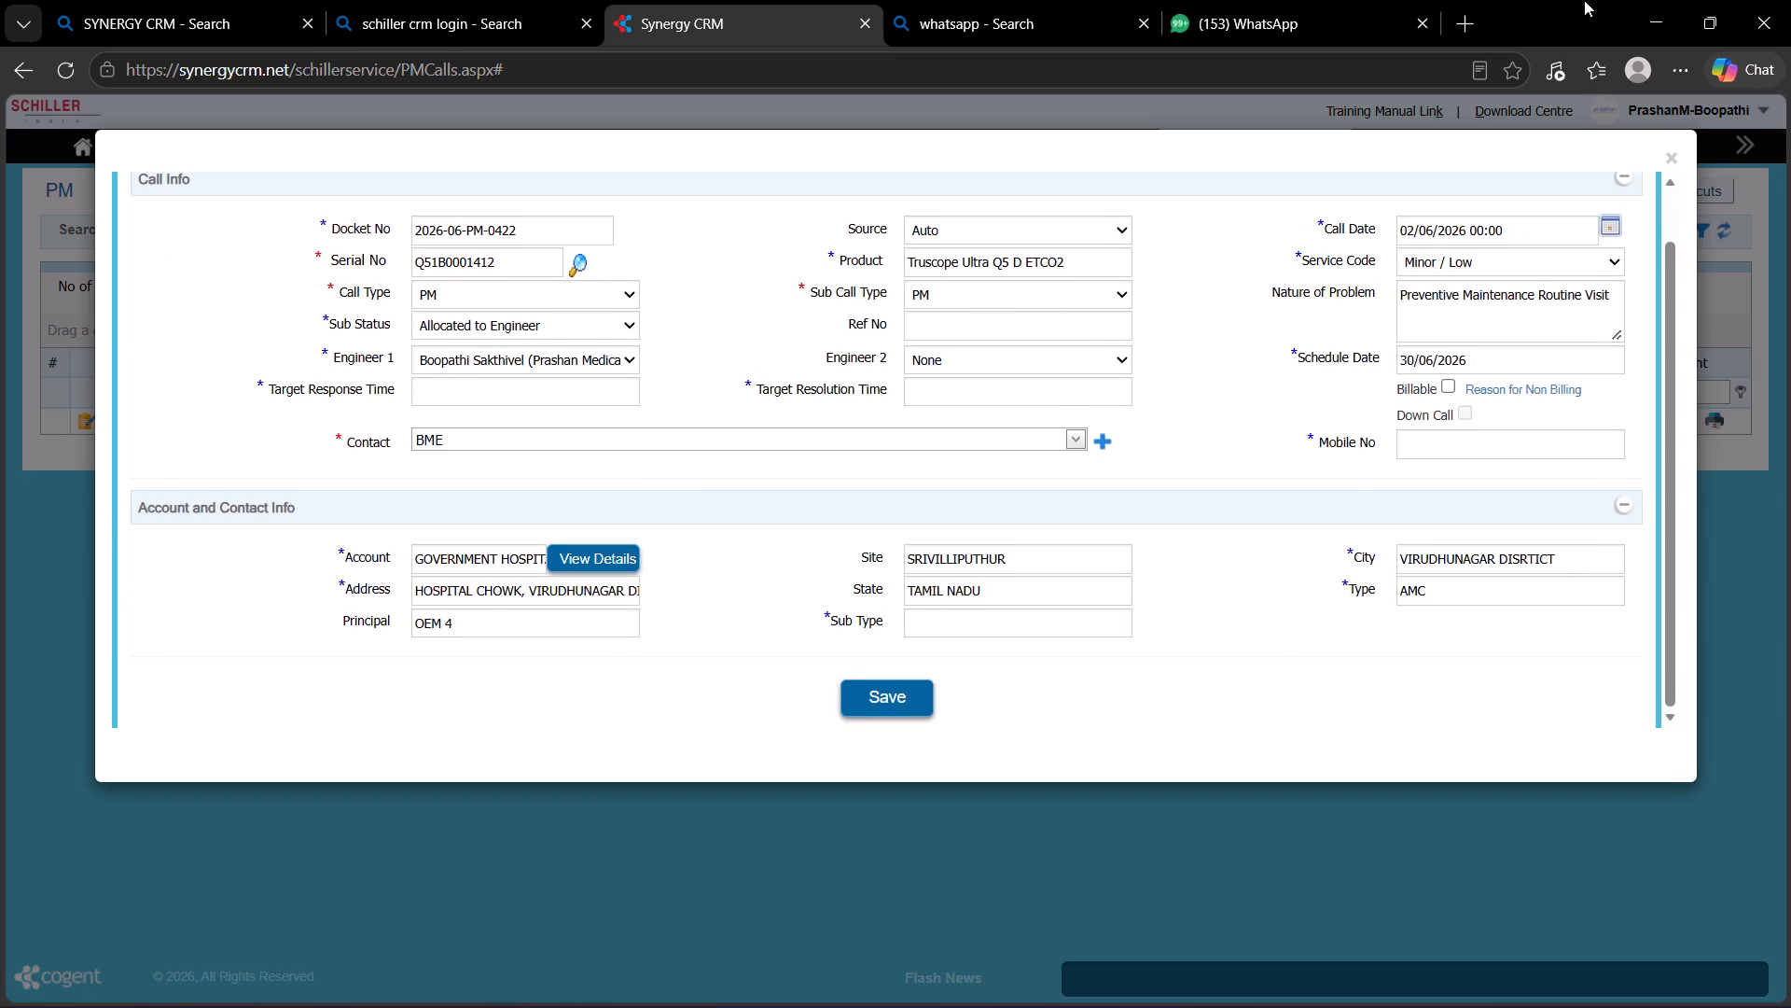
pyautogui.click(1609, 222)
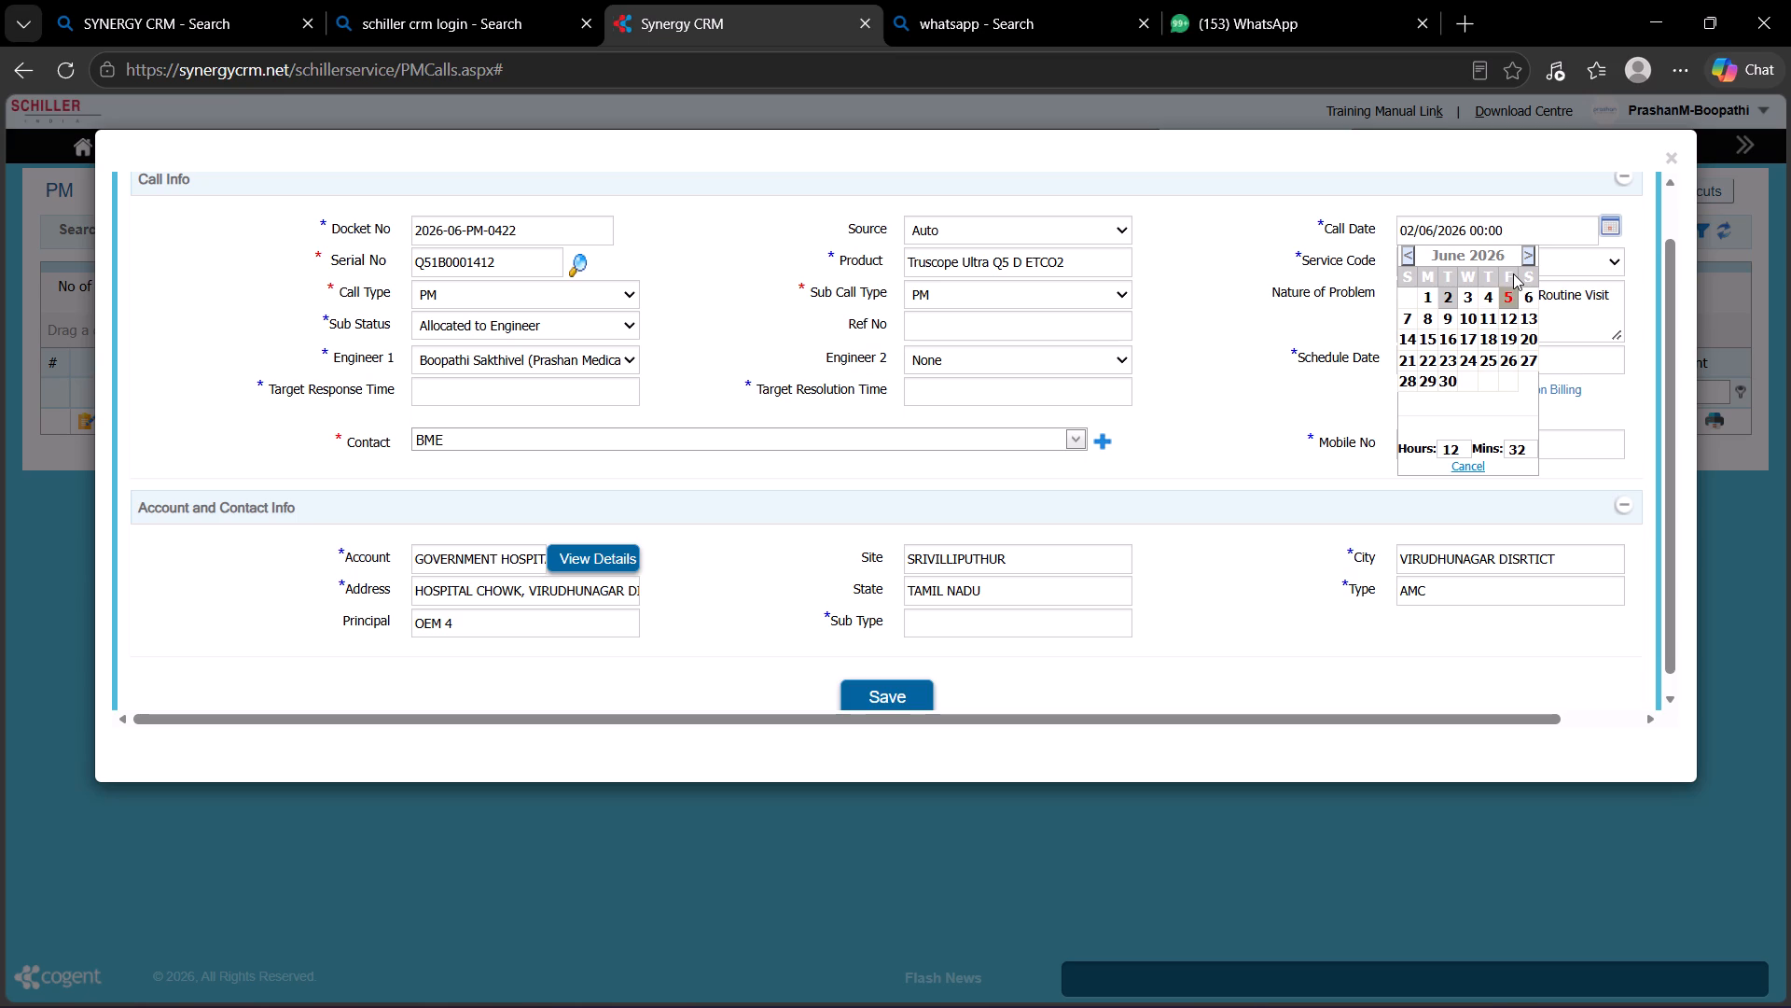
pyautogui.click(1427, 378)
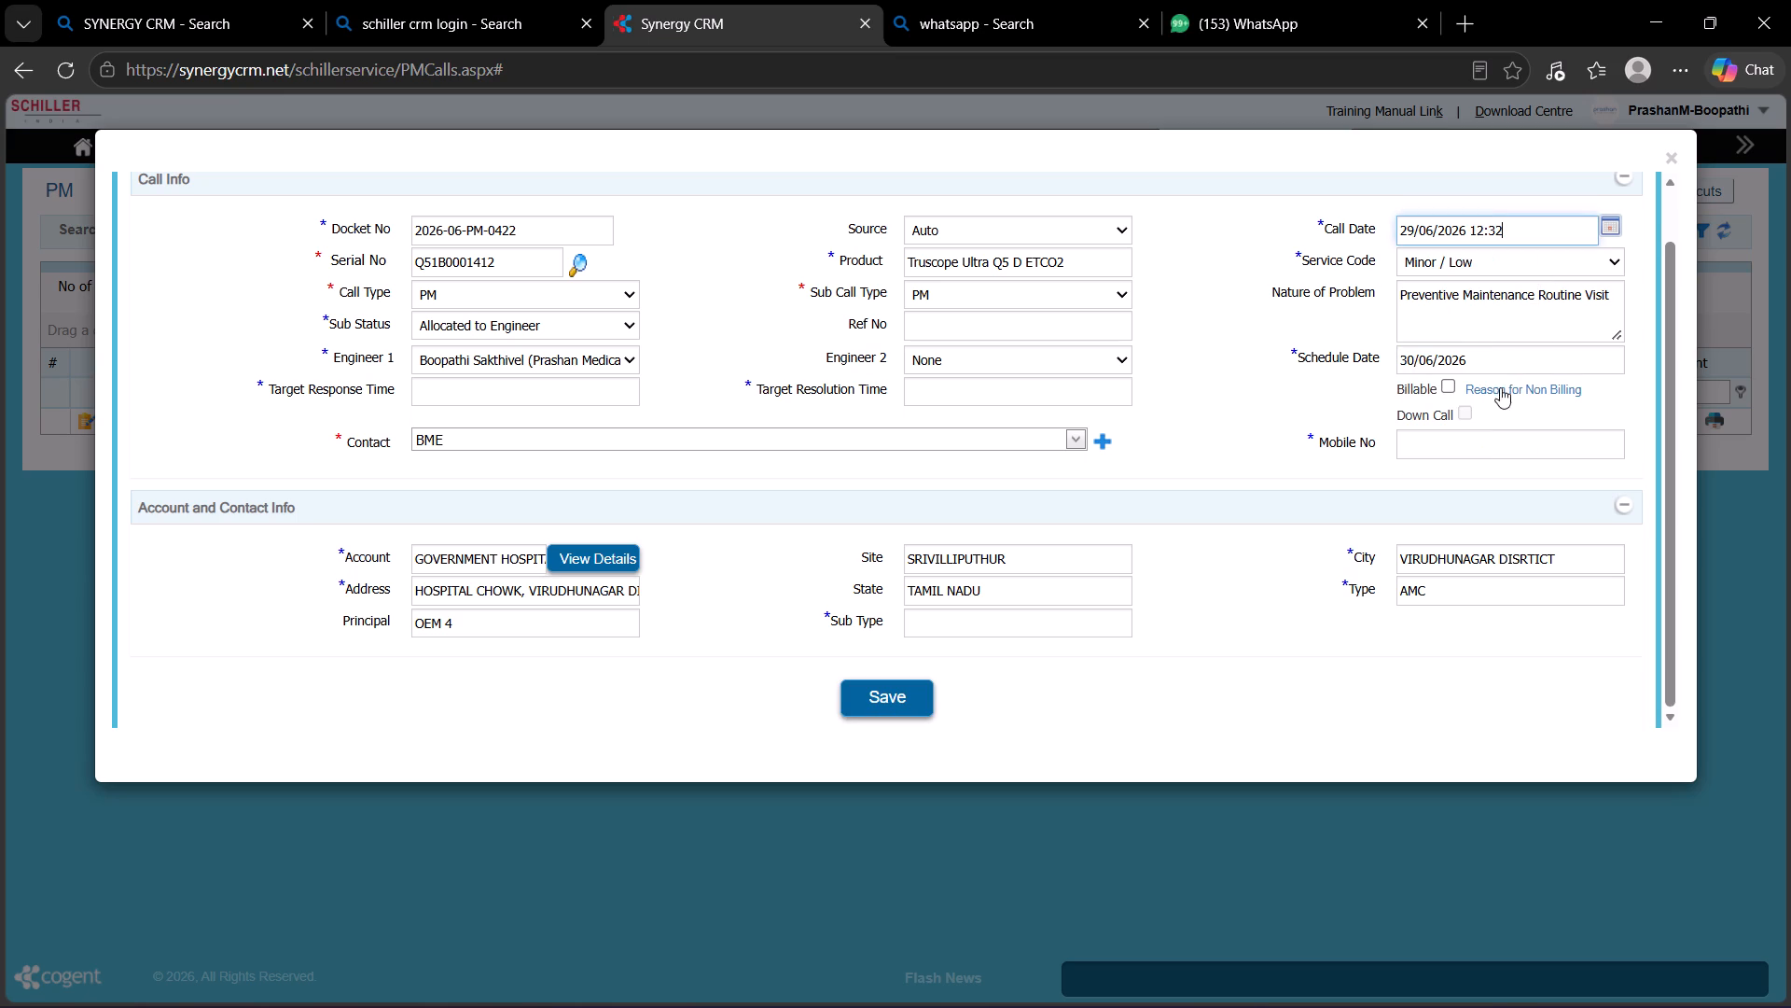
# Enter AMC as the justification for non billing and save the service request modification.
pyautogui.click(1508, 387)
pyautogui.click(297, 206)
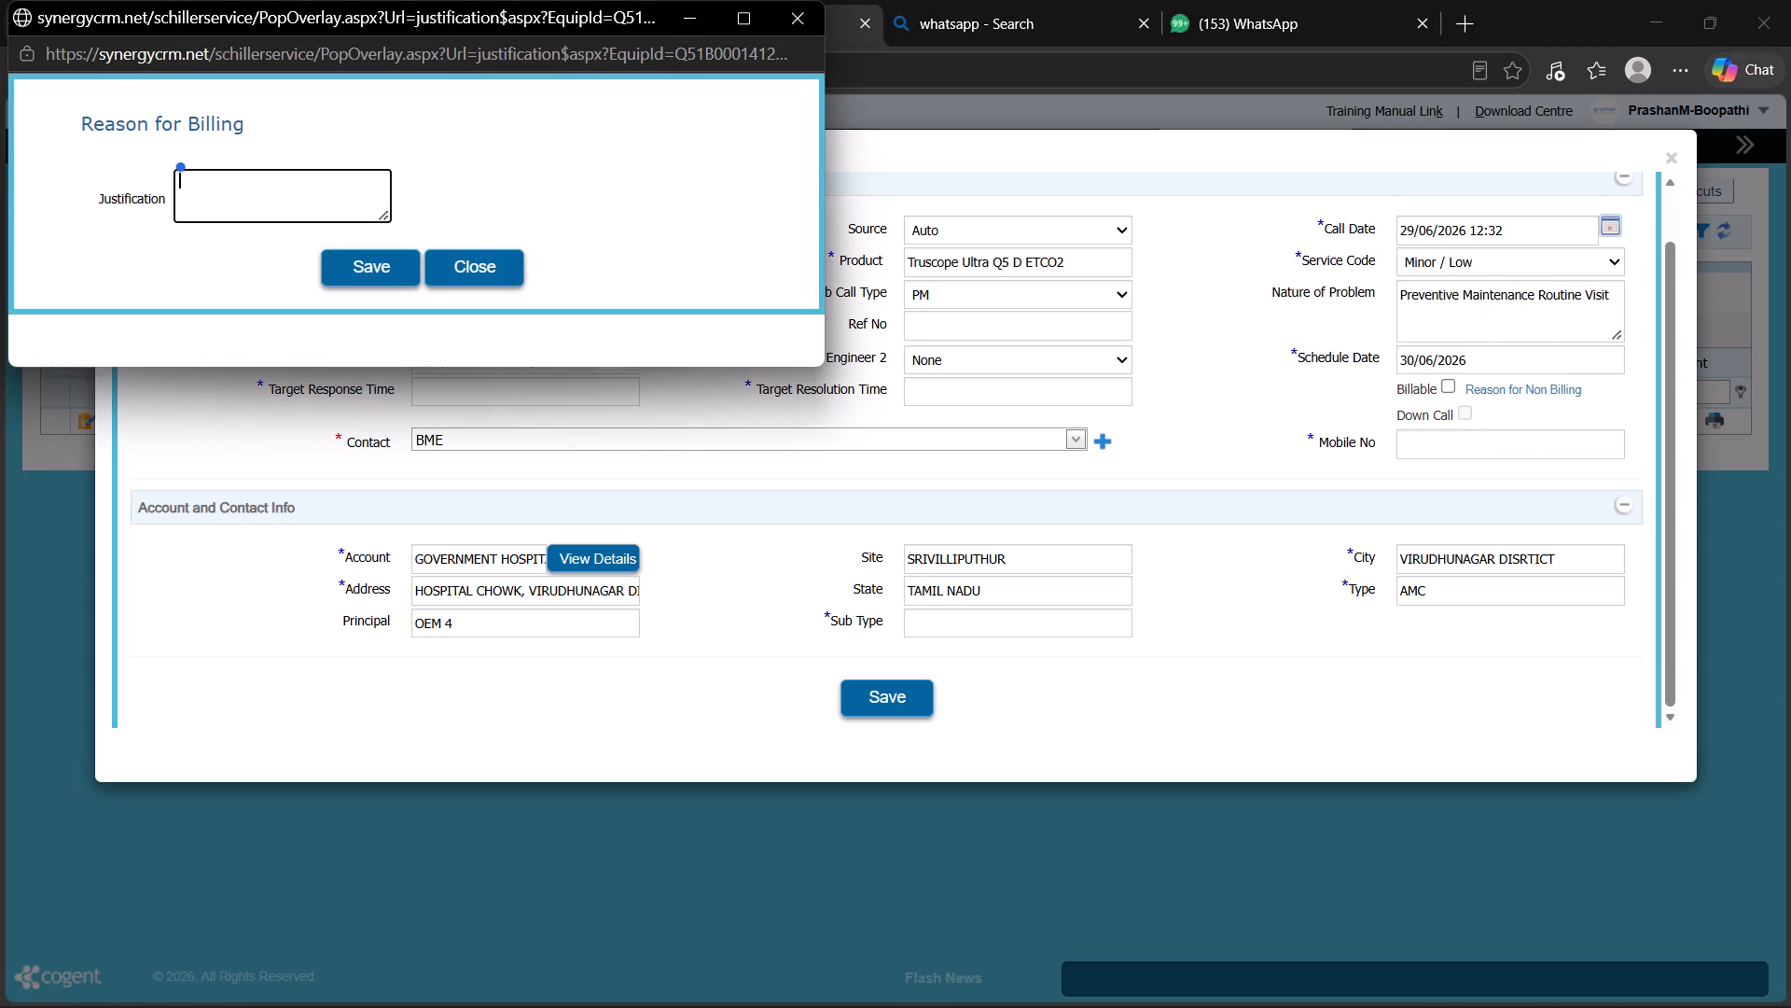
pyautogui.write('AMC')
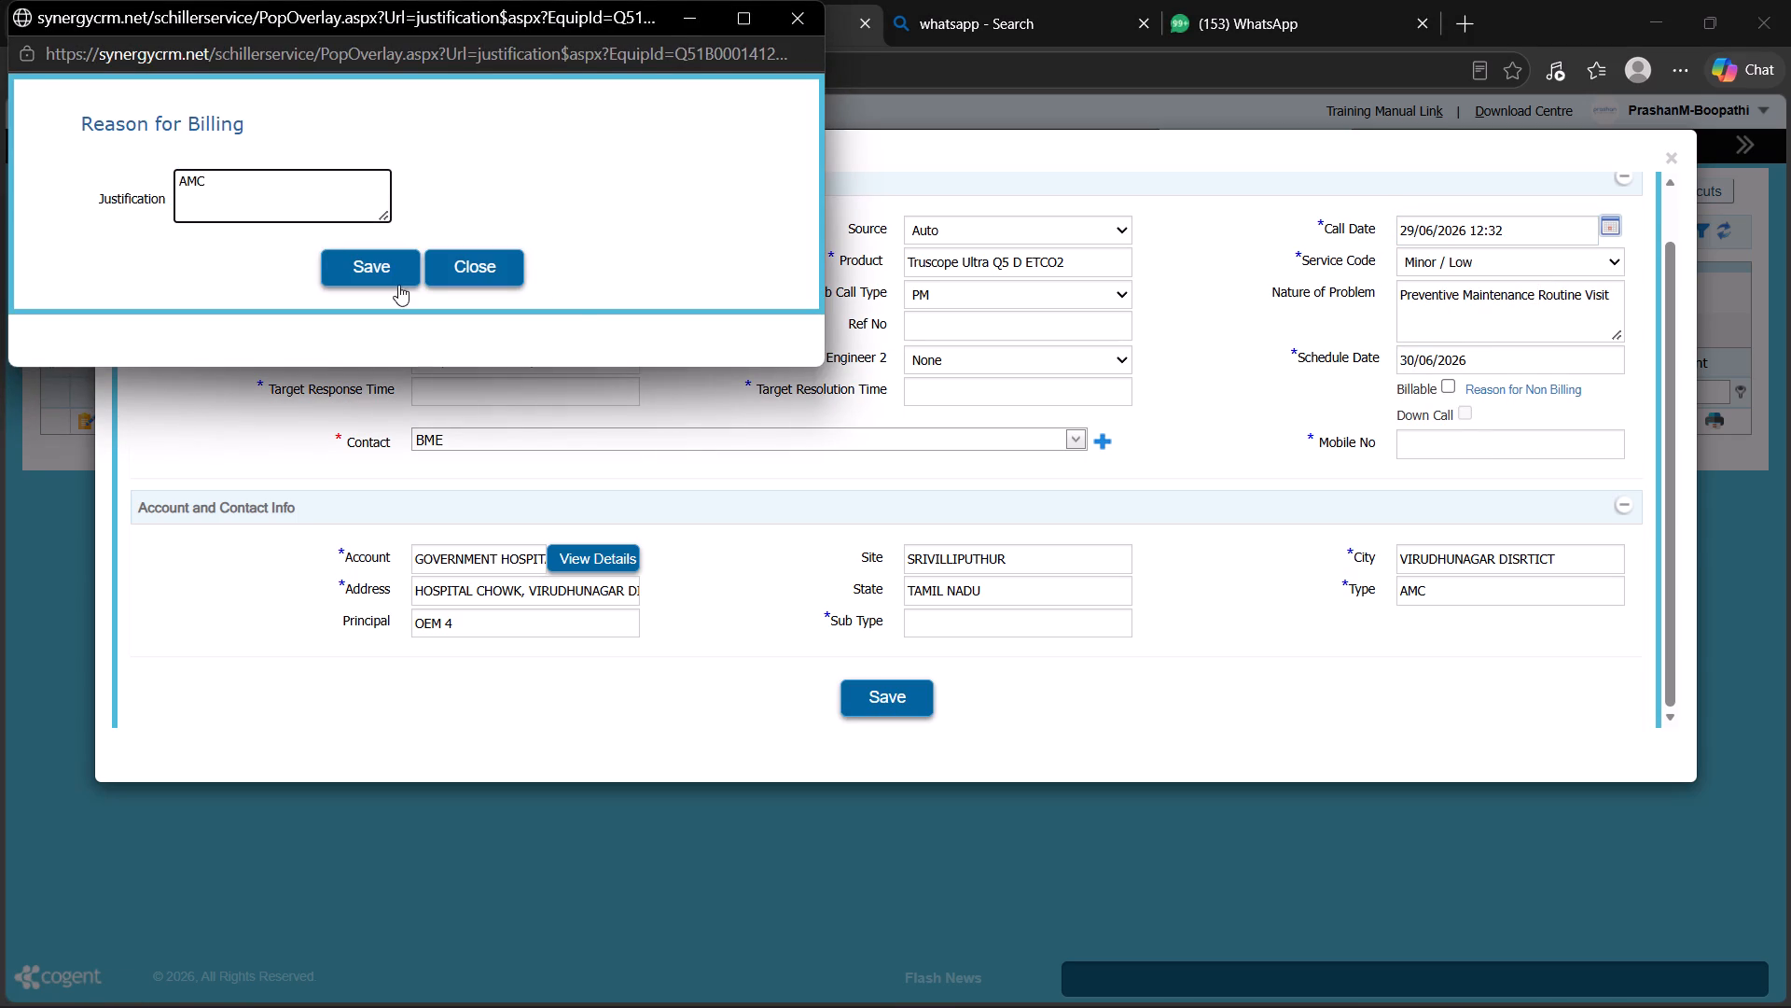
pyautogui.click(398, 285)
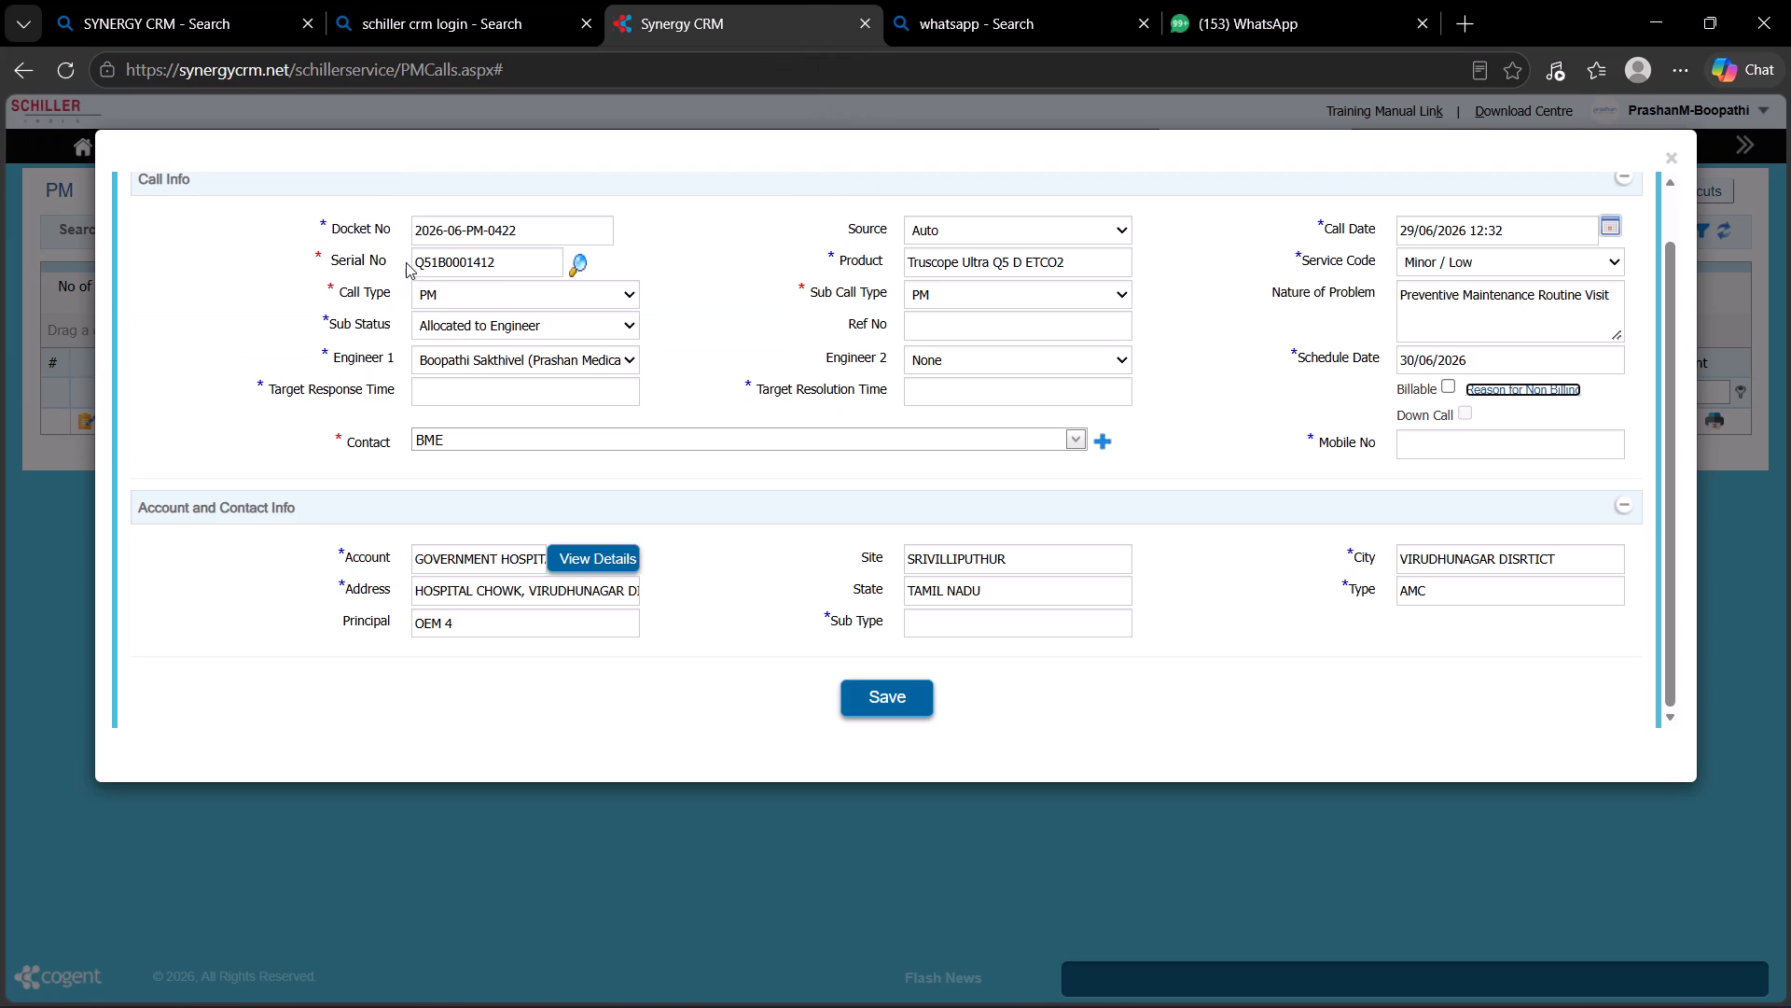
pyautogui.click(907, 688)
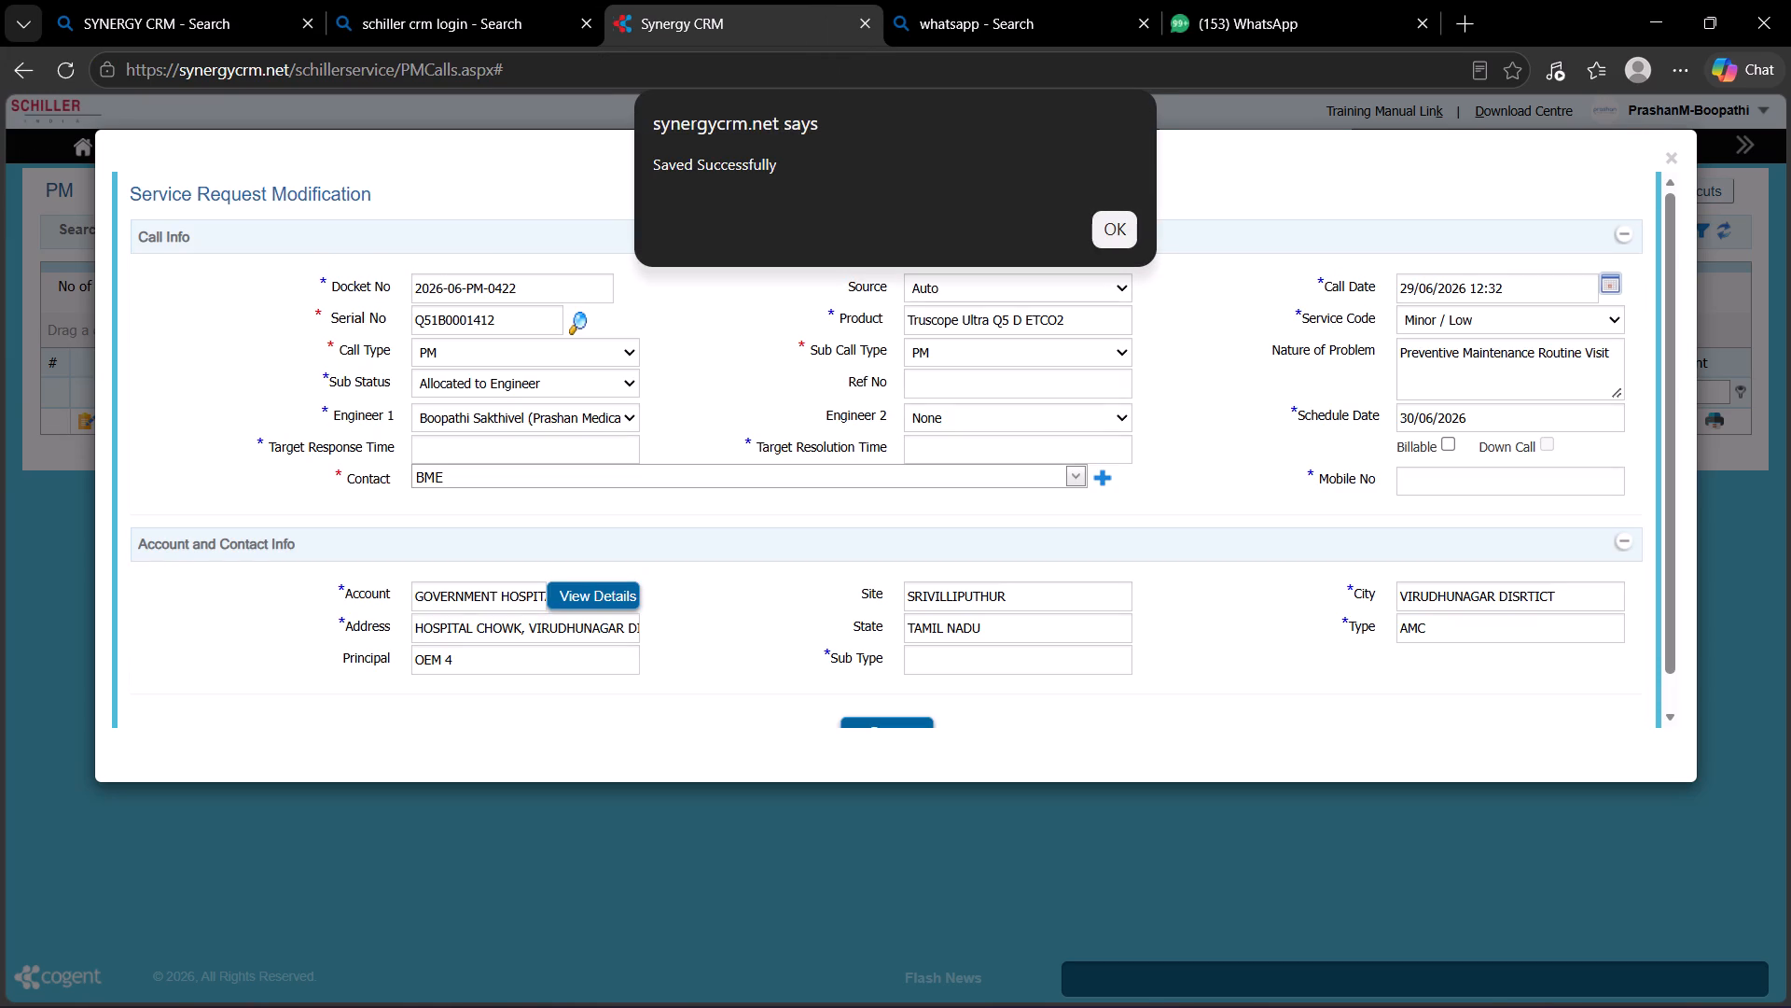
pyautogui.click(1121, 235)
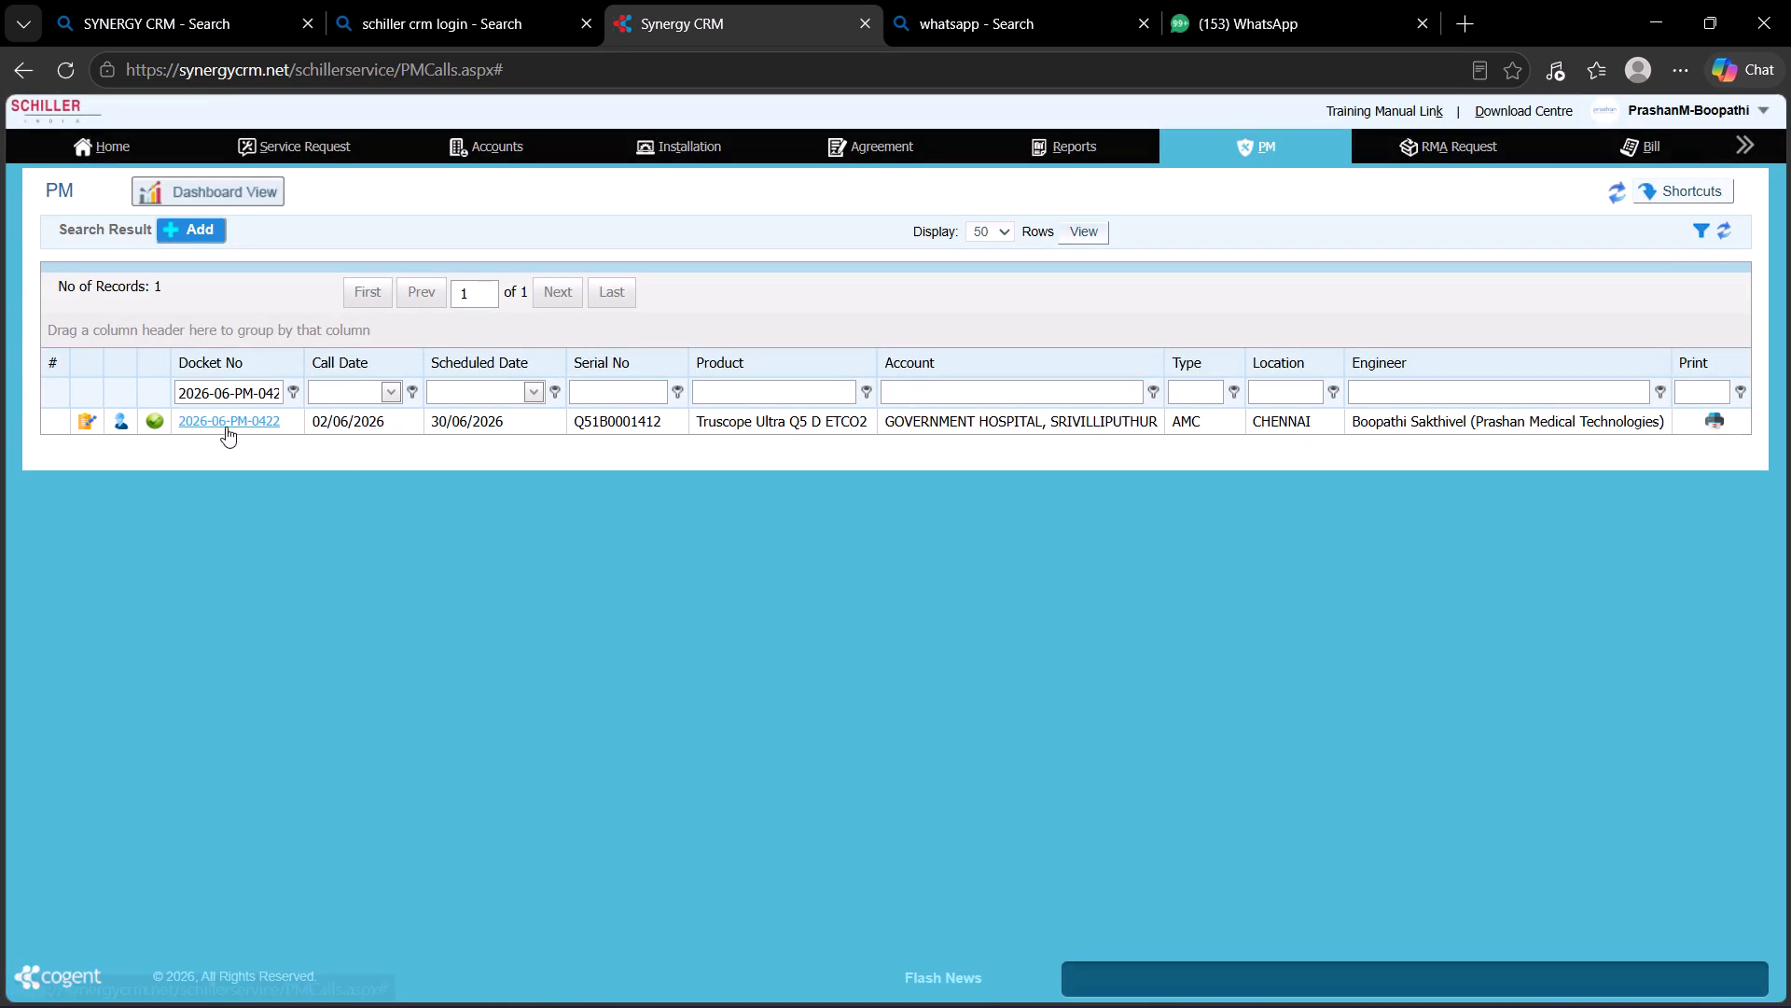
# Attach the file WhatsApp Image 2026-11-02 at 12.21.58 PM from Downloads to docket 2026-06-PM-0422.
pyautogui.click(228, 426)
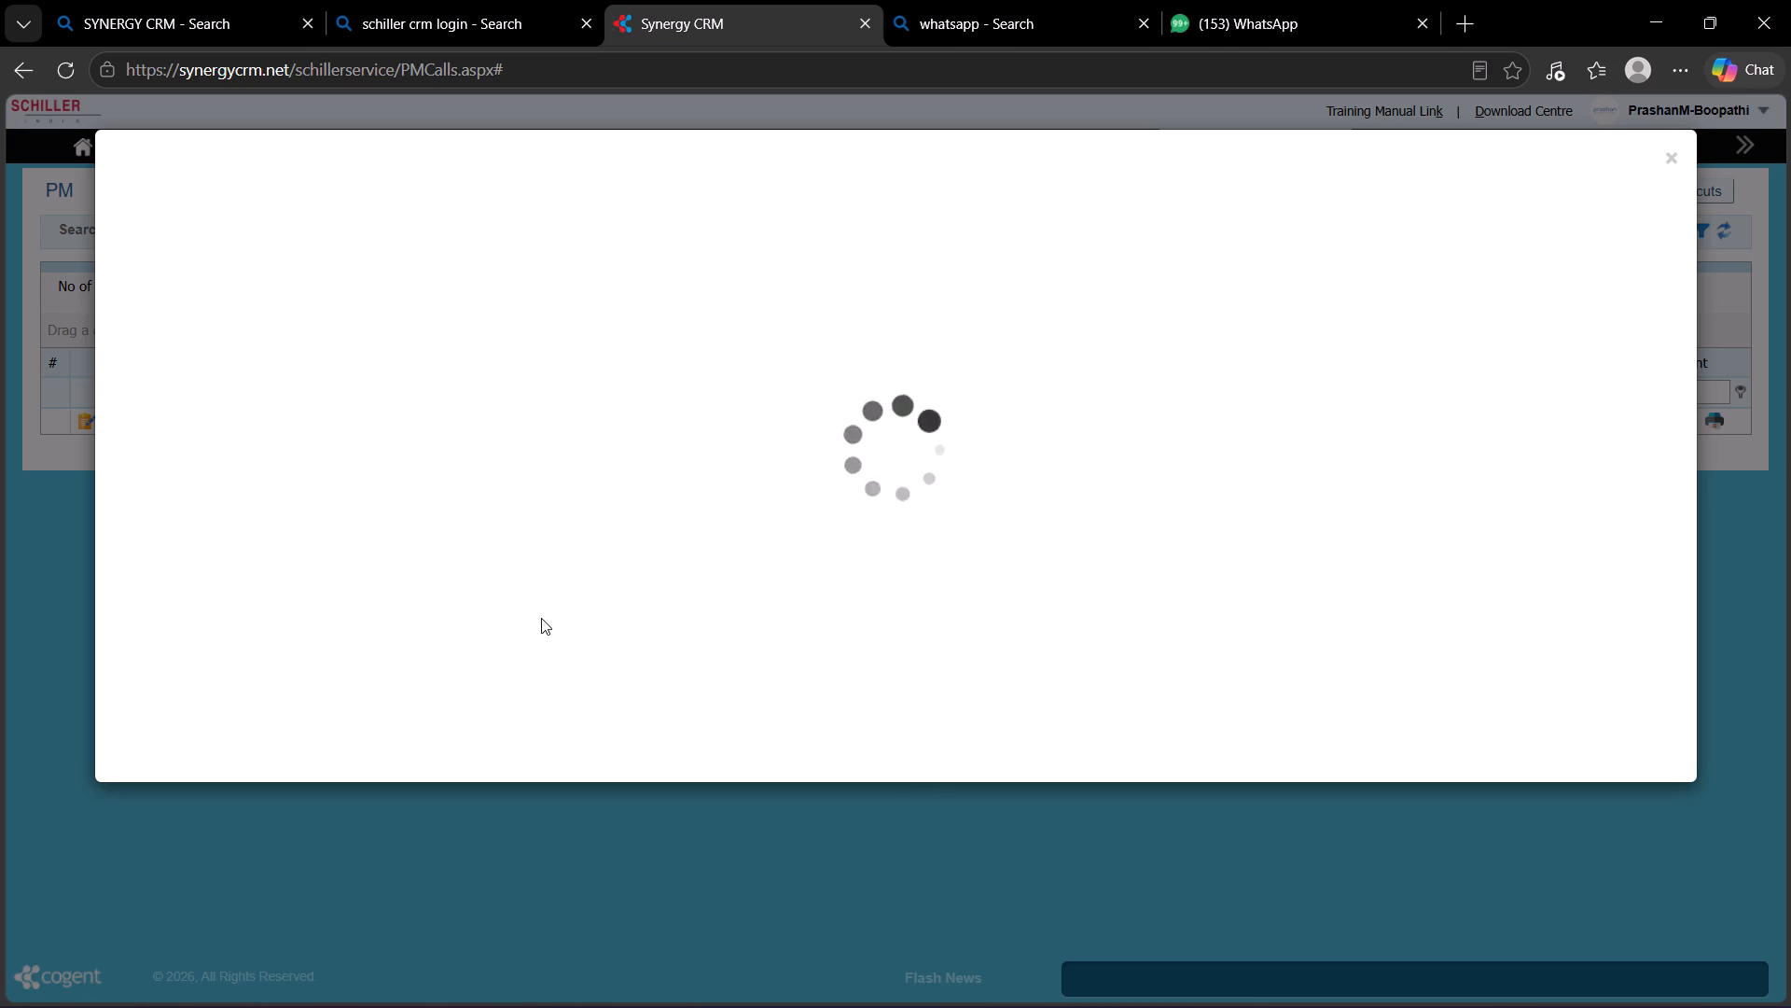
pyautogui.scroll(-2, 541, 618)
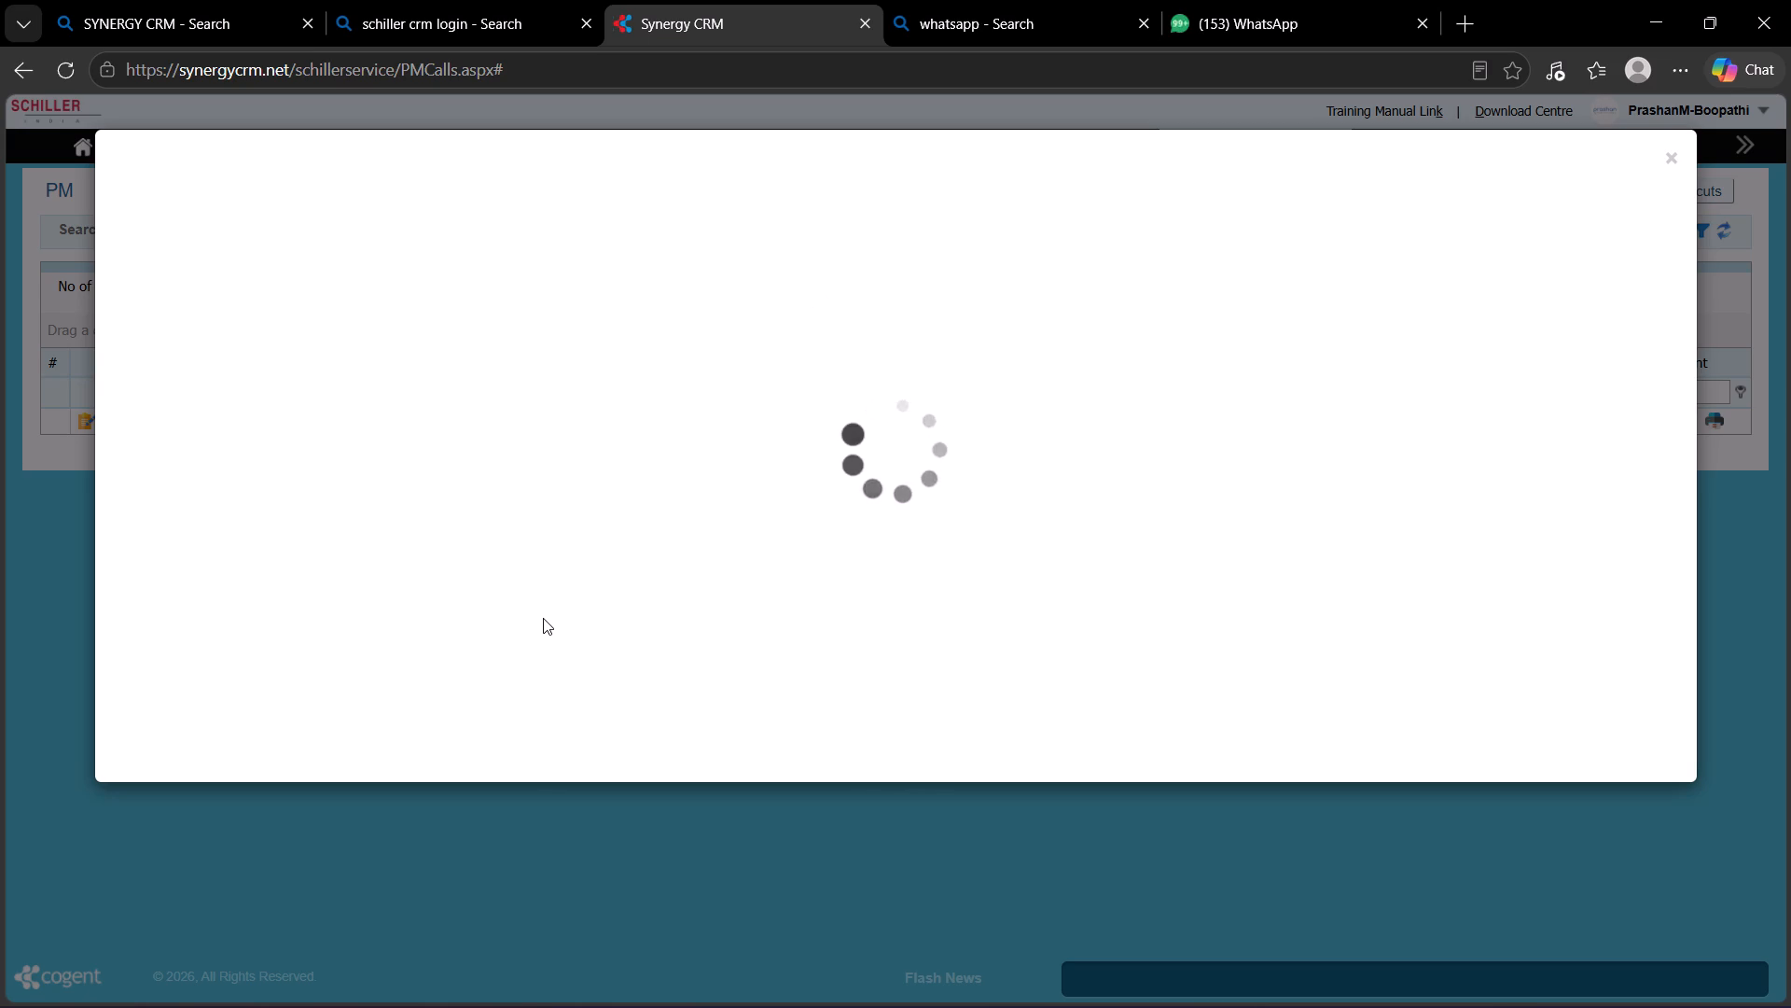
pyautogui.scroll(-1, 594, 638)
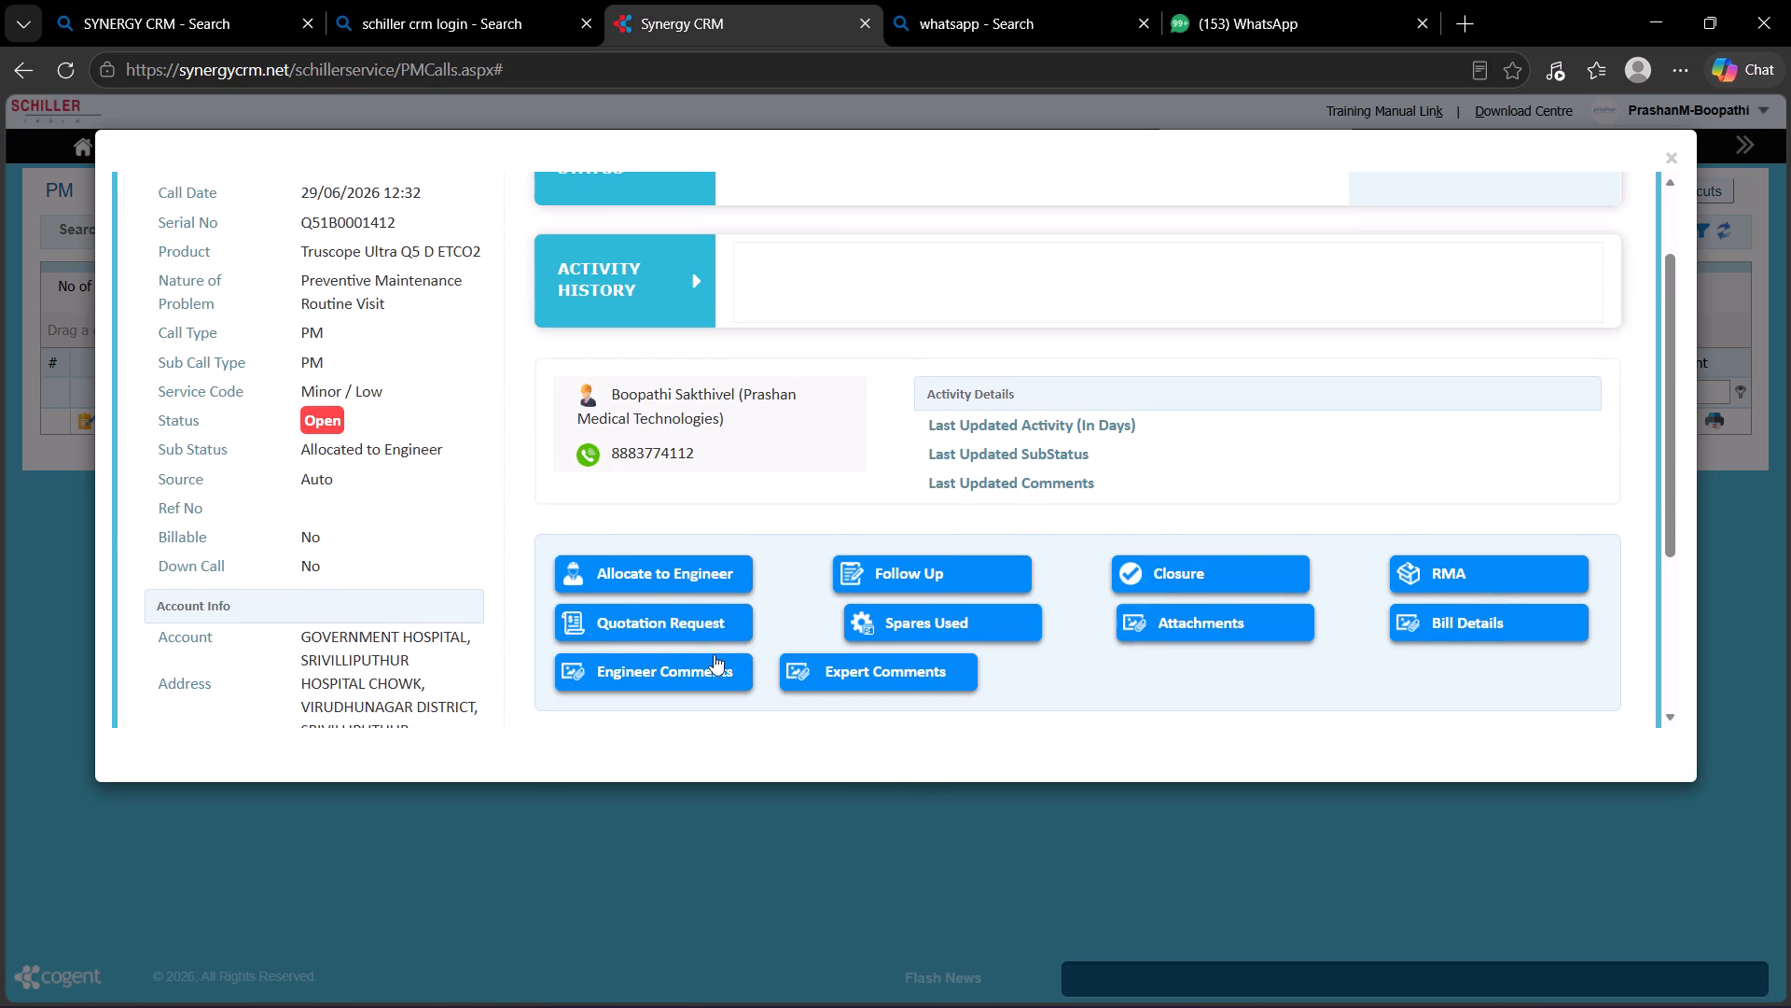
pyautogui.click(1216, 619)
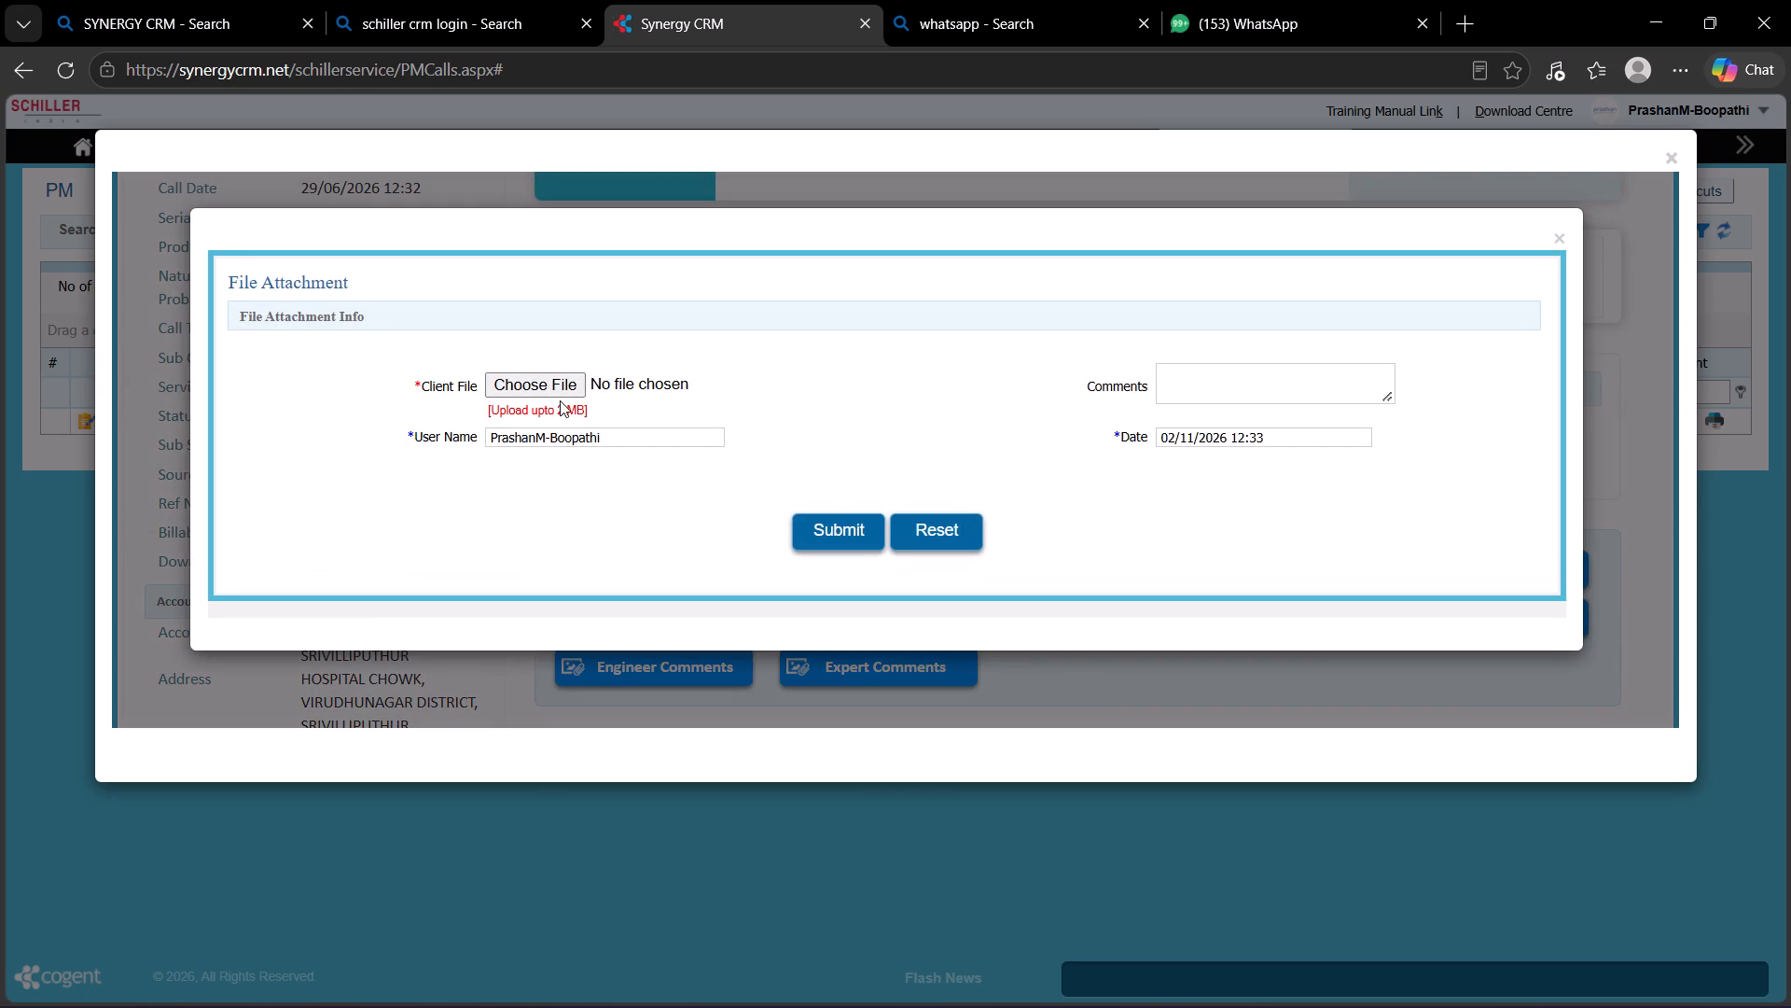
pyautogui.click(561, 400)
pyautogui.click(562, 389)
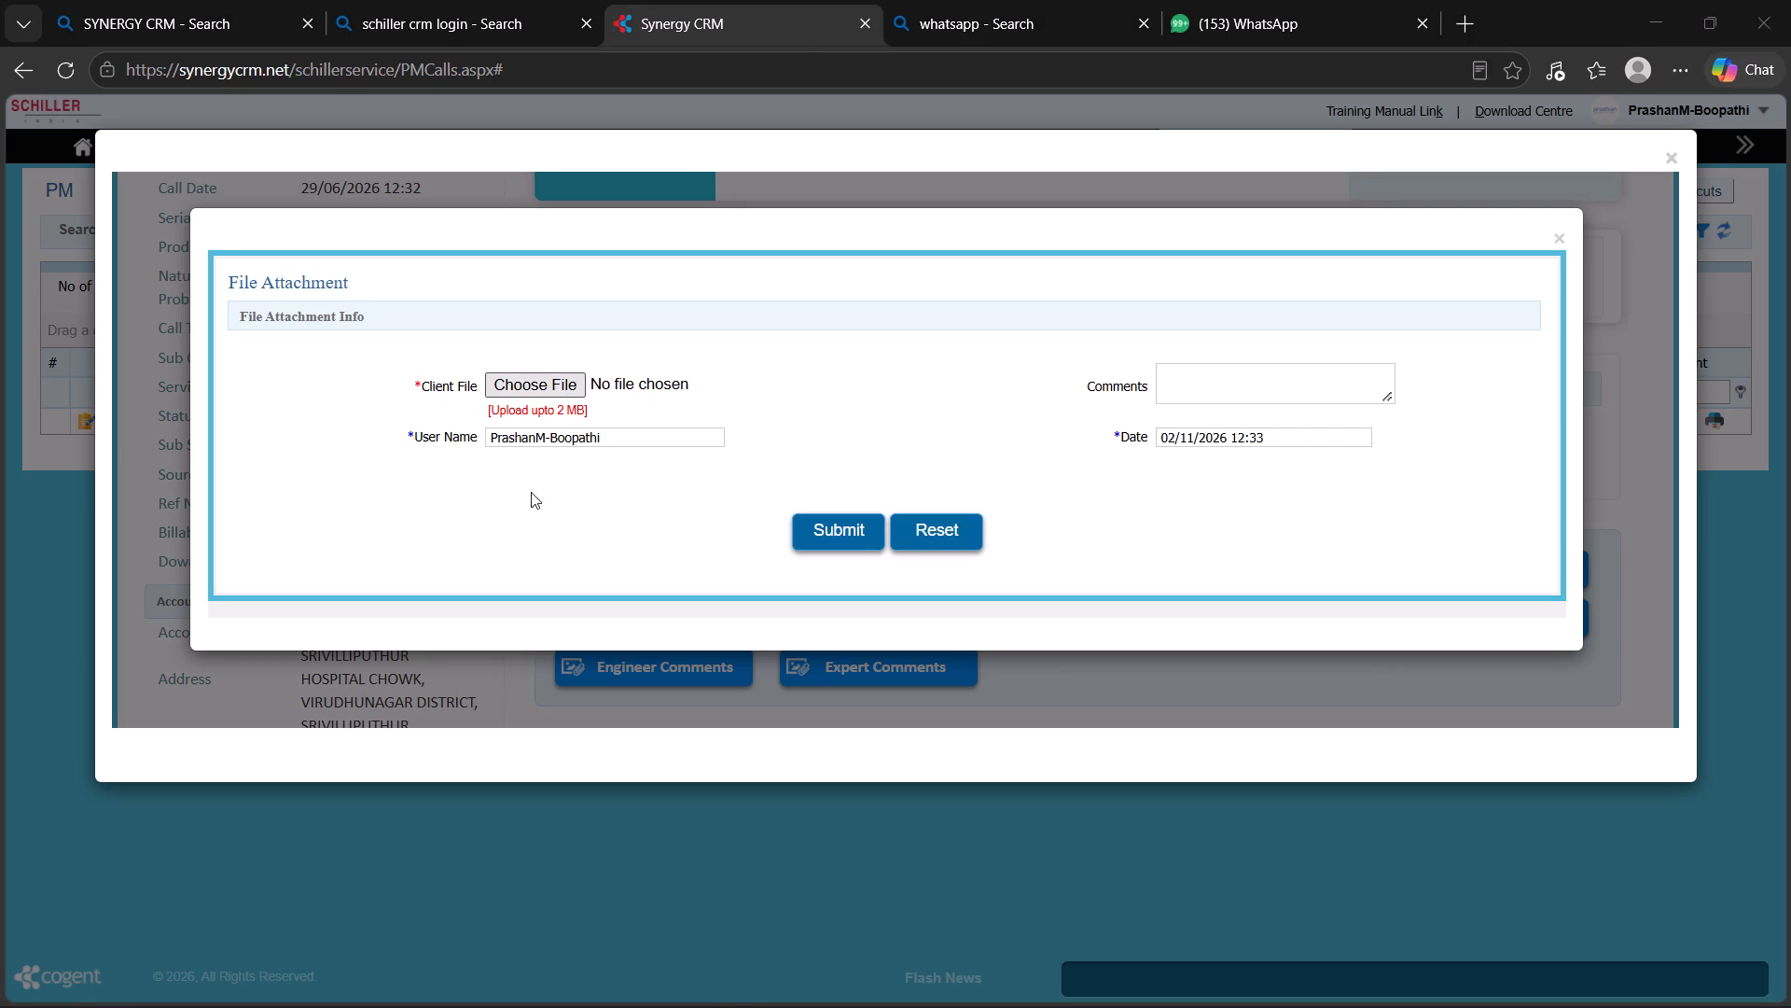
pyautogui.click(295, 274)
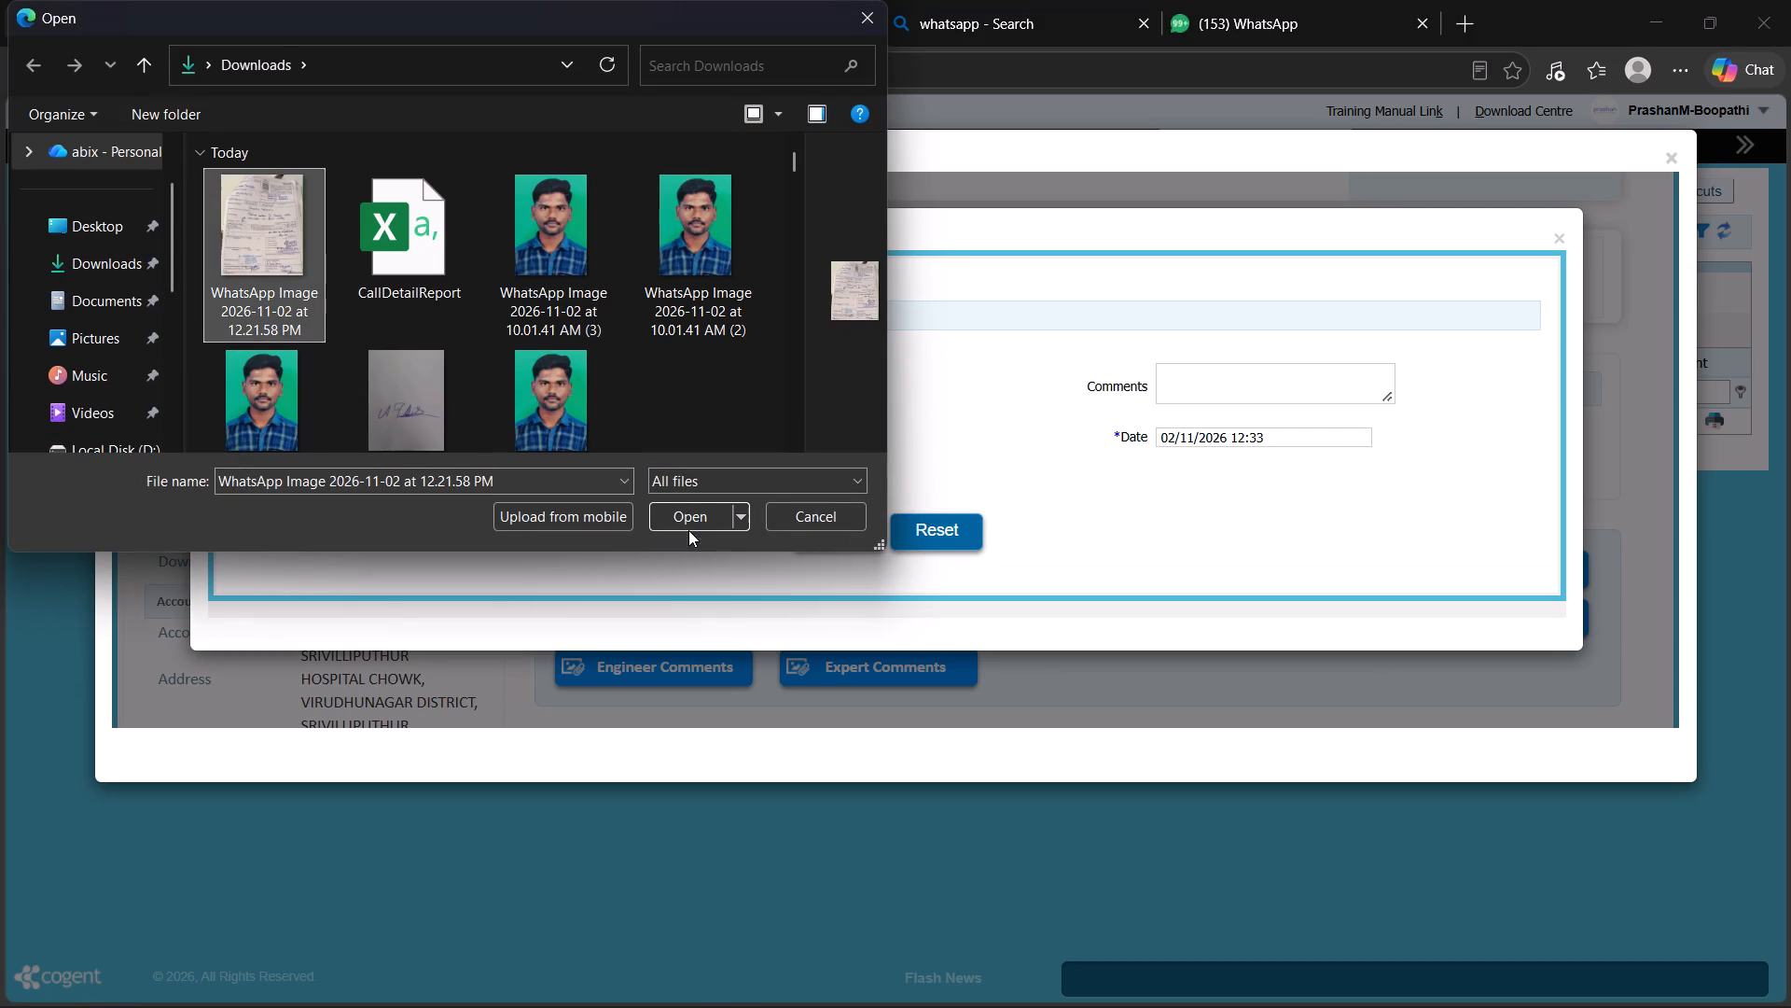
pyautogui.click(694, 525)
pyautogui.click(826, 537)
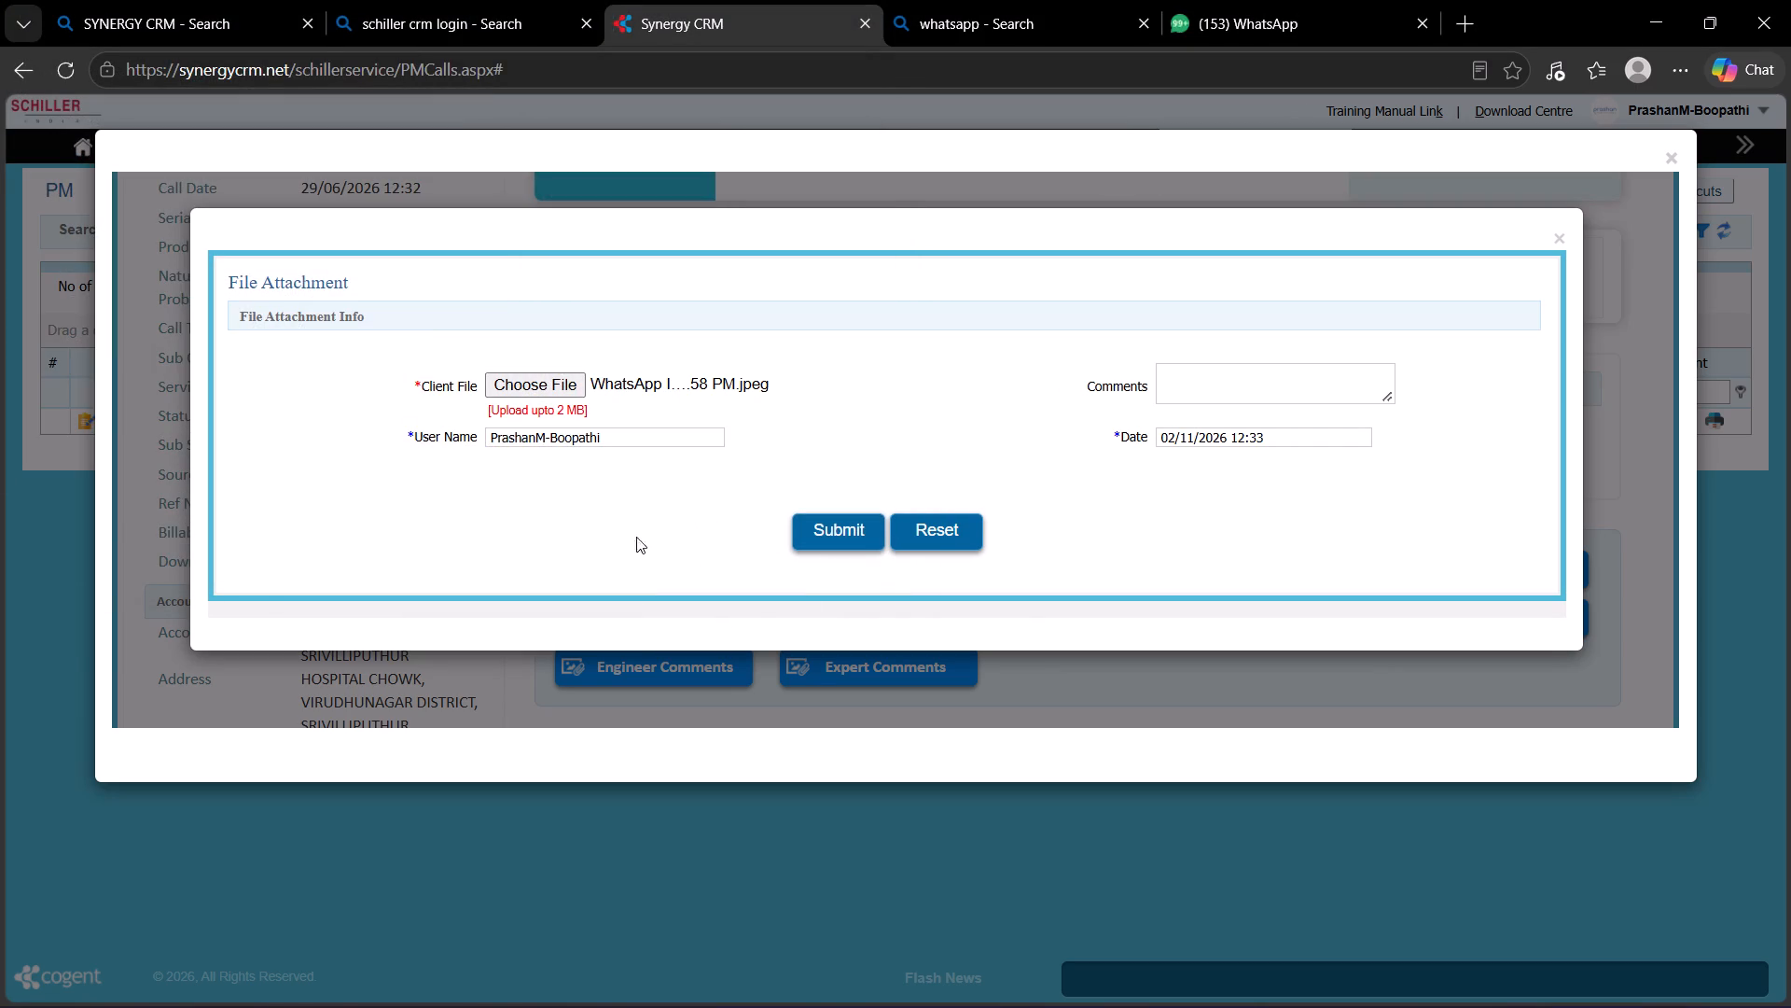
pyautogui.click(1098, 231)
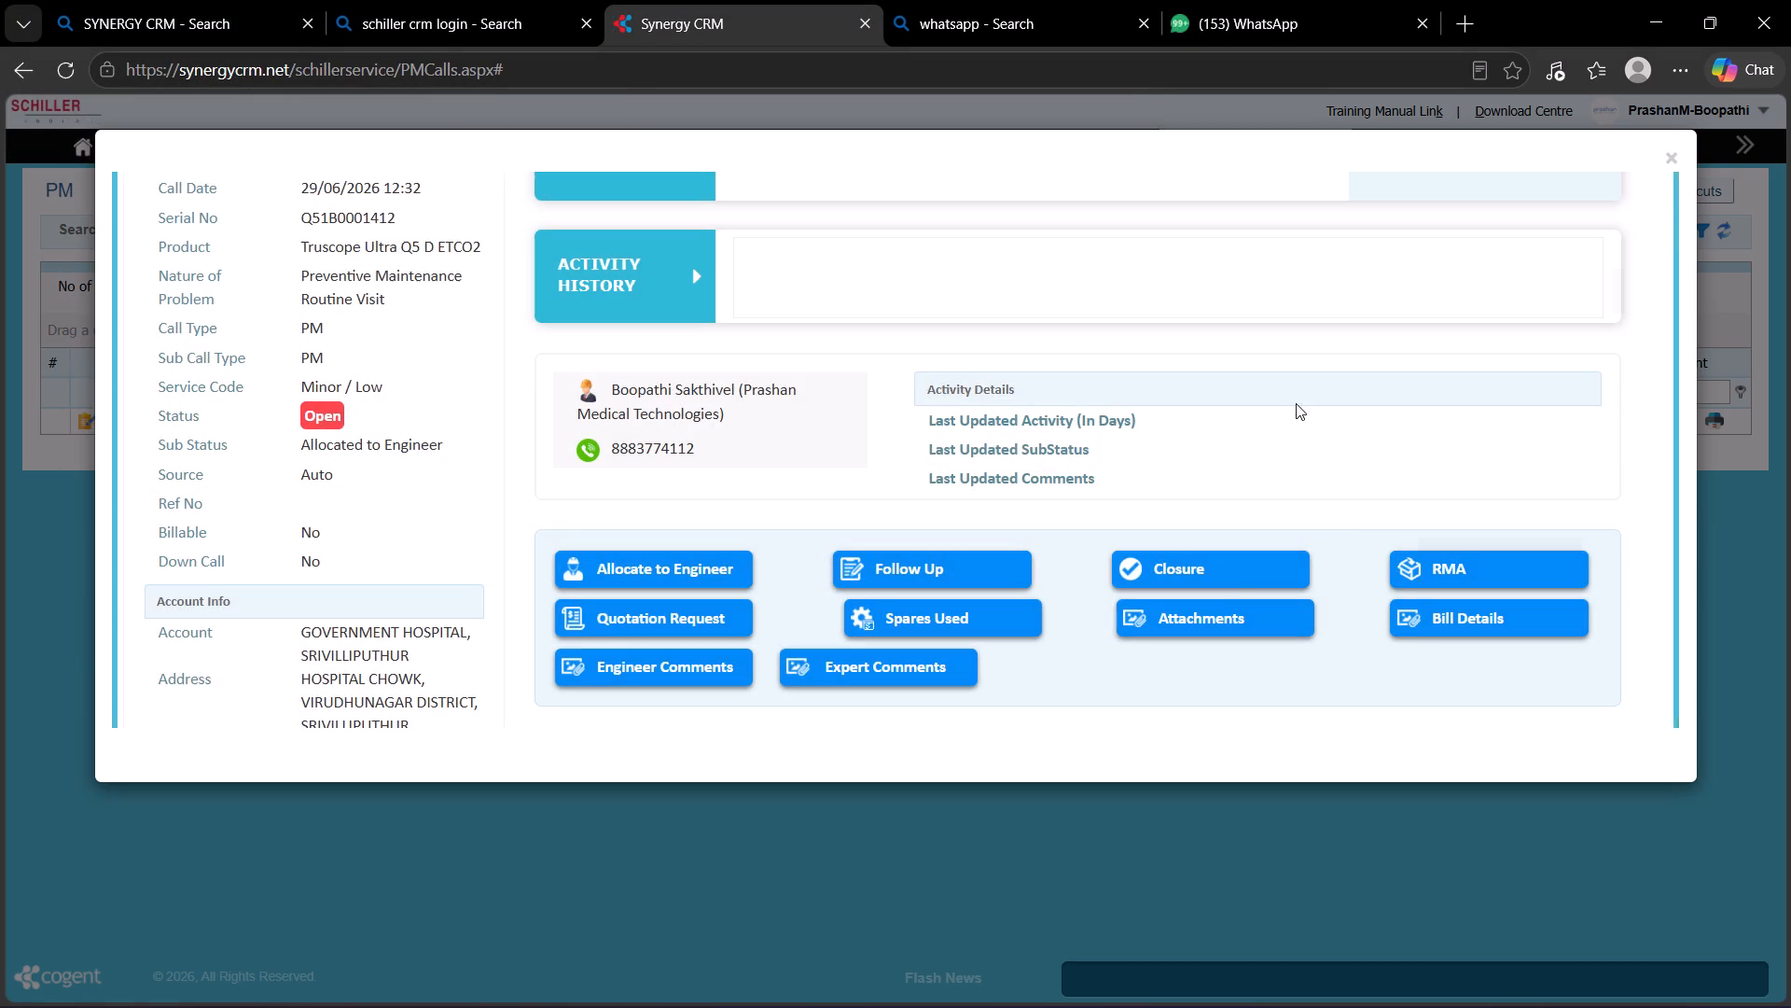
# Open the closure form of docket 2026-06-PM-0422 and set activity date 30/06/2026 and activity type PM.
pyautogui.click(1230, 574)
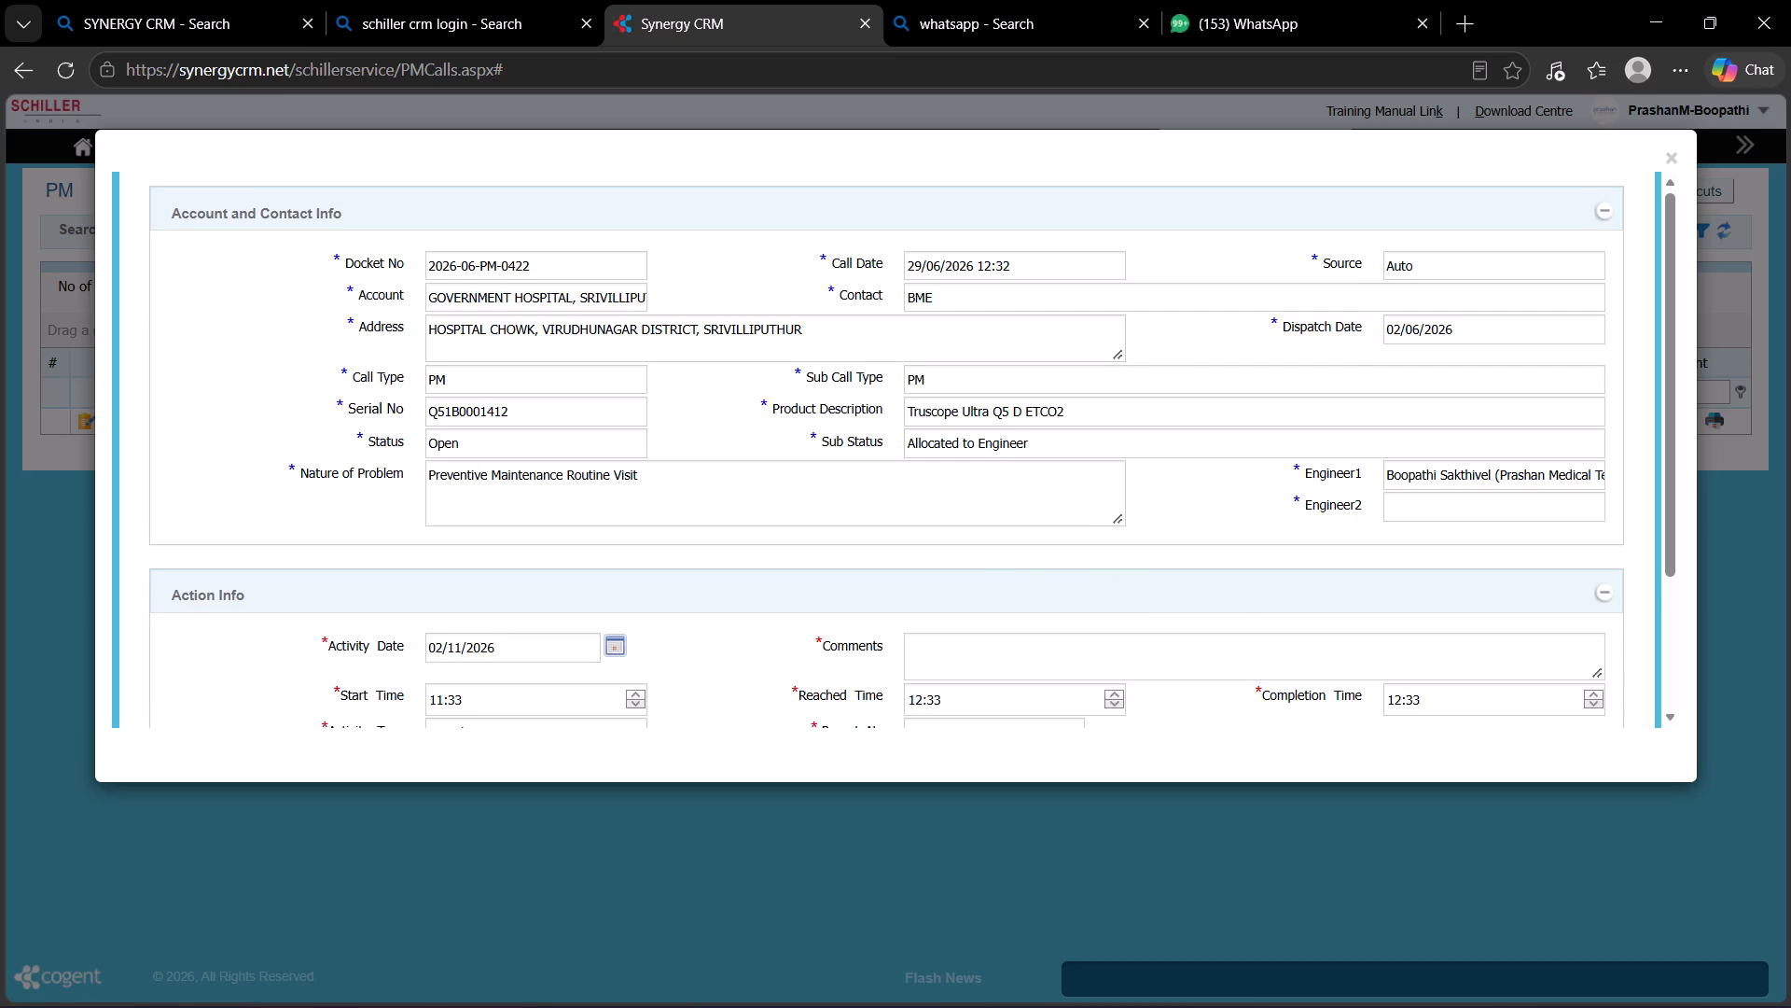
pyautogui.scroll(-4, 801, 362)
pyautogui.click(618, 448)
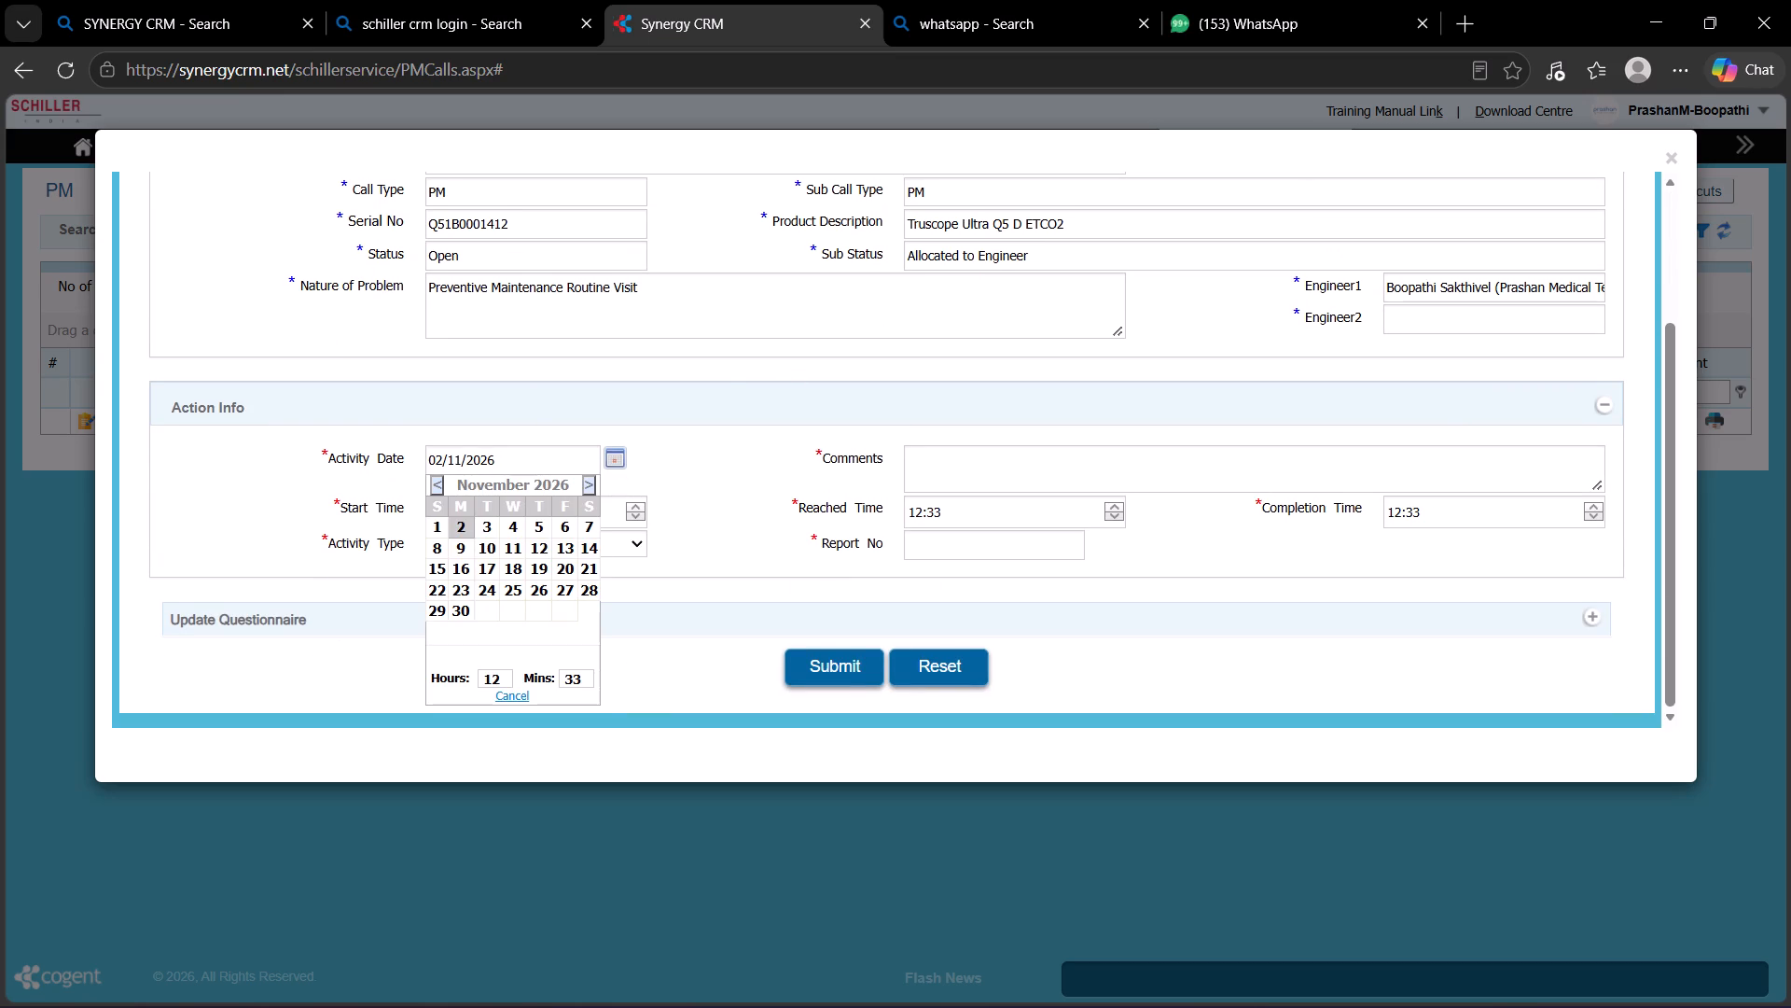
pyautogui.tripleClick(439, 490)
pyautogui.click(439, 487)
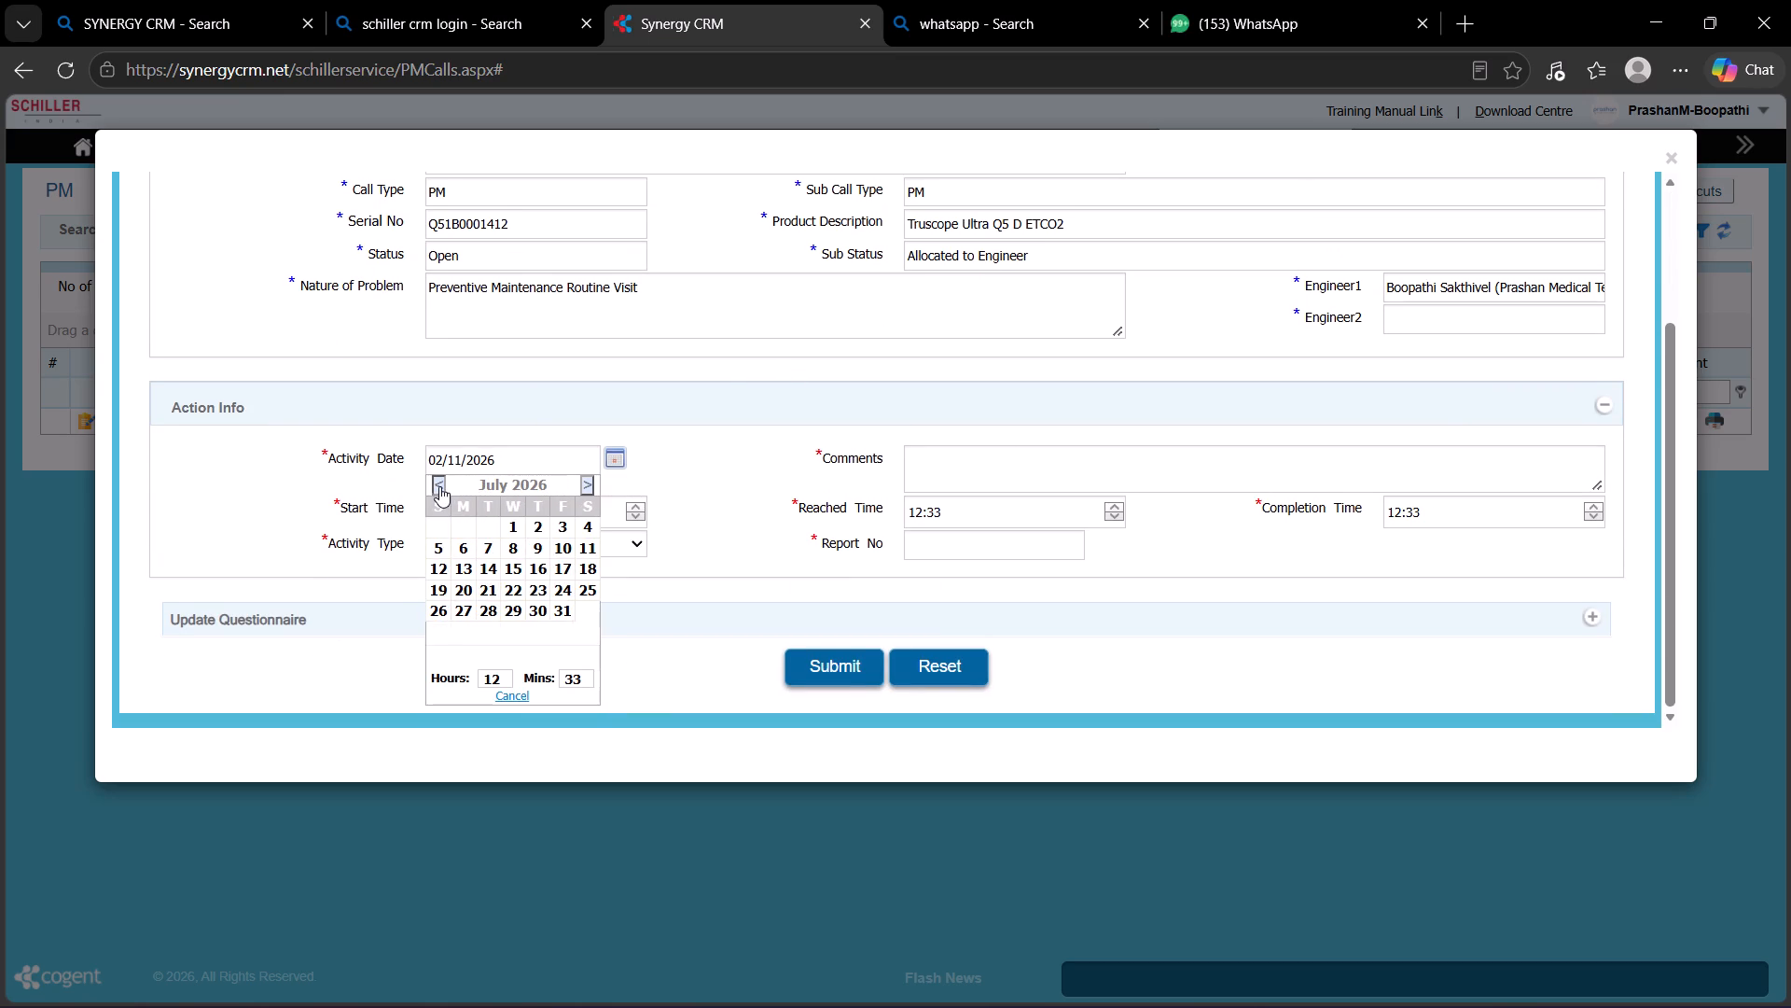
pyautogui.click(439, 486)
pyautogui.click(496, 609)
pyautogui.click(535, 553)
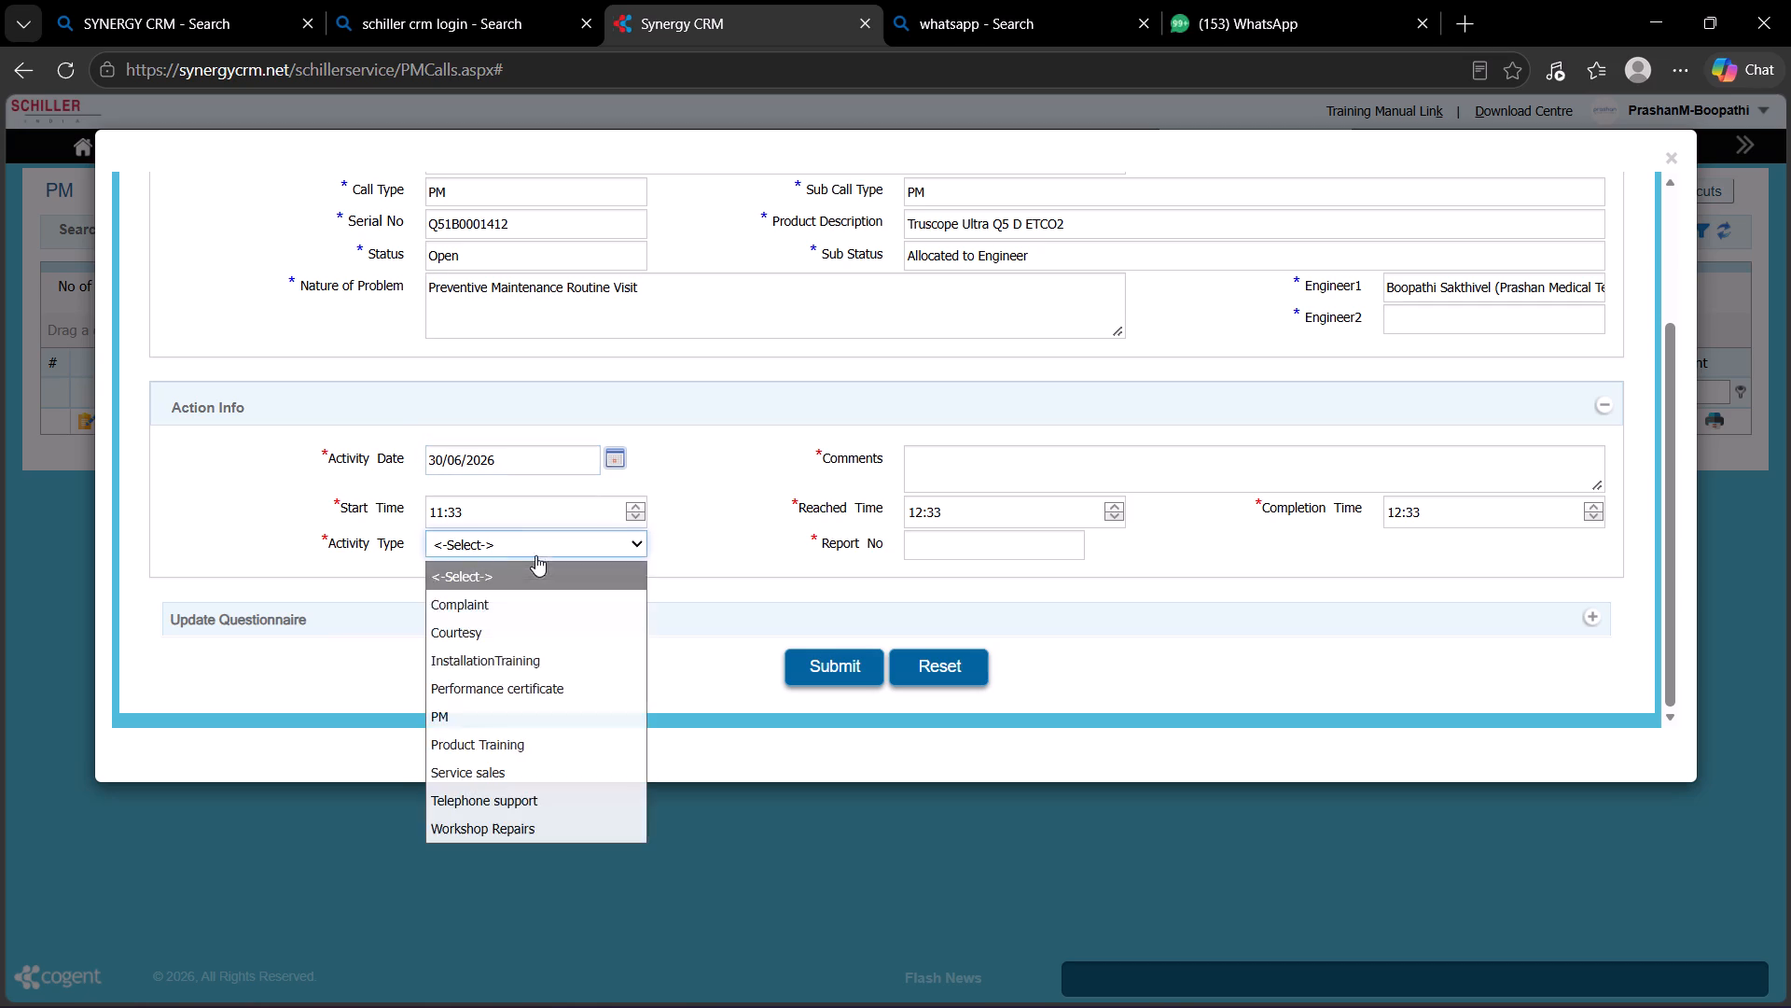
pyautogui.click(509, 712)
# Enter PM COMPLETED as the closure comments and D-46560 as the report number.
pyautogui.click(1007, 455)
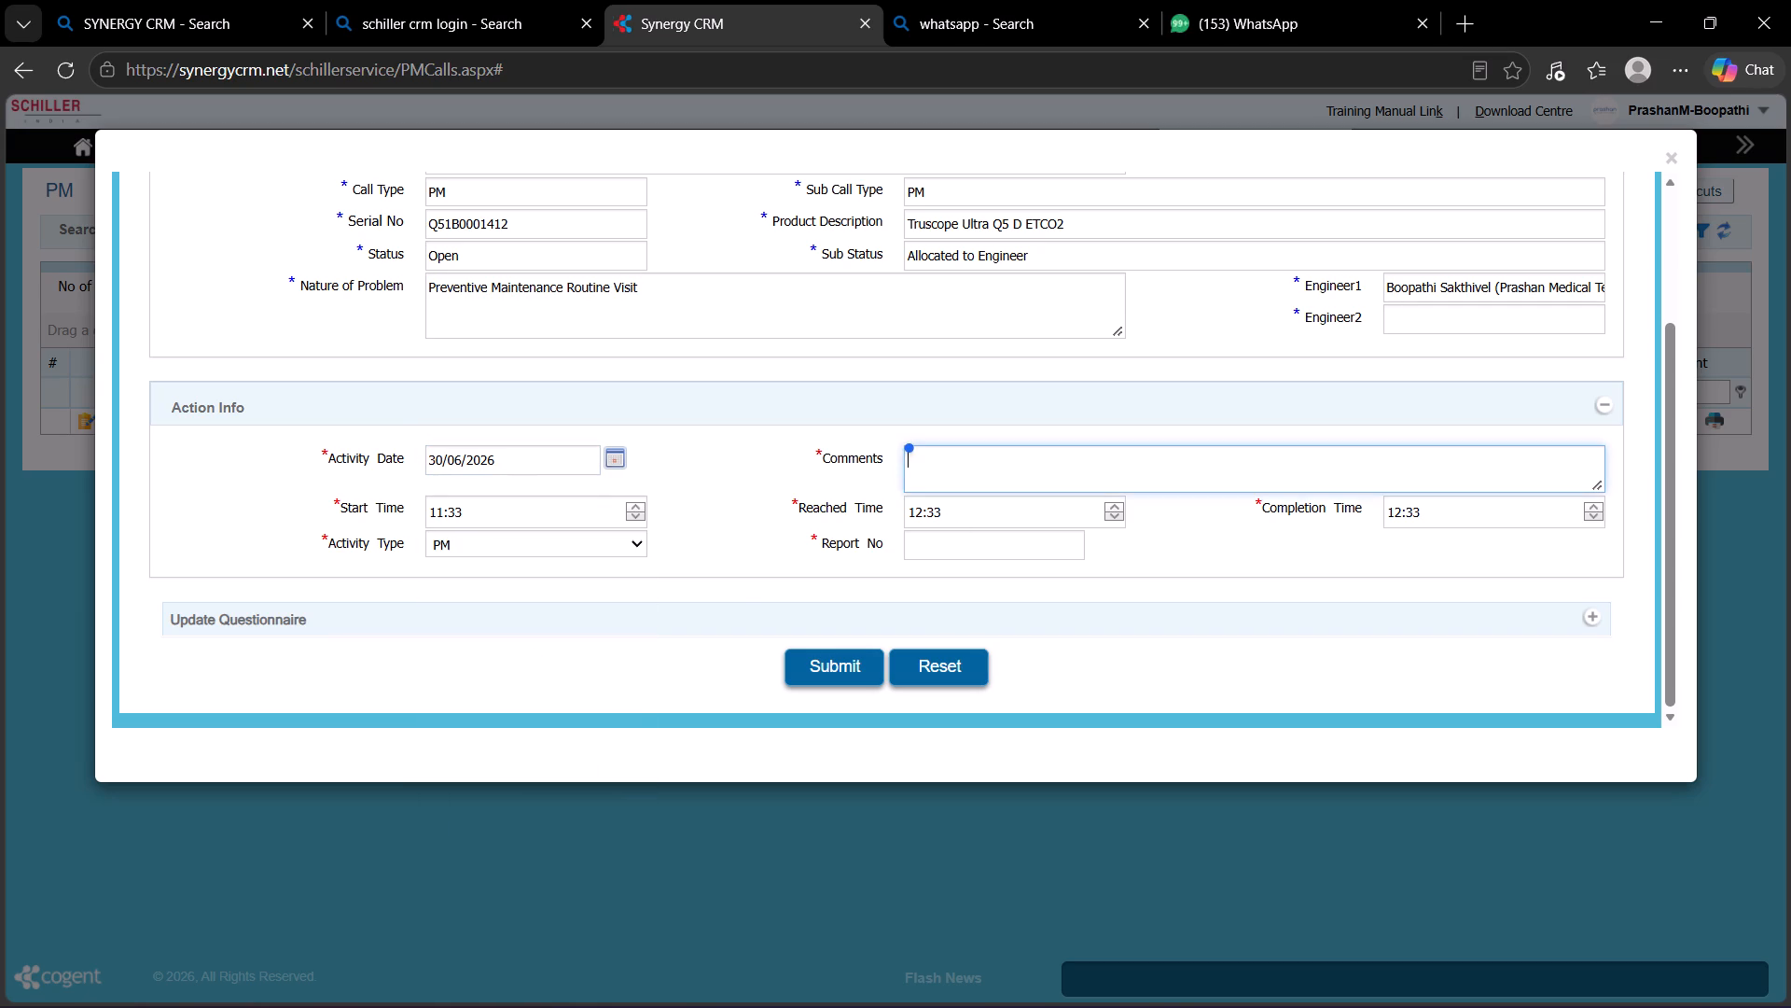
pyautogui.write('PM C')
pyautogui.write('OMPLETED')
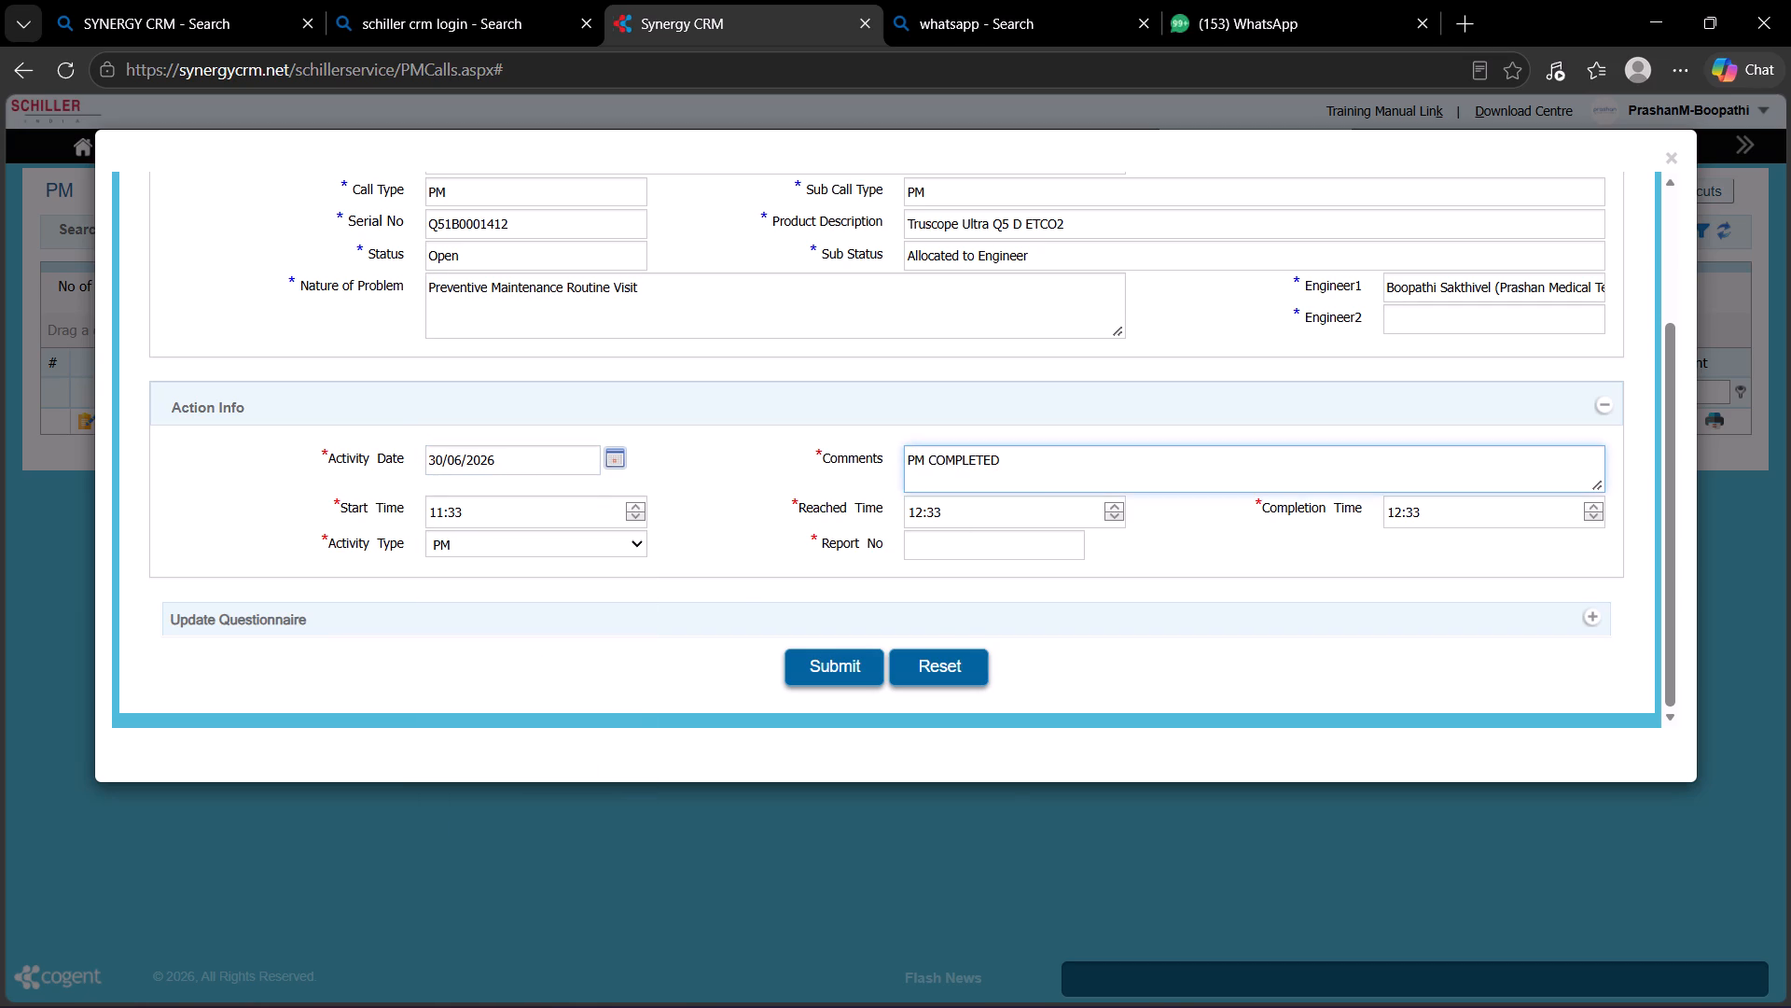
pyautogui.click(1023, 539)
pyautogui.press('d')
pyautogui.press('-')
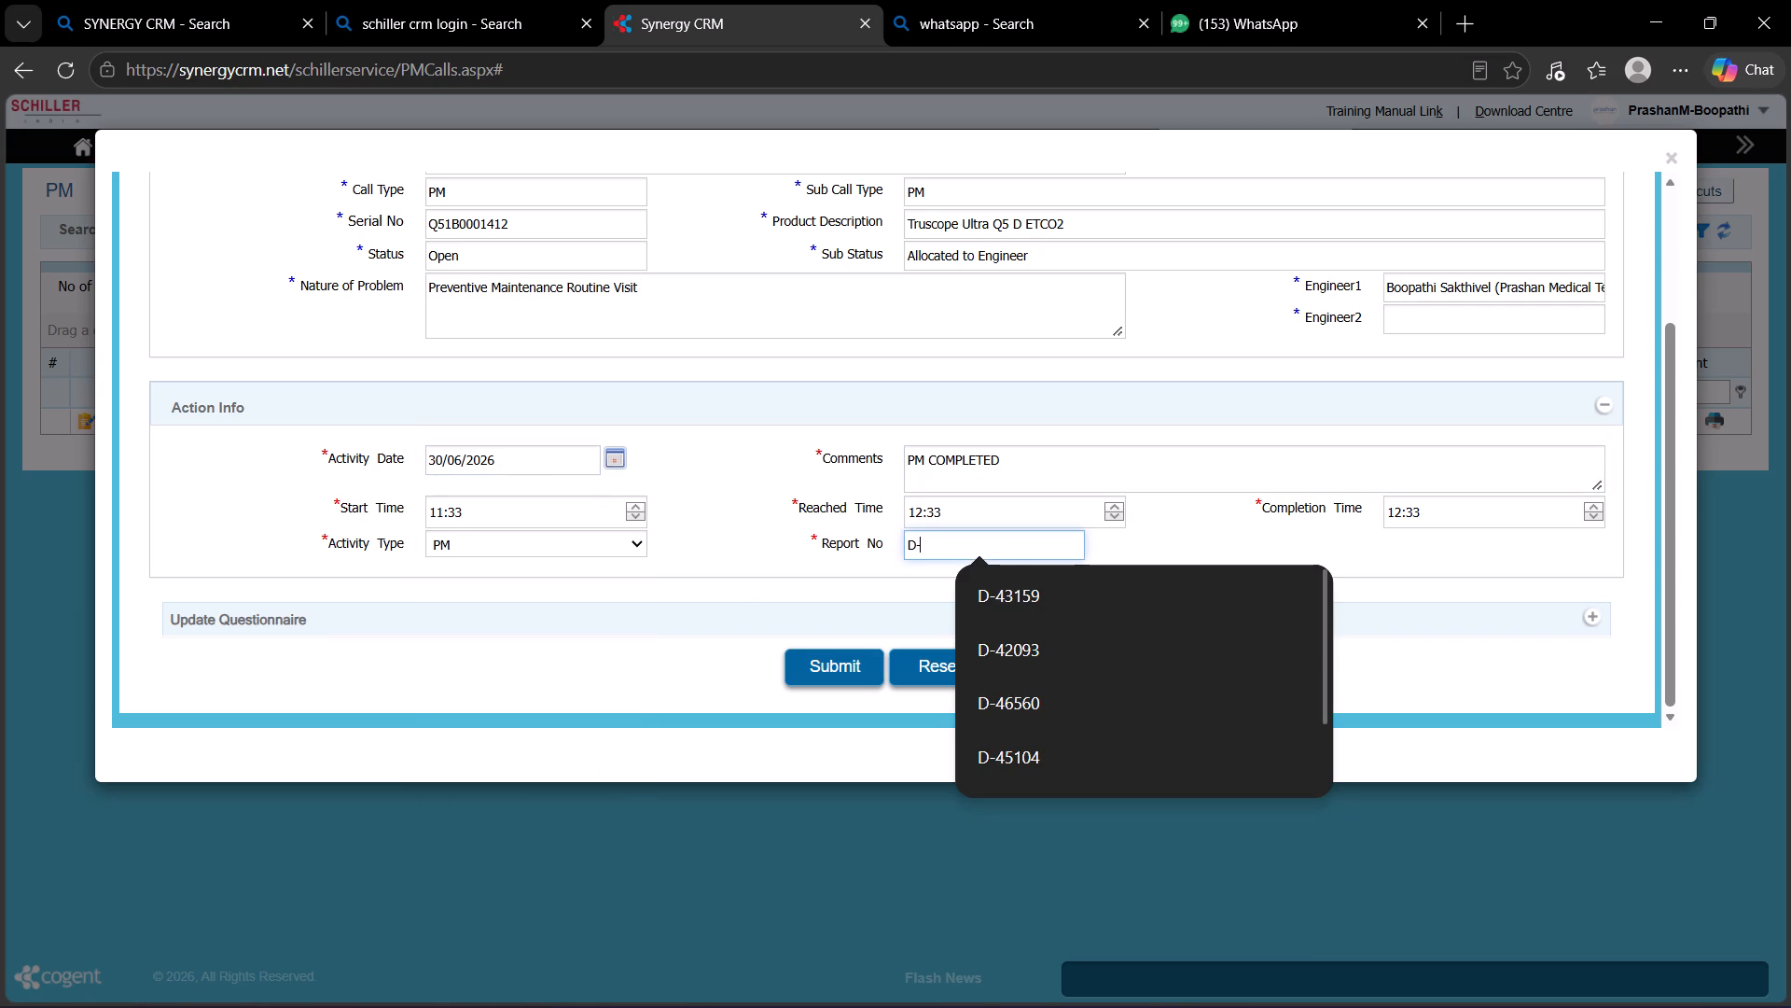
pyautogui.press('4')
pyautogui.press('6')
pyautogui.write('56')
pyautogui.press('0')
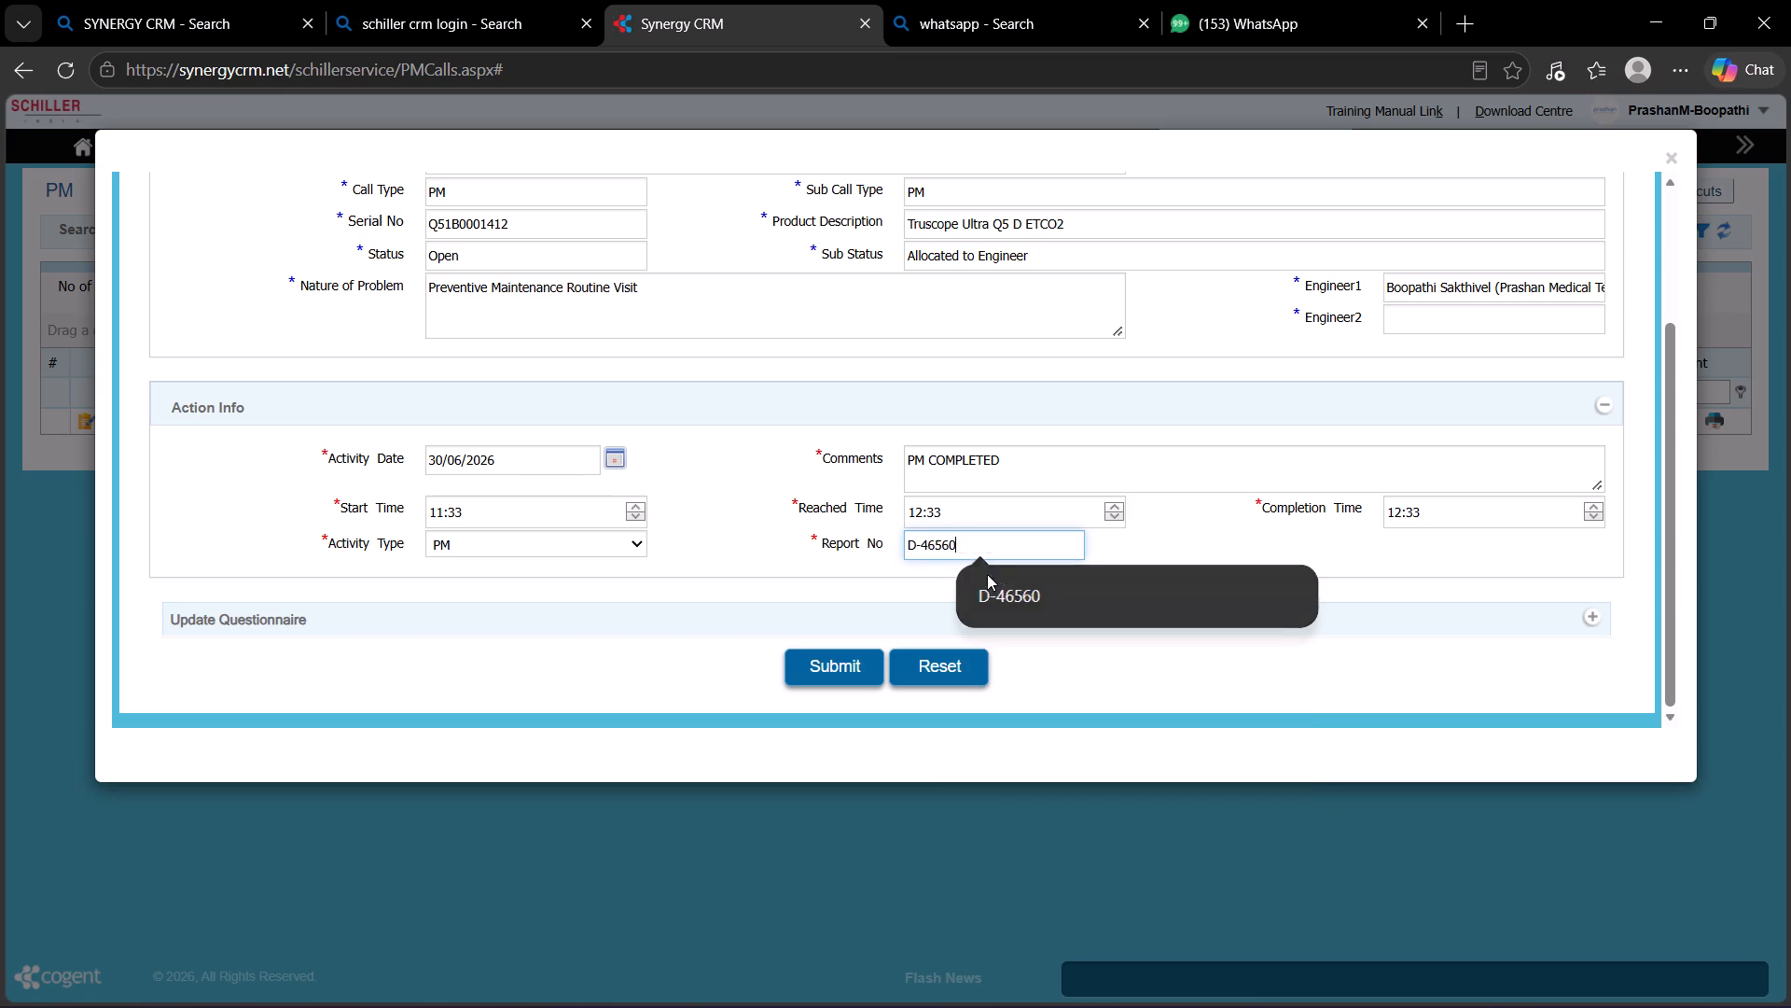
# Answer the first five PM questionnaire items: mains voltage 230V, grounding 0, UPS/stabilizer NA, accessories condition GOOD and environmental condition GOOD.
pyautogui.click(1589, 615)
pyautogui.scroll(-2, 1102, 590)
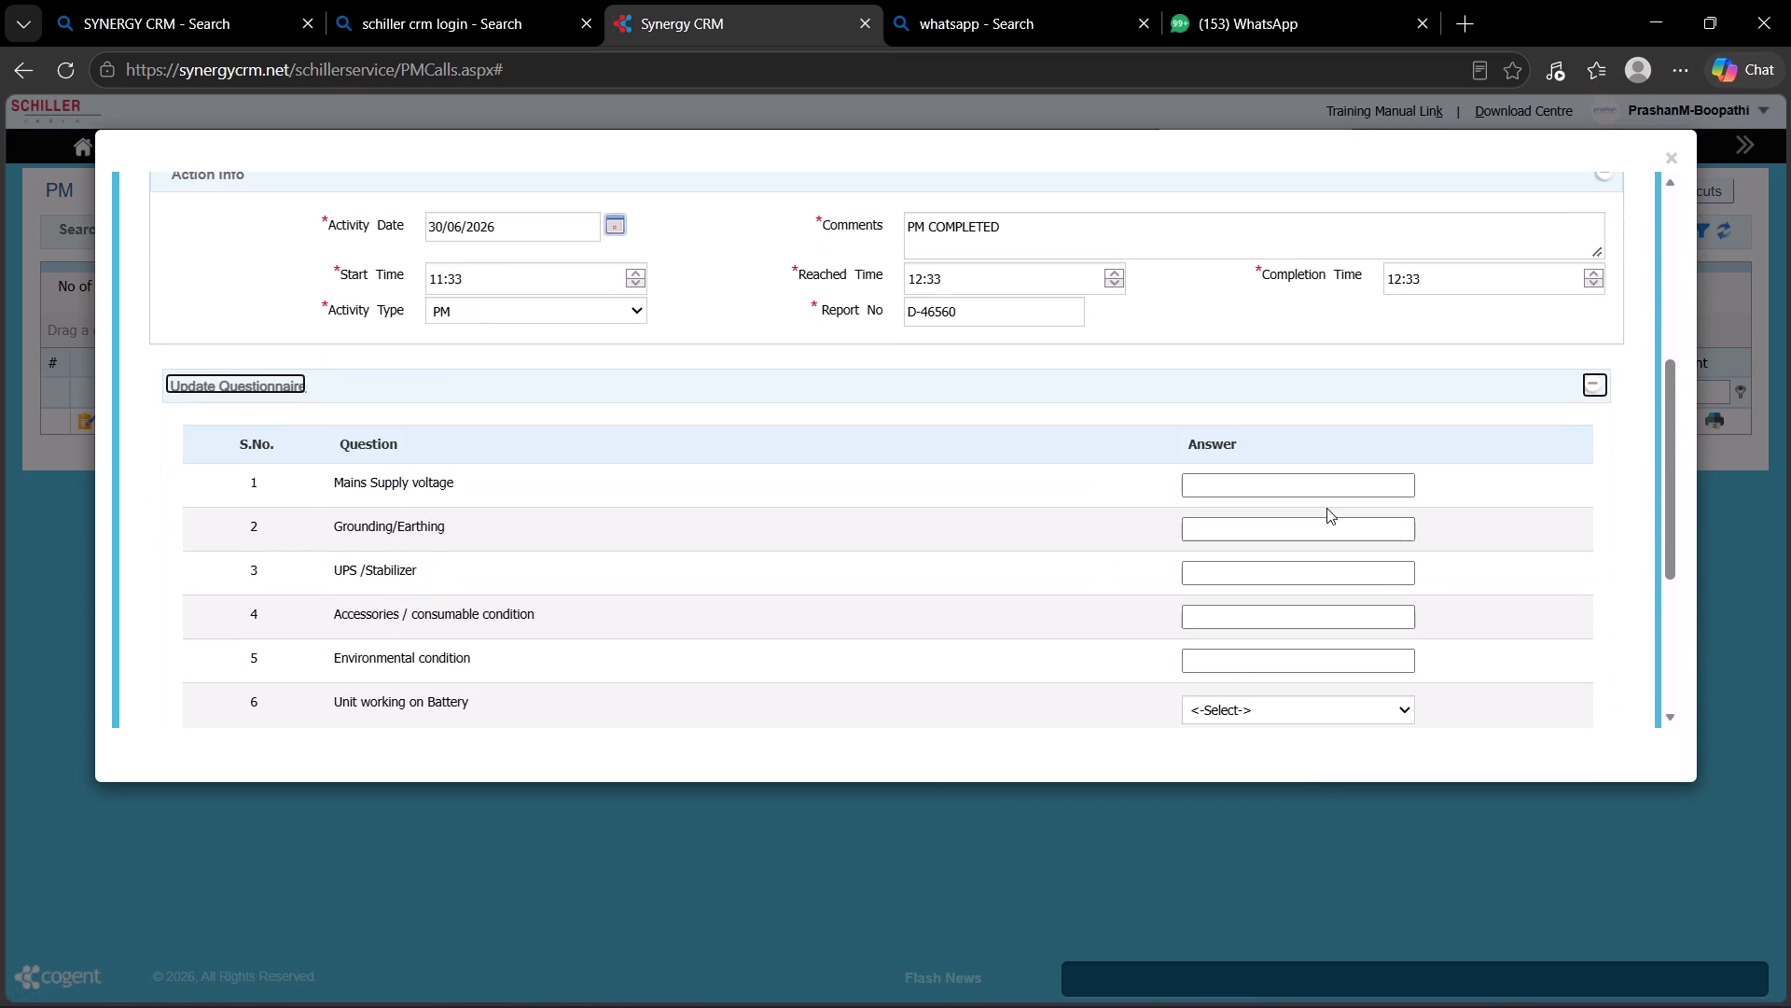
pyautogui.click(1327, 483)
pyautogui.click(1320, 521)
pyautogui.click(1272, 539)
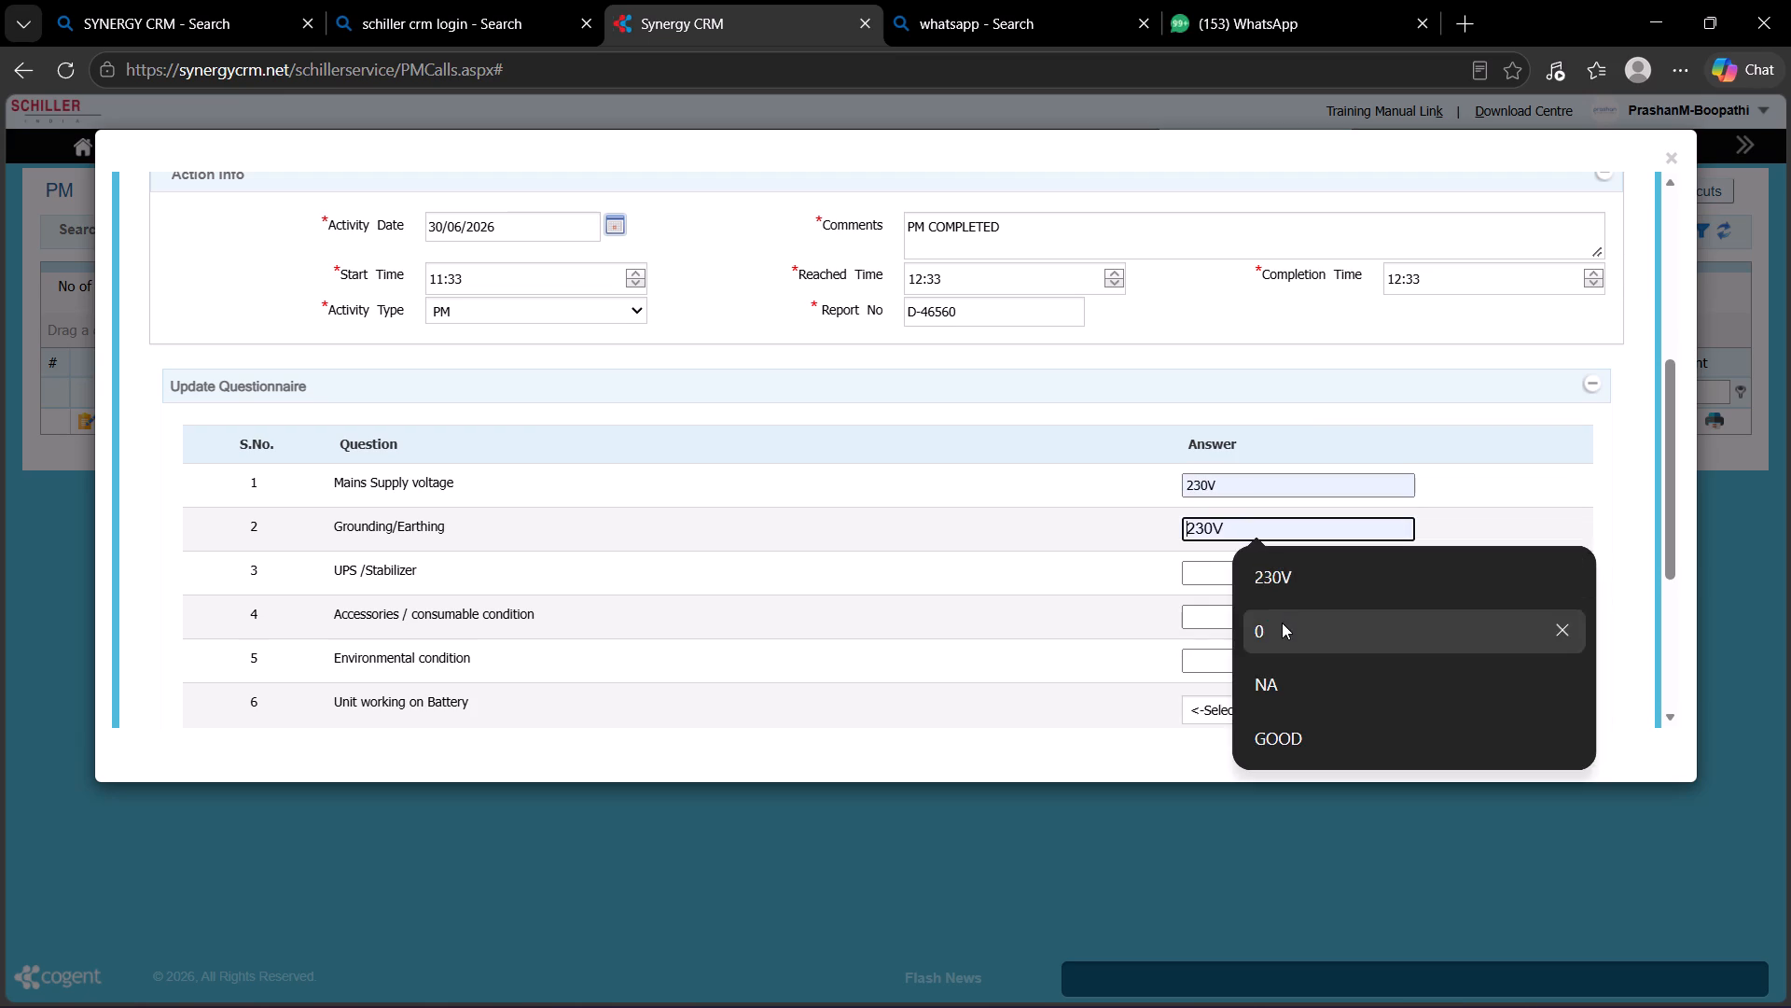
pyautogui.click(1282, 623)
pyautogui.click(1258, 577)
pyautogui.click(1285, 721)
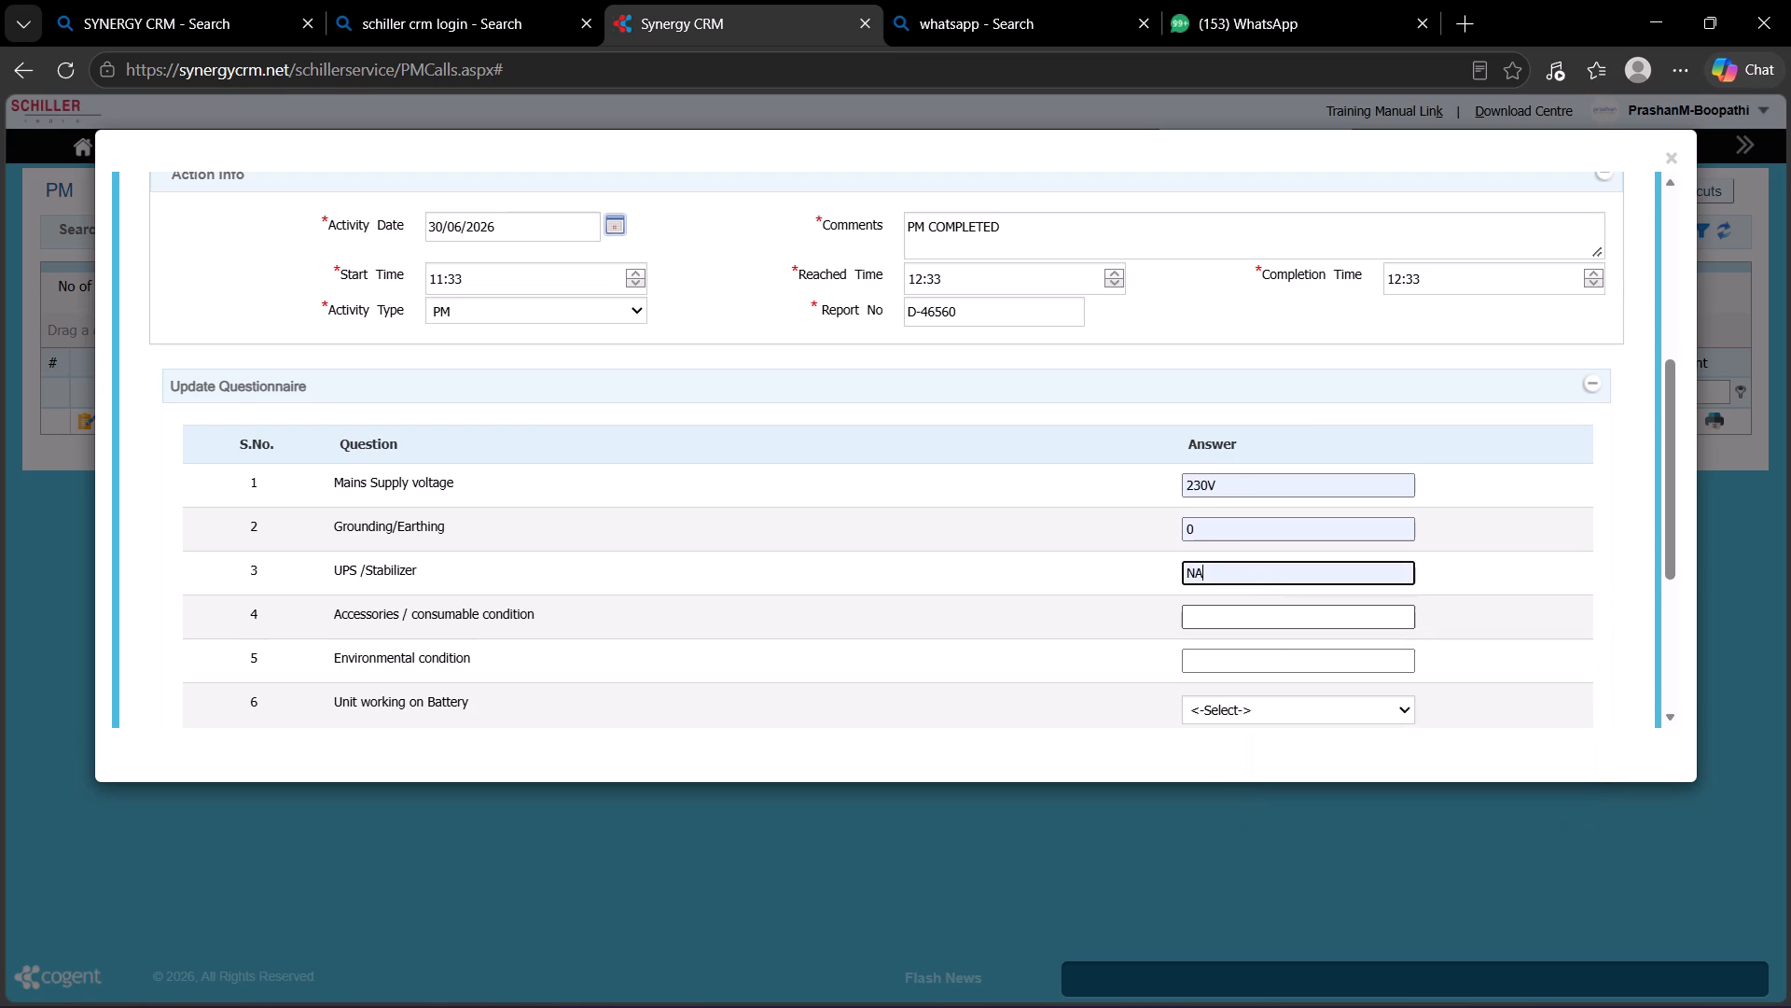
pyautogui.click(1277, 615)
pyautogui.click(1306, 824)
pyautogui.click(1241, 656)
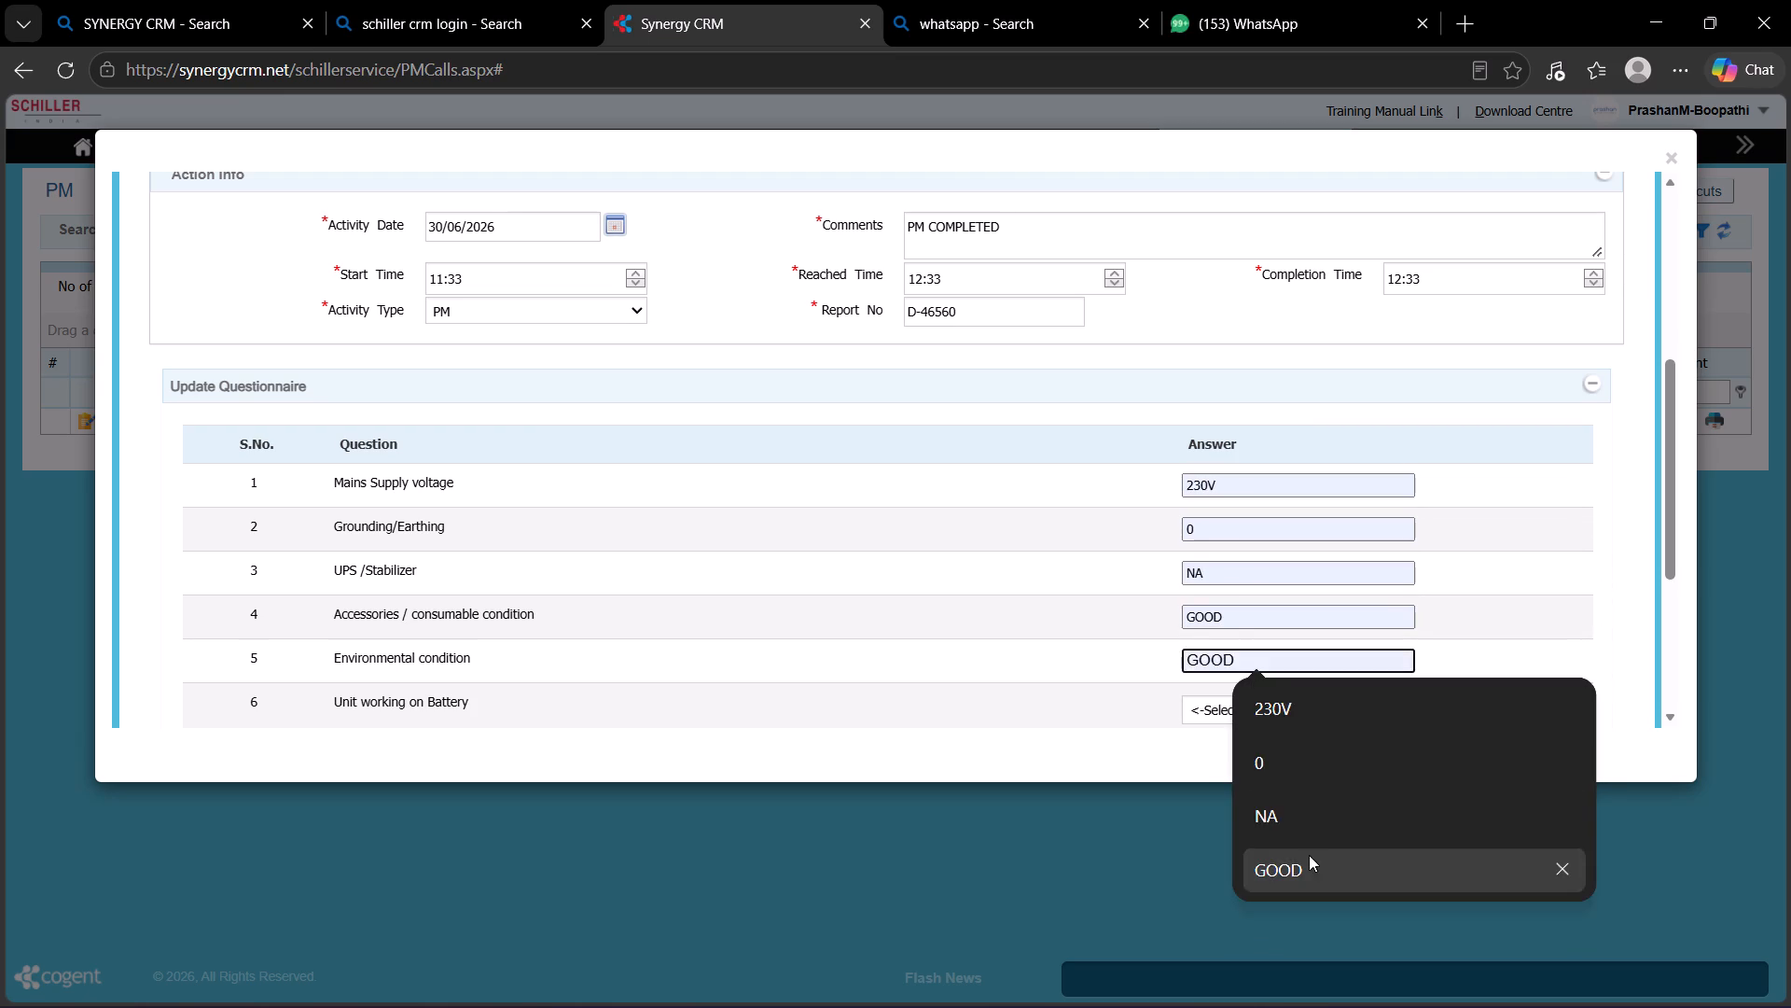
pyautogui.click(1309, 855)
# Answer battery operation Yes, parameter reading NA, controls and settings YES, functional check OK and remarks CALL COMPLETED, and submit the closure.
pyautogui.scroll(-3, 1270, 595)
pyautogui.click(1276, 396)
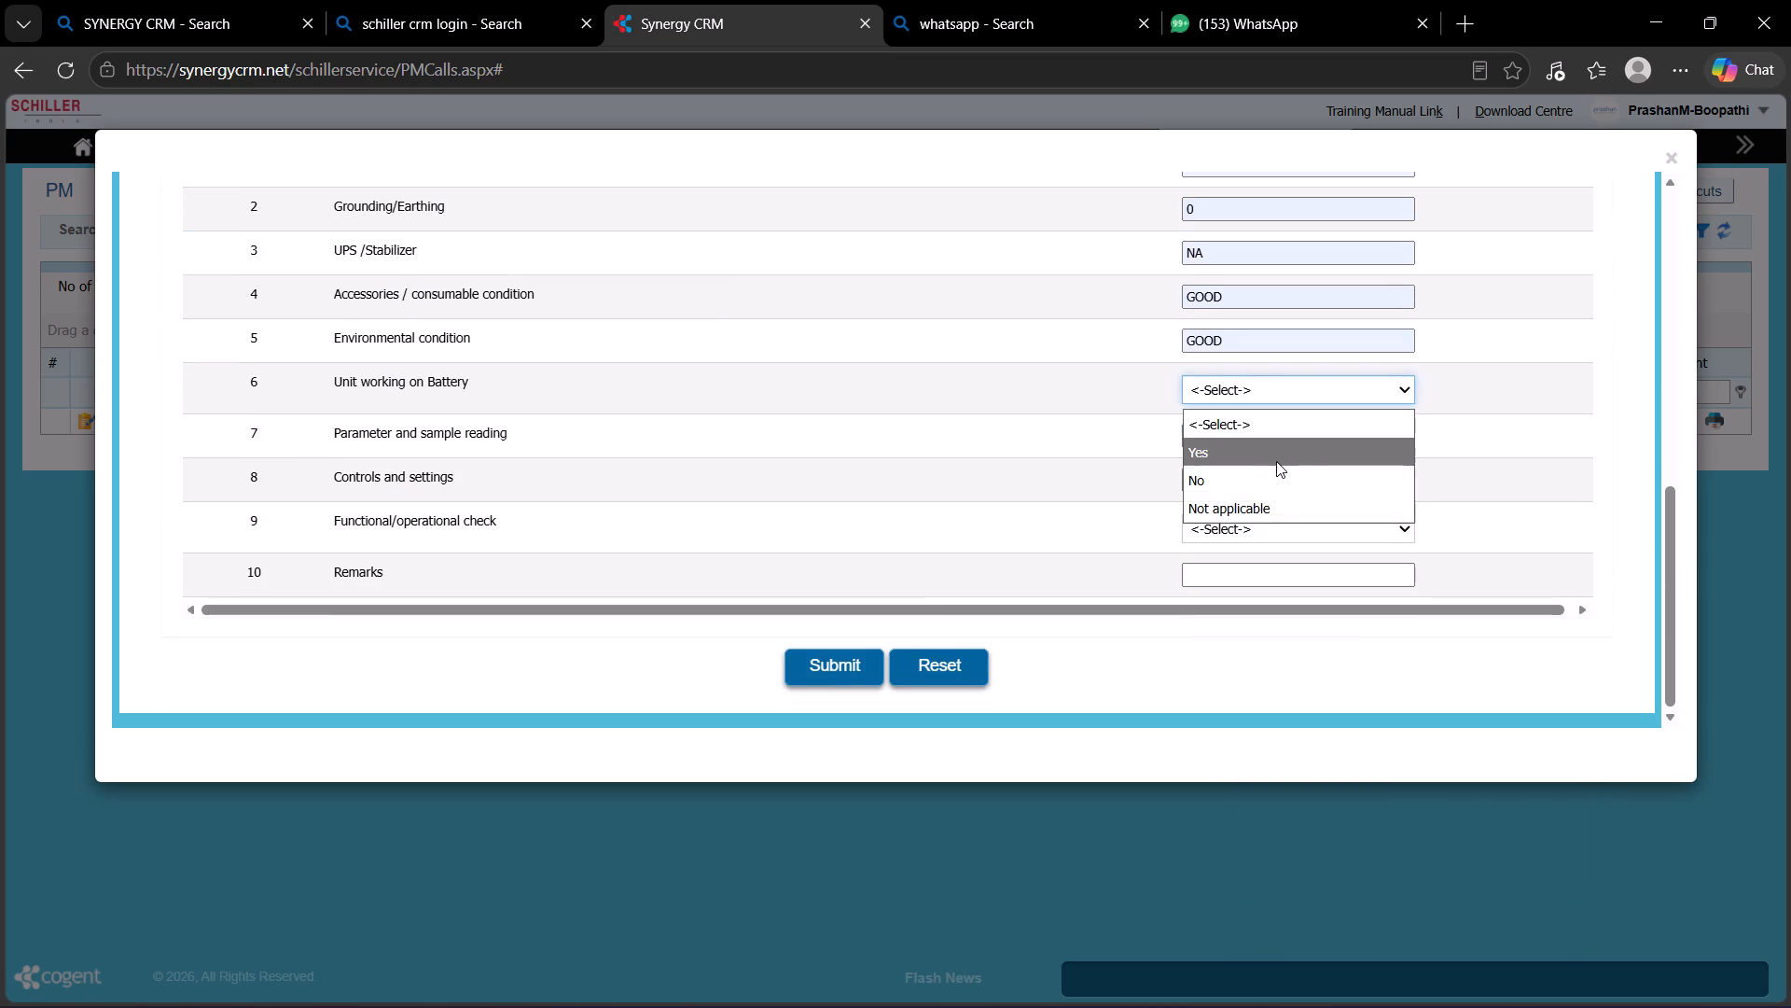
pyautogui.click(1276, 454)
pyautogui.click(1270, 428)
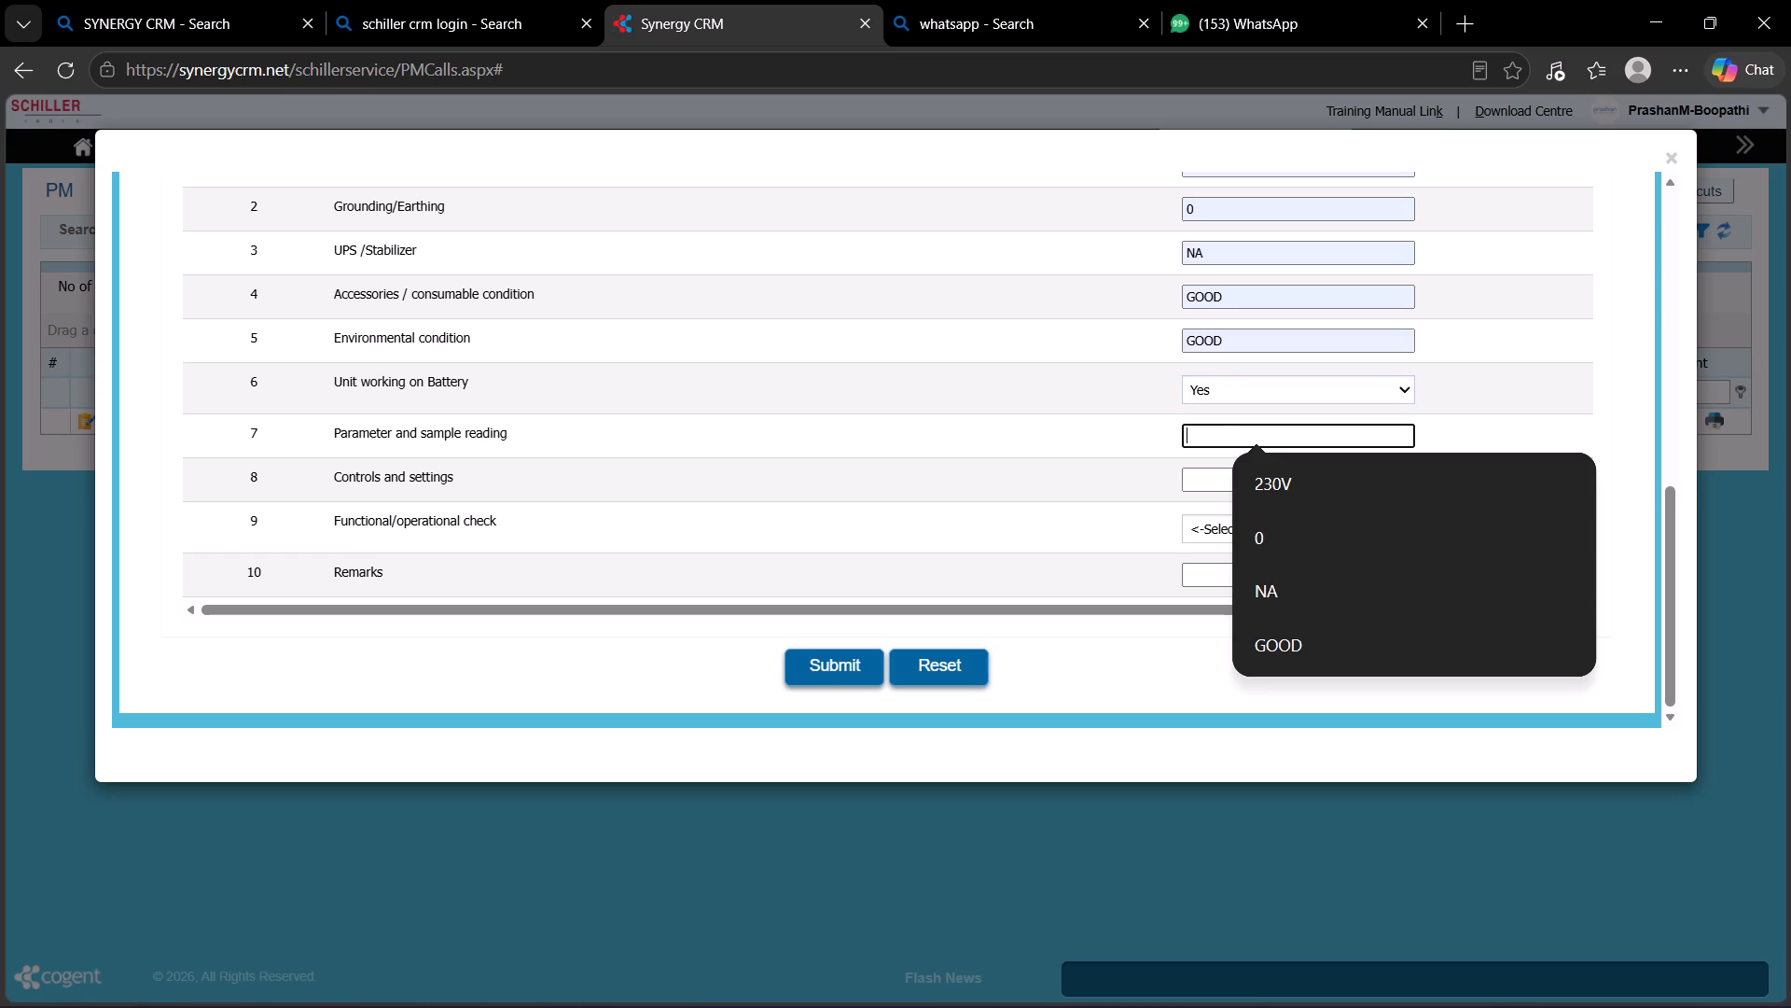
pyautogui.moveTo(1272, 595); pyautogui.dragTo(1276, 587)
pyautogui.click(1246, 483)
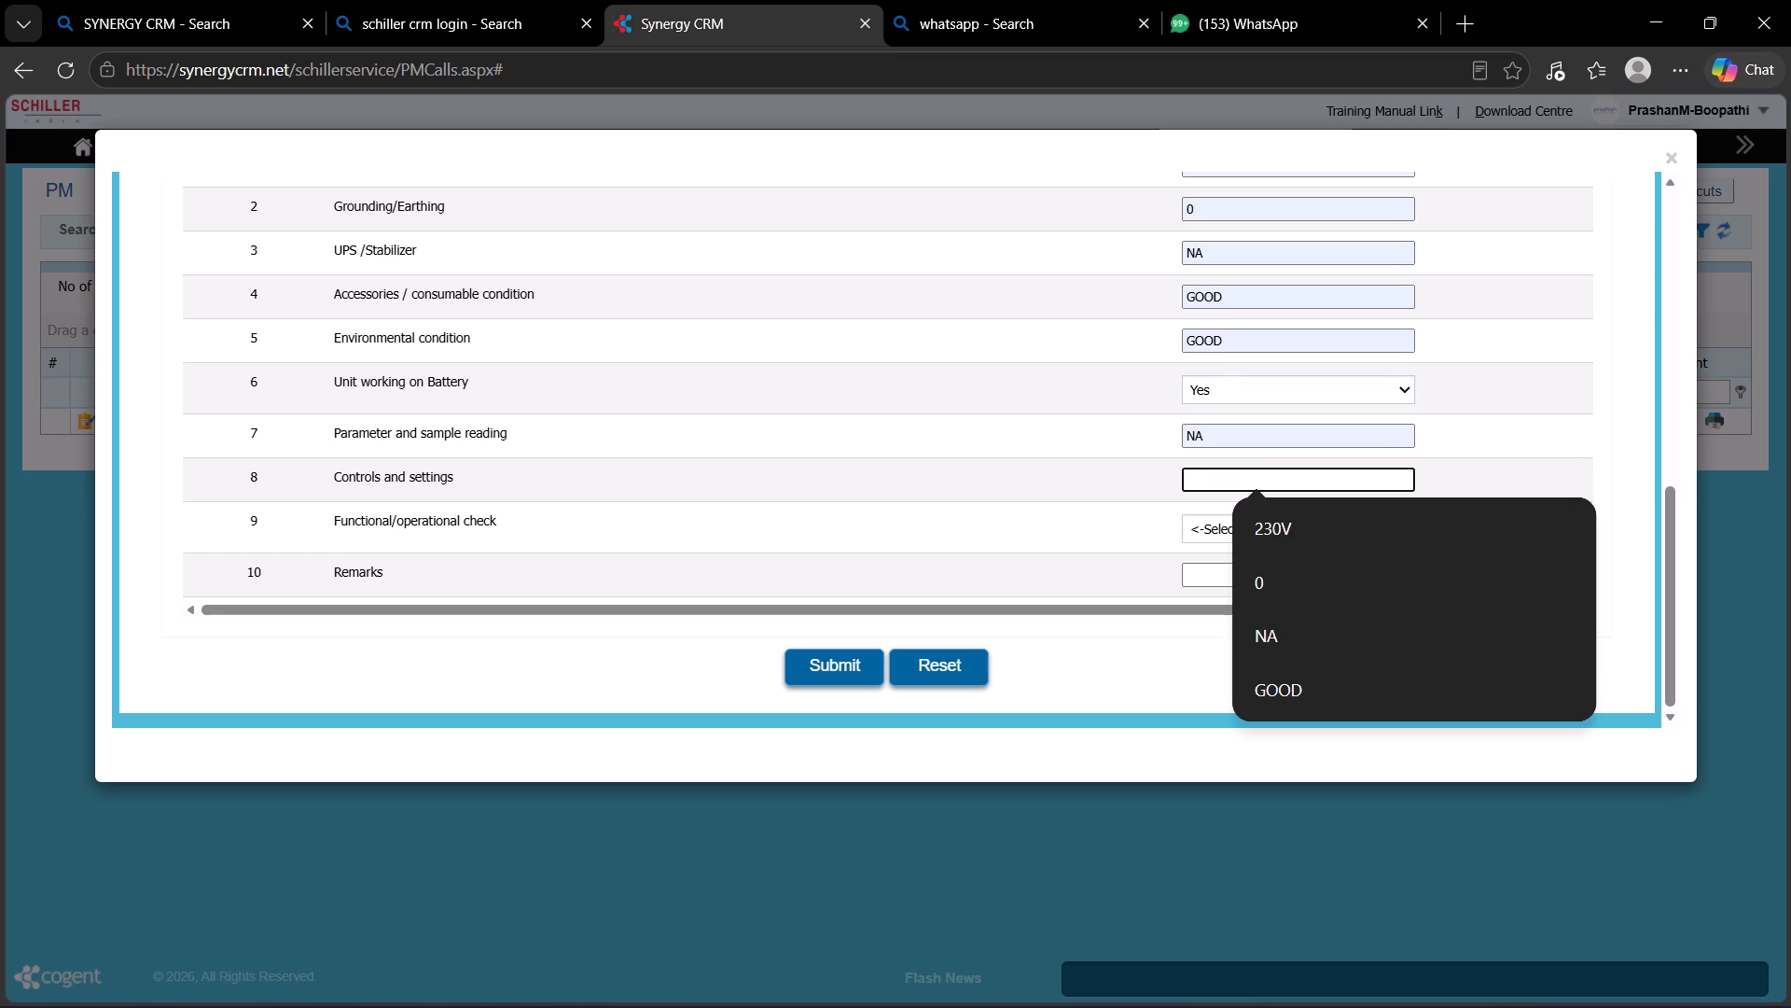
pyautogui.write('YES')
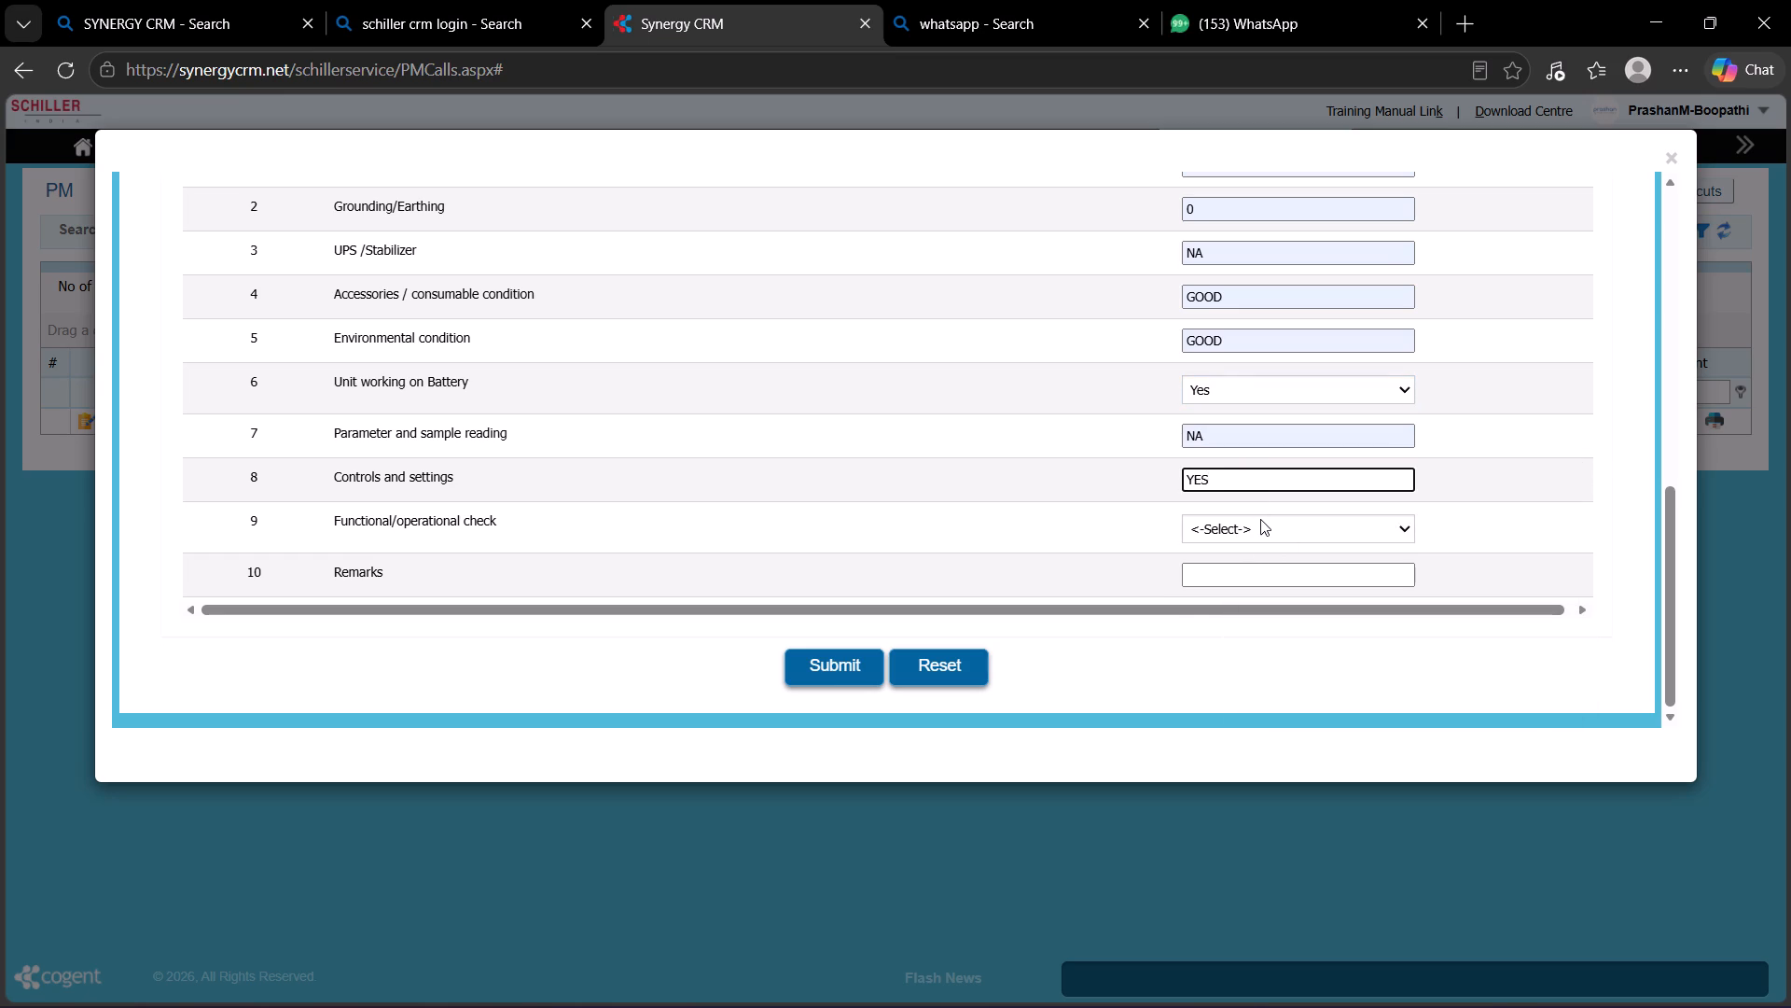
pyautogui.click(1260, 519)
pyautogui.click(1257, 589)
pyautogui.click(1252, 571)
pyautogui.write('CALL COMPLETED')
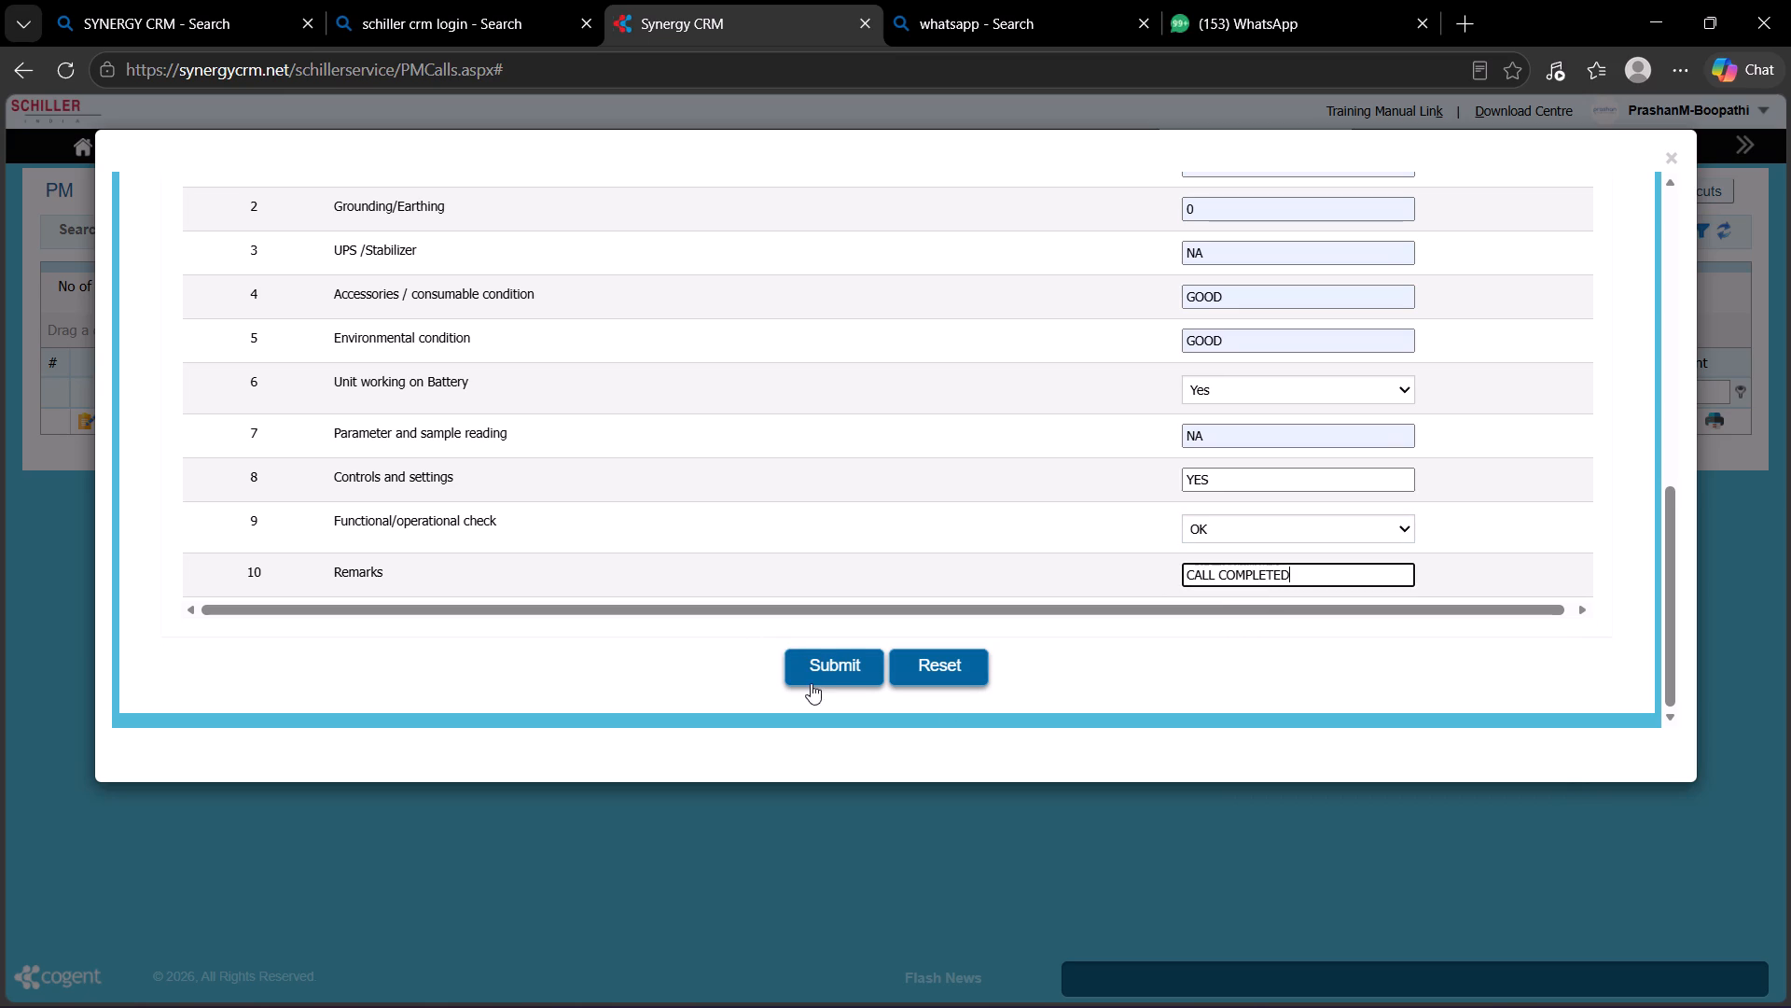
pyautogui.click(825, 663)
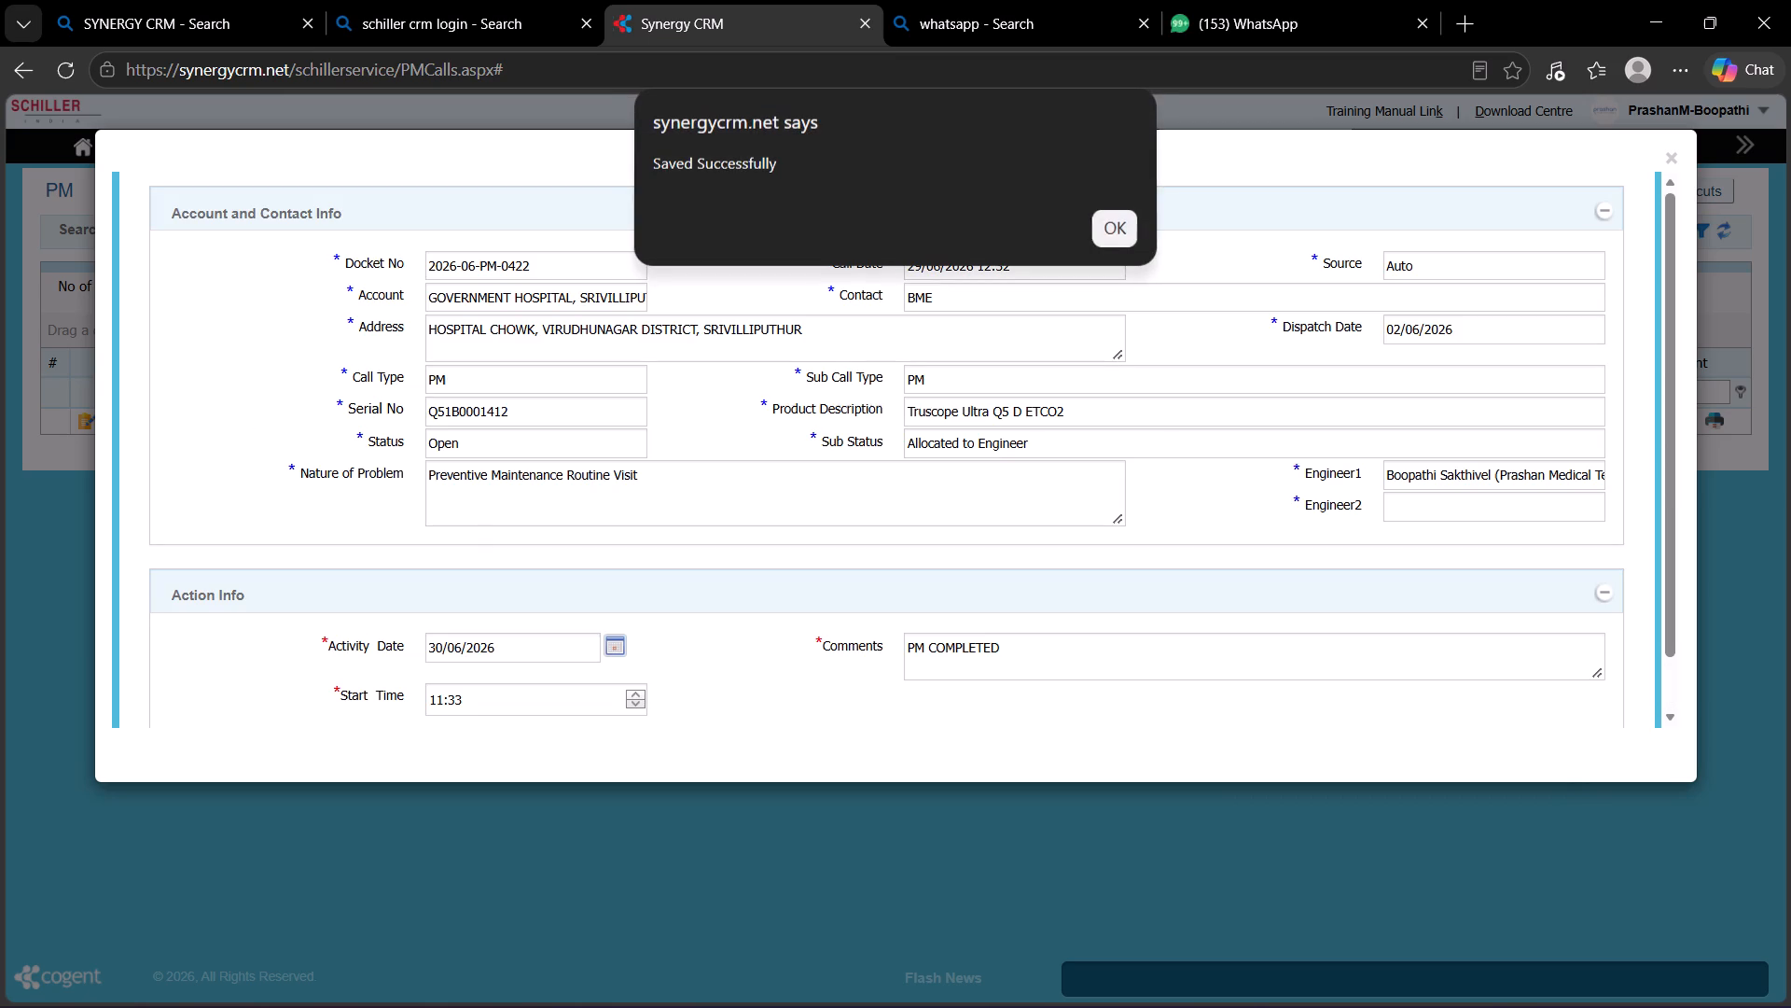
pyautogui.click(1114, 230)
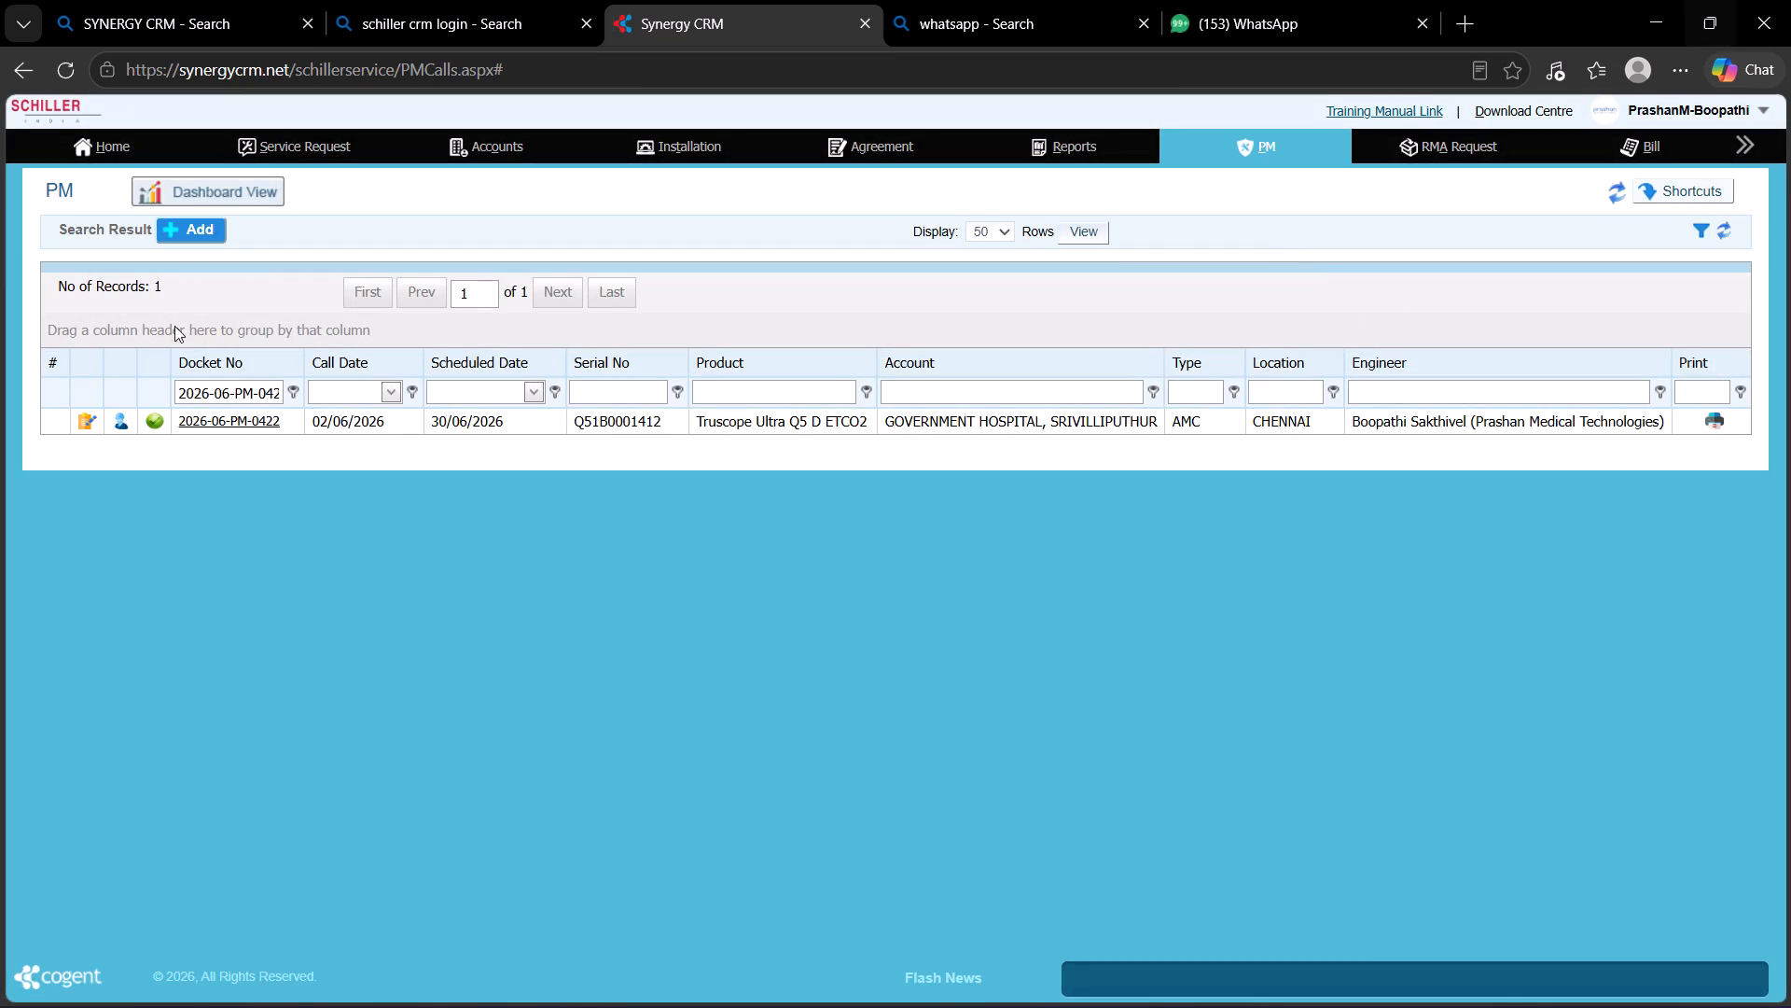
pyautogui.click(1663, 20)
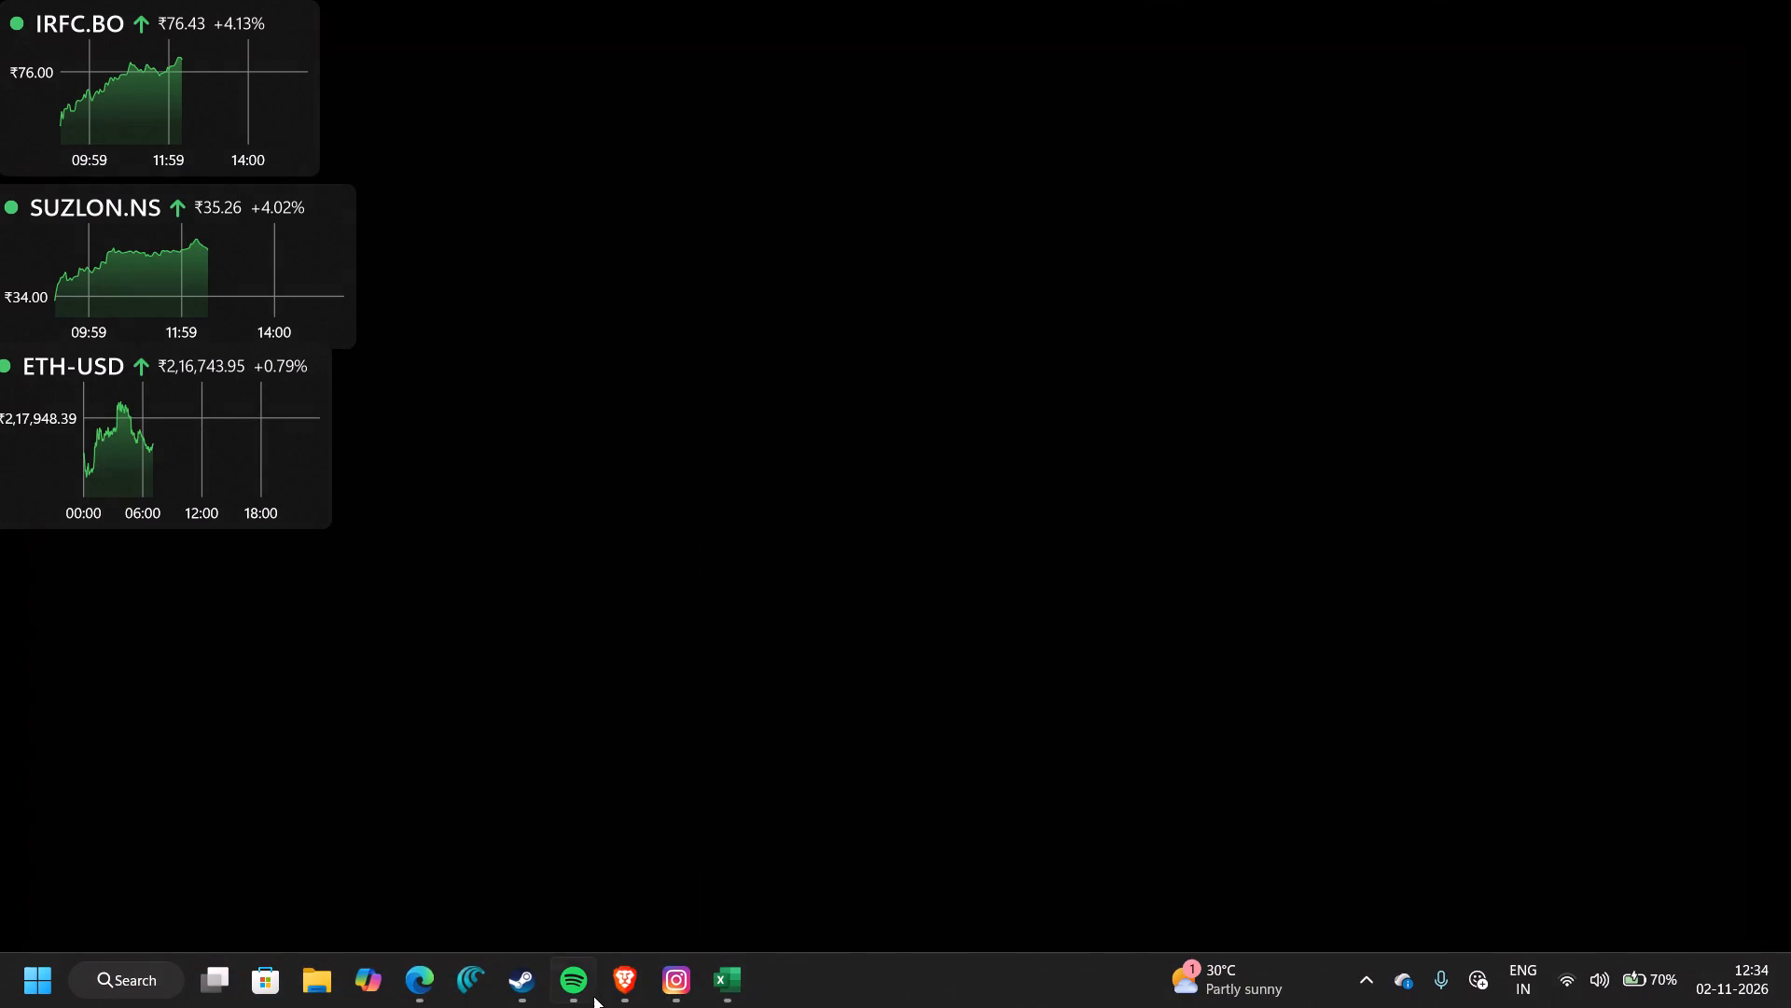
pyautogui.click(728, 981)
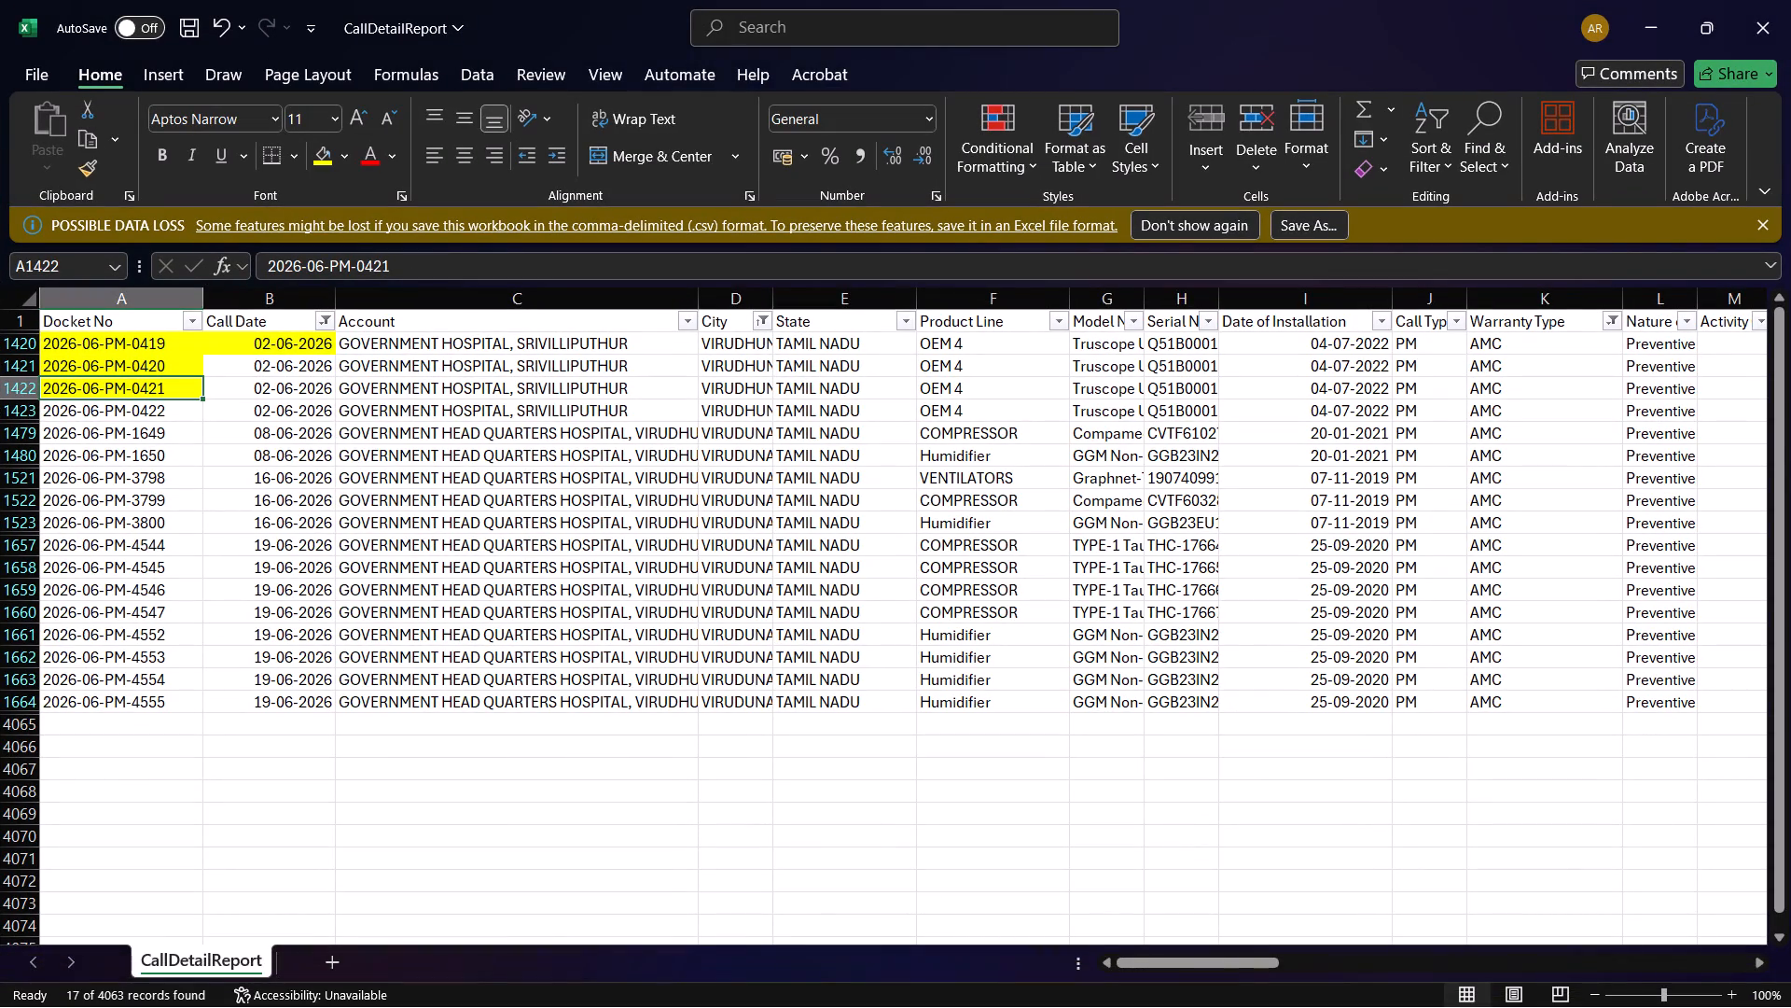
pyautogui.click(108, 412)
pyautogui.click(325, 161)
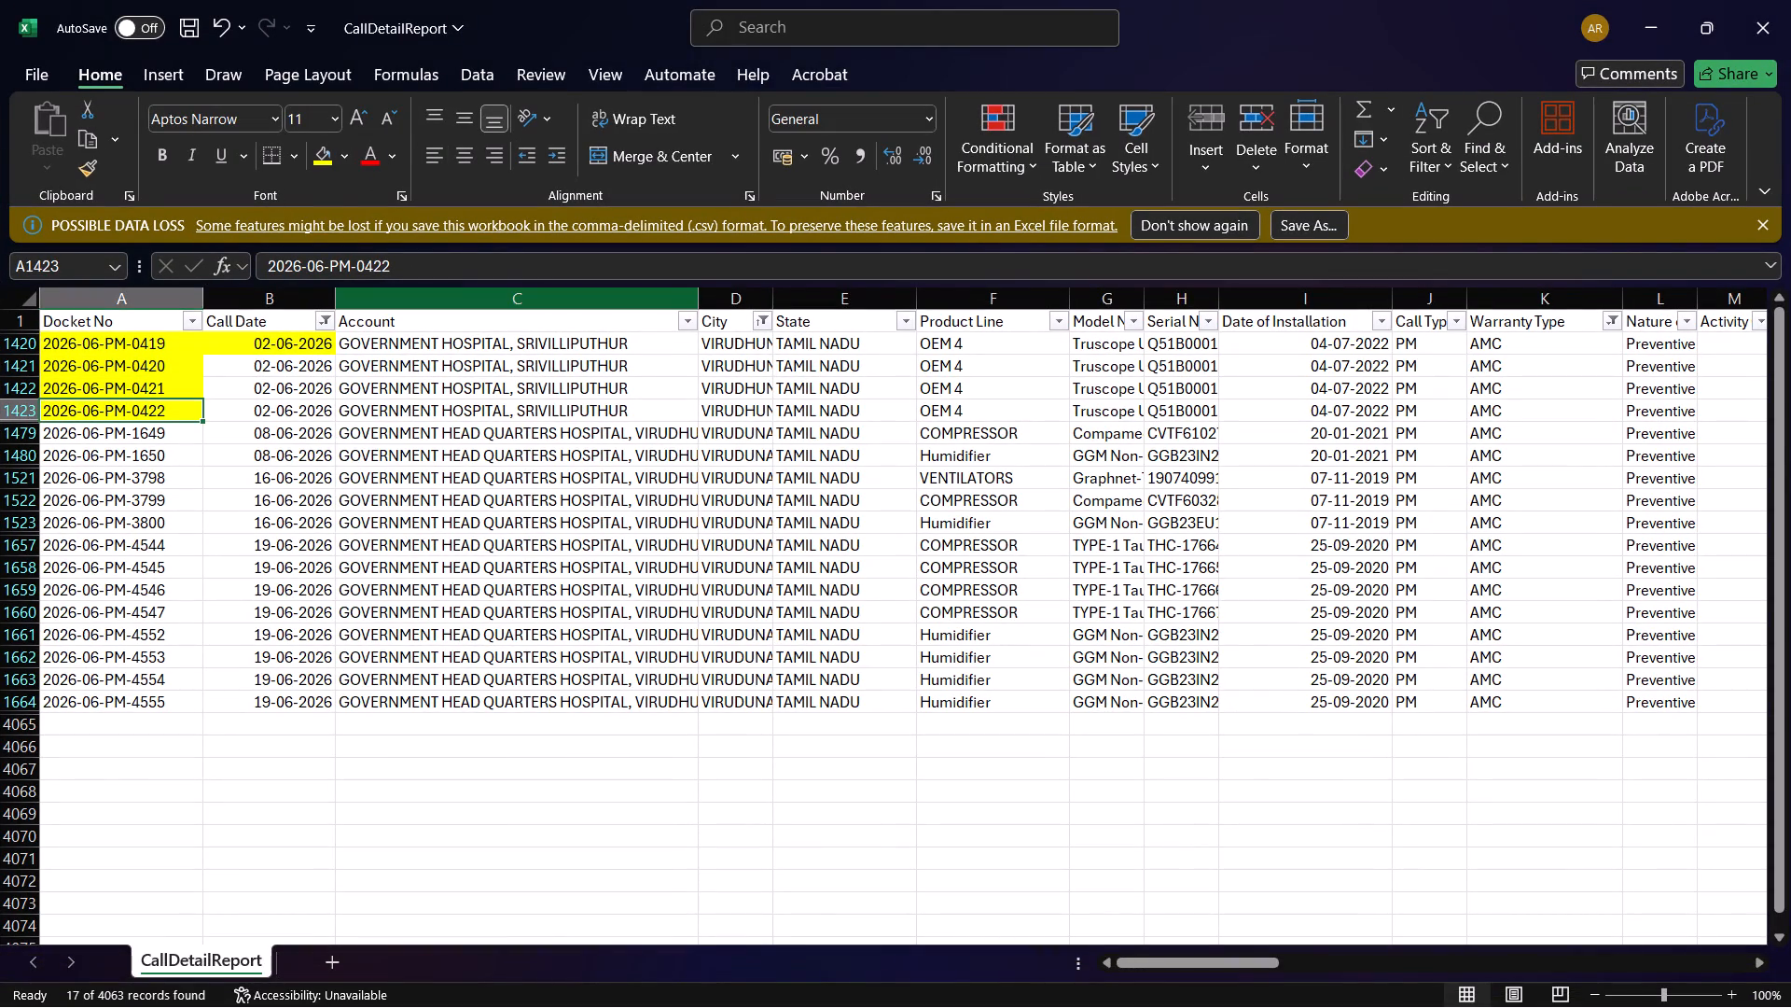
# Filter the City column to show only Jayamkondam and check its listed dockets.
pyautogui.click(765, 326)
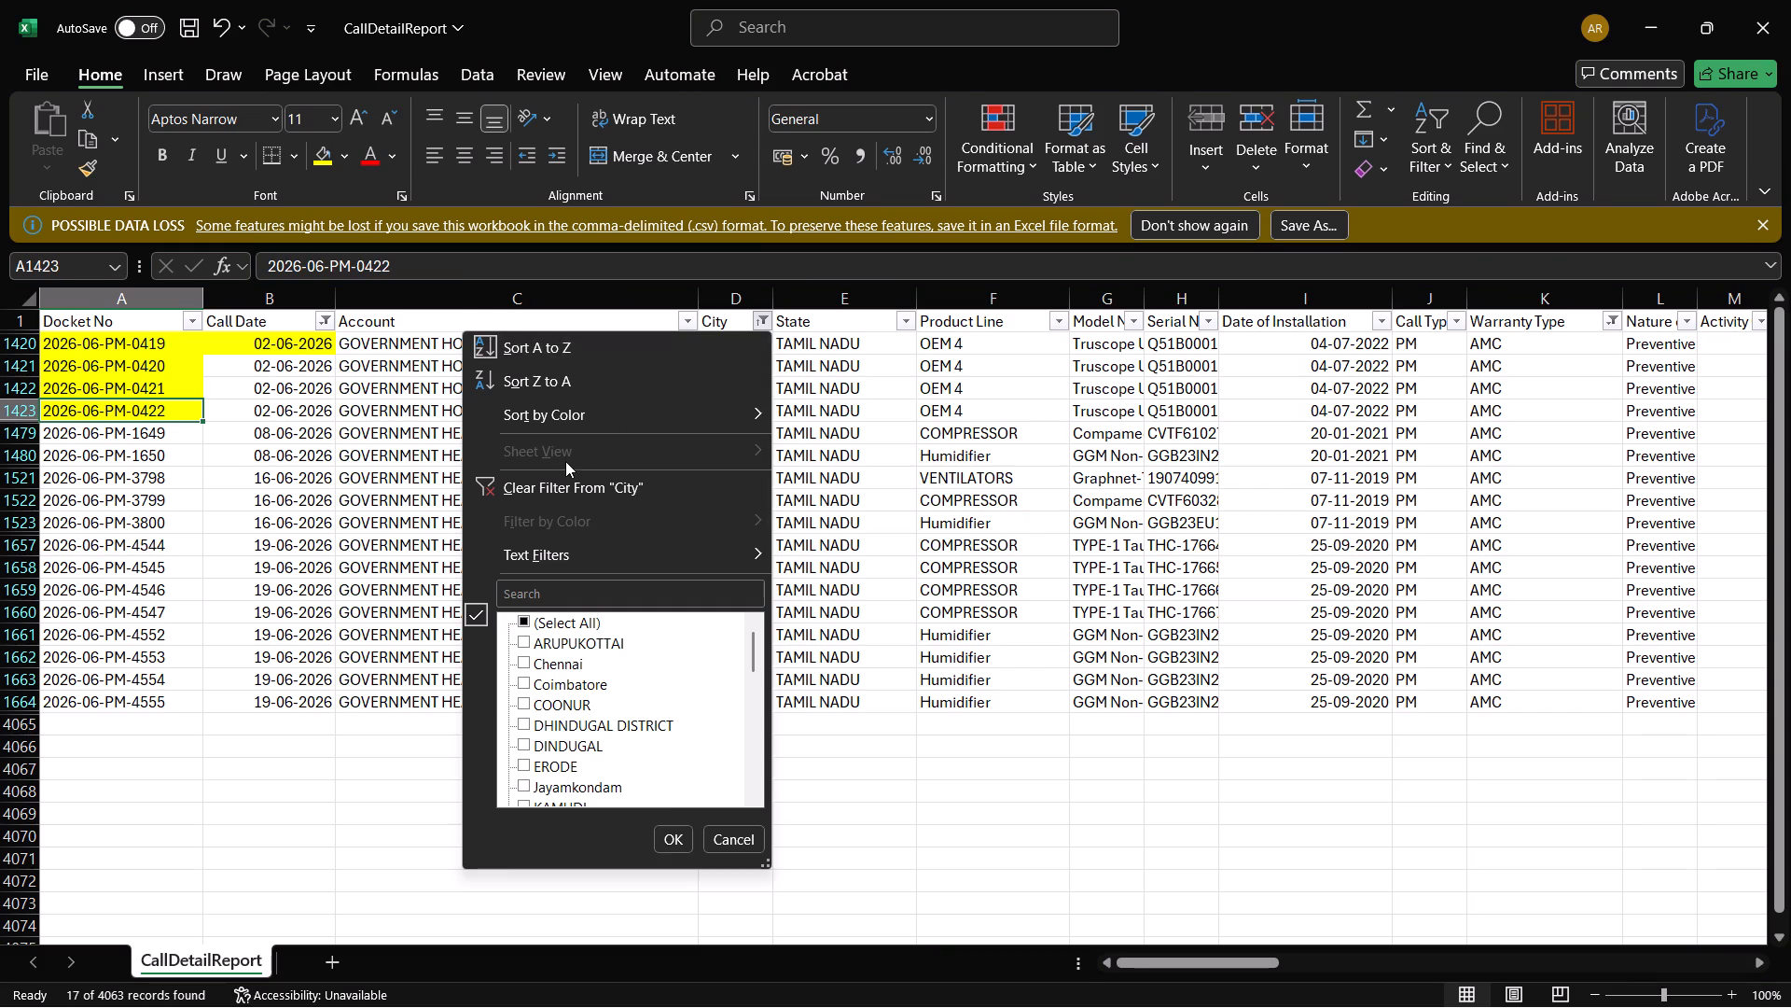
pyautogui.click(522, 615)
pyautogui.click(548, 594)
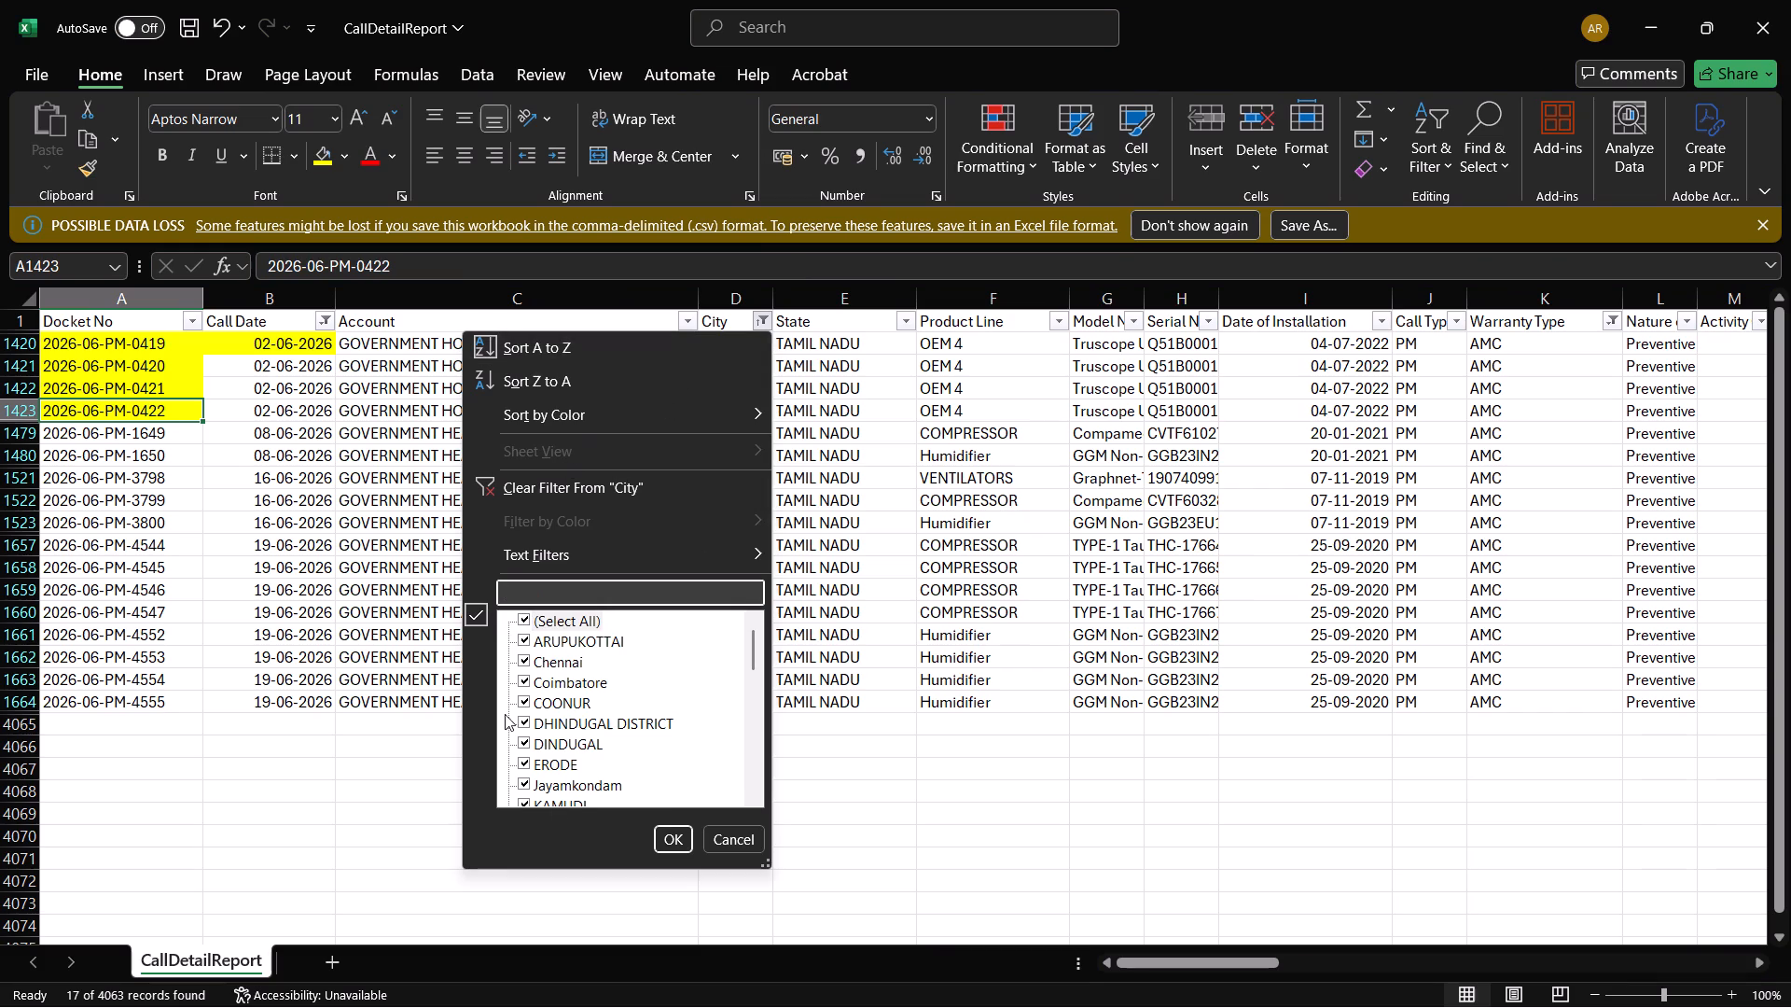
pyautogui.click(521, 612)
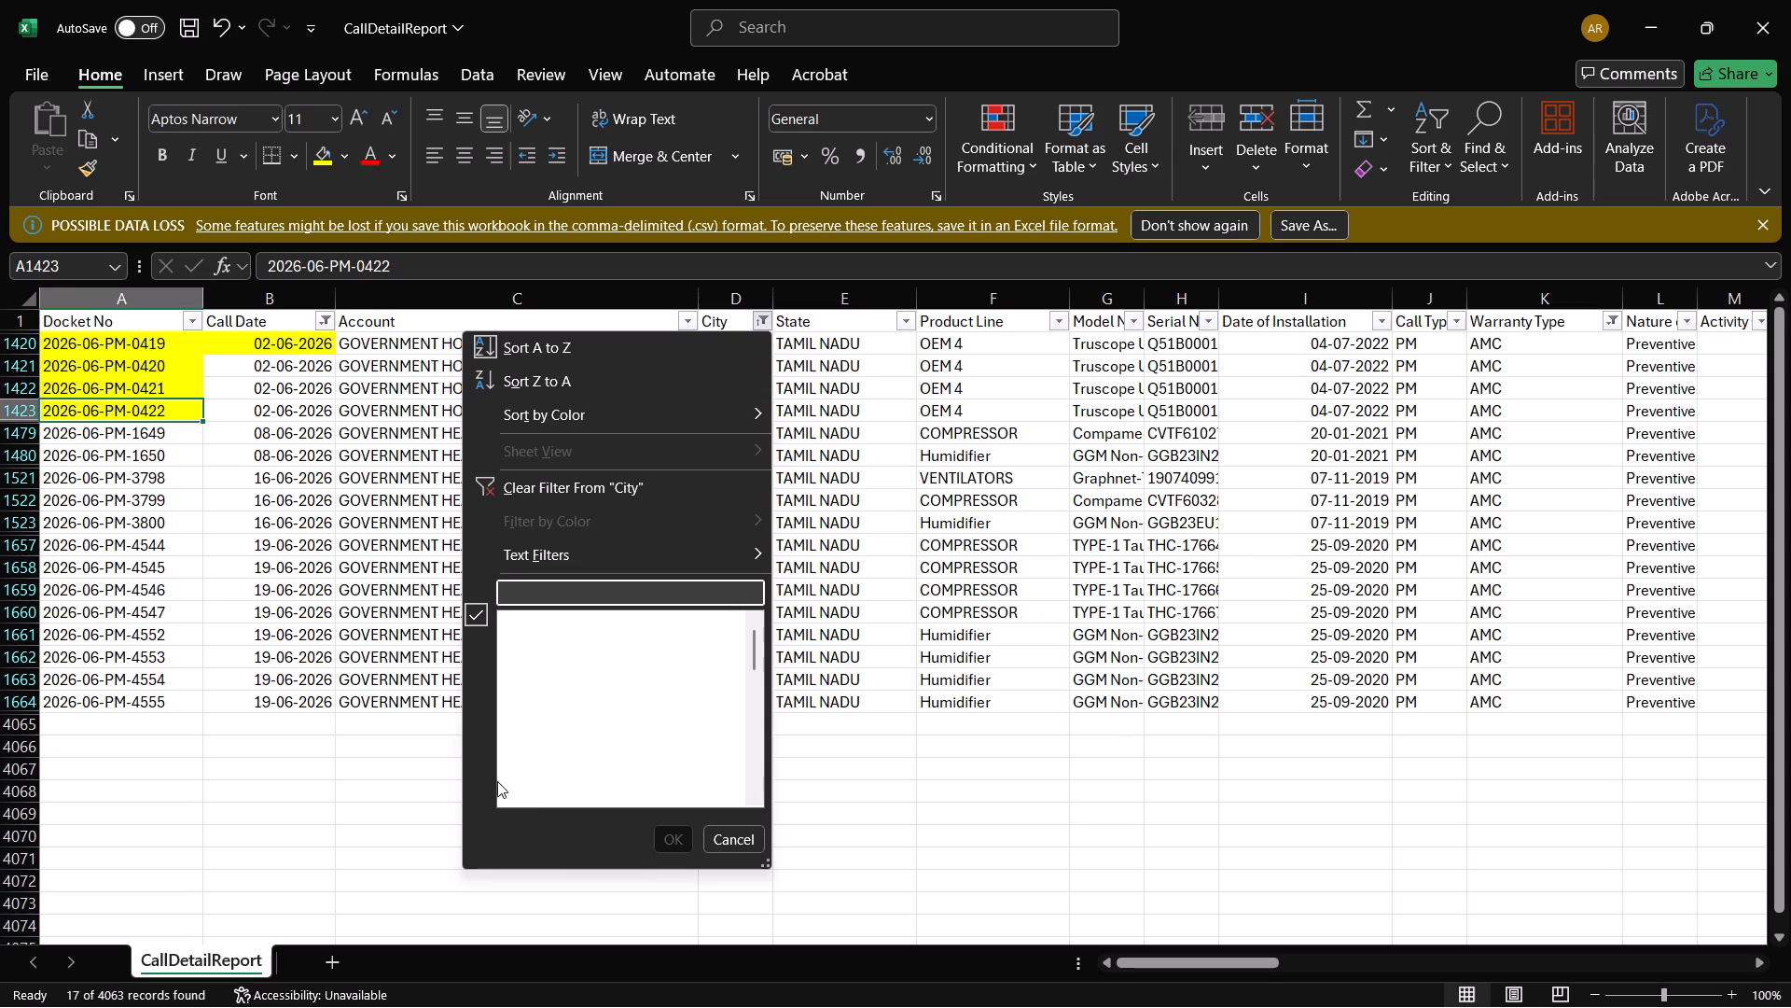
pyautogui.click(529, 778)
pyautogui.click(663, 838)
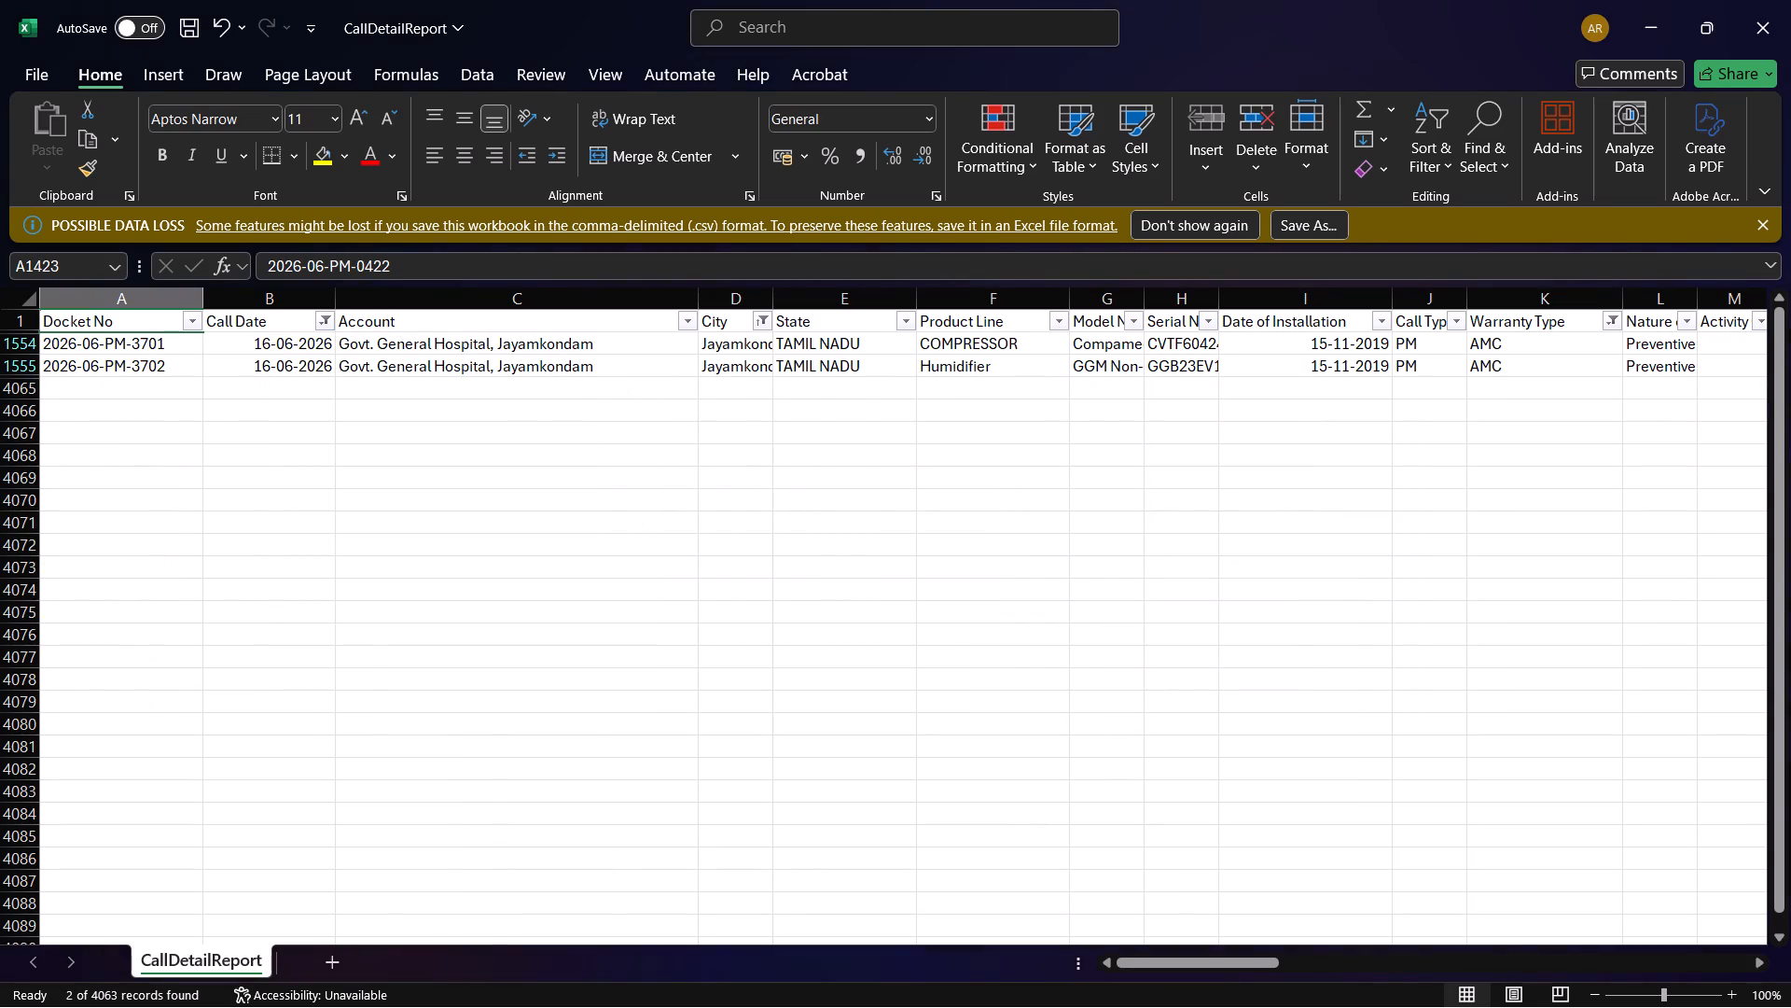
pyautogui.click(149, 343)
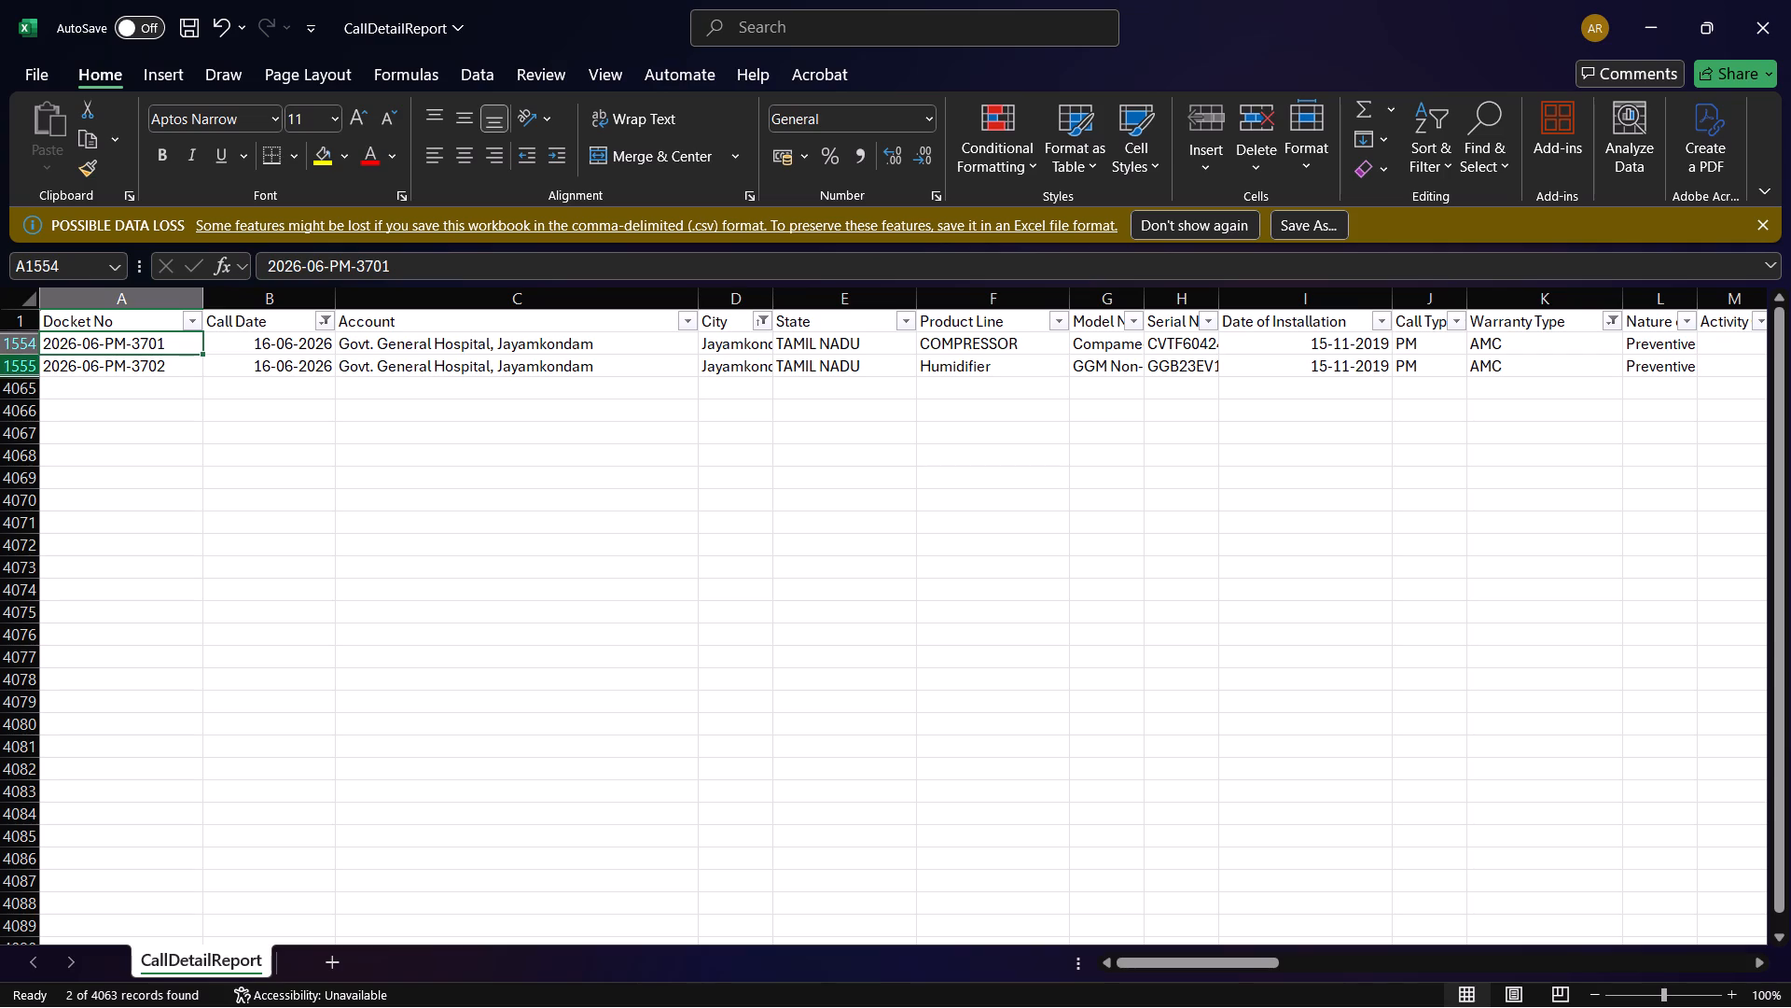
# Search the City filter for PATT, shorten the search to P, and look through the matching towns.
pyautogui.click(771, 323)
pyautogui.click(520, 621)
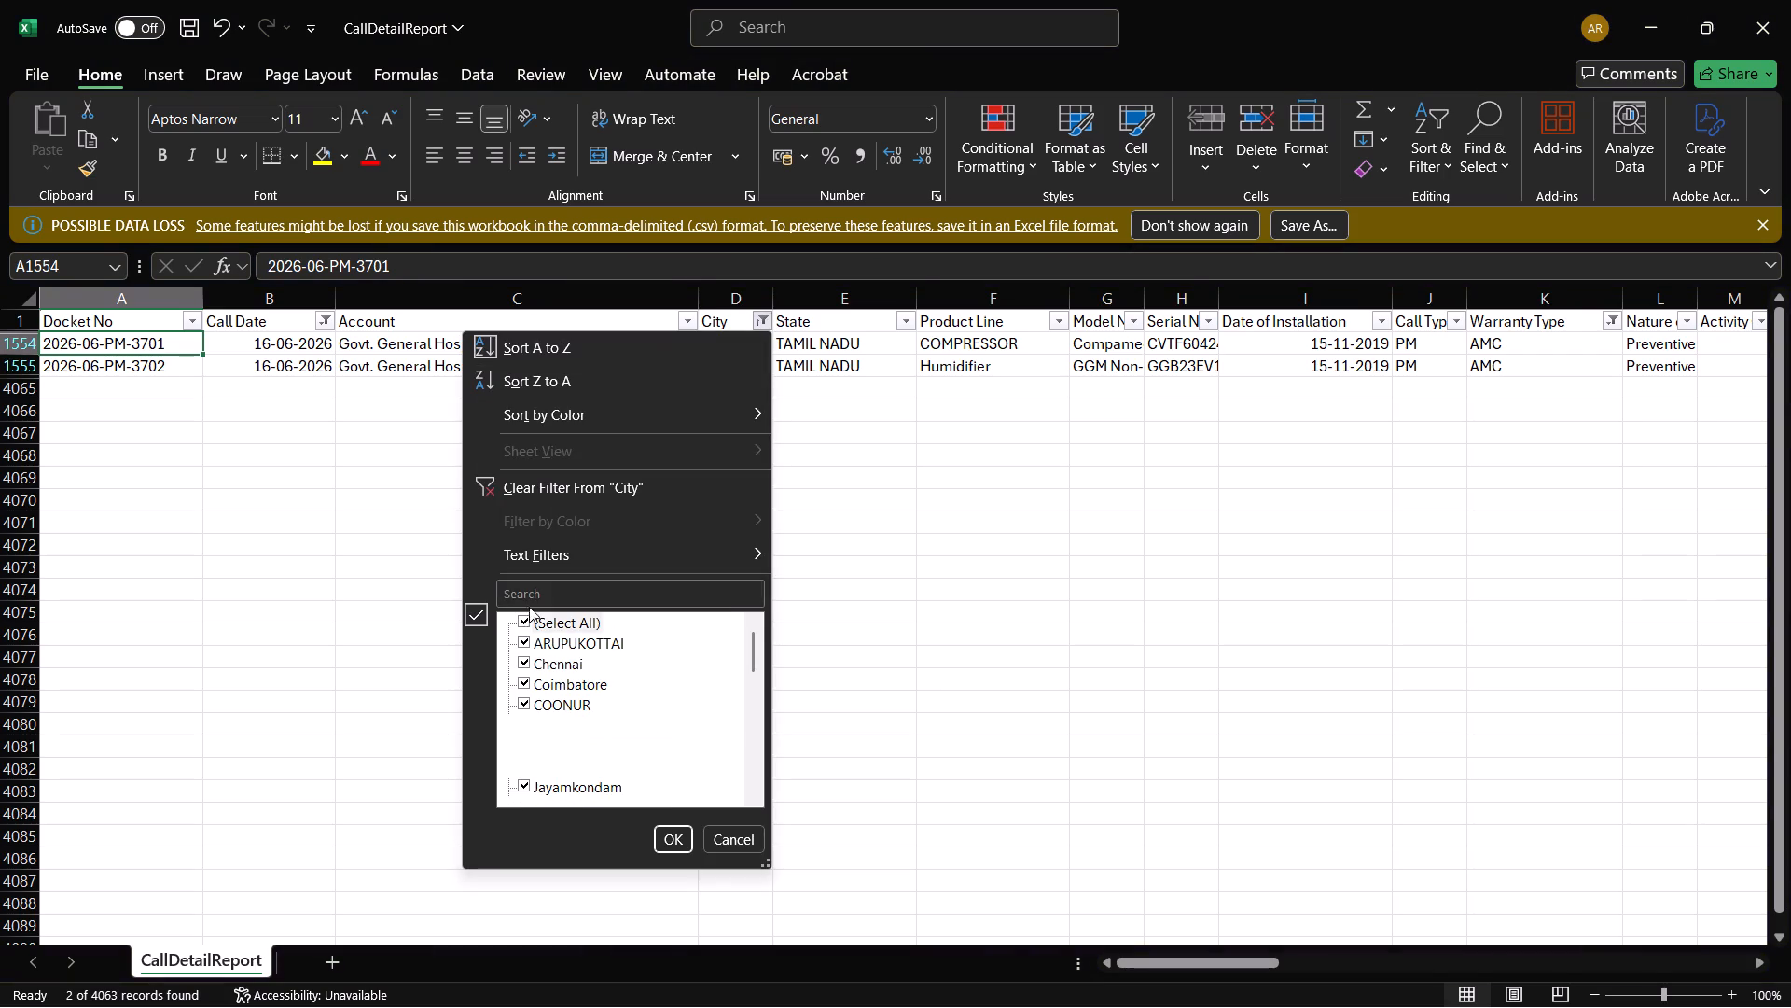
pyautogui.click(542, 587)
pyautogui.write('PATT')
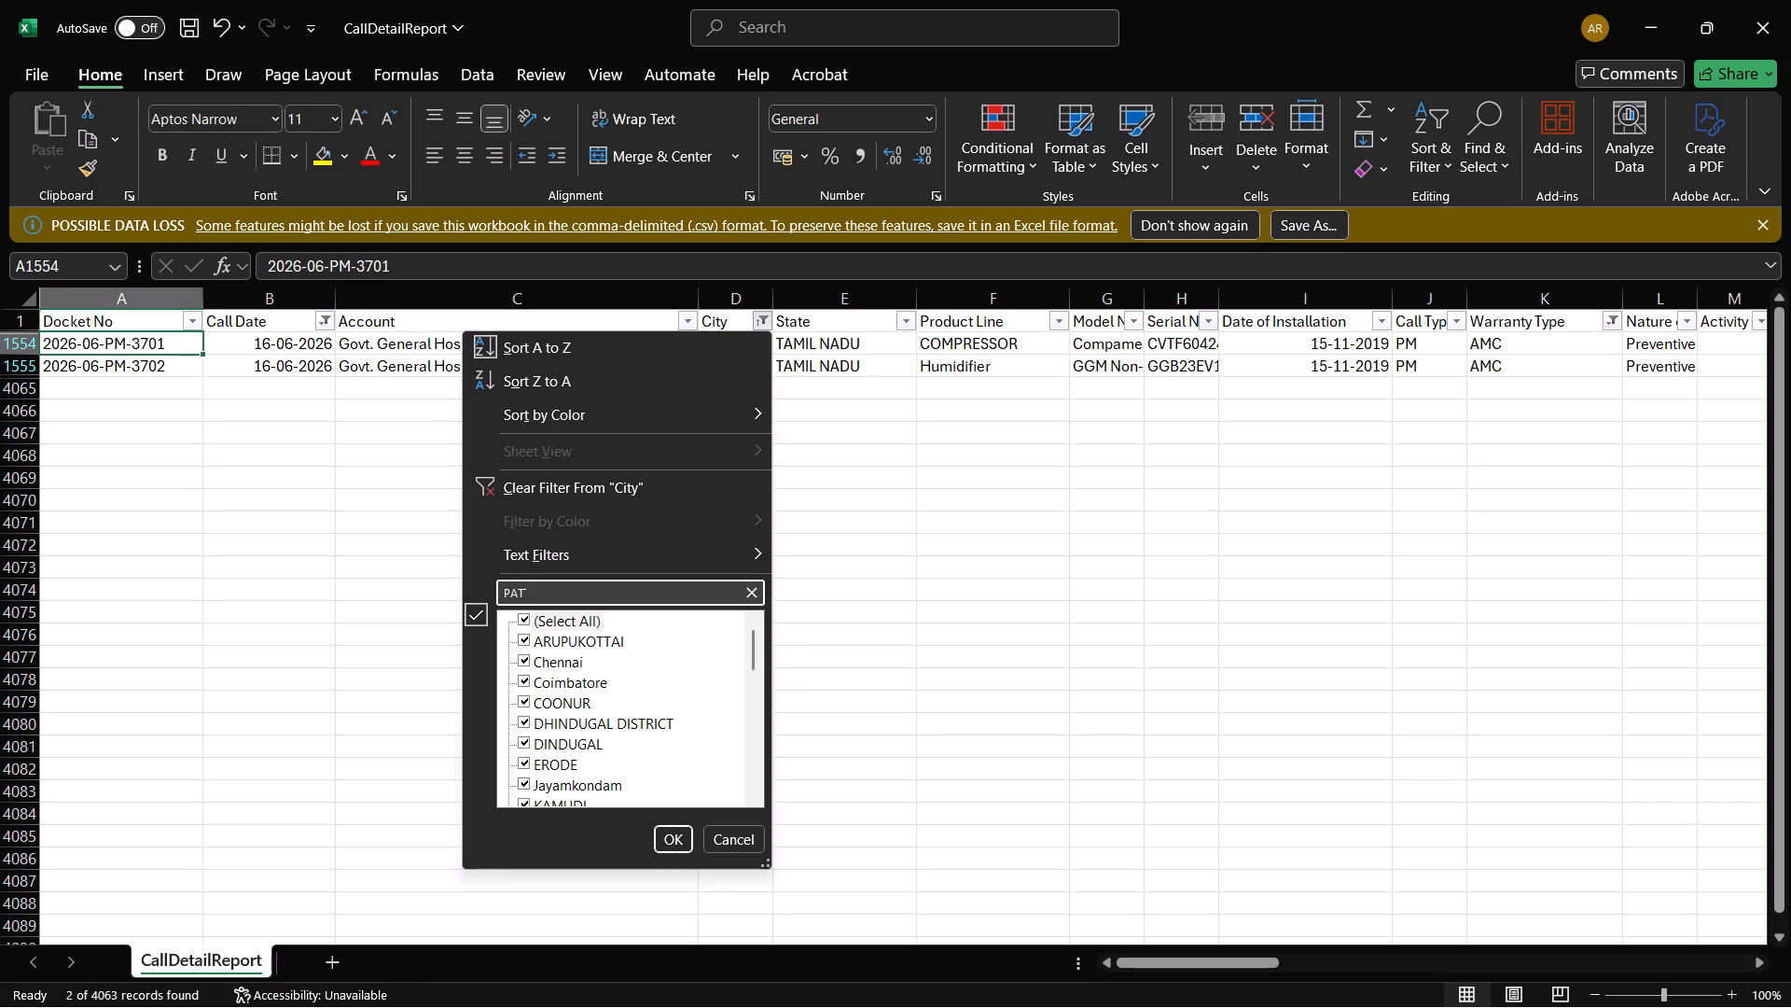
pyautogui.press('BackSpace')
pyautogui.press('BackSpace')
pyautogui.press('BackSpace')
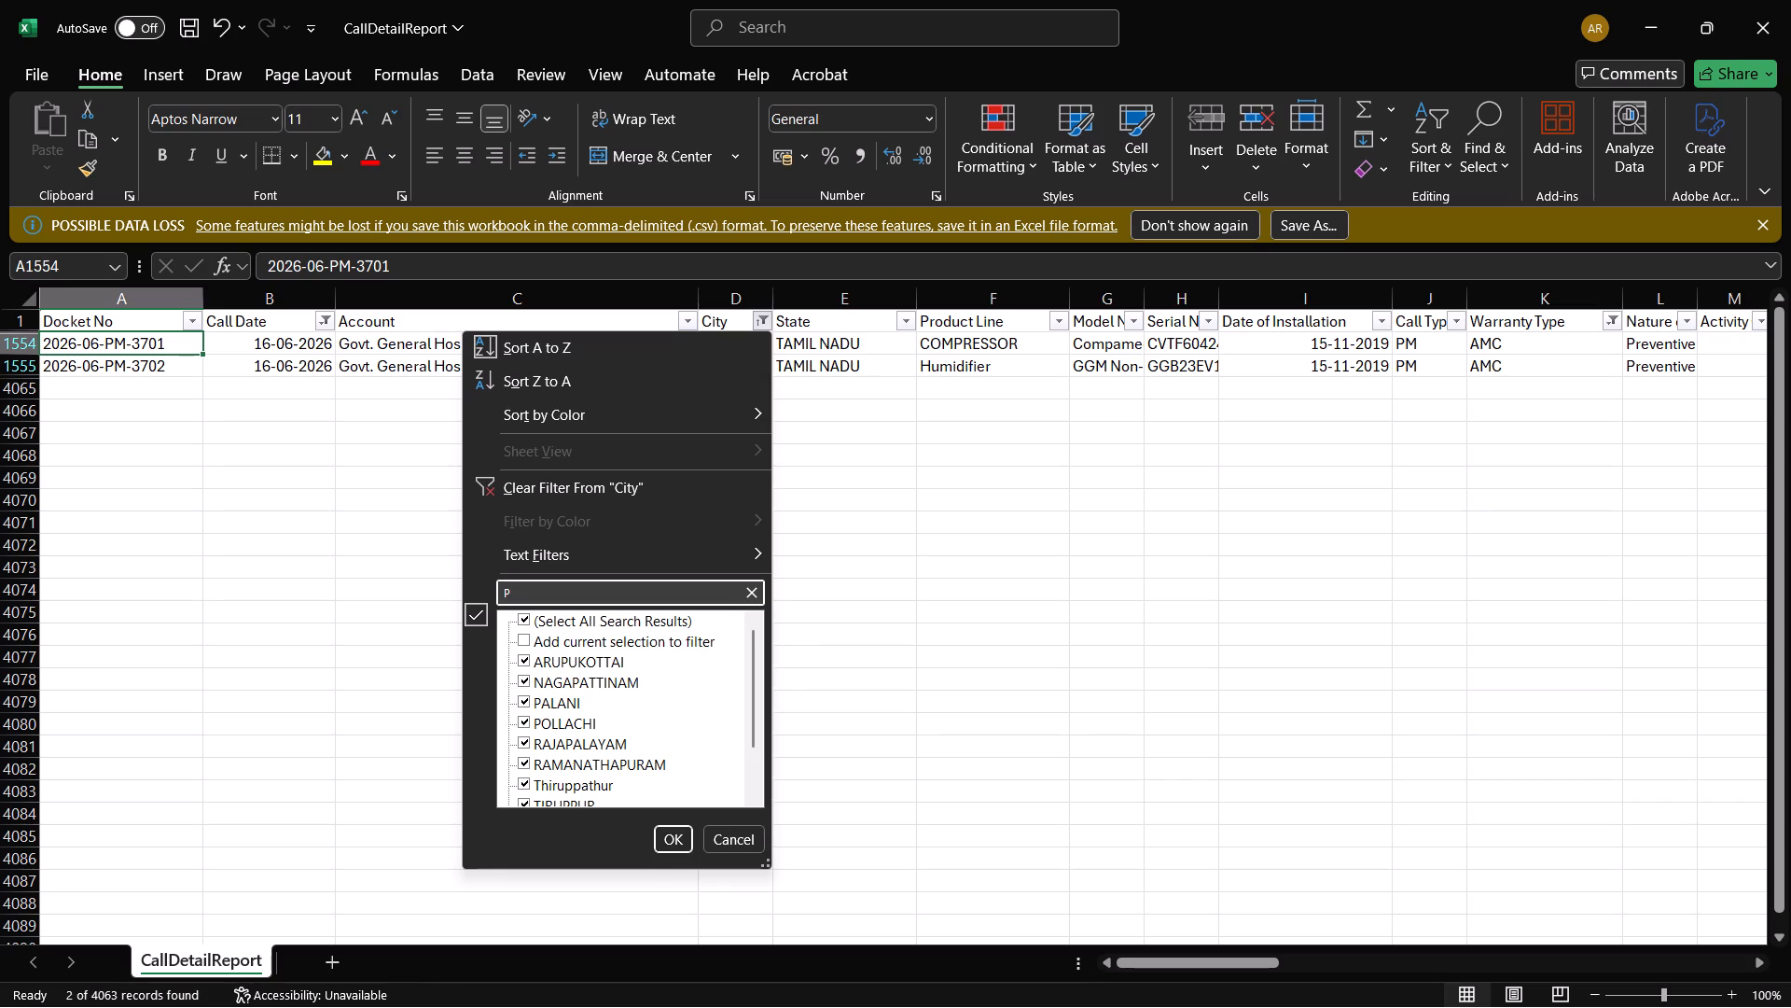
pyautogui.scroll(-4, 595, 783)
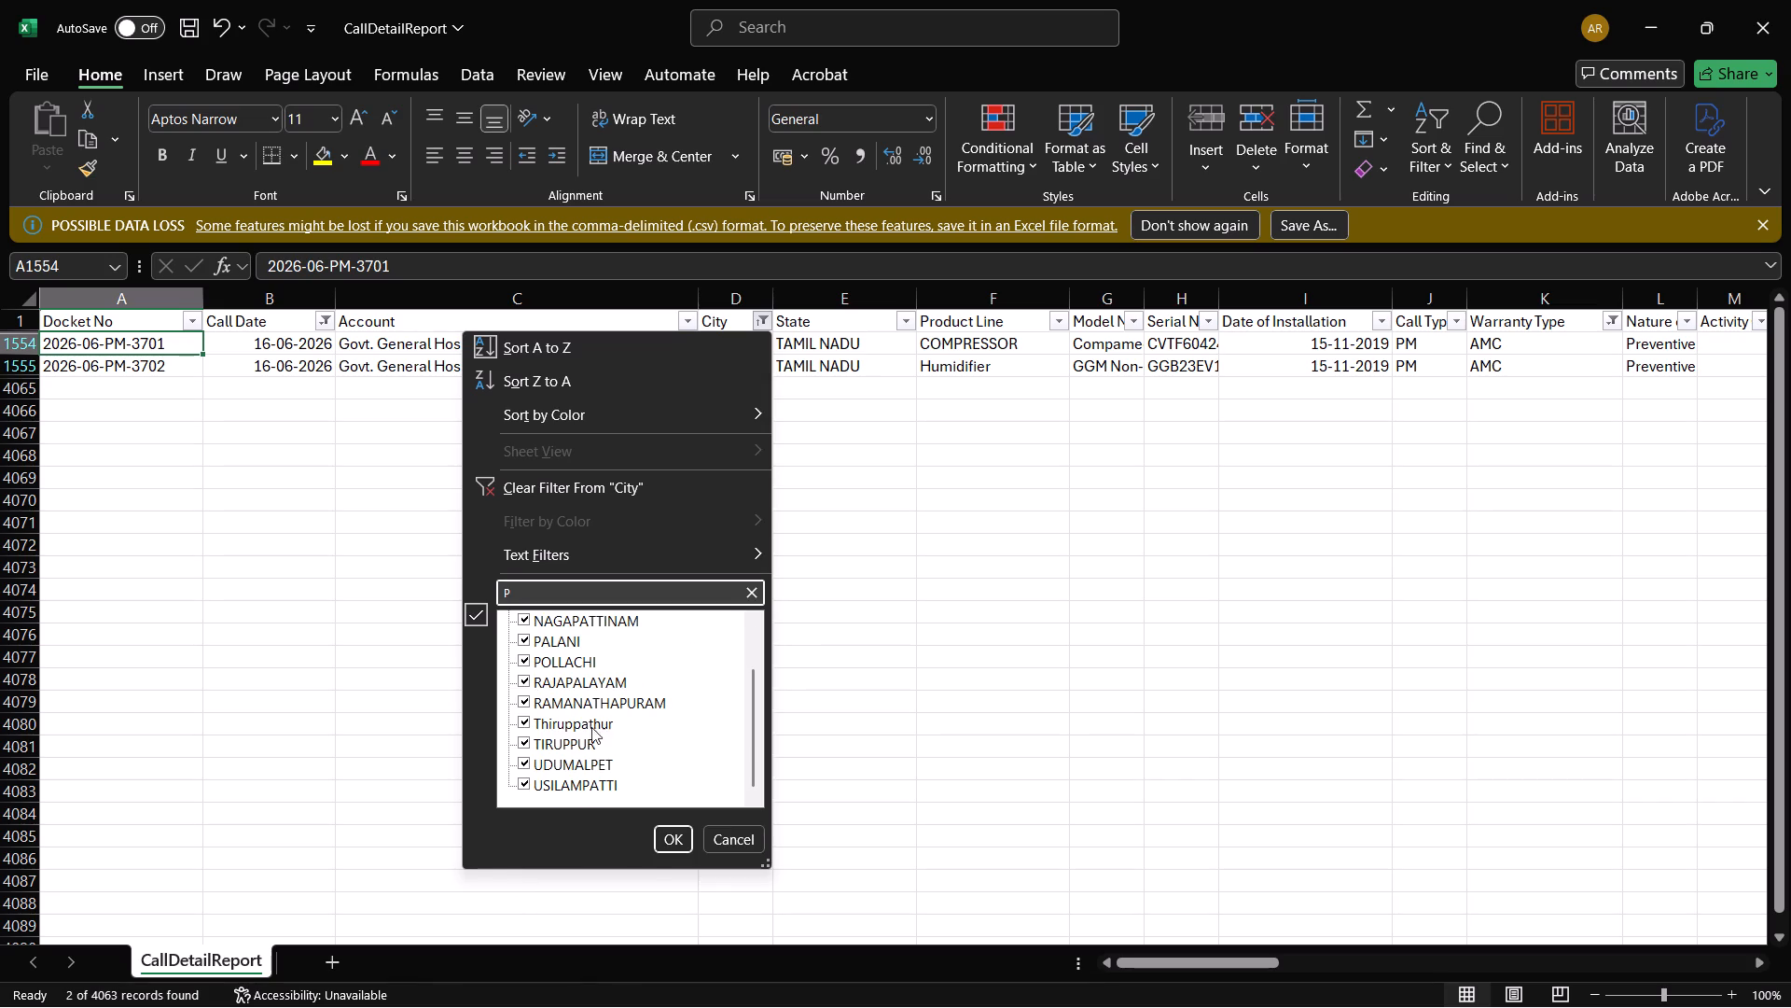
pyautogui.scroll(-2, 591, 712)
pyautogui.scroll(1, 590, 712)
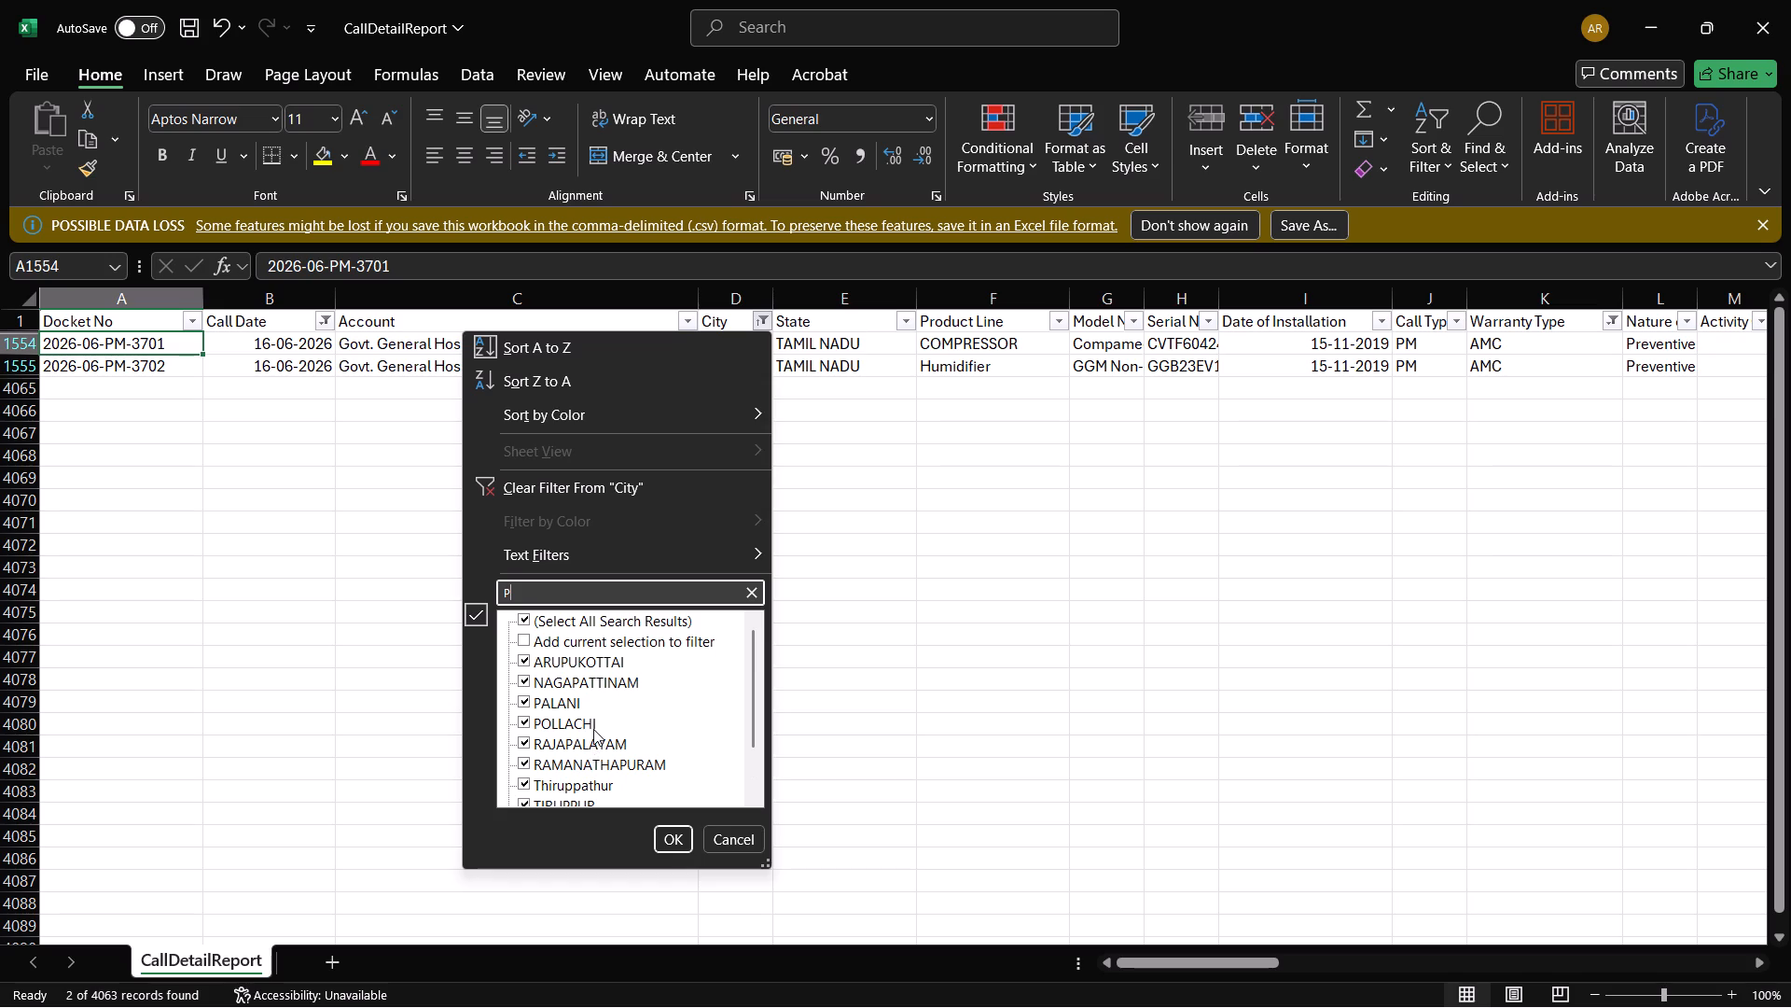
pyautogui.scroll(-1, 593, 729)
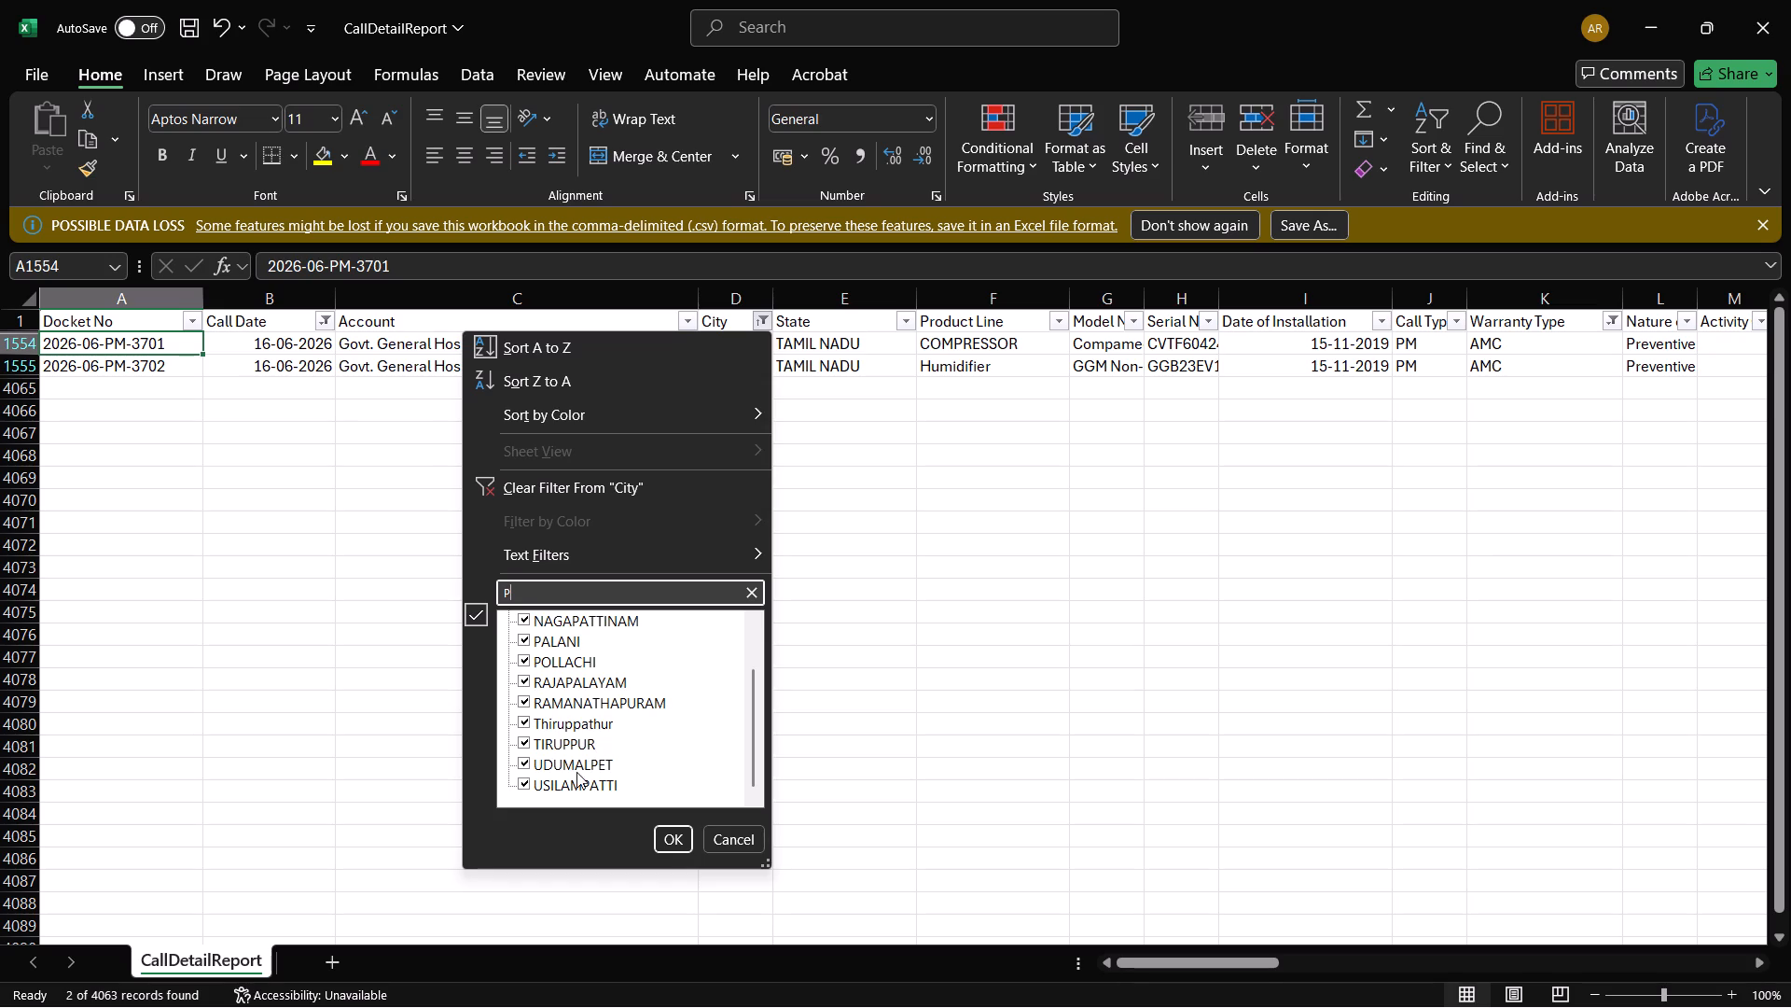
pyautogui.scroll(1, 576, 772)
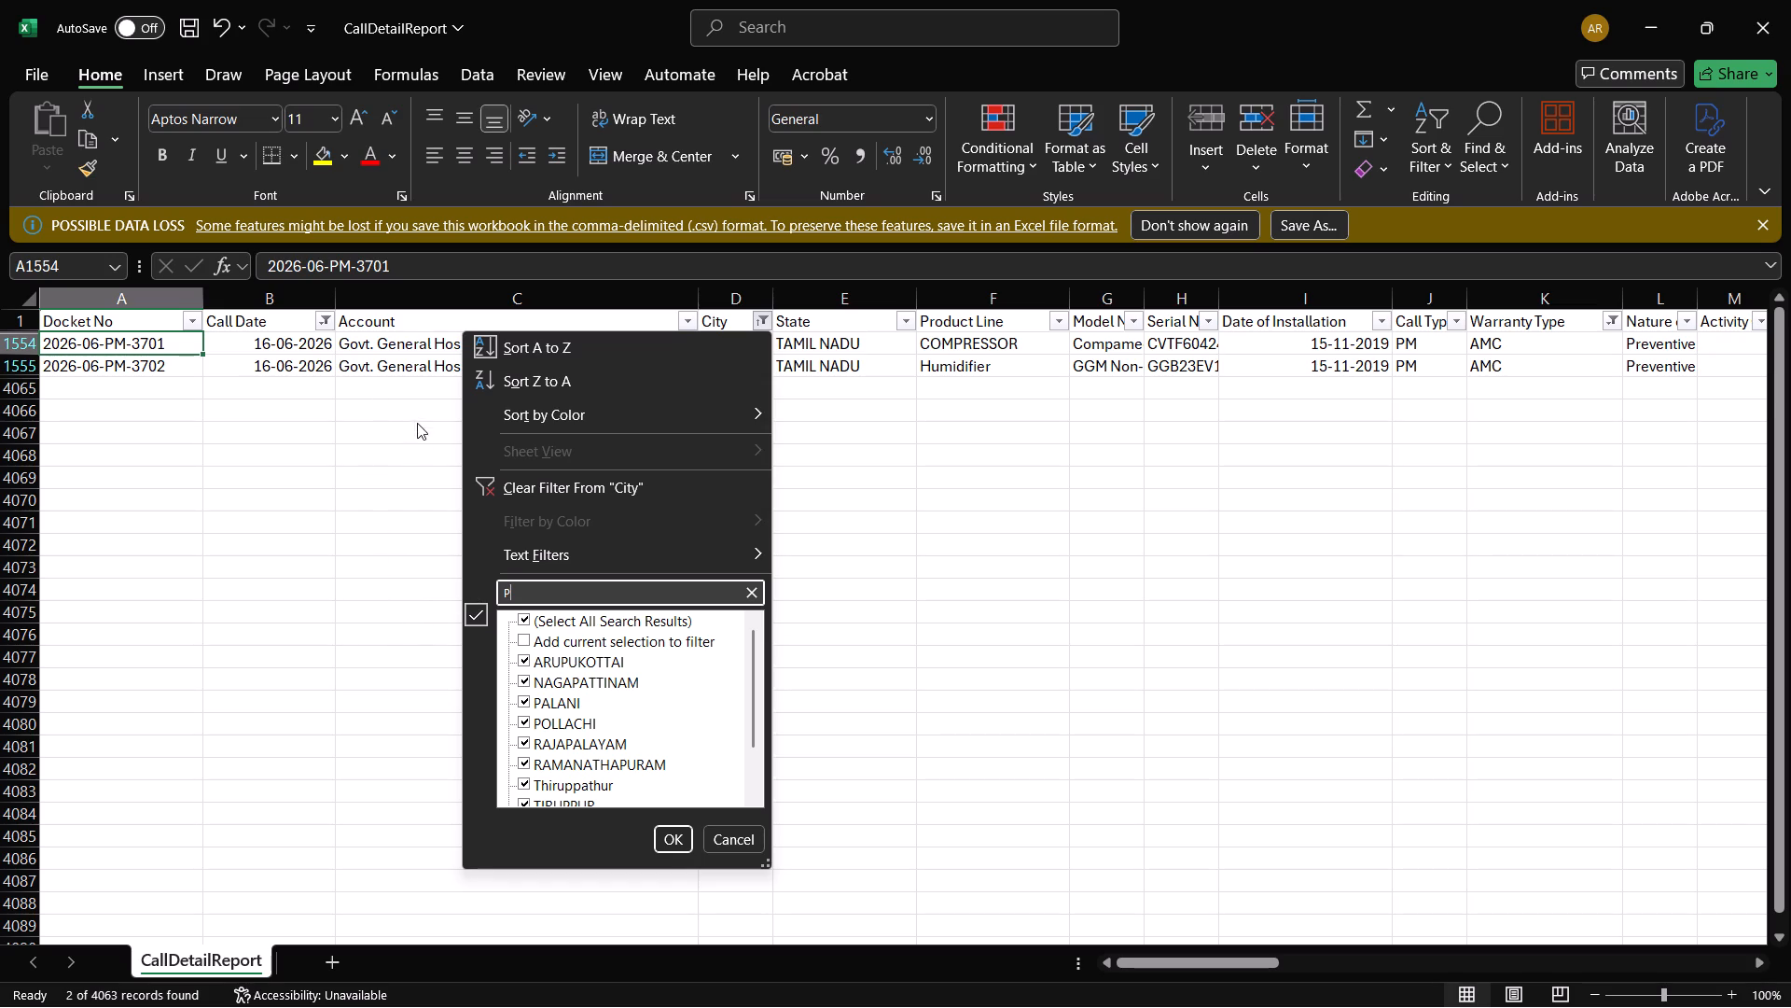
pyautogui.press('BackSpace')
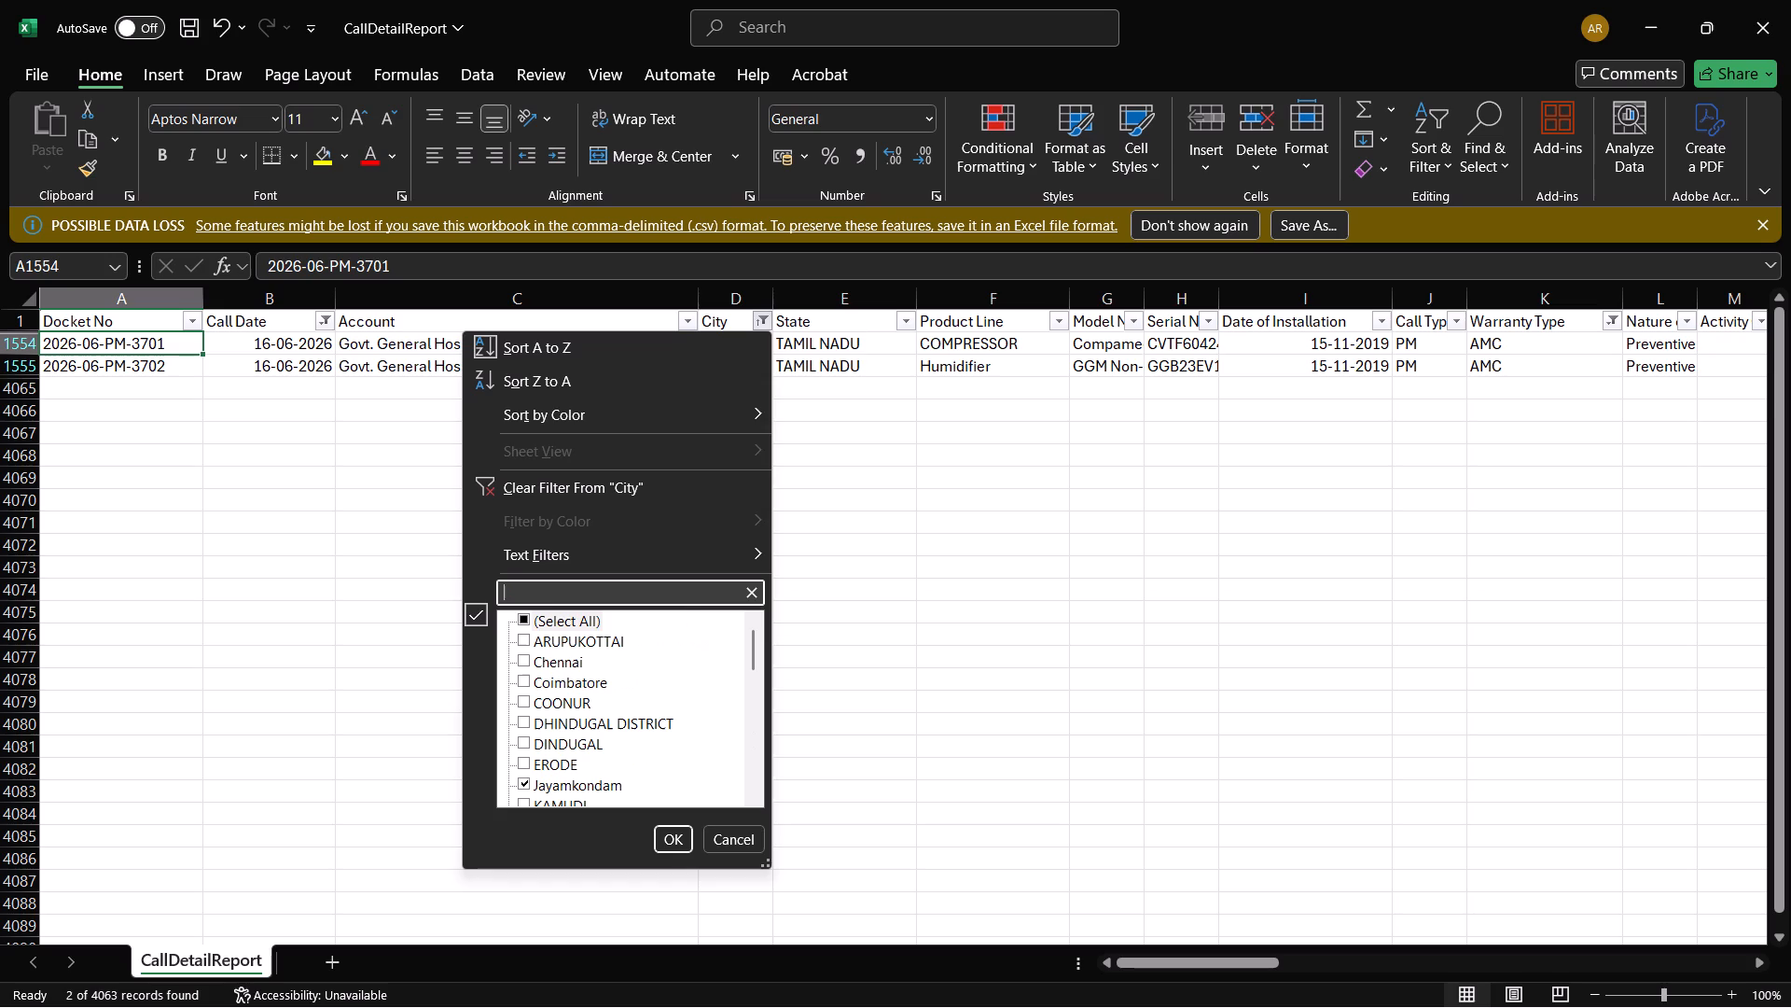
# Filter the City column to SALEM.
pyautogui.write('SA')
pyautogui.write('LE')
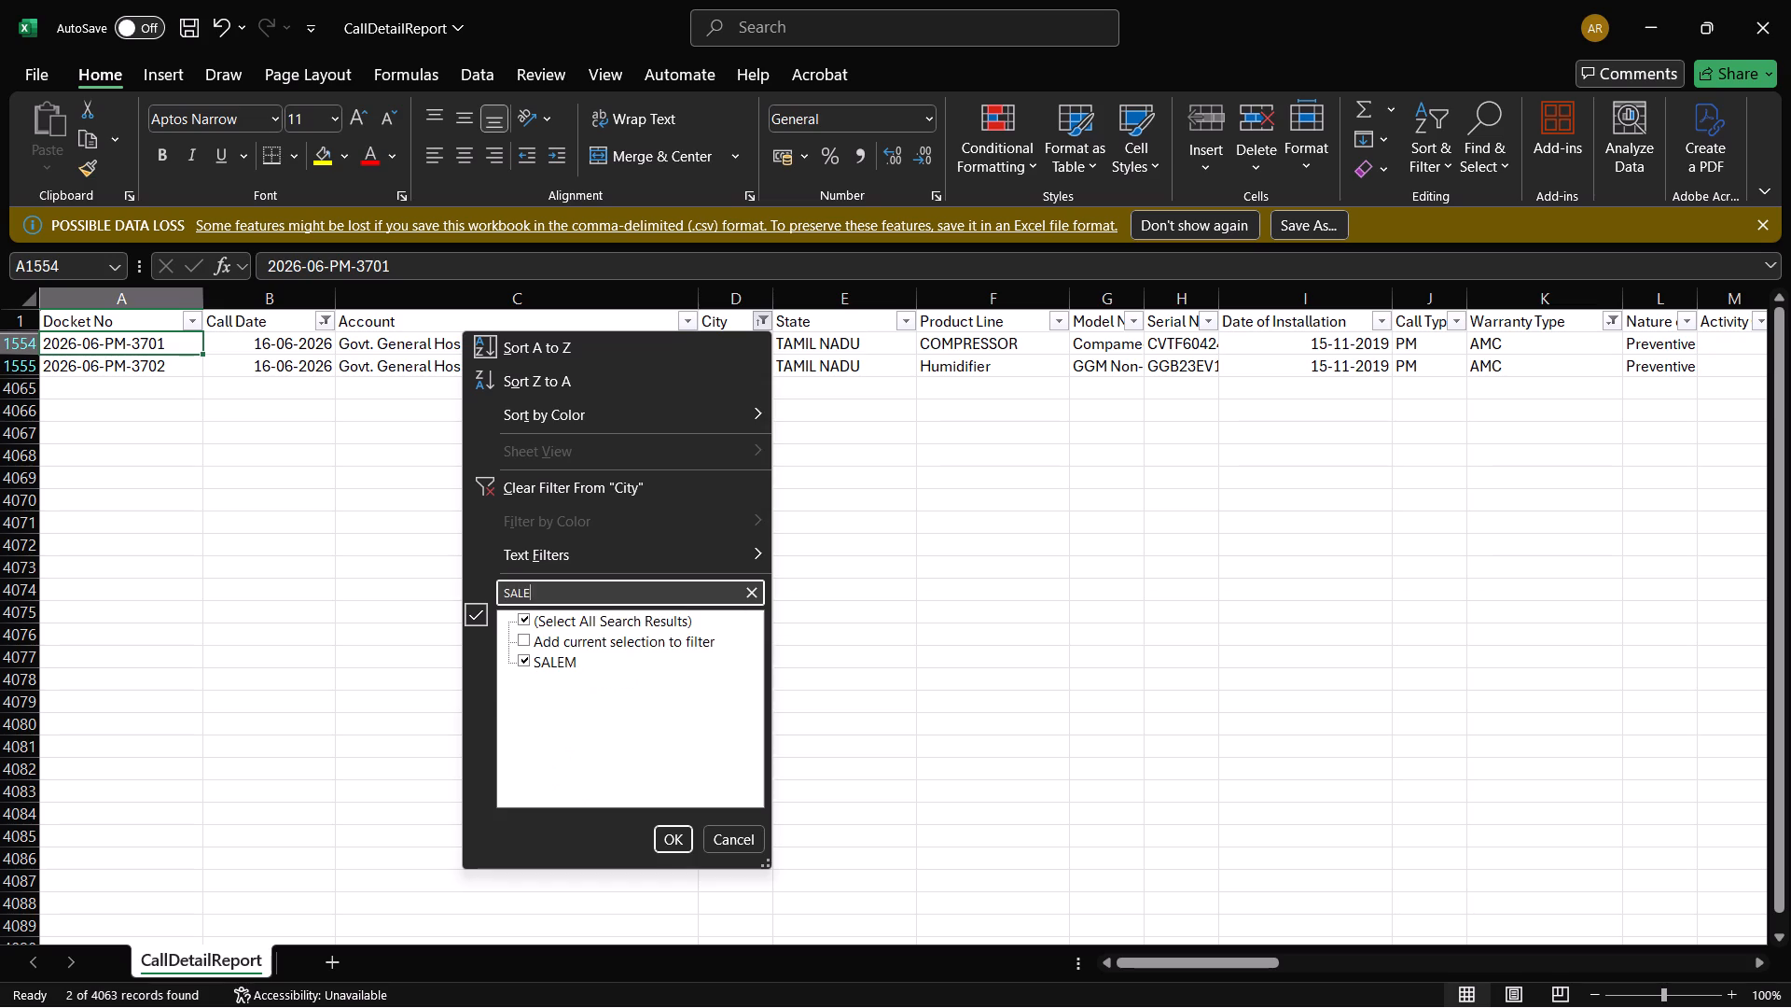
pyautogui.press('m')
pyautogui.press('Return')
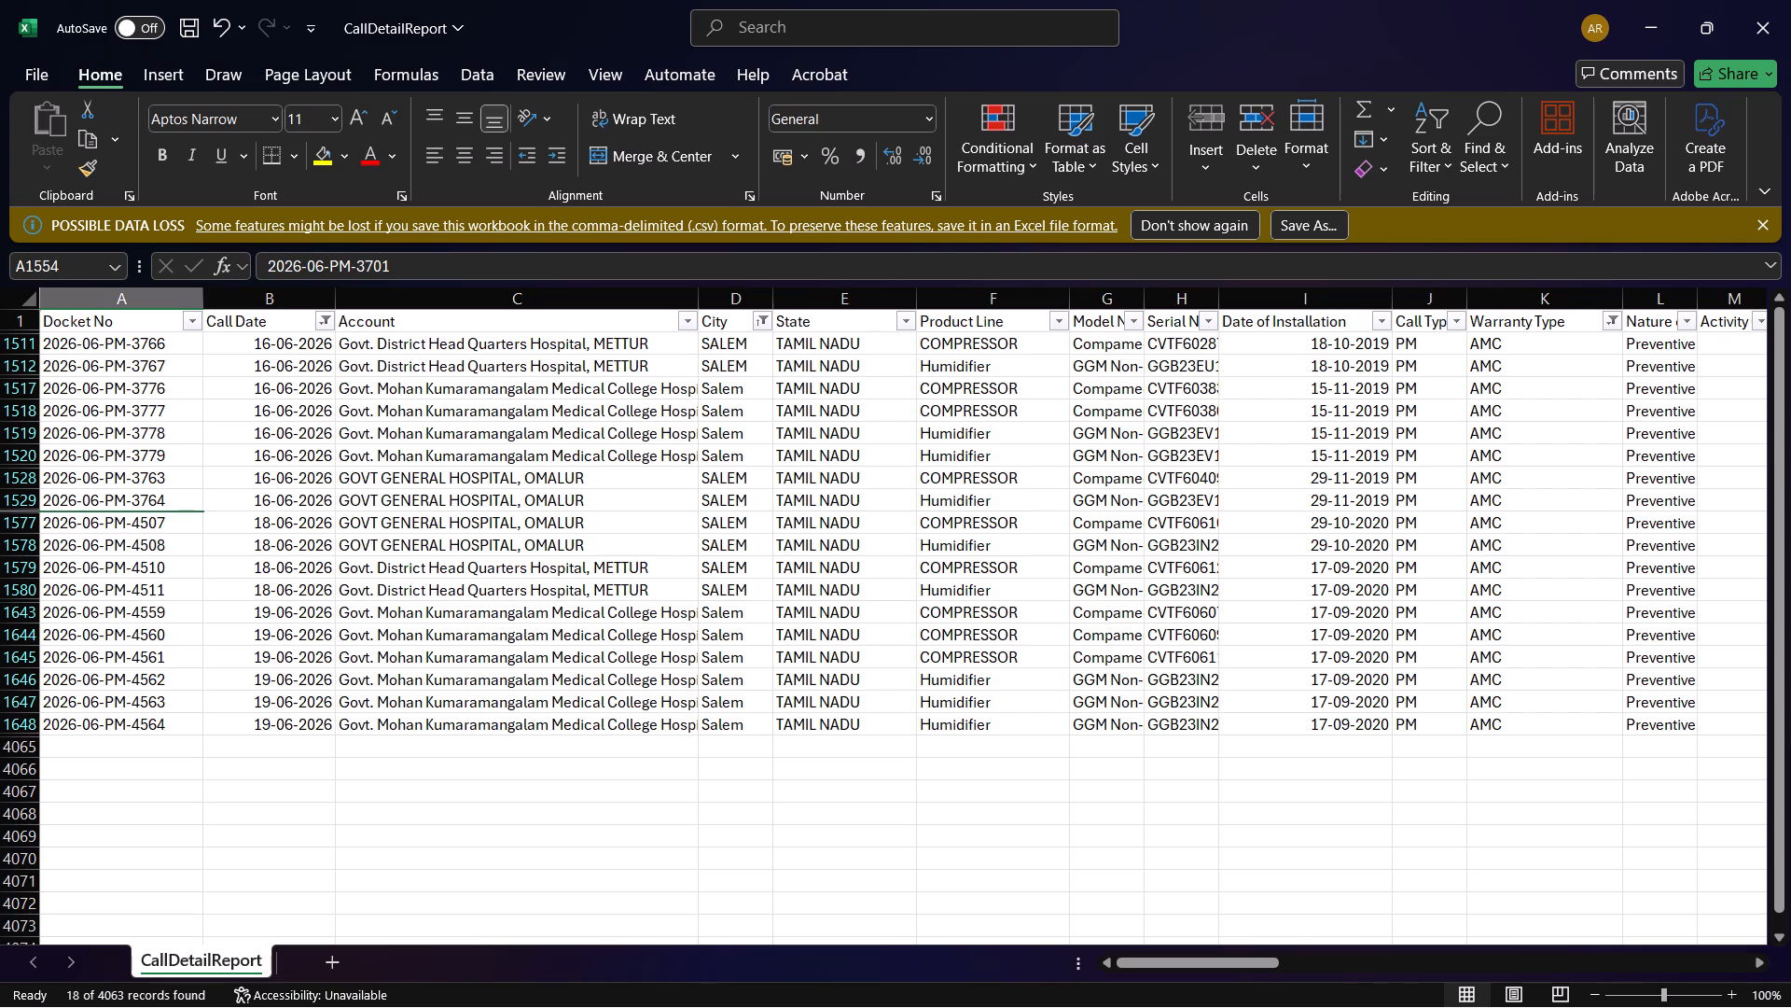
# Search the City filter for UDU and show only the UDUMALPET calls.
pyautogui.click(765, 332)
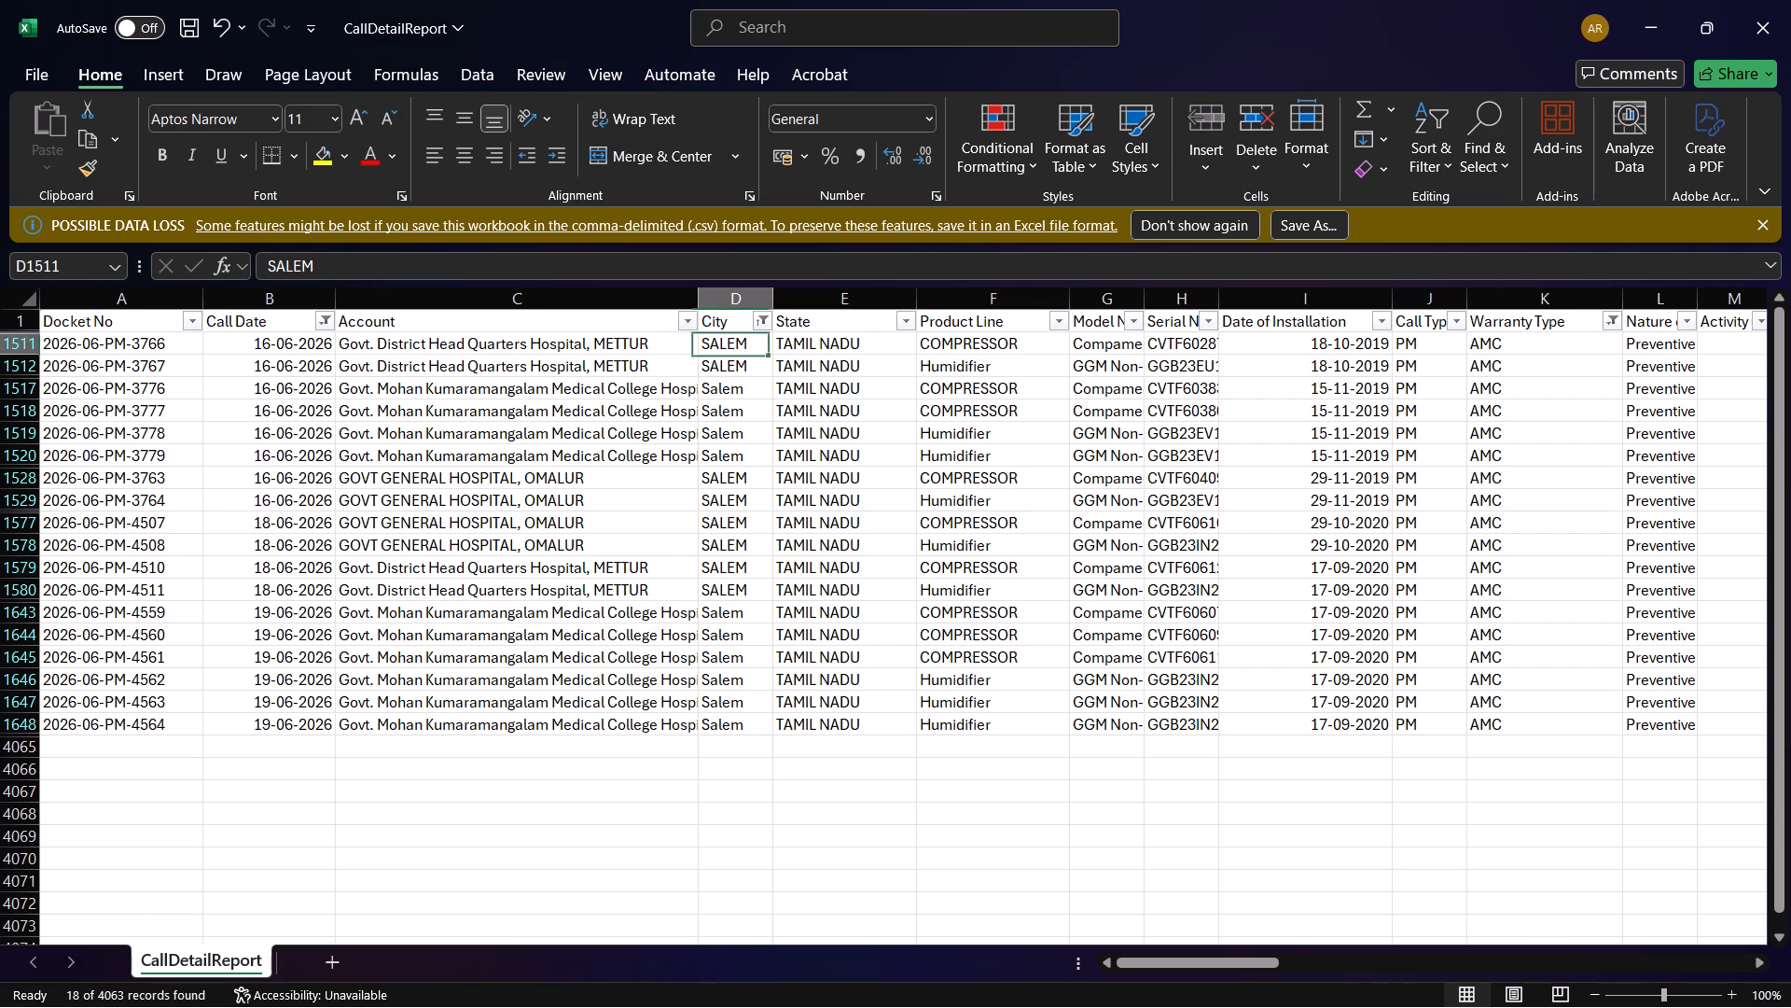
pyautogui.click(761, 316)
pyautogui.scroll(-1, 658, 613)
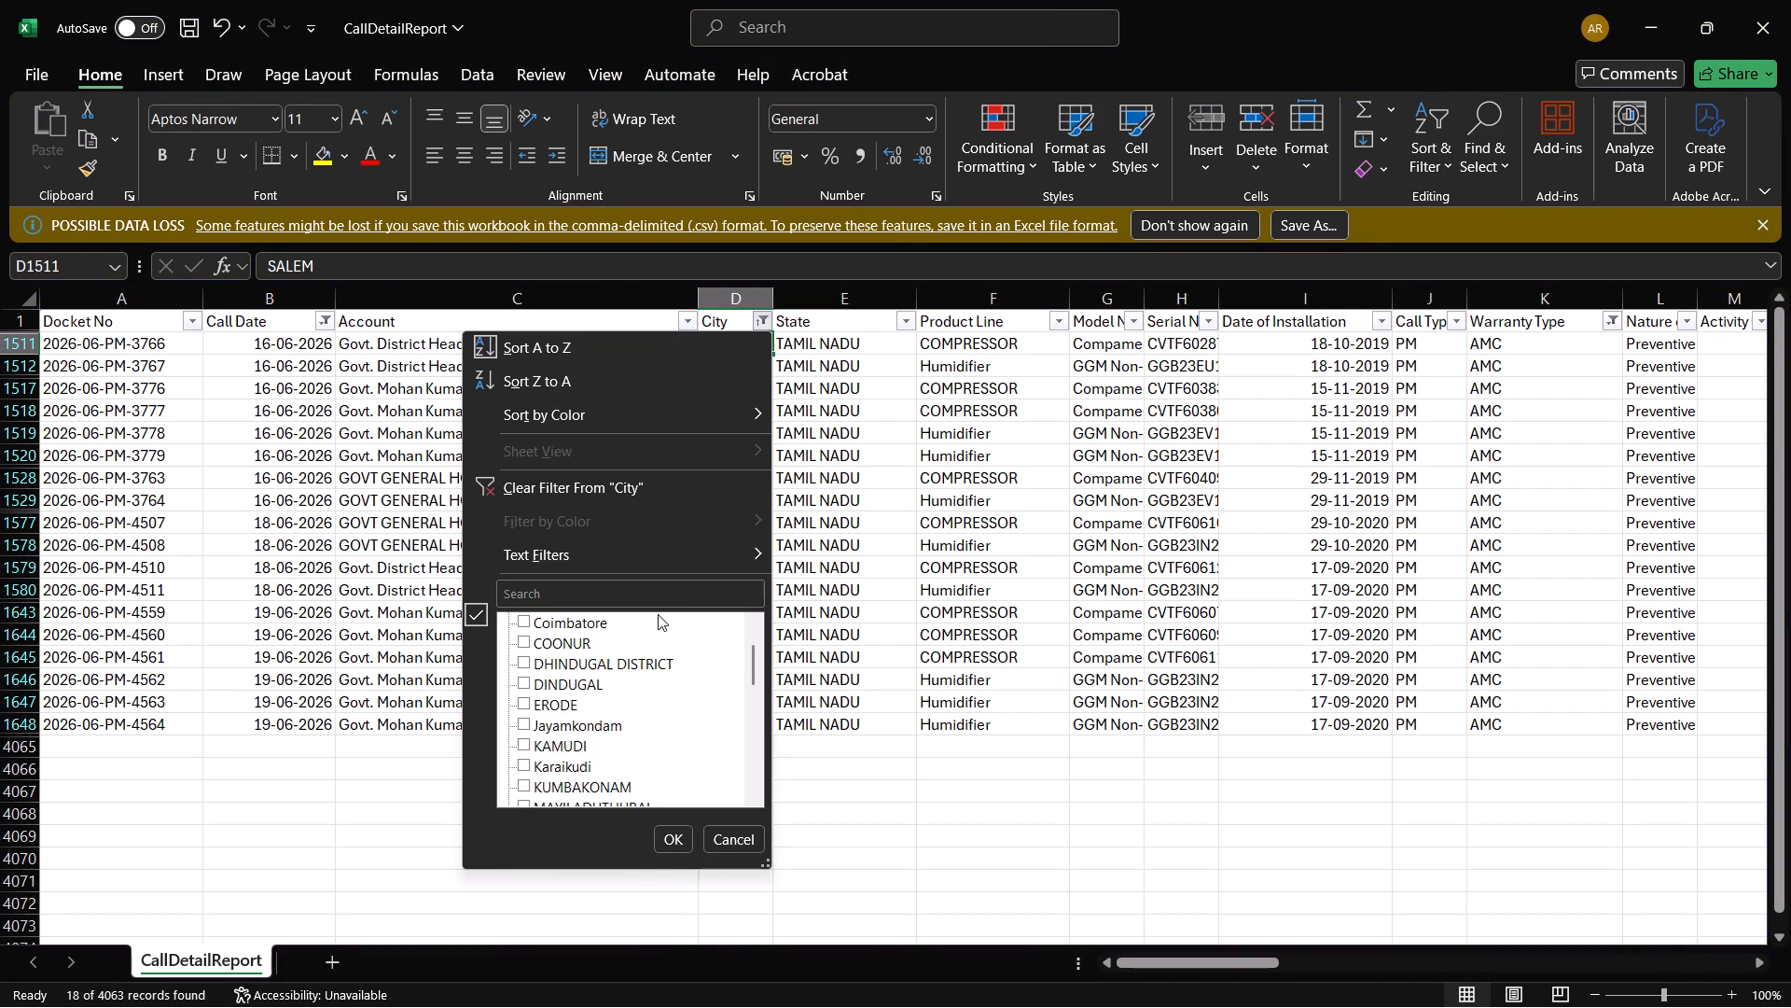
pyautogui.scroll(-1, 658, 614)
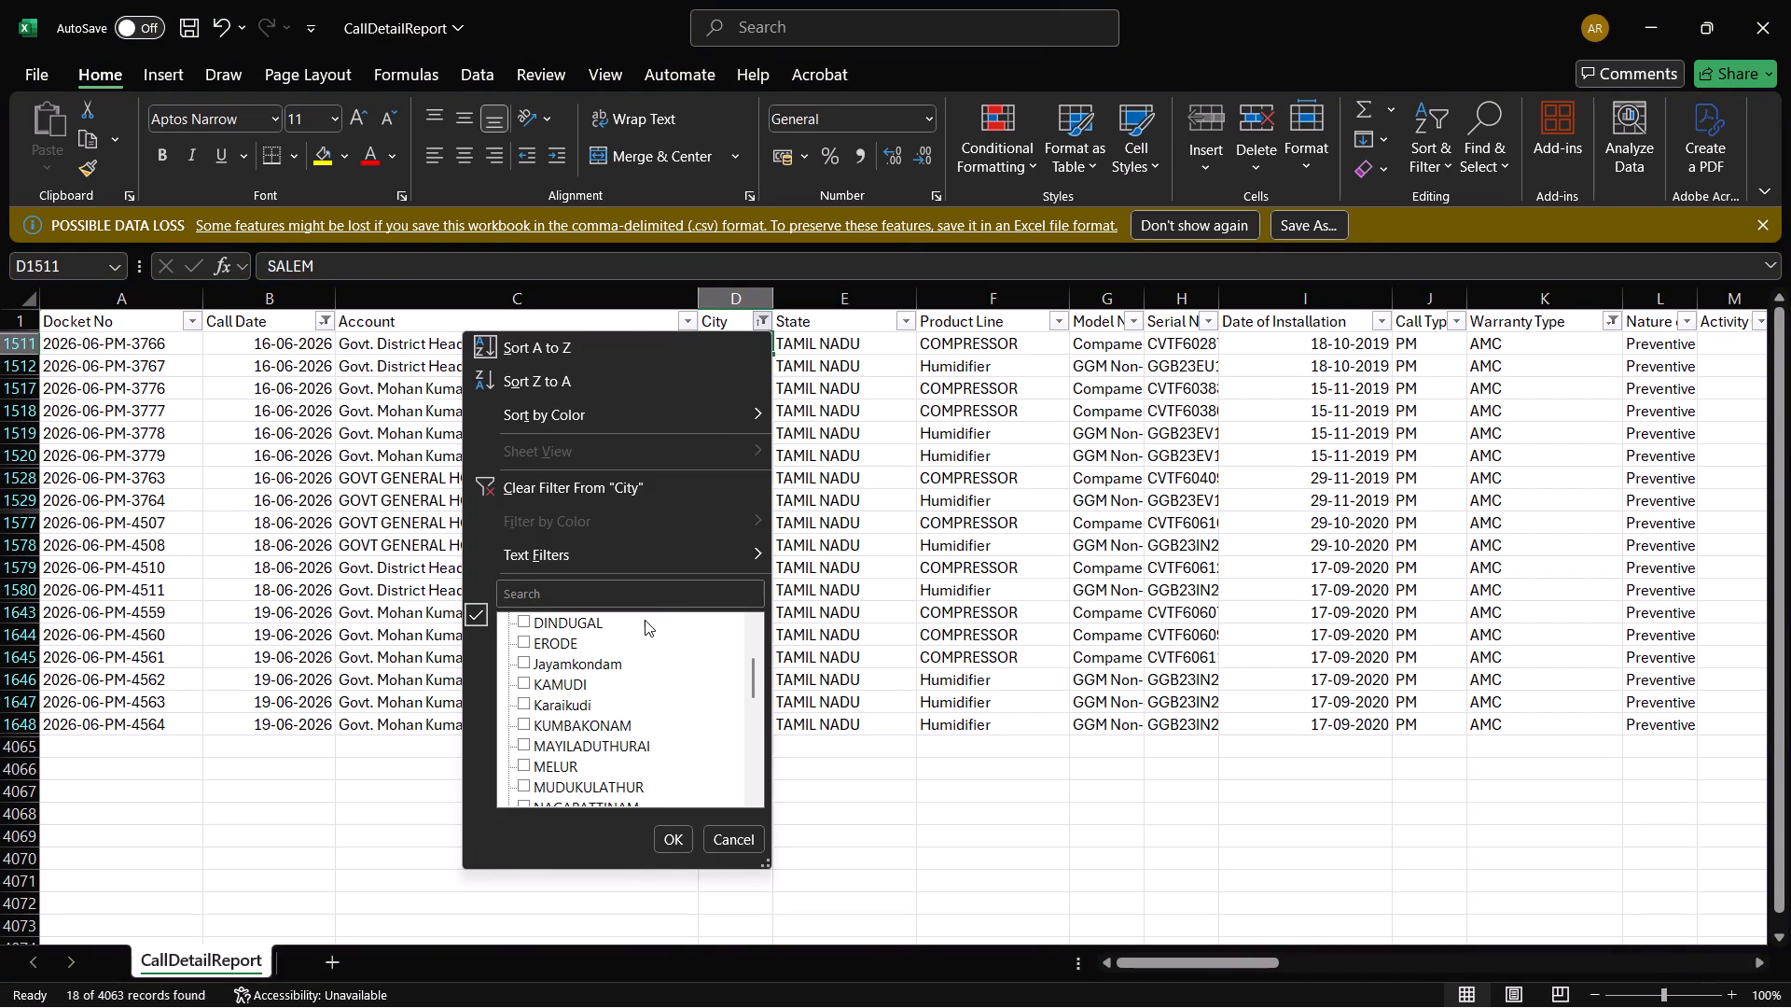
pyautogui.scroll(-1, 645, 620)
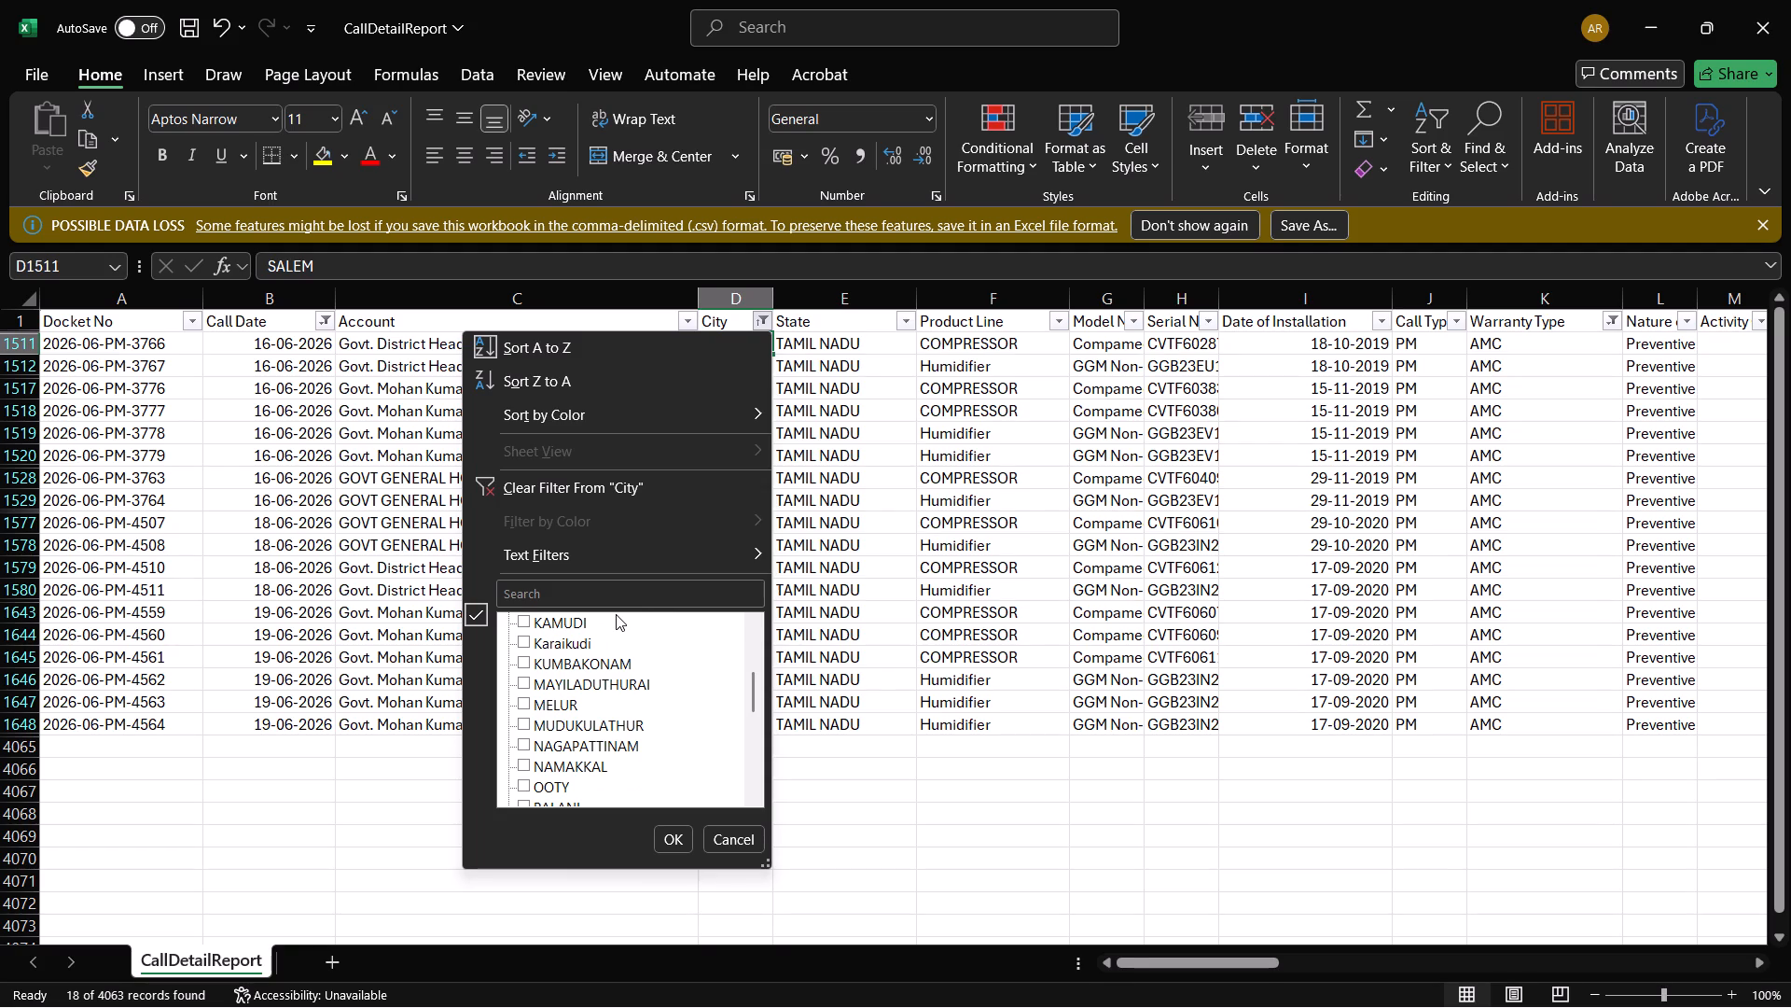
pyautogui.click(591, 596)
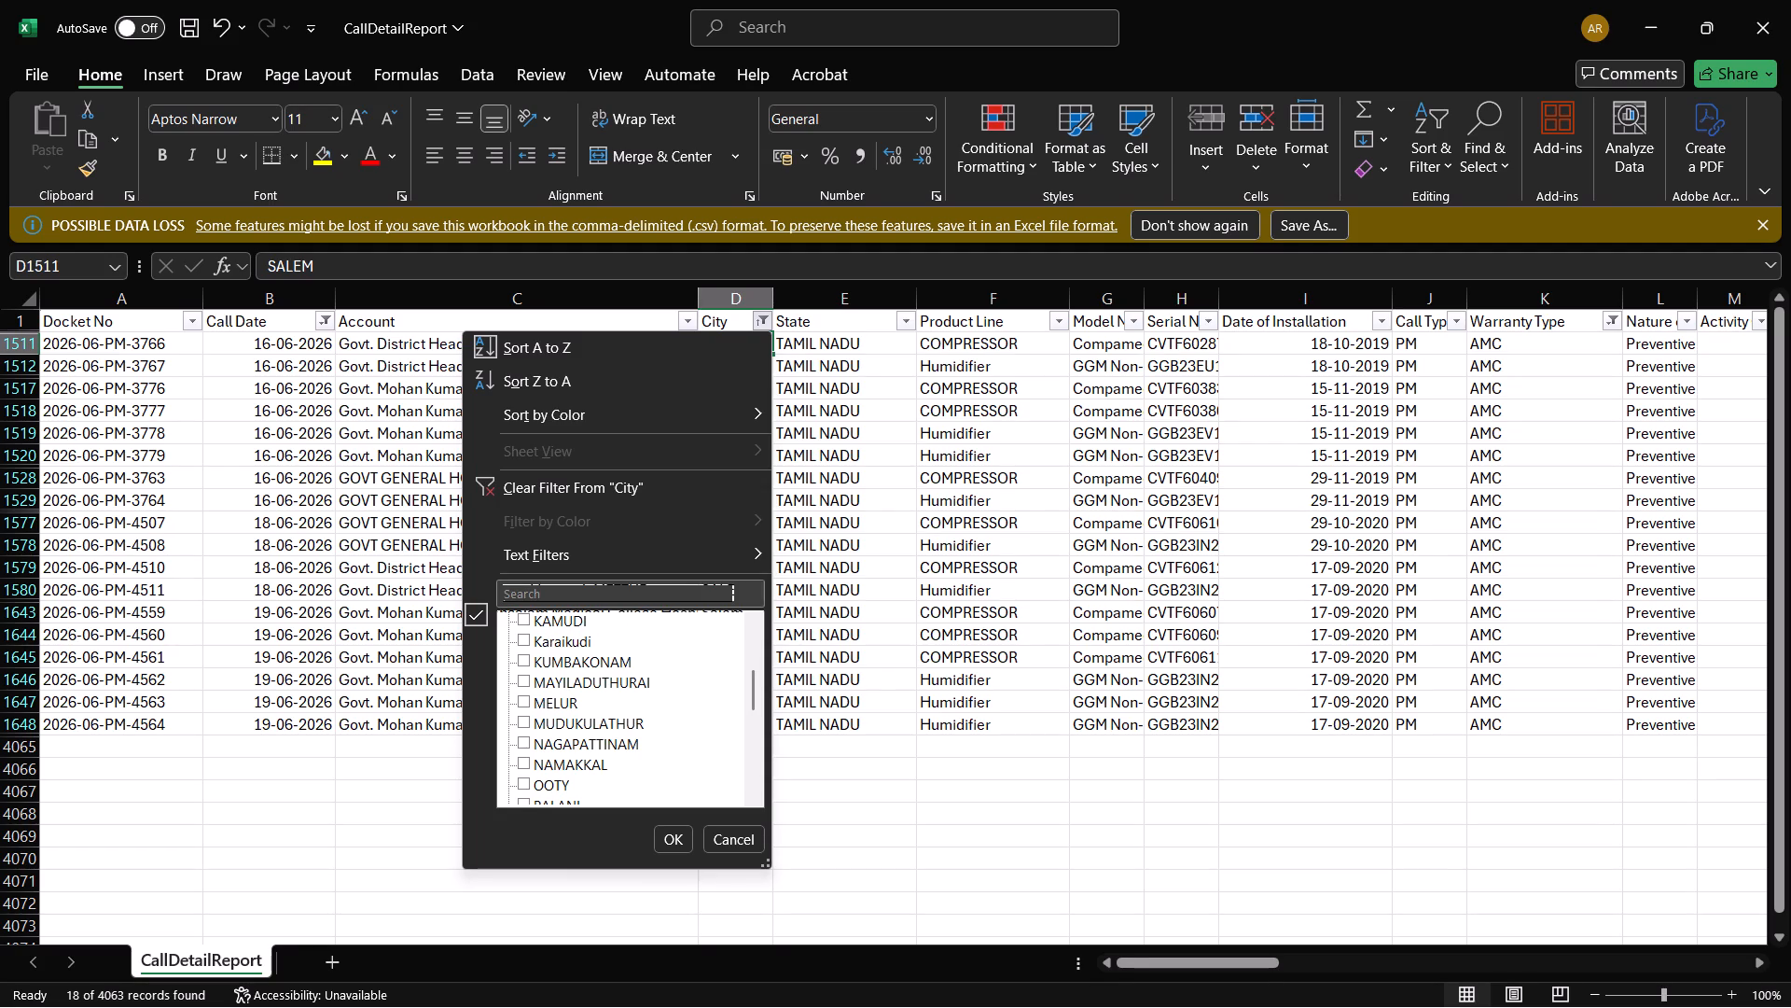
pyautogui.press('u')
pyautogui.press('d')
pyautogui.press('u')
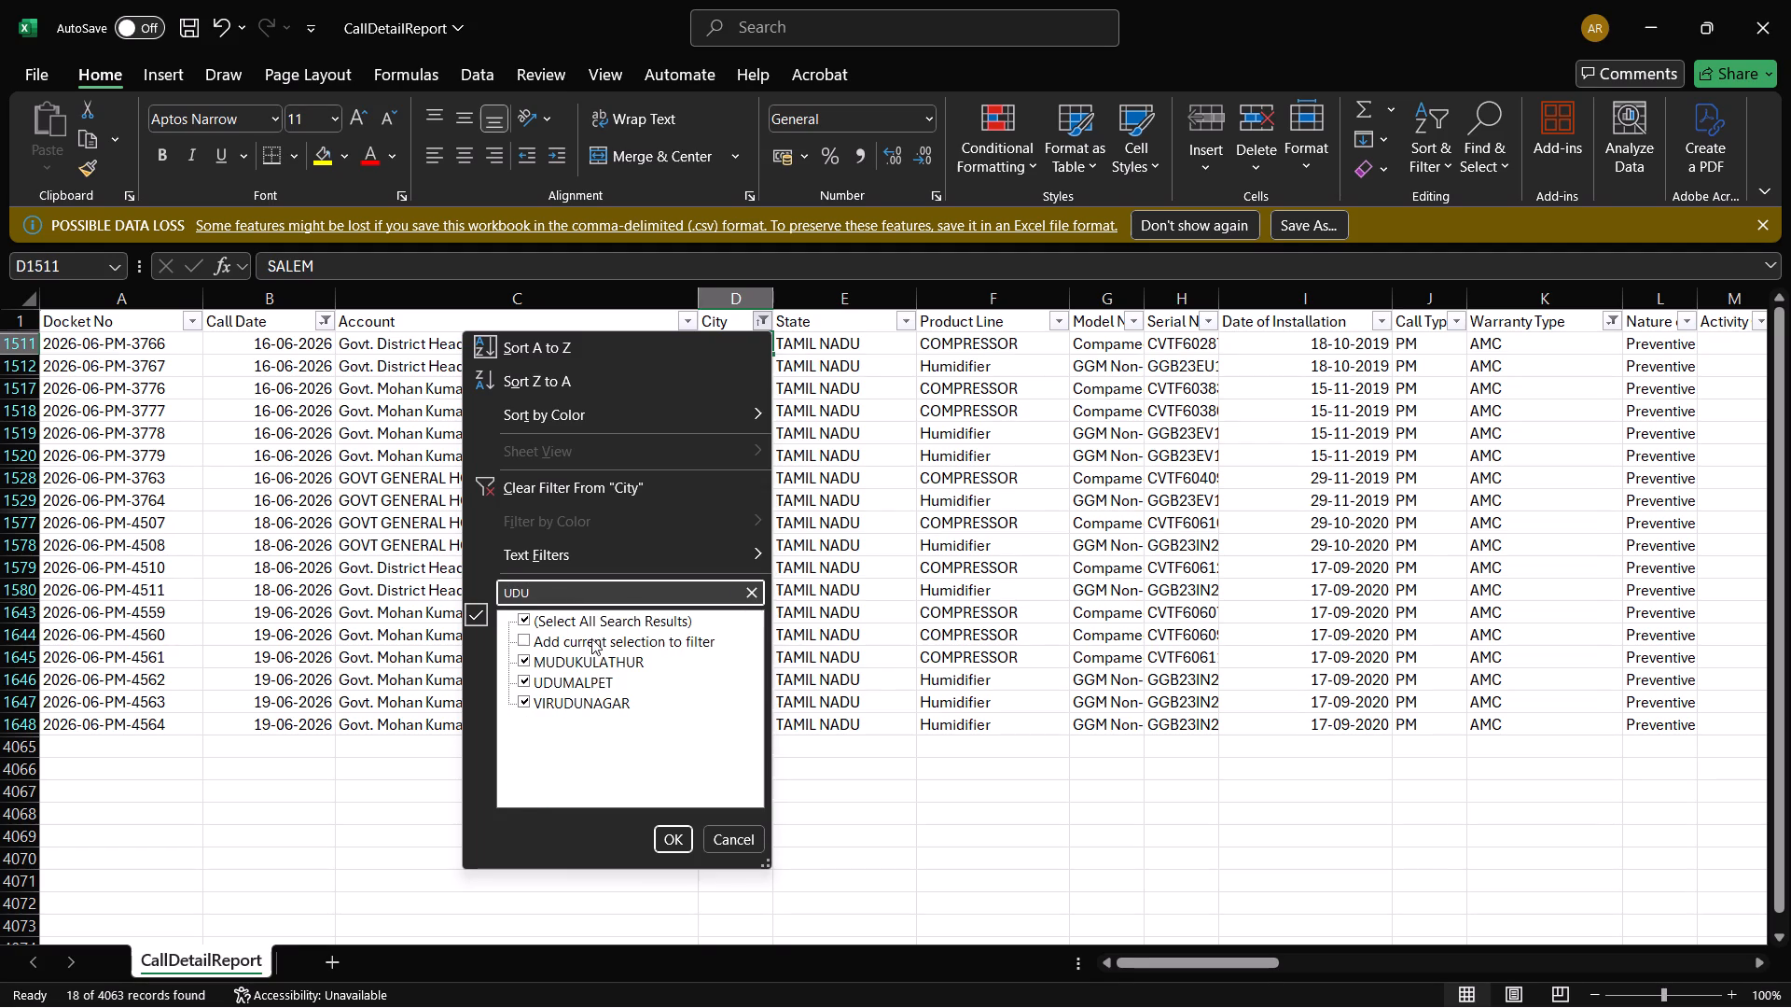
pyautogui.click(527, 617)
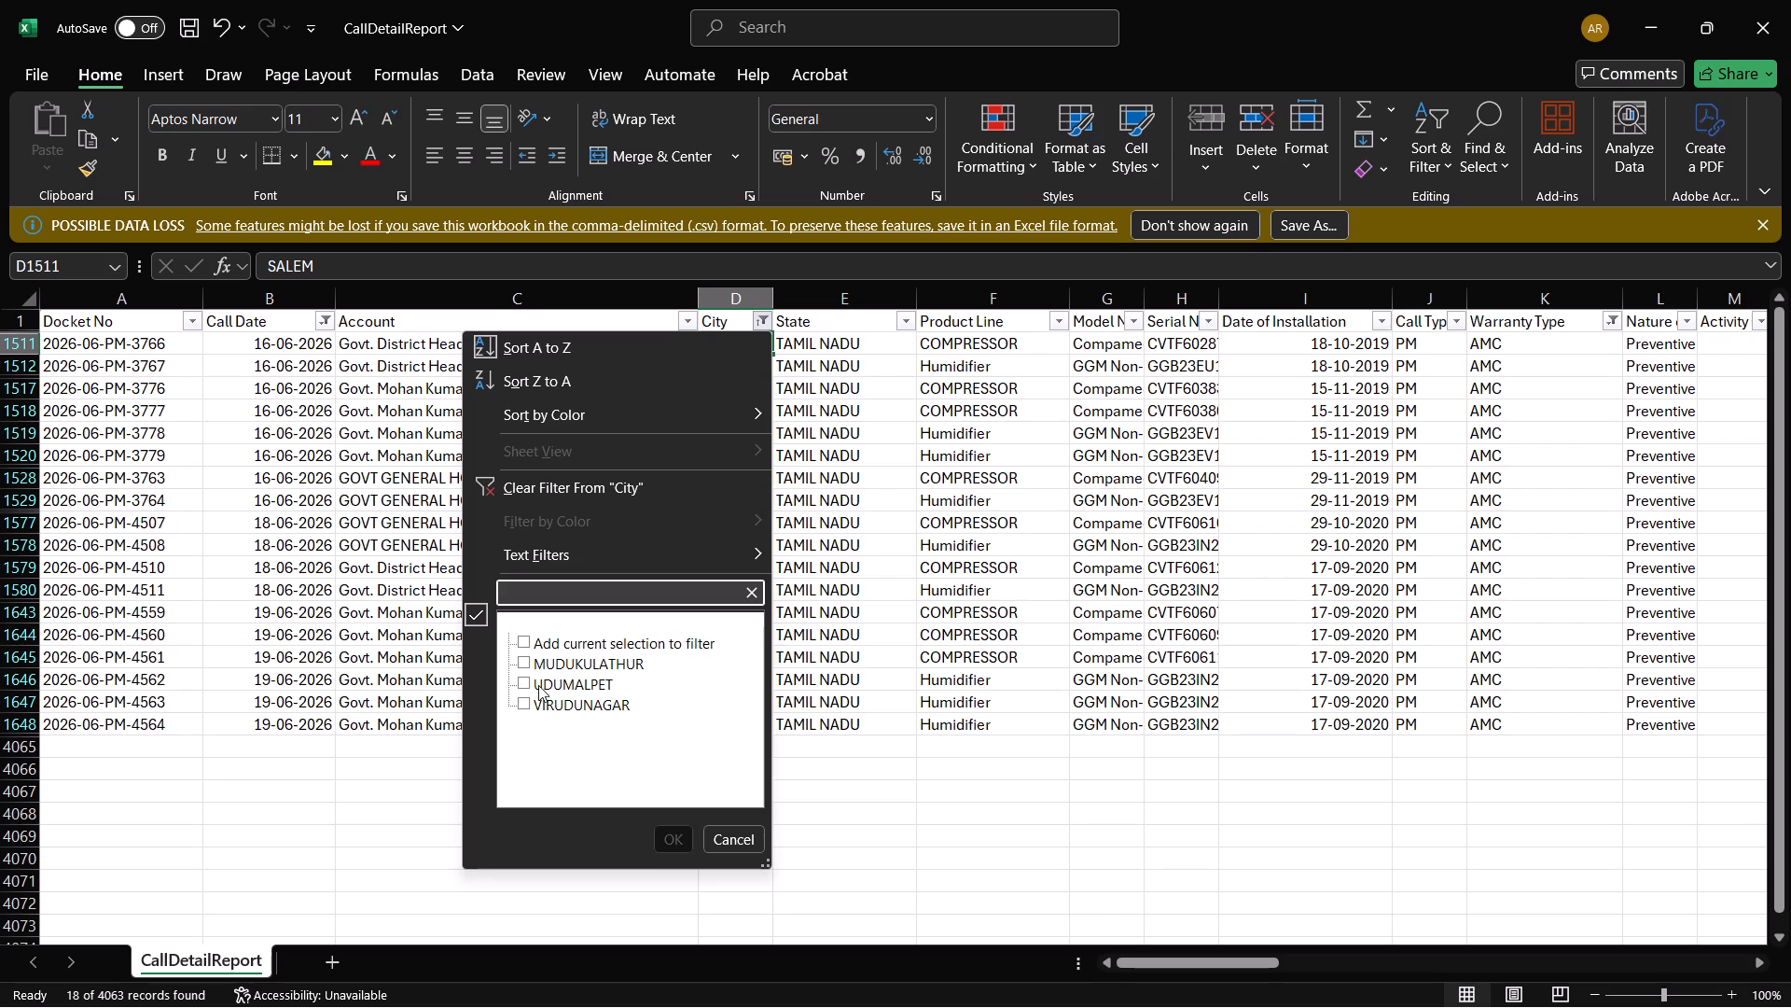
pyautogui.click(518, 679)
pyautogui.click(662, 840)
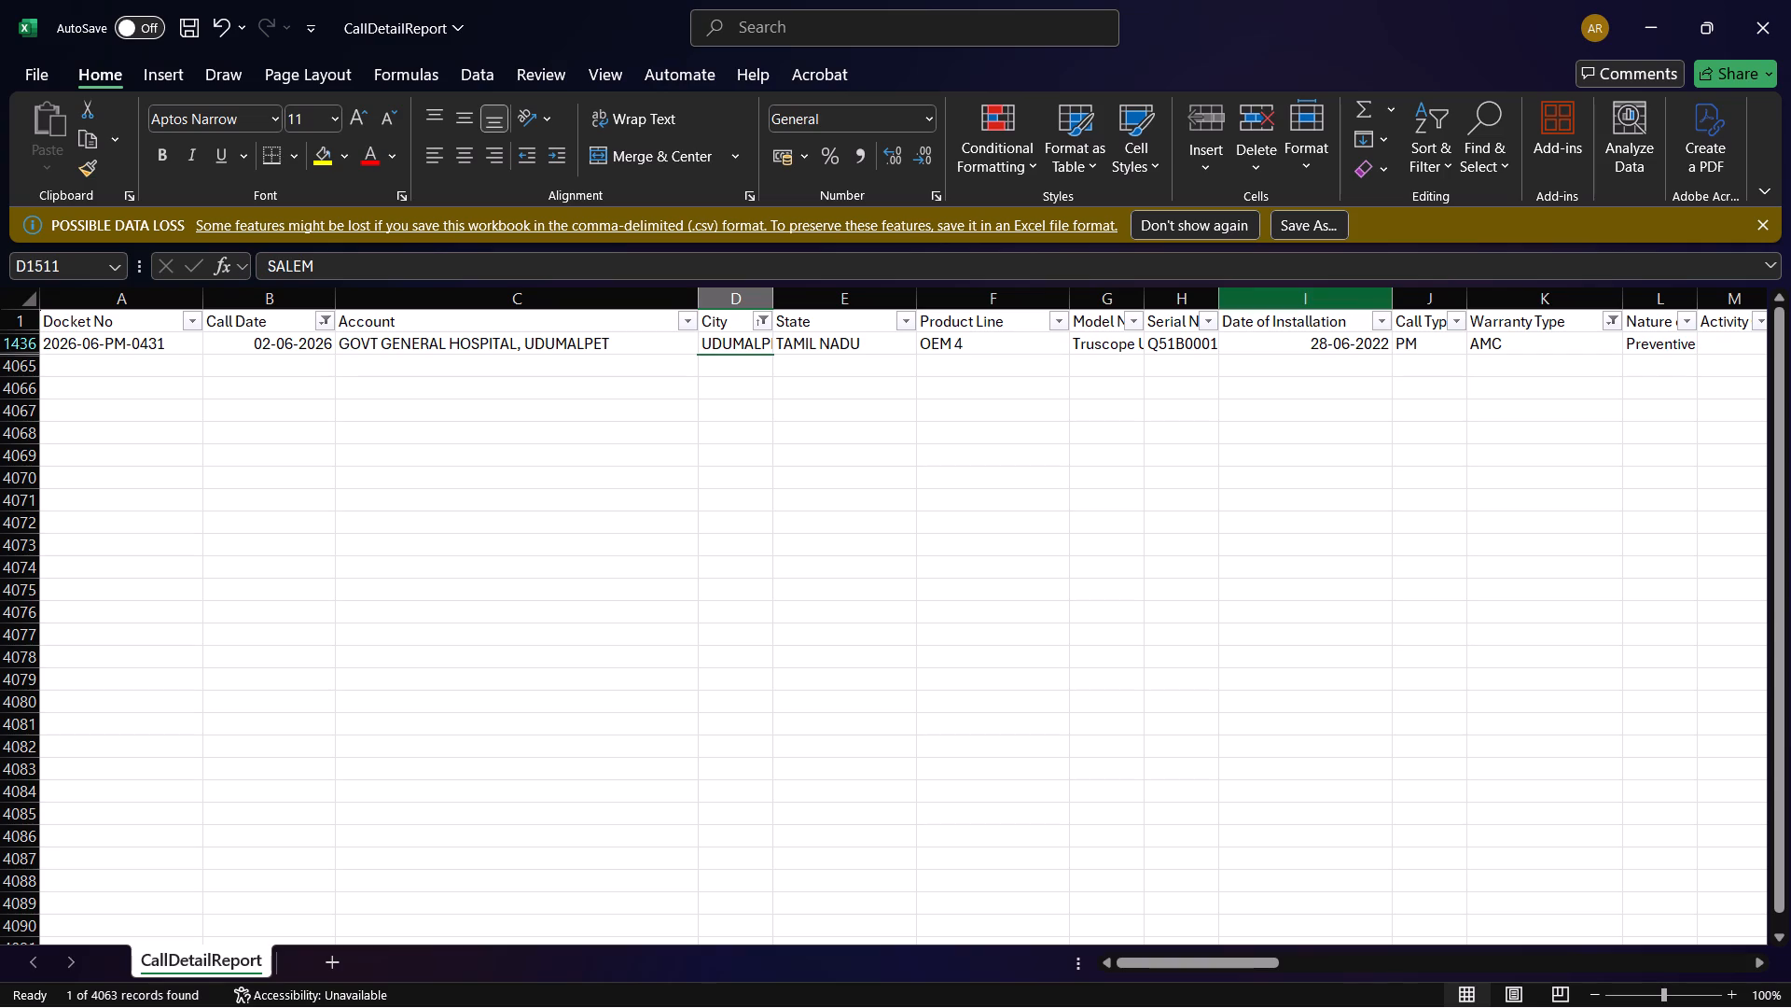
# Widen the Serial No column so the full serial numbers can be read.
pyautogui.moveTo(1218, 300); pyautogui.dragTo(1274, 298)
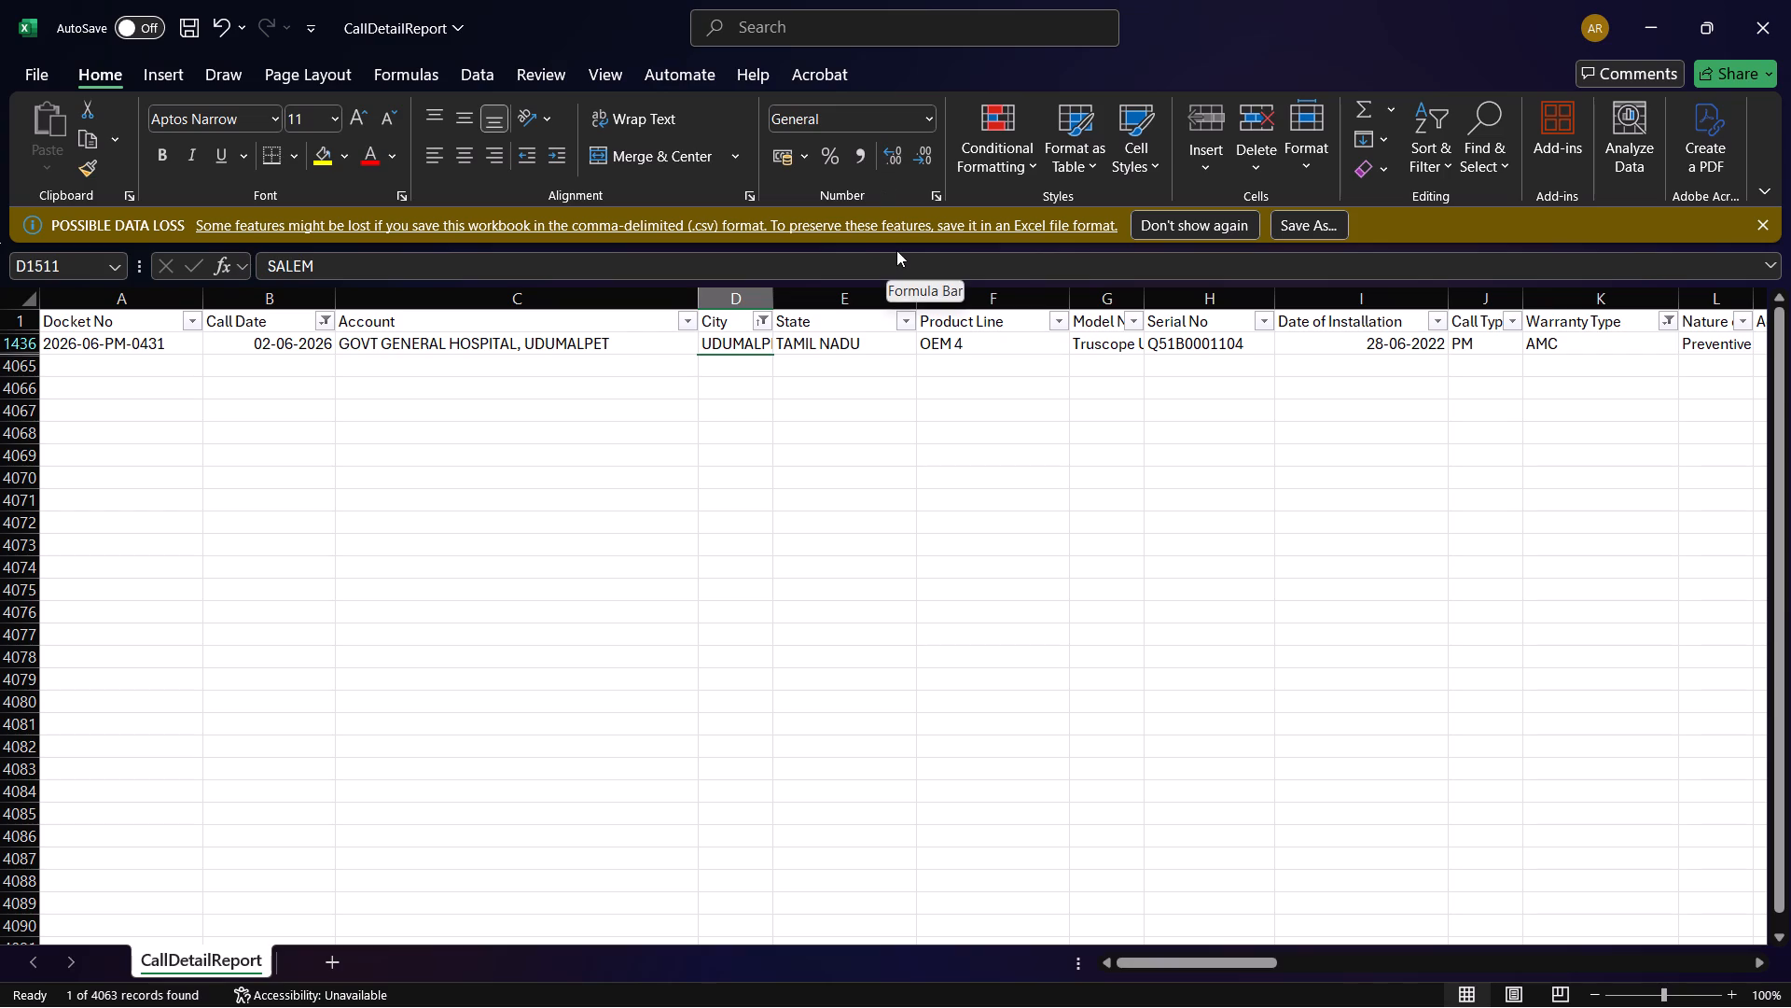
# Search the City filter for THI and show only the Thiruppathur calls.
pyautogui.click(766, 316)
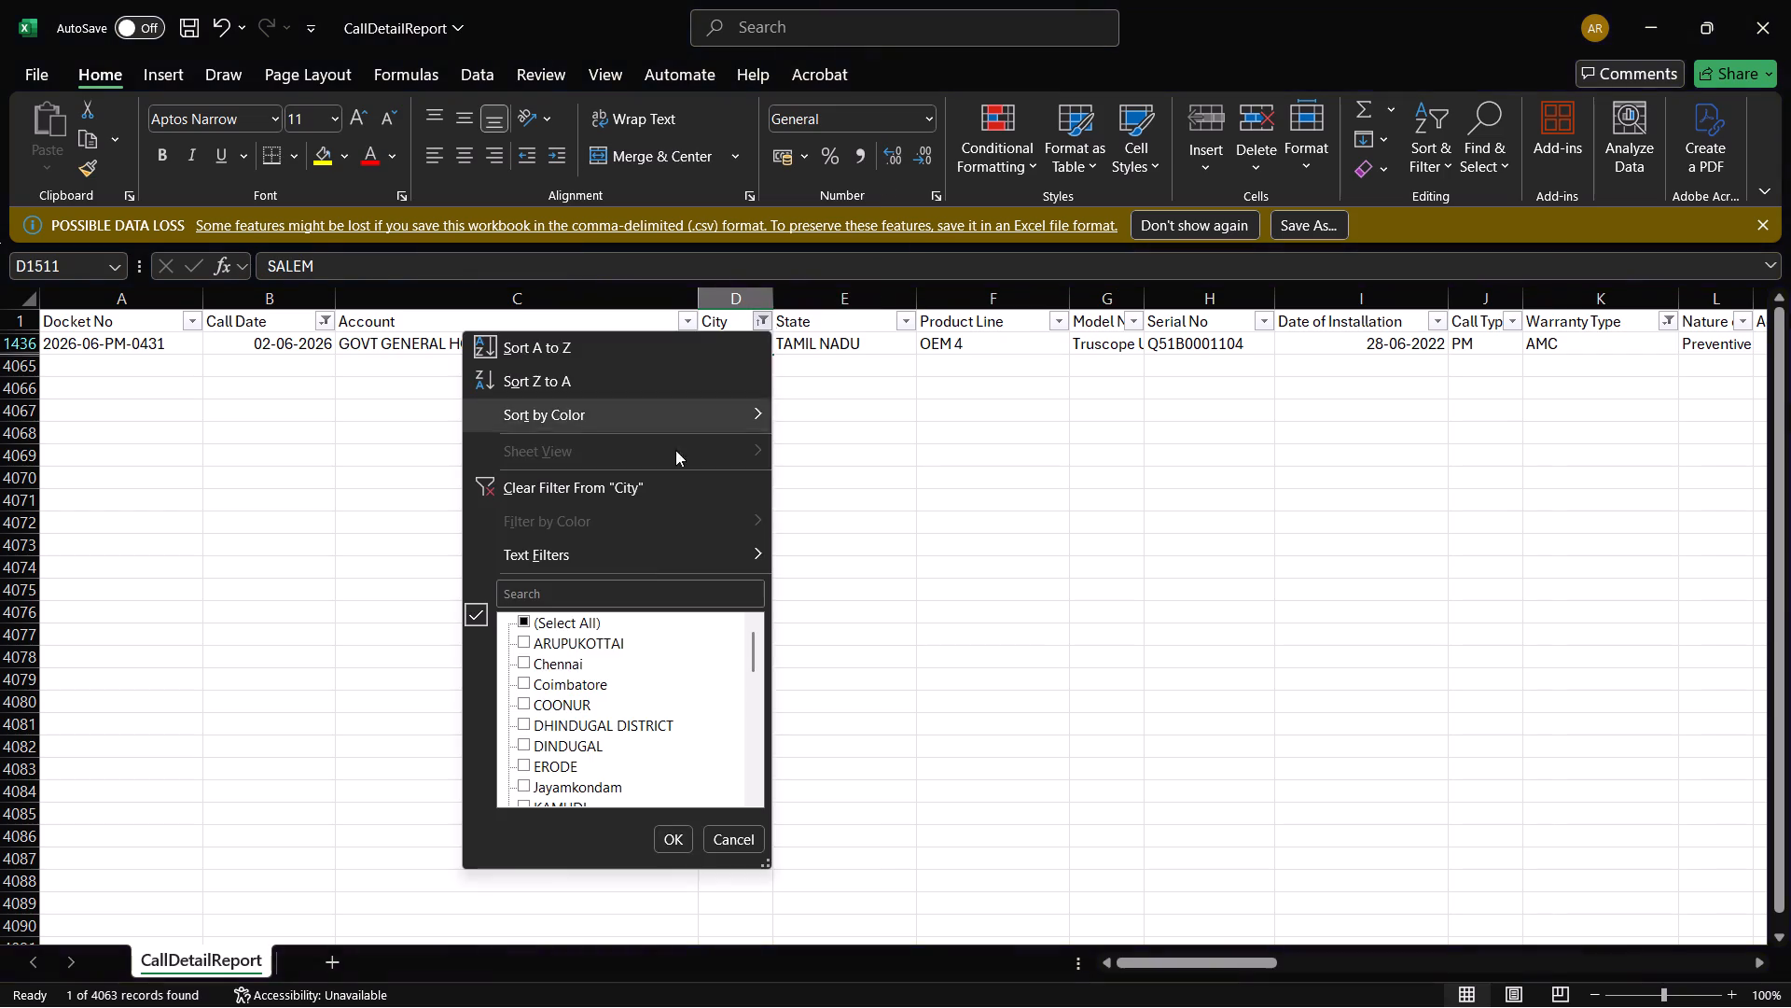
pyautogui.click(525, 619)
pyautogui.click(541, 584)
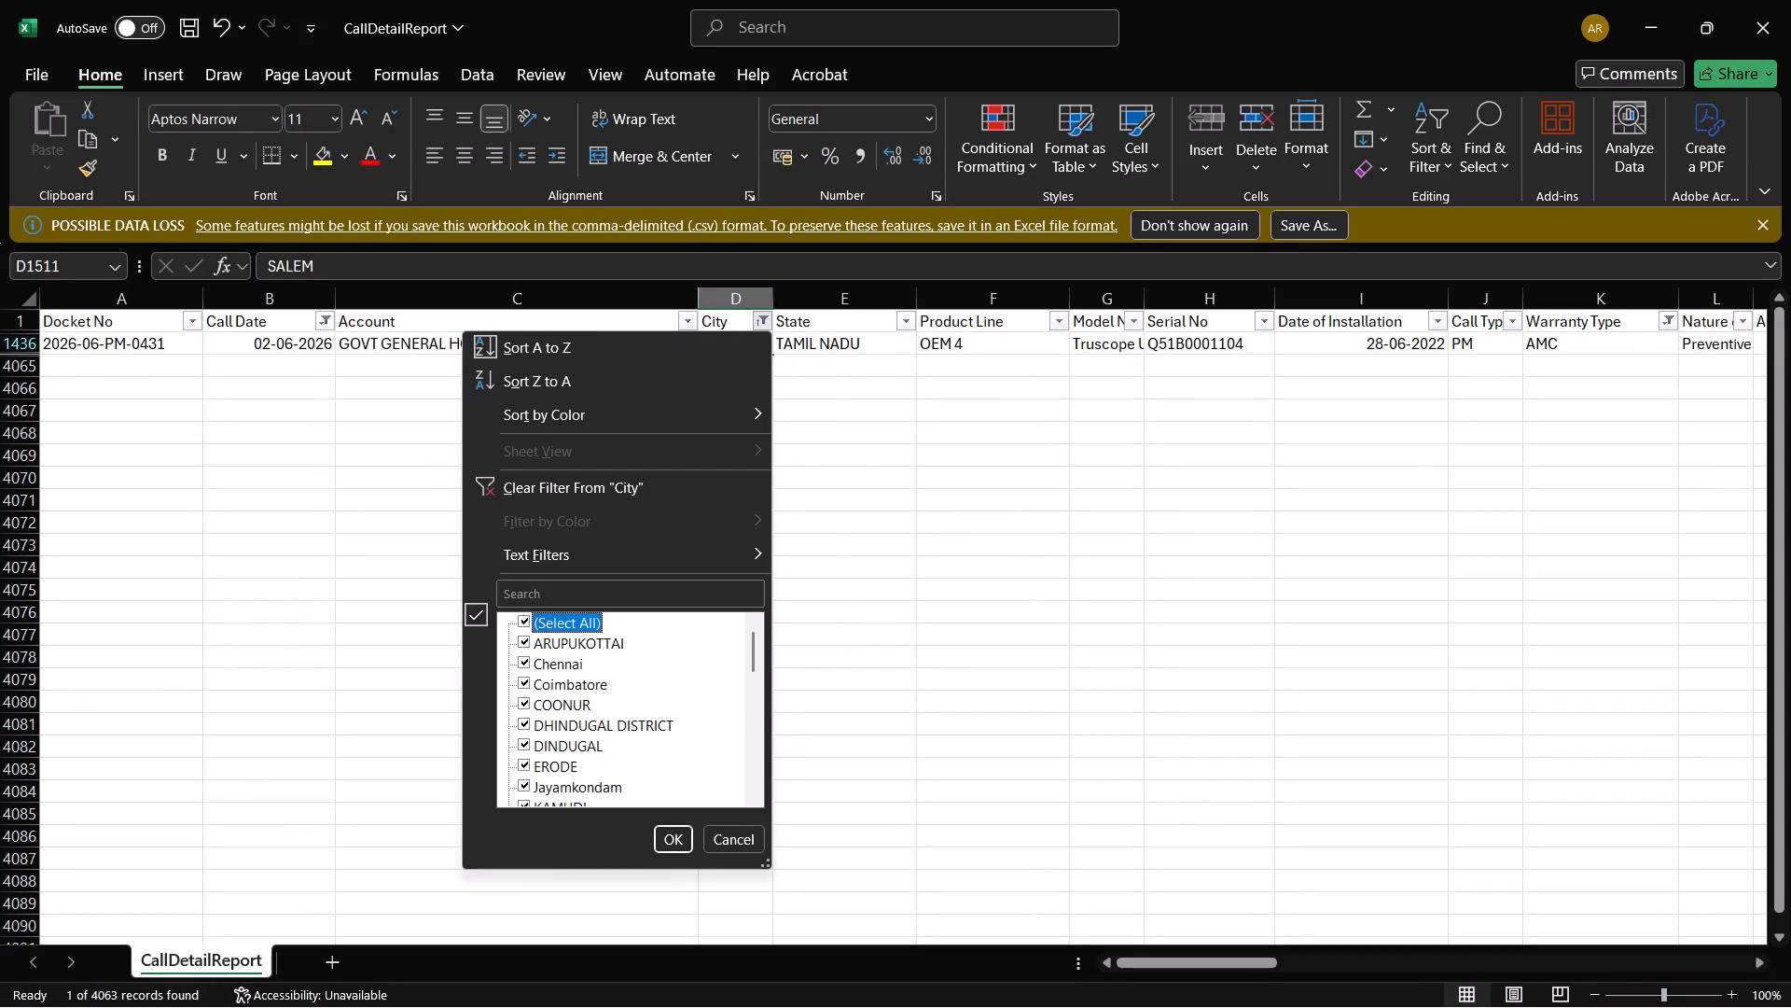
pyautogui.click(541, 591)
pyautogui.write('THI')
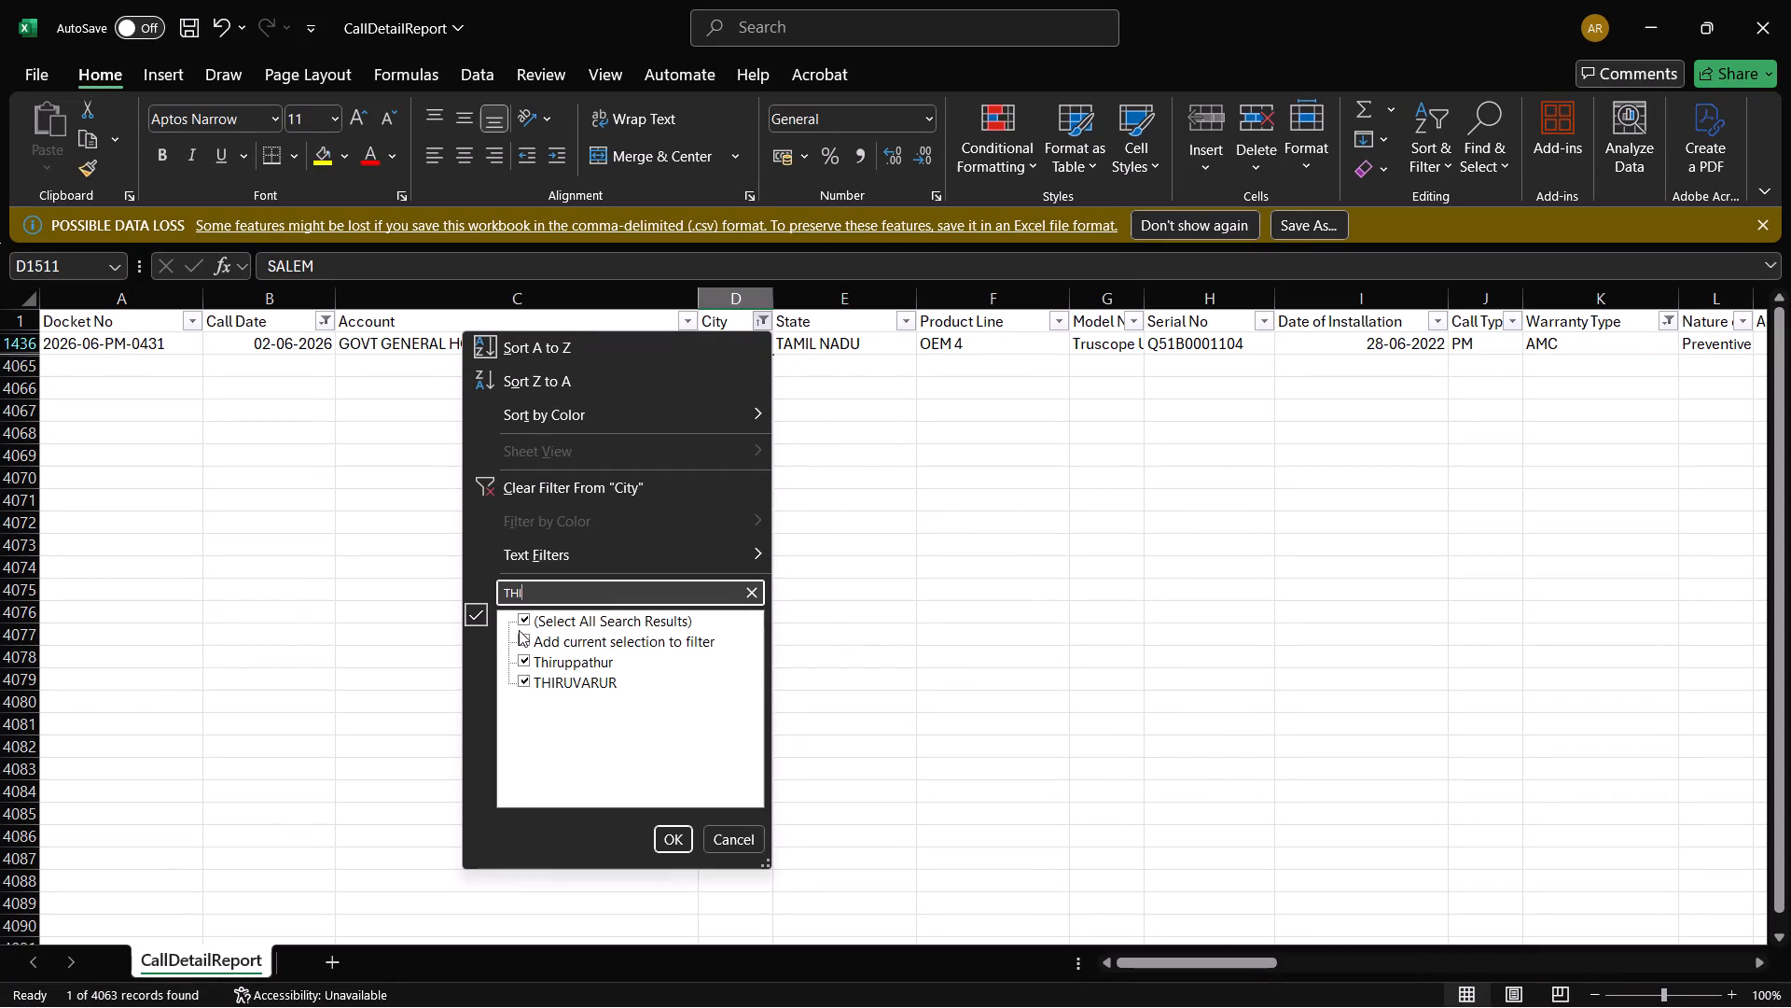
pyautogui.click(528, 620)
pyautogui.click(522, 664)
pyautogui.click(663, 836)
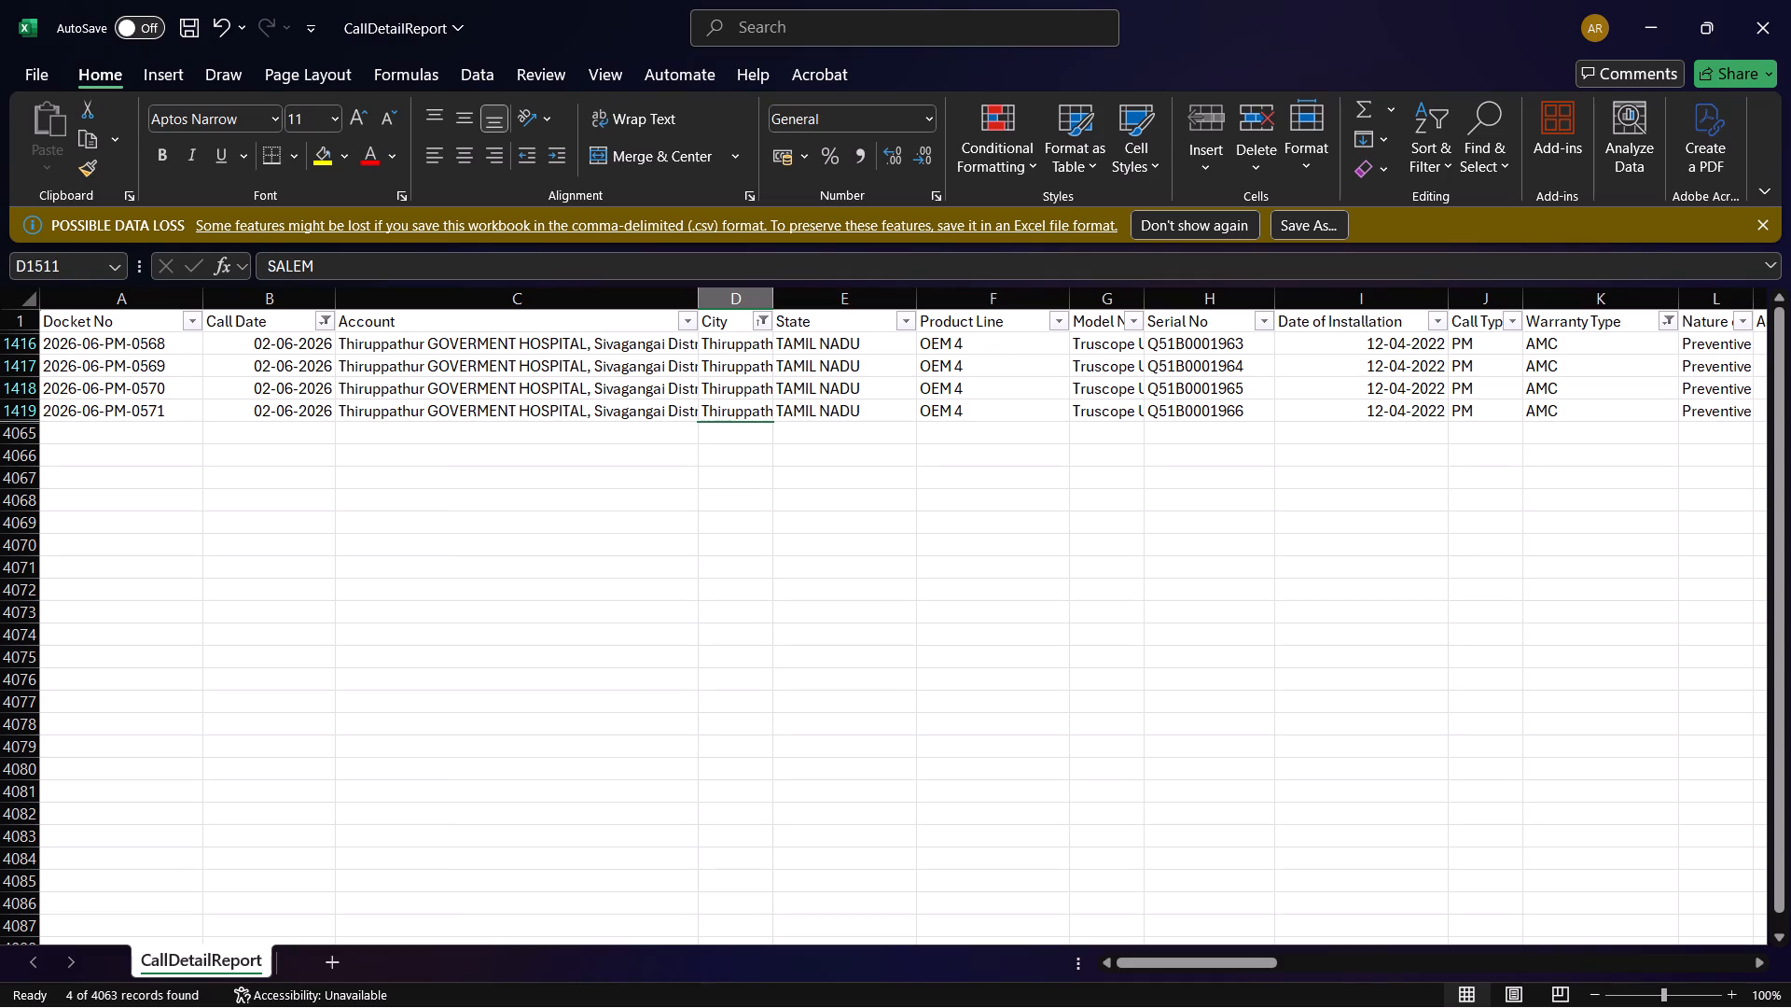
pyautogui.click(132, 352)
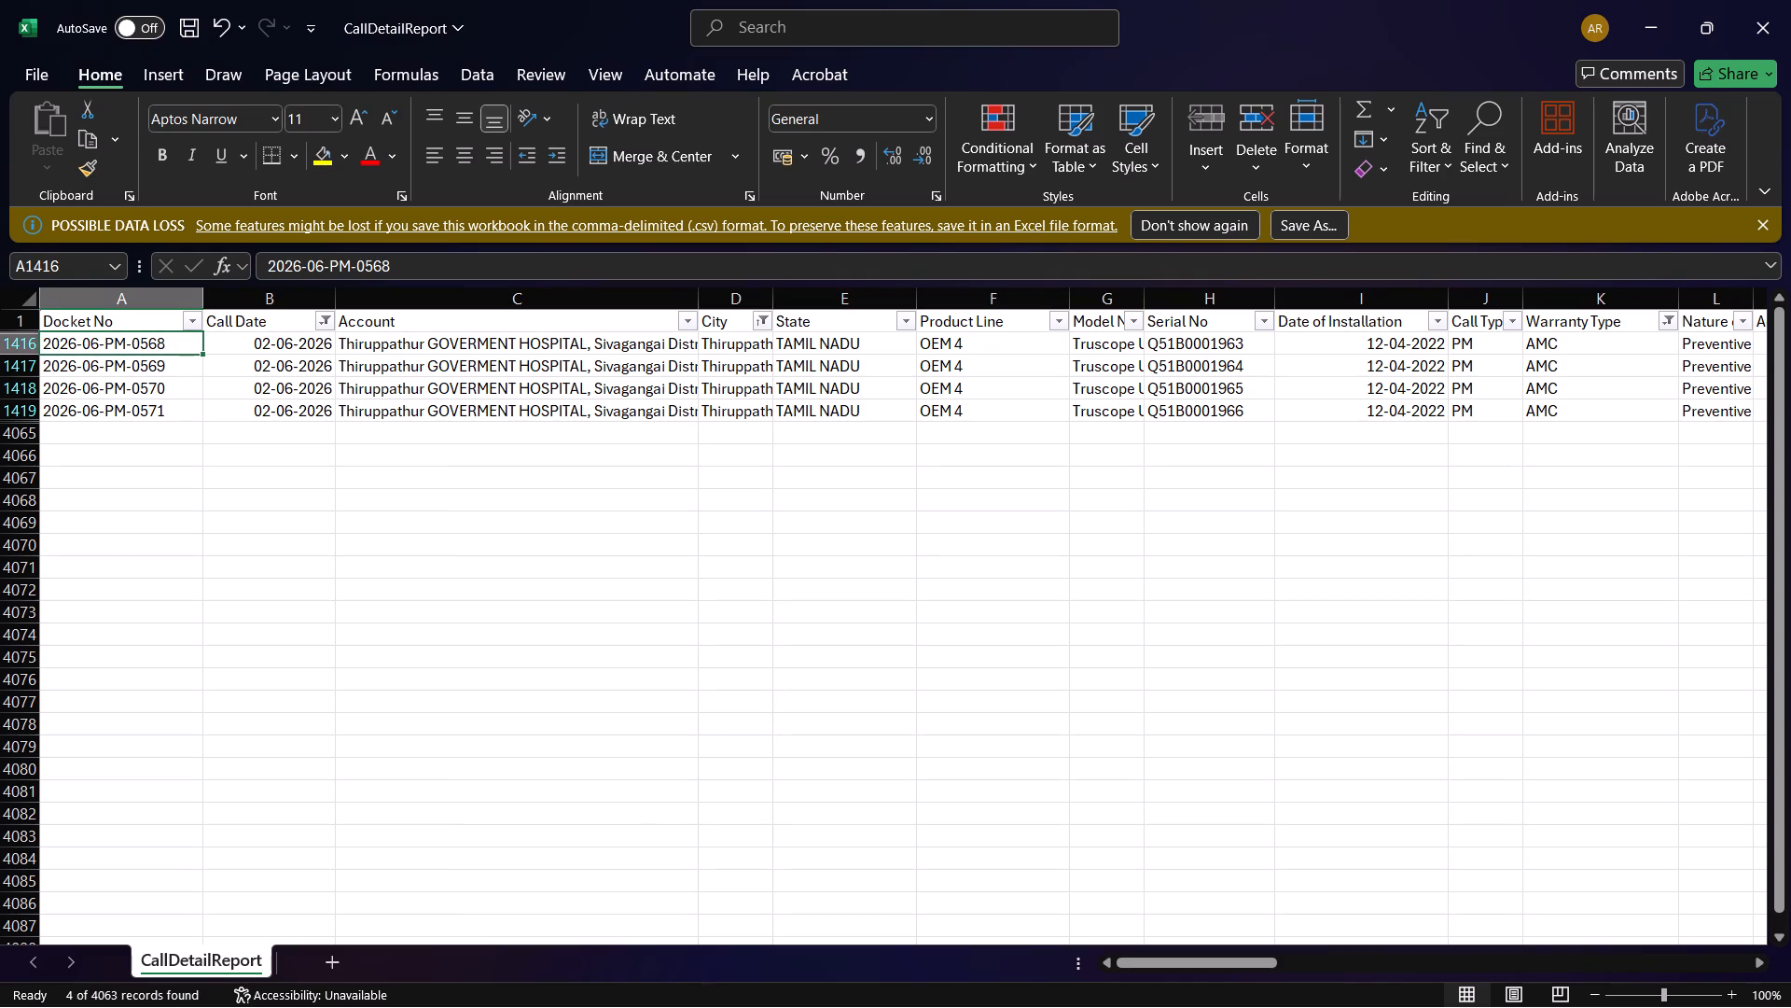
pyautogui.hotkey('ctrl', 'c')
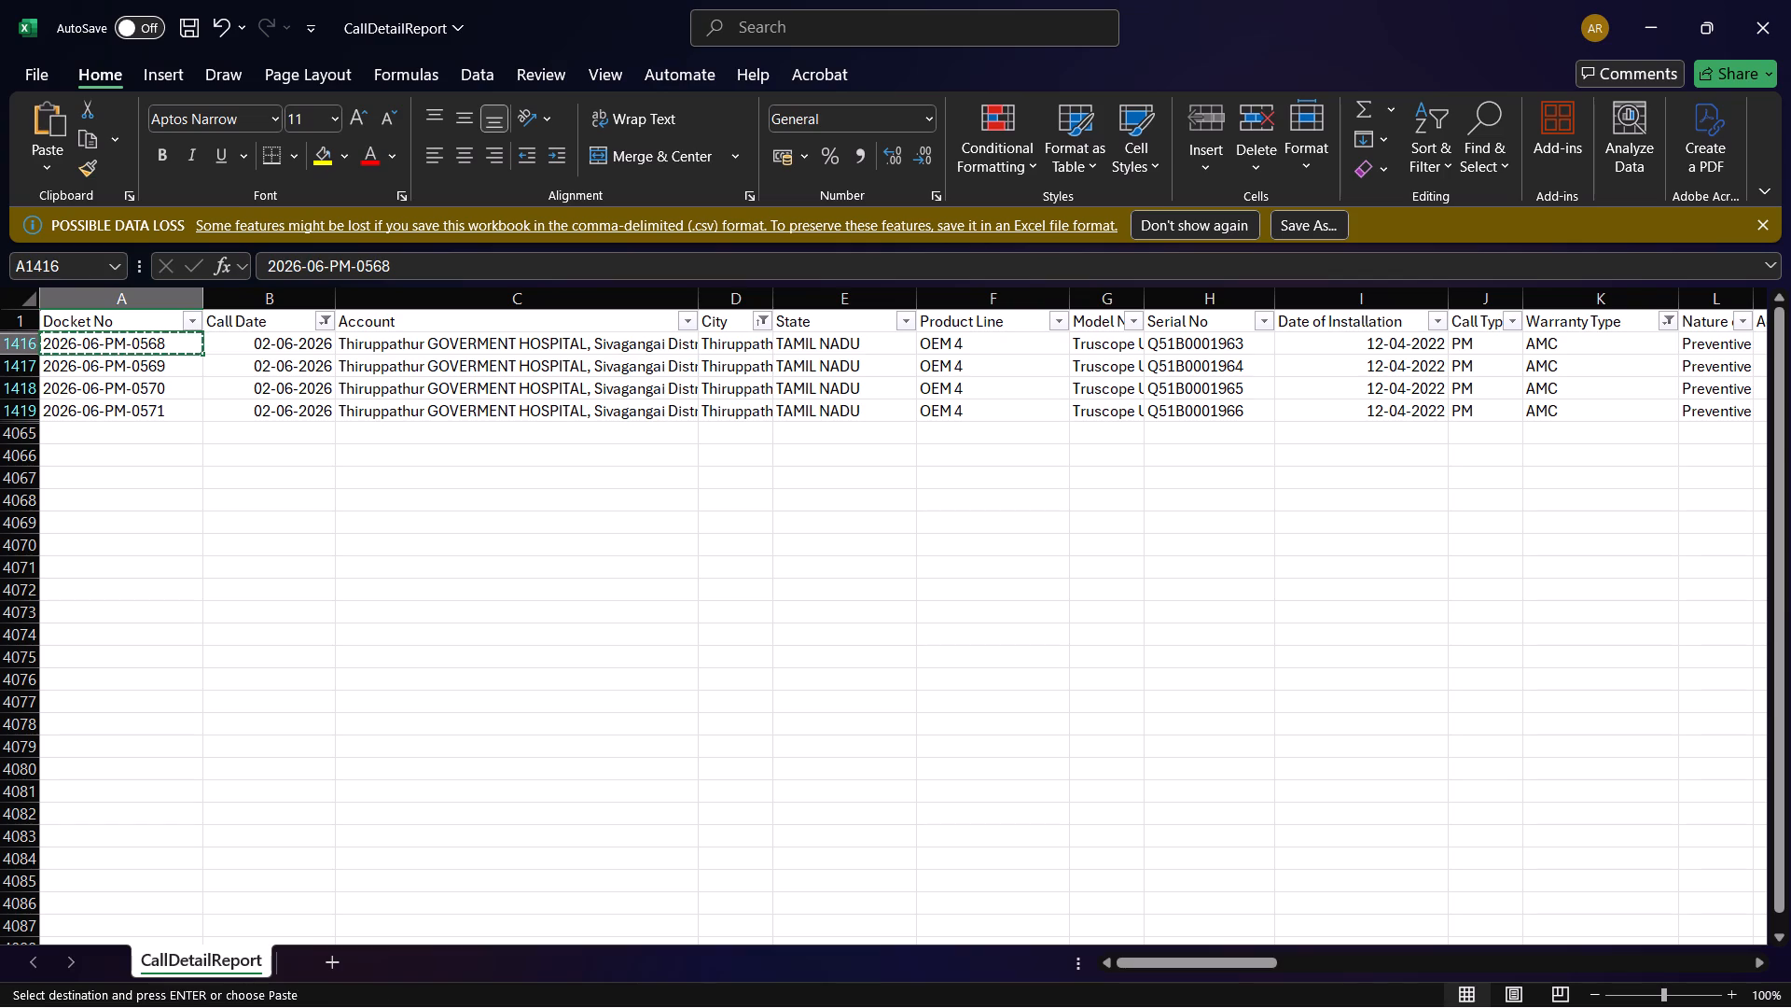
pyautogui.click(1647, 27)
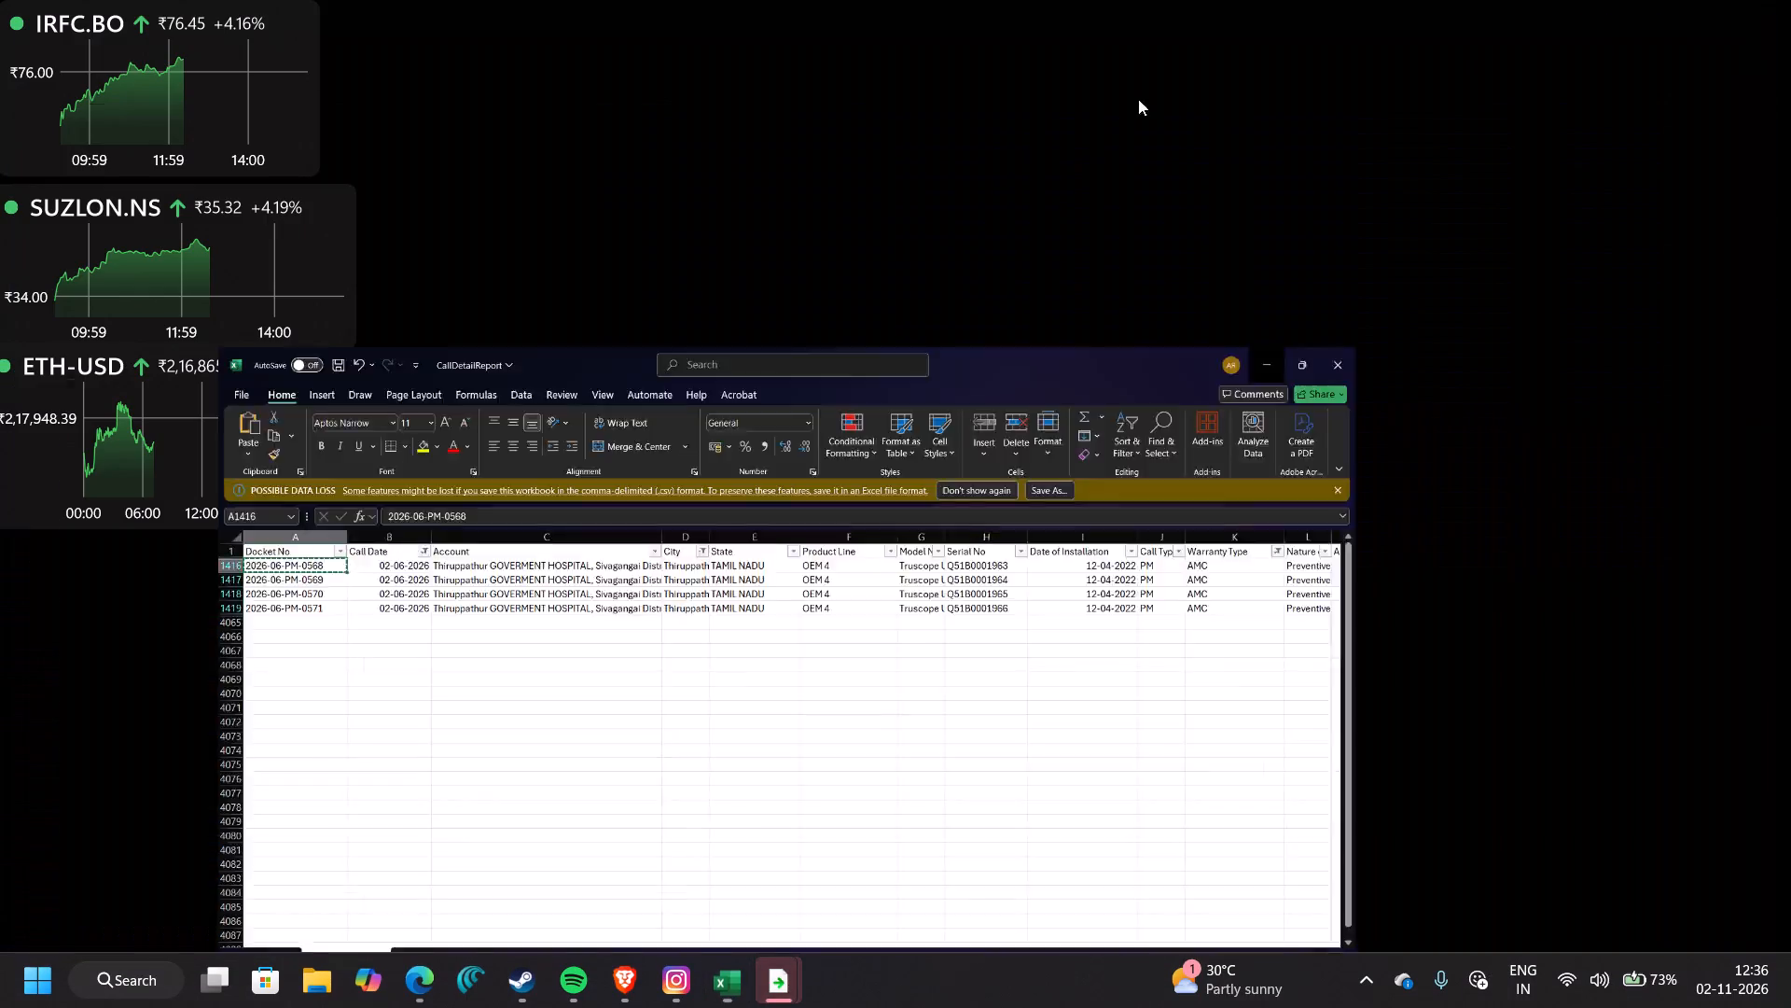
pyautogui.click(421, 988)
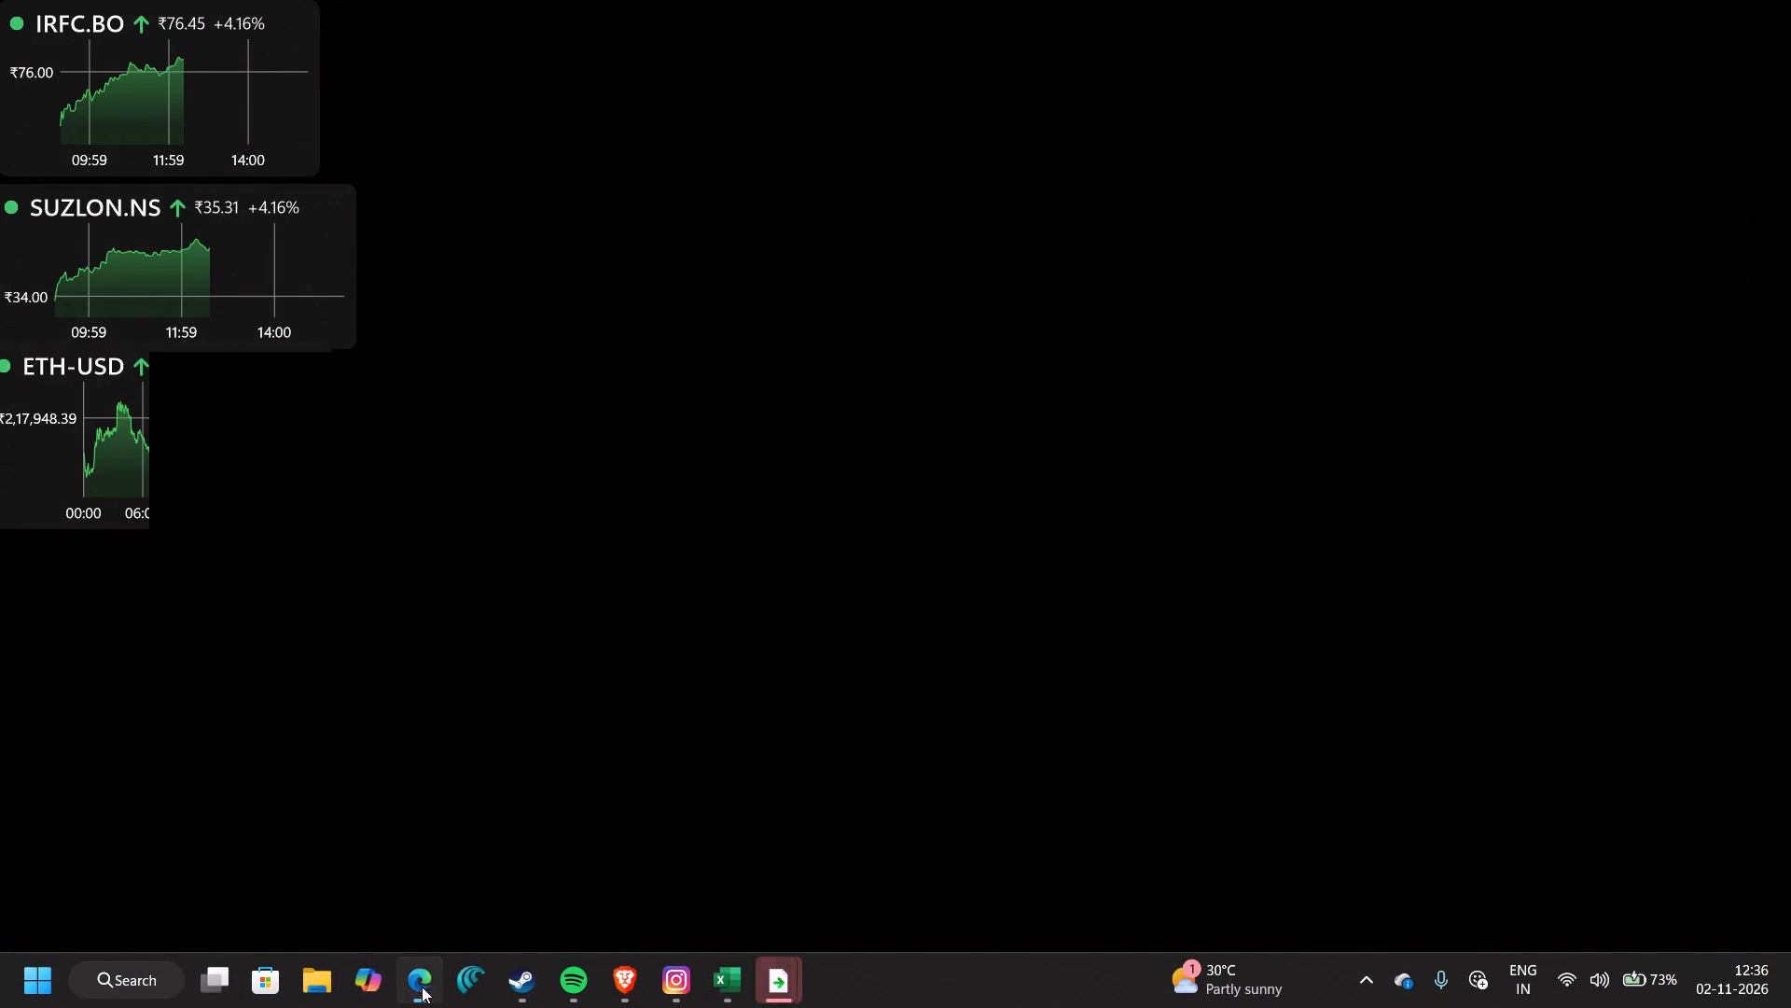
pyautogui.moveTo(177, 390); pyautogui.dragTo(393, 415)
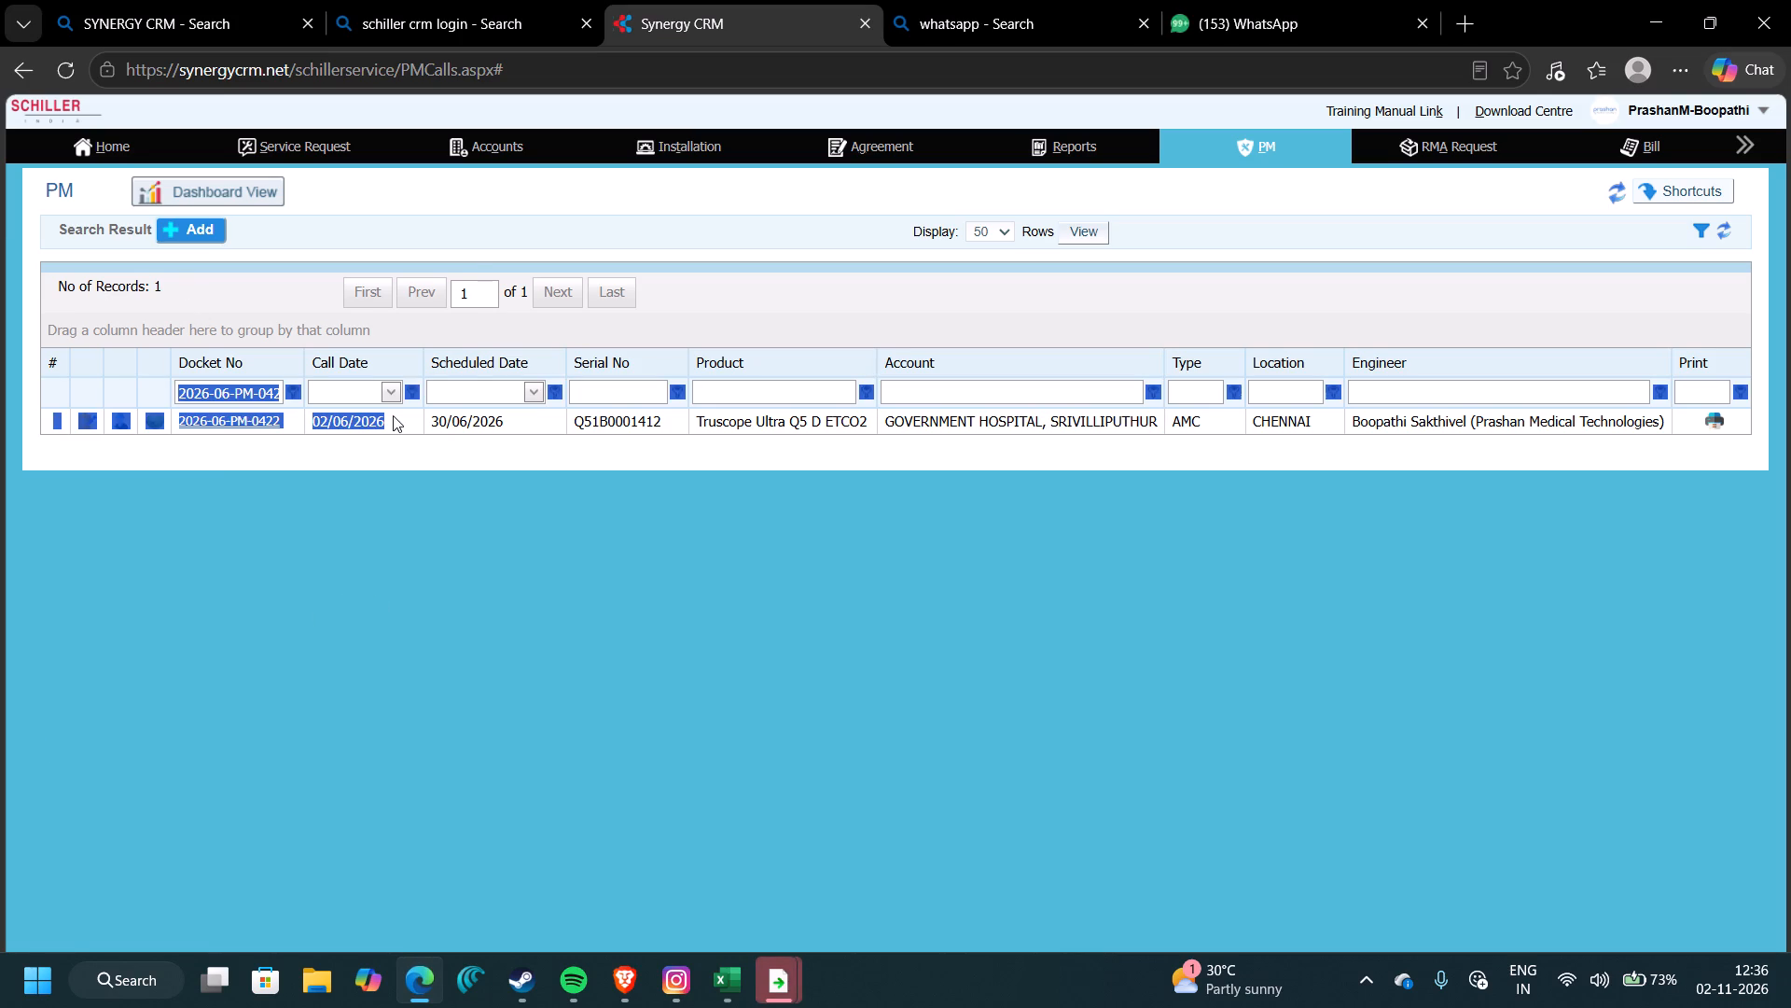
pyautogui.moveTo(393, 415); pyautogui.dragTo(395, 415)
pyautogui.click(286, 387)
pyautogui.click(251, 395)
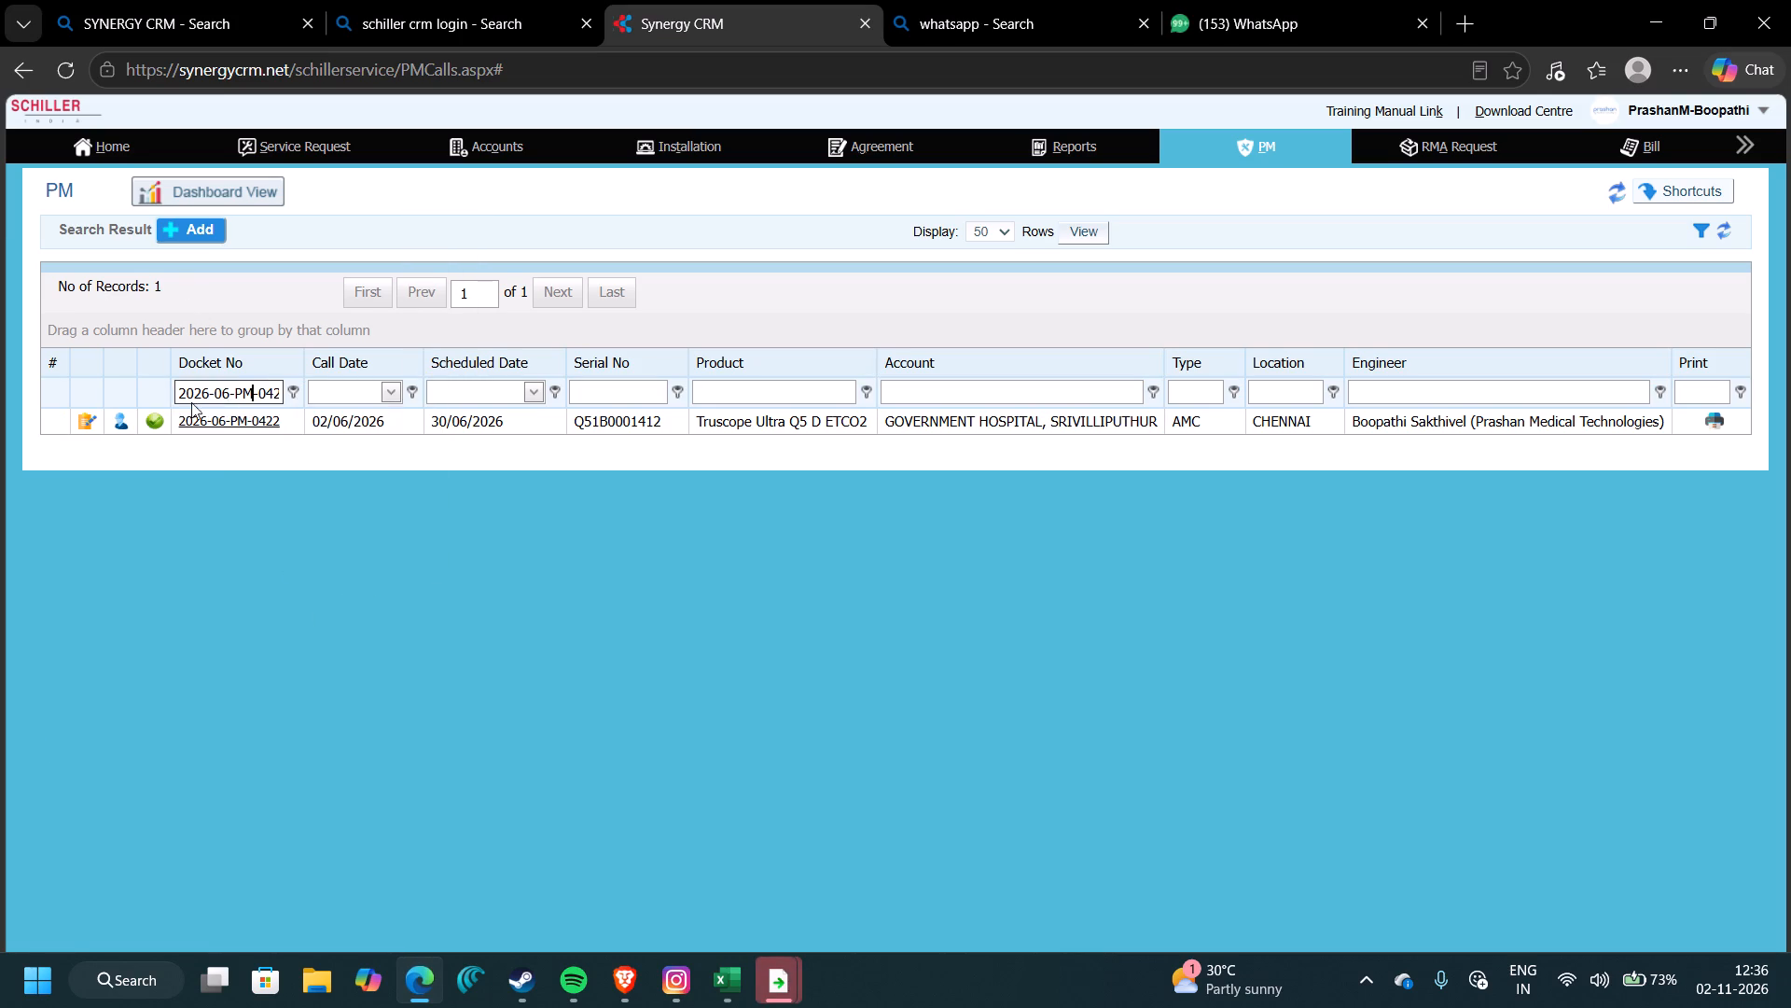
pyautogui.moveTo(179, 395); pyautogui.dragTo(294, 398)
pyautogui.press('BackSpace')
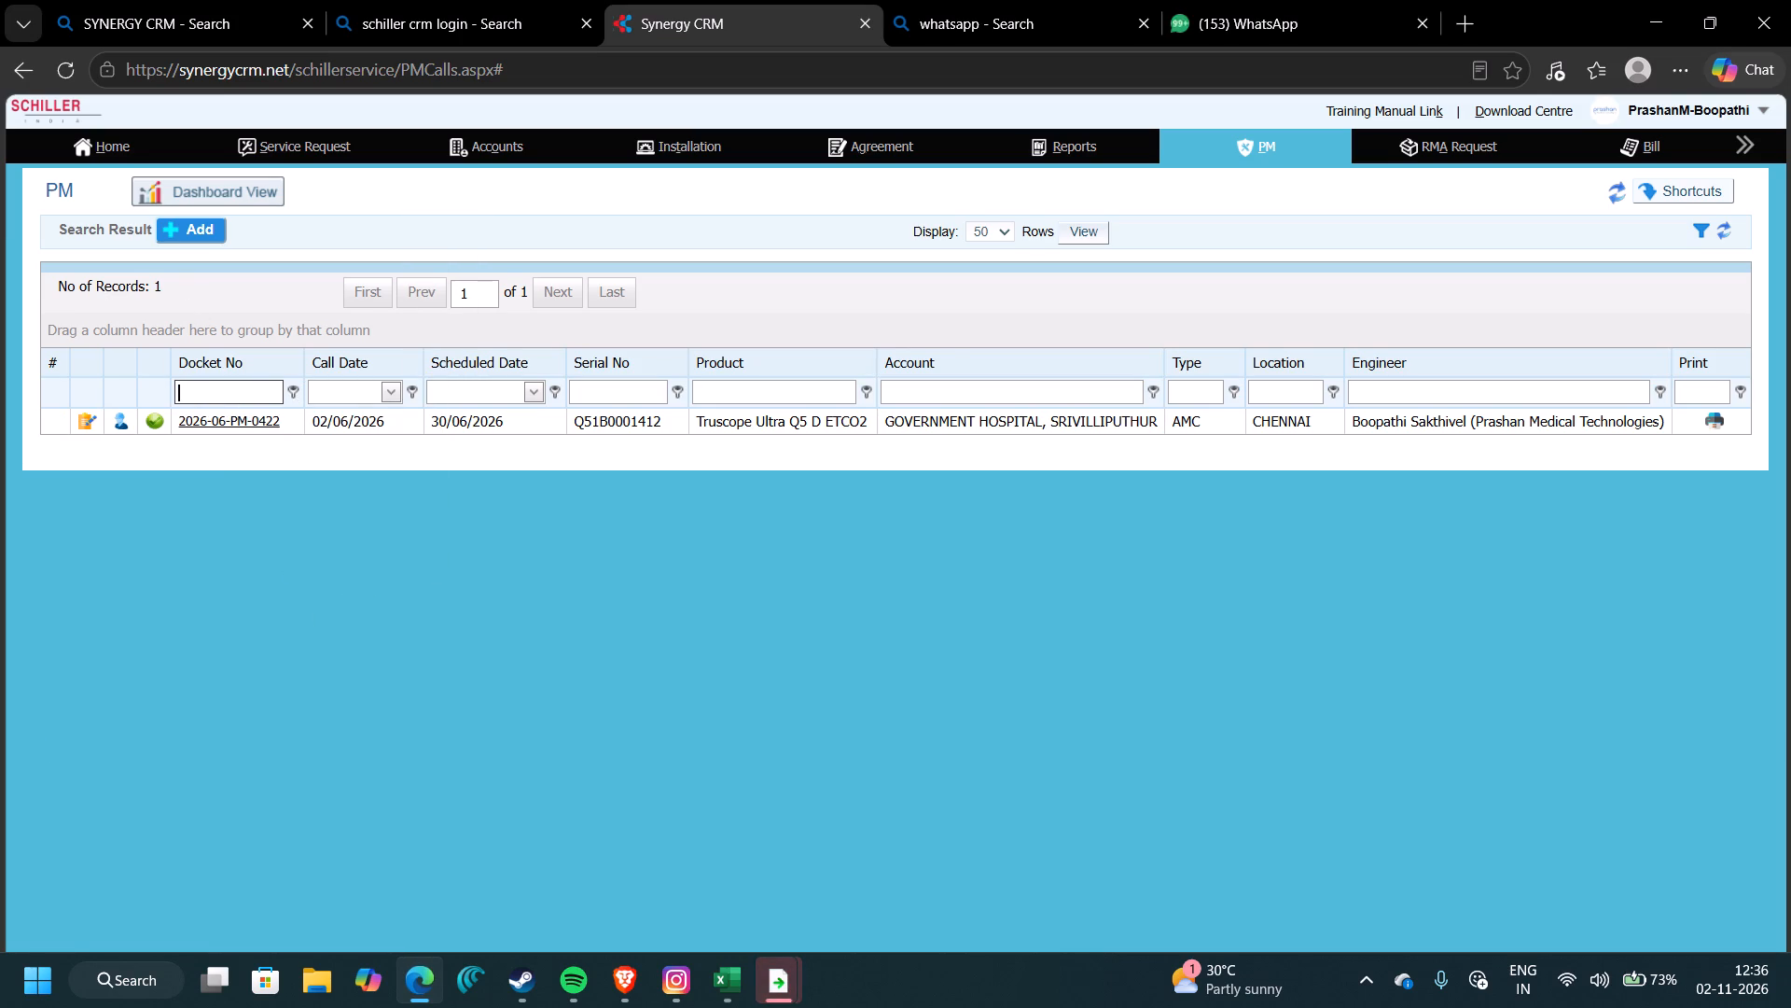
pyautogui.hotkey('ctrl', 'v')
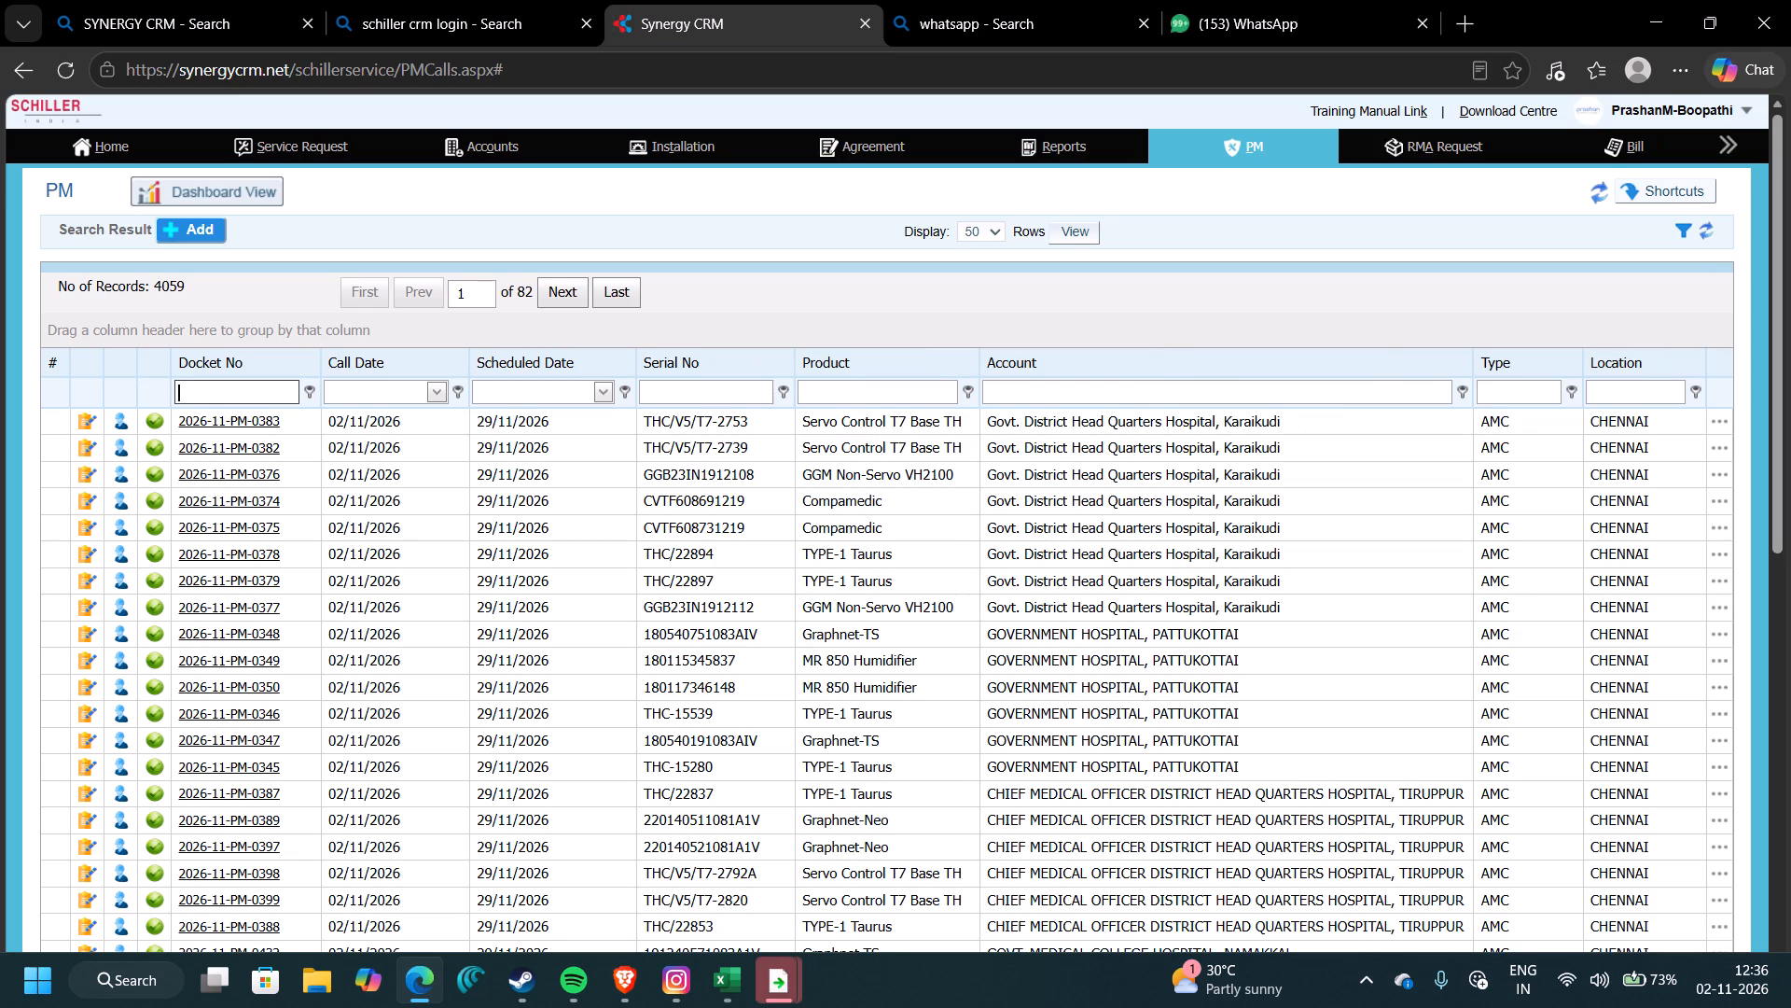
pyautogui.hotkey('ctrl', 'v')
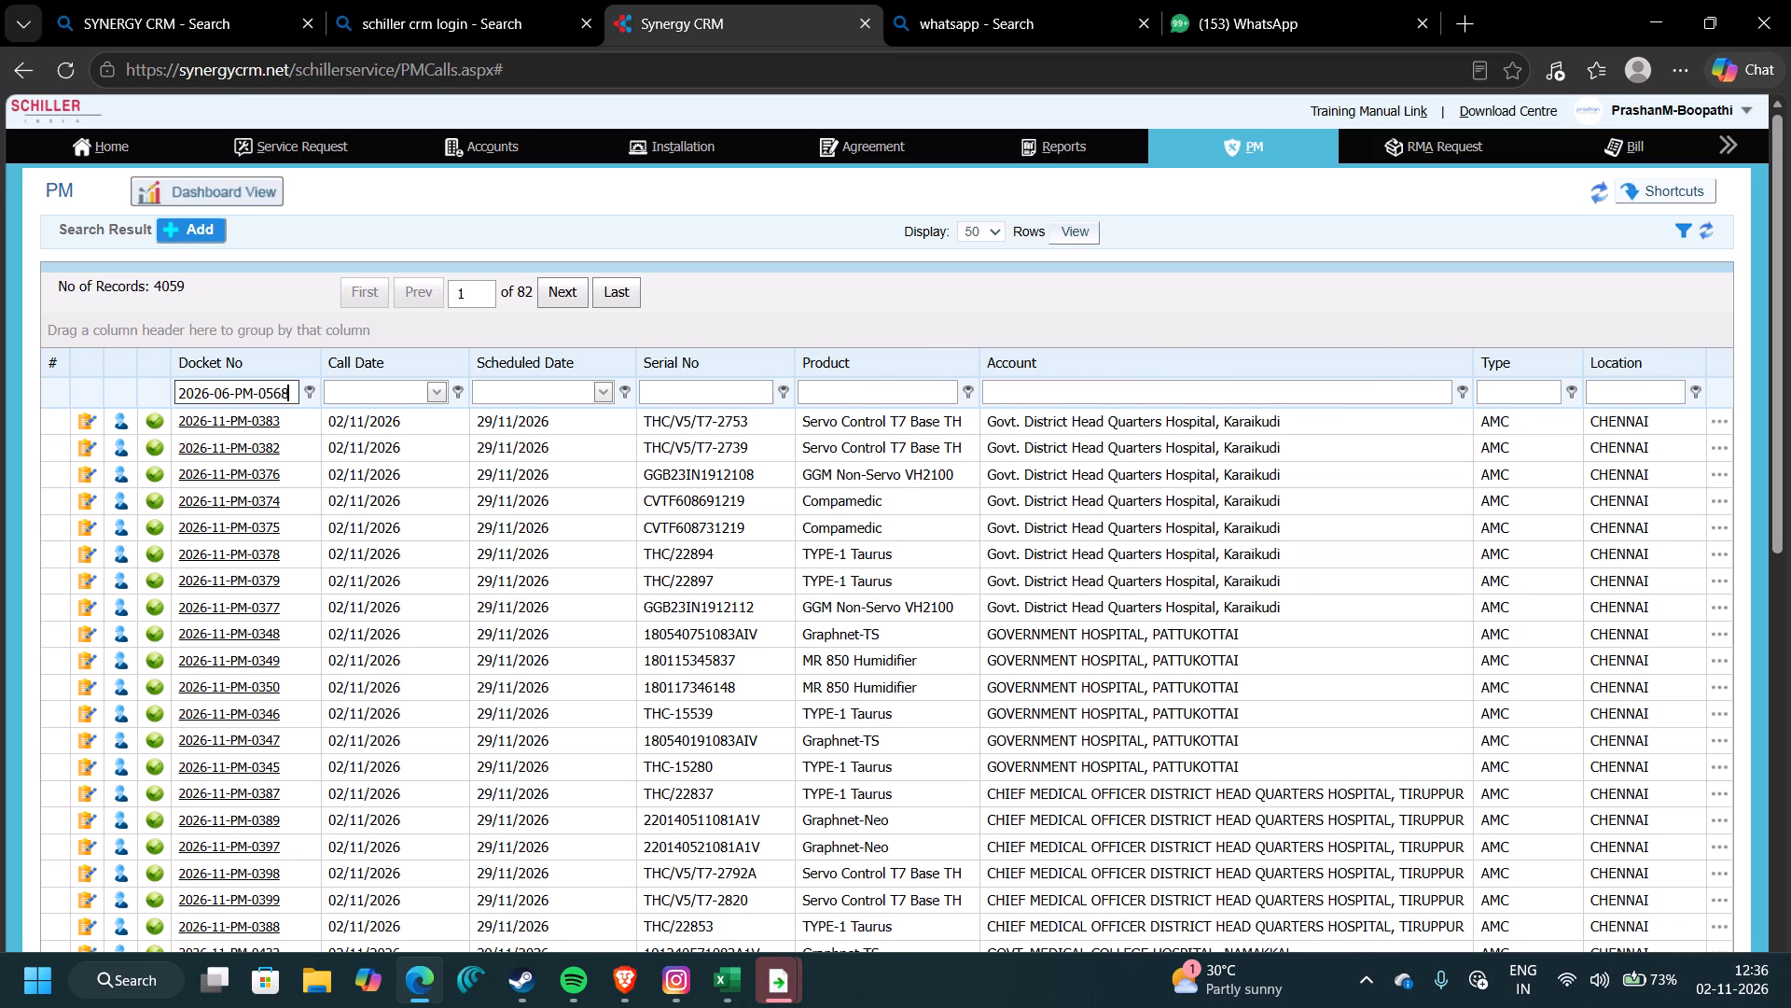
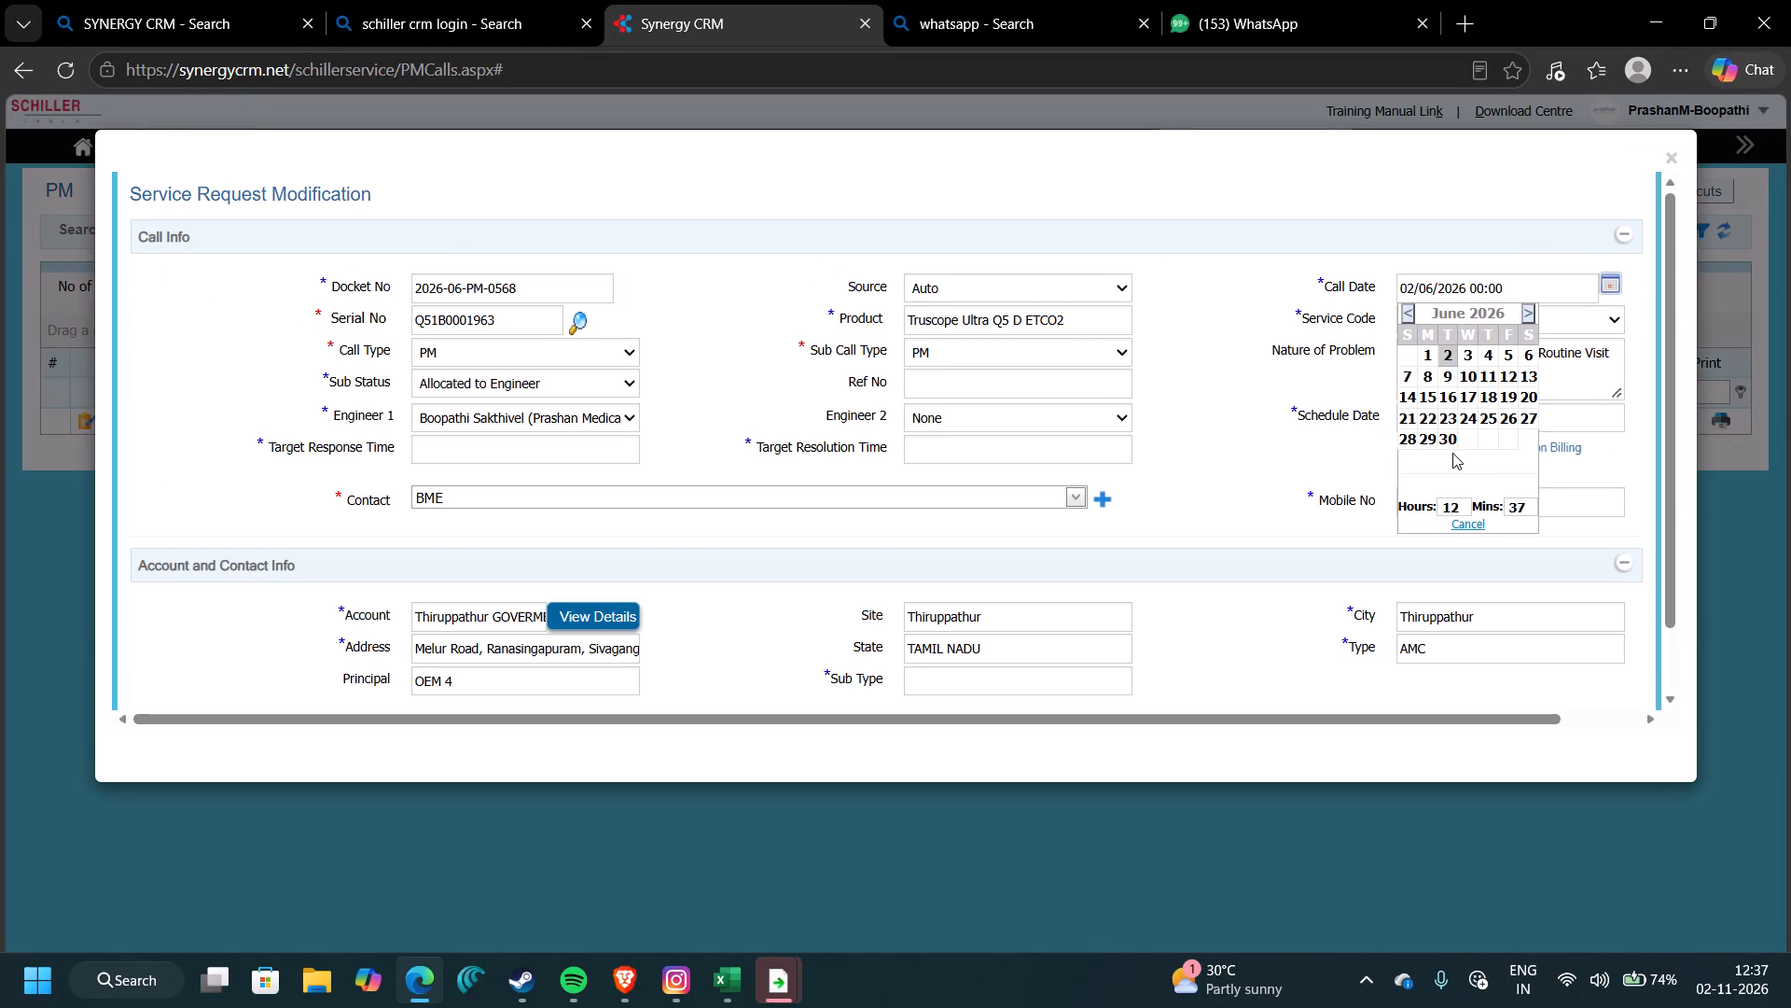
# Set the Call Date of docket 2026-06-PM-0568 to 30/06/2026.
pyautogui.click(1445, 435)
# Open the reason for non billing for docket 2026-06-PM-0568, enter AMC as the justification, and save it.
pyautogui.click(1541, 446)
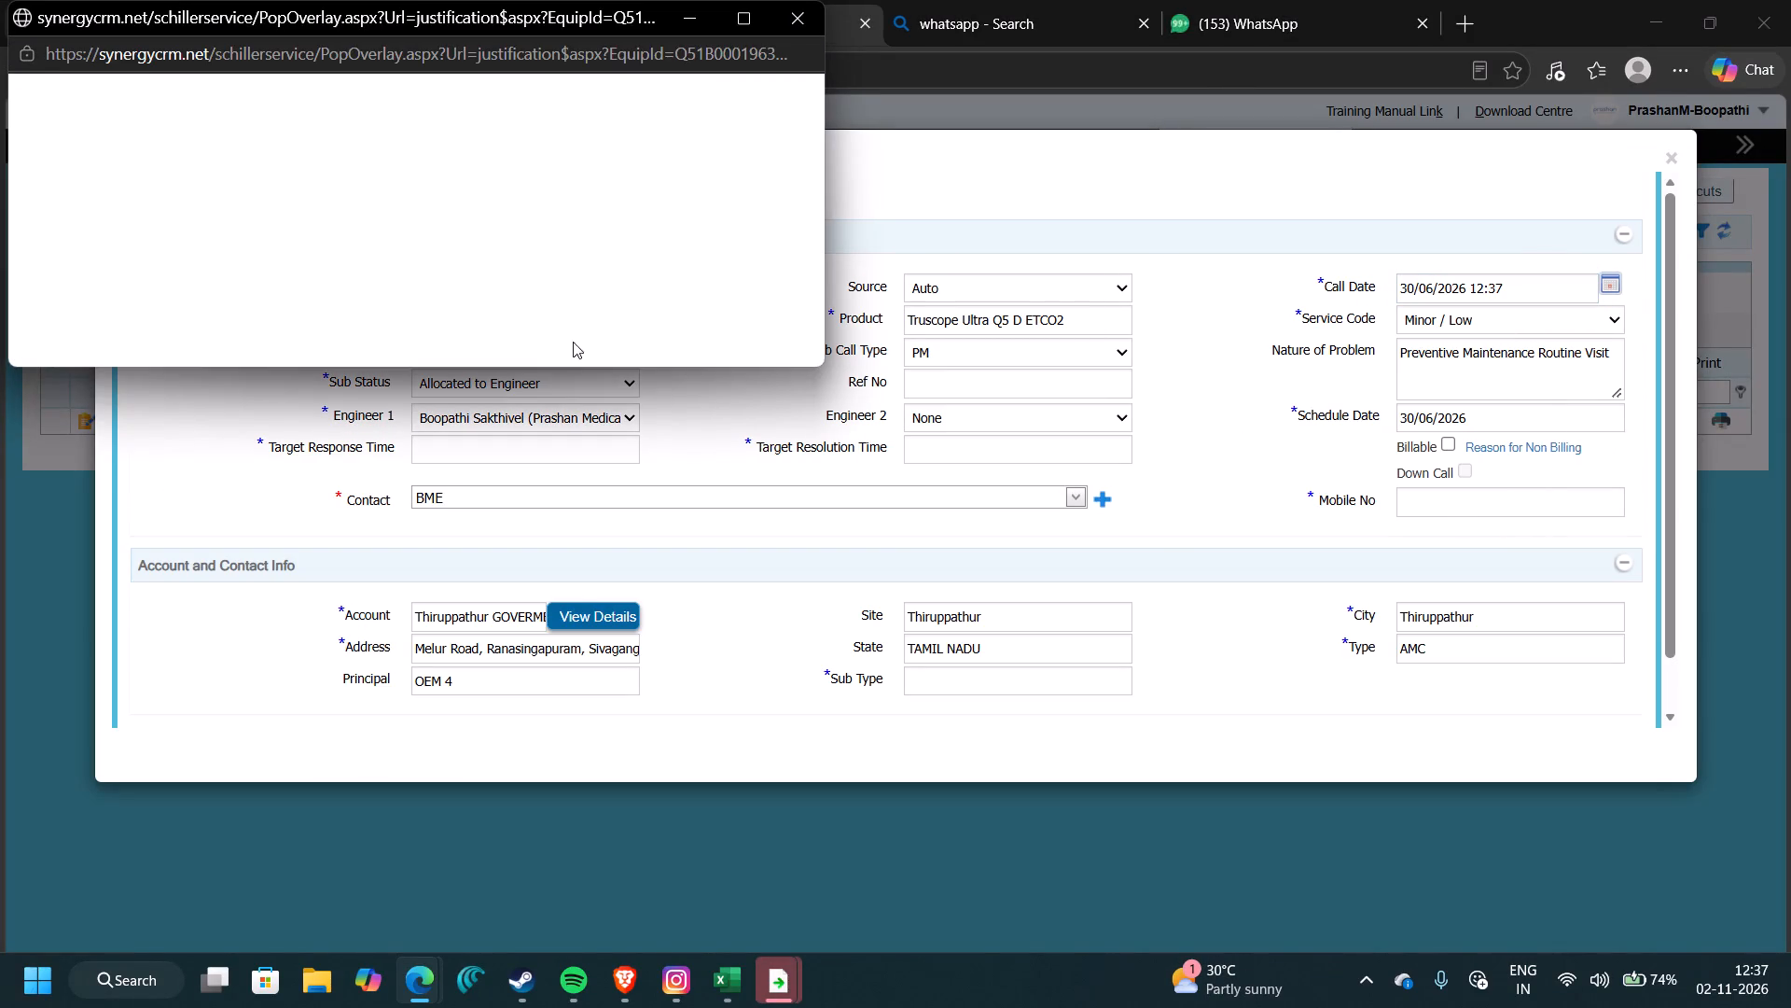
pyautogui.click(305, 146)
pyautogui.click(327, 199)
pyautogui.write('AMC')
pyautogui.click(396, 266)
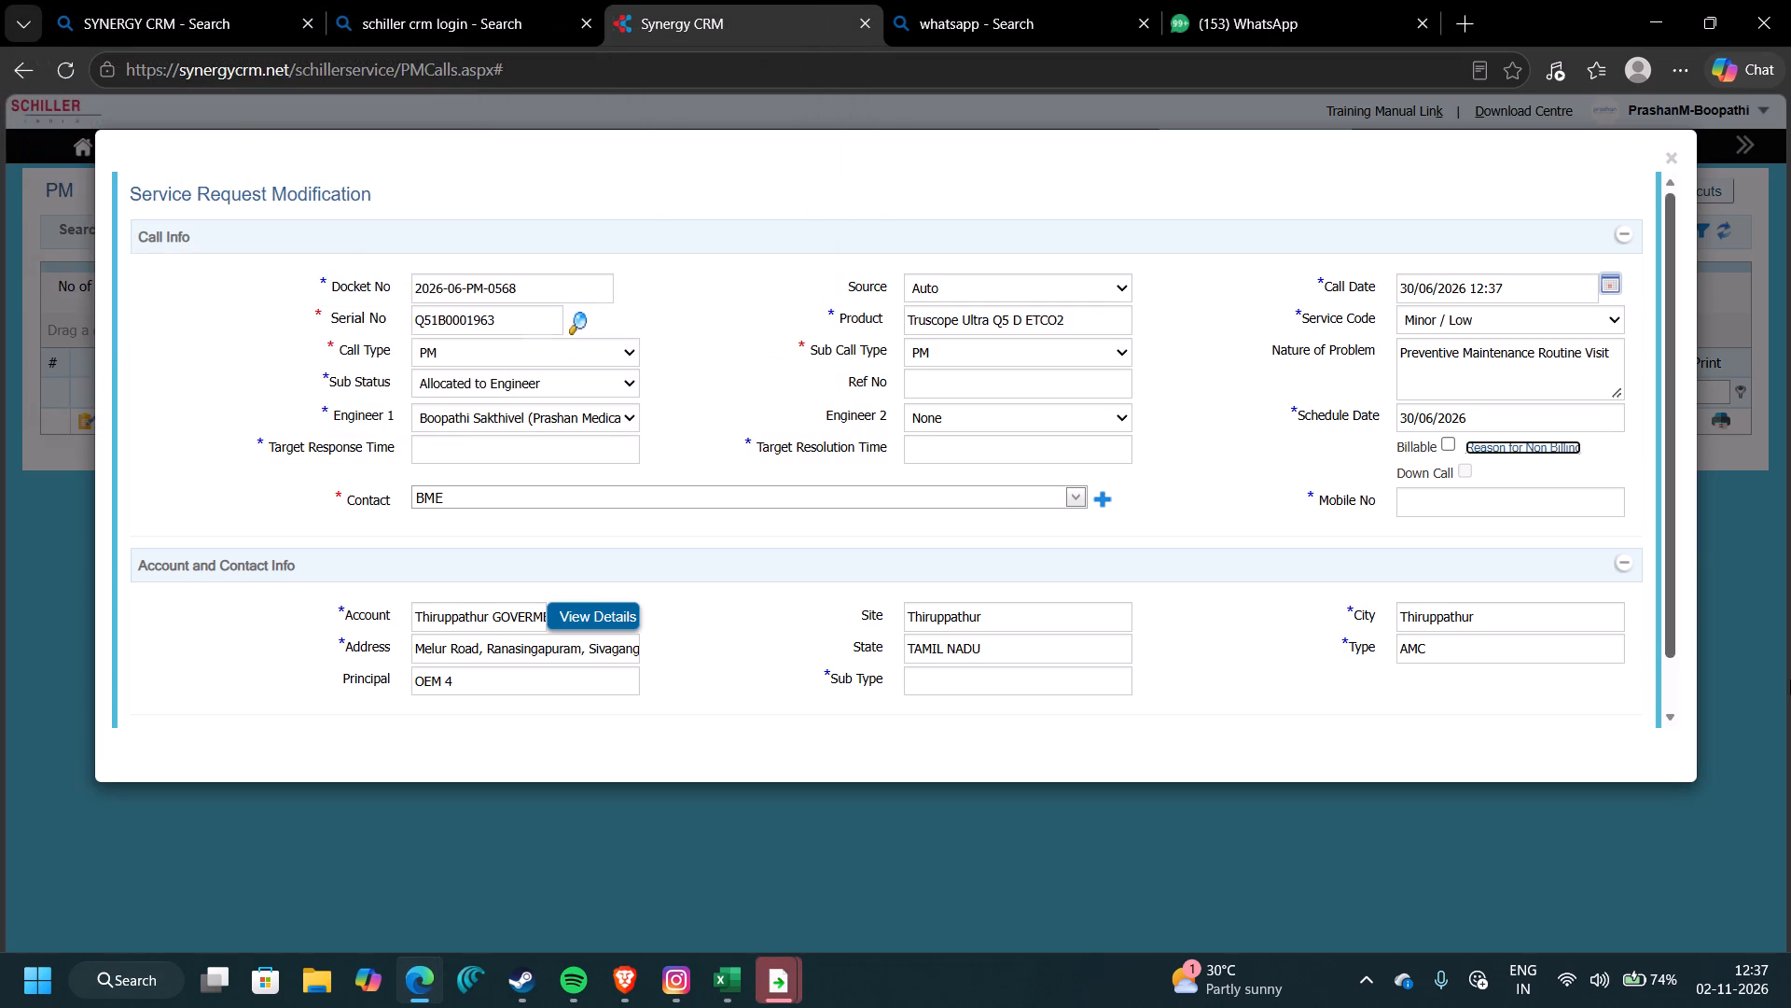
pyautogui.scroll(-5, 1224, 629)
pyautogui.click(885, 693)
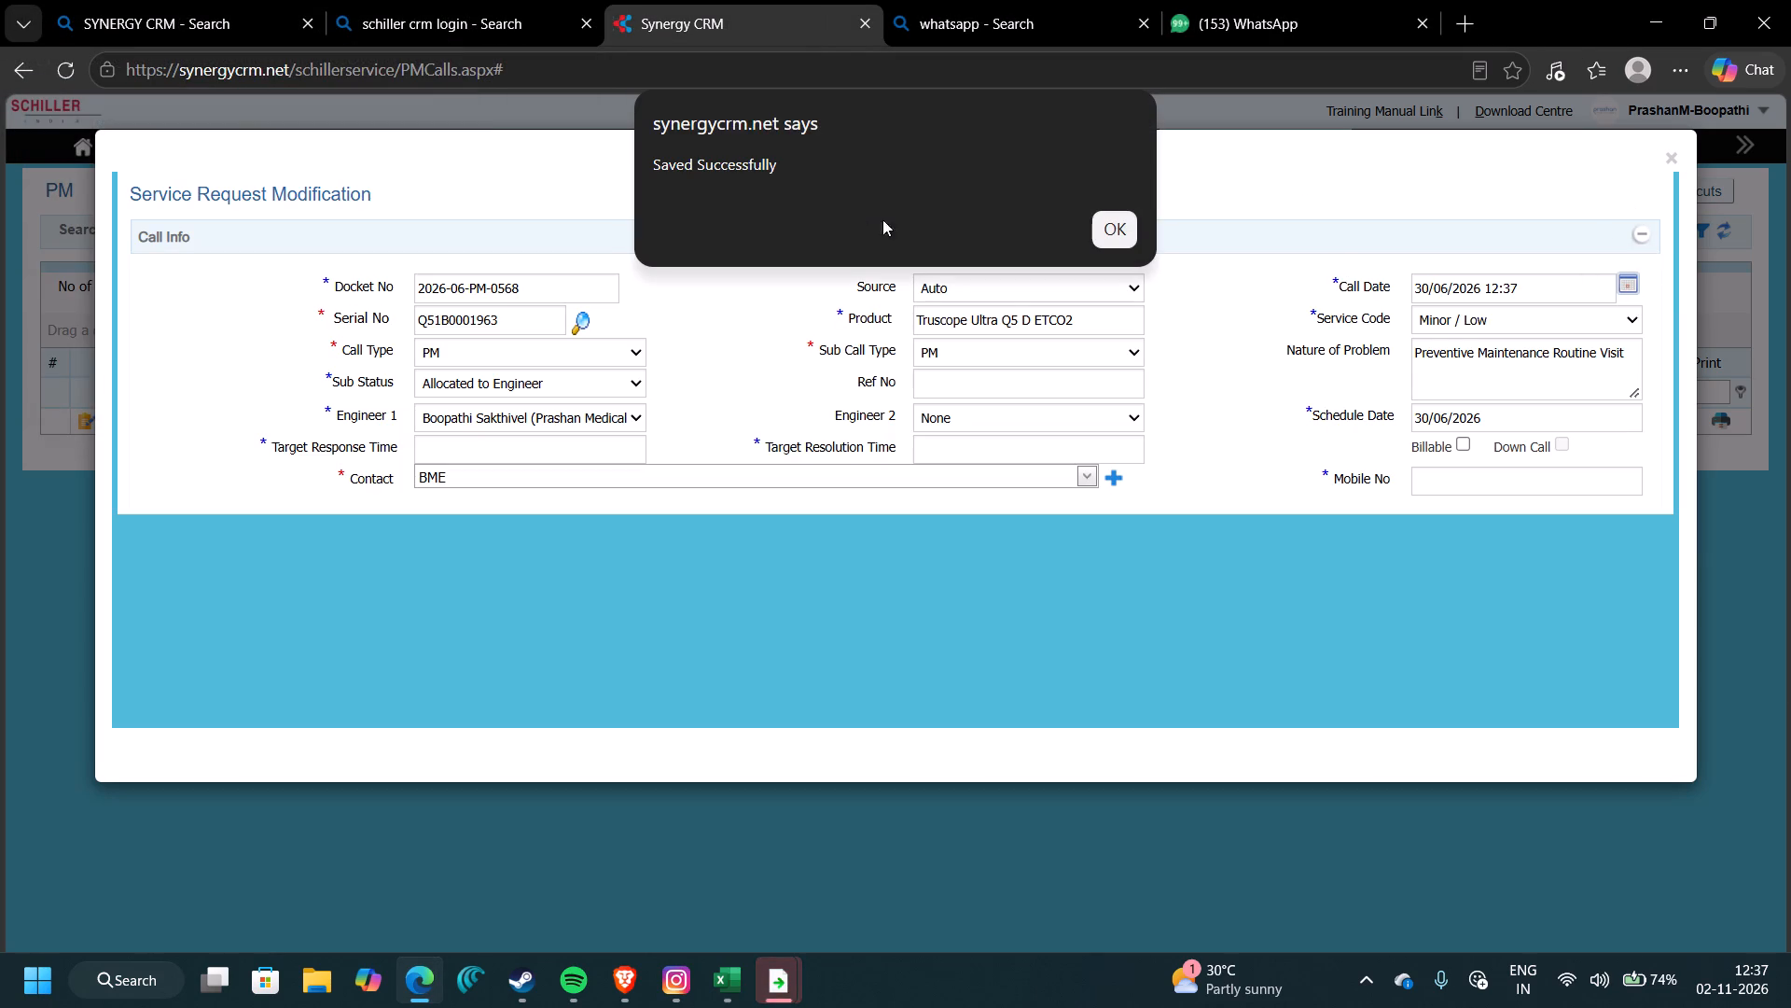
pyautogui.click(1122, 230)
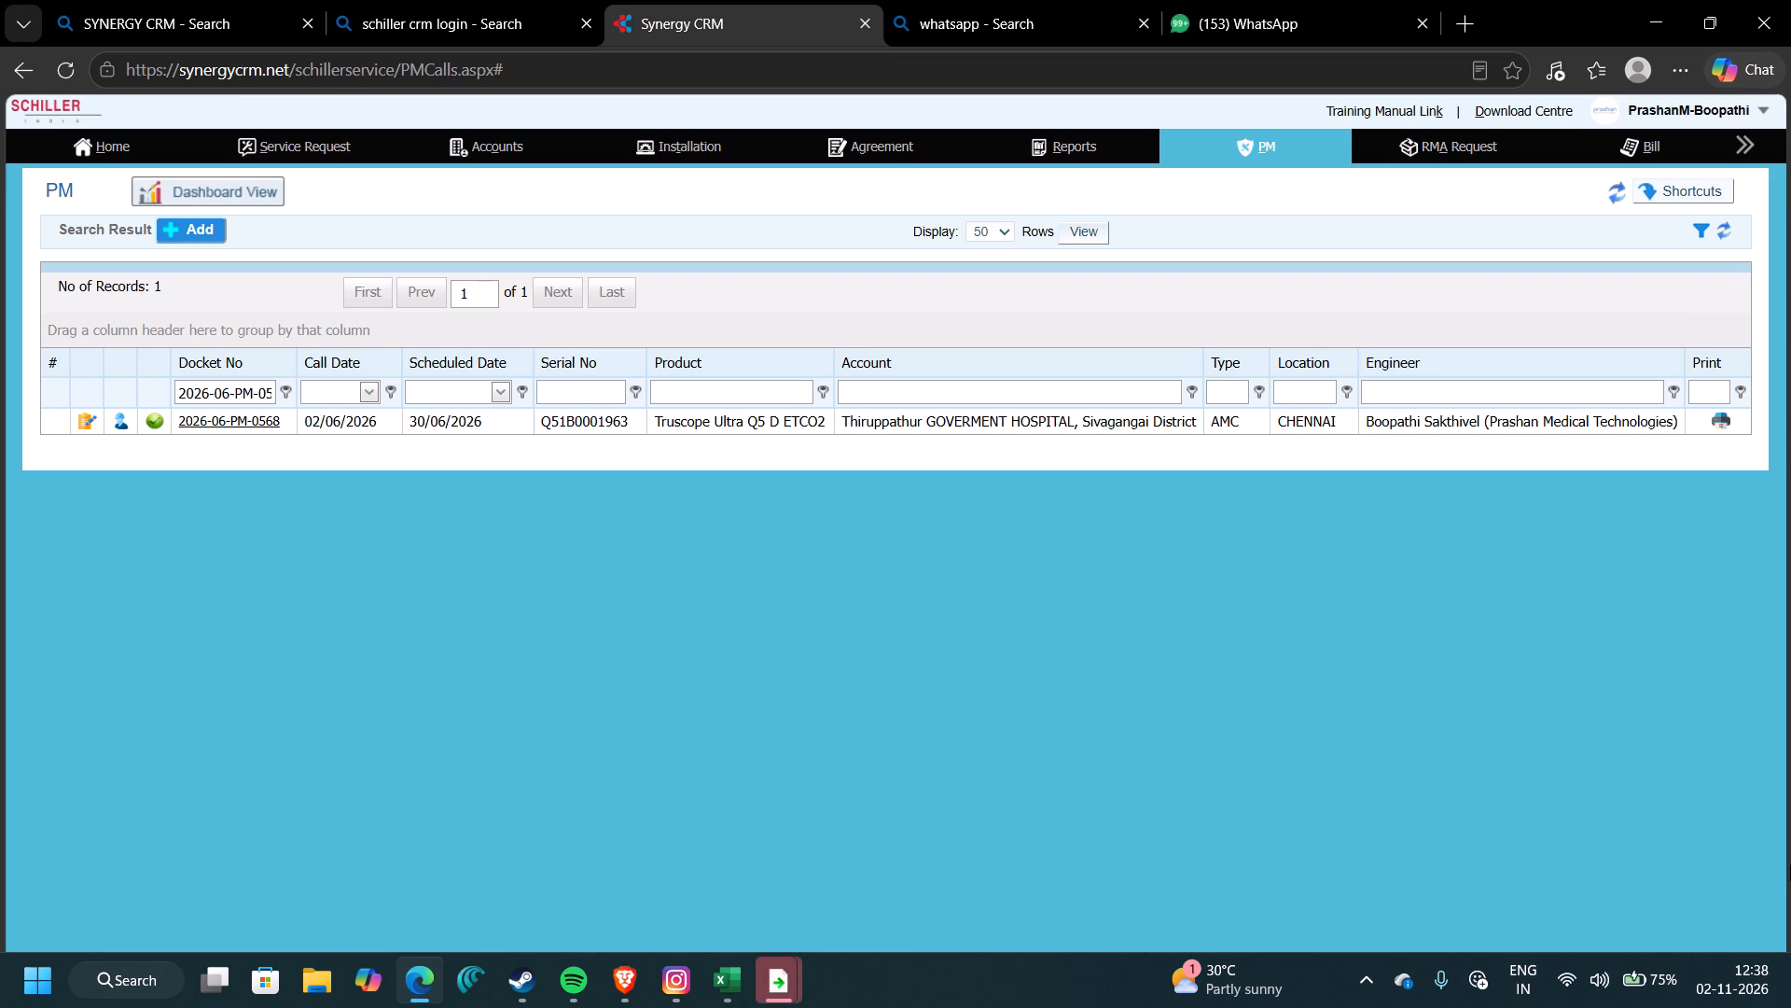
# Open docket 2026-06-PM-0568 and attach the service report image "WhatsApp Image 2026-11-02 at 12.37.25 PM" from Downloads.
pyautogui.click(253, 410)
pyautogui.click(250, 415)
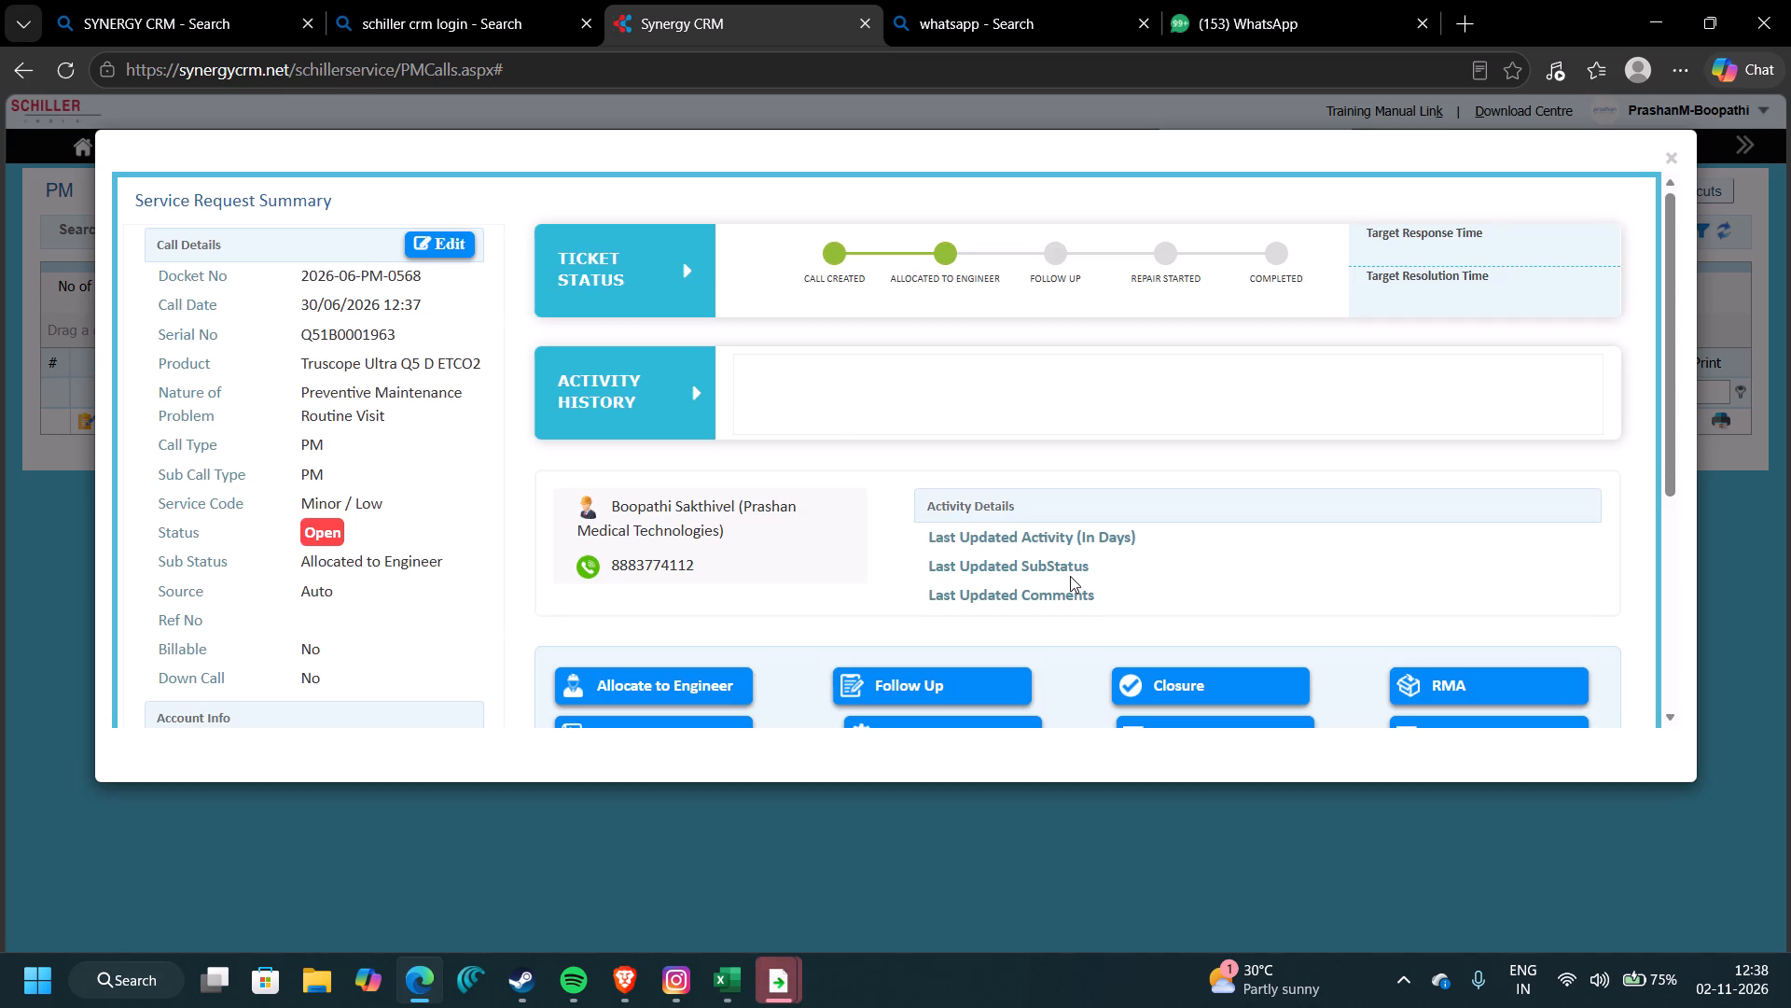
pyautogui.scroll(-4, 1018, 519)
pyautogui.click(1215, 352)
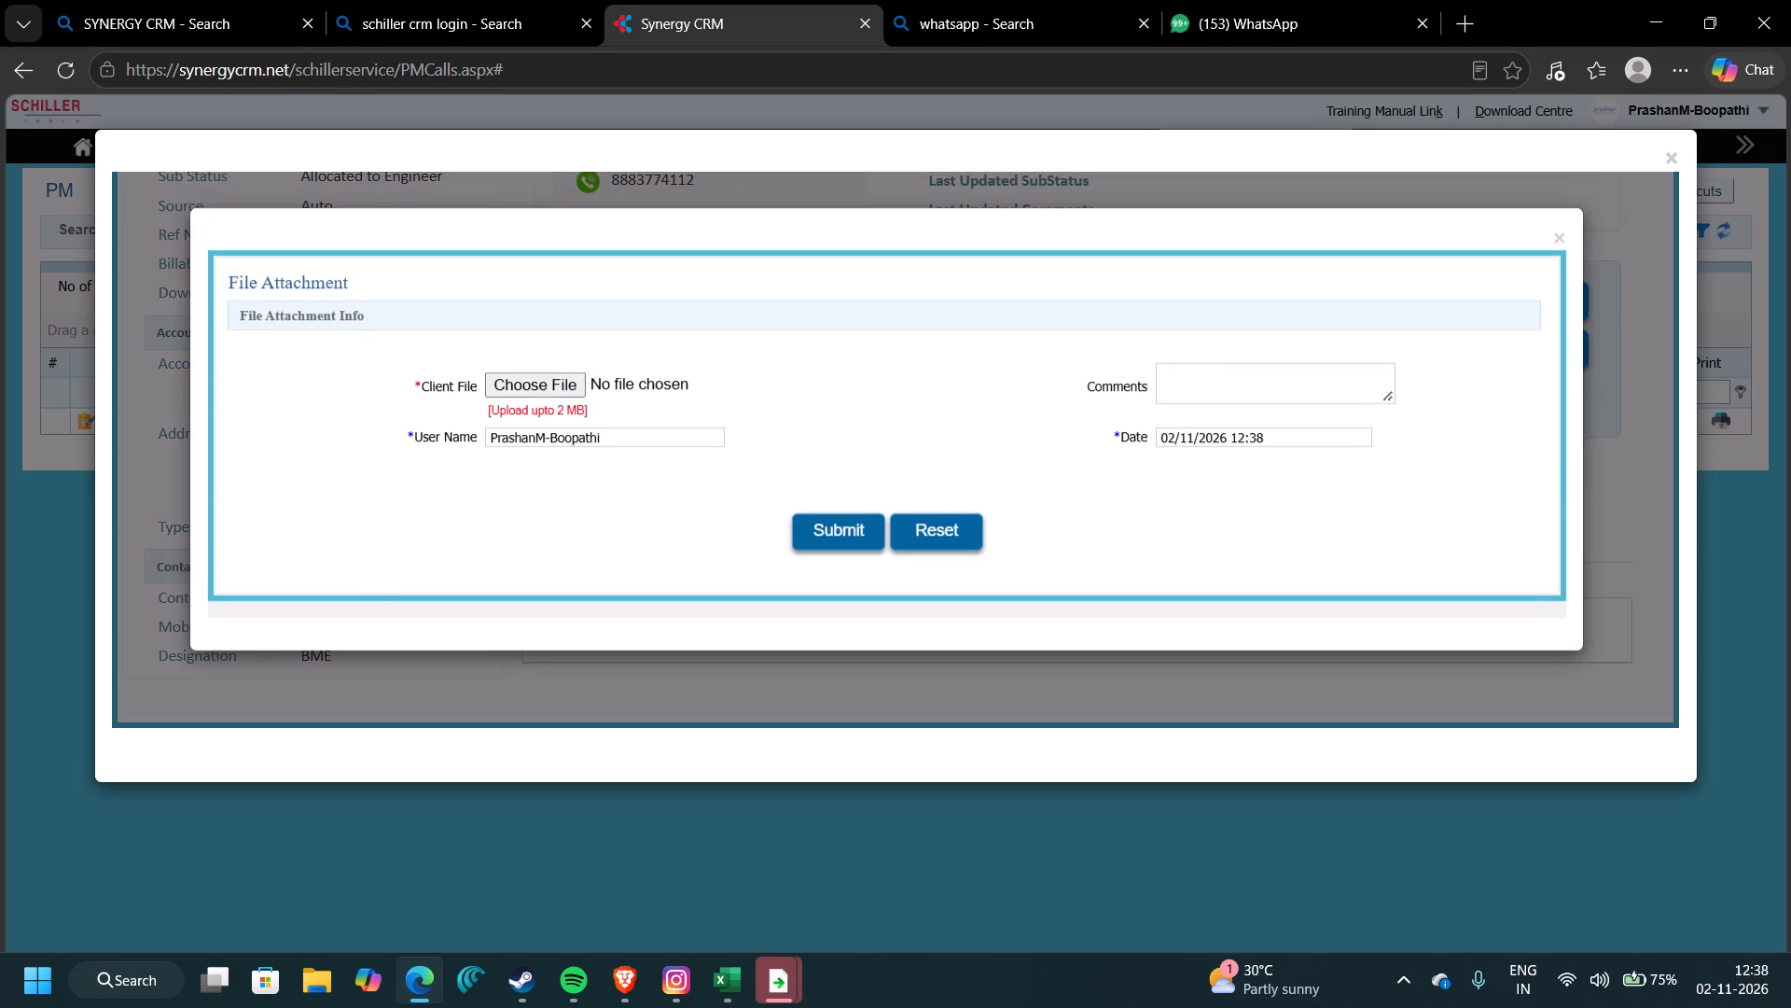
pyautogui.click(560, 385)
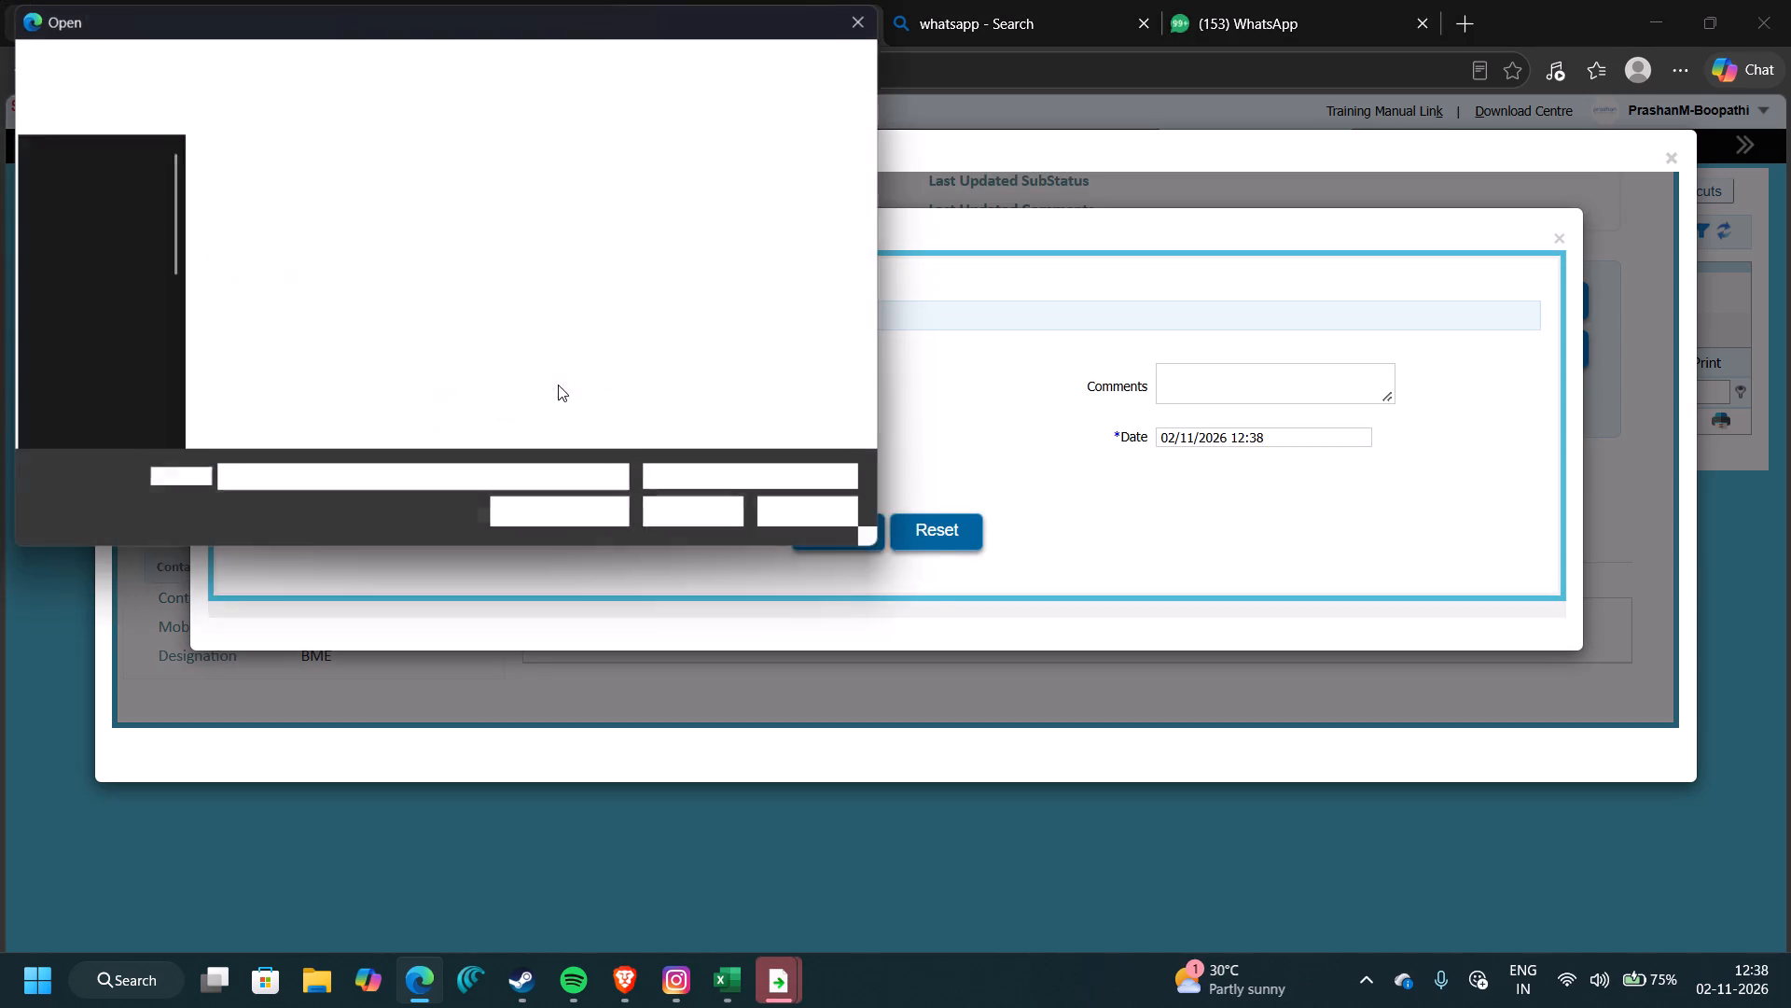
pyautogui.click(271, 236)
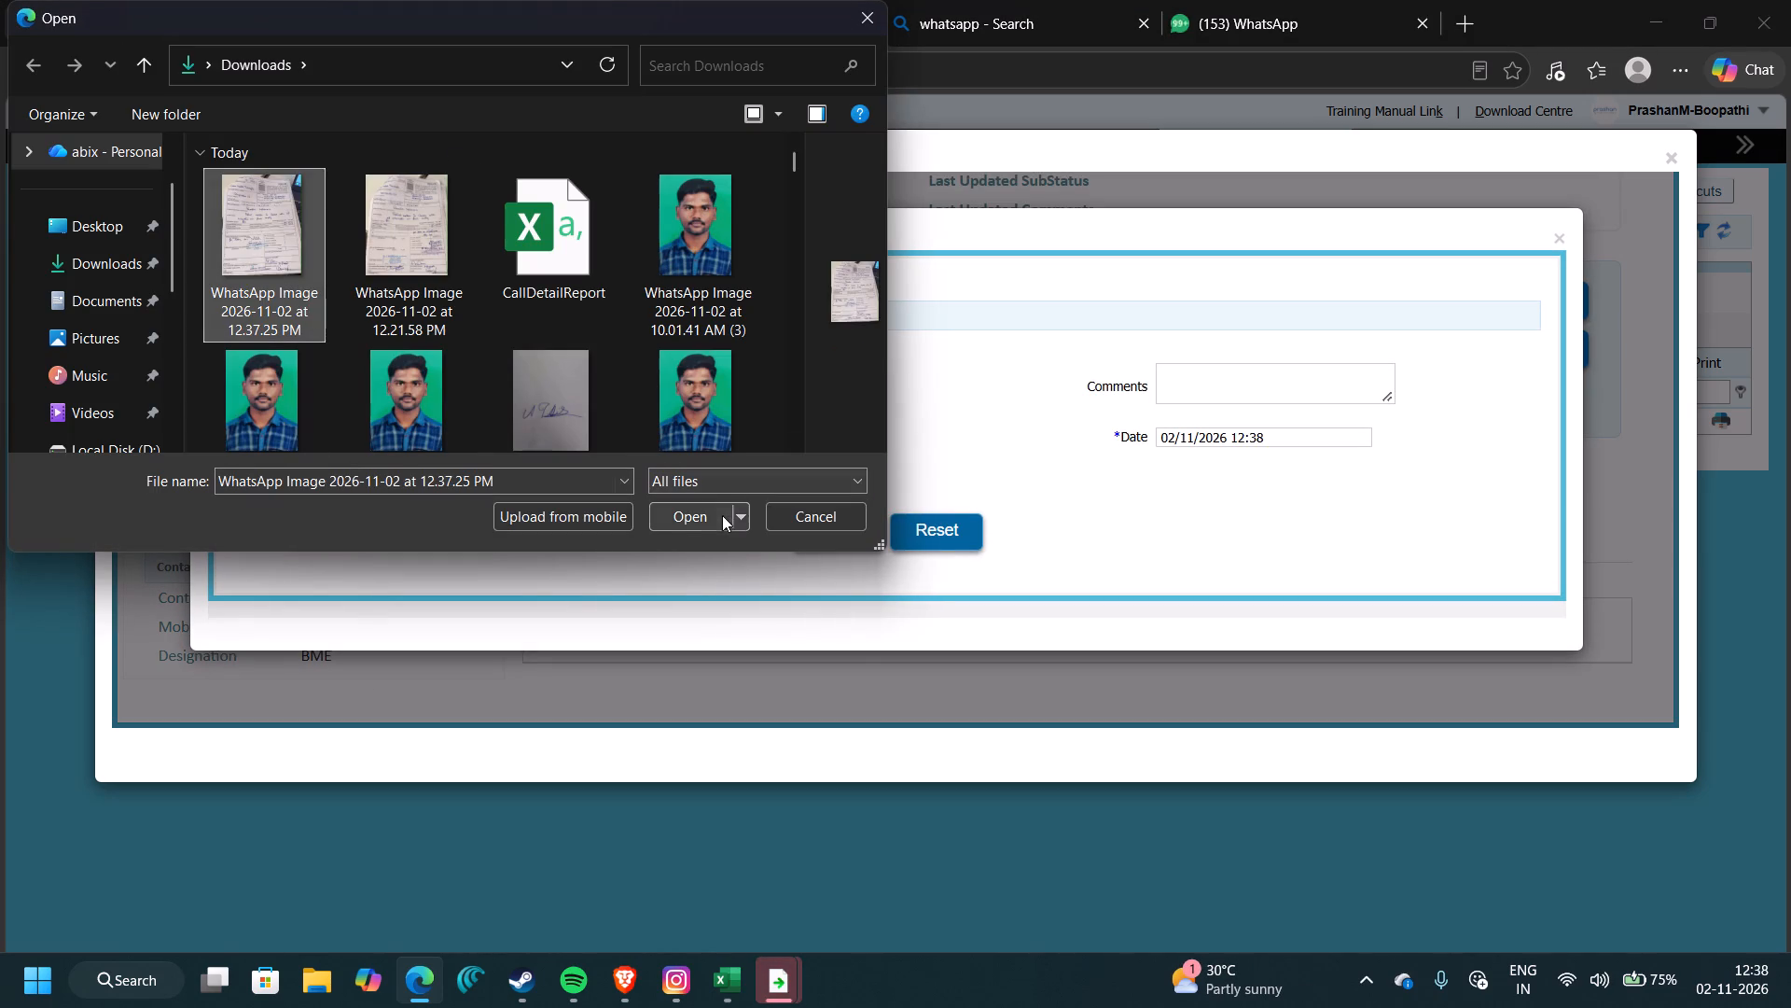
pyautogui.click(722, 515)
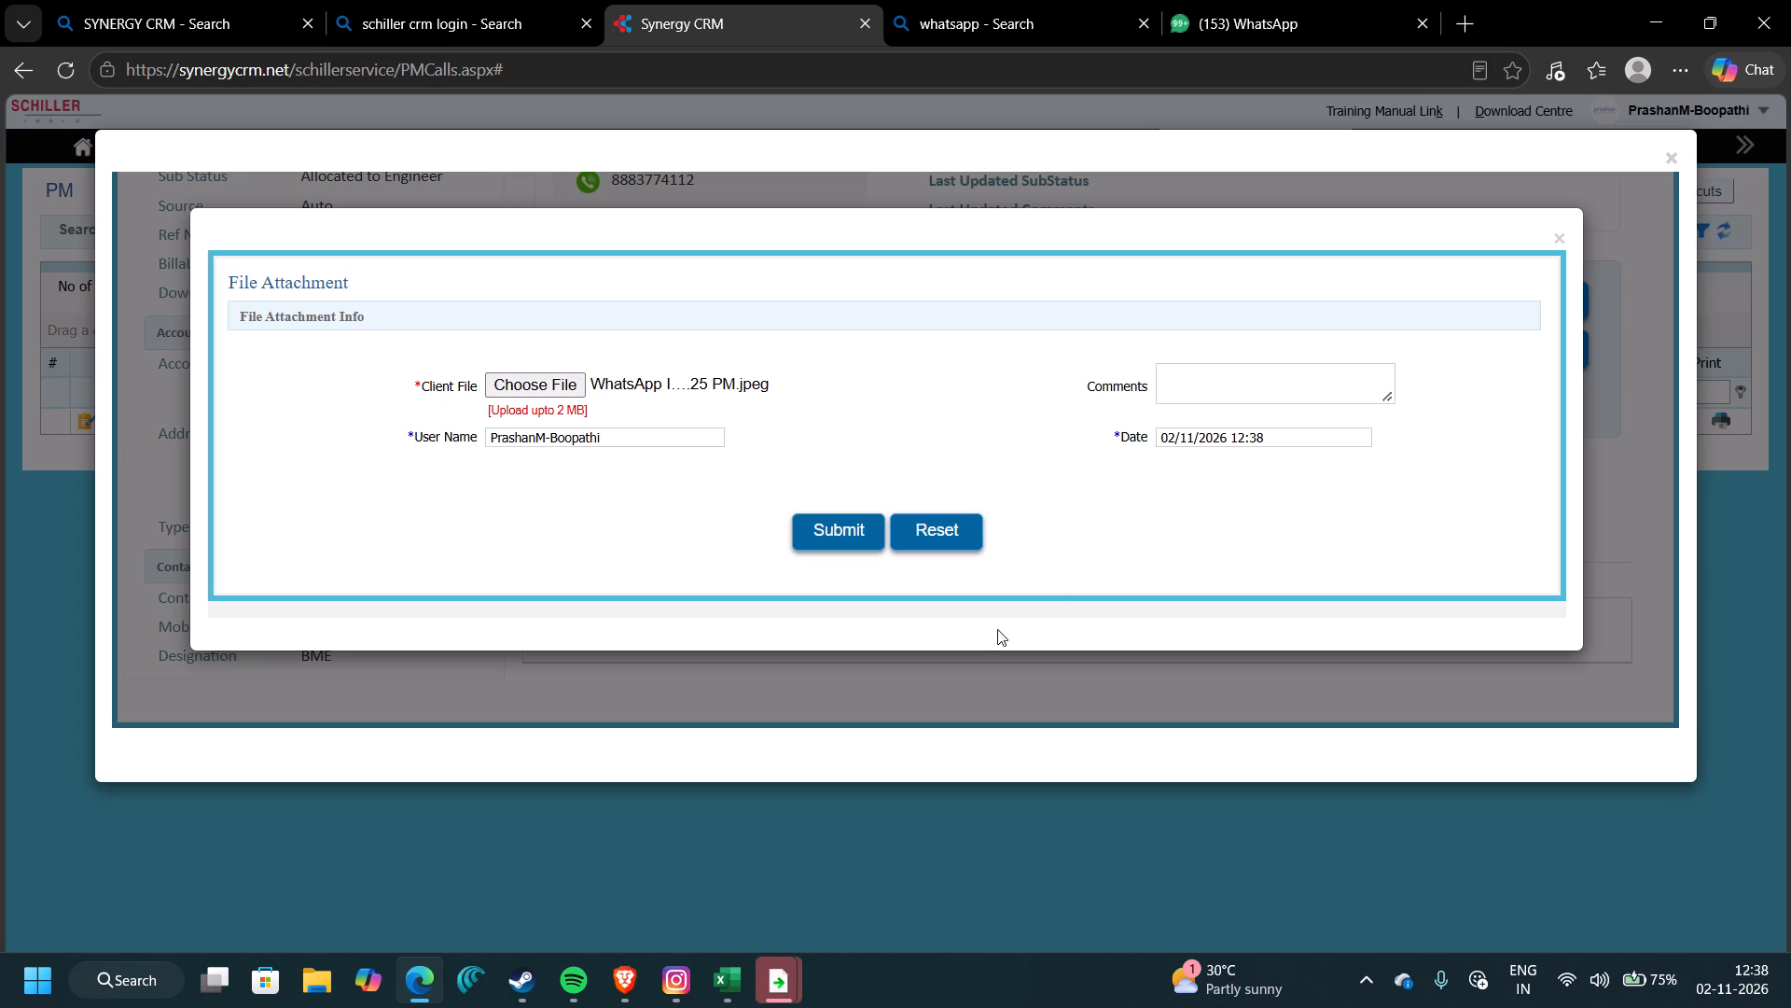
pyautogui.click(843, 531)
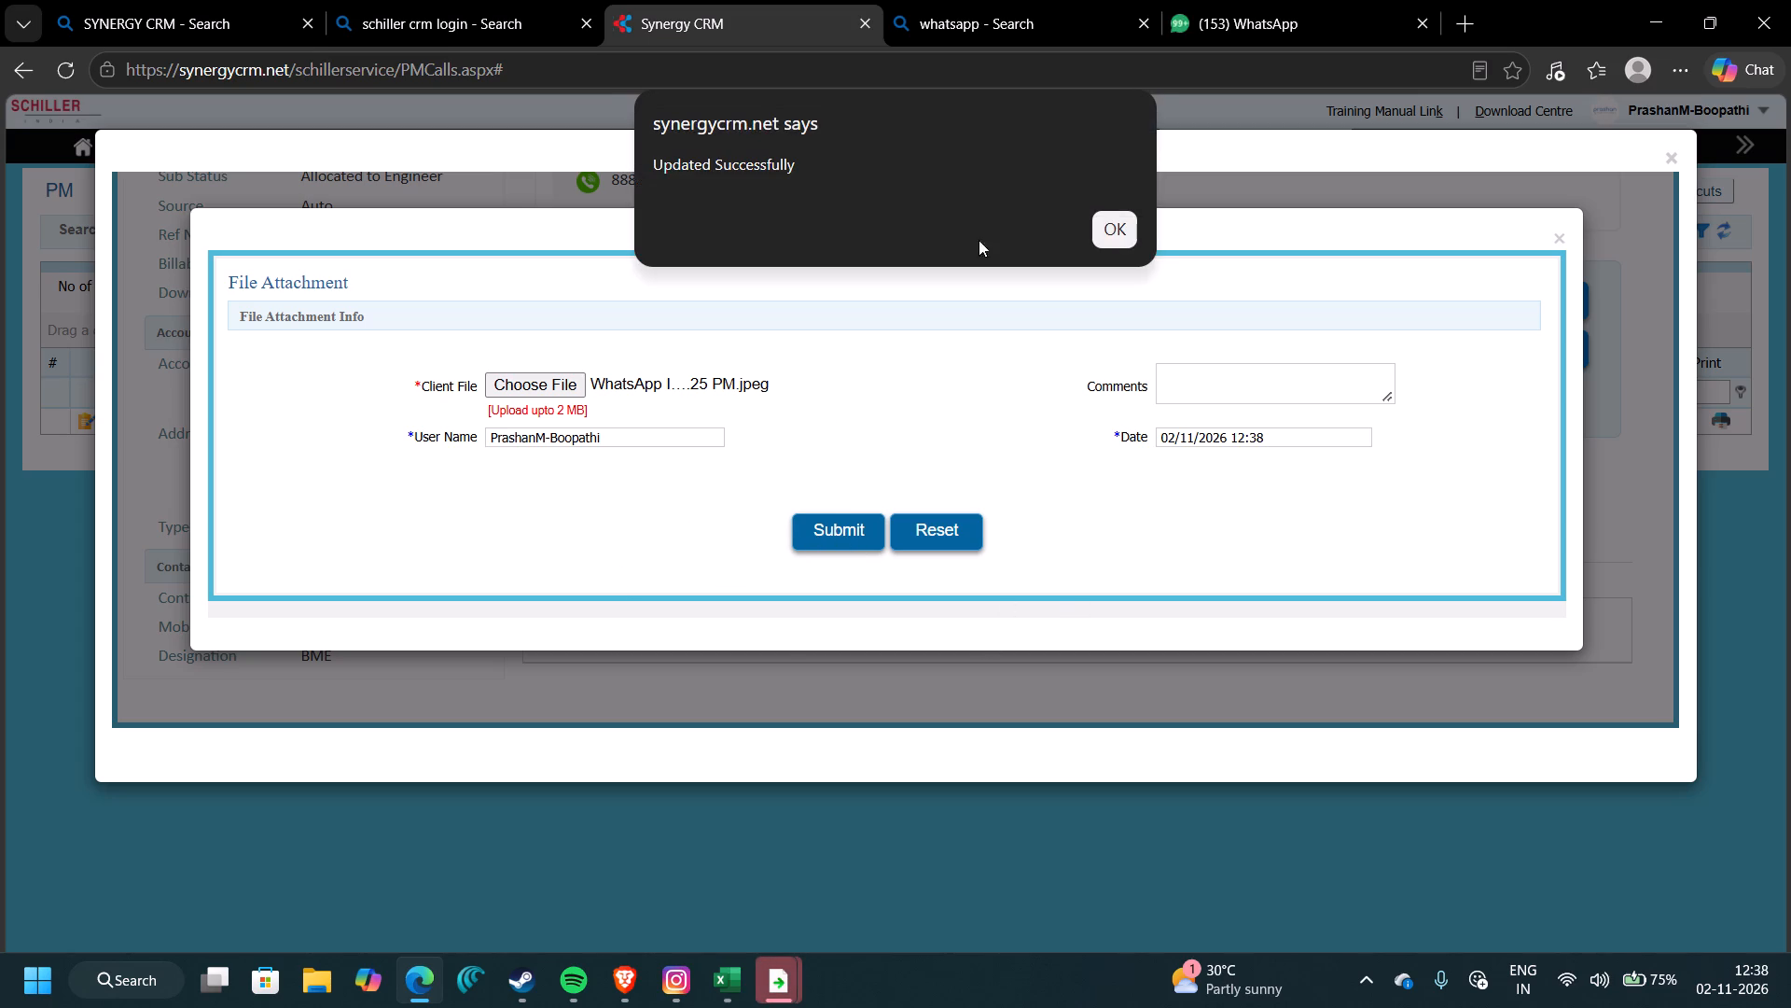
pyautogui.click(1126, 221)
# Open the closure form for docket 2026-06-PM-0568.
pyautogui.scroll(2, 207, 471)
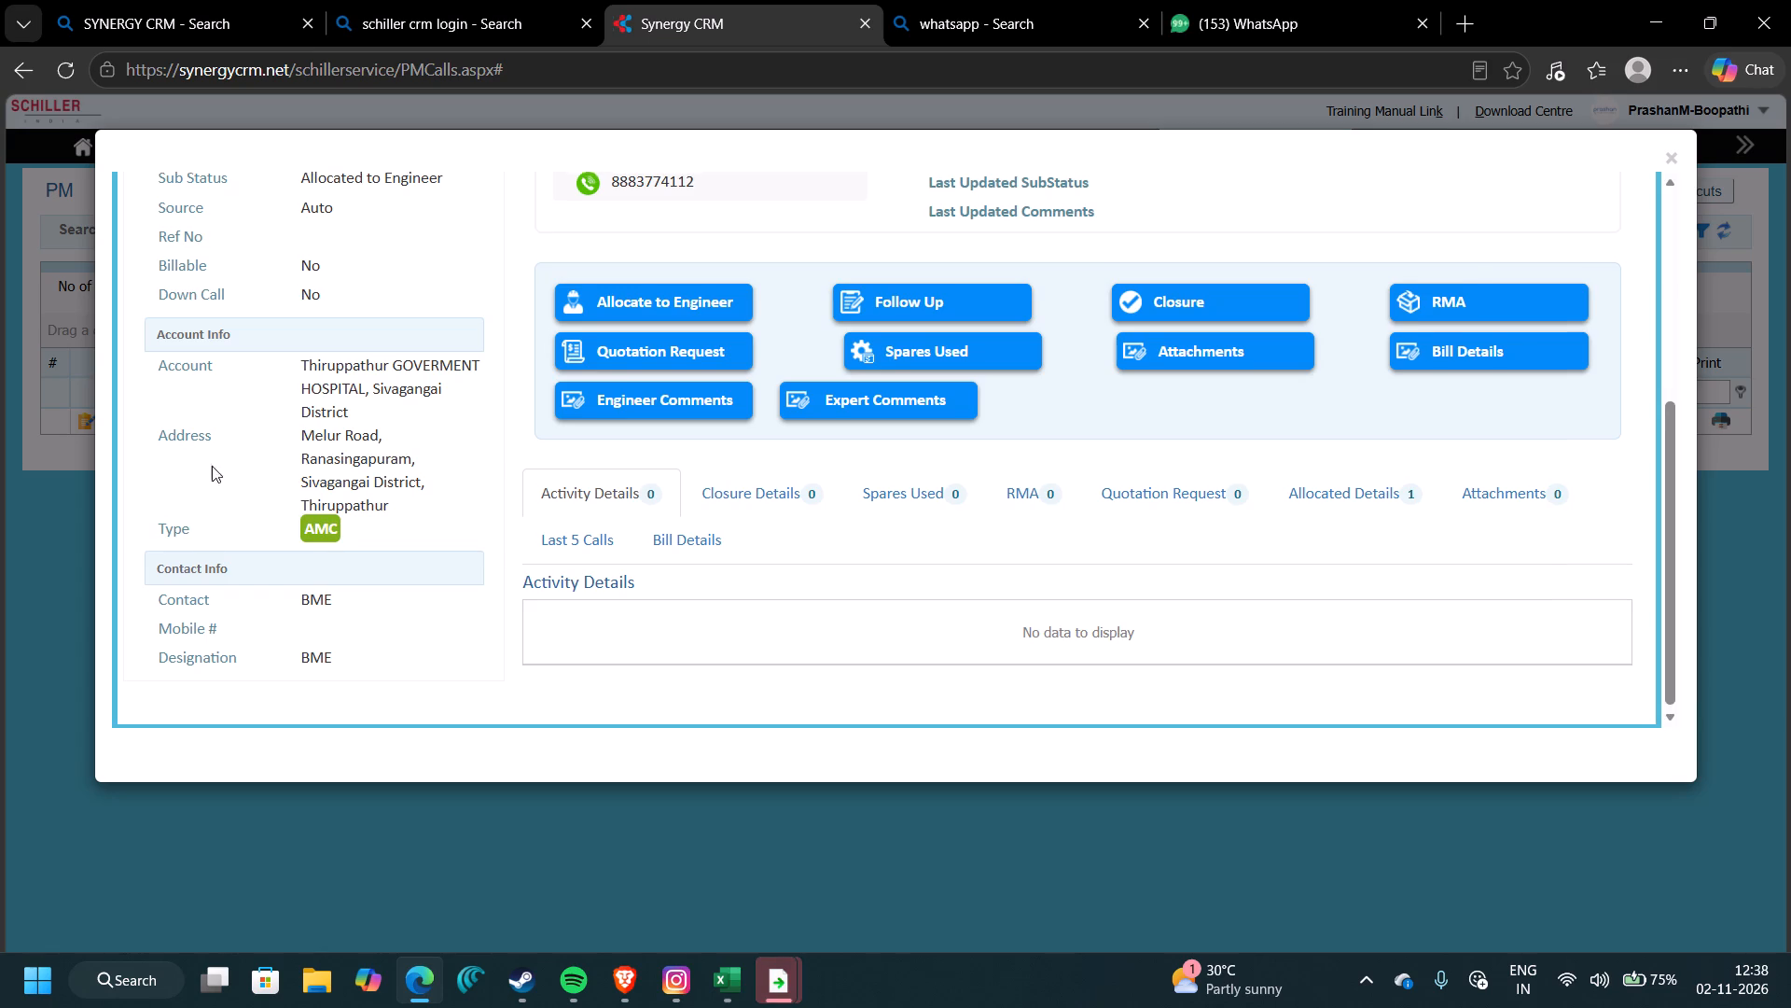
pyautogui.scroll(3, 212, 466)
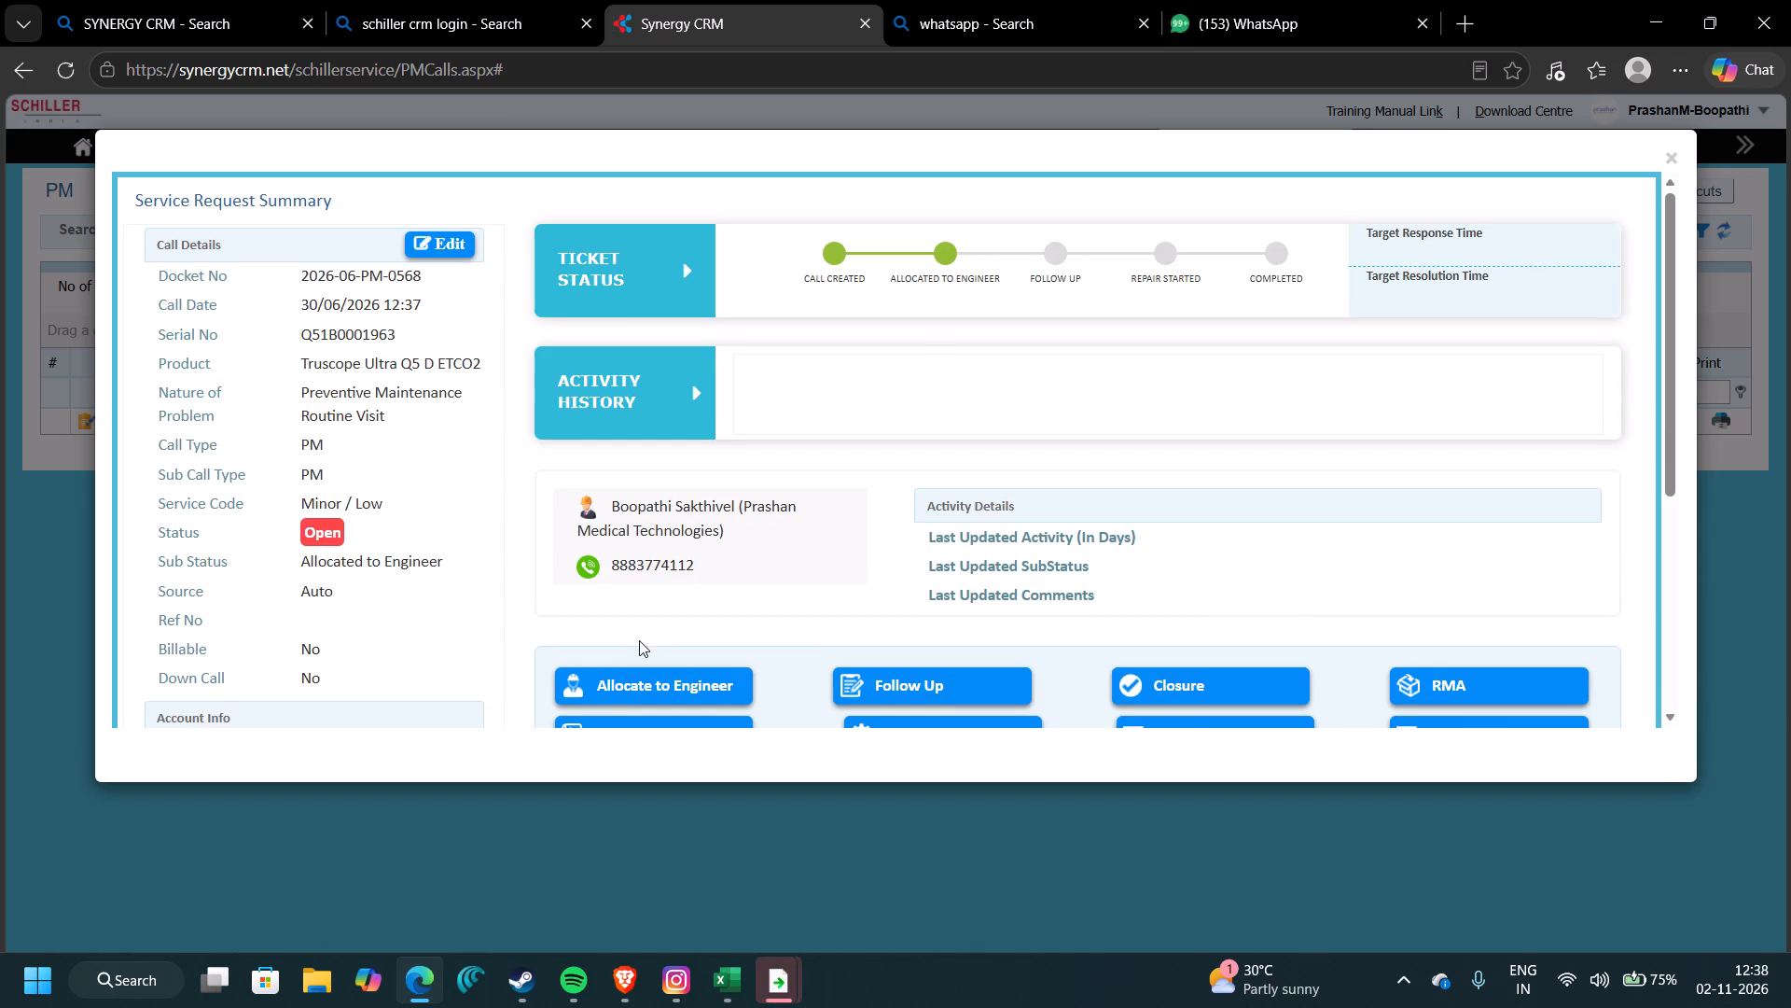
pyautogui.scroll(-5, 639, 640)
pyautogui.click(1221, 301)
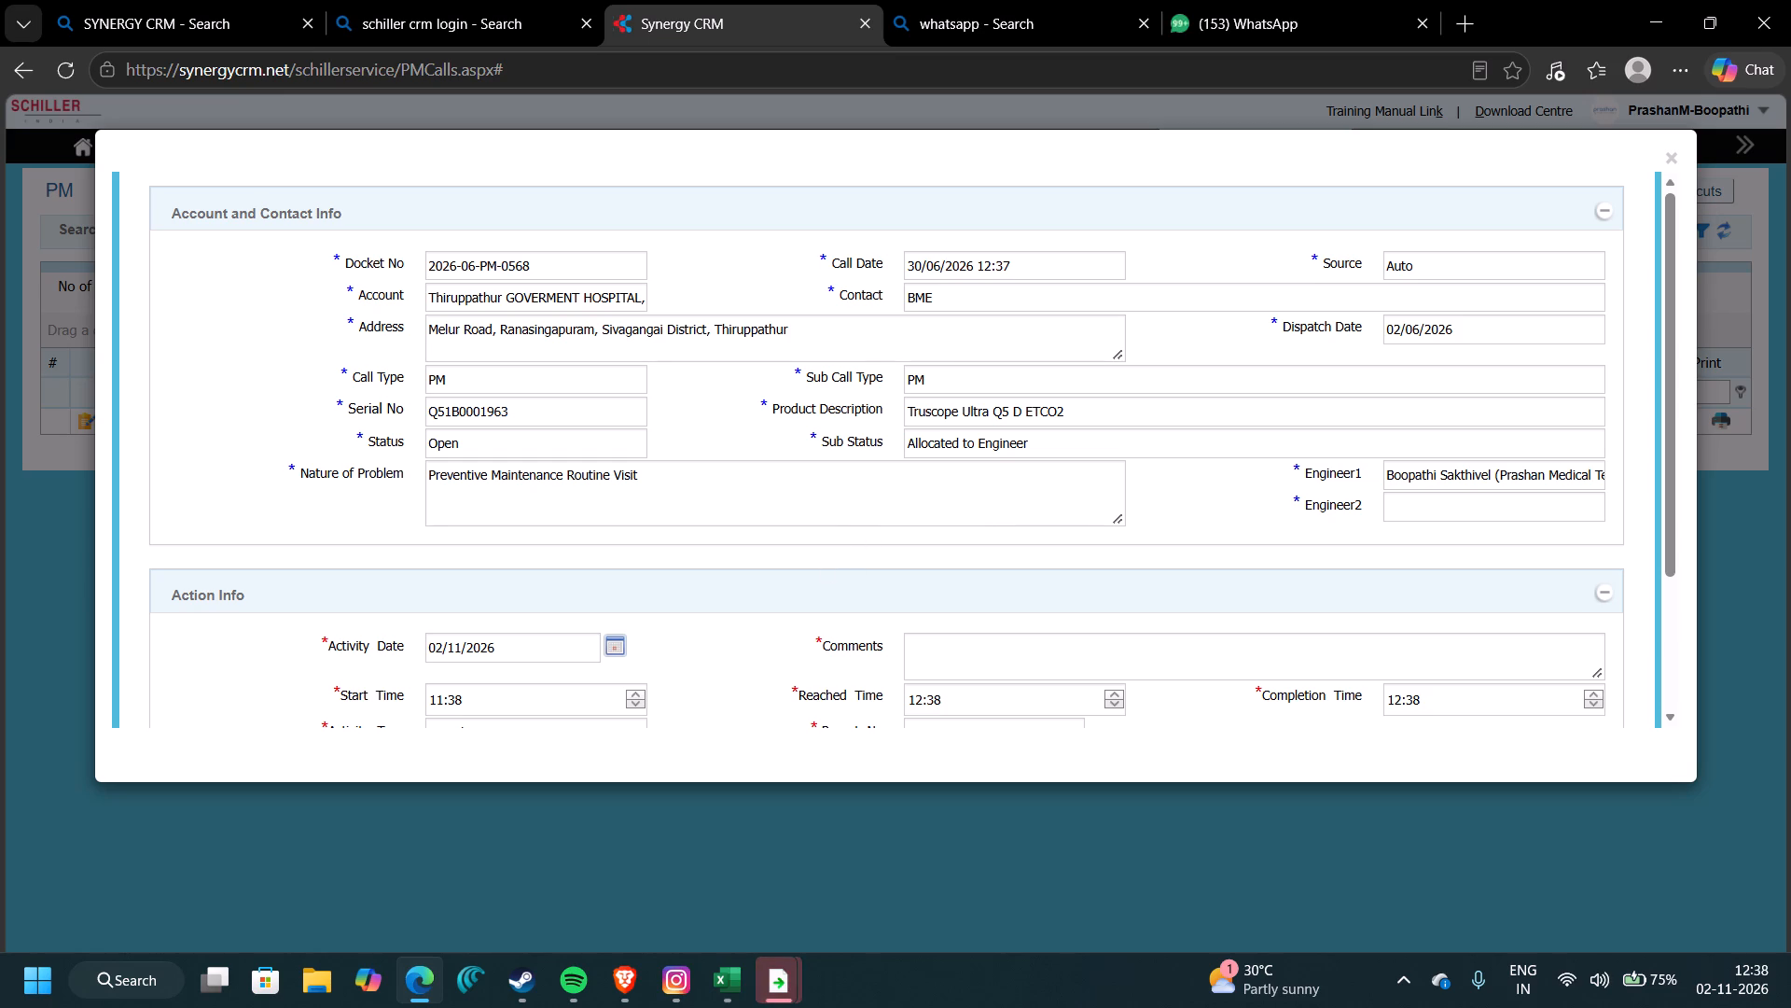
# Set the Activity Date in the docket's Action Info to 01/07/2026.
pyautogui.click(613, 649)
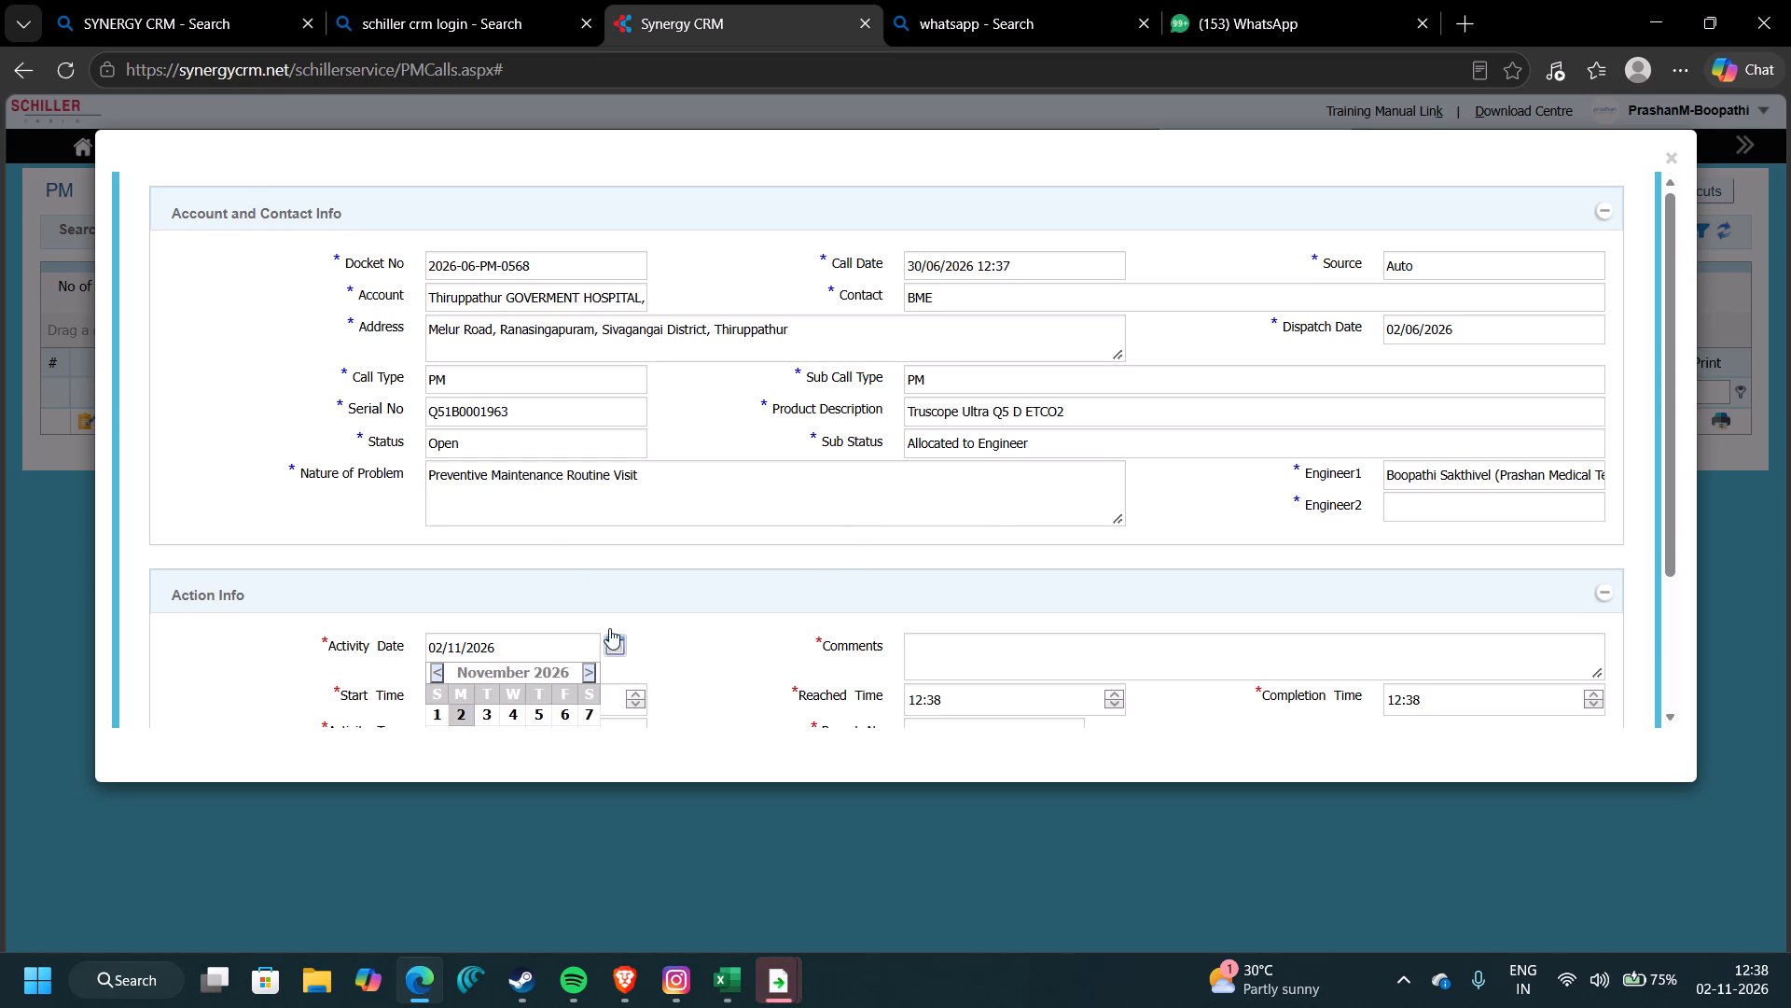
pyautogui.scroll(-2, 492, 617)
pyautogui.doubleClick(440, 485)
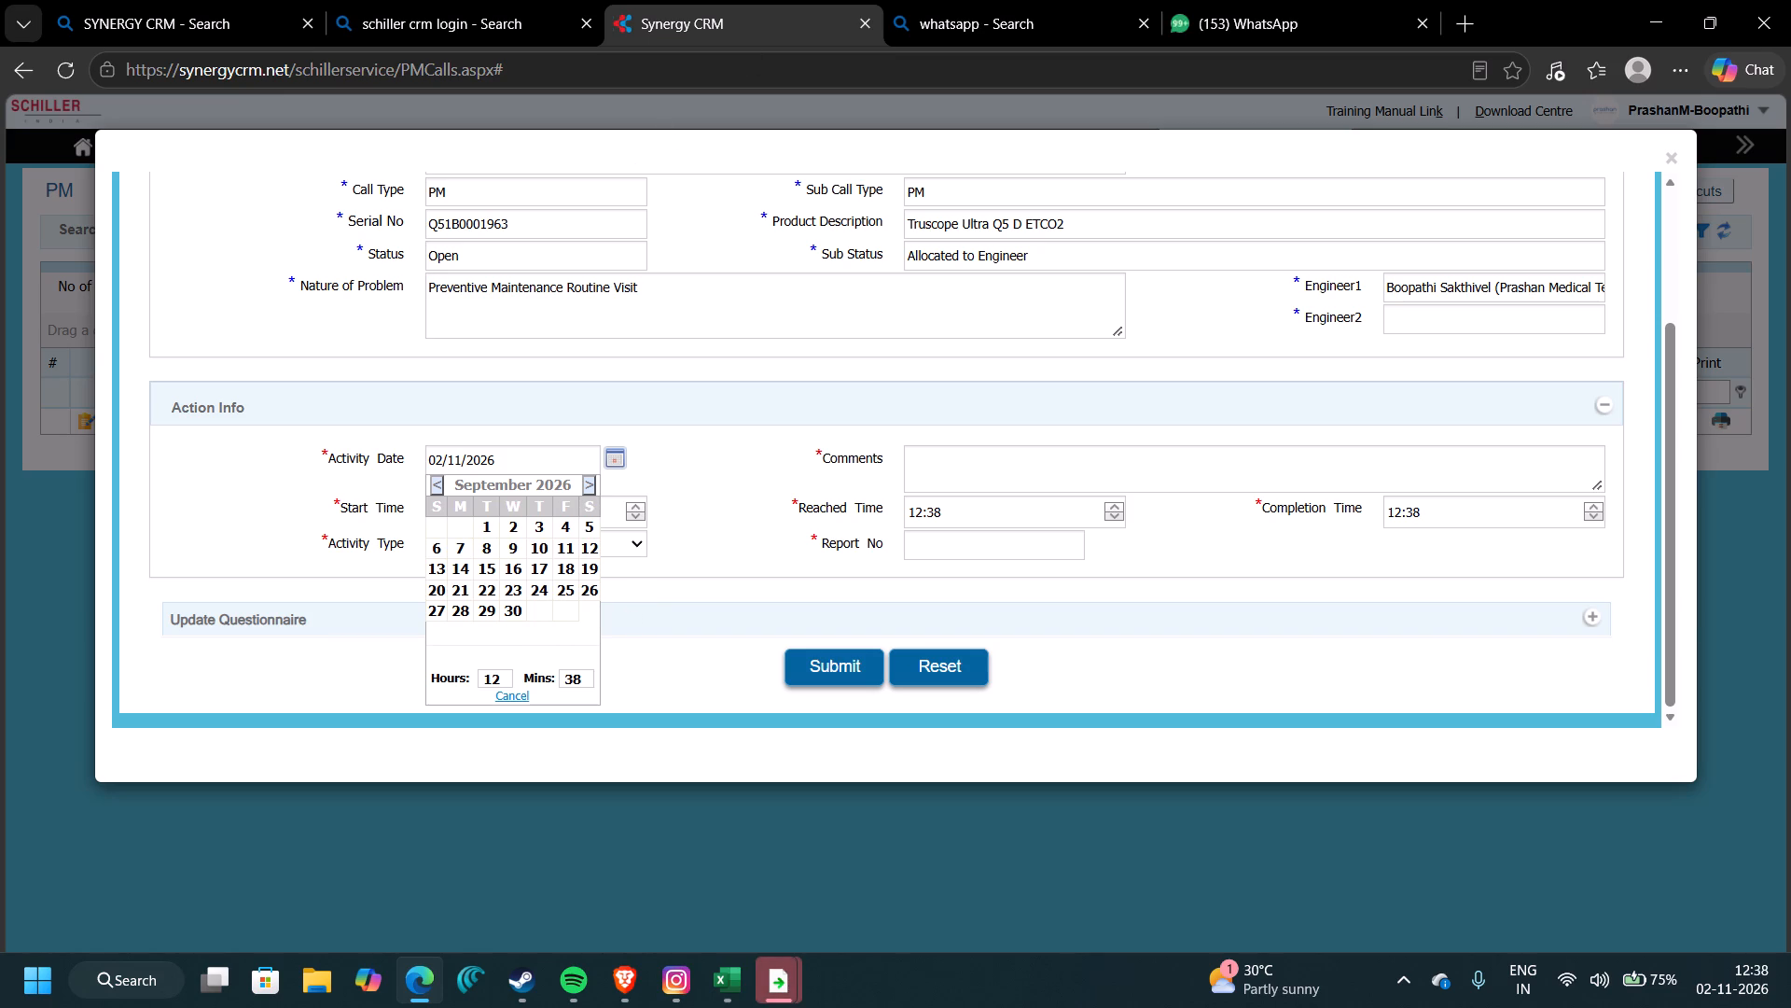
pyautogui.doubleClick(439, 487)
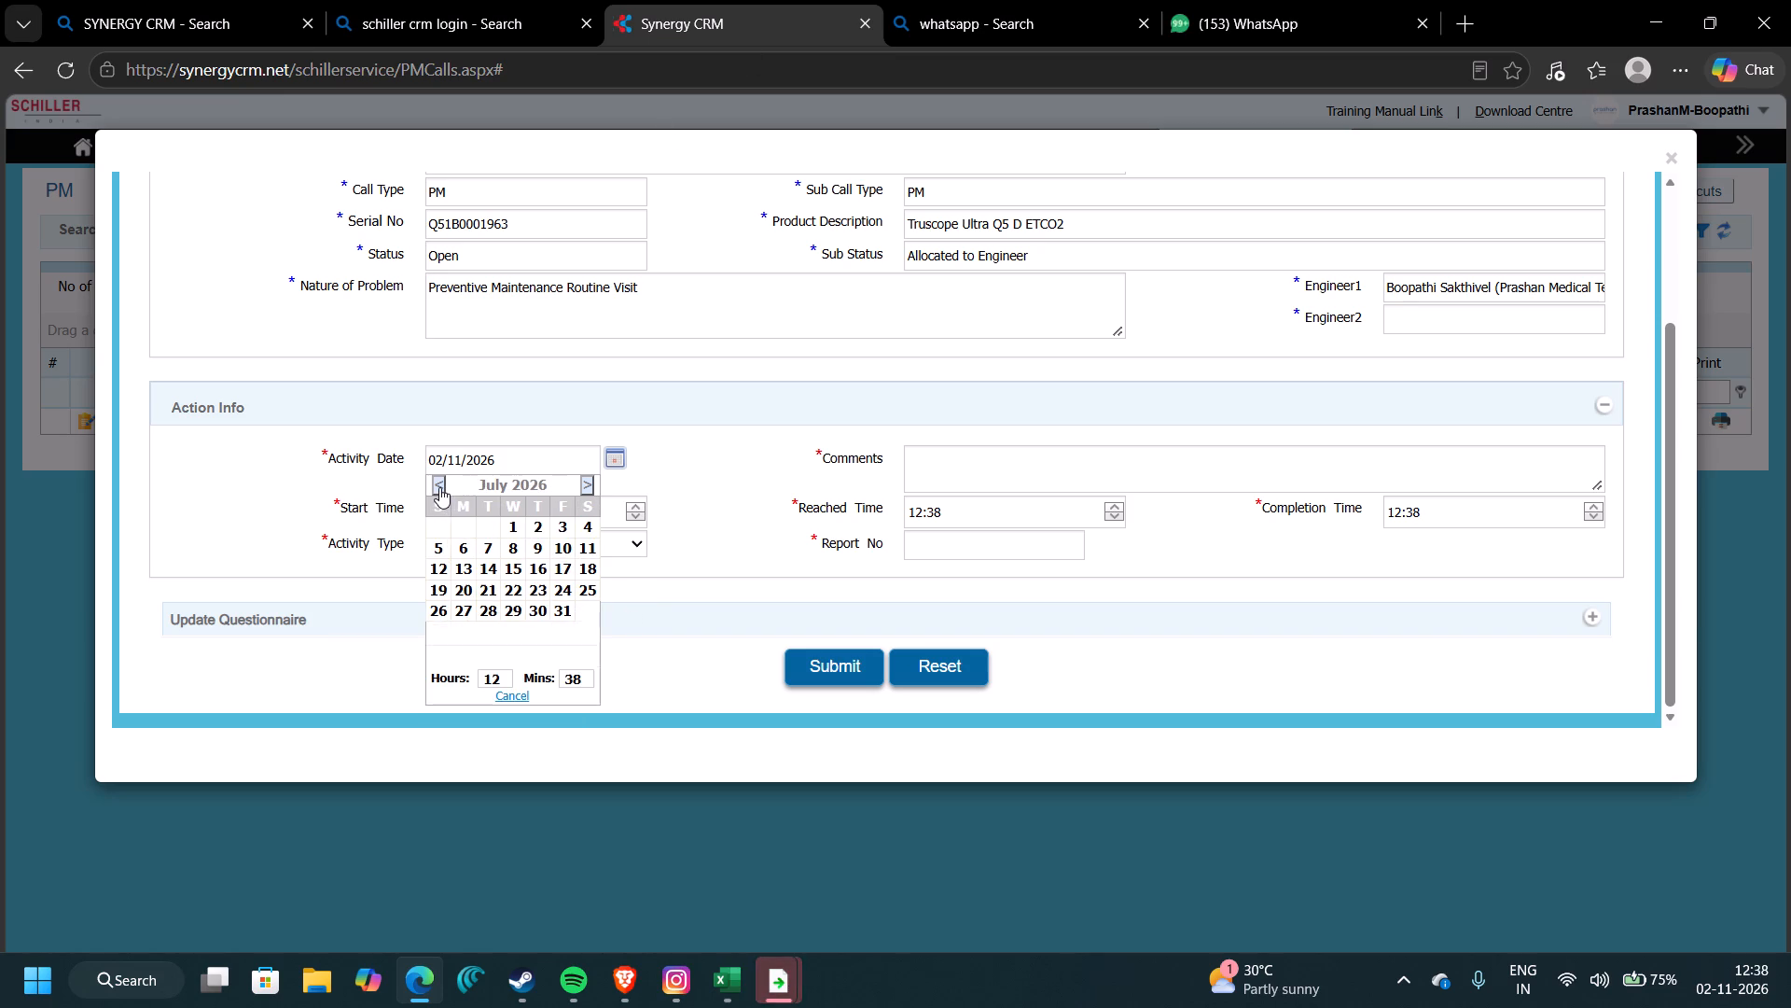
pyautogui.click(439, 487)
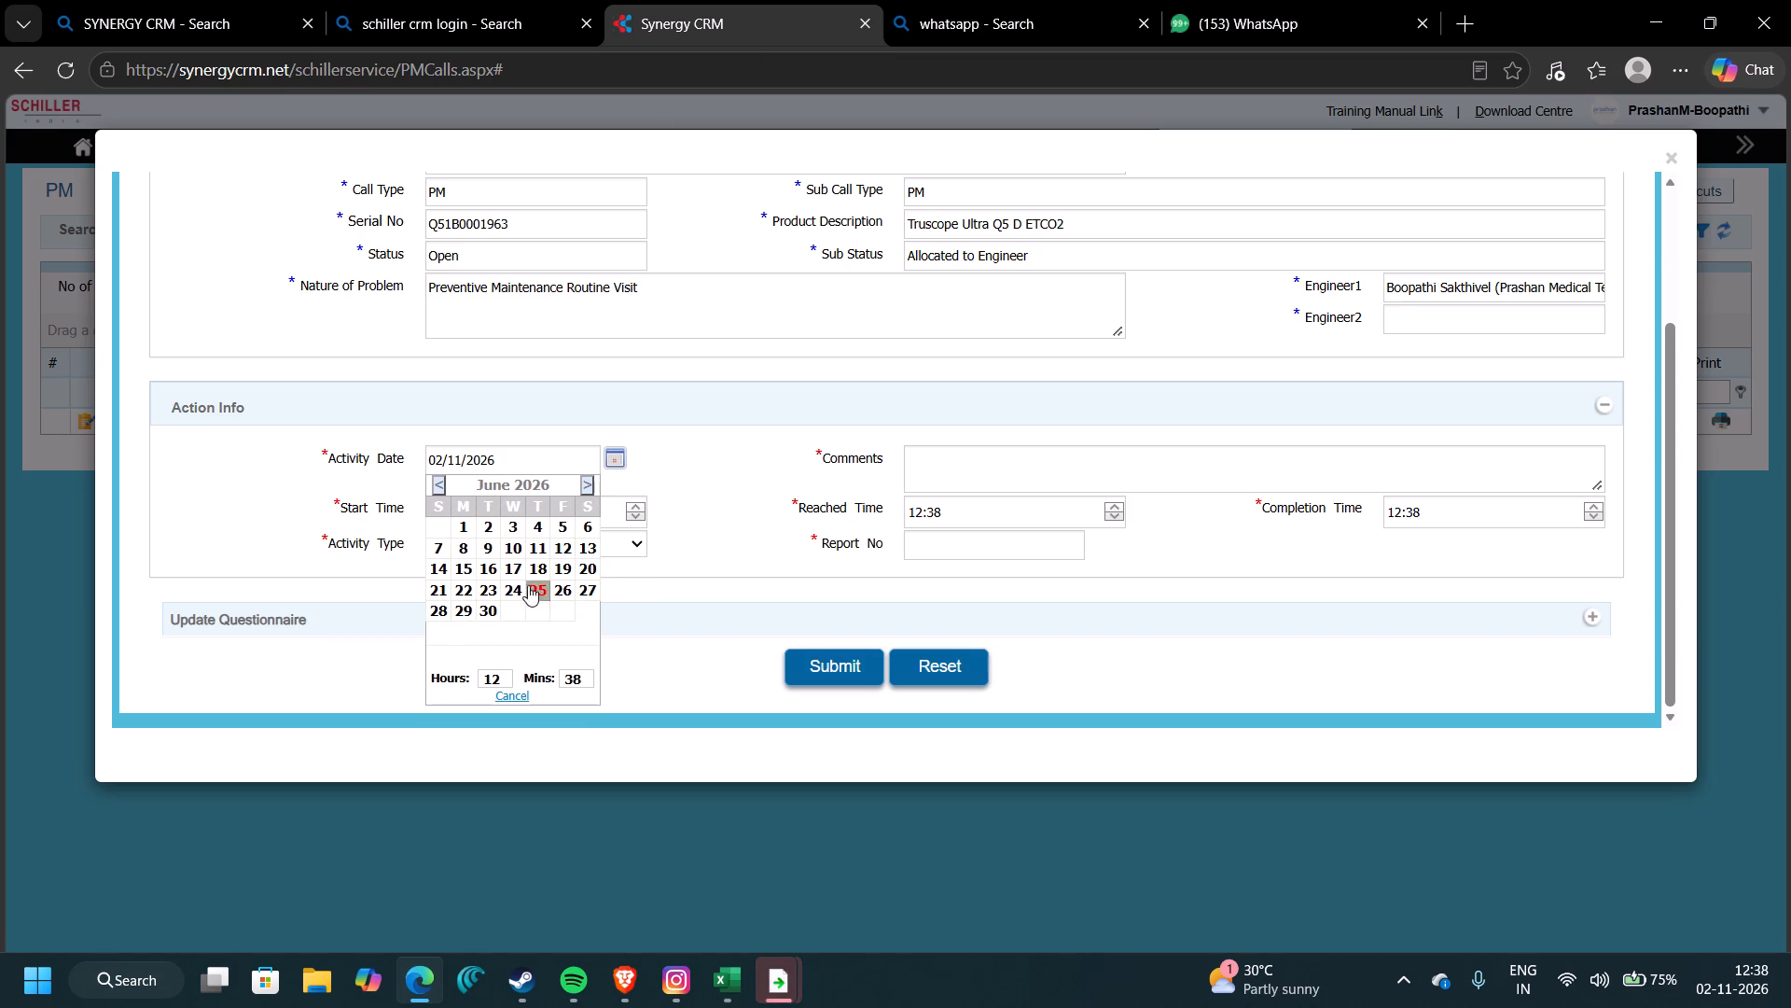
pyautogui.click(587, 488)
pyautogui.click(518, 530)
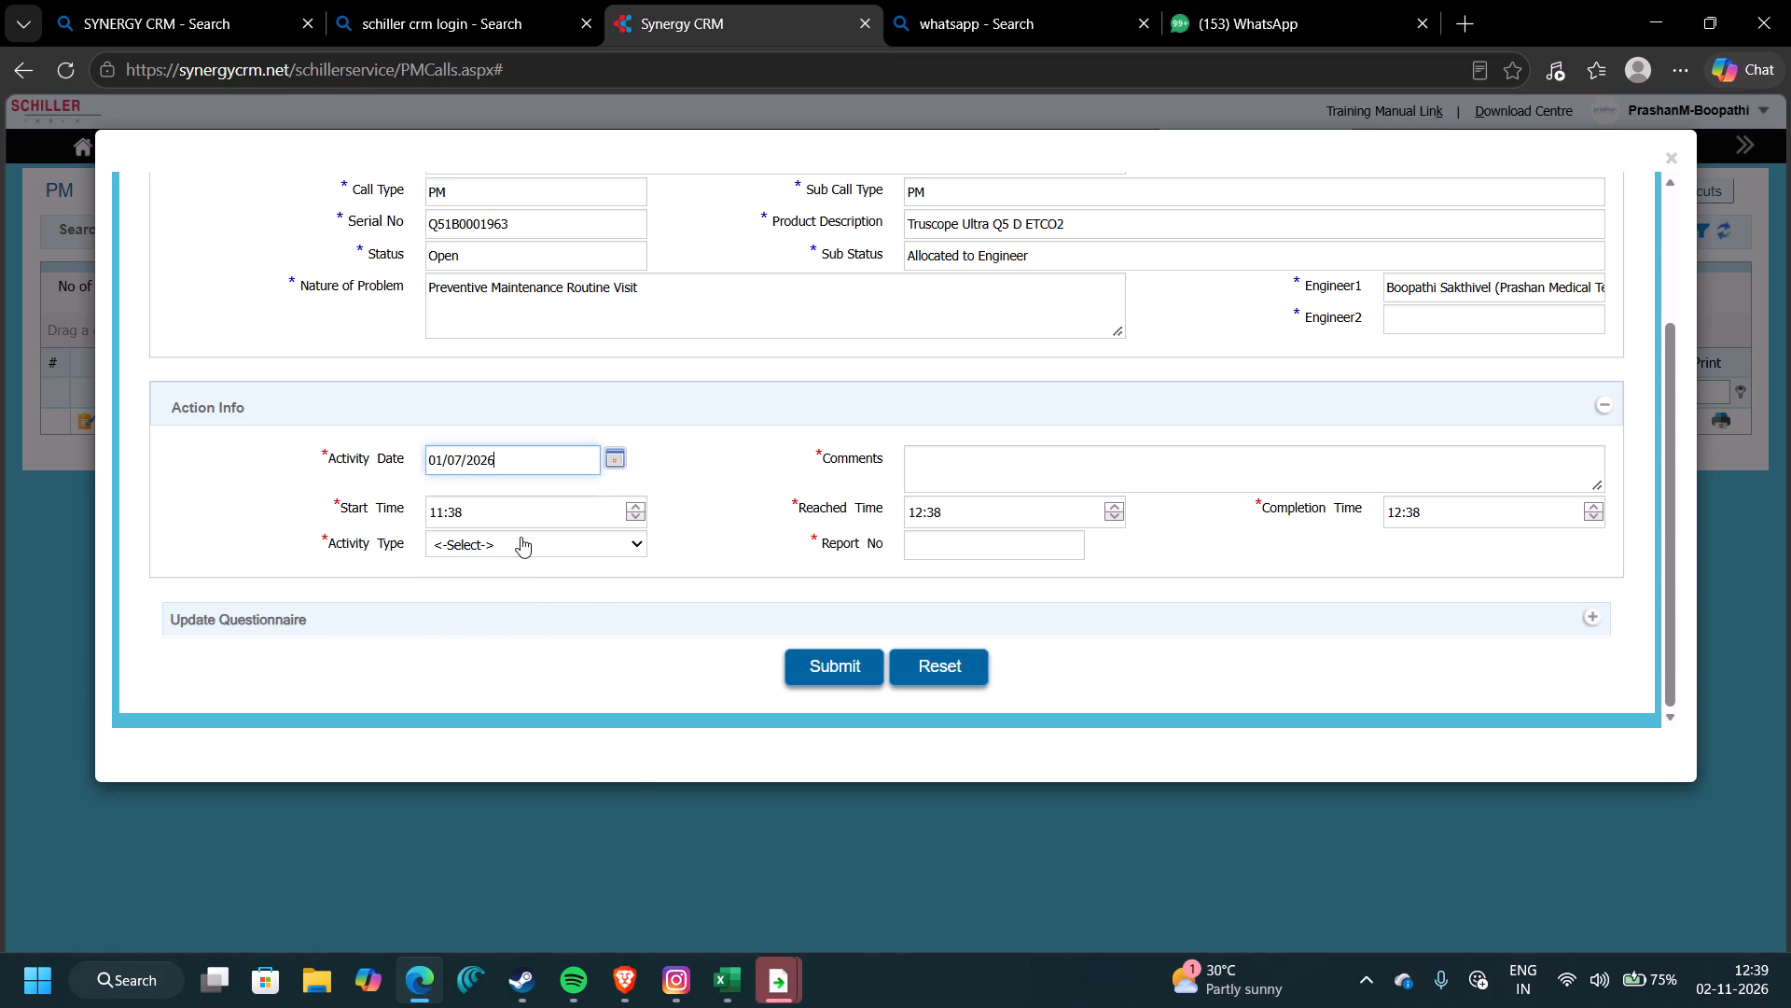
# Choose PM as the Activity Type, enter the comment PM COMPLETED, and set the Report No to D-46551.
pyautogui.click(511, 549)
pyautogui.click(463, 718)
pyautogui.click(1068, 455)
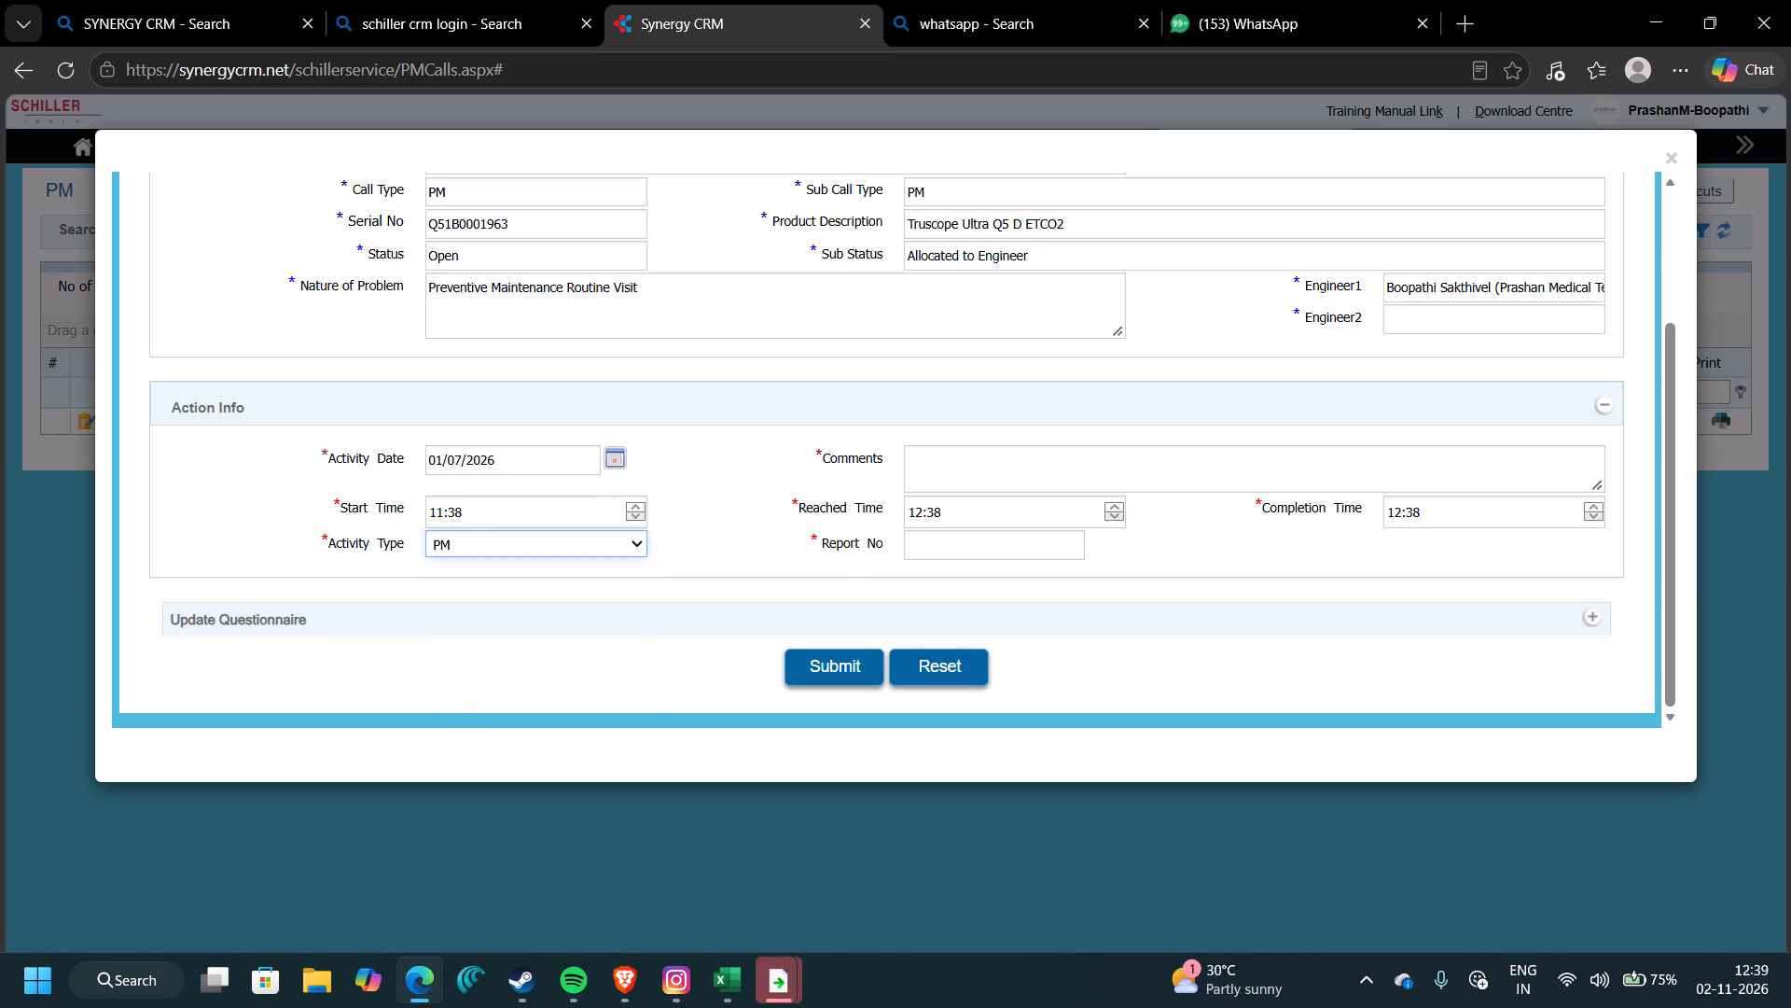
pyautogui.write('PM COMPLETED')
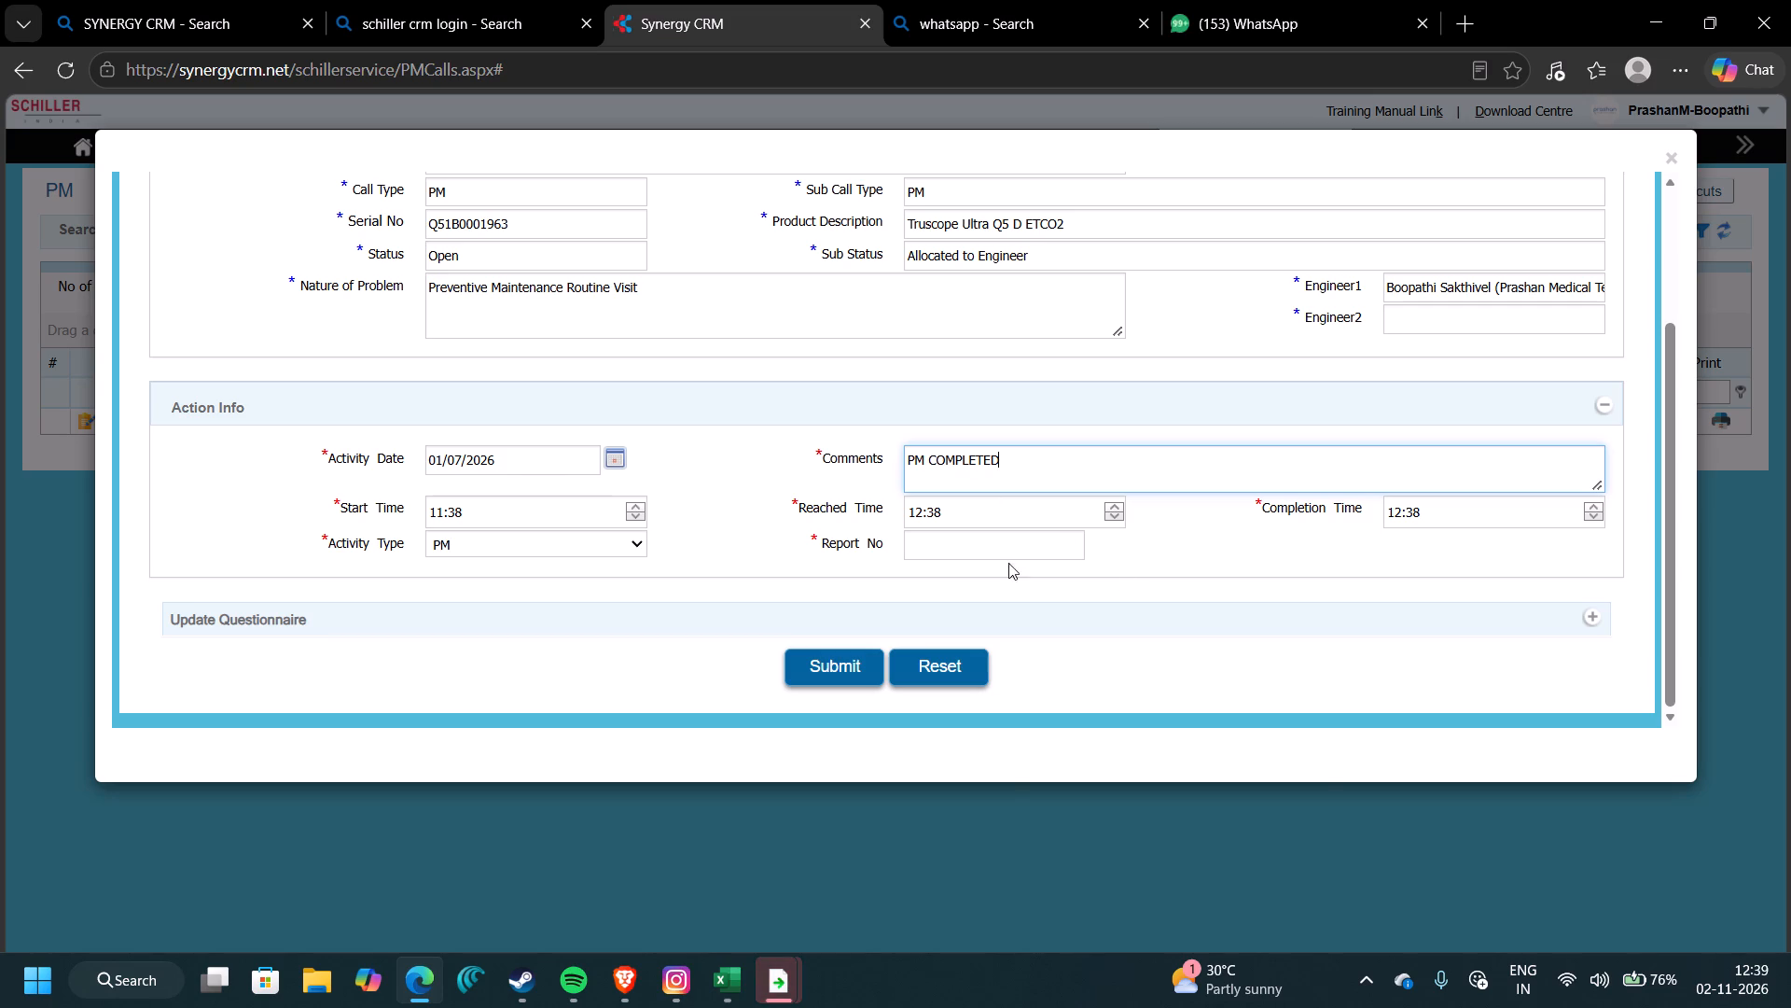
pyautogui.click(1010, 540)
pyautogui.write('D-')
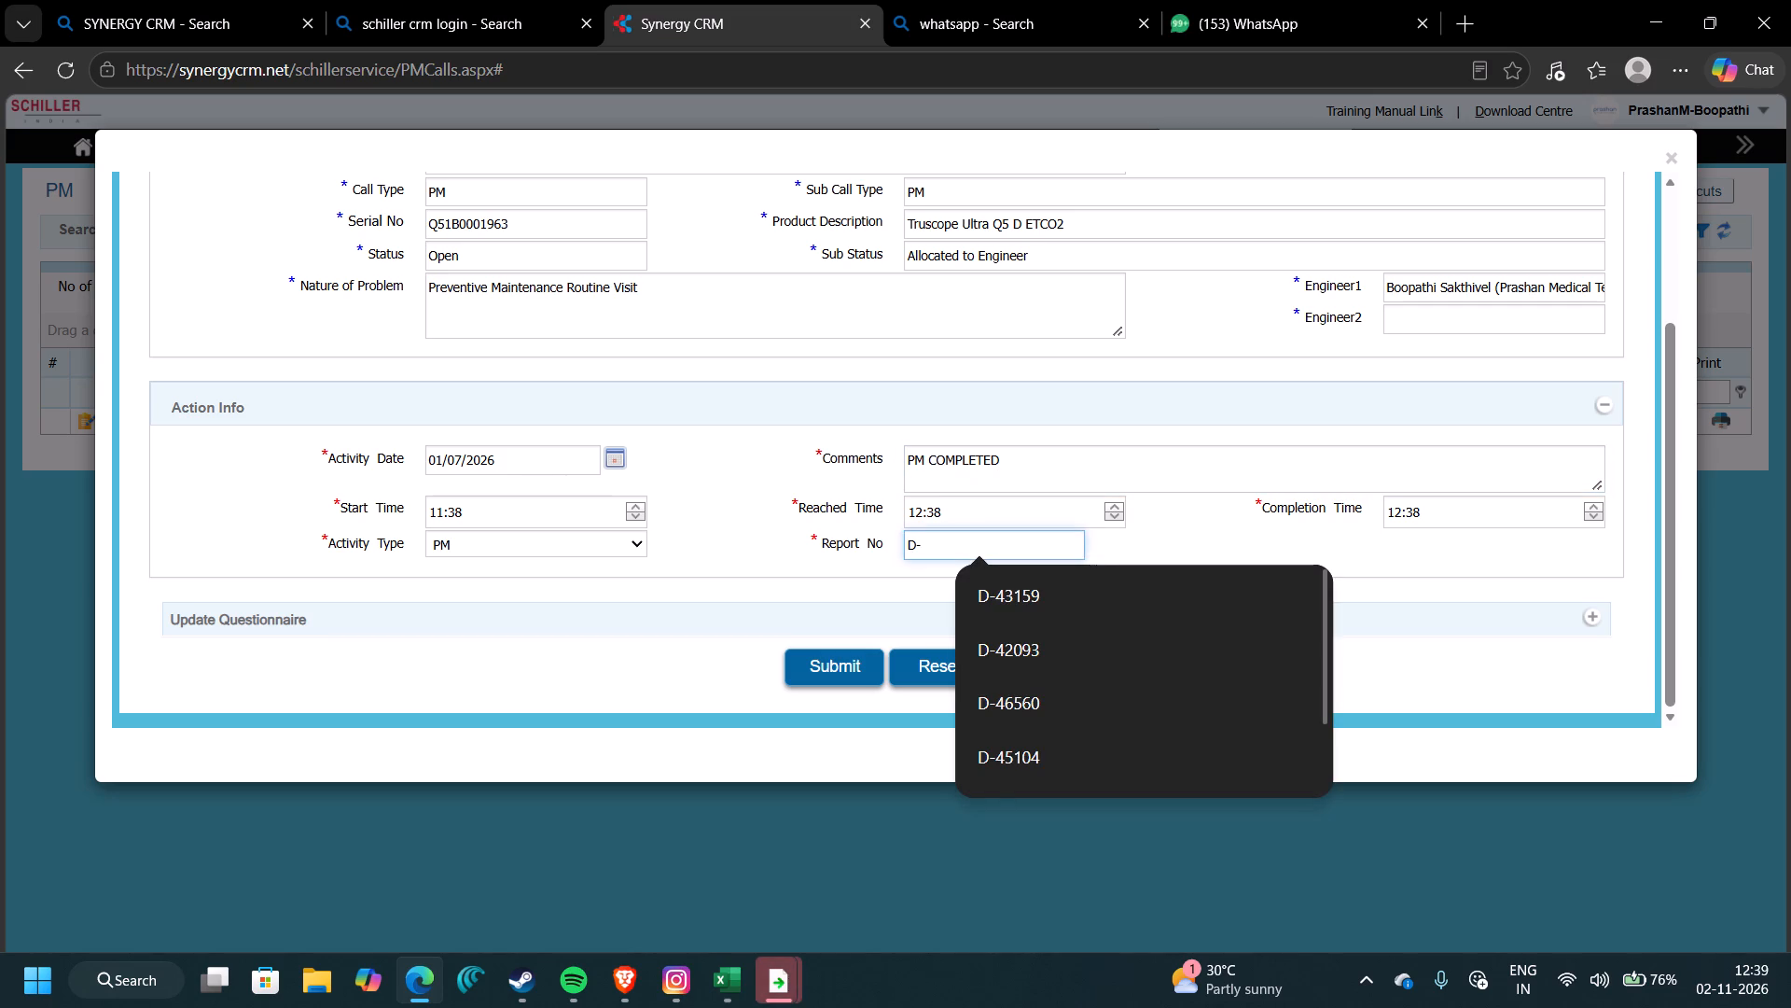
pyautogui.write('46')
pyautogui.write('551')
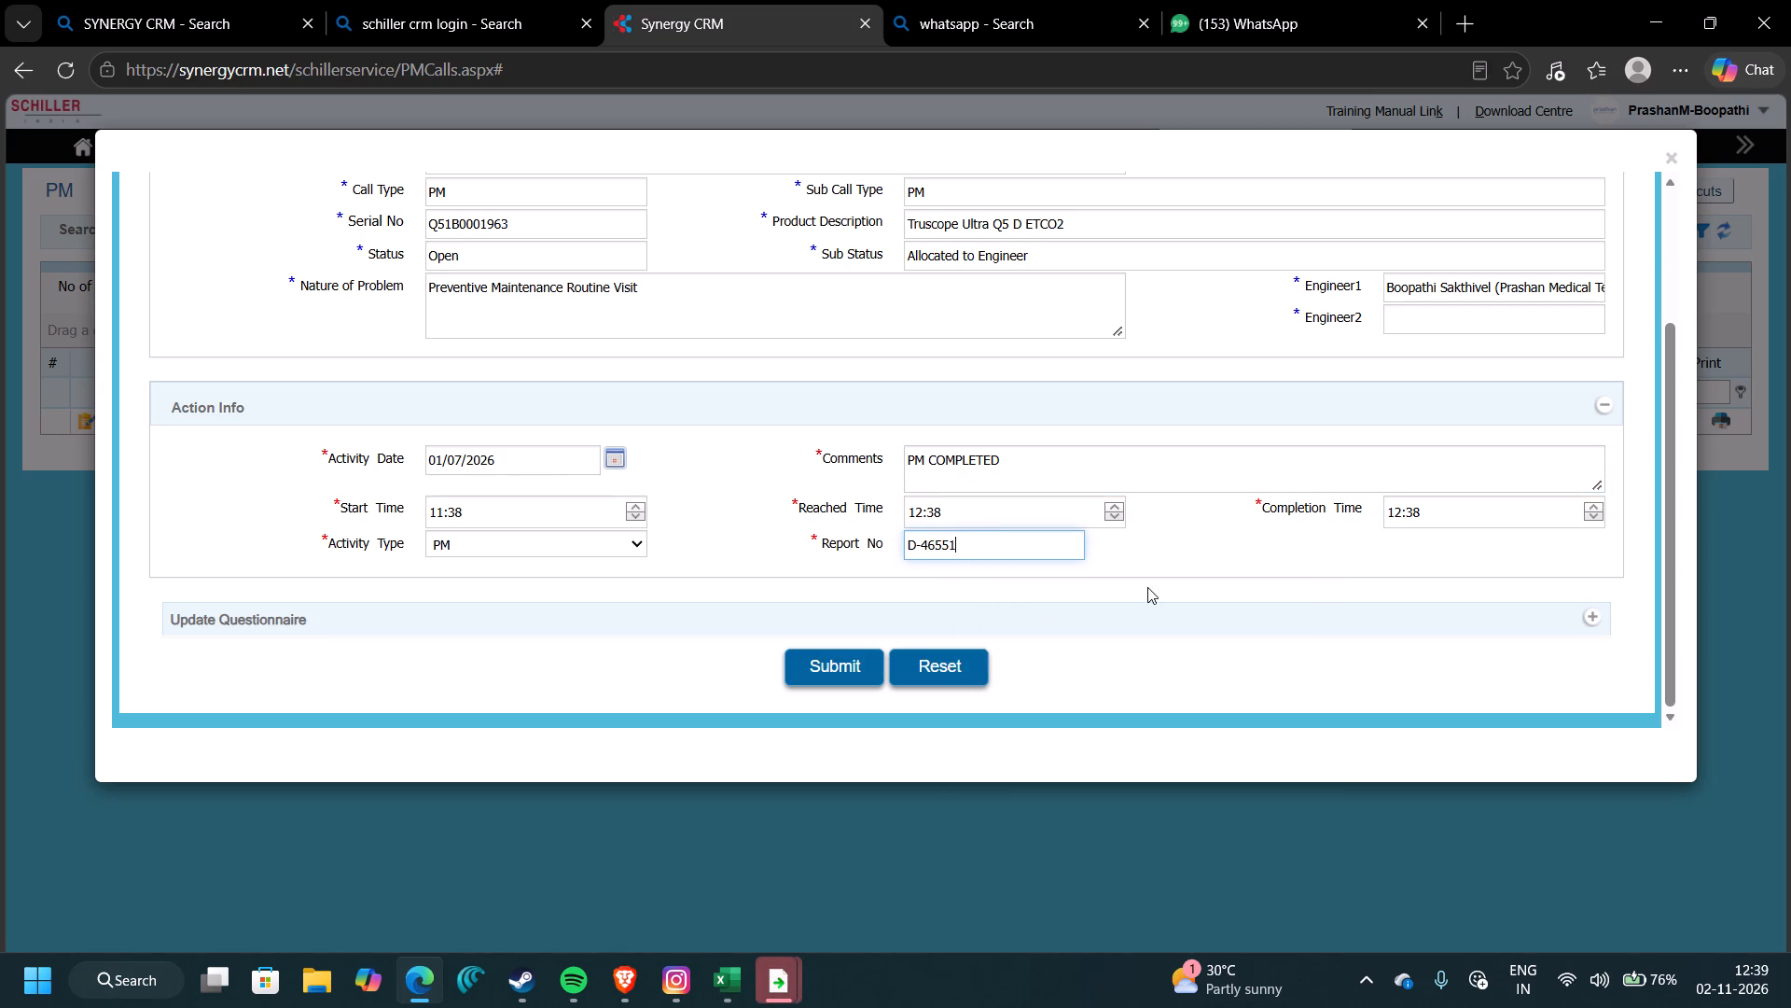
# Expand the questionnaire and answer supply voltage 230V, grounding 0, UPS/stabilizer NA, accessories GOOD, and environmental condition GOOD.
pyautogui.click(1600, 613)
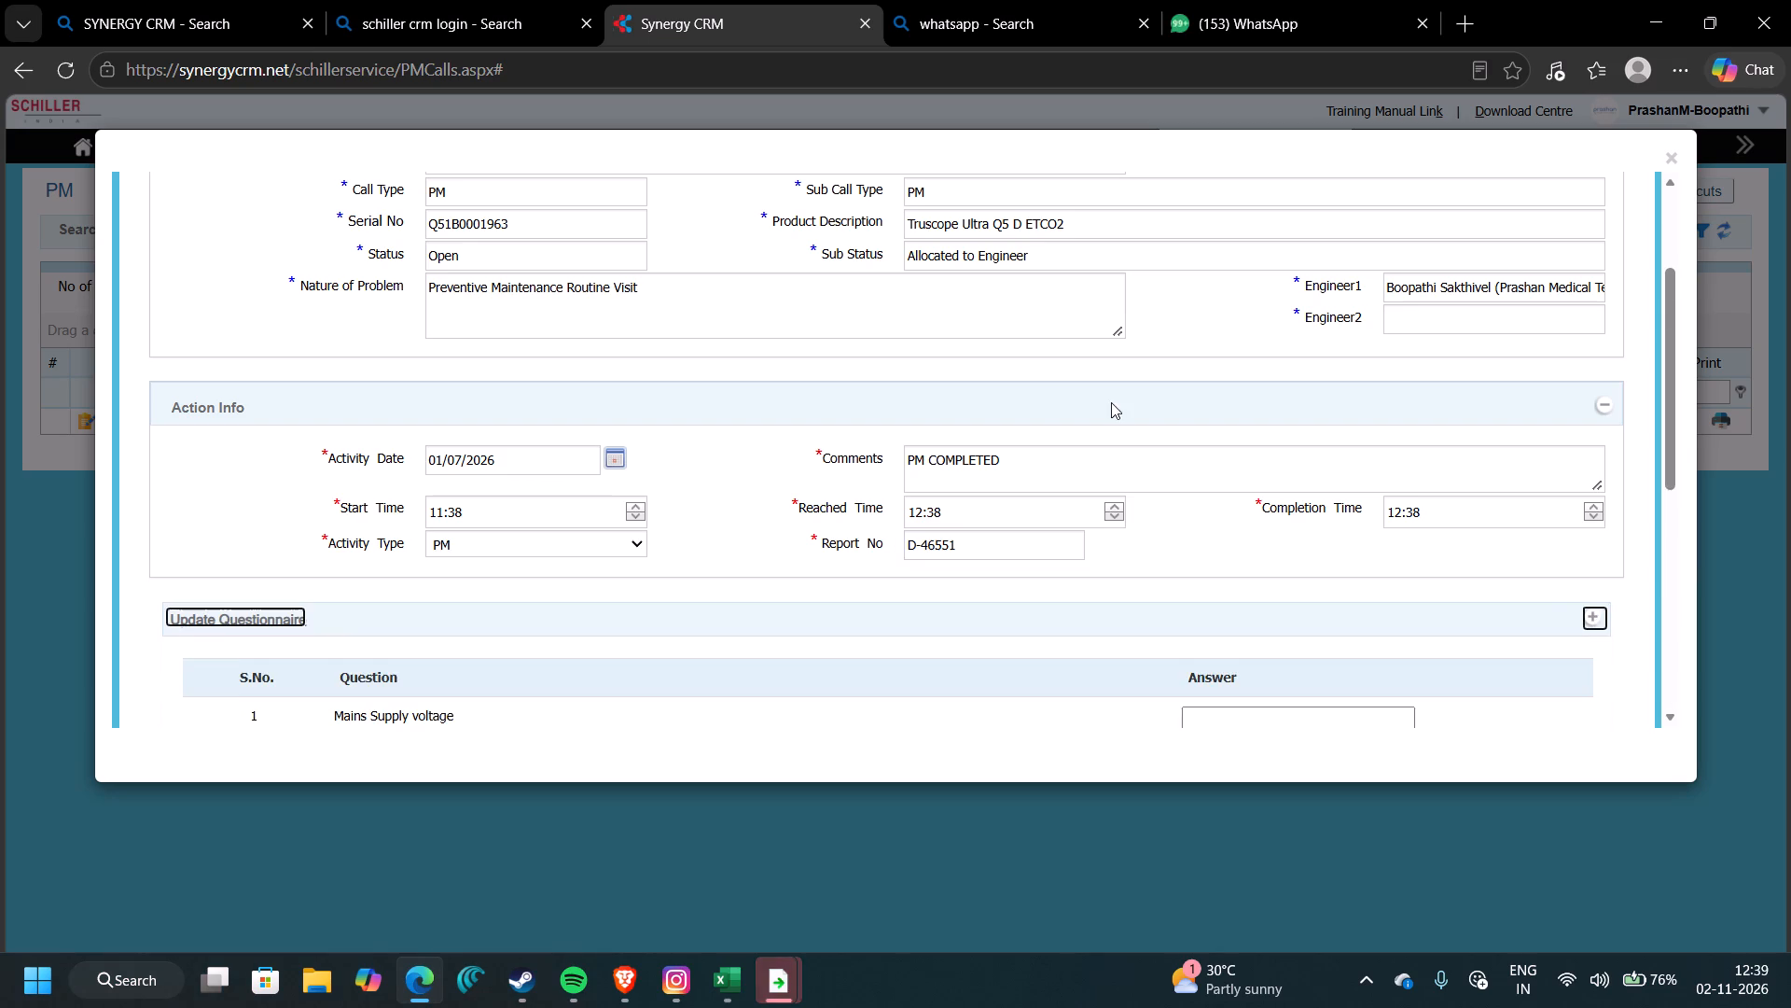
pyautogui.scroll(-3, 1111, 402)
pyautogui.click(1200, 368)
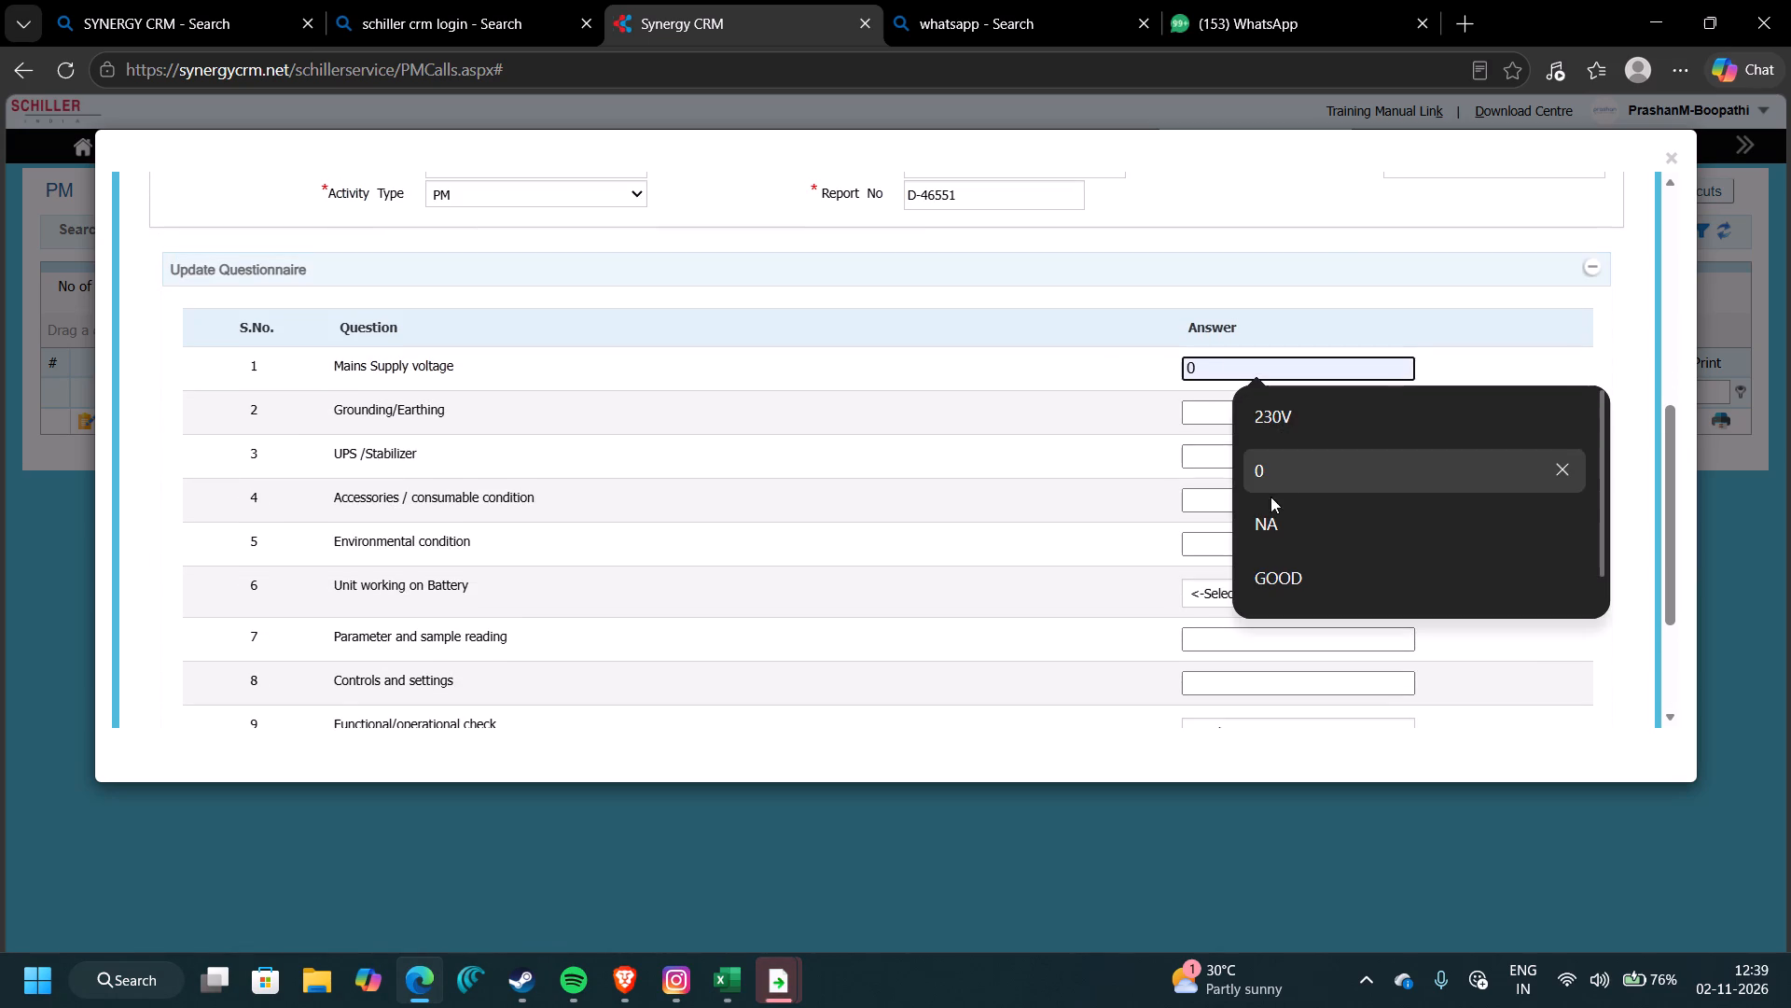
pyautogui.click(1286, 416)
pyautogui.click(1237, 416)
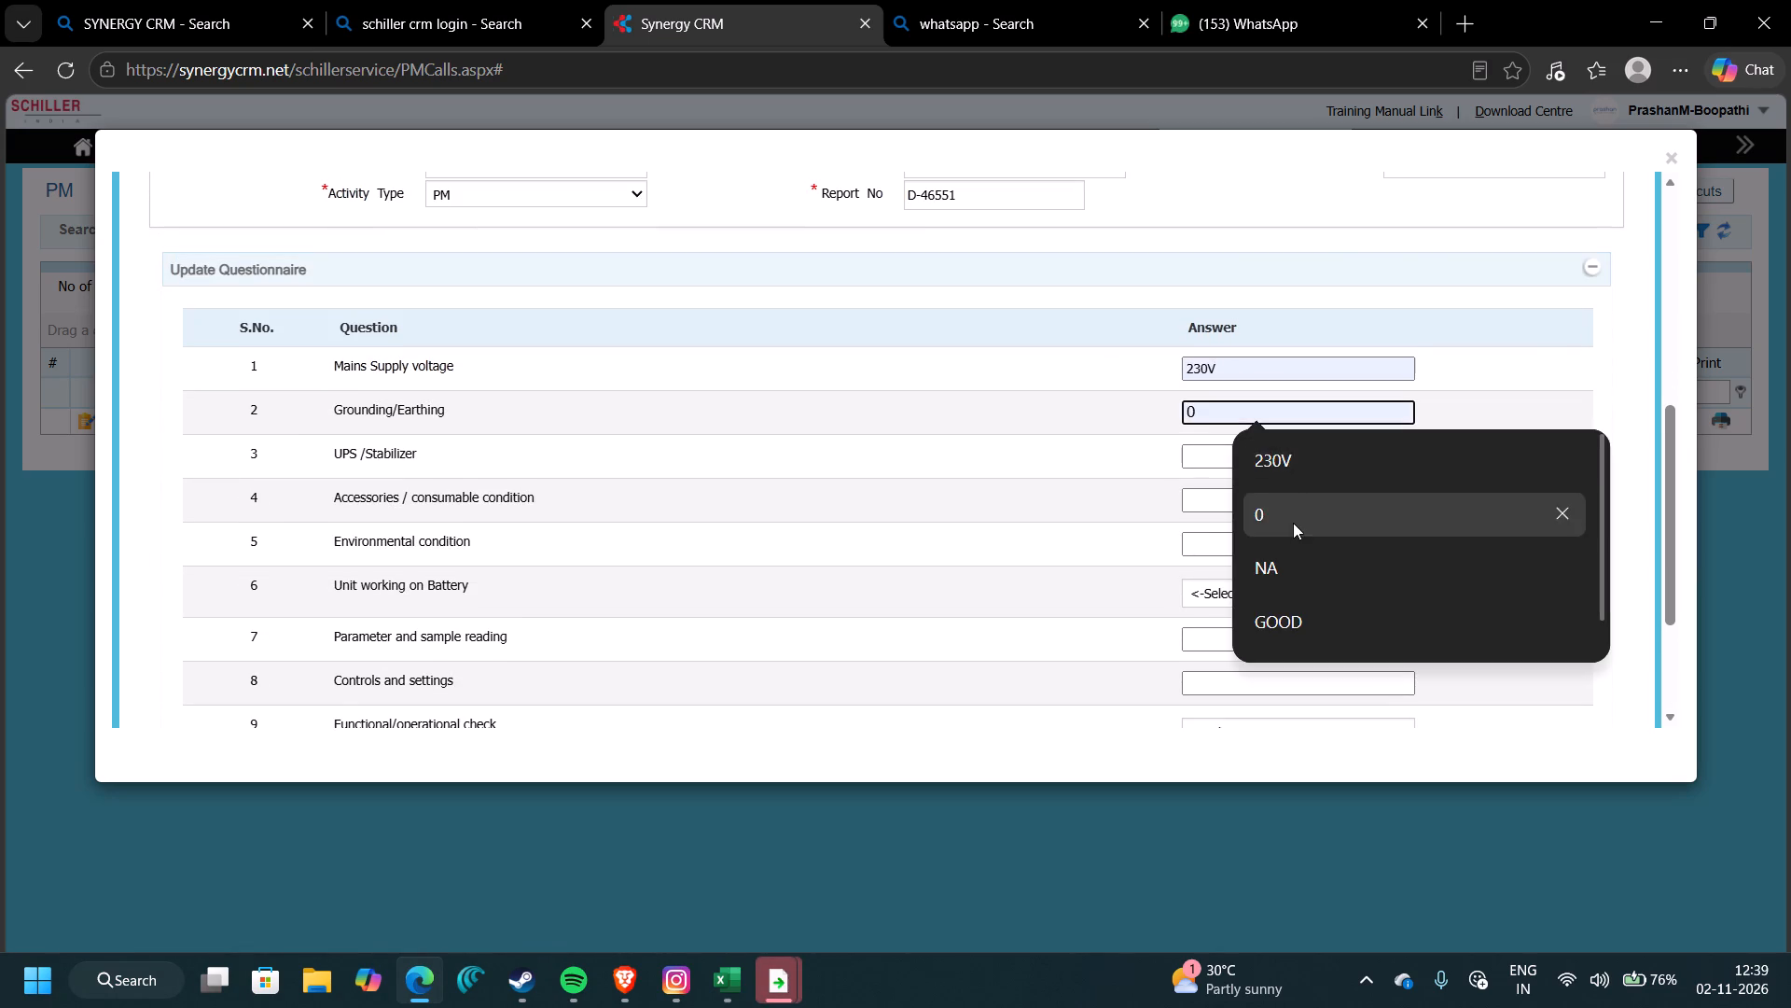
pyautogui.click(1293, 523)
pyautogui.click(1244, 466)
pyautogui.click(1304, 616)
pyautogui.click(1243, 504)
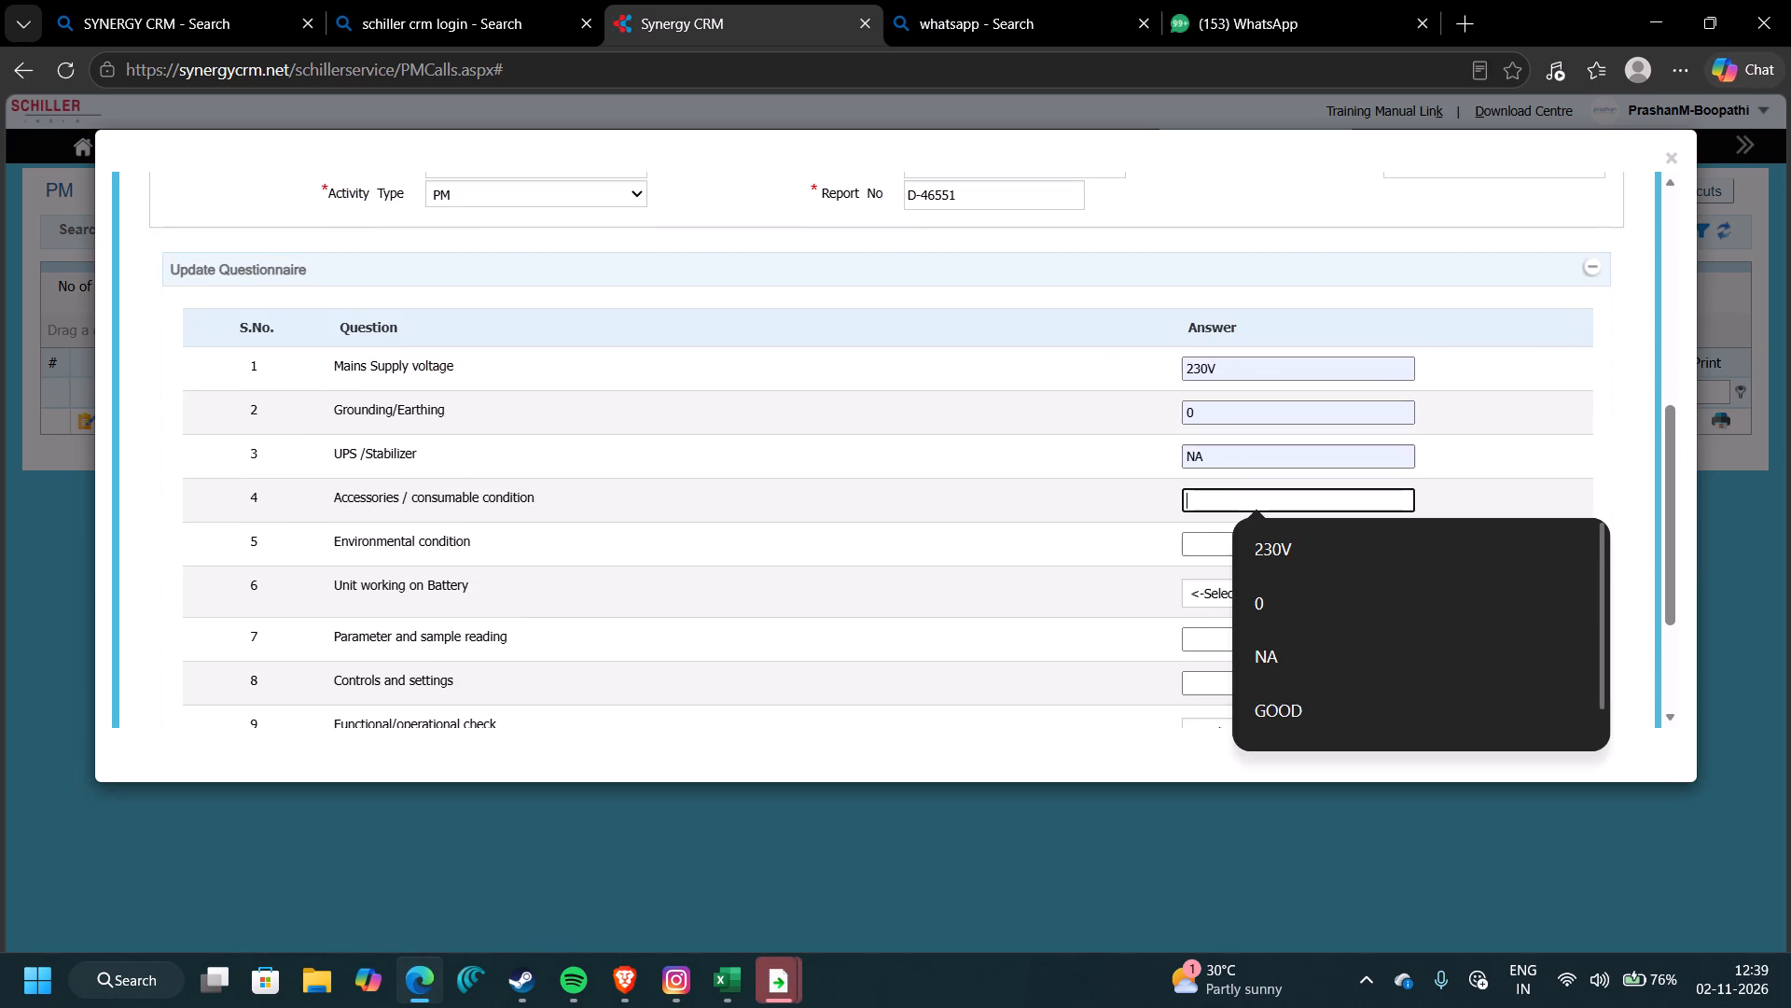
pyautogui.click(1290, 711)
pyautogui.click(1198, 539)
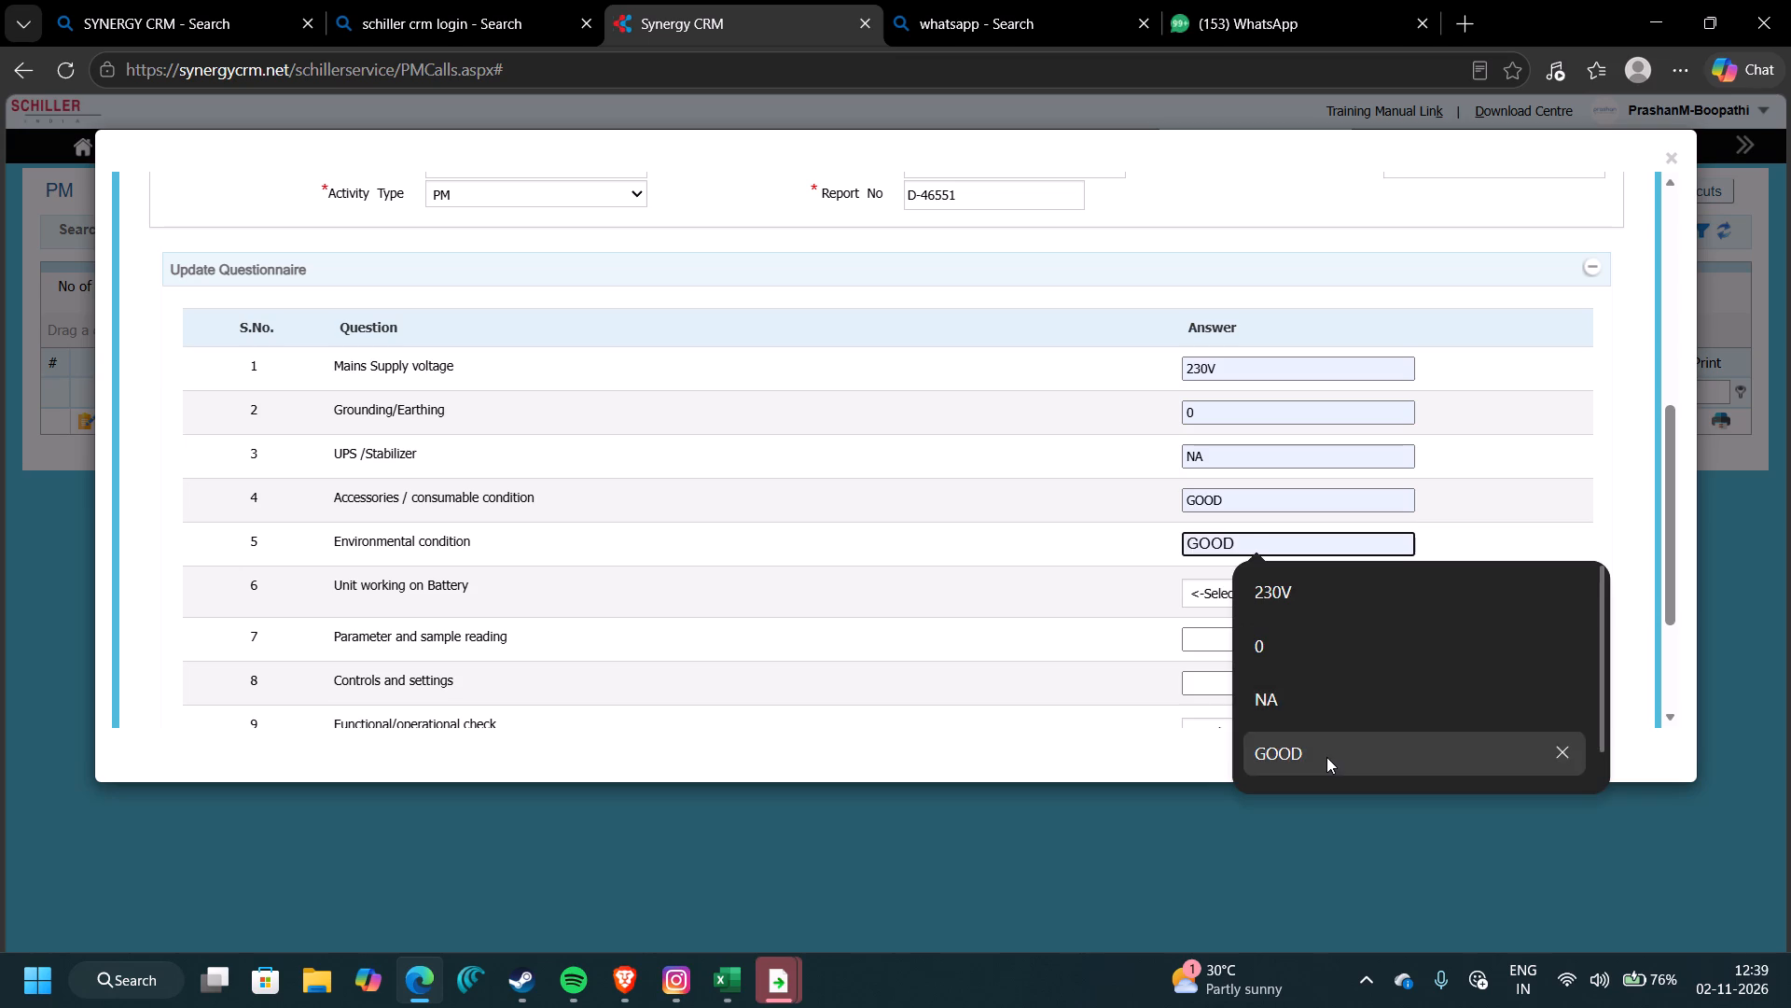
pyautogui.click(1326, 757)
# Answer battery working Yes, parameter reading NA, controls and settings YES, functional check OK, and remarks CALL COMPLETED.
pyautogui.scroll(-2, 1251, 595)
pyautogui.click(1249, 376)
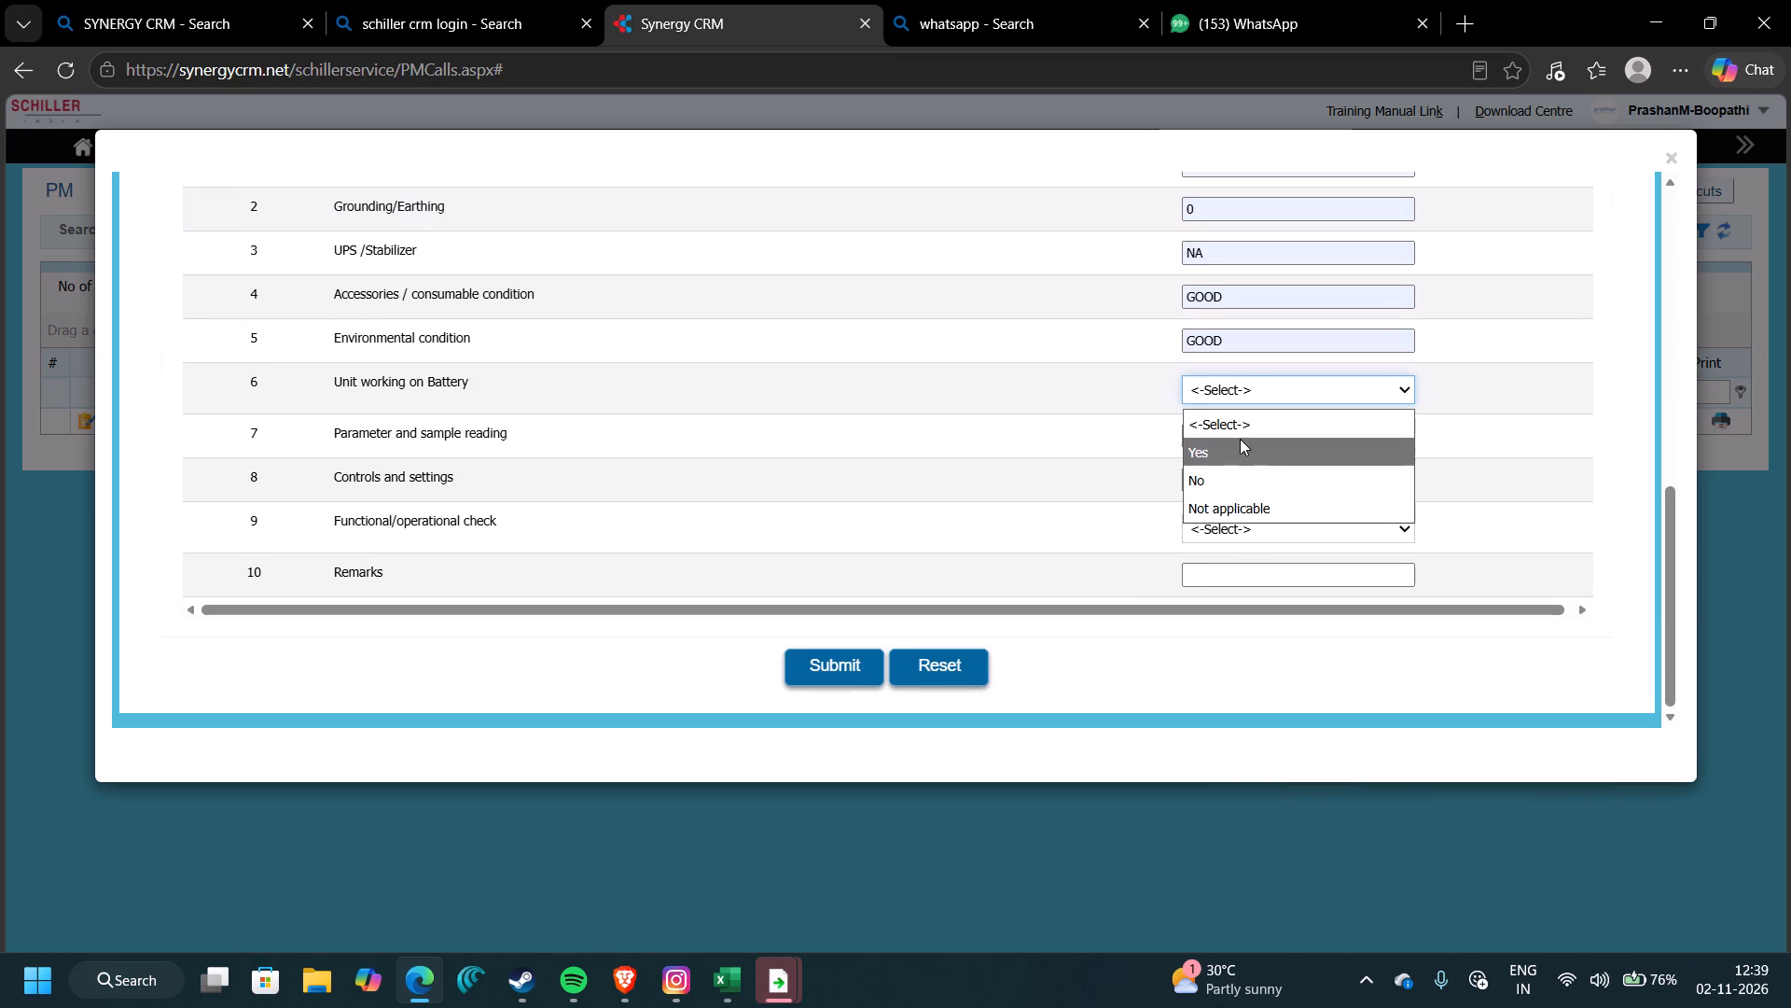
pyautogui.click(1240, 439)
pyautogui.click(1240, 439)
pyautogui.click(1288, 595)
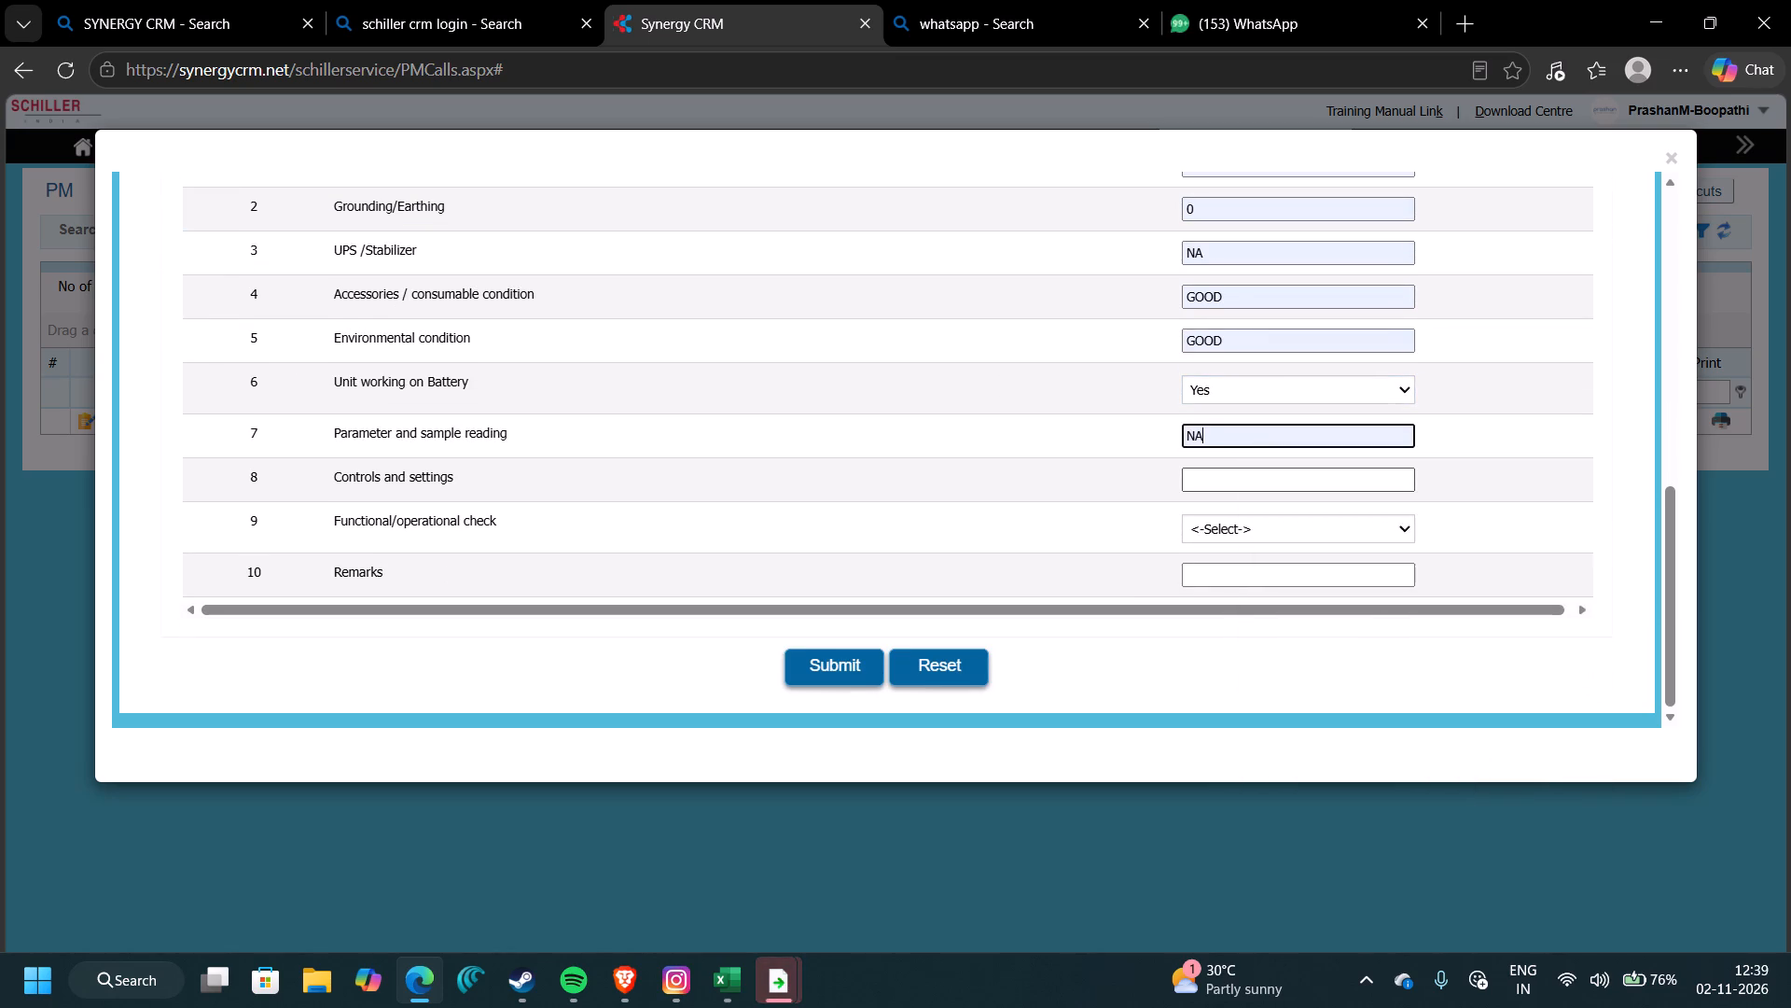
pyautogui.click(1263, 480)
pyautogui.scroll(-6, 1322, 638)
pyautogui.click(1294, 704)
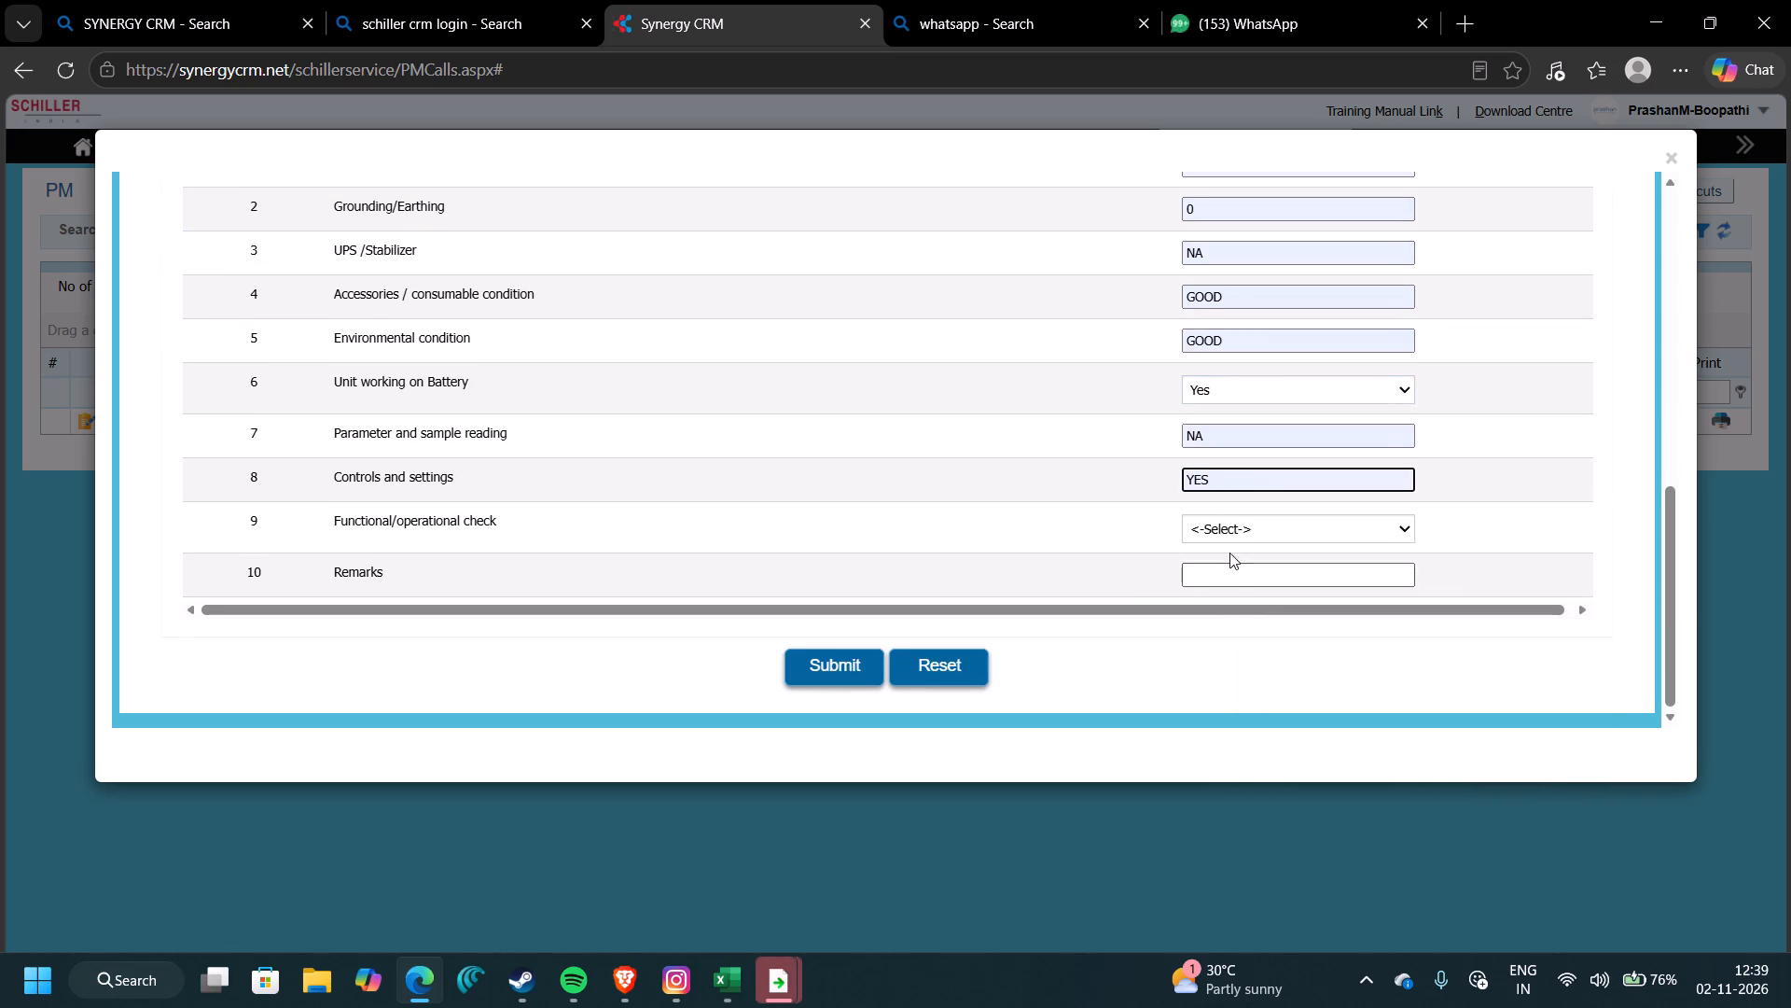
pyautogui.click(1235, 528)
pyautogui.click(1244, 584)
pyautogui.click(1244, 584)
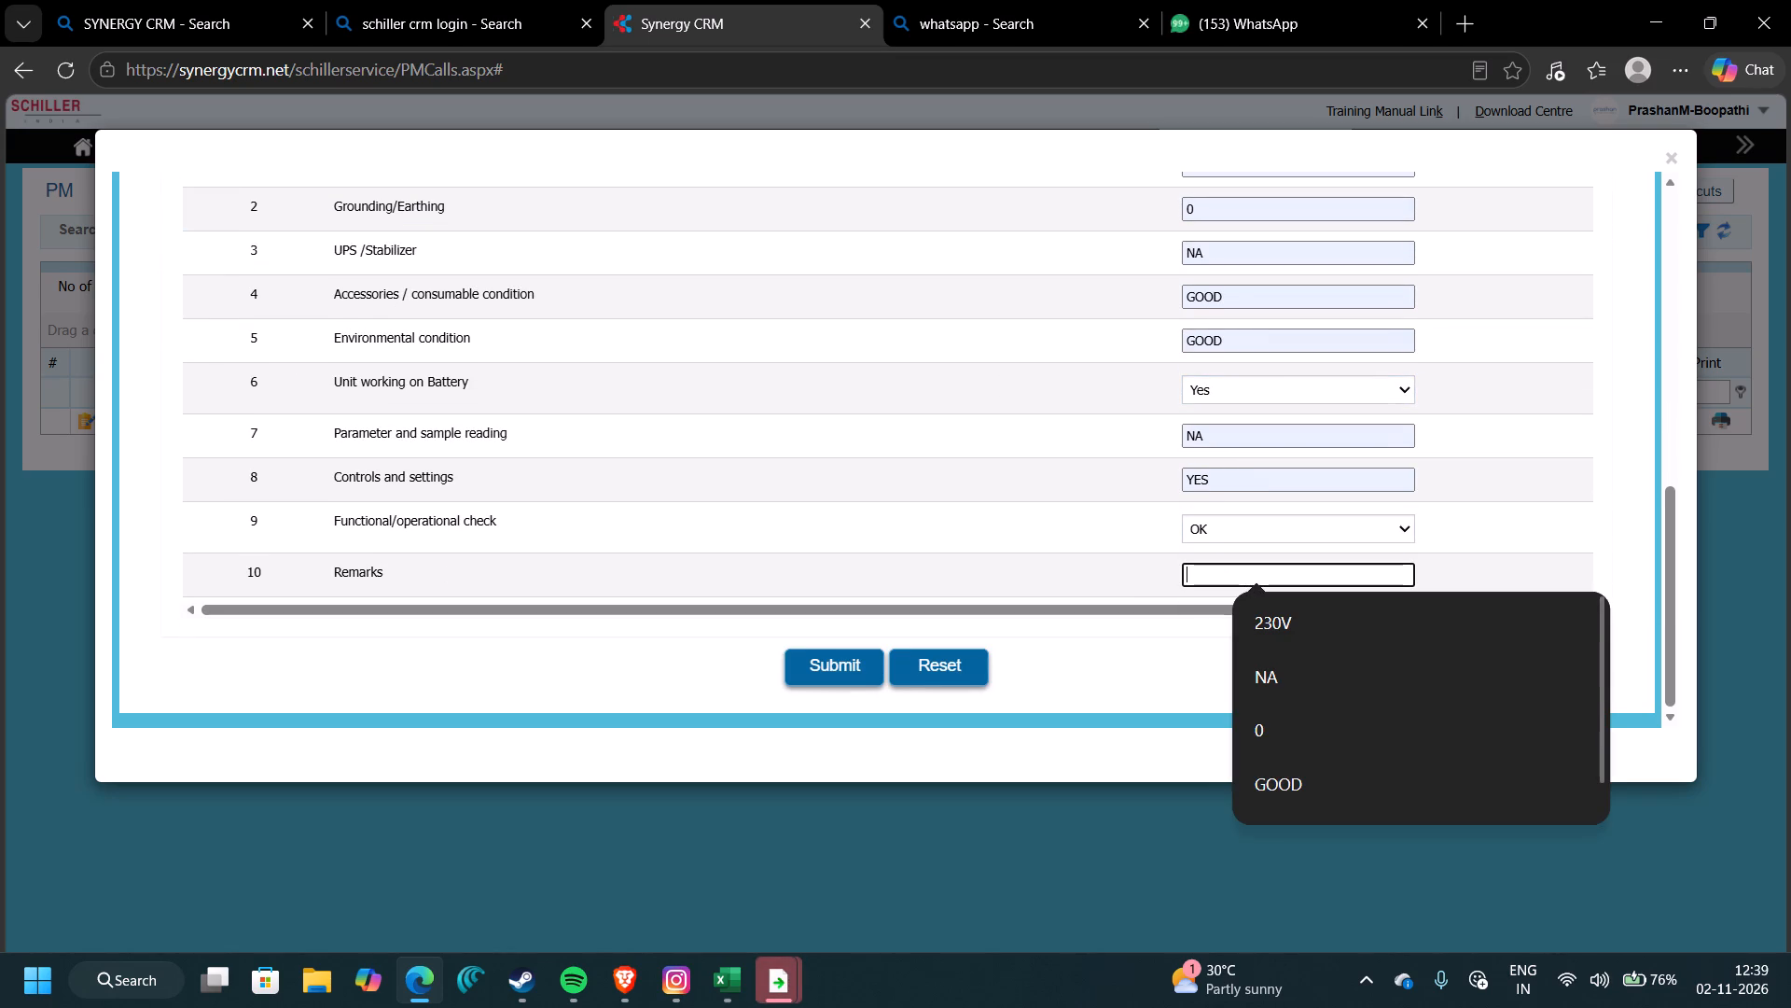
pyautogui.write('CALL COMPLETED')
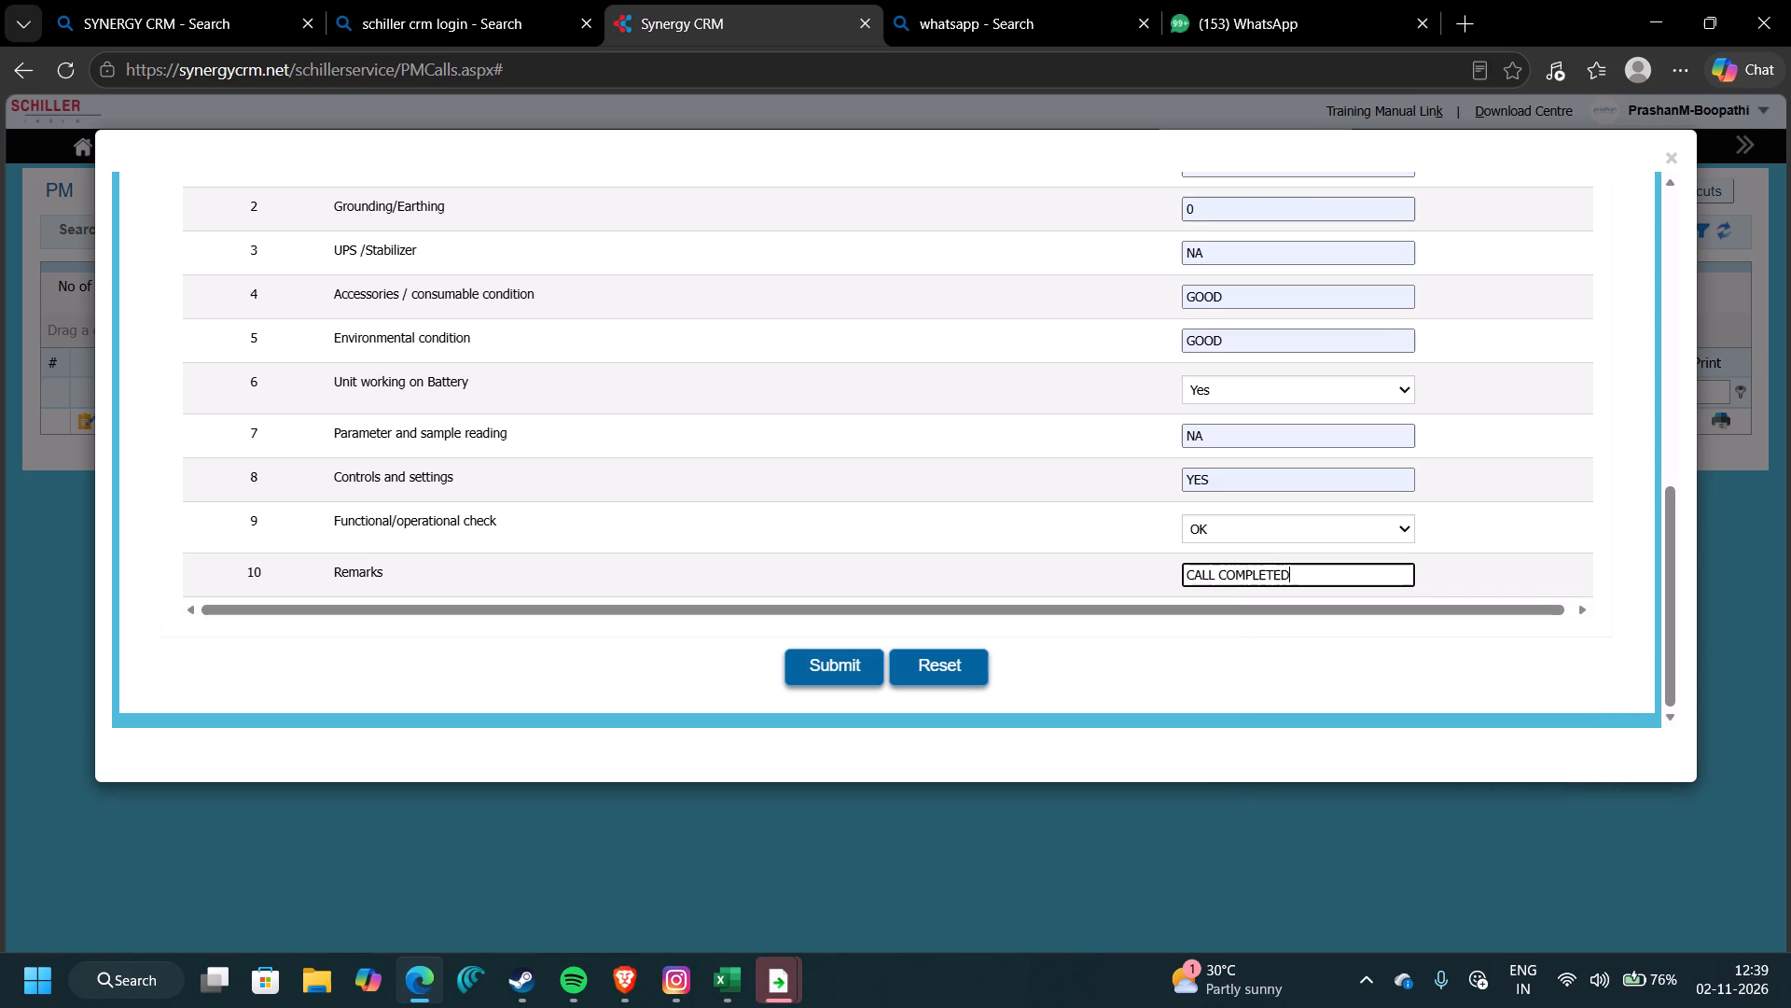
# Submit the completed PM activity form for docket 2026-06-PM-0568 and confirm it.
pyautogui.click(839, 670)
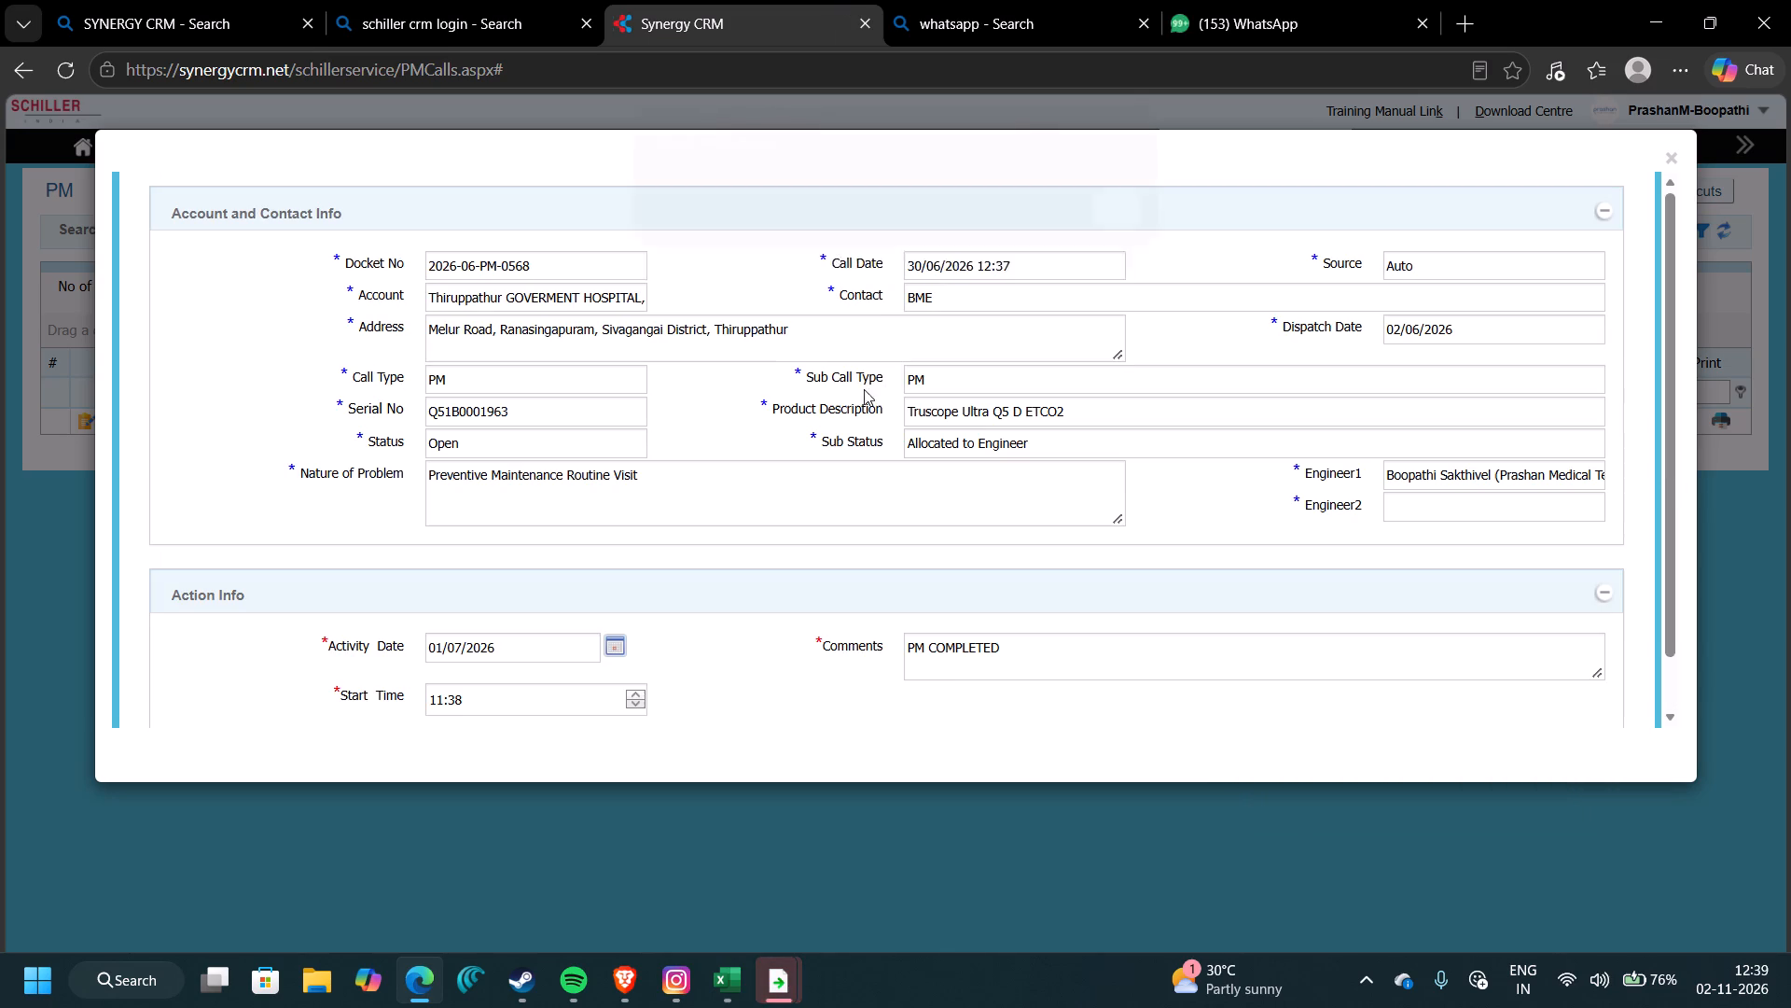
pyautogui.click(1113, 238)
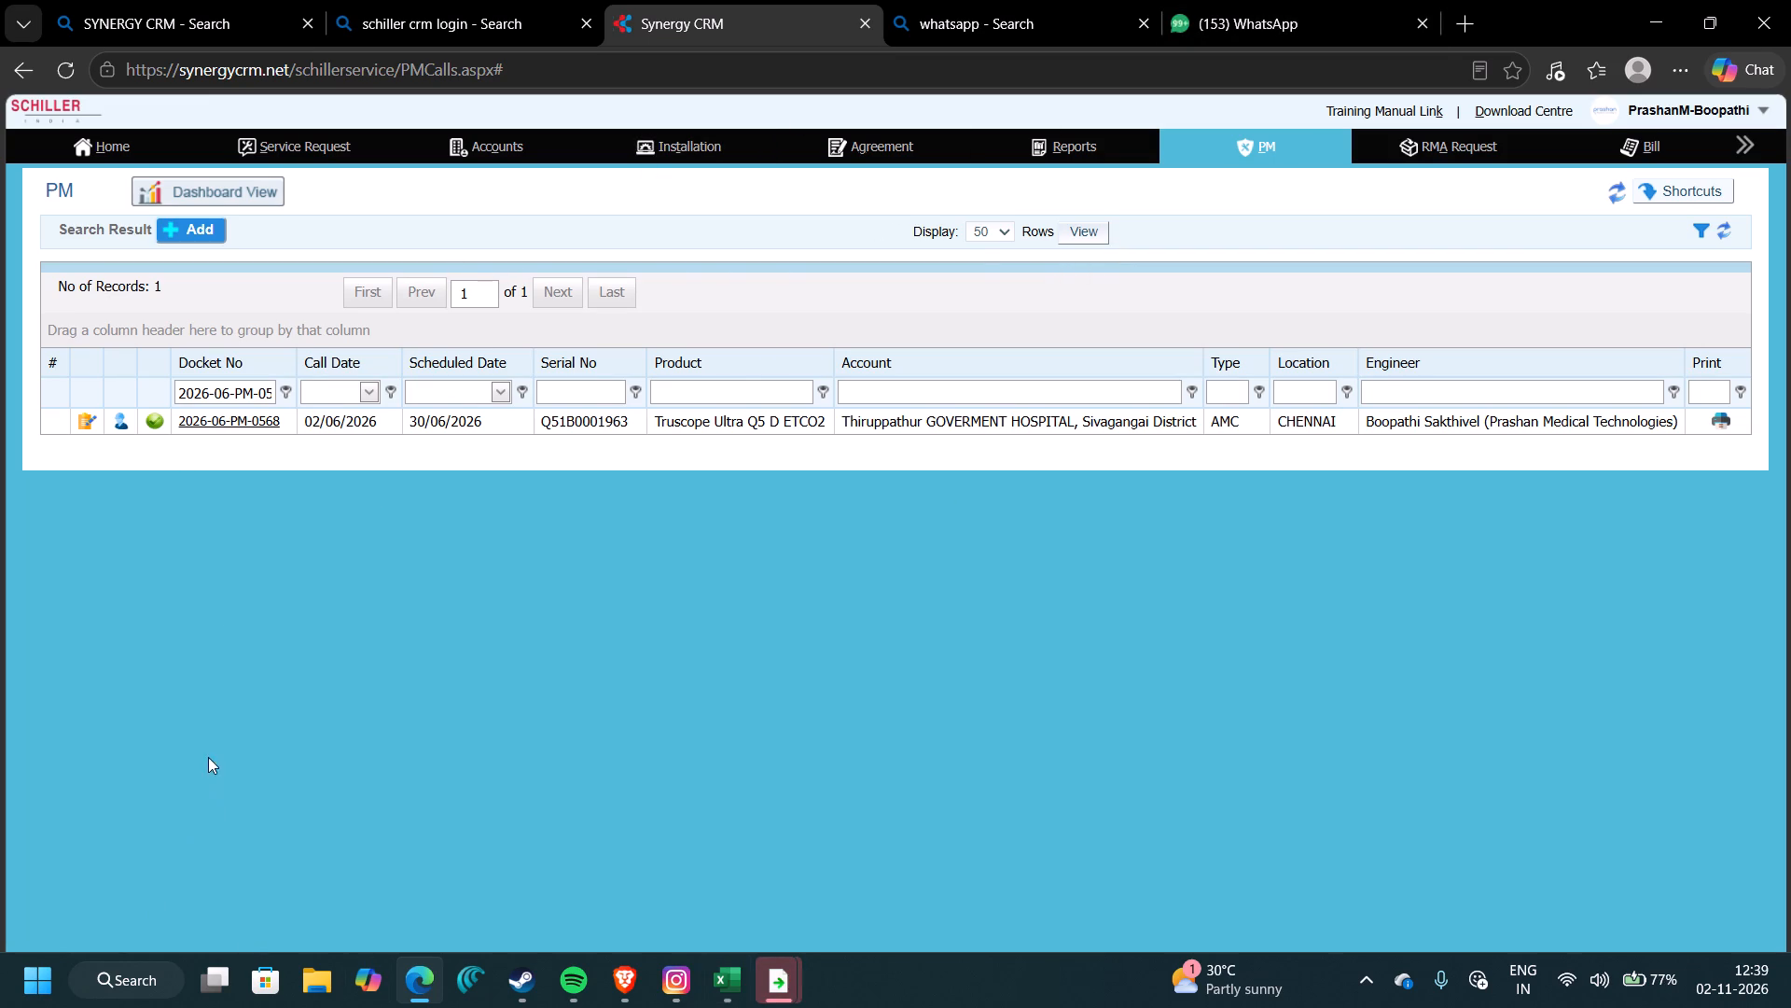
# Switch to the call report in Excel and highlight docket 2026-06-PM-0568 in yellow.
pyautogui.click(725, 982)
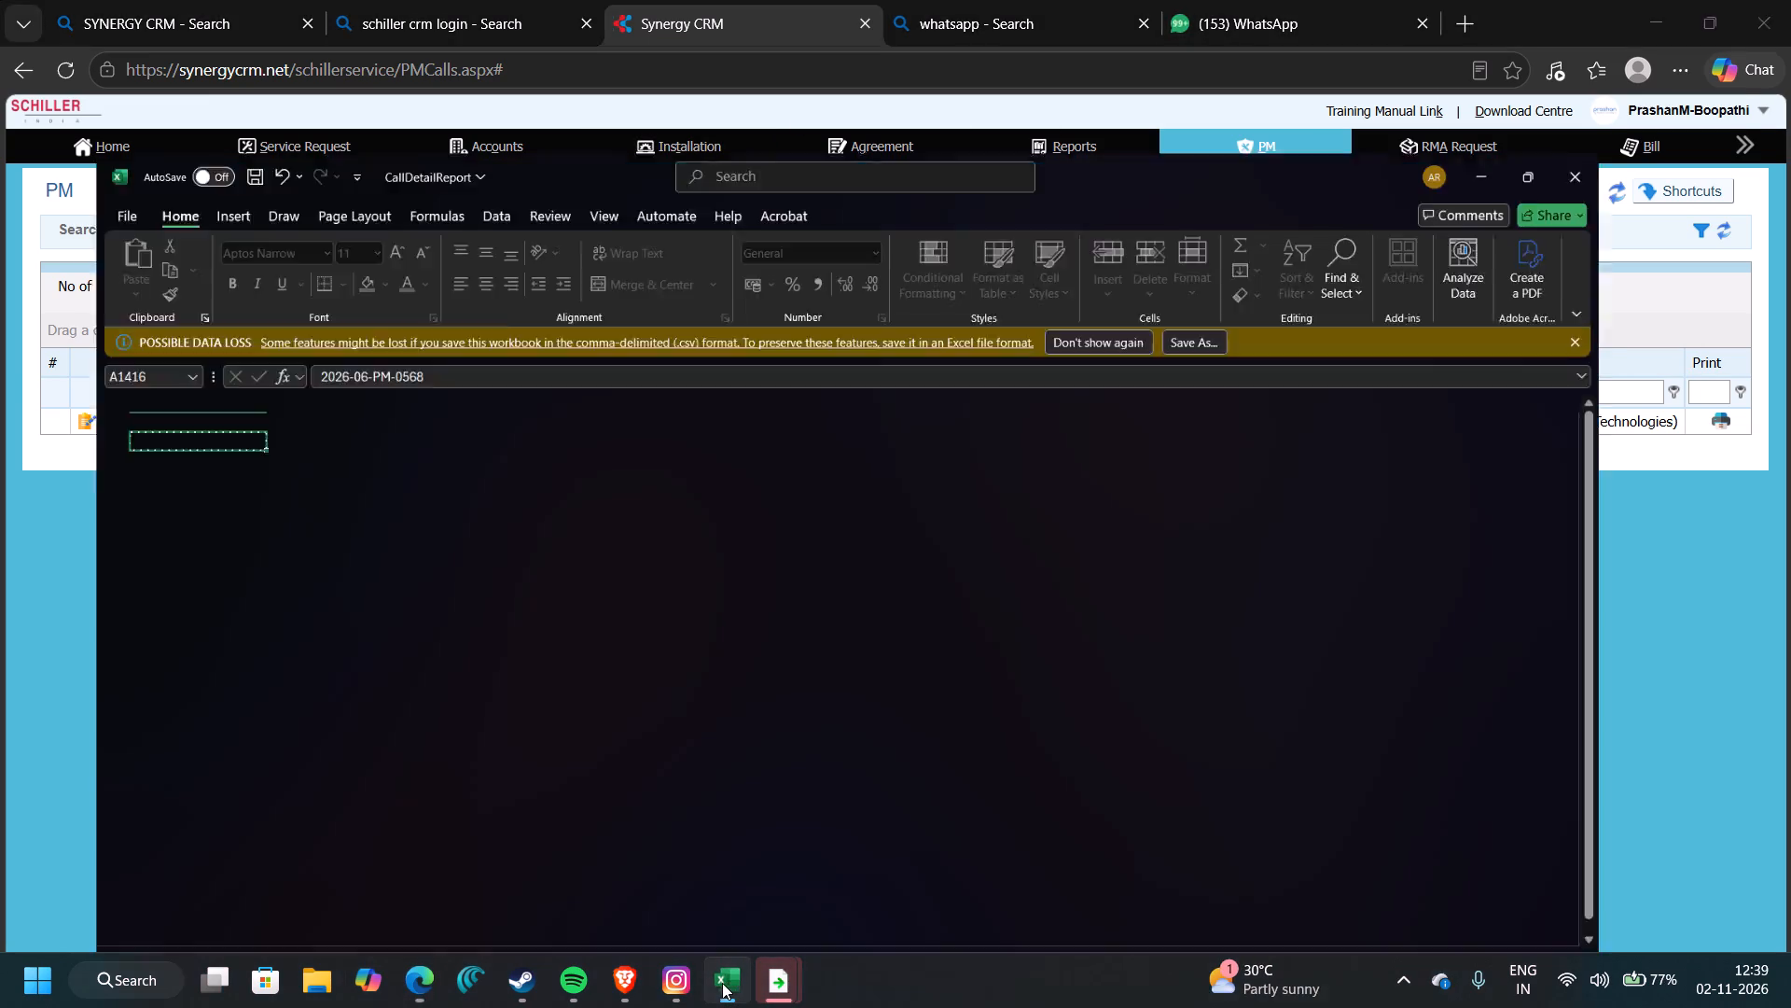
pyautogui.click(326, 162)
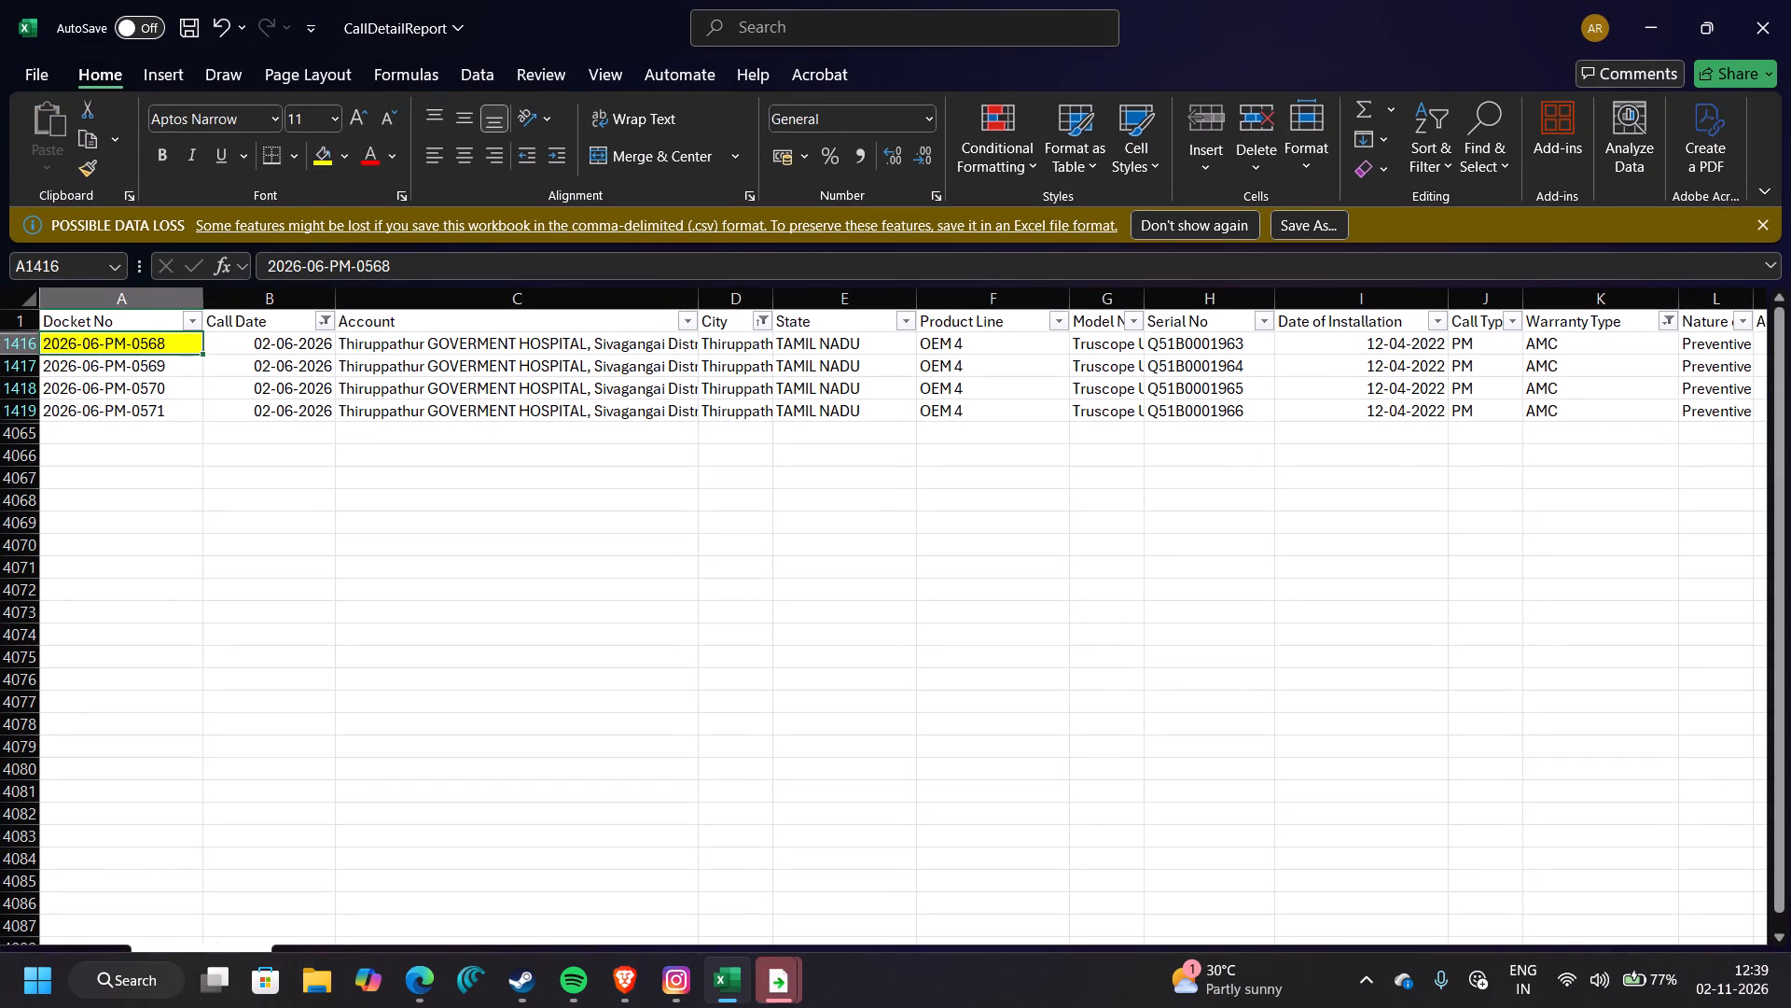
# Copy docket number 2026-06-PM-0569, switch to Synergy CRM in Edge, and replace the PM list's Docket No filter with it.
pyautogui.click(132, 373)
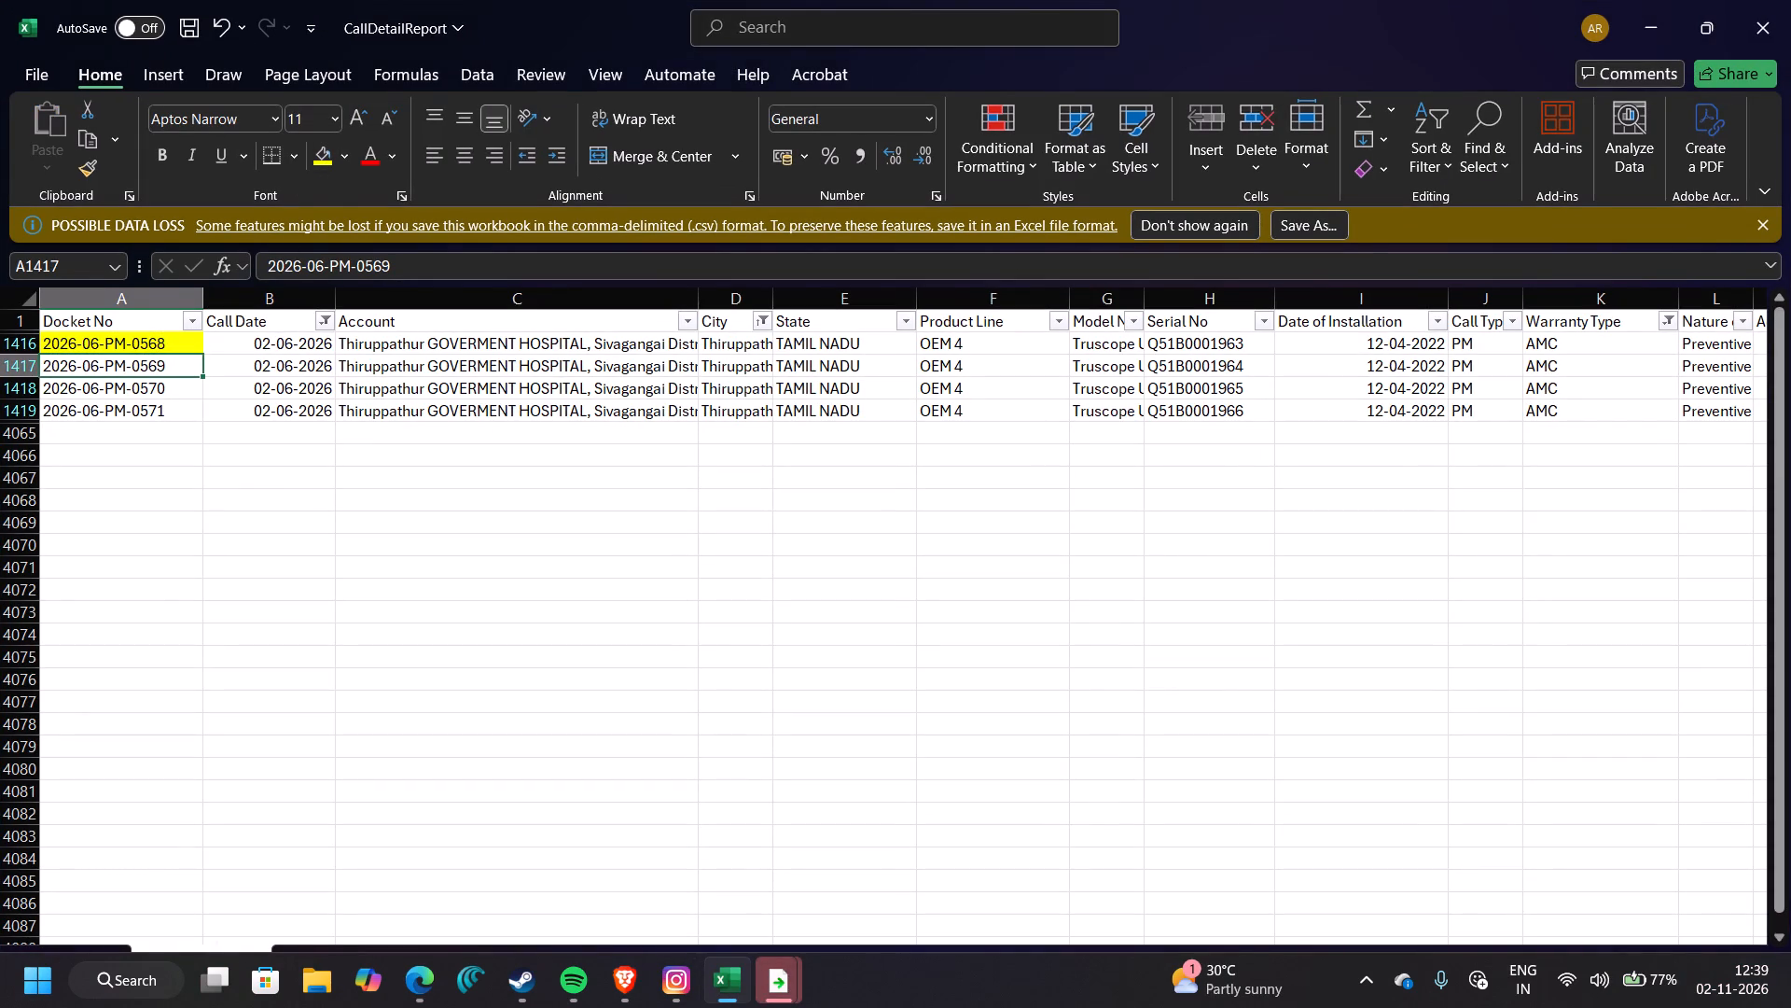
pyautogui.hotkey('ctrl', 'c')
pyautogui.click(419, 991)
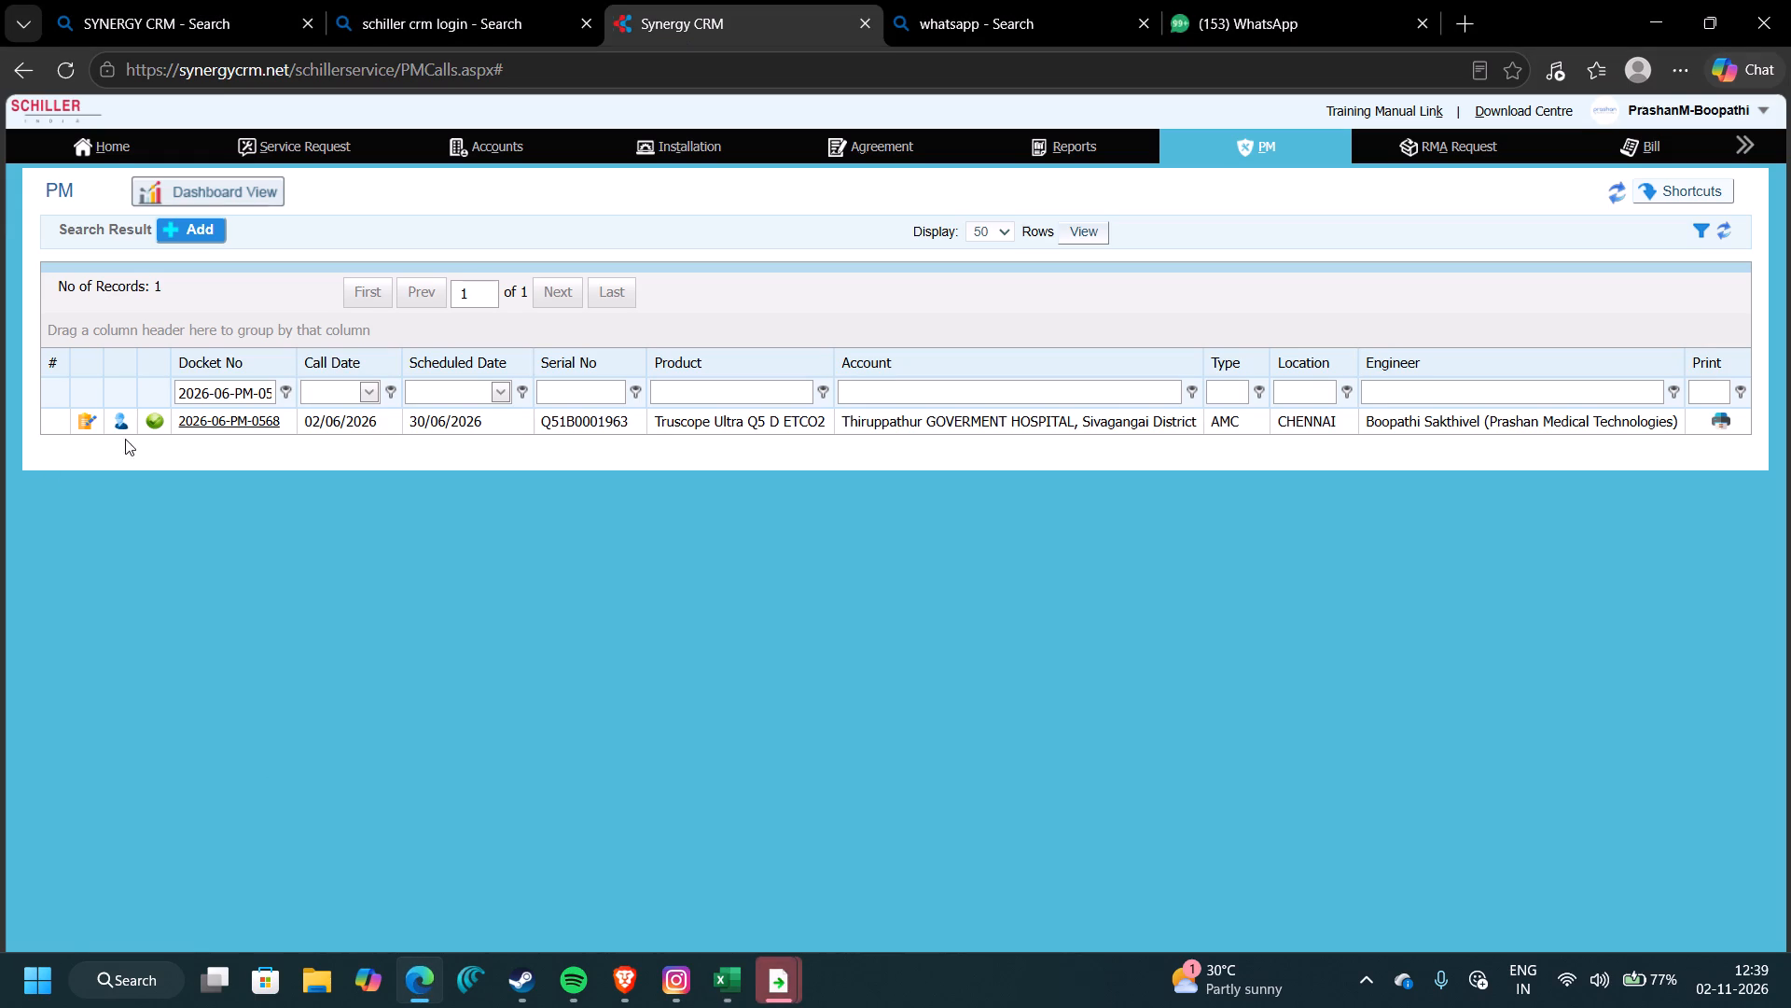
pyautogui.moveTo(178, 387); pyautogui.dragTo(339, 384)
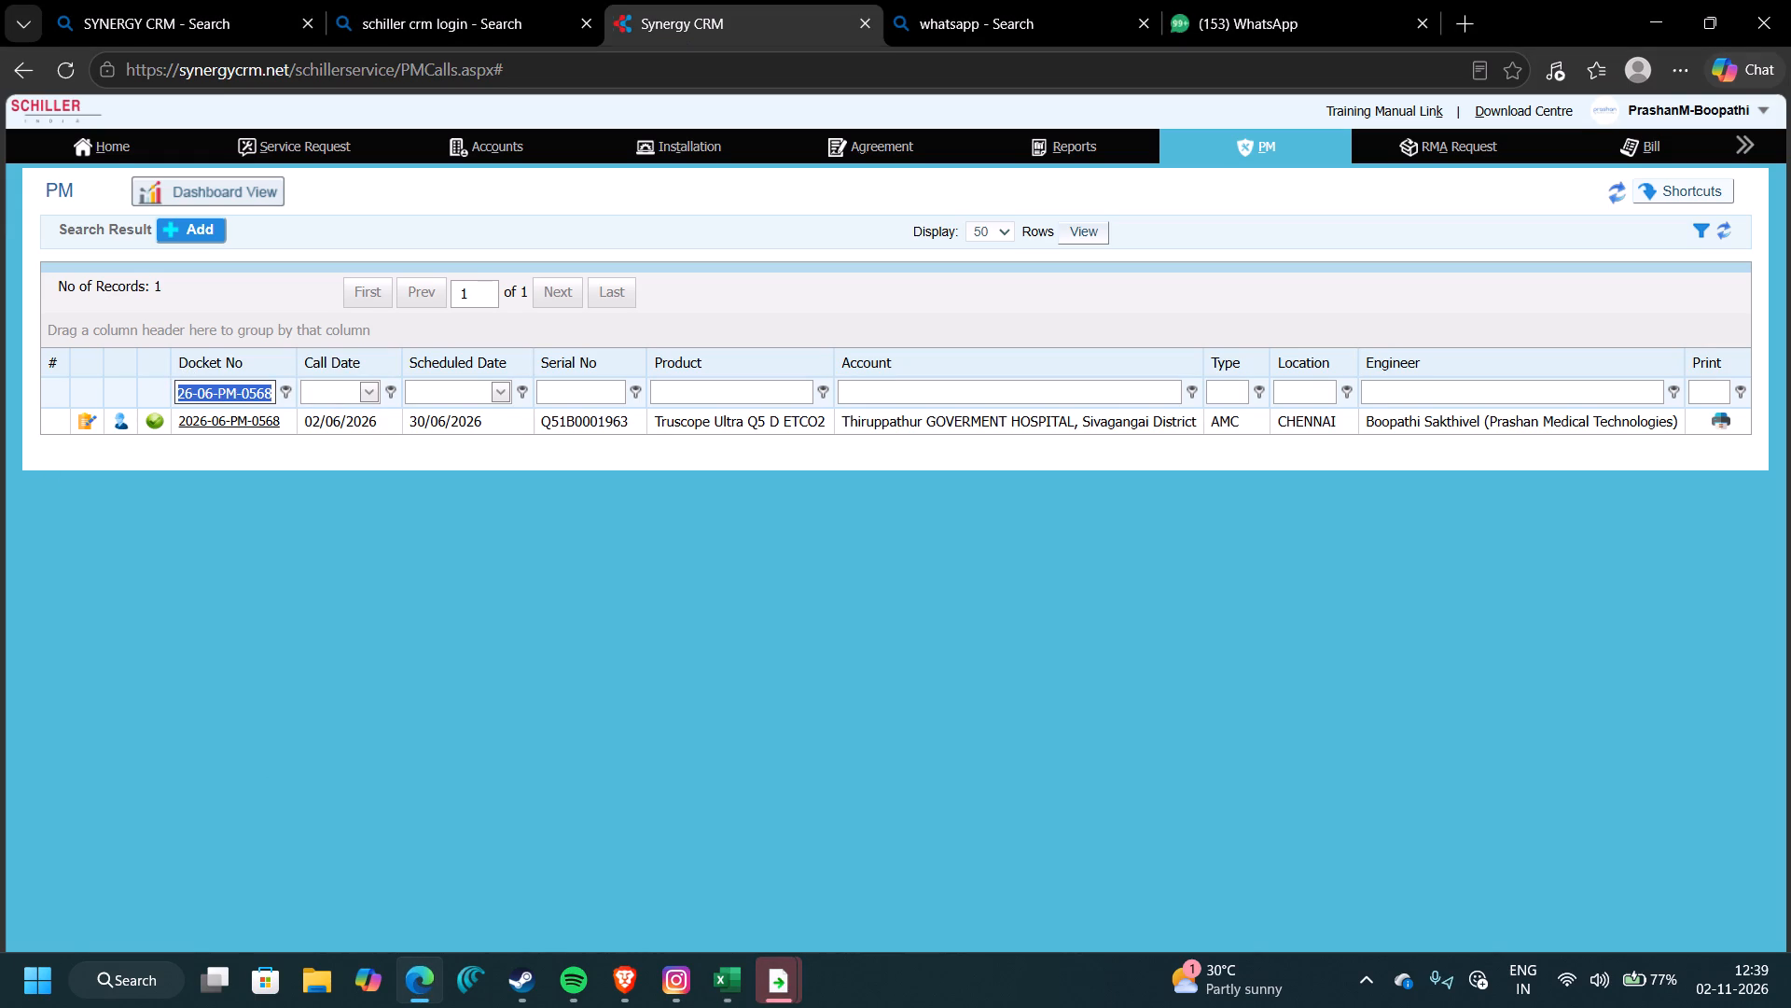
pyautogui.hotkey('ctrl', 'v')
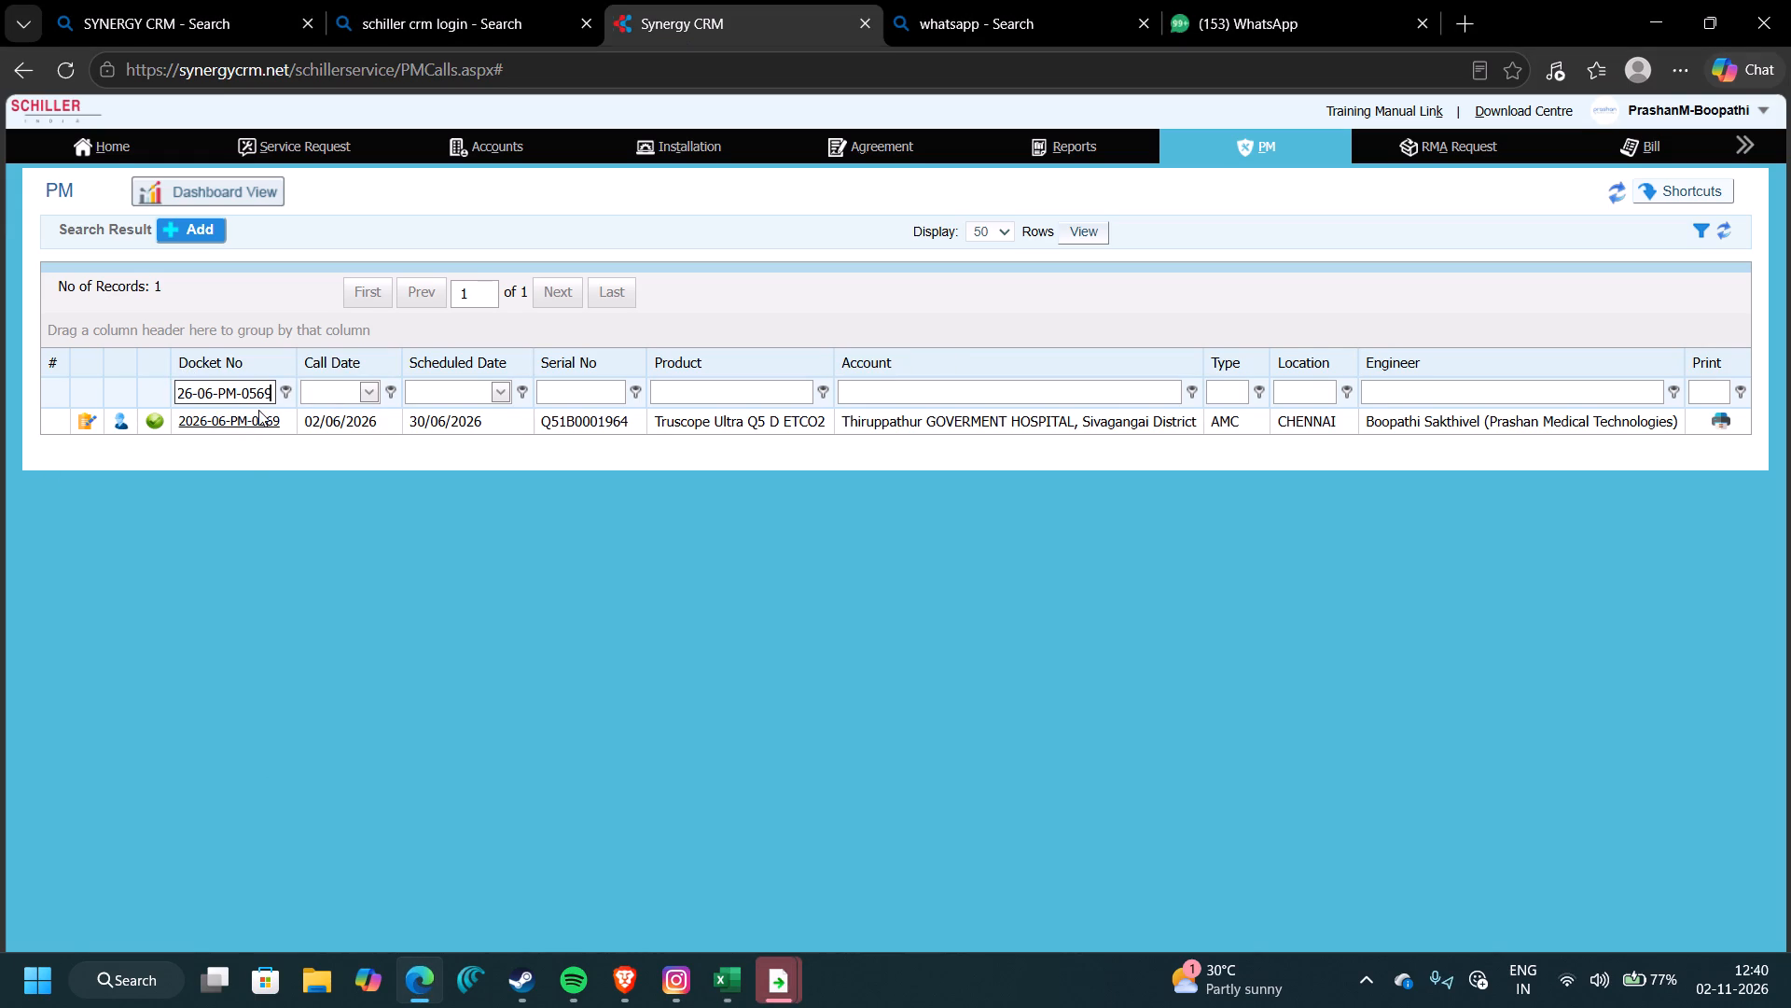
# Open docket 2026-06-PM-0569 for editing and set its Call Date to 30/06/2026.
pyautogui.click(253, 420)
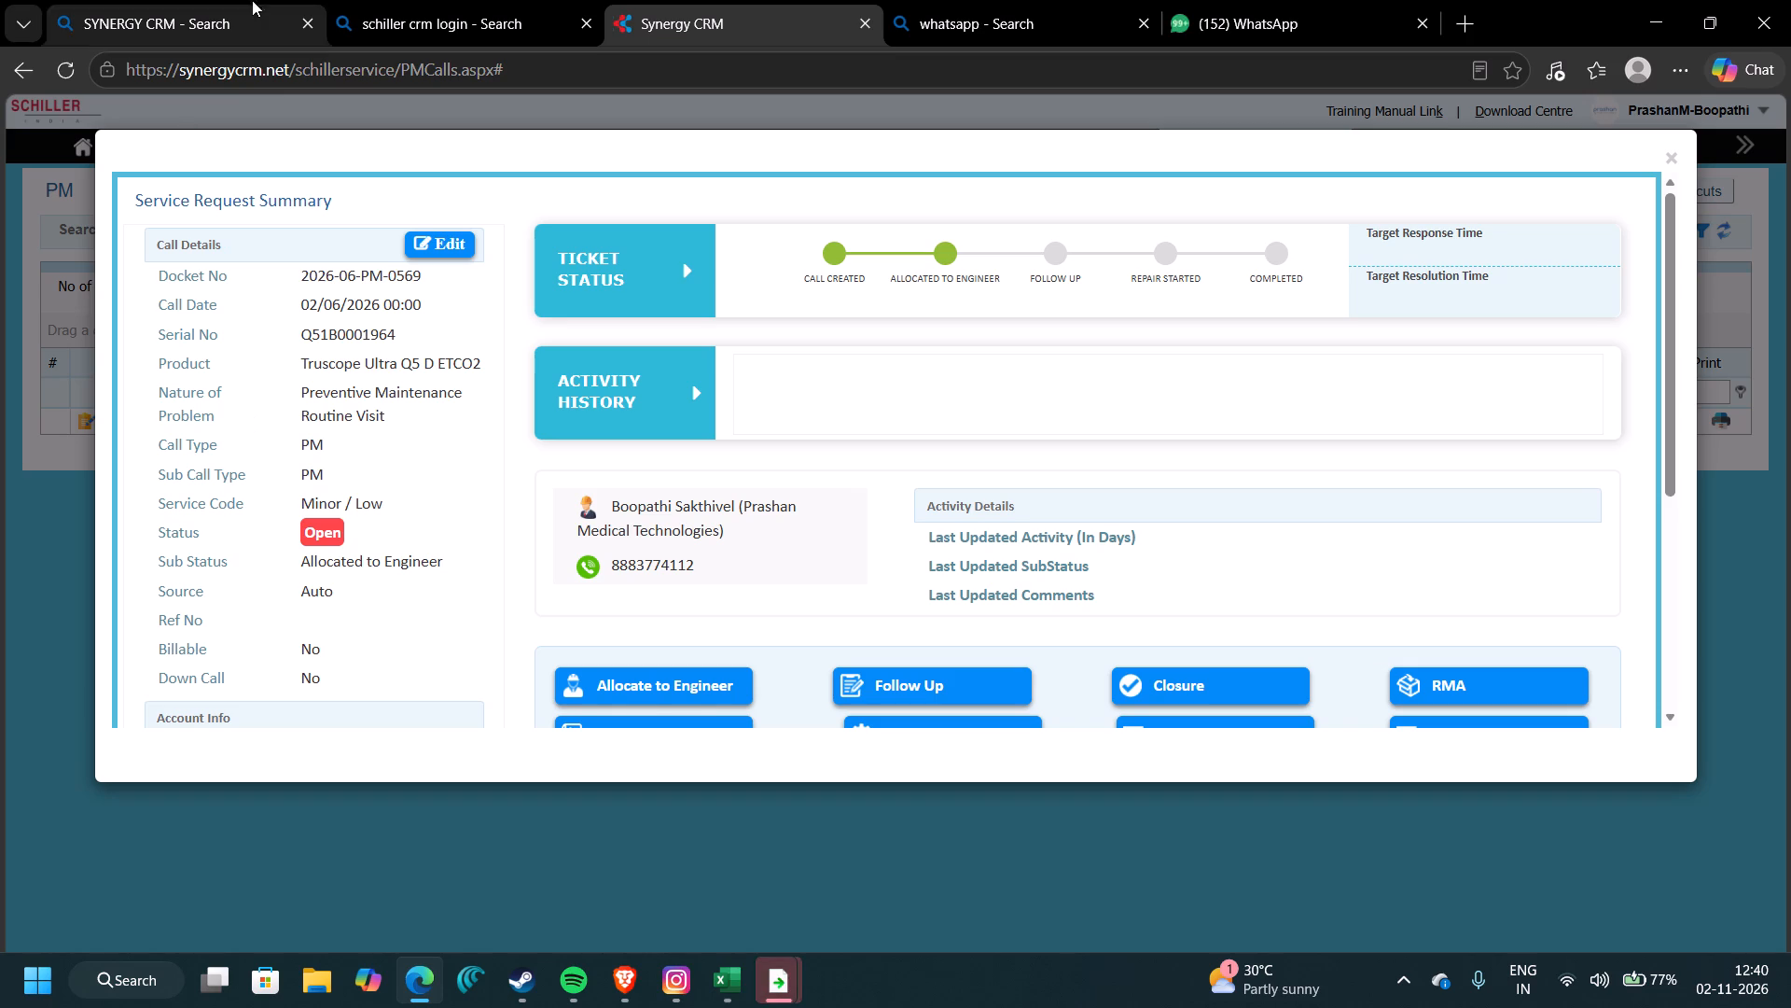
pyautogui.scroll(-2, 490, 468)
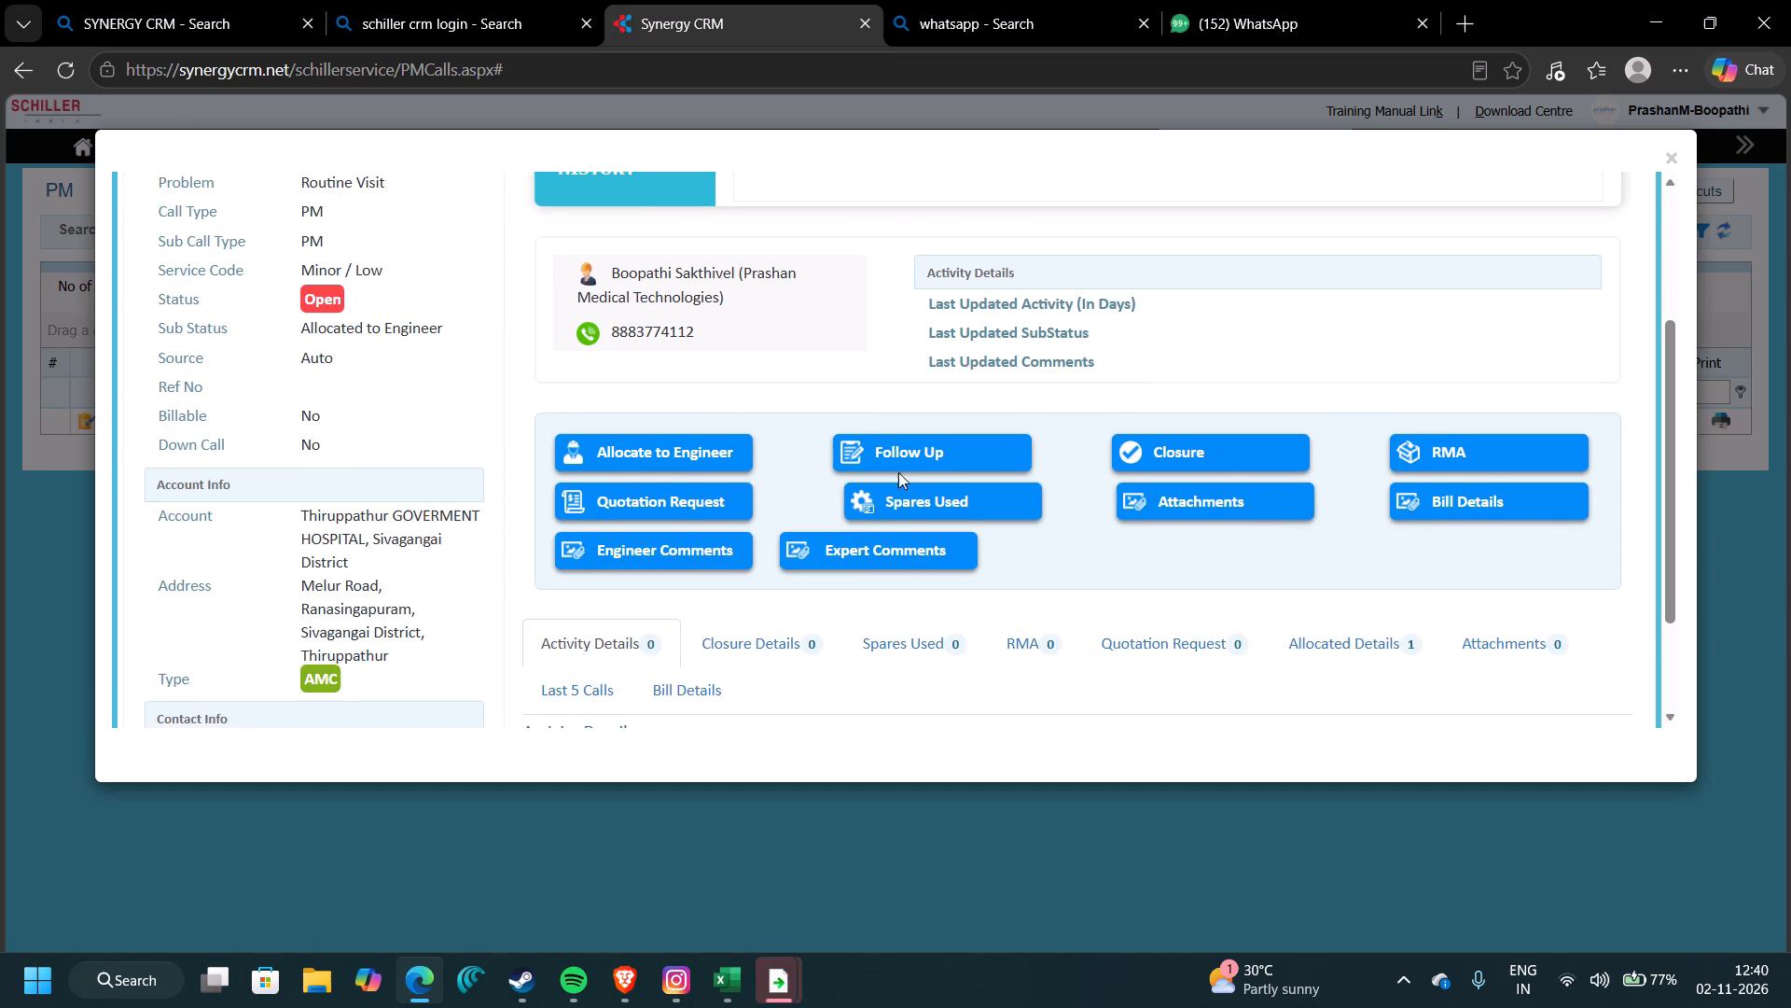
pyautogui.scroll(5, 412, 412)
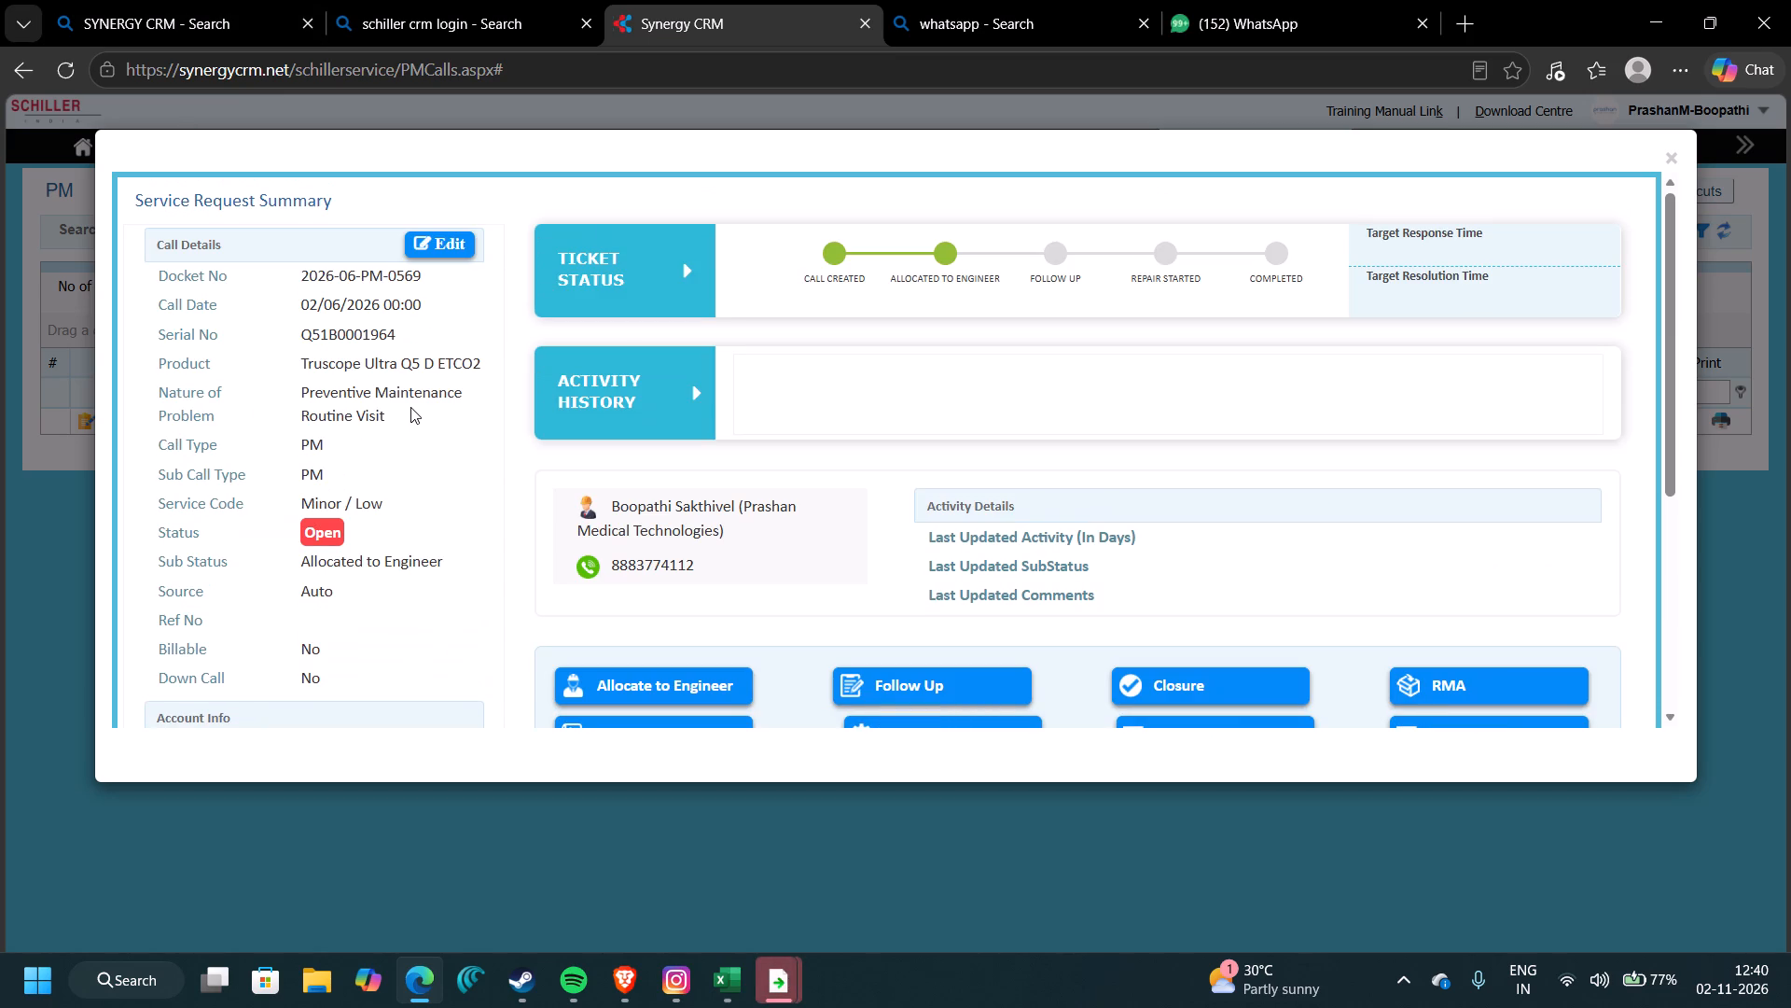
pyautogui.click(442, 233)
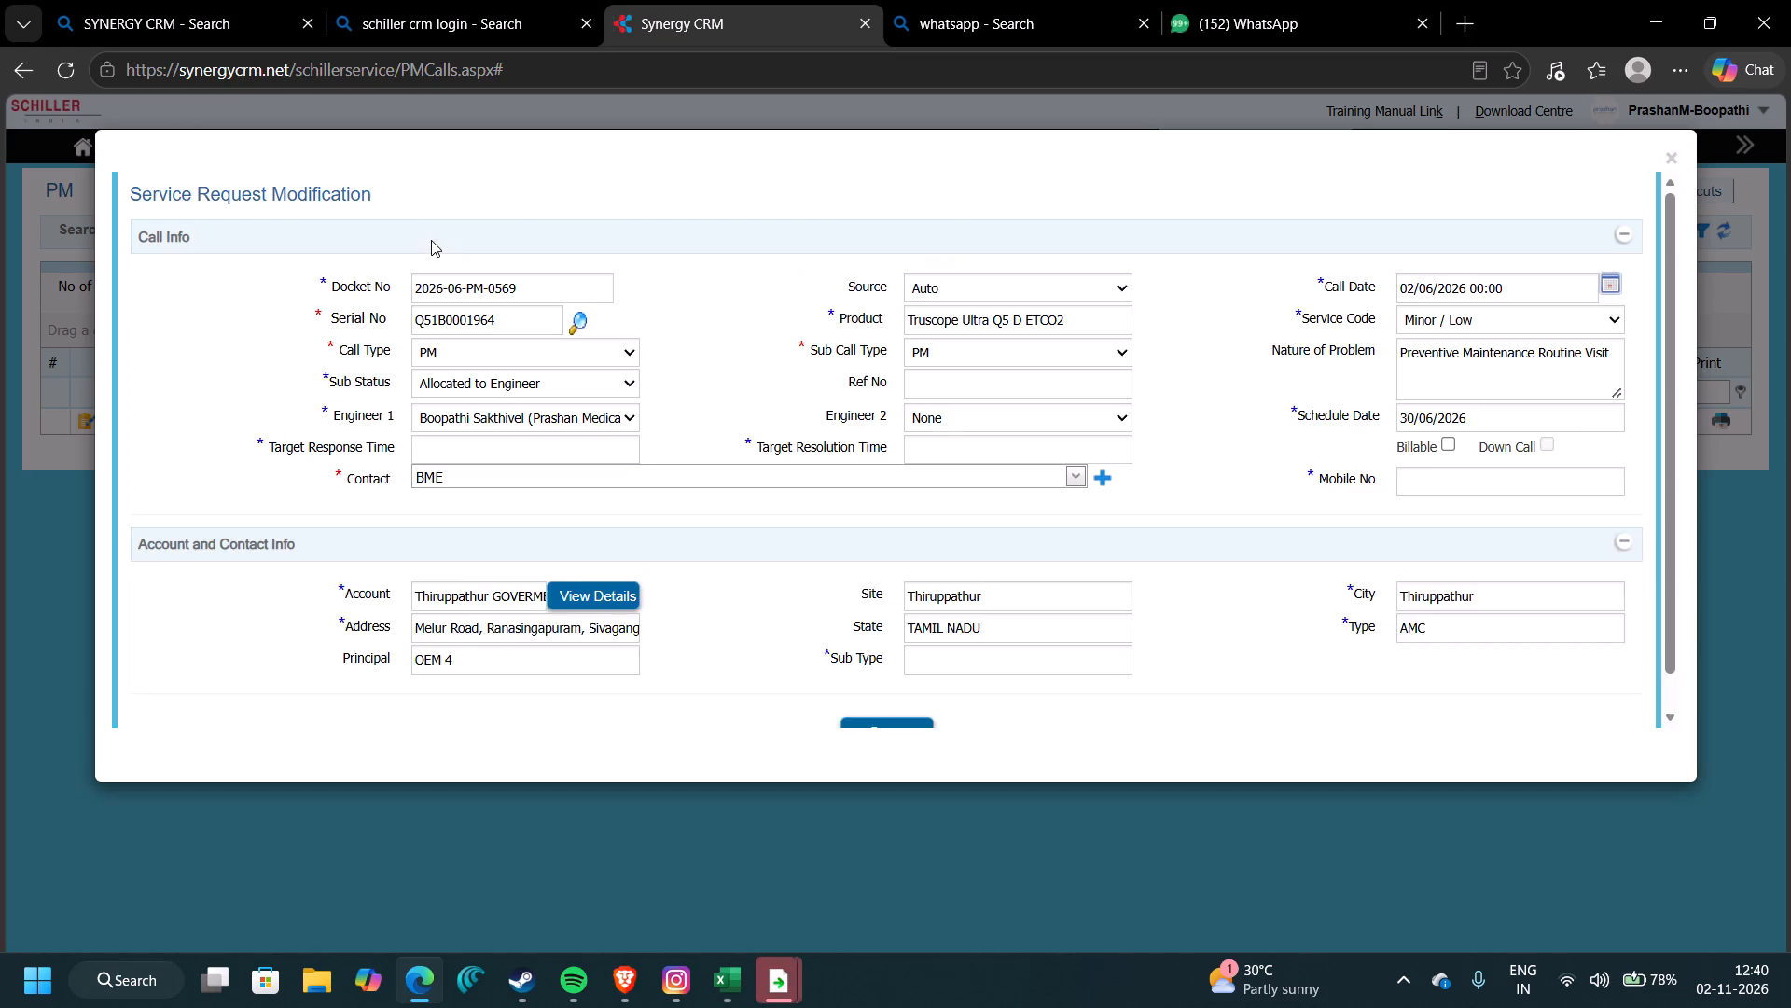
pyautogui.click(1608, 289)
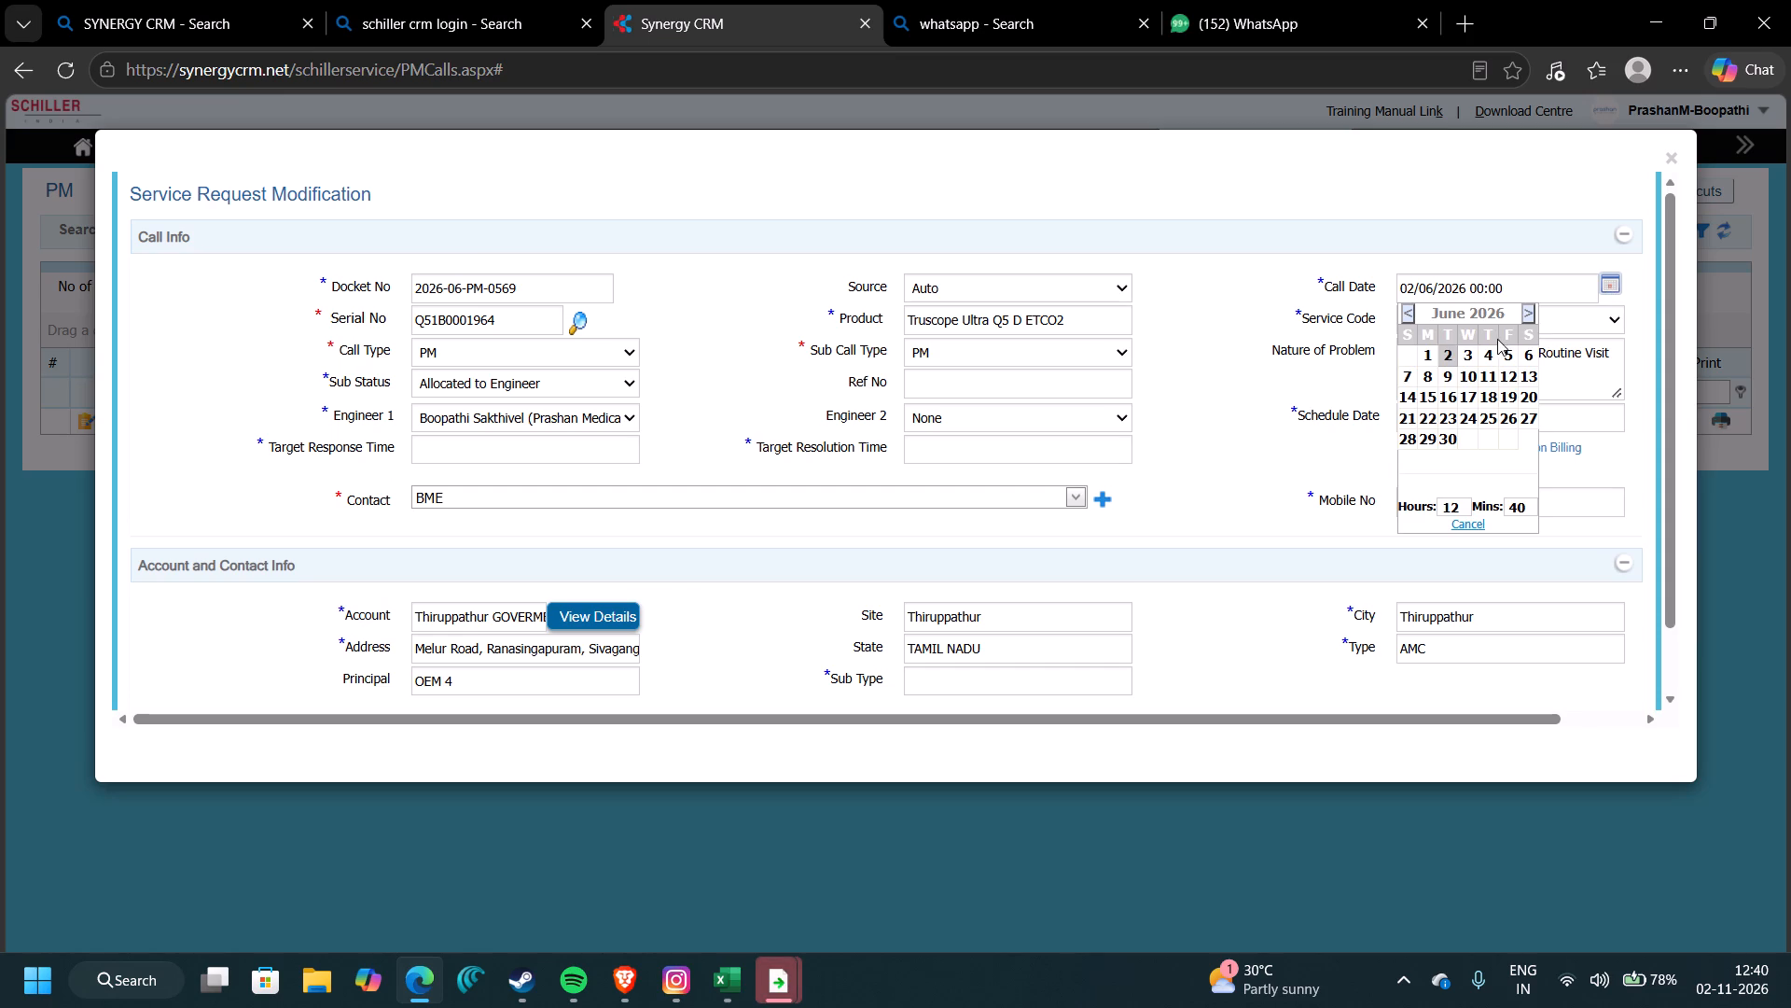
pyautogui.click(1453, 442)
# Enter AMC as the reason for non billing and save the service request changes for docket 2026-06-PM-0569.
pyautogui.scroll(-2, 1108, 553)
pyautogui.click(1580, 384)
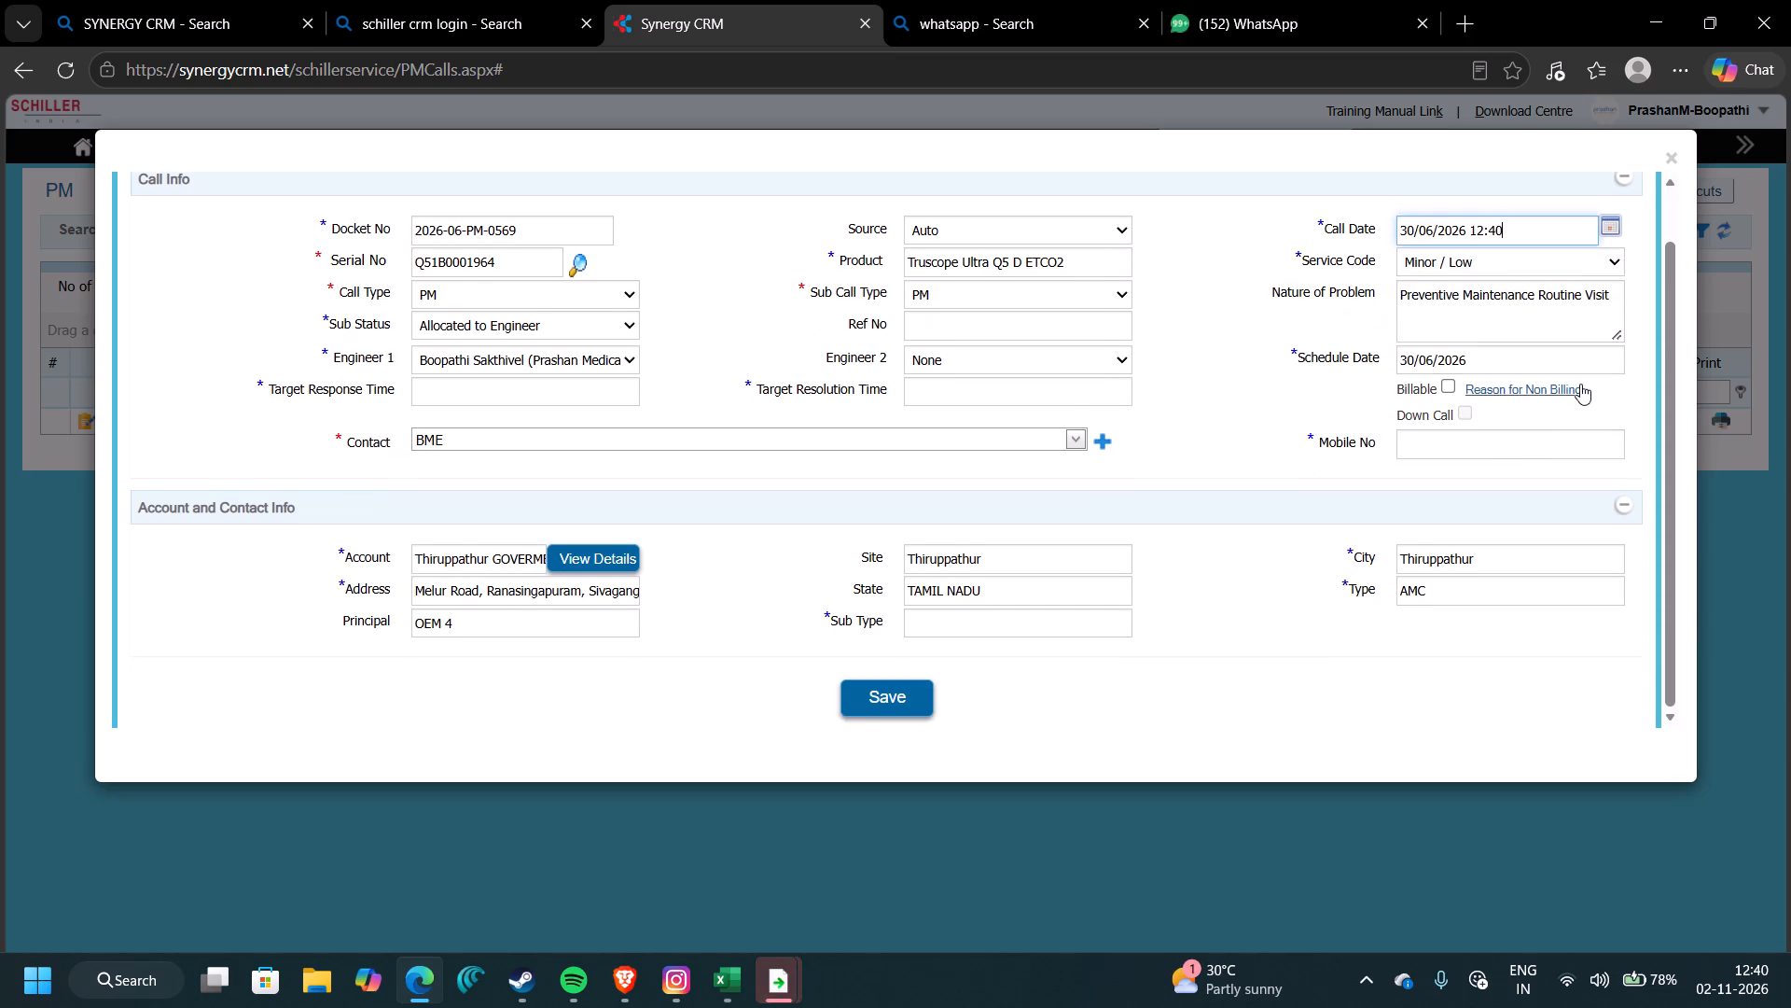
pyautogui.click(271, 208)
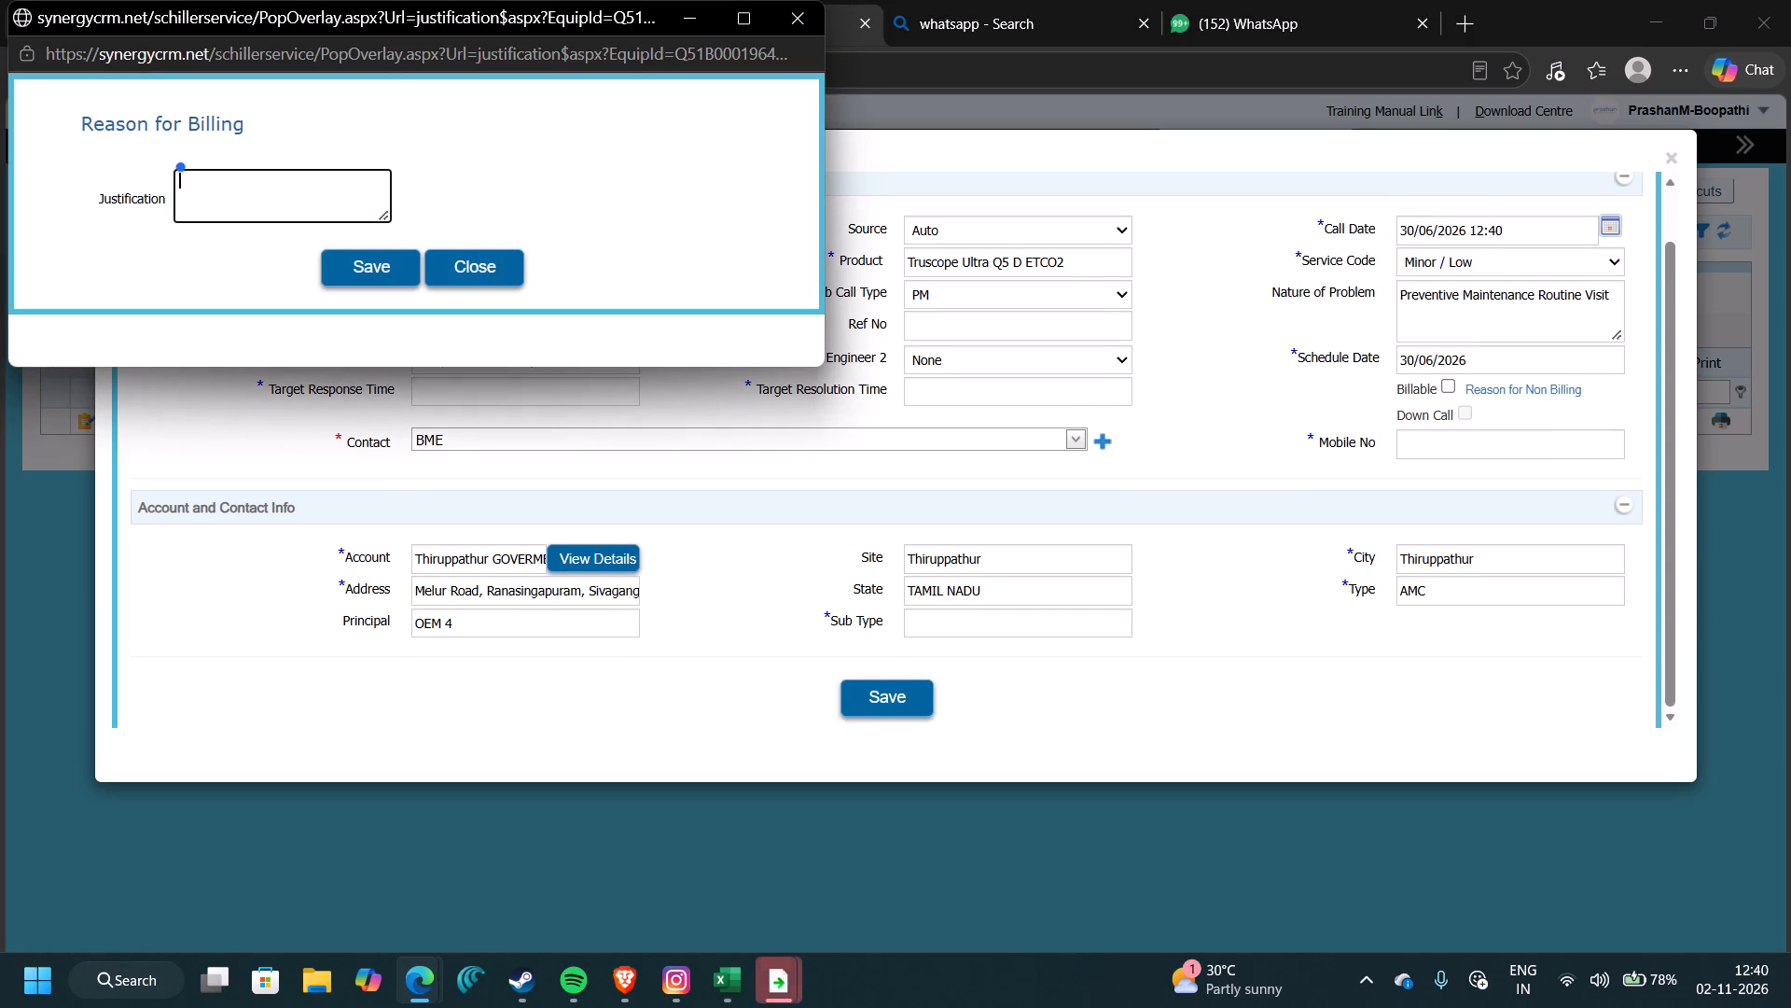
pyautogui.write('AMC')
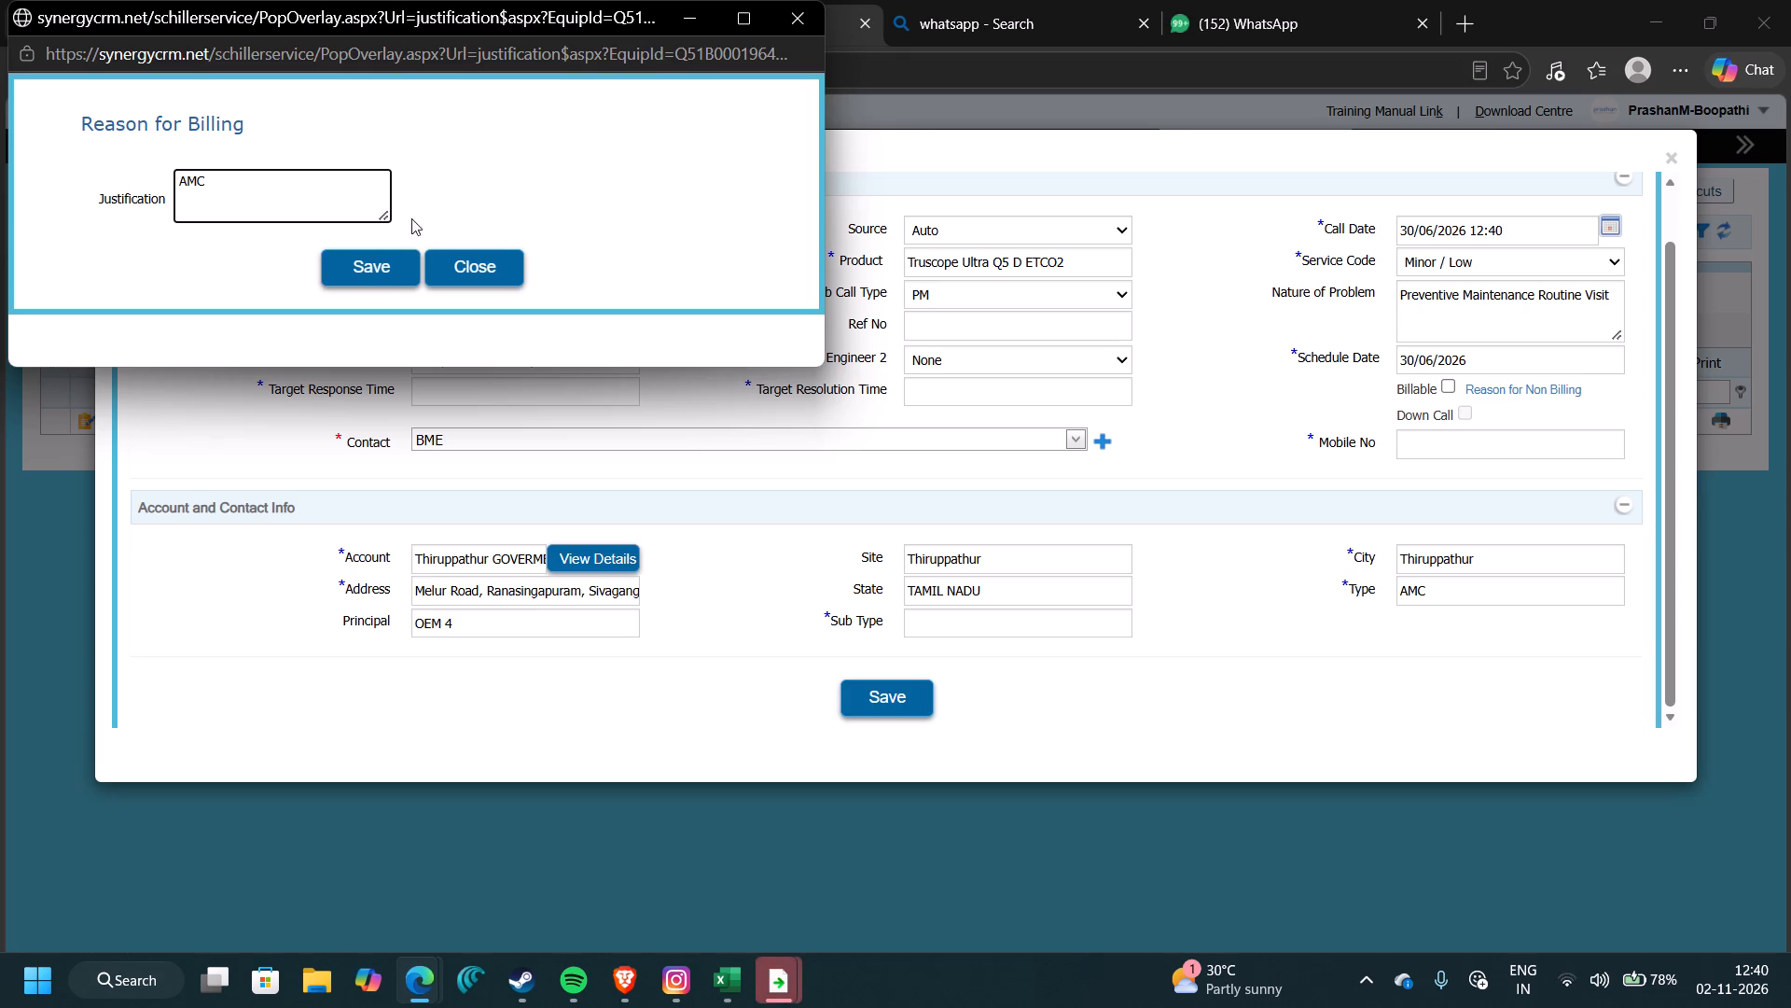
pyautogui.click(365, 270)
pyautogui.click(871, 707)
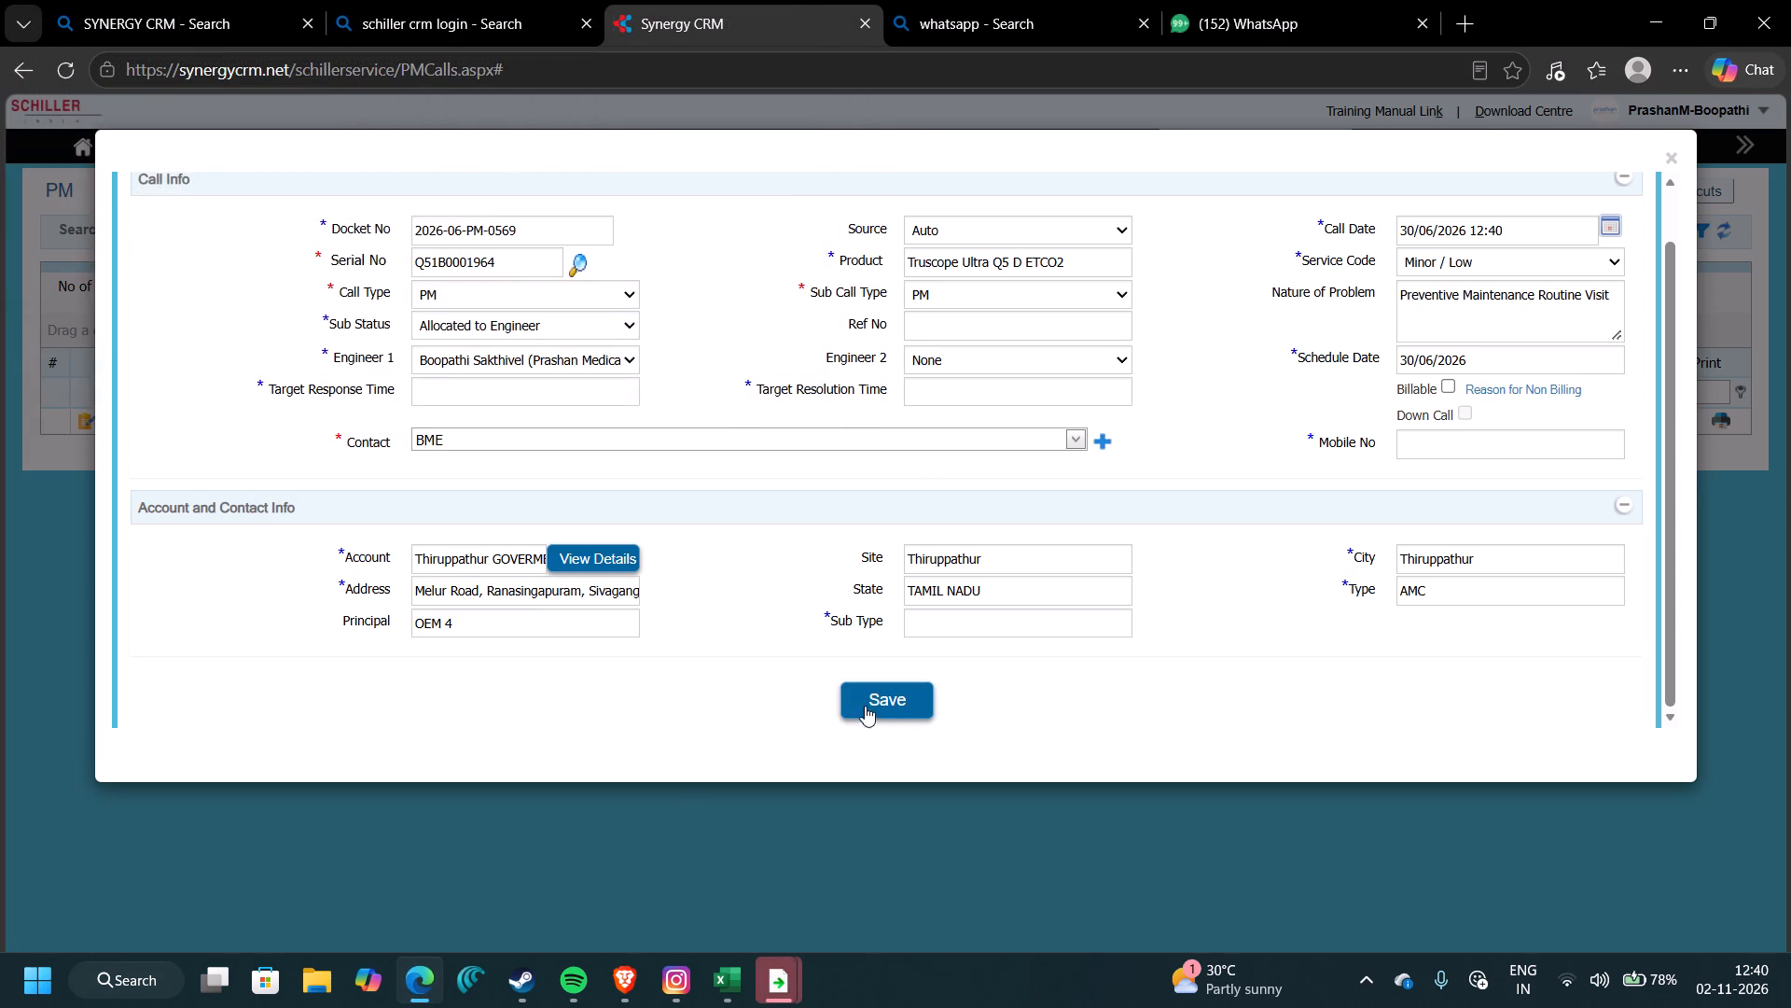
pyautogui.click(1111, 235)
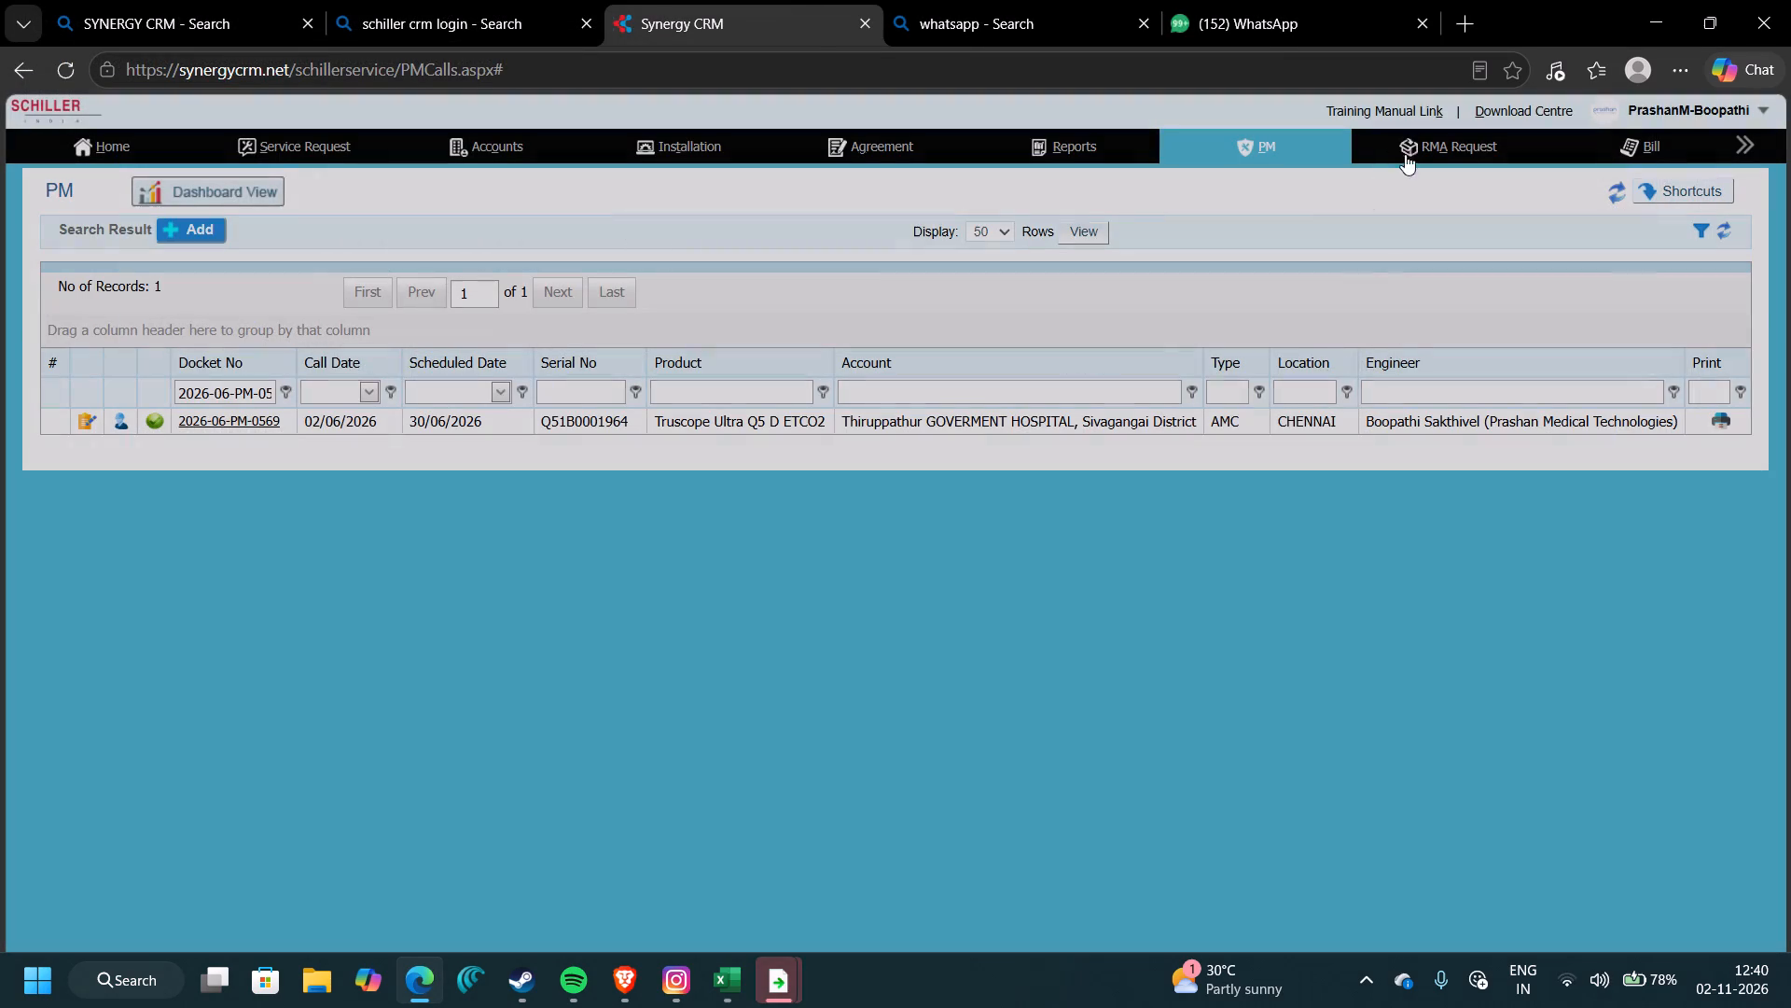
# Open docket 2026-06-PM-0569's details and attach the WhatsApp image from 2026-11-02 at 12.37.25 PM, submitting the attachment.
pyautogui.click(234, 427)
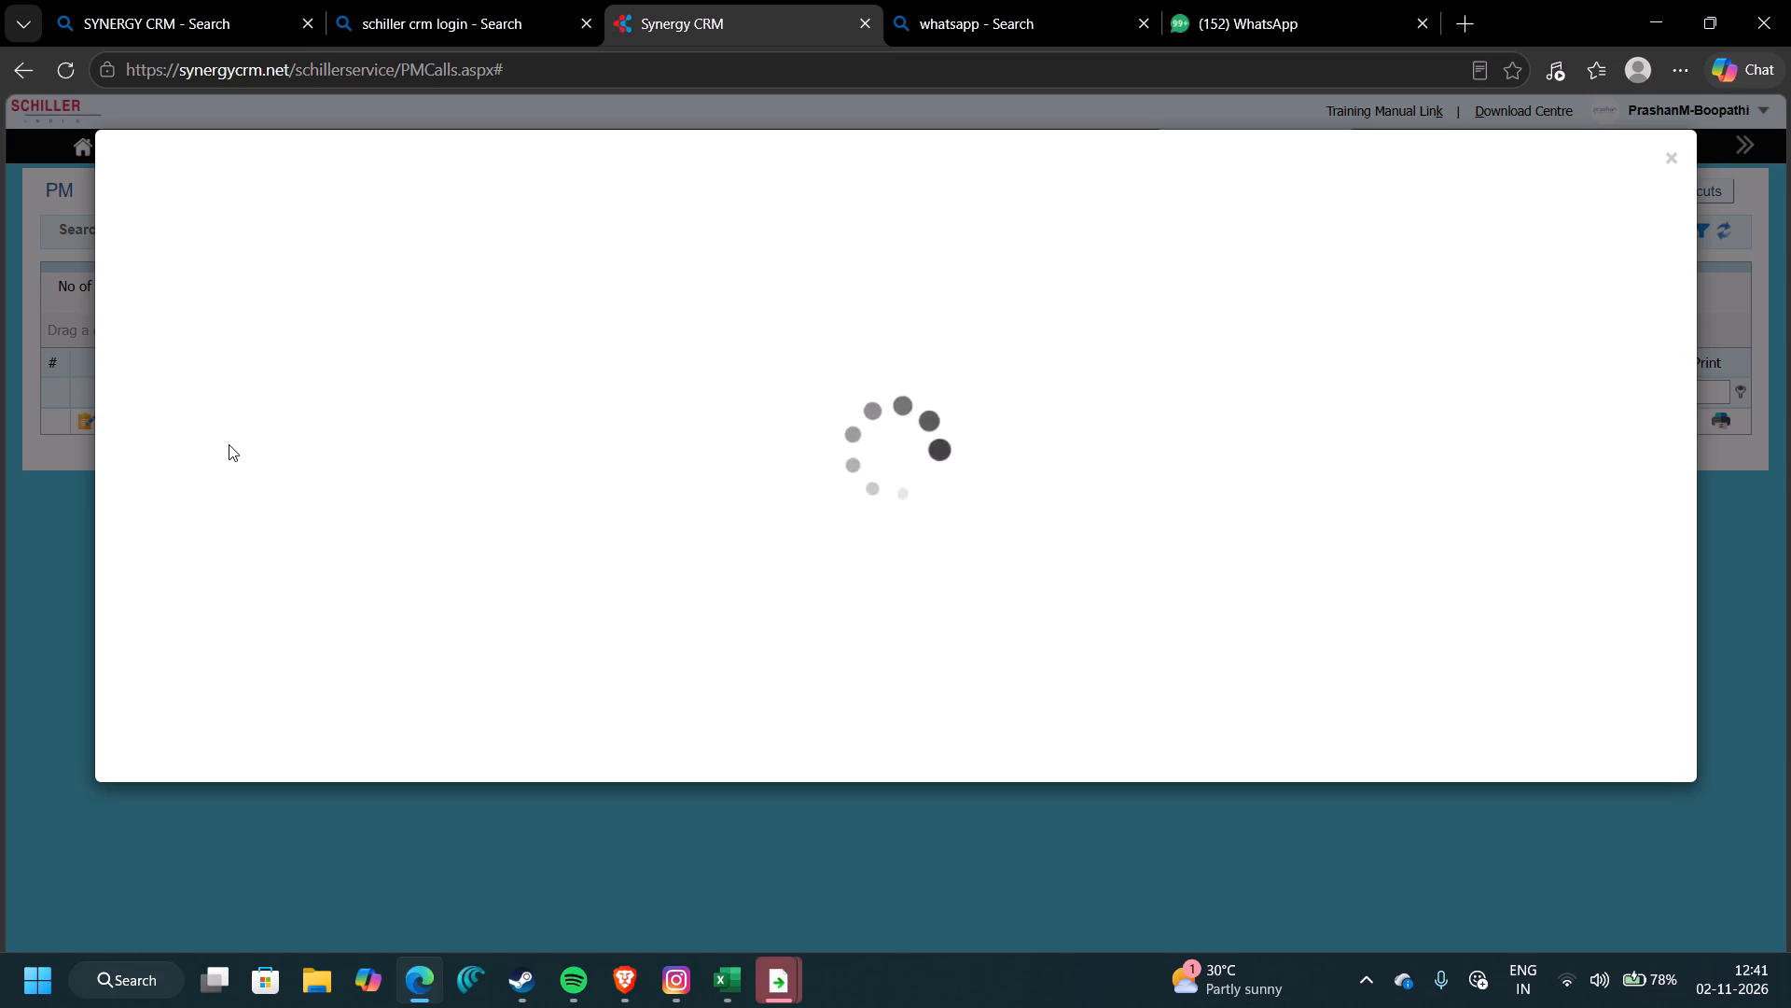
pyautogui.scroll(-3, 852, 650)
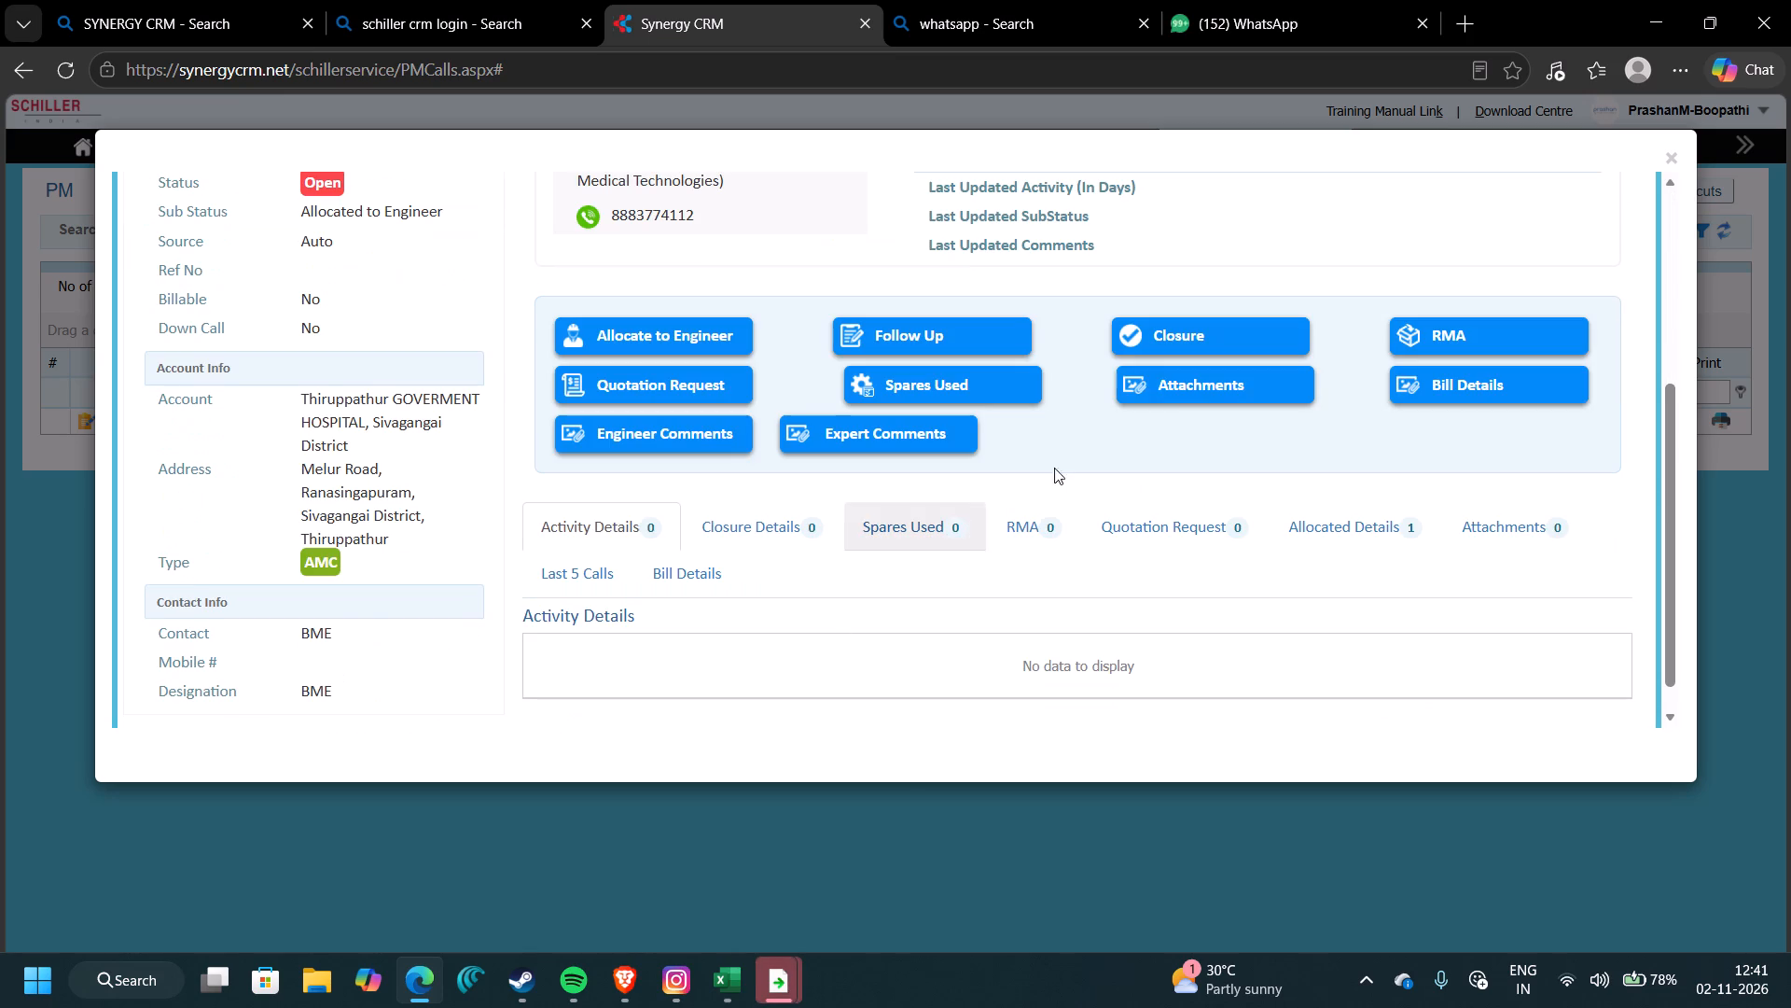
pyautogui.click(1243, 387)
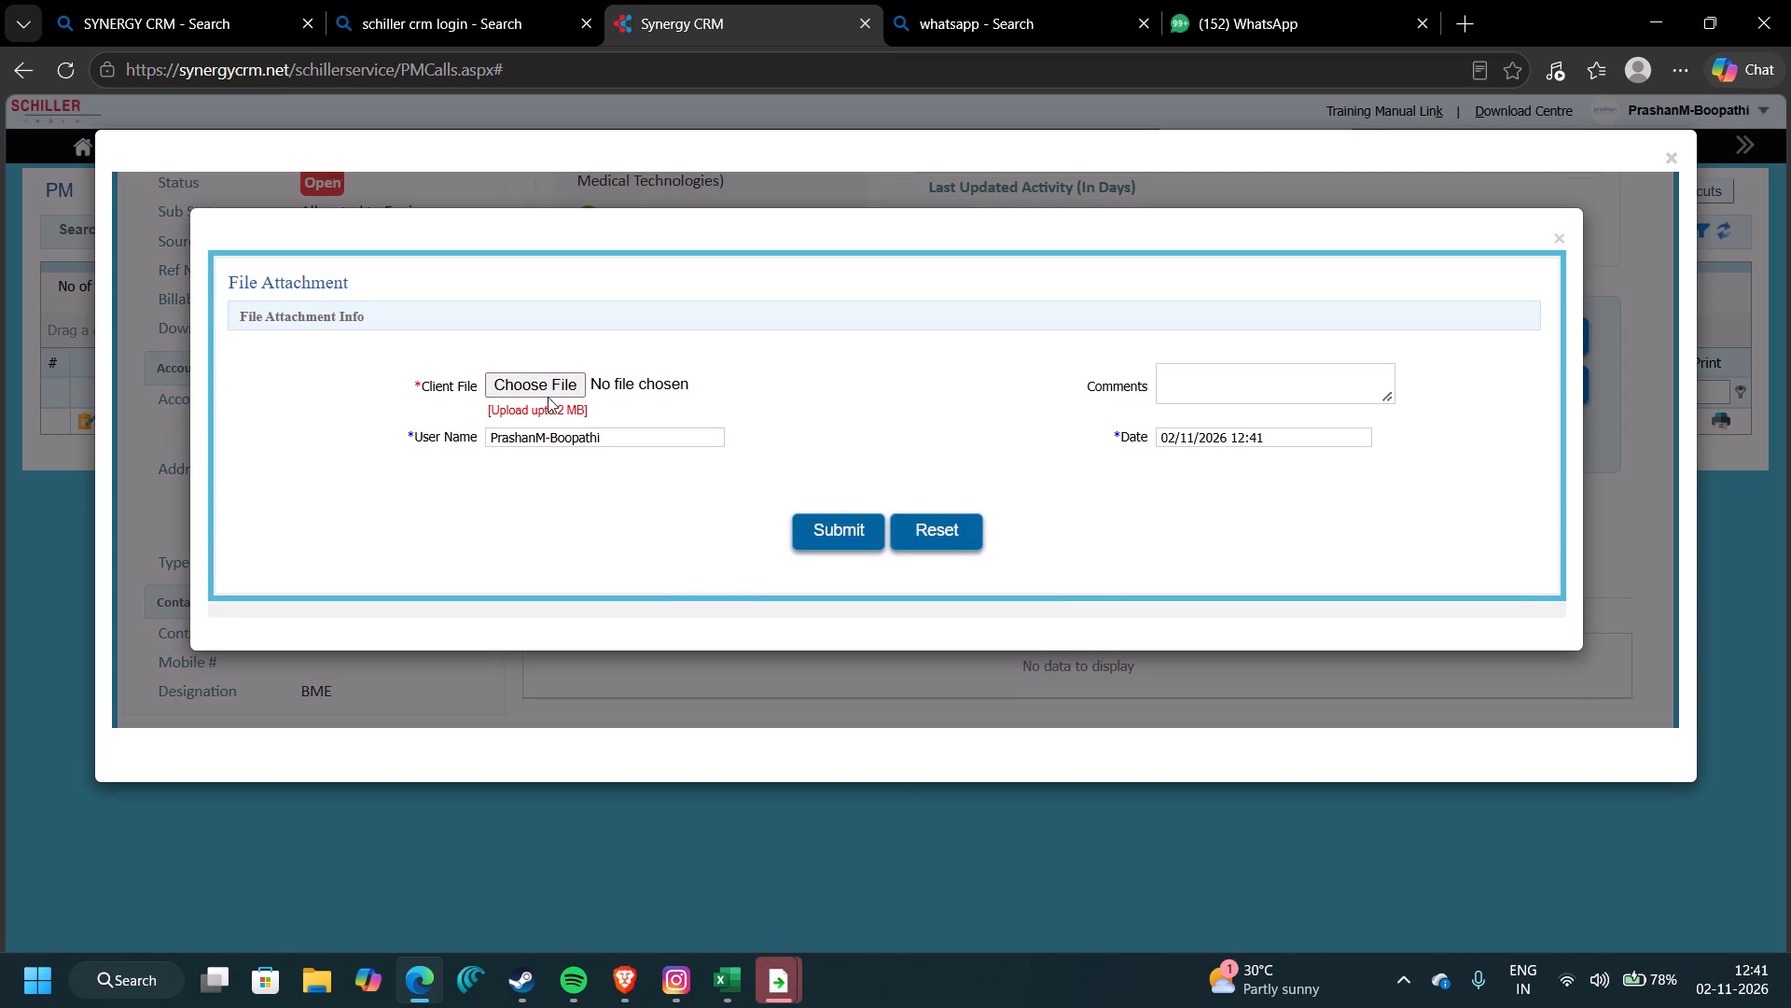
pyautogui.click(551, 389)
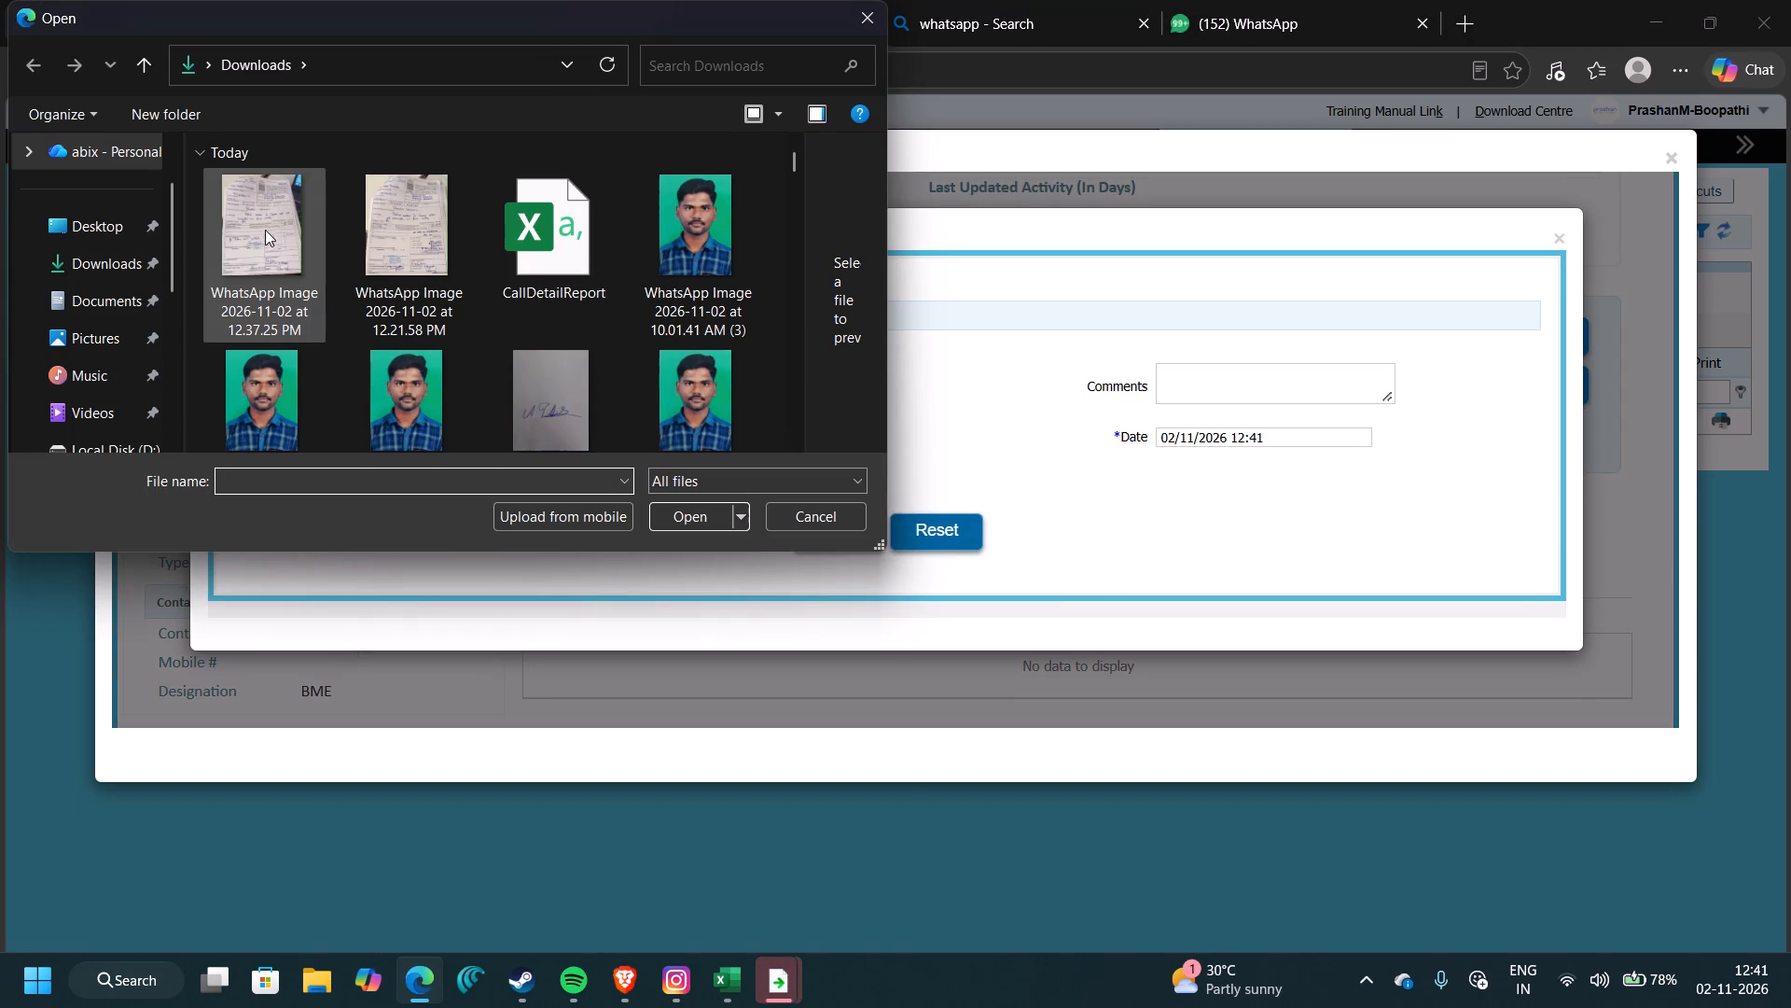
pyautogui.click(265, 230)
pyautogui.click(702, 521)
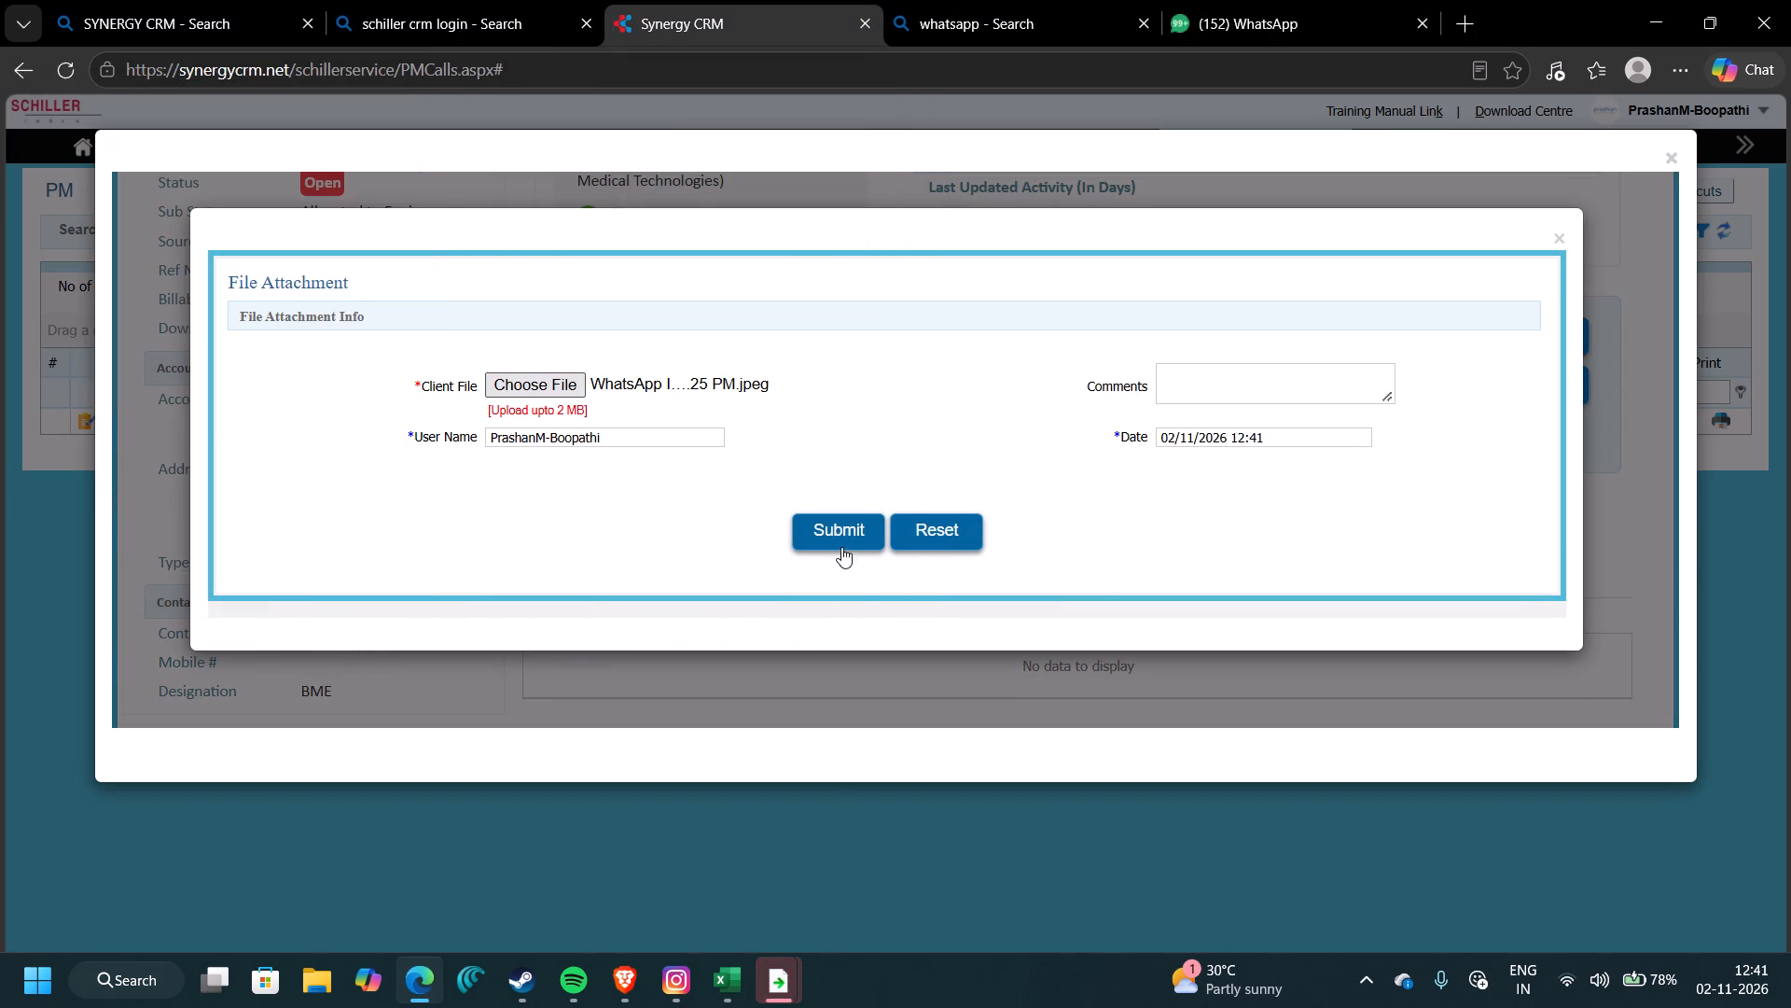
pyautogui.click(842, 525)
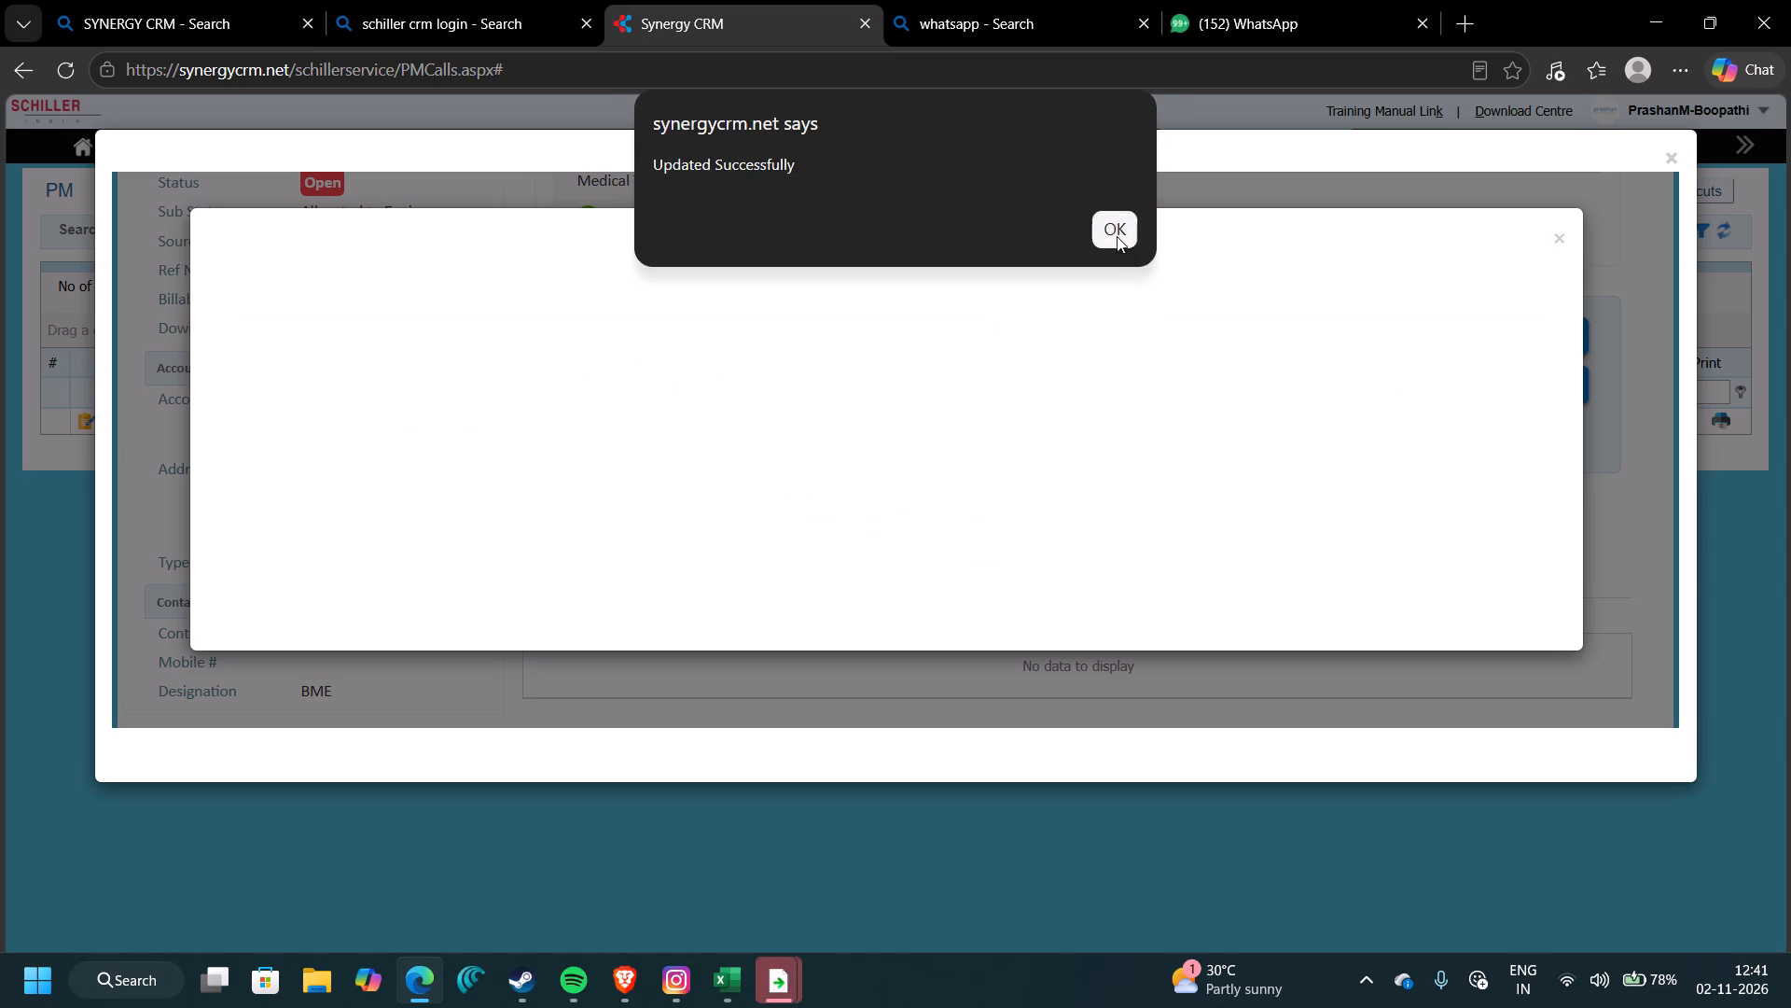
pyautogui.click(1119, 234)
# Open the closure form for docket 2026-06-PM-0569 and set the Activity Date to 01/07/2026.
pyautogui.scroll(5, 949, 510)
pyautogui.scroll(-3, 951, 510)
pyautogui.scroll(-3, 1191, 510)
pyautogui.click(1194, 328)
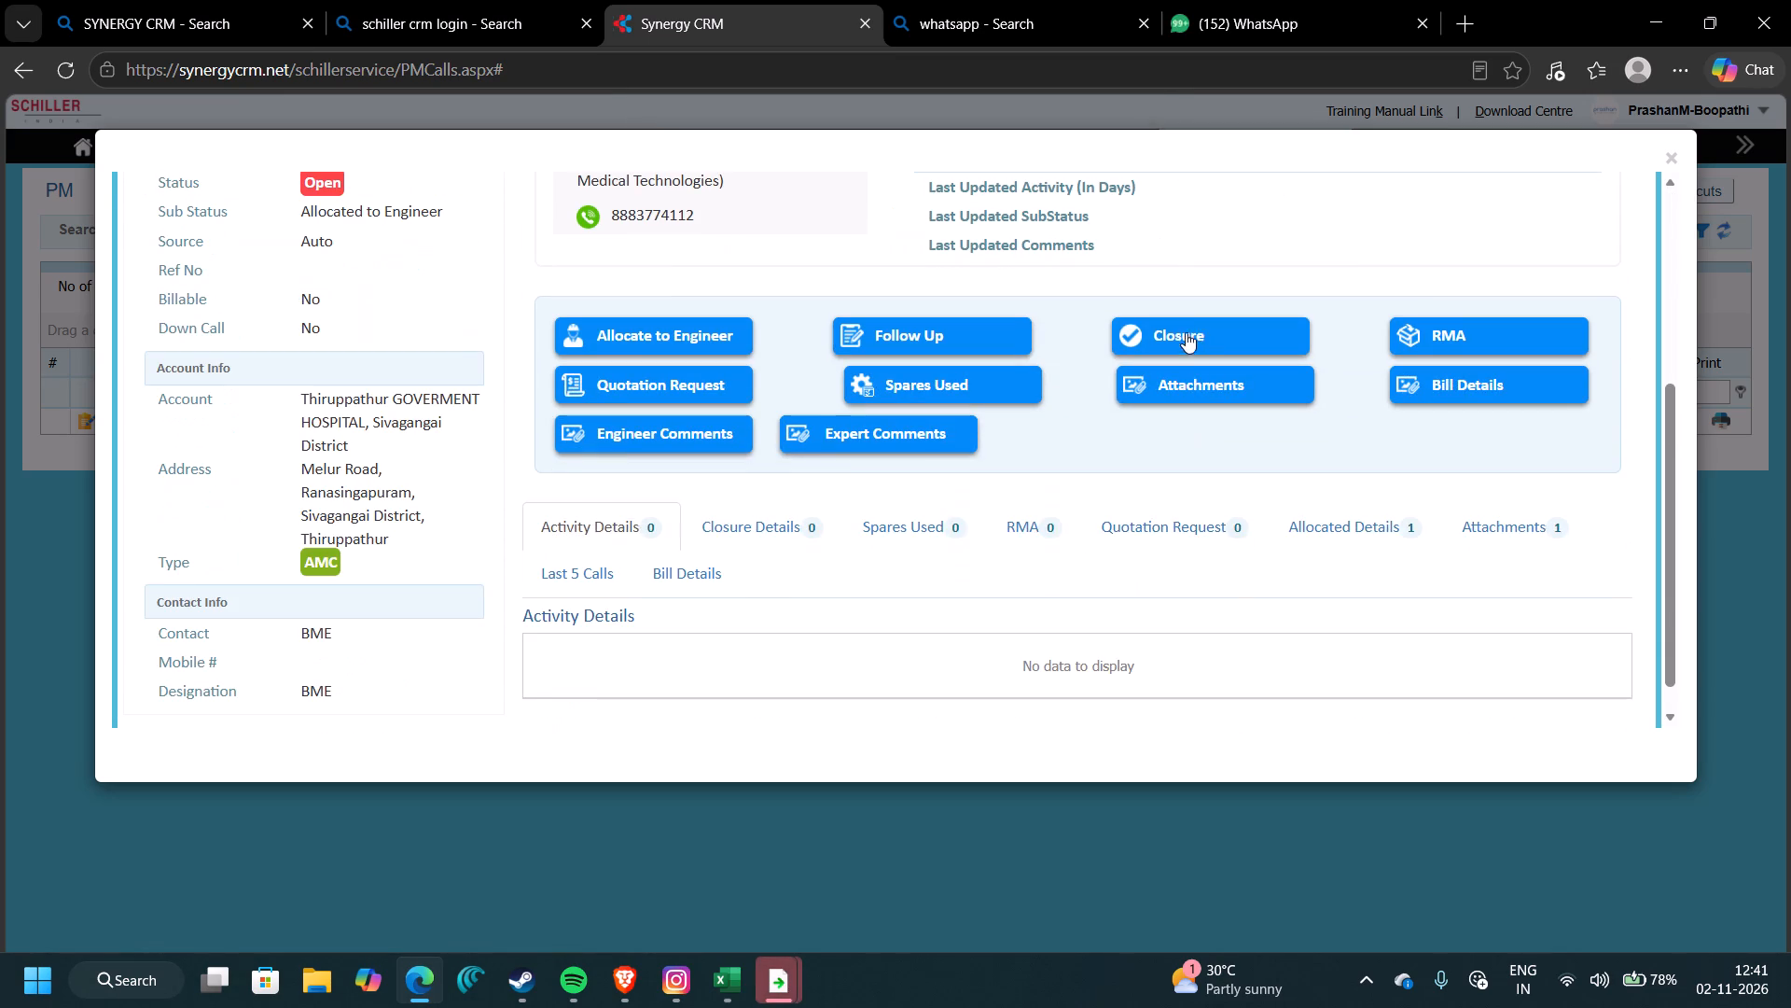
pyautogui.scroll(-2, 517, 553)
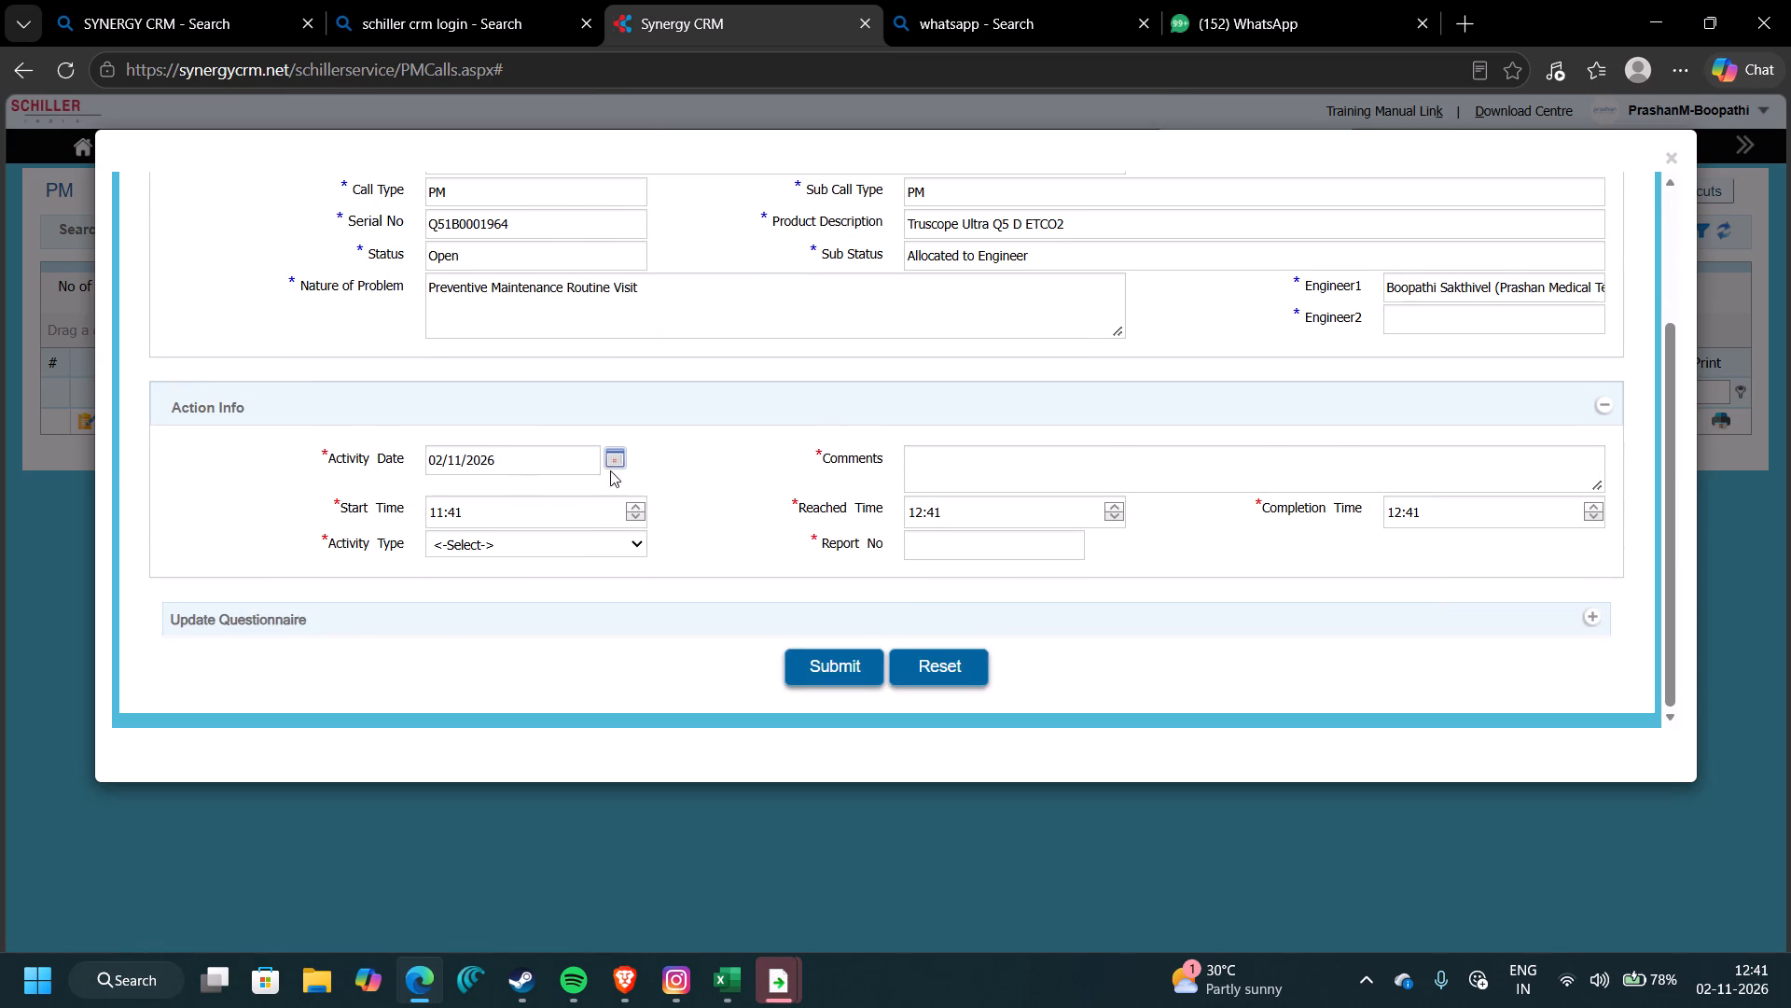
pyautogui.click(612, 451)
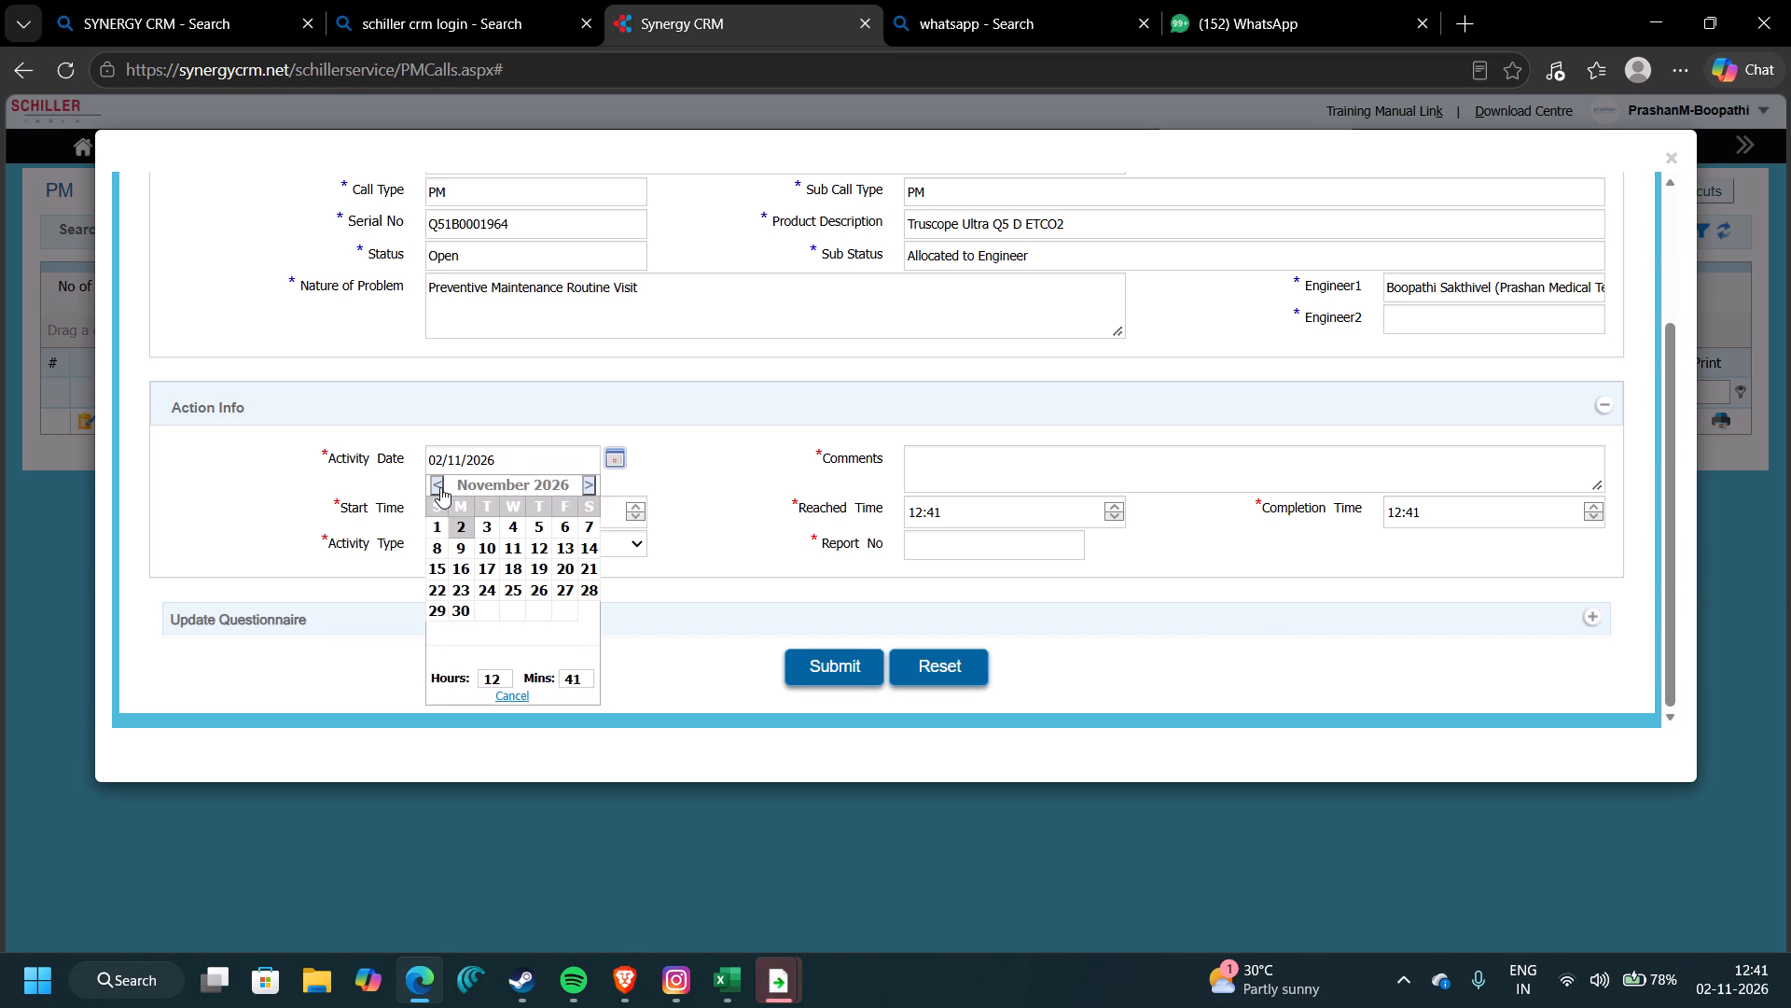
pyautogui.doubleClick(437, 486)
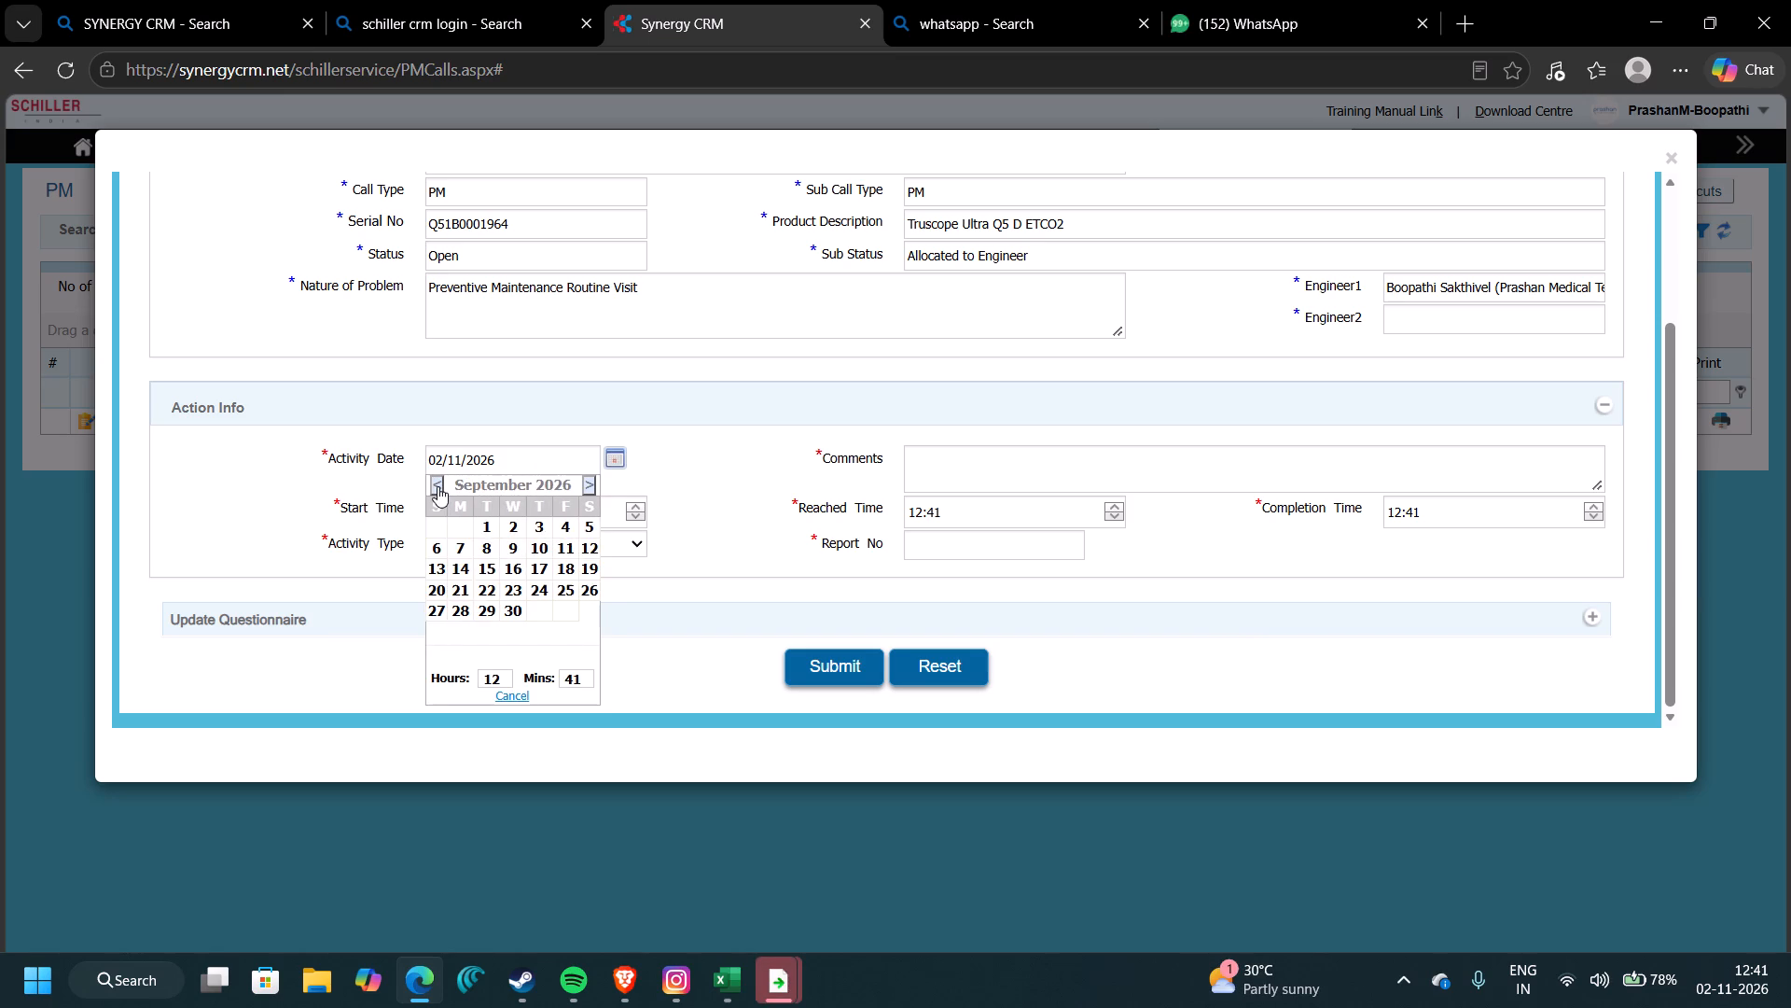
pyautogui.click(437, 486)
pyautogui.click(437, 486)
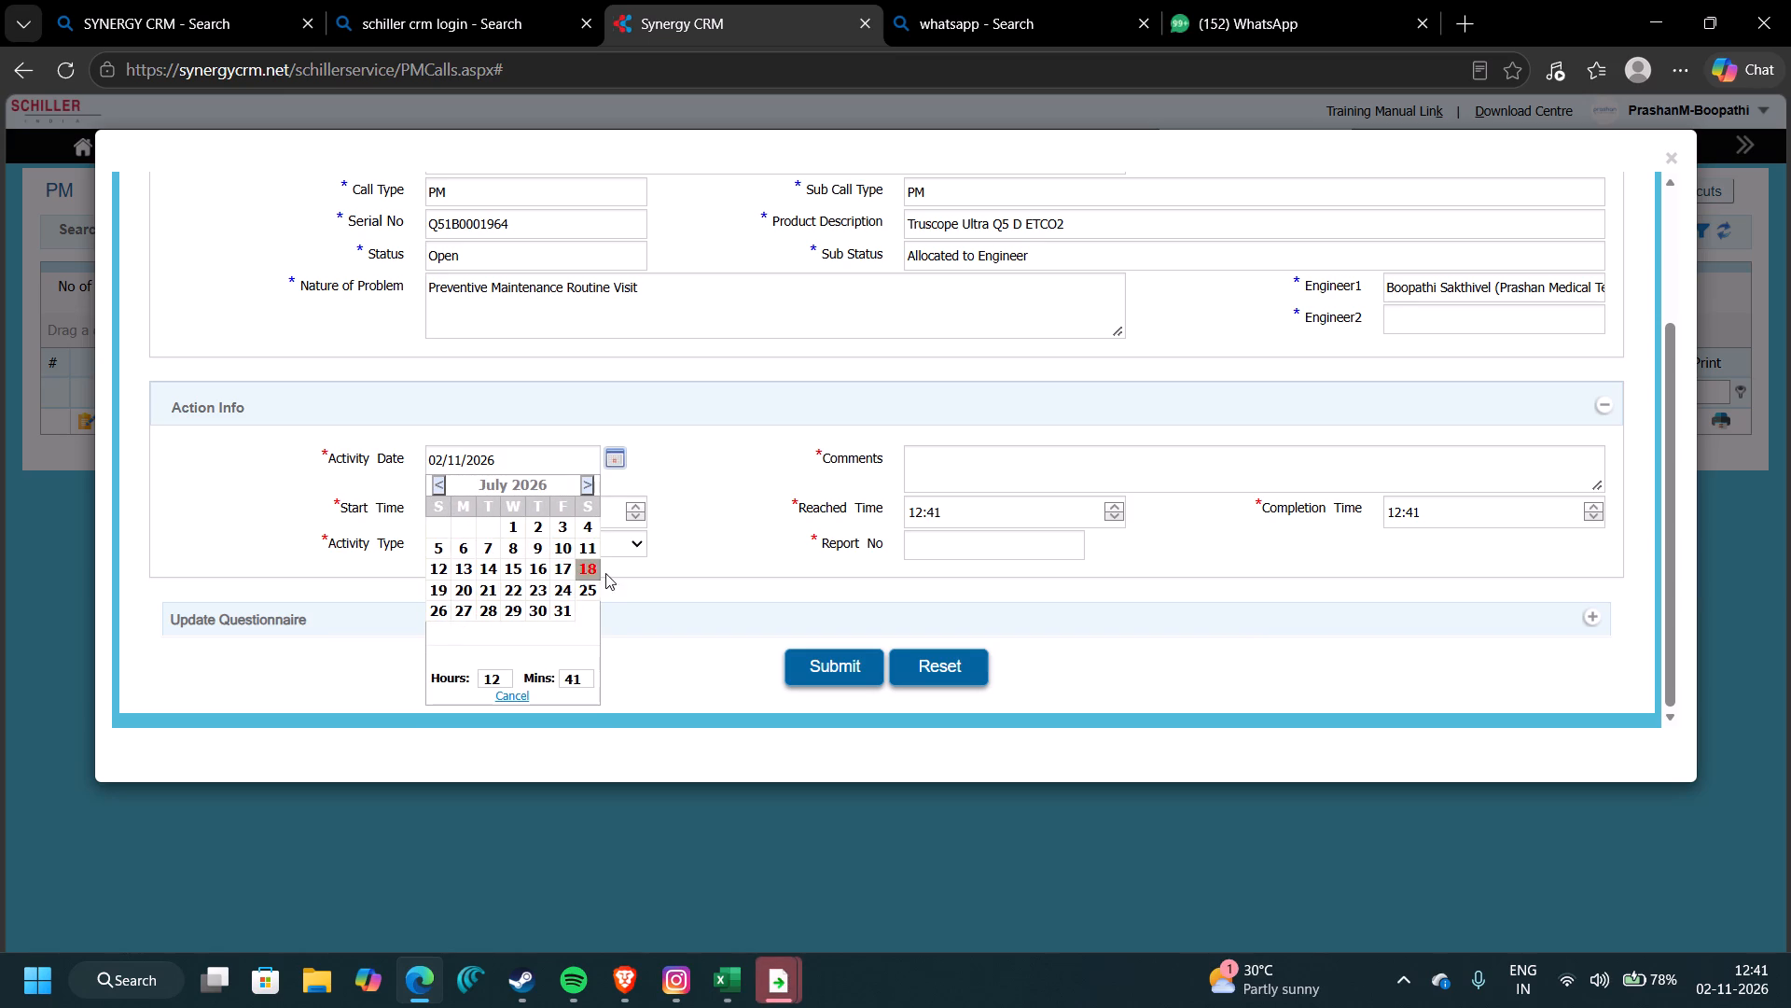
pyautogui.click(512, 537)
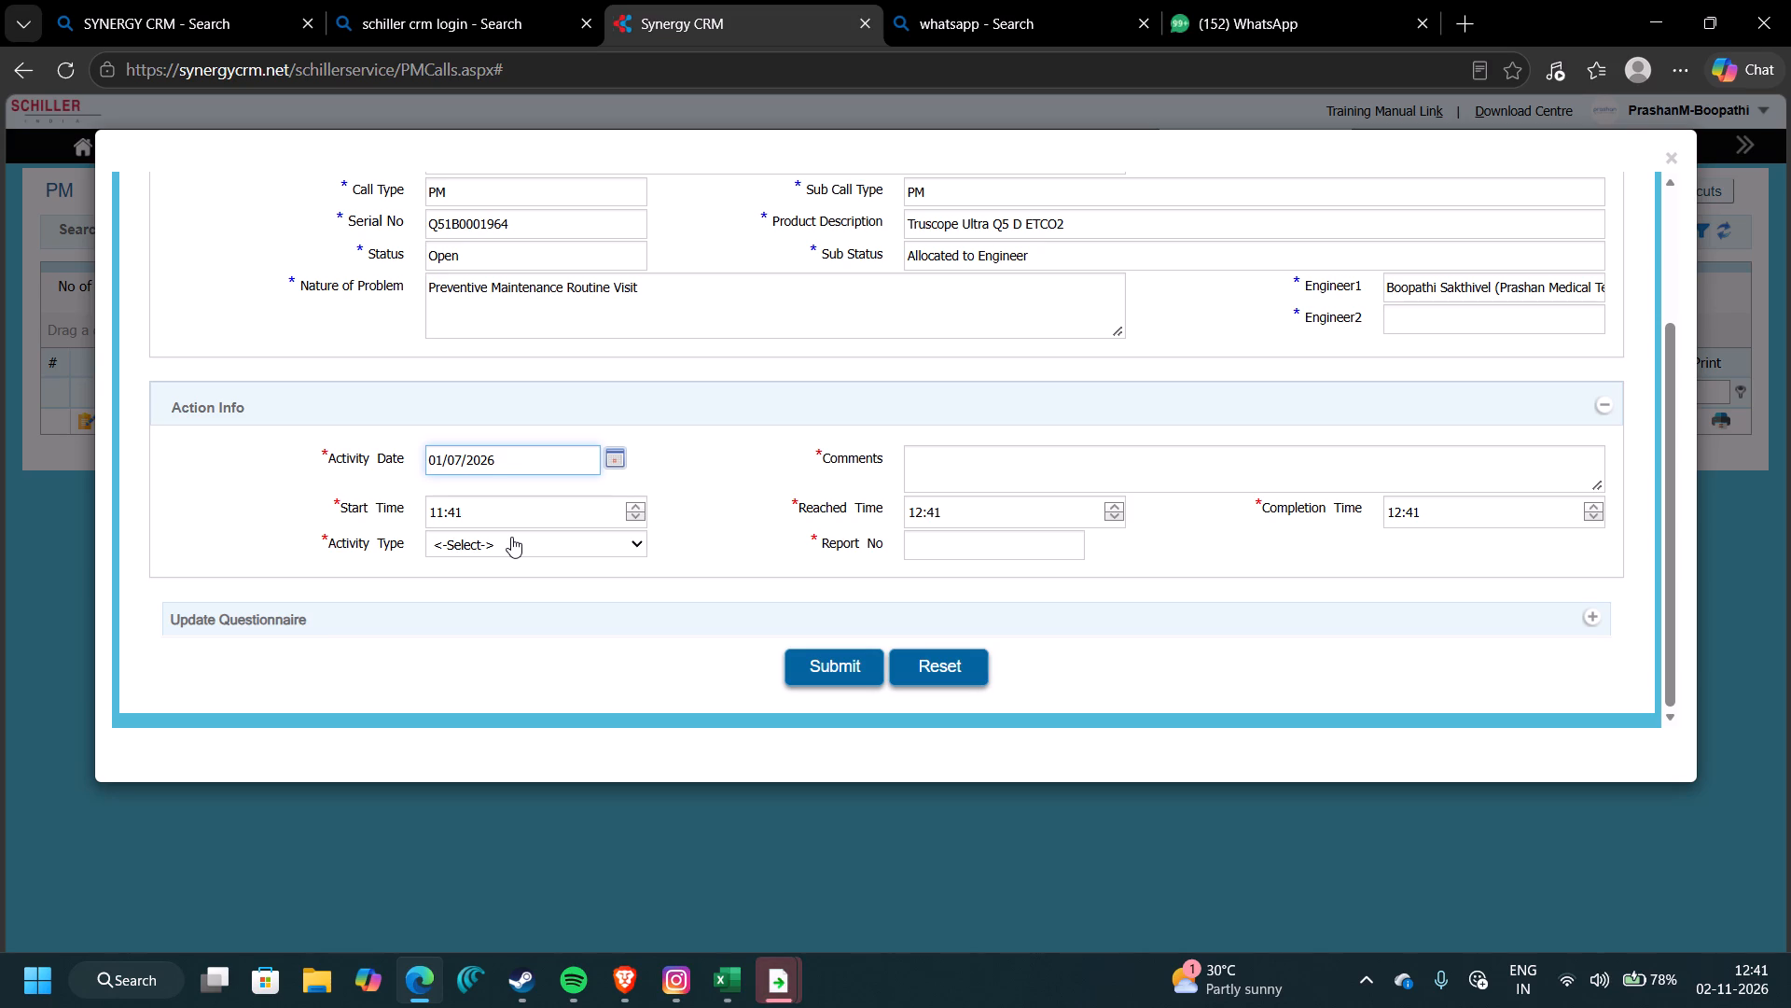
# Set the Activity Type to PM, the Comments to PM COMPLETED and the Report No to D-46551.
pyautogui.click(511, 541)
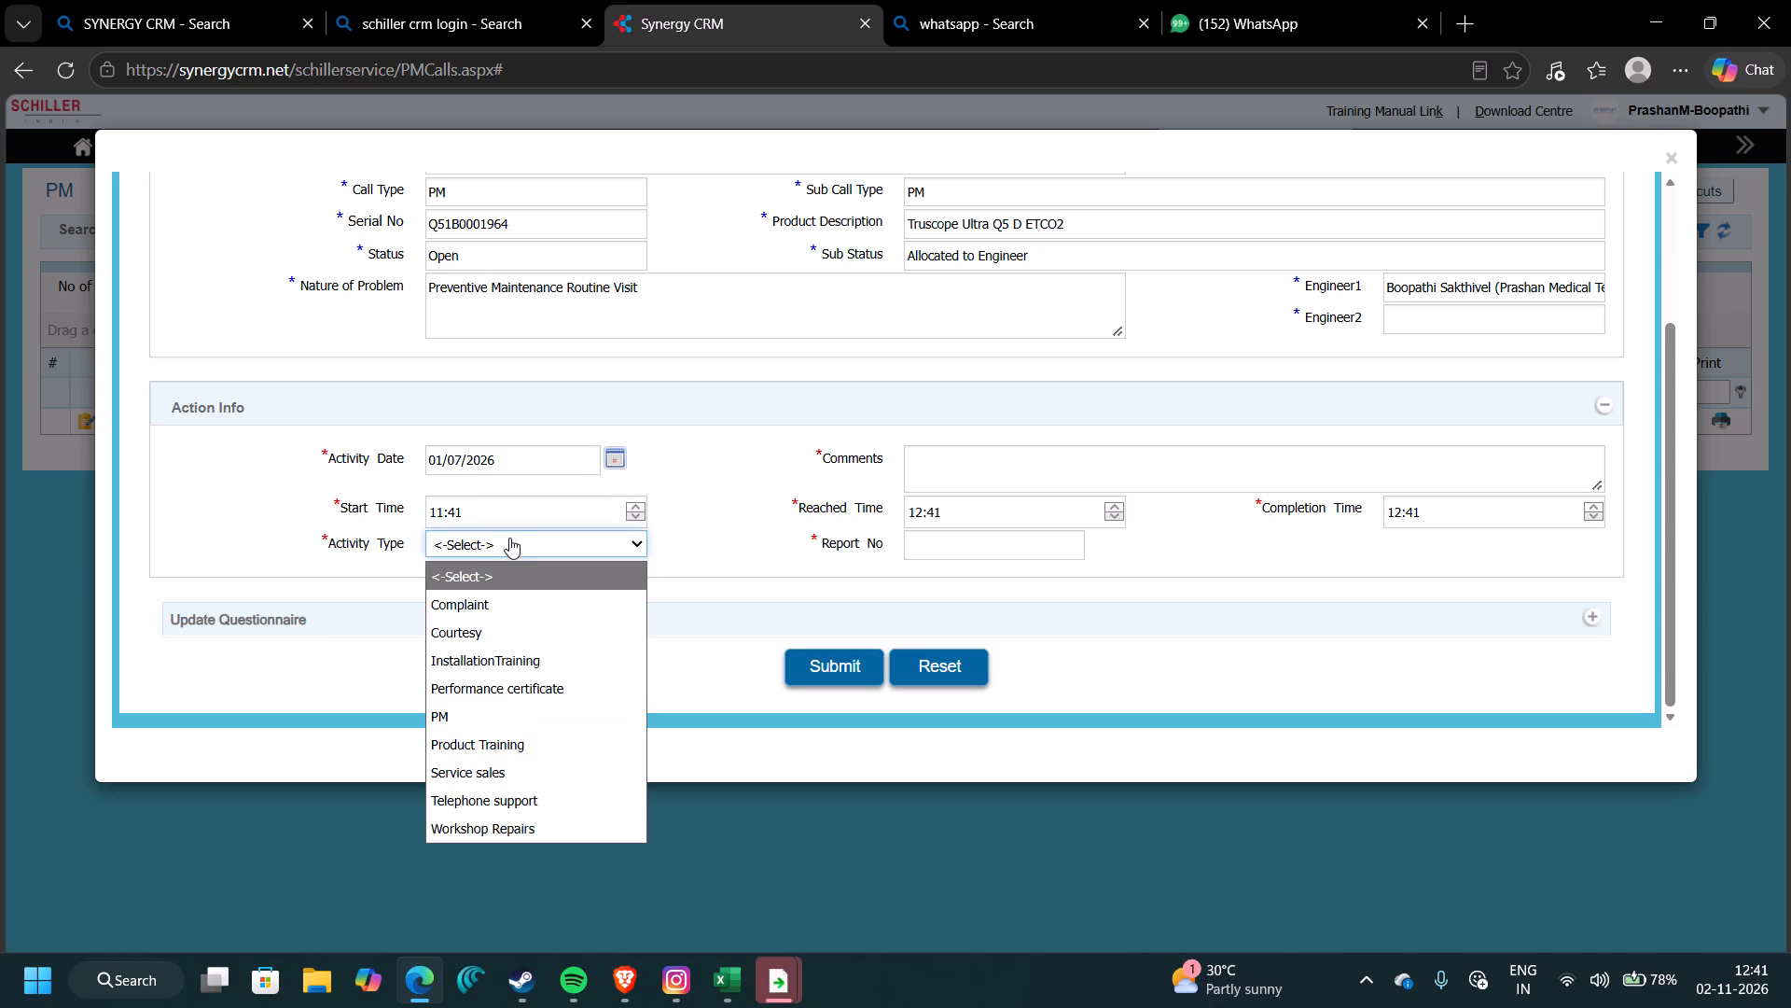
pyautogui.click(472, 715)
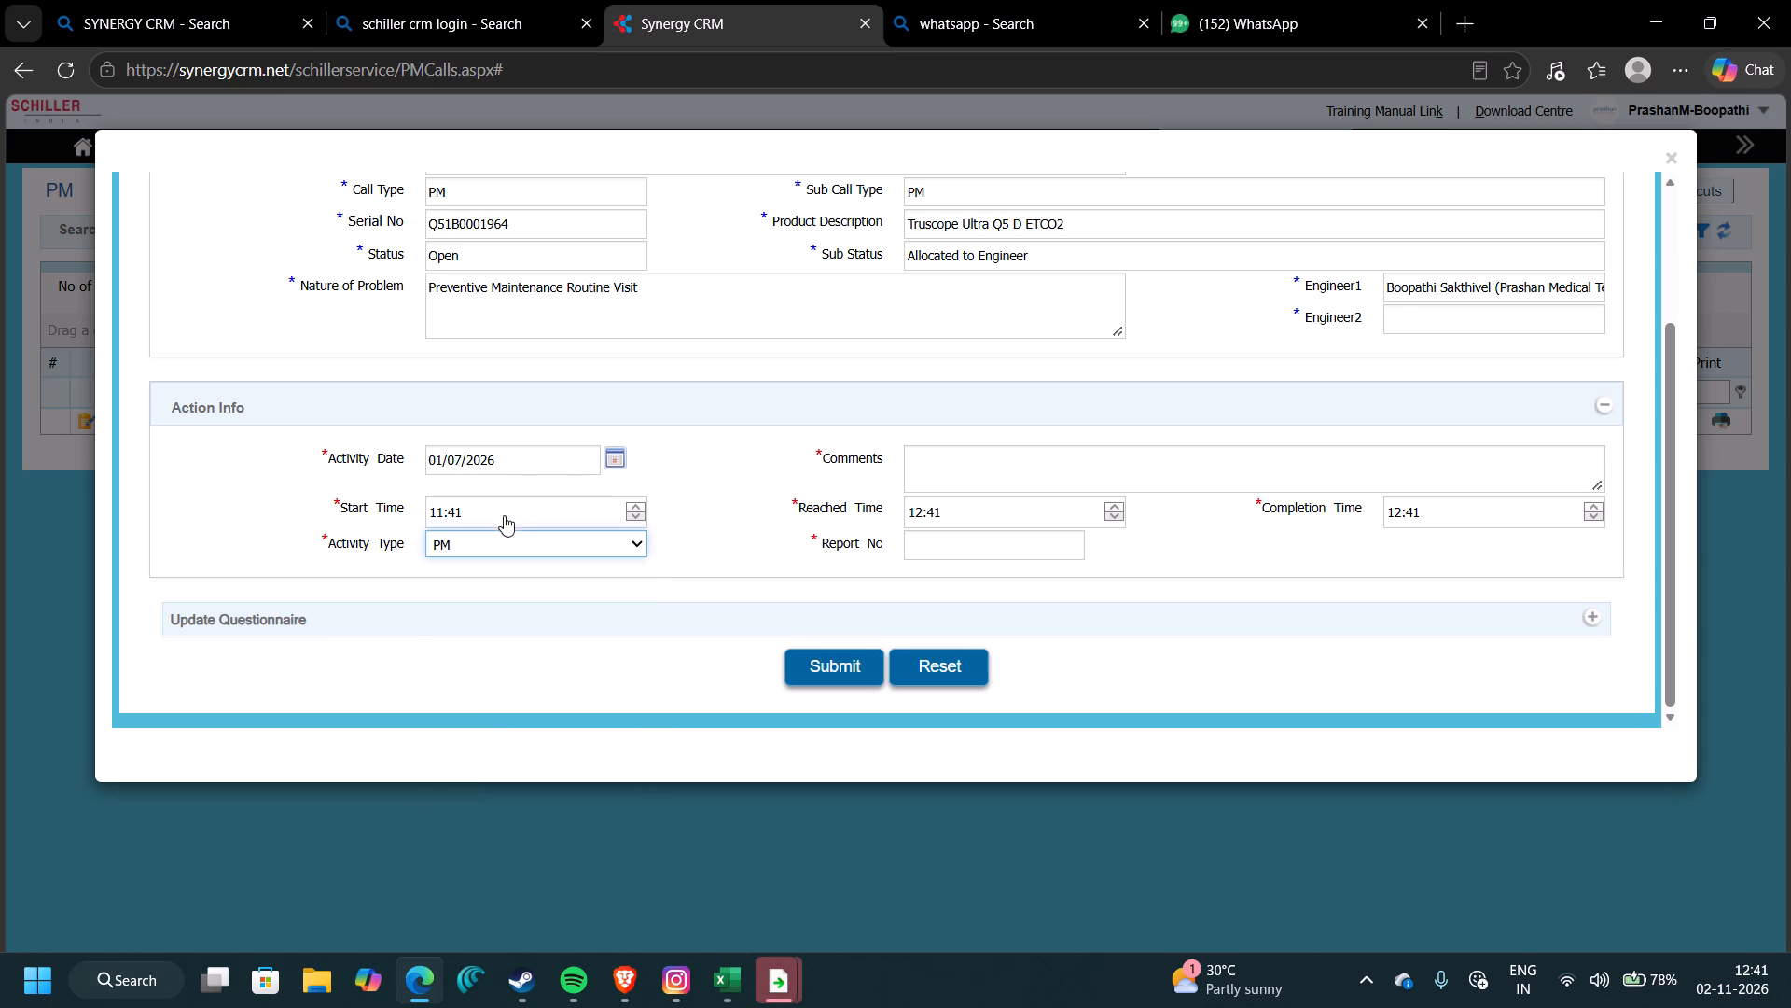
pyautogui.click(987, 454)
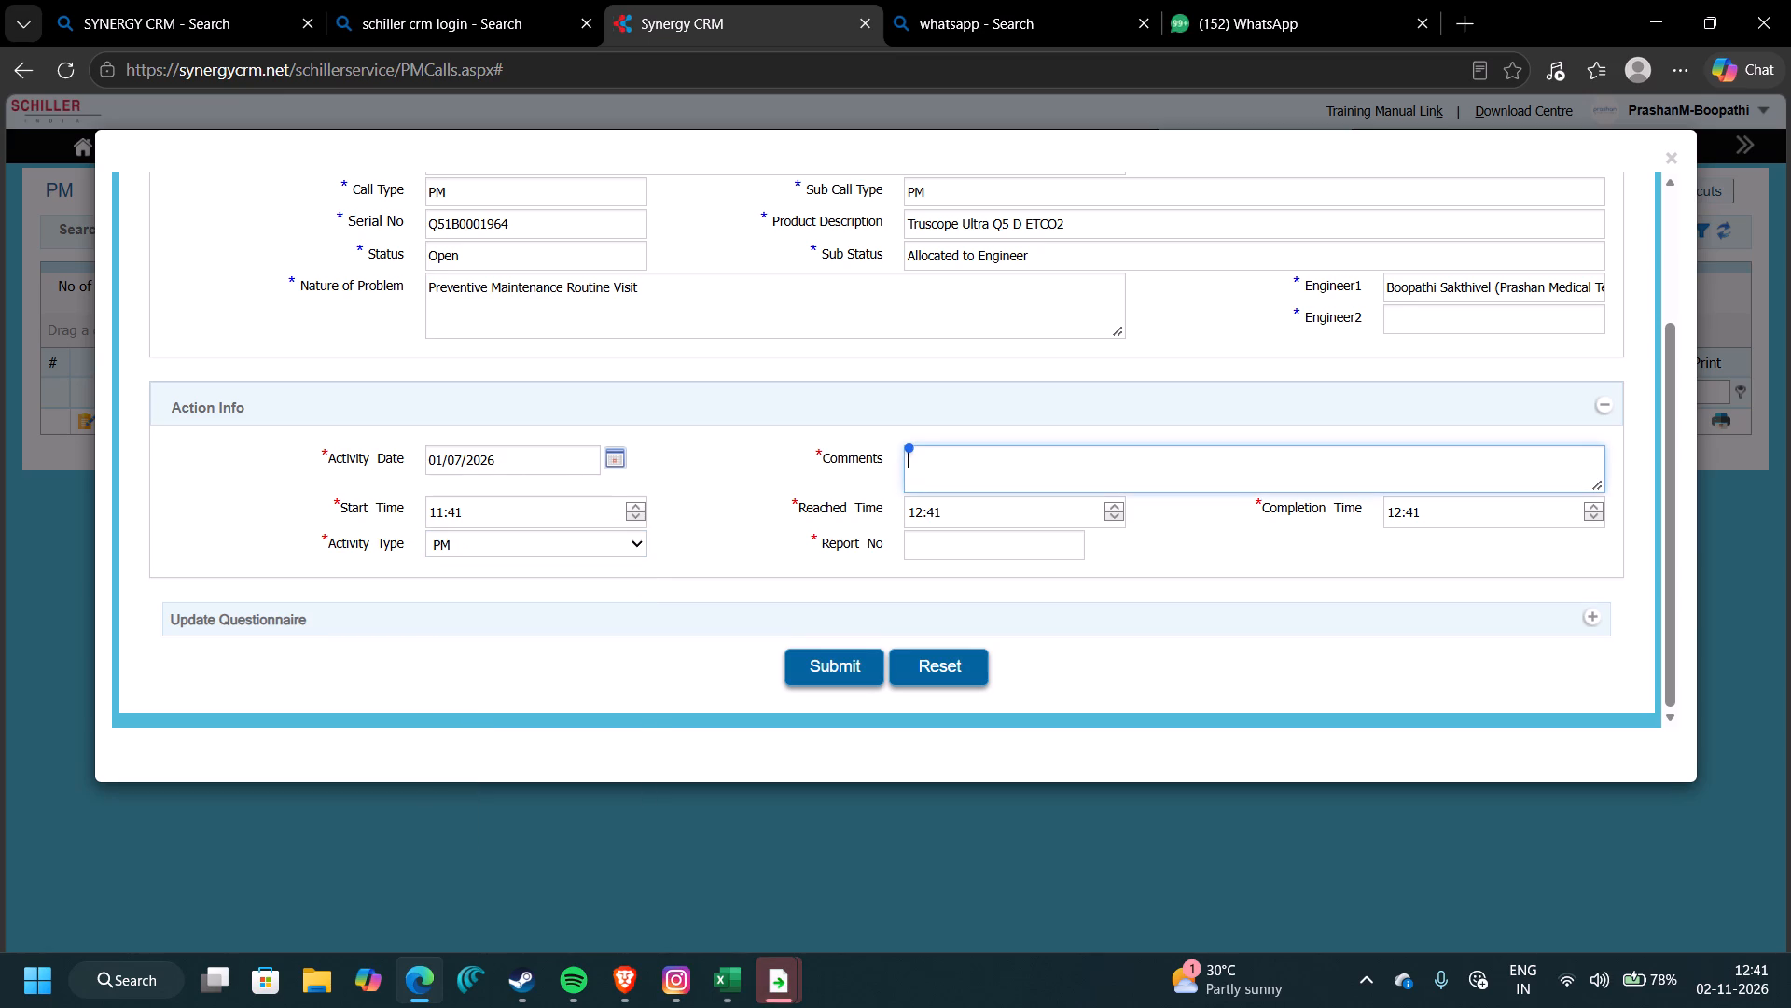
pyautogui.write('PM COMPLETED')
pyautogui.click(1006, 554)
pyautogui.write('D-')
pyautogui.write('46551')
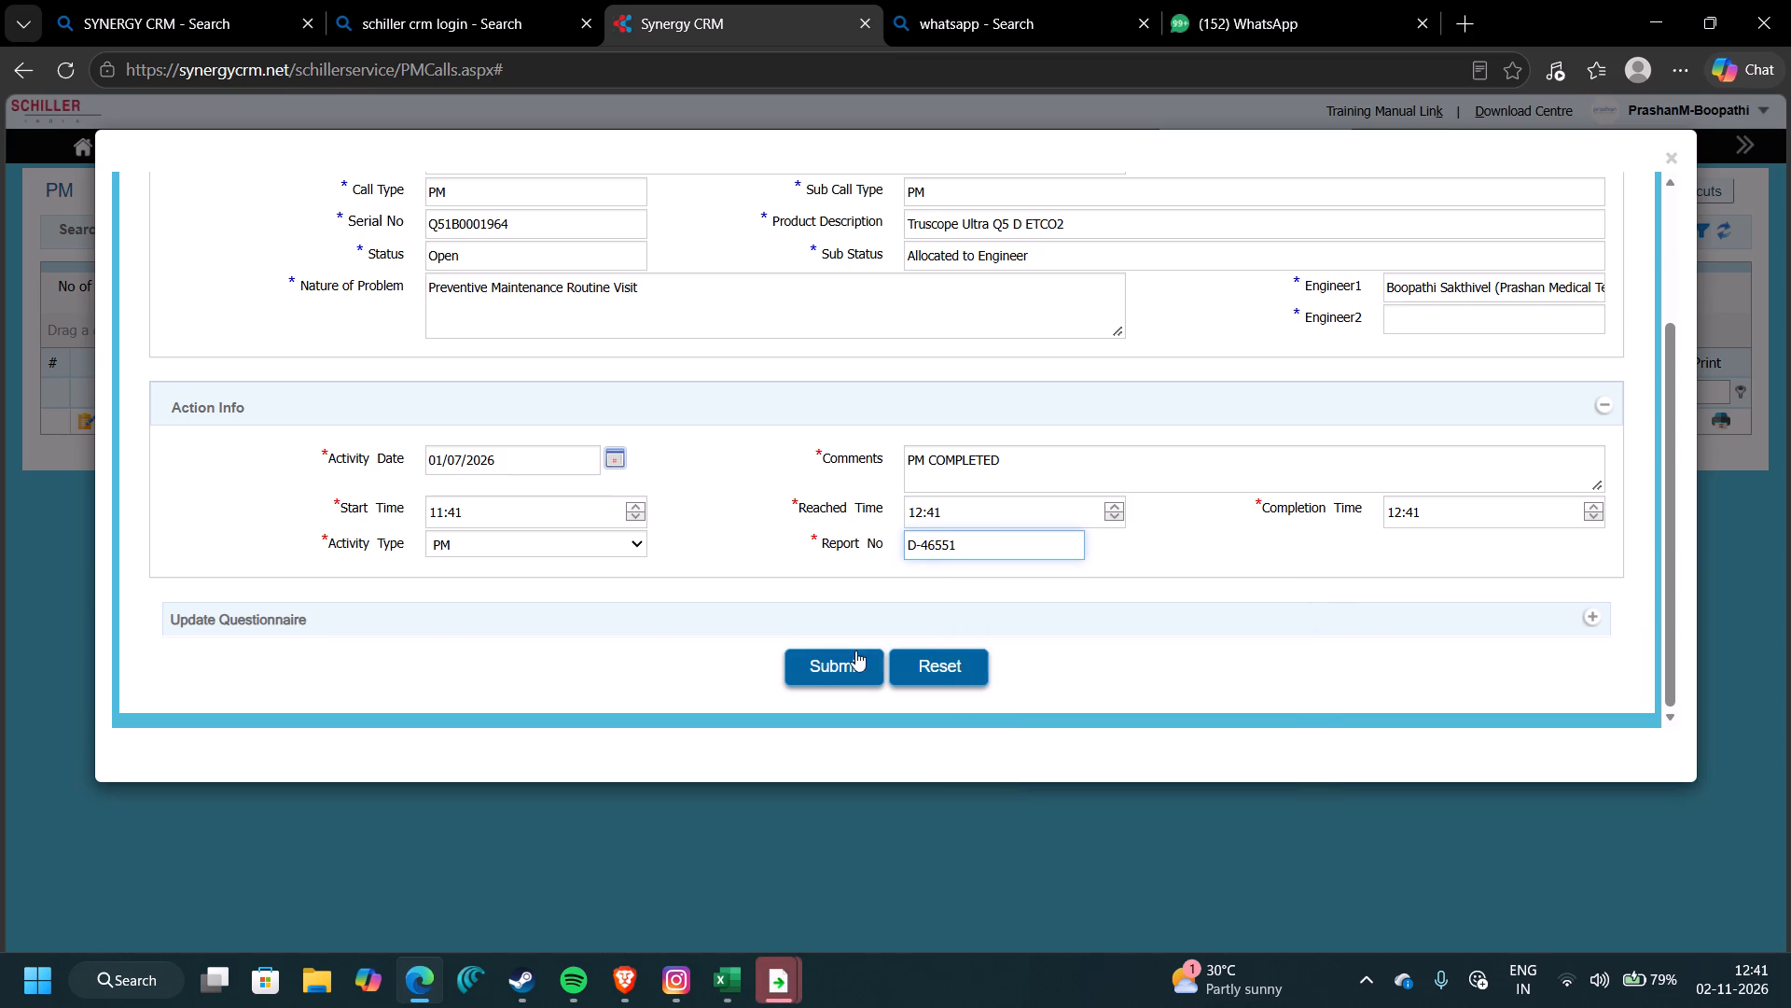
# Expand the questionnaire and answer Mains Supply voltage with 230V, Grounding/Earthing with 0 and UPS/Stabilizer with NA.
pyautogui.click(1587, 611)
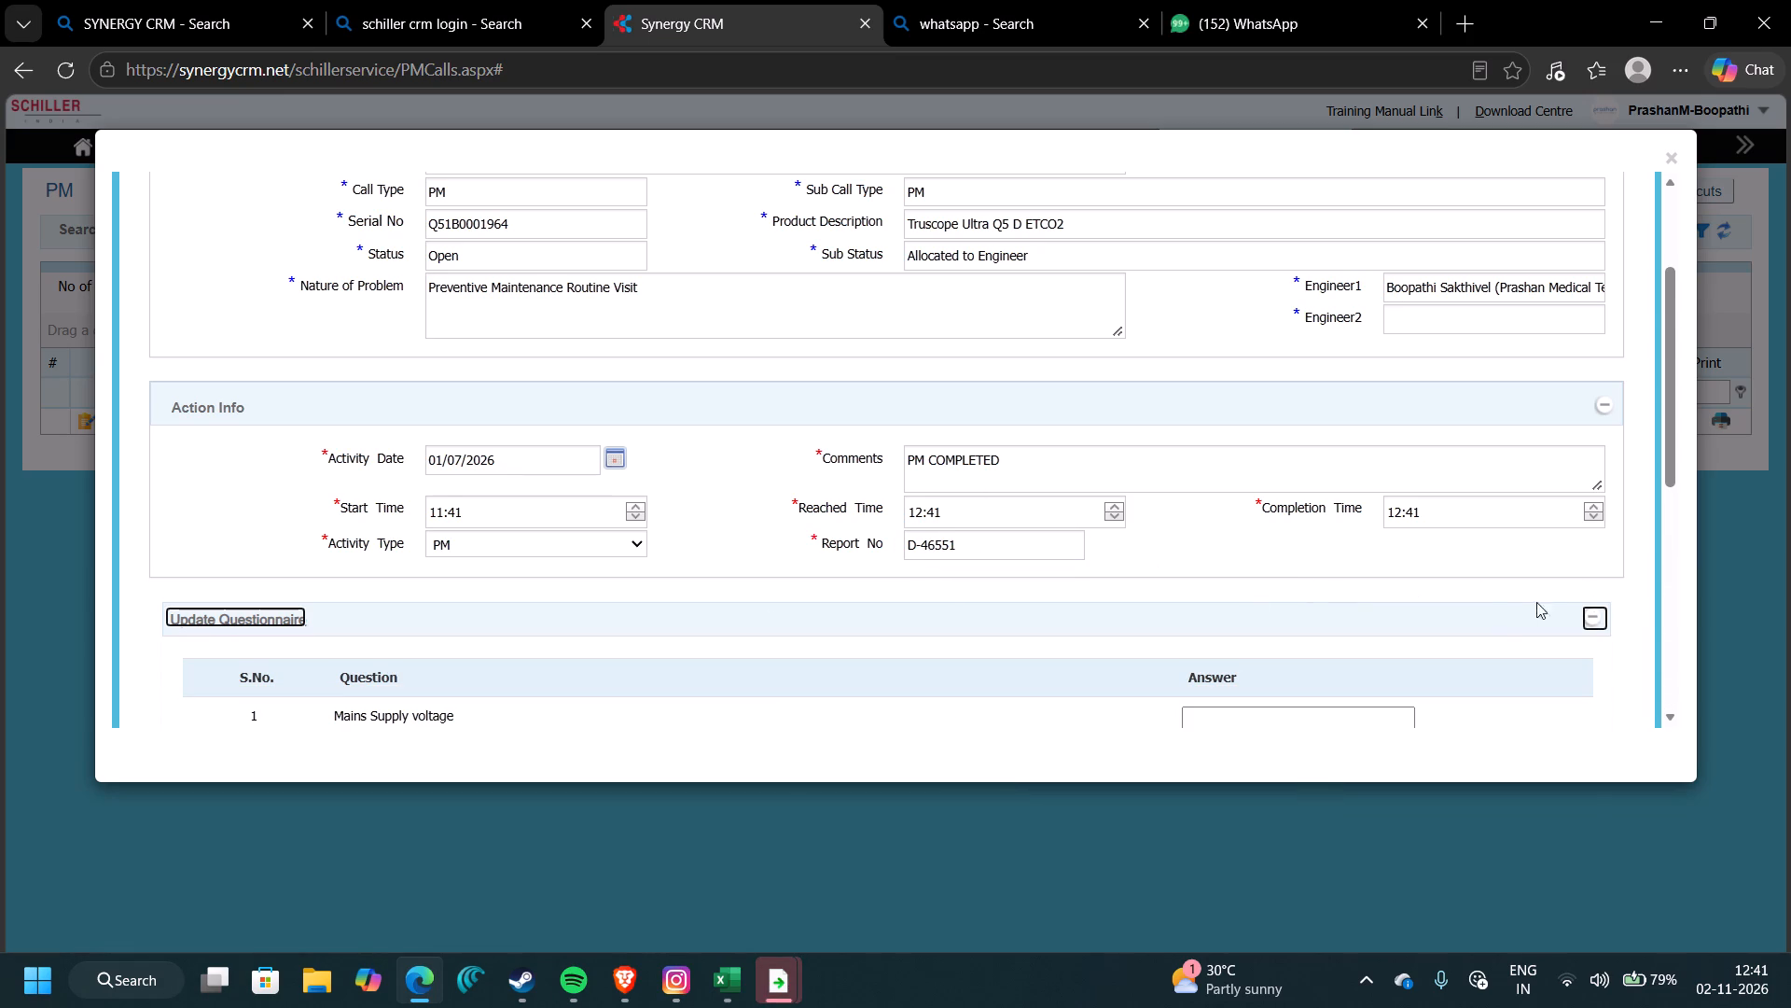
pyautogui.scroll(-1, 1479, 609)
pyautogui.click(1326, 602)
pyautogui.click(1282, 648)
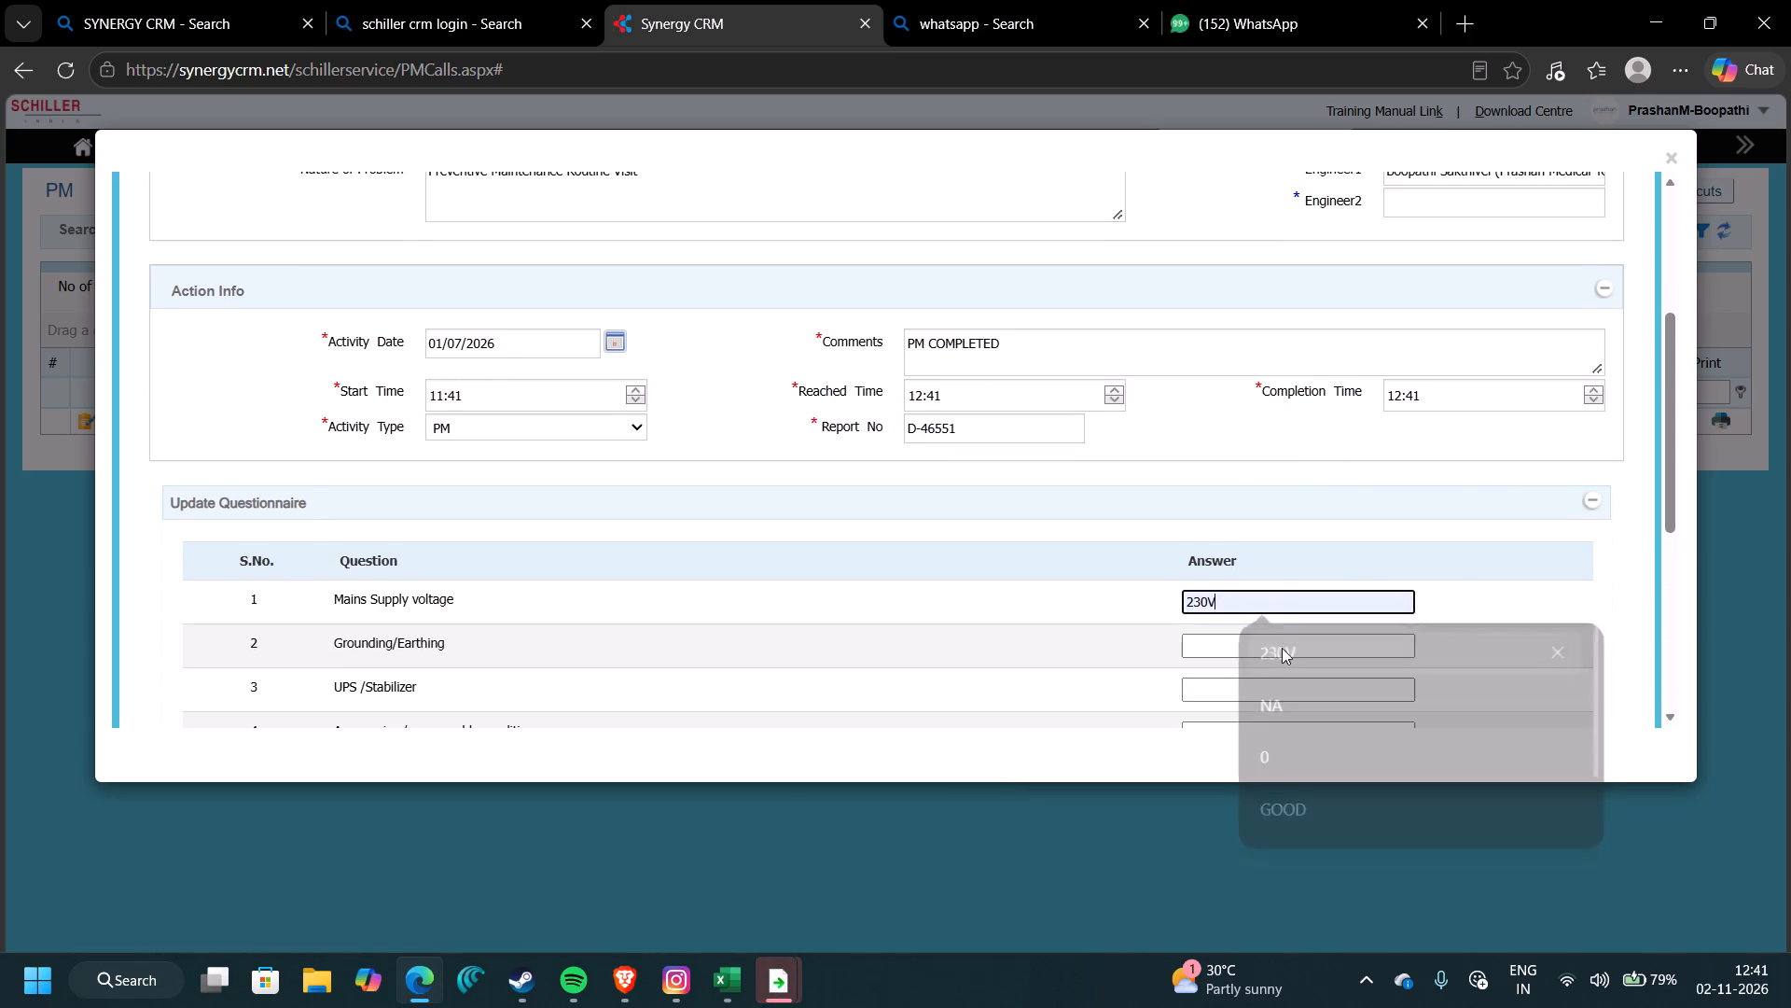
pyautogui.scroll(-2, 1282, 648)
pyautogui.click(1244, 415)
pyautogui.click(1283, 561)
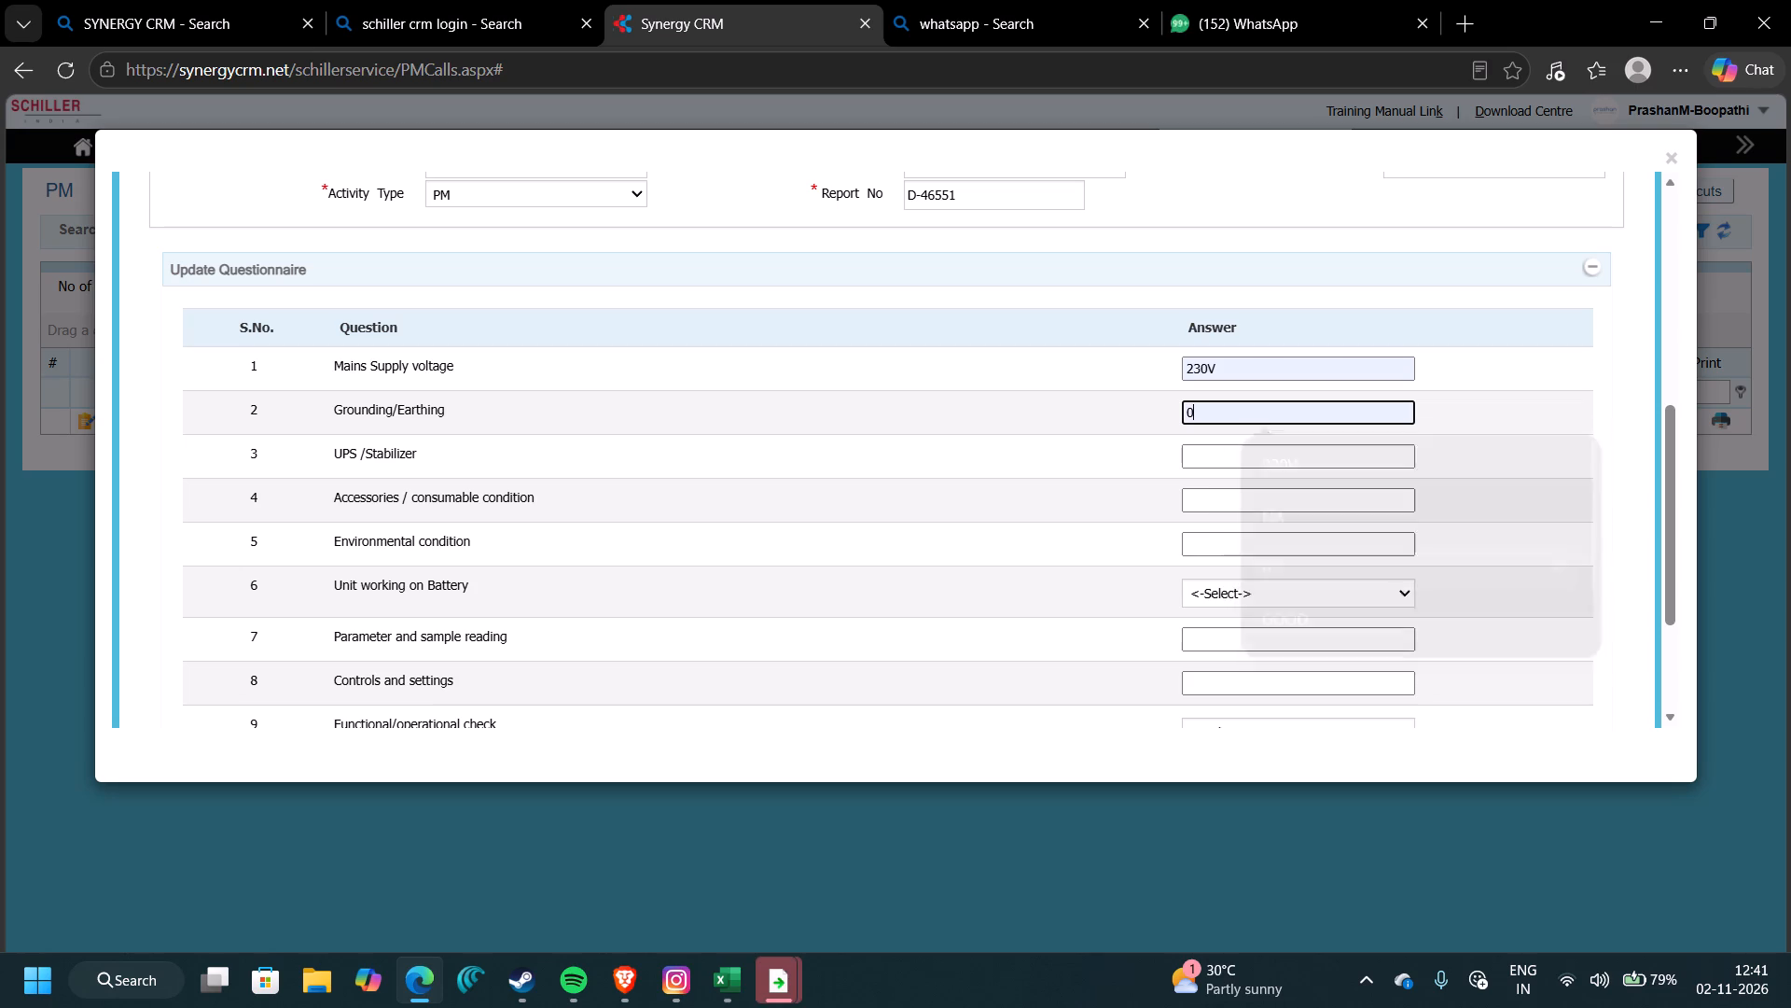
pyautogui.click(1269, 463)
pyautogui.click(1279, 629)
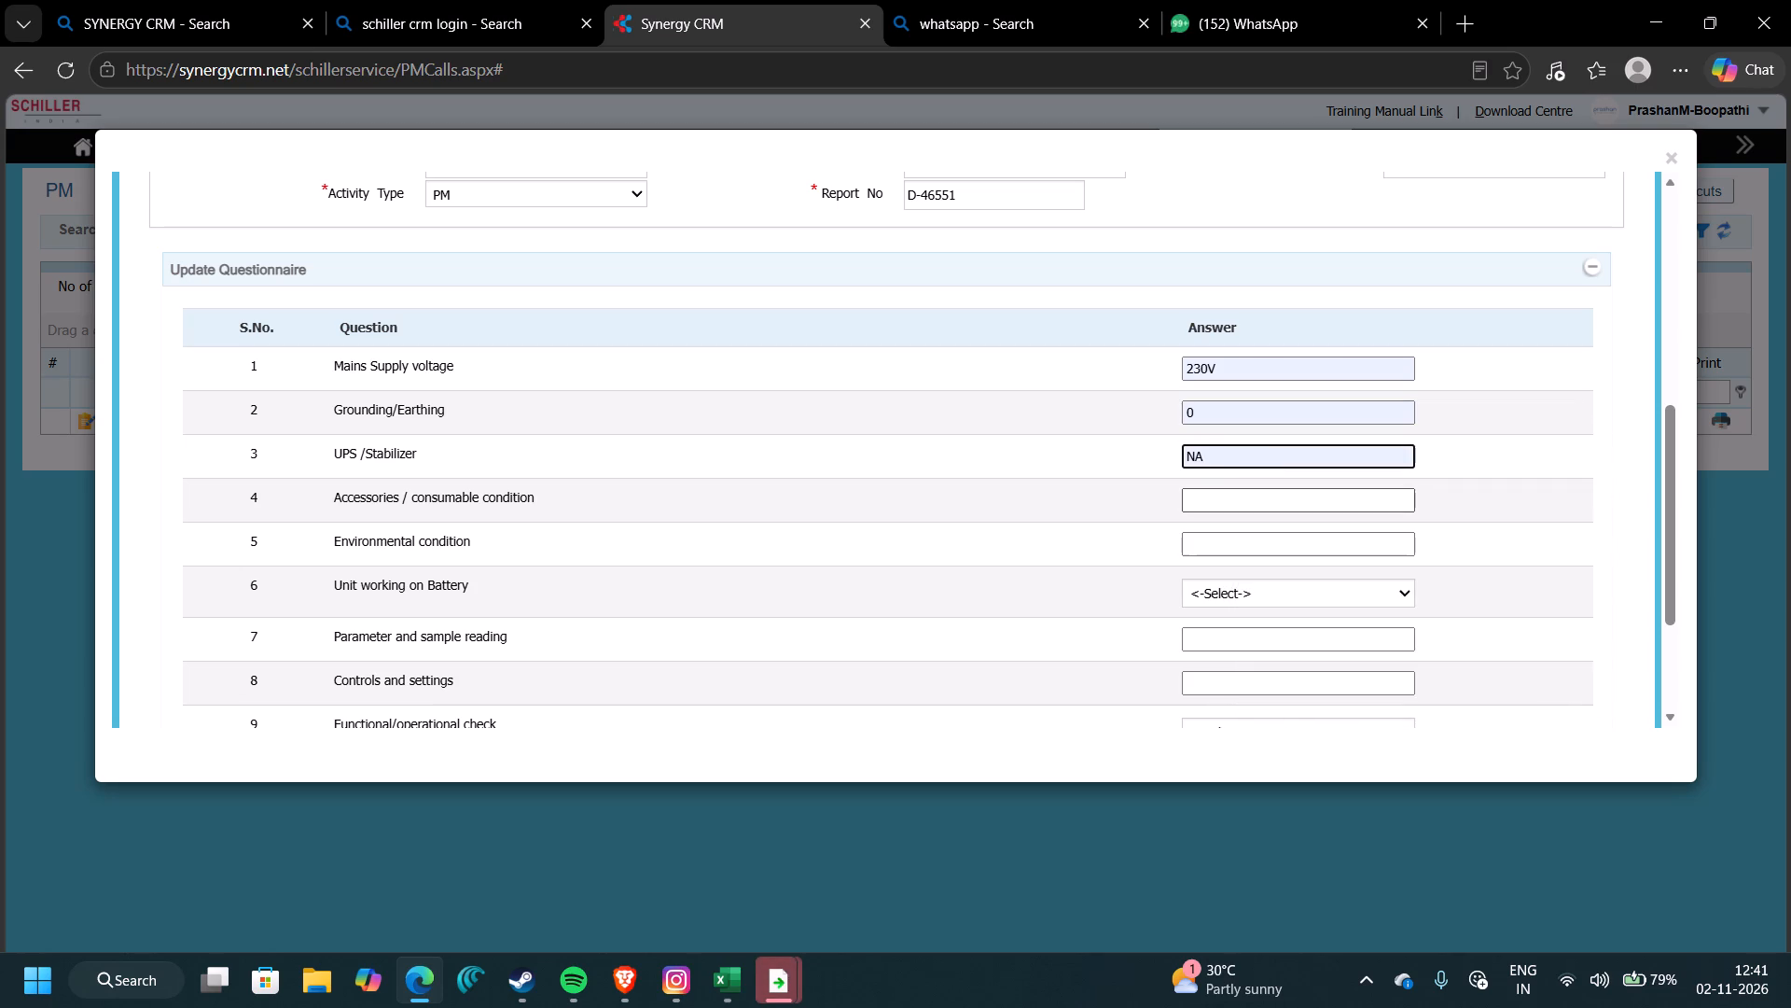
# Answer the accessories and environmental condition questions with GOOD, and set Unit working on Battery to Yes.
pyautogui.click(1266, 495)
pyautogui.click(1309, 721)
pyautogui.click(1271, 526)
pyautogui.click(1275, 539)
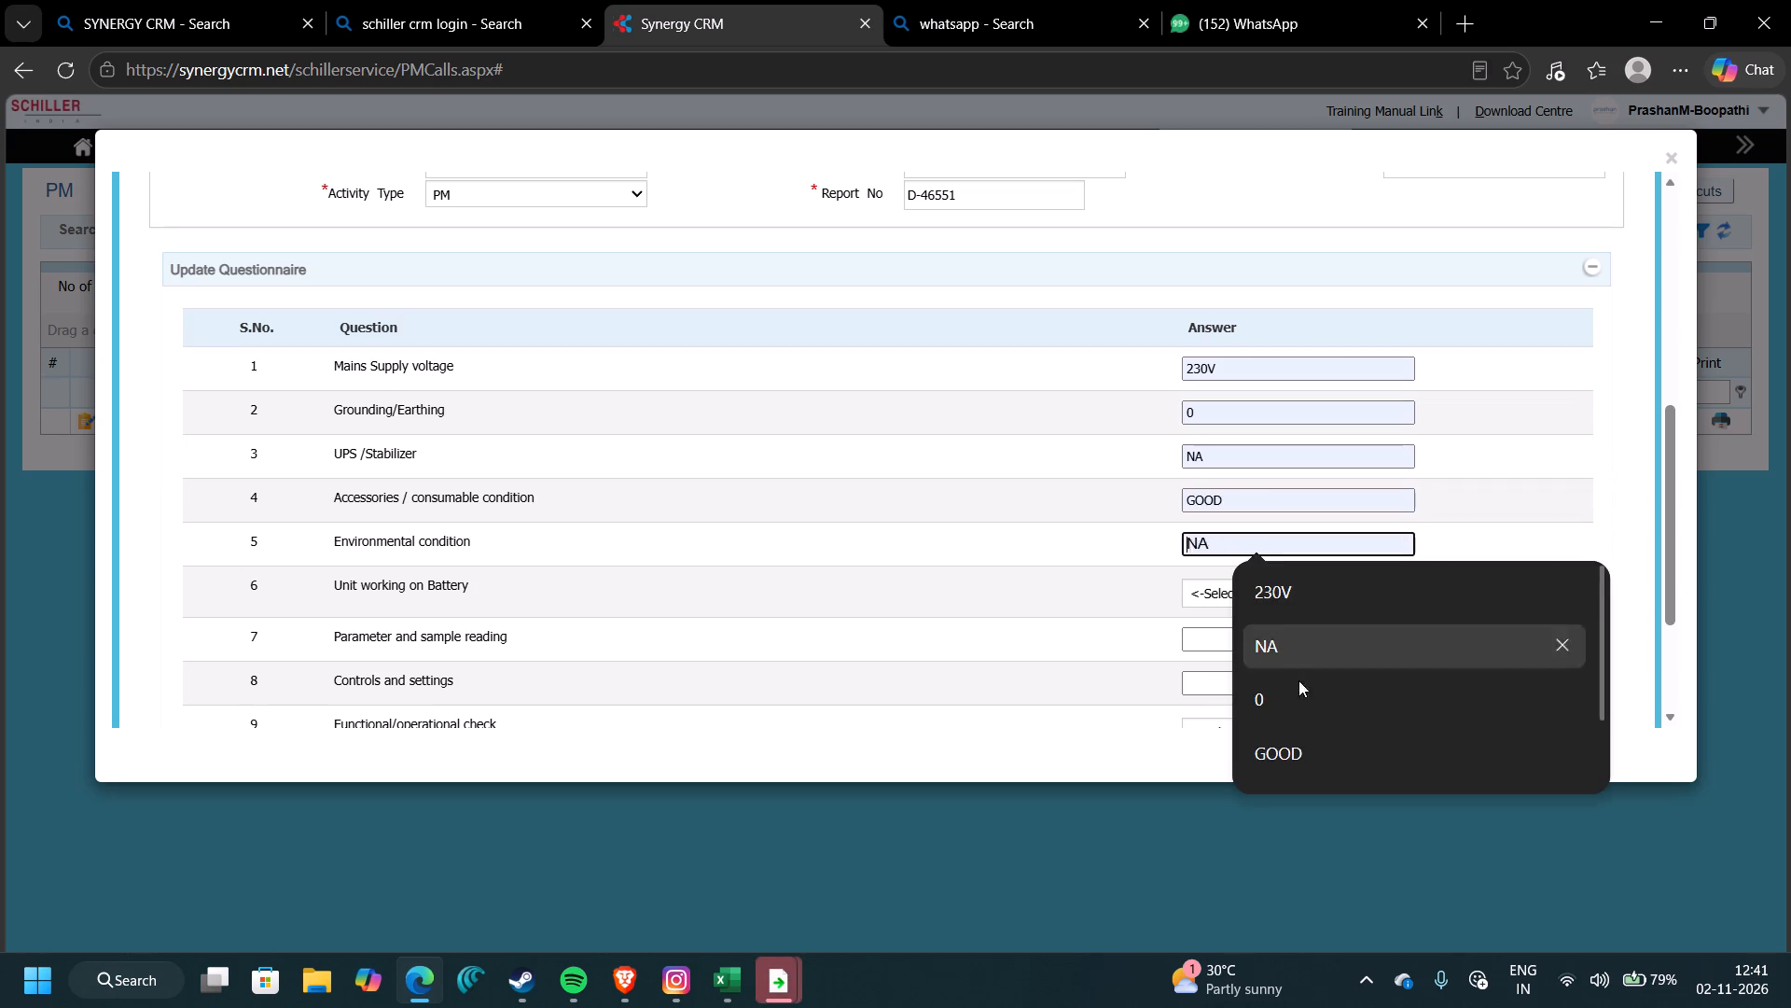
pyautogui.scroll(-2, 1299, 711)
pyautogui.click(1312, 651)
pyautogui.click(1261, 595)
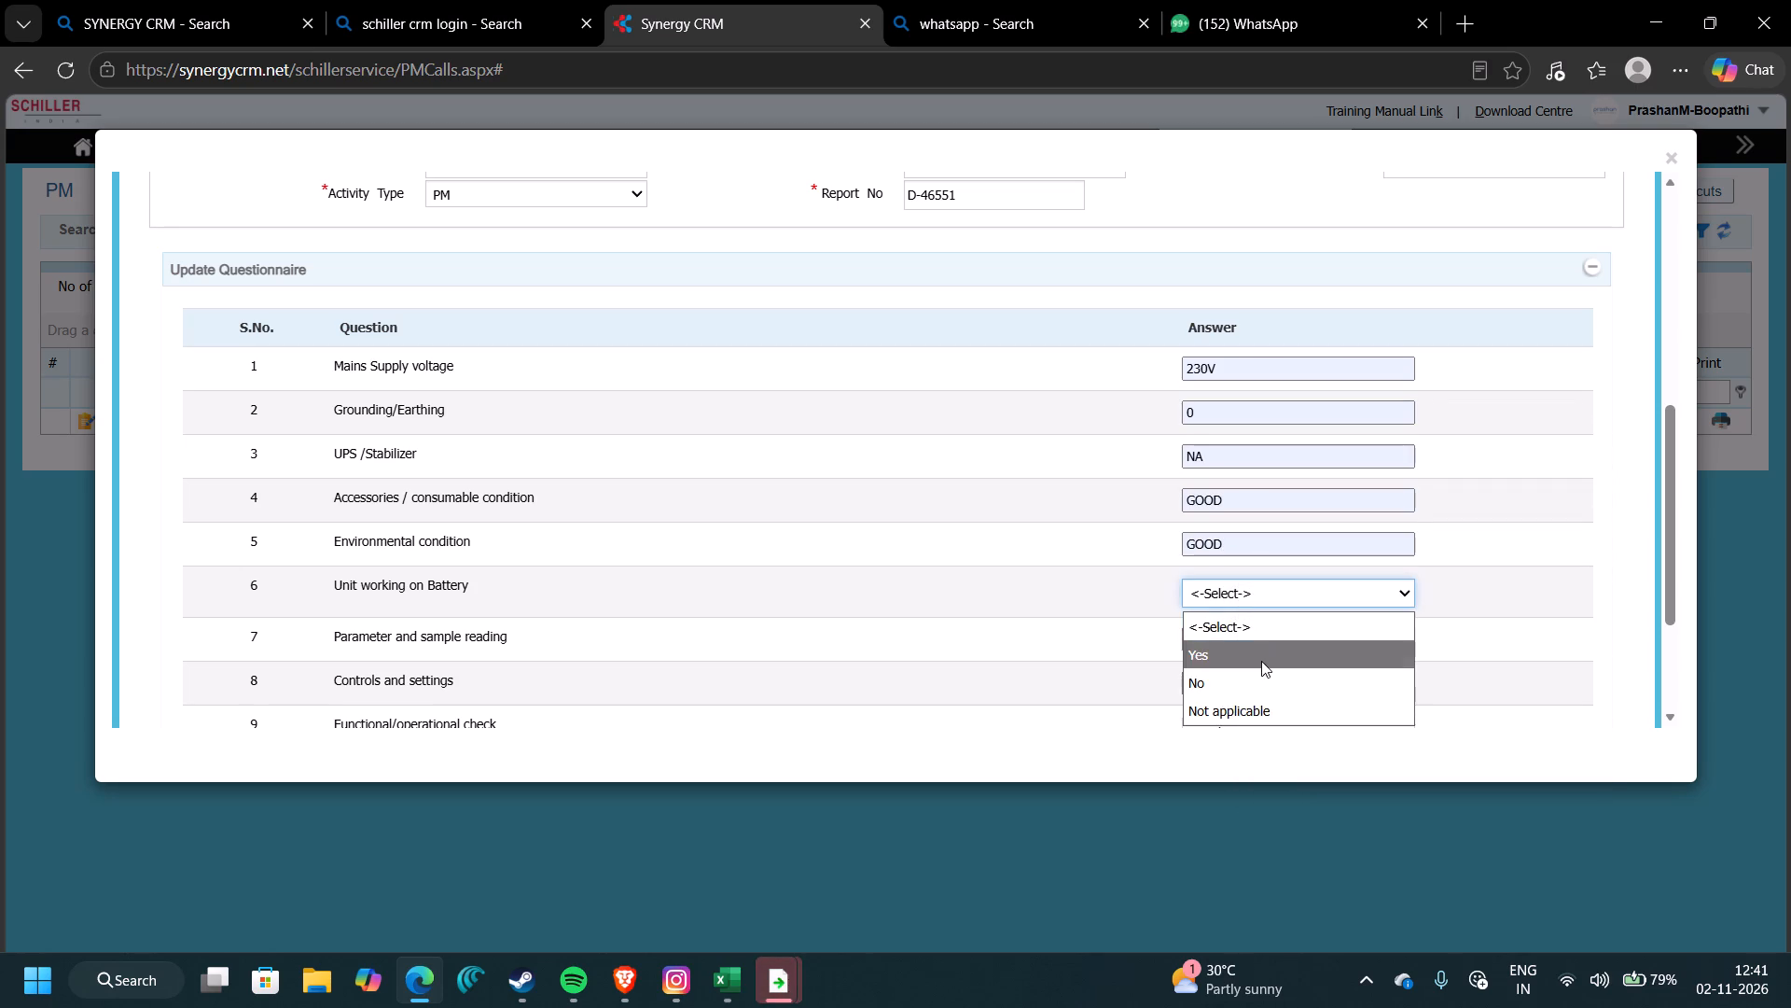
pyautogui.click(1260, 659)
# Answer Parameter and sample reading with NA, Controls and settings with YES, Functional/operational check with OK, and Remarks with CALL COMPLETED.
pyautogui.scroll(-3, 1254, 592)
pyautogui.click(1232, 418)
pyautogui.click(1229, 434)
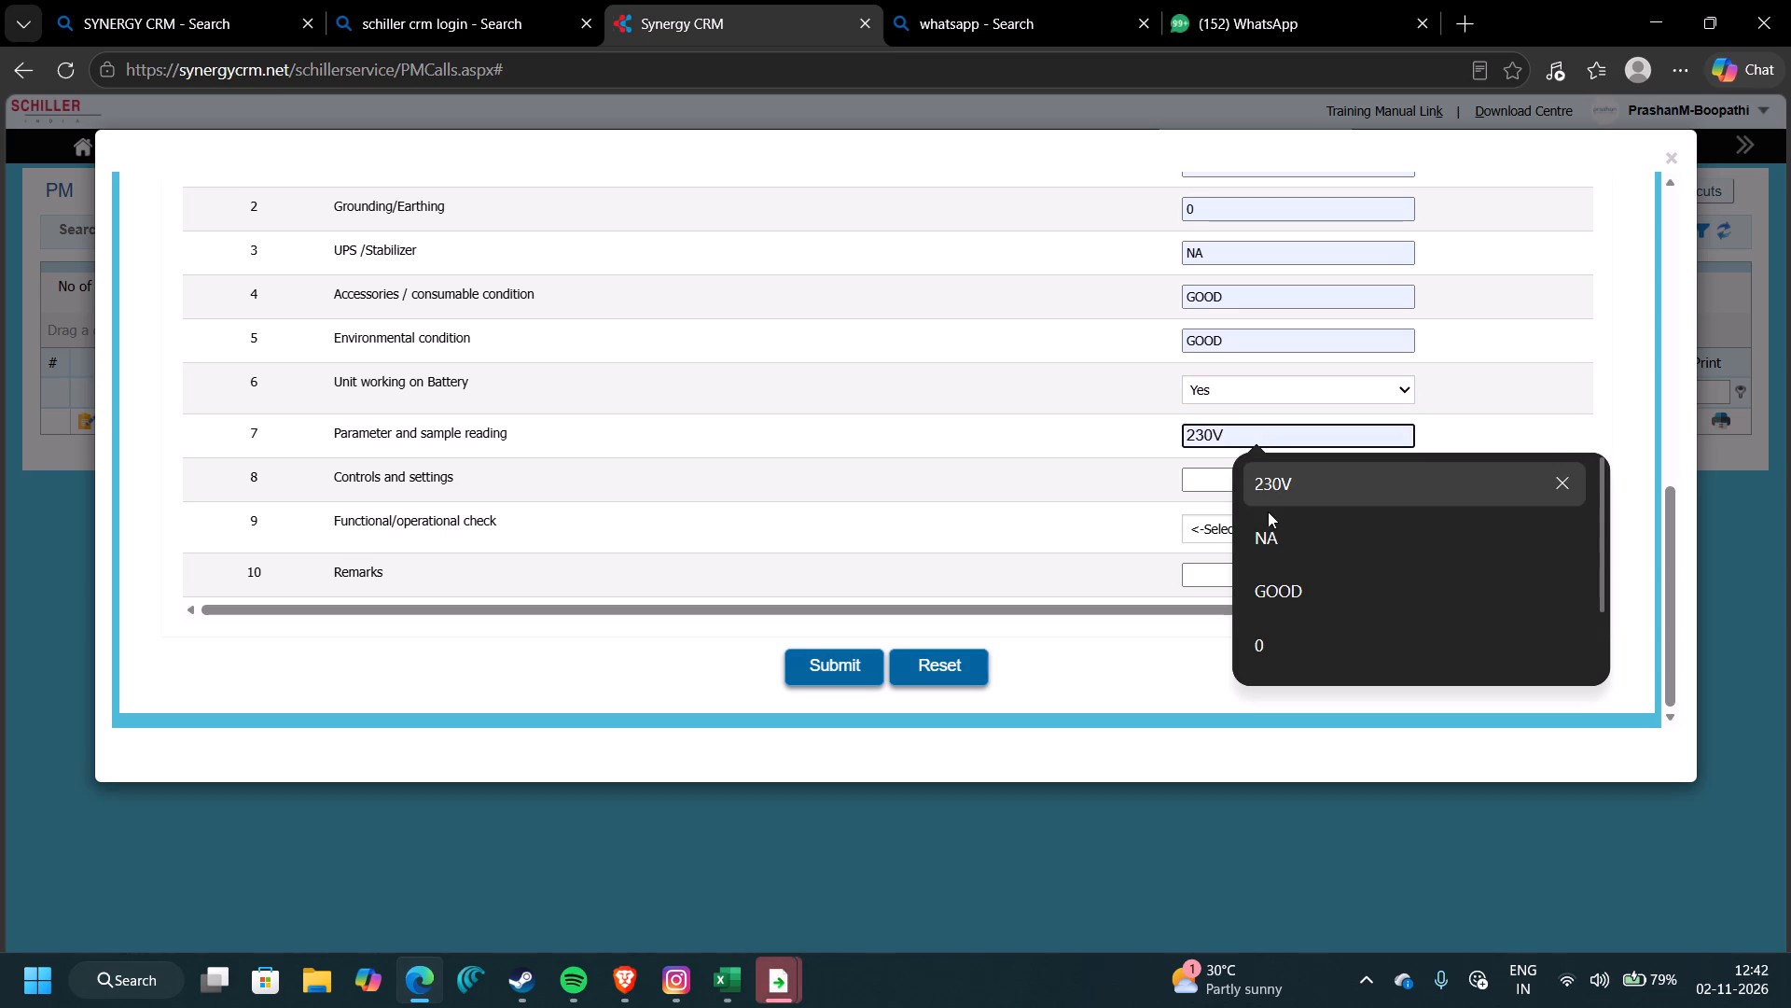
pyautogui.click(1268, 536)
pyautogui.click(1253, 478)
pyautogui.scroll(-3, 1301, 629)
pyautogui.click(1299, 637)
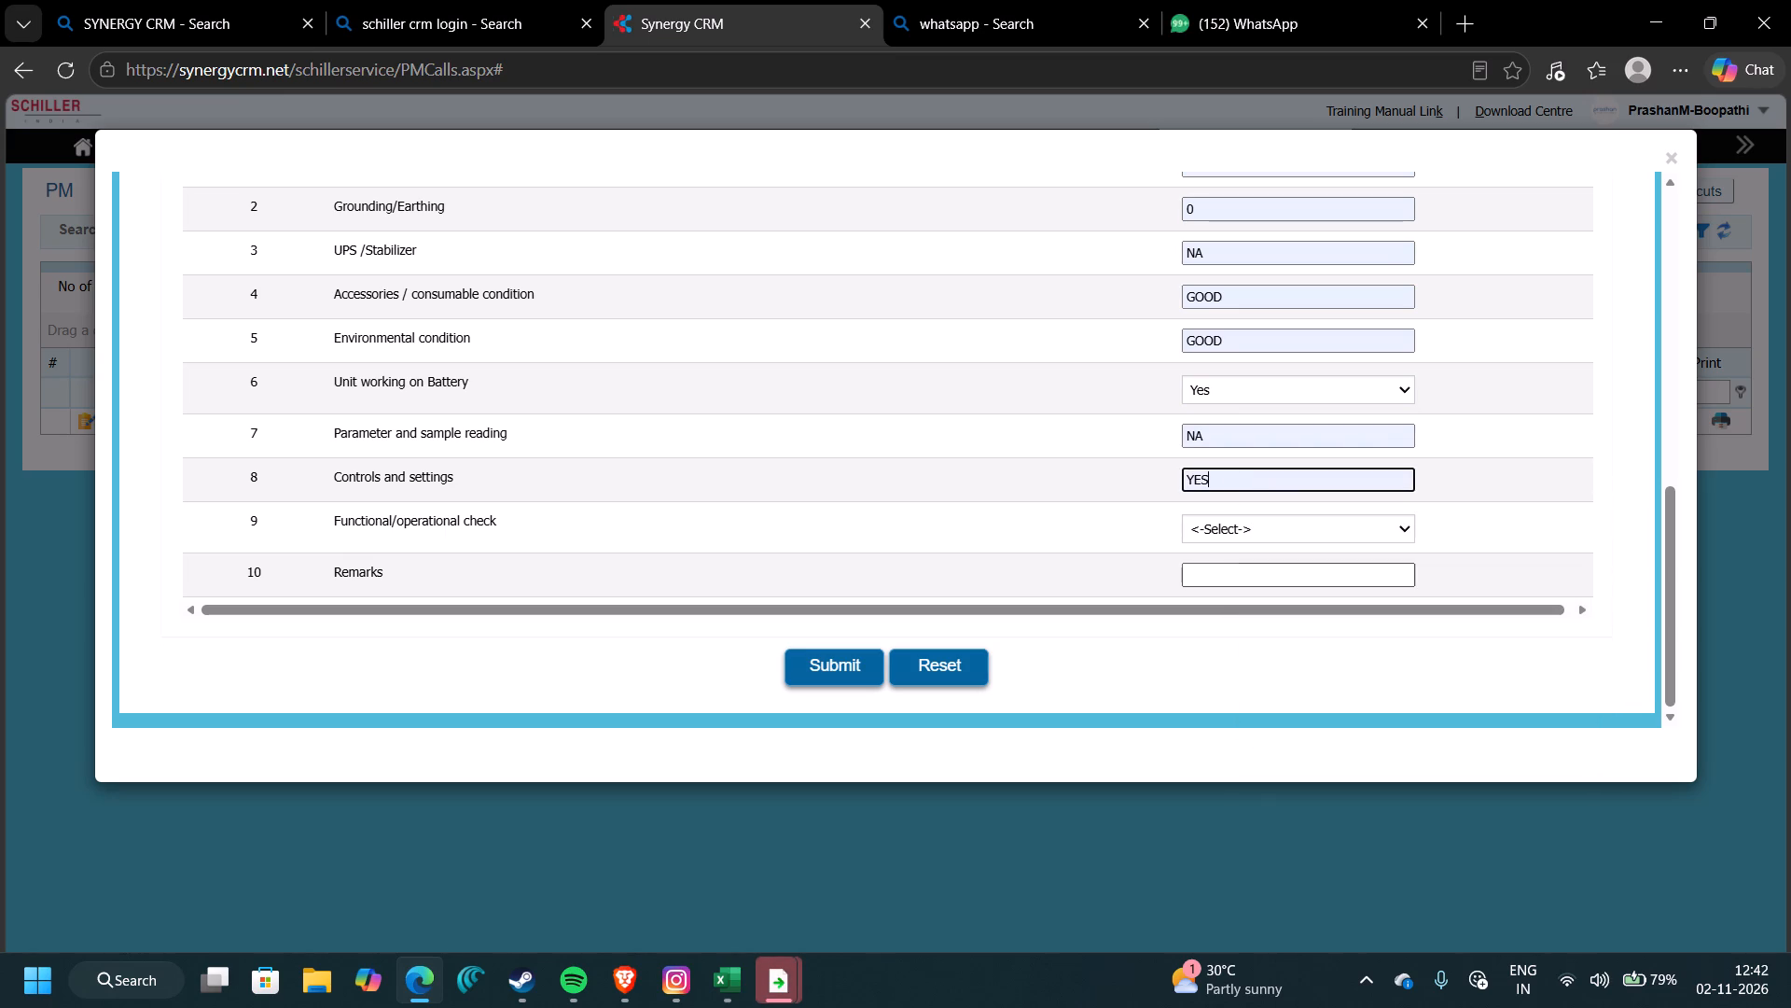
pyautogui.click(1248, 523)
pyautogui.click(1247, 591)
pyautogui.click(1247, 580)
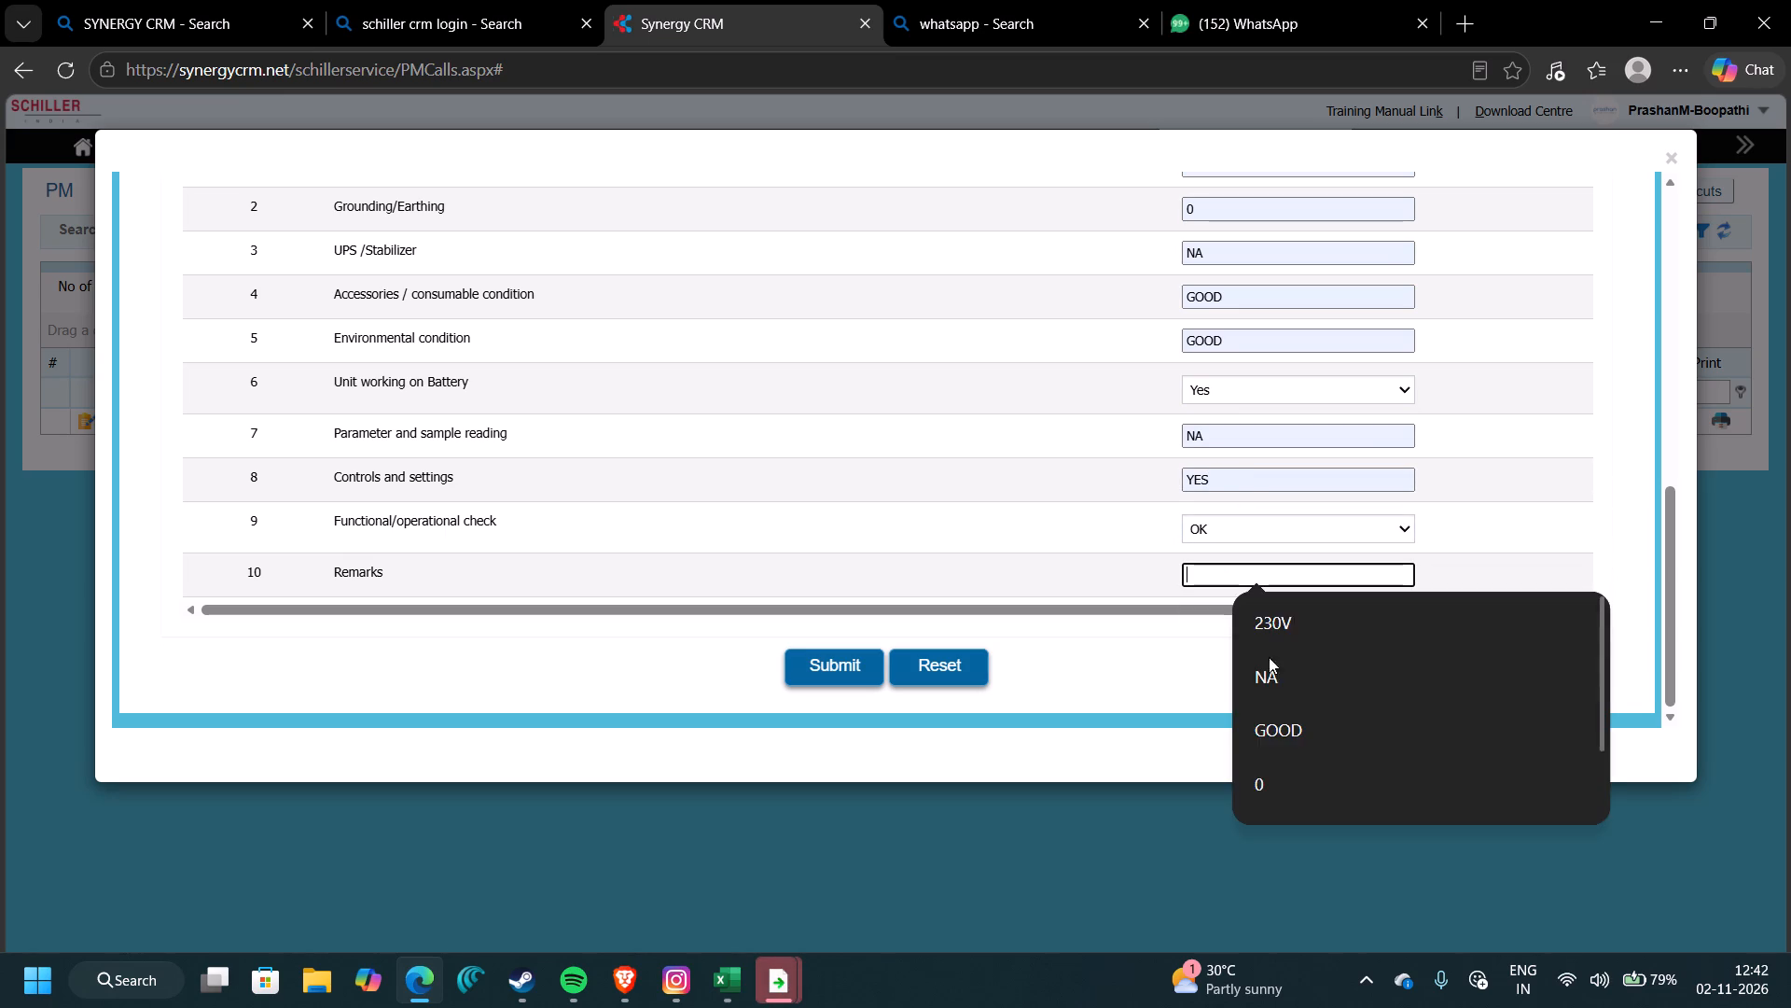
pyautogui.scroll(-4, 1283, 711)
pyautogui.click(1301, 799)
# Submit the completed PM closure form for docket 2026-06-PM-0569 and confirm it.
pyautogui.click(820, 662)
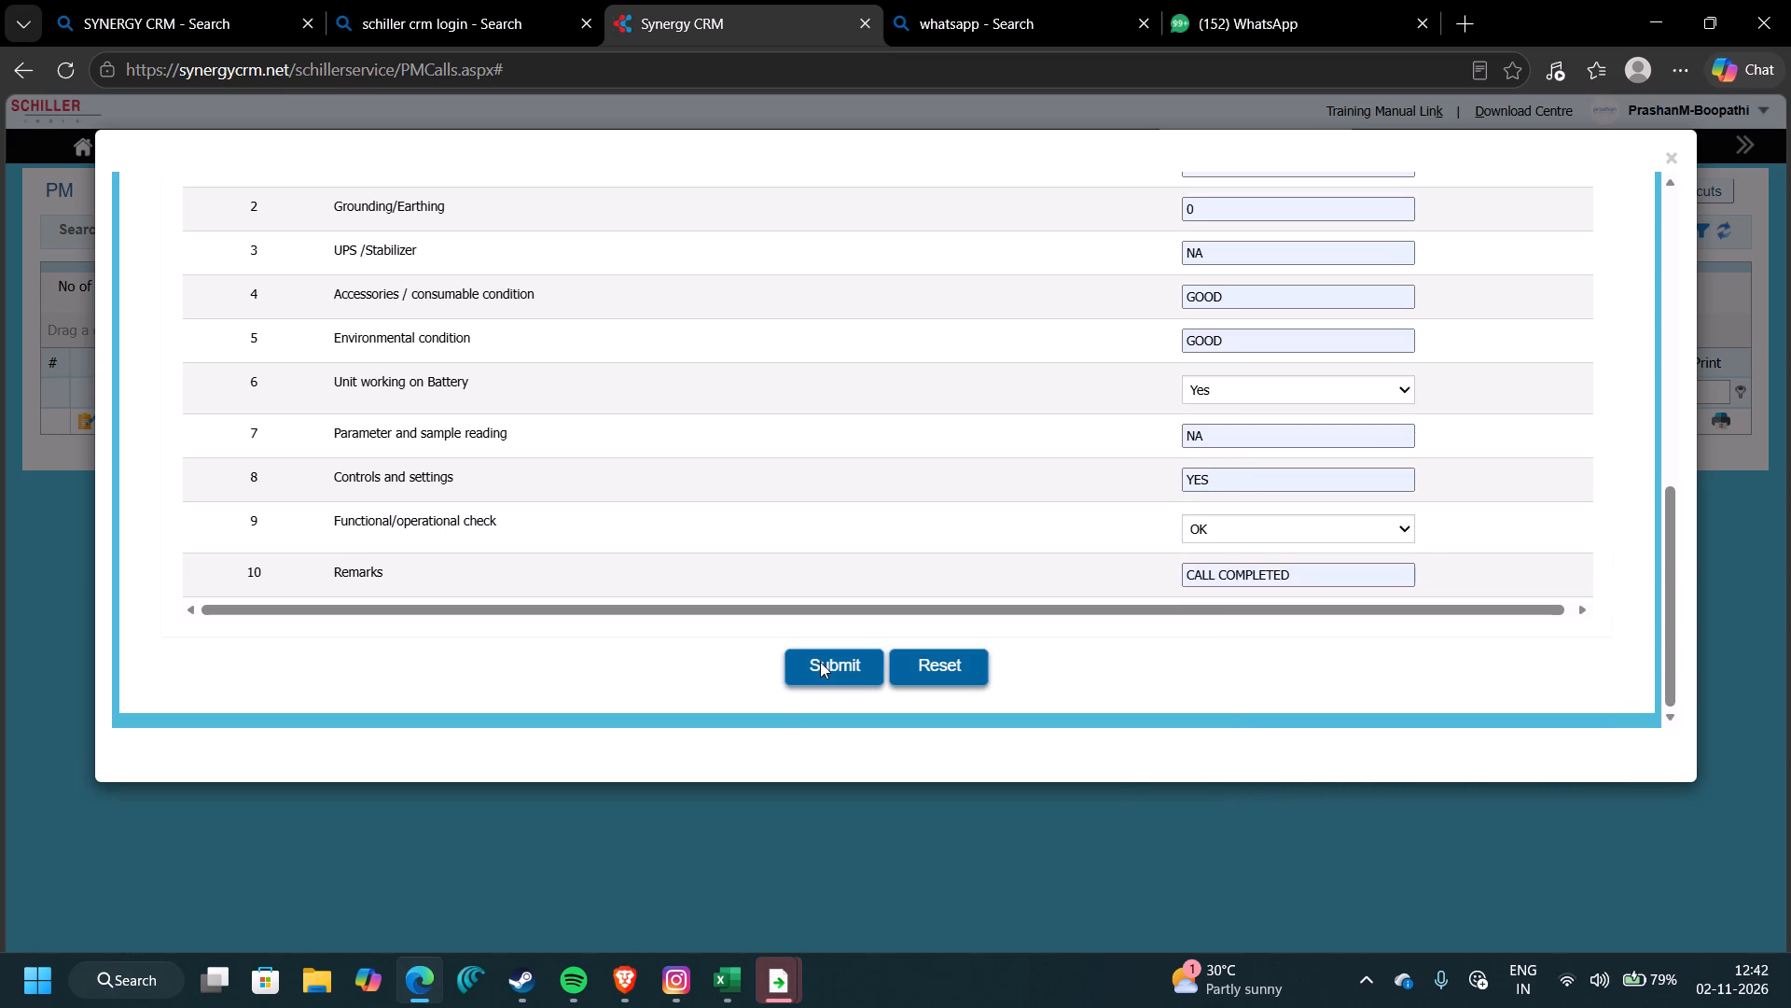
pyautogui.click(1122, 238)
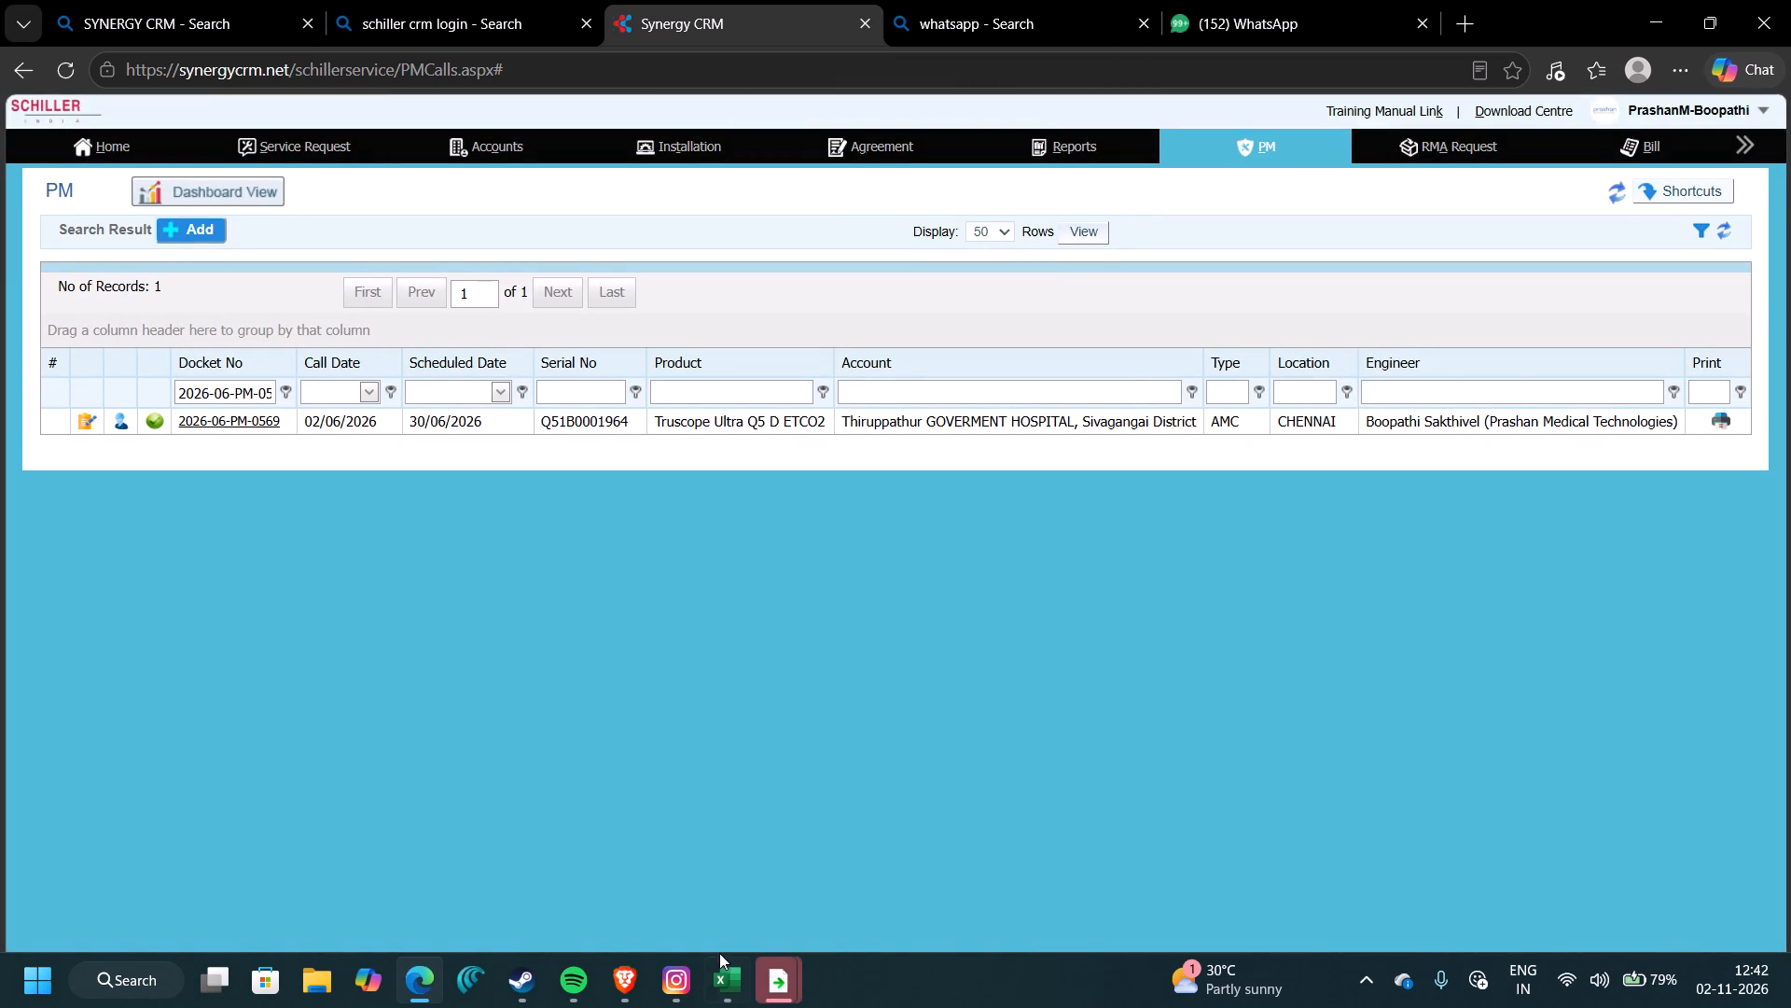
# Switch to the call report in Excel and highlight docket 2026-06-PM-0569 in yellow.
pyautogui.click(718, 974)
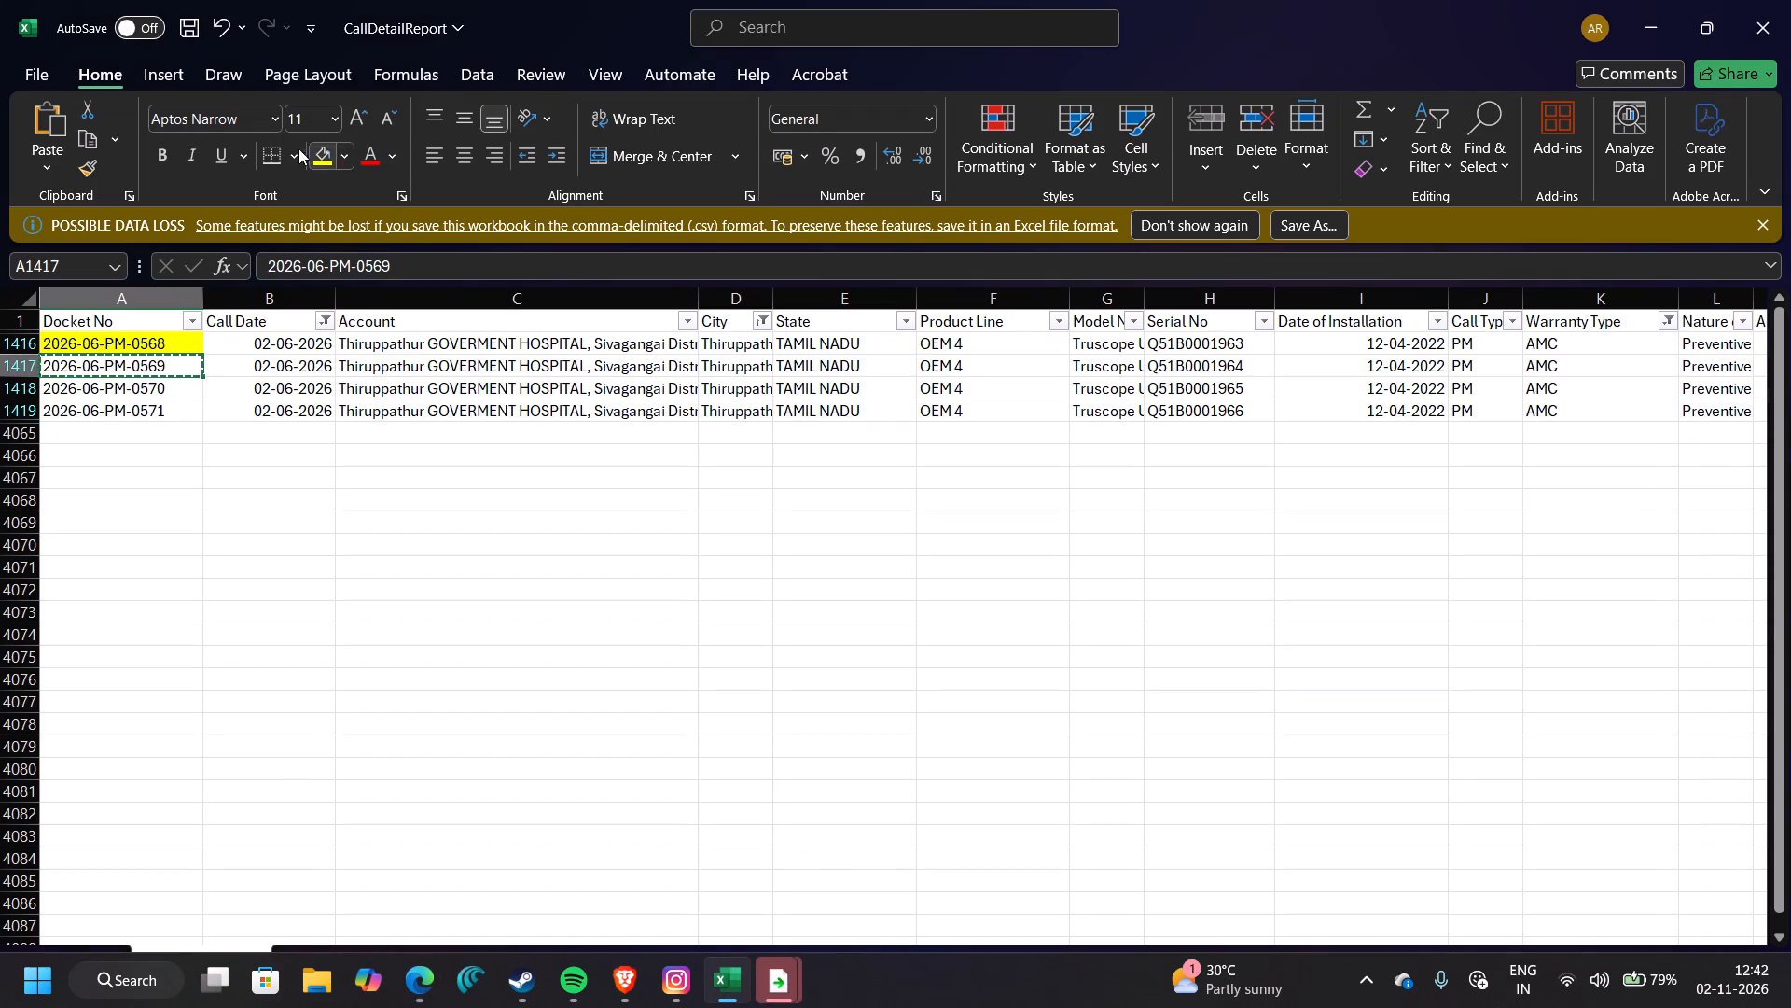
pyautogui.click(326, 147)
pyautogui.click(147, 389)
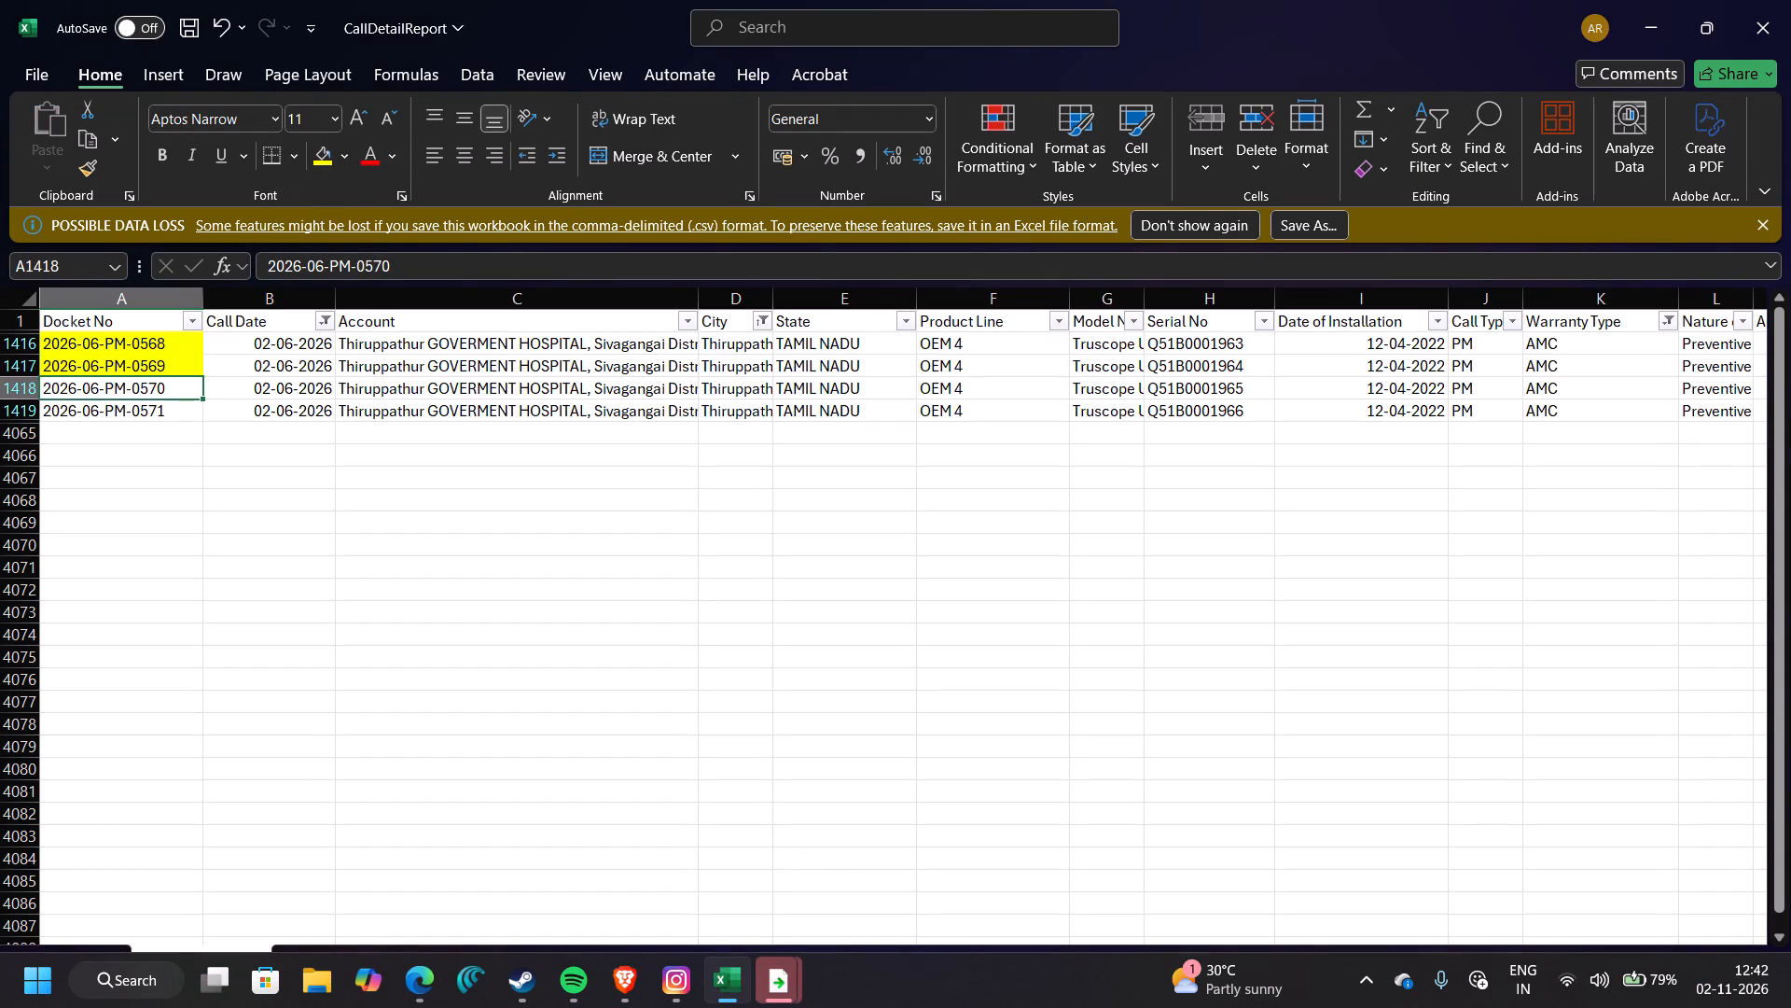
pyautogui.hotkey('ctrl', 'c')
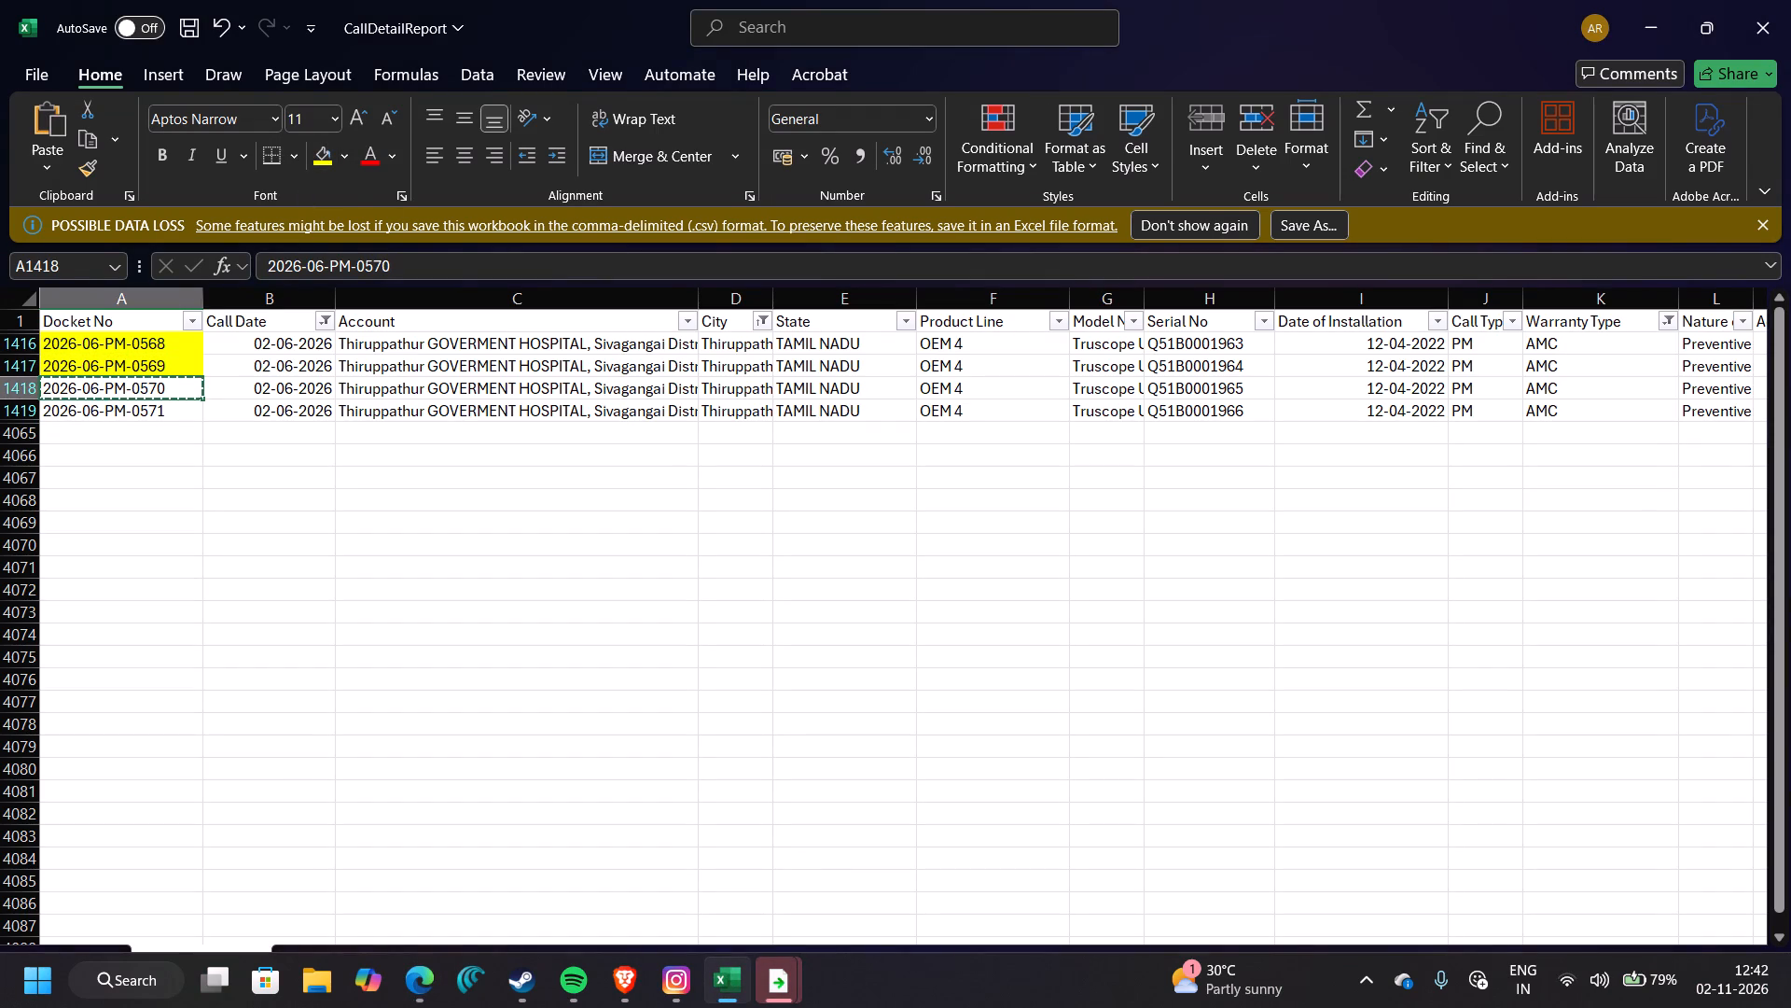
pyautogui.click(437, 983)
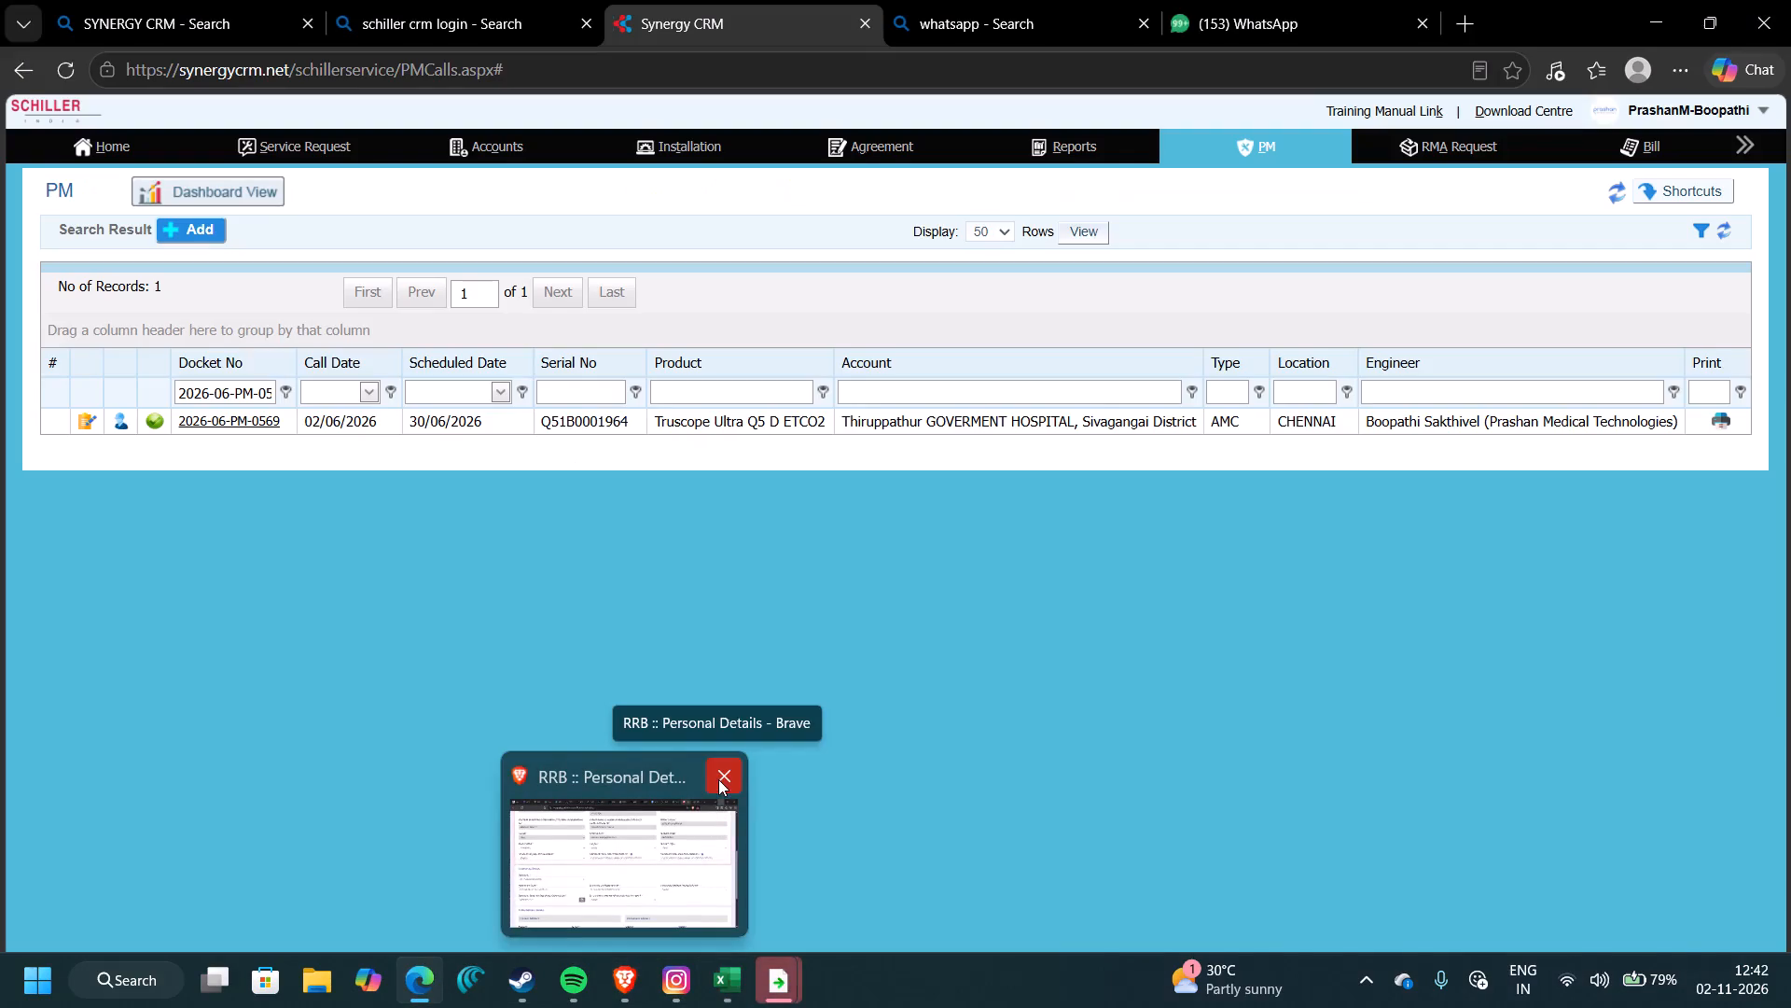
# Close the unneeded Brave, Instagram, Pick an app and Steam windows.
pyautogui.click(718, 779)
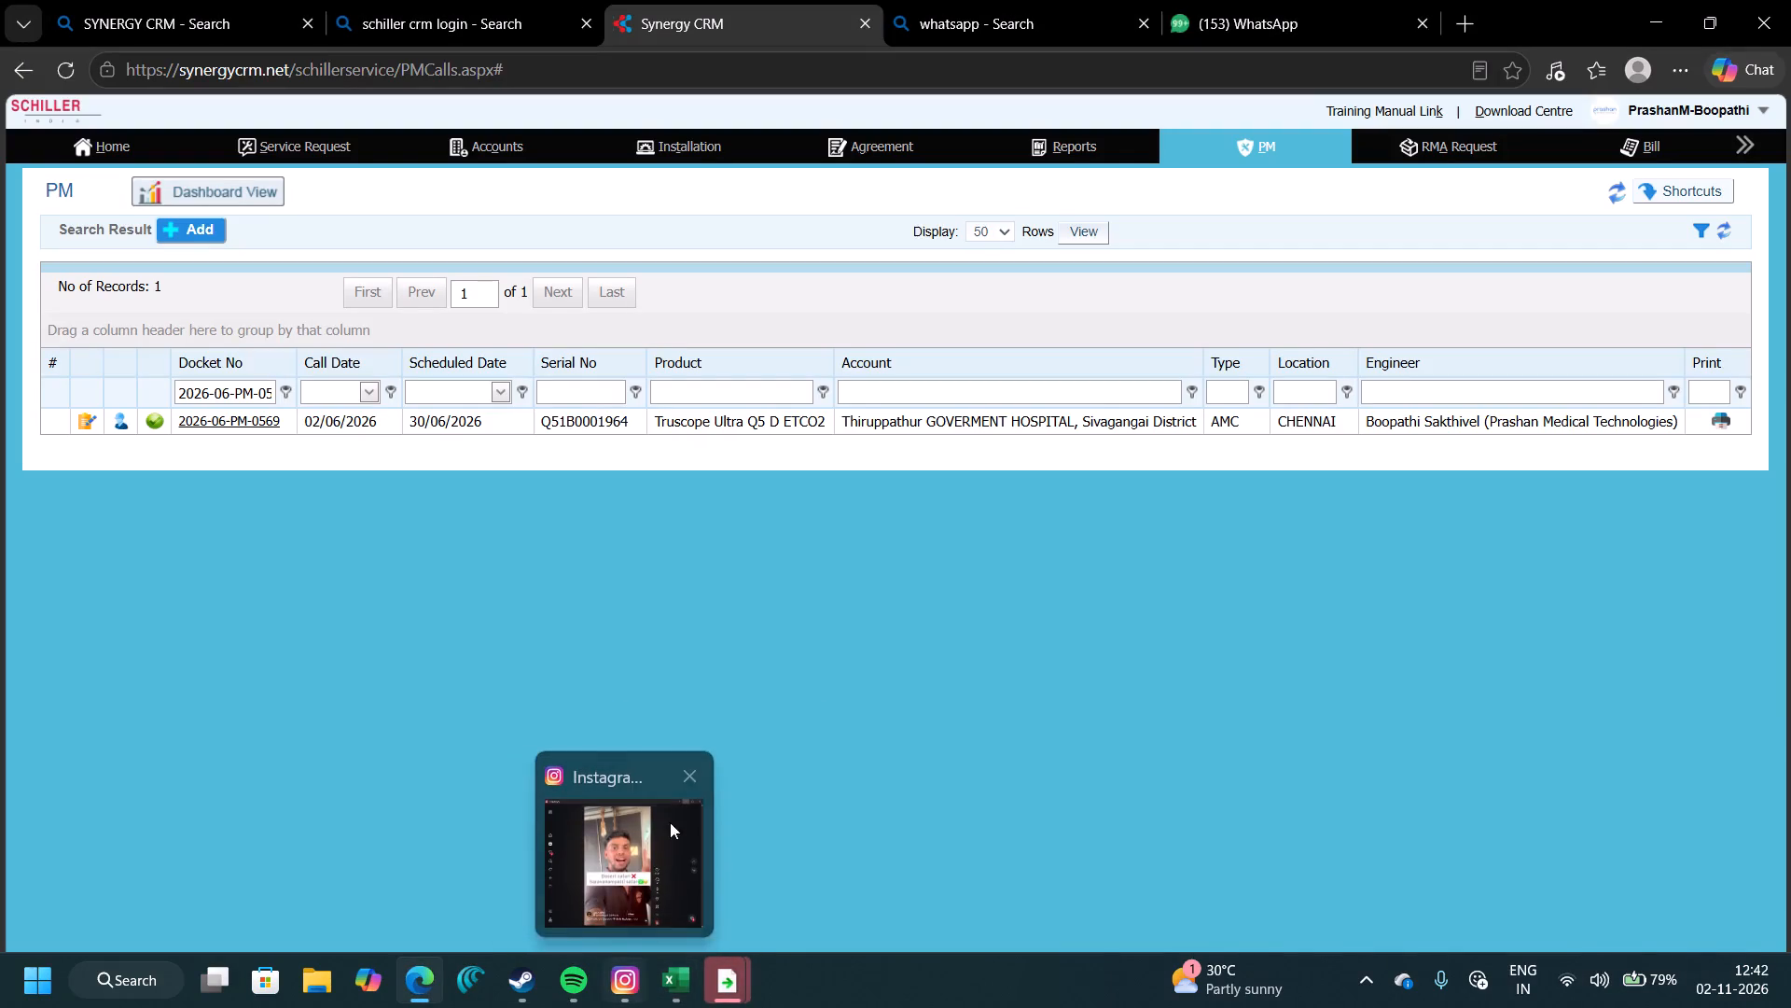
pyautogui.click(689, 776)
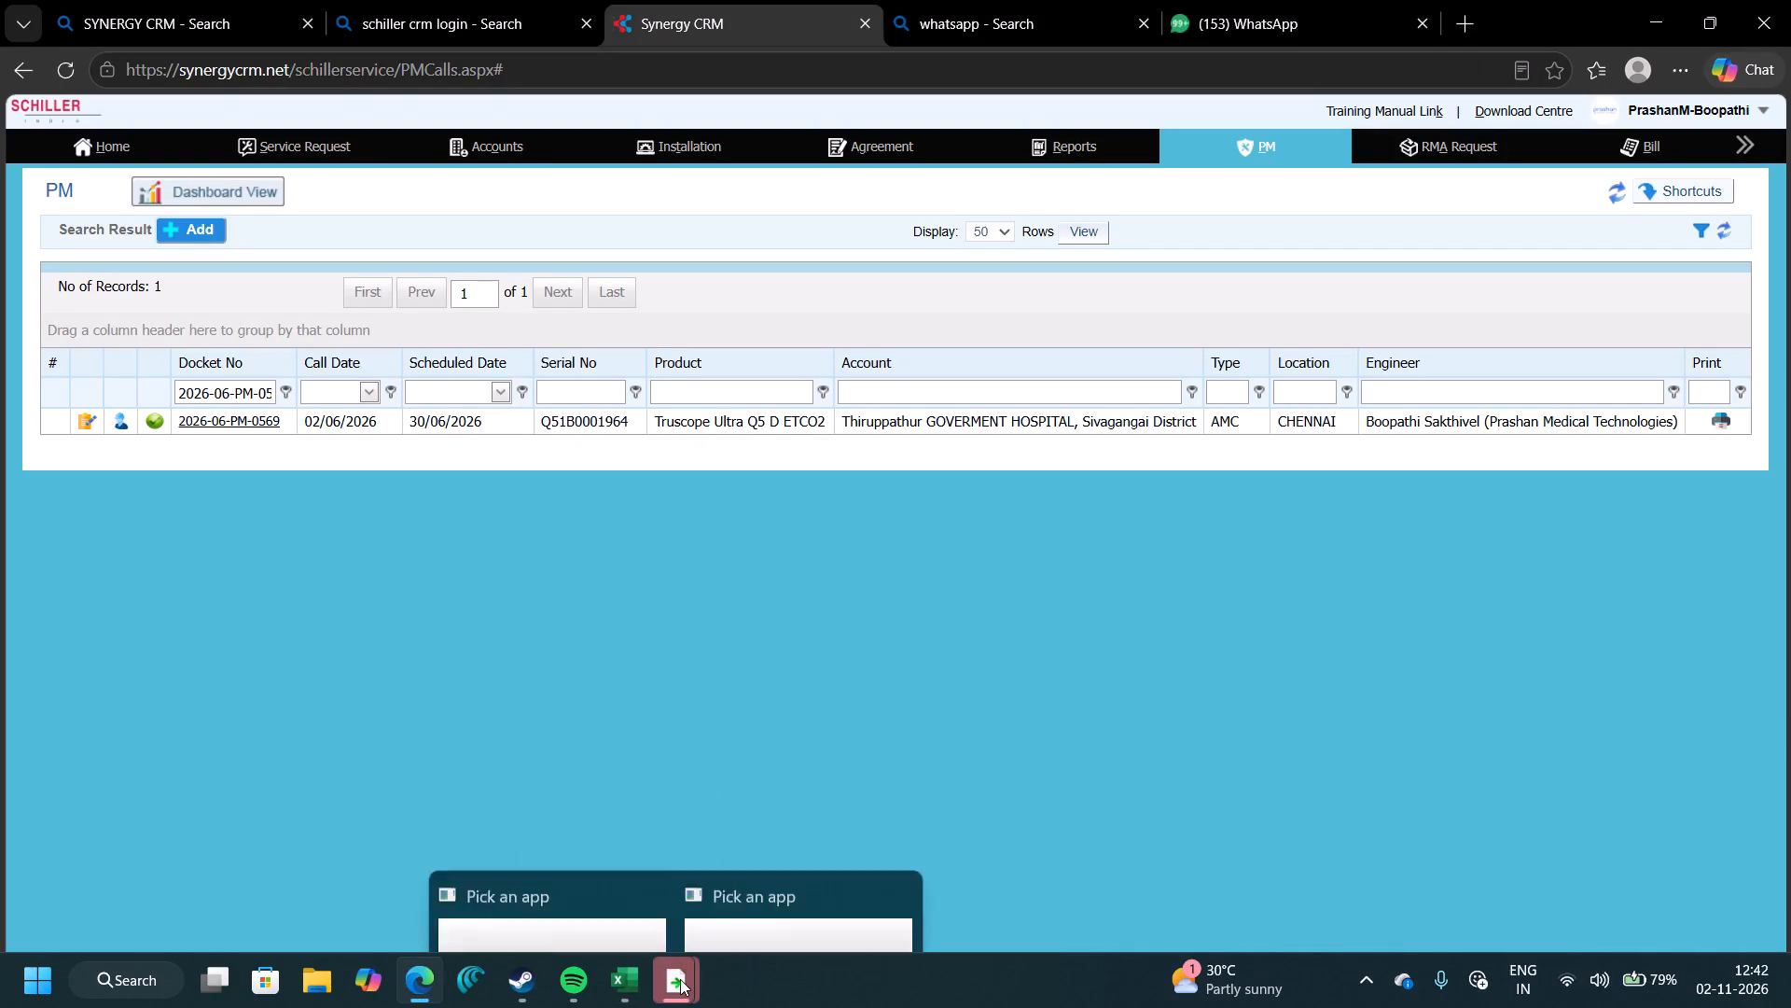
pyautogui.click(645, 779)
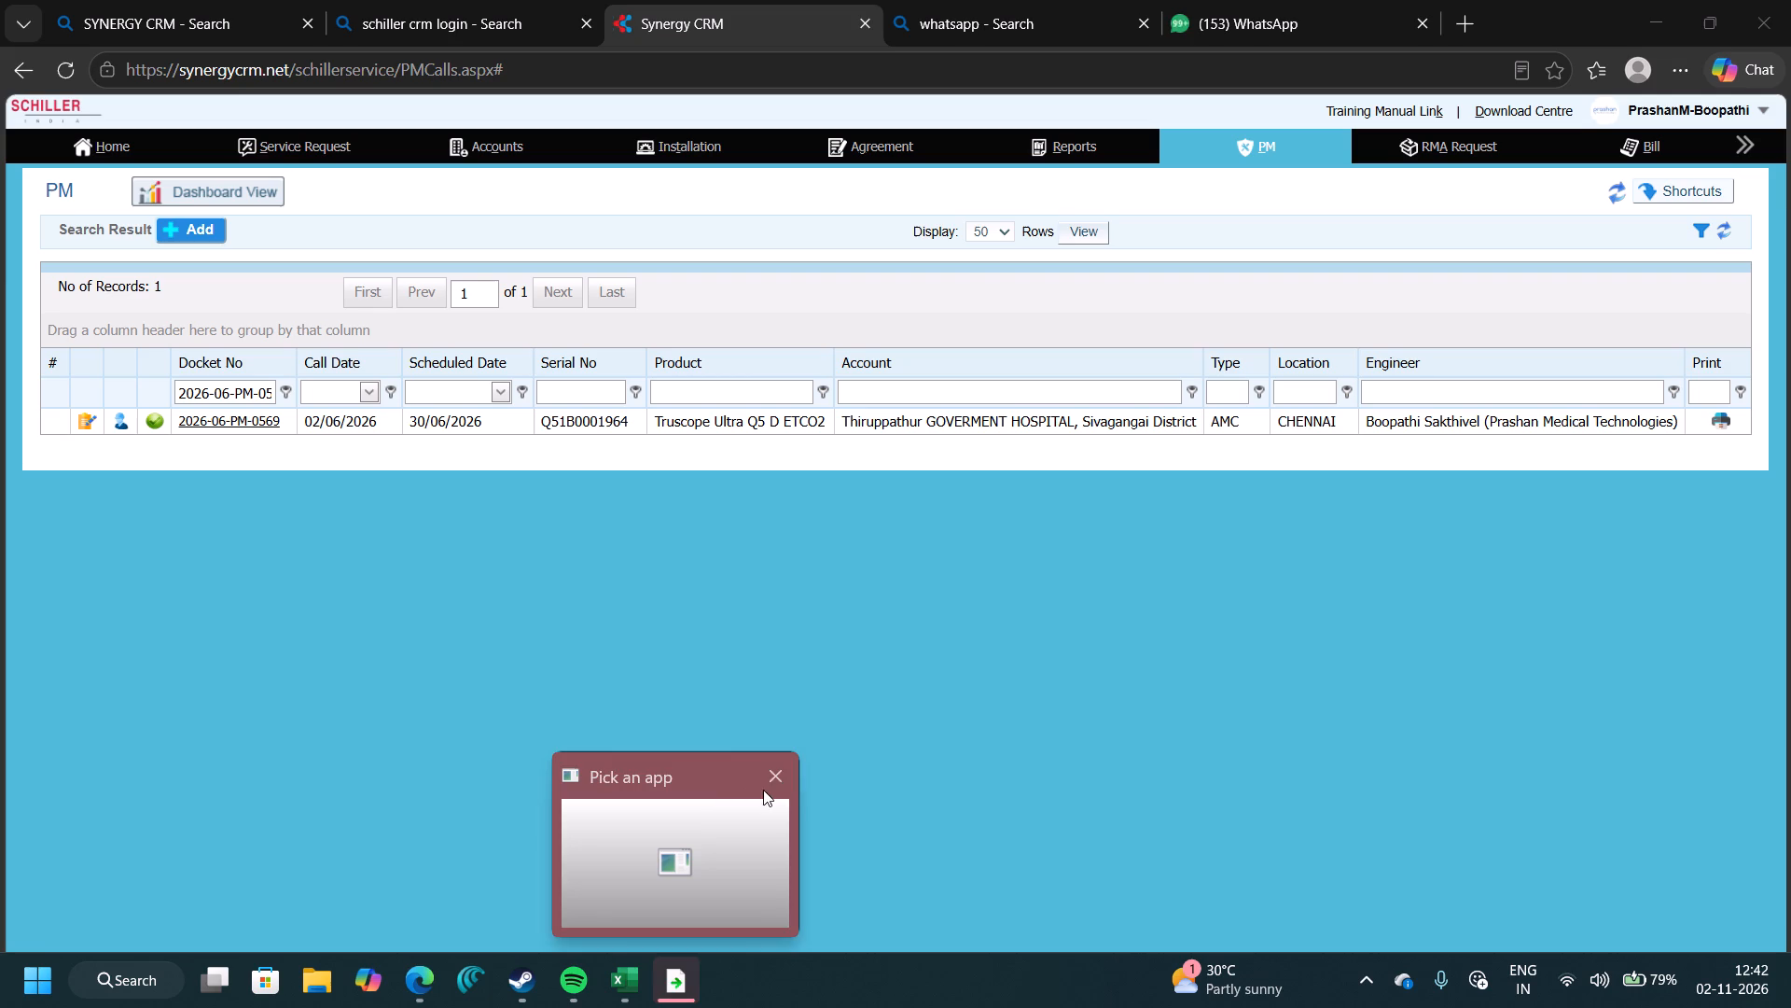
pyautogui.click(777, 784)
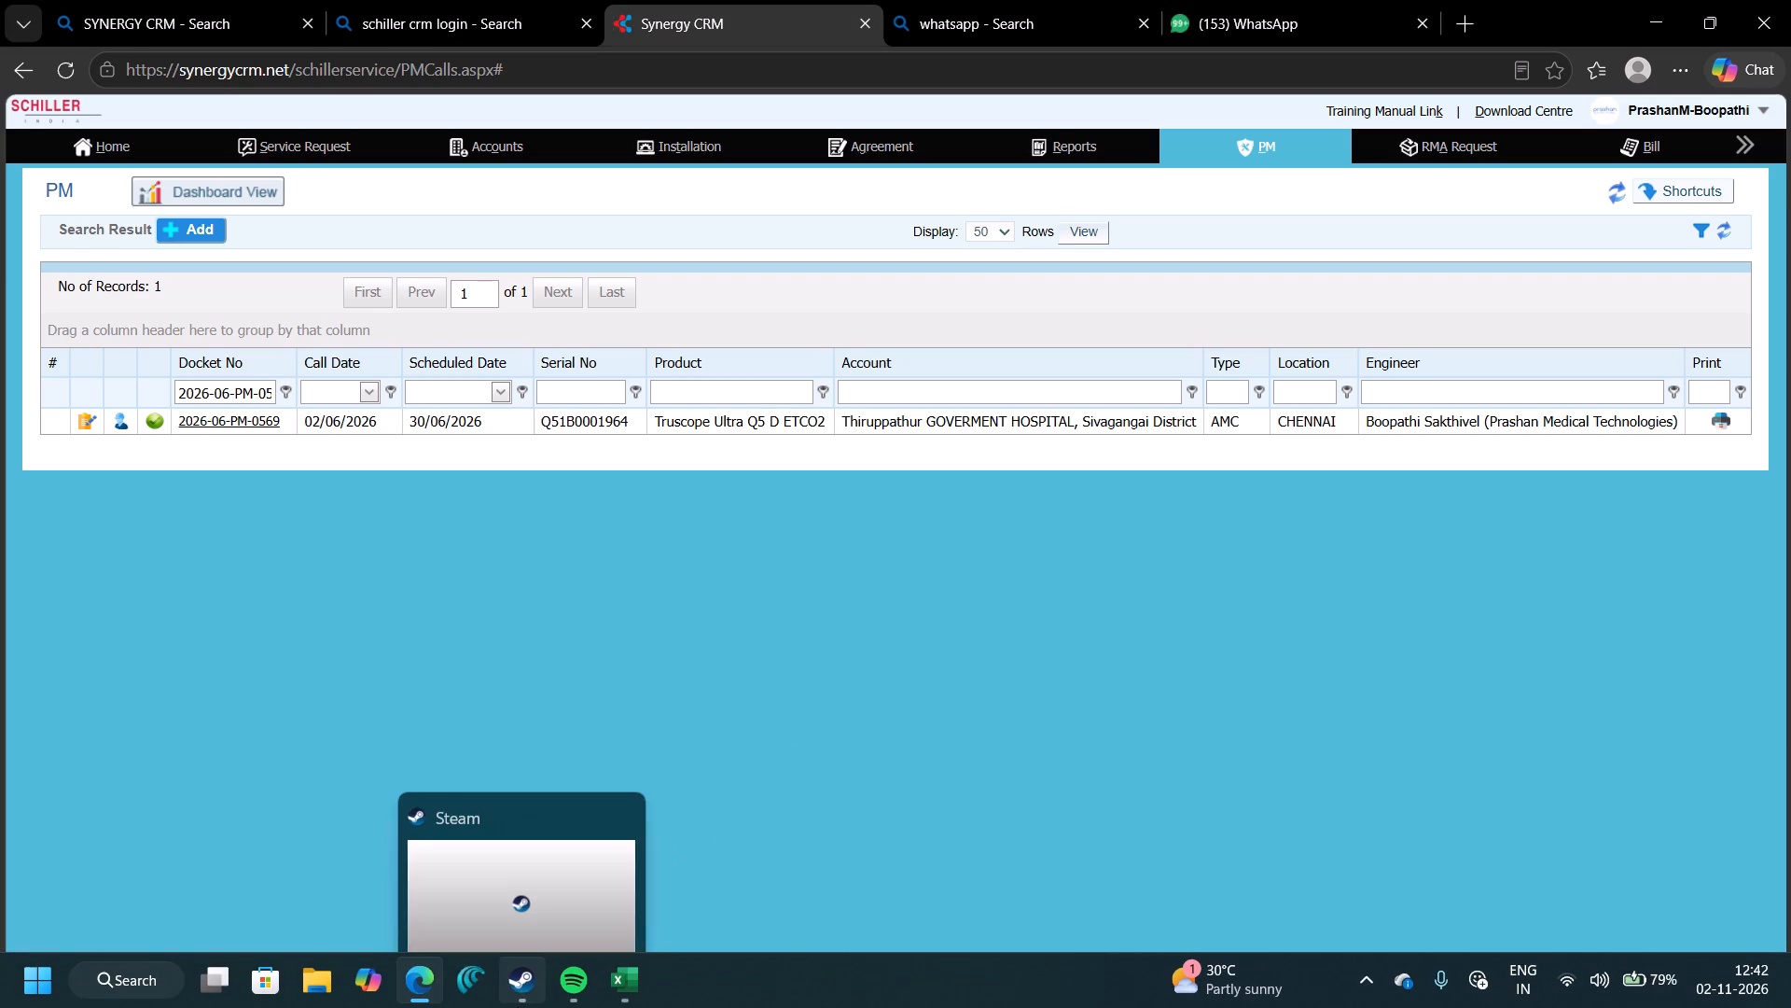
pyautogui.click(625, 776)
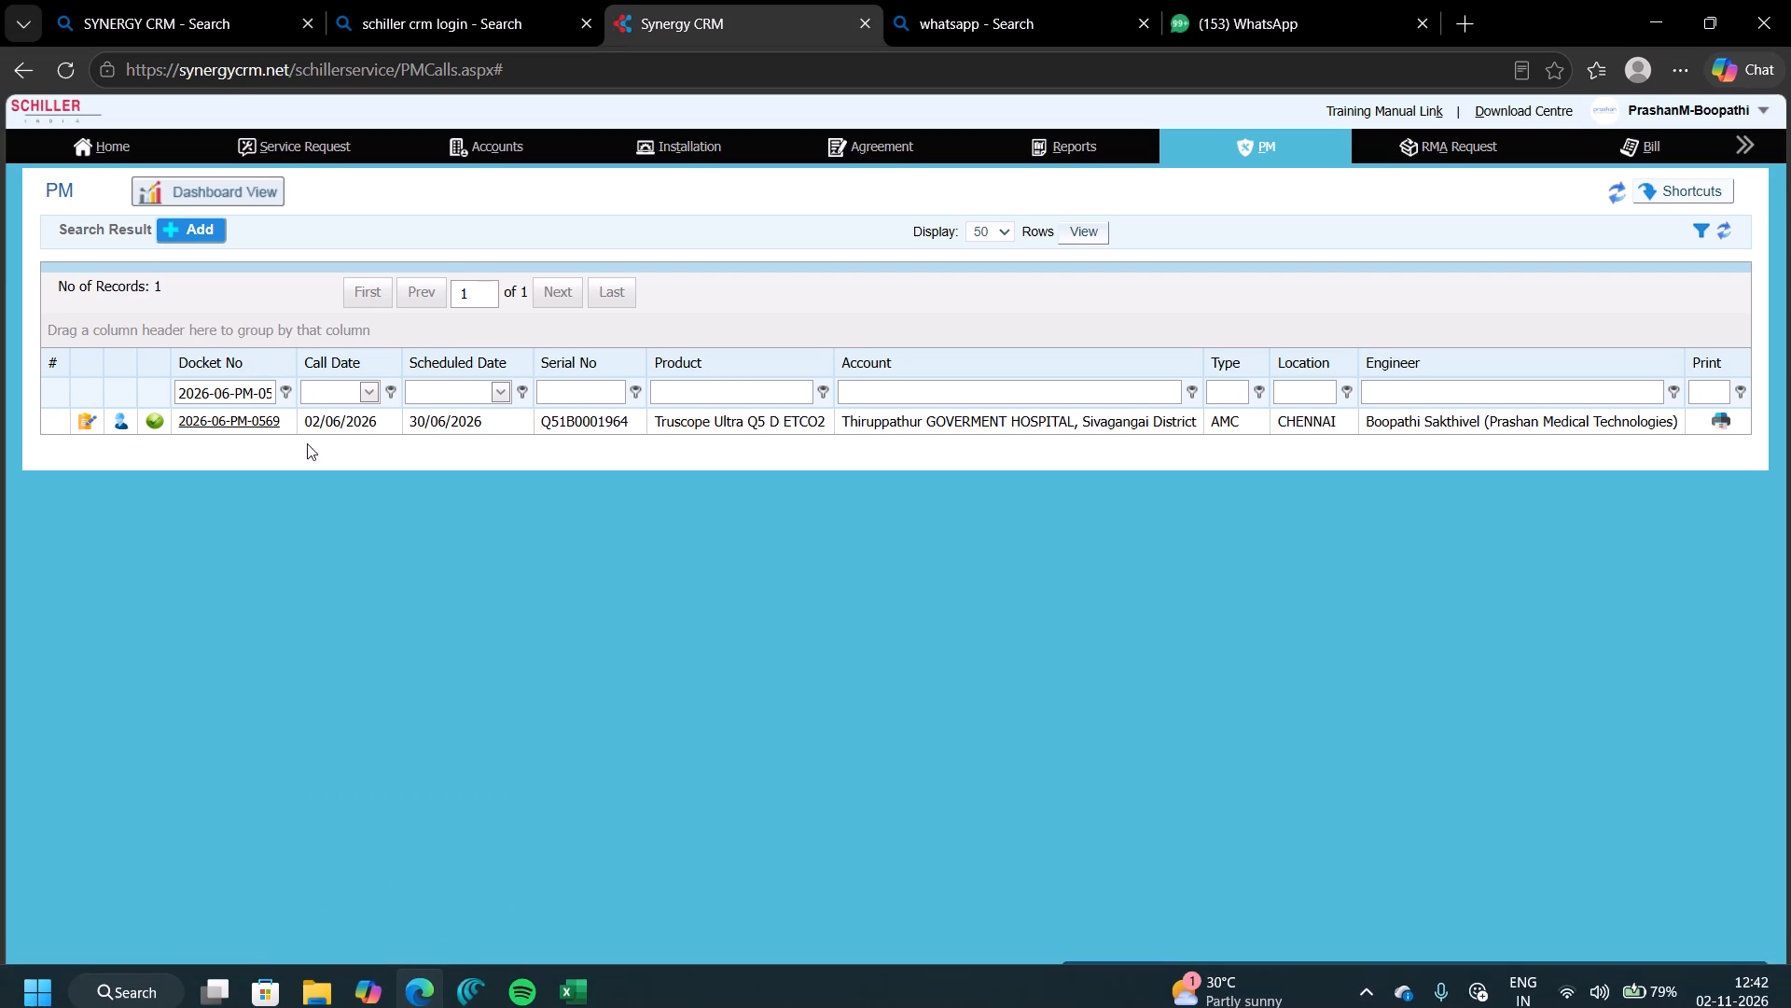
# Filter the PM list by docket number 2026-06-PM-0570 in place of the previous docket.
pyautogui.moveTo(178, 391); pyautogui.dragTo(369, 394)
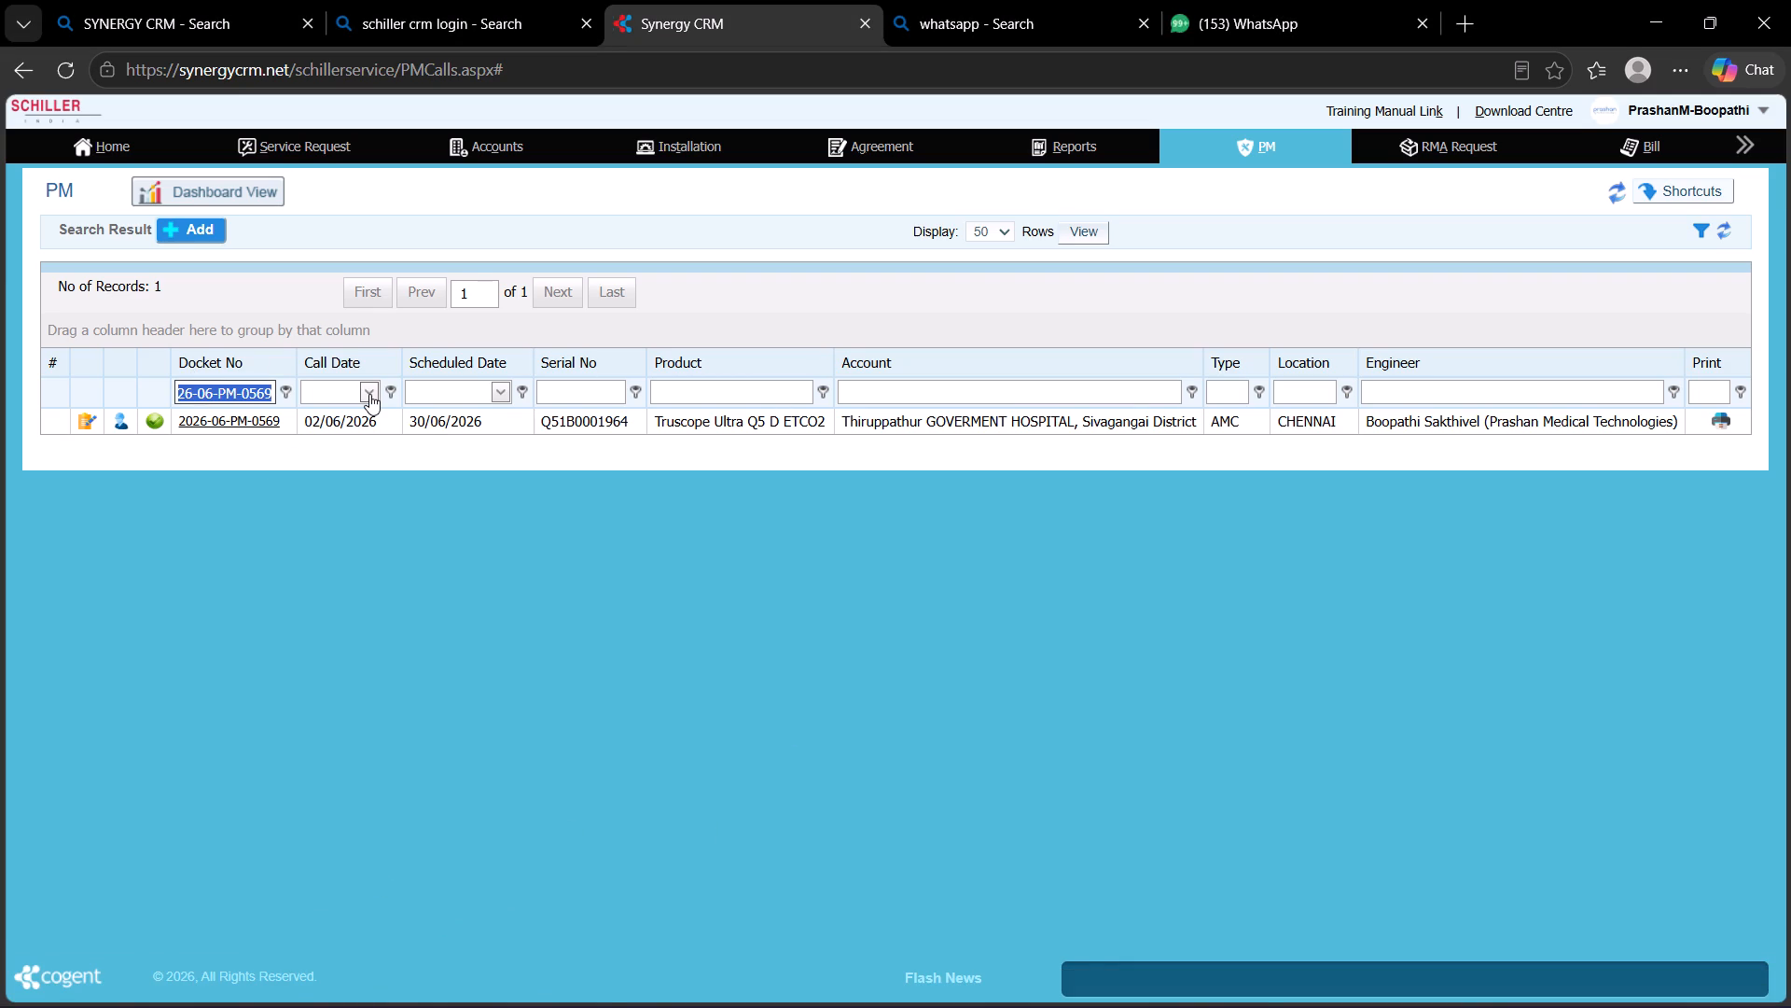
pyautogui.hotkey('ctrl', 'v')
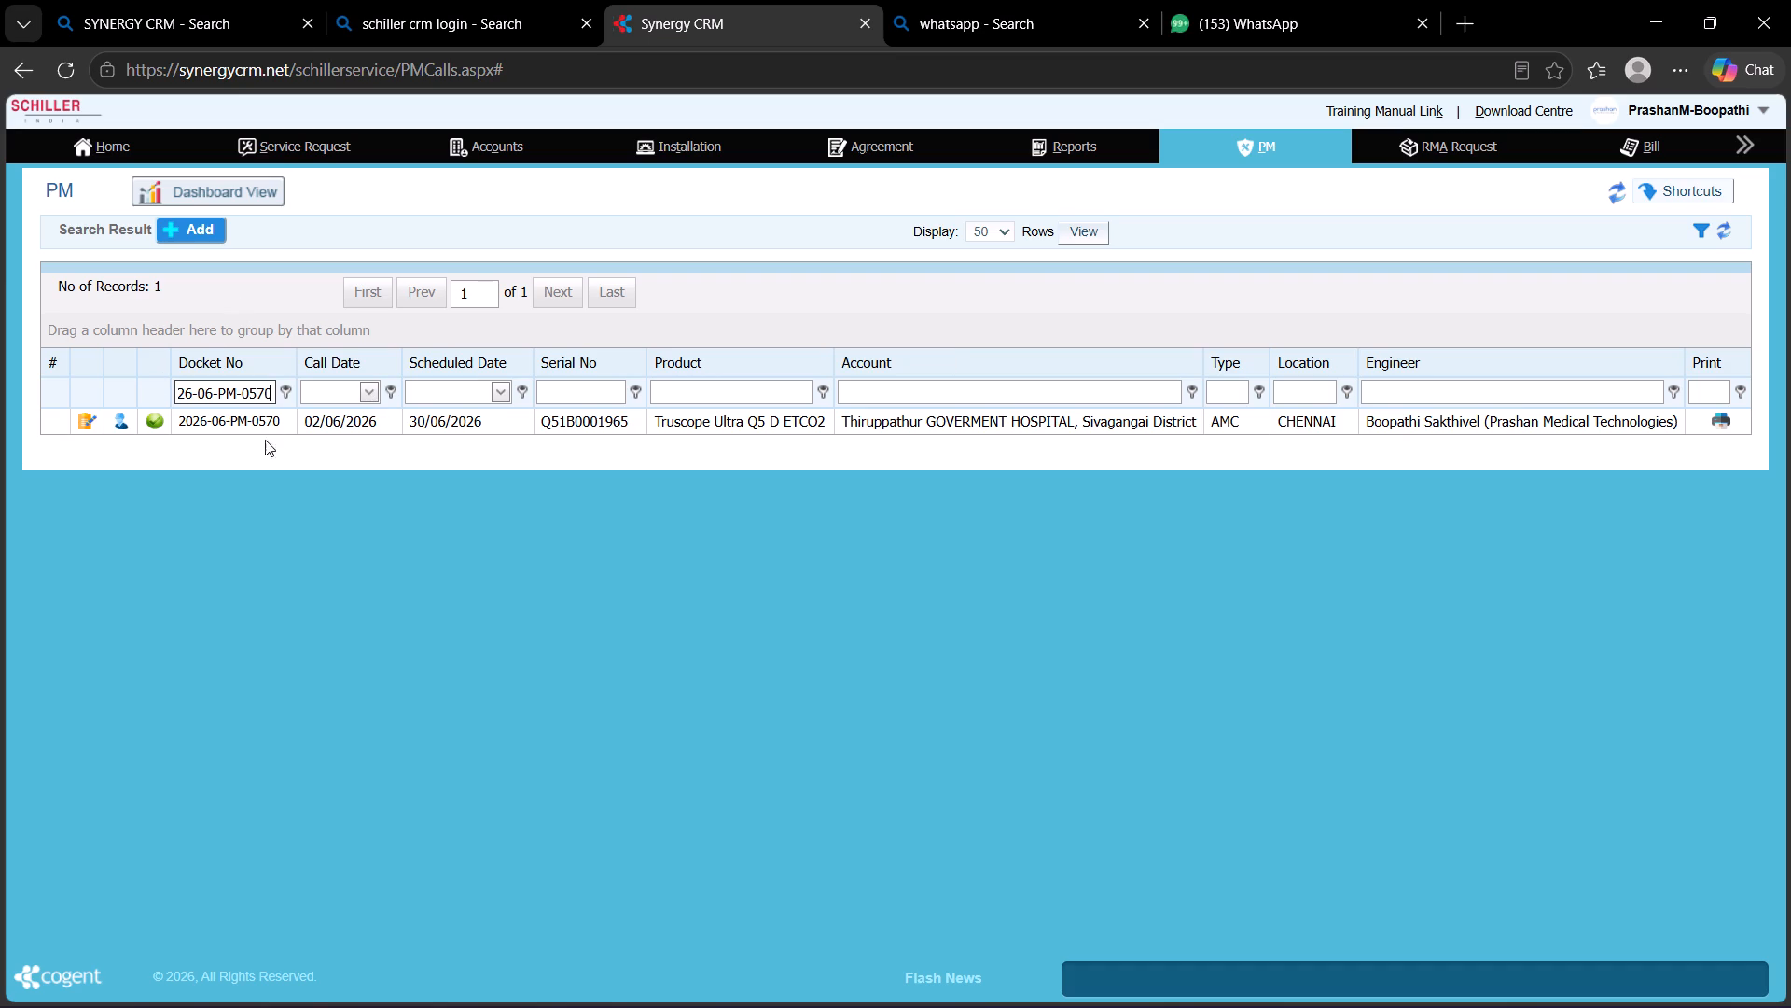
# Open docket 2026-06-PM-0570 for editing and set its Call Date to 30/06/2026 12:42.
pyautogui.click(264, 417)
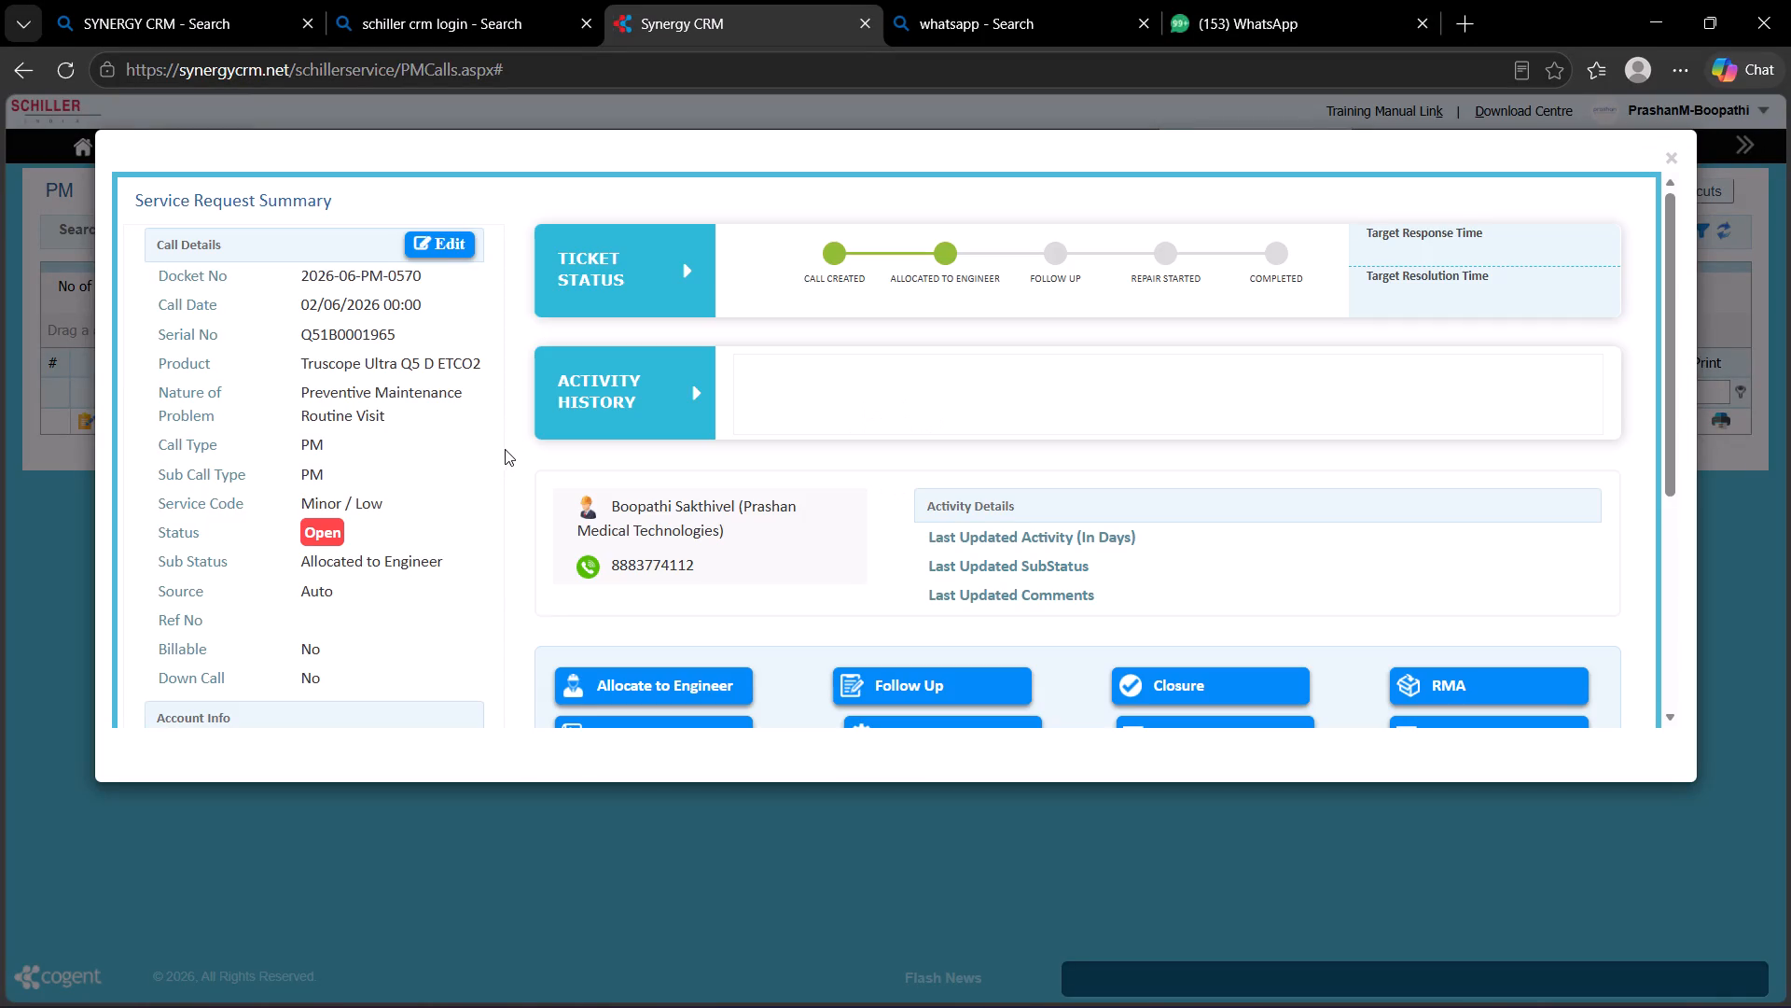
pyautogui.click(451, 238)
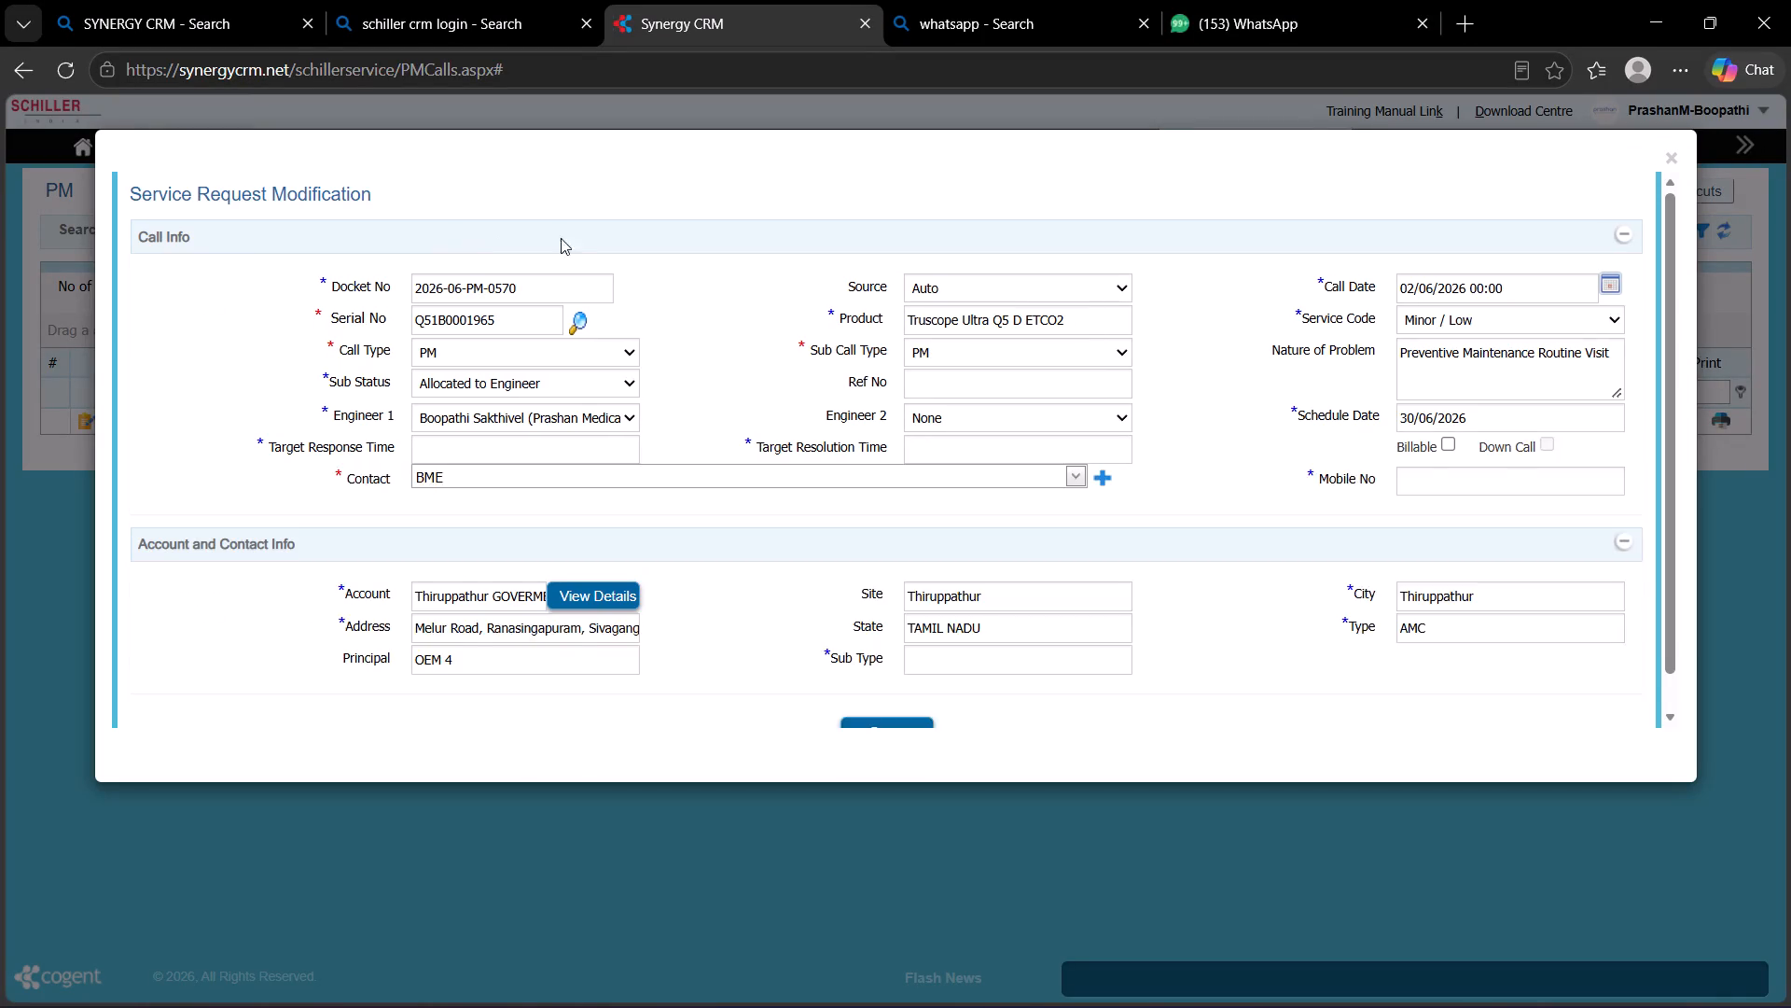
pyautogui.click(1608, 289)
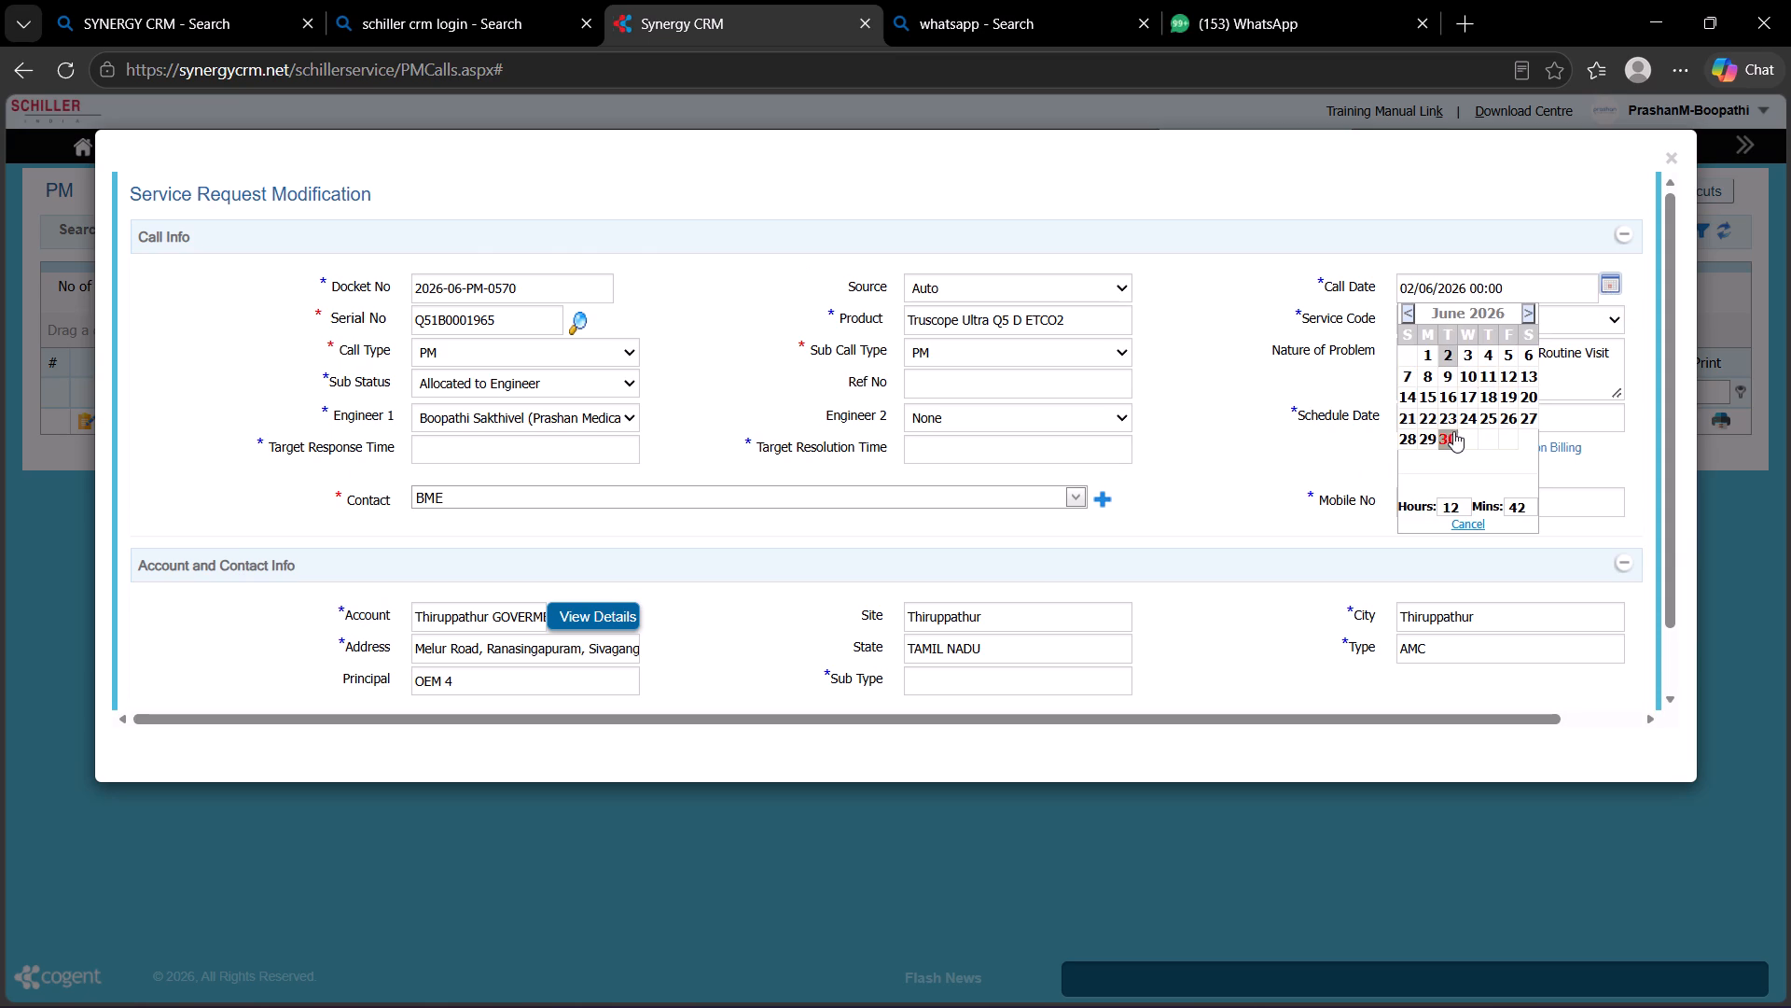
pyautogui.click(1451, 431)
pyautogui.click(1497, 436)
pyautogui.click(1497, 449)
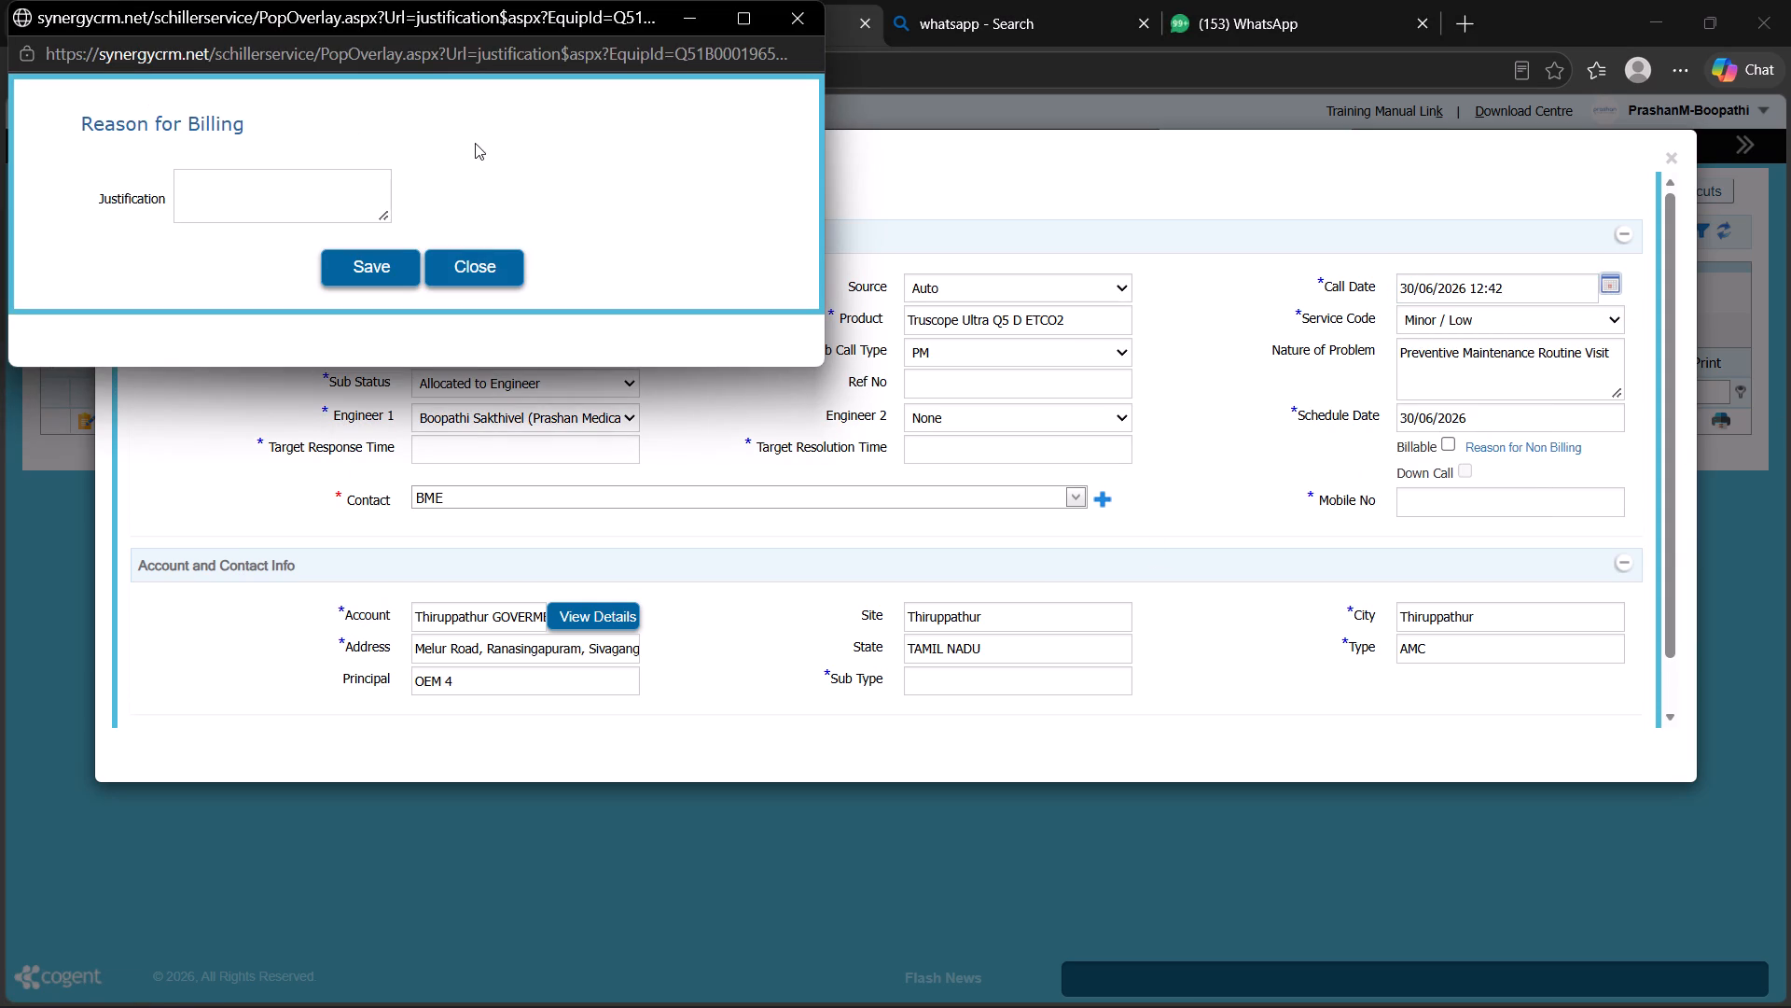
pyautogui.click(270, 192)
pyautogui.press('a')
pyautogui.press('m')
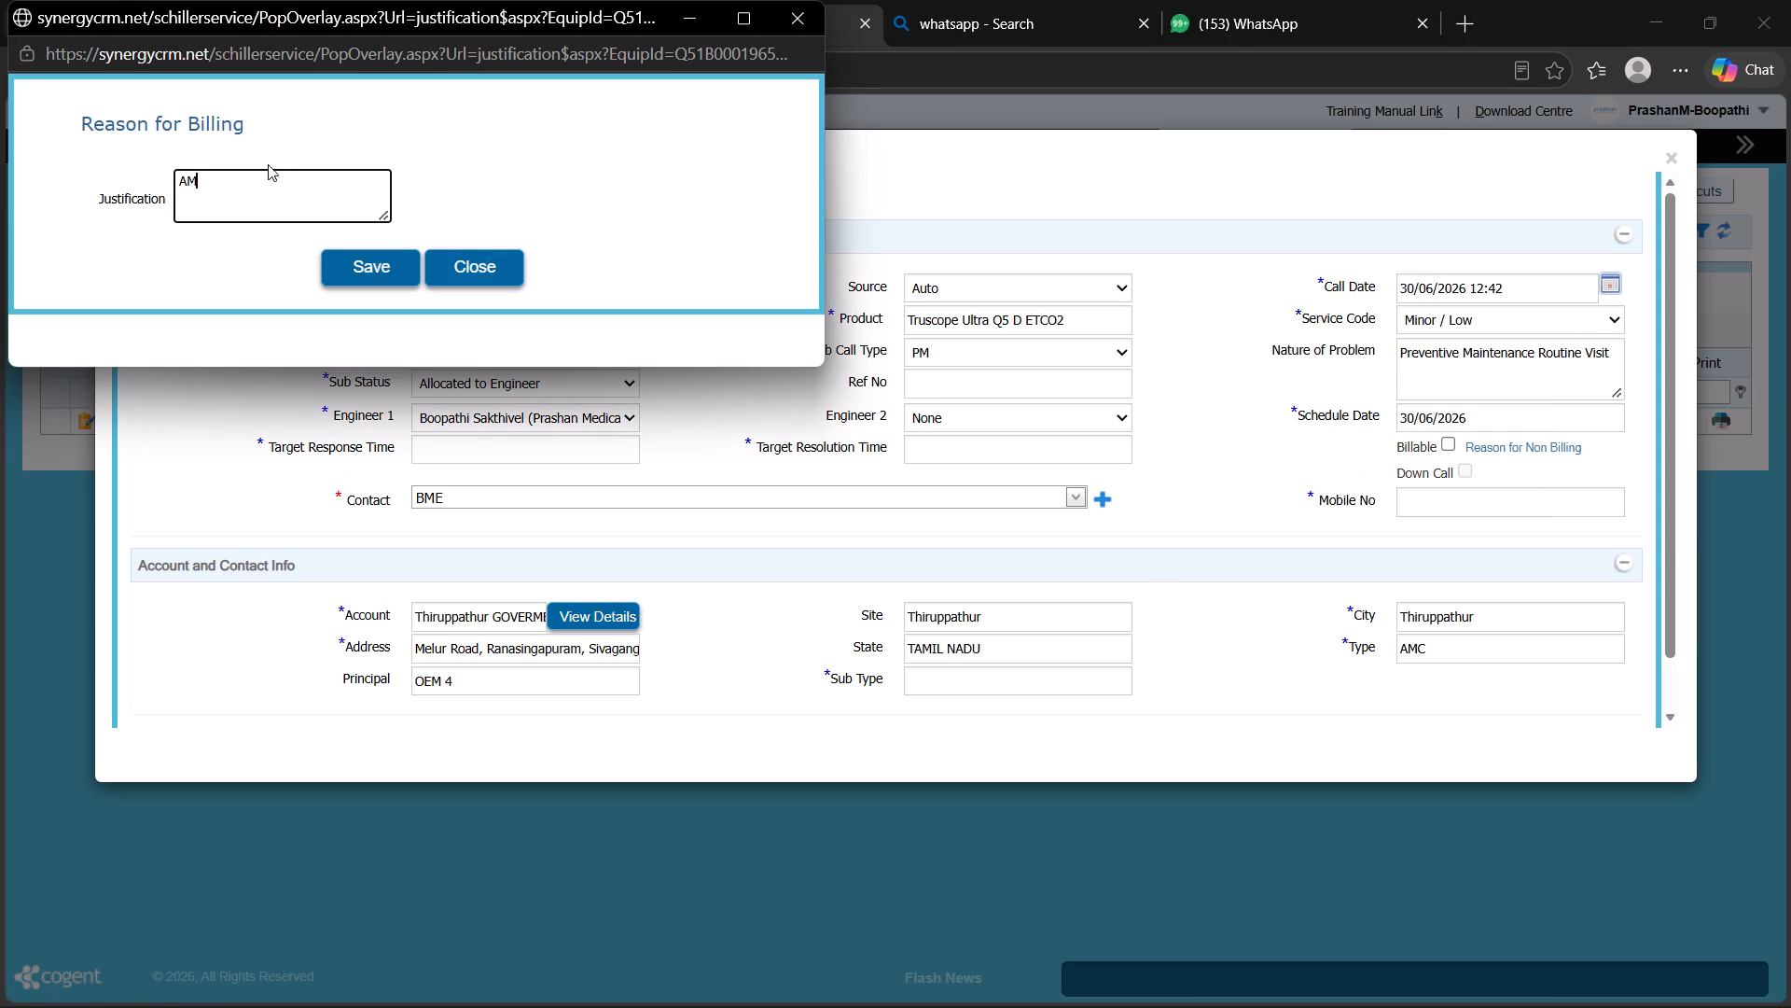
pyautogui.press('c')
pyautogui.click(340, 257)
pyautogui.scroll(-5, 937, 588)
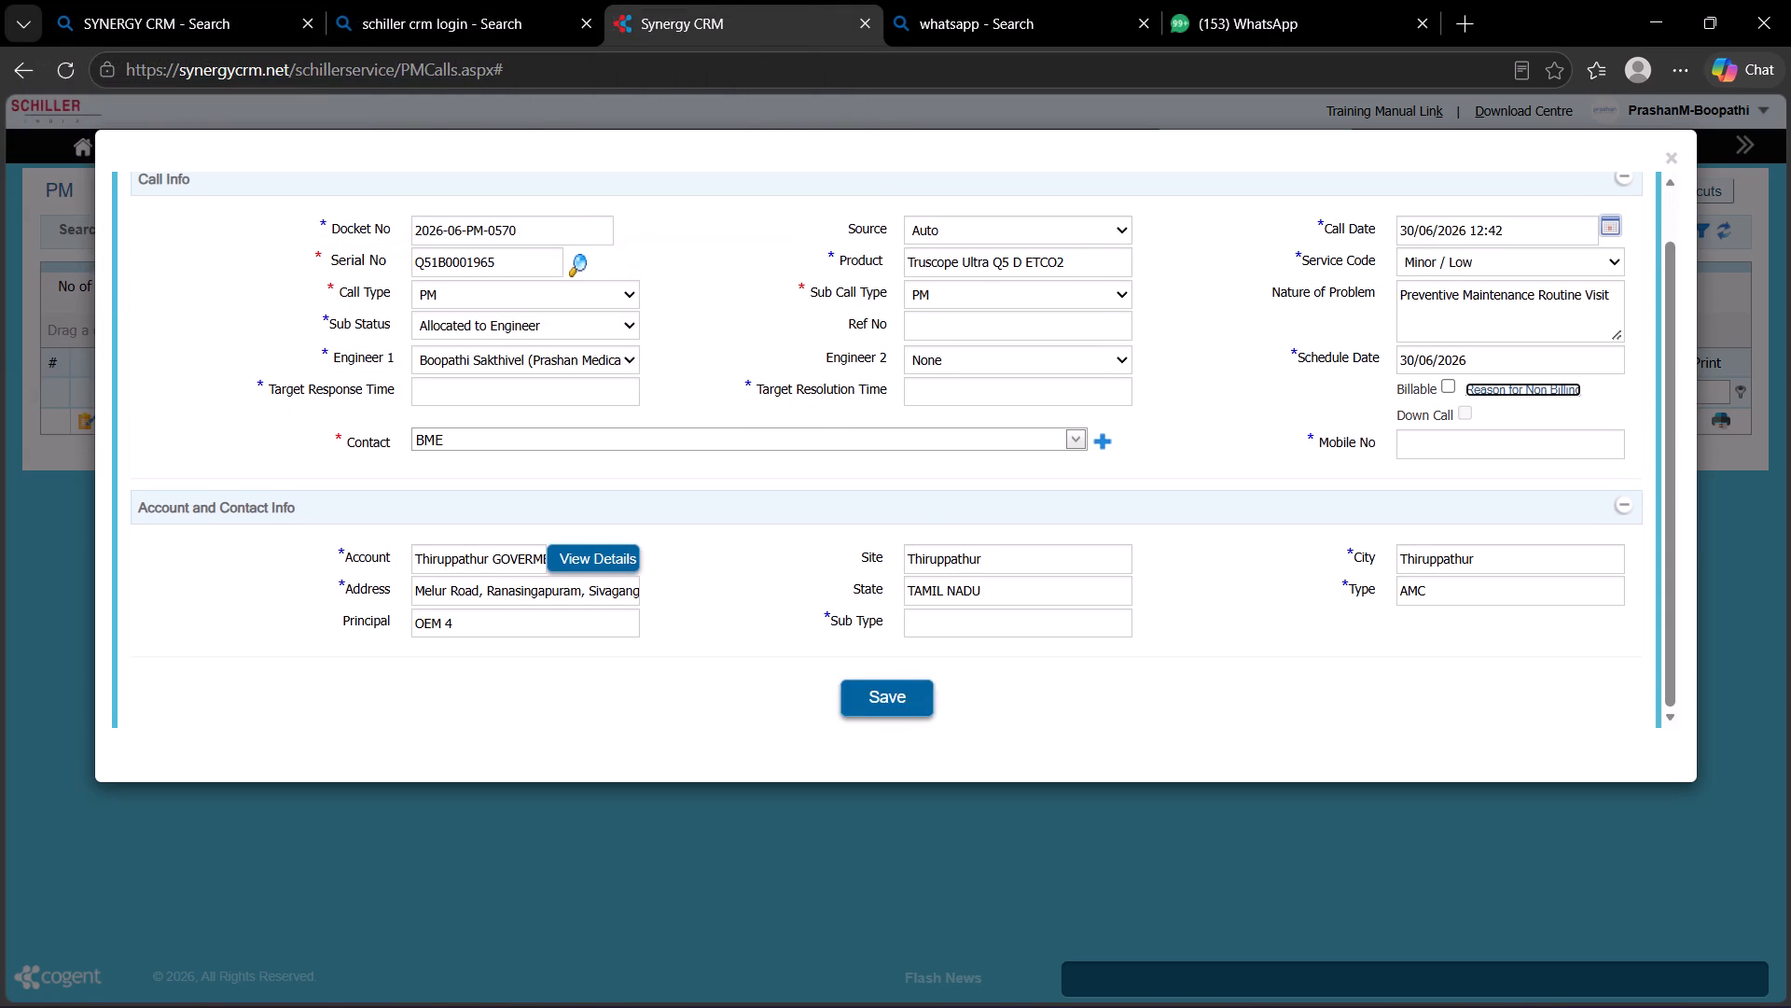
pyautogui.click(894, 707)
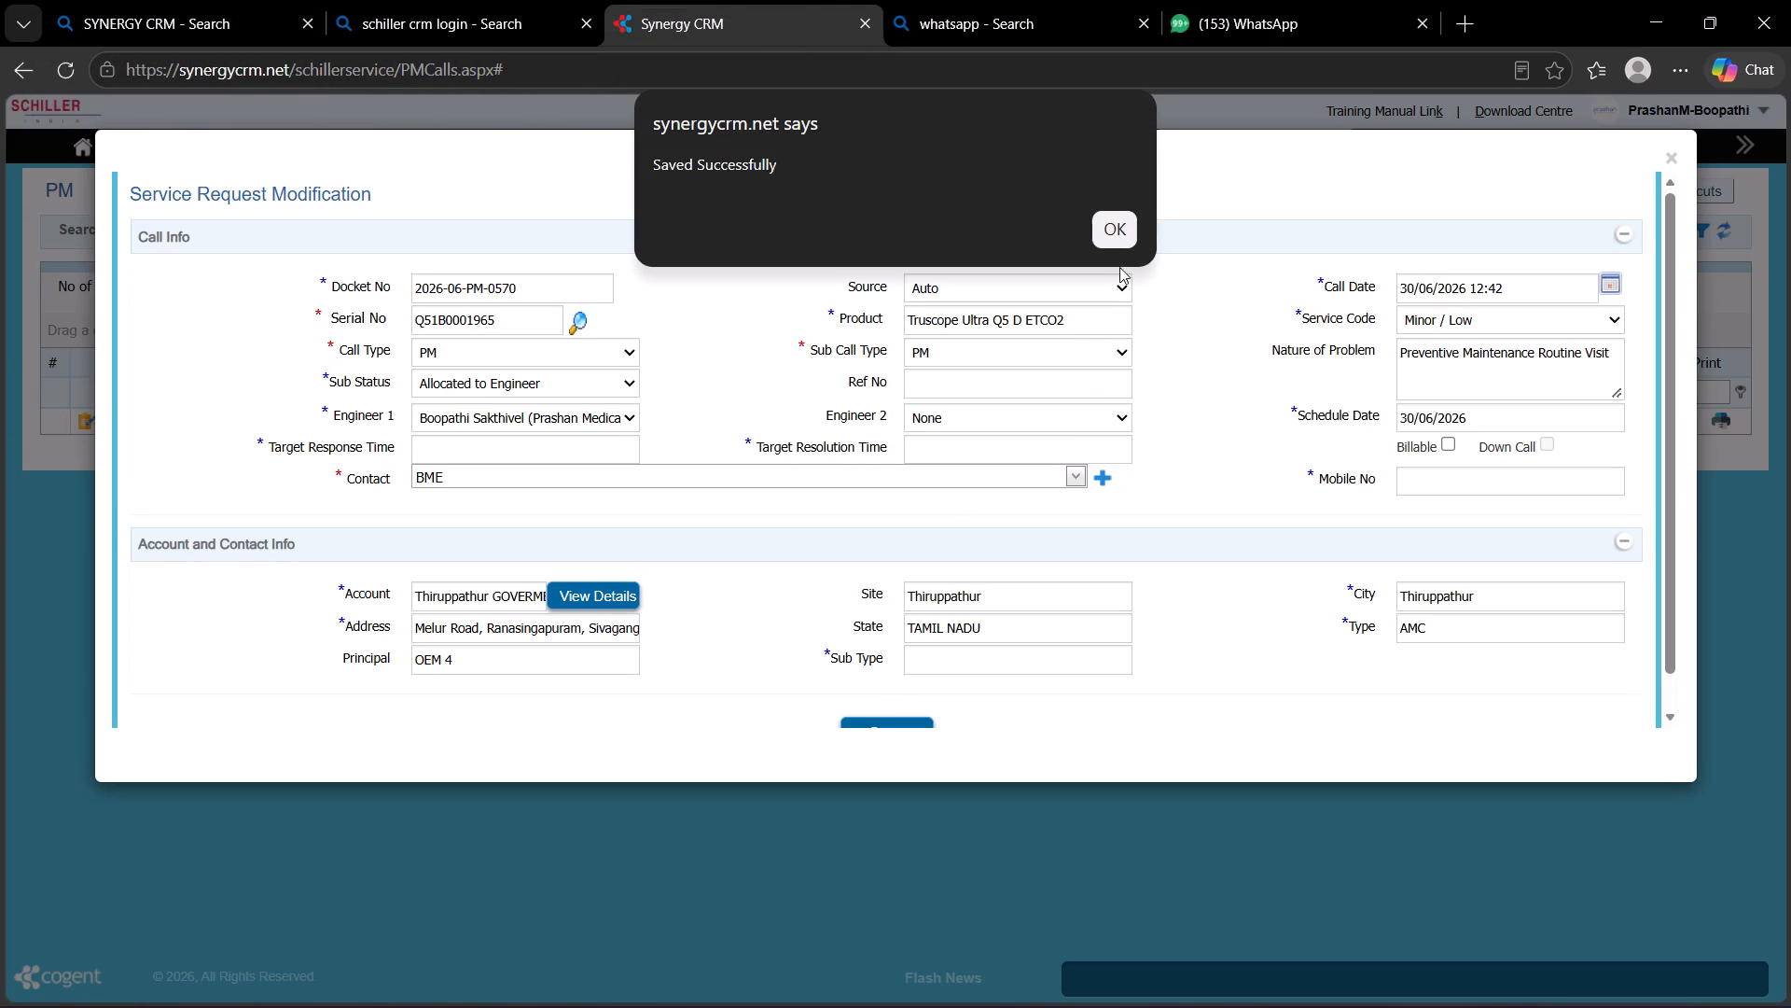
pyautogui.click(1108, 219)
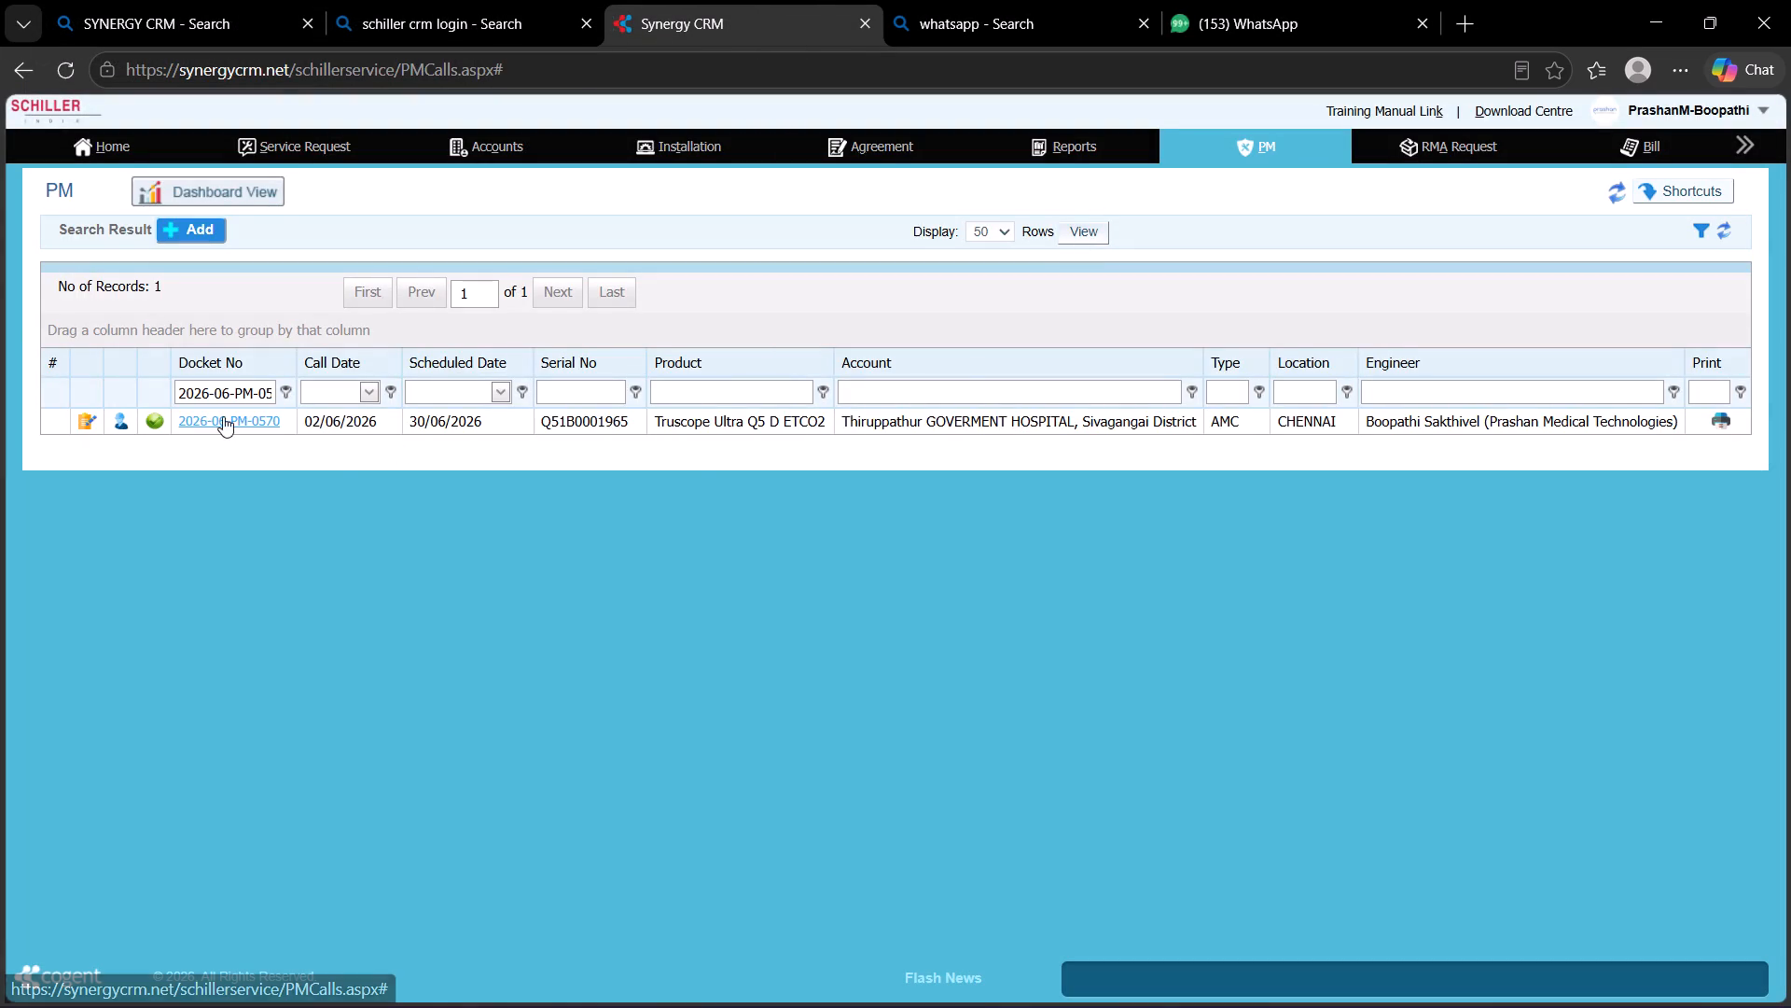
pyautogui.click(223, 416)
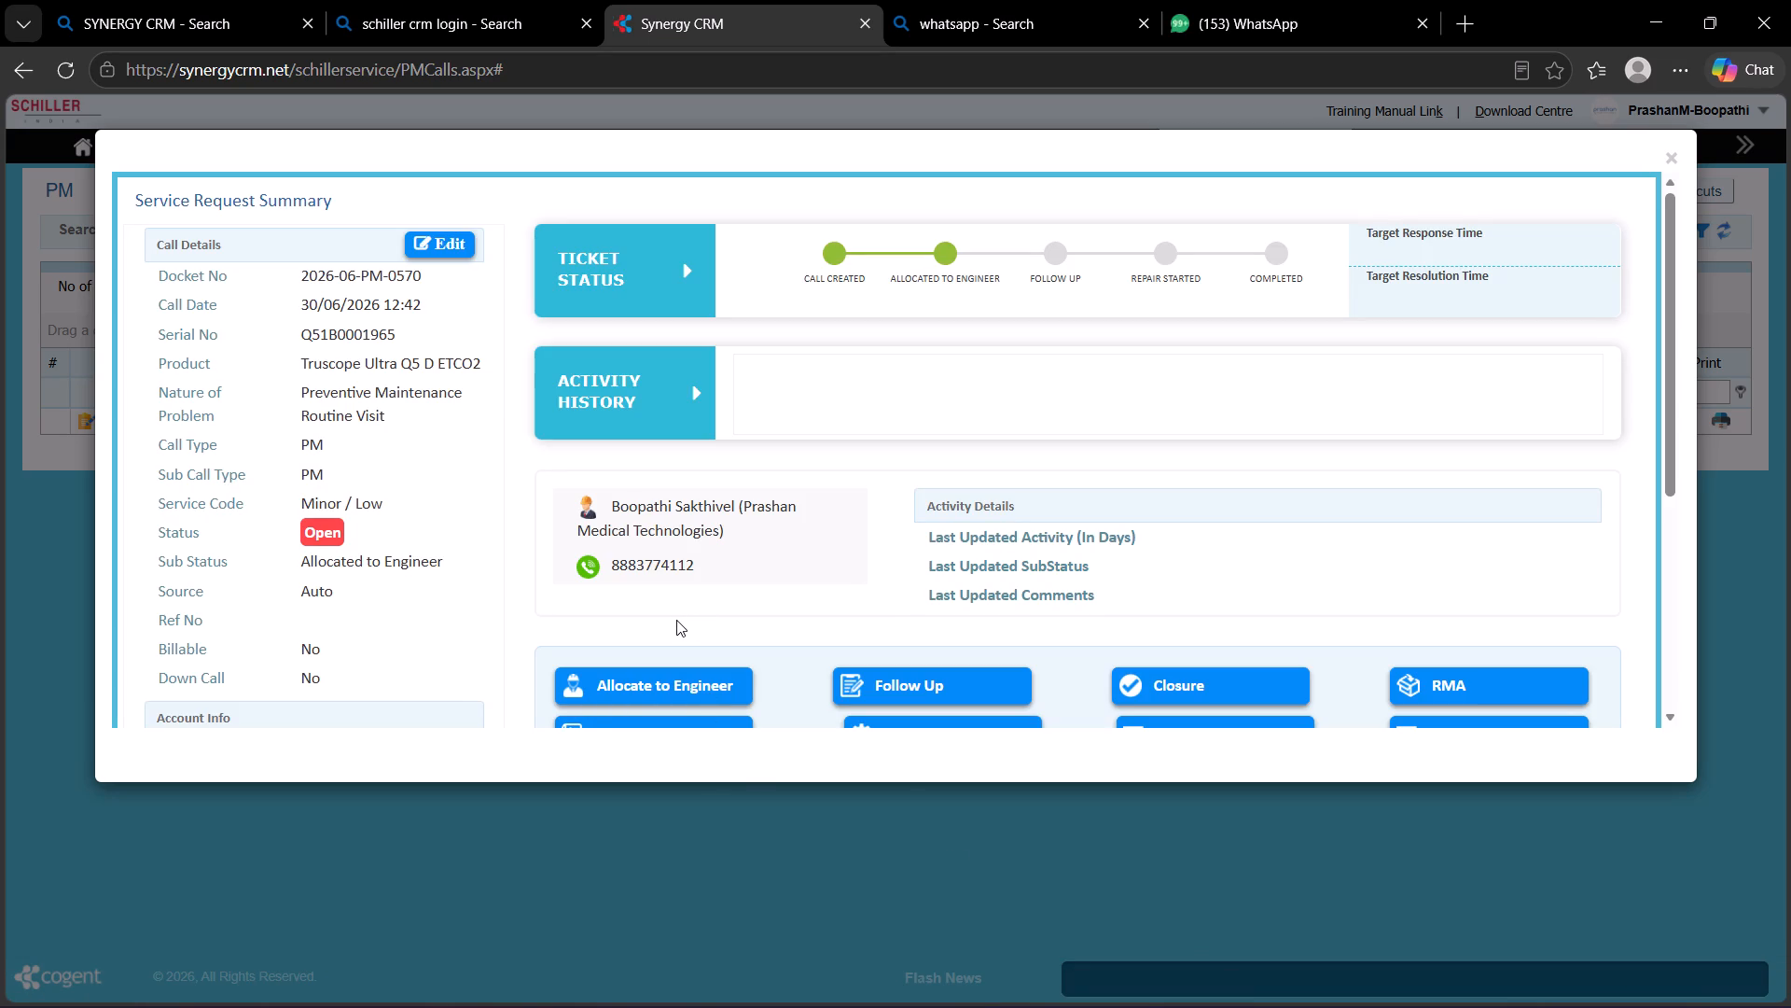
pyautogui.scroll(-2, 717, 605)
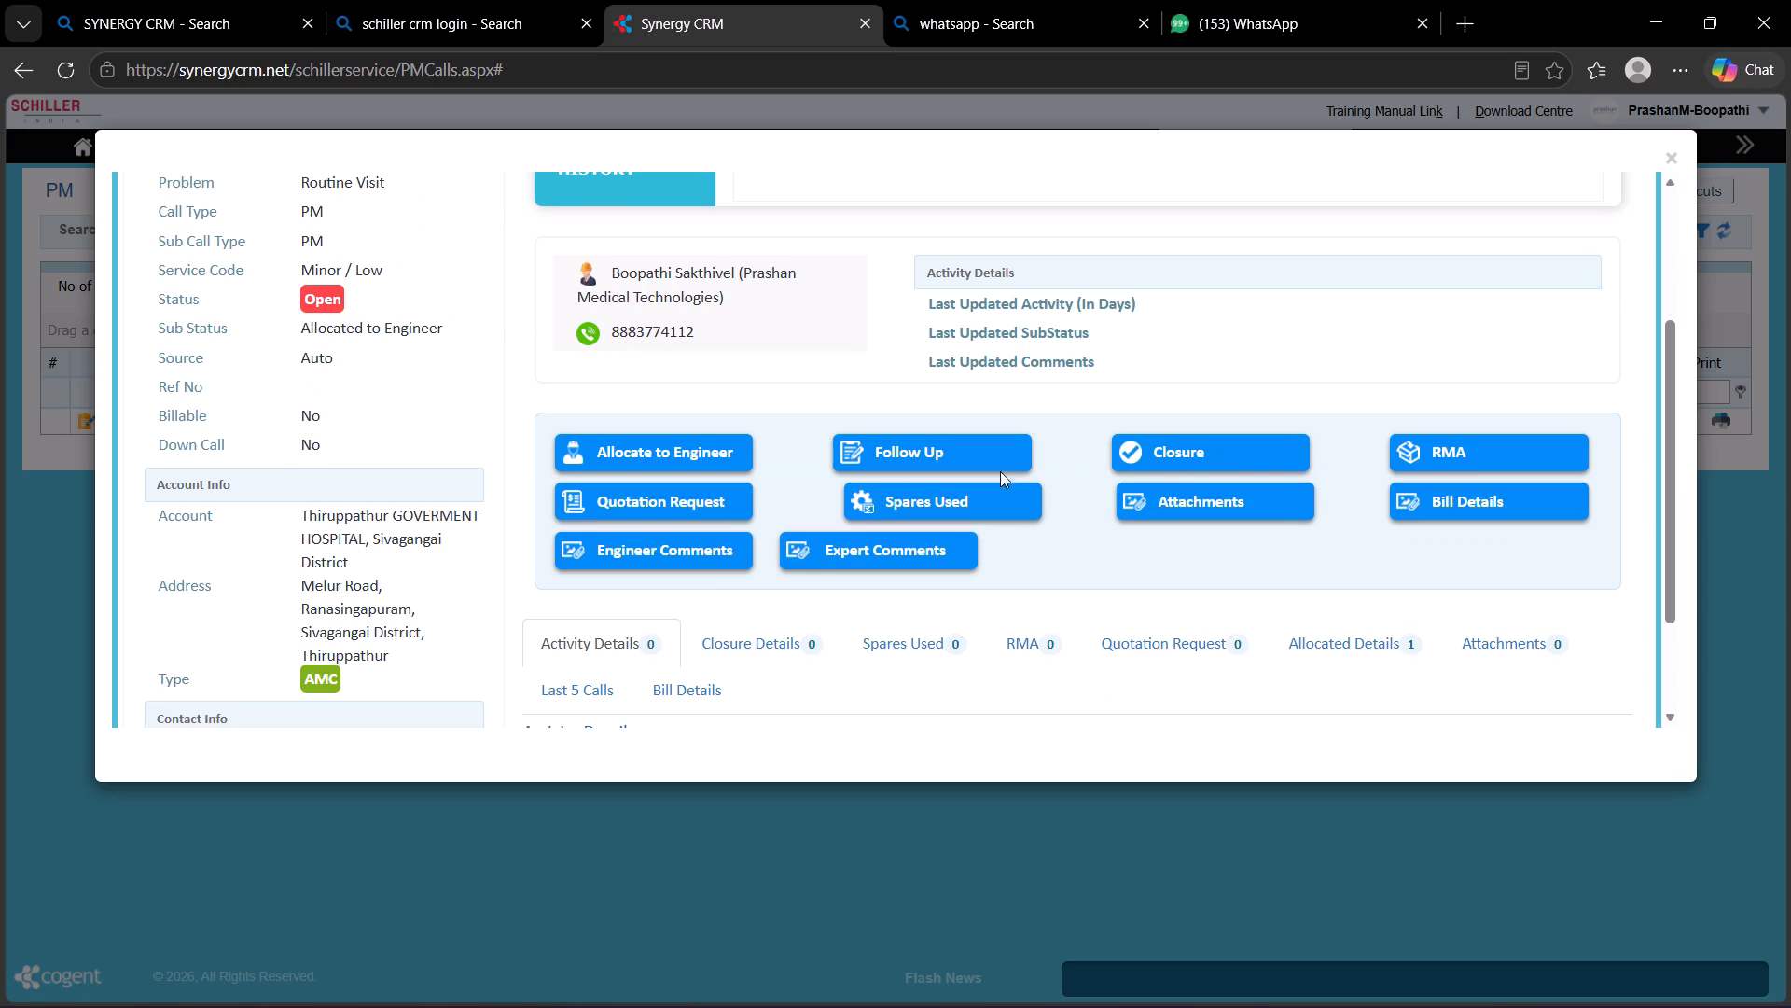
pyautogui.scroll(3, 415, 346)
pyautogui.scroll(-3, 419, 344)
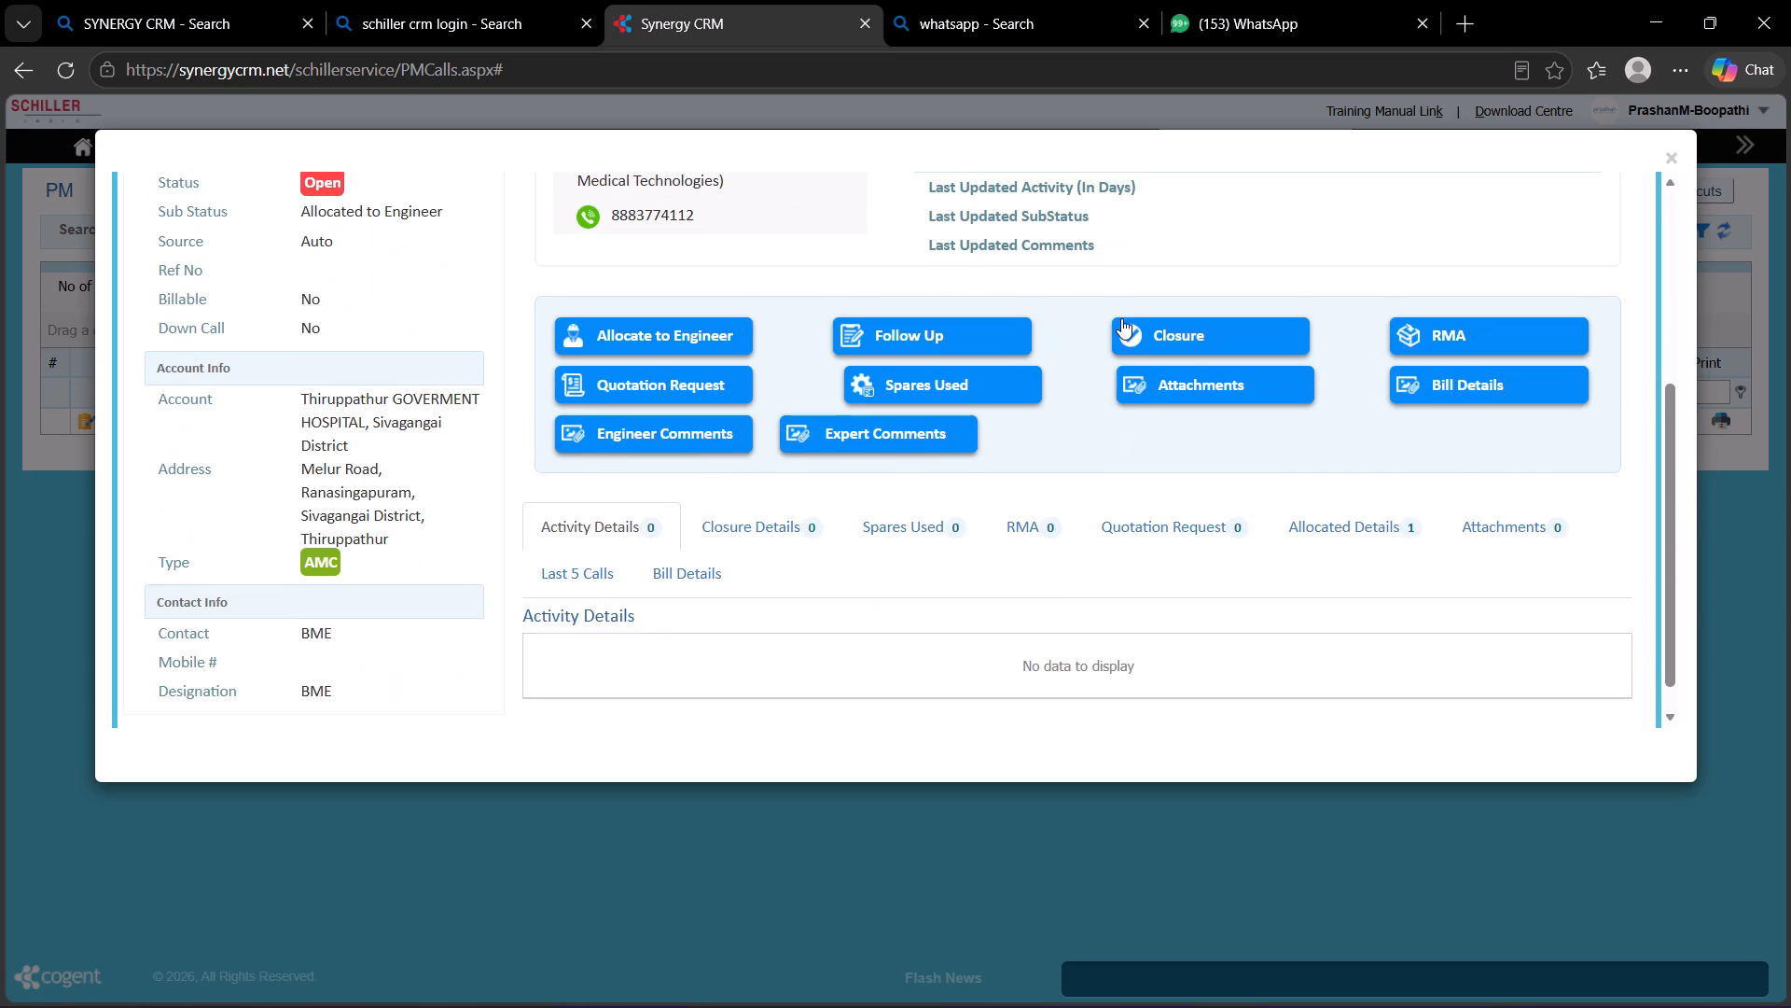
pyautogui.click(1206, 391)
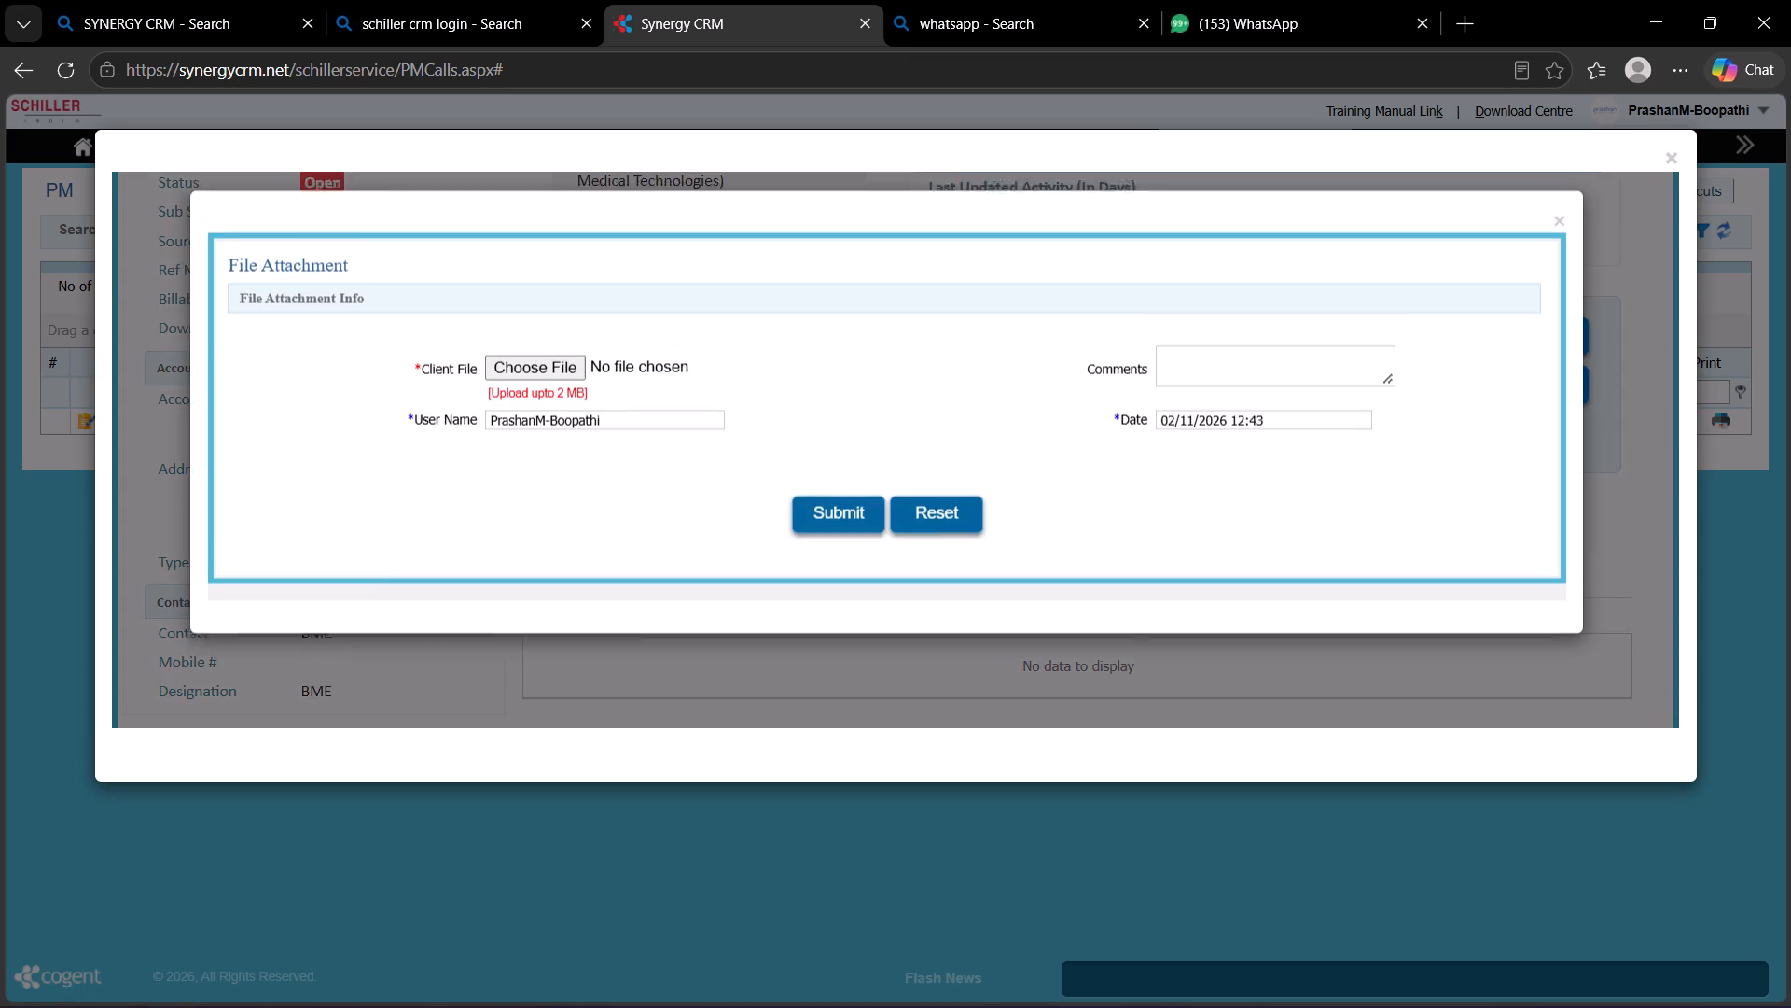
pyautogui.click(553, 391)
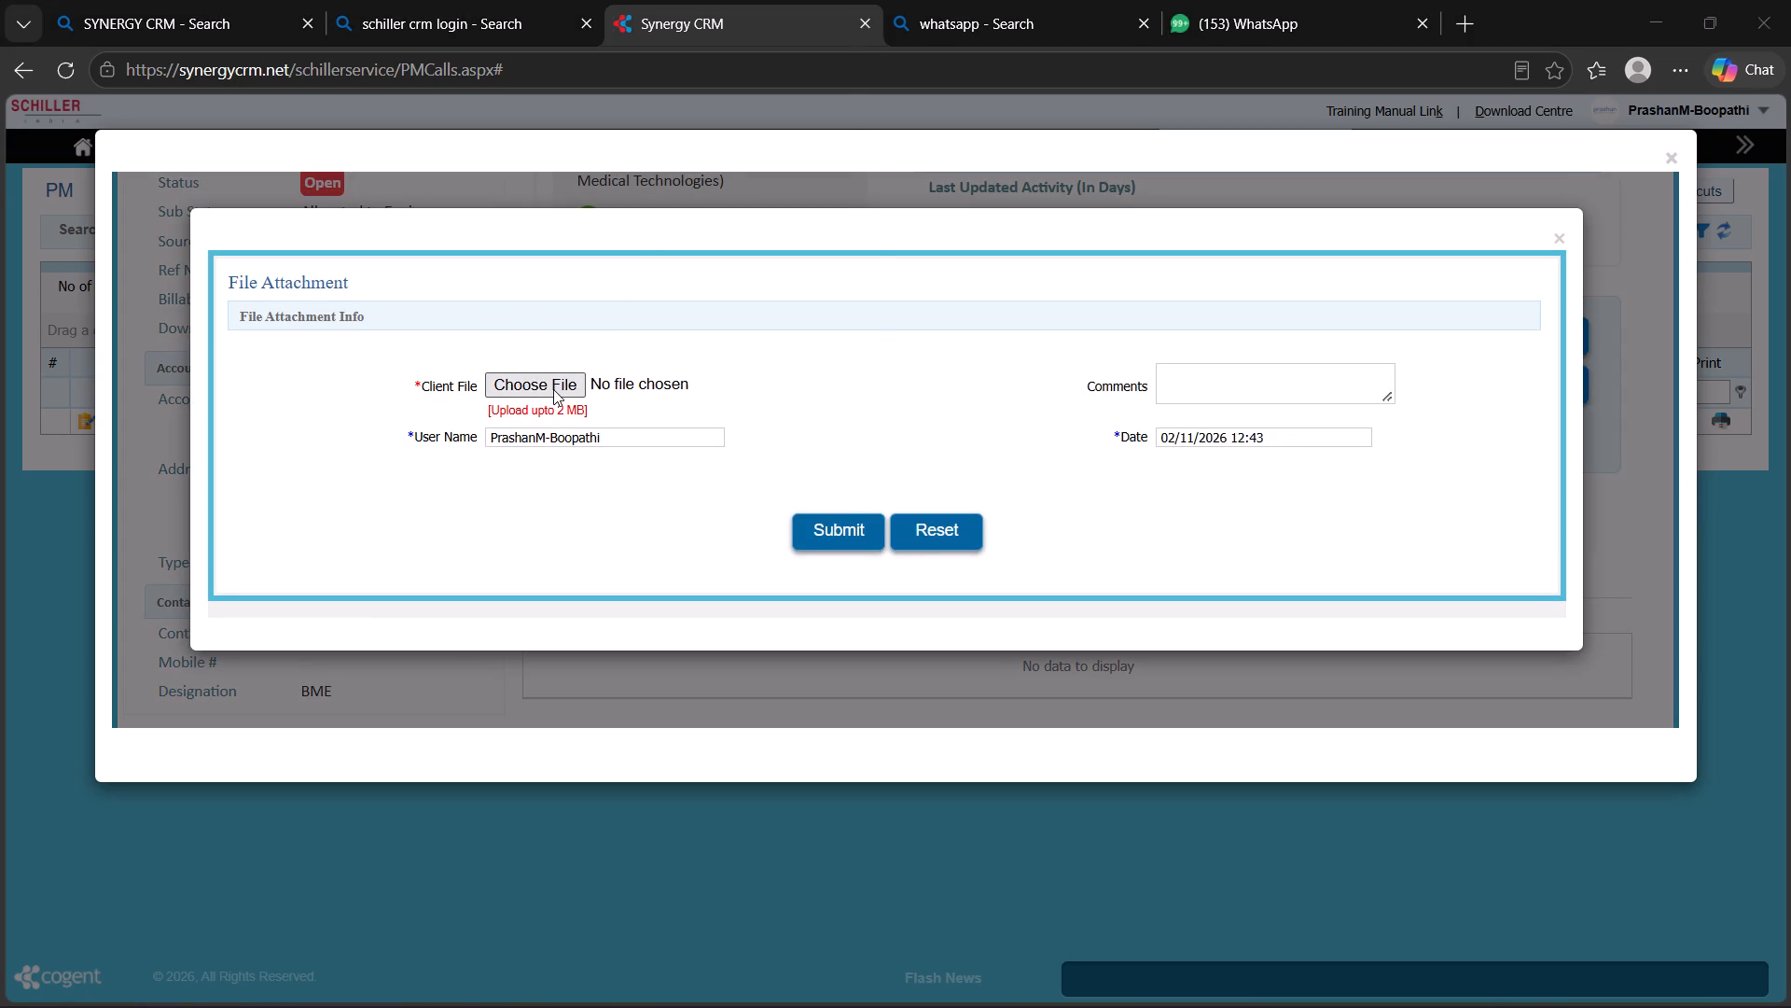
pyautogui.click(258, 235)
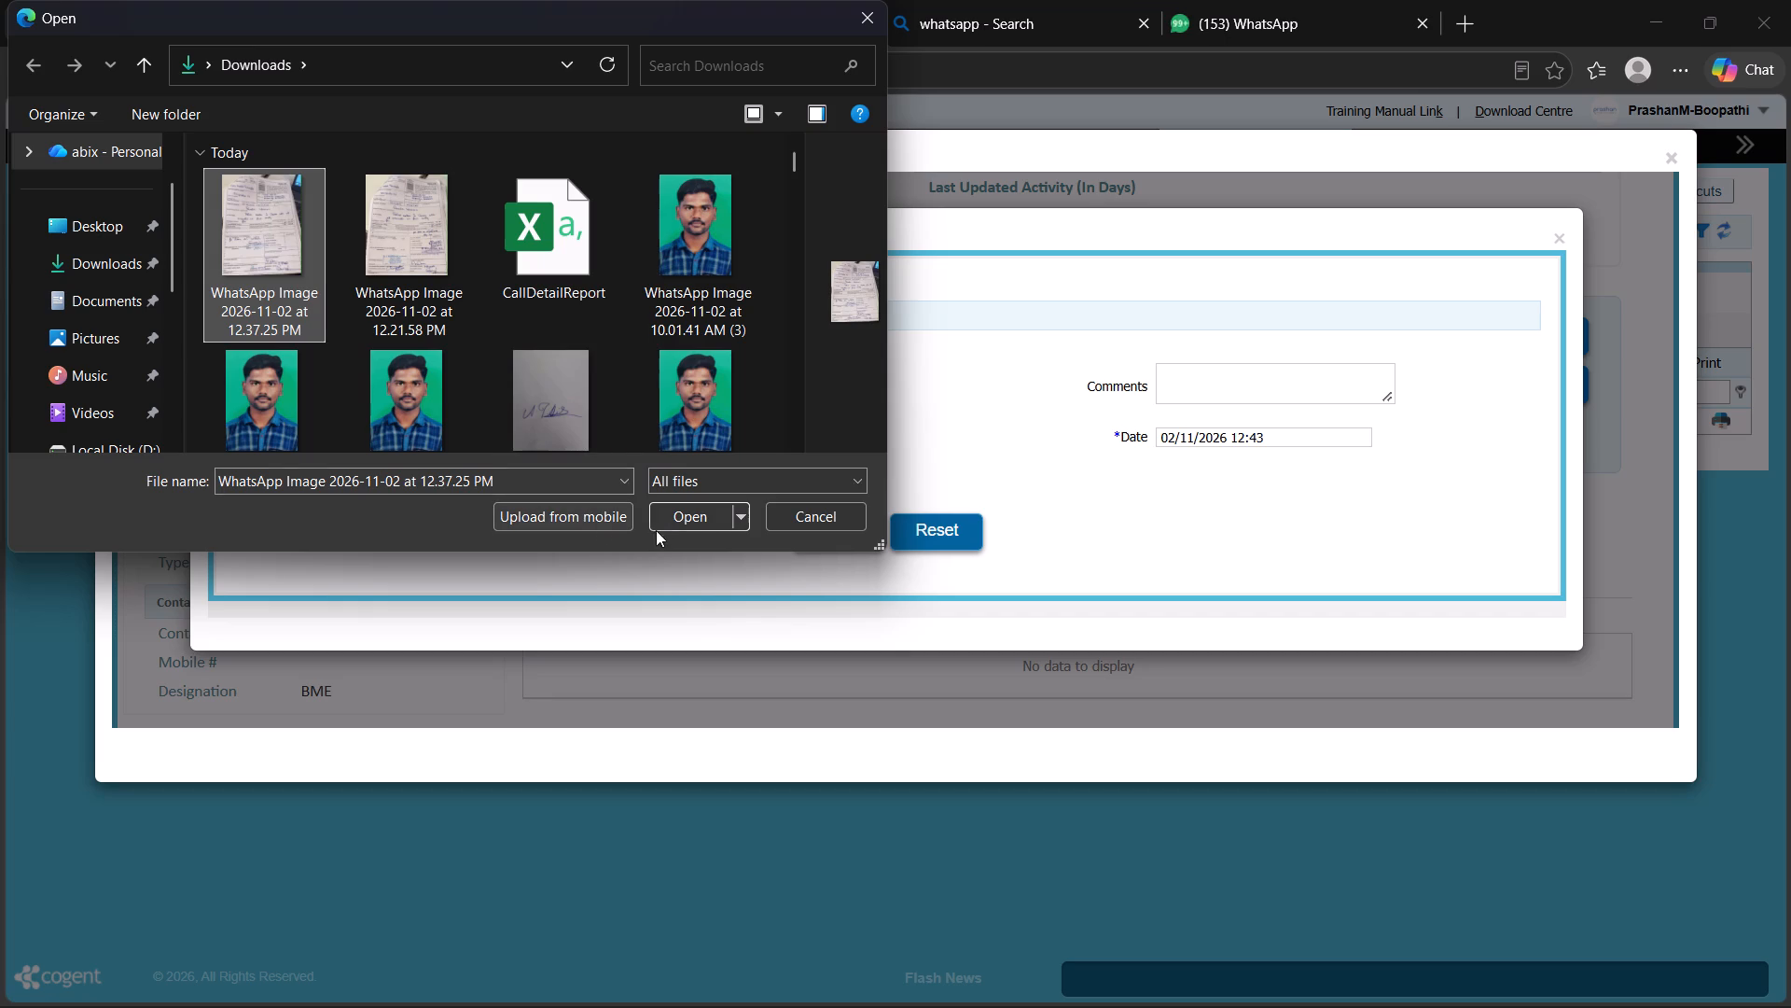
pyautogui.click(689, 517)
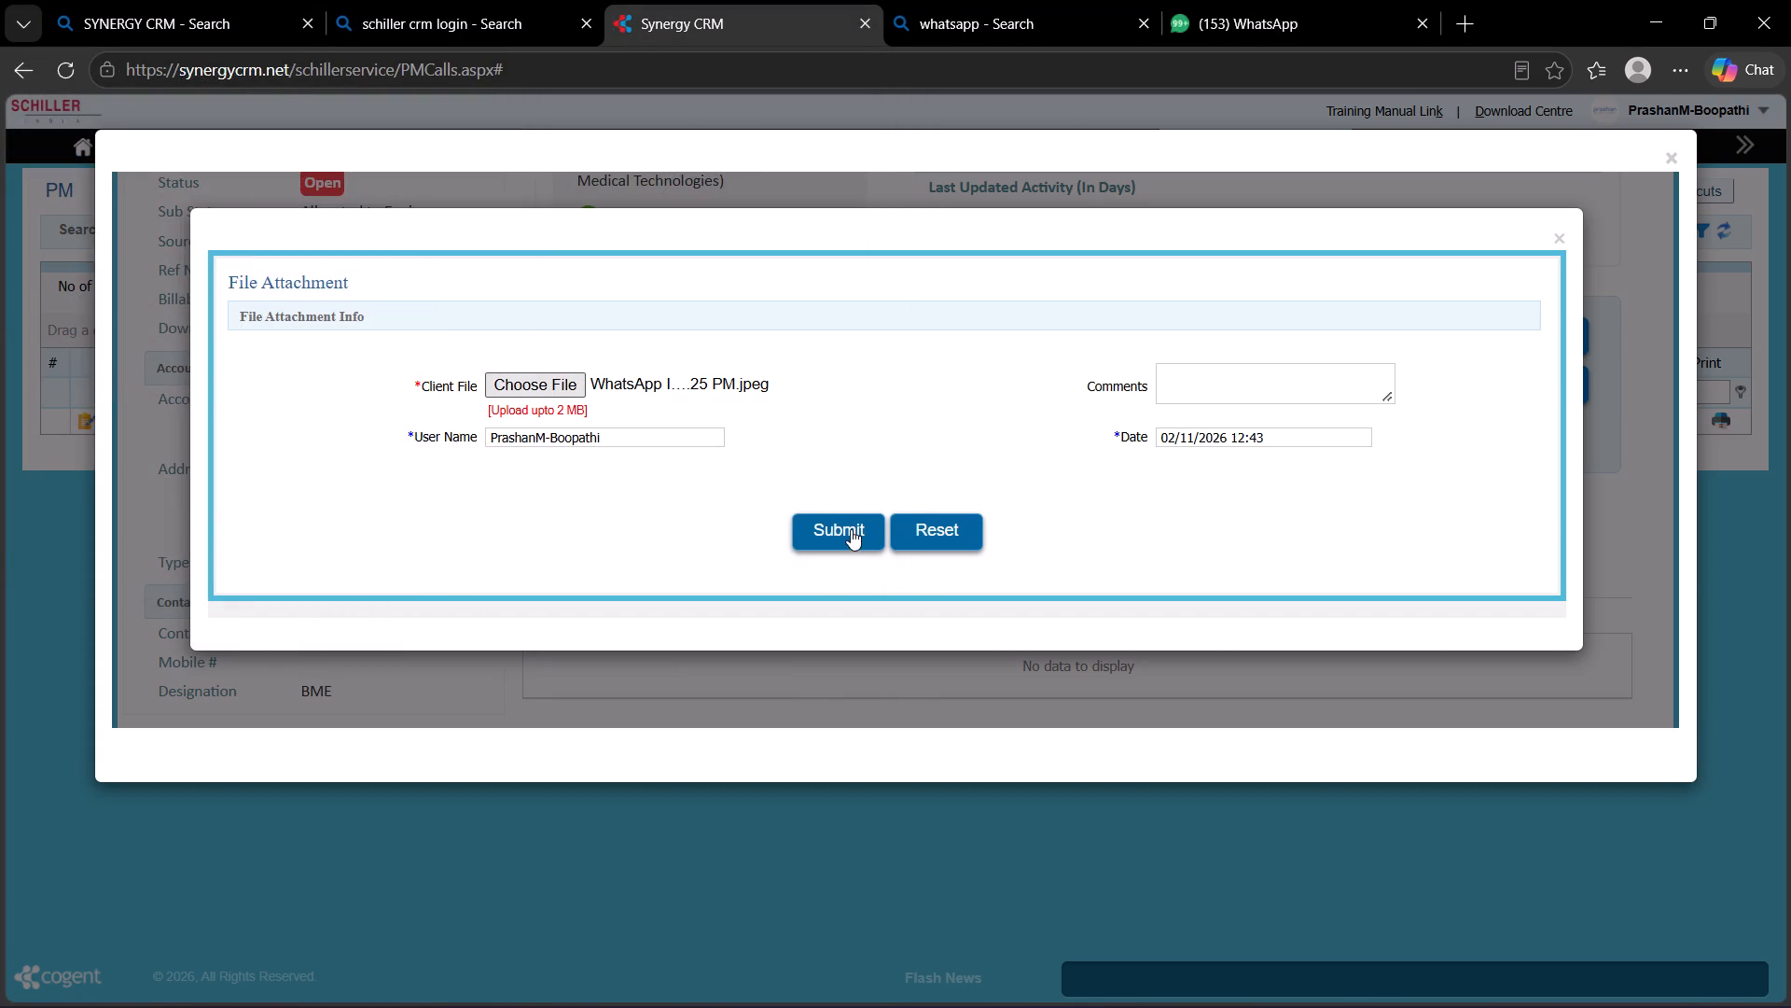
pyautogui.click(848, 530)
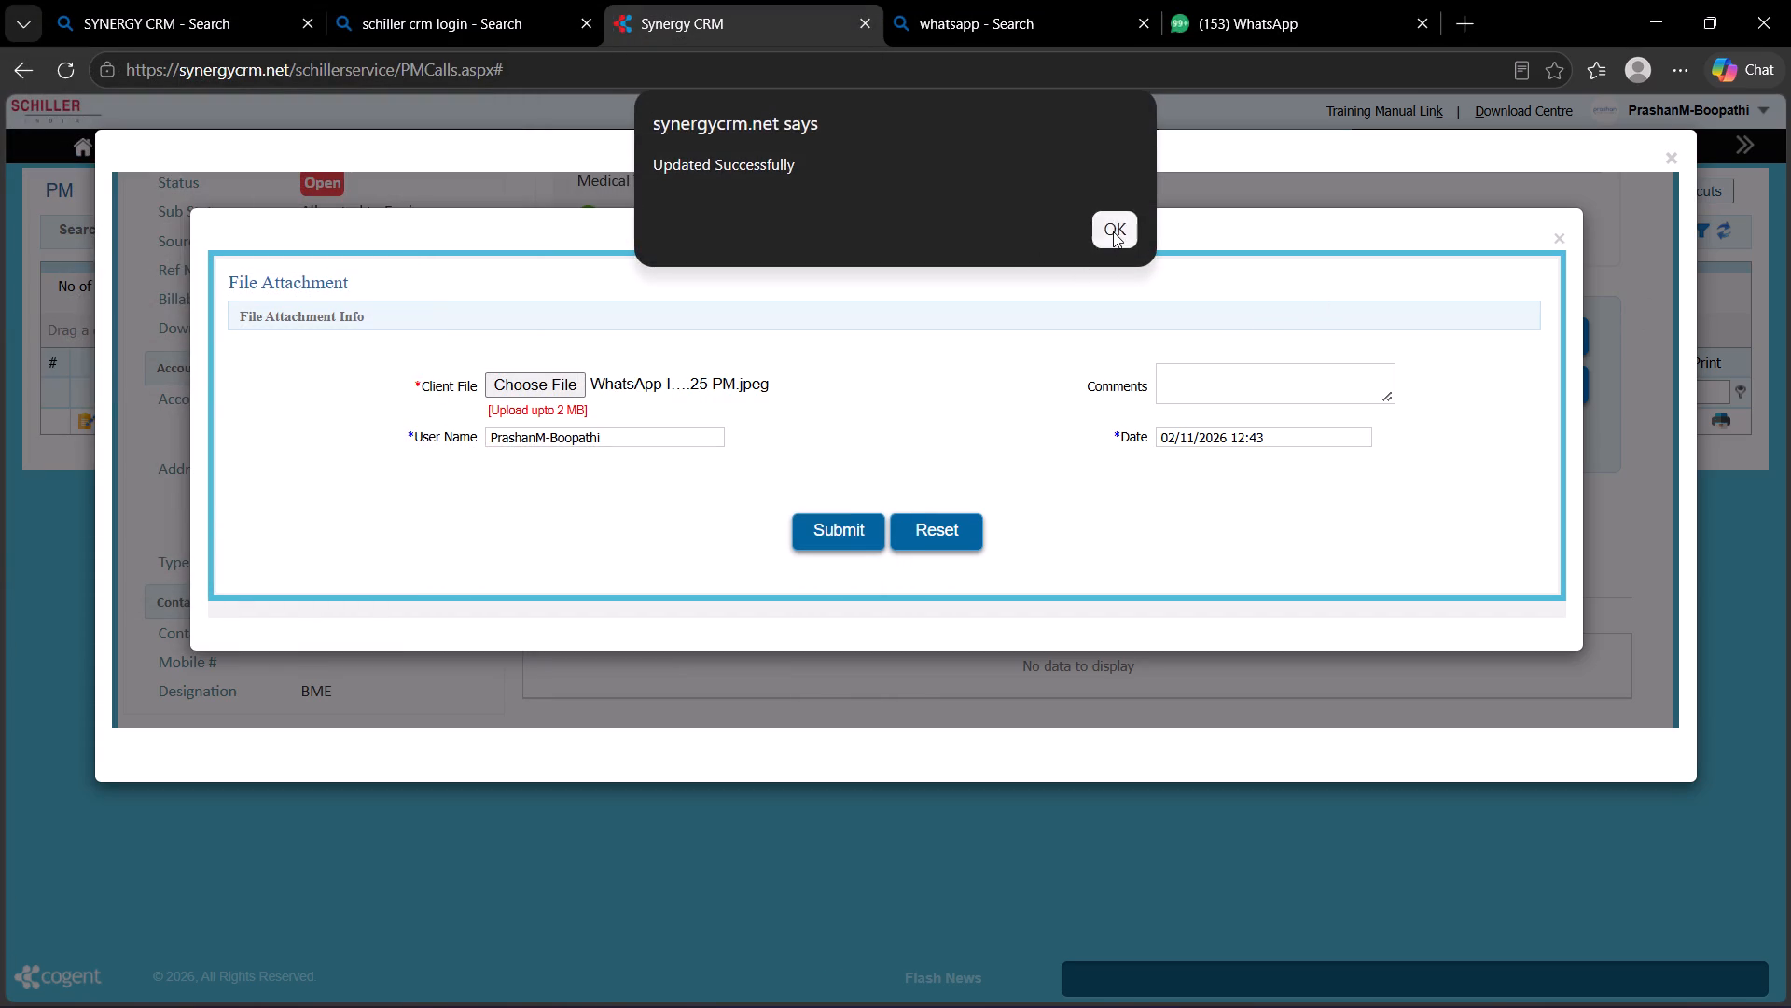
pyautogui.click(1113, 231)
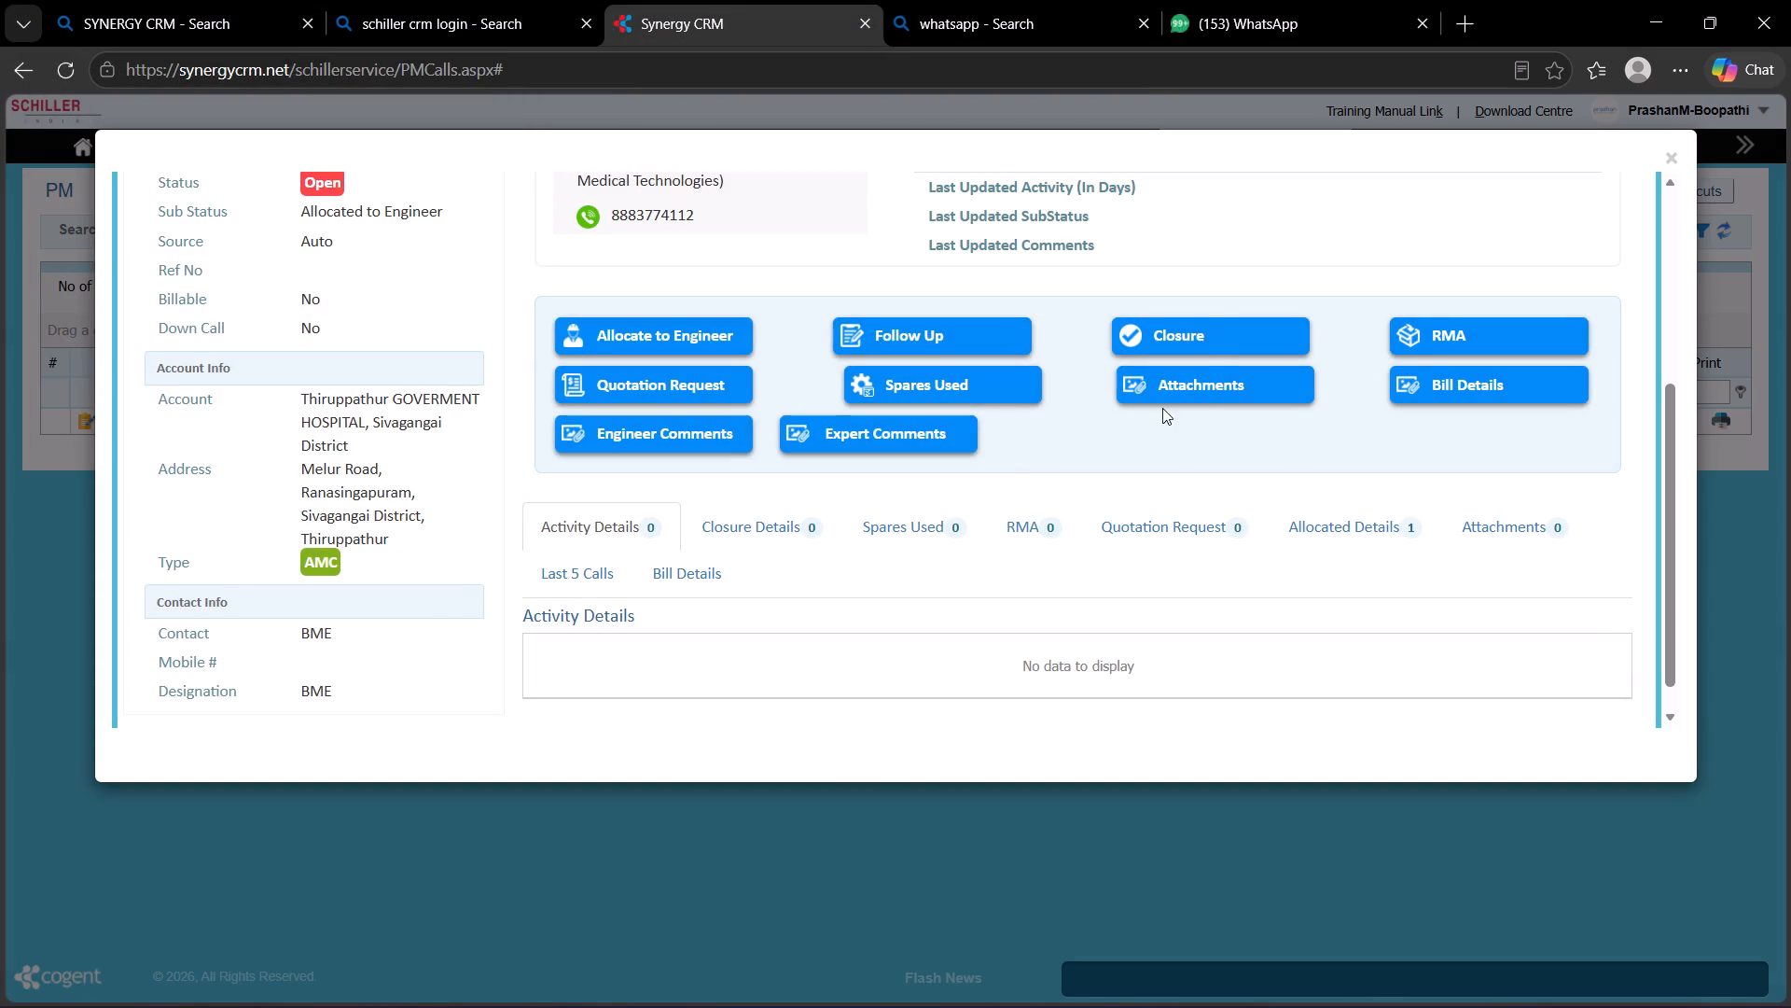
# Open the closure form for docket 2026-06-PM-0570.
pyautogui.click(1201, 323)
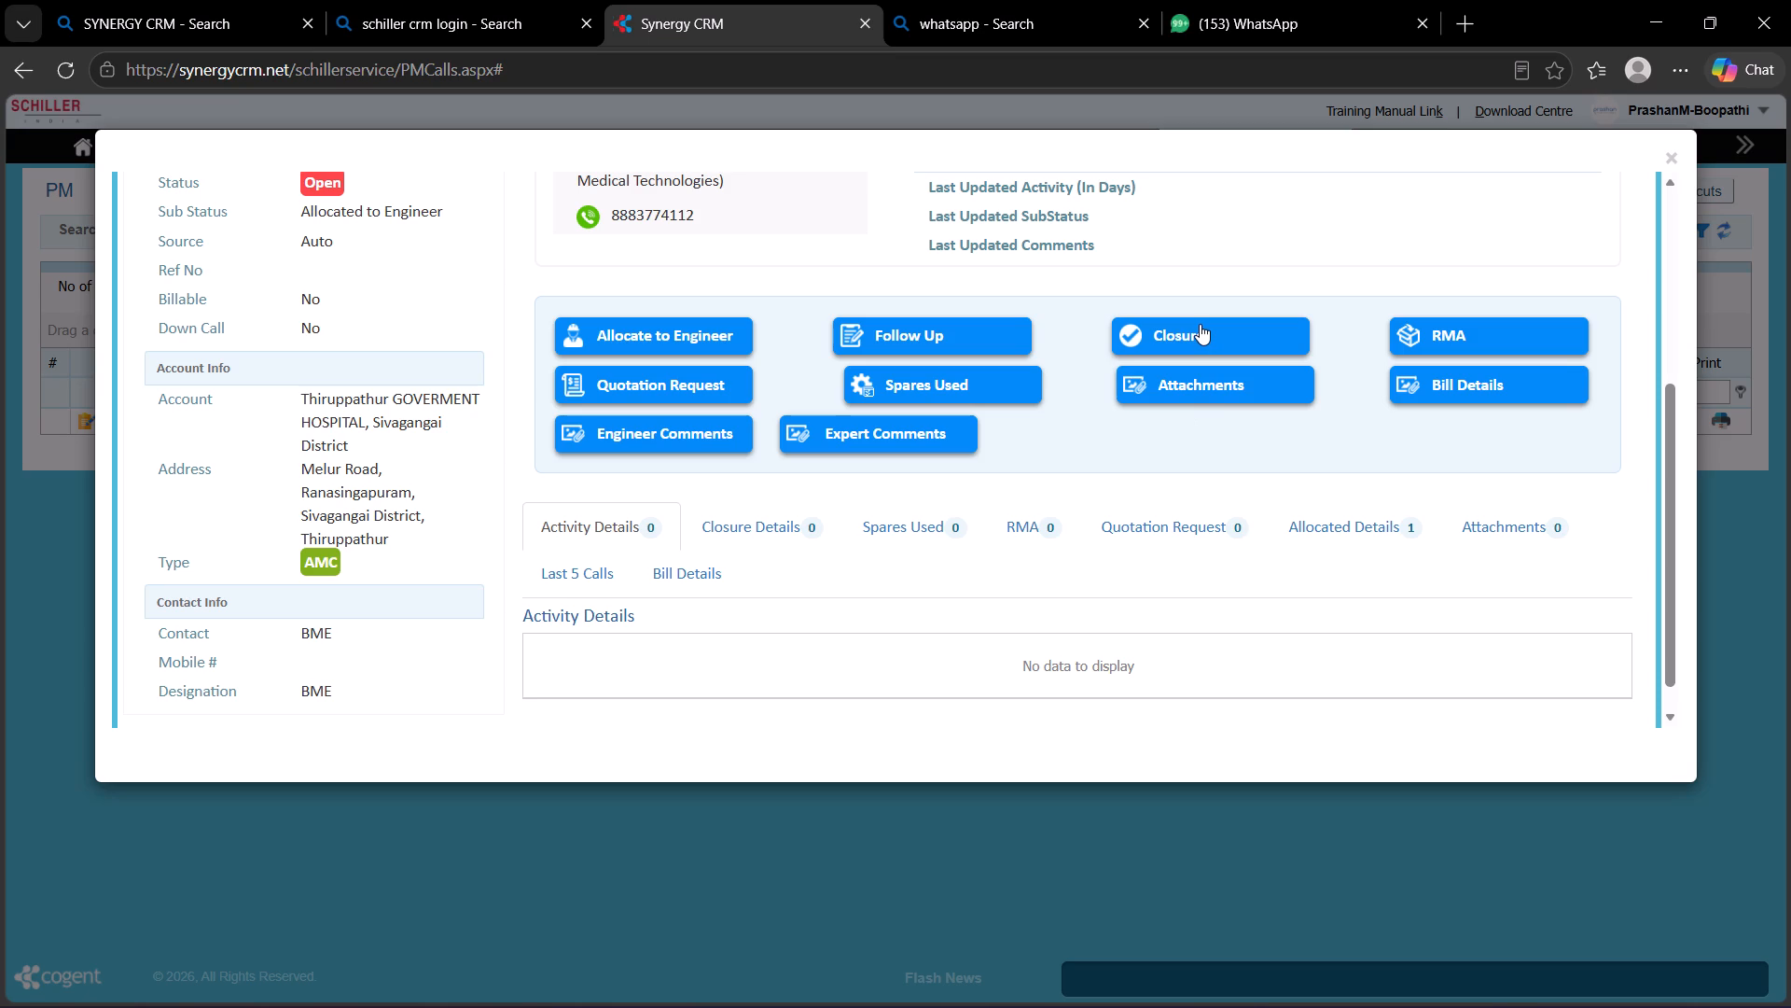
pyautogui.click(1191, 330)
pyautogui.scroll(4, 1190, 330)
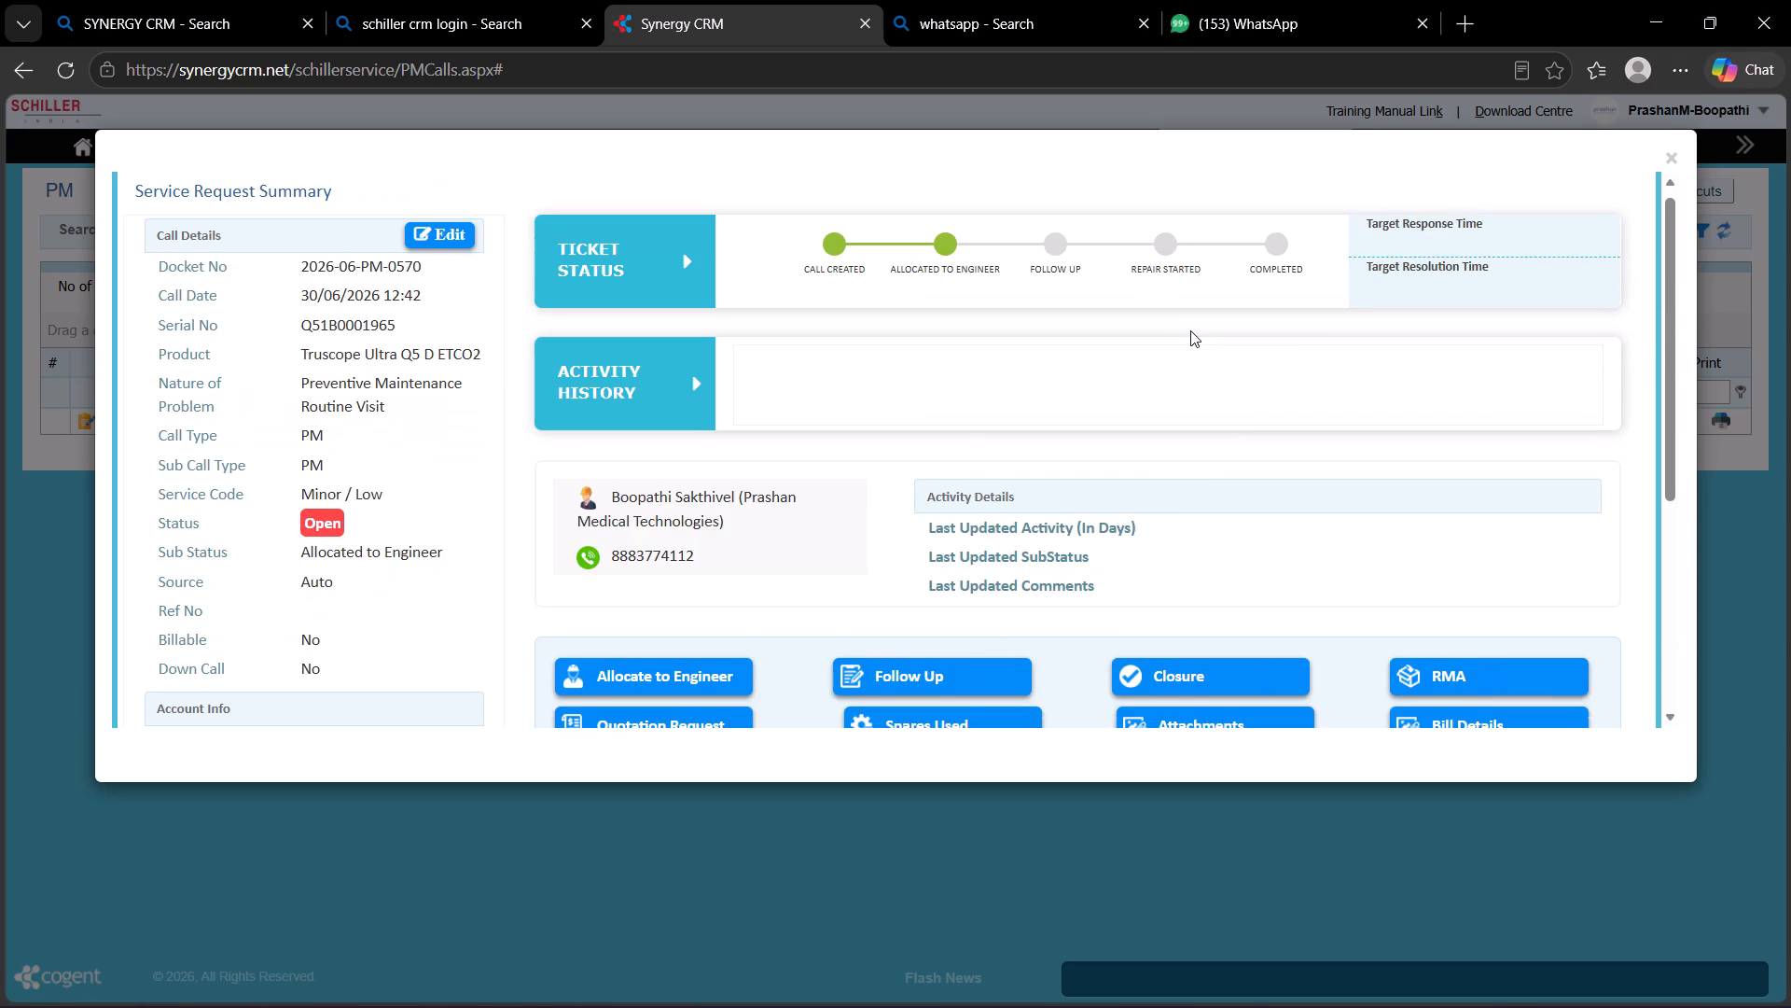
pyautogui.scroll(-3, 1190, 330)
pyautogui.click(1189, 350)
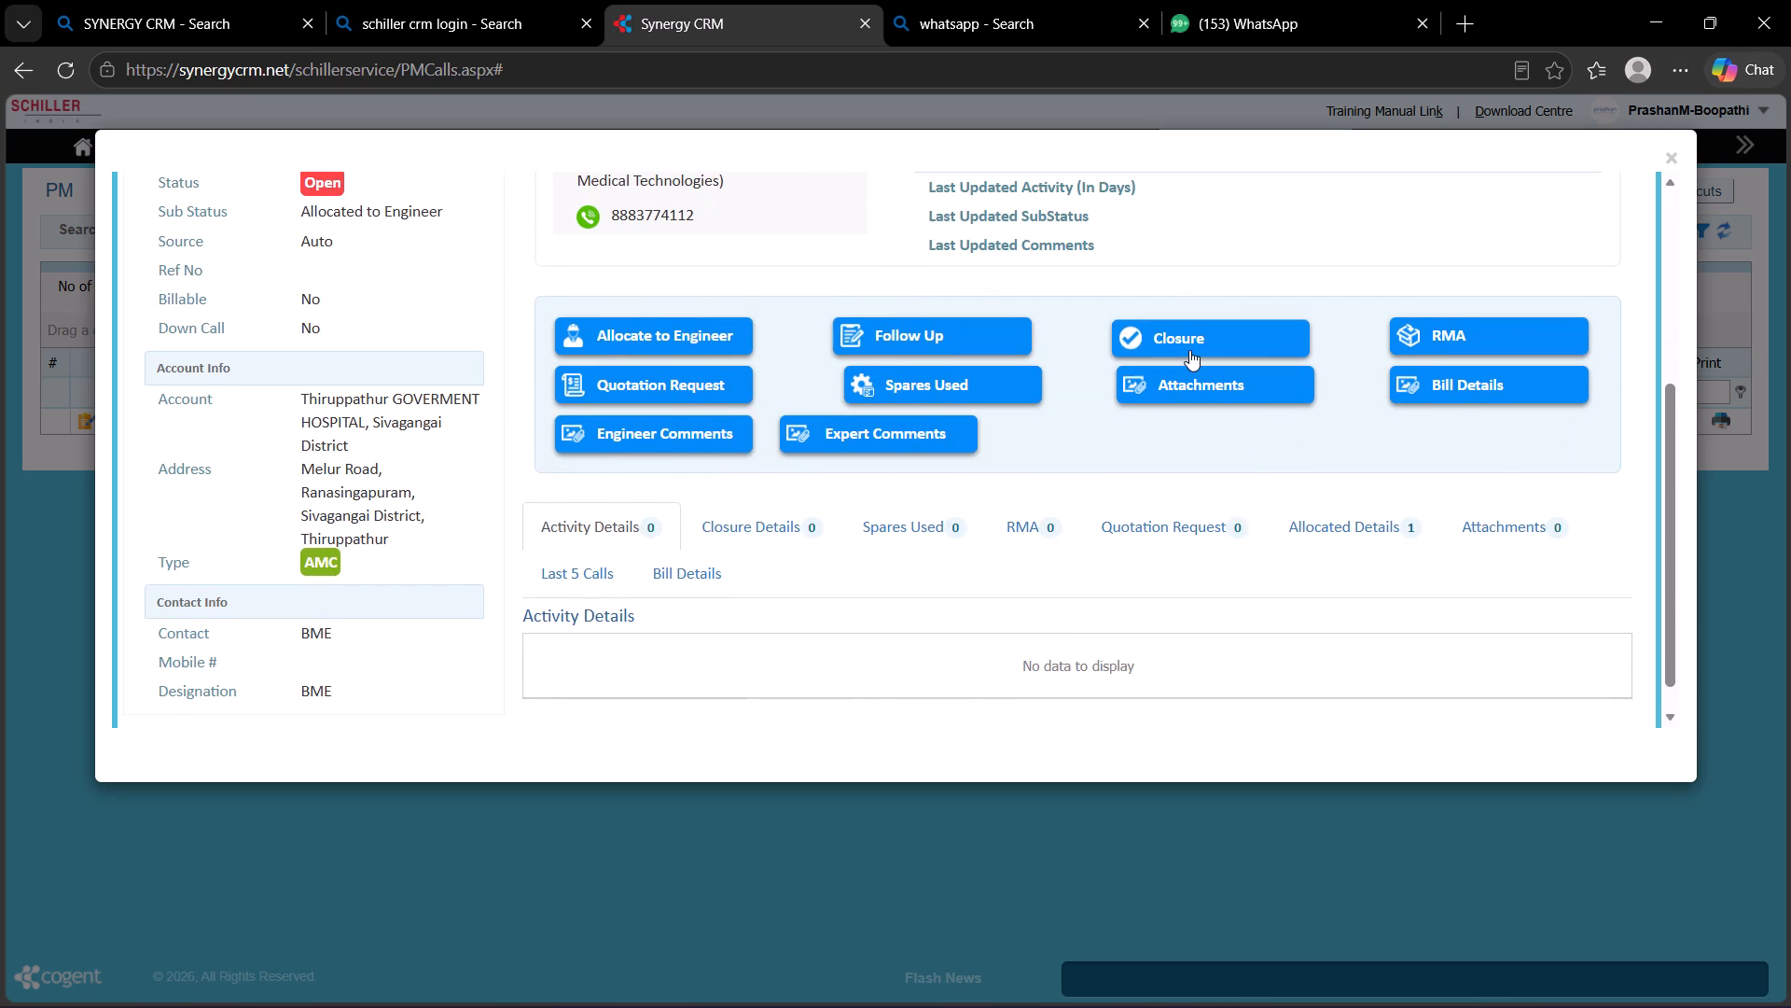
pyautogui.scroll(-9, 1186, 352)
pyautogui.scroll(4, 1182, 357)
pyautogui.scroll(-6, 1182, 357)
pyautogui.scroll(4, 698, 434)
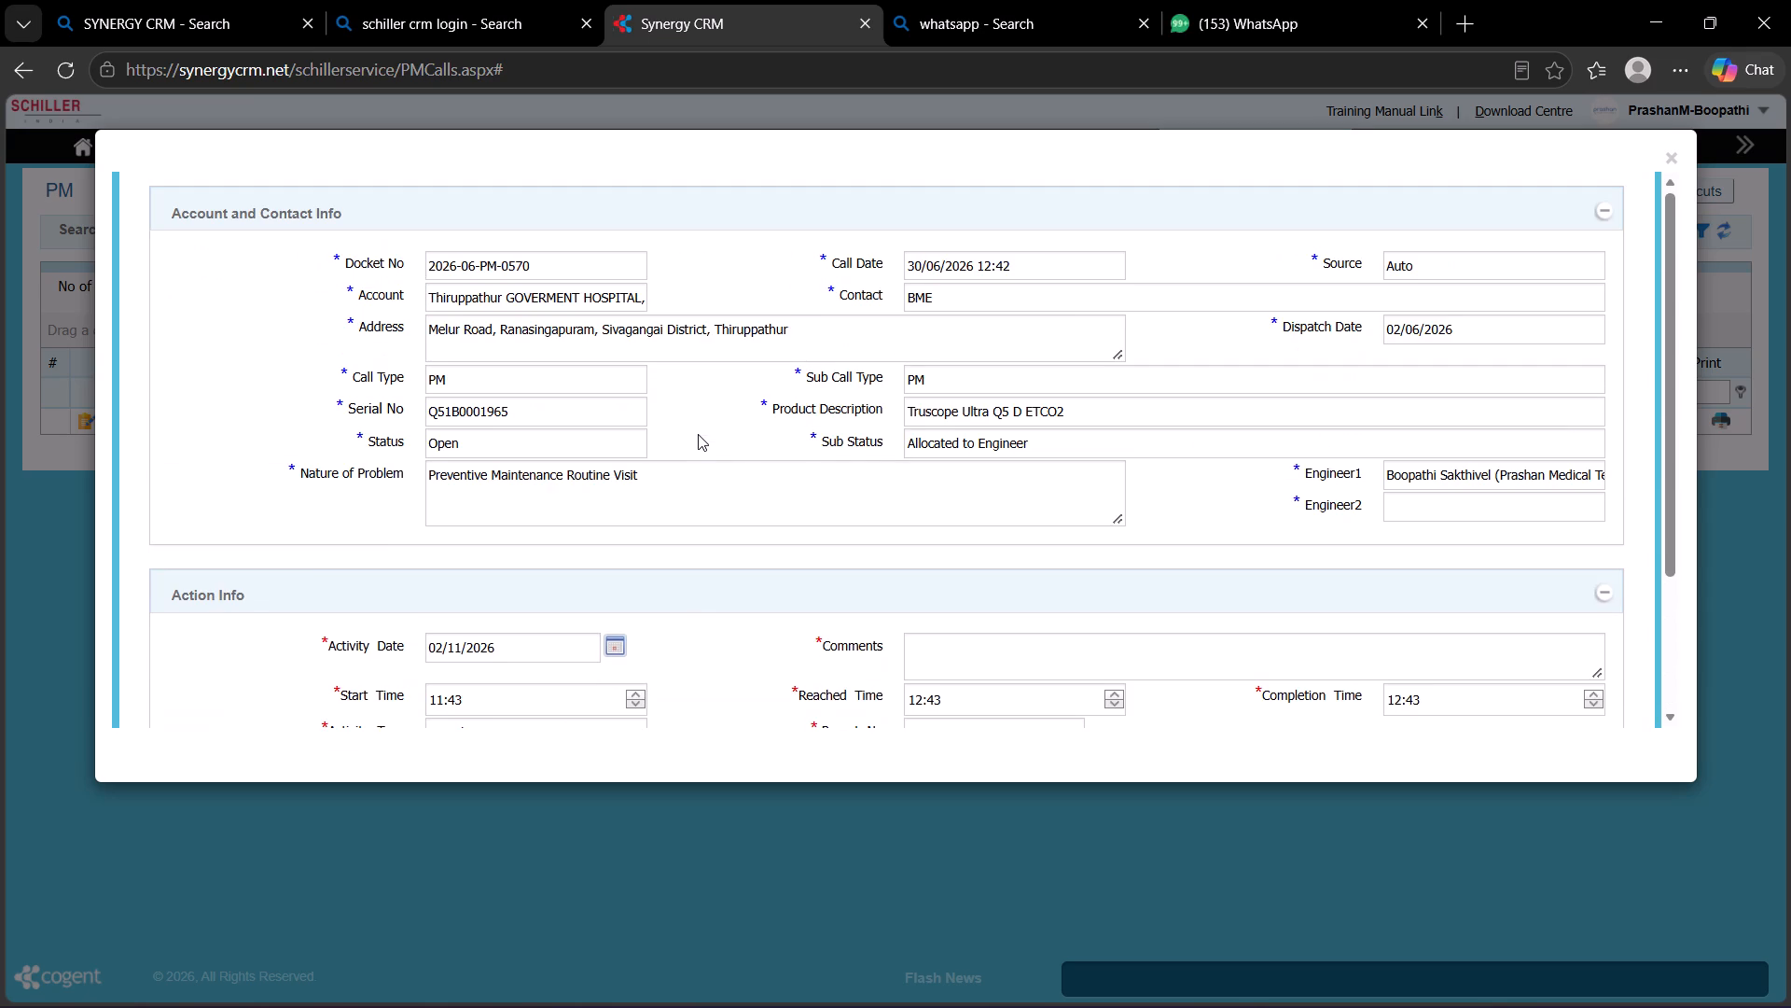
# Set the closure form's Activity Date to 01/07/2026.
pyautogui.scroll(-4, 699, 434)
pyautogui.click(616, 458)
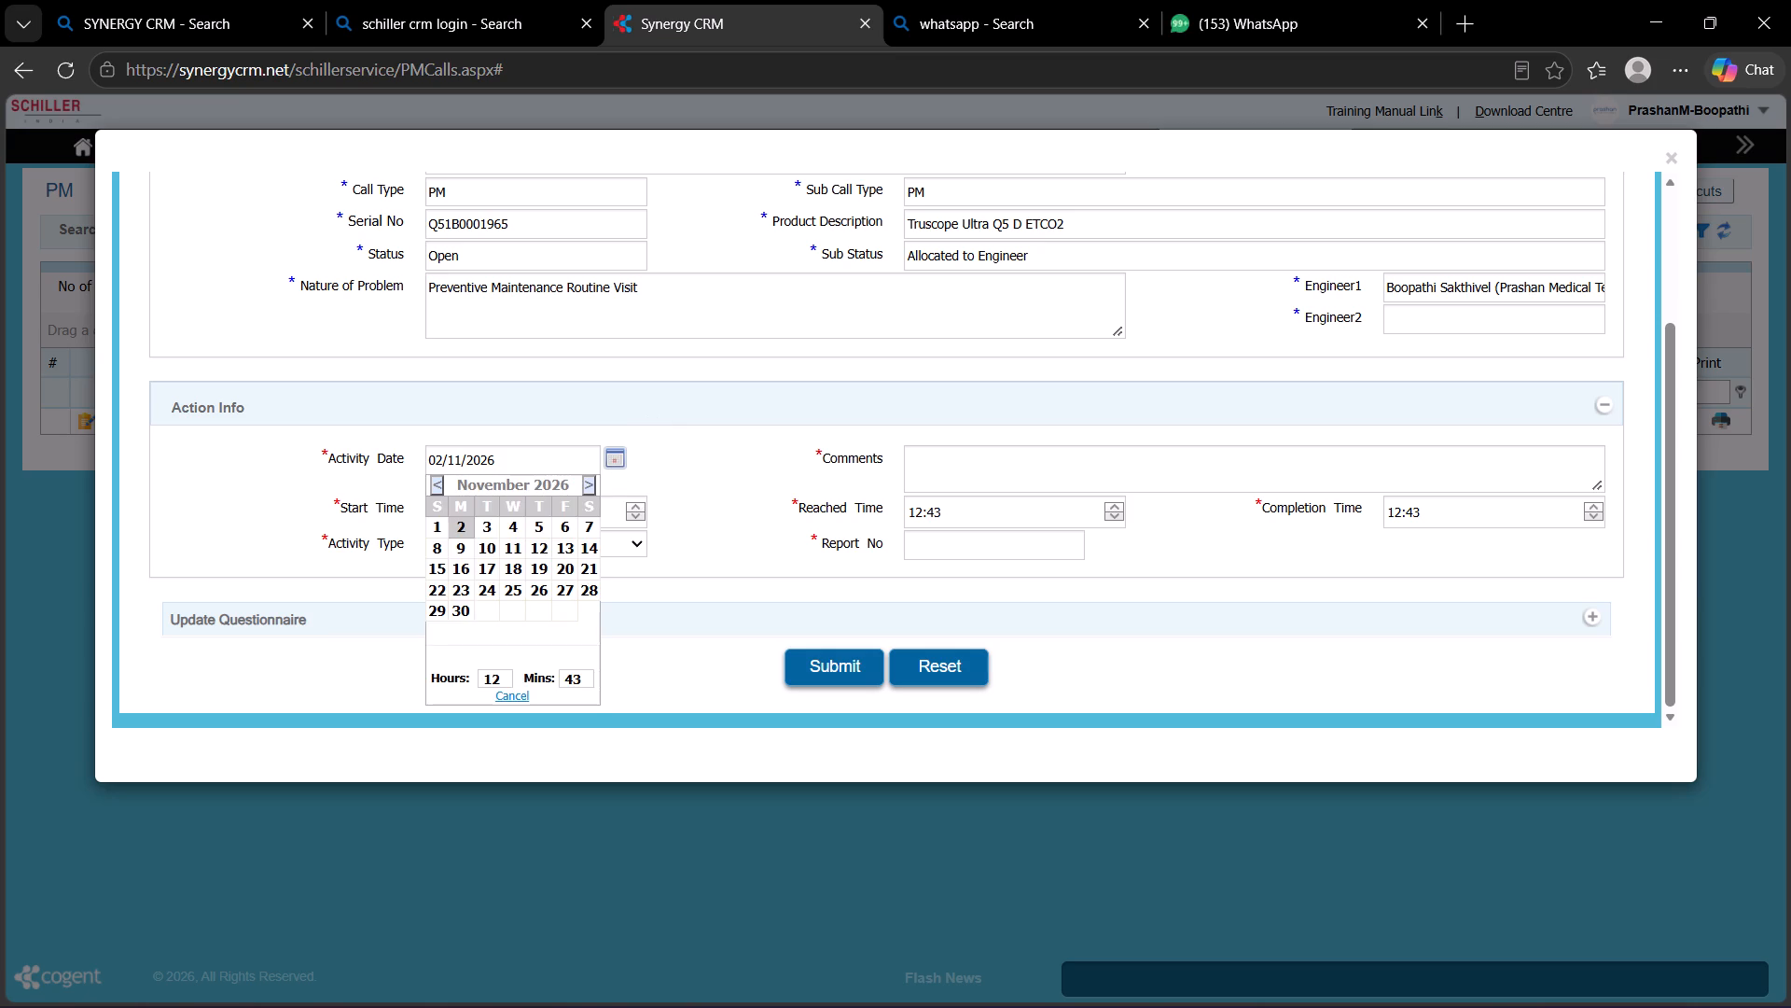
pyautogui.doubleClick(433, 485)
pyautogui.click(433, 483)
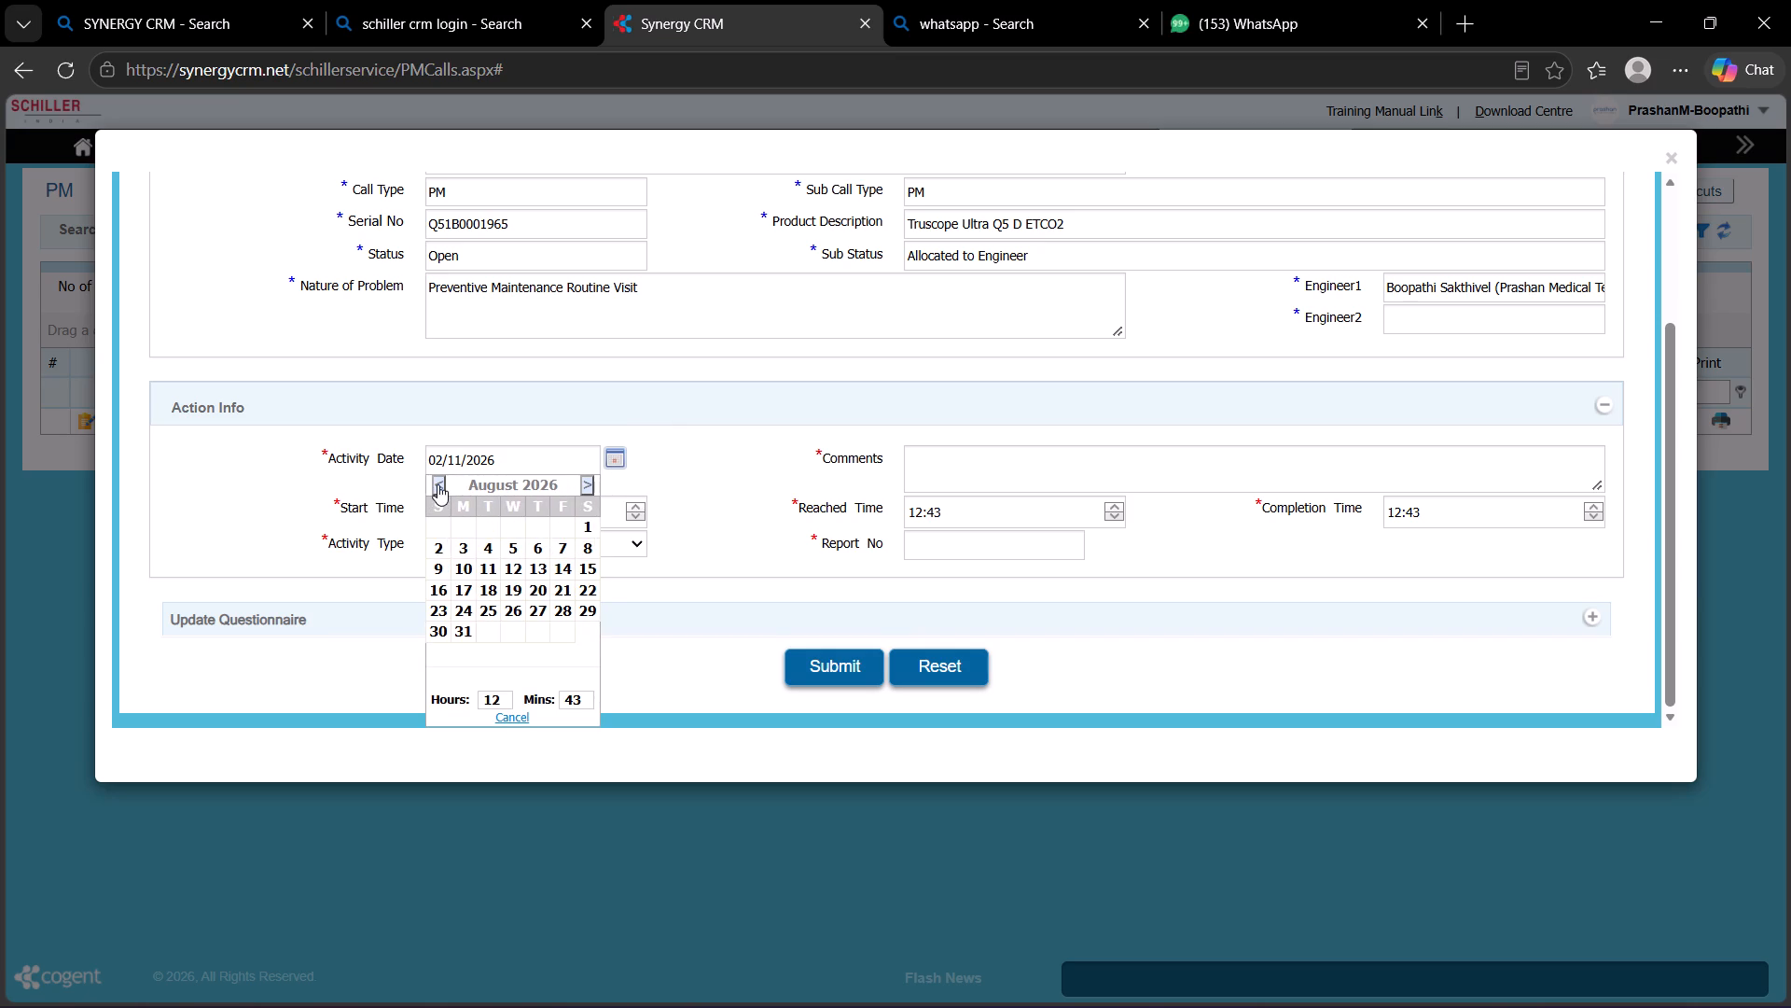
pyautogui.click(437, 484)
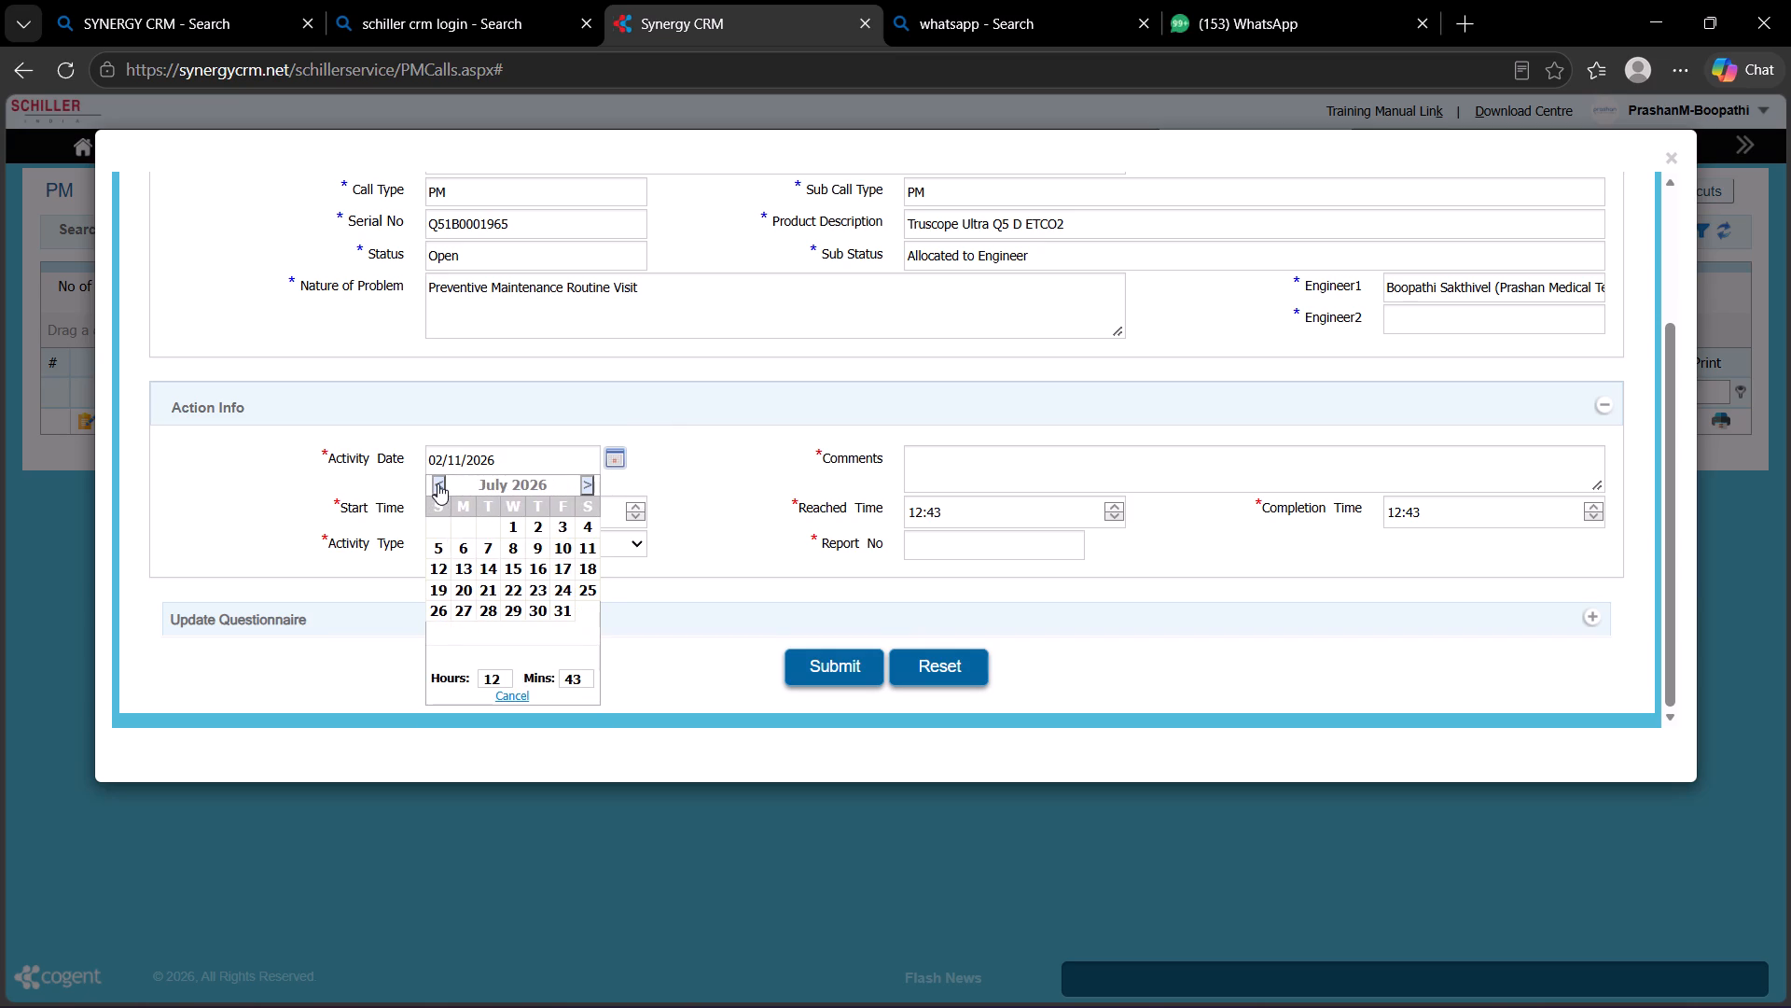
pyautogui.click(437, 483)
pyautogui.click(586, 486)
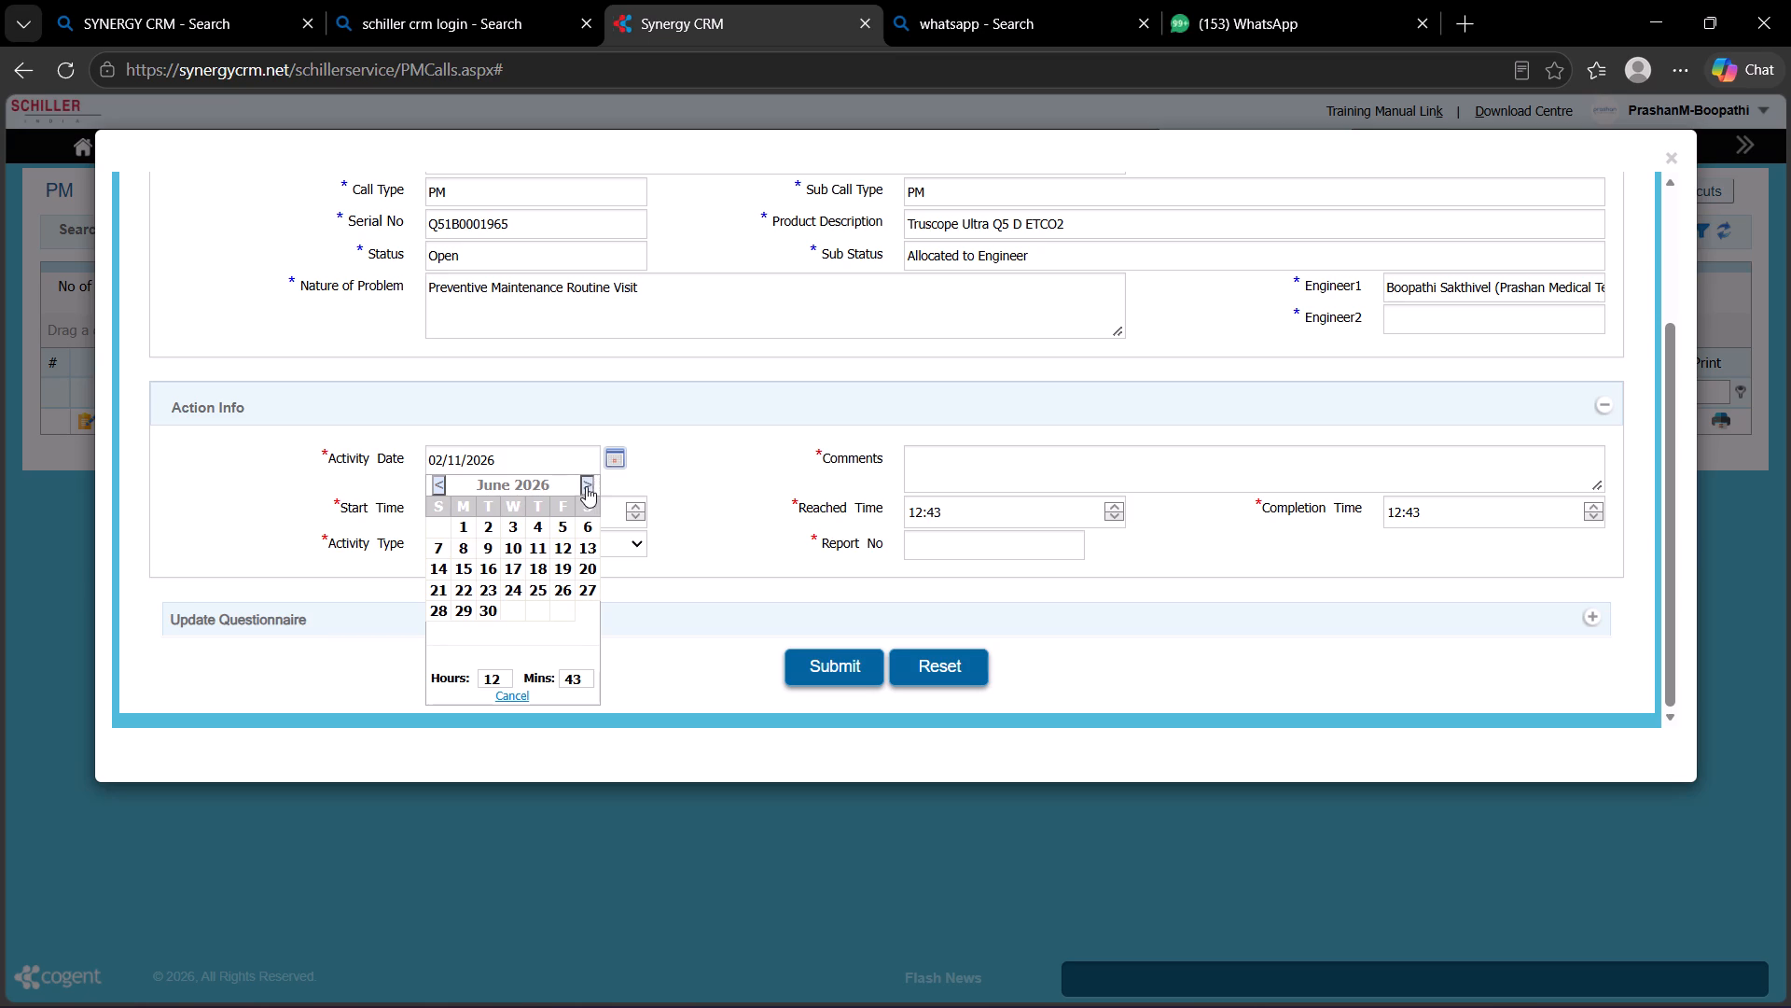
pyautogui.click(506, 528)
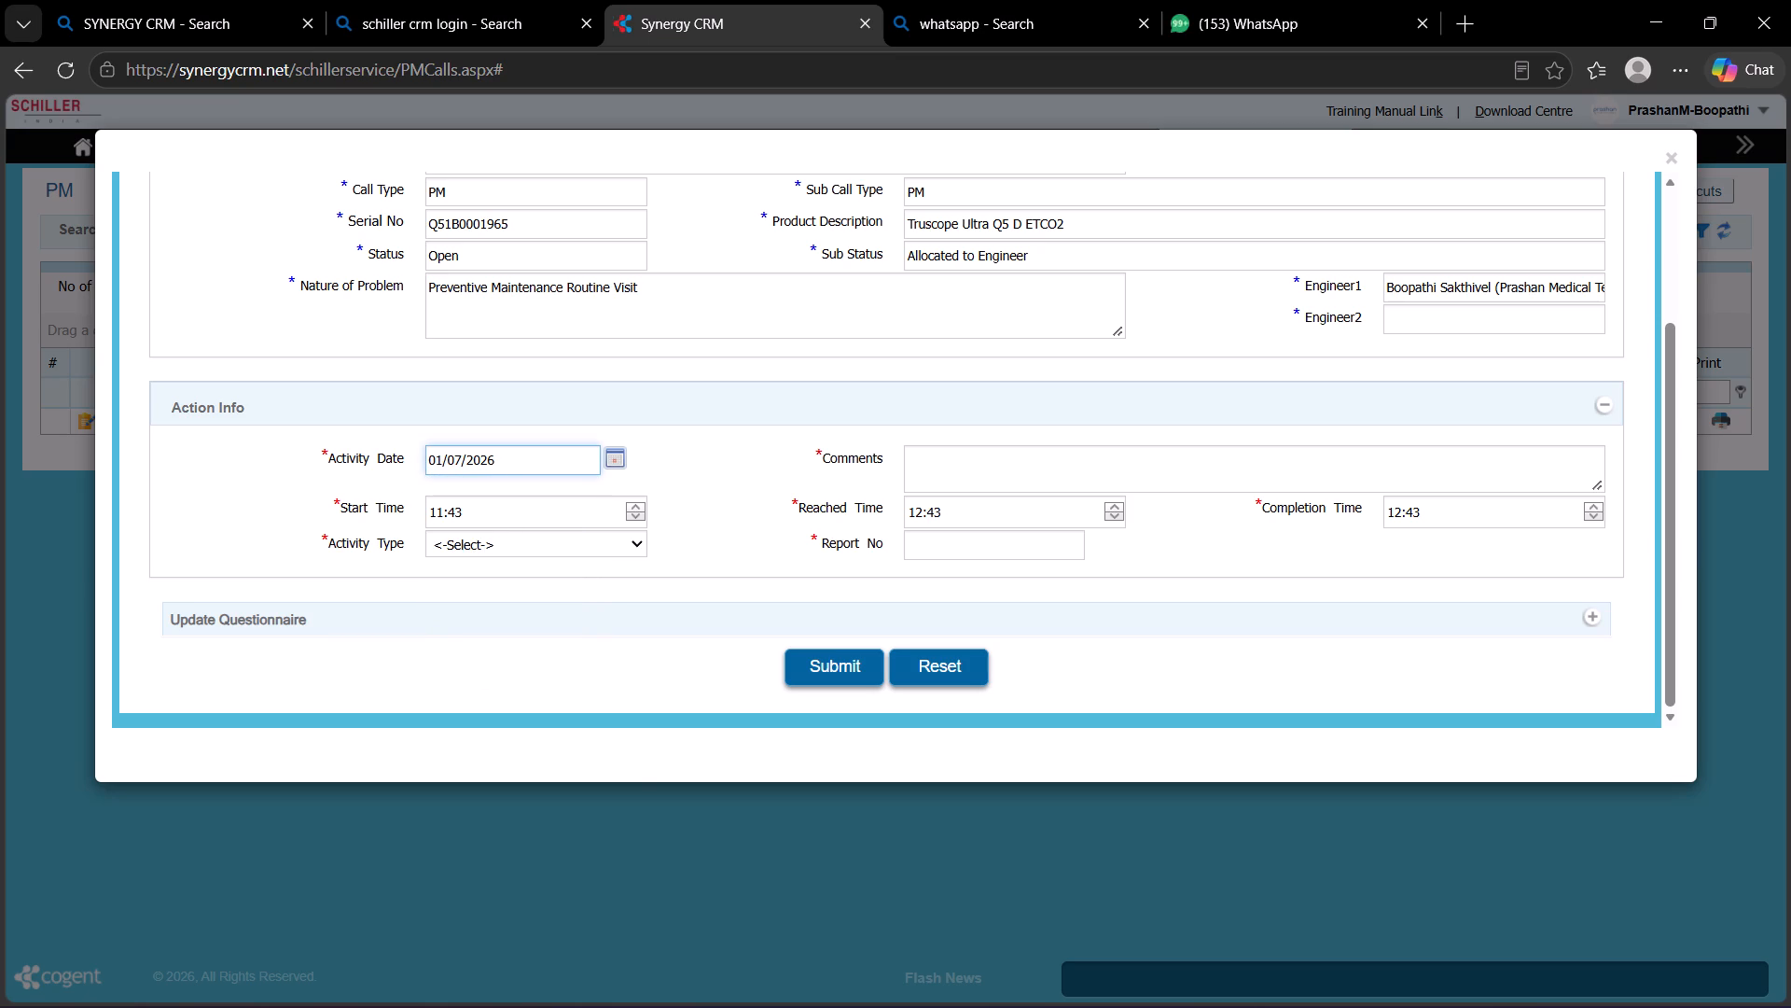
# Set the Activity Type to PM, enter PM COMPLETED as the comments, and enter D-46551 as the Report No.
pyautogui.click(492, 544)
pyautogui.click(479, 722)
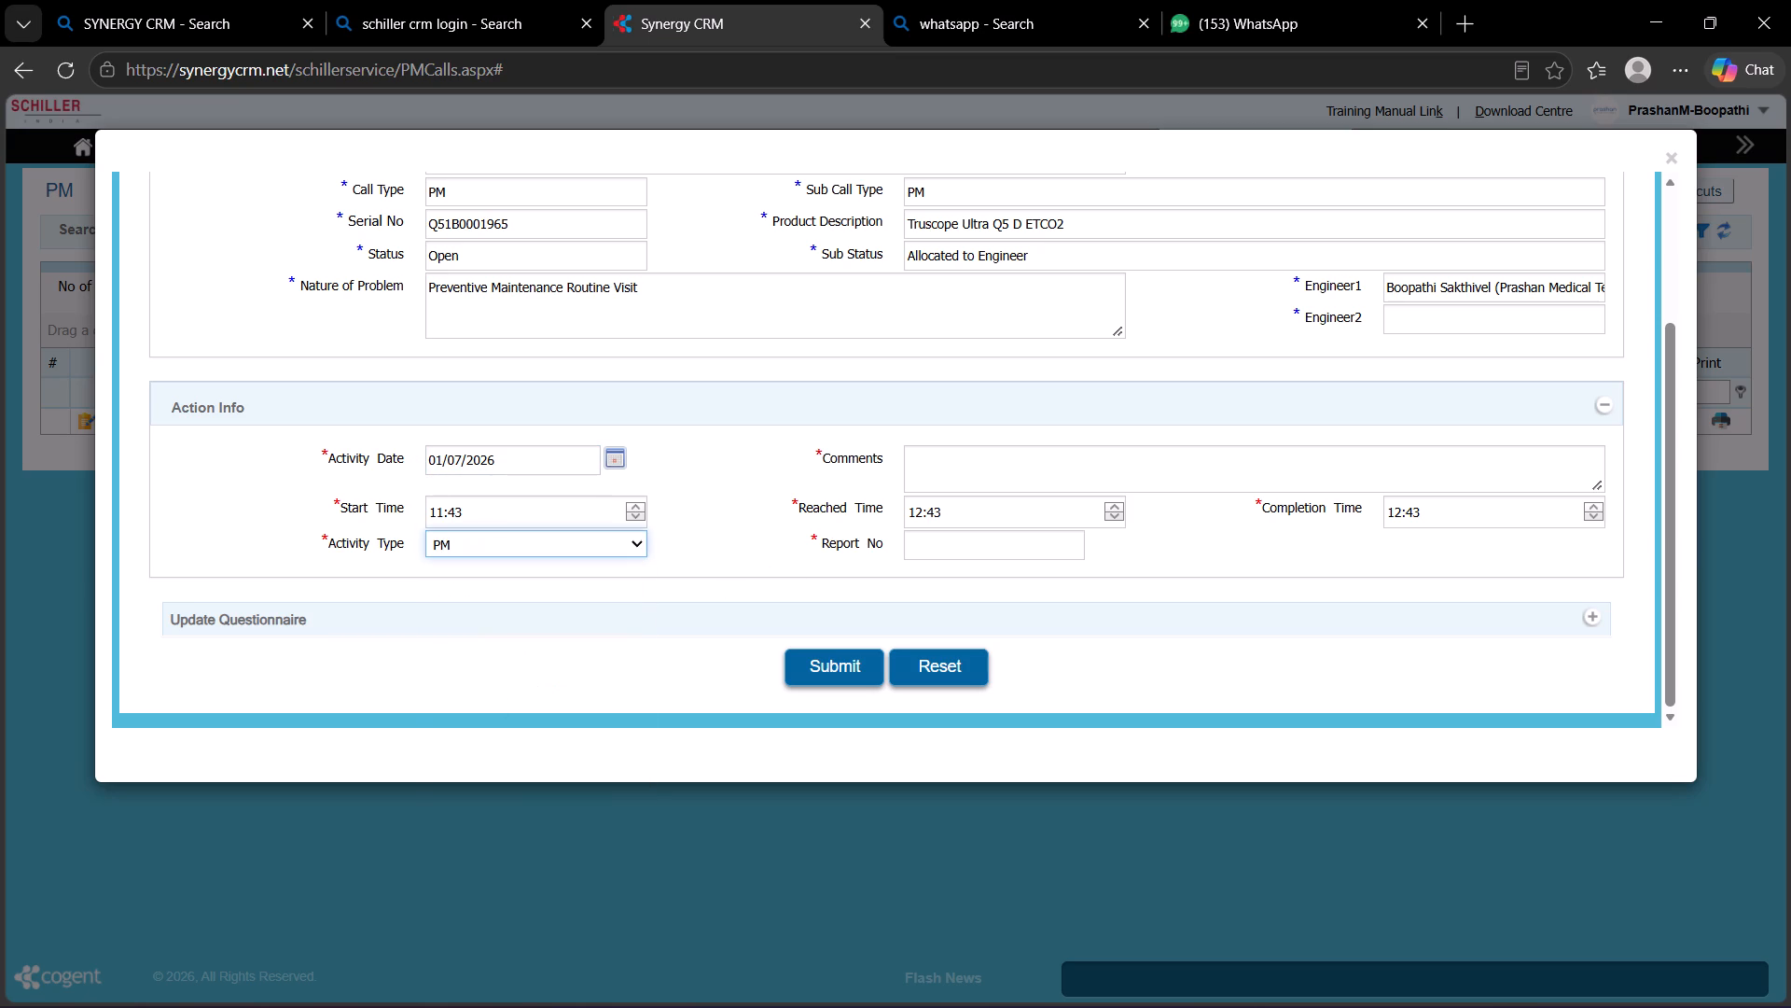
pyautogui.click(1004, 463)
pyautogui.write('PM COMPLETED')
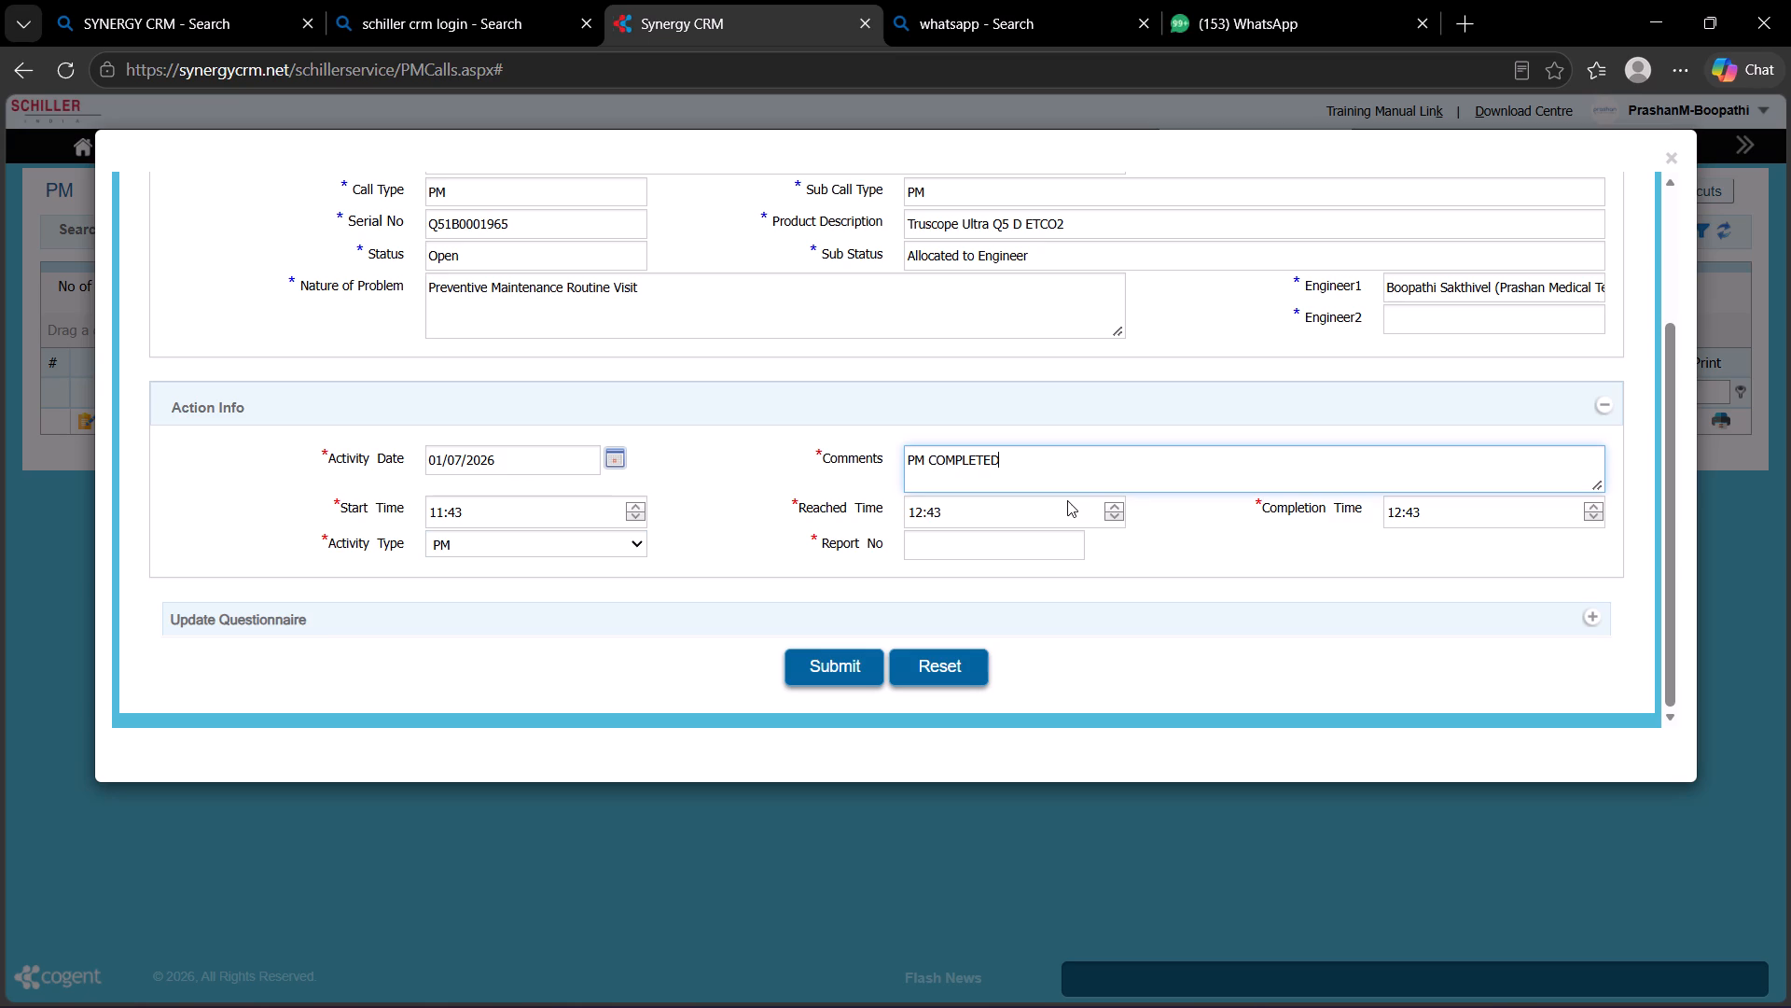
pyautogui.click(1051, 547)
pyautogui.press('d')
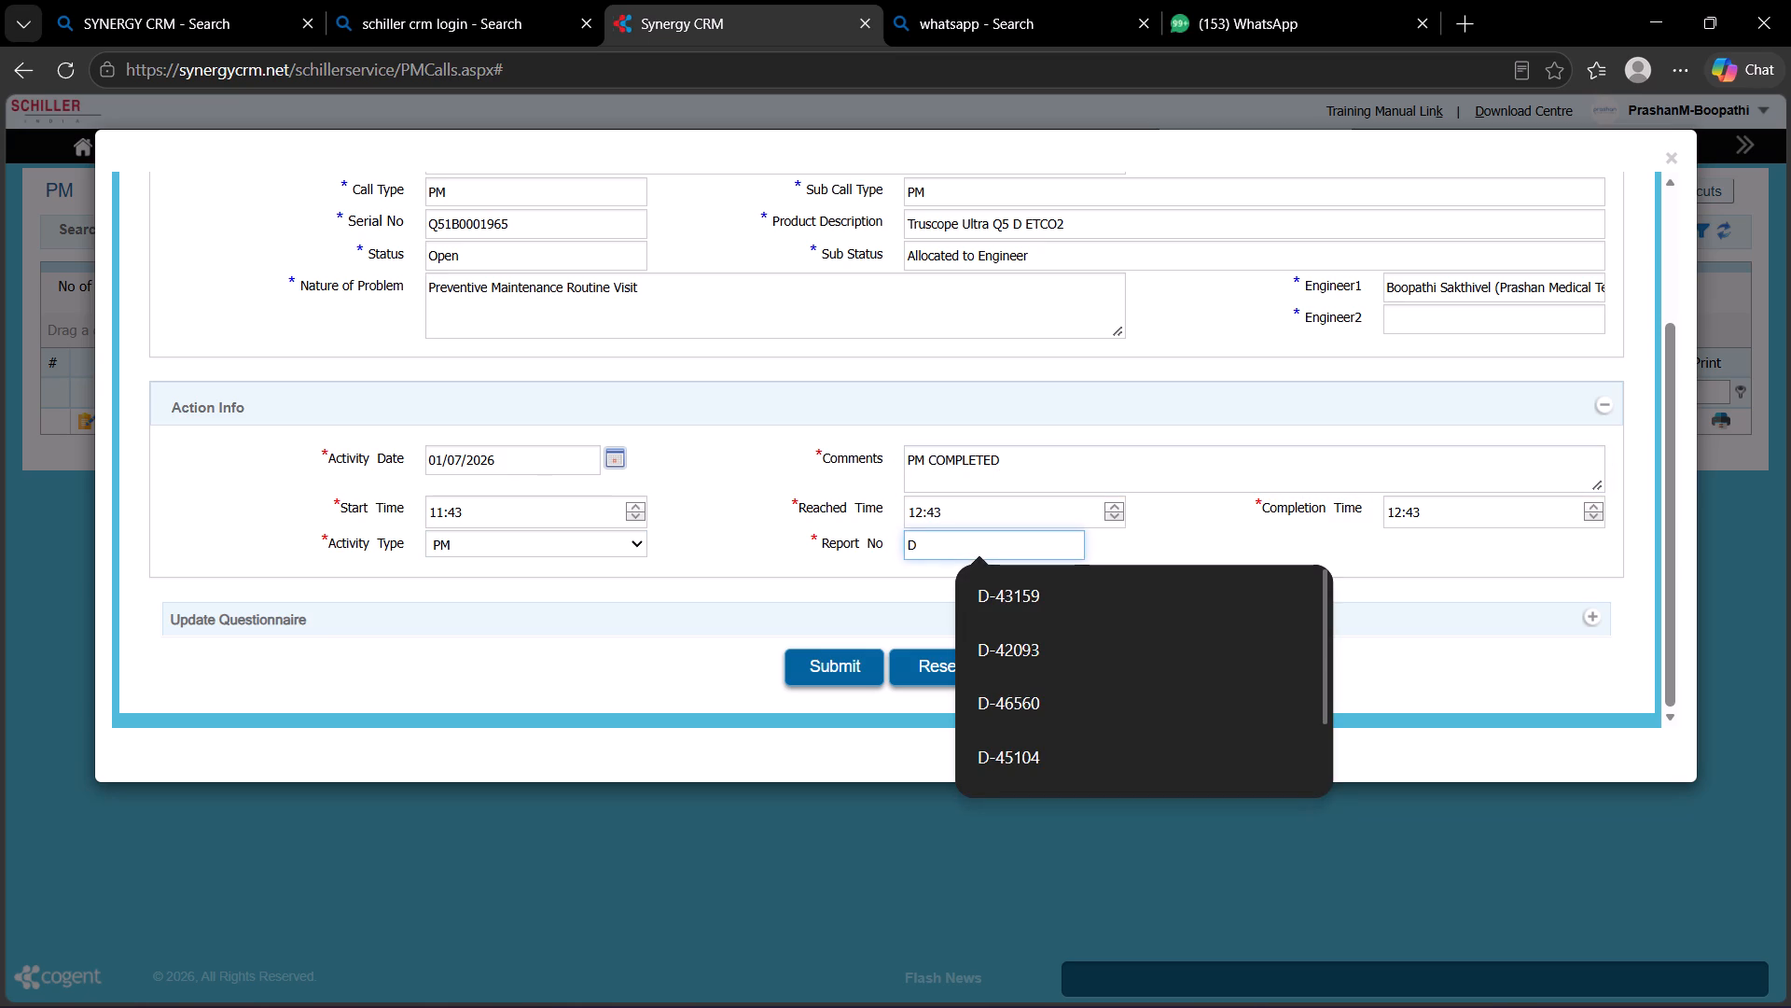
pyautogui.press('-')
pyautogui.write('4655')
pyautogui.press('1')
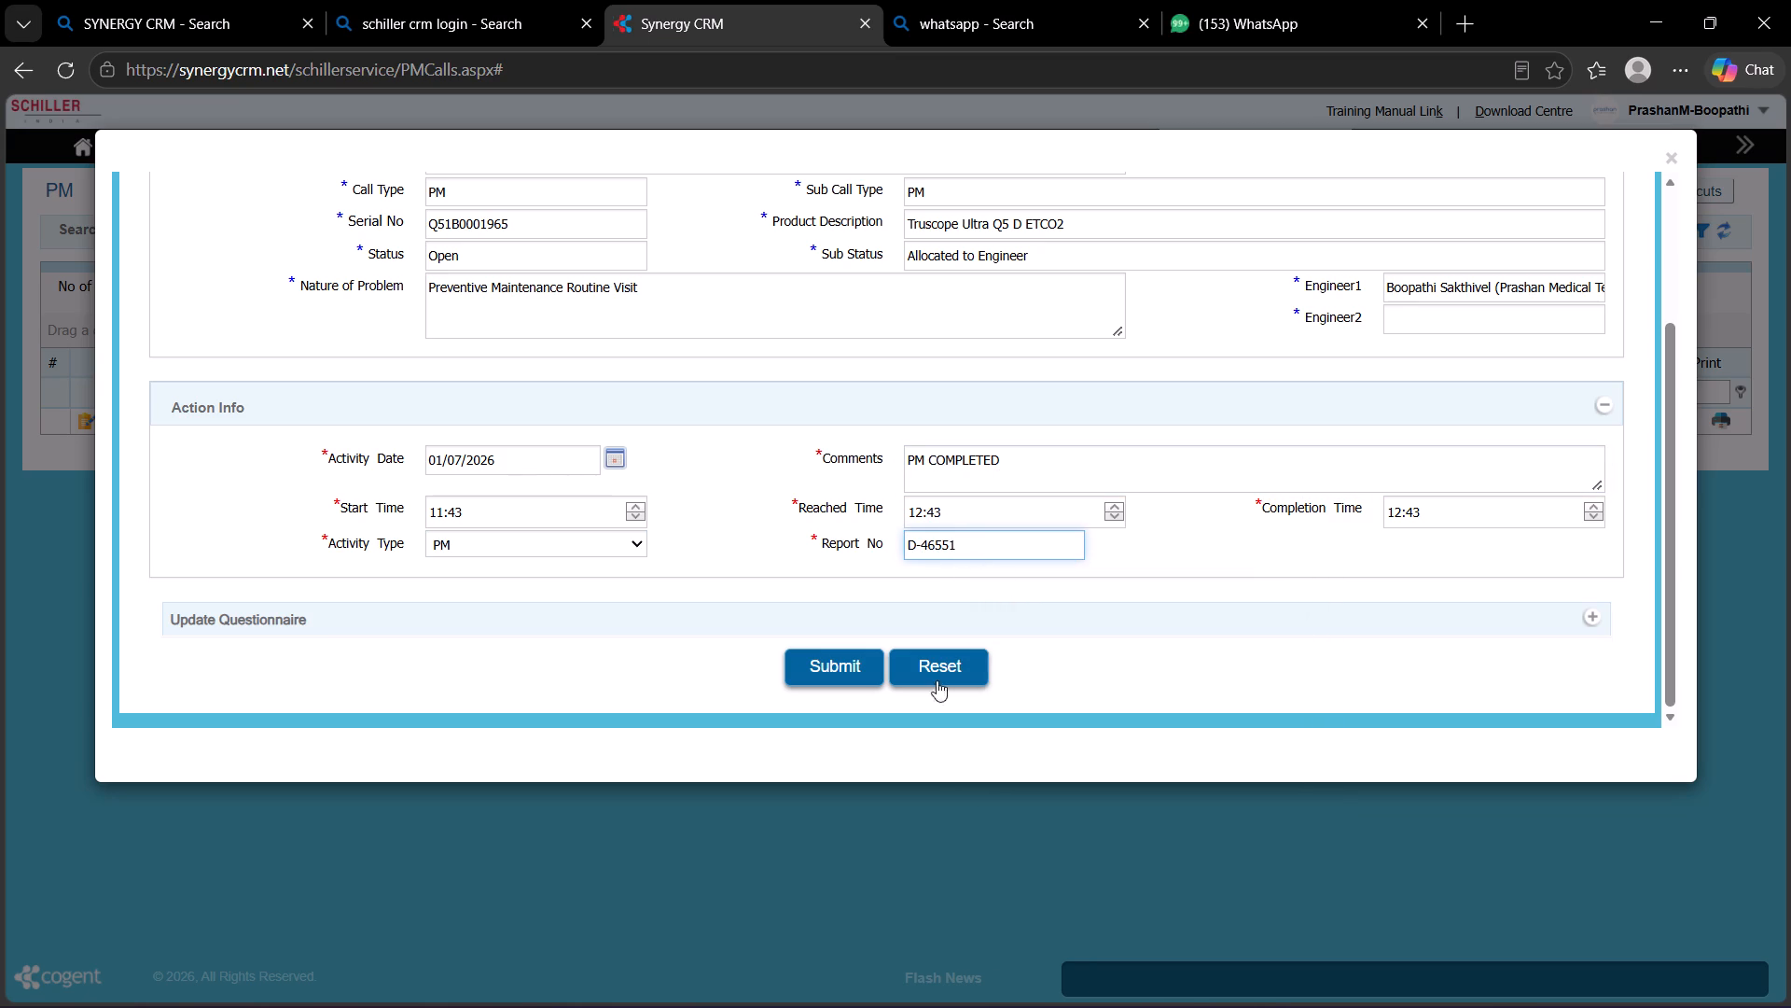
# Expand the Update Questionnaire section and answer mains voltage 230V, grounding 0, UPS/stabilizer NA, accessories GOOD and environmental condition GOOD.
pyautogui.click(1599, 614)
pyautogui.scroll(-2, 1147, 435)
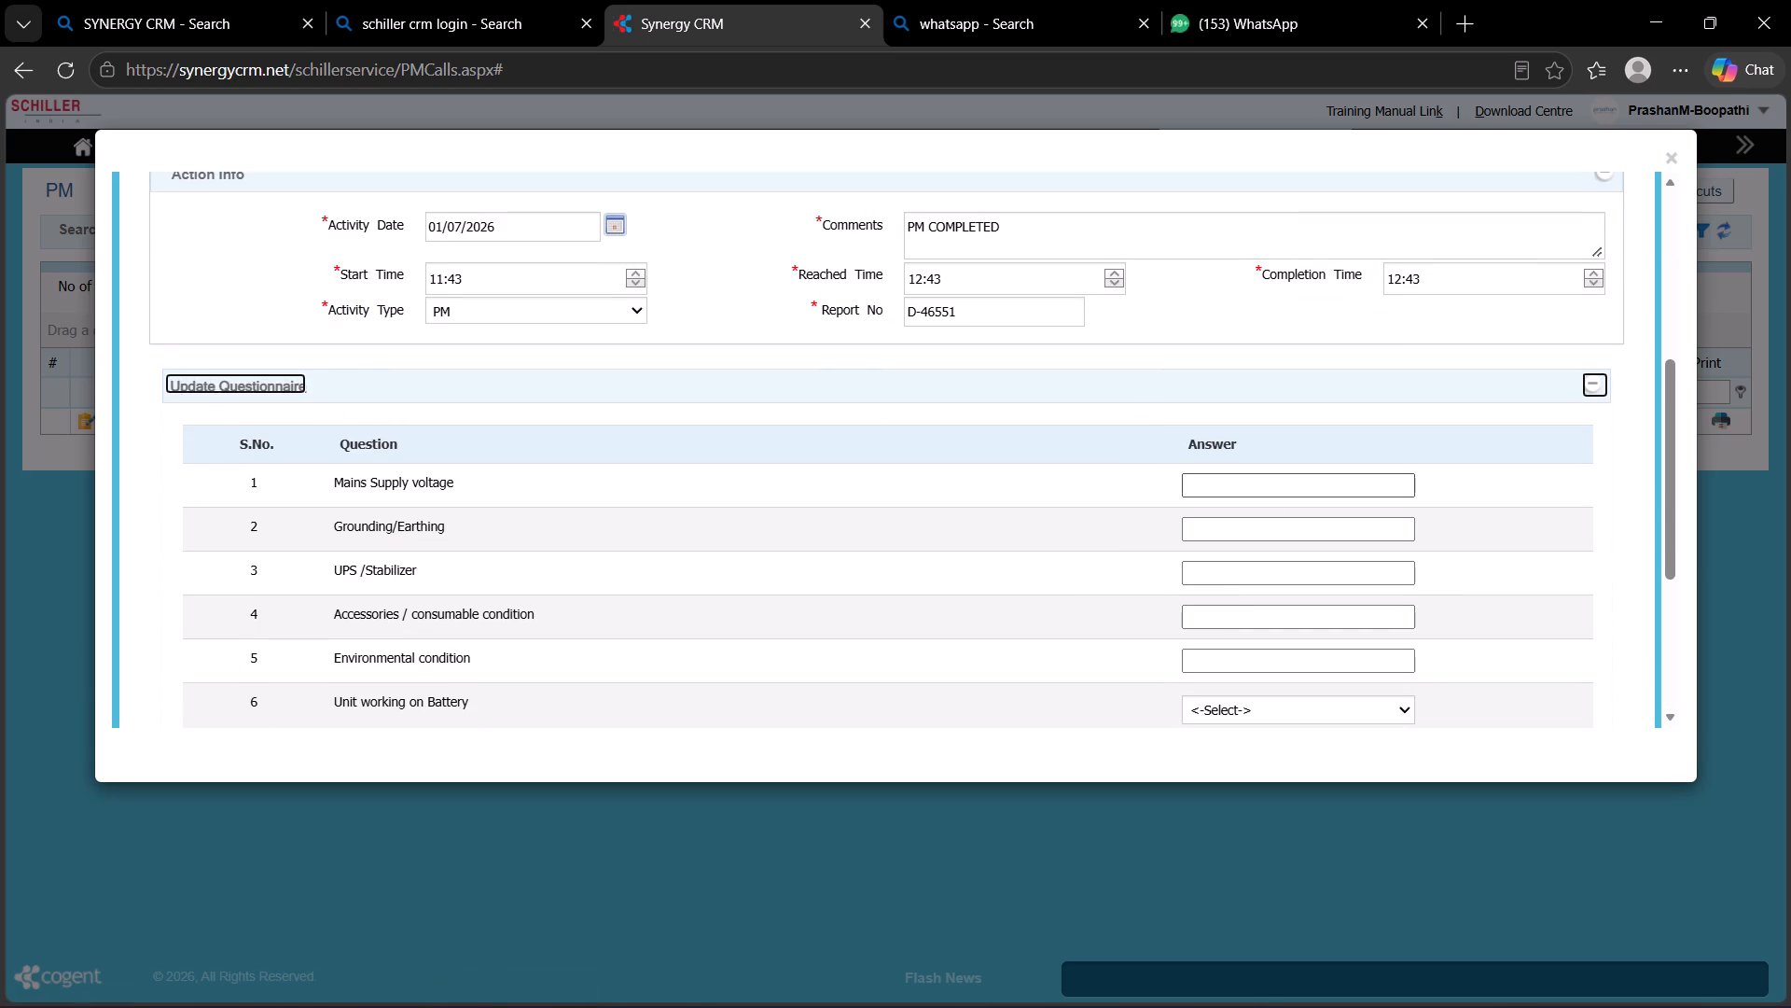
pyautogui.click(1266, 477)
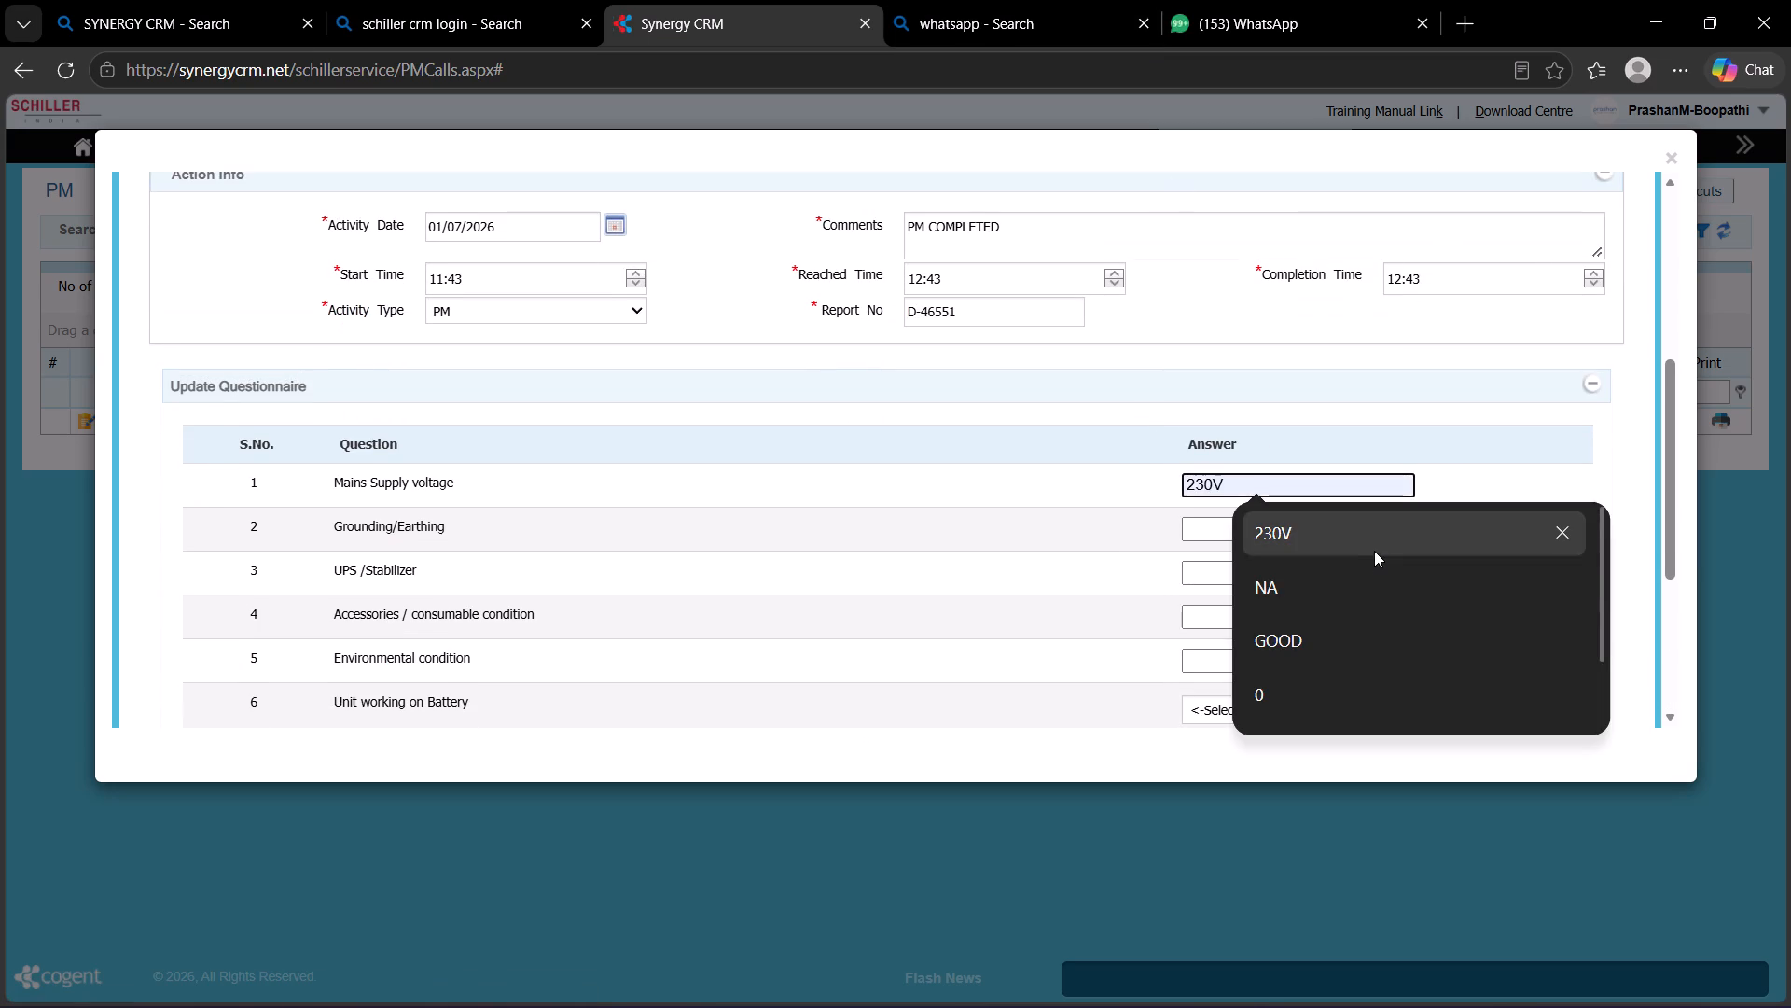
pyautogui.click(1374, 541)
pyautogui.click(1304, 526)
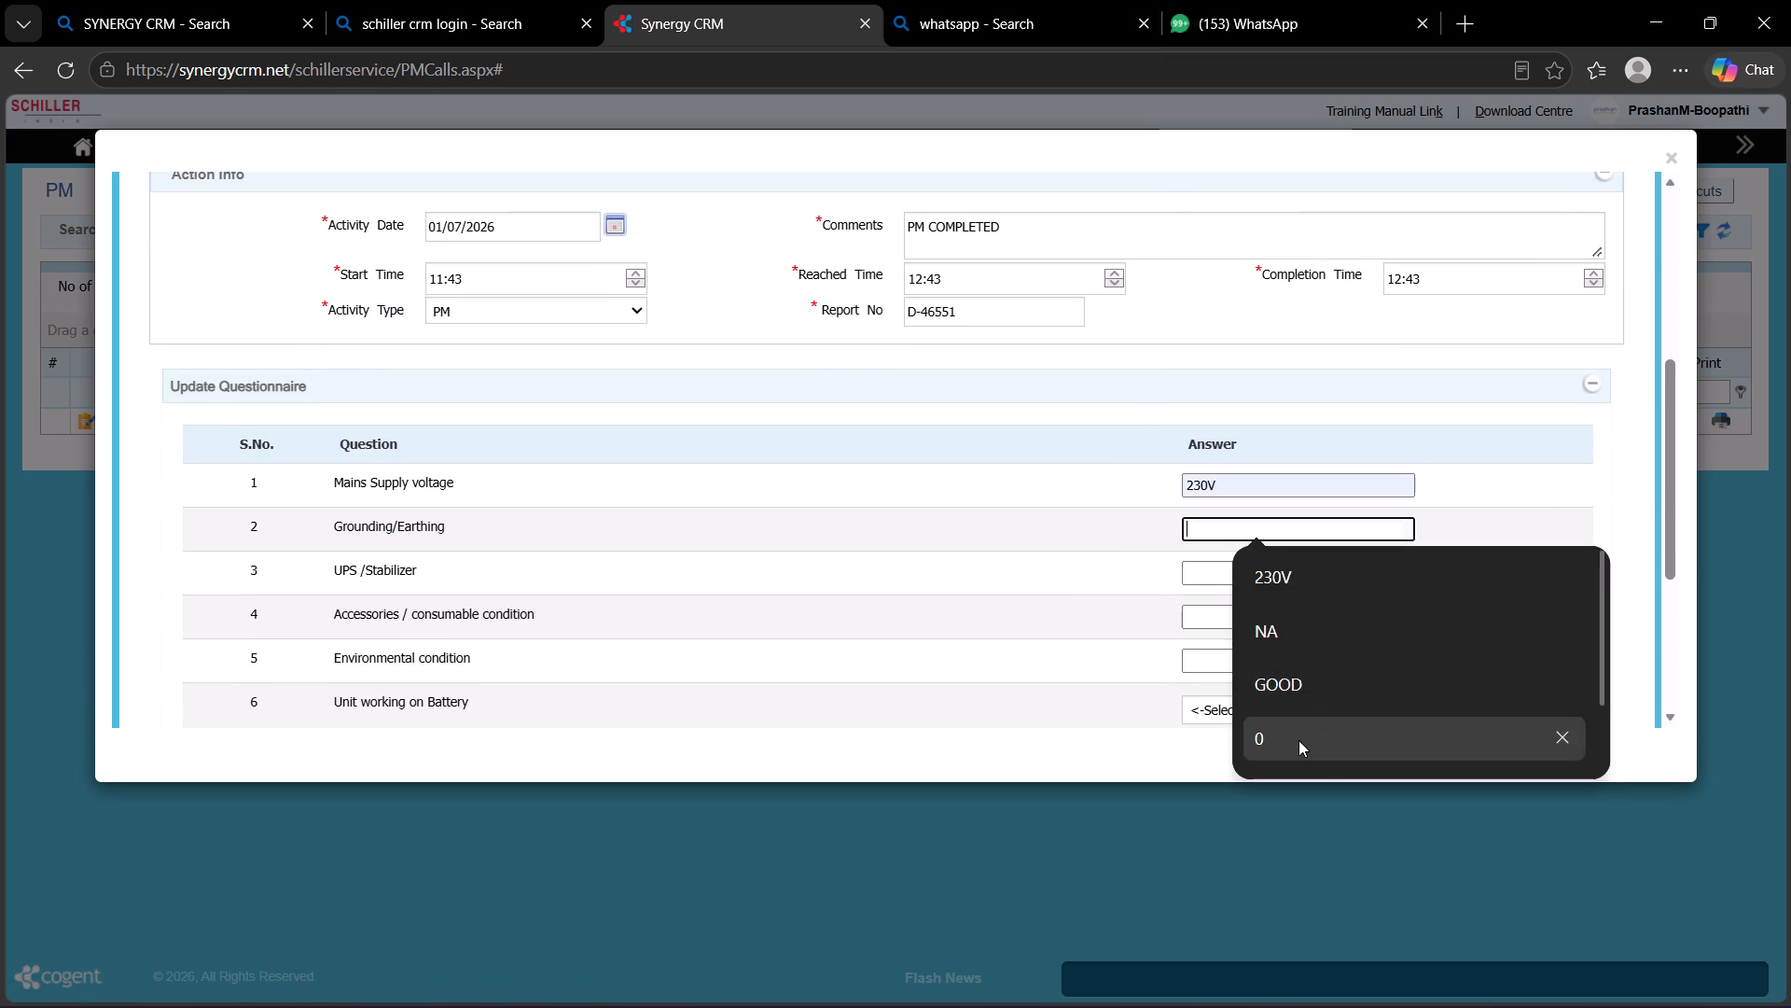
pyautogui.click(1298, 740)
pyautogui.click(1232, 580)
pyautogui.click(1289, 663)
pyautogui.click(1269, 621)
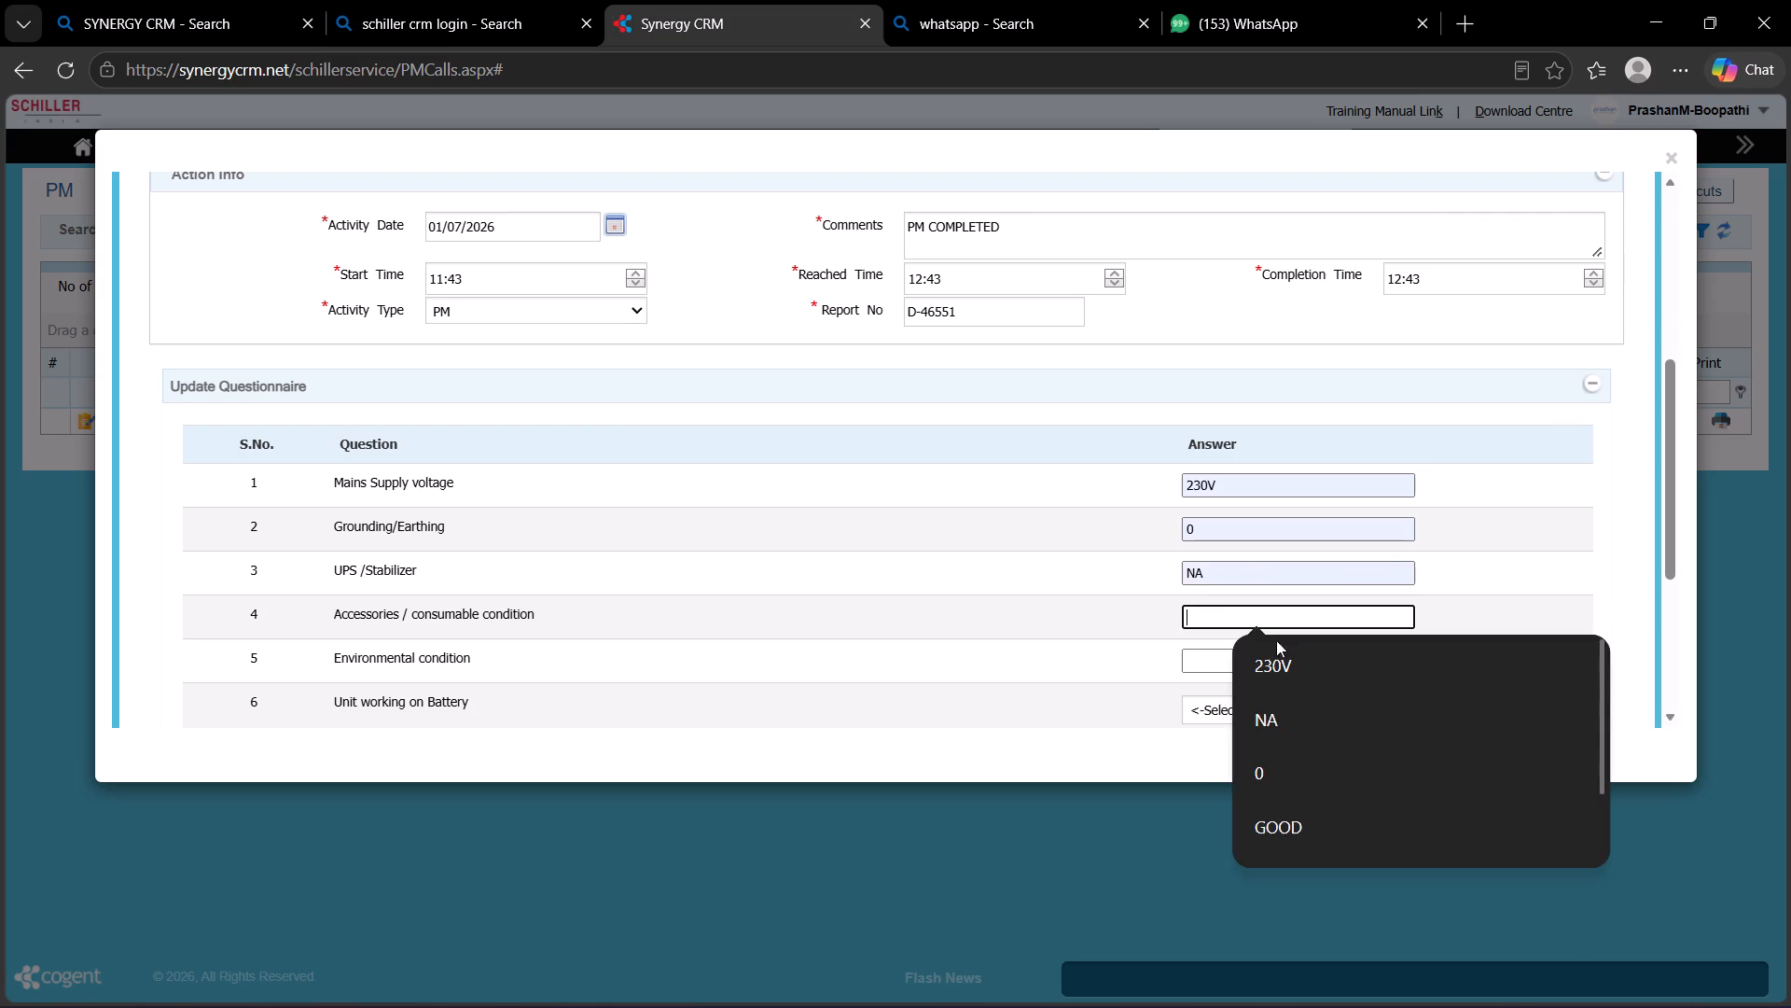
pyautogui.click(1312, 821)
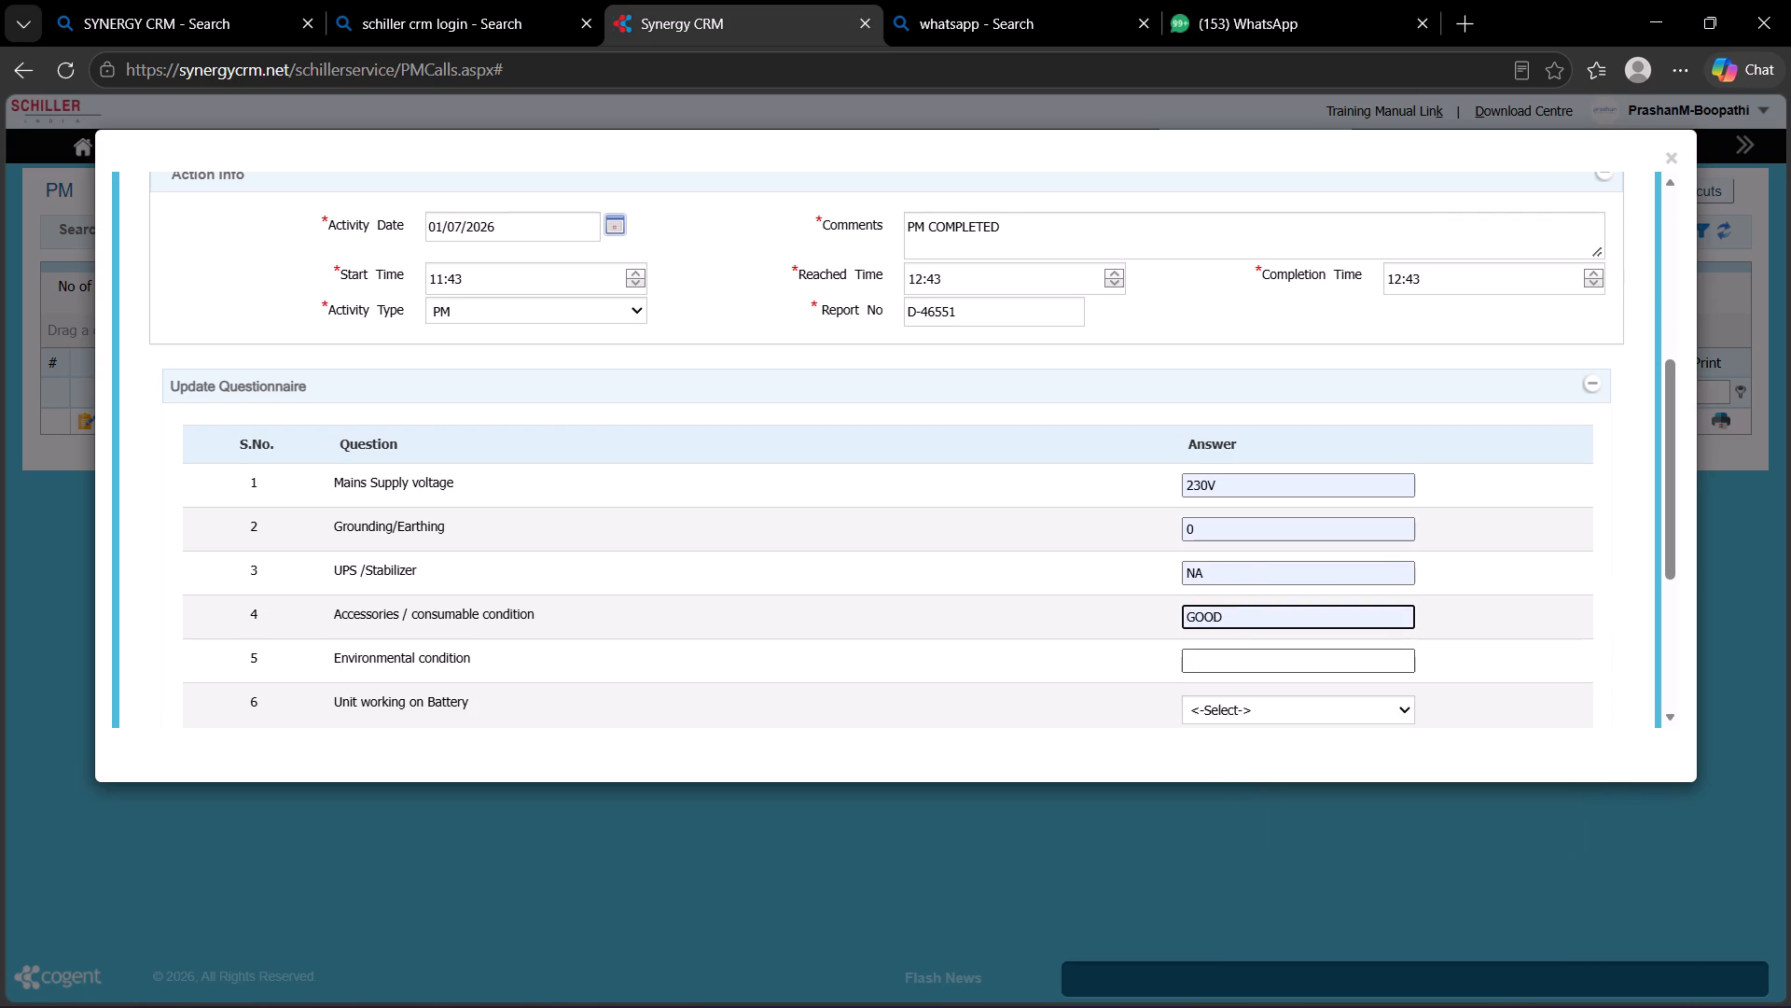
pyautogui.click(1243, 656)
pyautogui.click(1303, 804)
pyautogui.scroll(-2, 1215, 588)
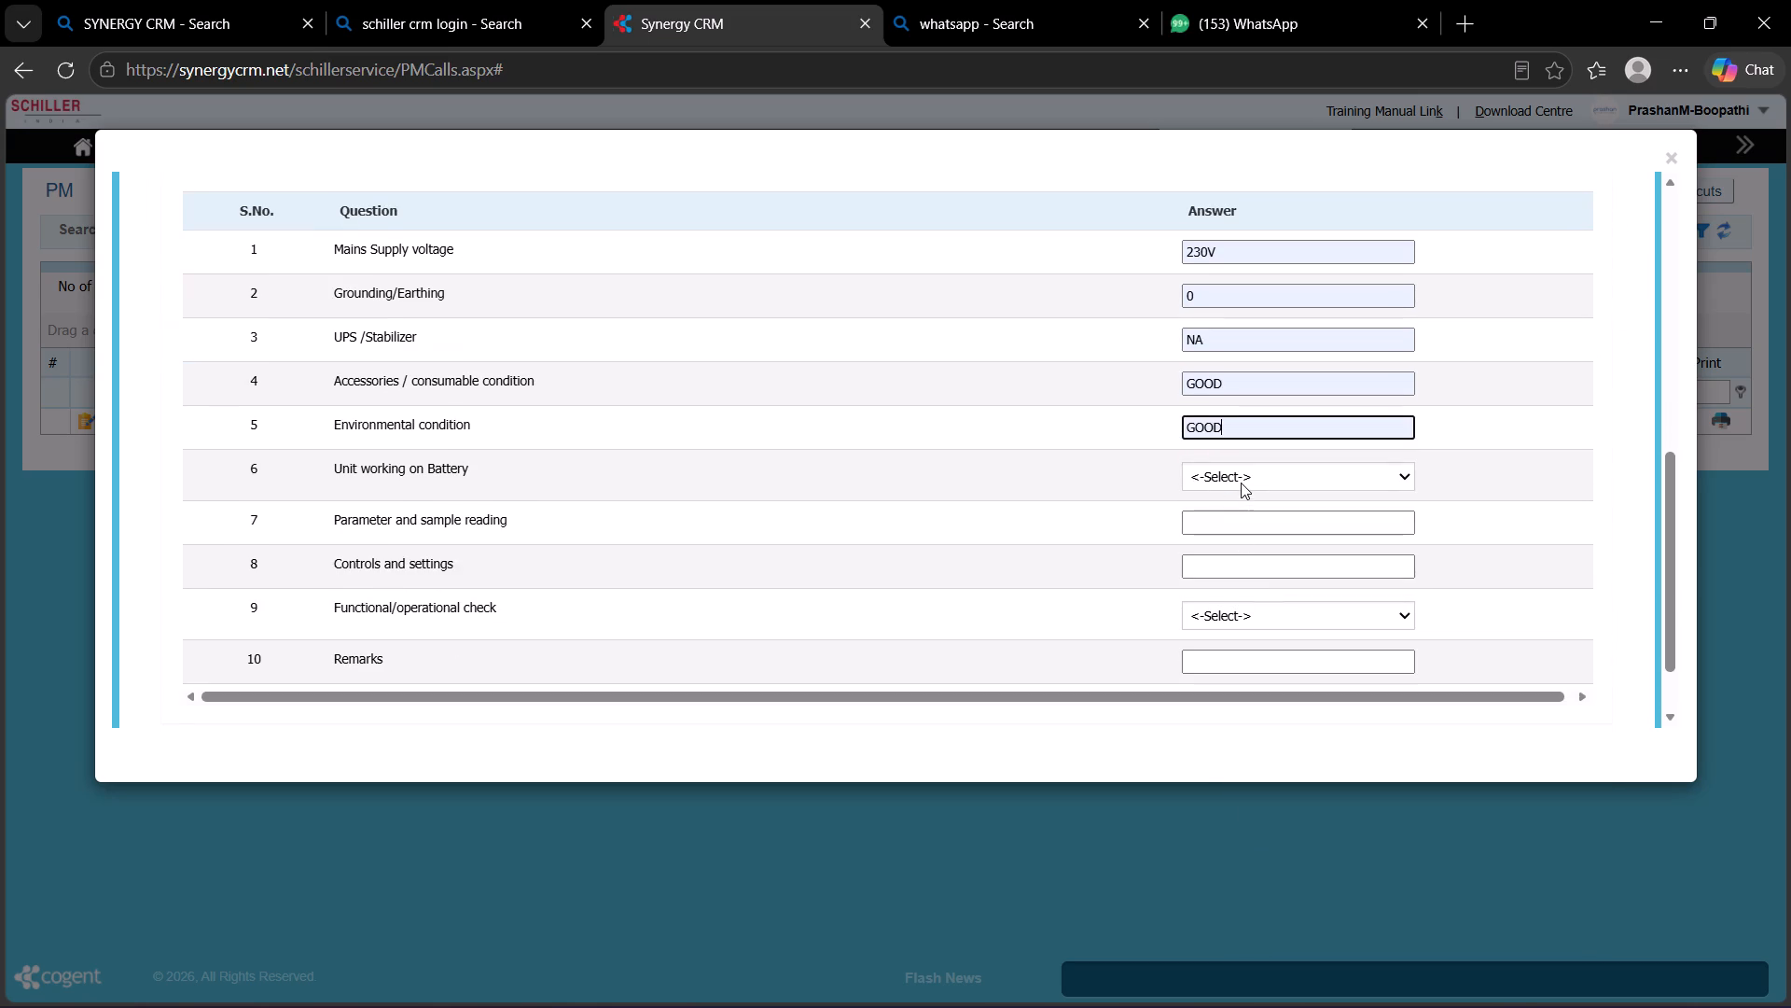
# Answer battery working Yes, parameter reading NA, controls YES, functional check OK and remarks CALL COMPLETED, and submit the closure.
pyautogui.click(1241, 483)
pyautogui.click(1229, 539)
pyautogui.click(1229, 522)
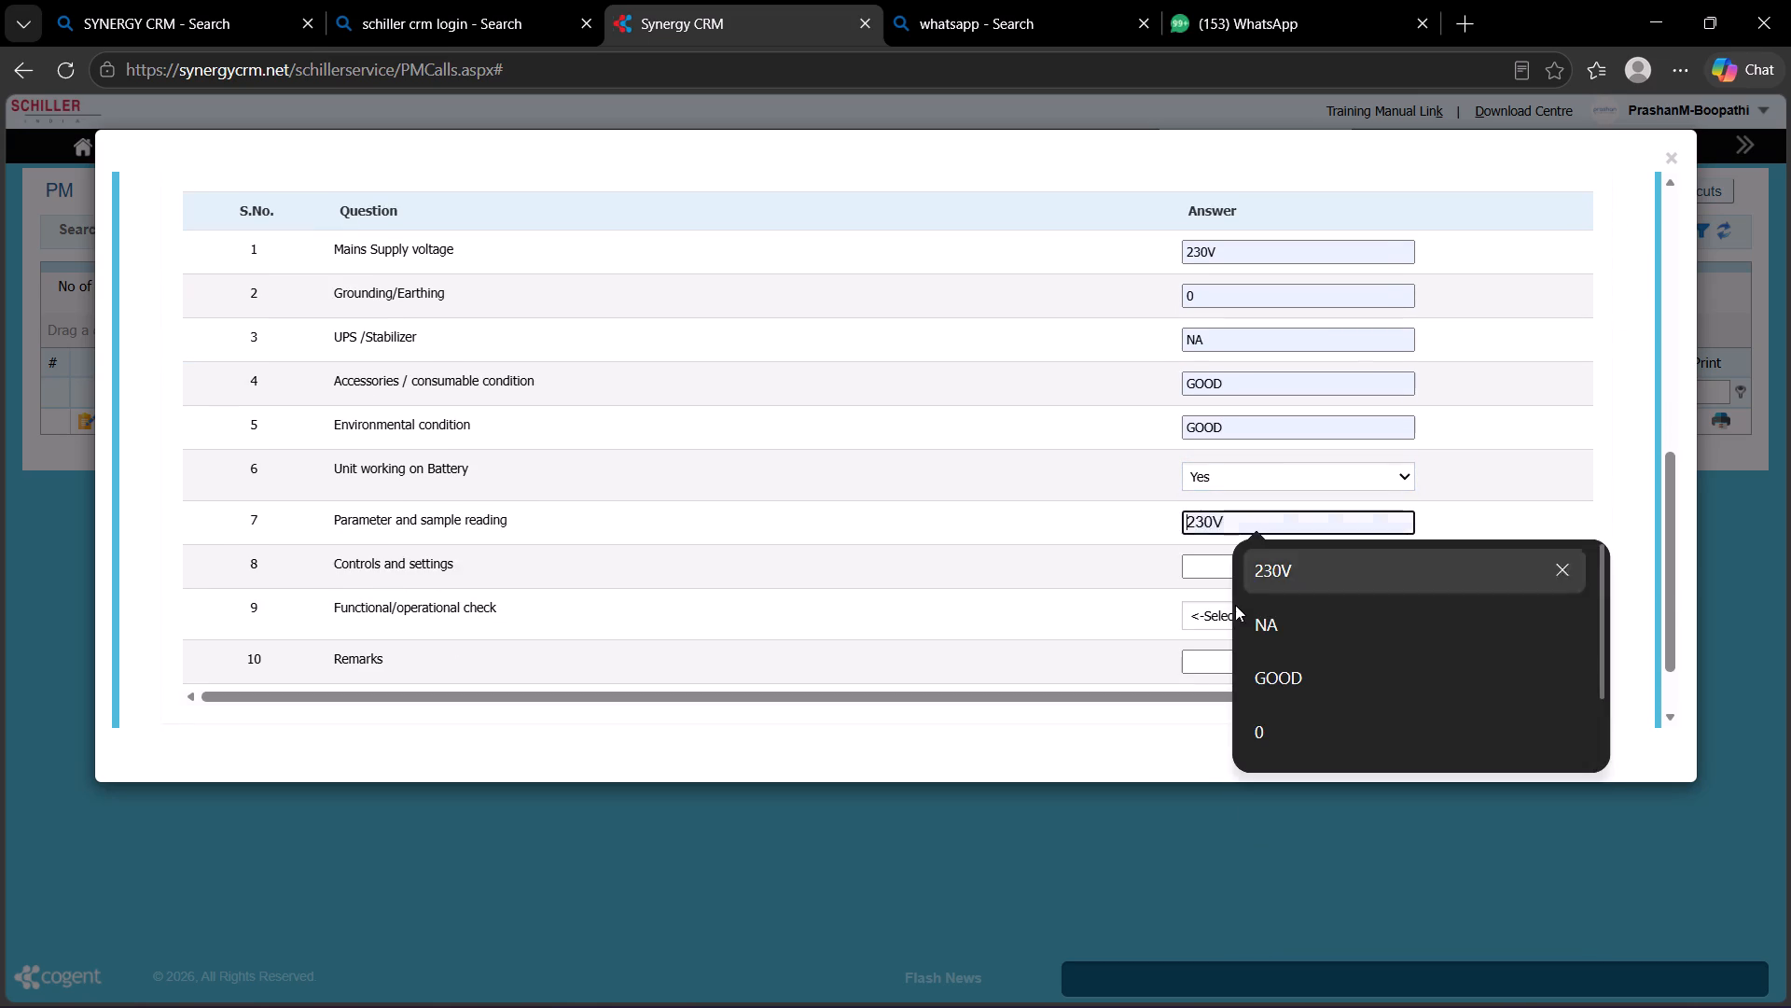
pyautogui.moveTo(1235, 606); pyautogui.dragTo(1235, 619)
pyautogui.click(1212, 568)
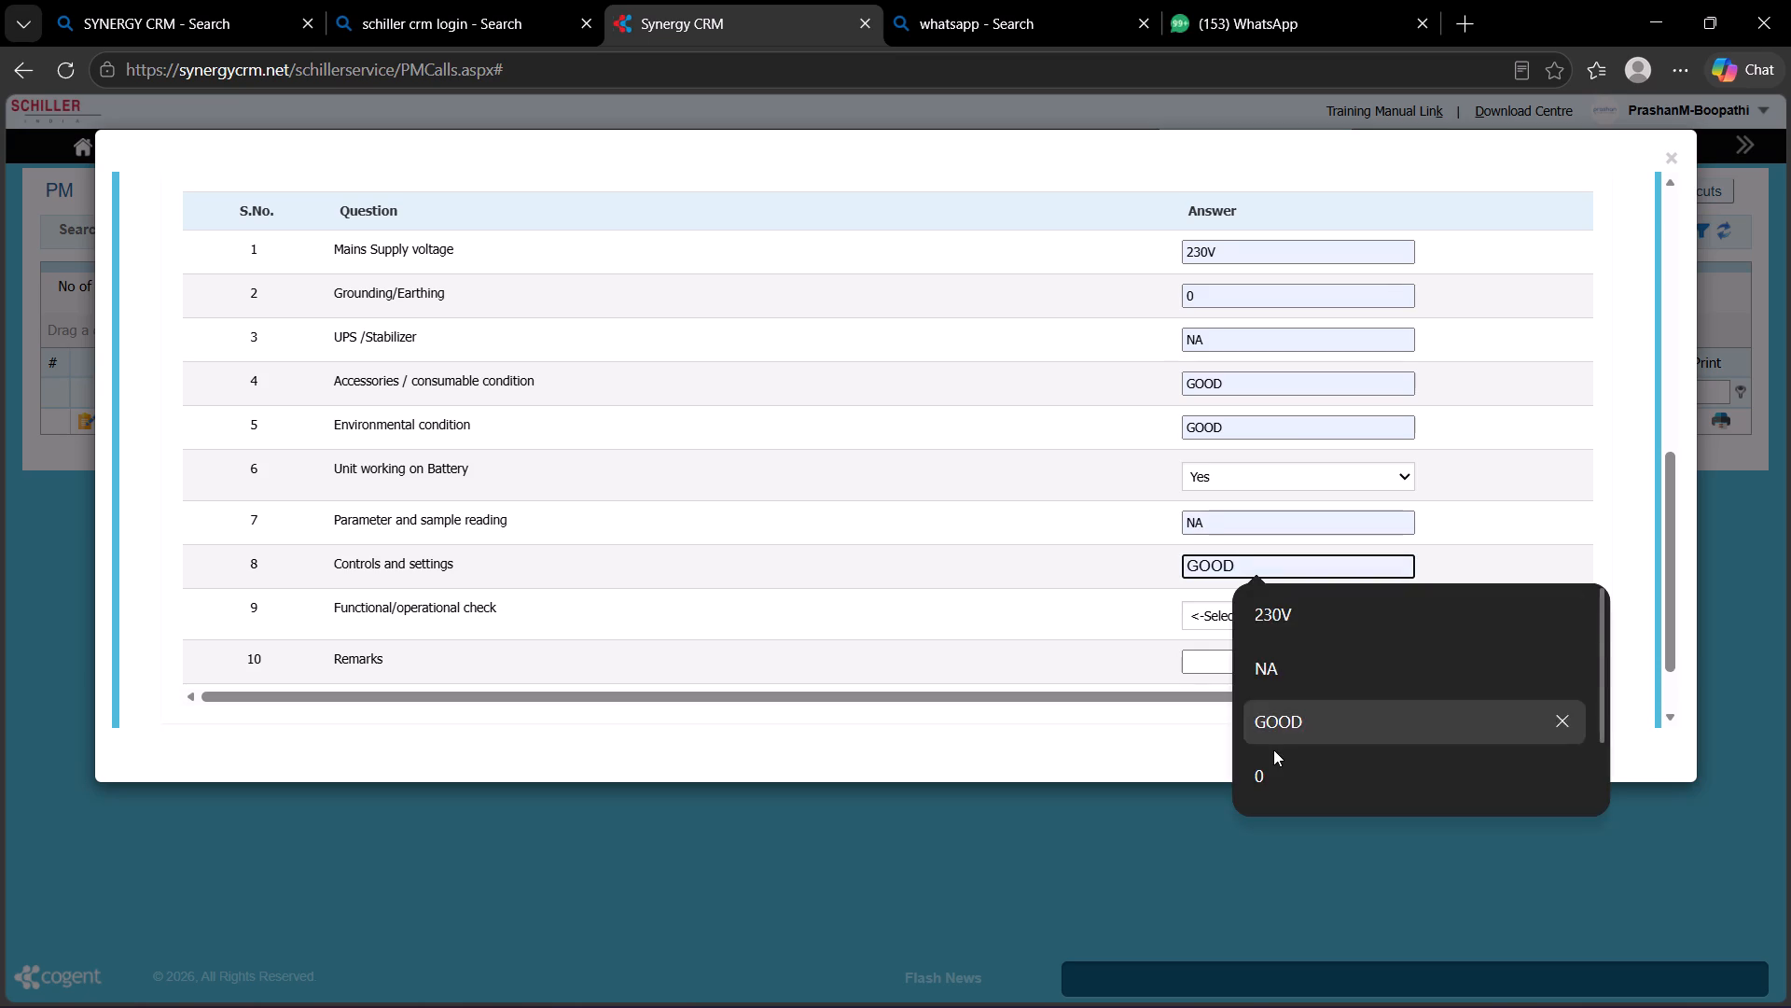
pyautogui.scroll(-2, 1273, 749)
pyautogui.click(1281, 731)
pyautogui.click(1254, 616)
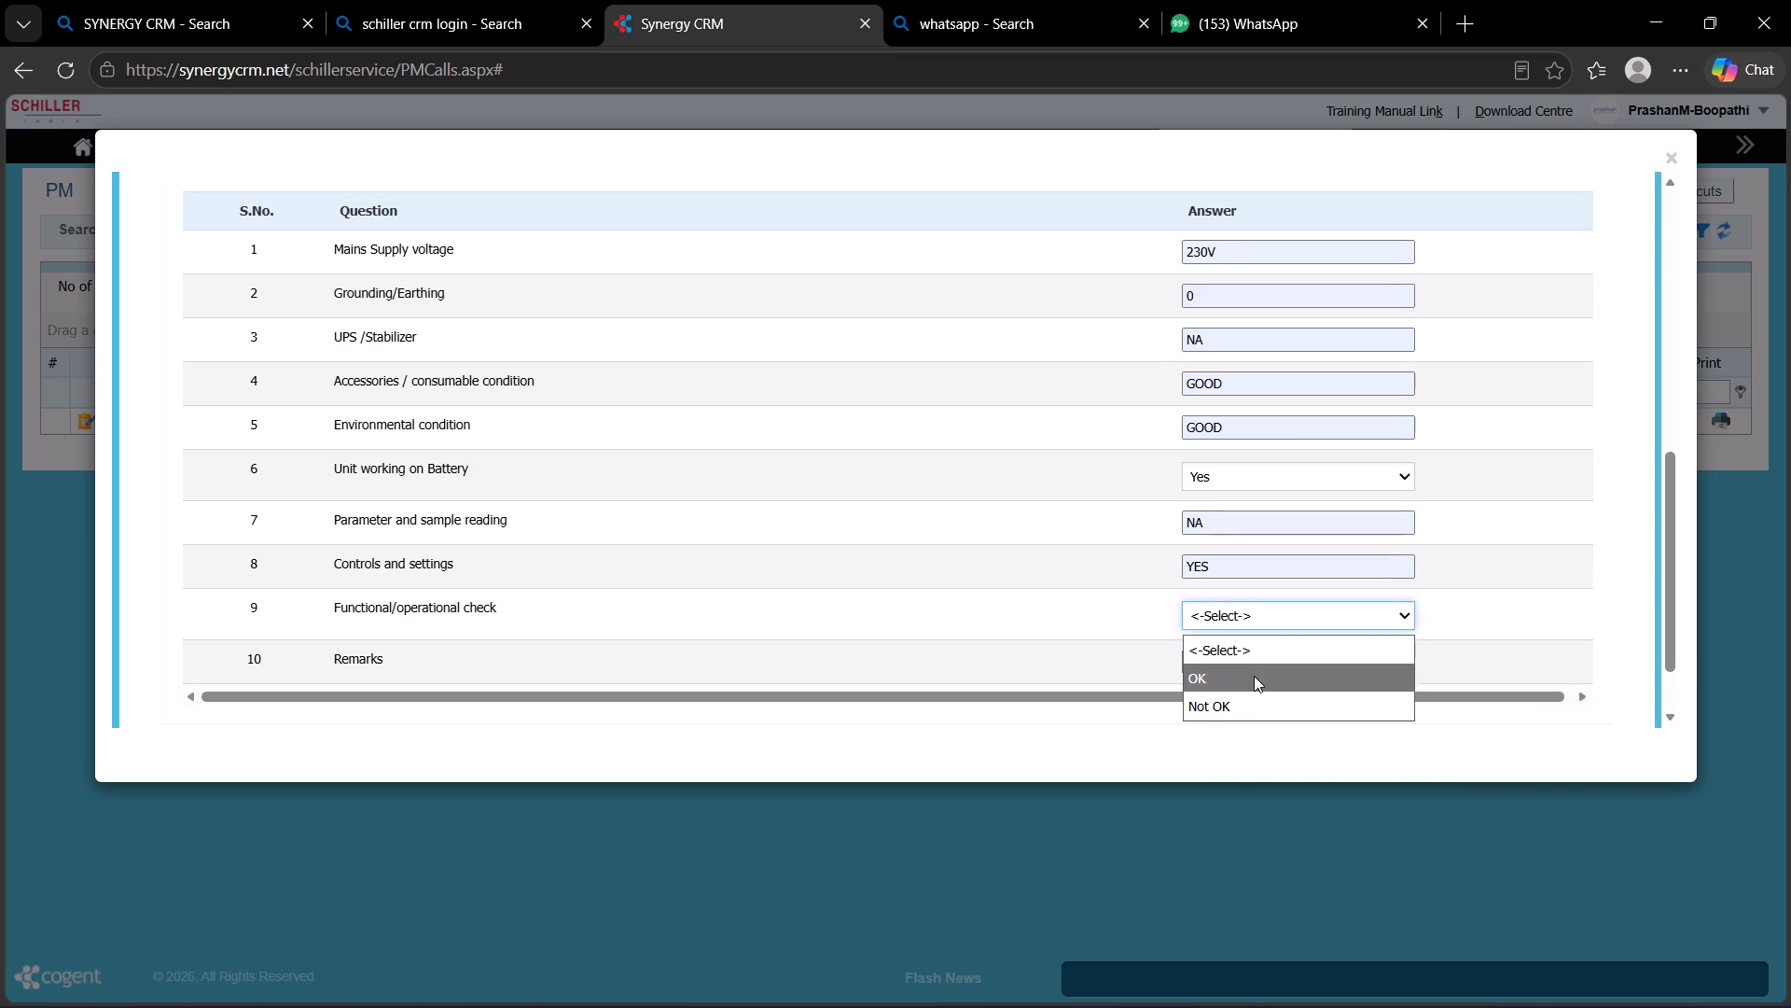
pyautogui.click(1254, 676)
pyautogui.scroll(-3, 1251, 630)
pyautogui.click(1251, 580)
pyautogui.scroll(-6, 1269, 693)
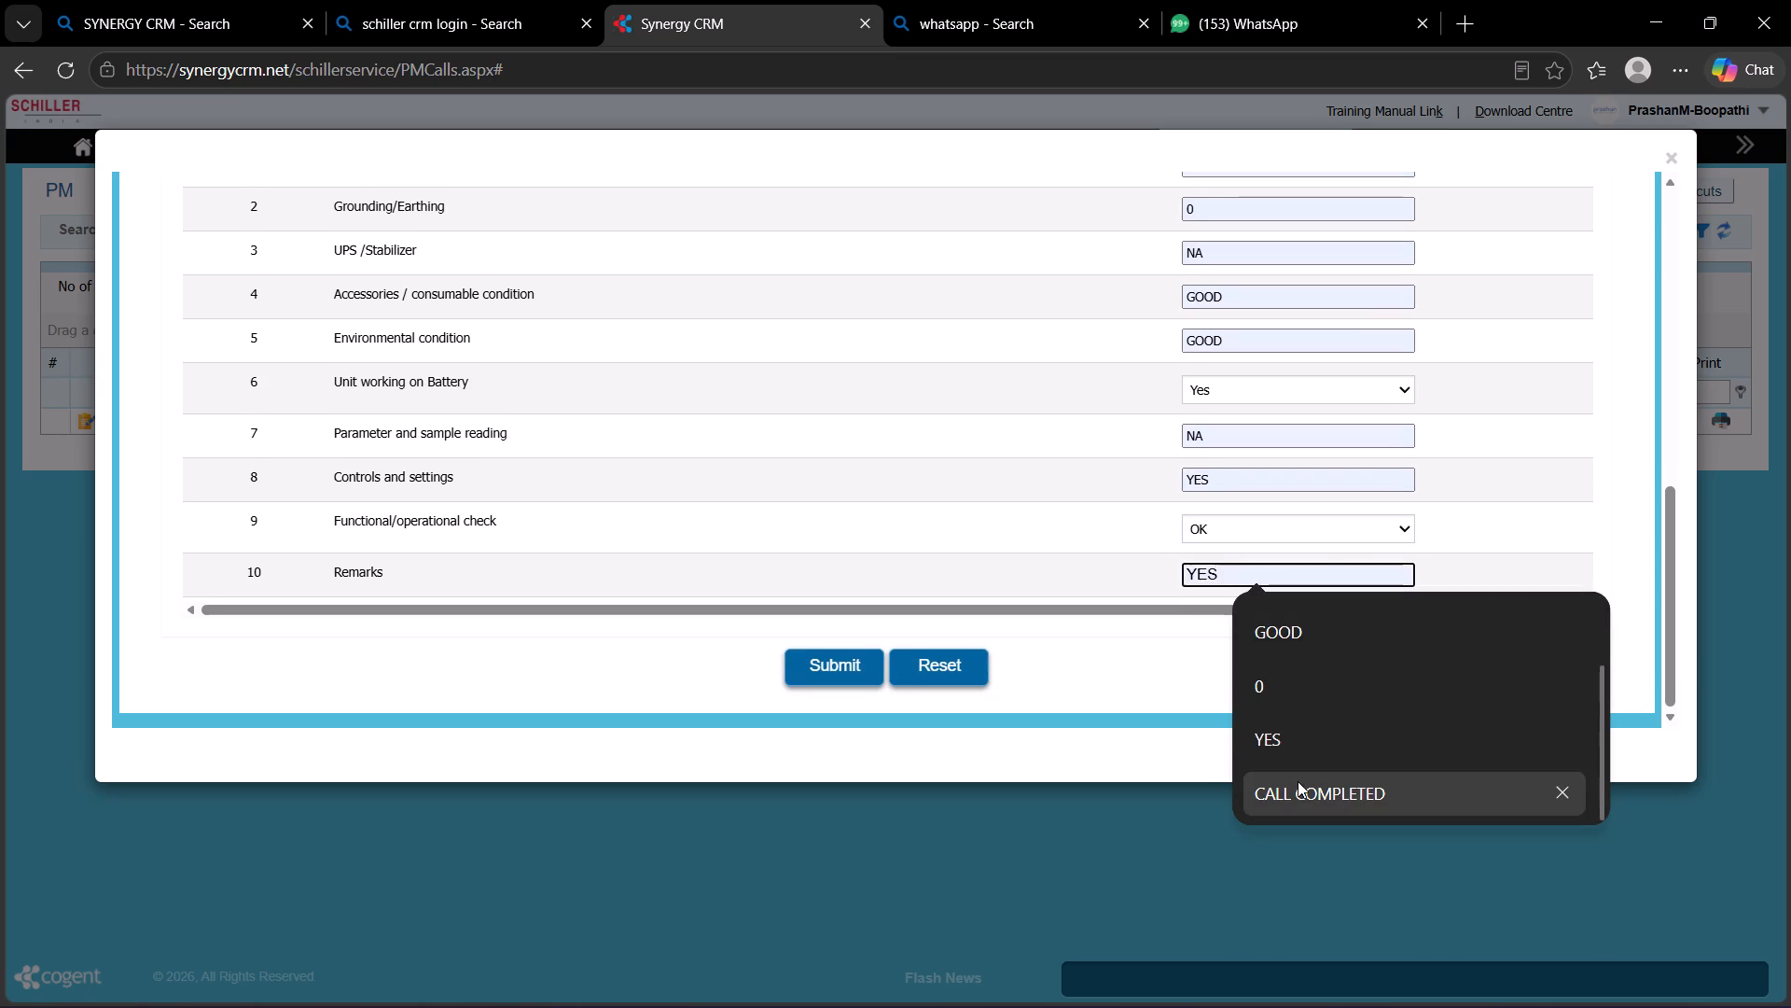
pyautogui.click(1298, 784)
pyautogui.click(864, 674)
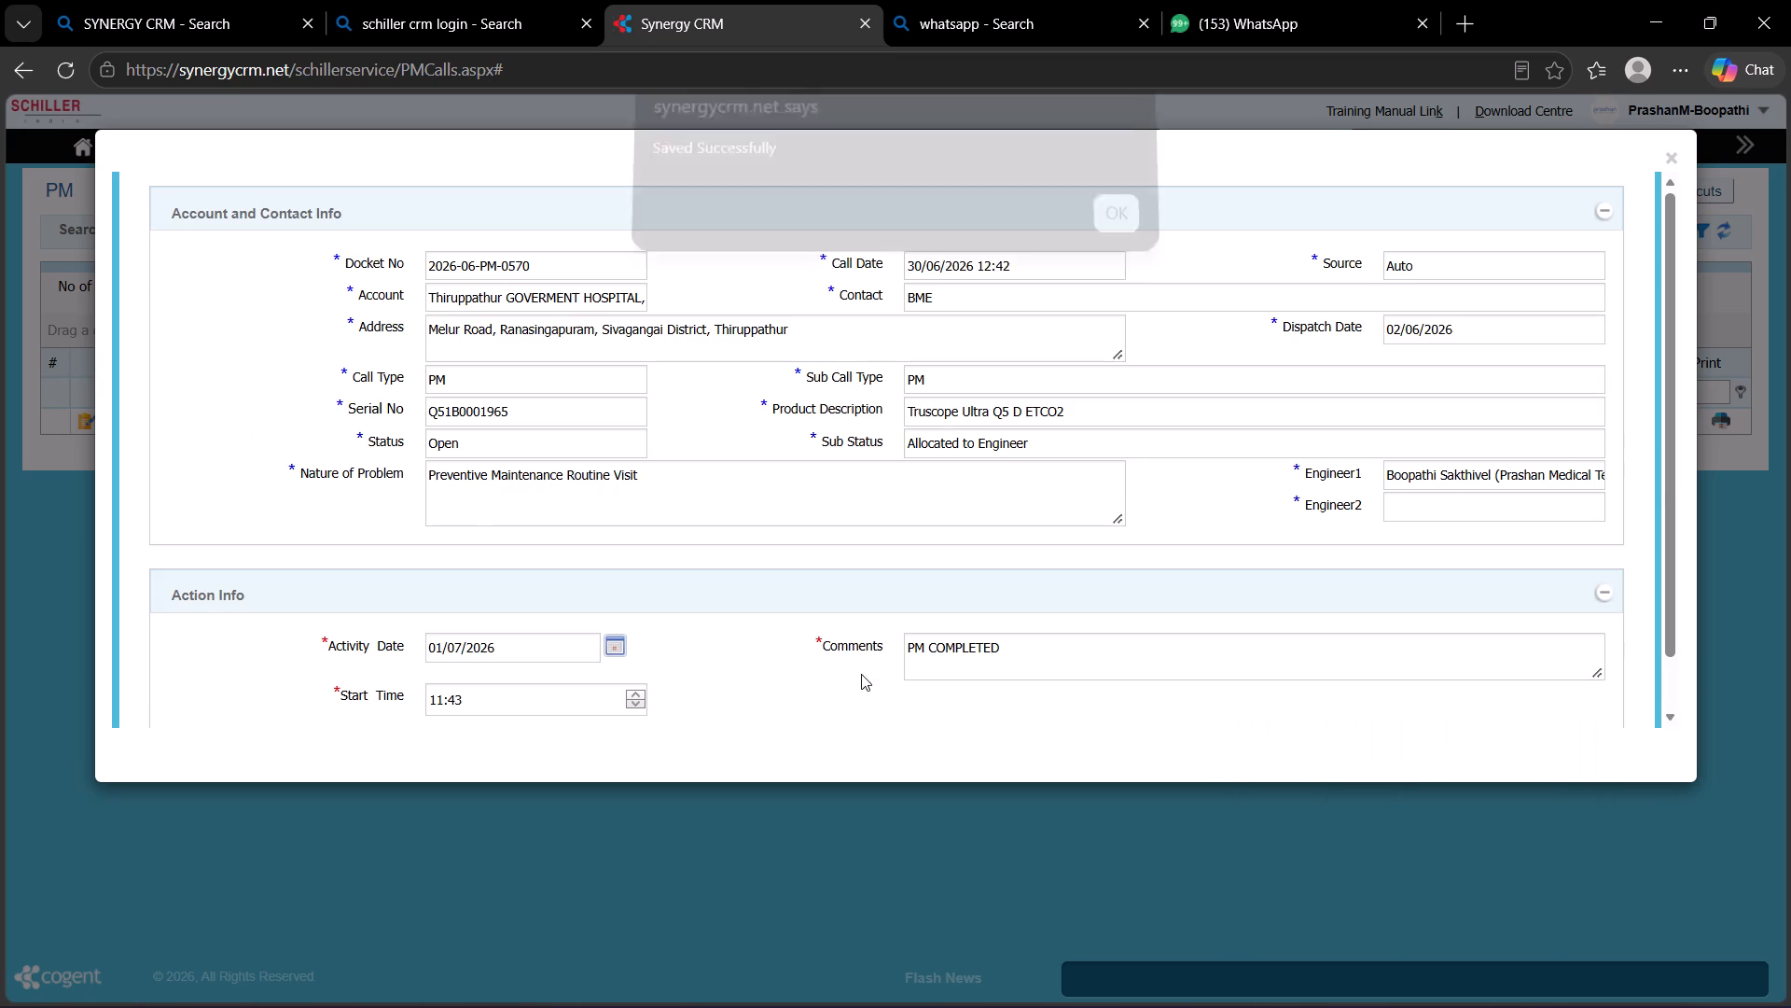
pyautogui.click(1110, 240)
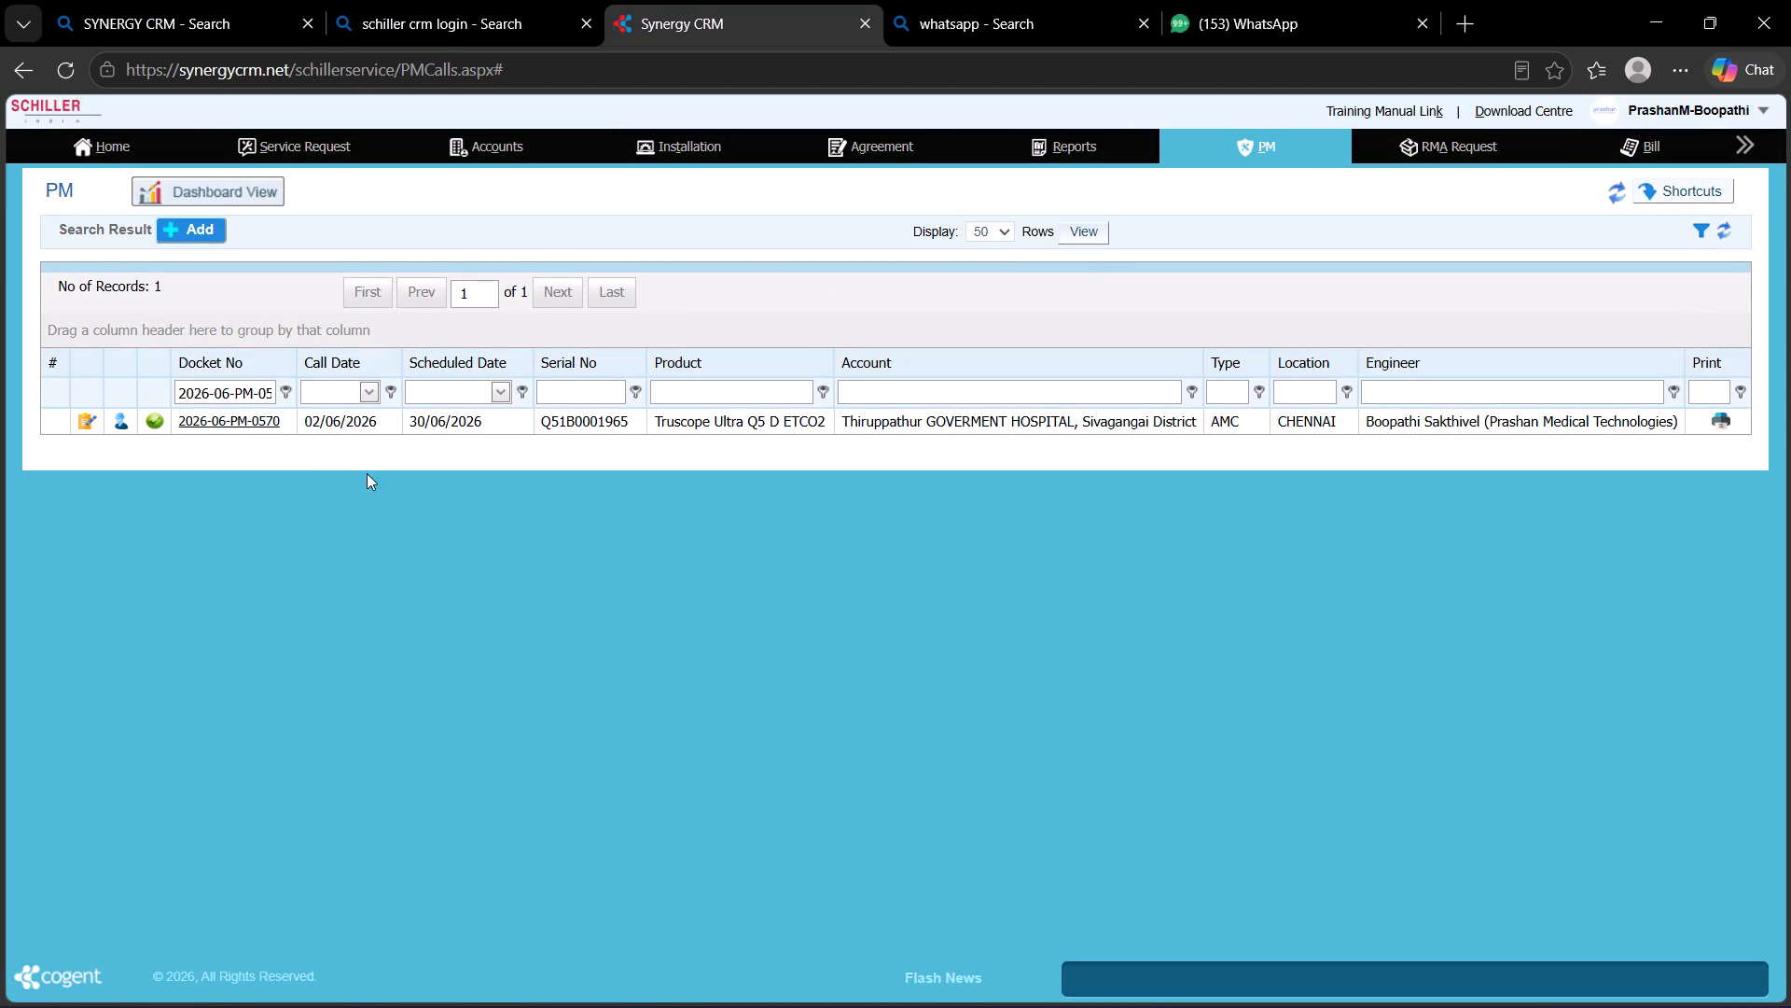
# Switch to the Excel report and highlight docket 2026-06-PM-0570 in yellow.
pyautogui.click(575, 975)
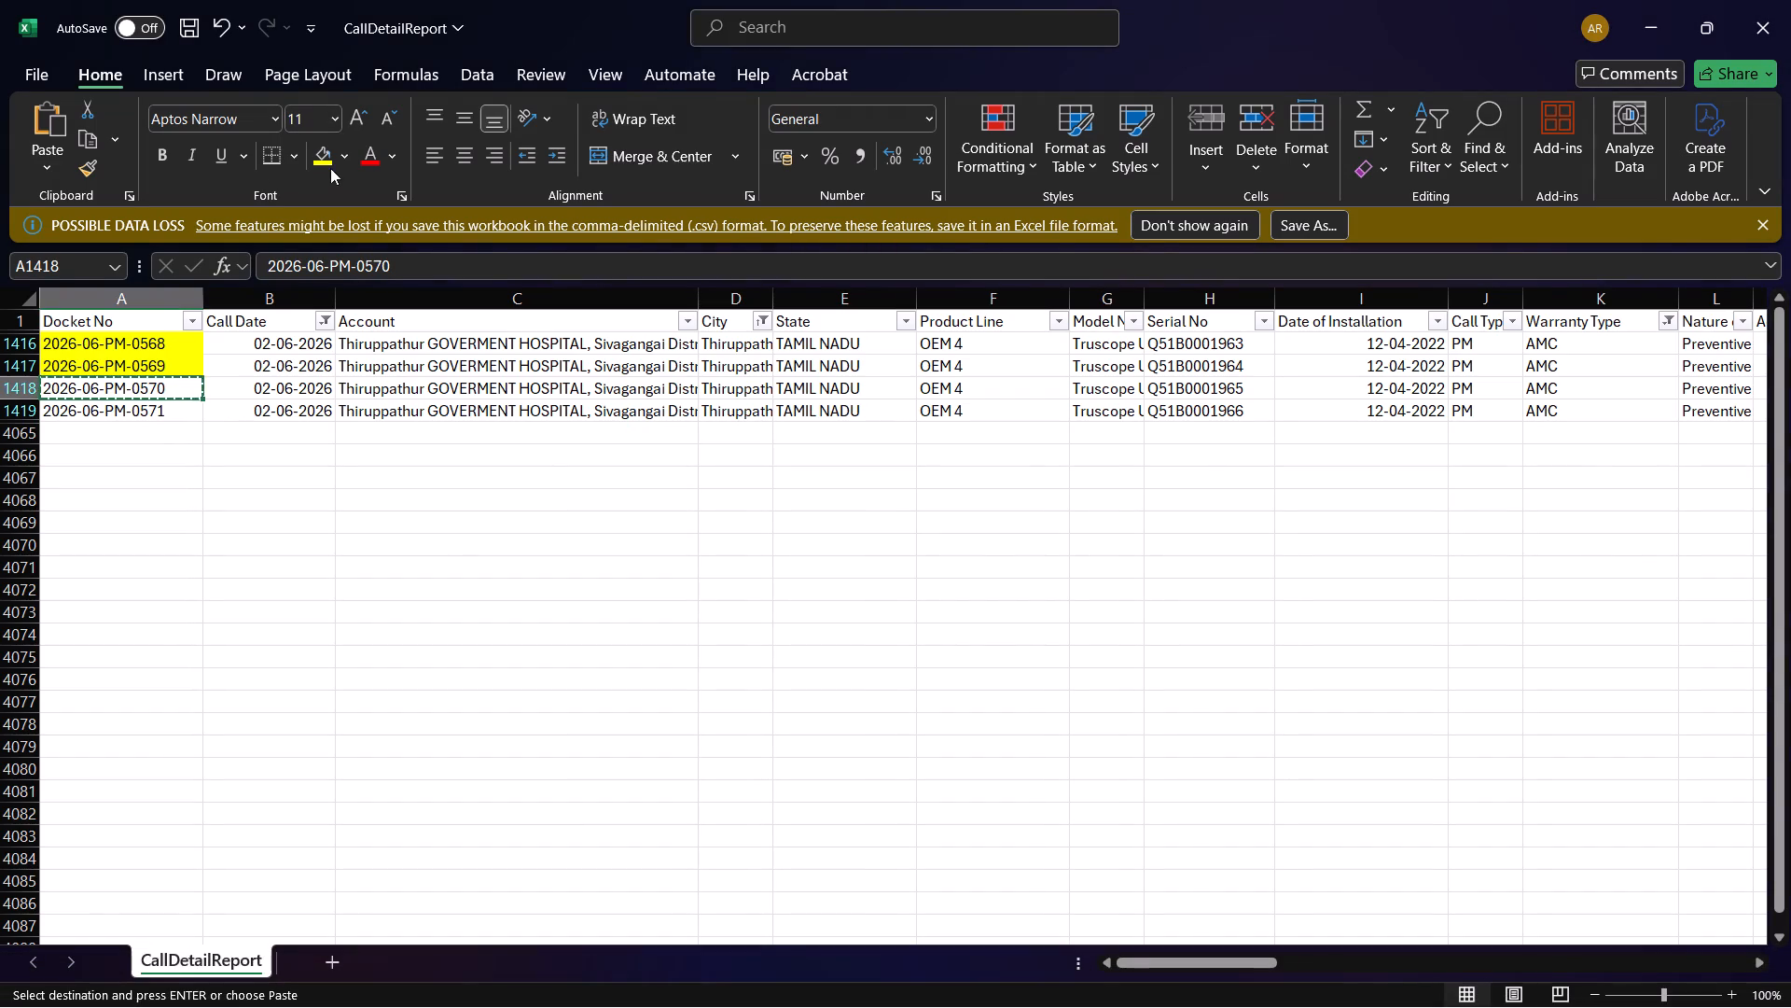
pyautogui.click(312, 156)
pyautogui.click(121, 422)
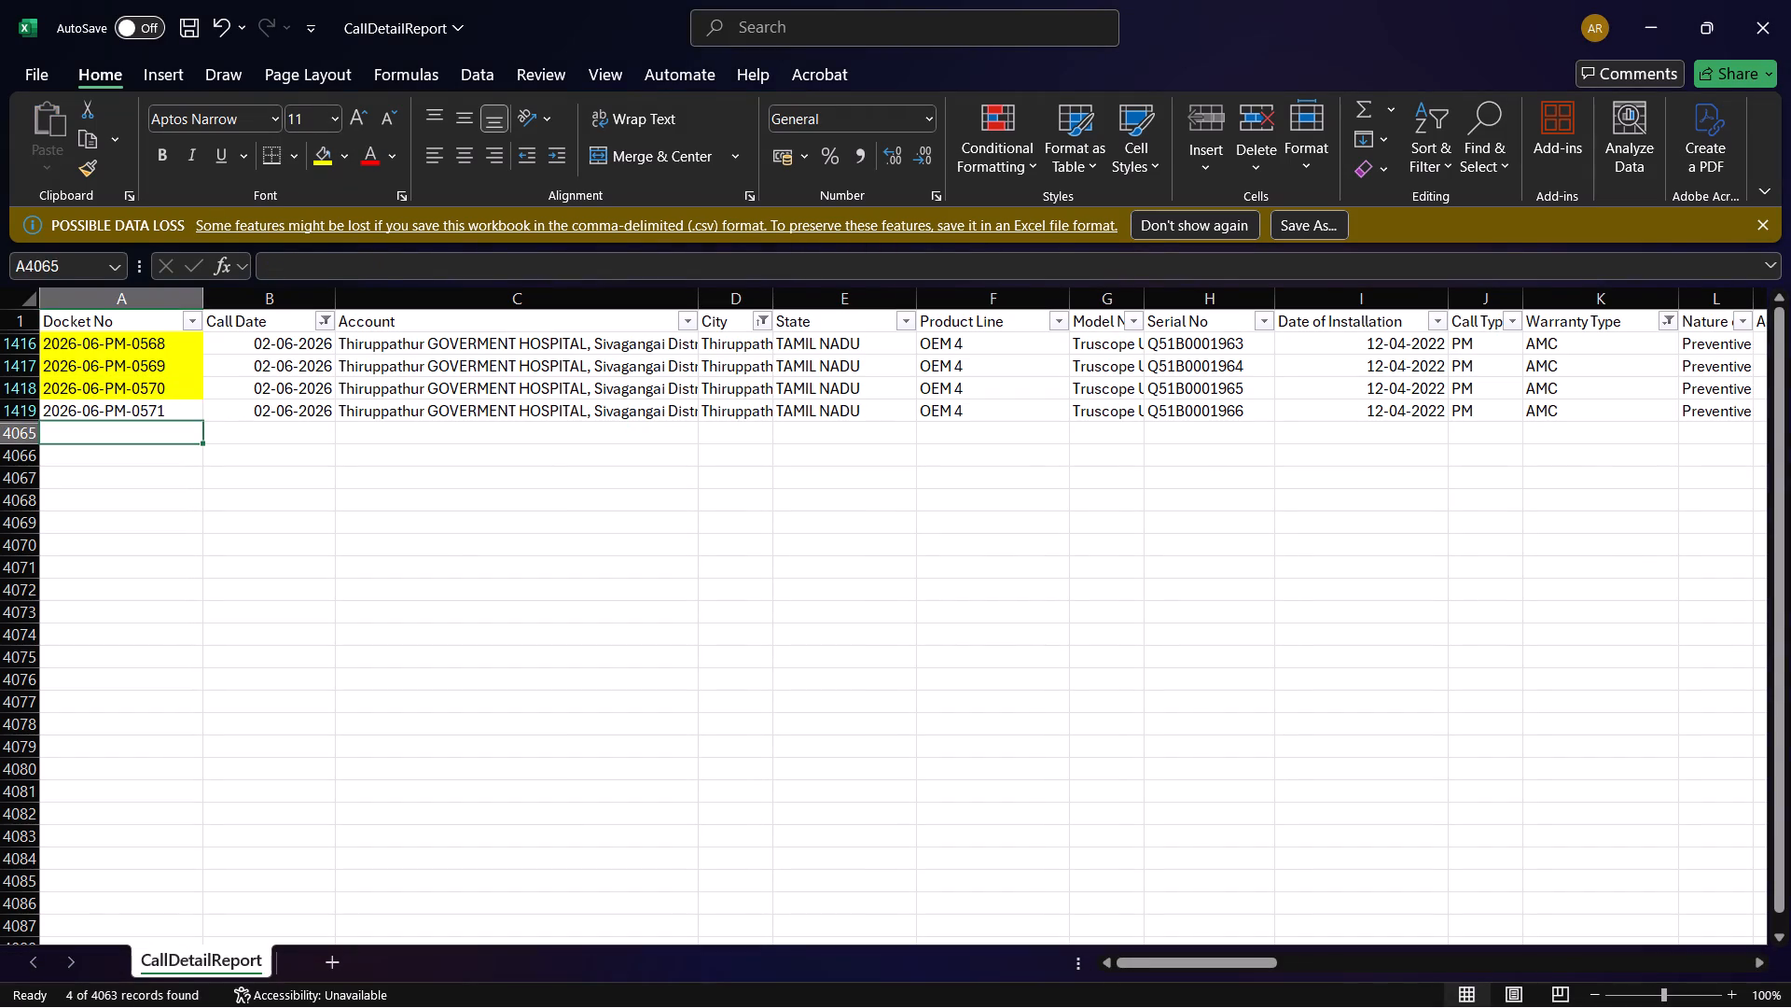
pyautogui.click(144, 402)
pyautogui.hotkey('ctrl', 'c')
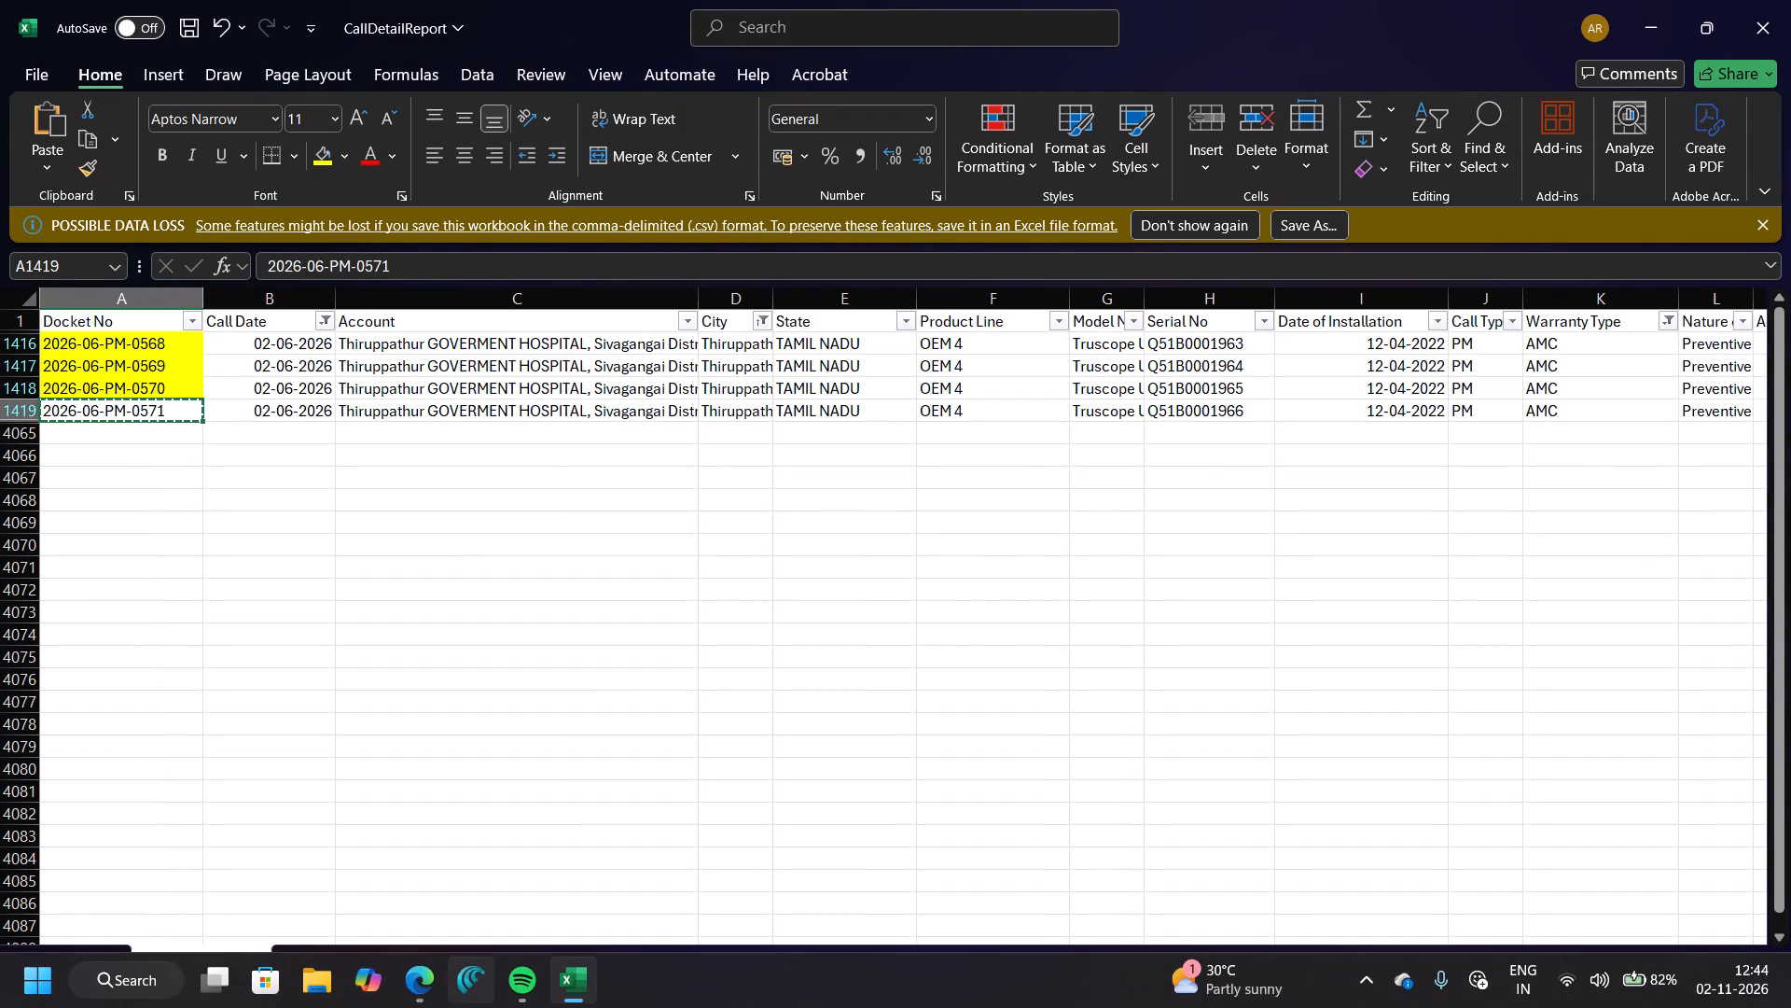
pyautogui.click(423, 982)
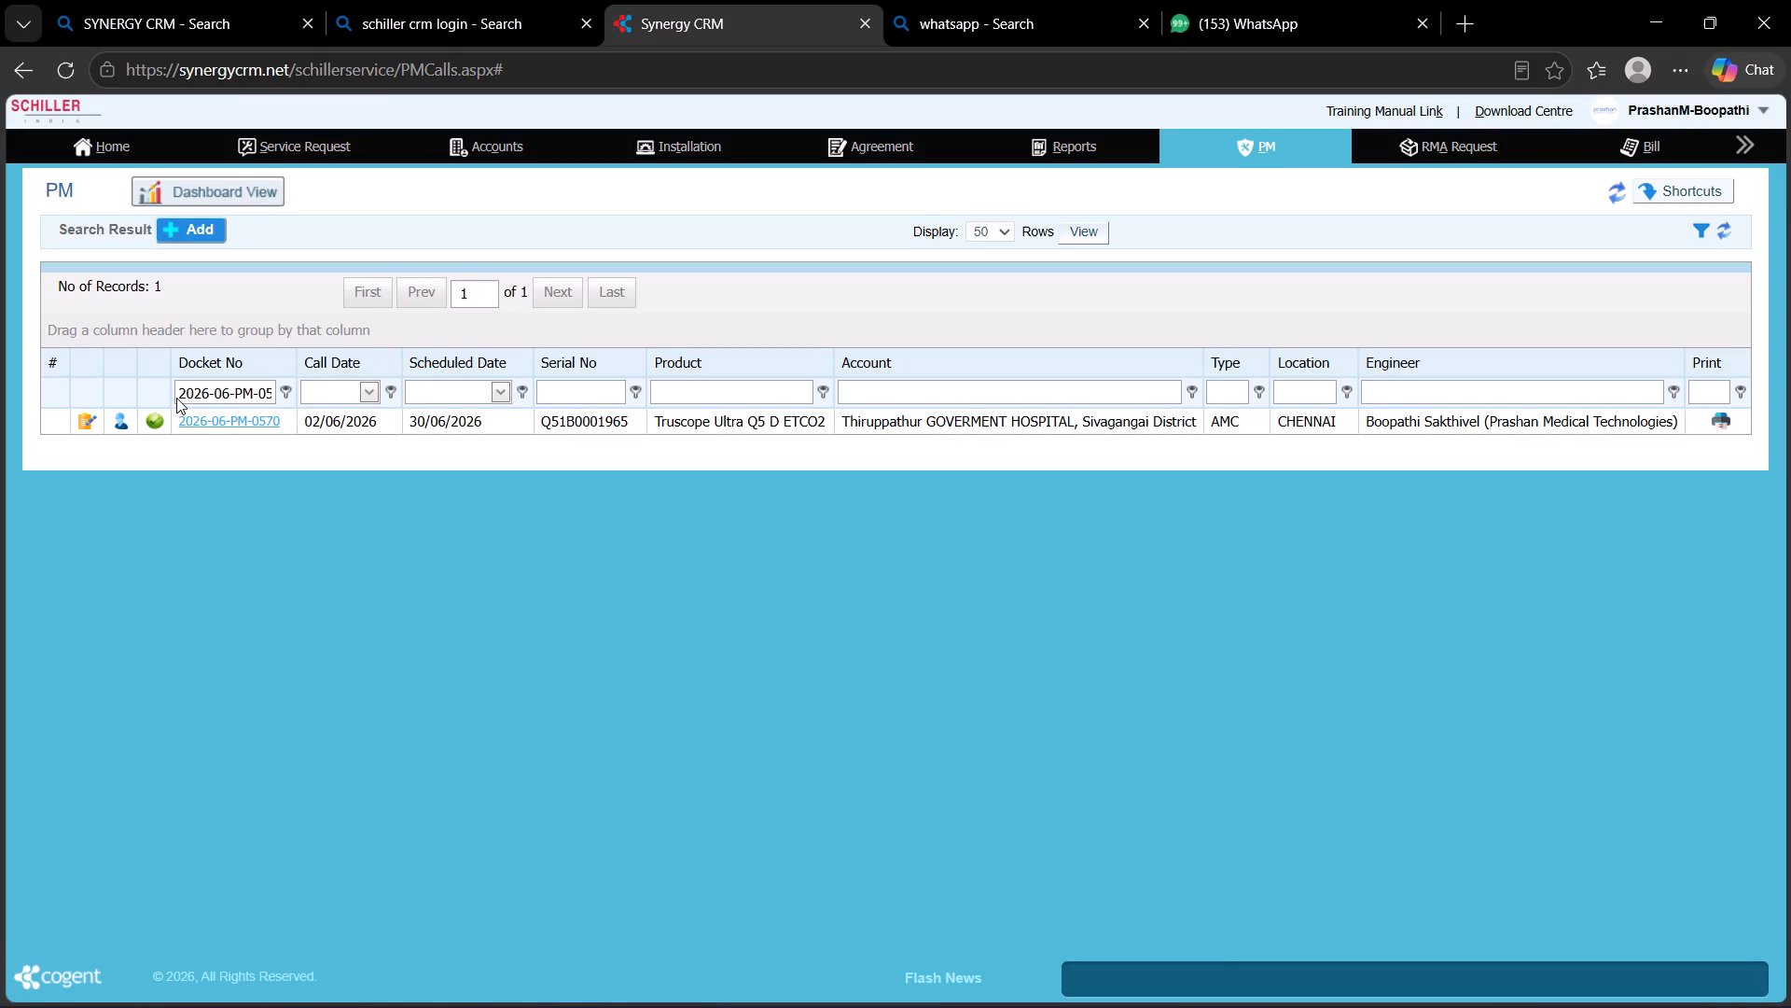
pyautogui.moveTo(178, 392); pyautogui.dragTo(299, 379)
pyautogui.hotkey('ctrl', 'c')
pyautogui.hotkey('ctrl', 'v')
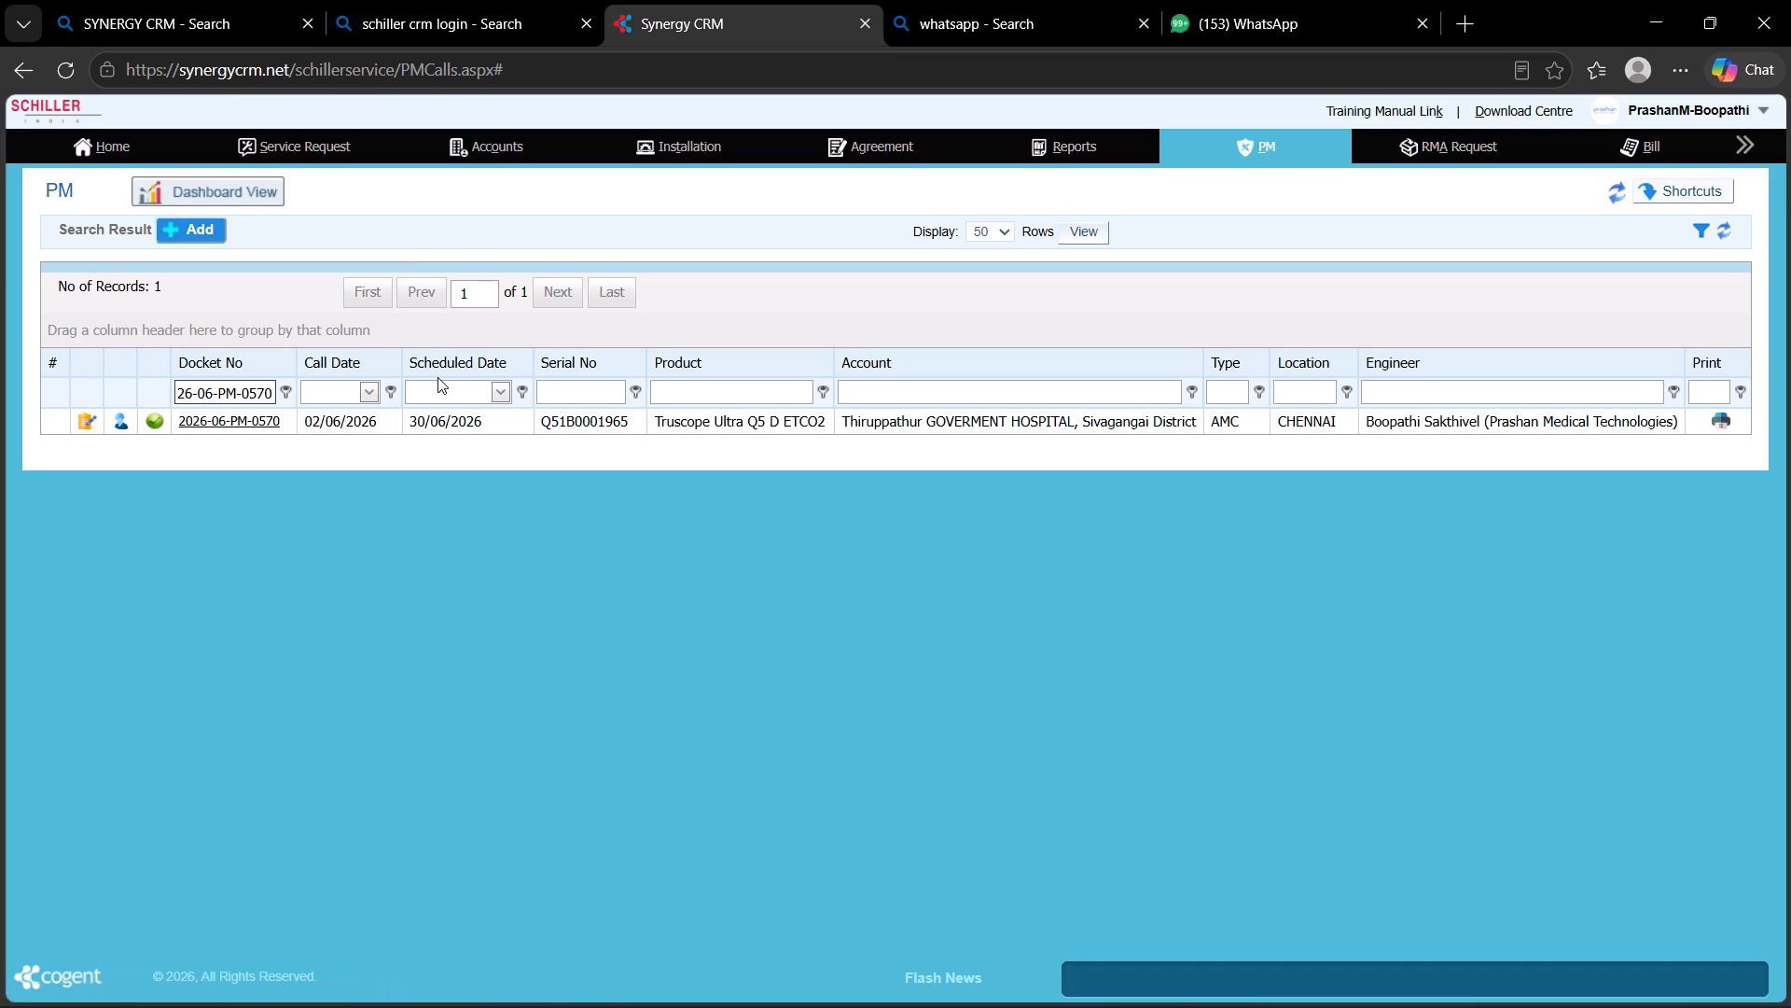
pyautogui.press('BackSpace')
pyautogui.press('1')
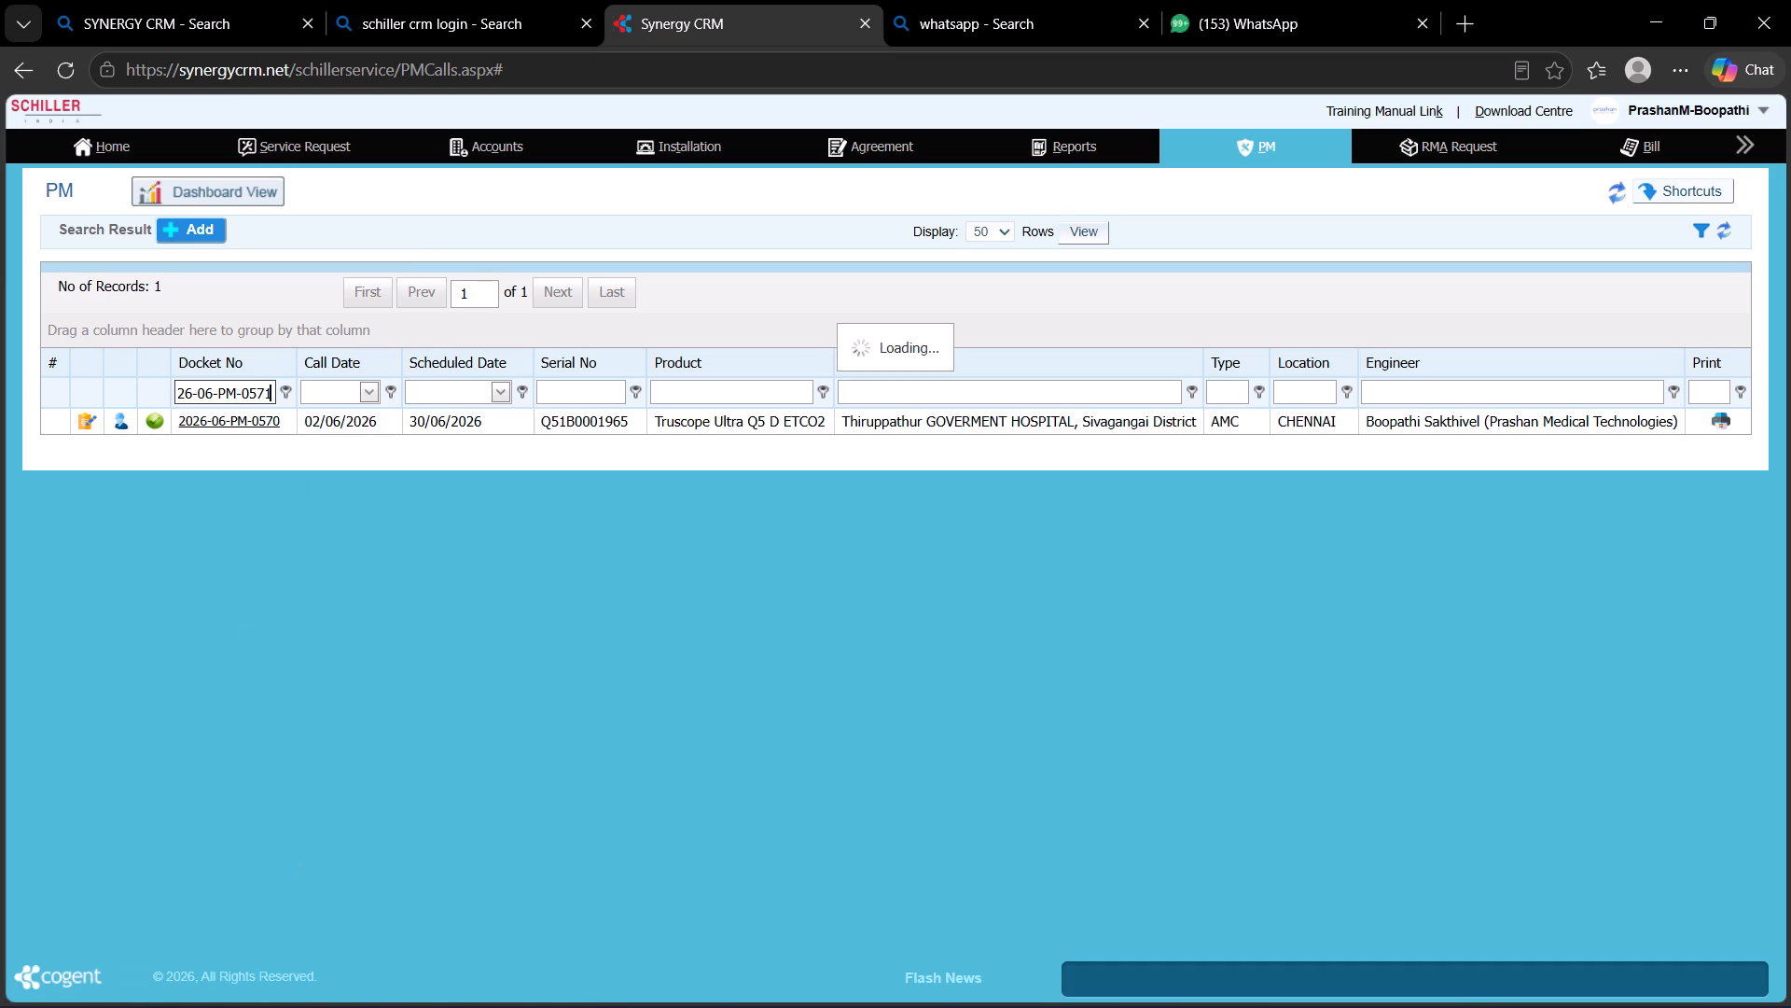
pyautogui.click(579, 983)
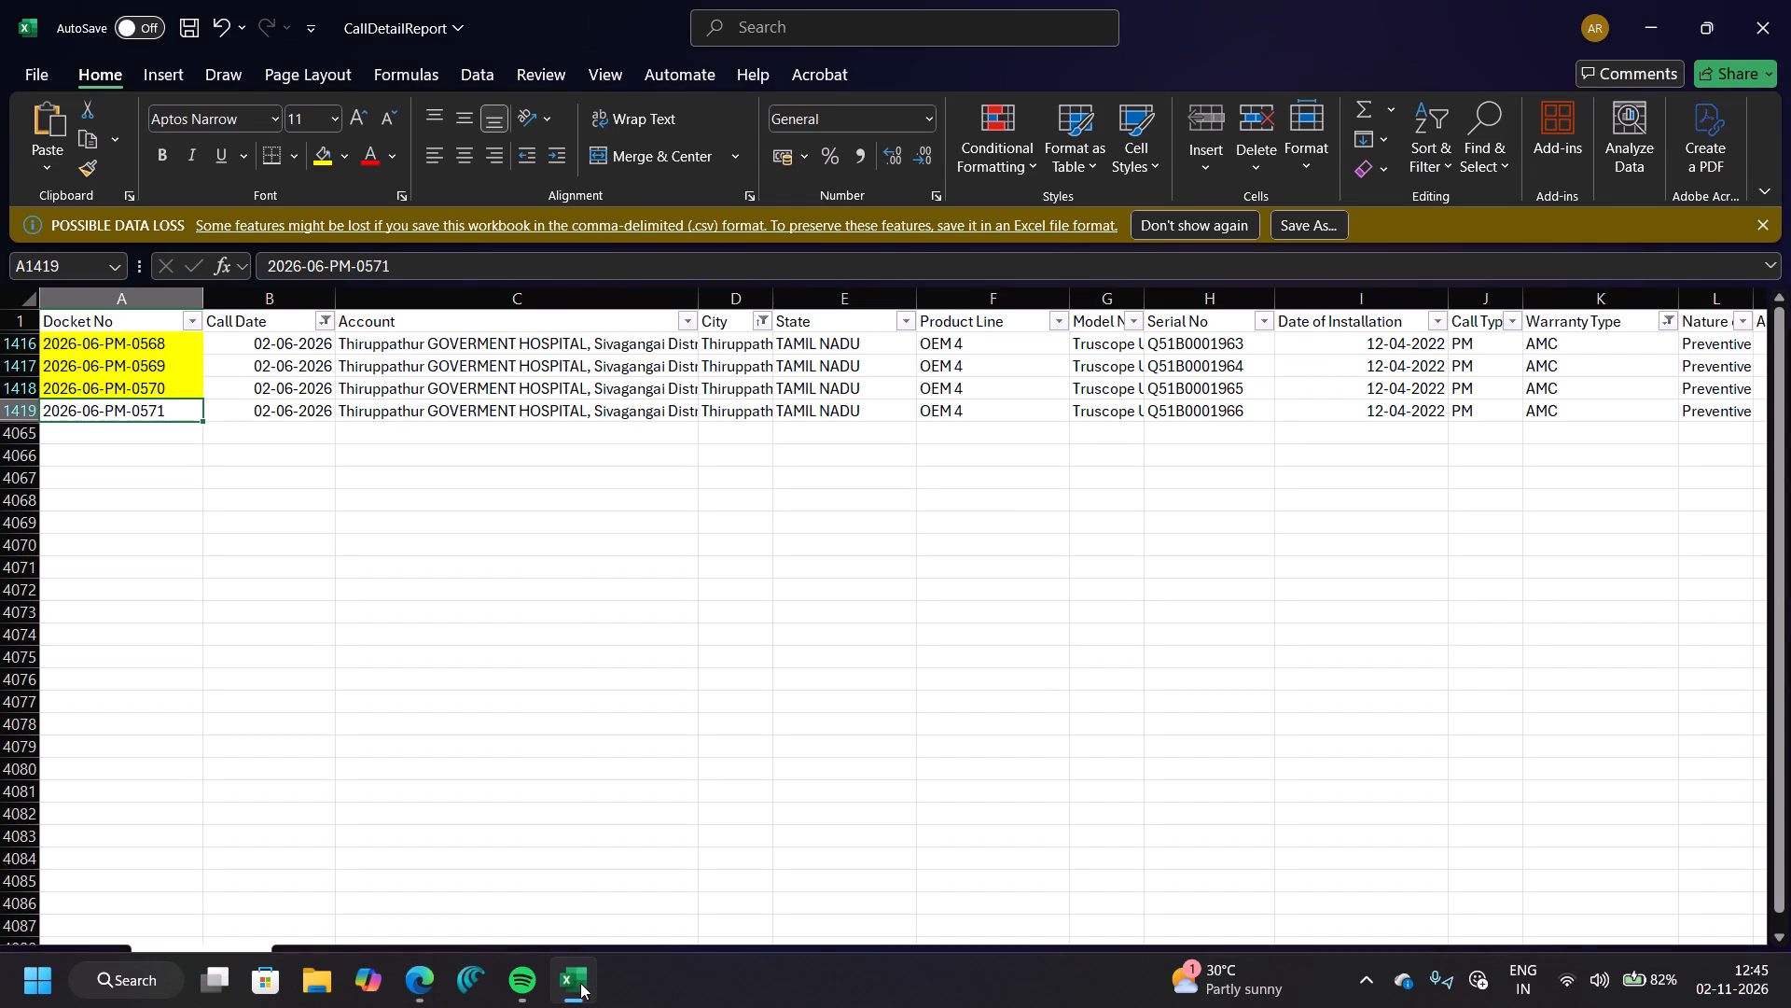
pyautogui.click(423, 990)
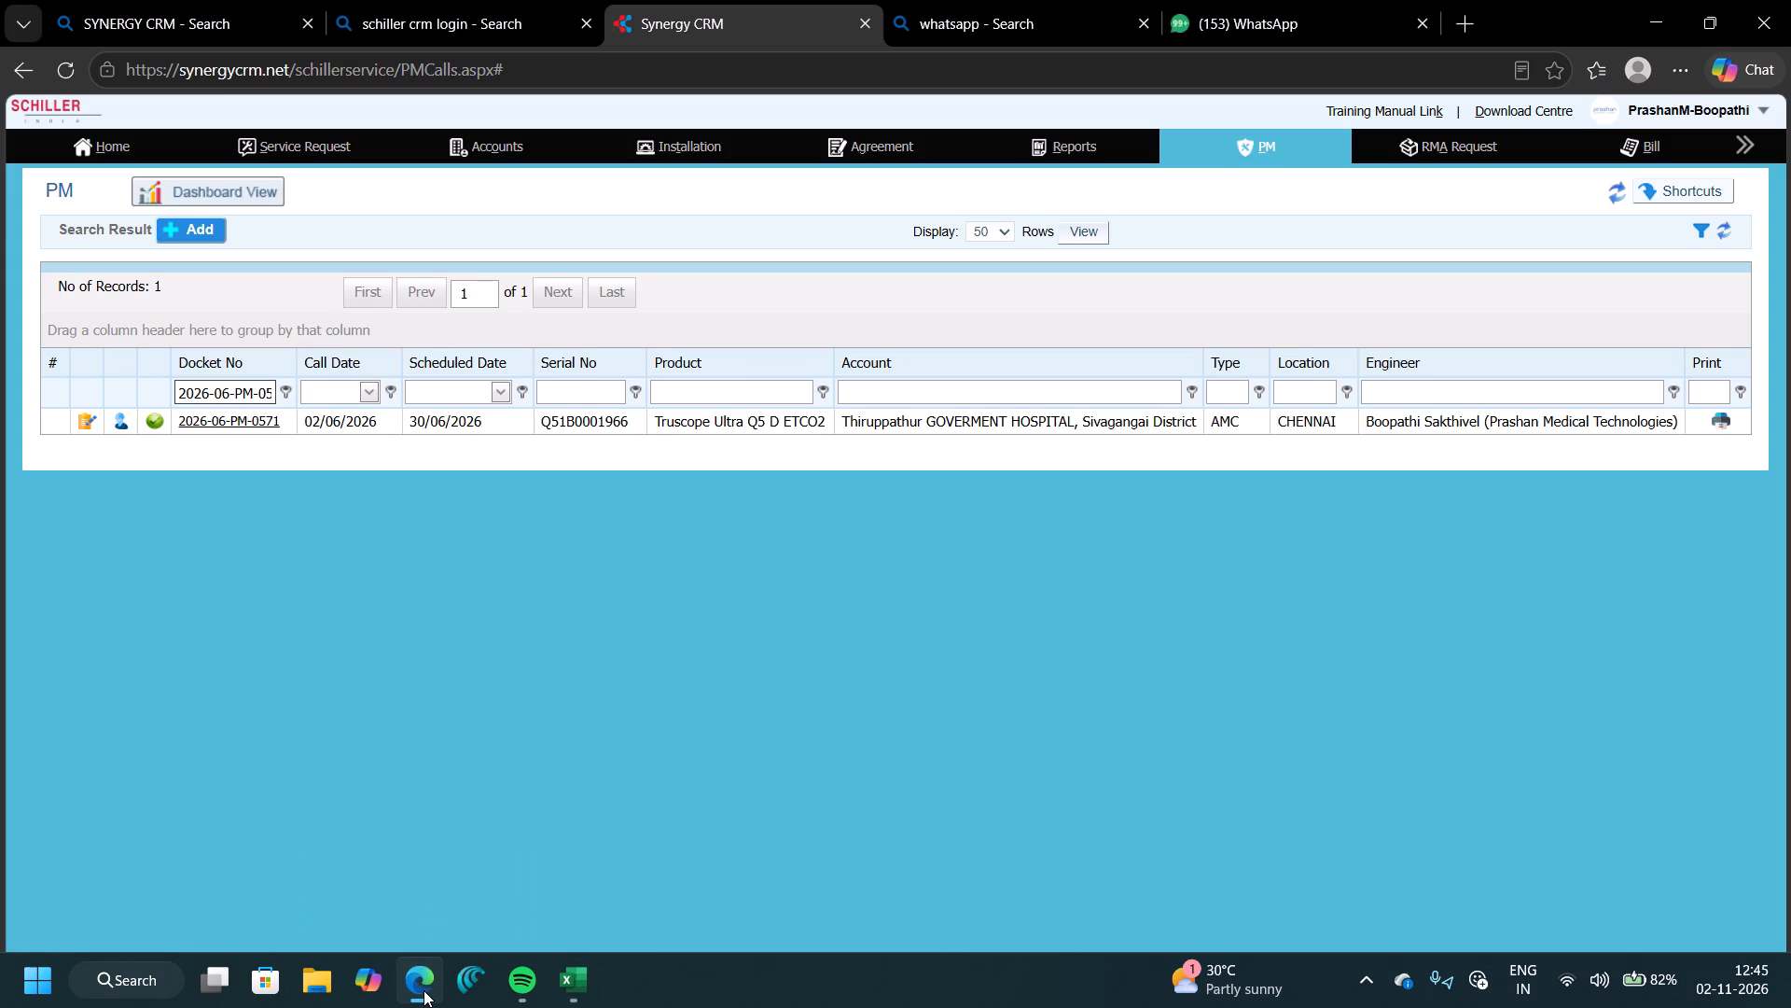
# Open docket 2026-06-PM-0571 for editing and set its Call Date to 30/06/2026 12:45.
pyautogui.click(222, 413)
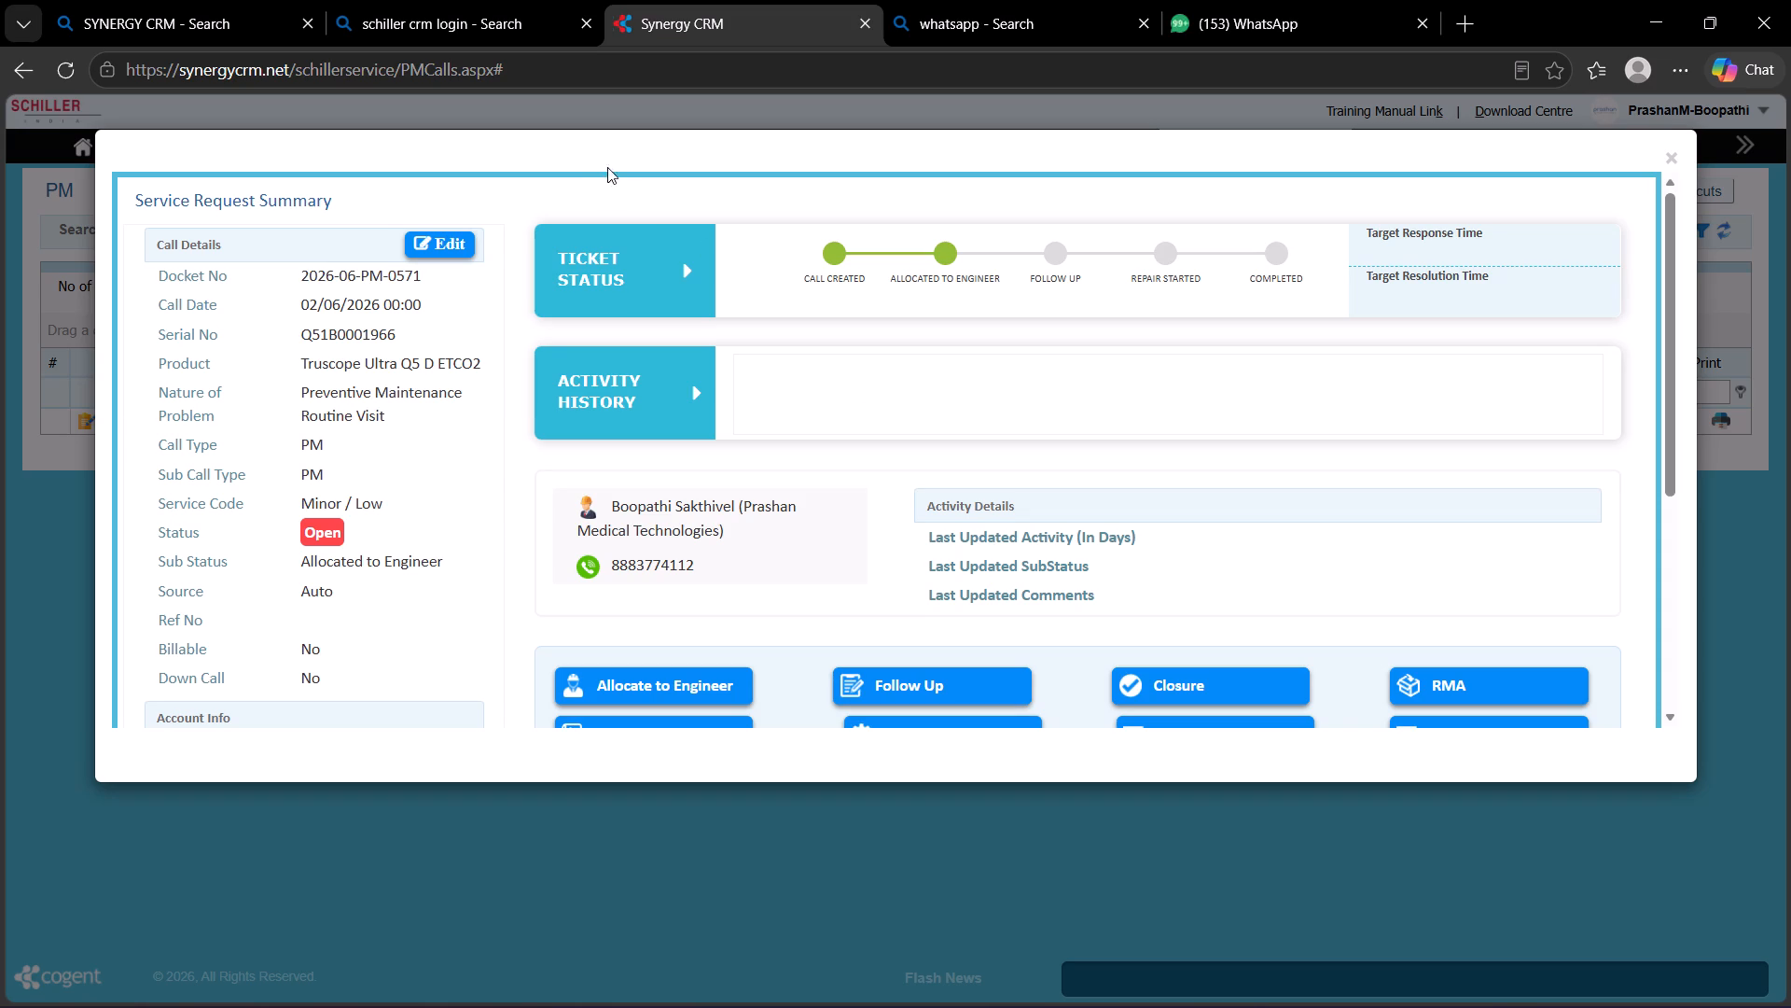
pyautogui.click(474, 237)
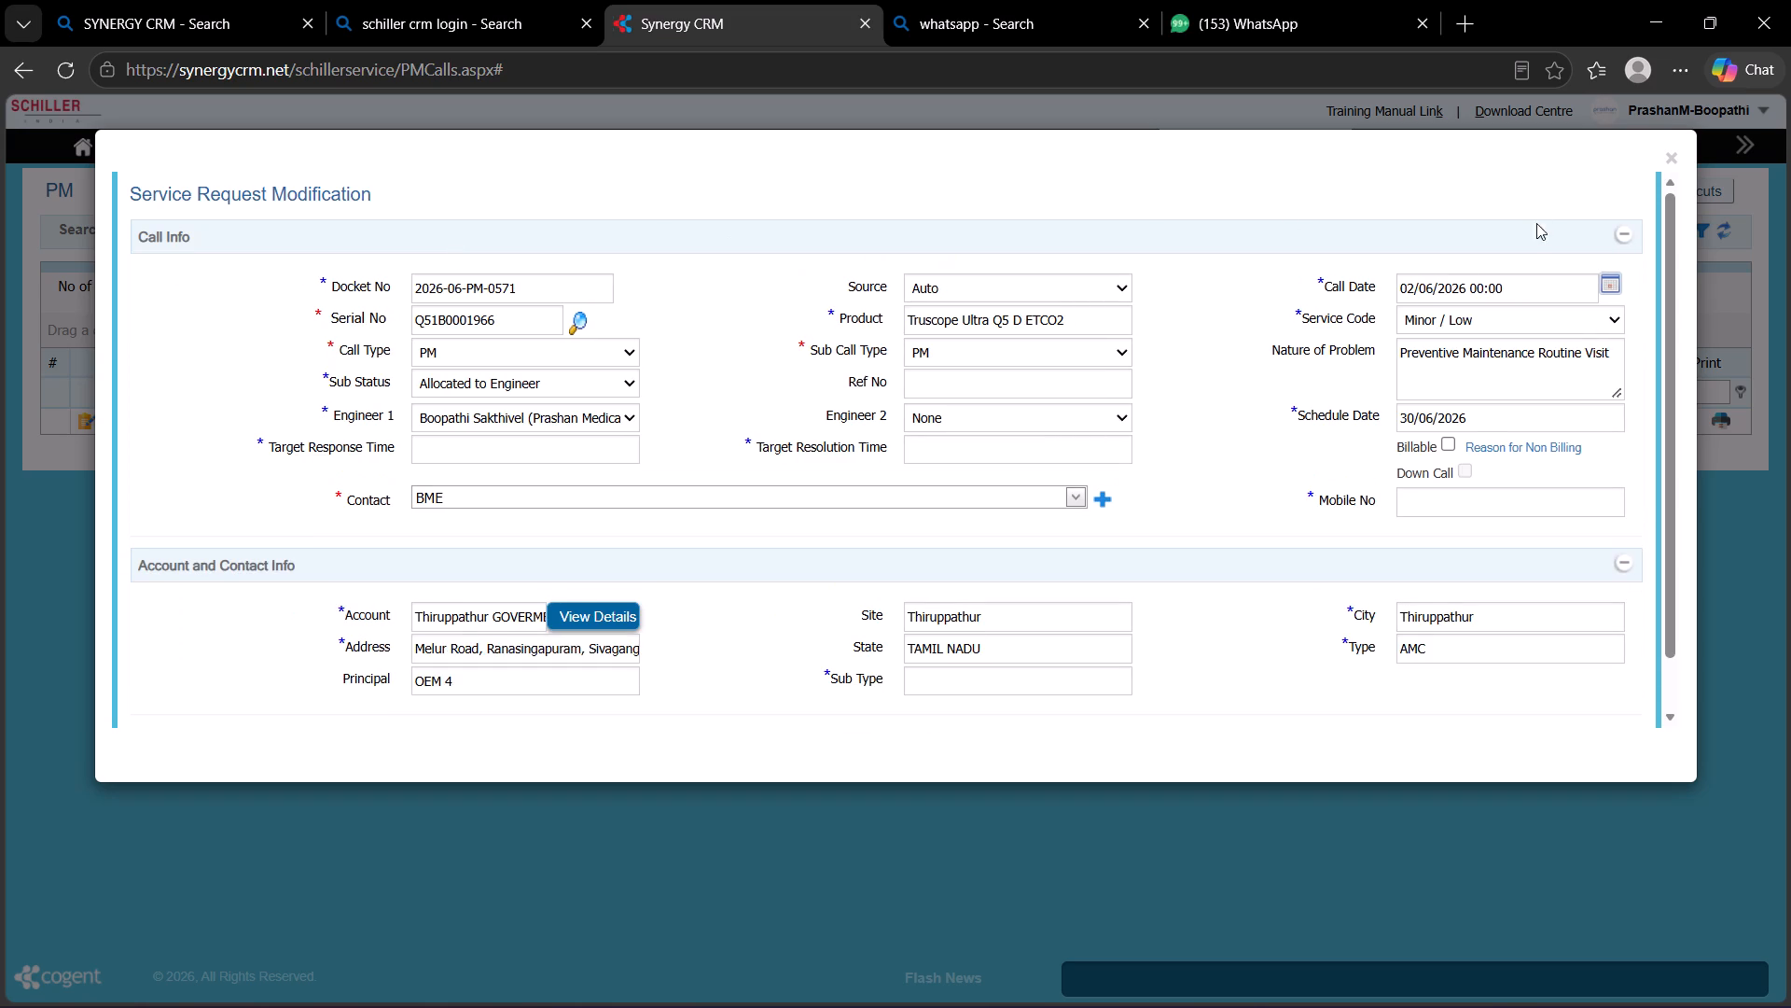
pyautogui.click(1617, 287)
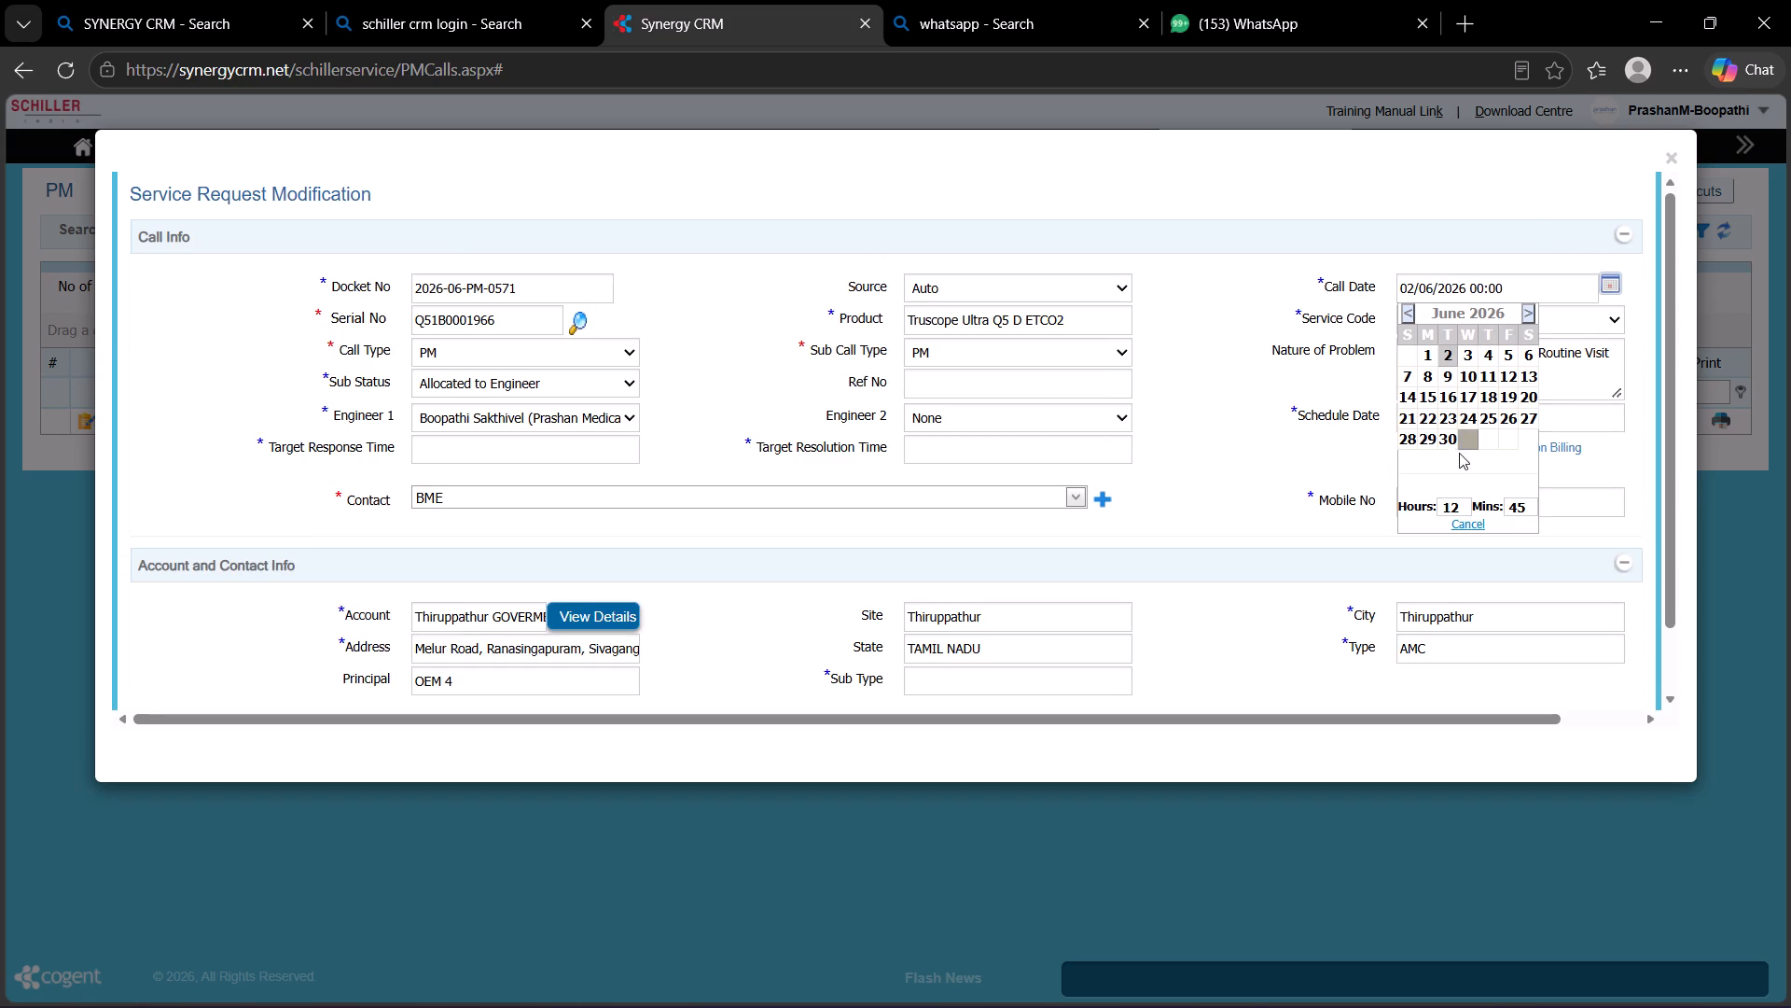
pyautogui.click(1447, 441)
# Enter AMC as the non-billing justification for docket 2026-06-PM-0571 and save it.
pyautogui.click(1483, 440)
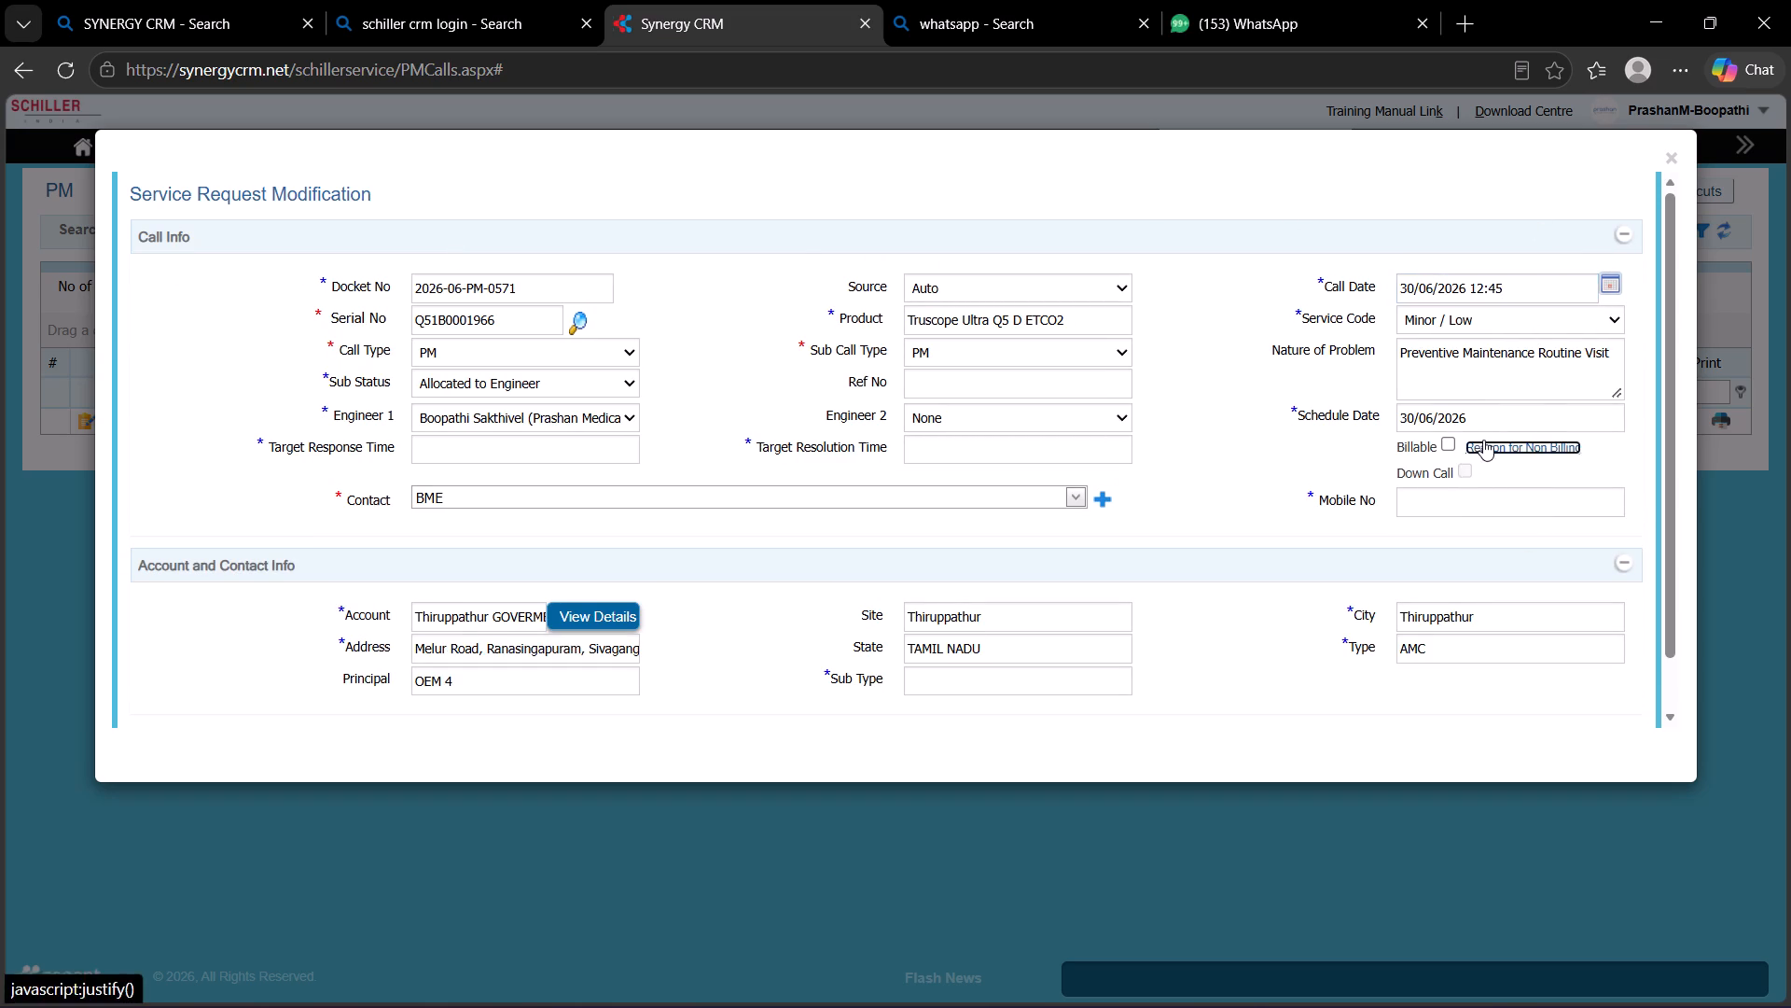
pyautogui.click(235, 200)
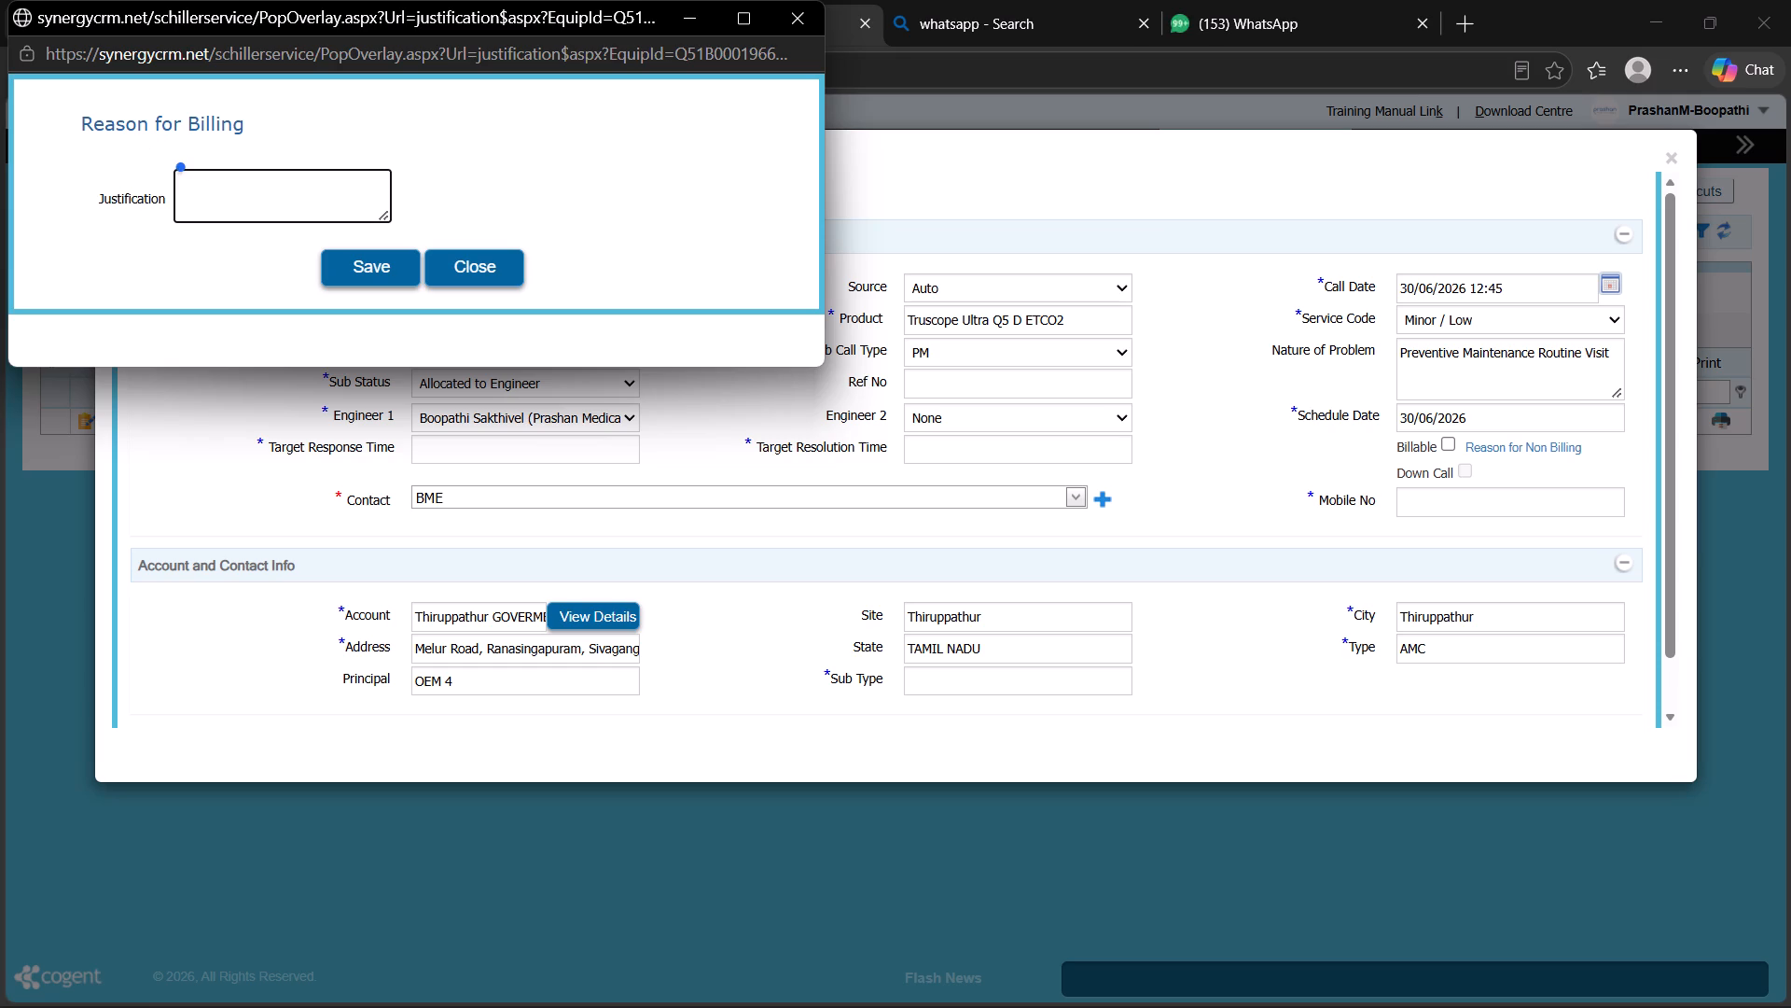
pyautogui.write('AMC')
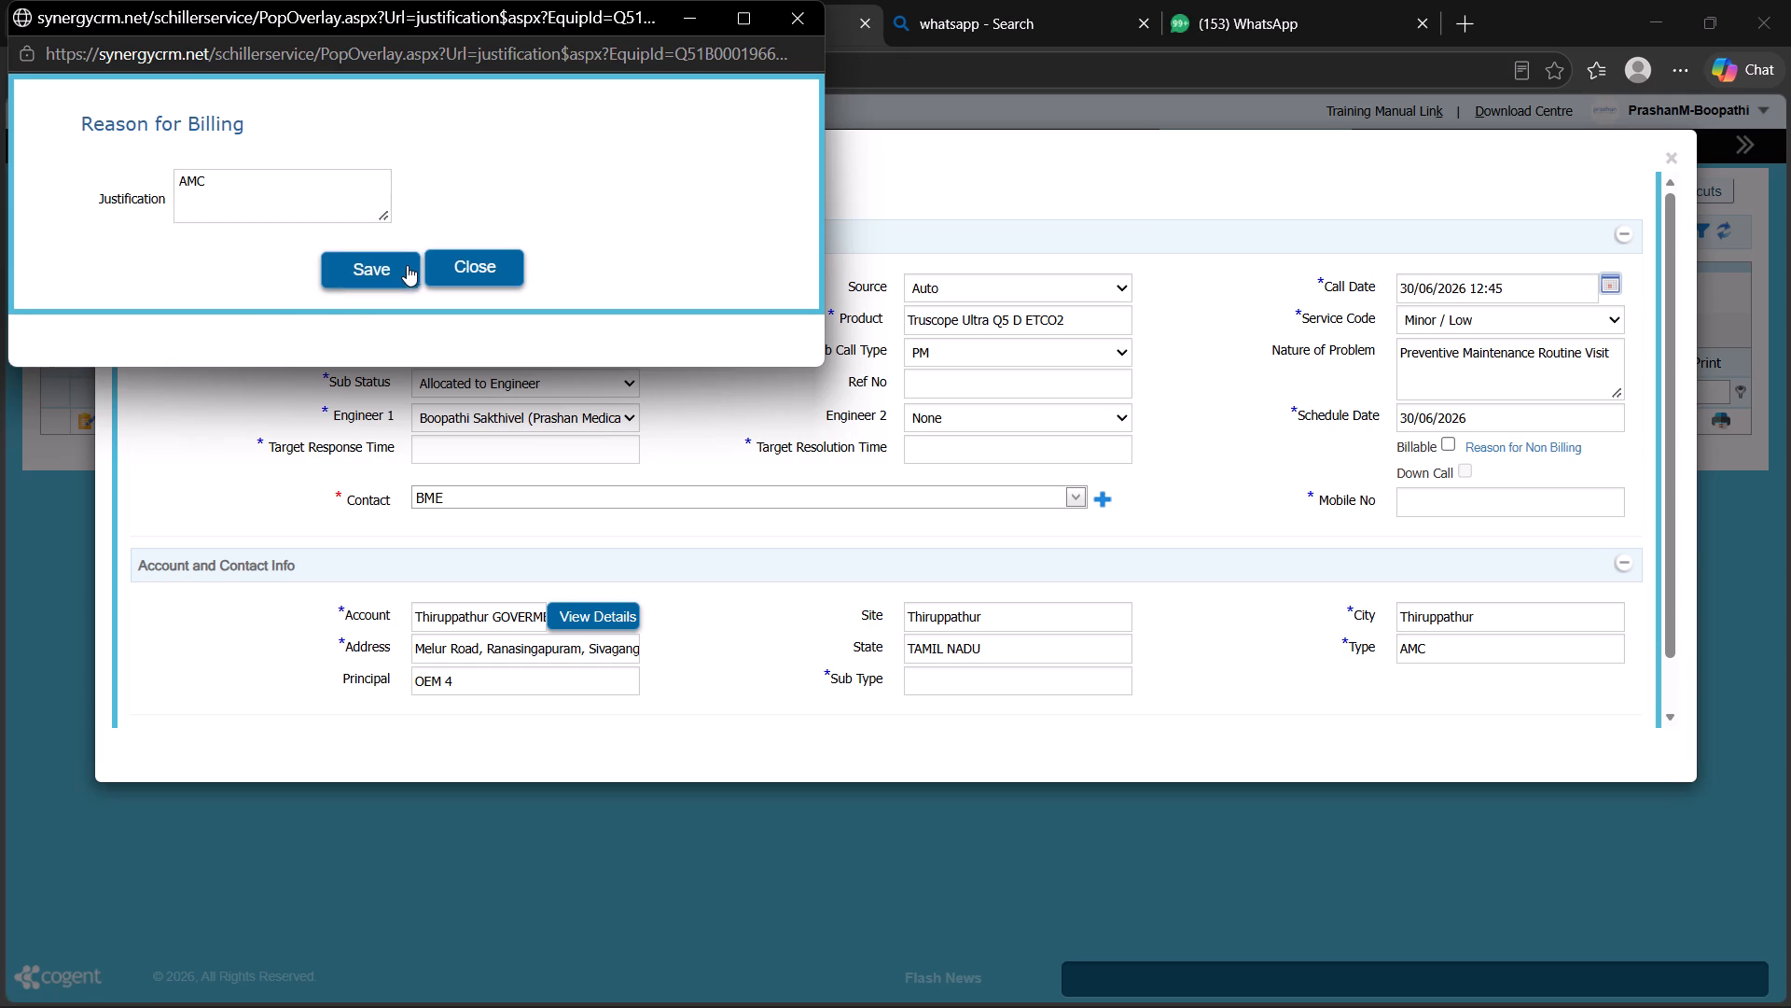
pyautogui.click(407, 265)
pyautogui.scroll(-4, 567, 494)
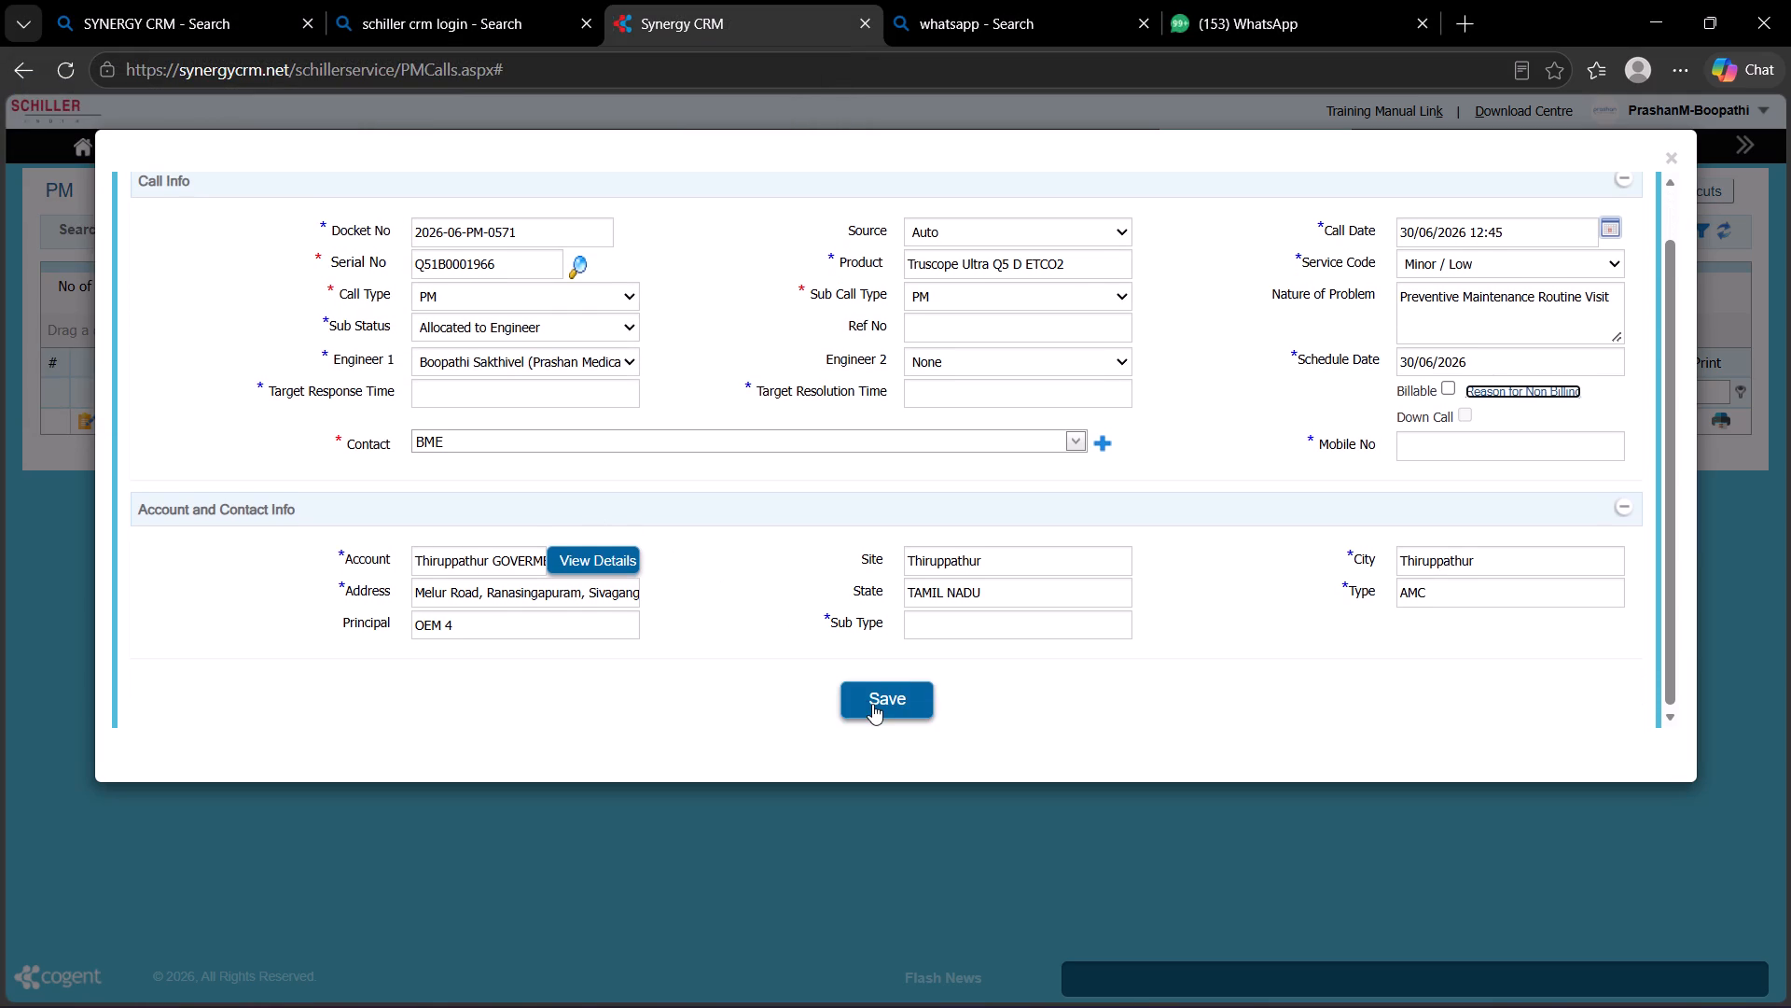
pyautogui.click(872, 704)
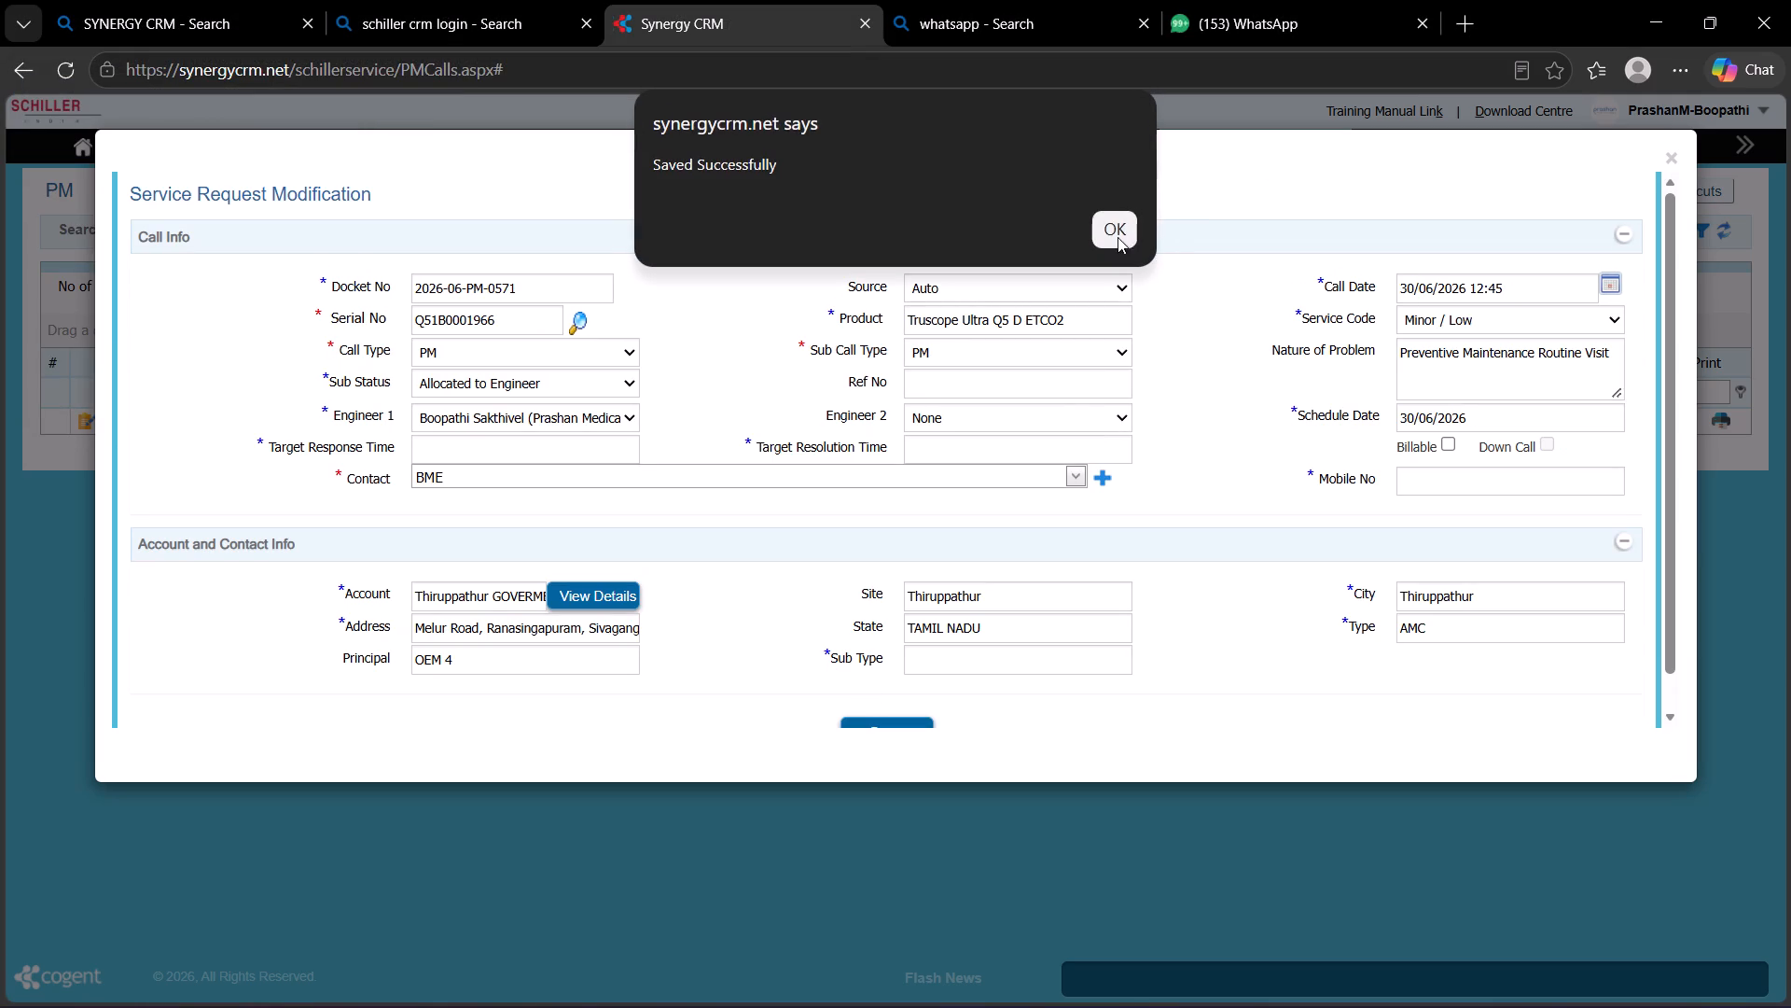
pyautogui.click(1103, 235)
# Open docket 2026-06-PM-0571 and attach the file WhatsApp Image 2026-11-02 at 12.37.25 PM as its service report.
pyautogui.click(247, 417)
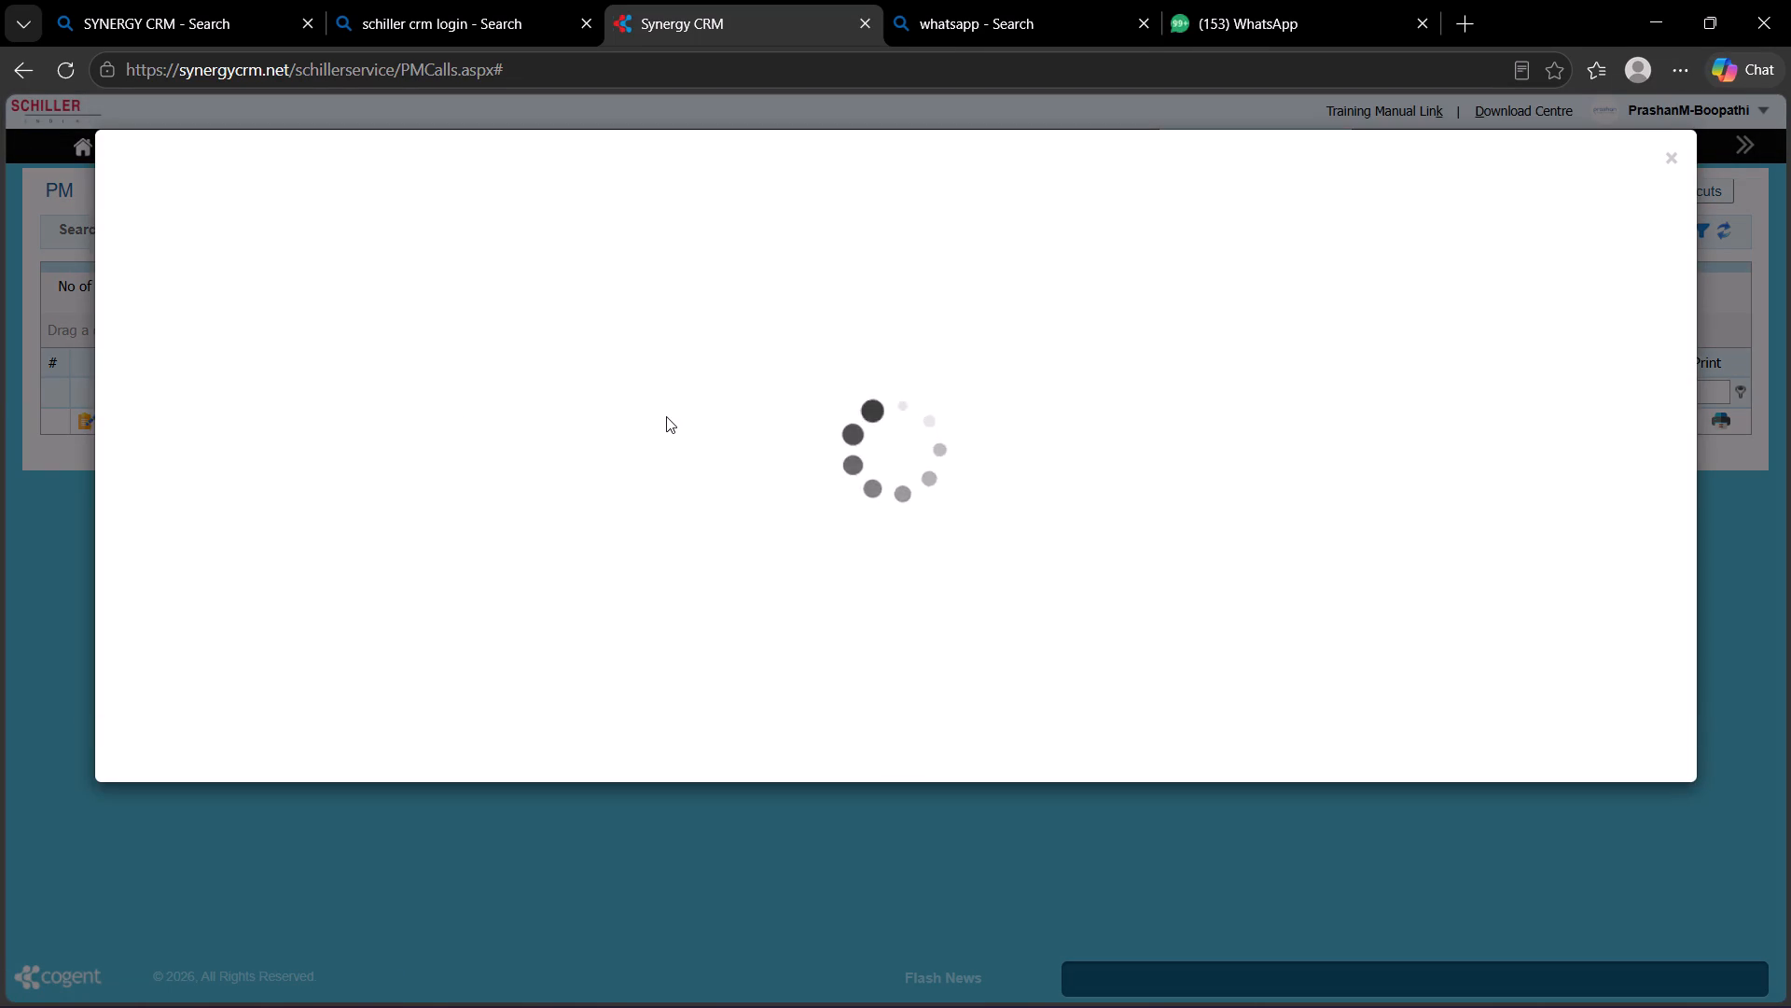
pyautogui.scroll(-3, 704, 410)
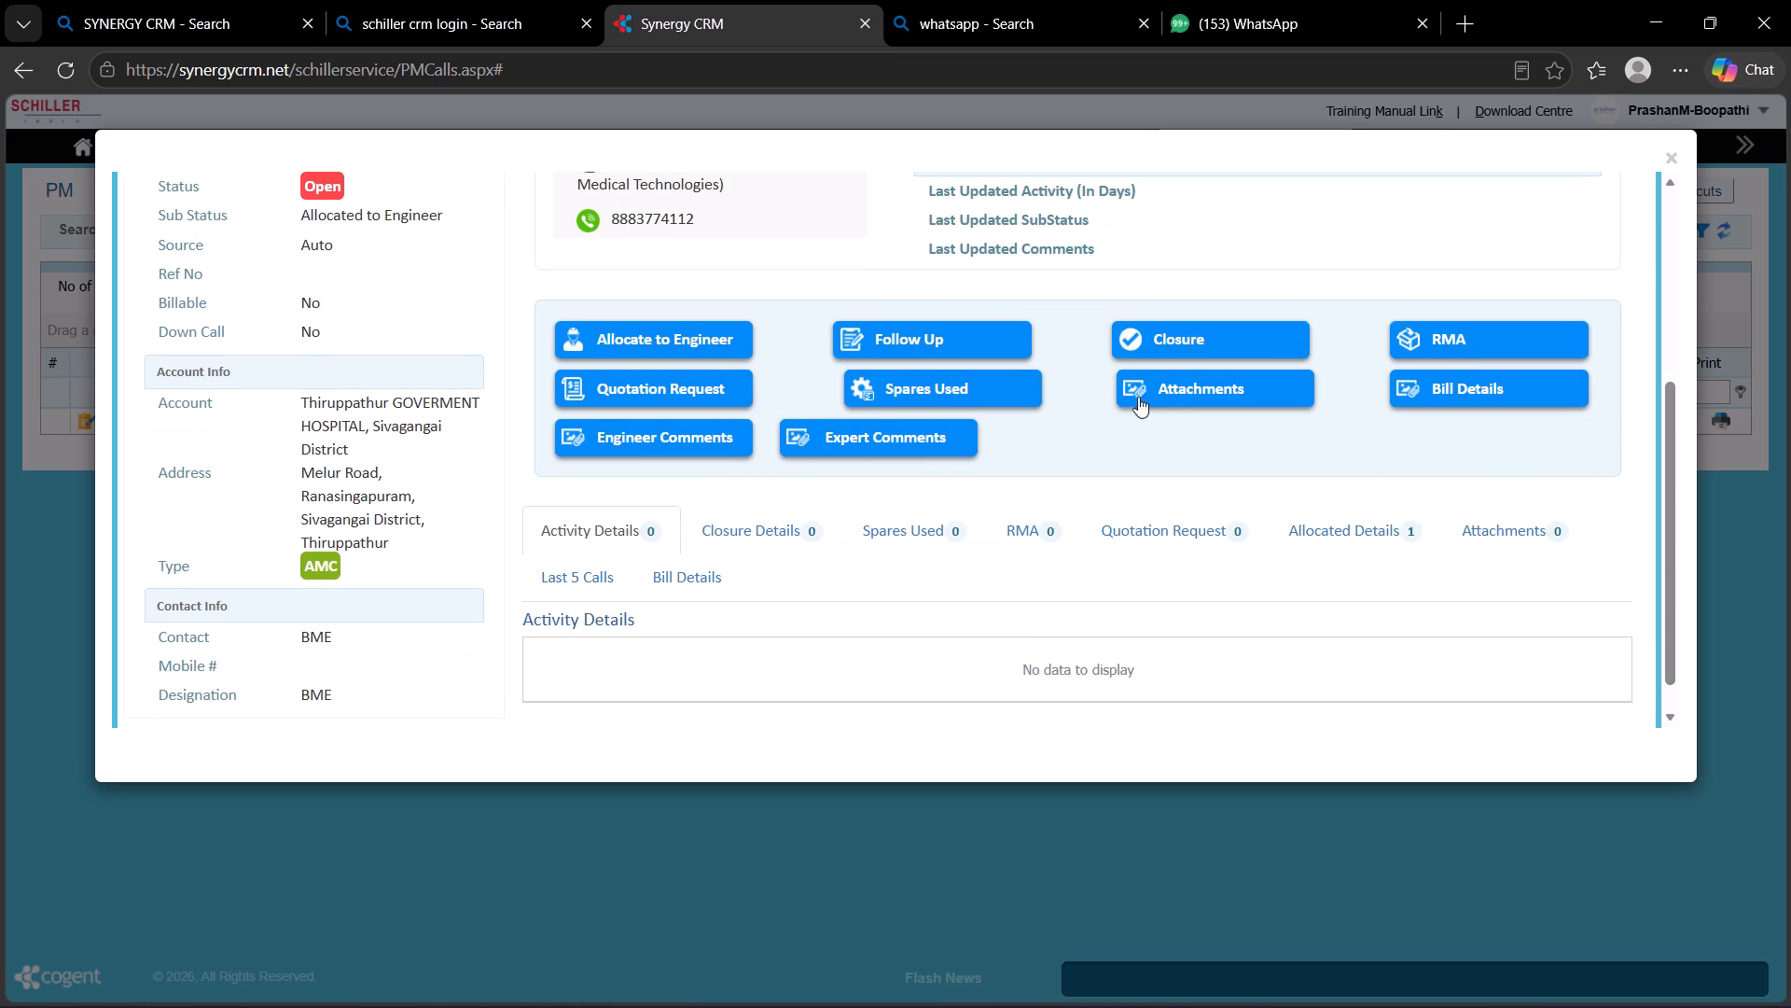
pyautogui.click(1172, 385)
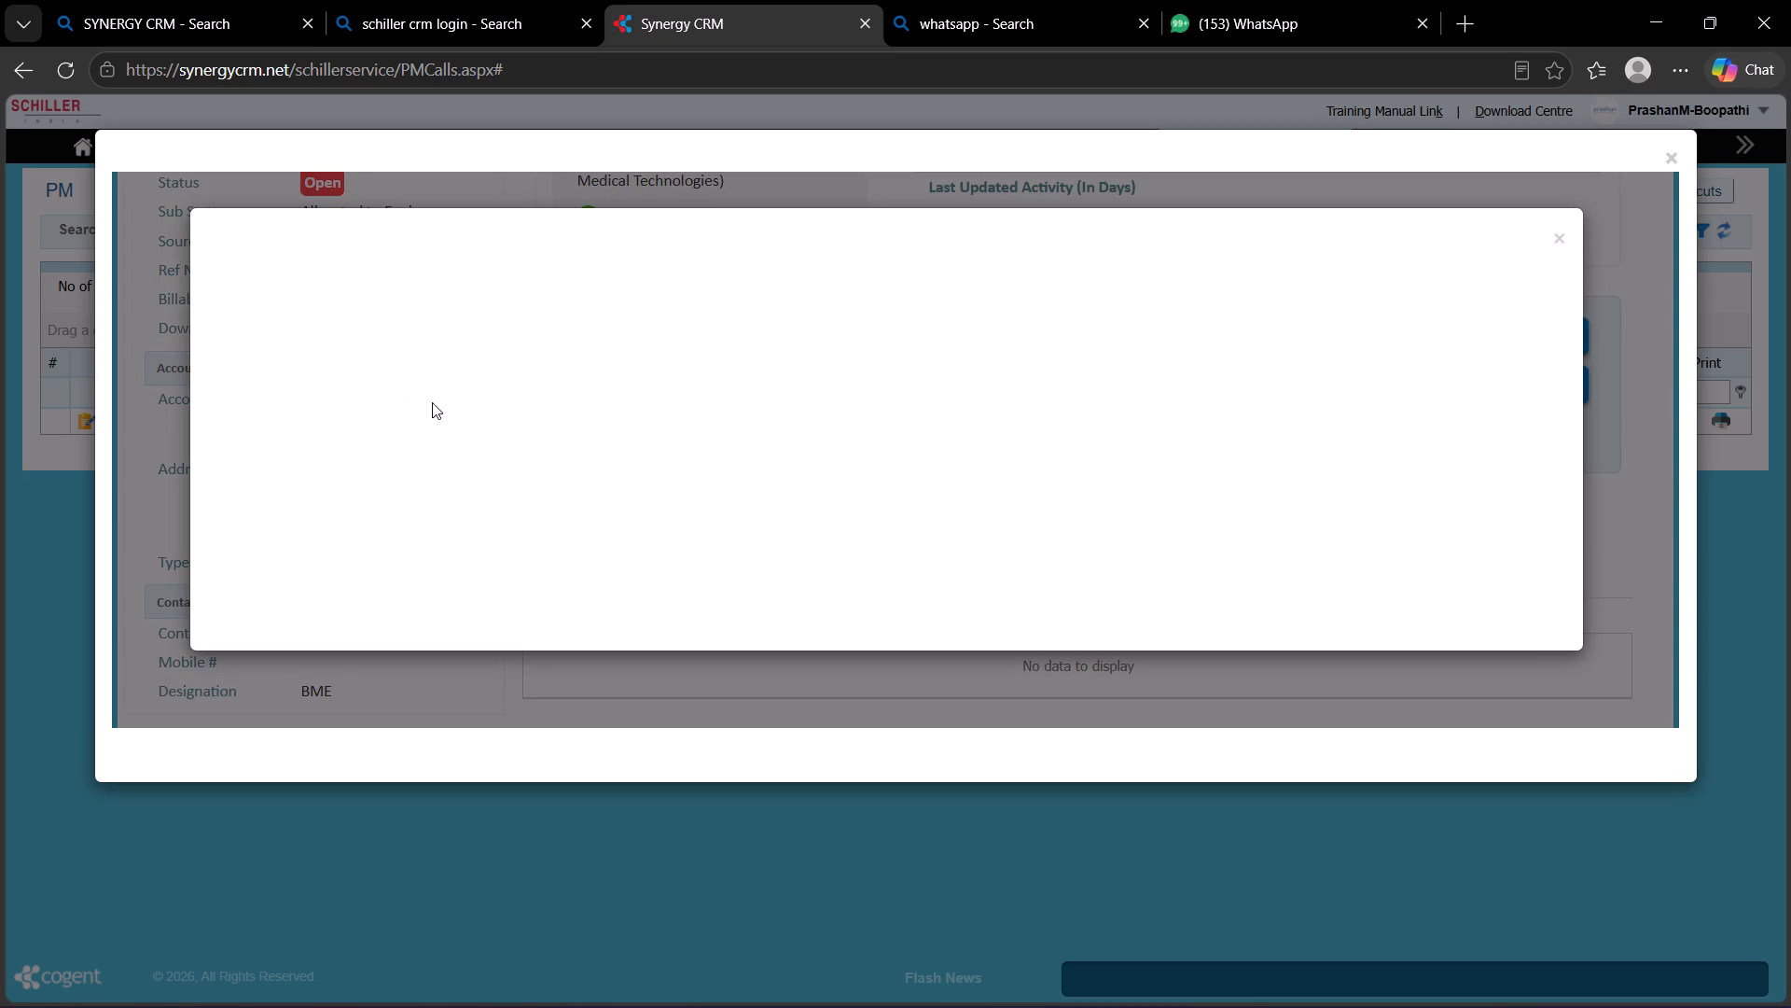
pyautogui.click(536, 394)
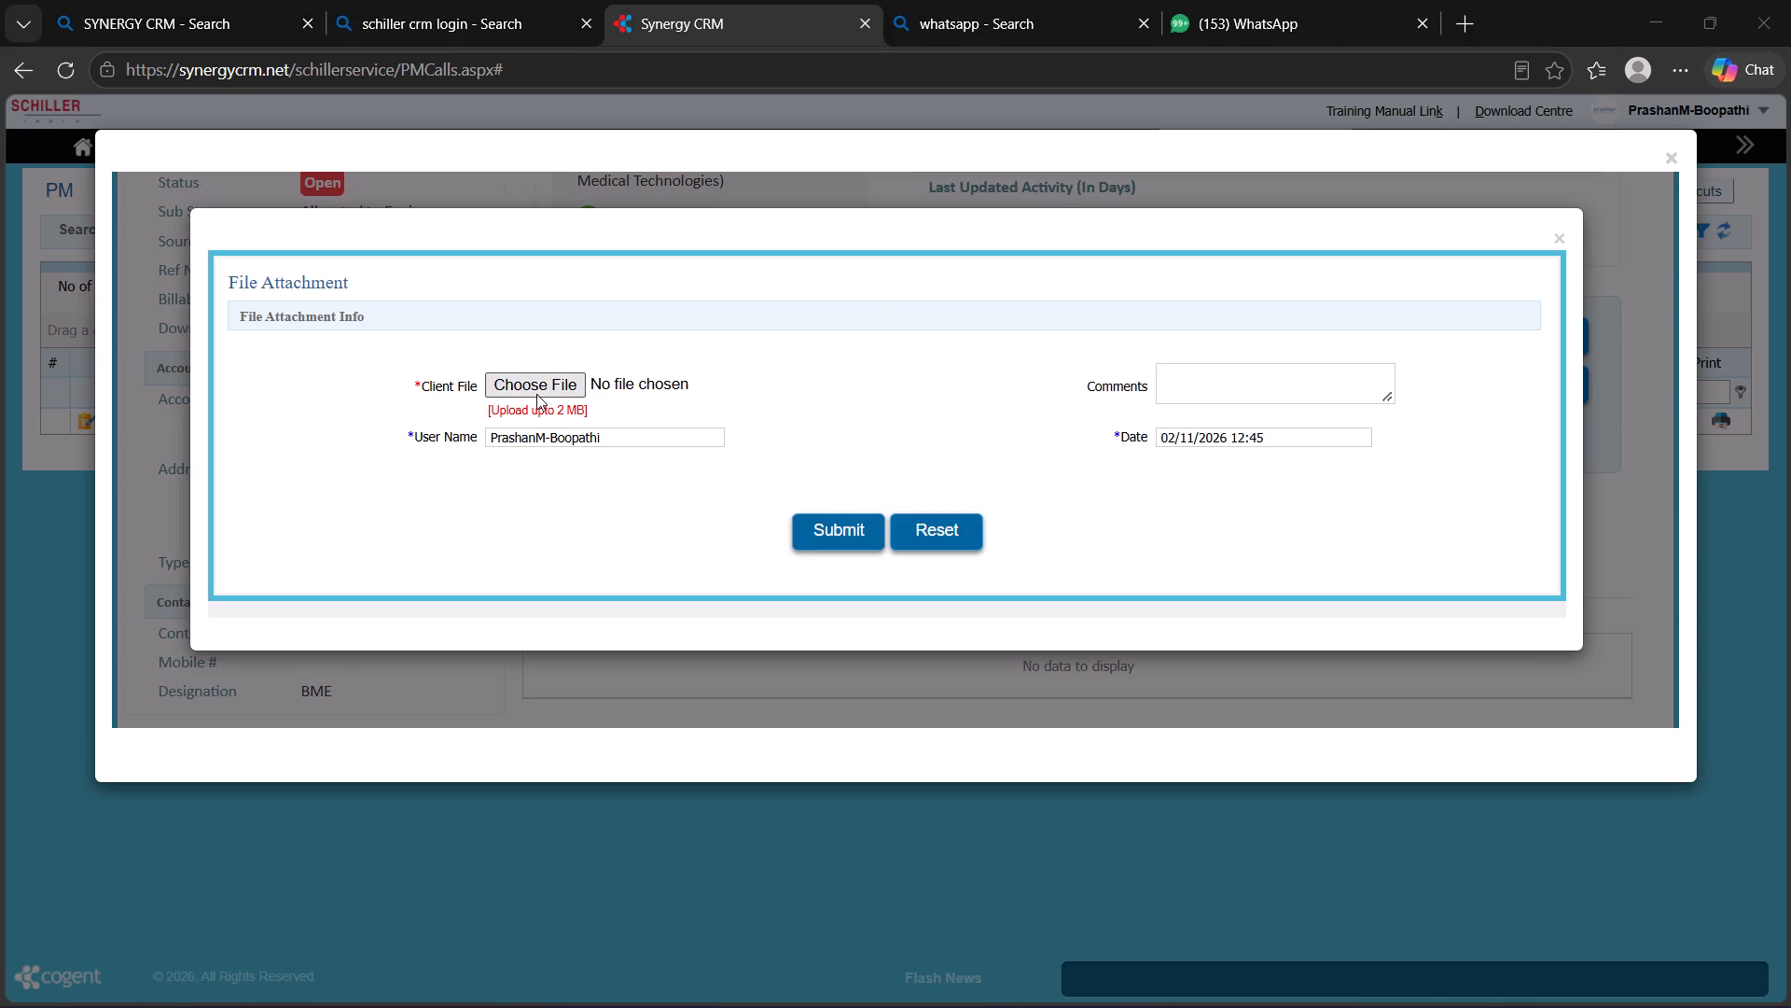
pyautogui.click(291, 247)
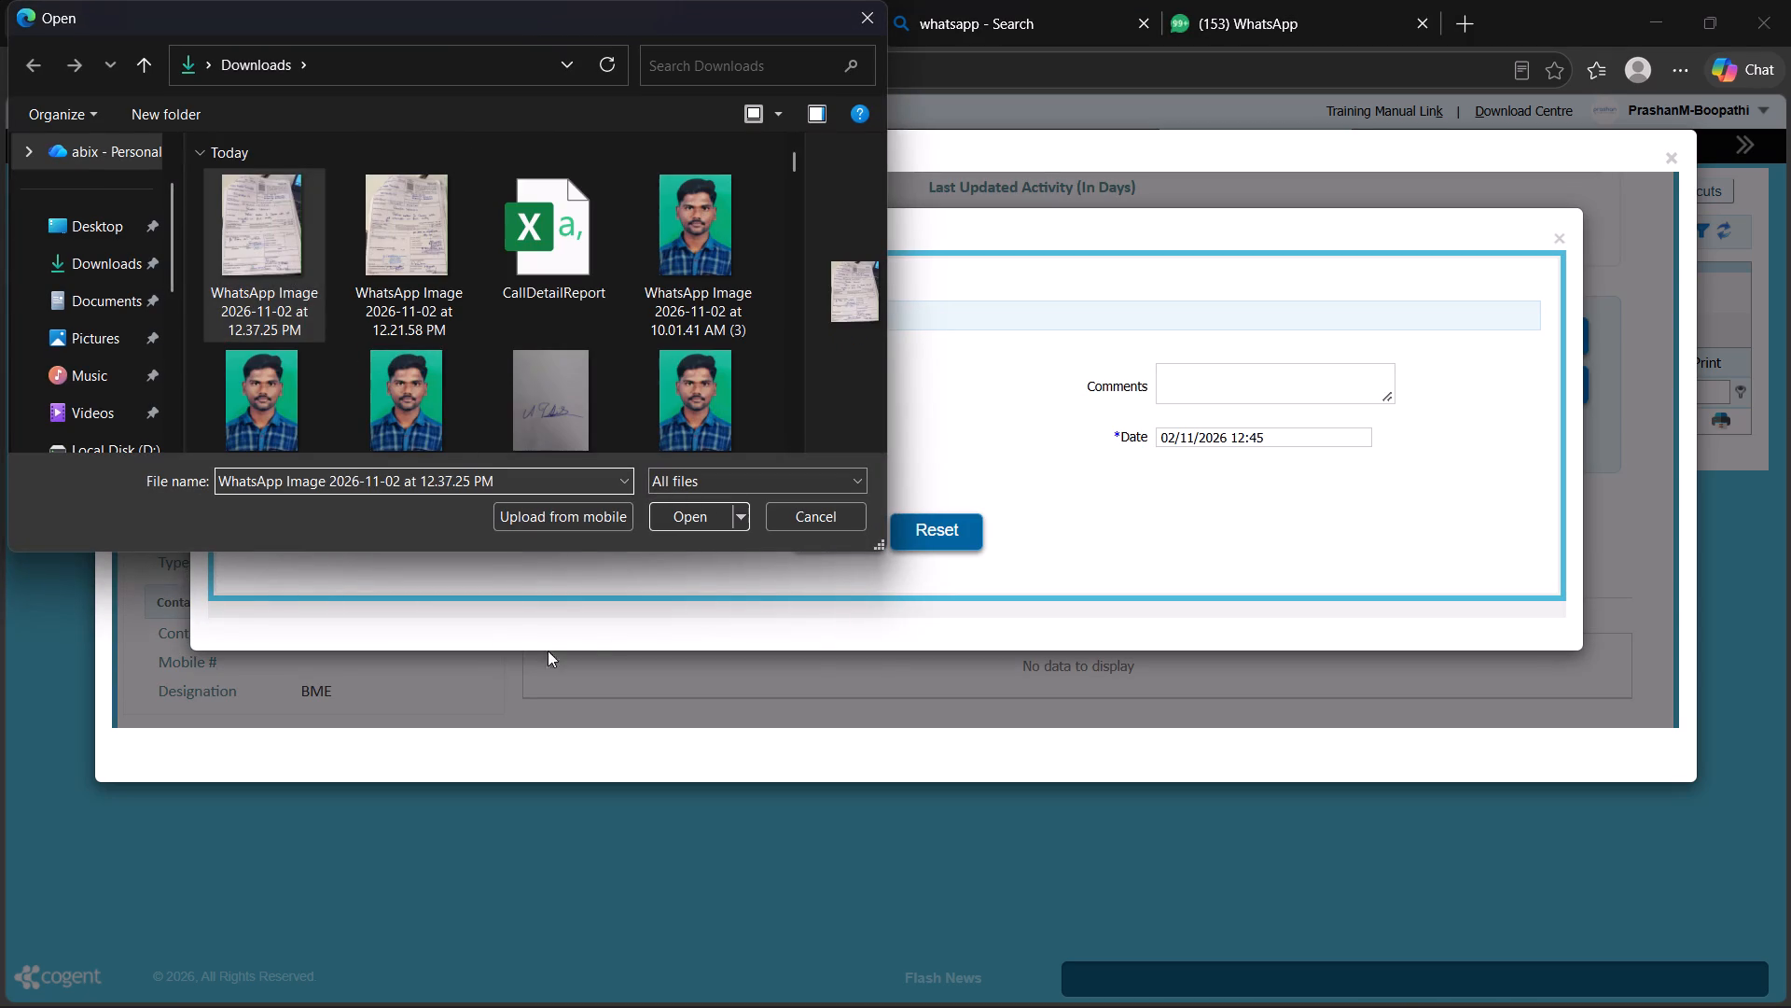
pyautogui.click(692, 525)
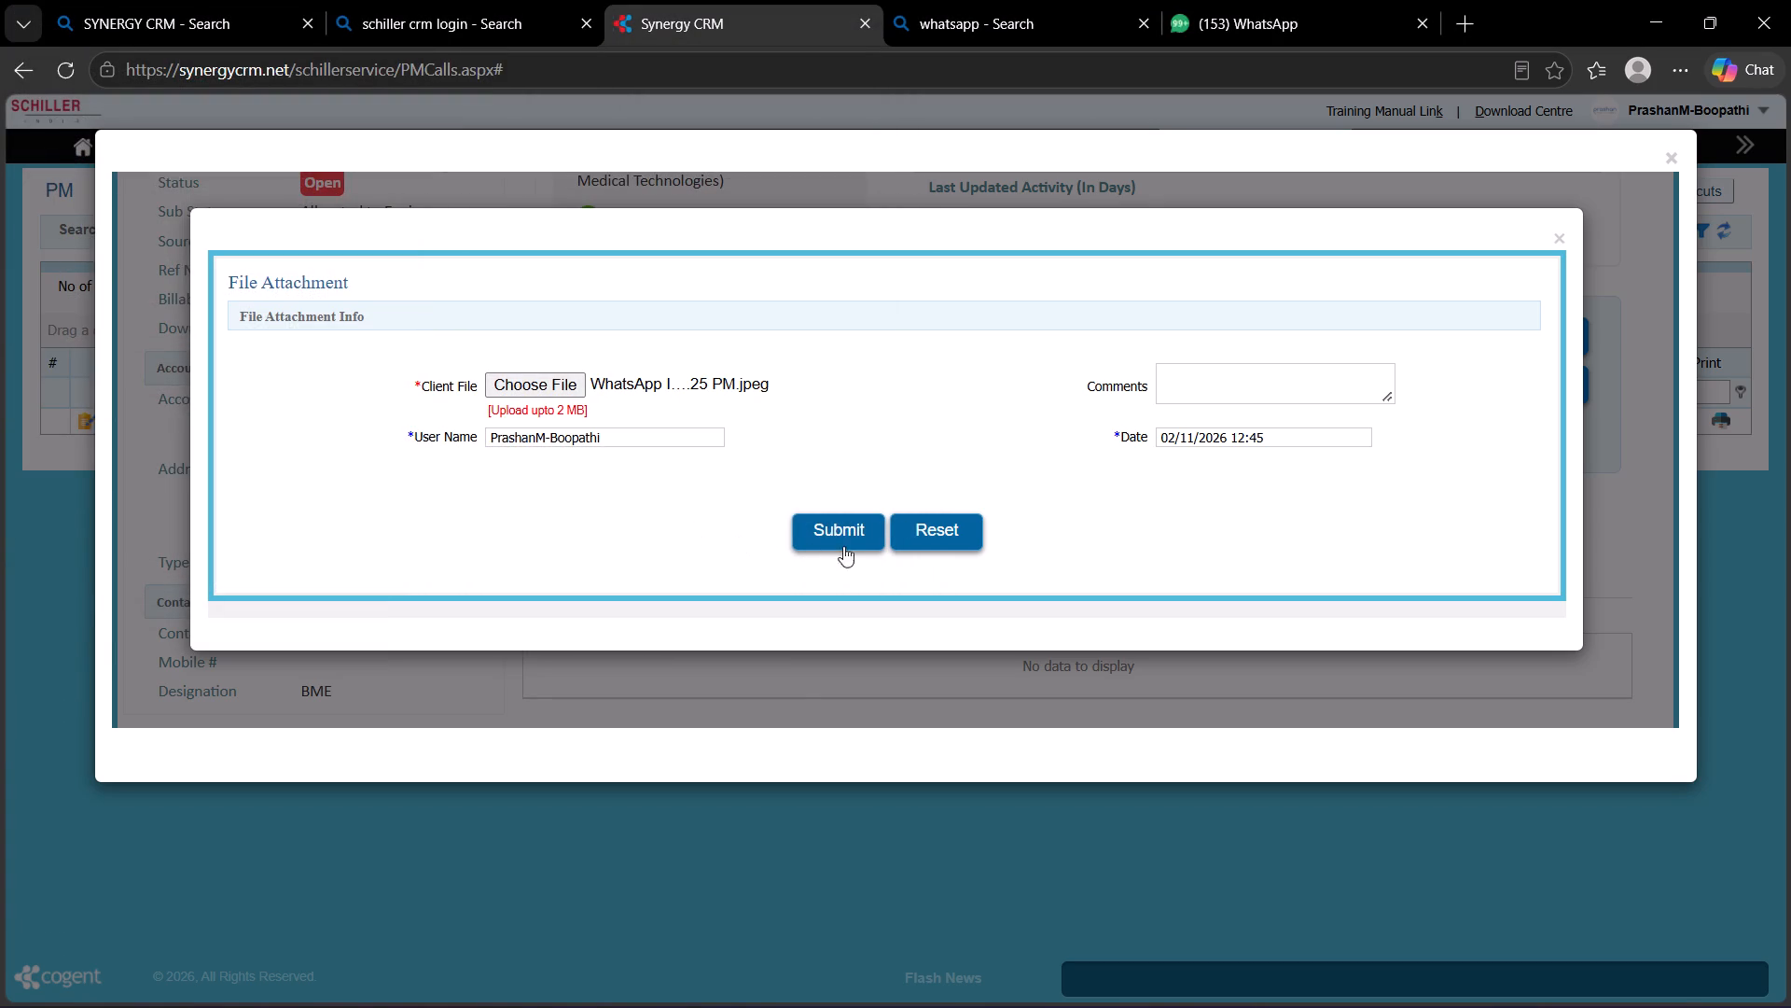
pyautogui.click(844, 536)
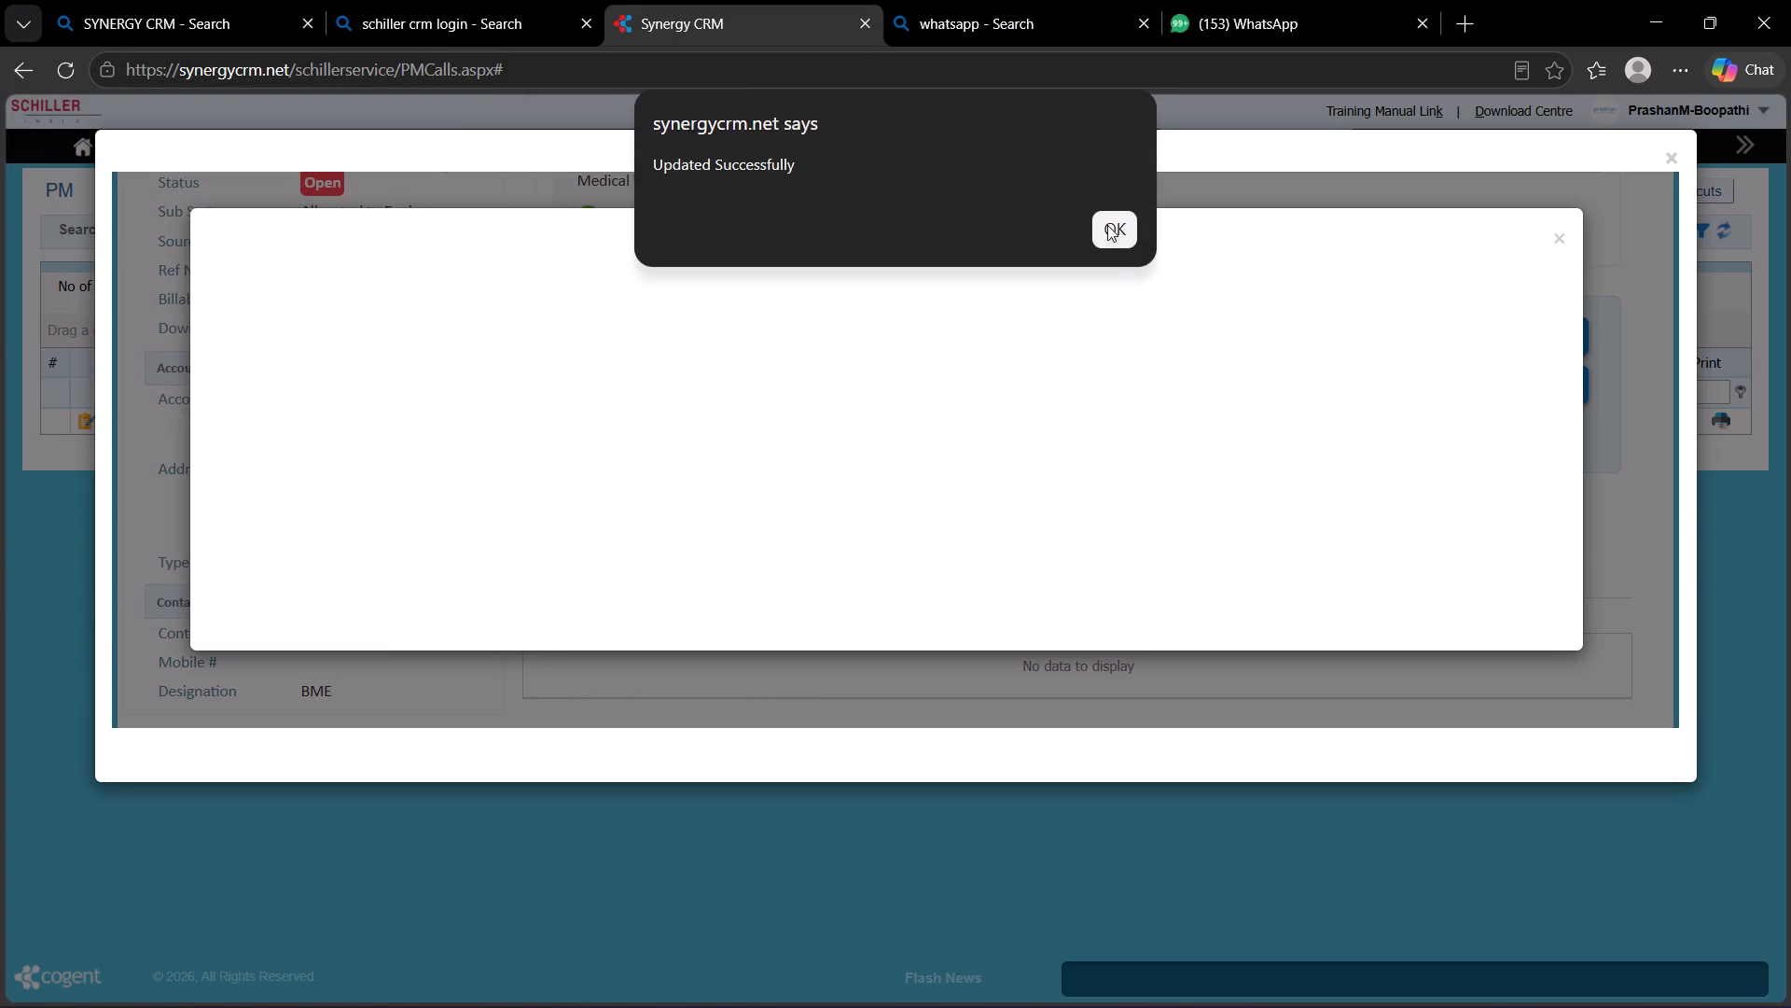
pyautogui.click(1107, 240)
# Open the closure form for docket 2026-06-PM-0571 and set the Activity Date to 01/07/2026.
pyautogui.scroll(-2, 991, 428)
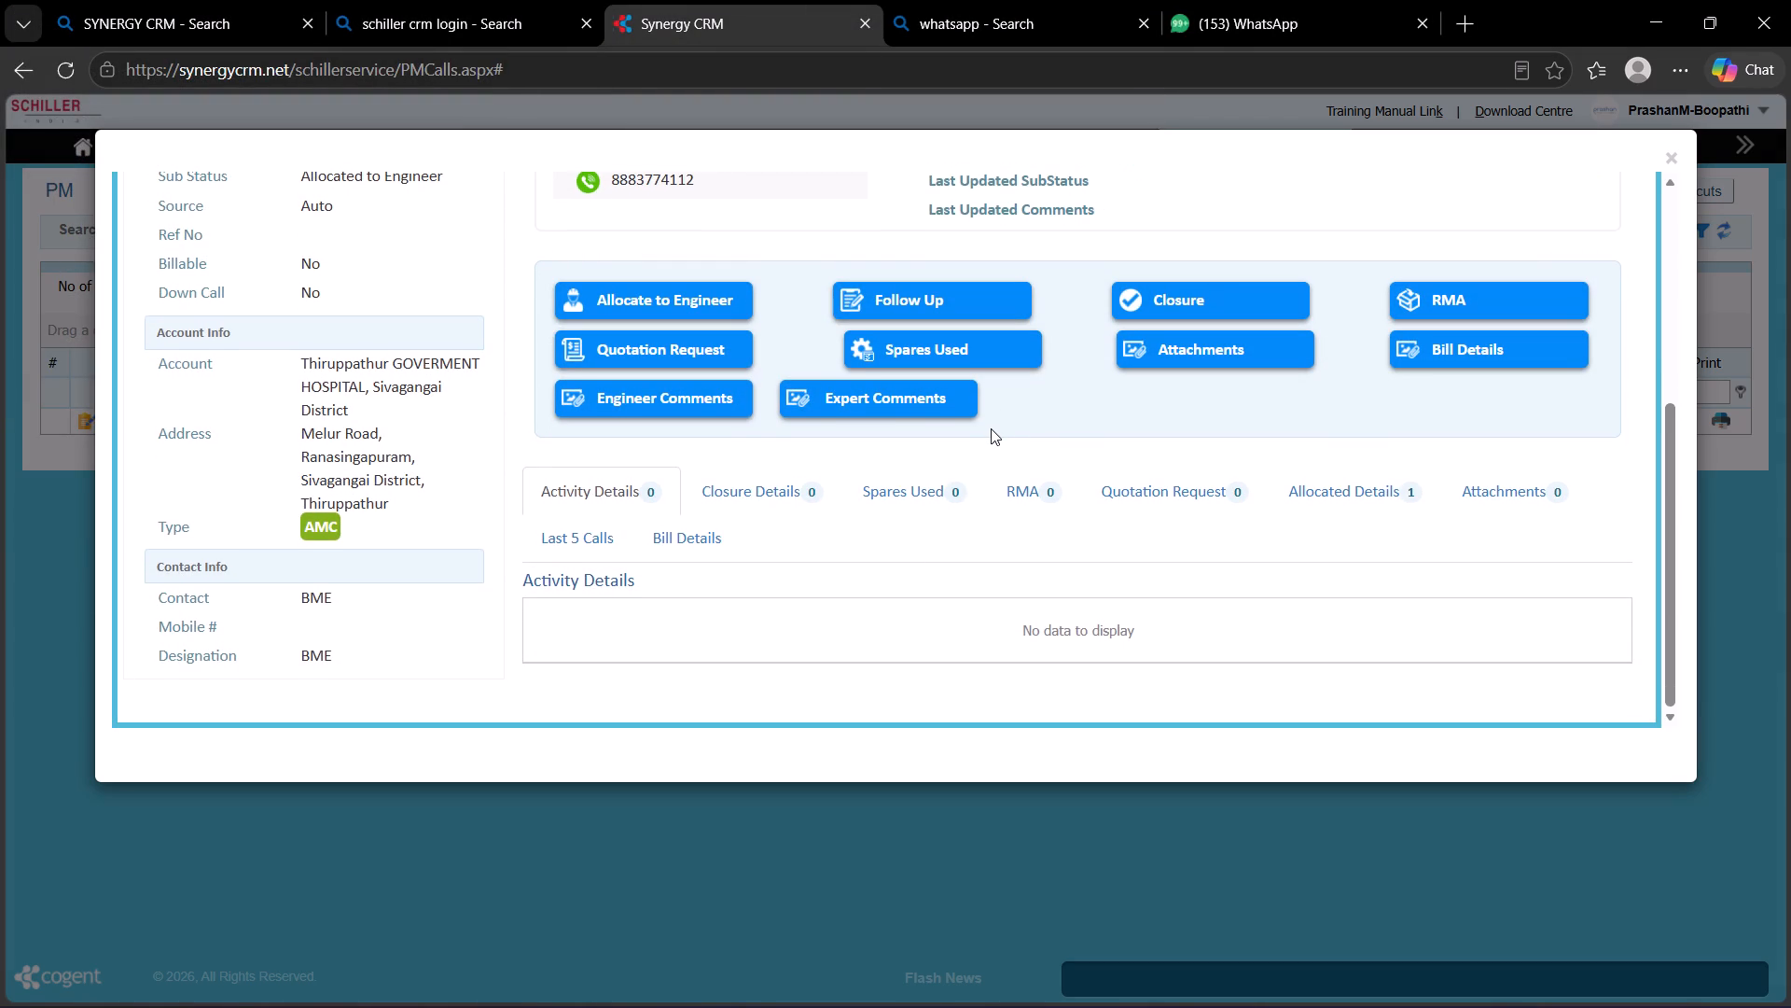
pyautogui.click(1217, 294)
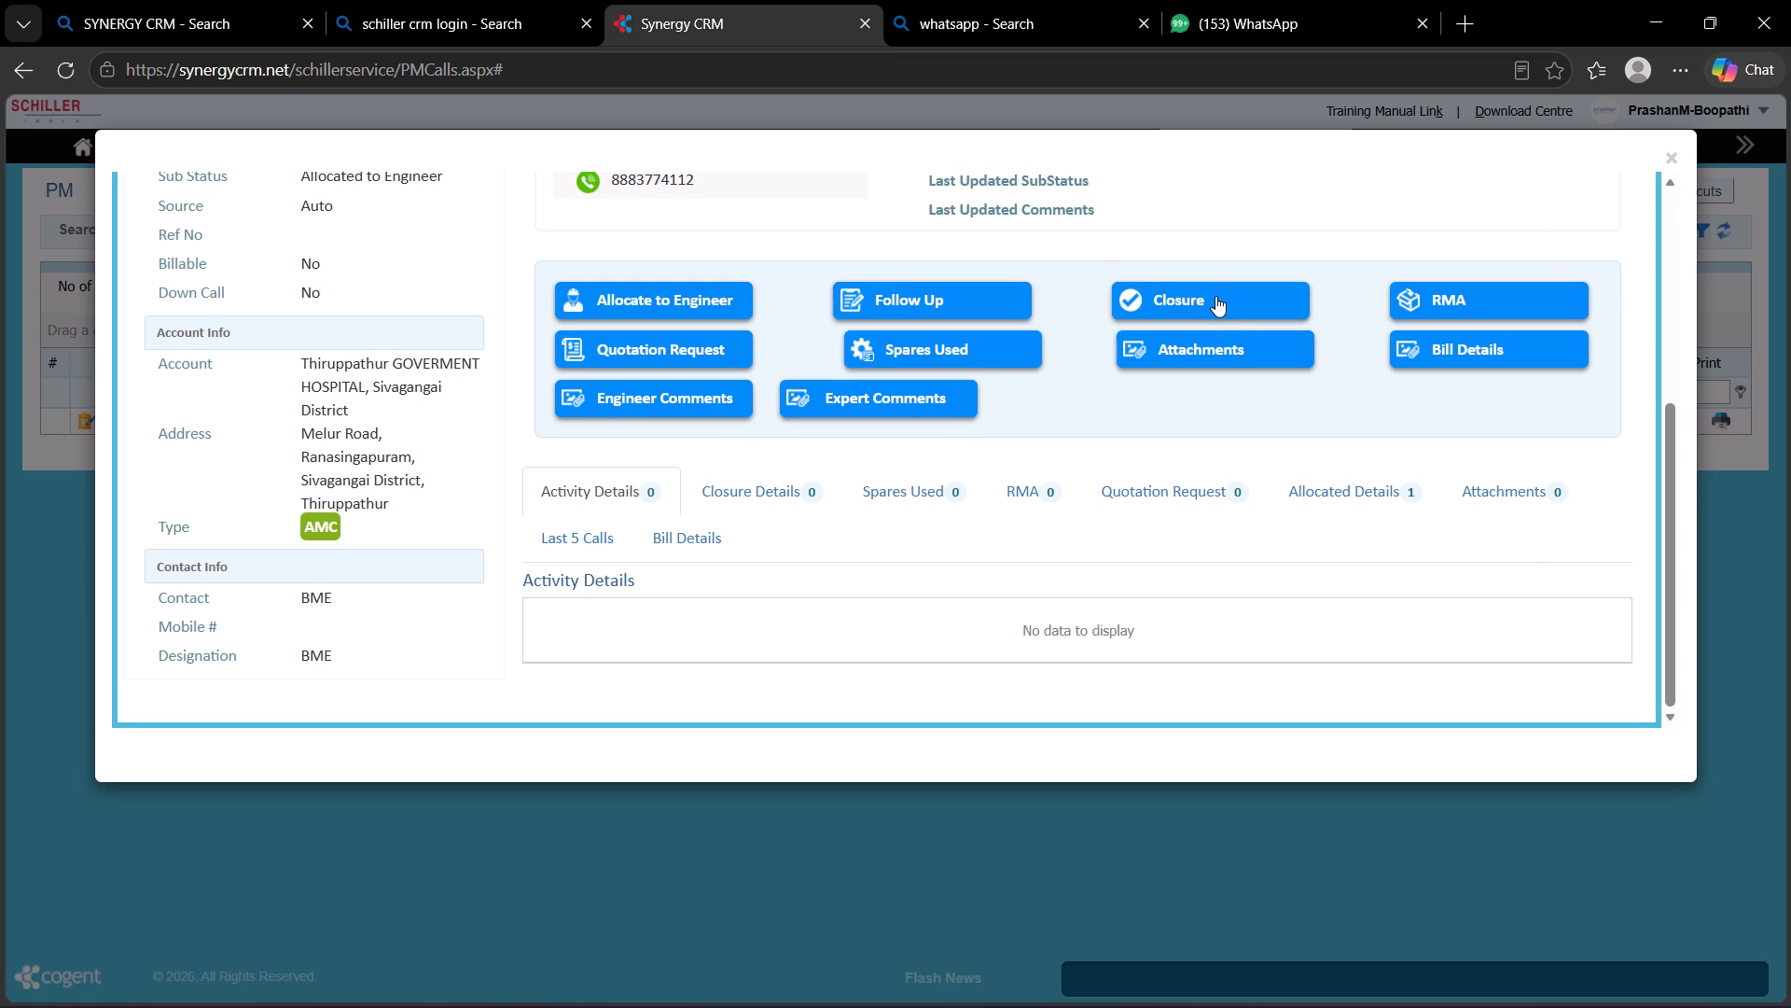
pyautogui.click(1215, 296)
pyautogui.scroll(4, 1044, 319)
pyautogui.scroll(-7, 1044, 319)
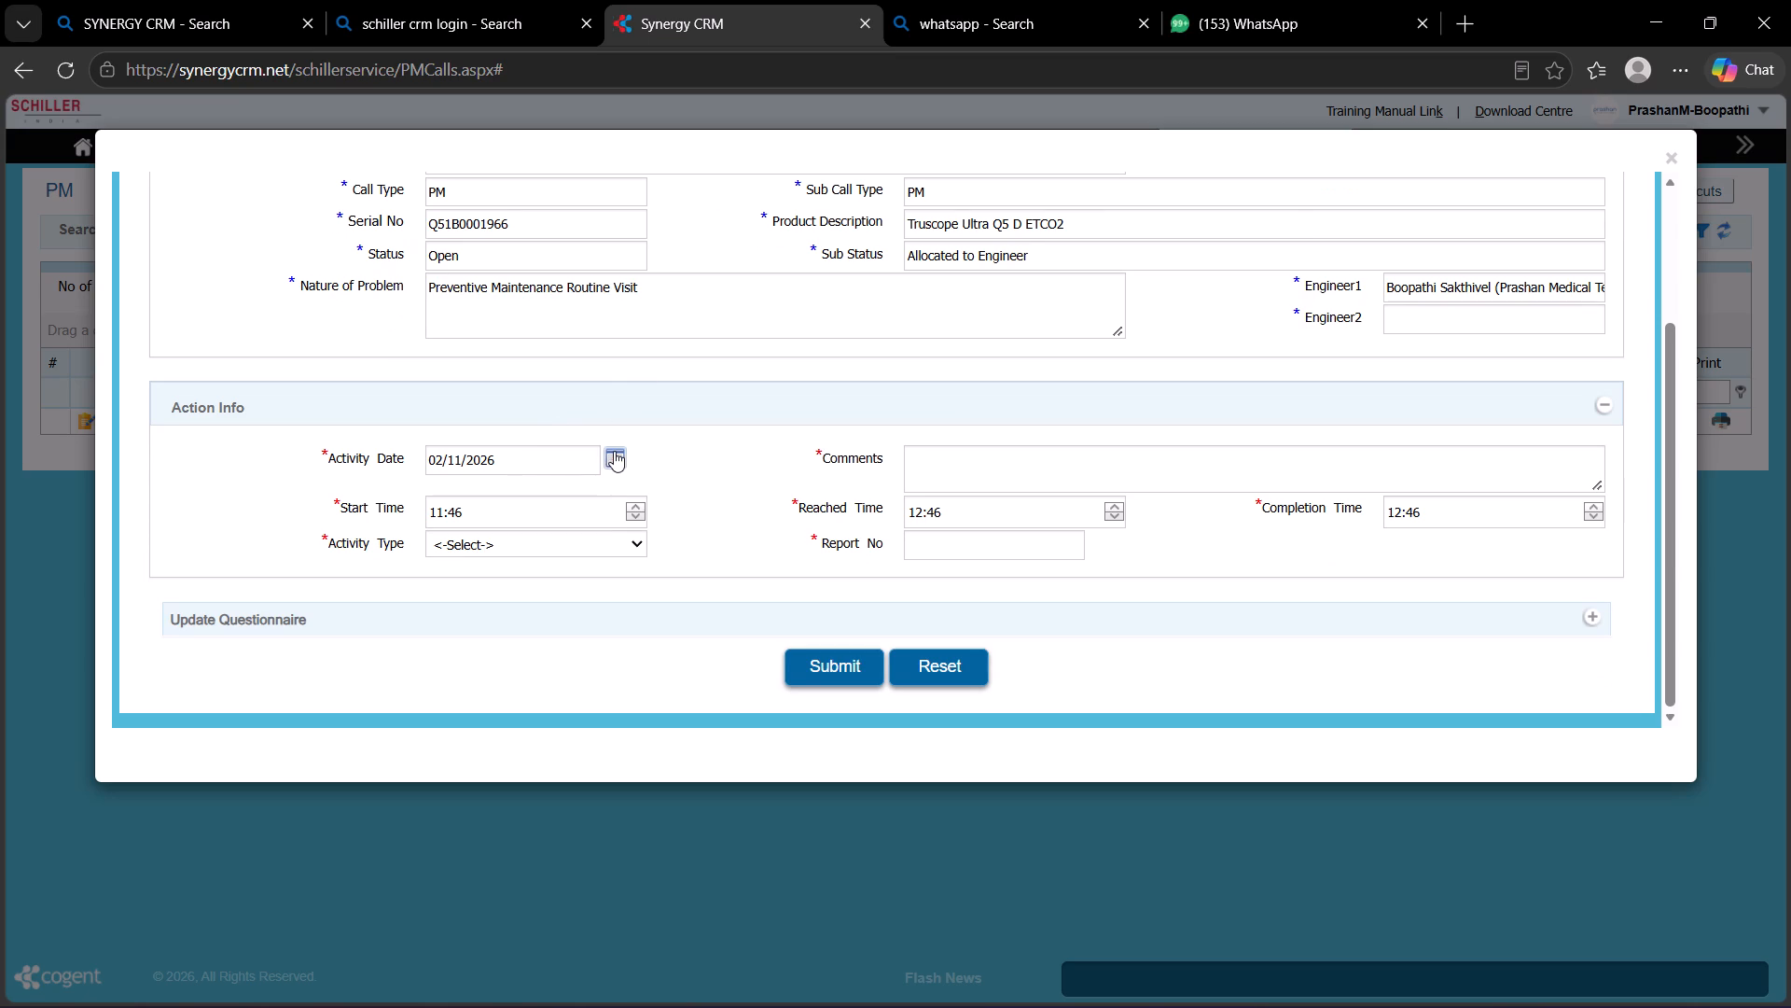
pyautogui.click(614, 451)
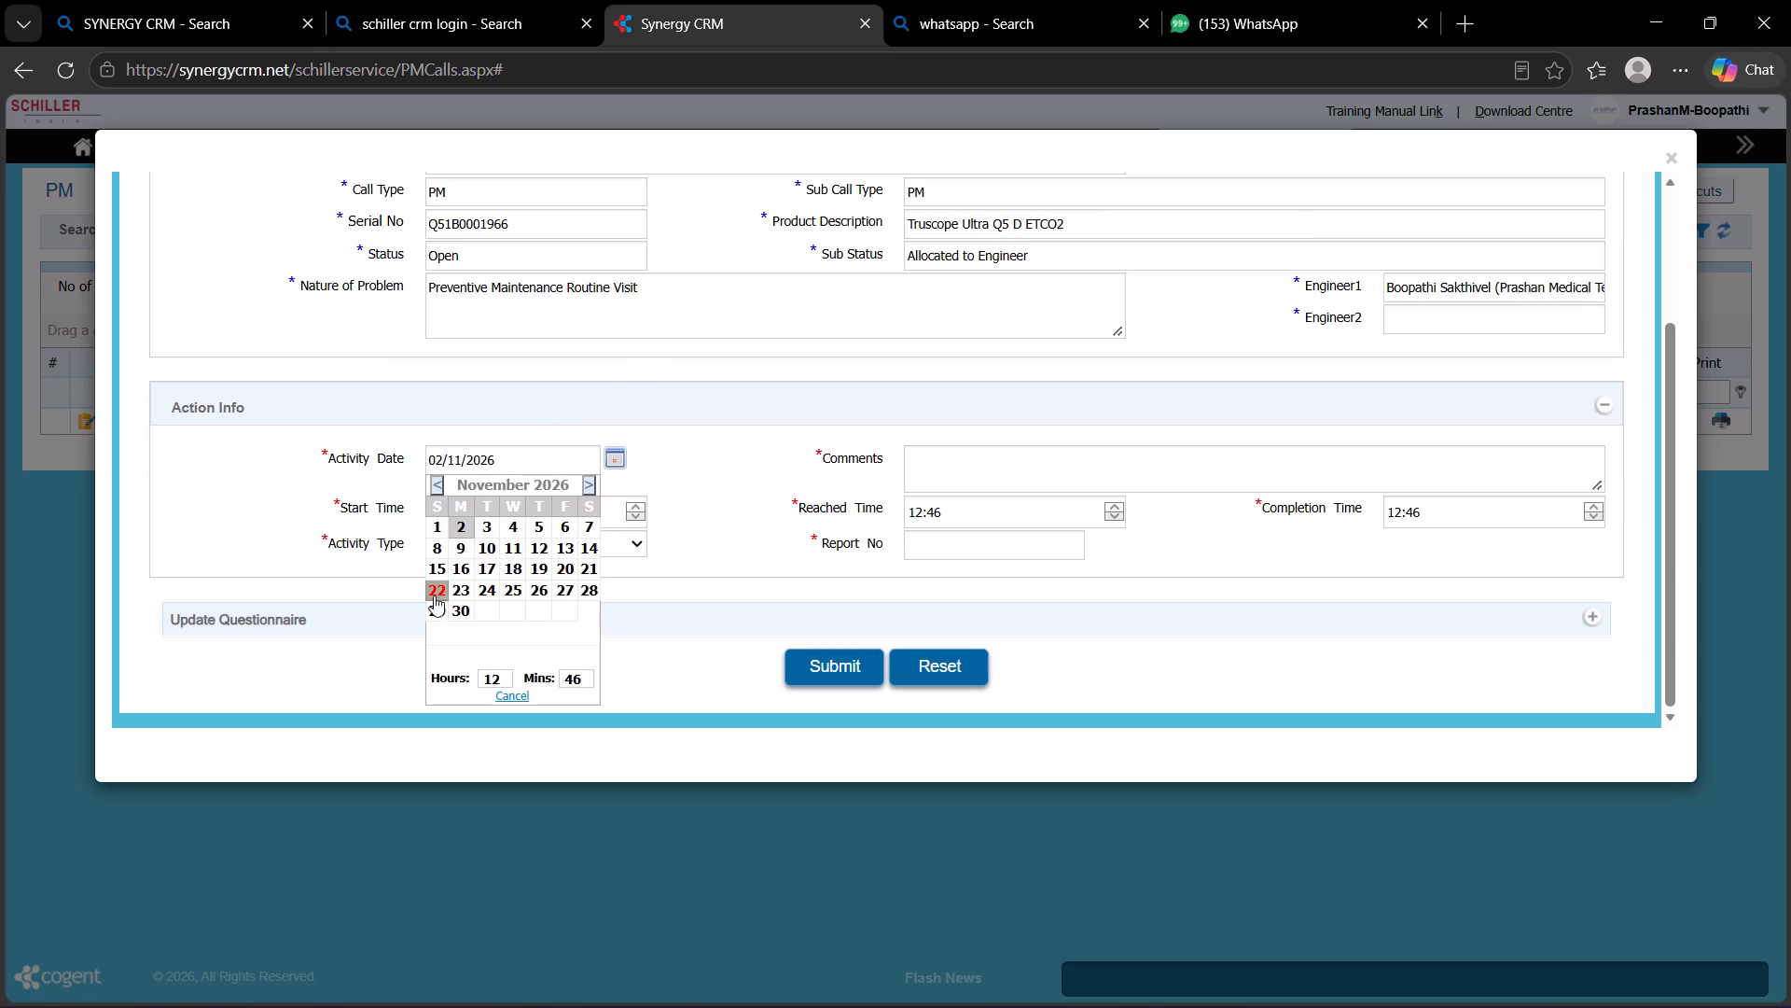
pyautogui.click(434, 486)
pyautogui.doubleClick(434, 486)
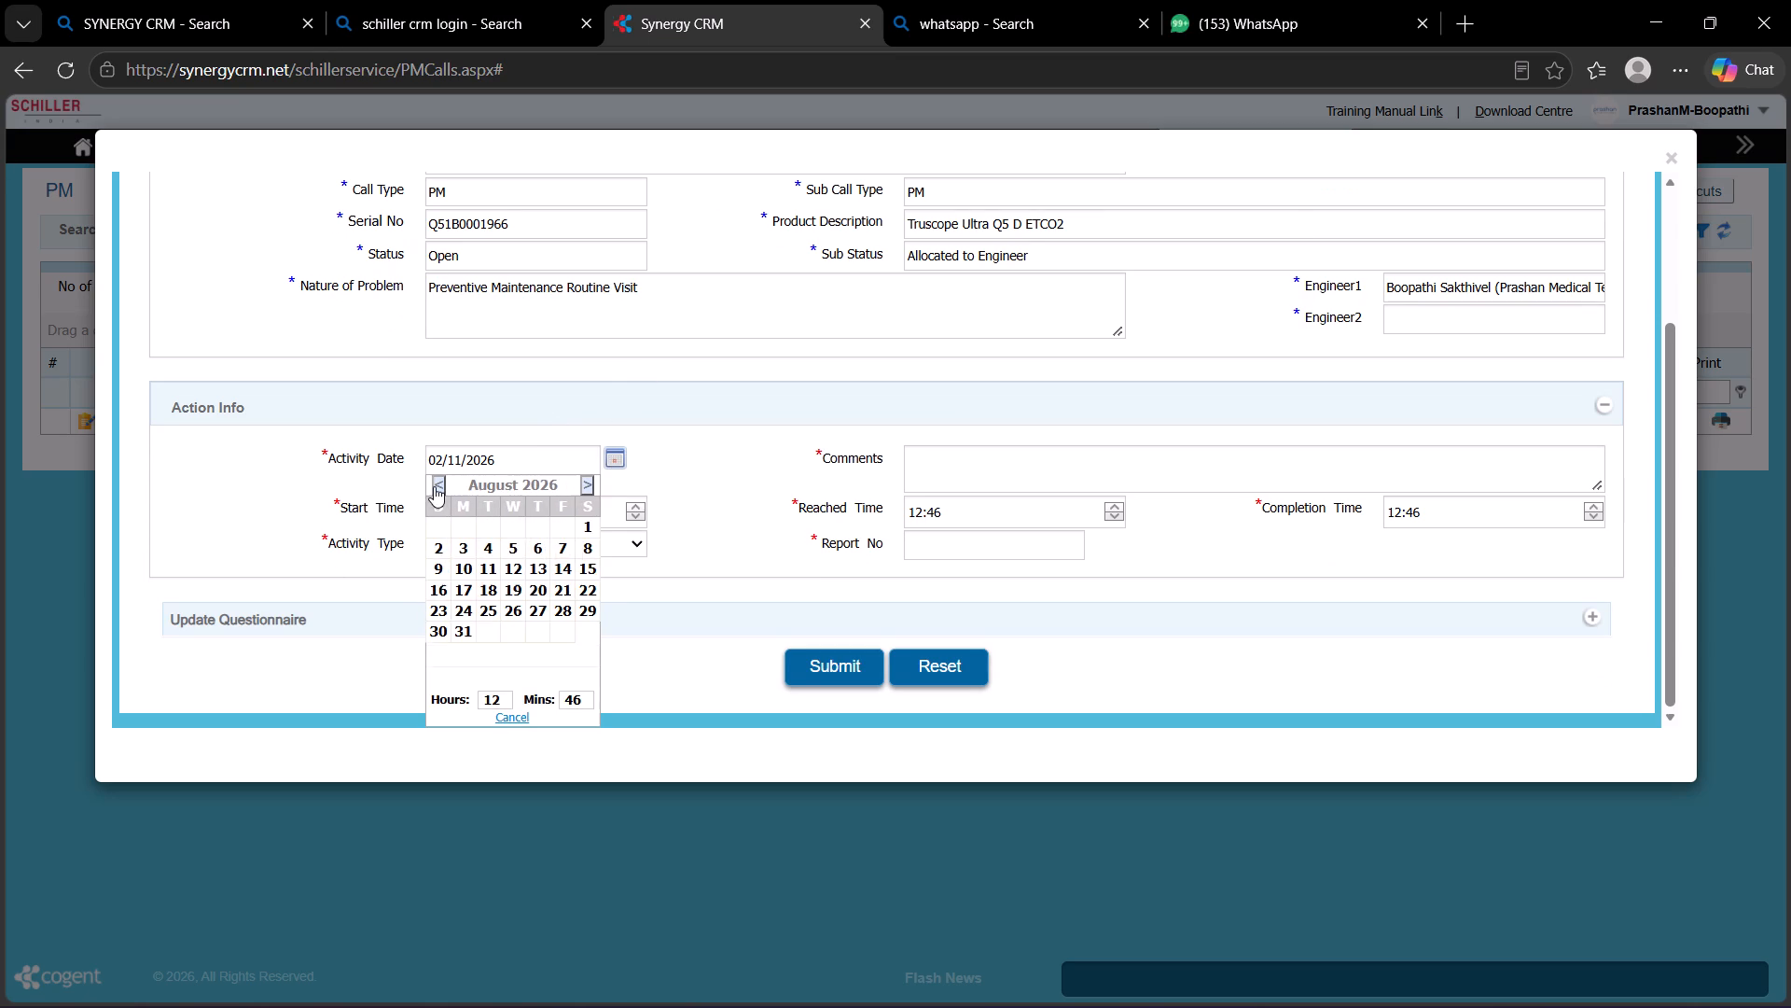
pyautogui.click(435, 484)
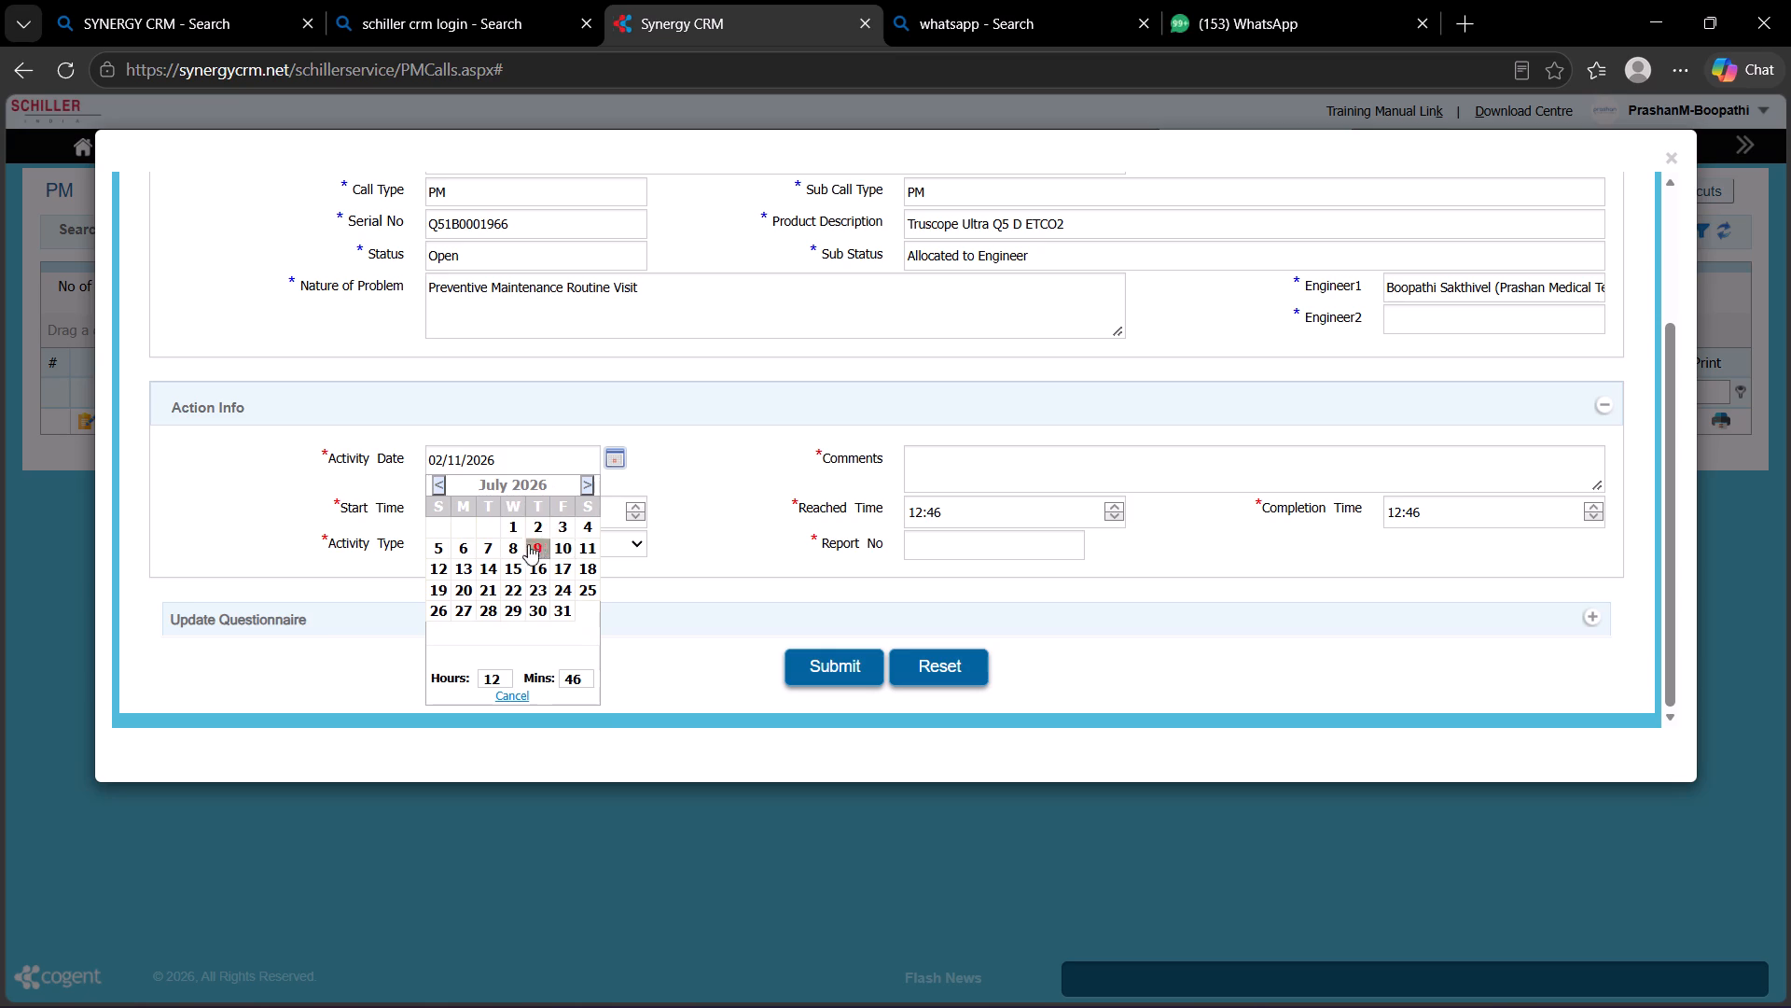
pyautogui.click(517, 532)
# Set the closure's Activity Type to PM, Comments to PM COMPLETED and Report No to D-46551.
pyautogui.click(506, 542)
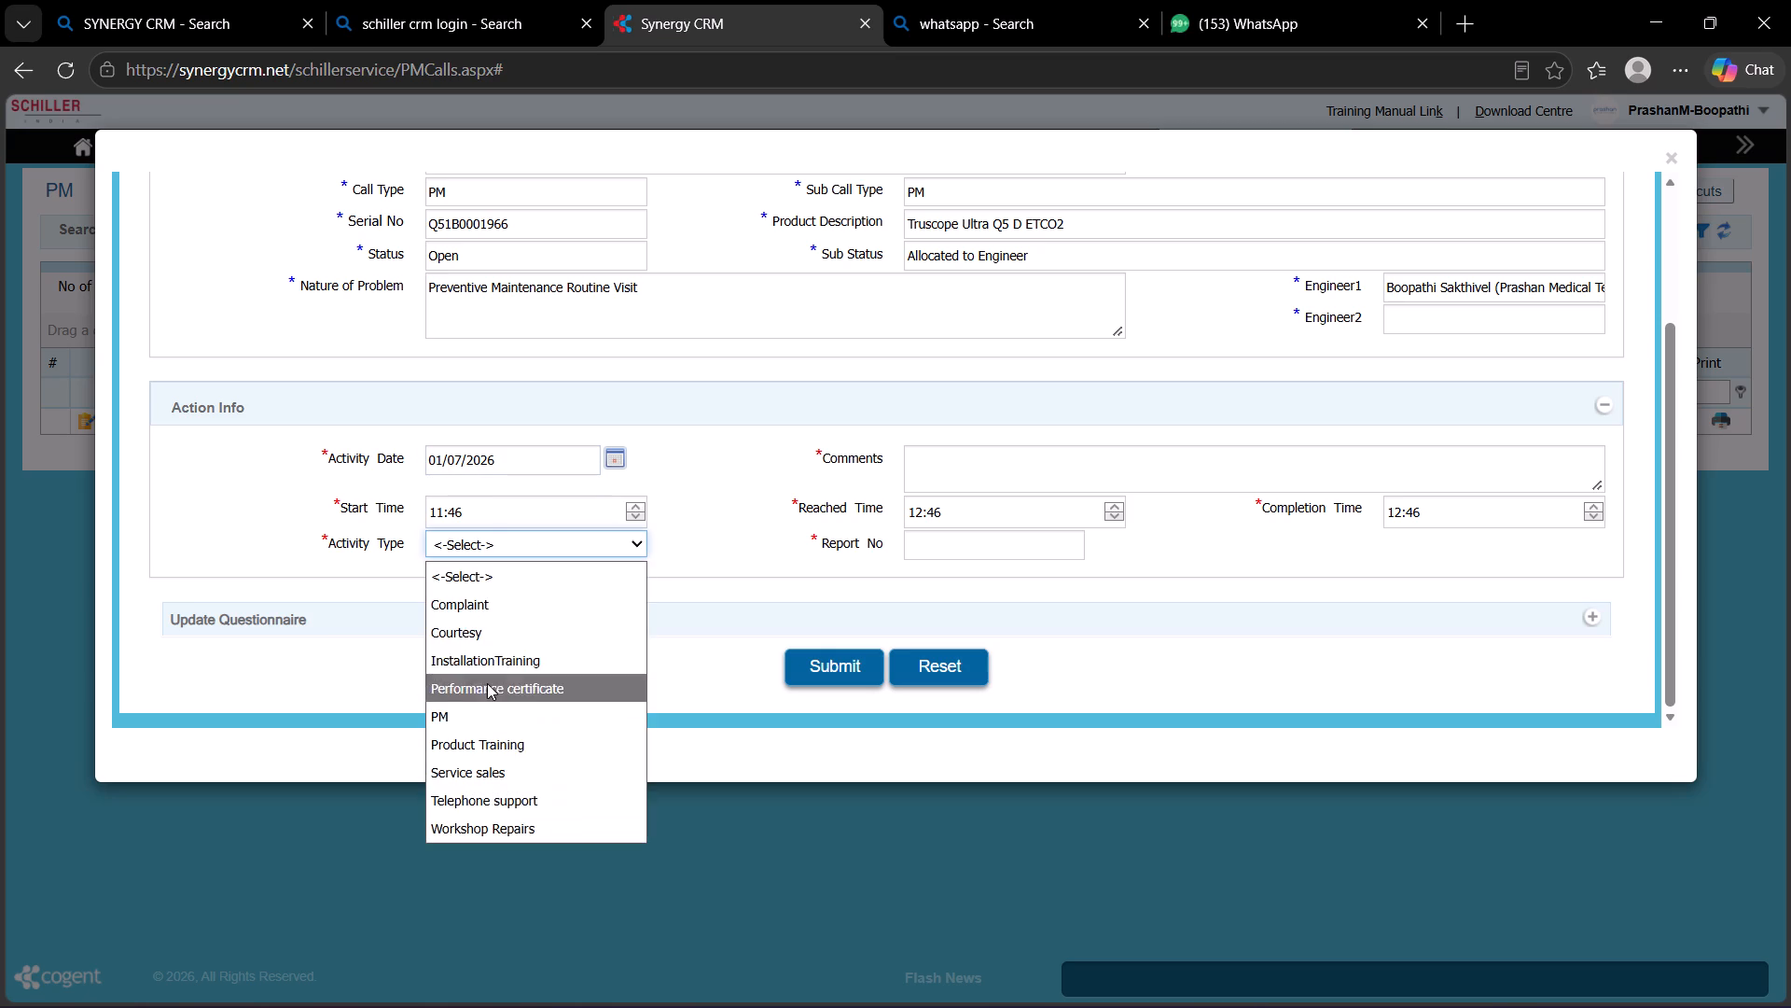
pyautogui.click(476, 720)
pyautogui.click(1095, 478)
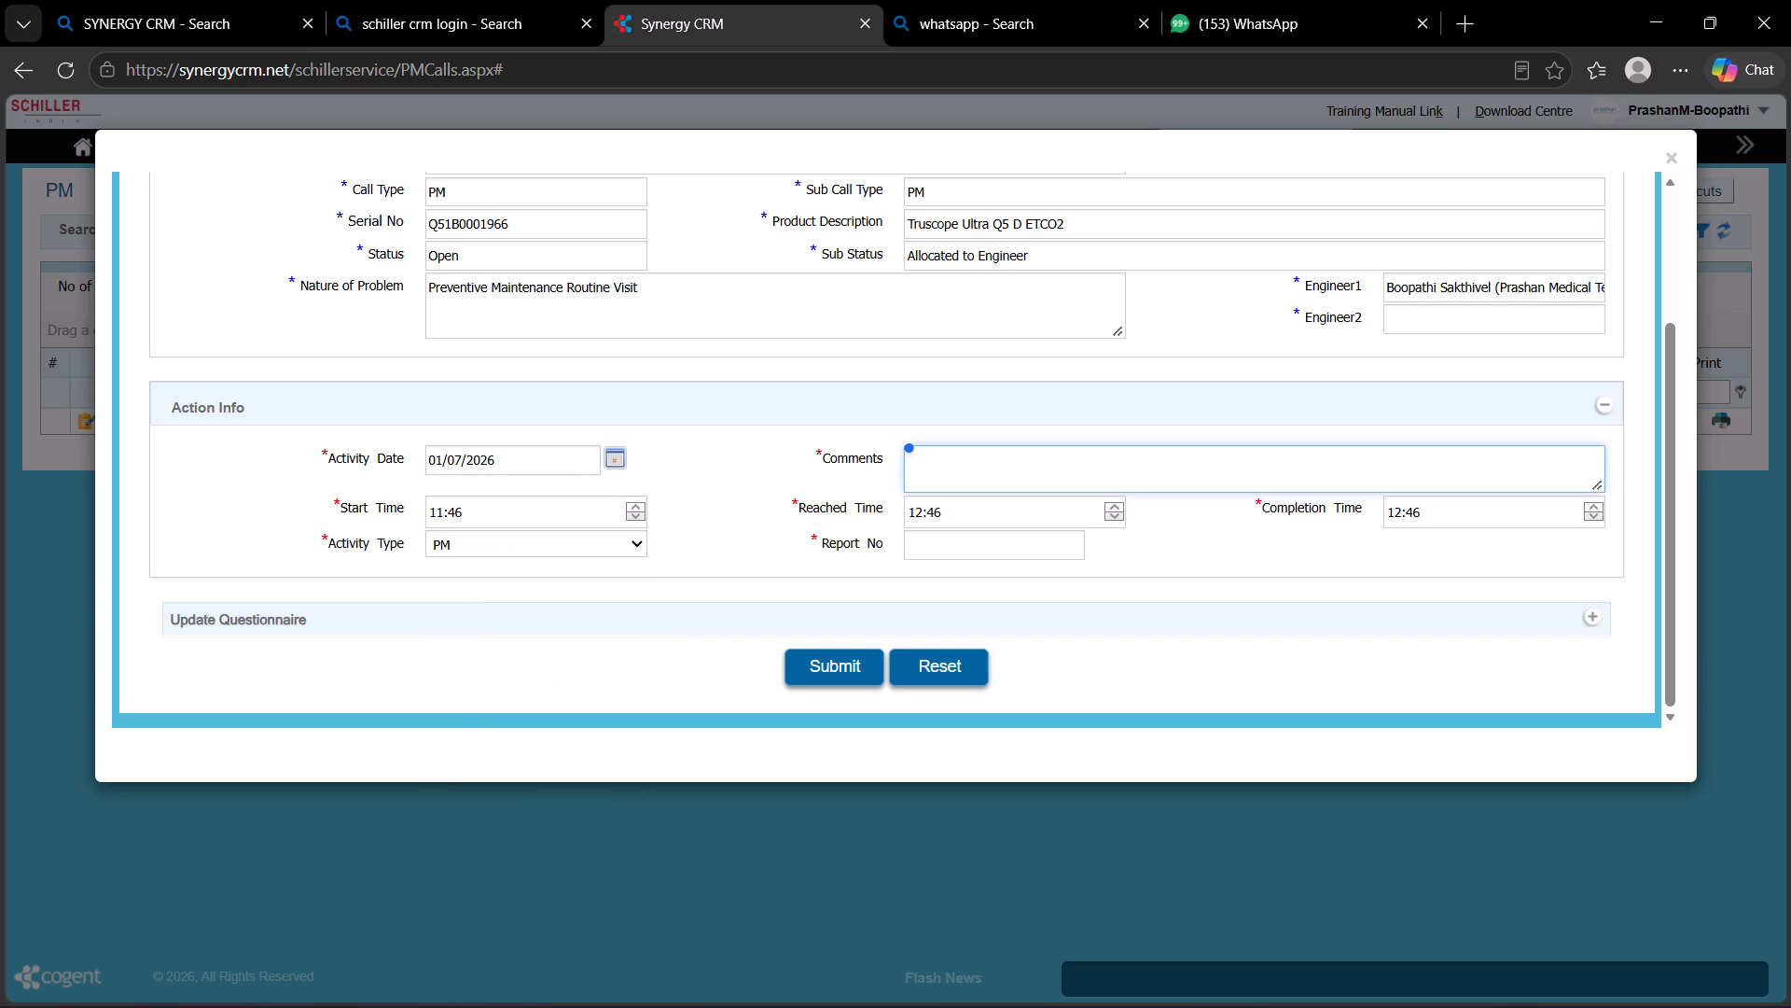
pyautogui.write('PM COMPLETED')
pyautogui.click(1026, 524)
pyautogui.click(1007, 546)
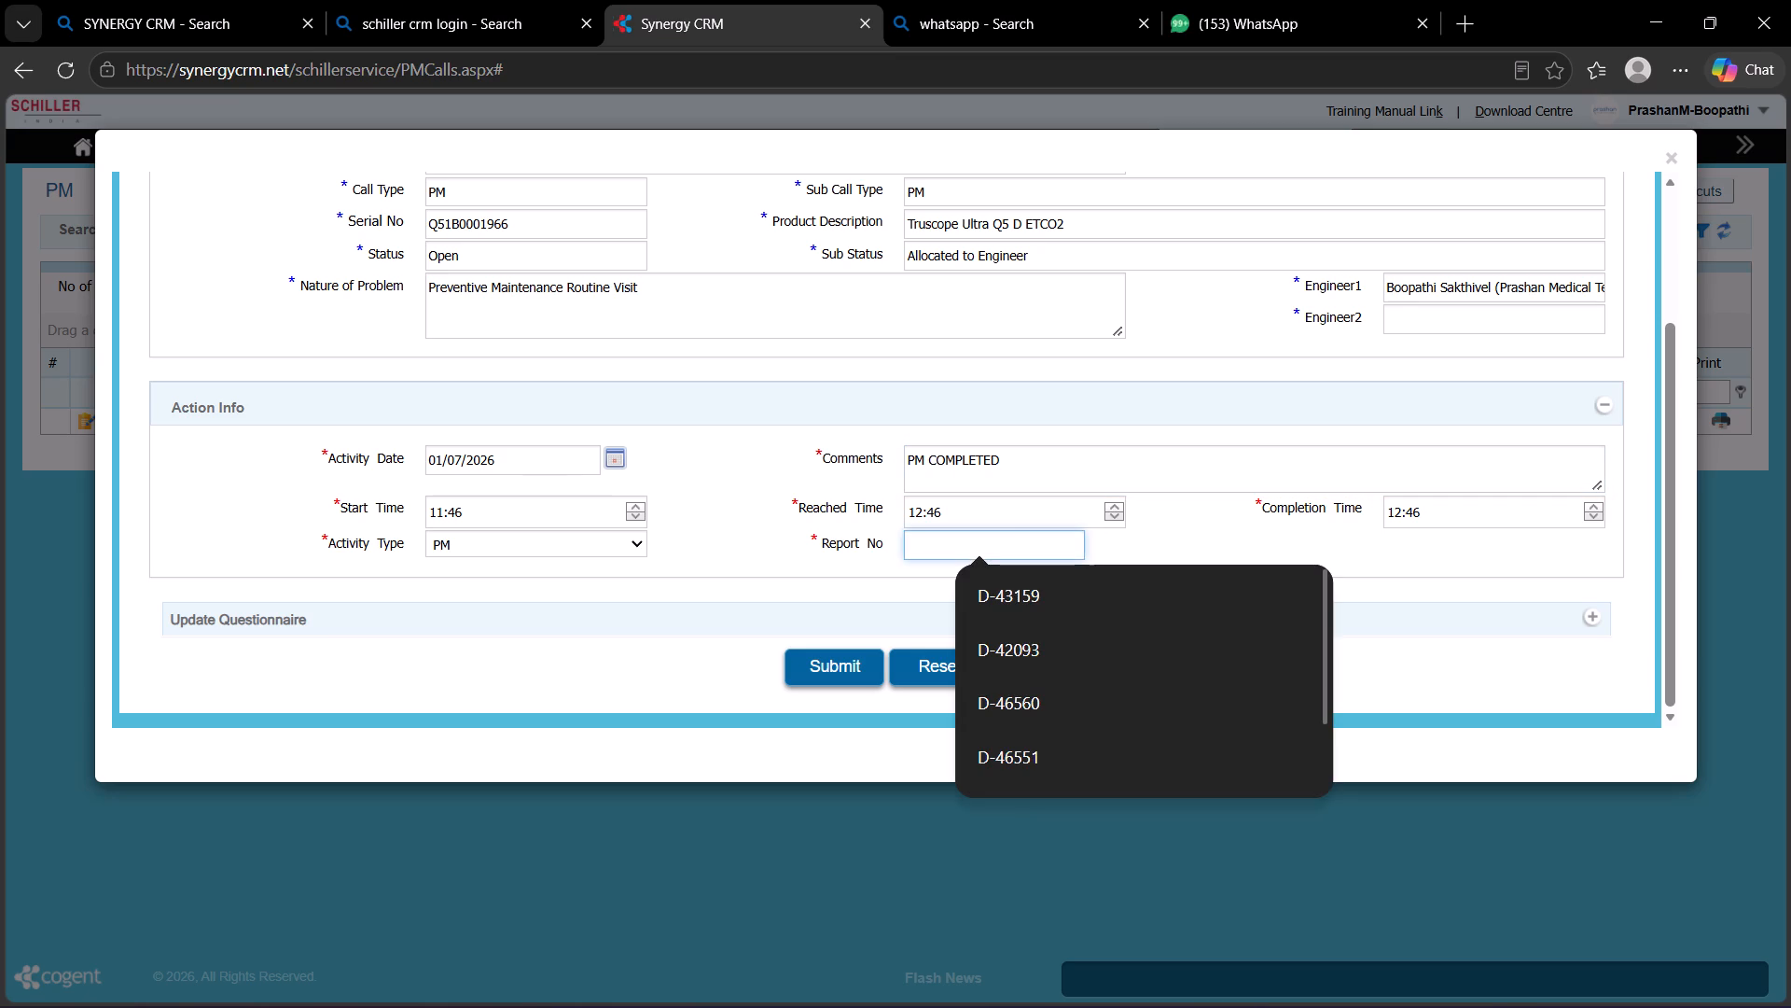
pyautogui.scroll(-2, 1096, 735)
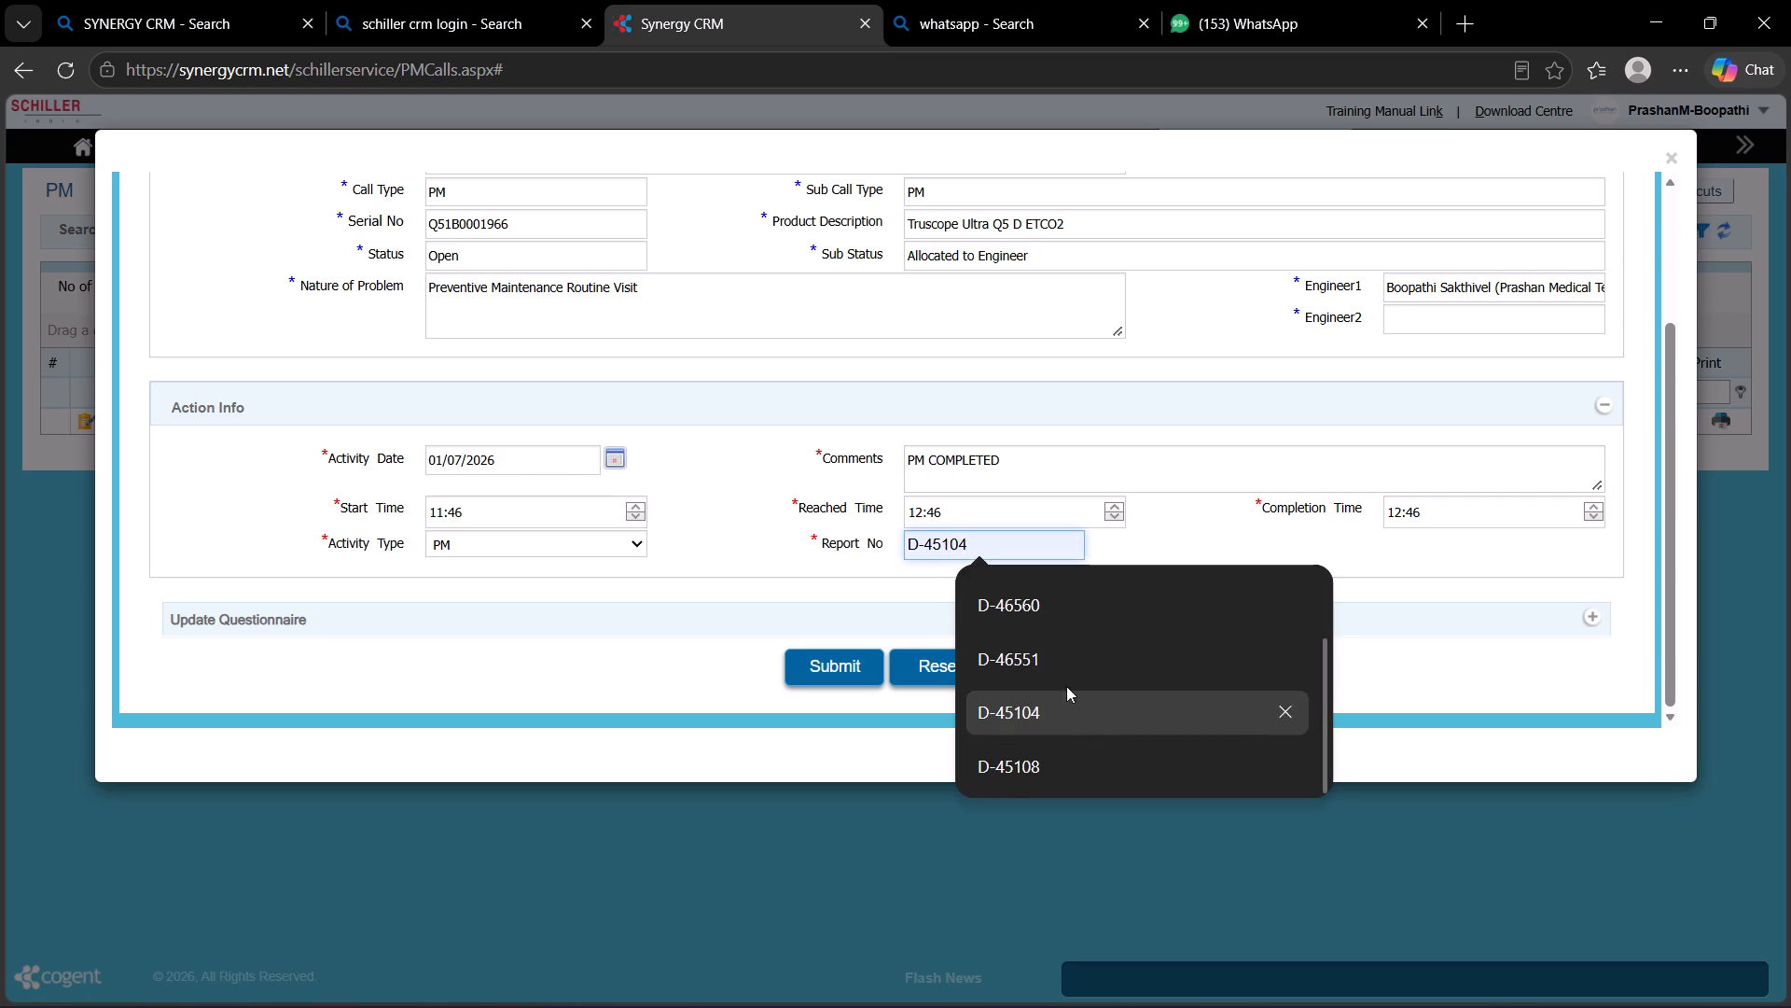
pyautogui.click(1034, 667)
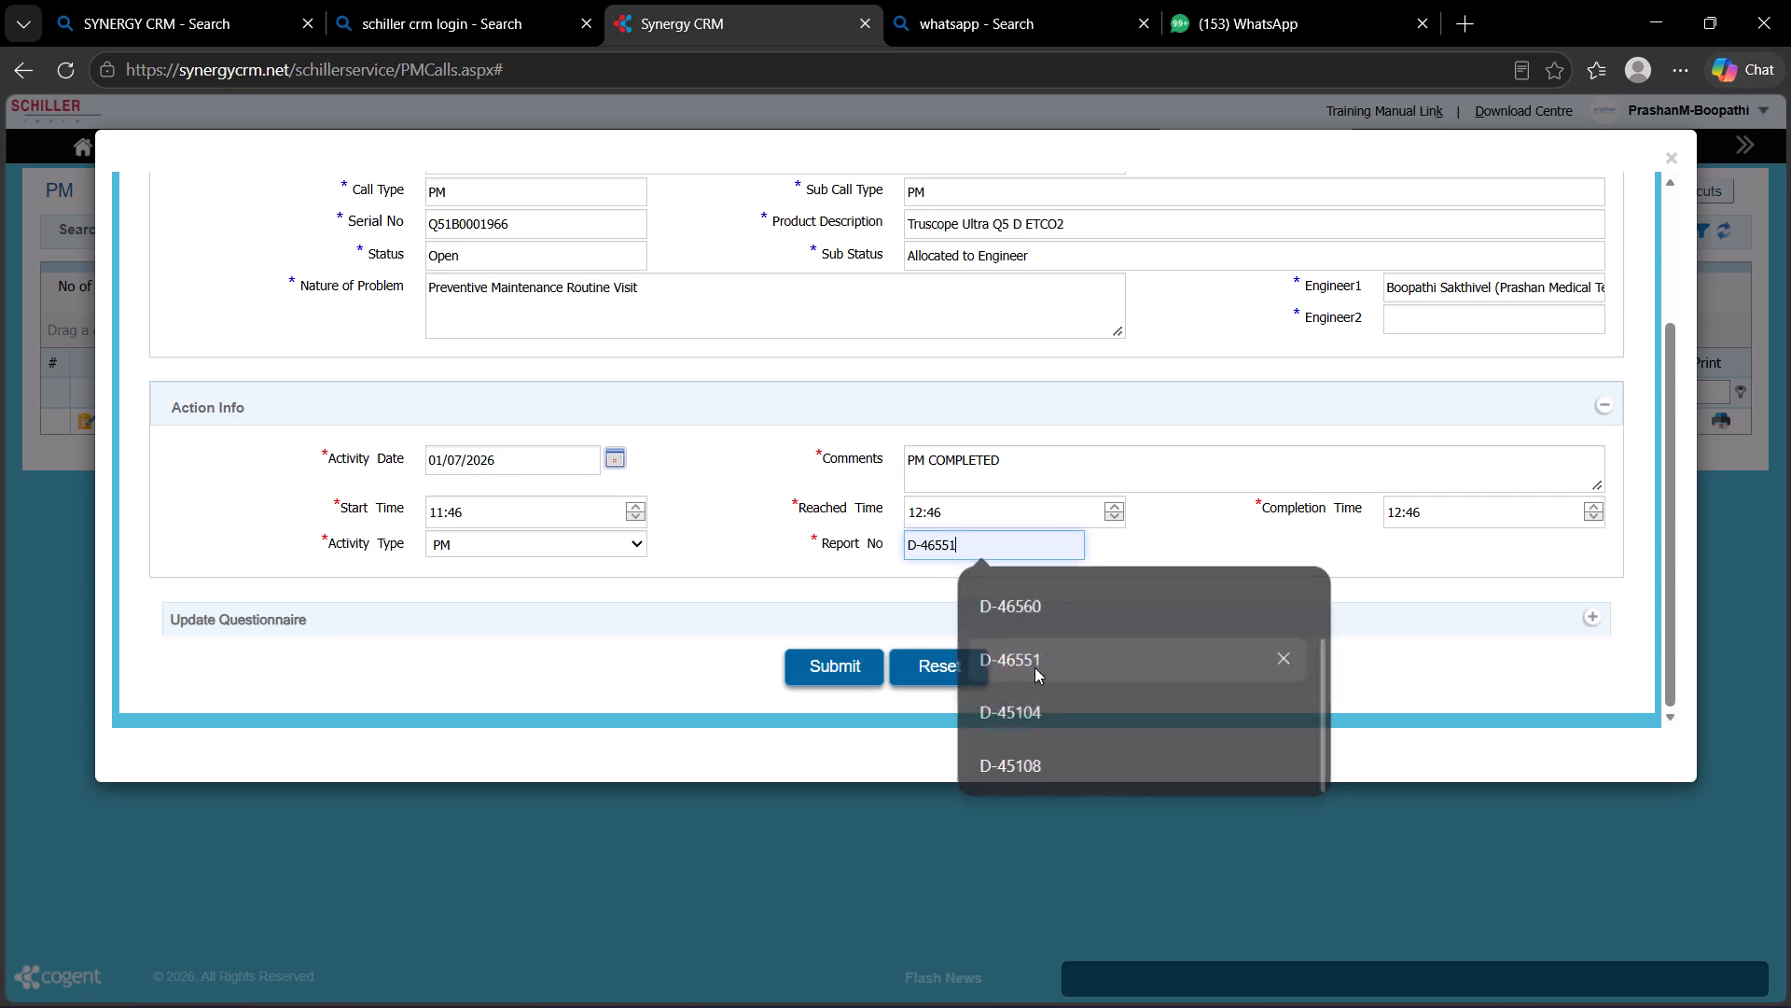
# Answer the questionnaire with mains voltage 230V, grounding 0, UPS/stabilizer NA, accessories GOOD and environmental condition GOOD.
pyautogui.click(1597, 627)
pyautogui.scroll(-3, 1012, 577)
pyautogui.click(1201, 371)
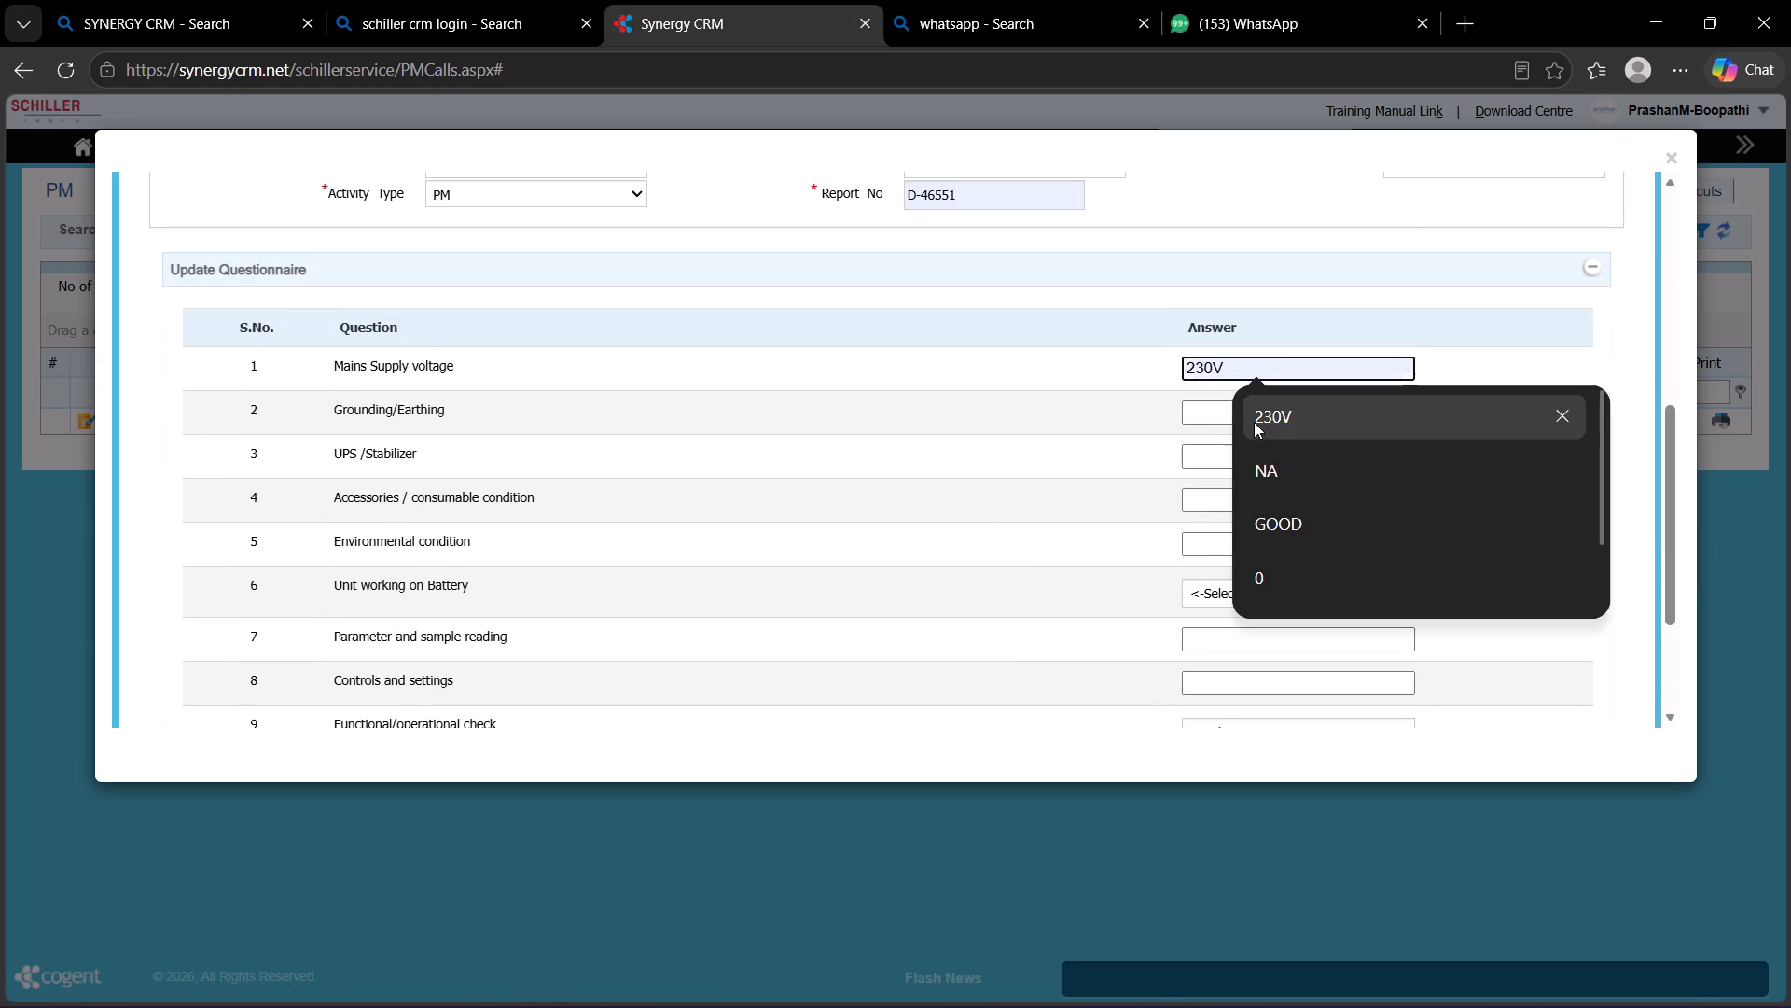
pyautogui.click(1283, 414)
pyautogui.click(1233, 409)
pyautogui.click(1278, 618)
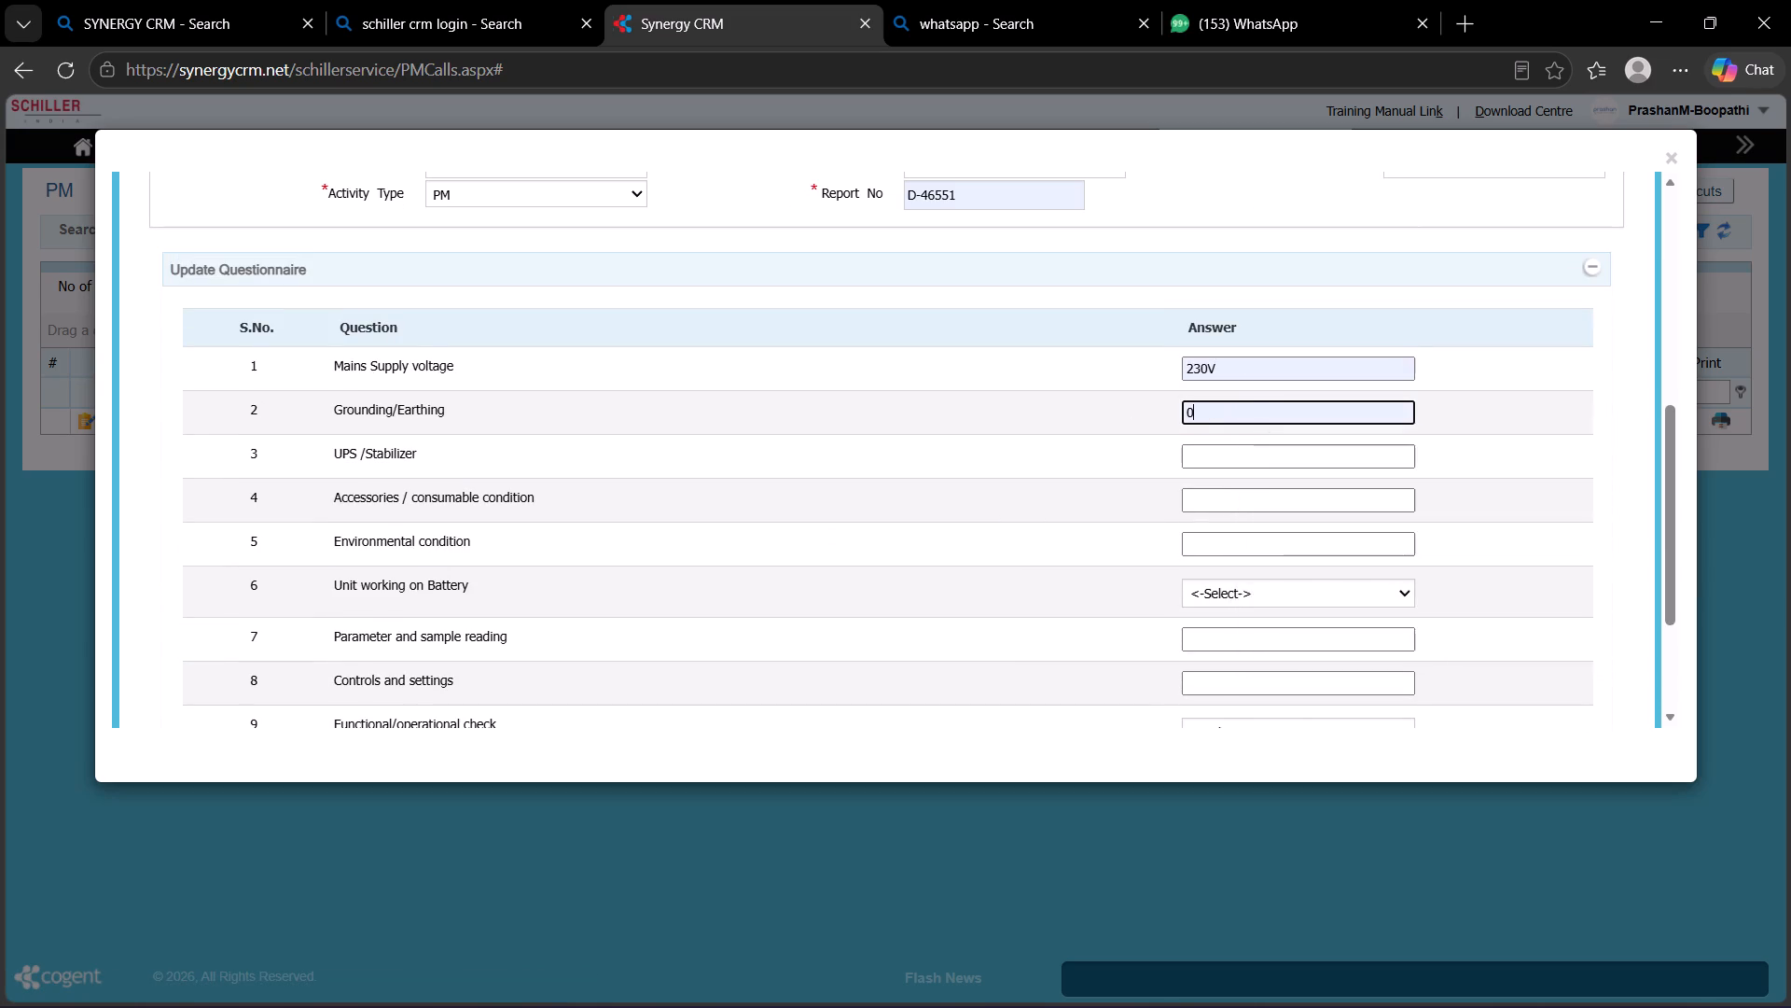
pyautogui.click(1245, 466)
pyautogui.click(1277, 554)
pyautogui.click(1263, 482)
pyautogui.click(1266, 513)
pyautogui.click(1268, 485)
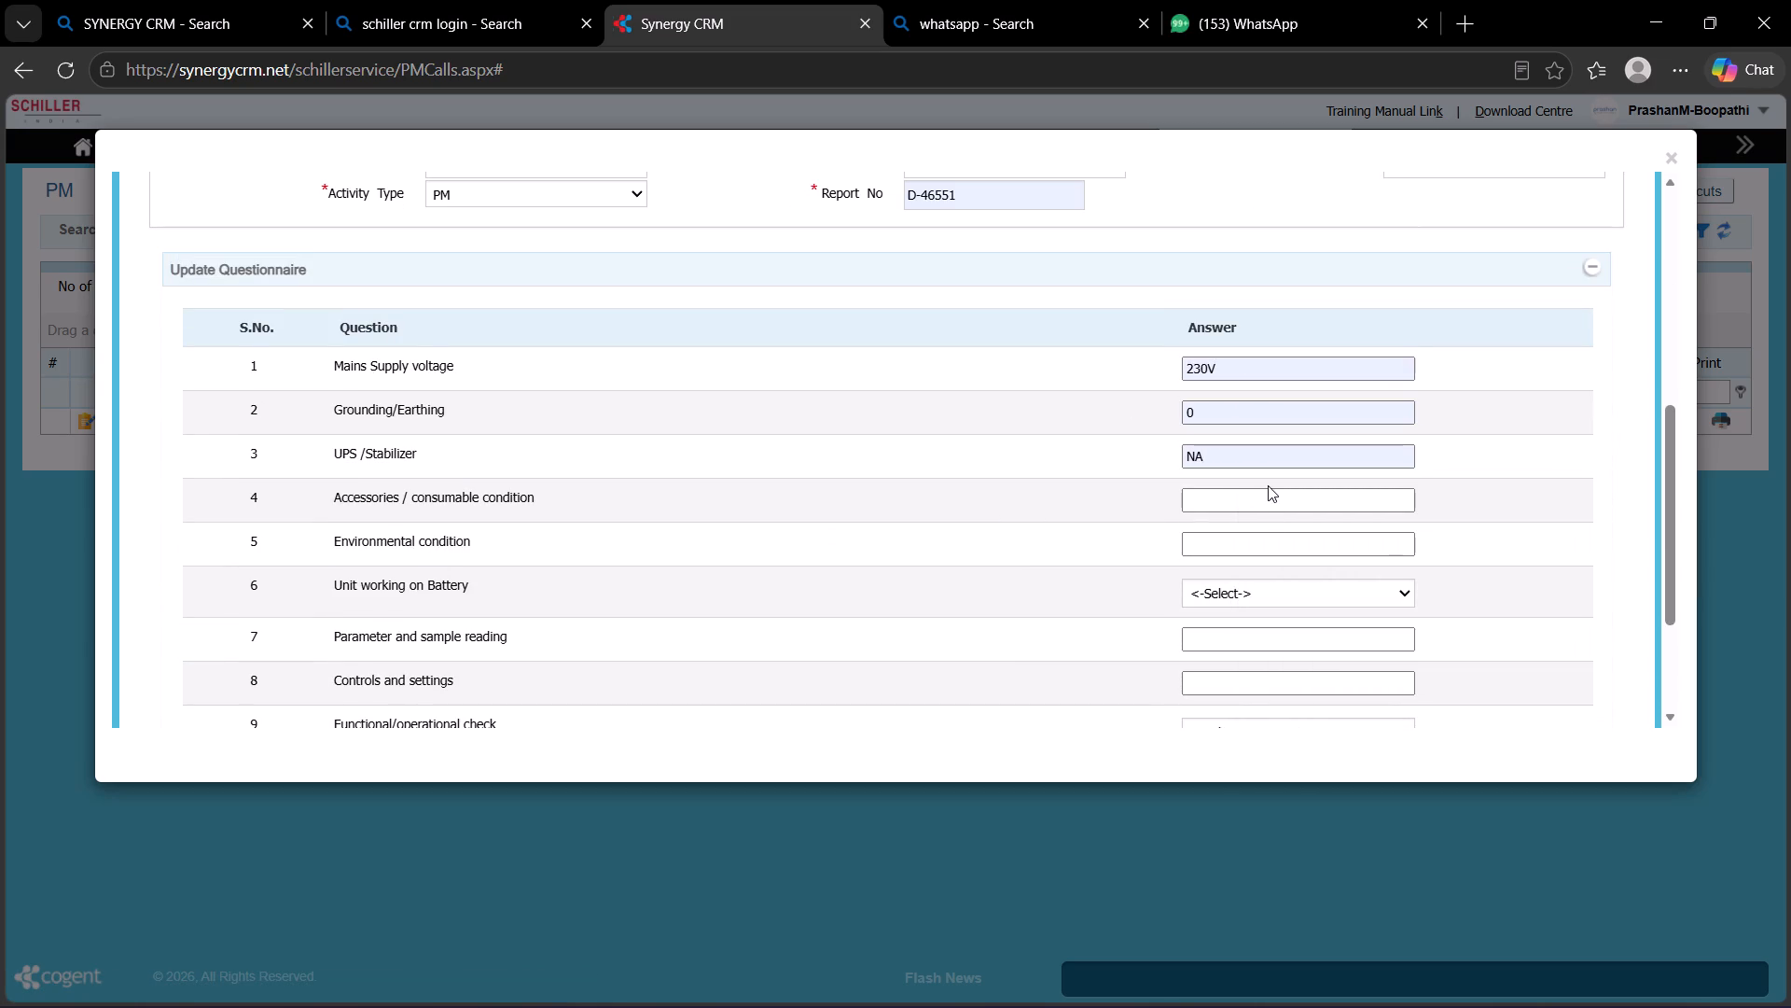
pyautogui.click(1268, 500)
pyautogui.click(1311, 643)
pyautogui.click(1282, 539)
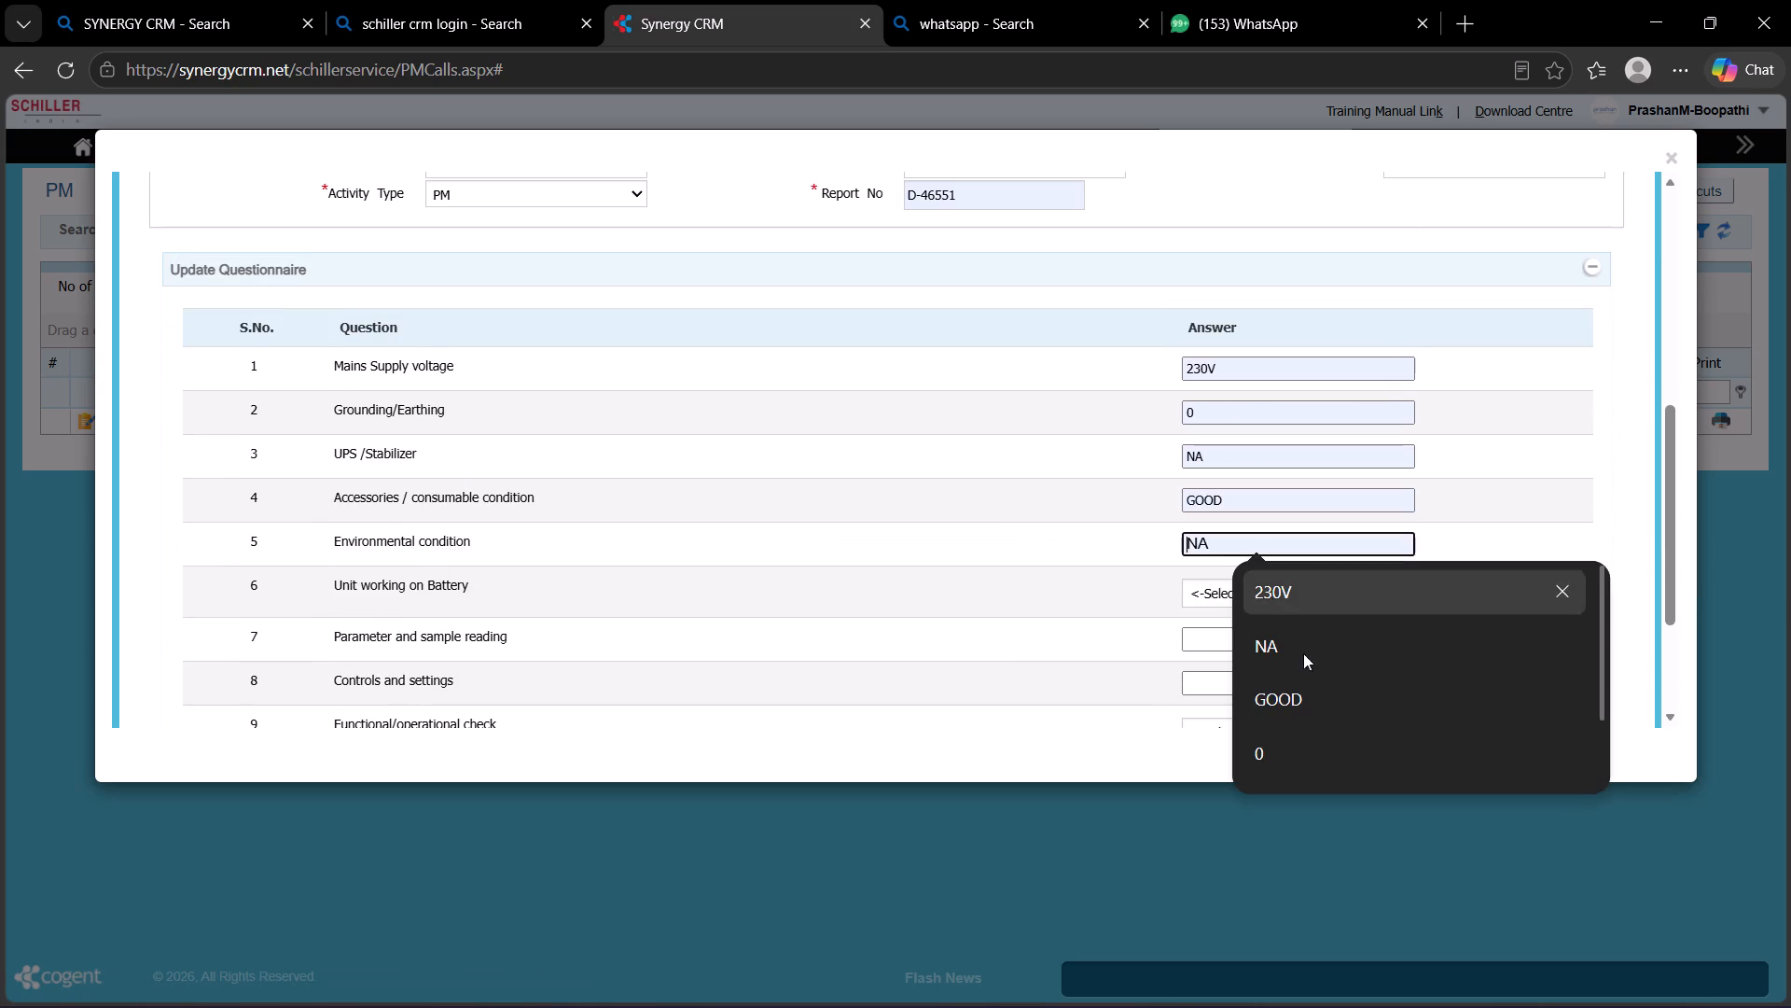
pyautogui.click(1299, 683)
# Answer battery working Yes, parameter reading NA, controls YES, functional check OK and remarks CALL COMPLETED, and submit the closure.
pyautogui.scroll(-2, 1291, 626)
pyautogui.click(1257, 389)
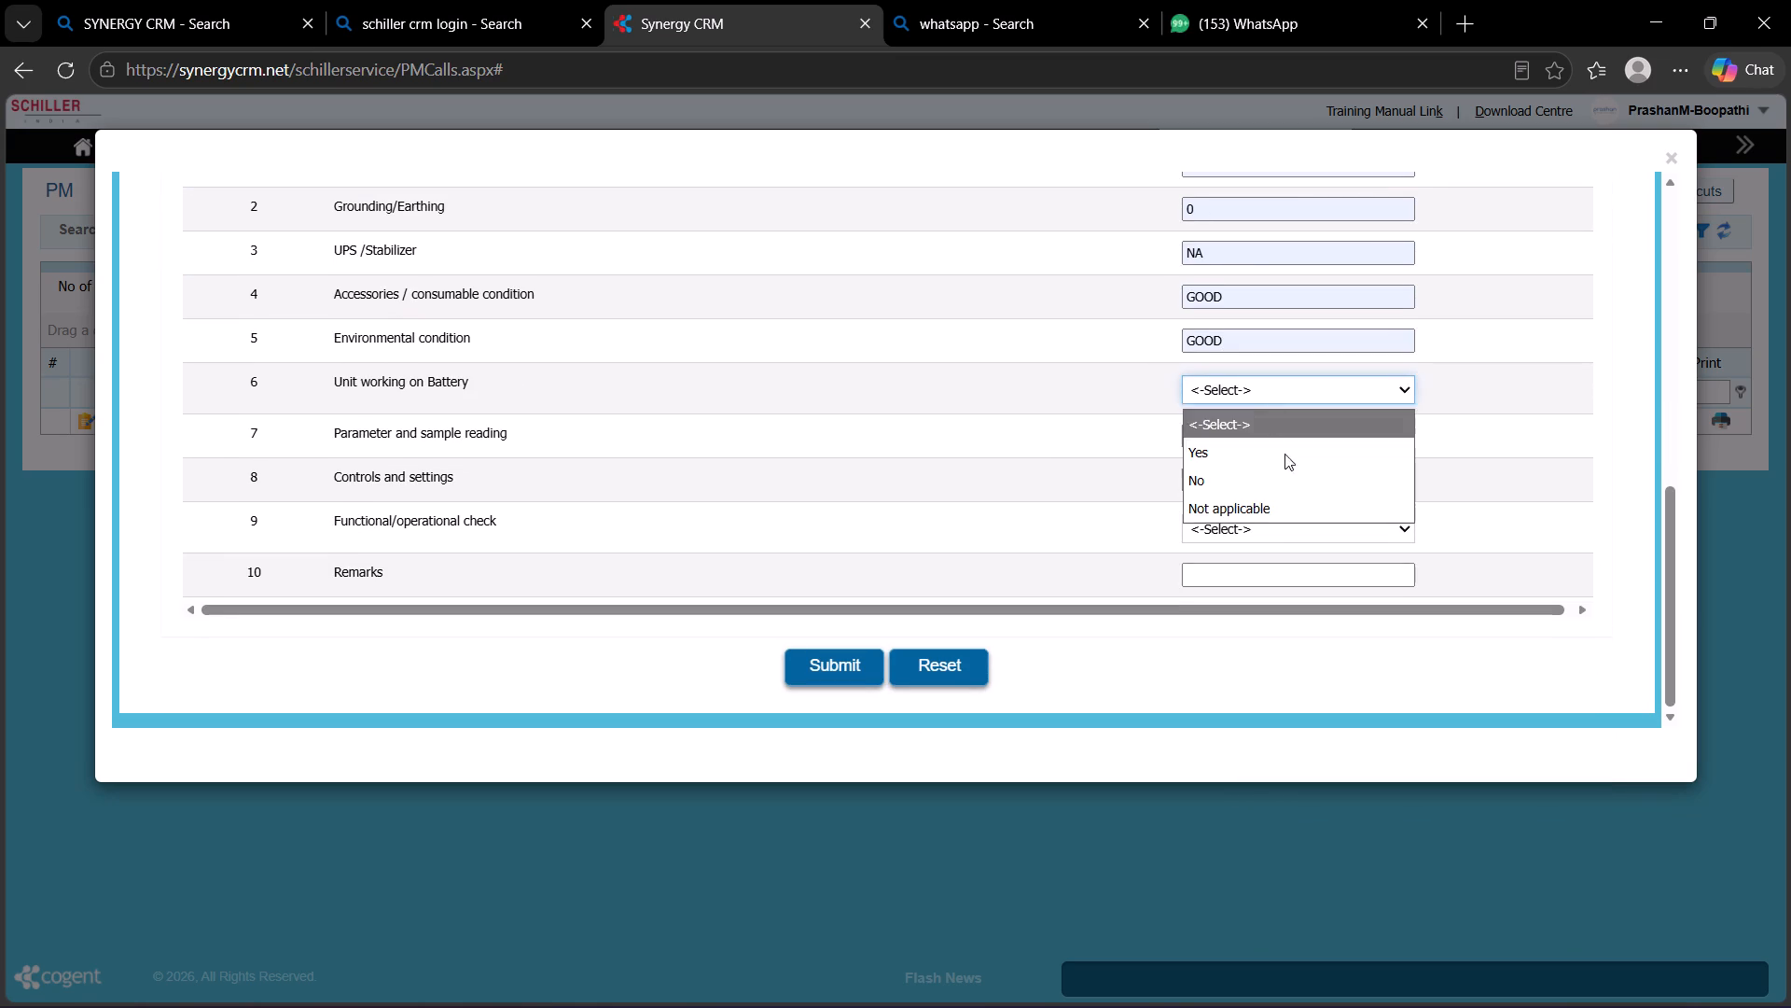
pyautogui.click(1260, 455)
pyautogui.click(1260, 429)
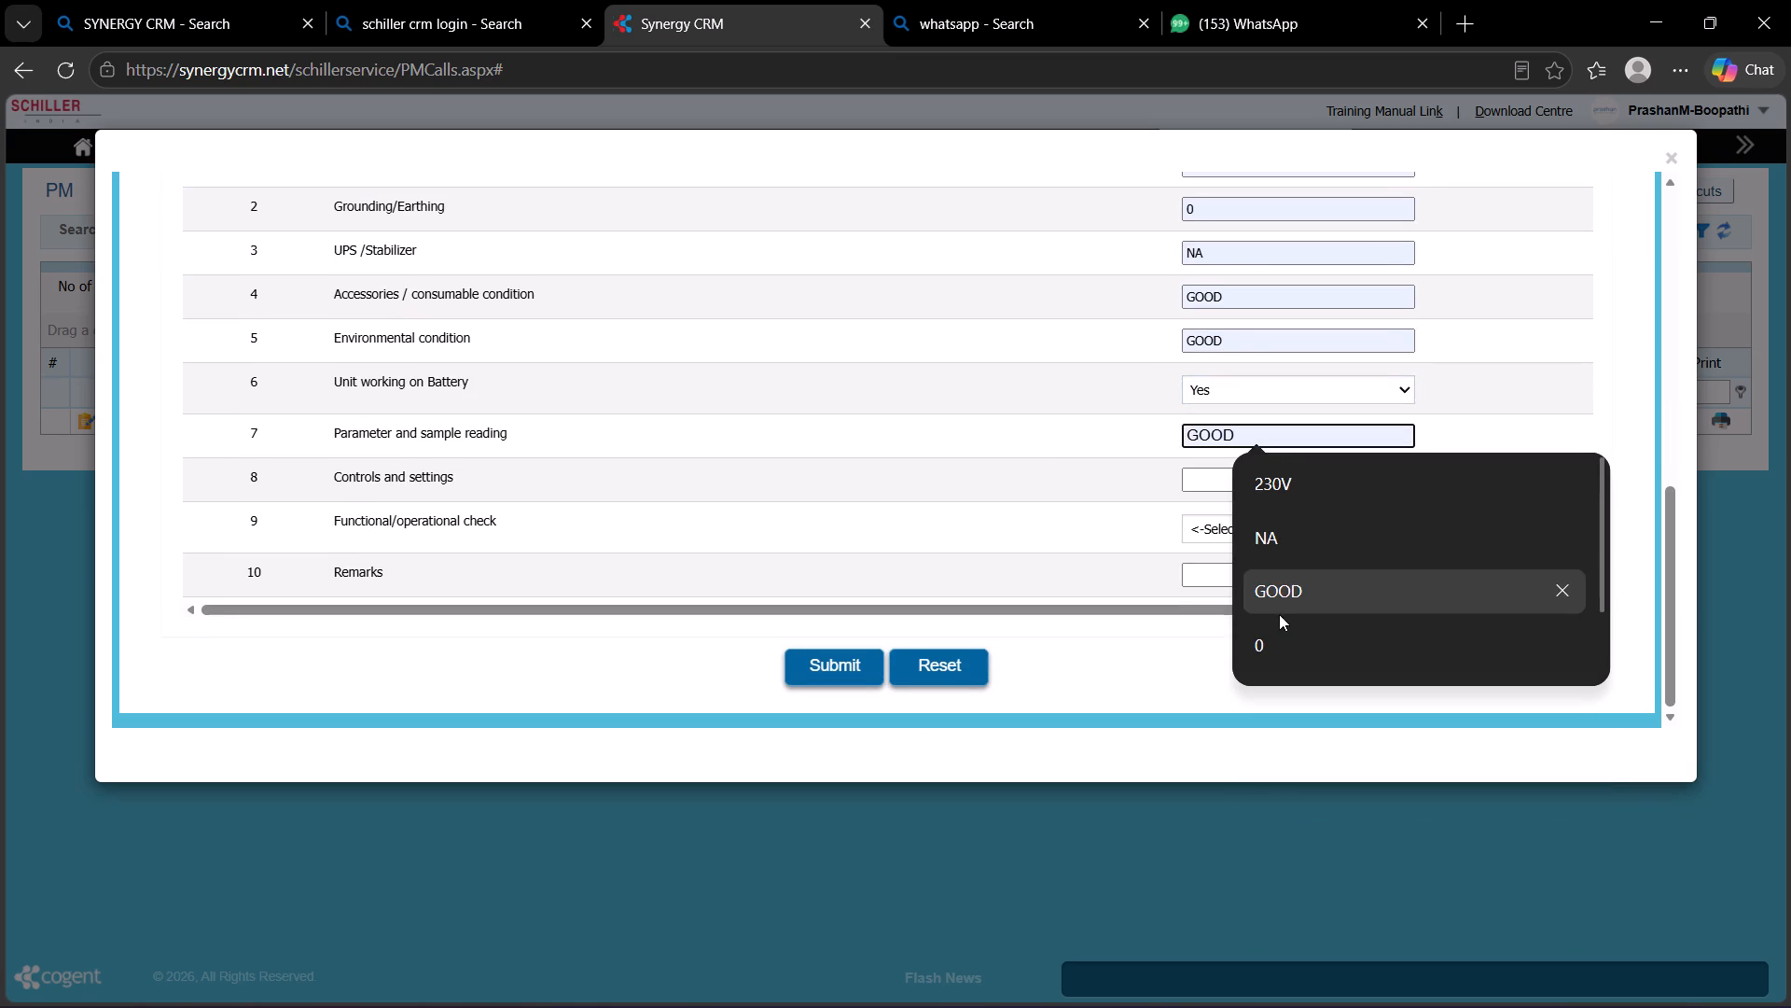
pyautogui.click(1289, 548)
pyautogui.click(1243, 467)
pyautogui.scroll(-2, 1286, 611)
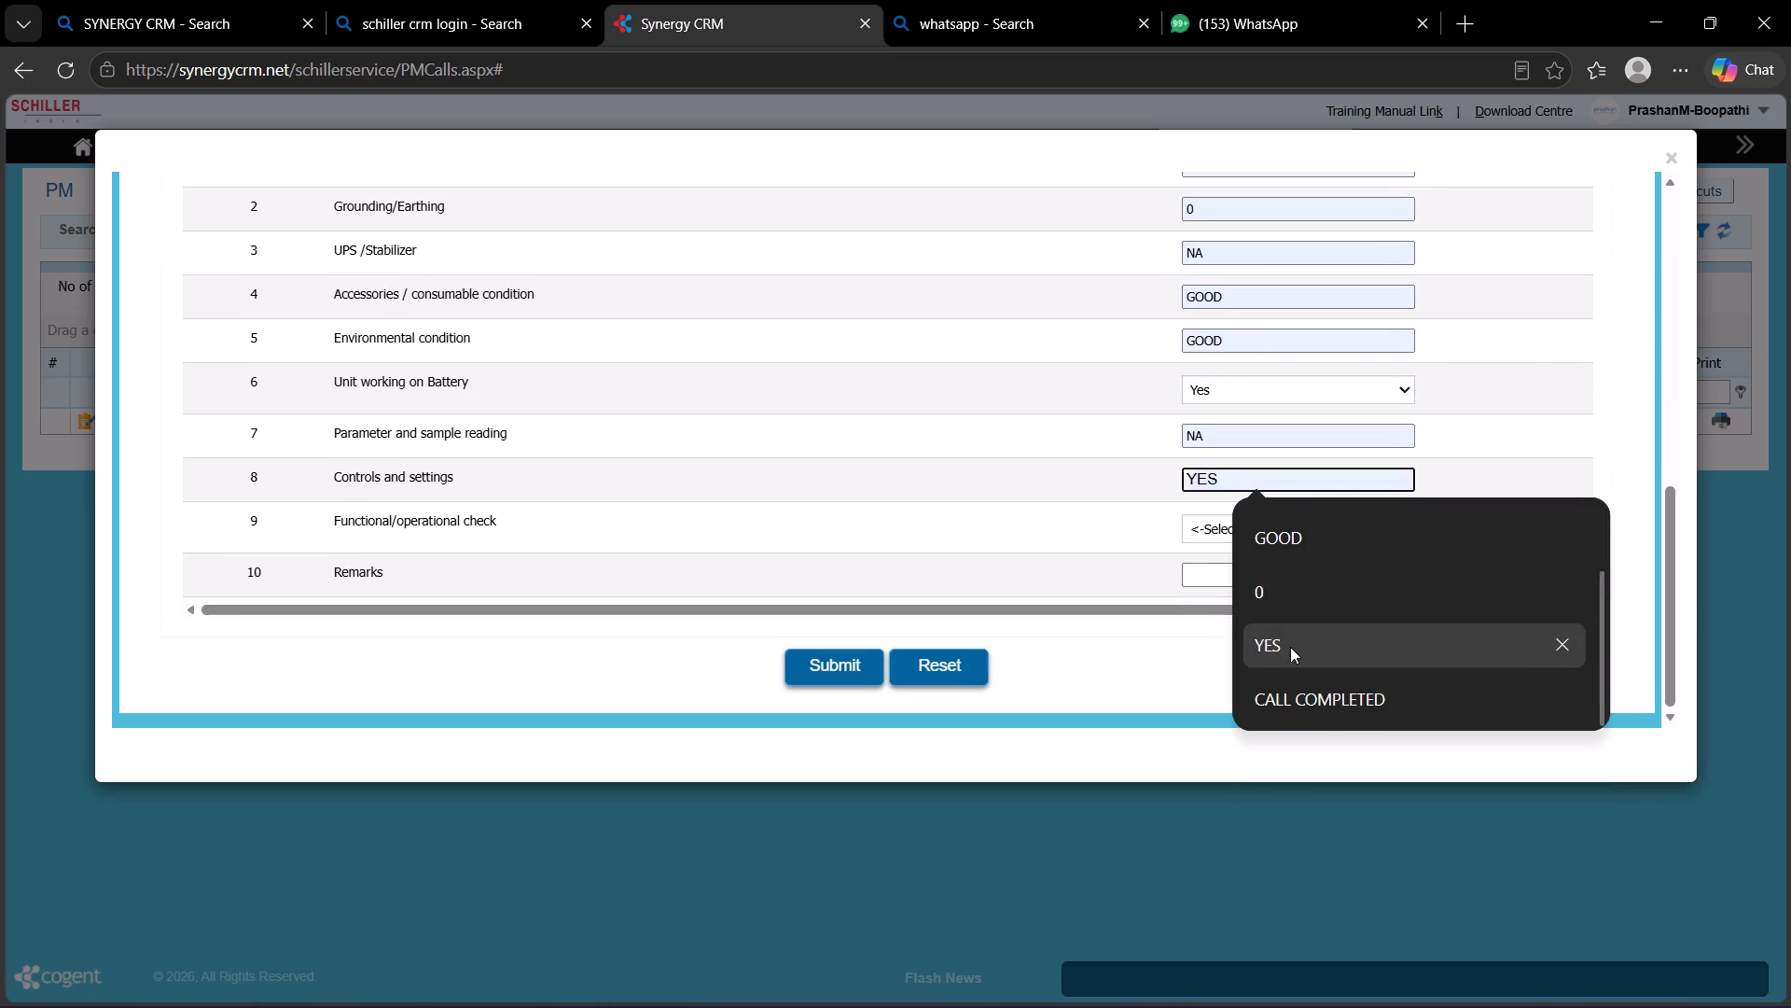
pyautogui.click(1291, 648)
pyautogui.click(1243, 540)
pyautogui.click(1229, 586)
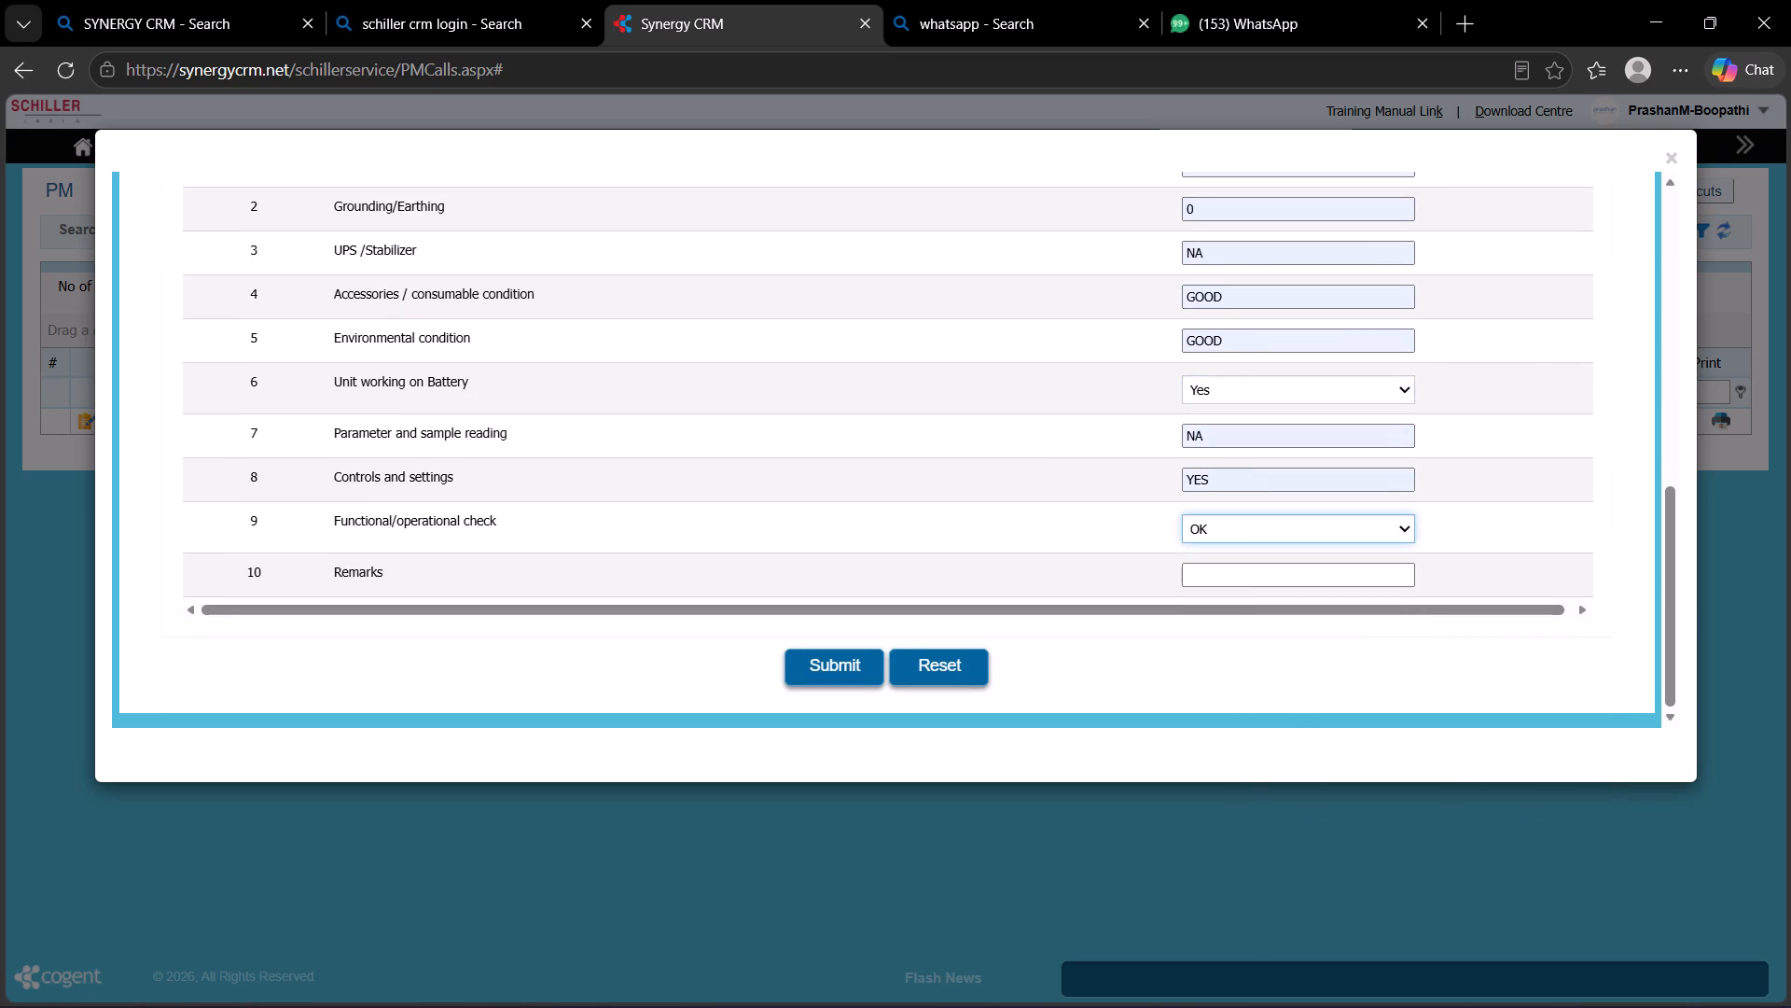
pyautogui.click(1240, 574)
pyautogui.scroll(-4, 1285, 707)
pyautogui.click(1315, 797)
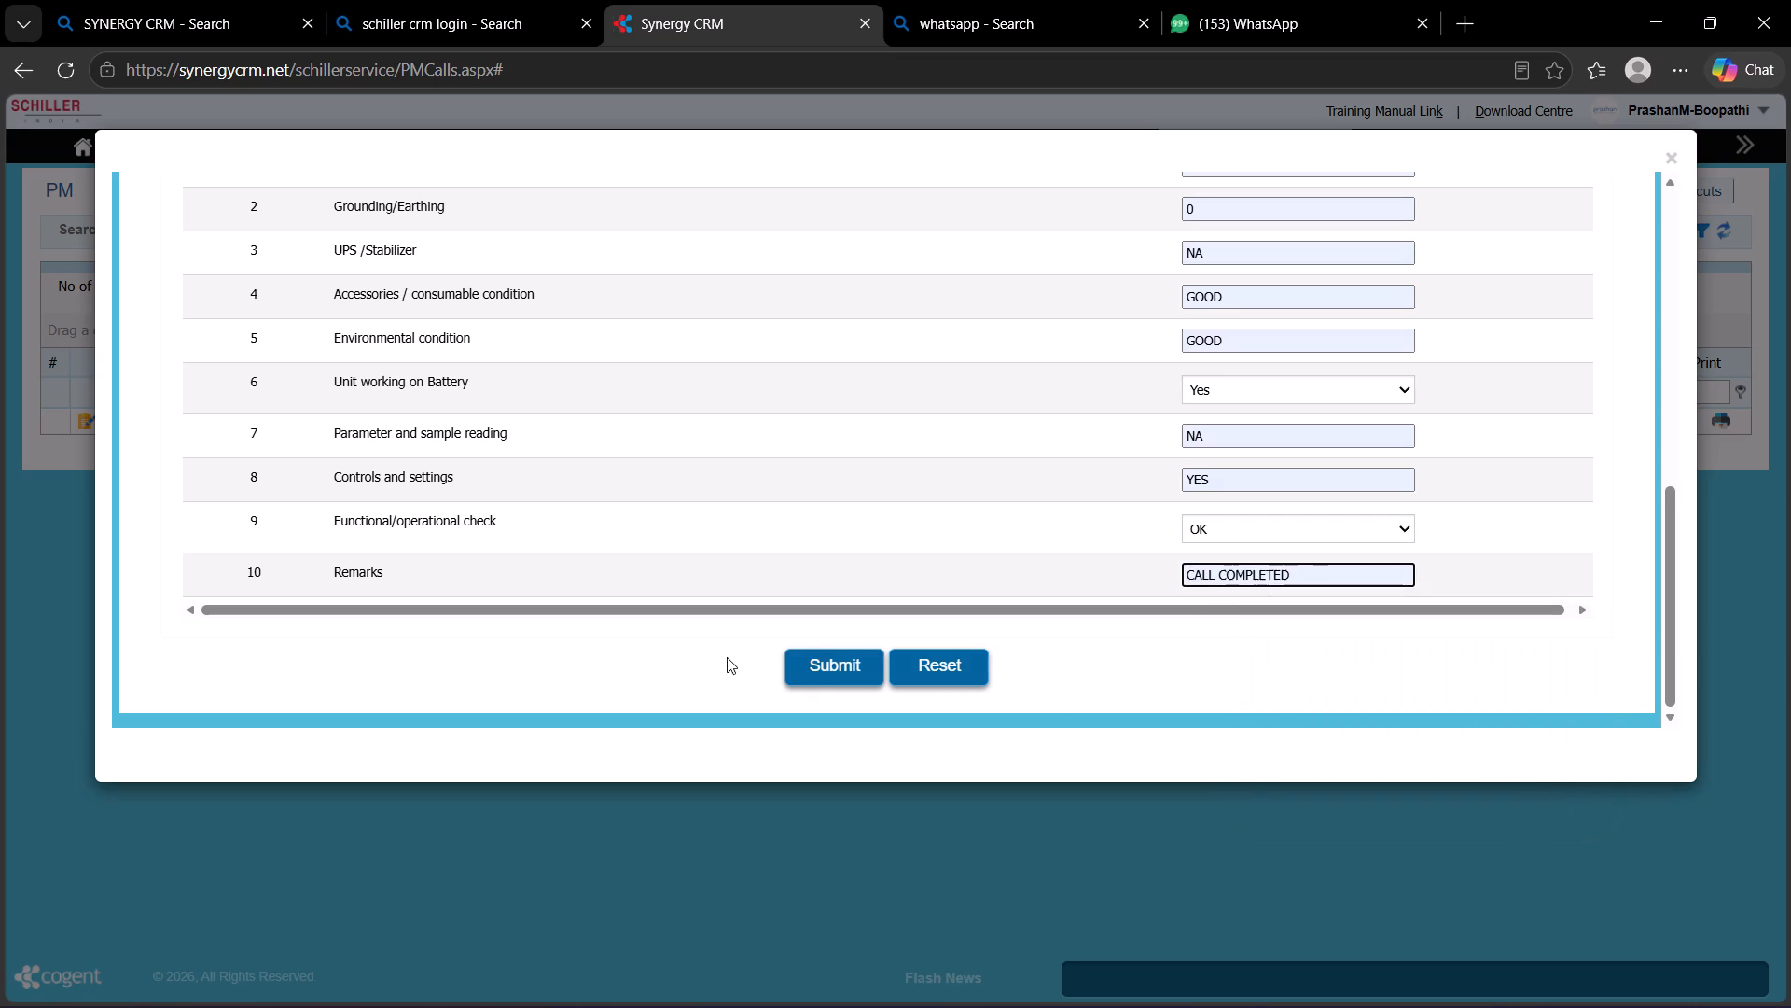
pyautogui.click(845, 669)
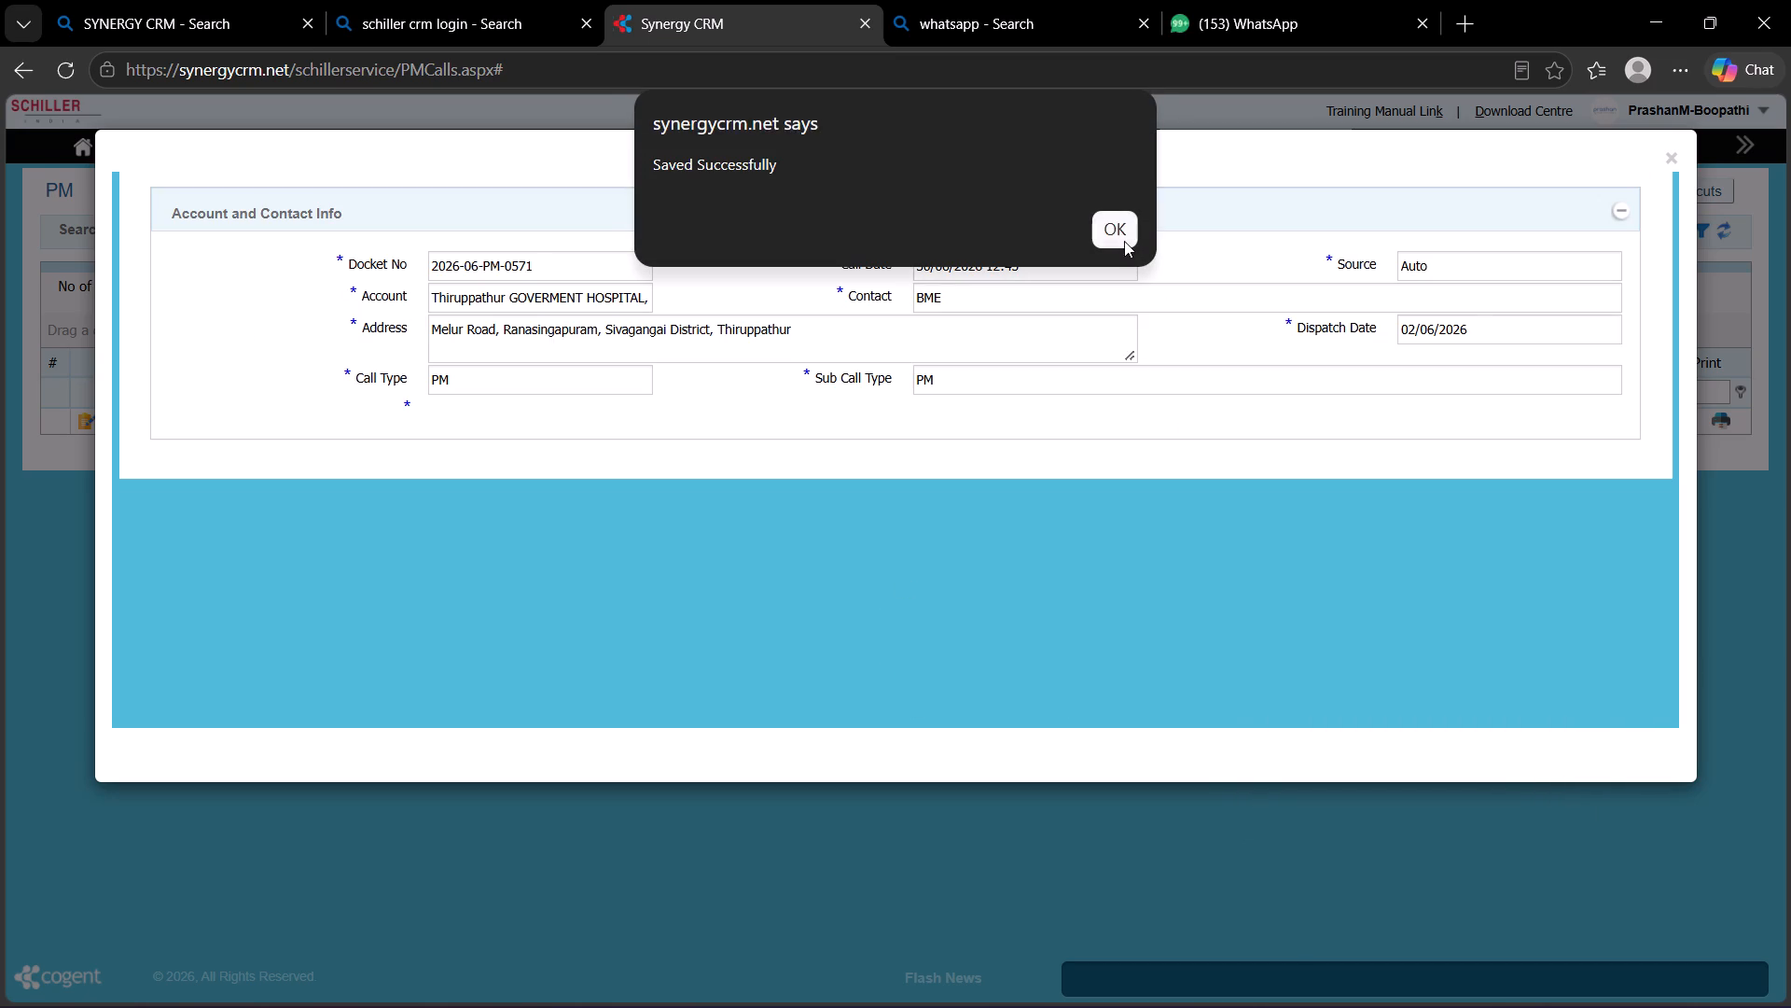
pyautogui.click(1123, 240)
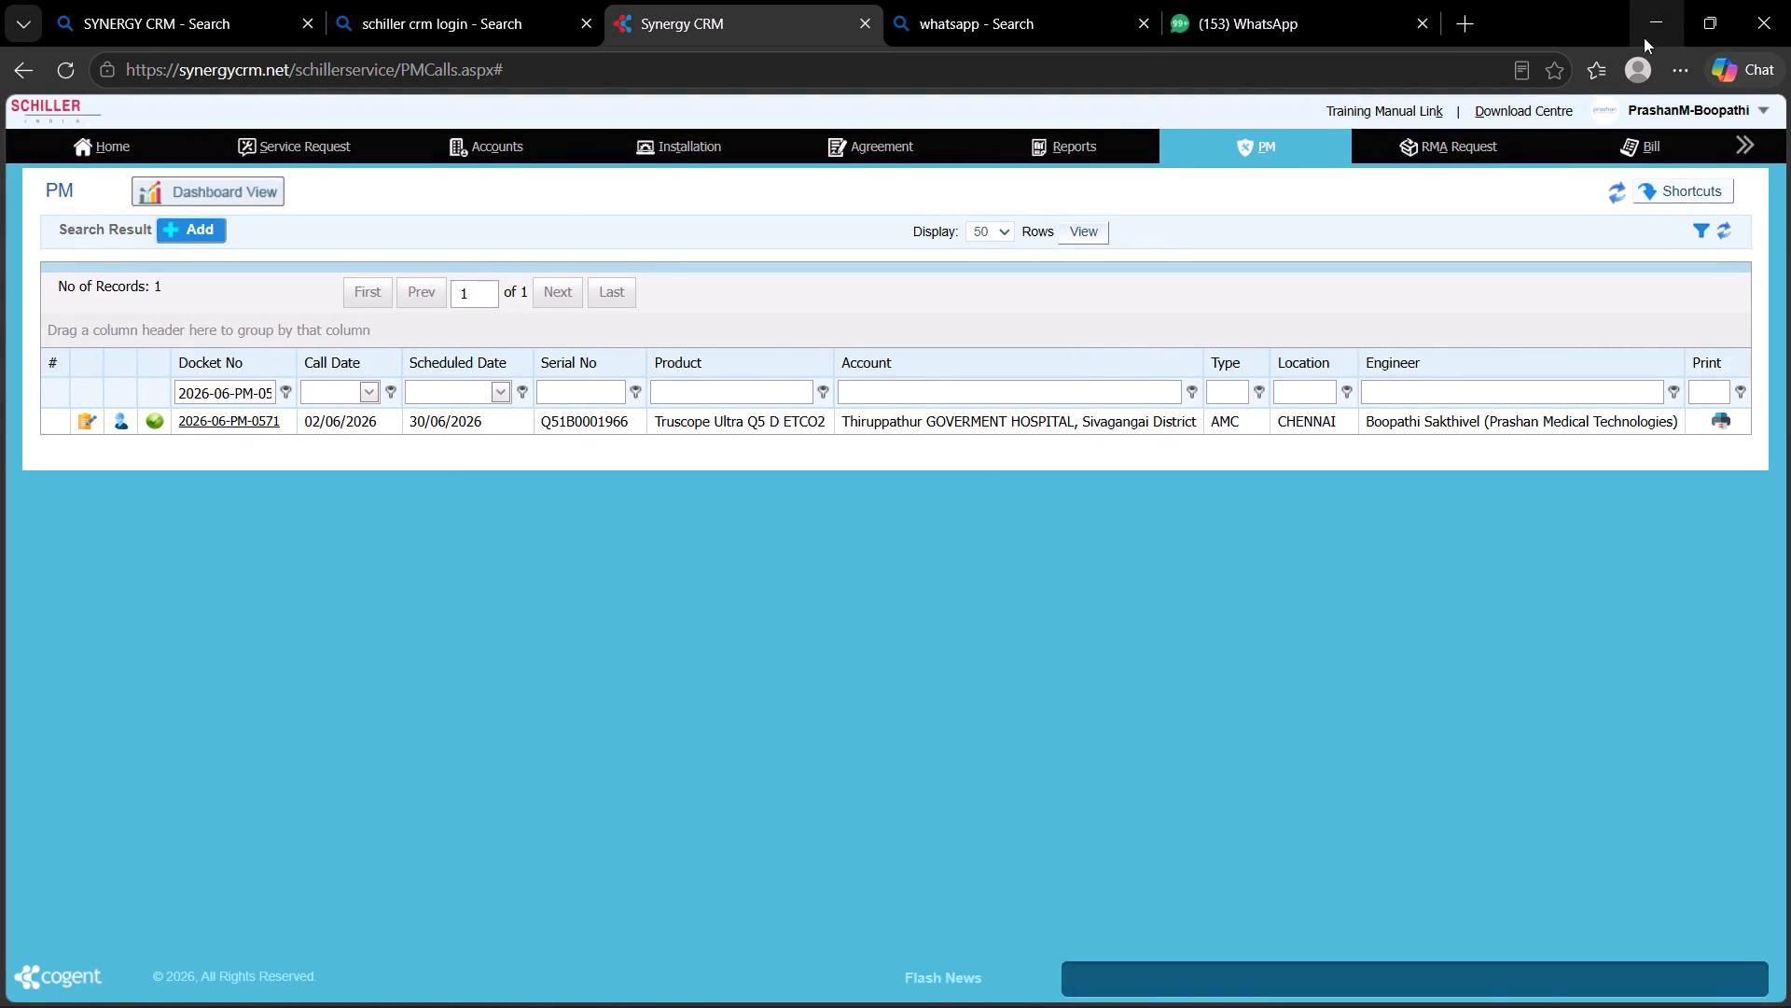
# Switch to the Excel report and highlight docket 2026-06-PM-0571 in yellow.
pyautogui.click(1650, 28)
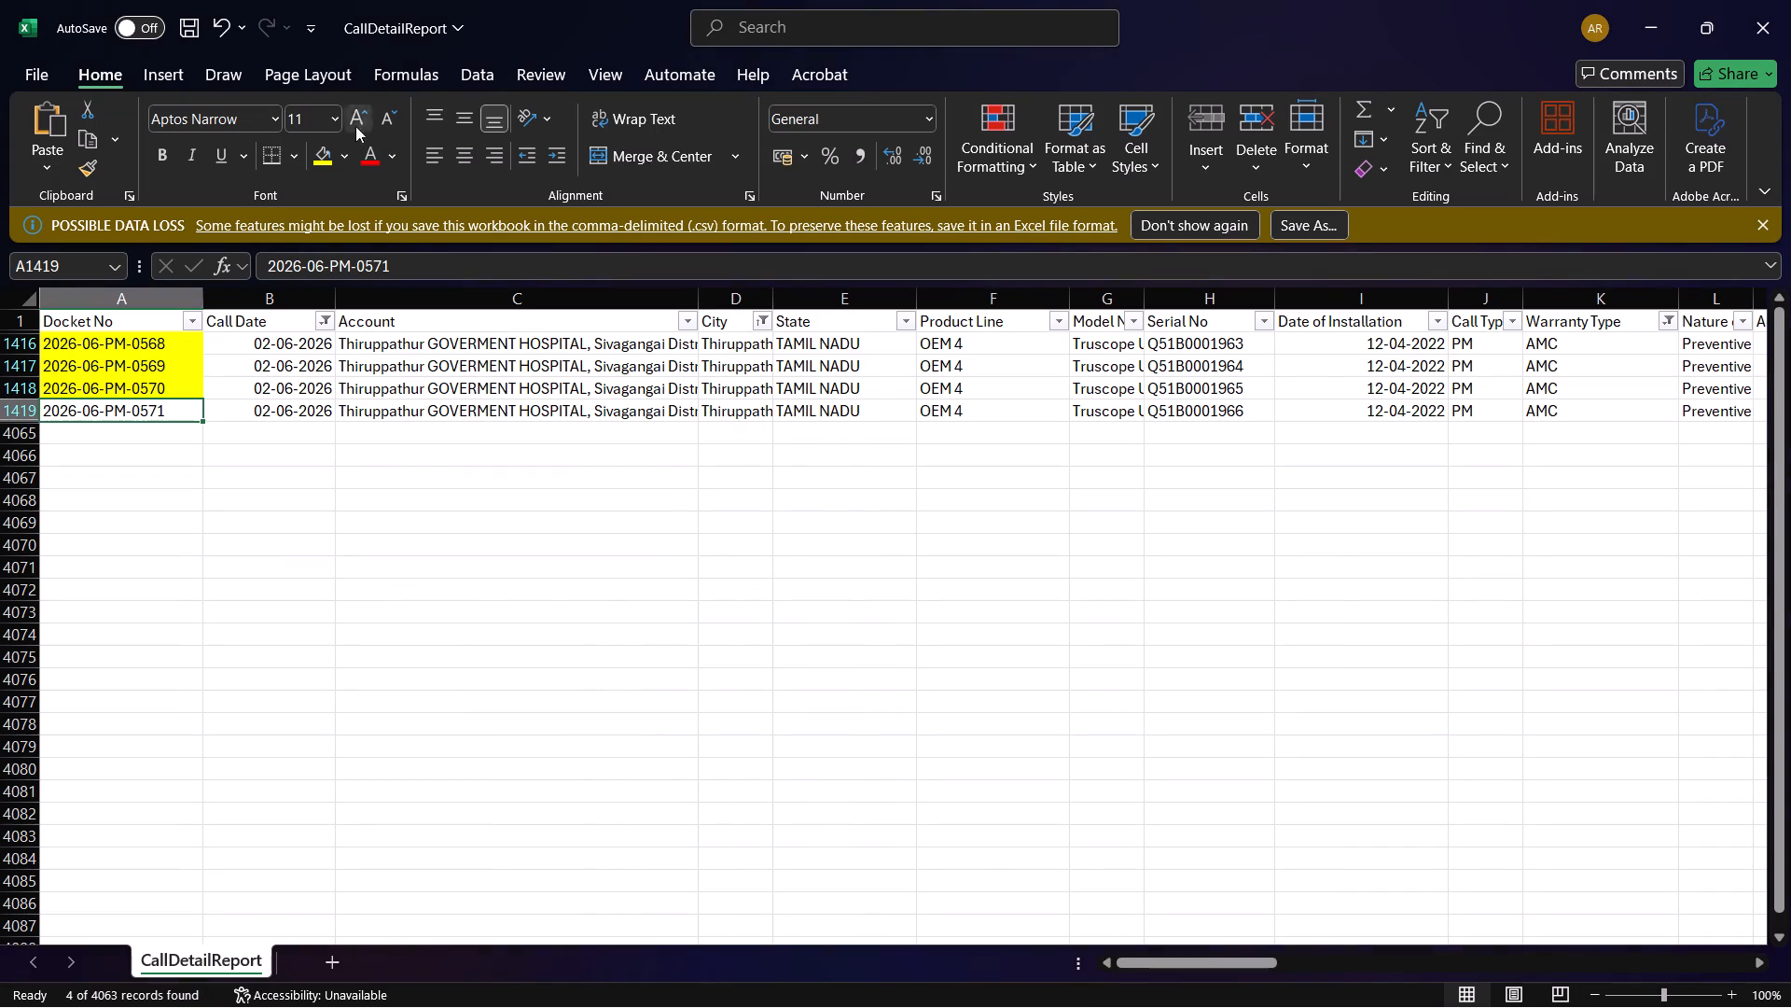
pyautogui.click(322, 155)
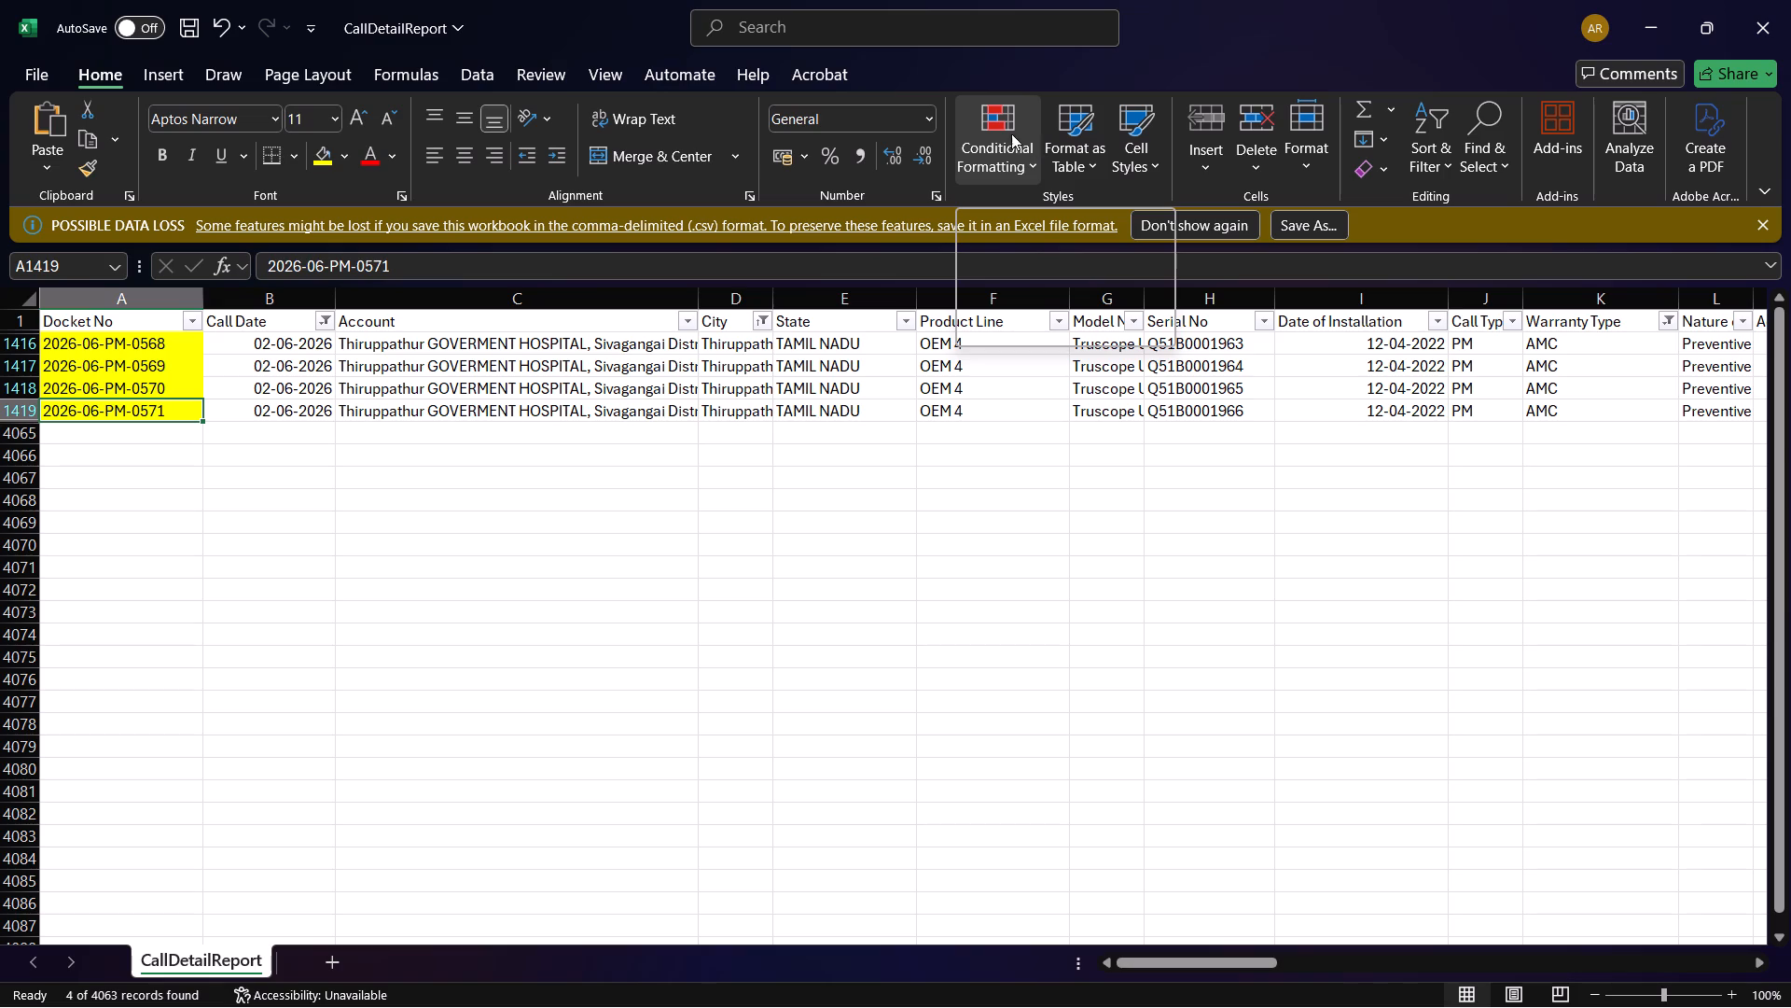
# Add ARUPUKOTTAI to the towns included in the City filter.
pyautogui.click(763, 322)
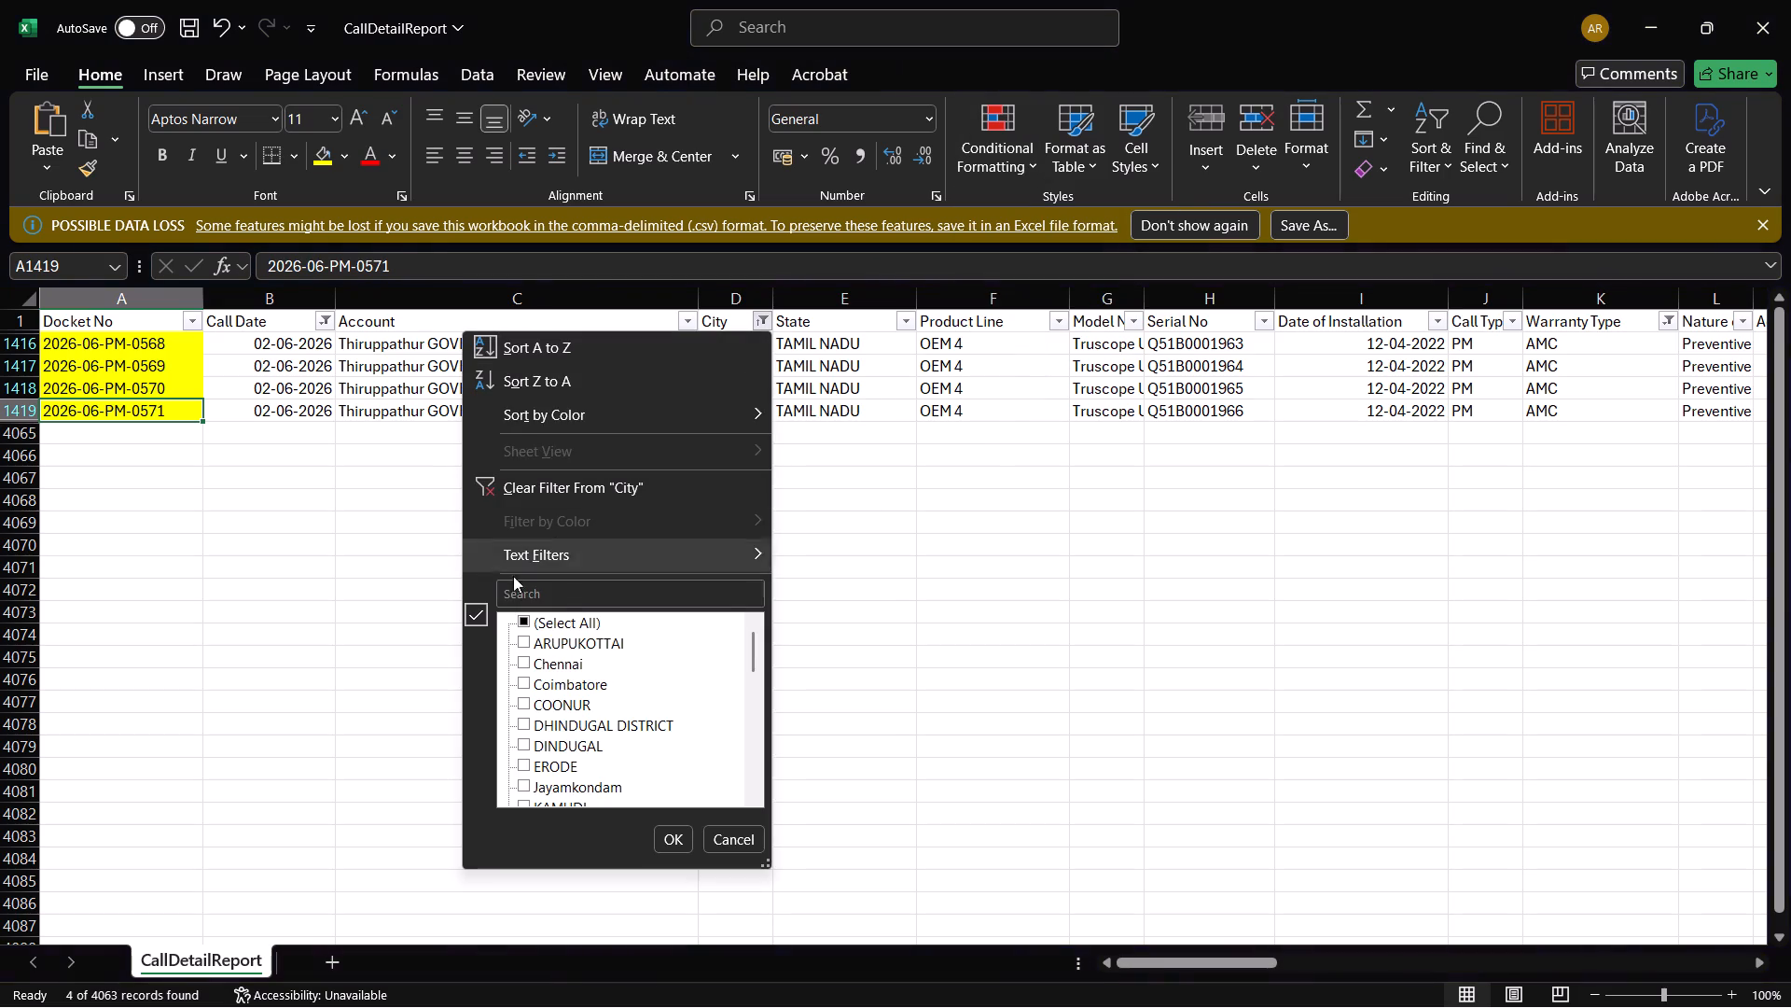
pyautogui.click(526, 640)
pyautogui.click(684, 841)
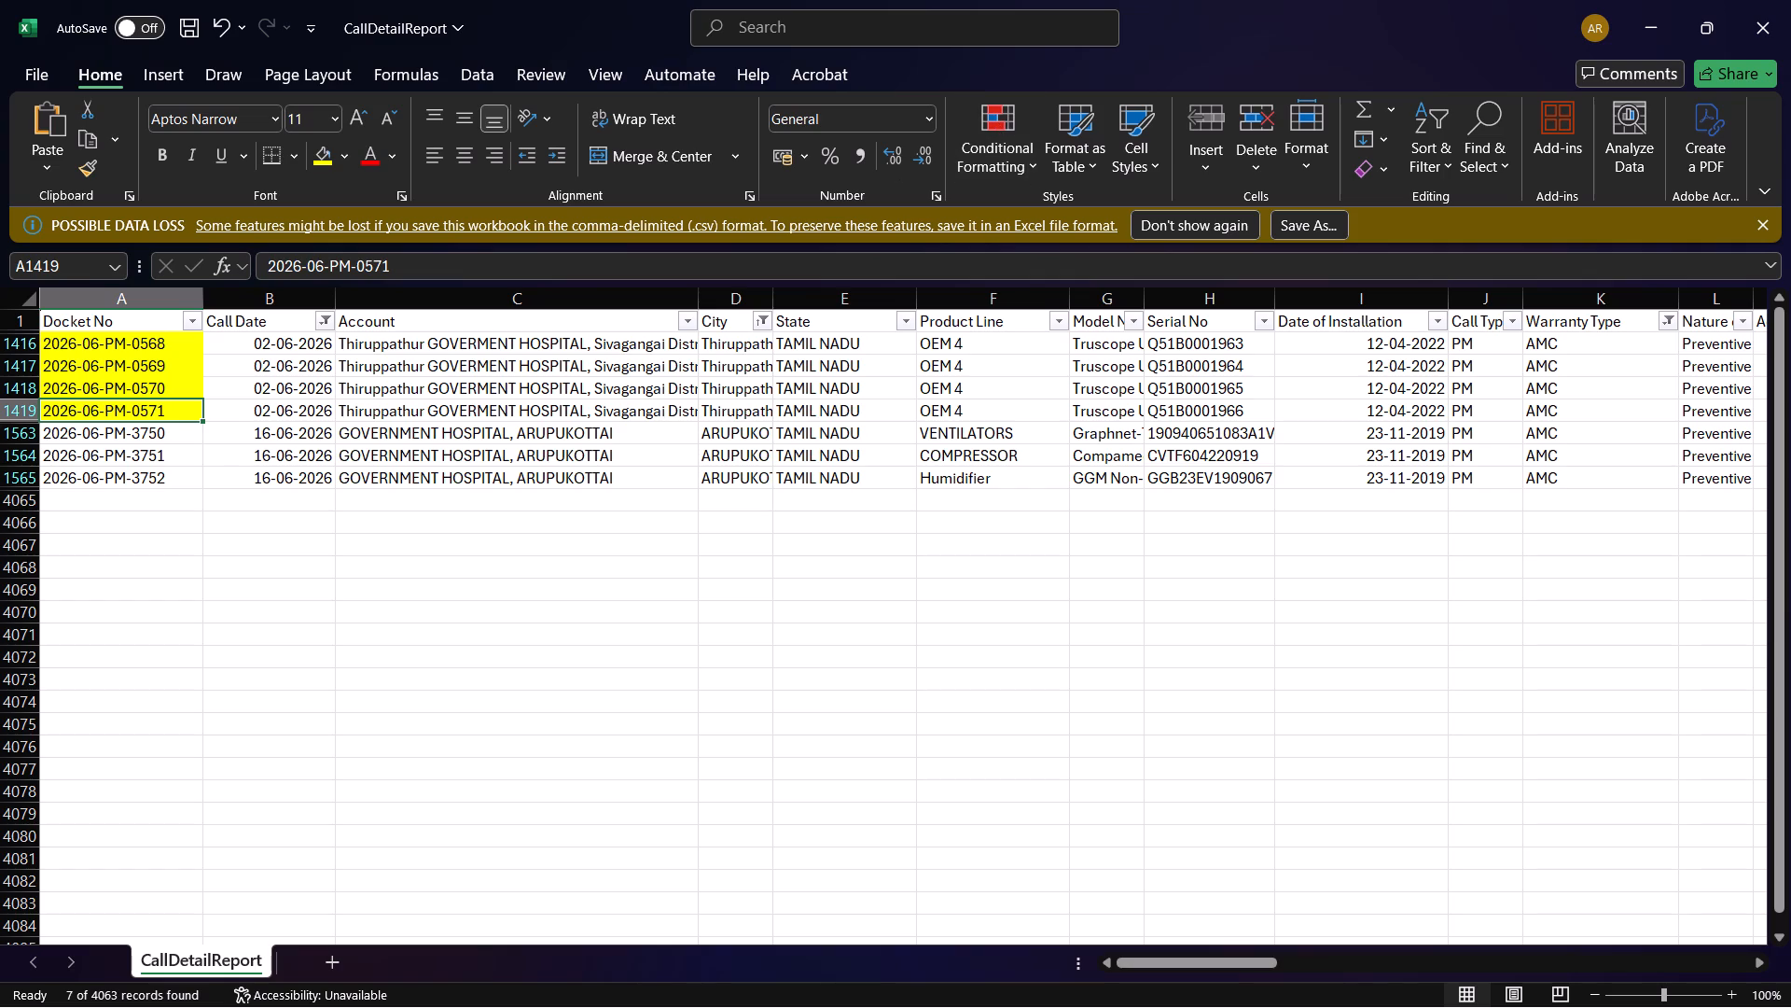
# Reset the City filter to include all towns.
pyautogui.click(761, 329)
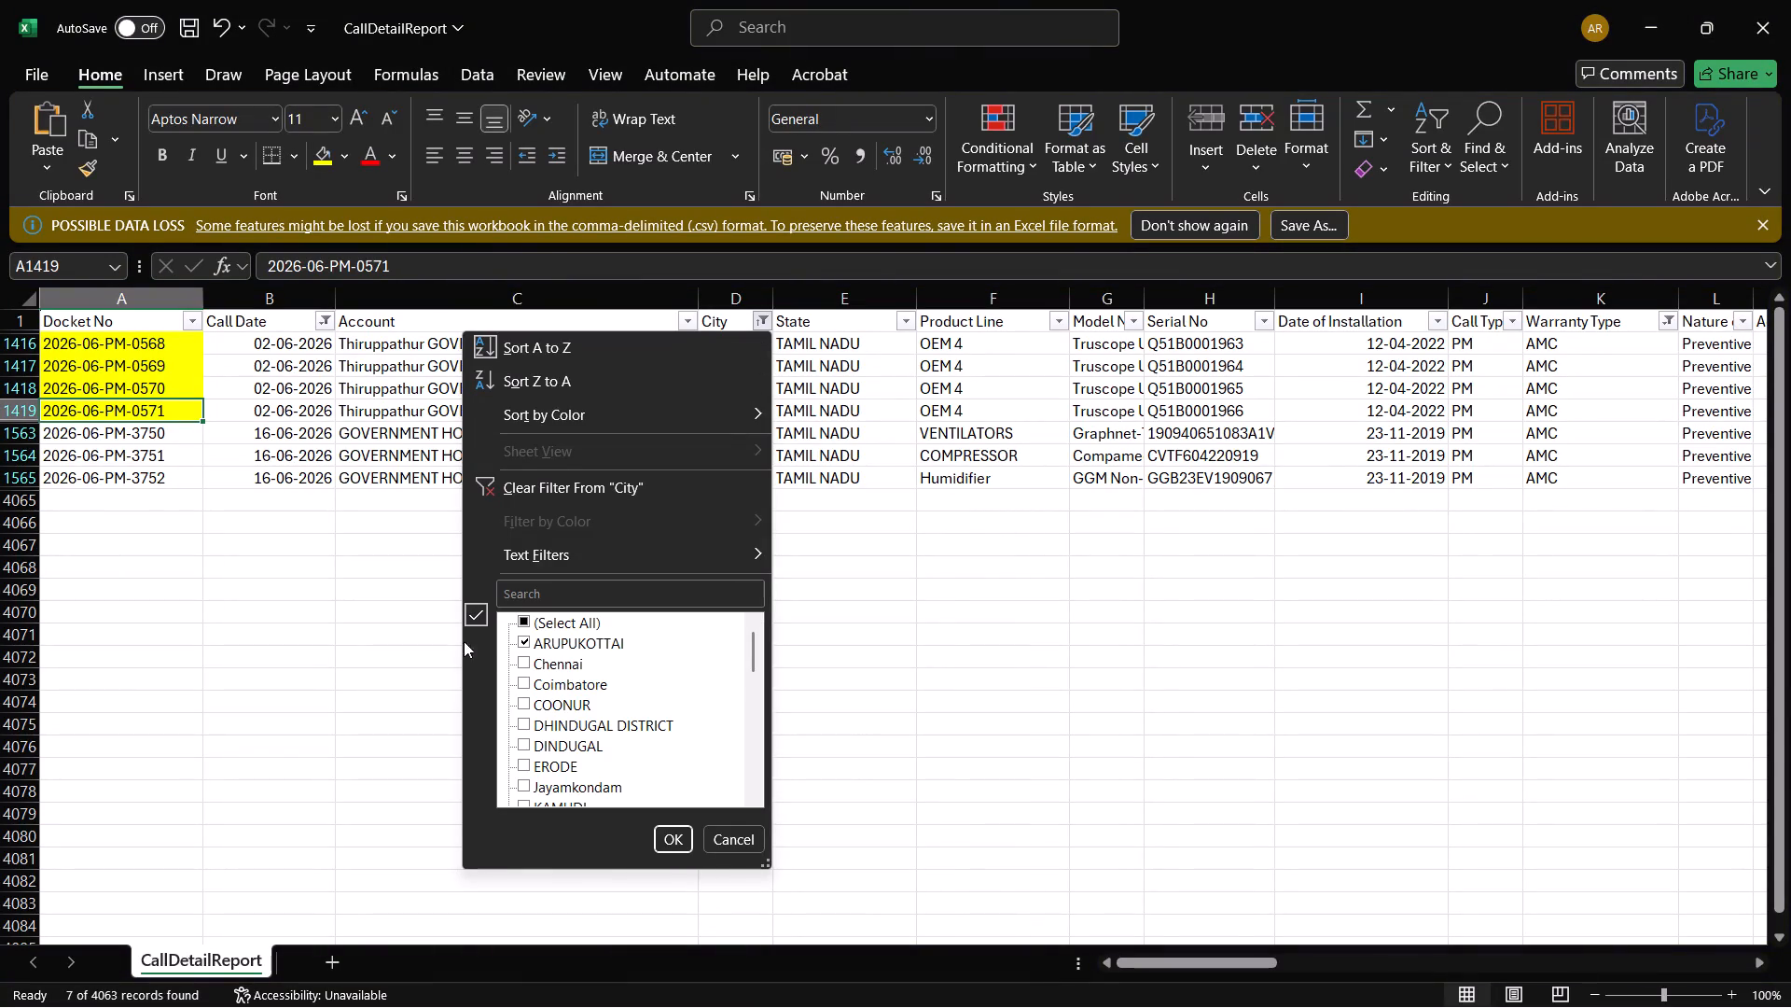
pyautogui.click(518, 617)
pyautogui.scroll(-2, 608, 711)
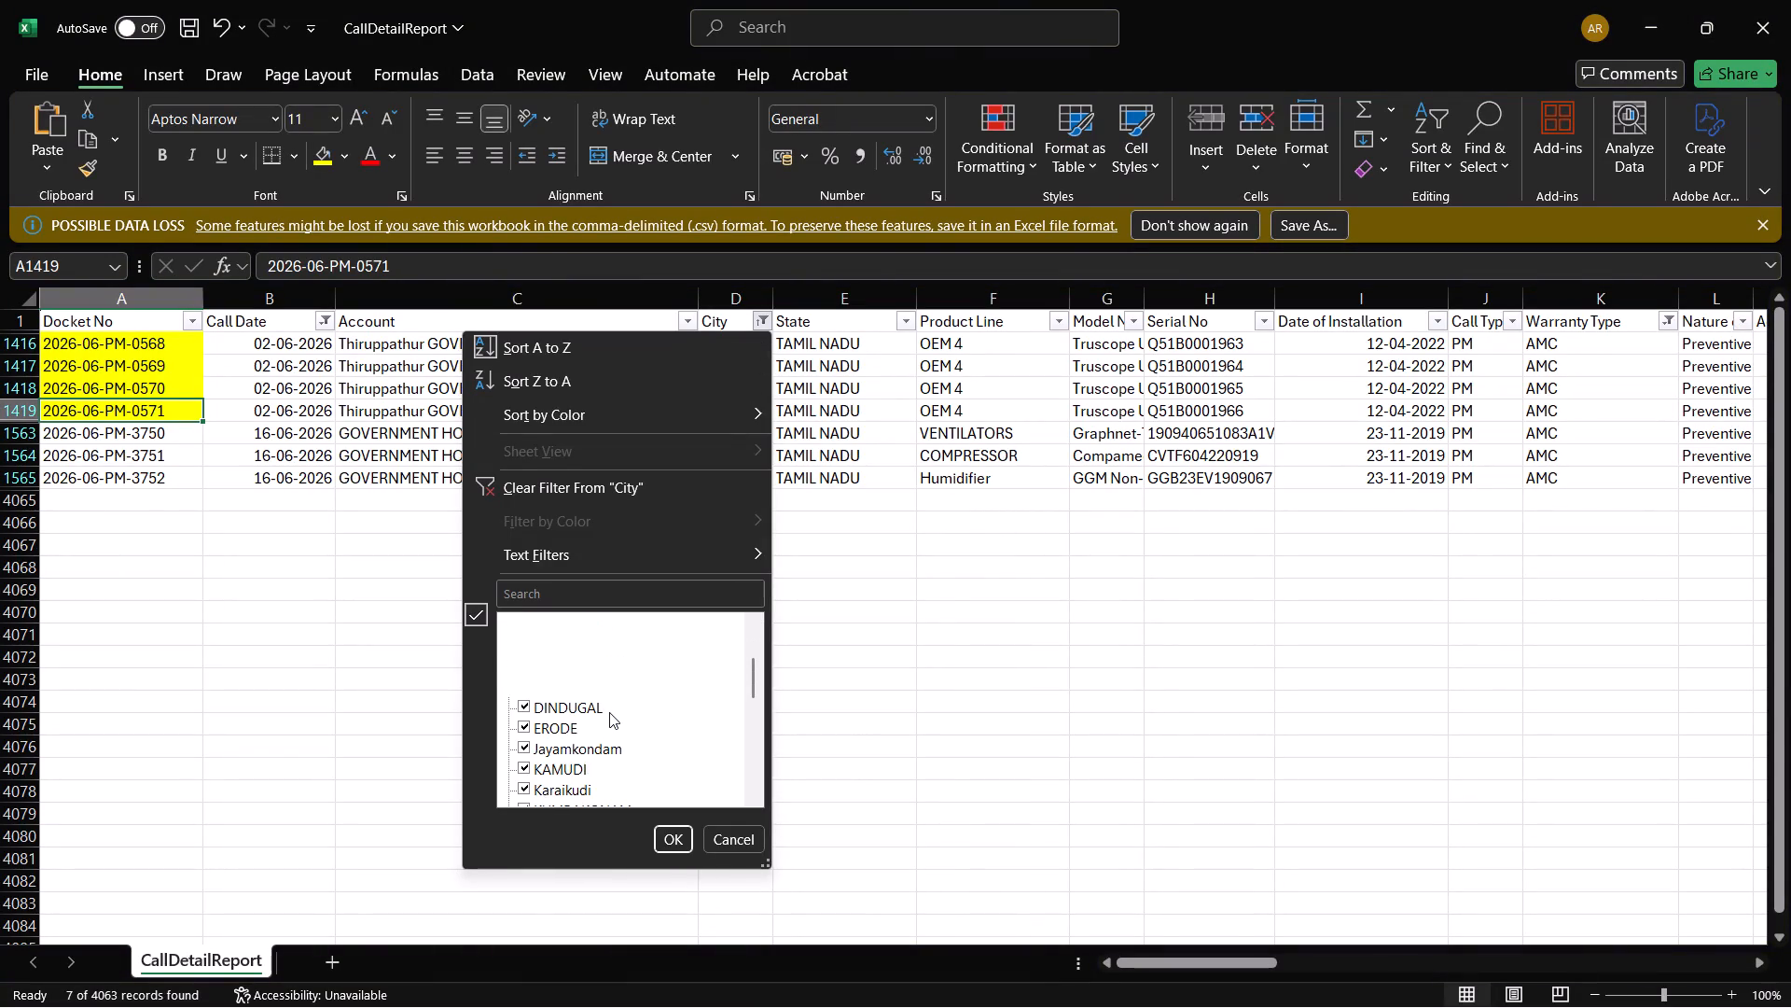
pyautogui.scroll(-9, 609, 712)
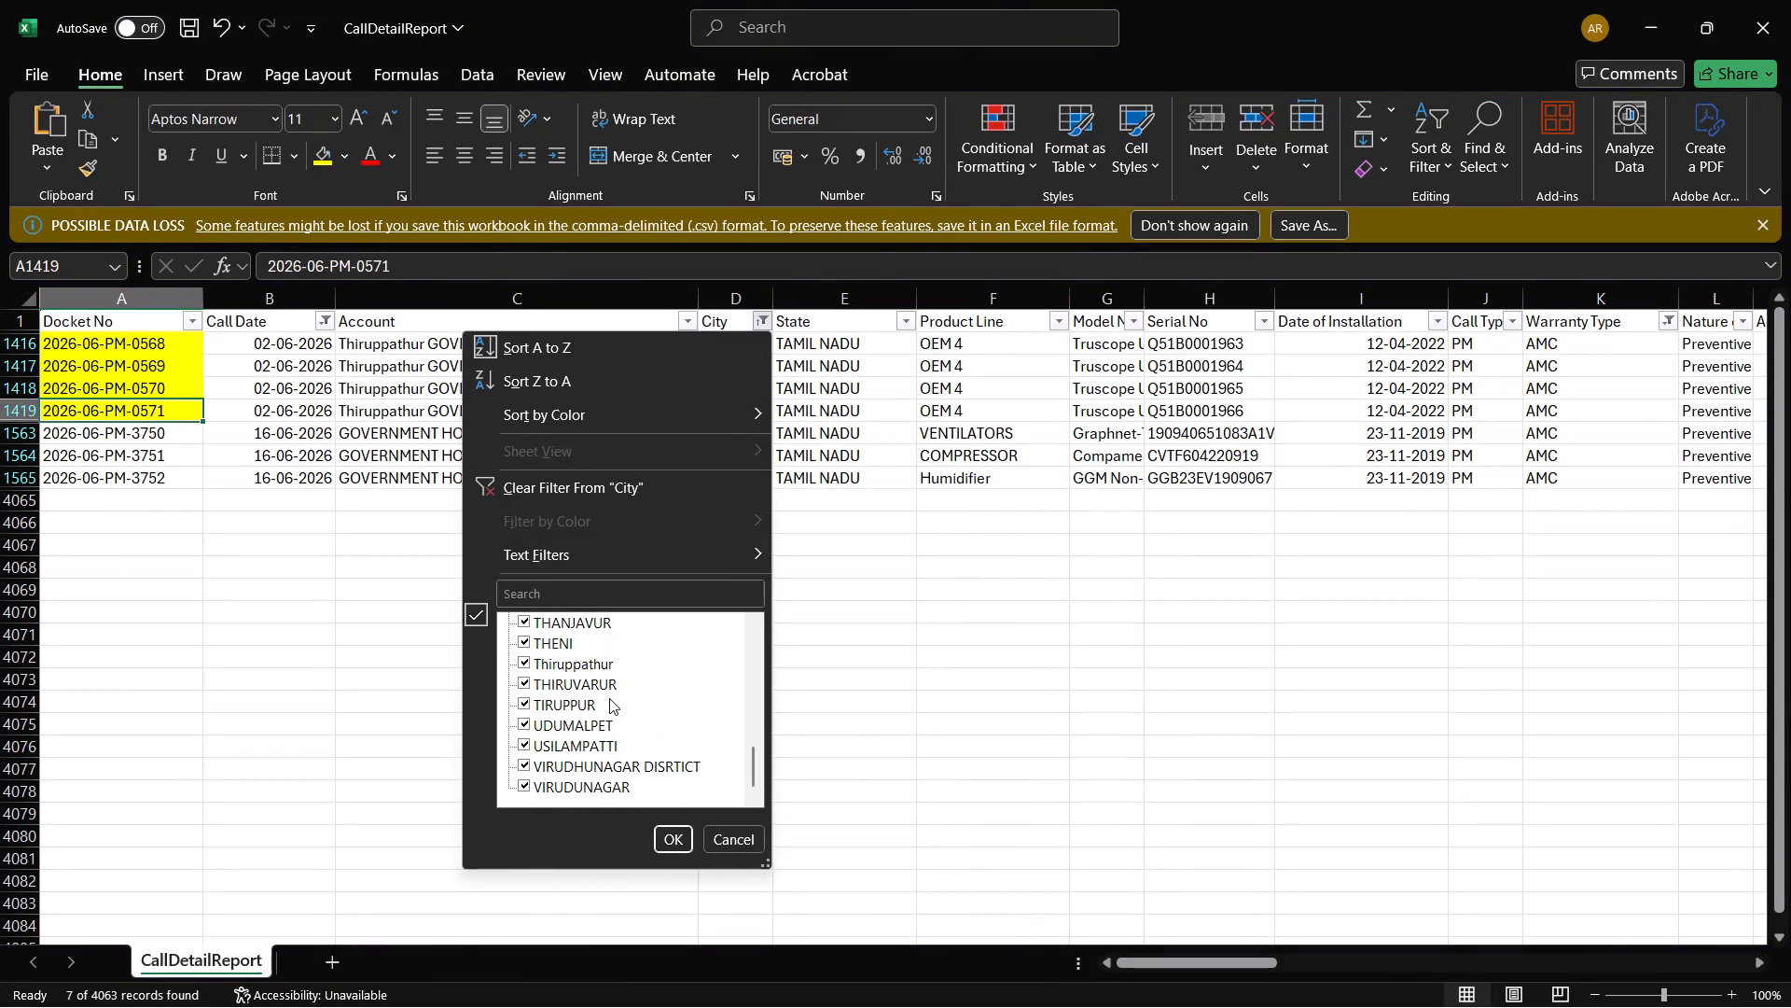
pyautogui.click(677, 838)
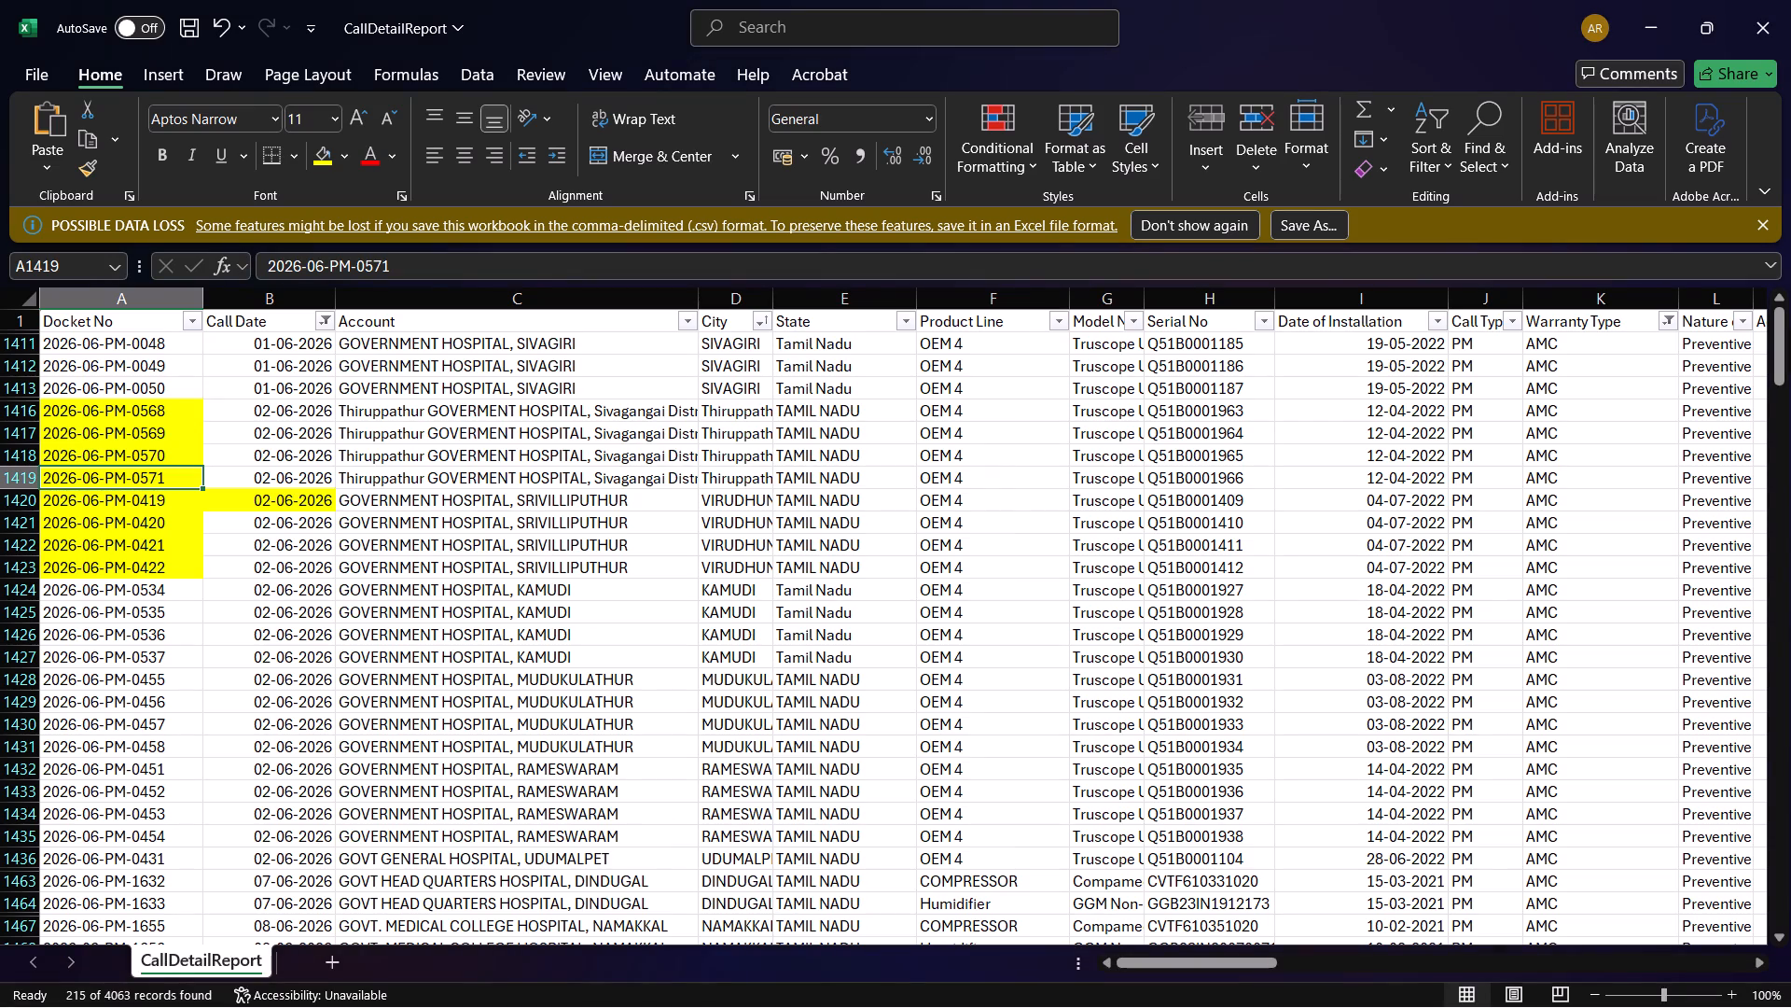
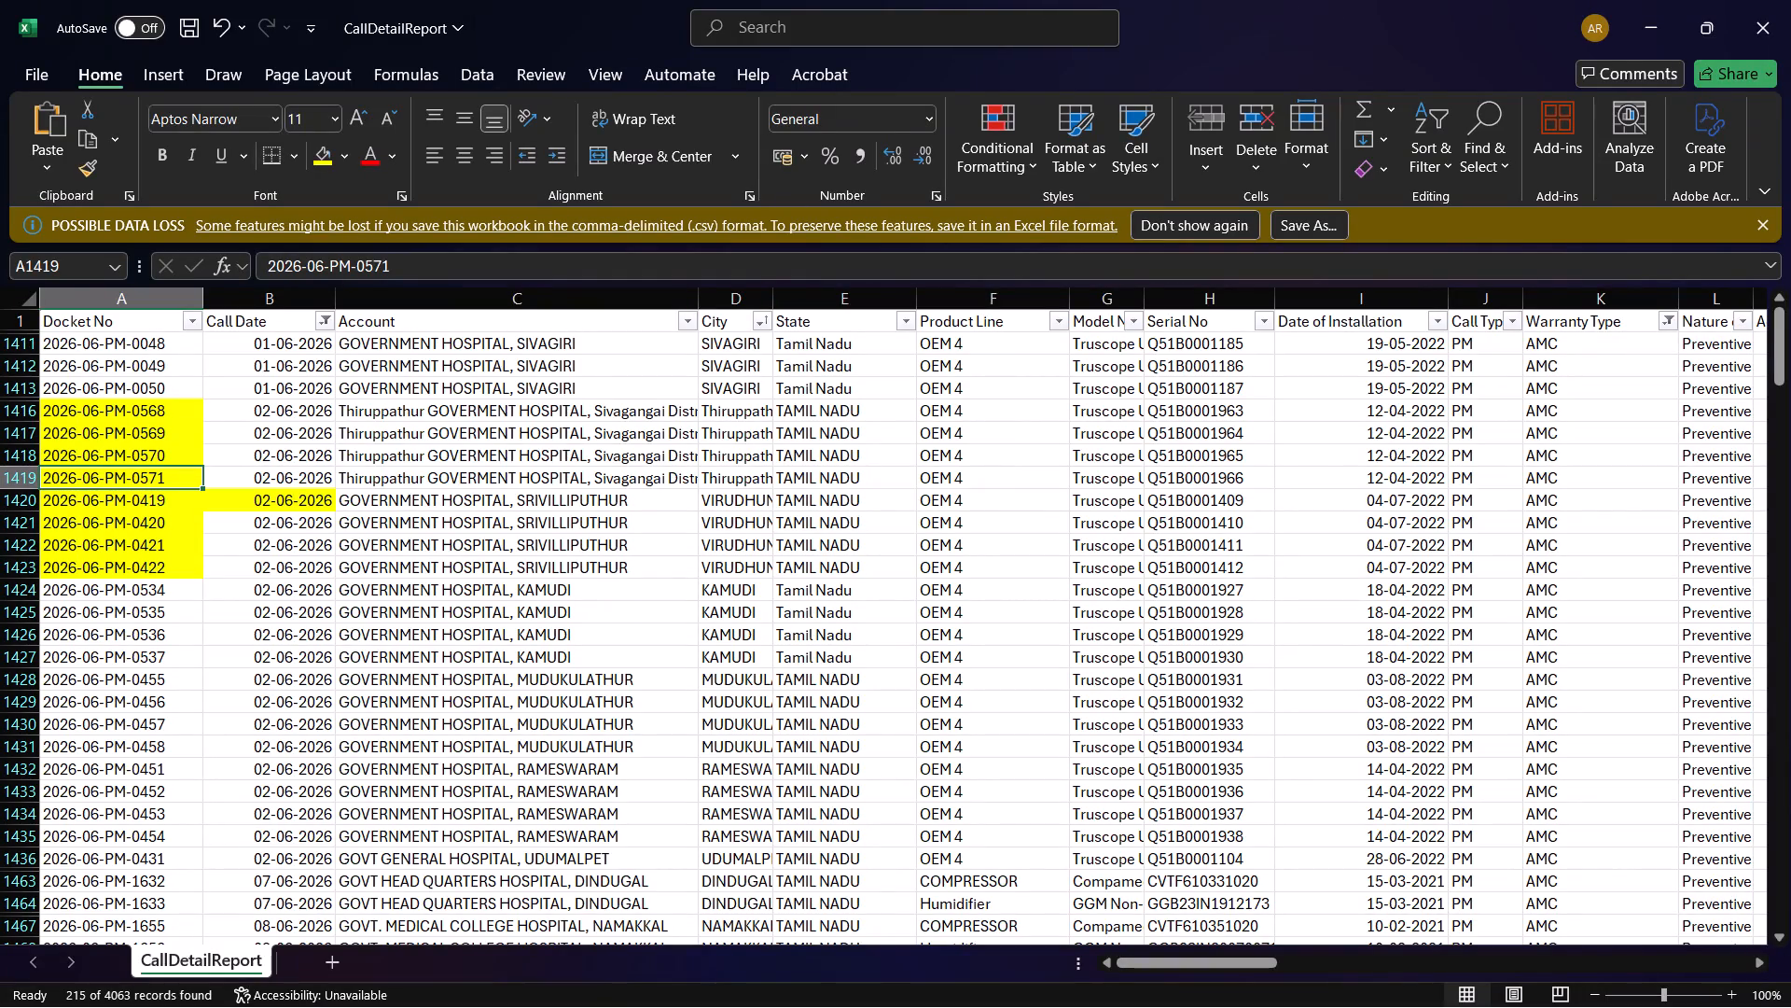
# Widen the City and Model No columns so that their full entries can be read.
pyautogui.moveTo(771, 295); pyautogui.dragTo(824, 287)
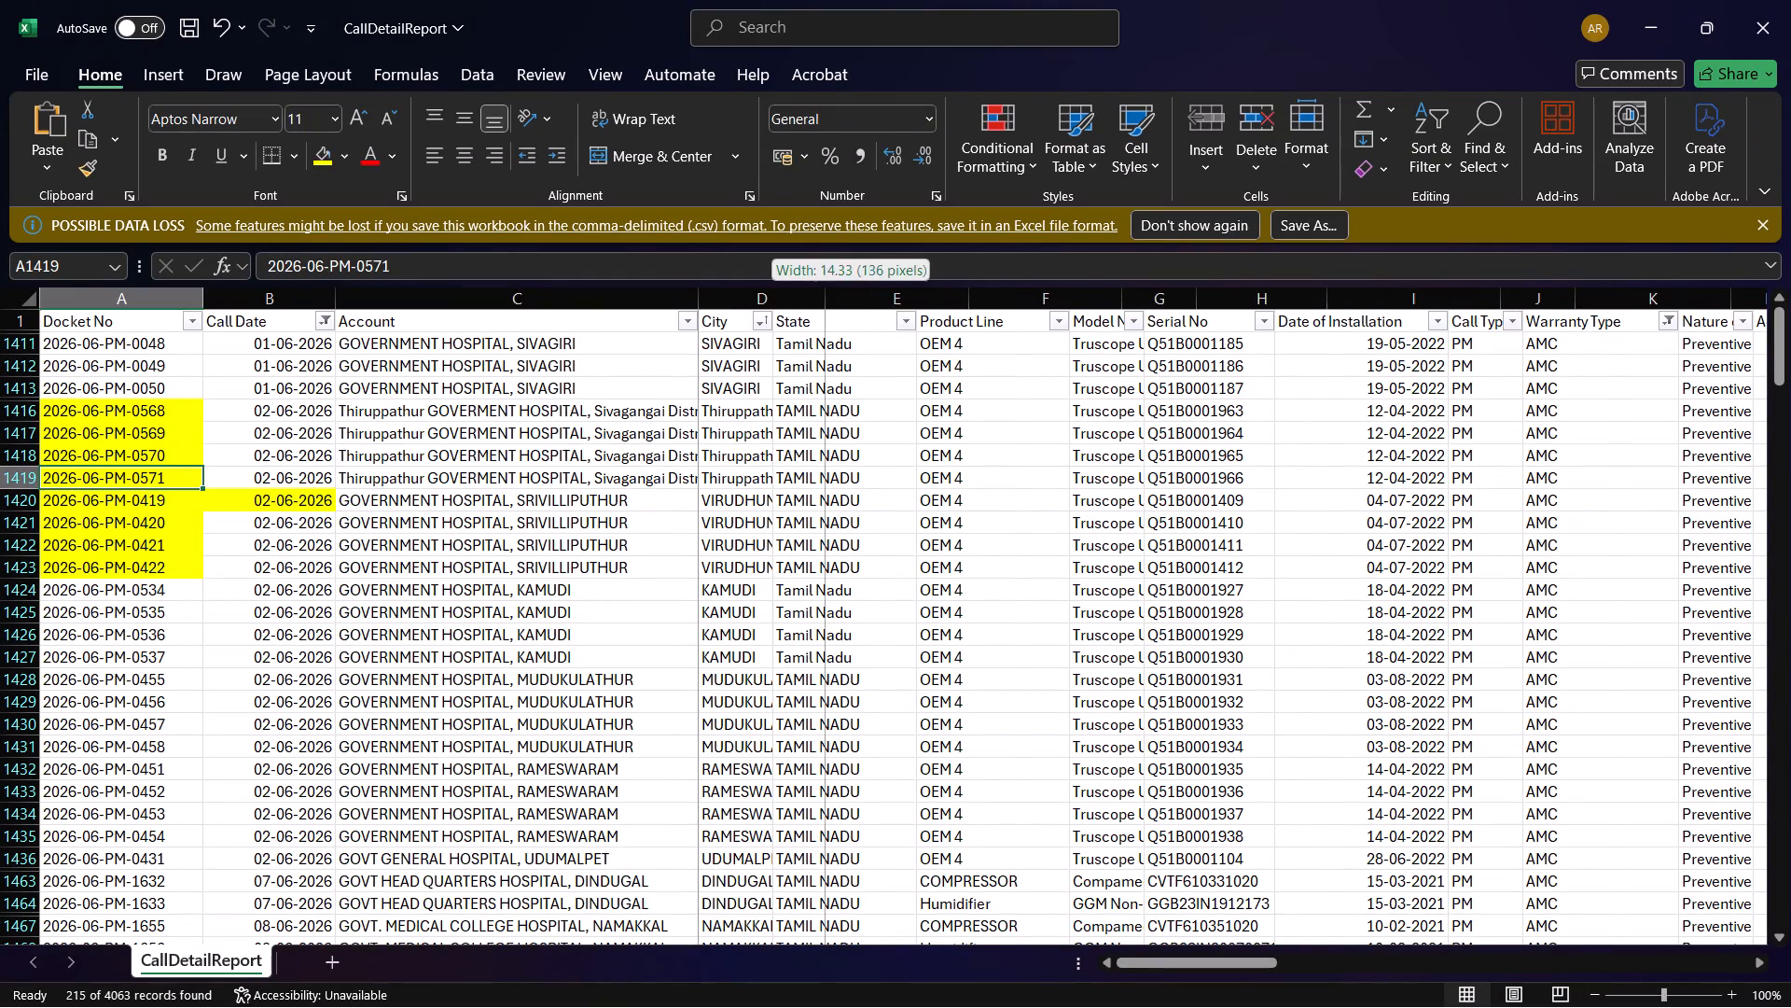
pyautogui.moveTo(824, 287); pyautogui.dragTo(825, 286)
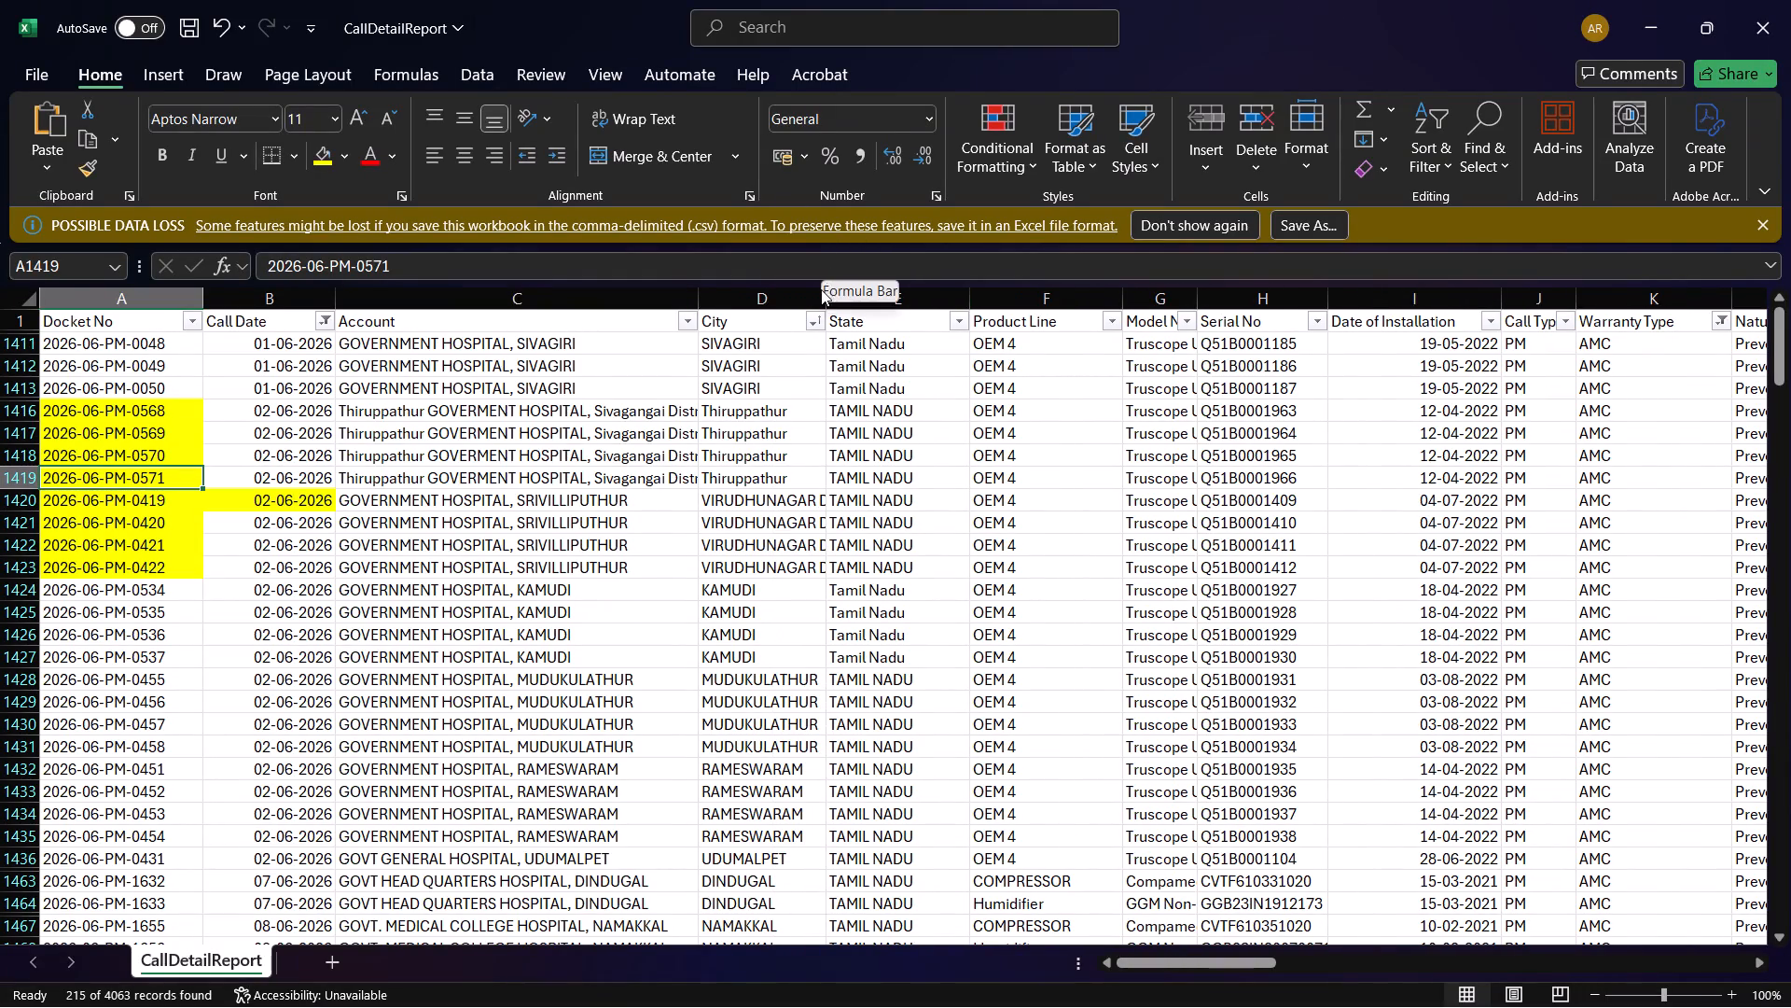
pyautogui.moveTo(827, 291); pyautogui.dragTo(926, 290)
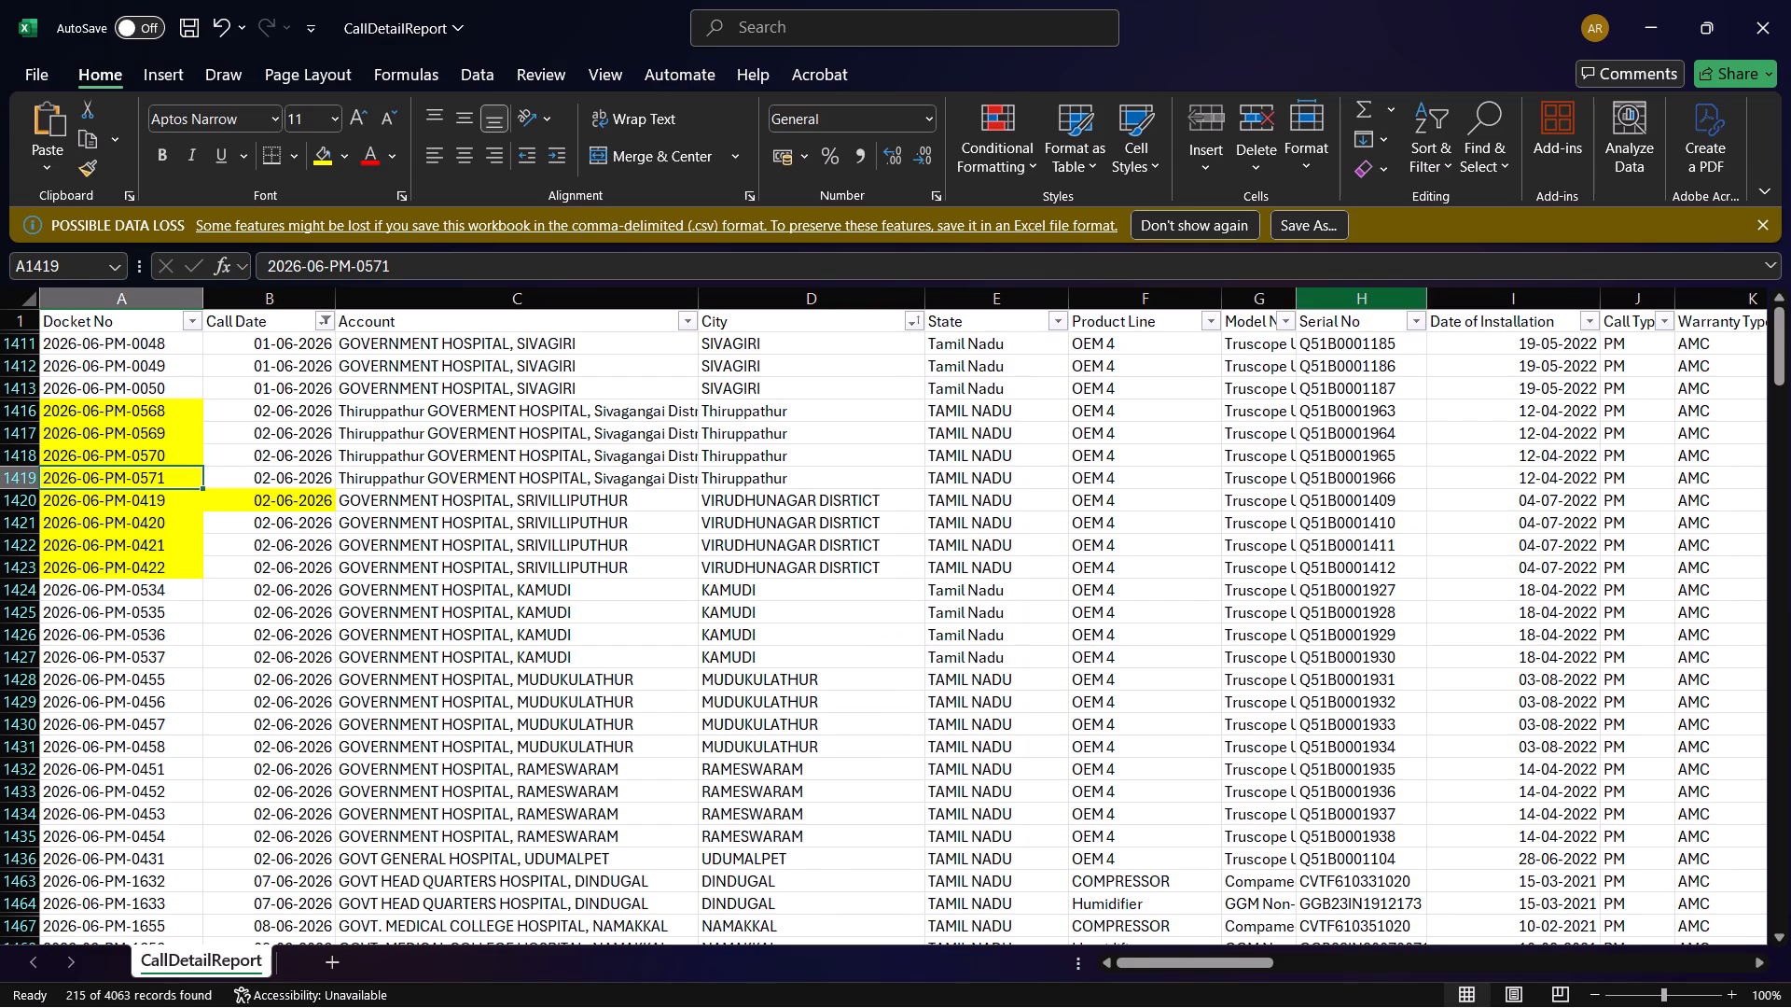
pyautogui.moveTo(1180, 964); pyautogui.dragTo(1262, 948)
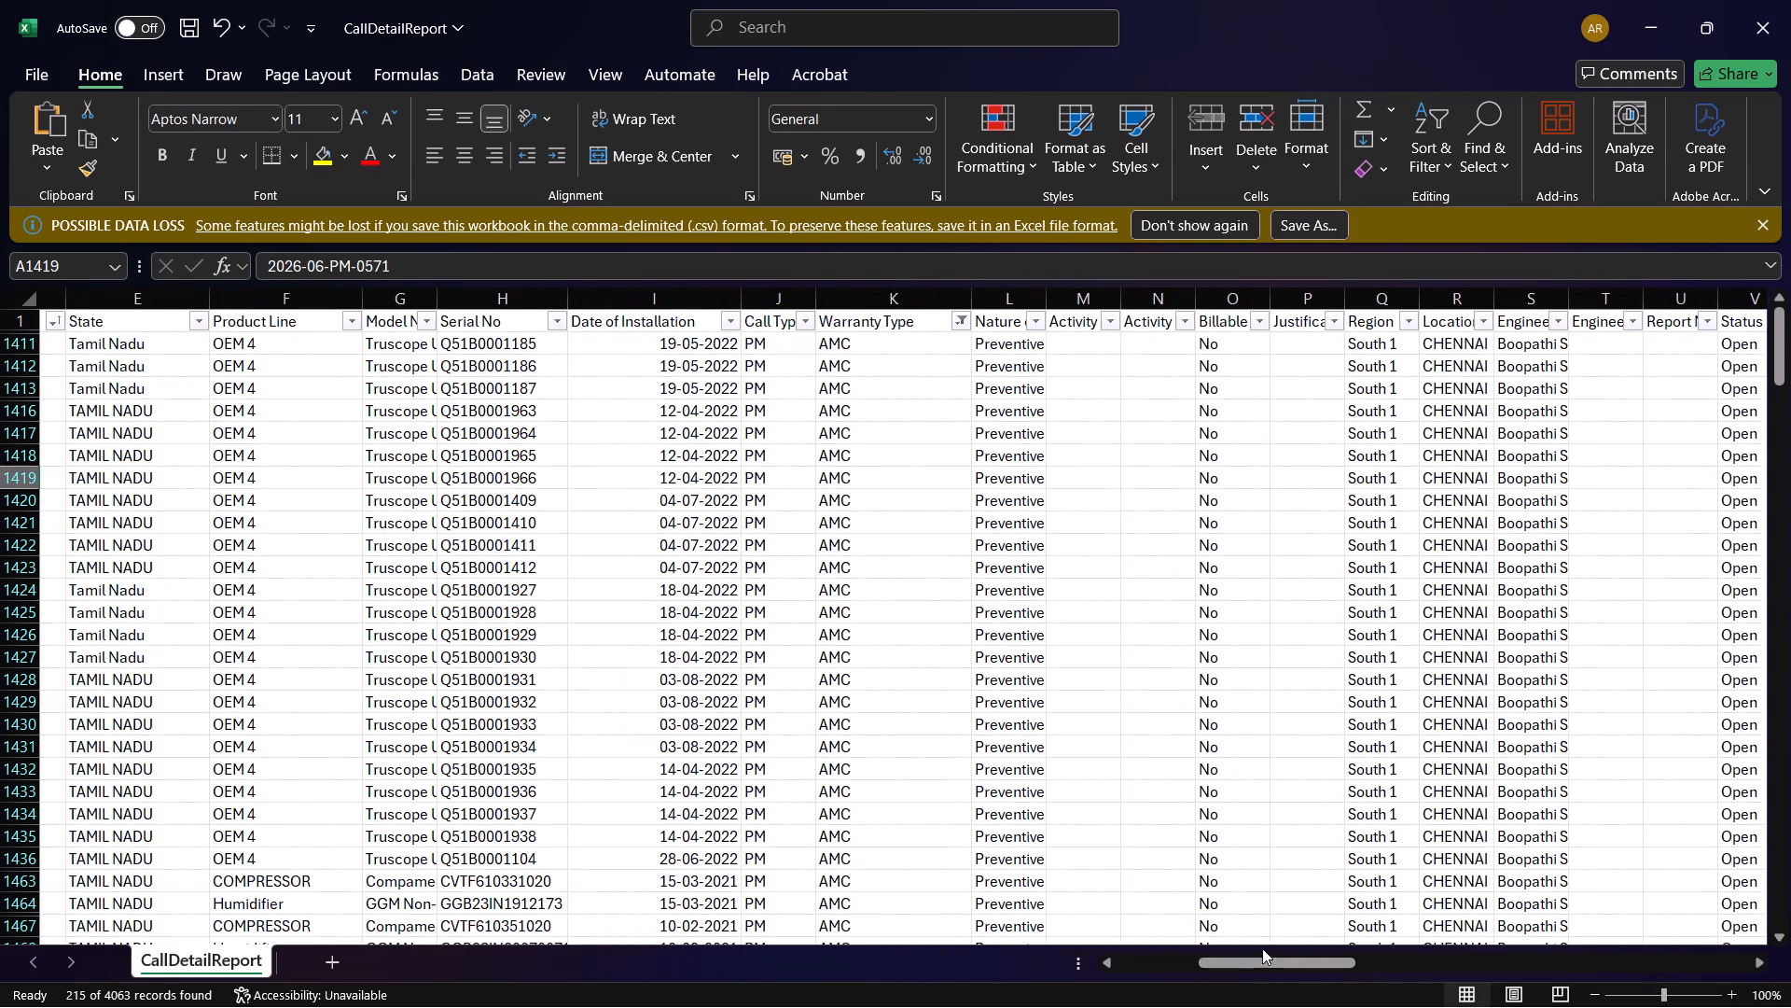
pyautogui.moveTo(434, 292); pyautogui.dragTo(645, 291)
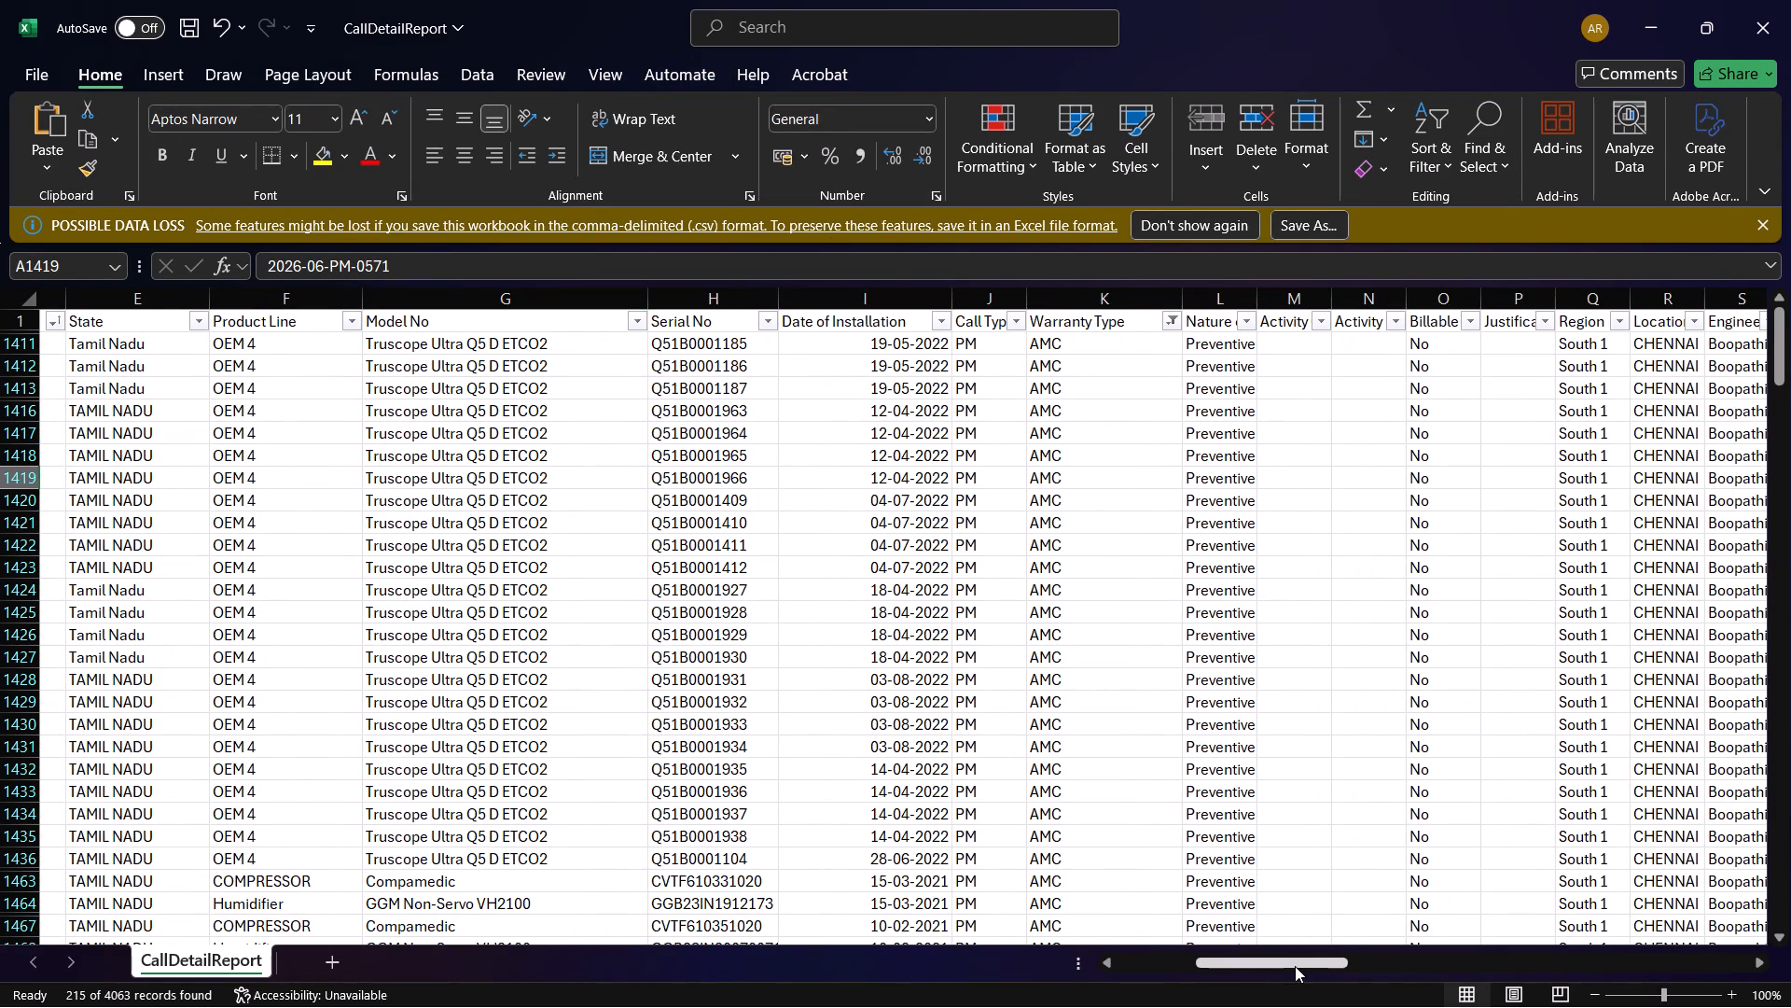
# Widen the Location and Engineer columns to fit their full entries.
pyautogui.moveTo(1295, 966); pyautogui.dragTo(1363, 960)
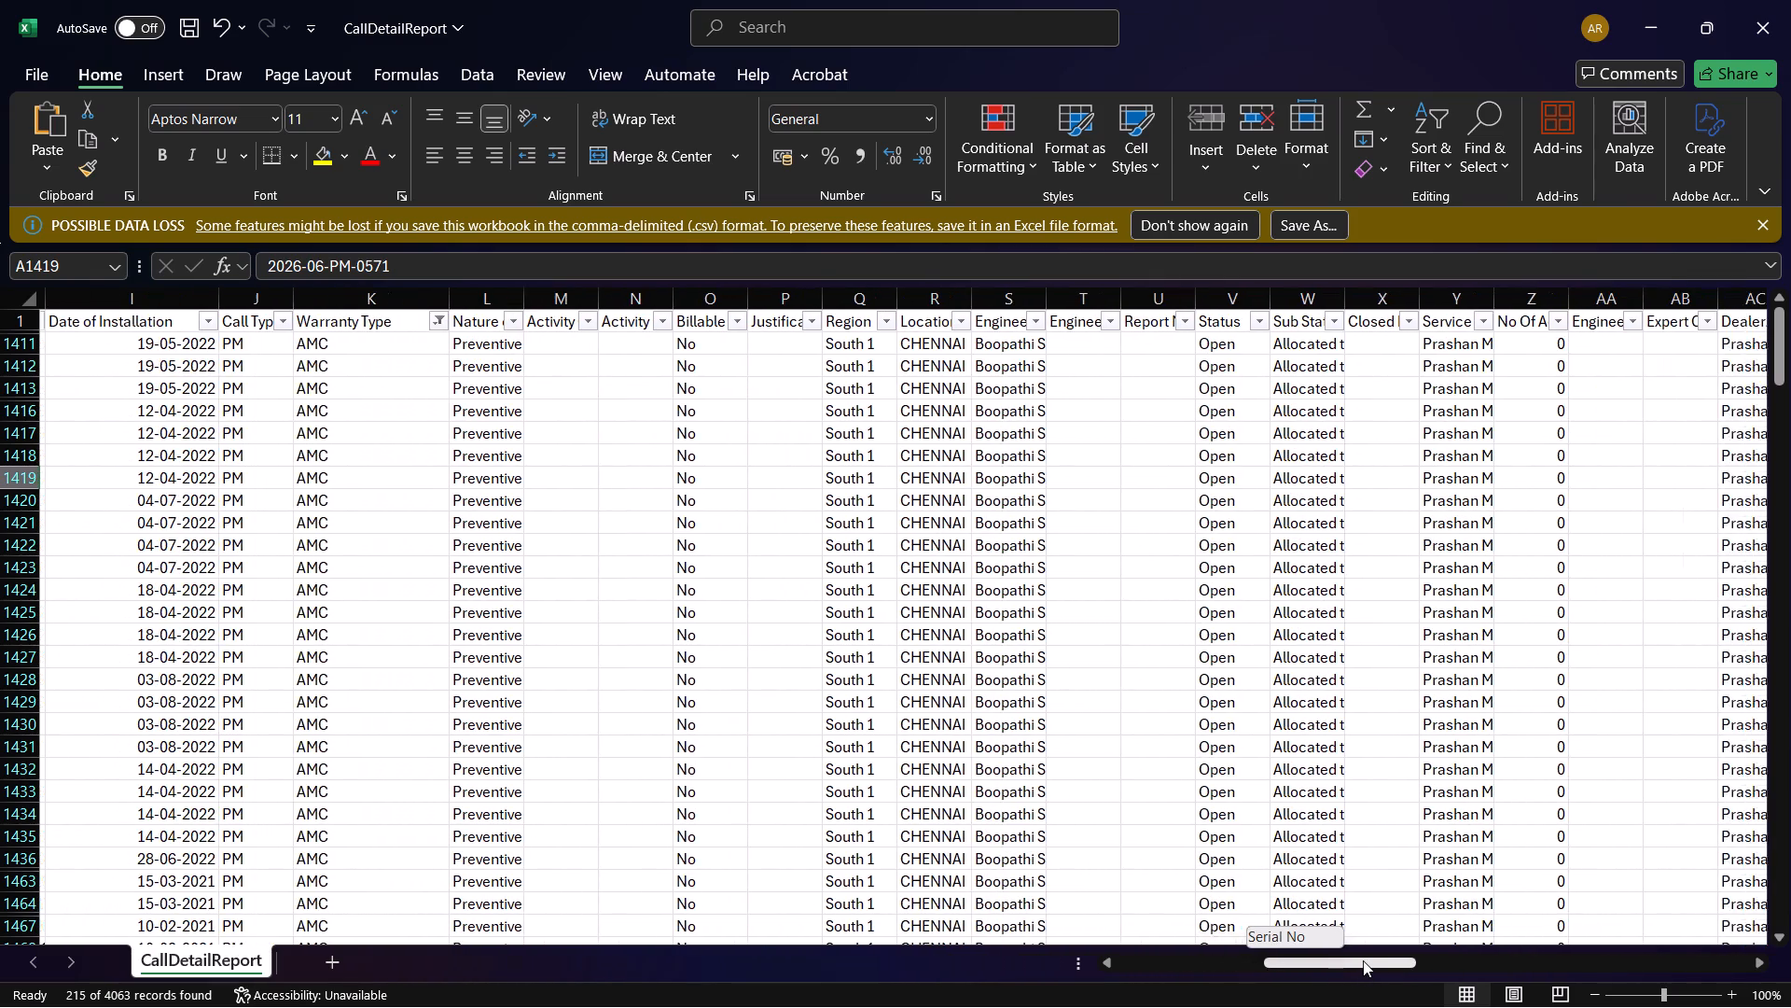
pyautogui.moveTo(1363, 960); pyautogui.dragTo(1372, 959)
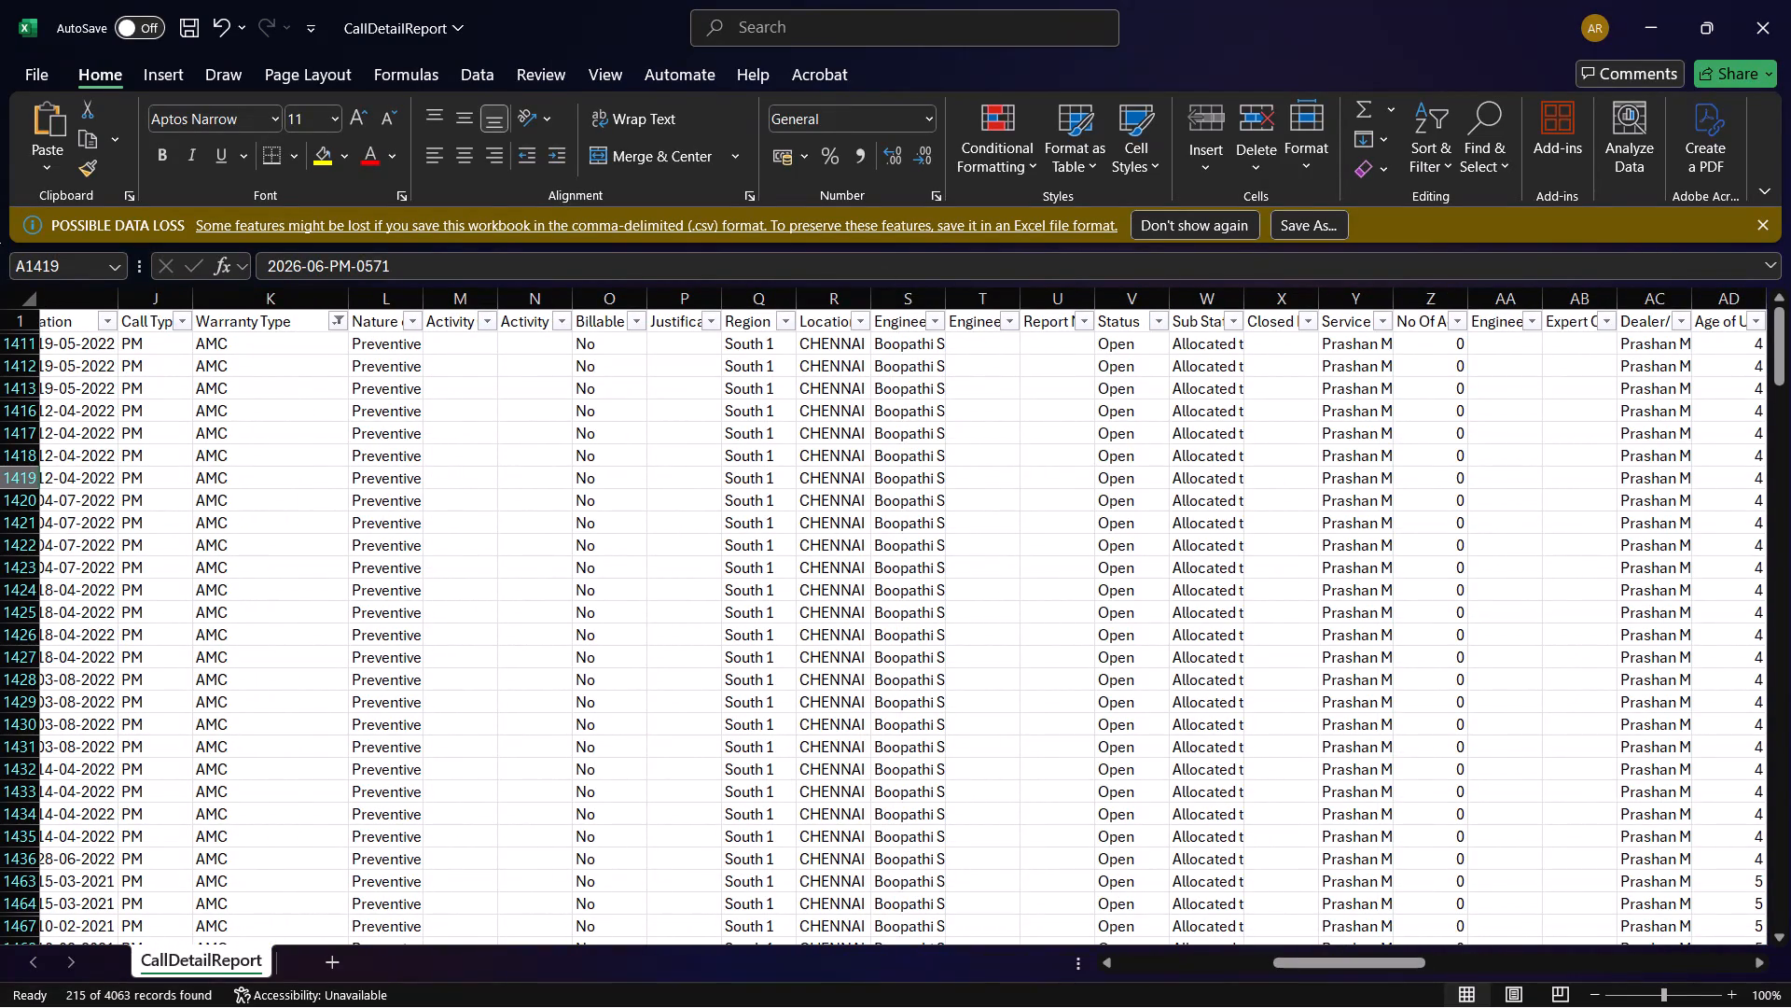
pyautogui.moveTo(868, 296); pyautogui.dragTo(942, 293)
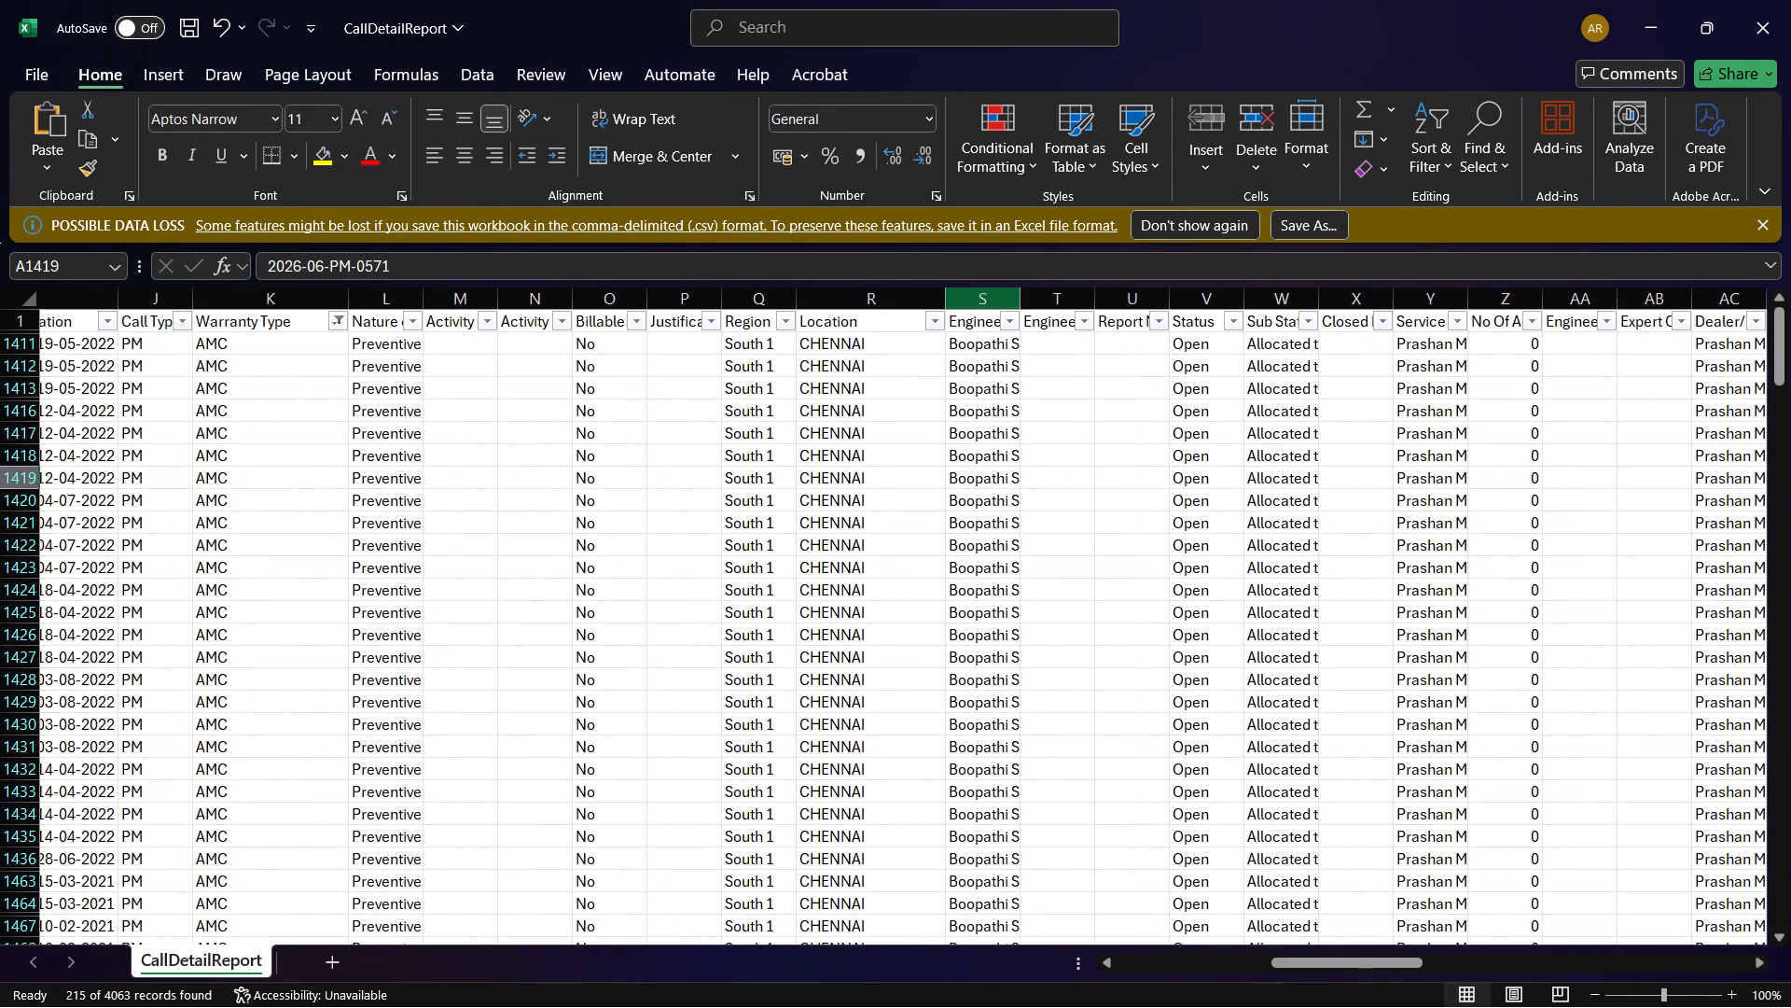
pyautogui.moveTo(1016, 300); pyautogui.dragTo(1164, 306)
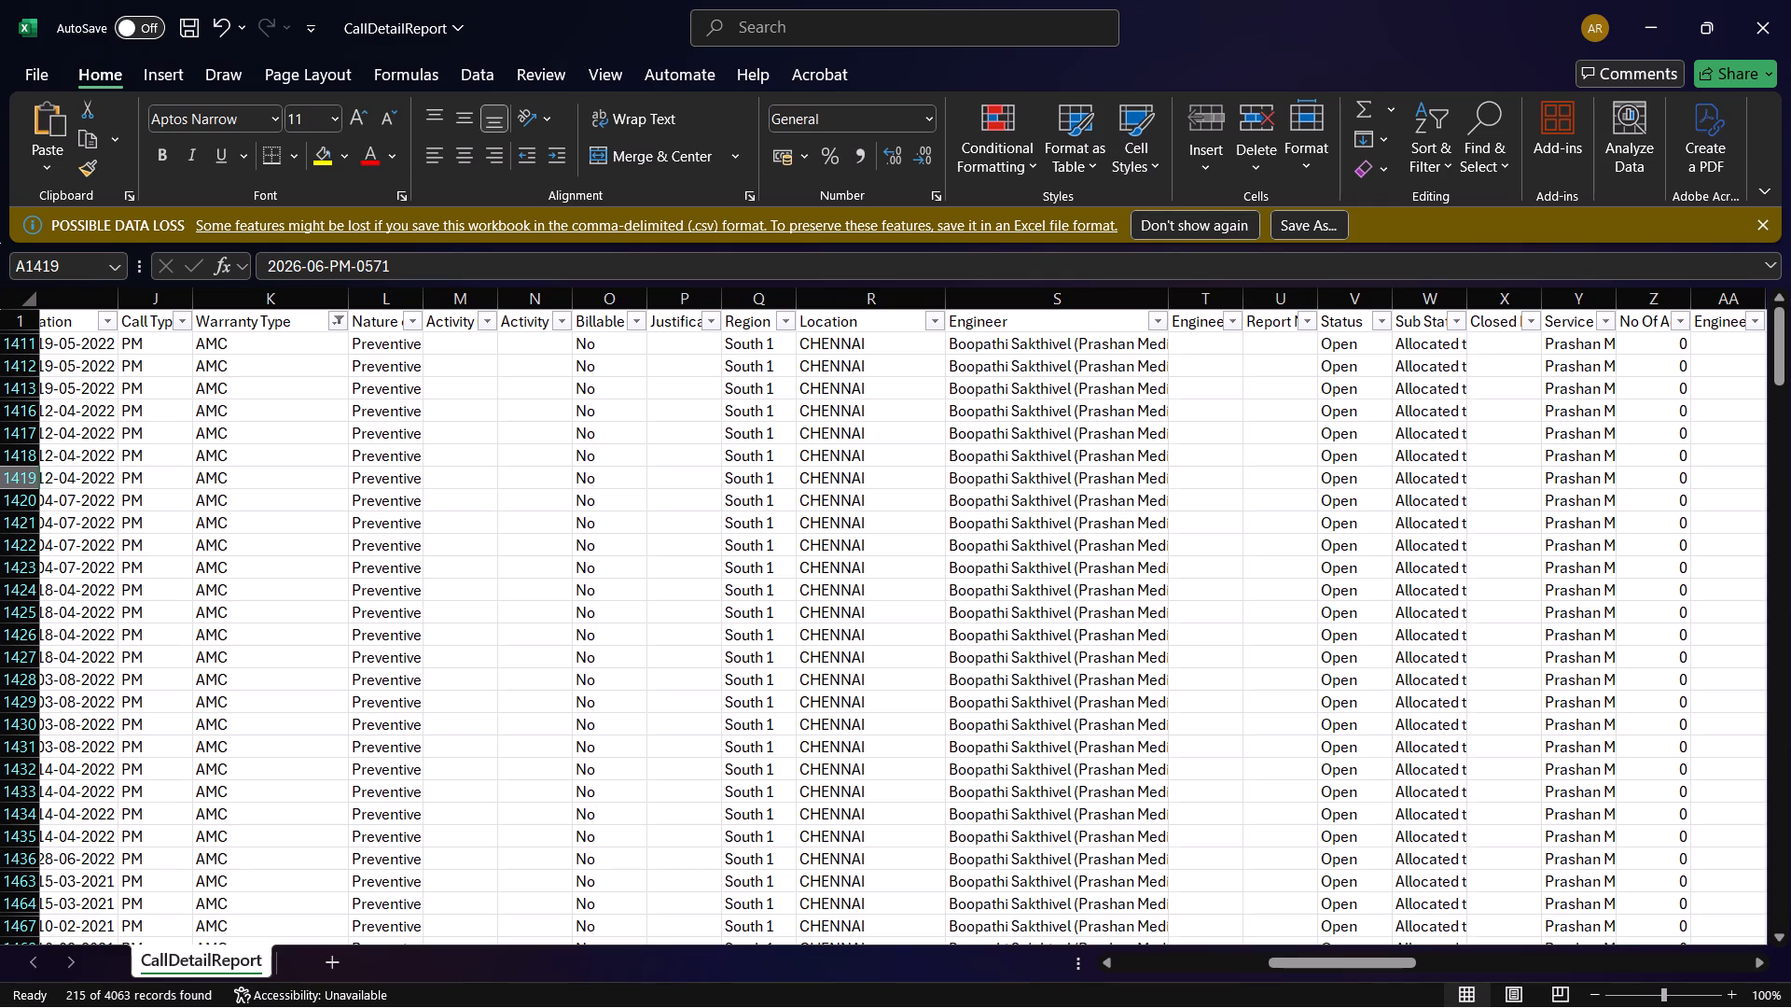
pyautogui.moveTo(1168, 301); pyautogui.dragTo(1336, 273)
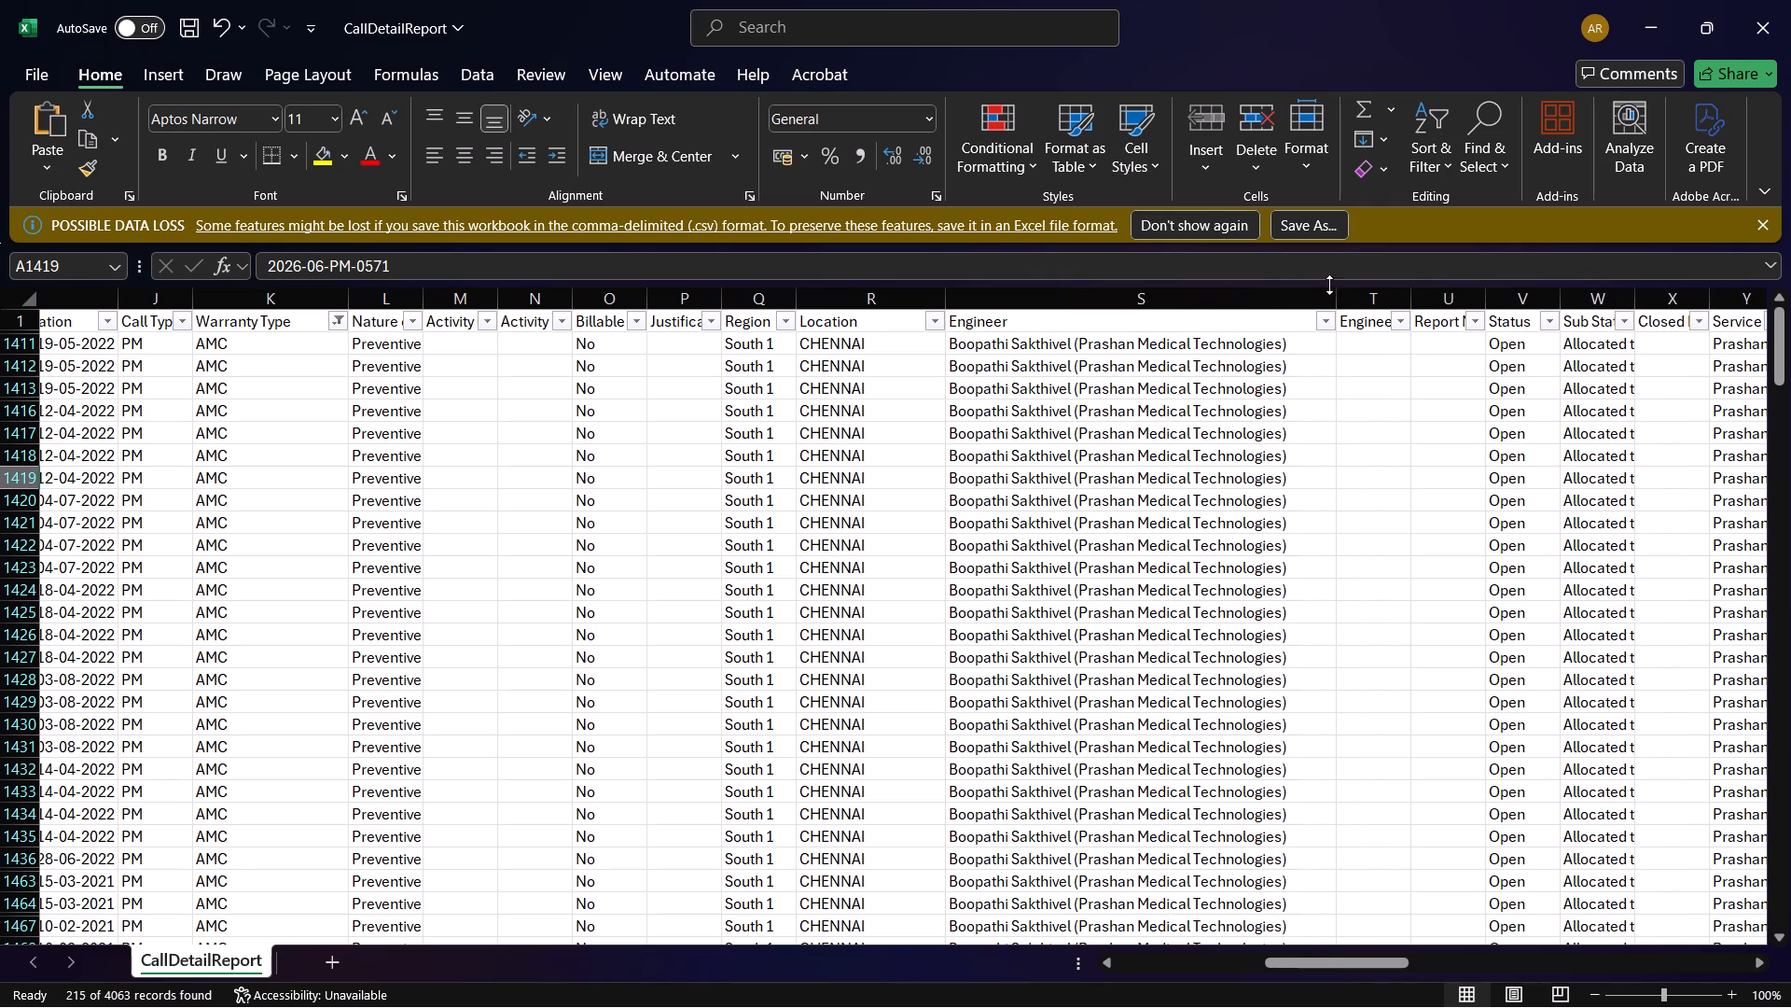
# Widen the Sub Status and Service Dealer Name columns to fit their full entries.
pyautogui.moveTo(1341, 972); pyautogui.dragTo(1391, 959)
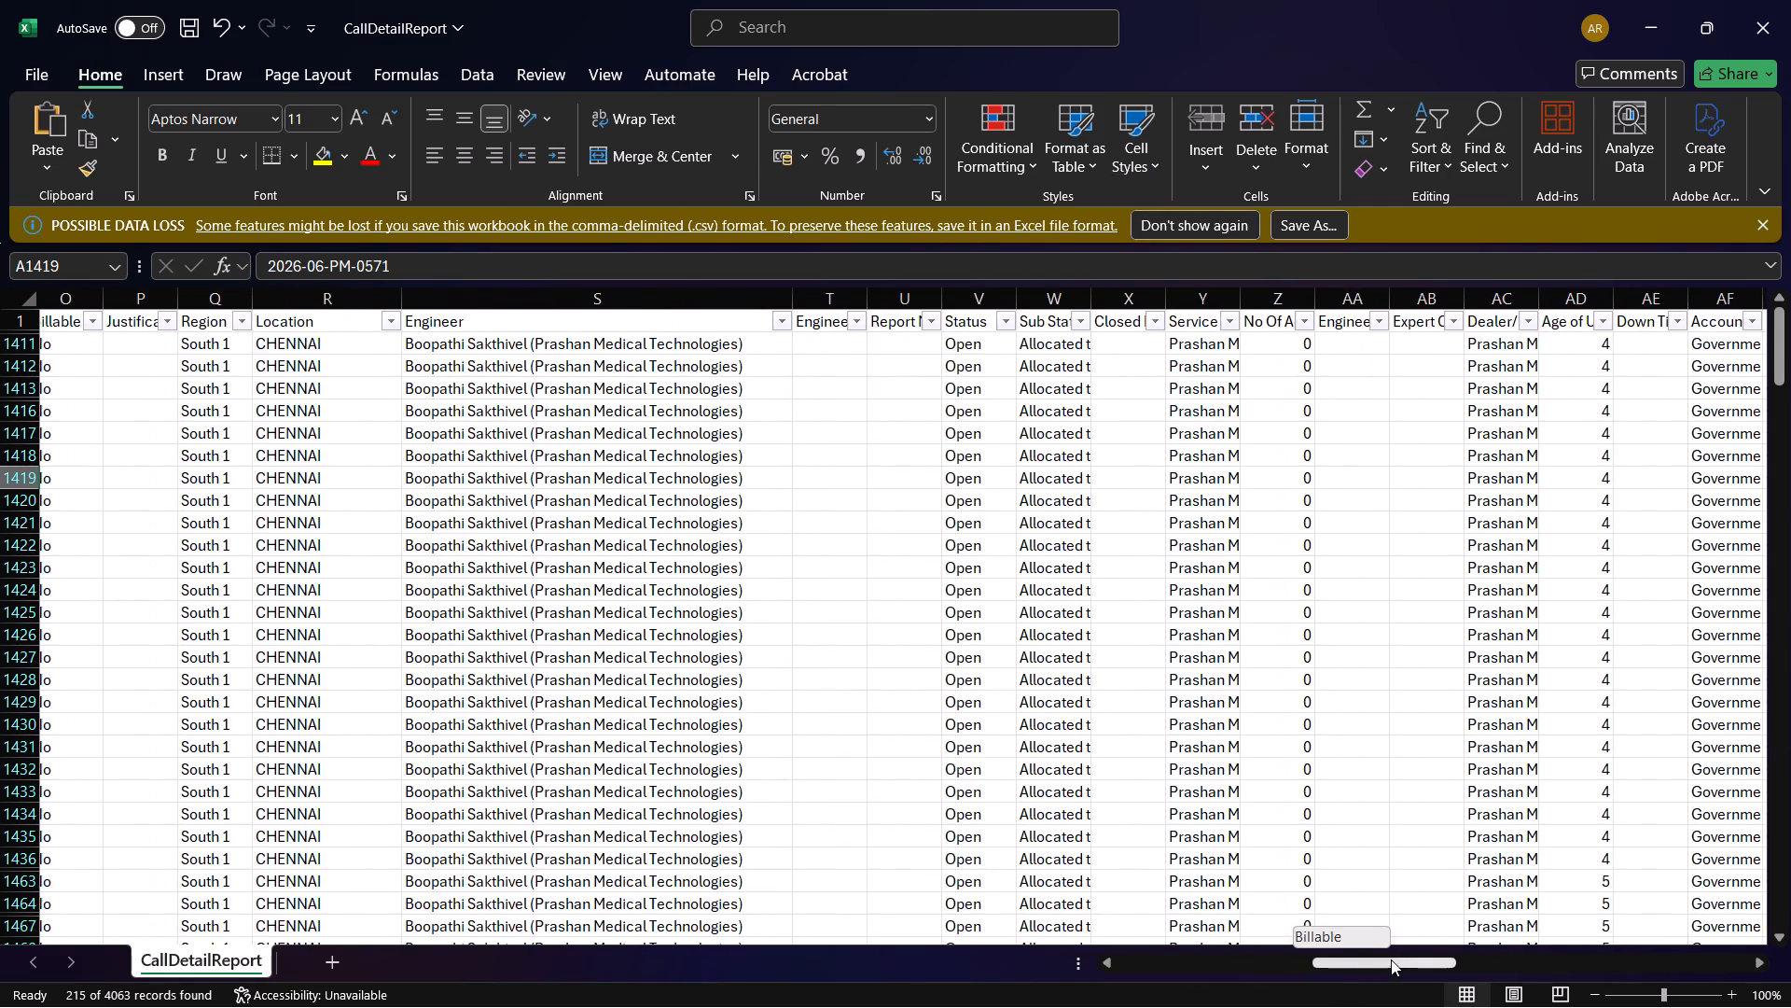
pyautogui.moveTo(1391, 959); pyautogui.dragTo(1415, 952)
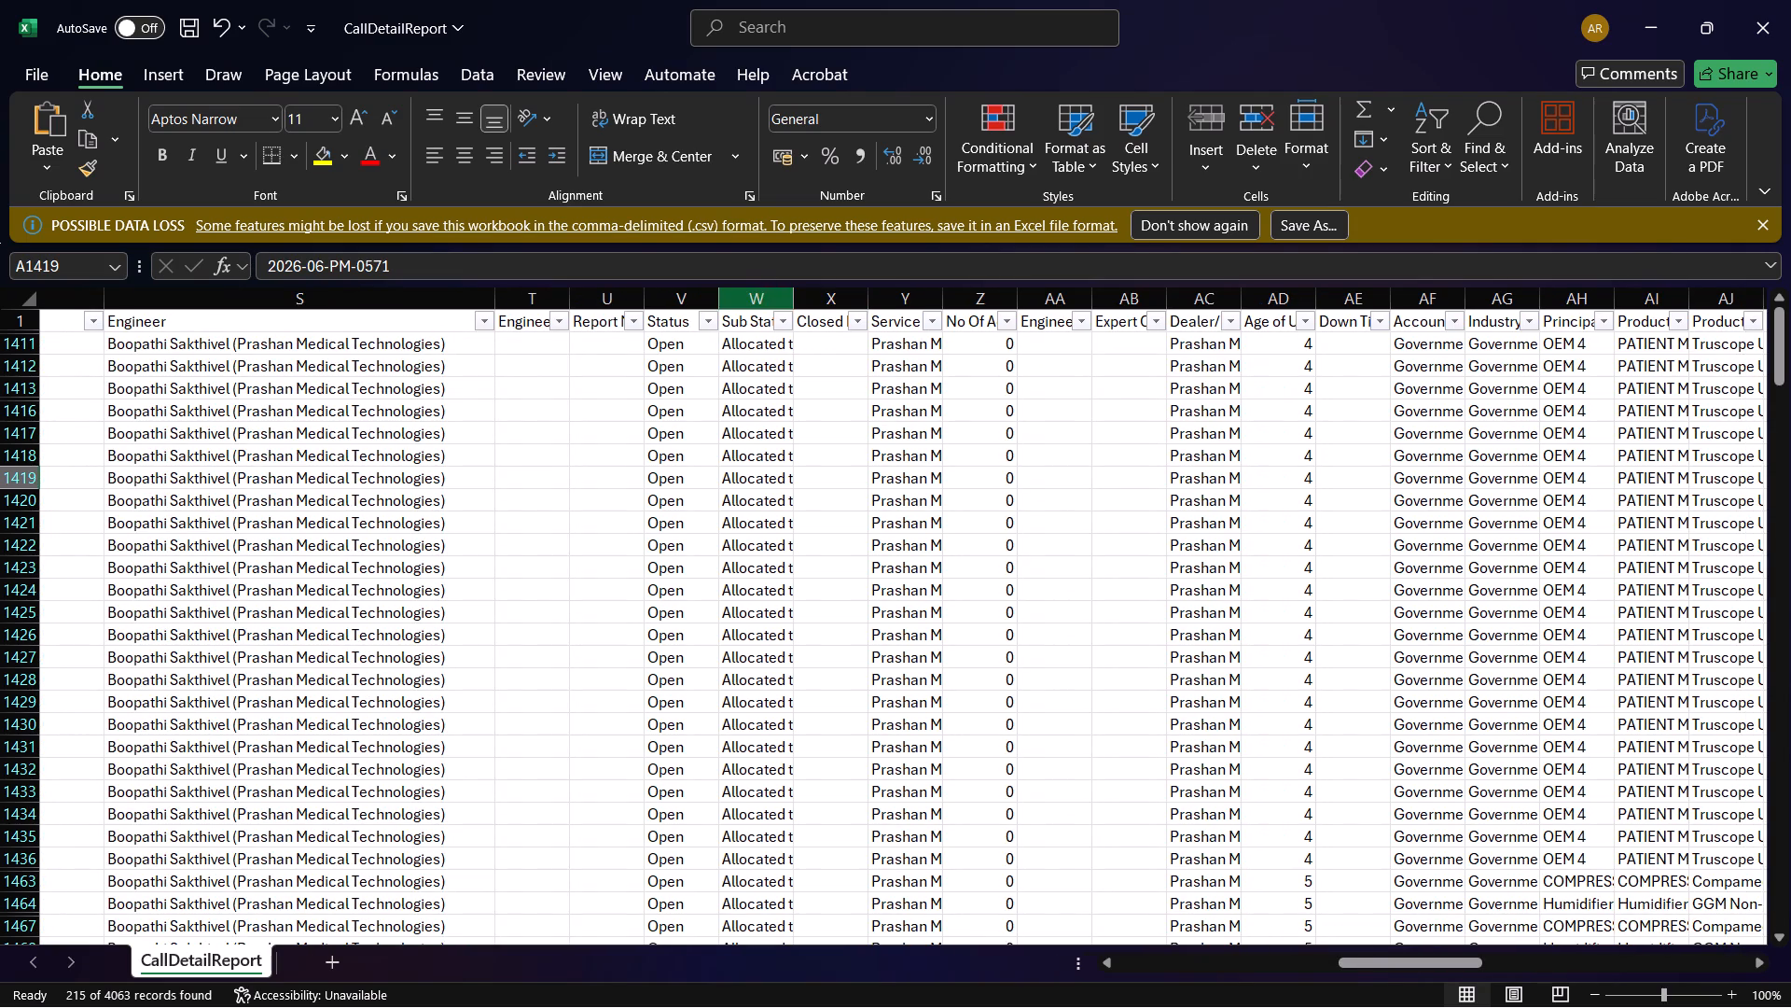
pyautogui.moveTo(789, 300); pyautogui.dragTo(918, 318)
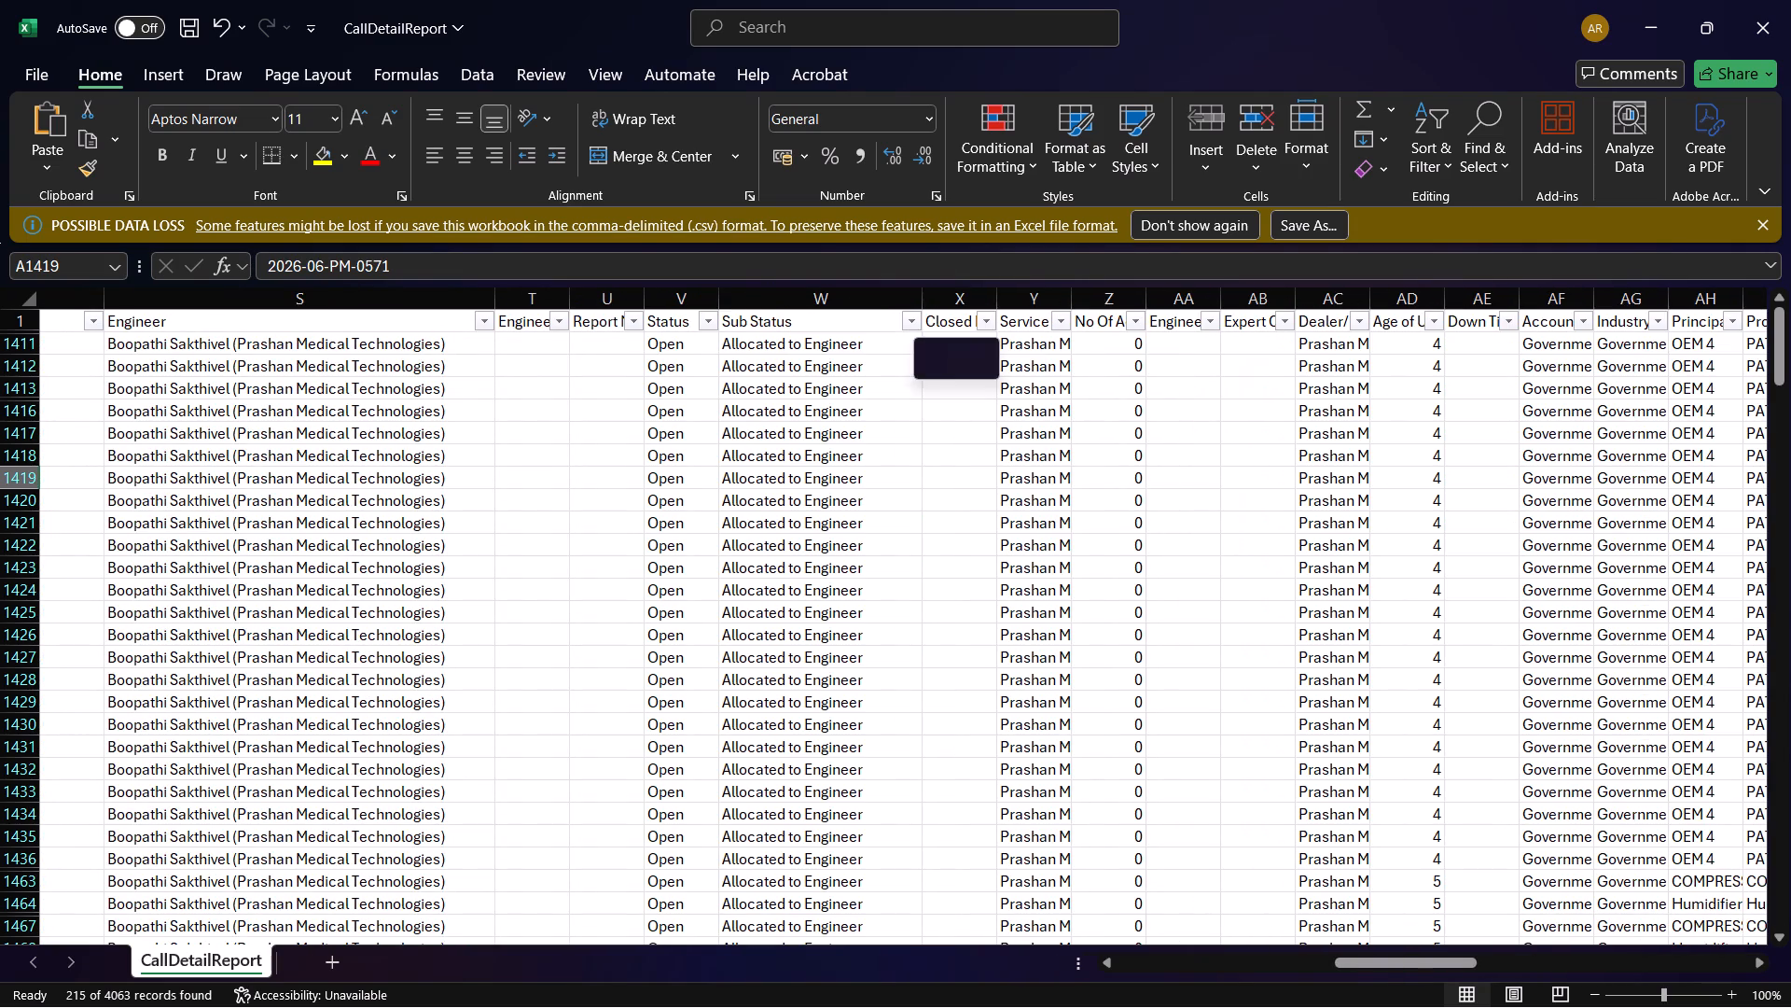
pyautogui.moveTo(1069, 298); pyautogui.dragTo(1137, 307)
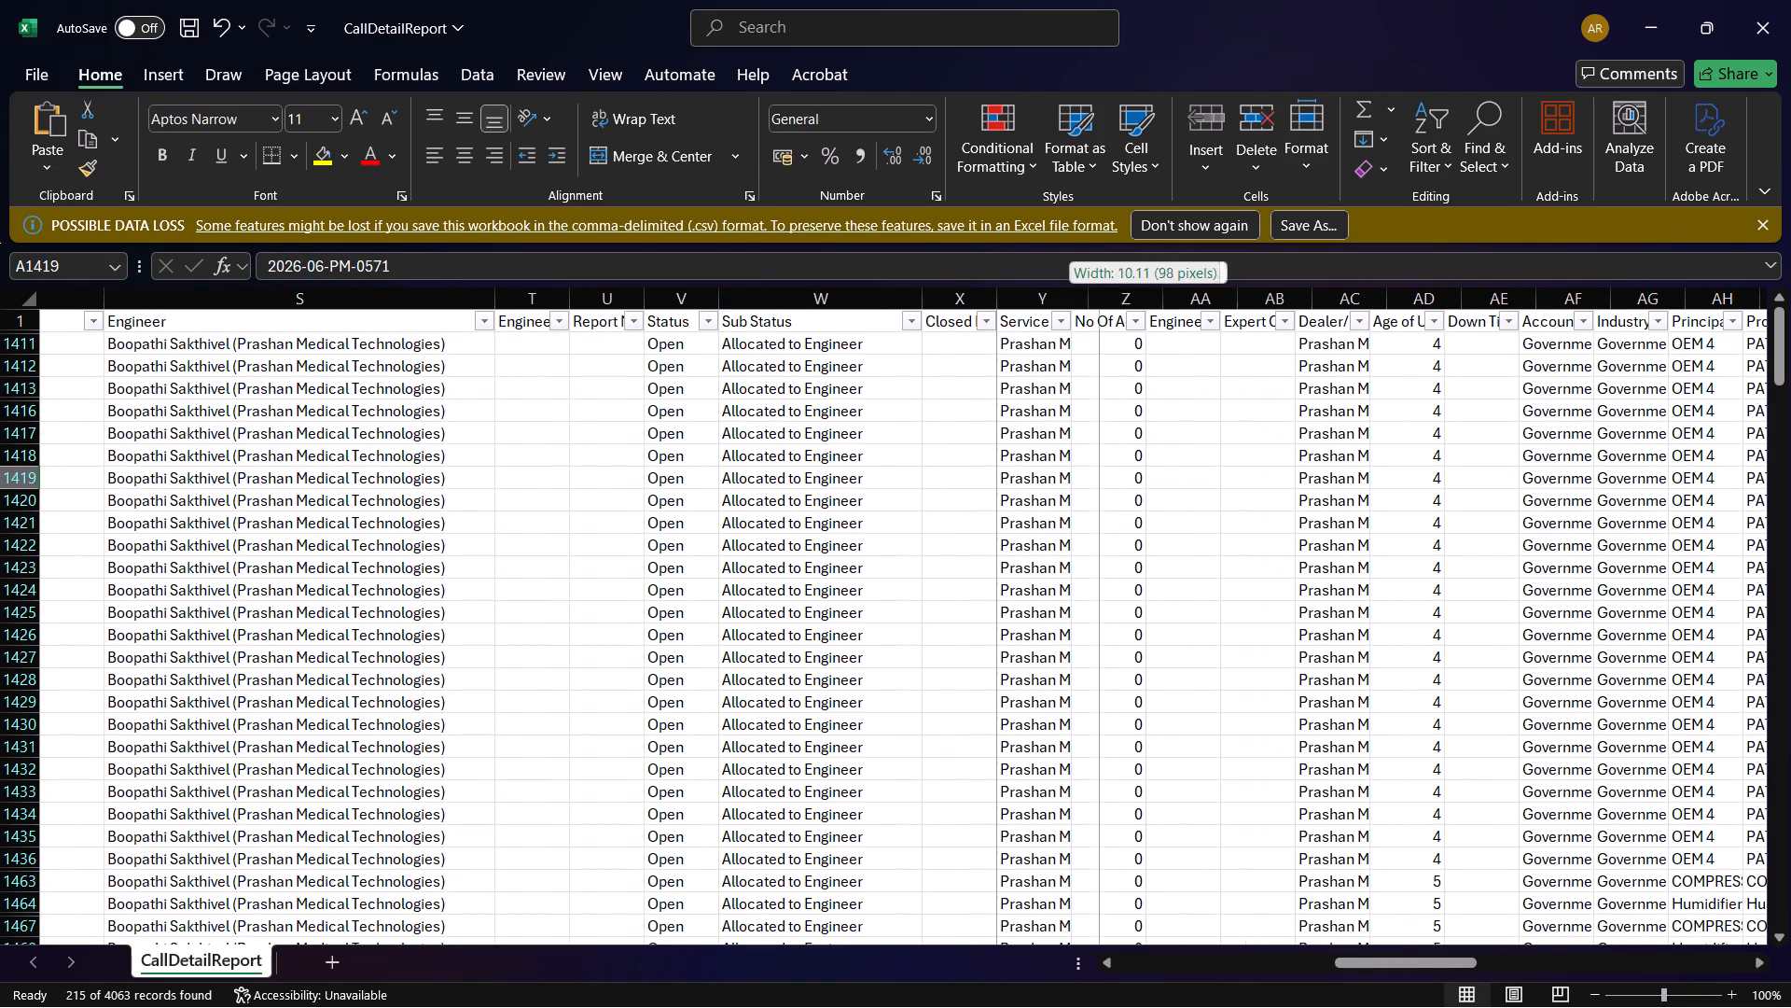
pyautogui.moveTo(1137, 307); pyautogui.dragTo(1249, 310)
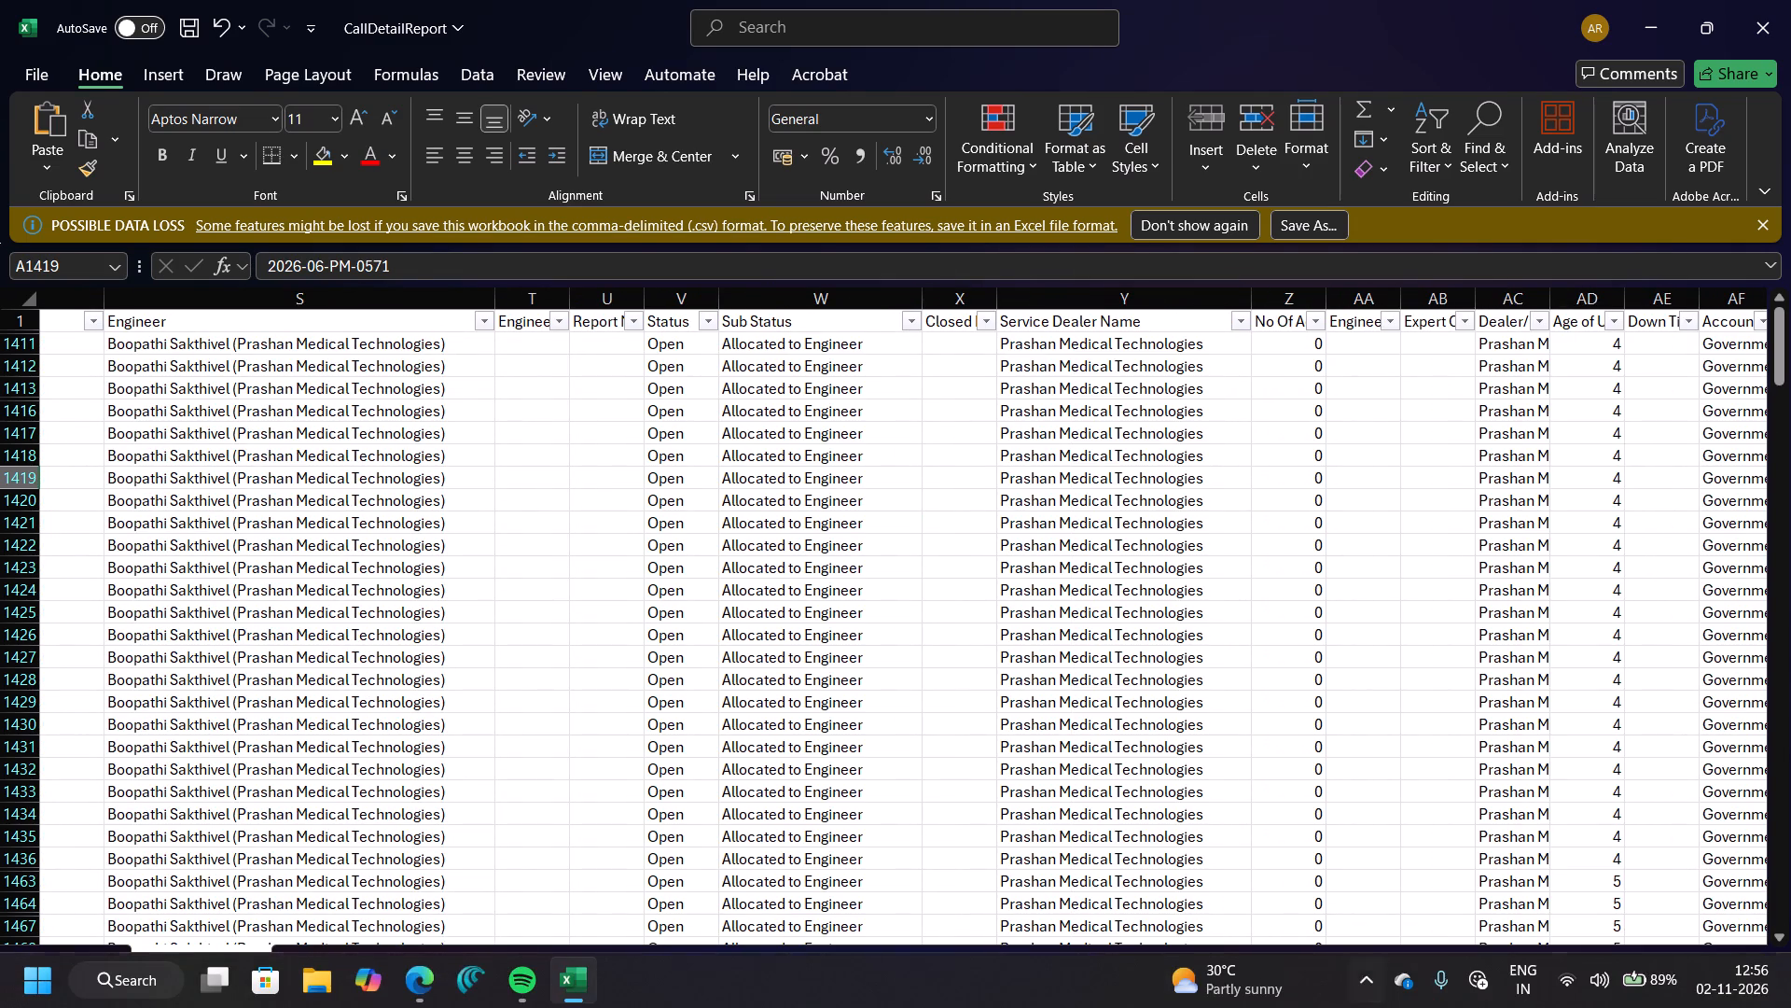
# Widen the Dealer/Direct, Account Type and Industry columns to fit their full entries.
pyautogui.moveTo(1374, 965); pyautogui.dragTo(1448, 960)
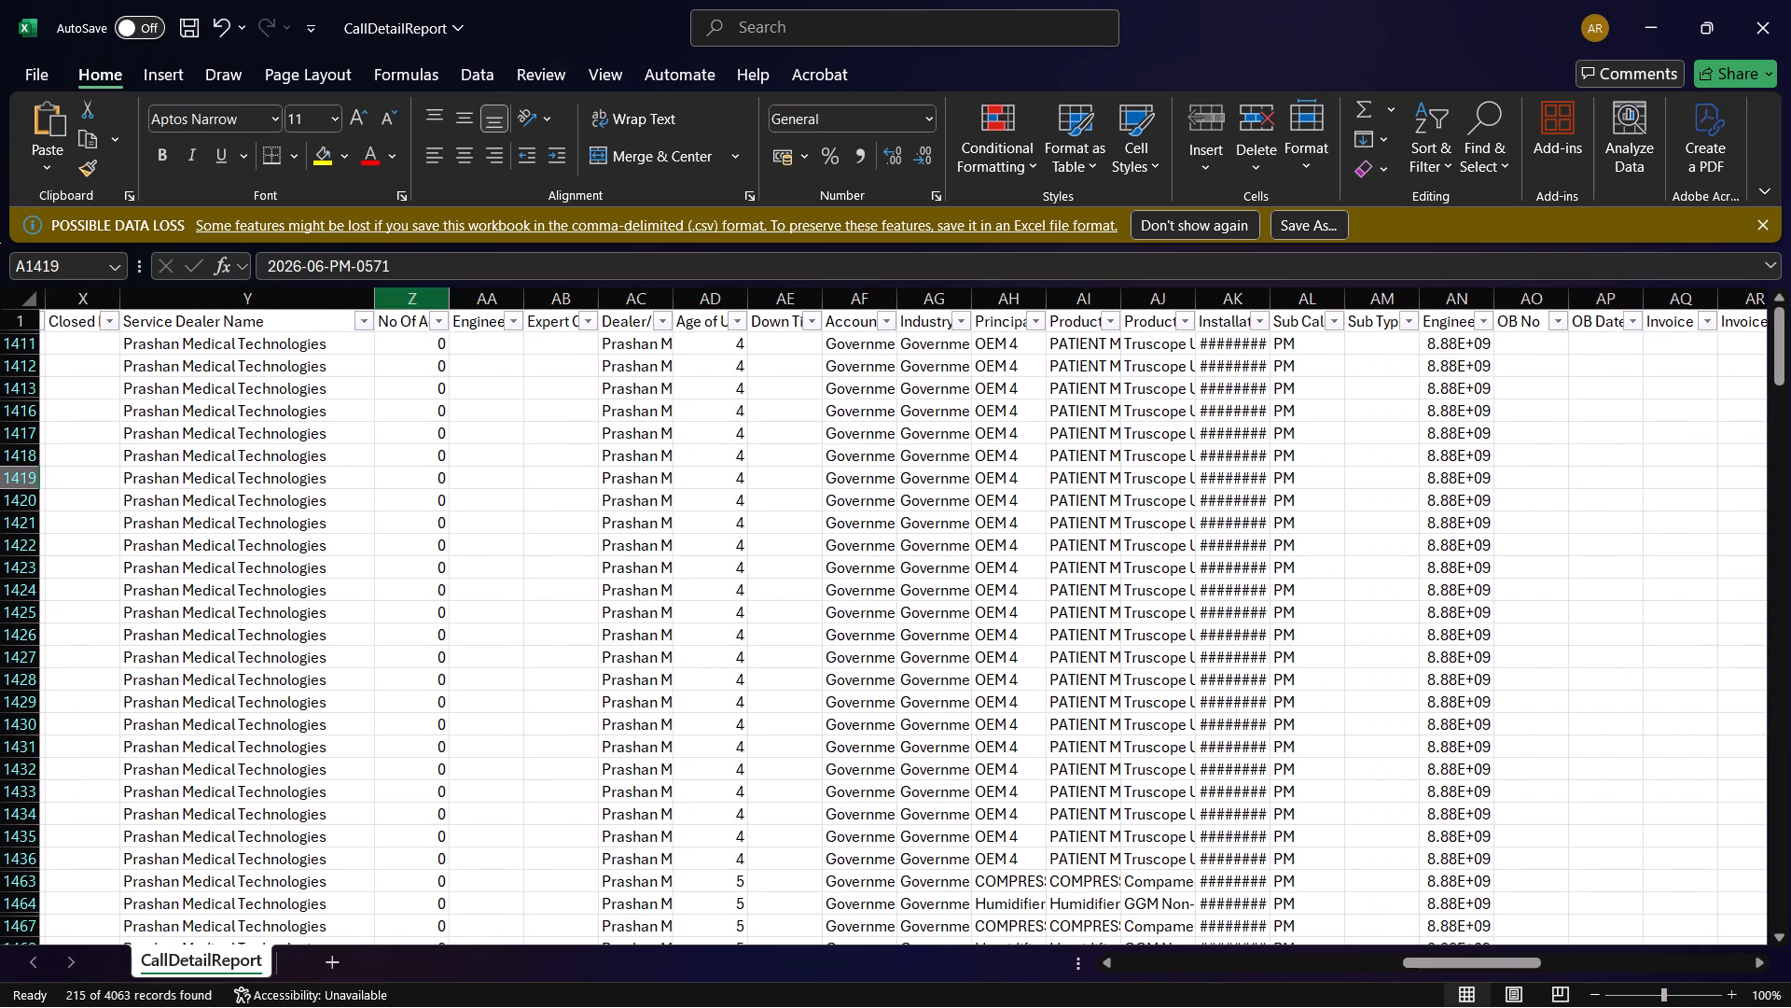
pyautogui.moveTo(673, 298); pyautogui.dragTo(741, 307)
pyautogui.moveTo(741, 297); pyautogui.dragTo(748, 297)
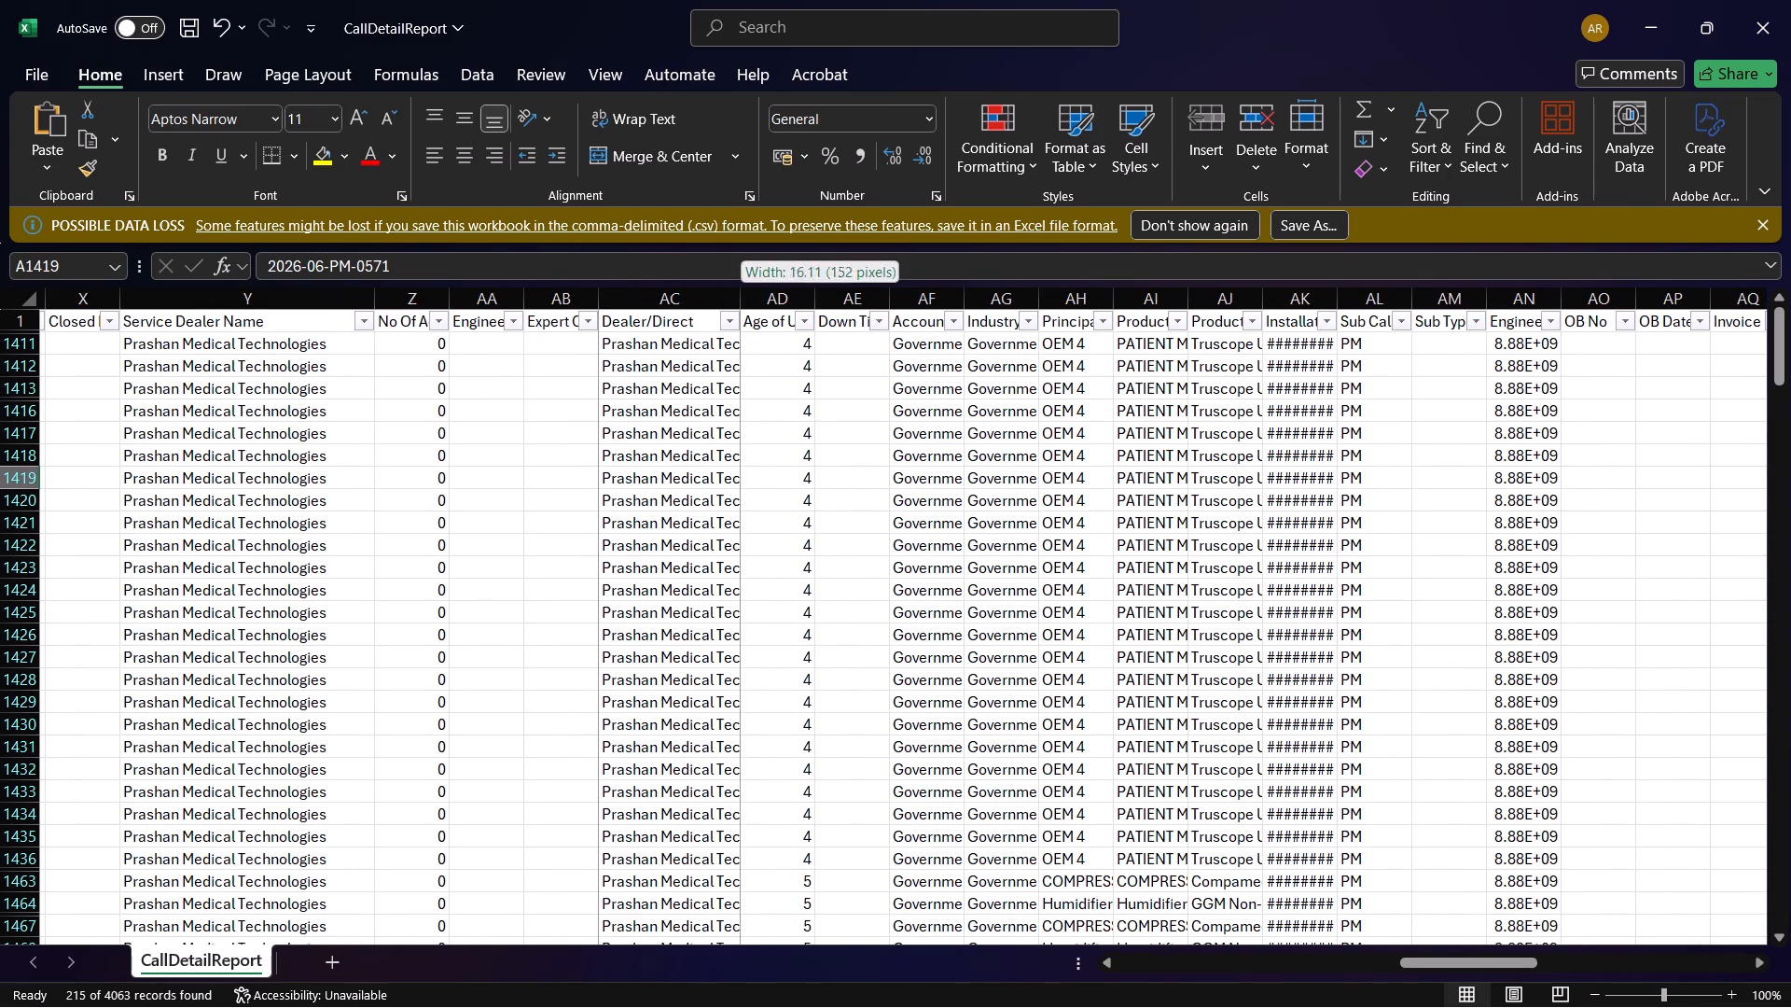
pyautogui.moveTo(748, 297); pyautogui.dragTo(808, 297)
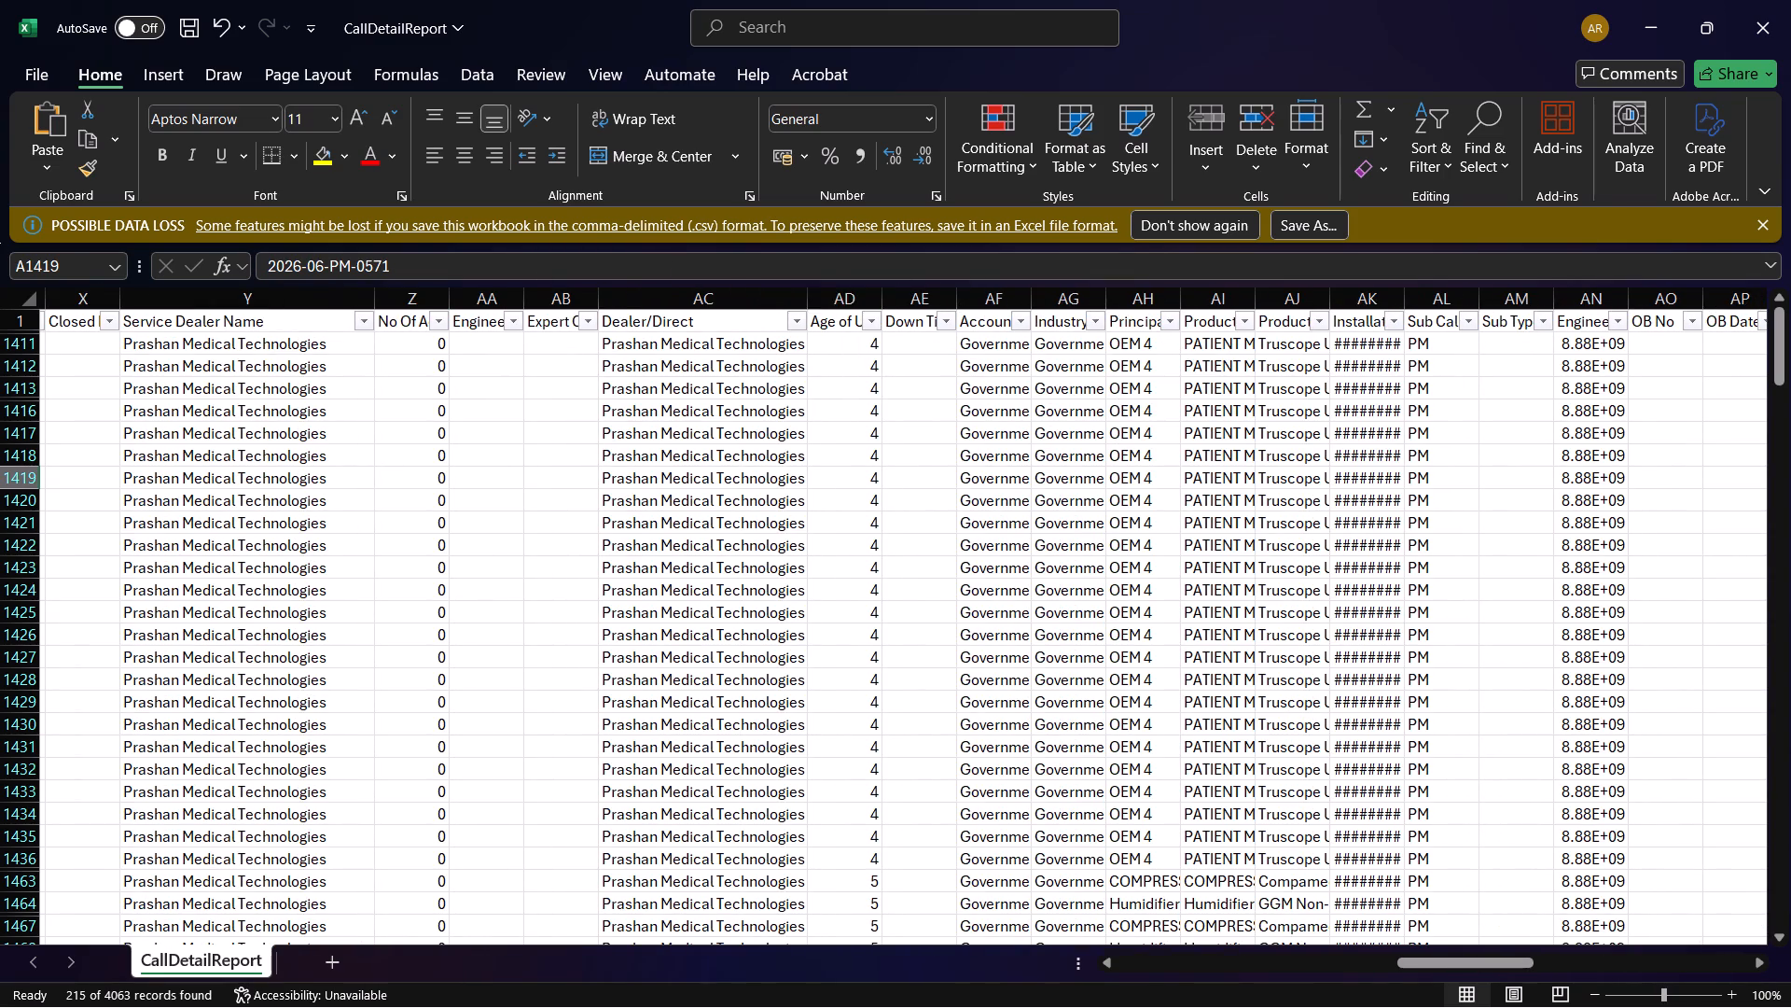
pyautogui.moveTo(805, 302); pyautogui.dragTo(883, 299)
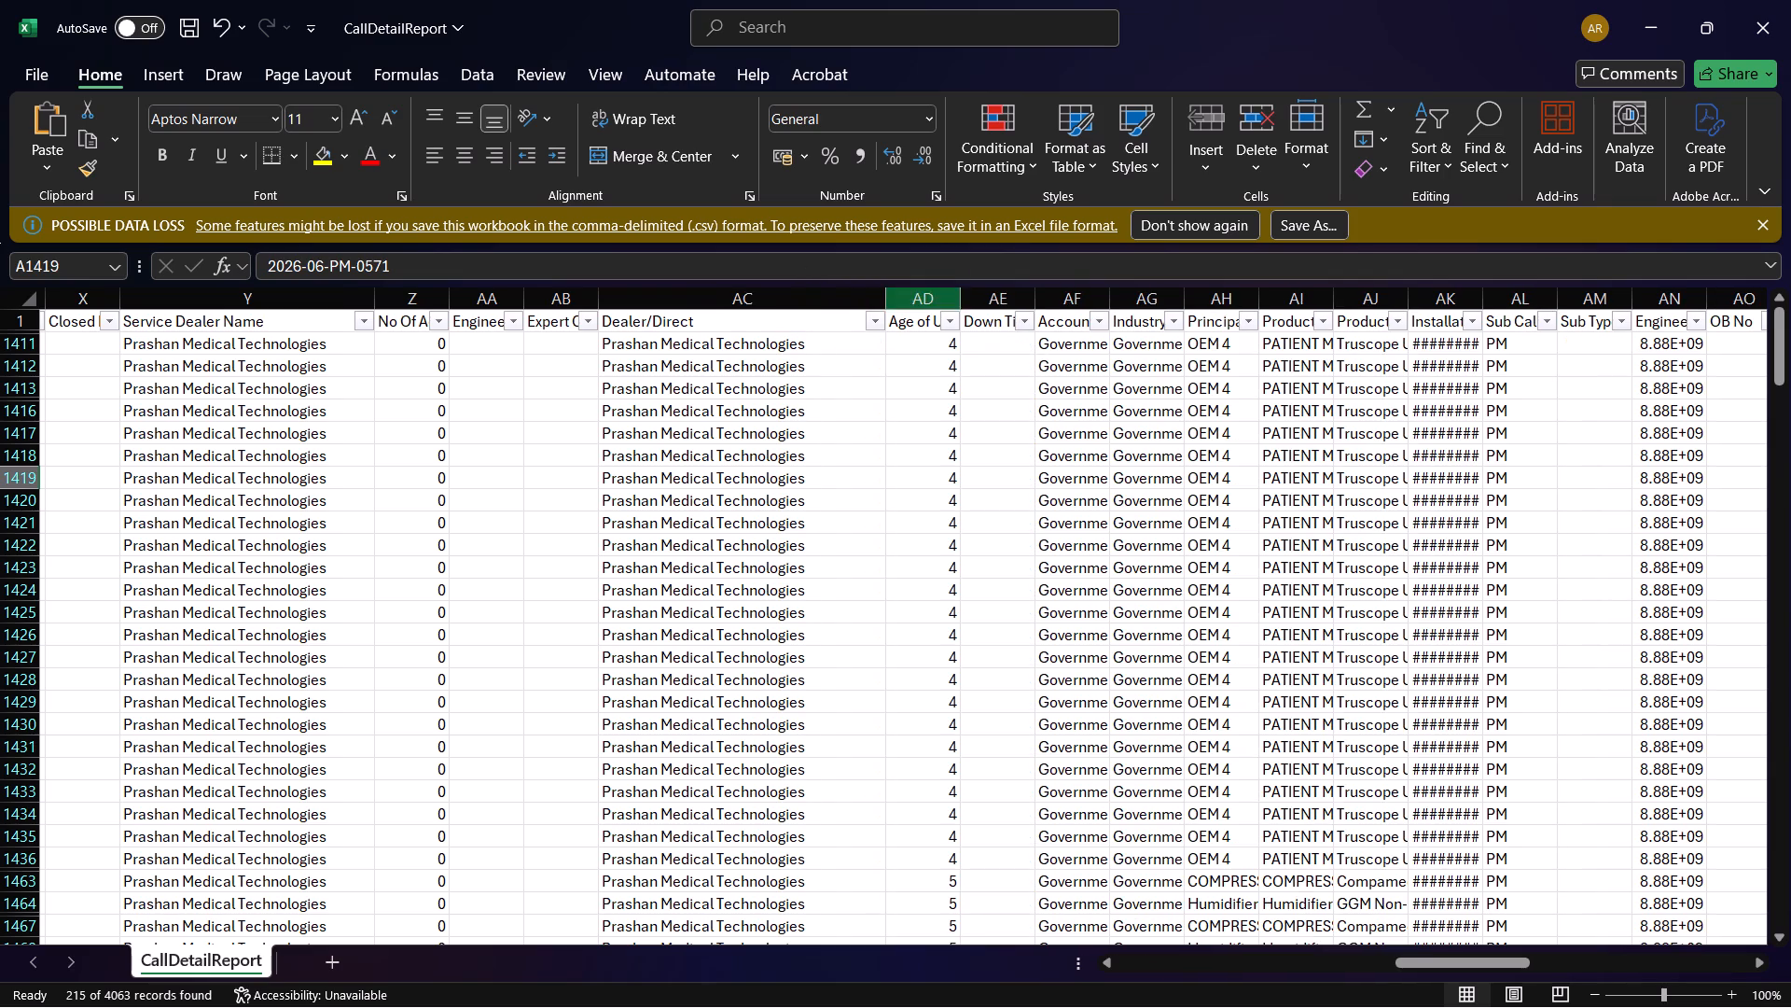
pyautogui.moveTo(1109, 293); pyautogui.dragTo(1198, 308)
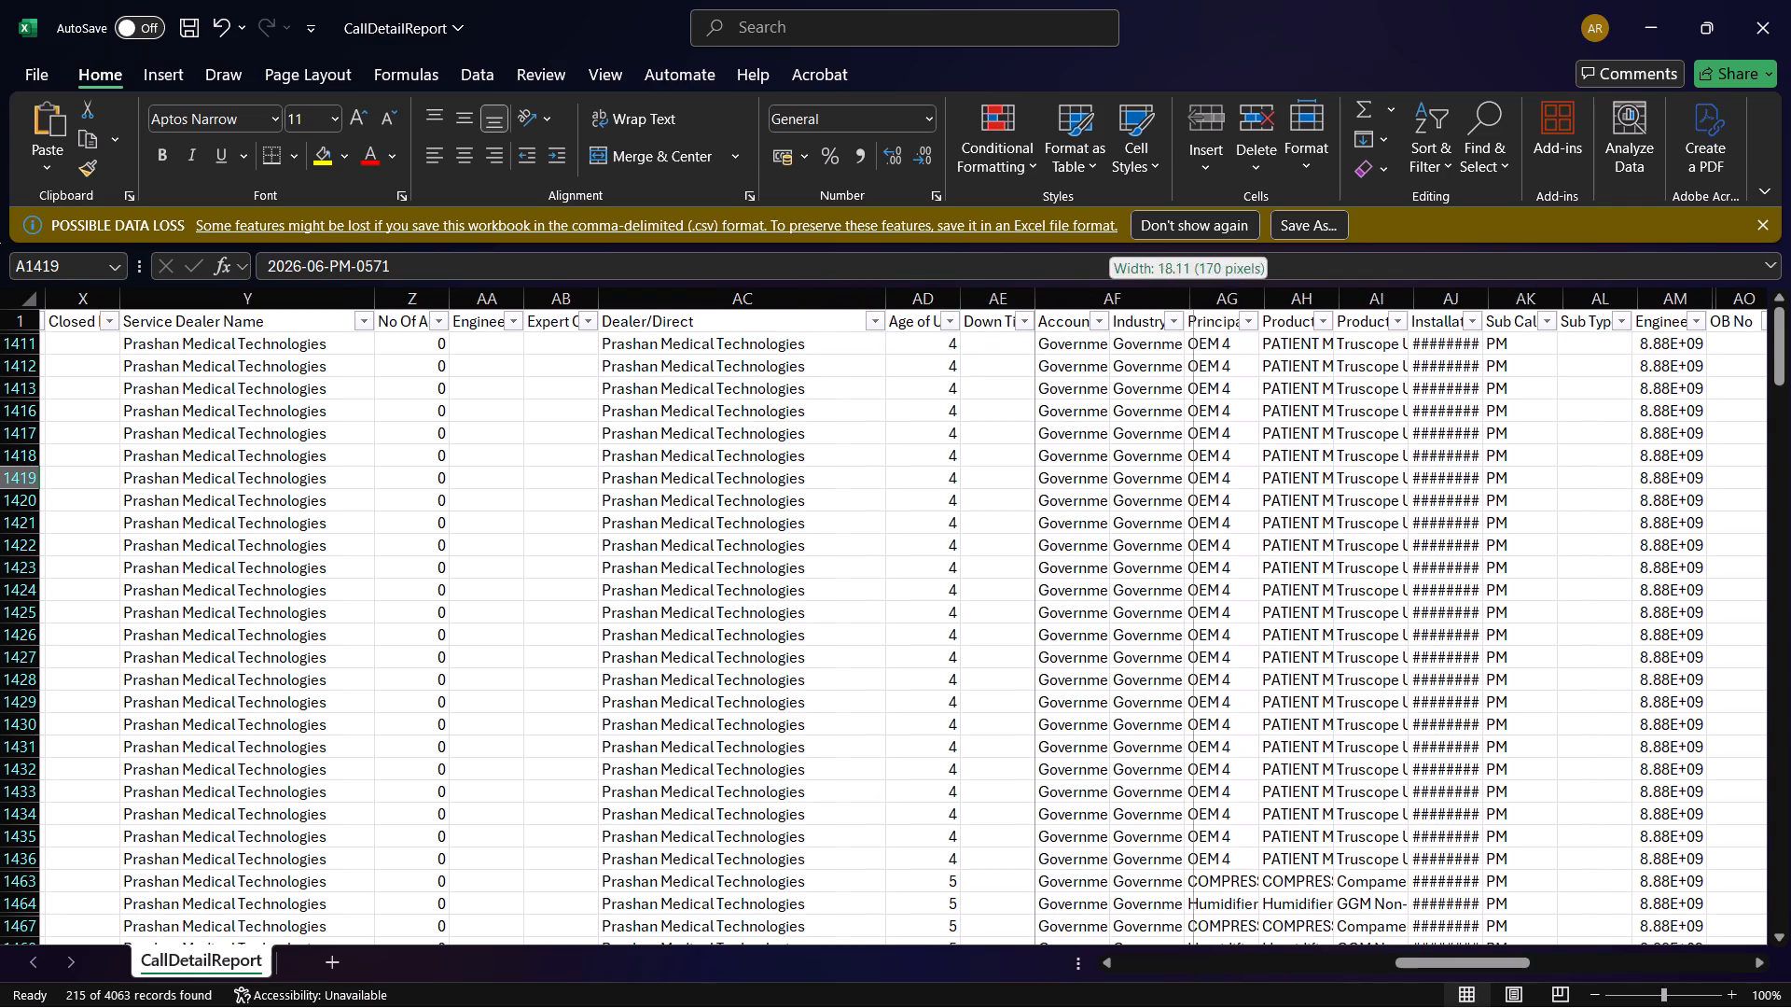
pyautogui.moveTo(1198, 308); pyautogui.dragTo(1206, 309)
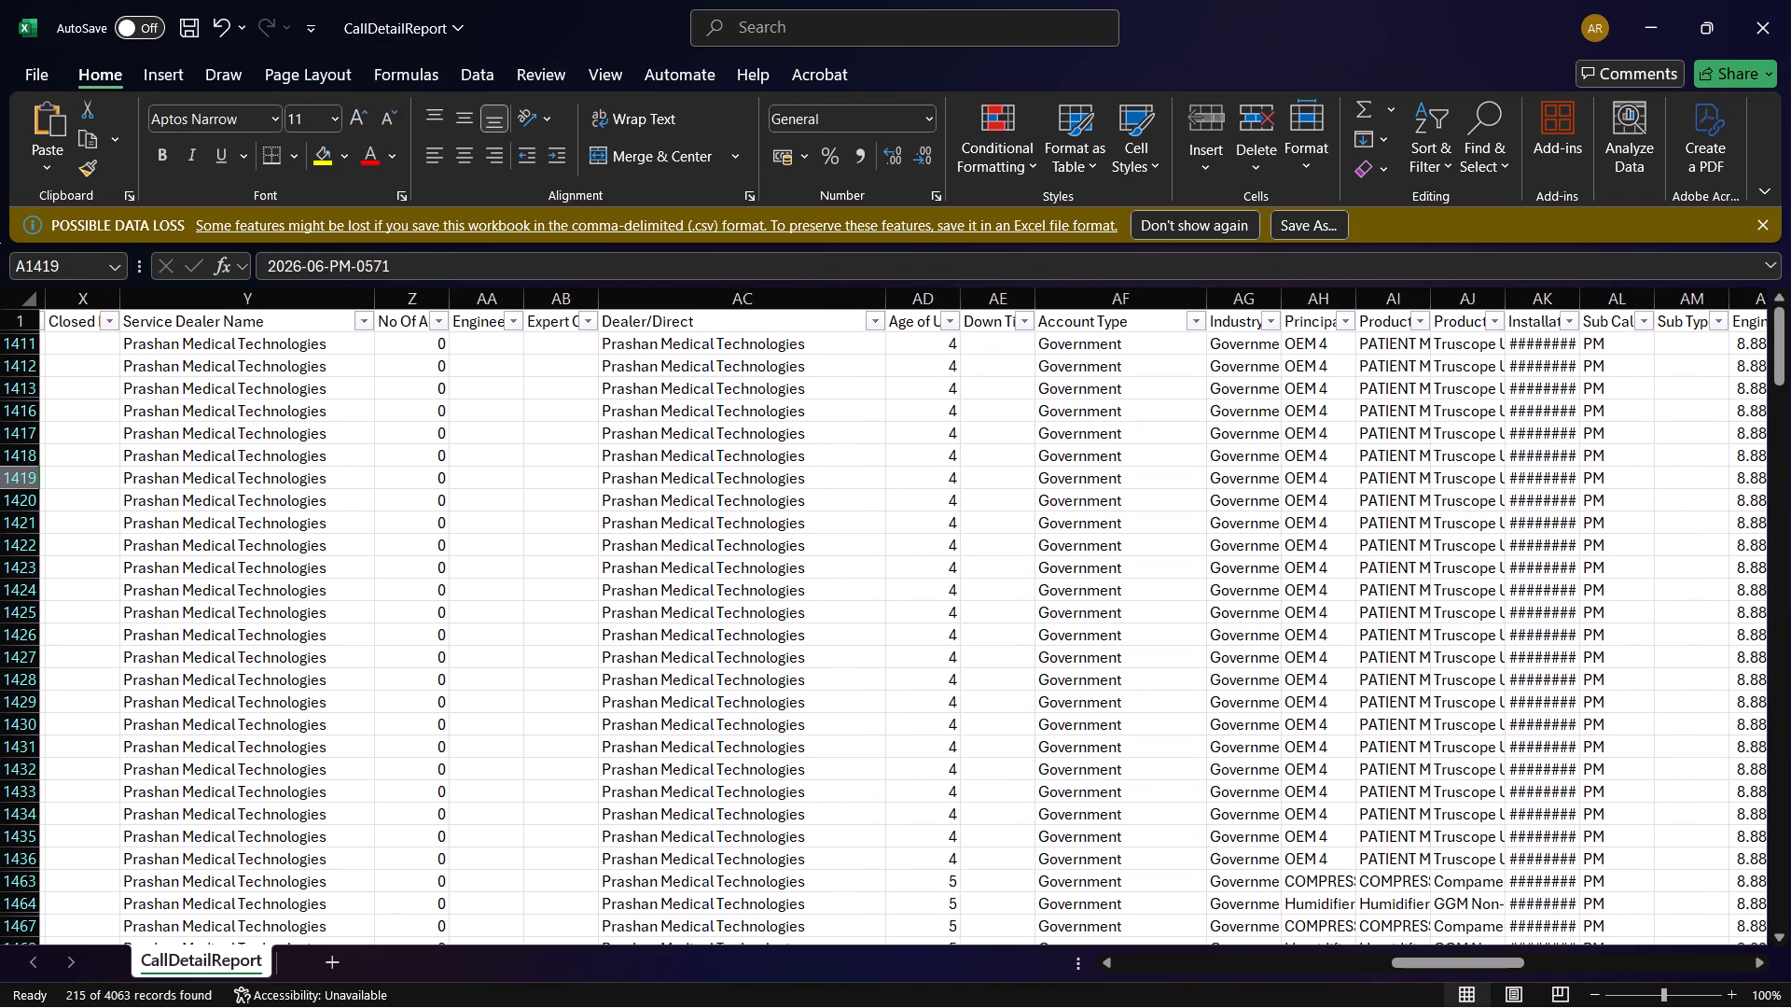
pyautogui.moveTo(1277, 302); pyautogui.dragTo(1366, 305)
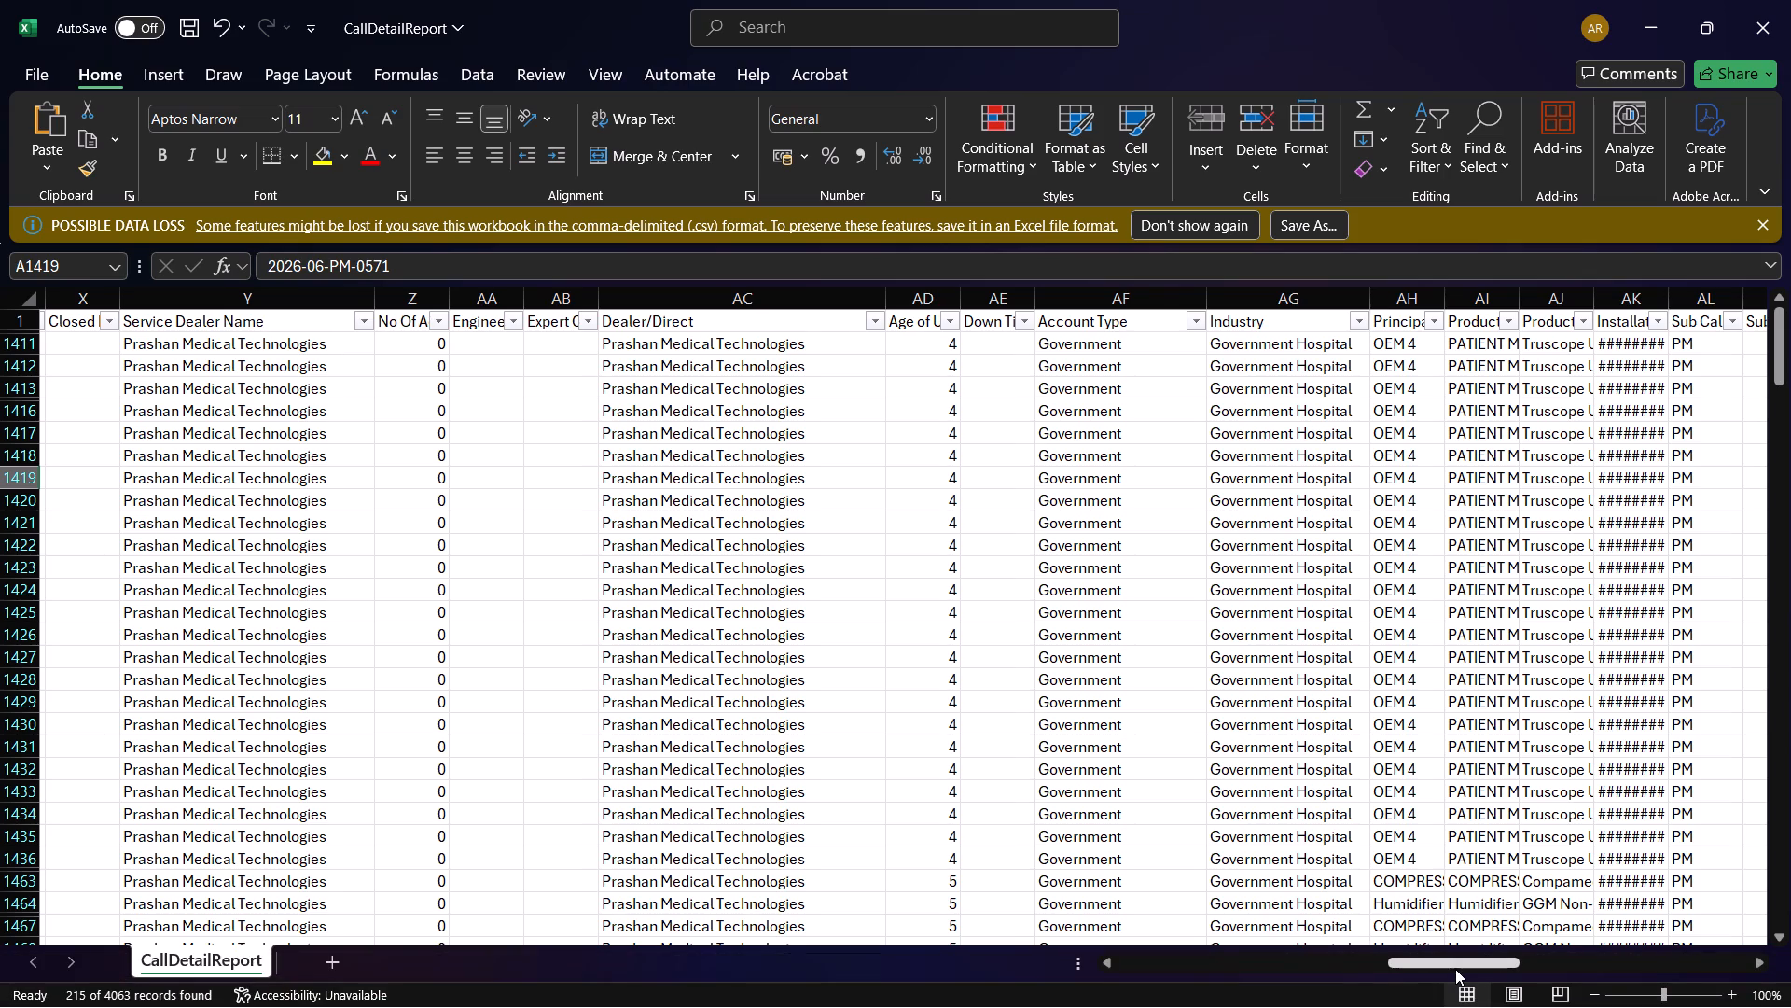
# Widen the Principal, Product Category, Product Description, Installation Date and Engineer Mobile No columns to fit their contents.
pyautogui.moveTo(1455, 969); pyautogui.dragTo(1509, 960)
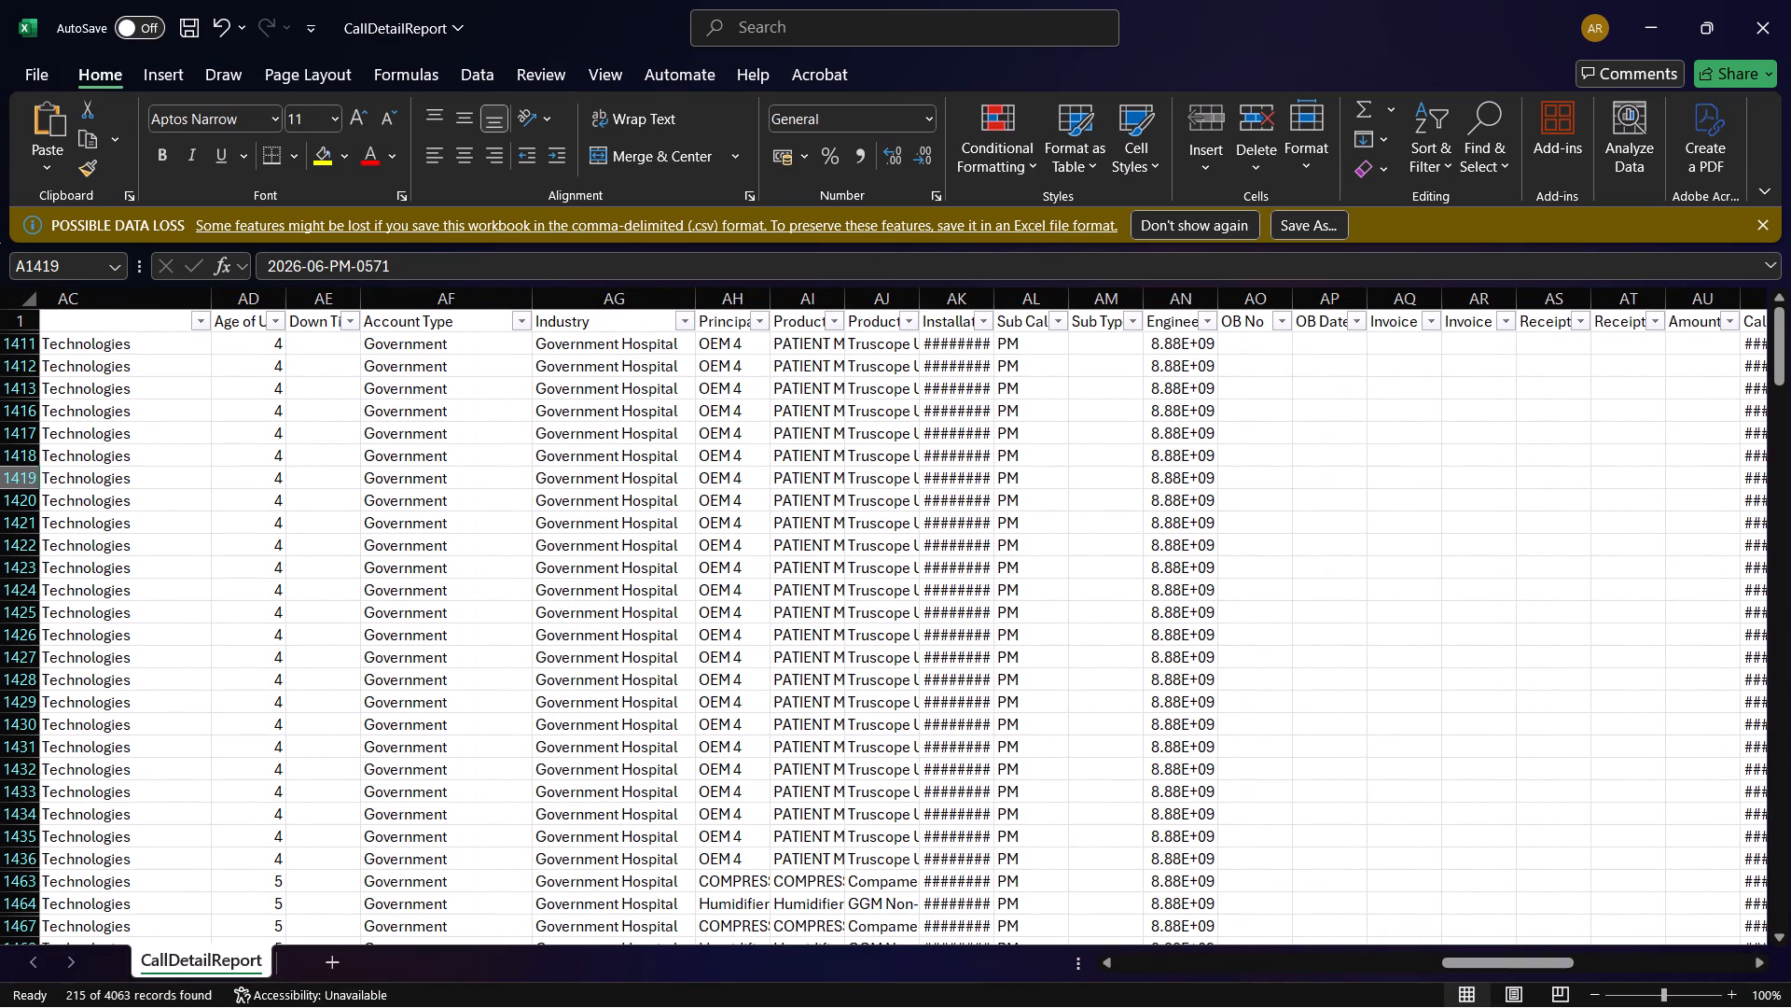
pyautogui.moveTo(772, 292); pyautogui.dragTo(887, 321)
pyautogui.moveTo(957, 301); pyautogui.dragTo(1155, 328)
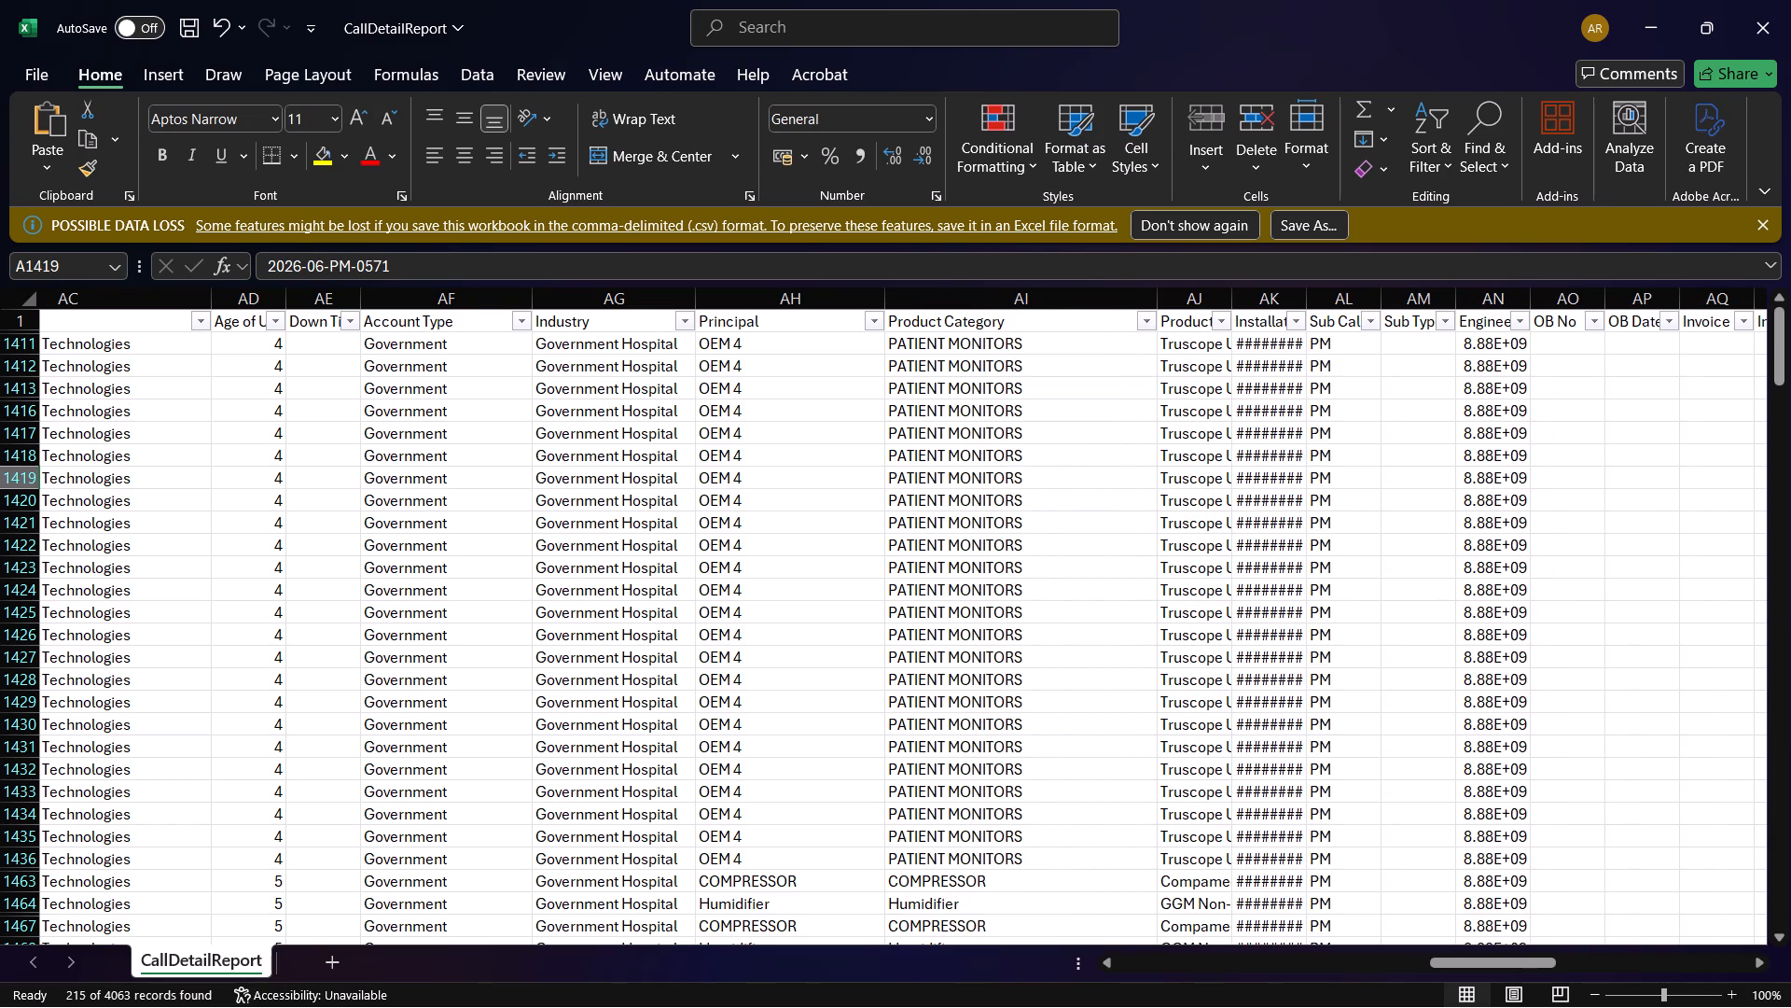
pyautogui.moveTo(1235, 296); pyautogui.dragTo(1360, 324)
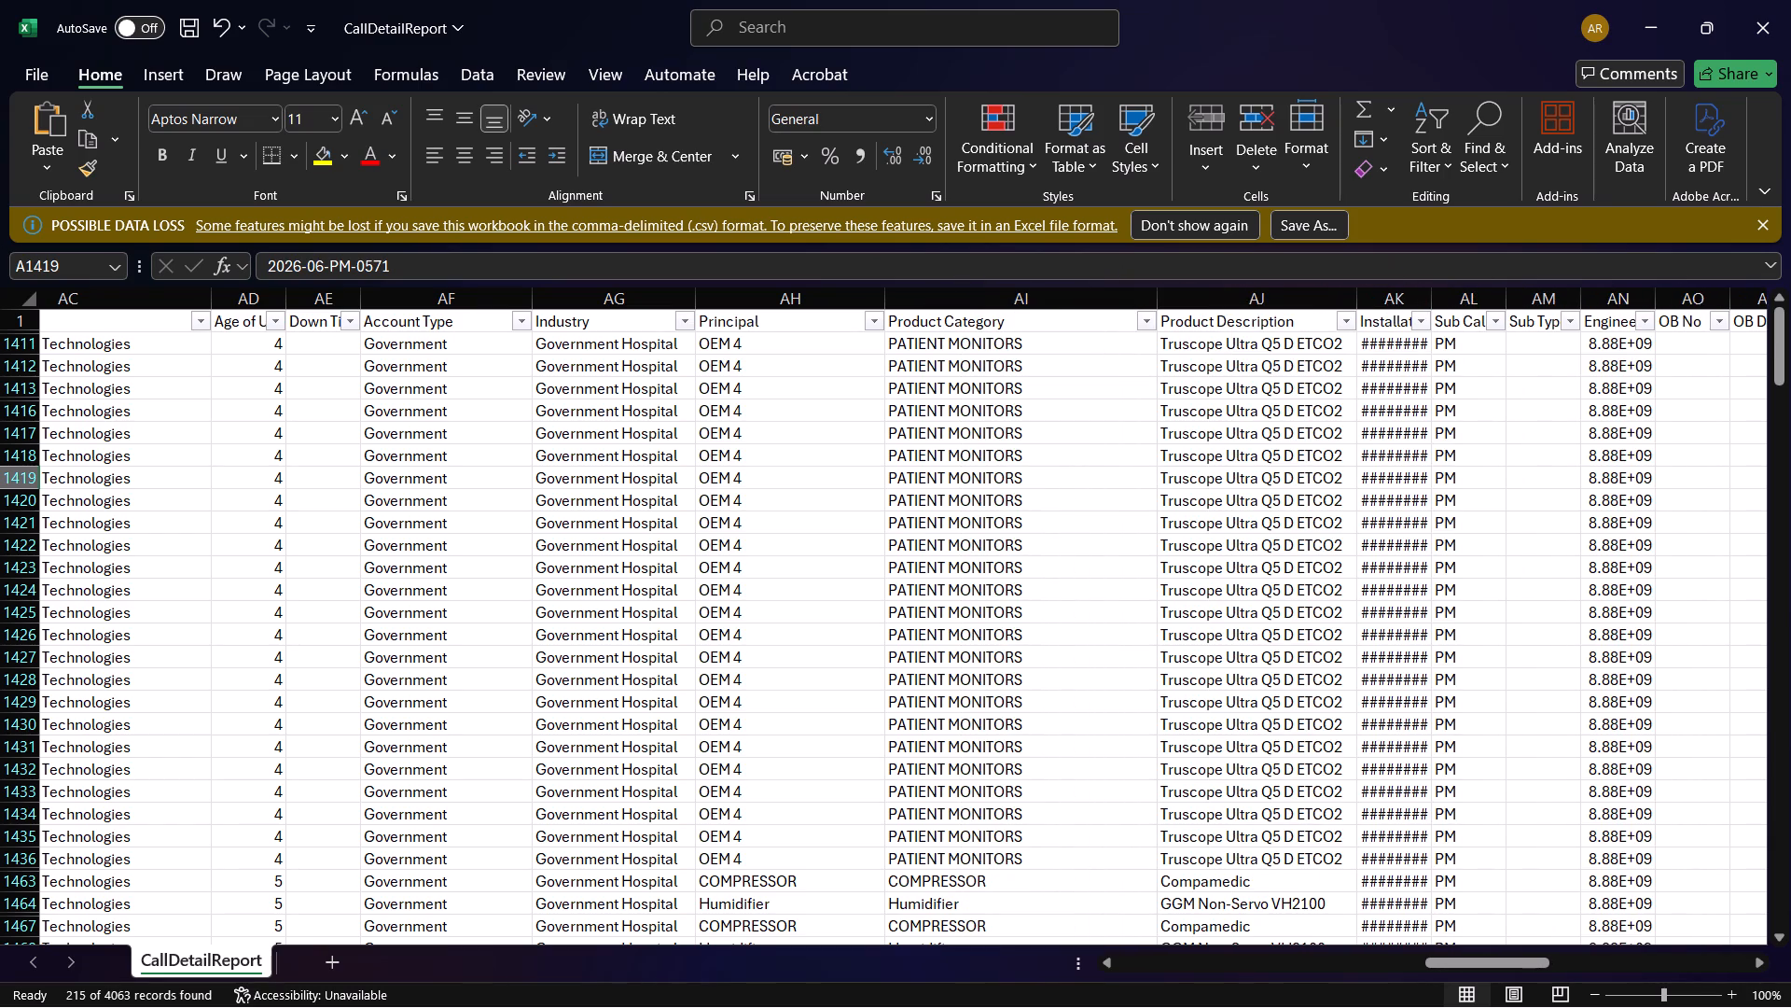
pyautogui.moveTo(1427, 290); pyautogui.dragTo(1528, 290)
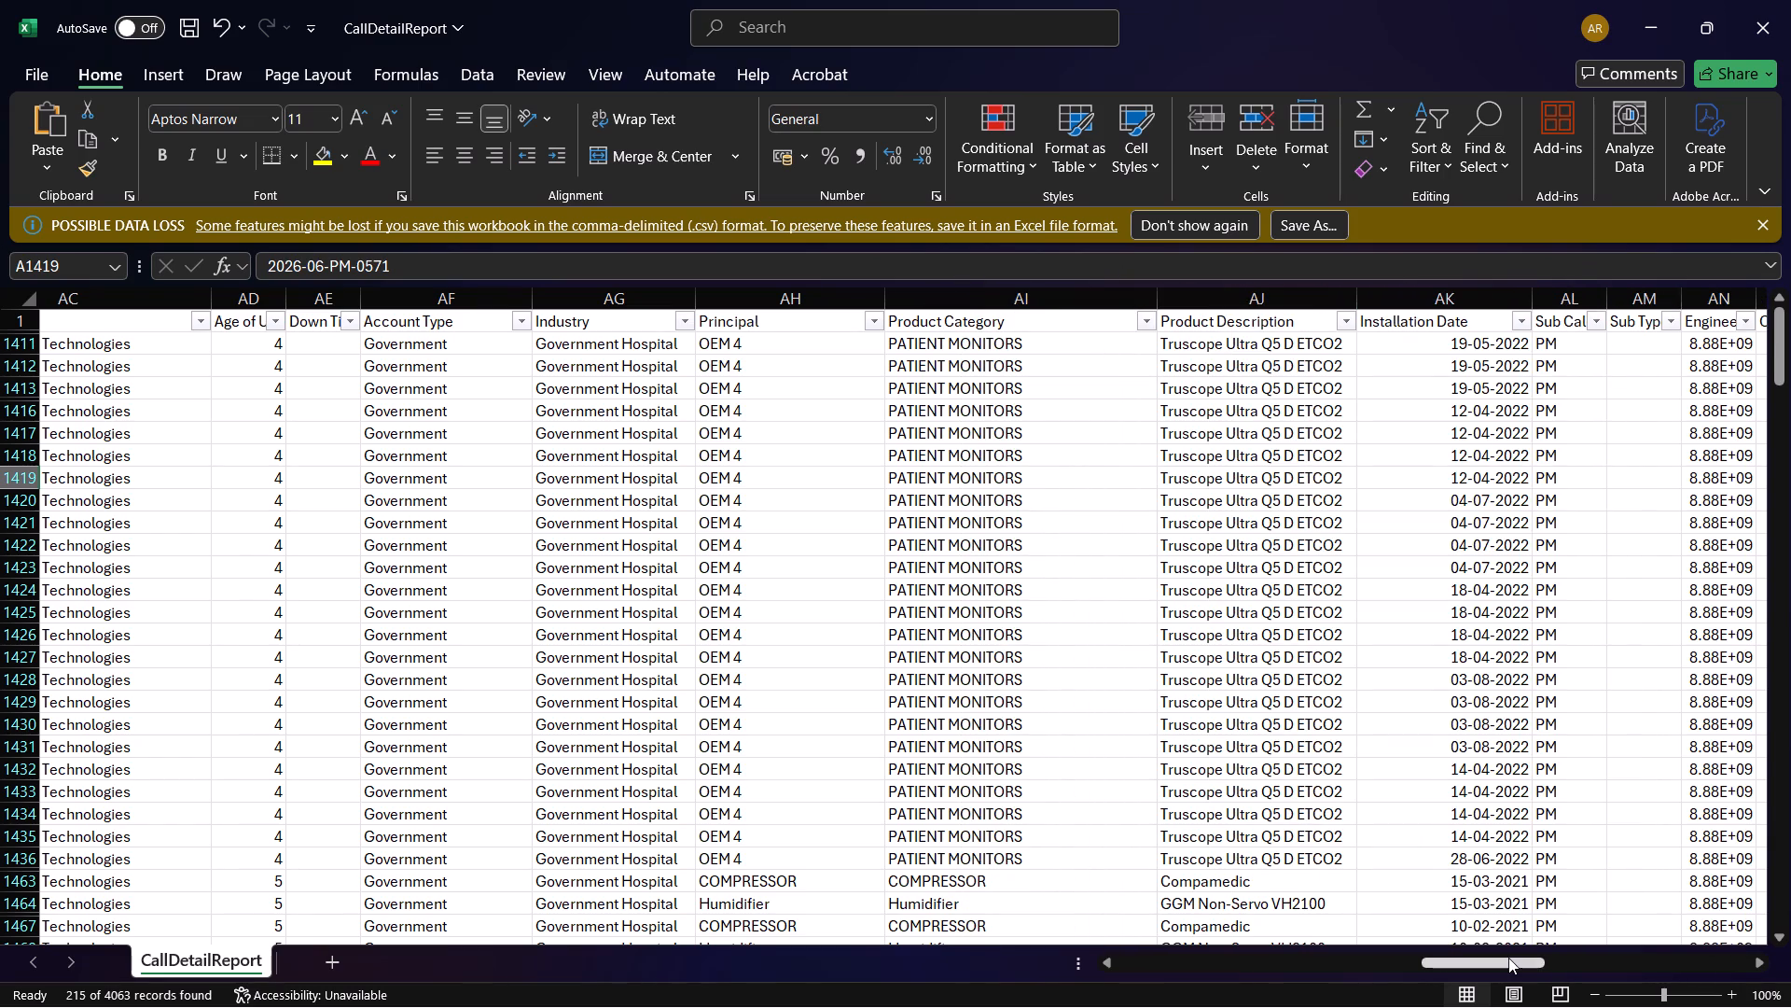
pyautogui.moveTo(1508, 958); pyautogui.dragTo(1548, 947)
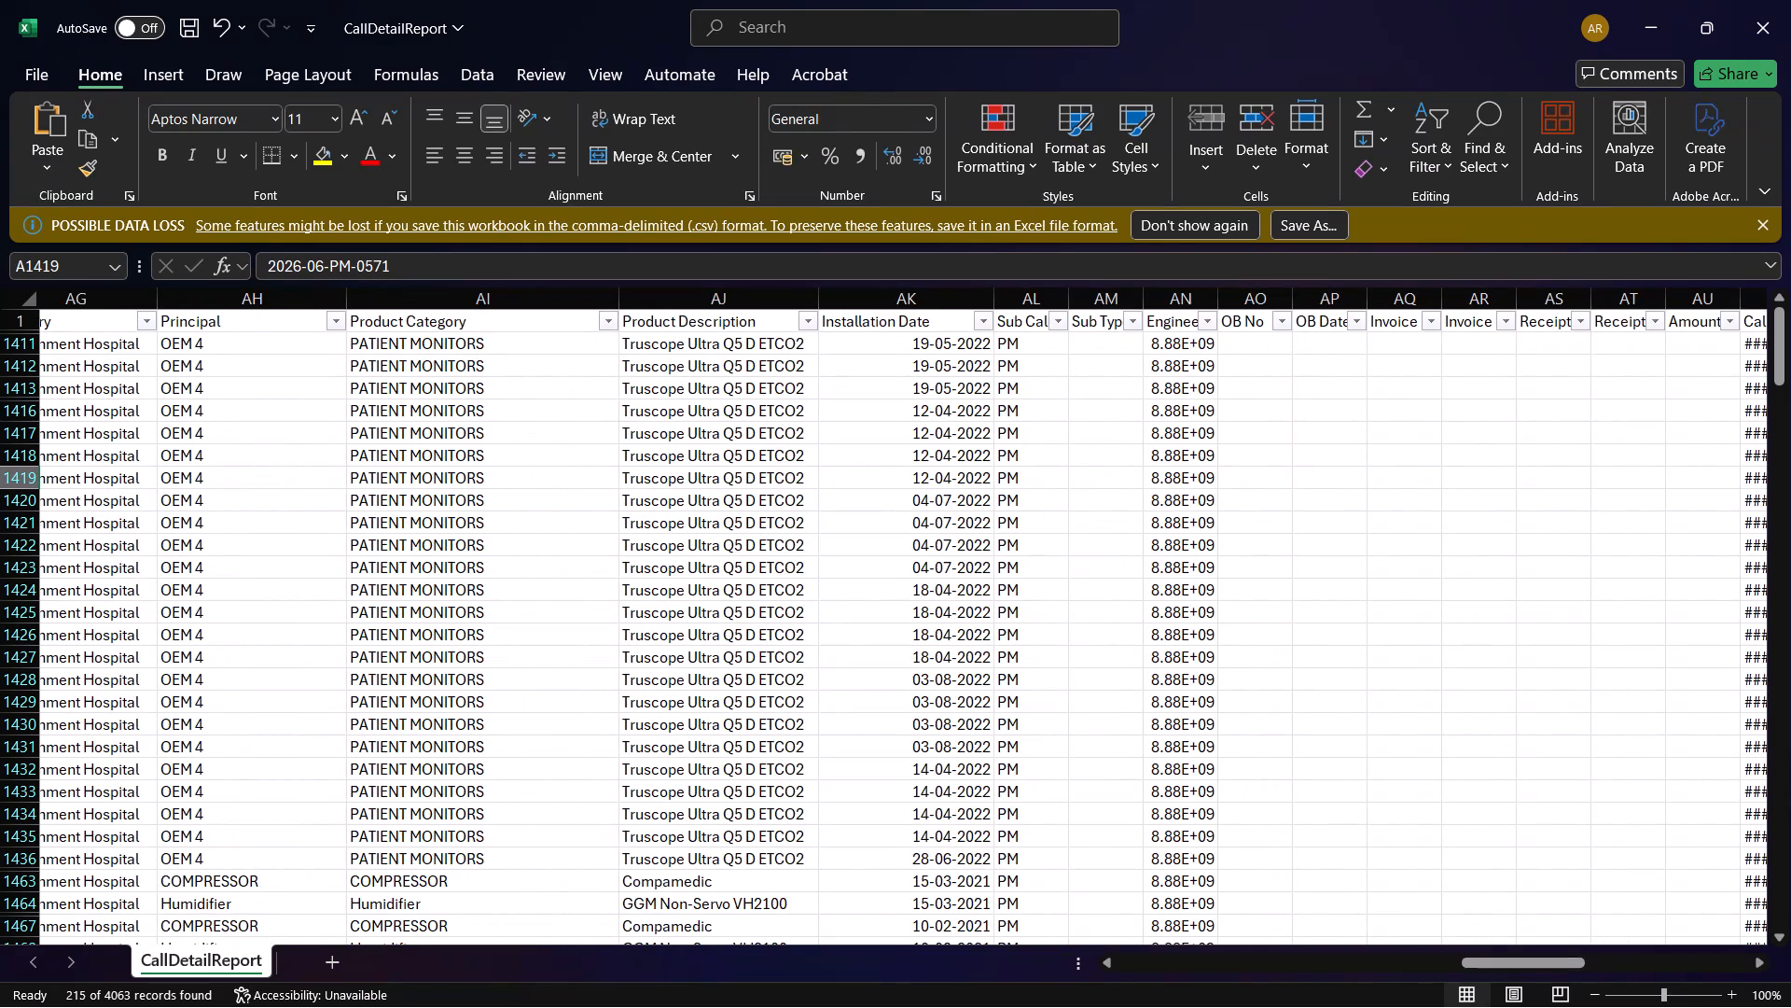
pyautogui.moveTo(1210, 292); pyautogui.dragTo(1293, 308)
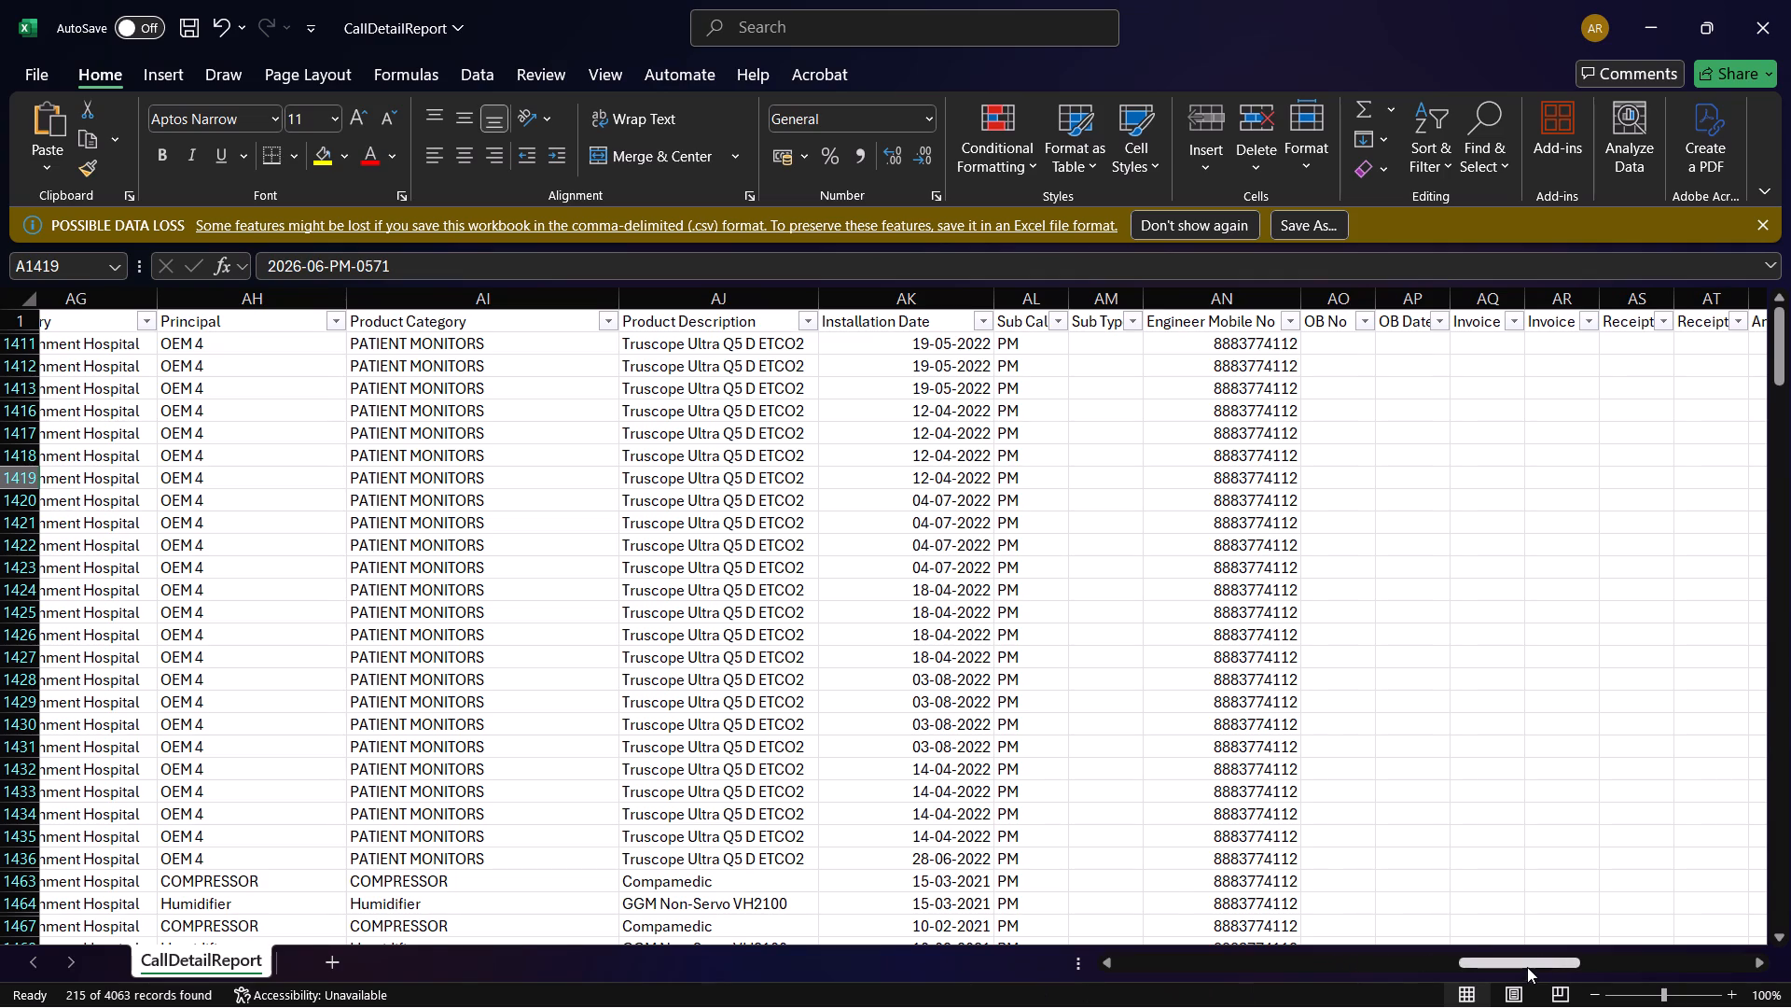
# Return to the report's first columns and look through the filtered June 2026 dockets, checking accounts, cities and product lines.
pyautogui.moveTo(1527, 967); pyautogui.dragTo(457, 944)
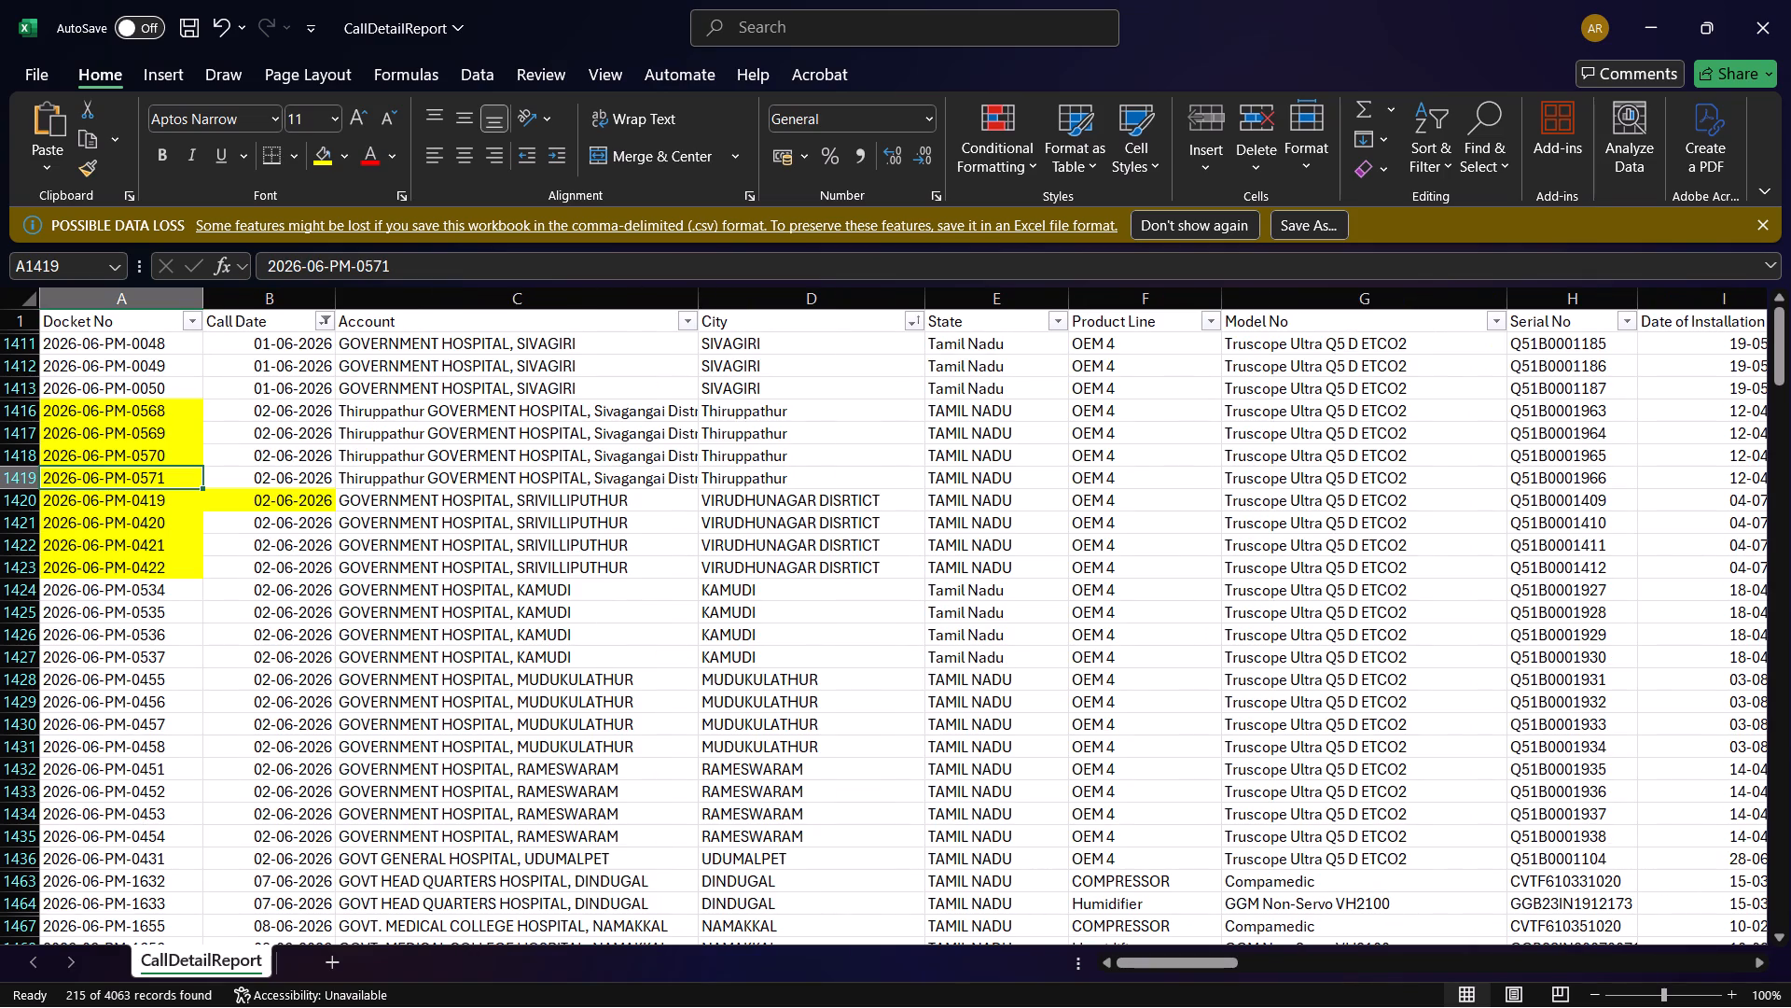
pyautogui.scroll(-10, 261, 705)
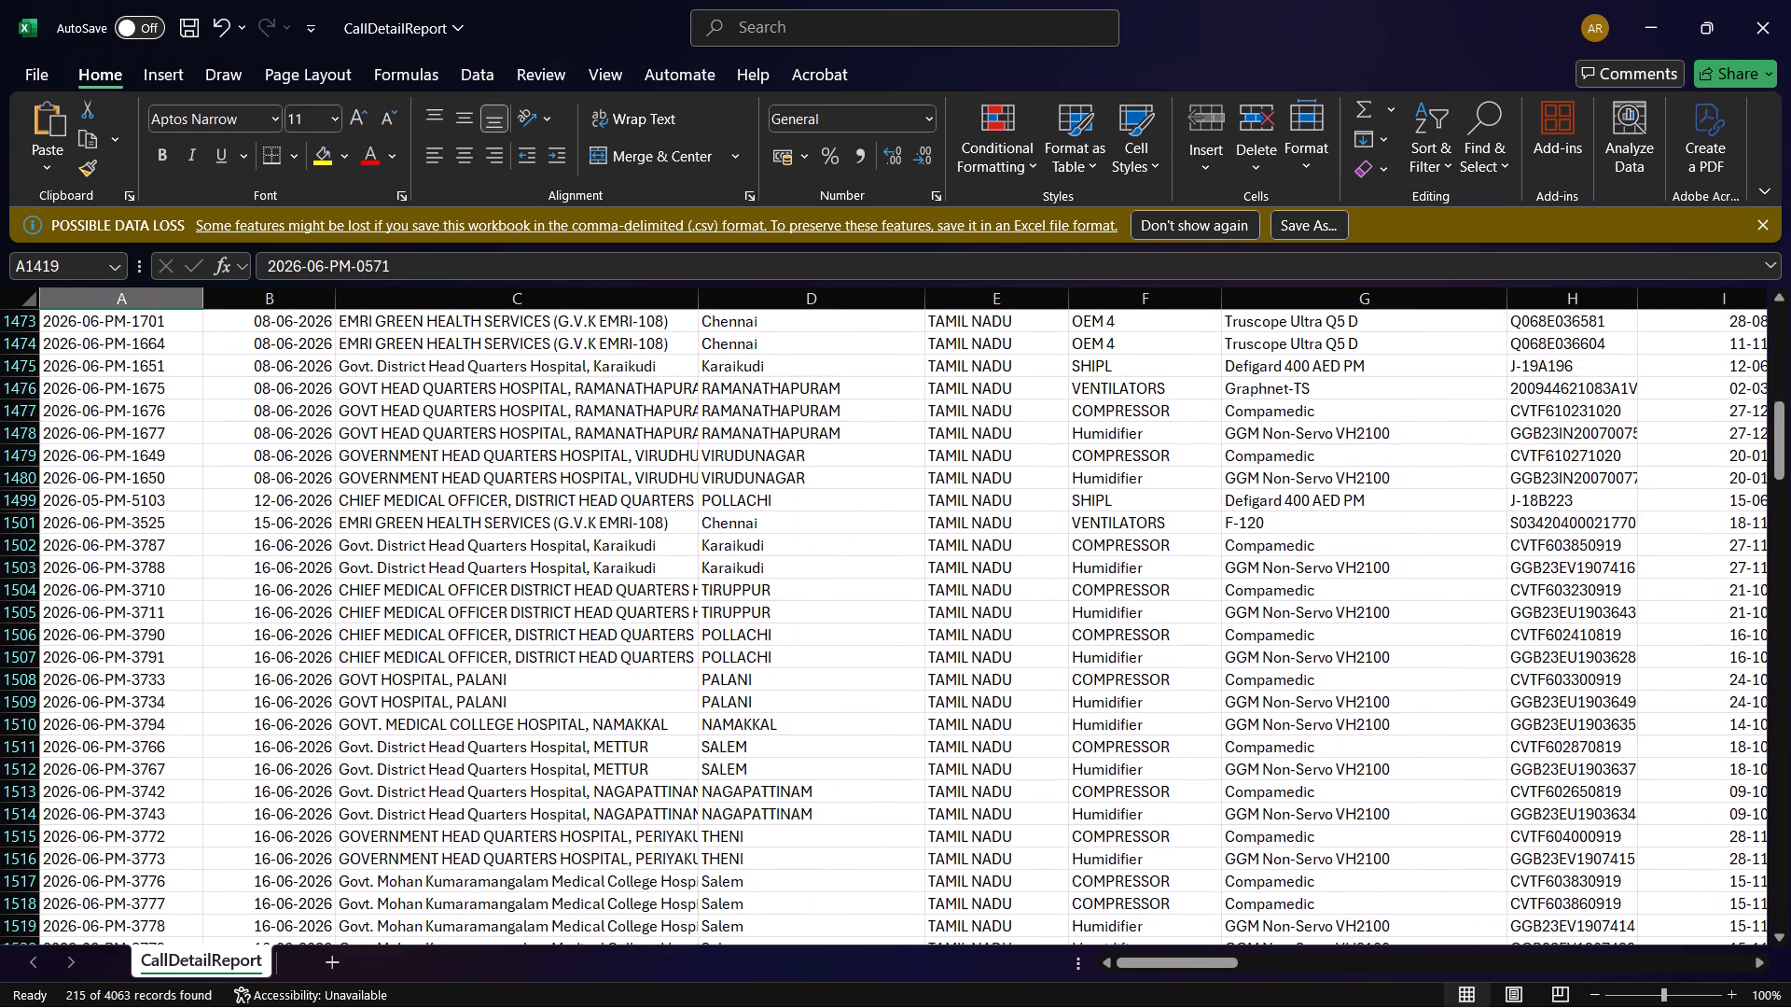
pyautogui.scroll(-6, 261, 705)
pyautogui.scroll(-1, 608, 707)
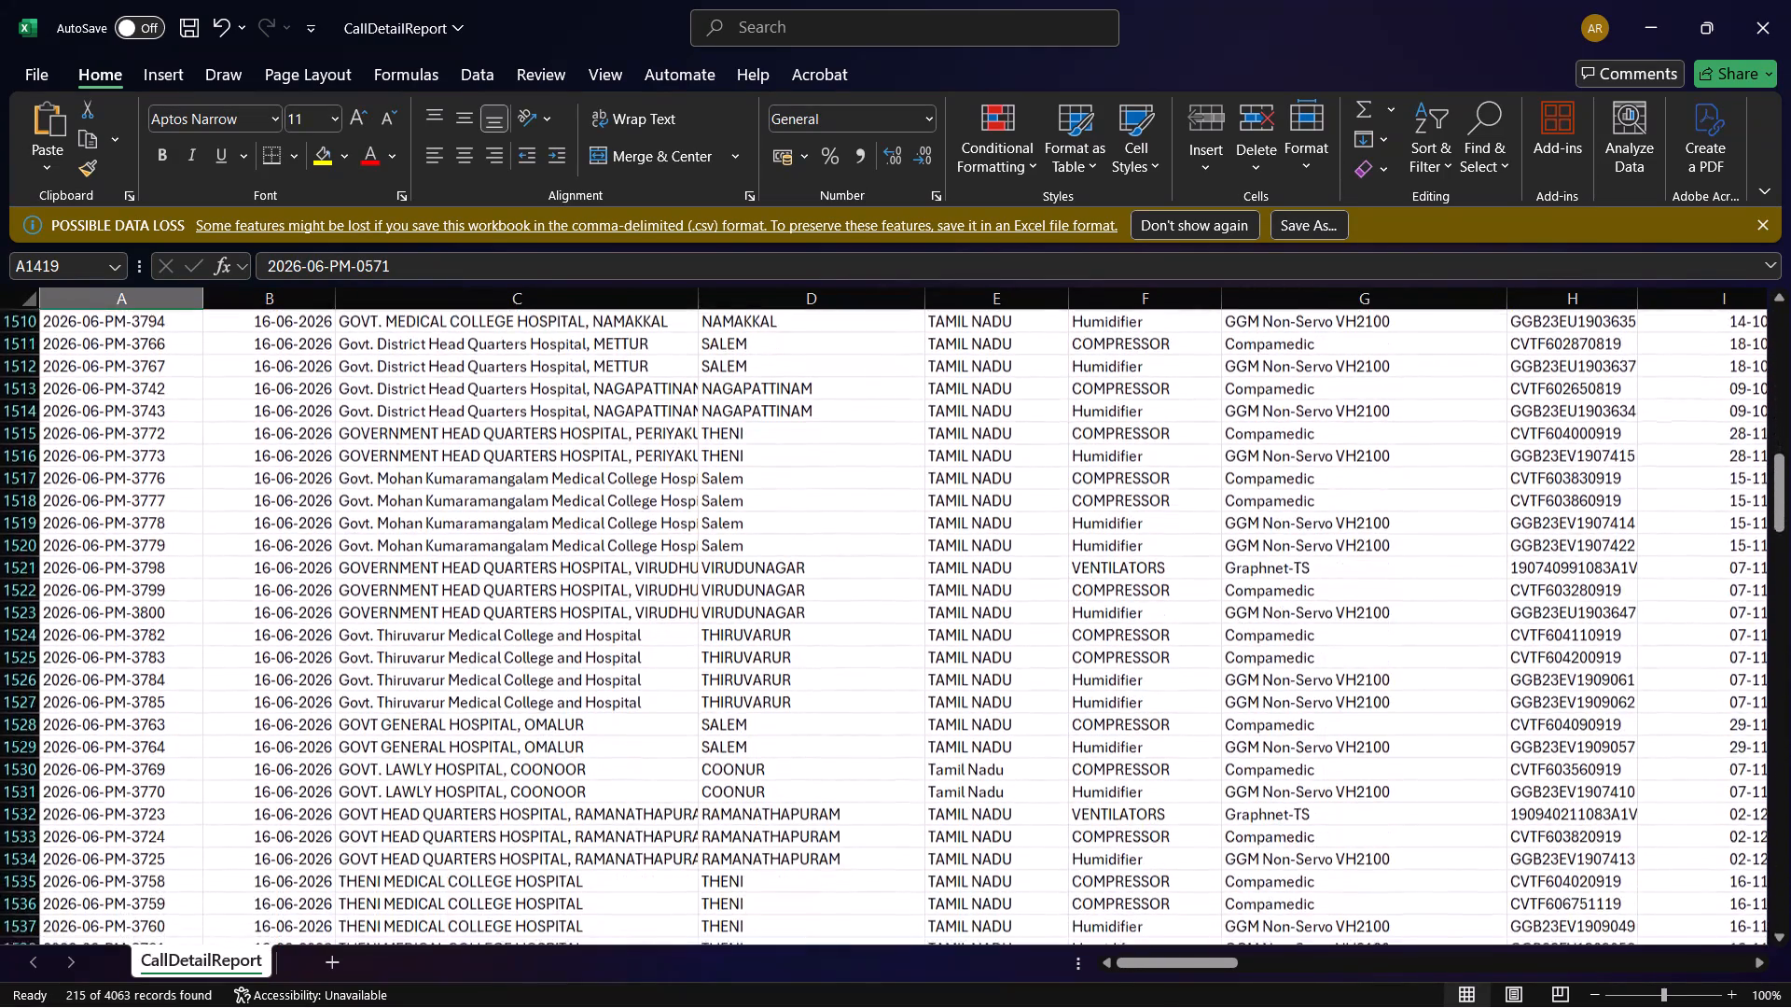
pyautogui.scroll(-2, 608, 707)
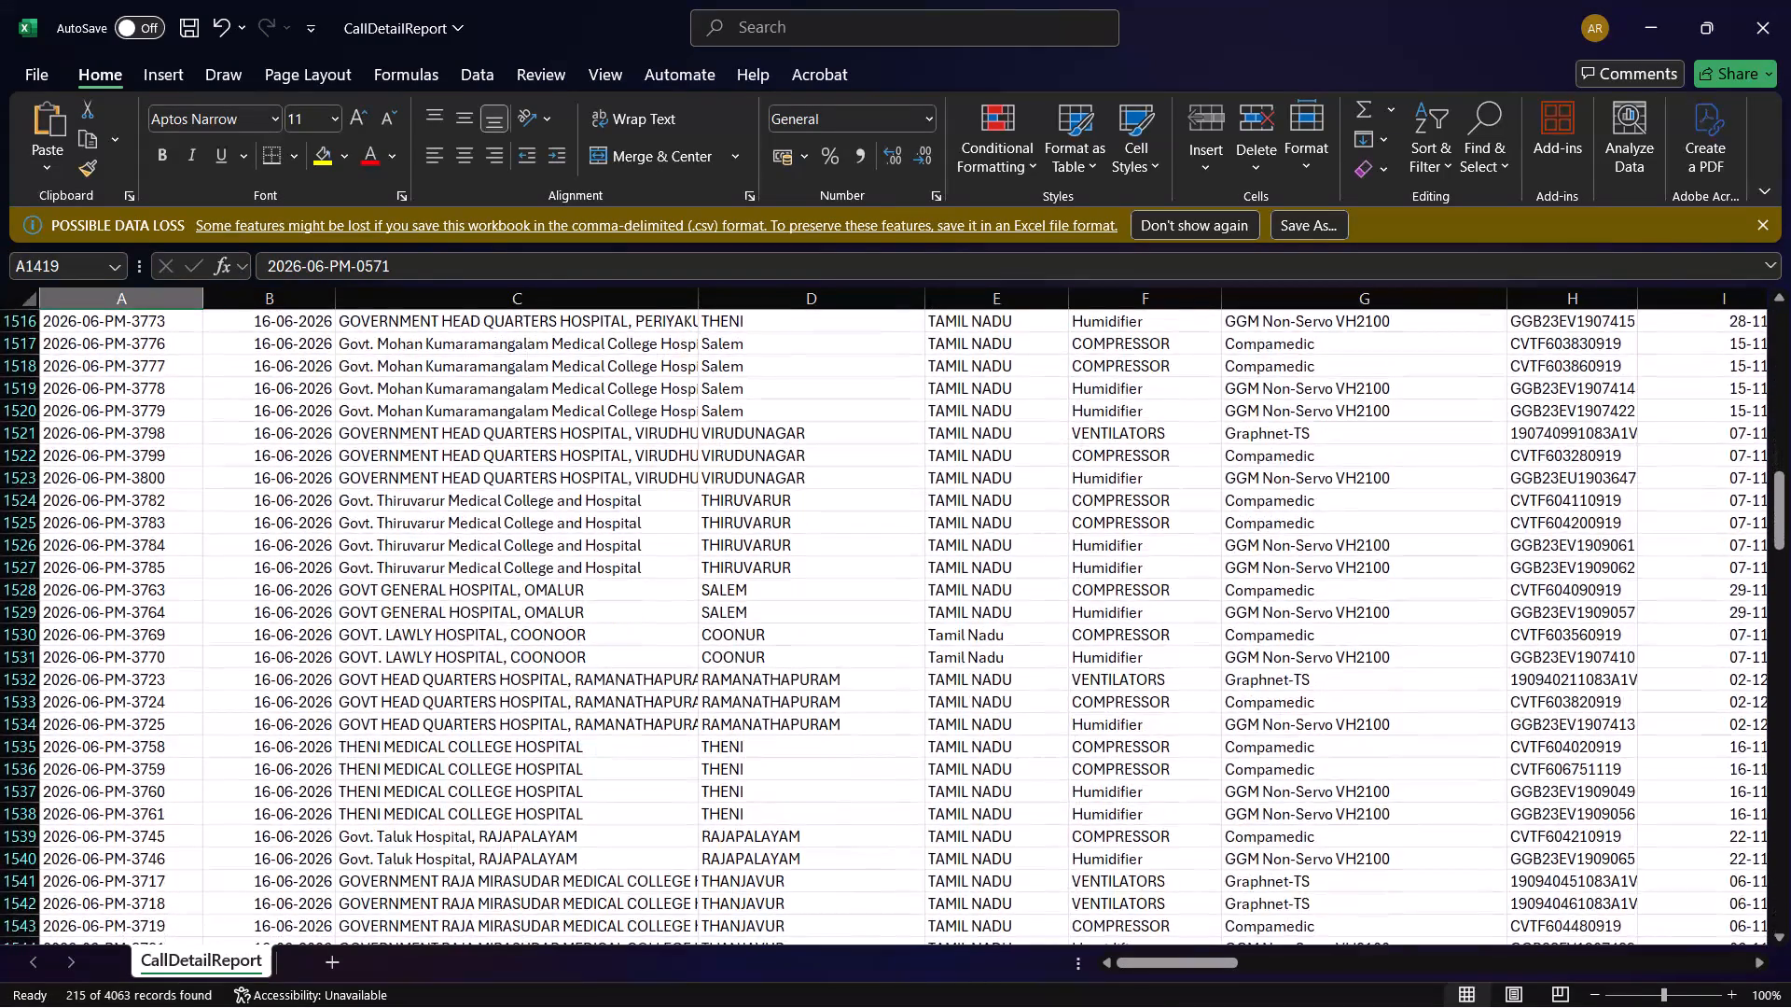
pyautogui.scroll(-3, 608, 707)
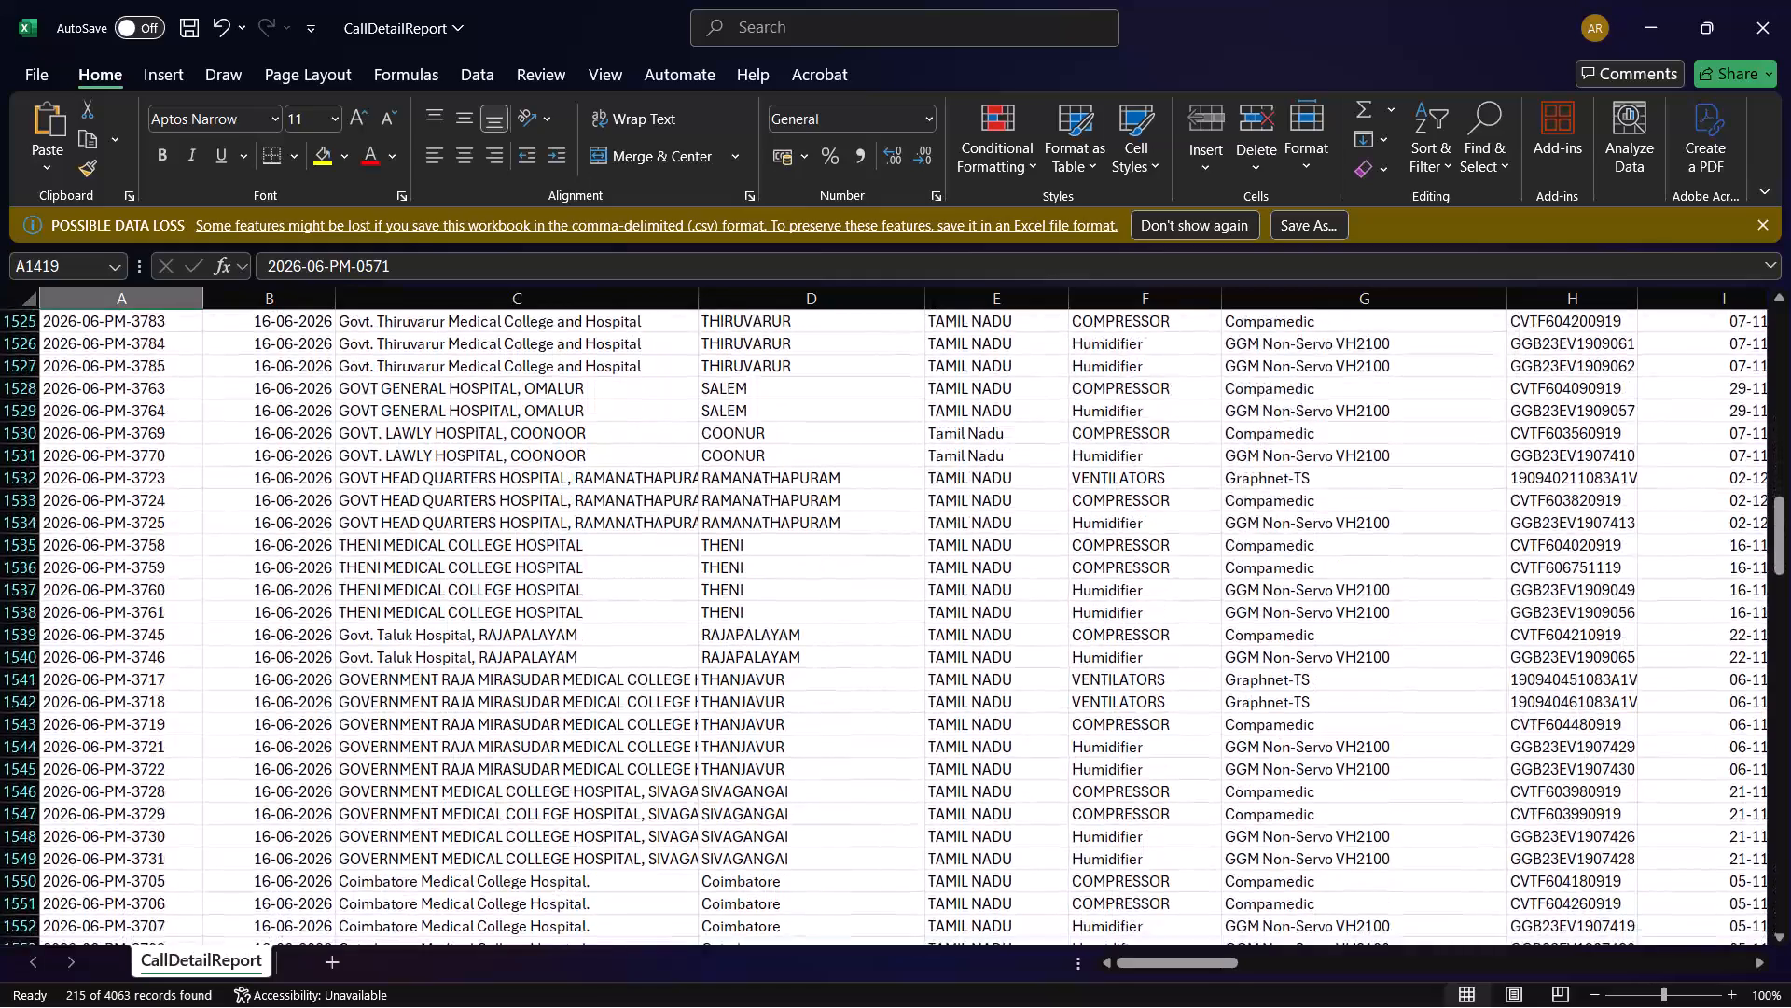
pyautogui.scroll(-4, 608, 707)
pyautogui.scroll(3, 608, 707)
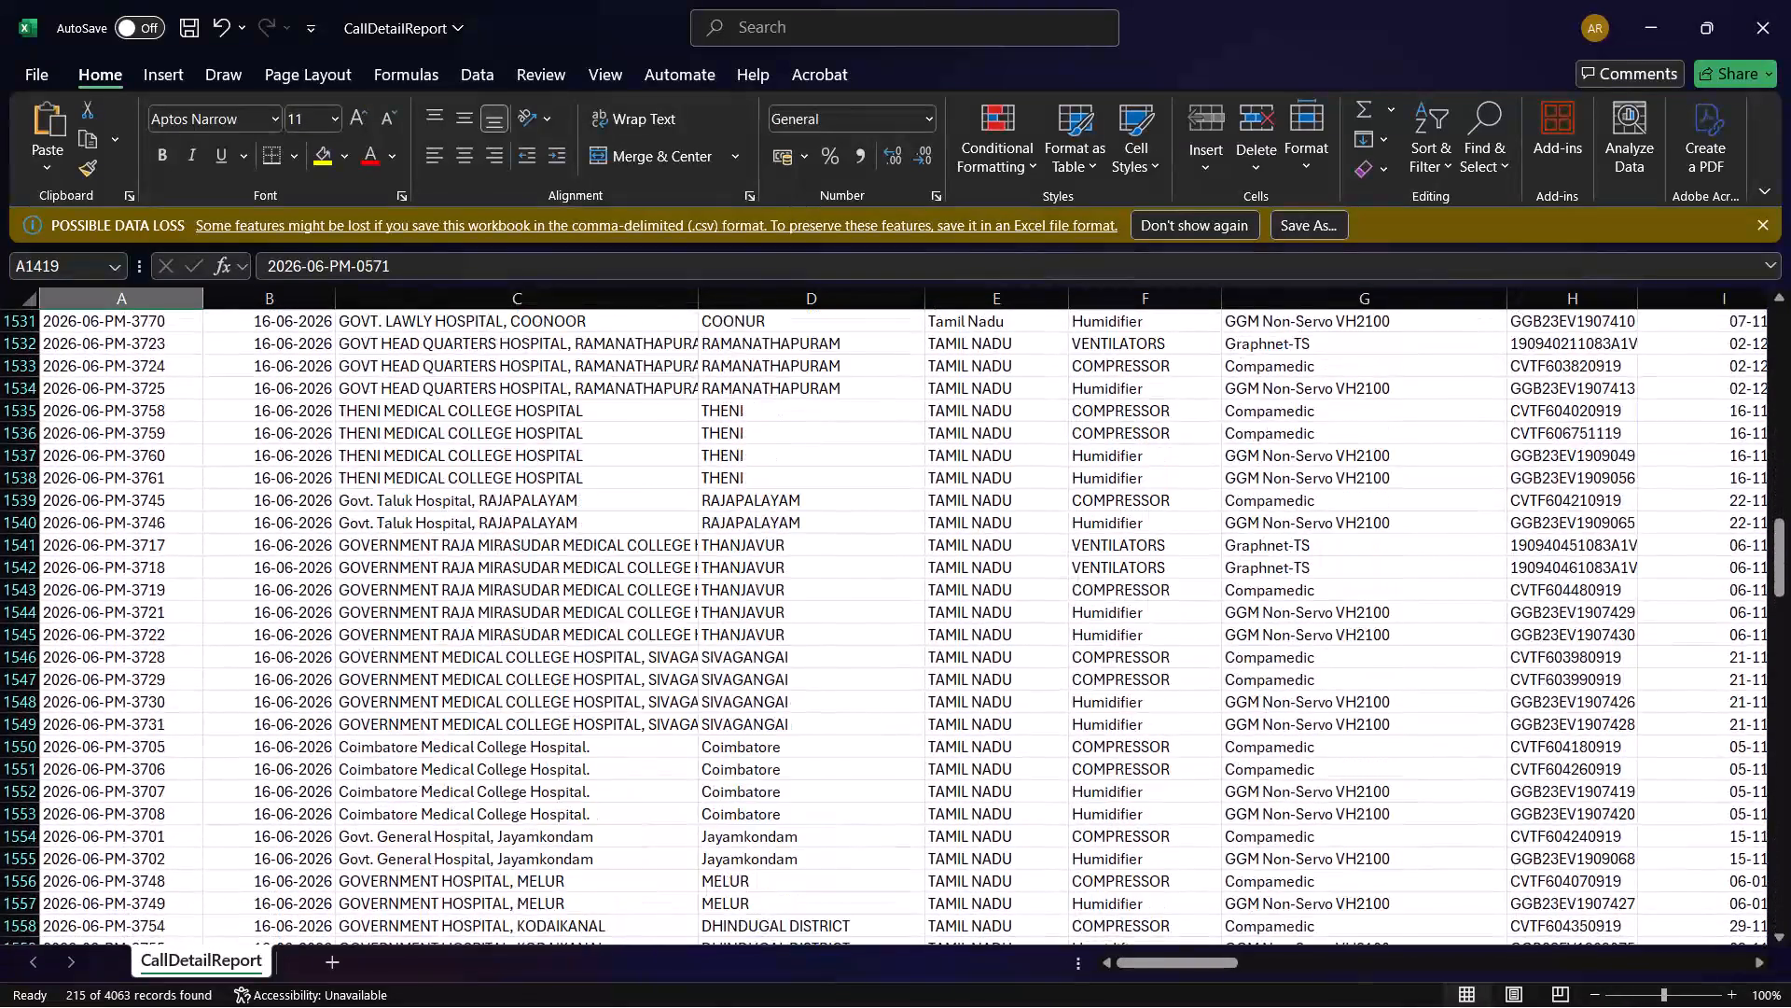
pyautogui.scroll(20, 608, 707)
pyautogui.scroll(11, 608, 707)
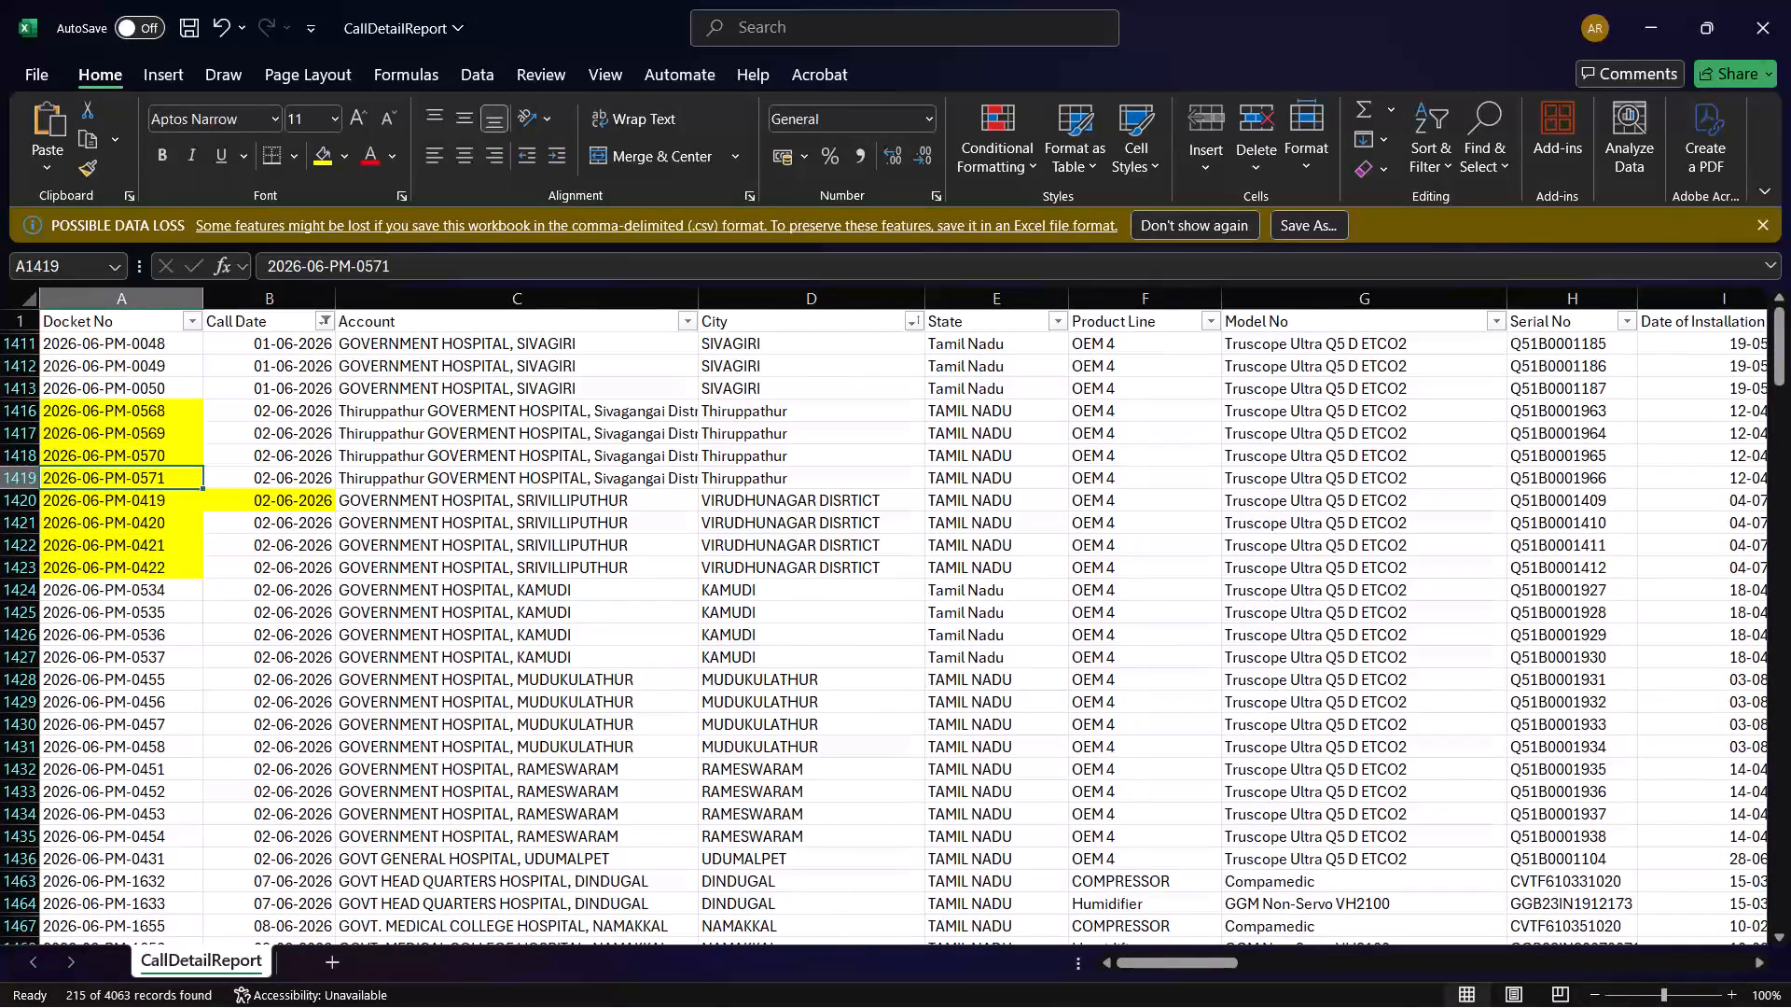
# Check the Product Line filter's options, keeping every product line selected, and look through the filtered June 2026 dockets to the end of the list.
pyautogui.click(1221, 327)
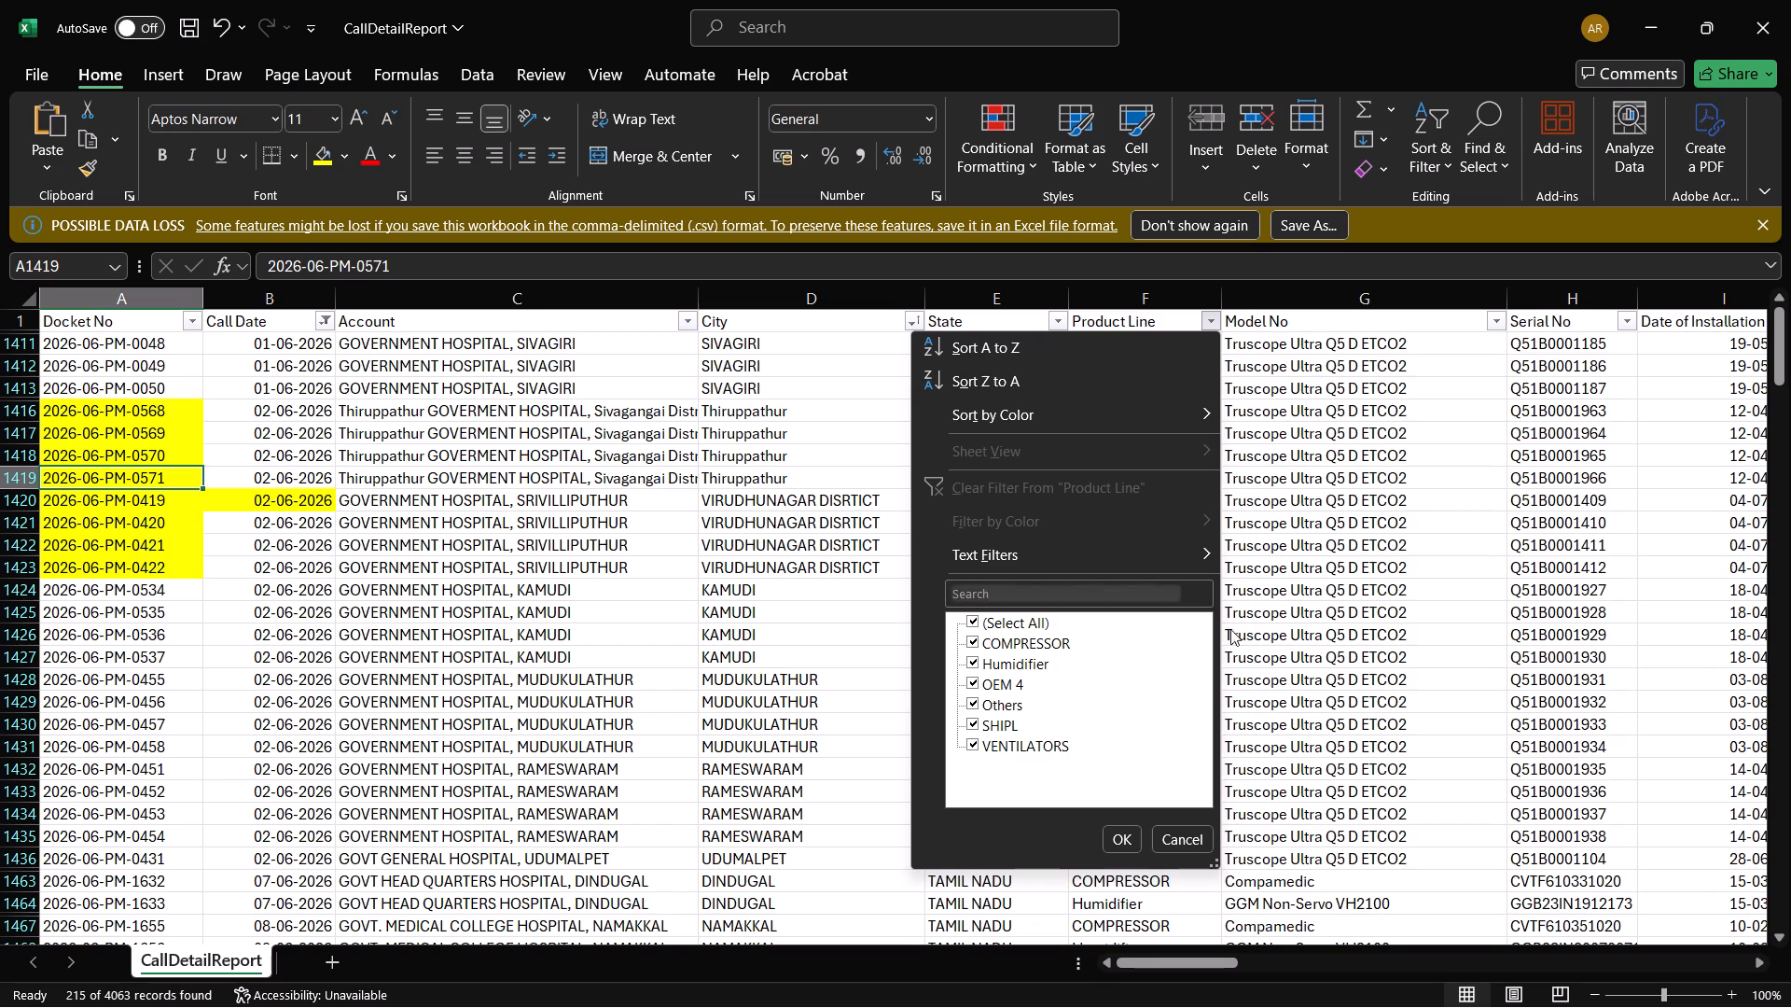
pyautogui.click(1123, 842)
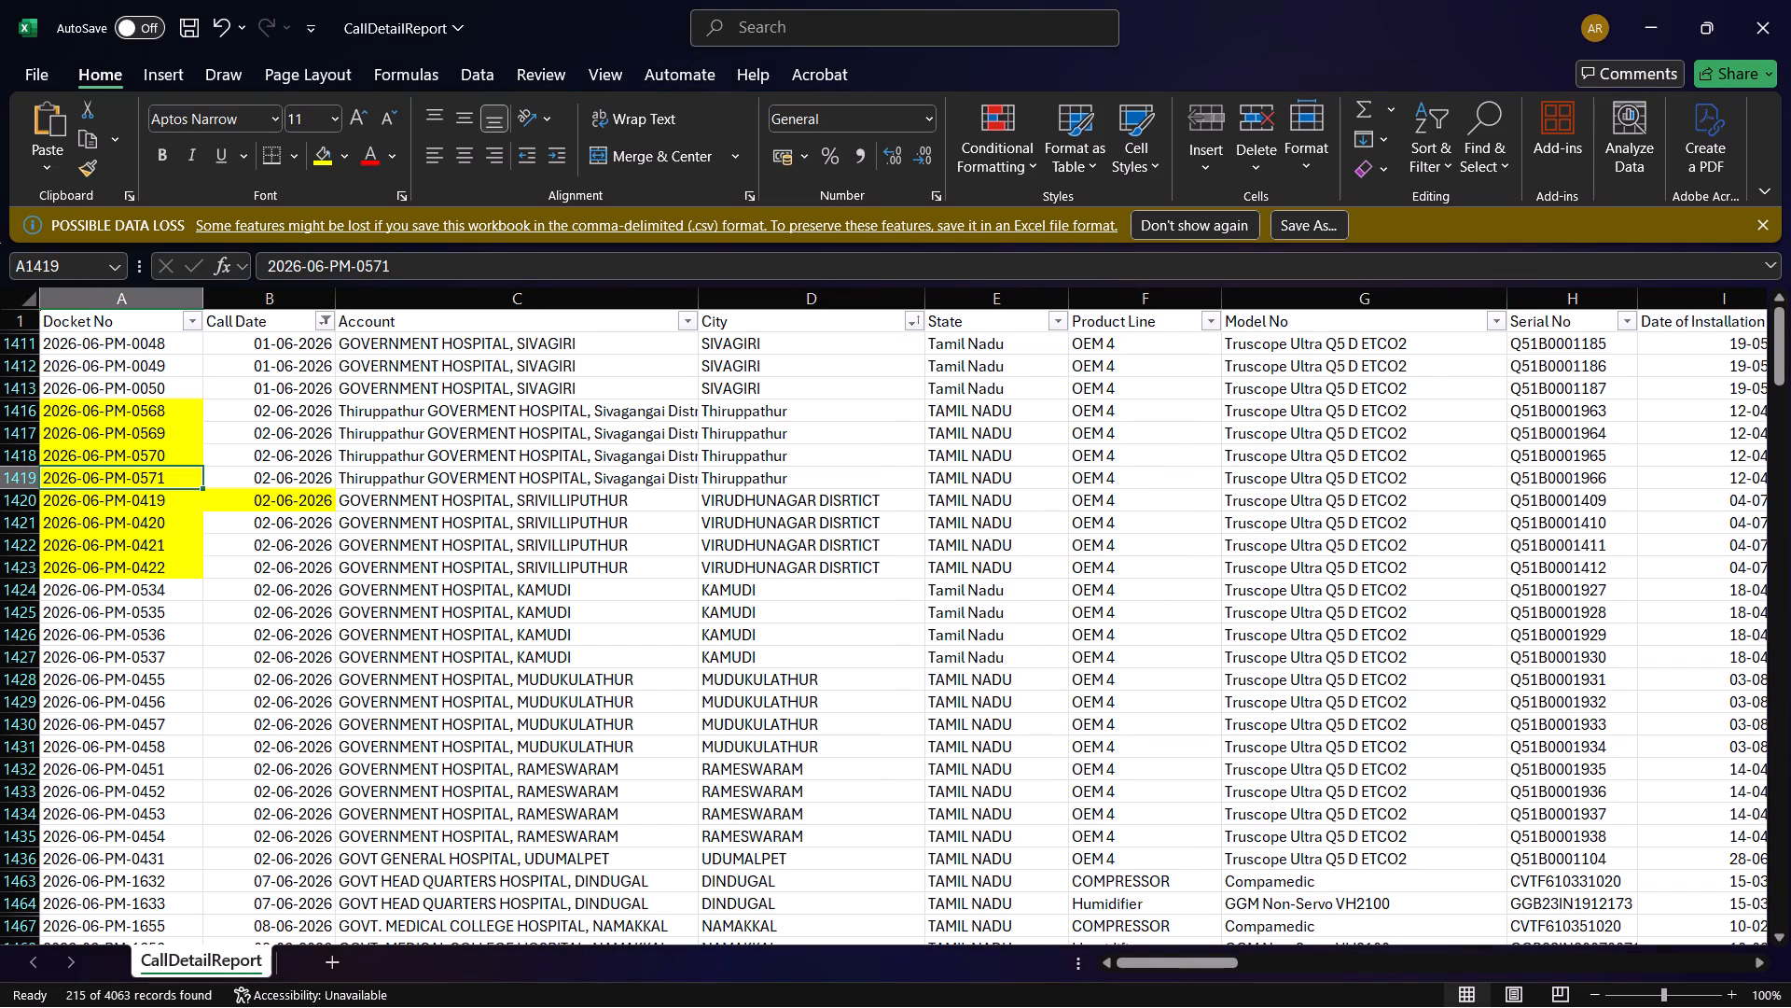
pyautogui.scroll(3, 1120, 781)
pyautogui.scroll(-7, 1123, 777)
pyautogui.scroll(-20, 1123, 777)
pyautogui.scroll(-1, 1123, 777)
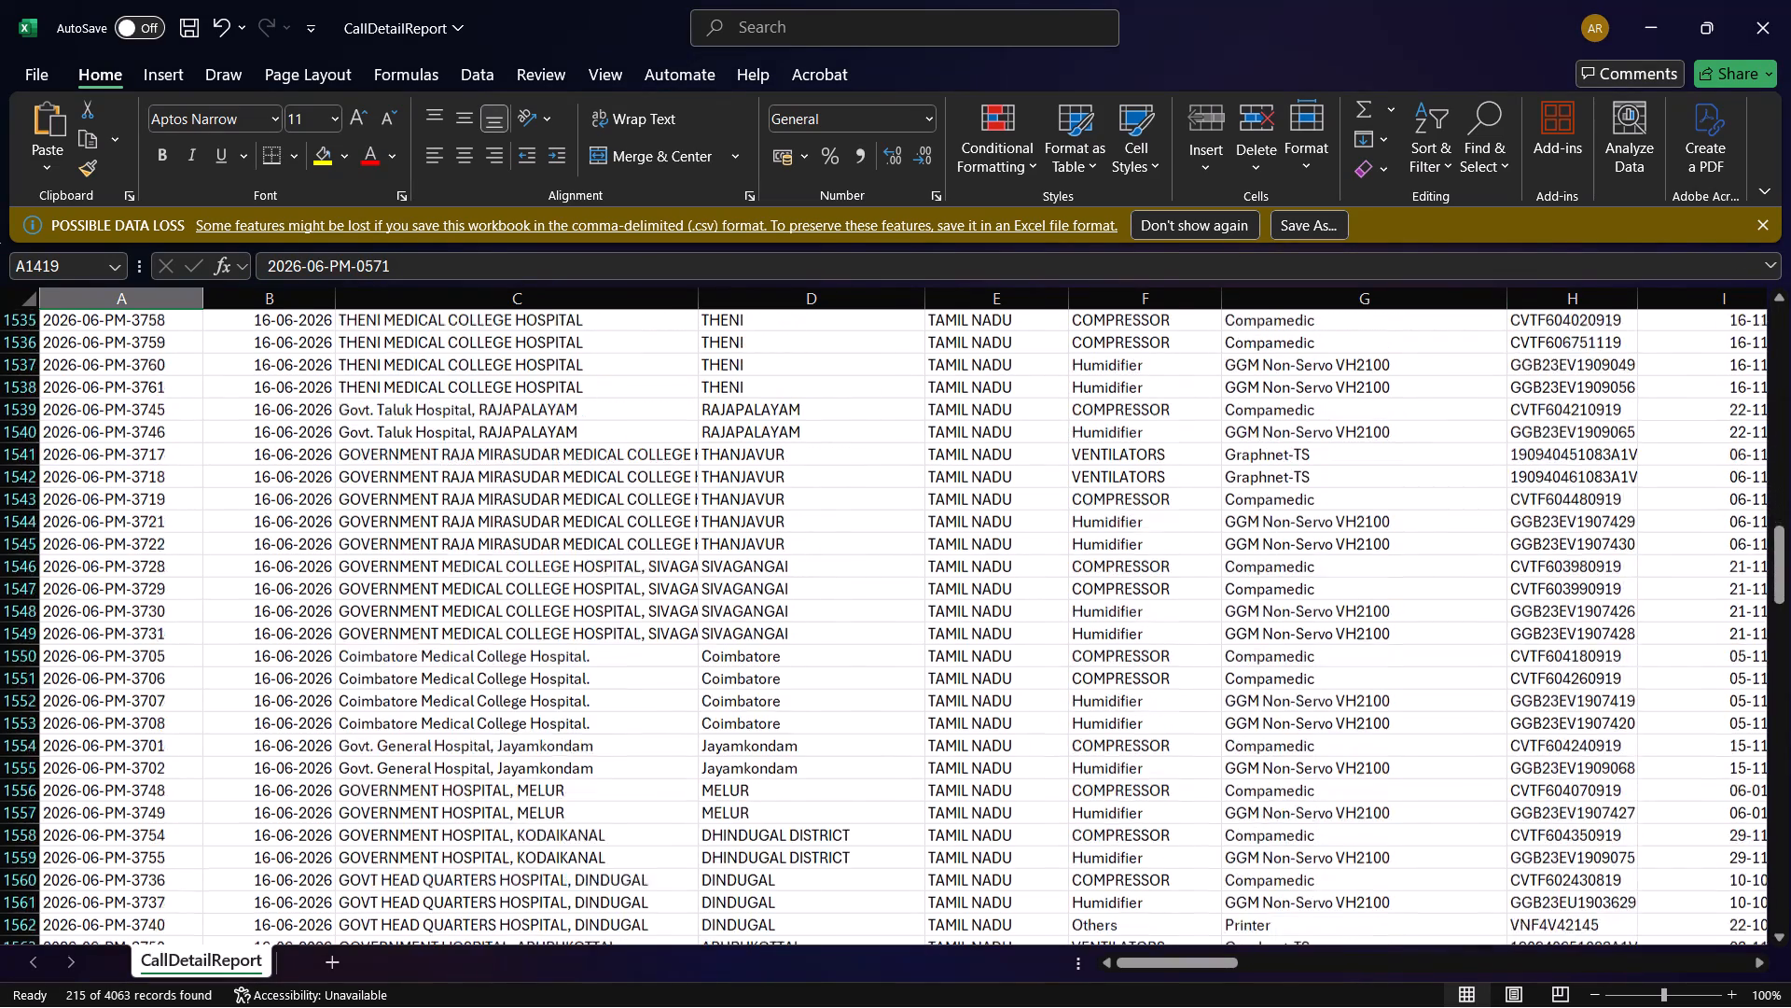
pyautogui.scroll(-20, 1123, 775)
pyautogui.scroll(-20, 1123, 775)
pyautogui.scroll(-2, 1123, 775)
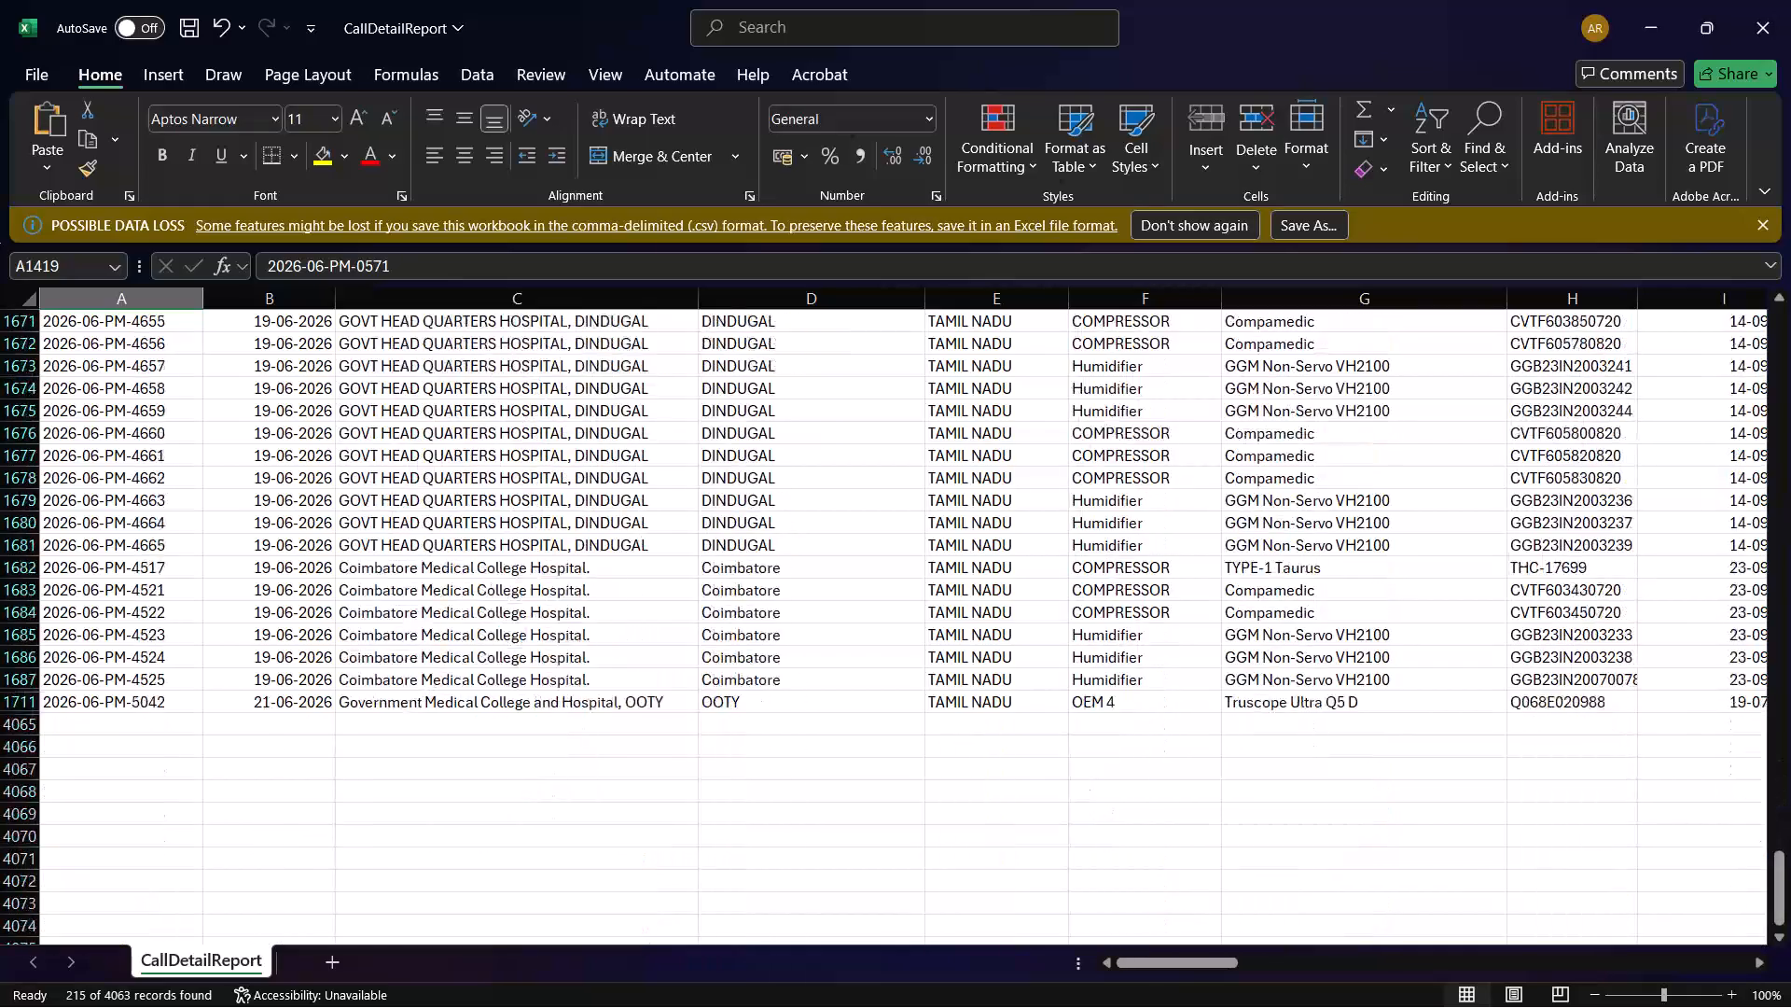
pyautogui.scroll(20, 1125, 774)
pyautogui.scroll(13, 1125, 774)
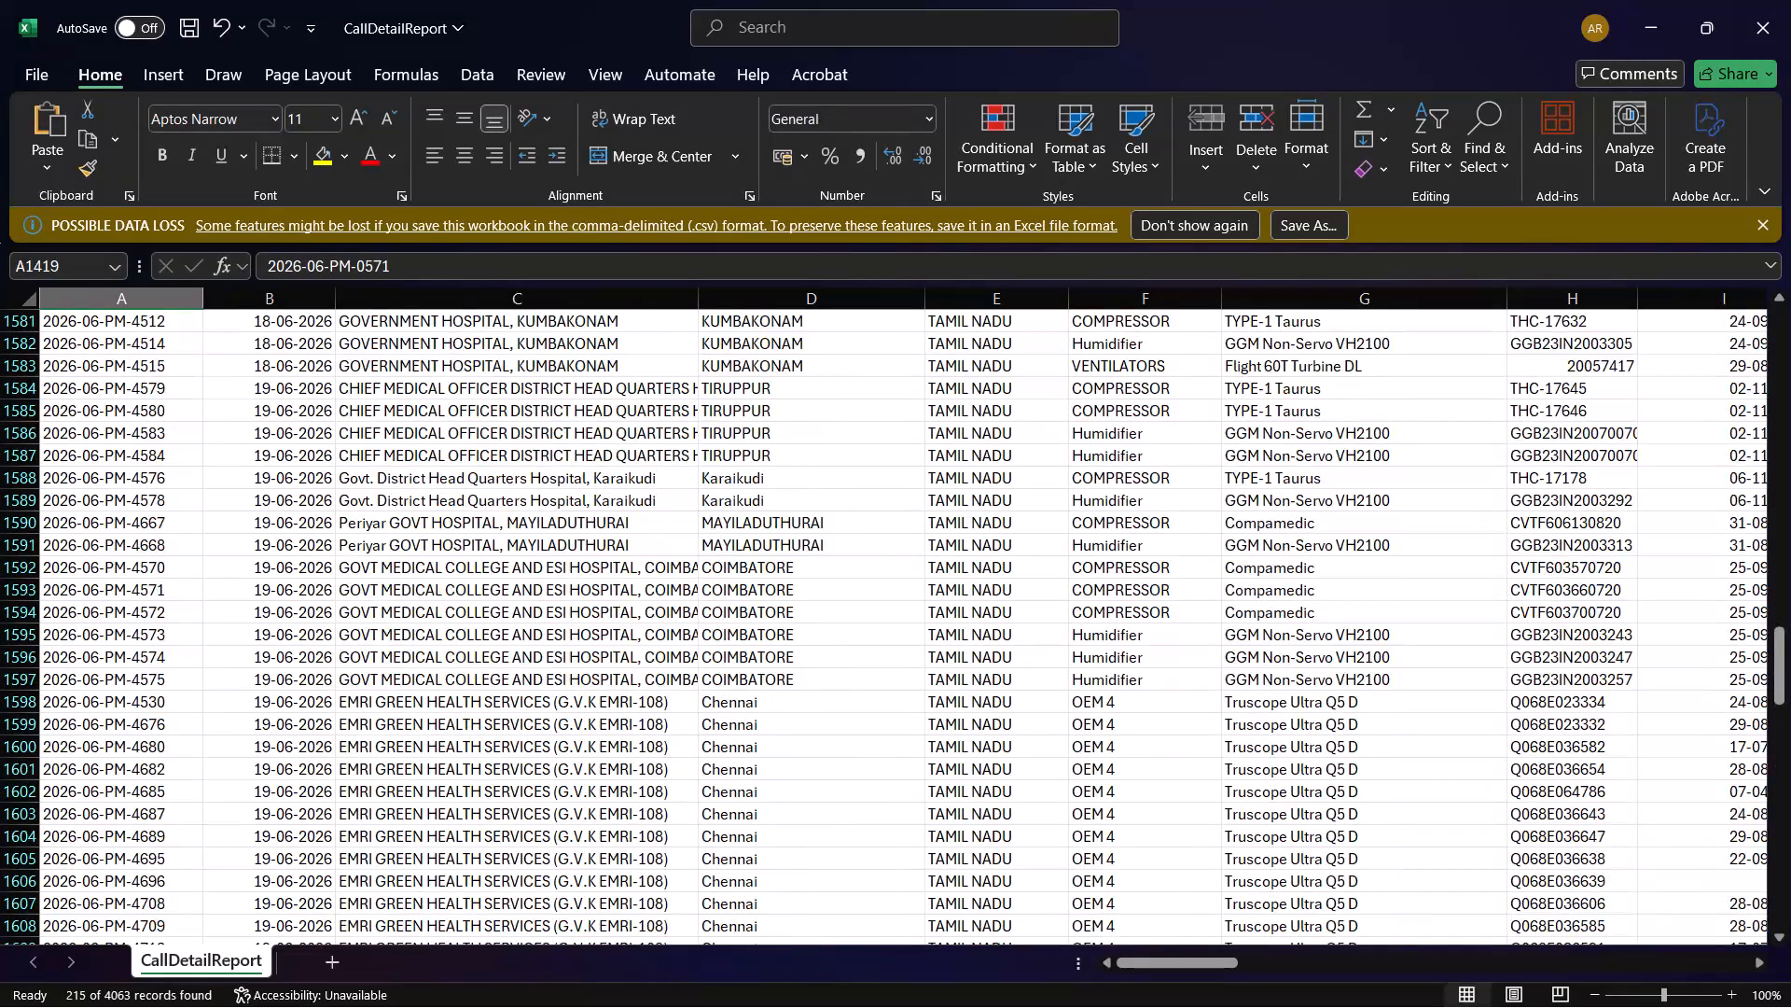
pyautogui.scroll(-1, 1126, 772)
pyautogui.scroll(20, 1126, 772)
pyautogui.scroll(10, 1126, 772)
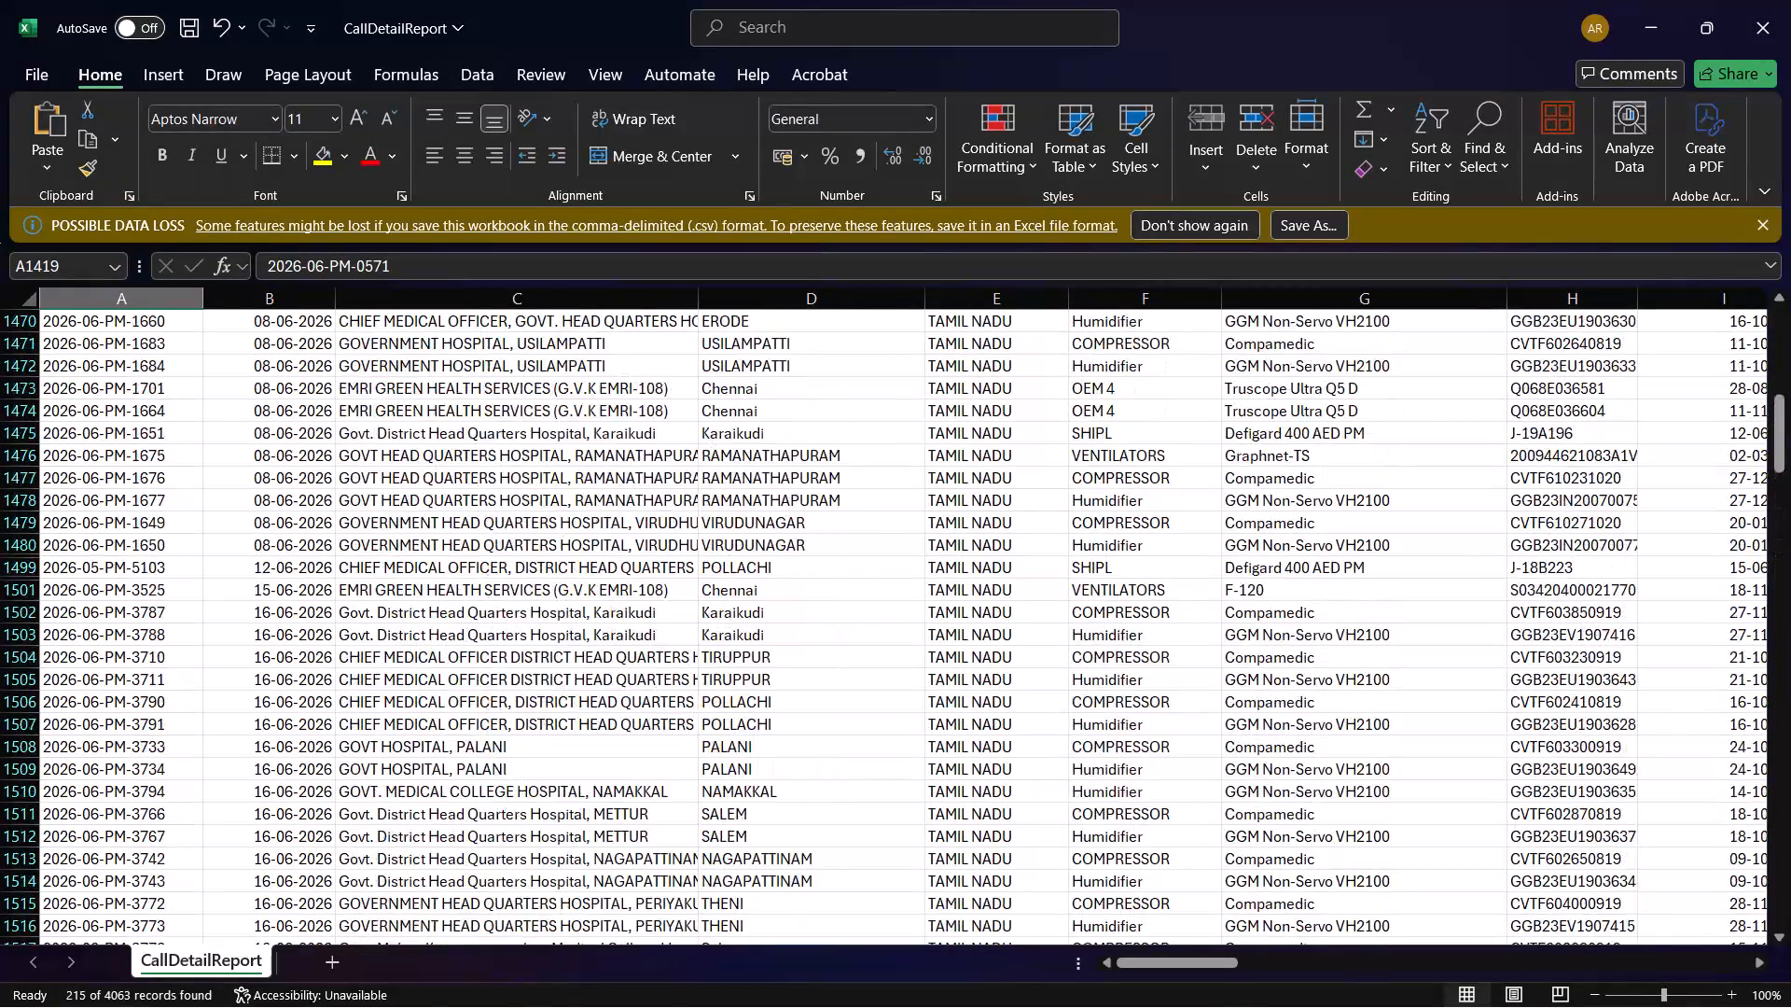
pyautogui.scroll(18, 1135, 753)
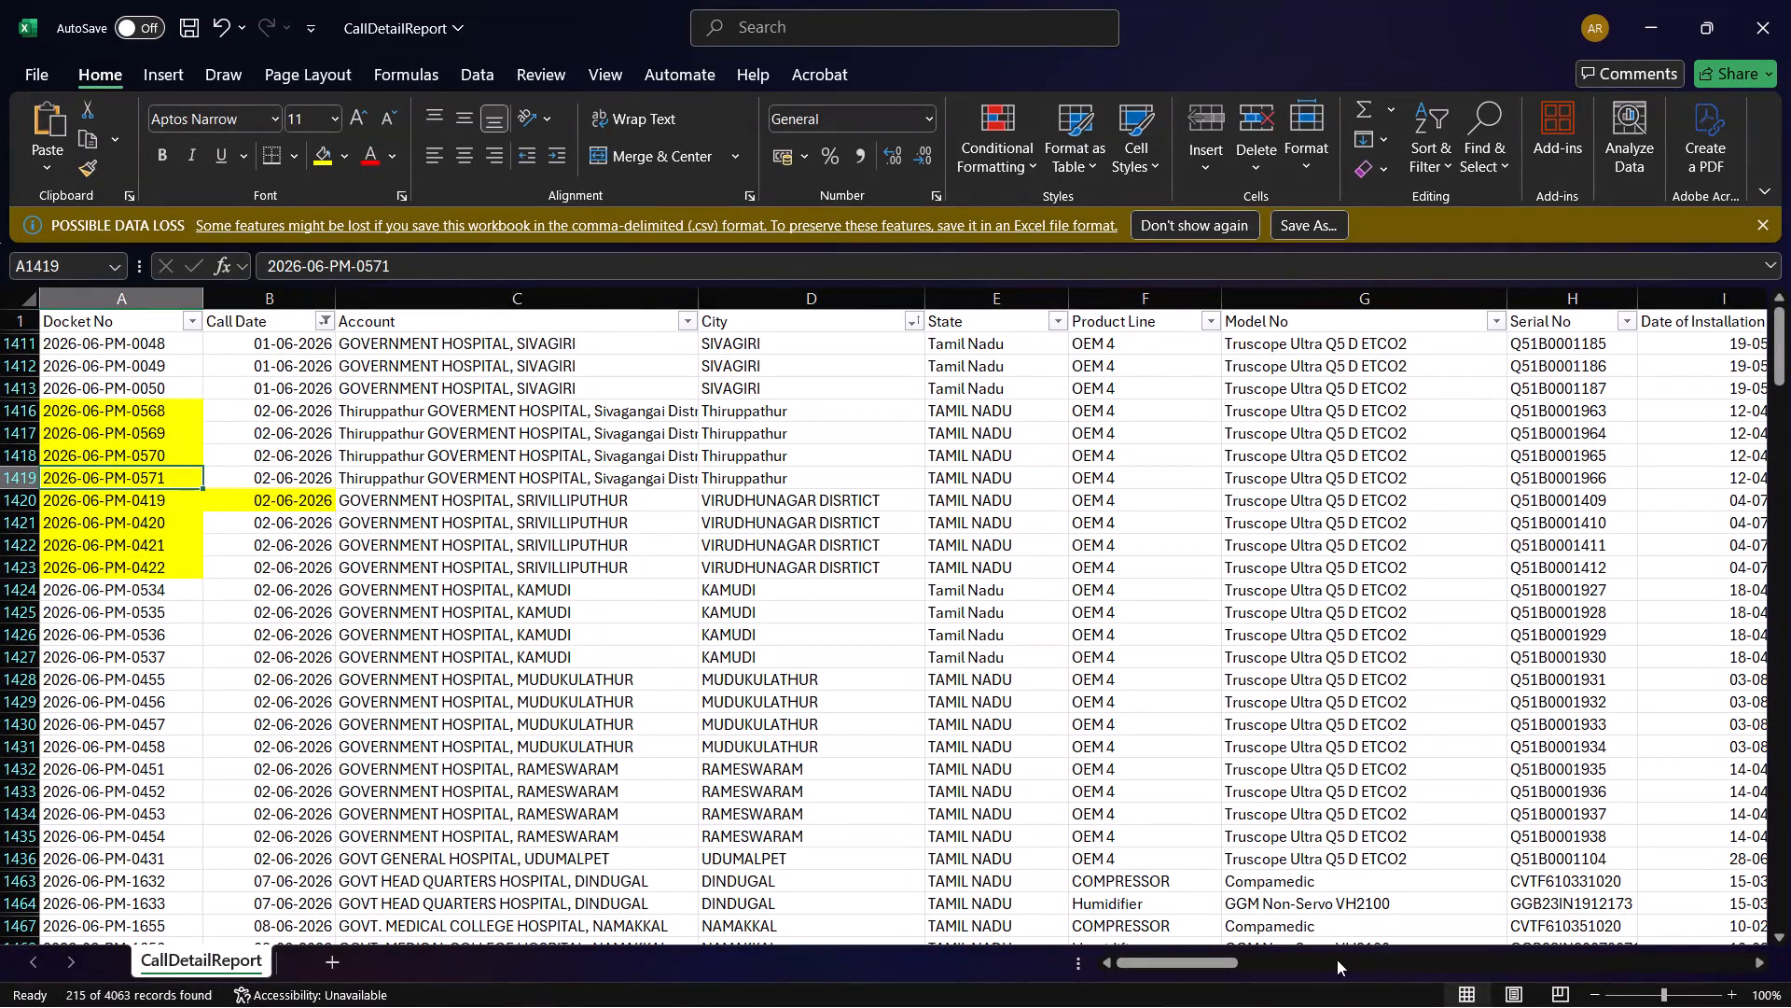
# Check which values the Warranty Type filter includes, keep its selection, and return to the report's first columns.
pyautogui.moveTo(1152, 968); pyautogui.dragTo(1199, 969)
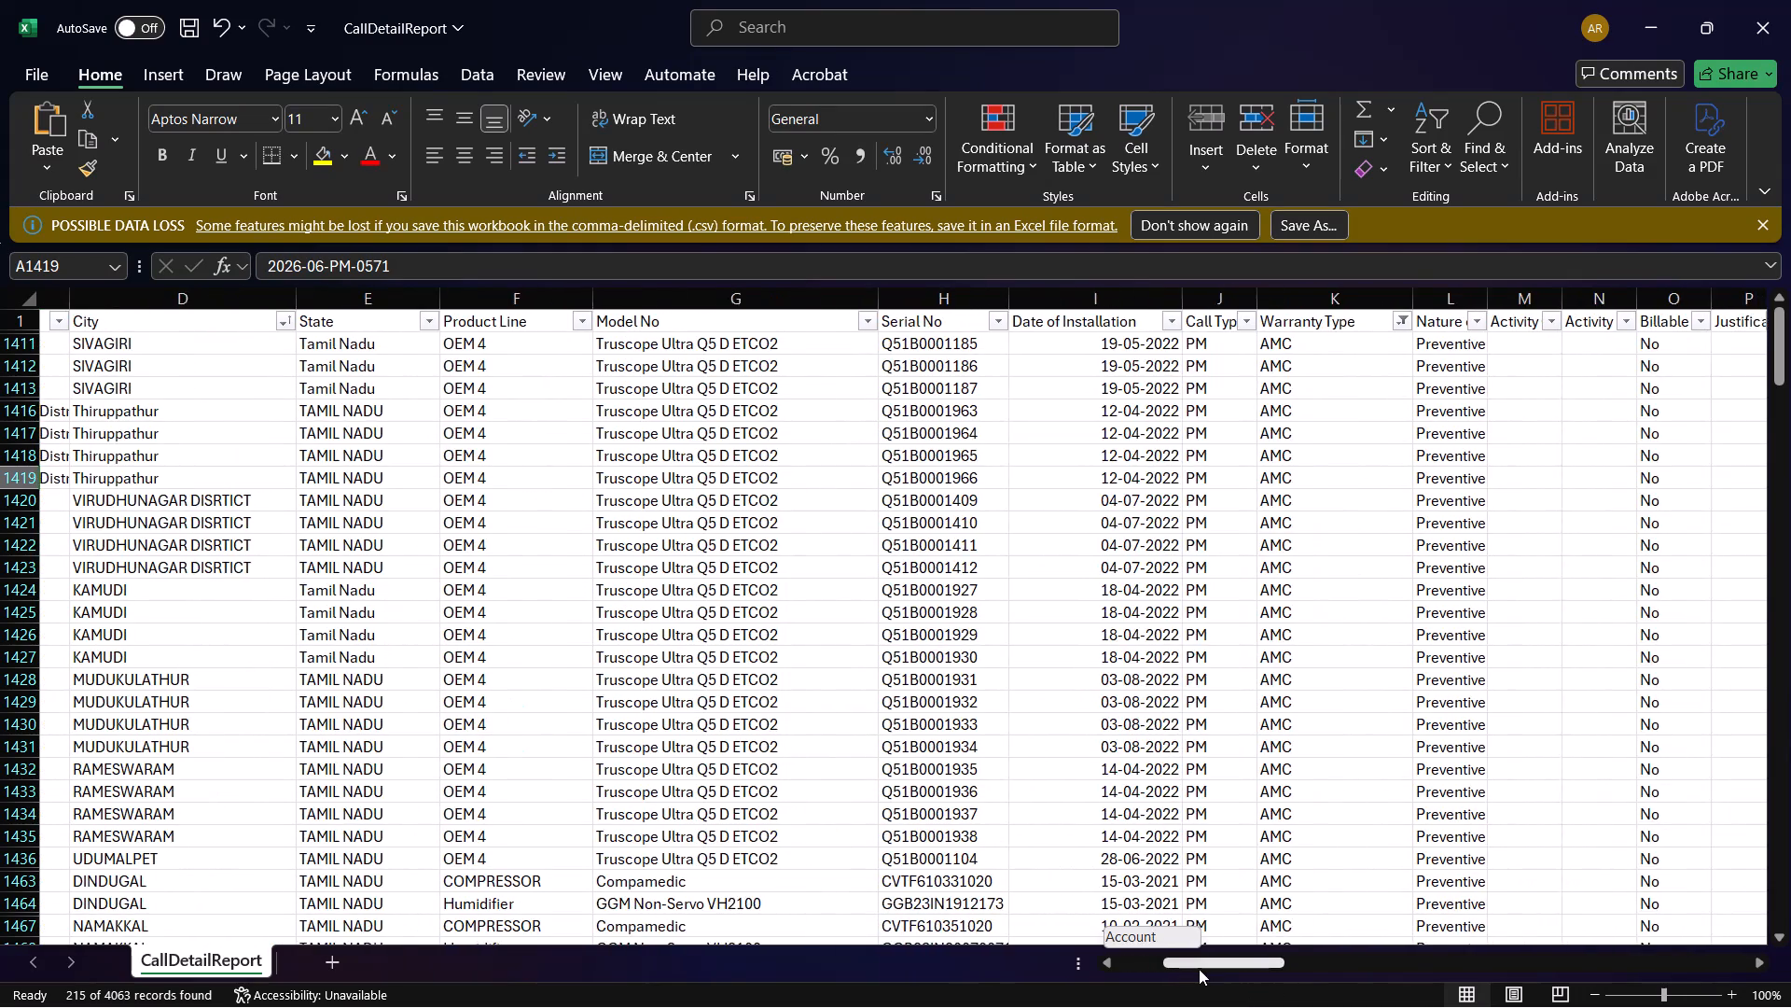
pyautogui.moveTo(1199, 969); pyautogui.dragTo(1196, 969)
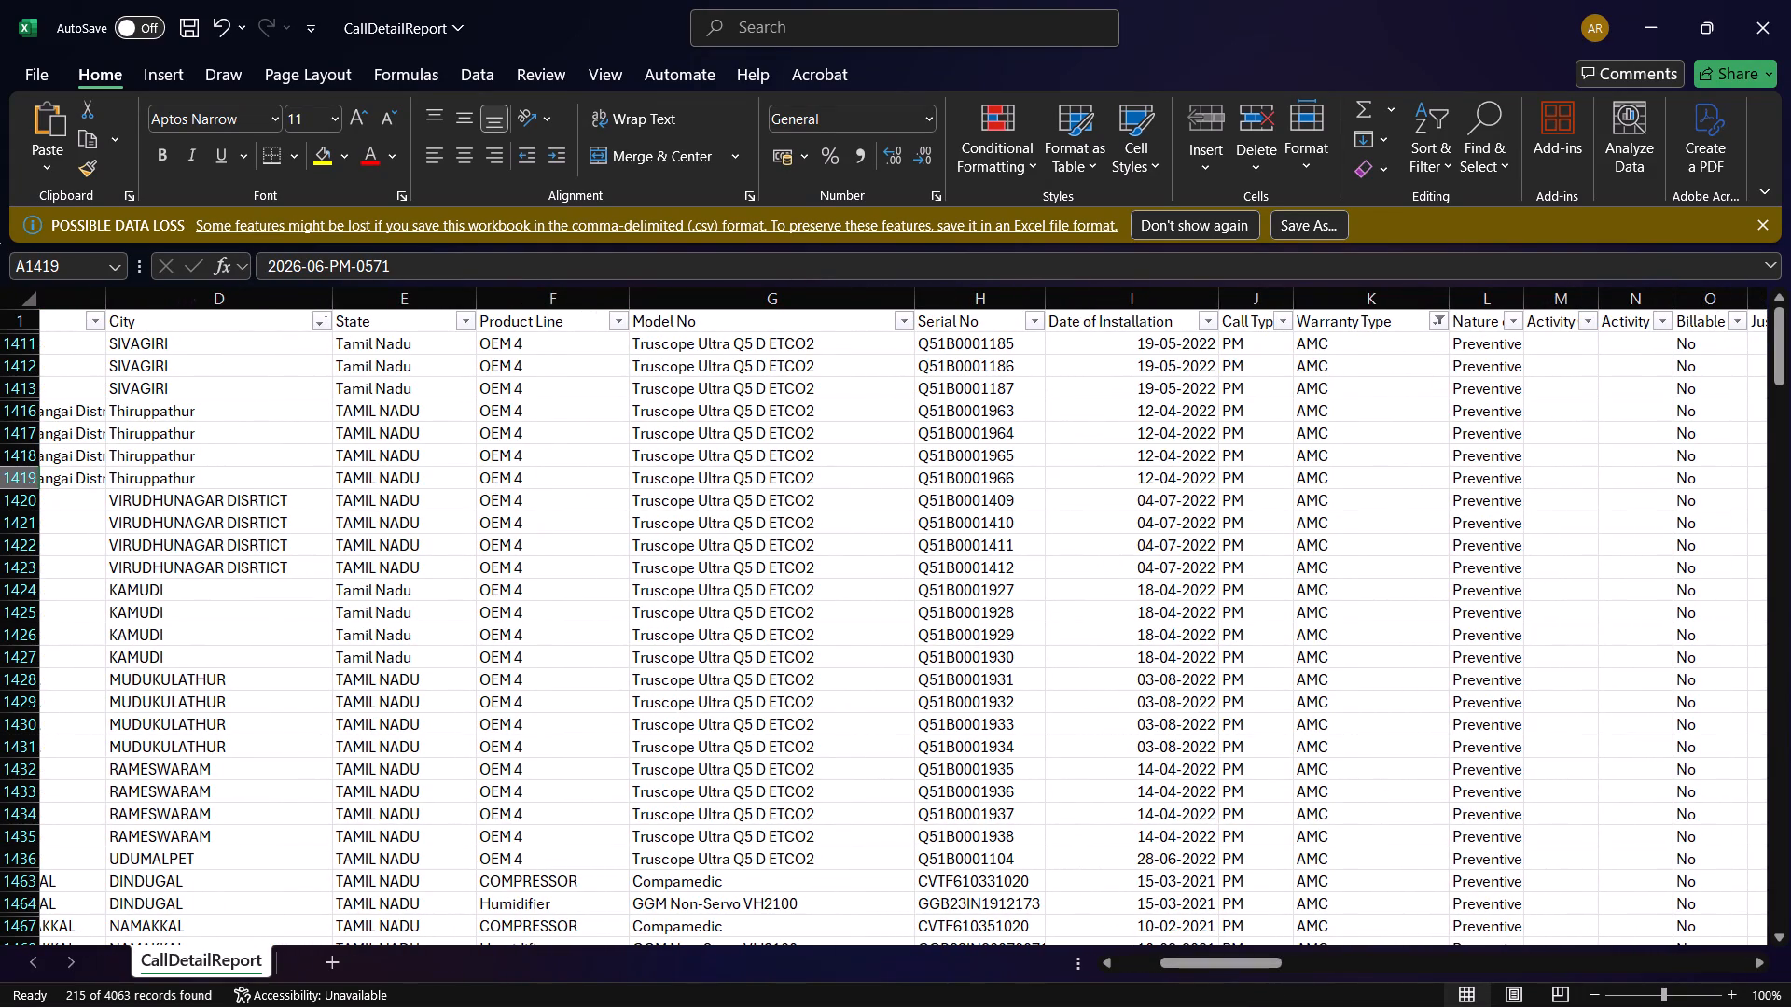
pyautogui.click(1440, 322)
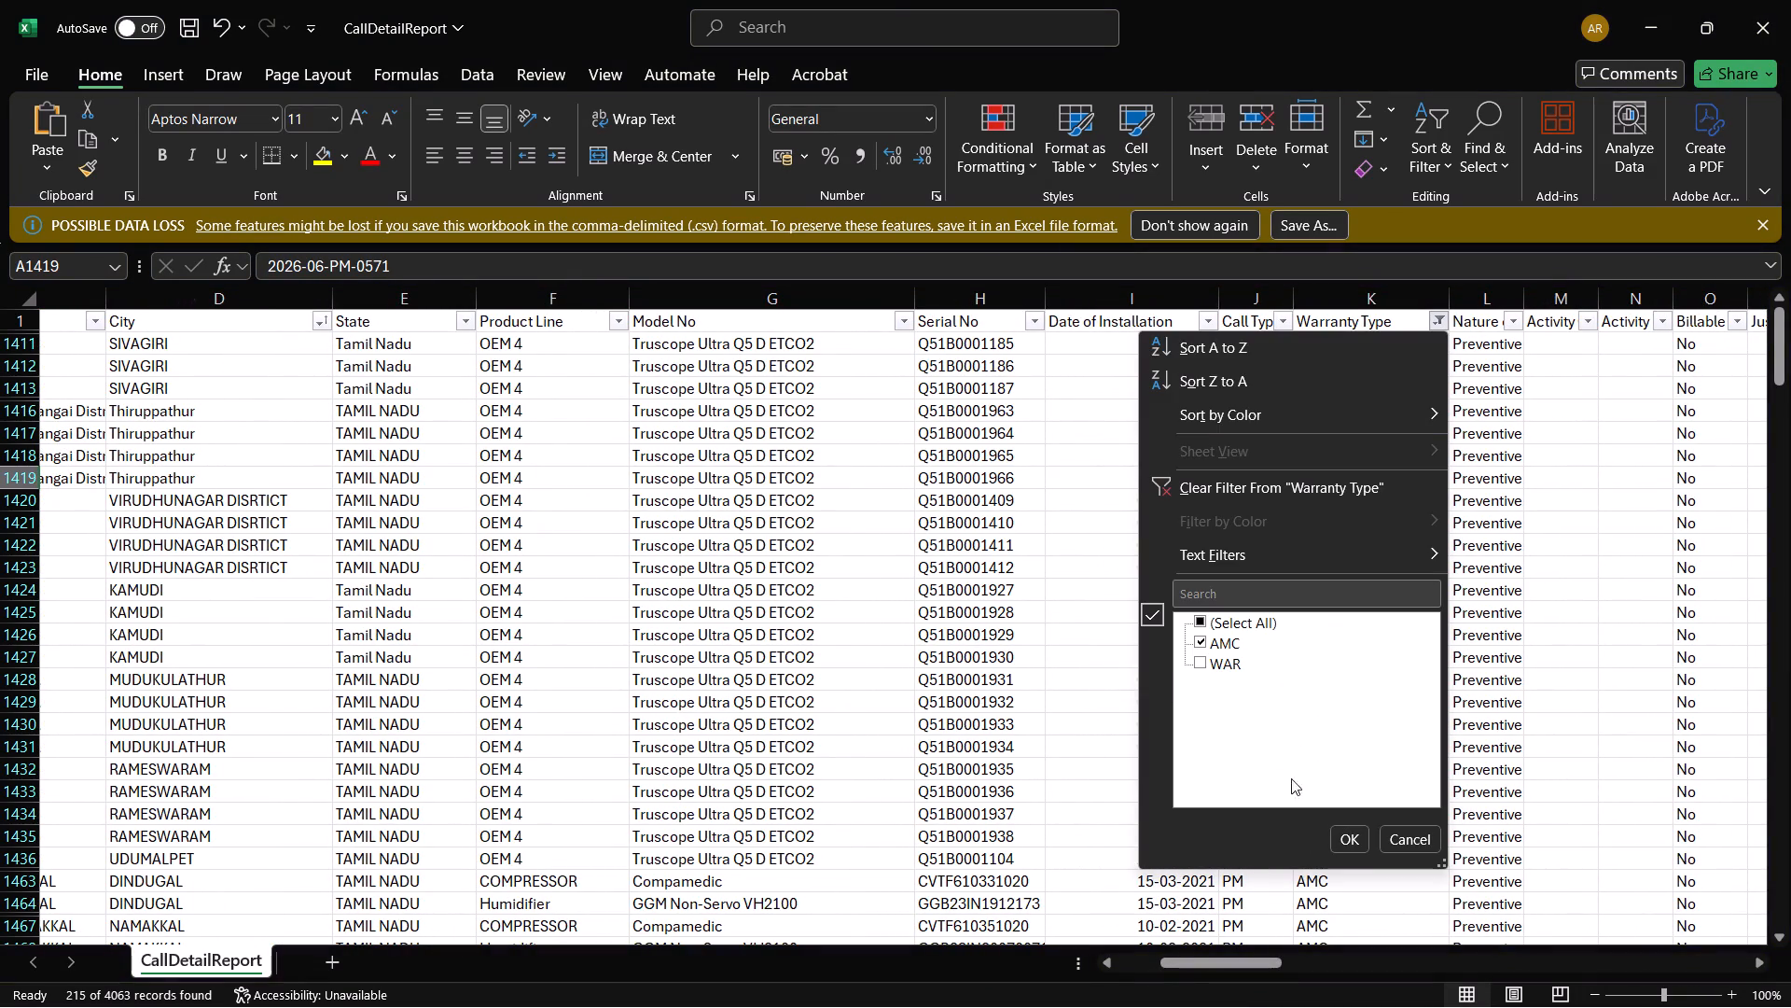
pyautogui.click(1348, 840)
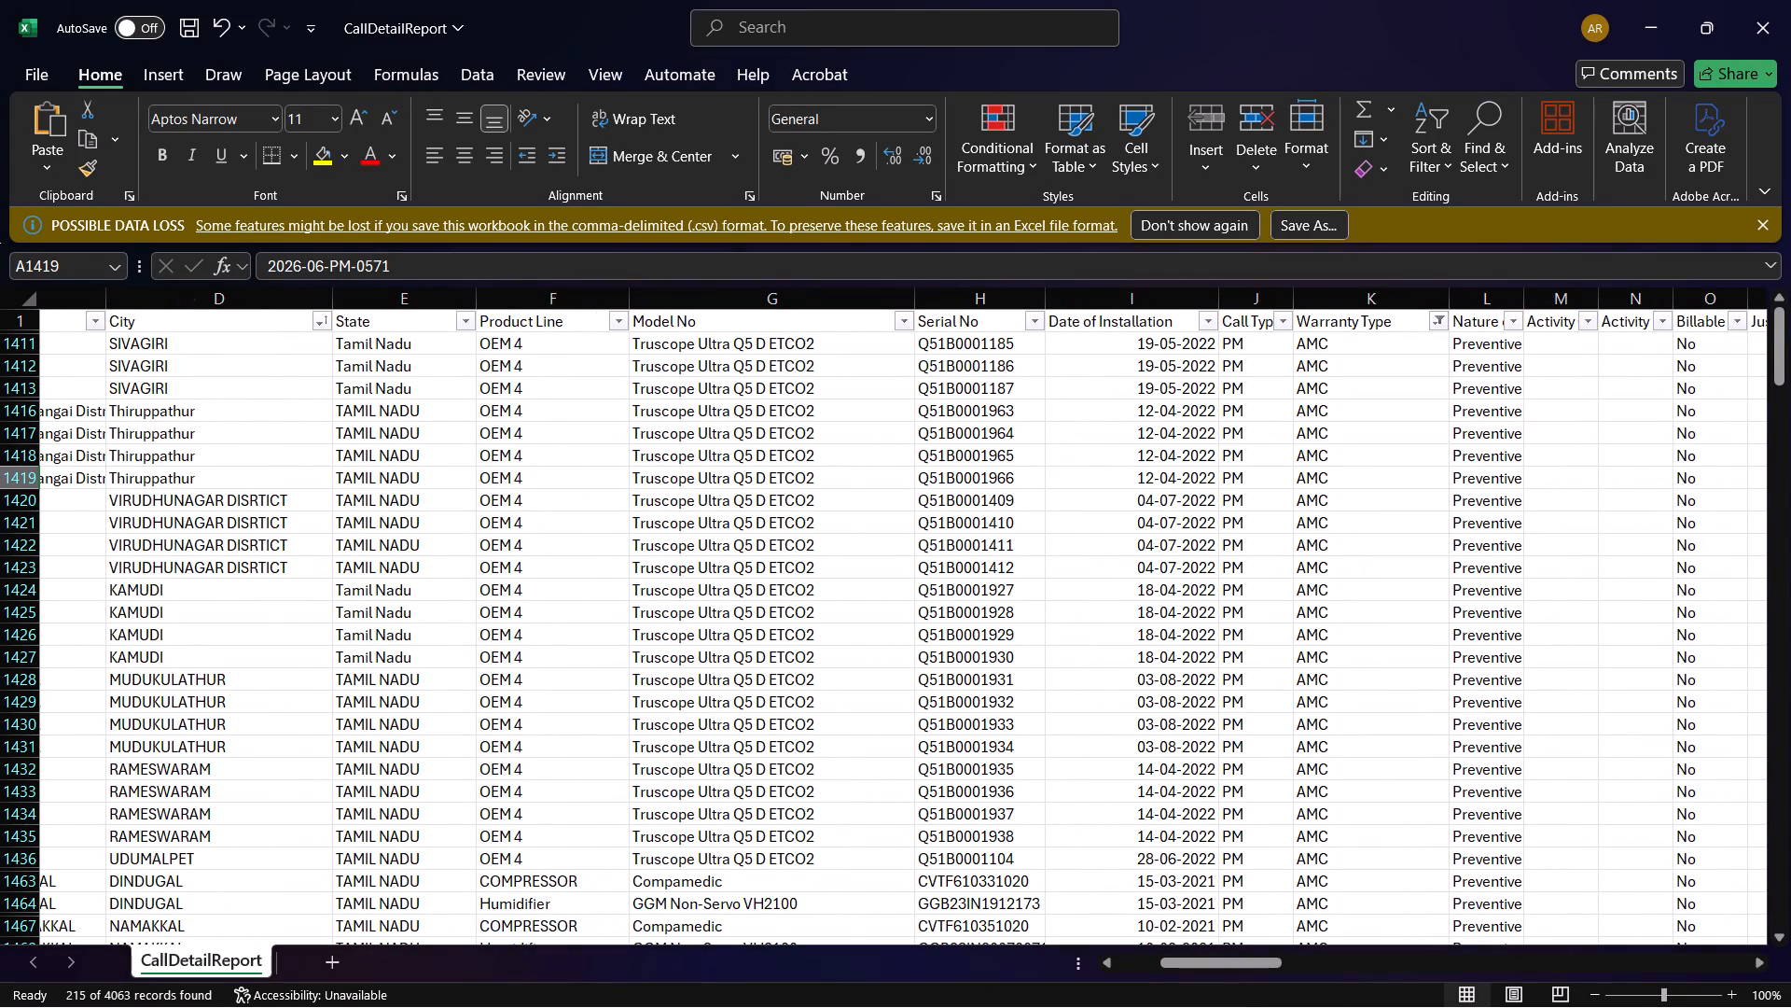
pyautogui.scroll(-4, 1100, 667)
pyautogui.scroll(10, 1100, 667)
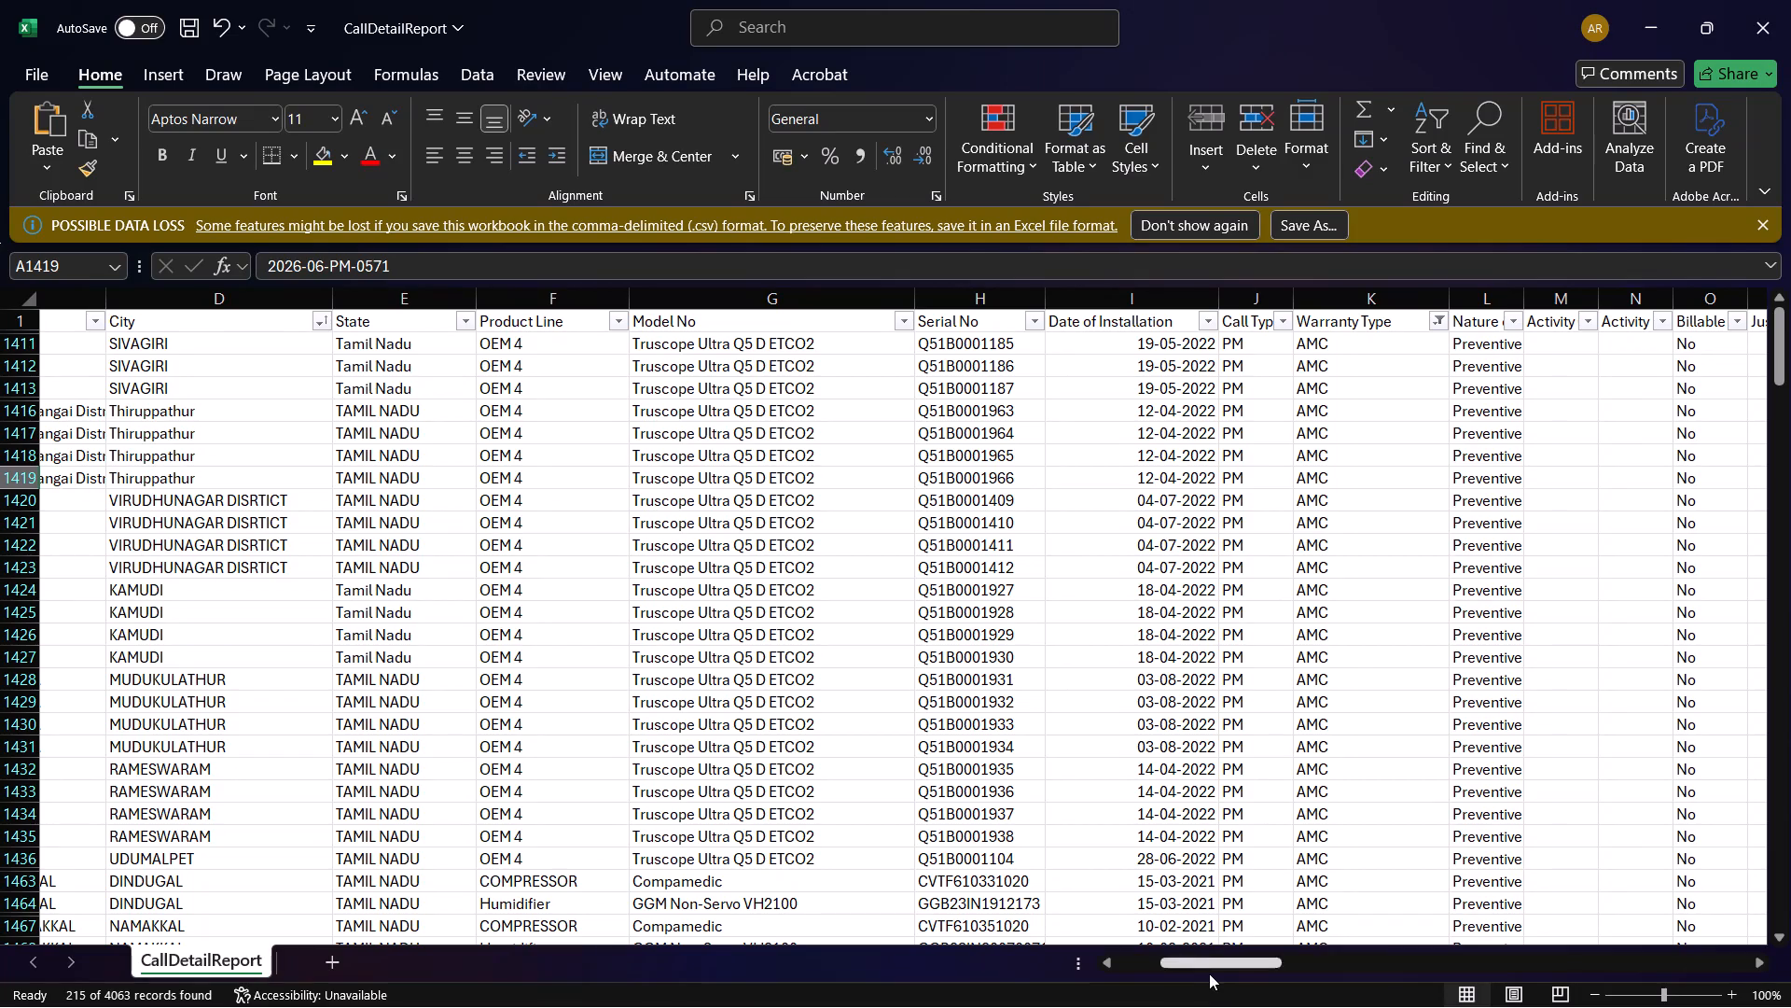
pyautogui.moveTo(1217, 960); pyautogui.dragTo(1009, 912)
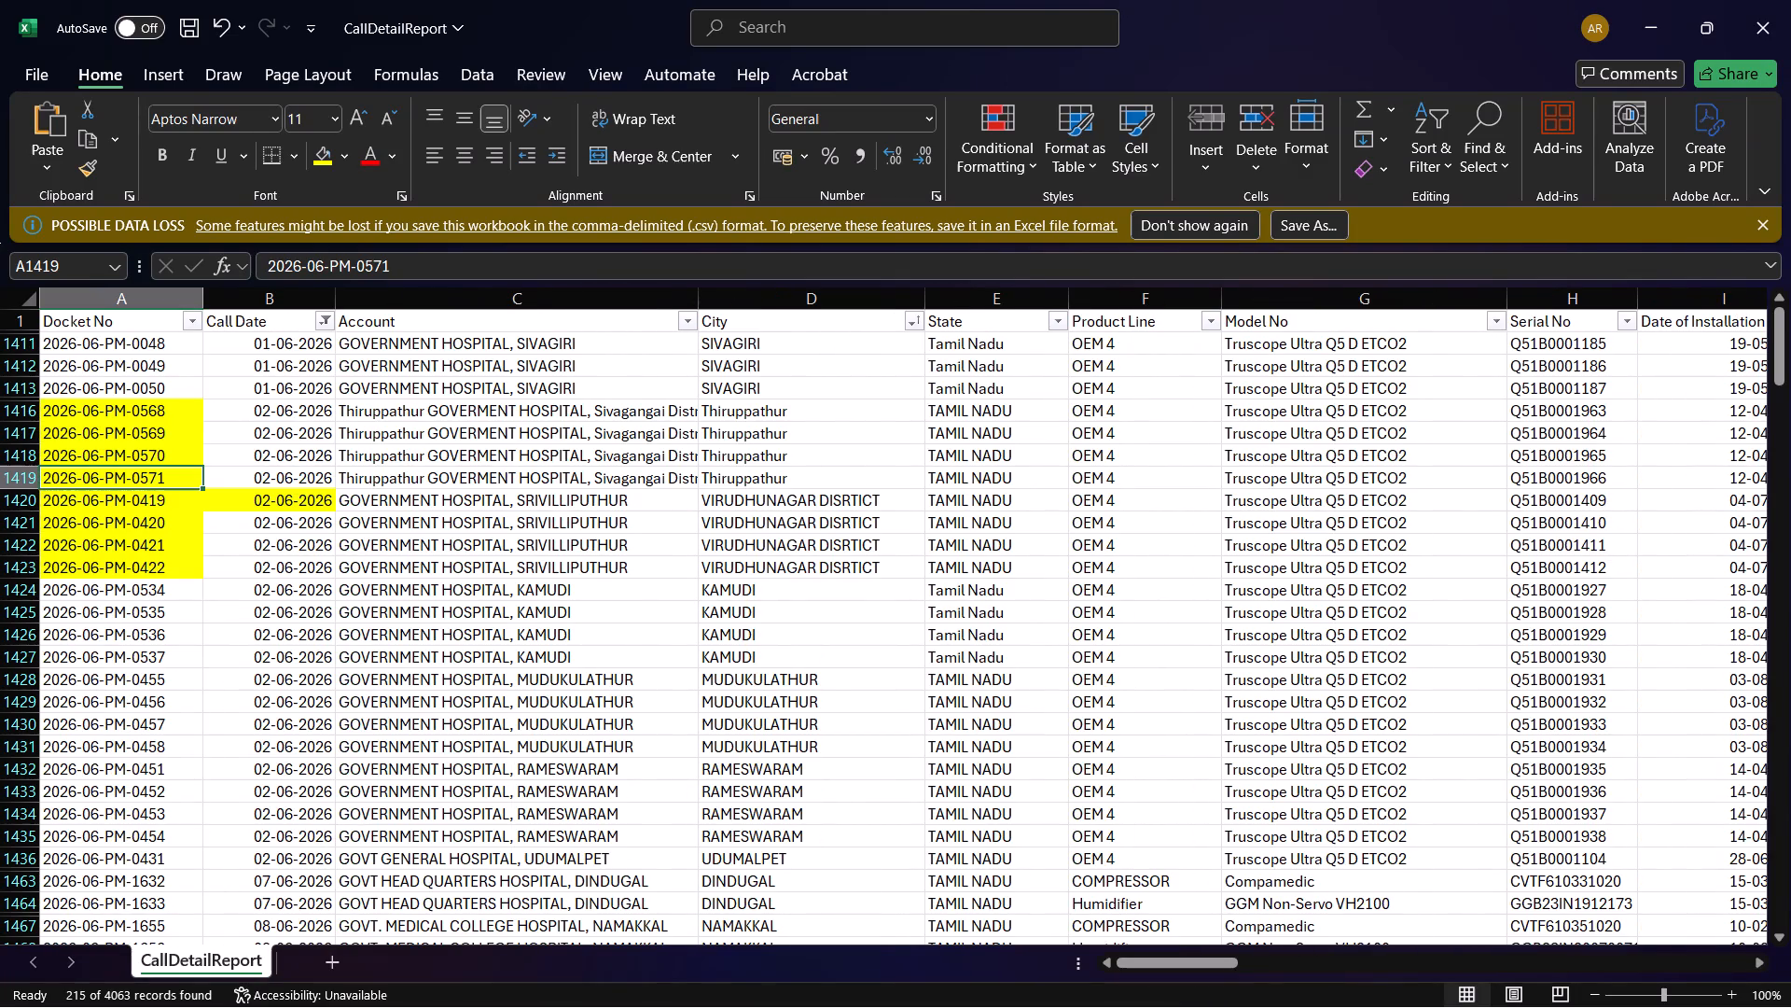
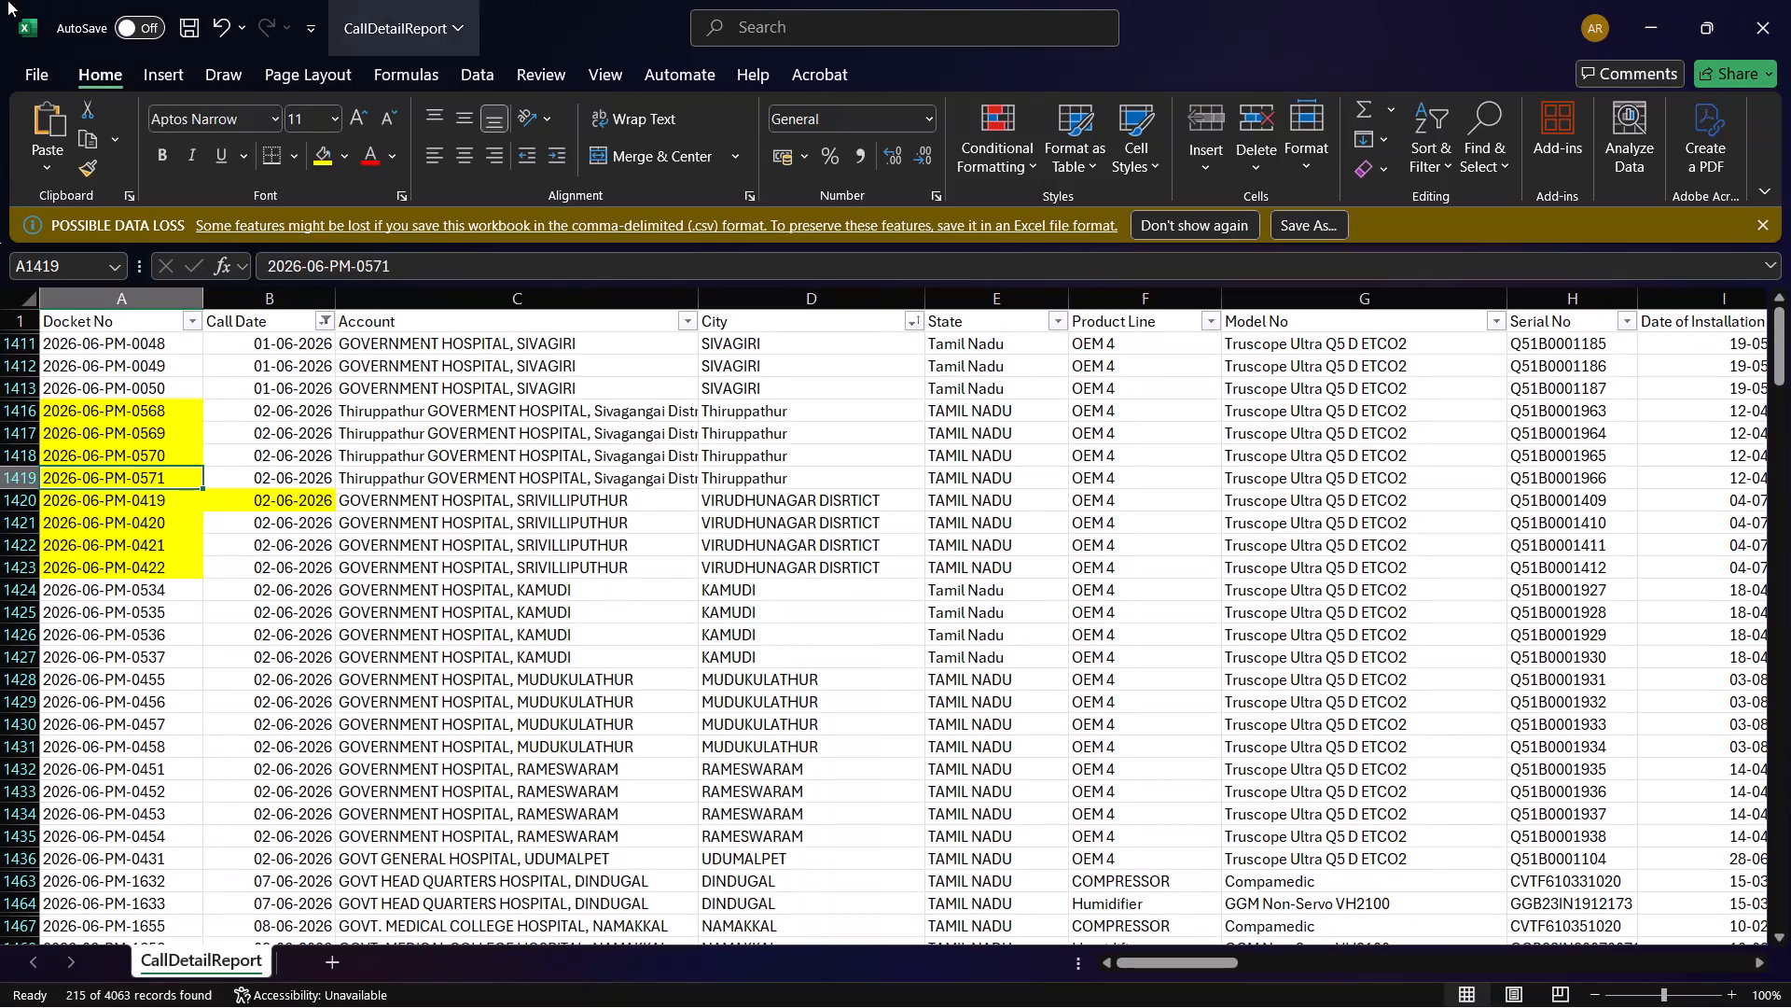
# Filter the Model No column to show only Truscope Ultra Q5 D and Truscope Ultra Q5 D ETCO2.
pyautogui.scroll(-1, 481, 542)
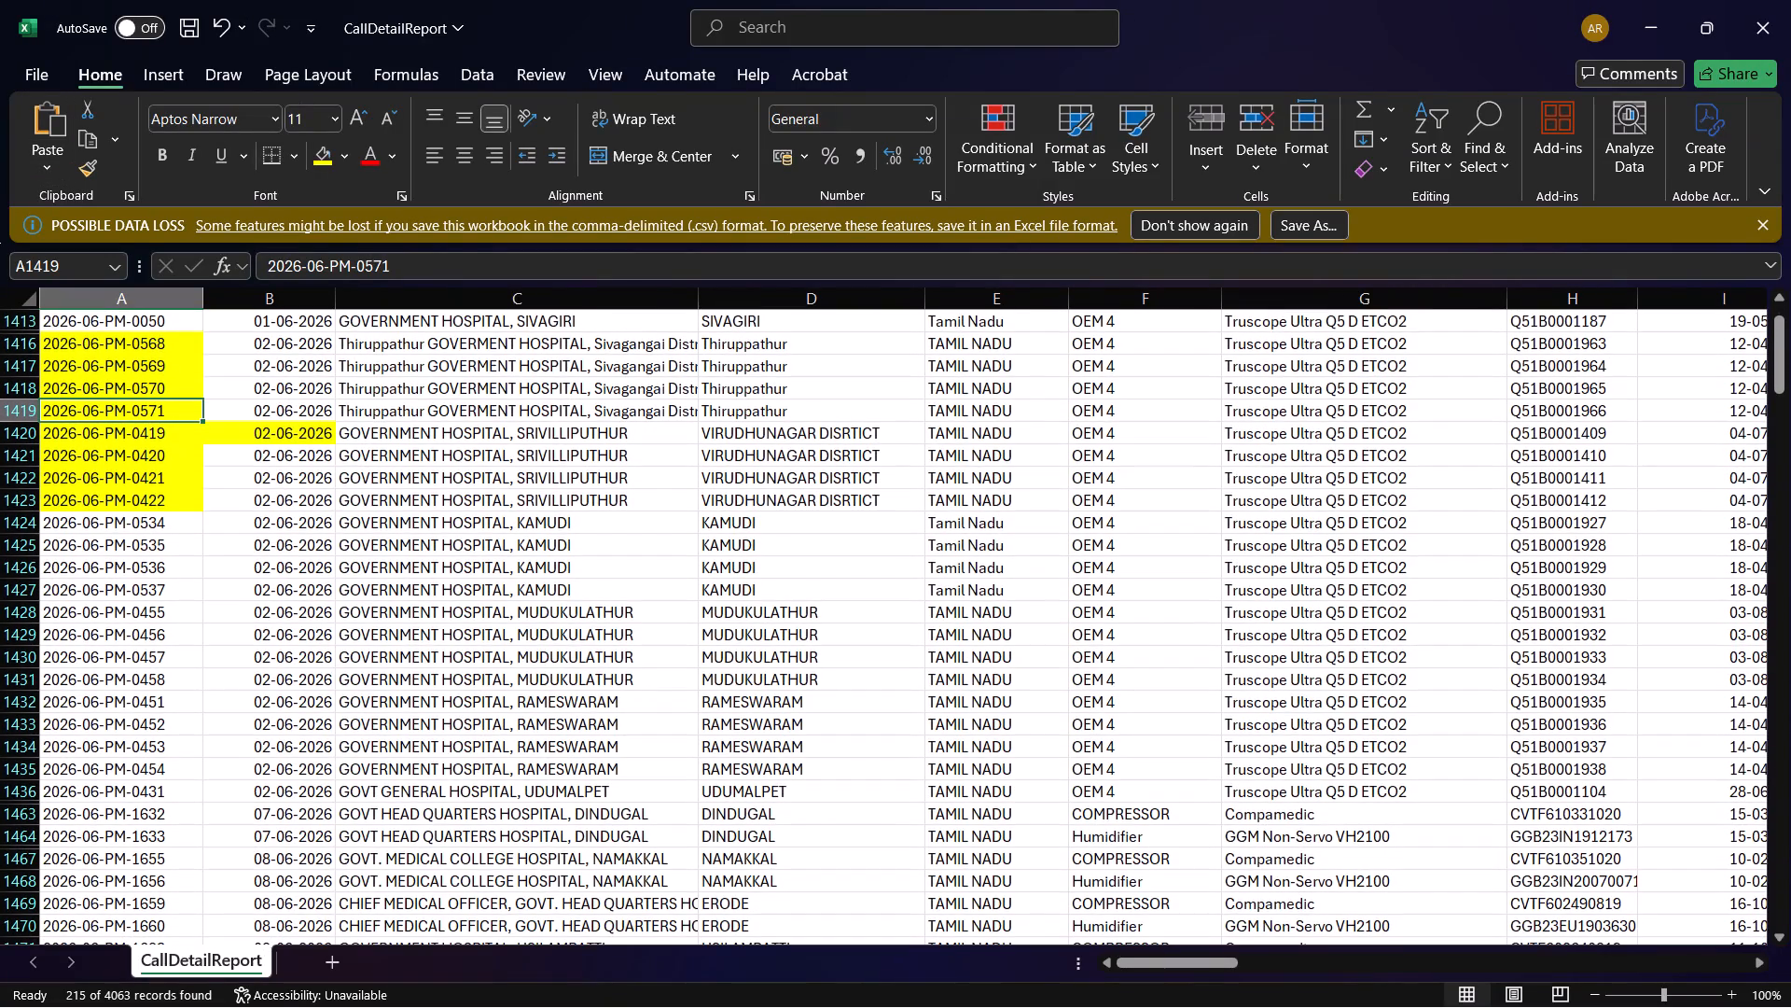
pyautogui.scroll(-1, 481, 542)
pyautogui.scroll(5, 424, 479)
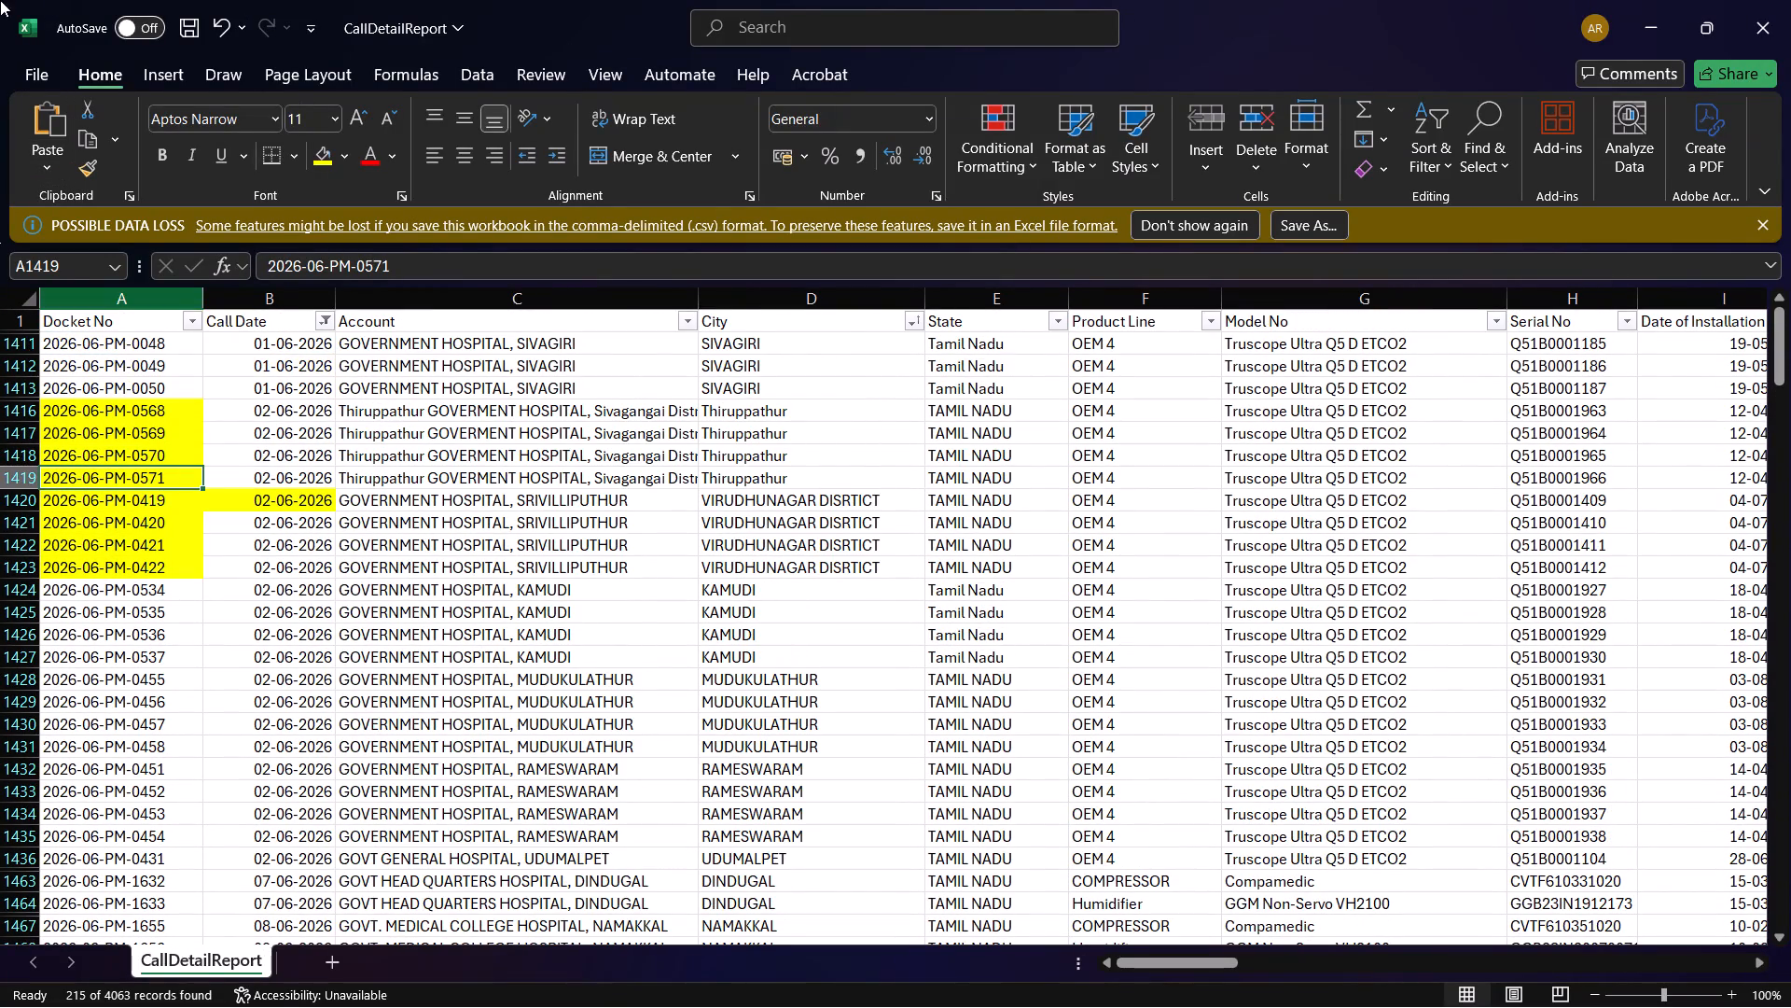
pyautogui.click(1493, 323)
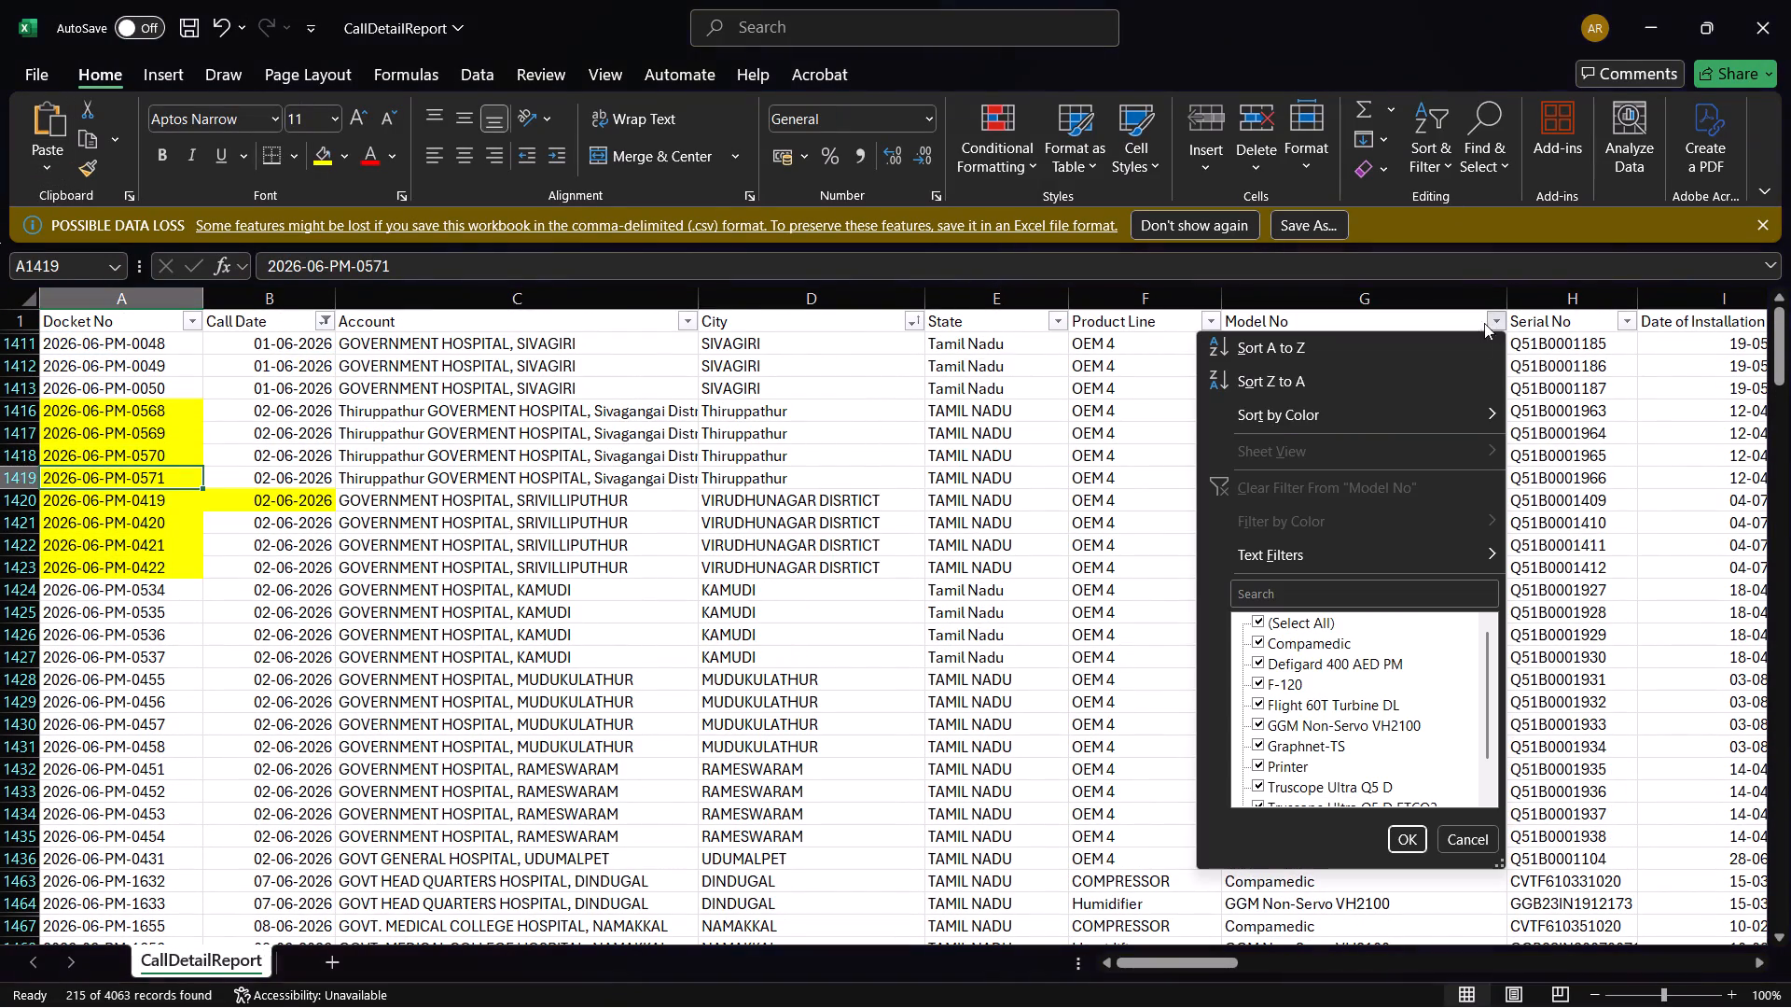
pyautogui.click(1258, 613)
pyautogui.scroll(-2, 1253, 711)
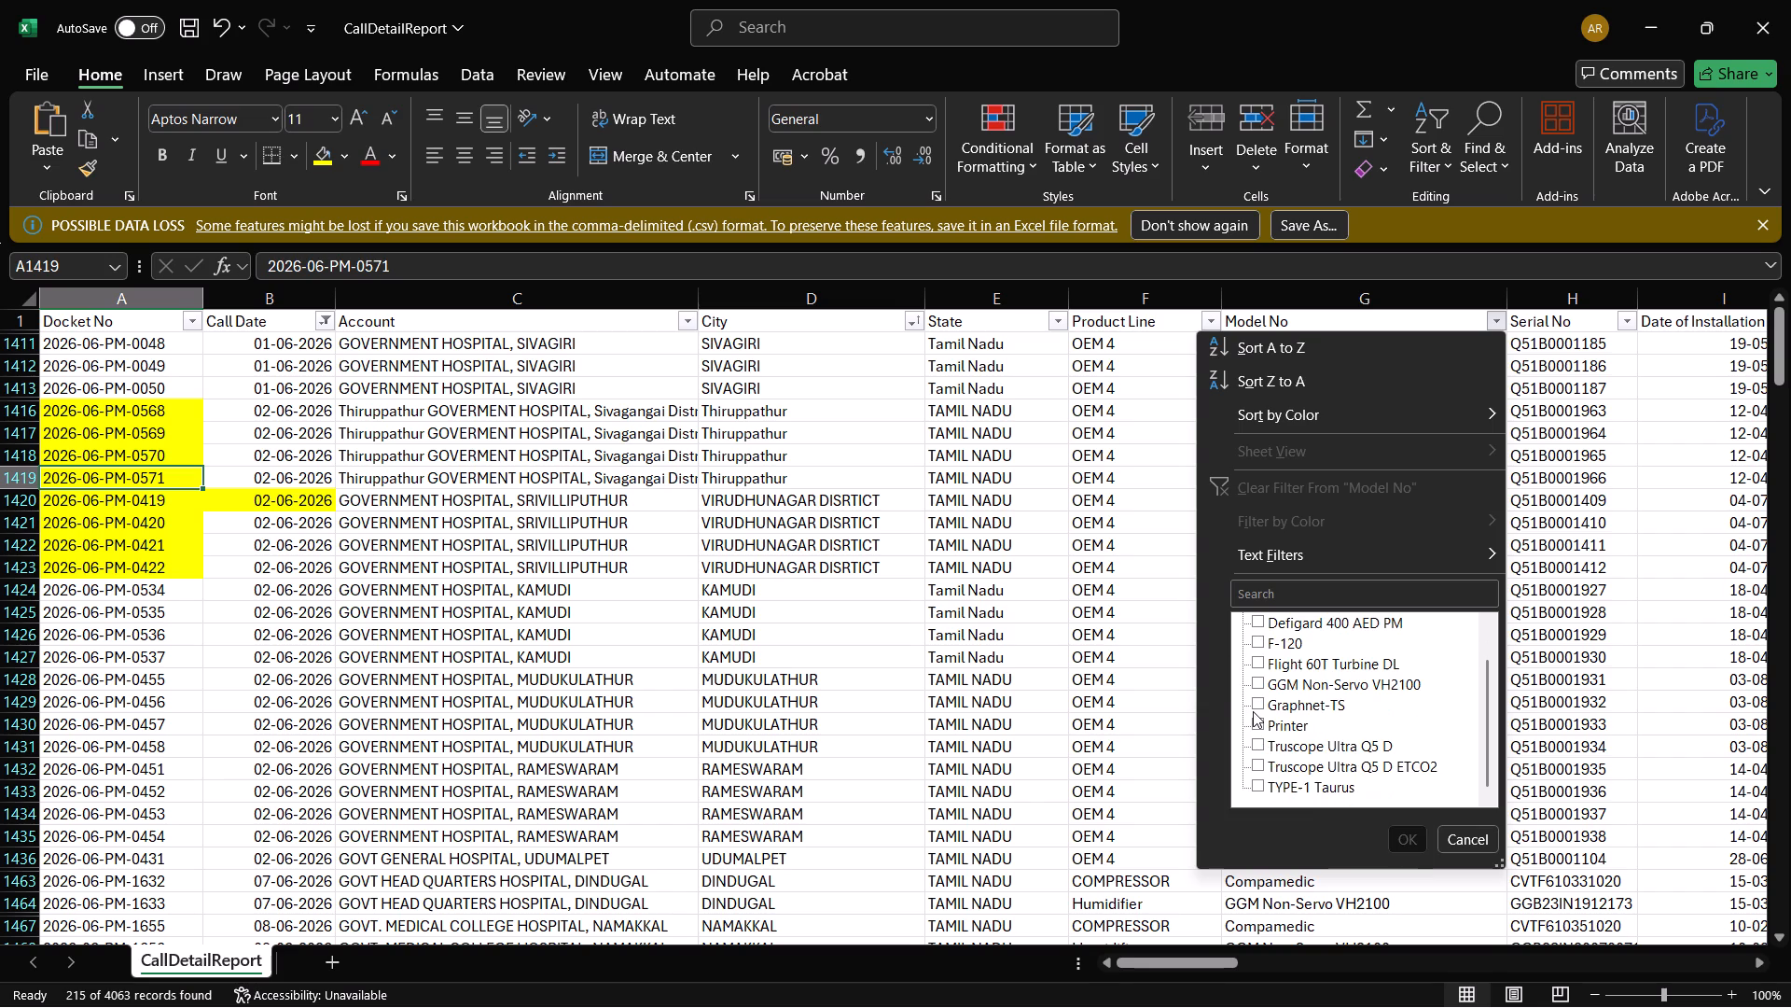
pyautogui.click(1257, 742)
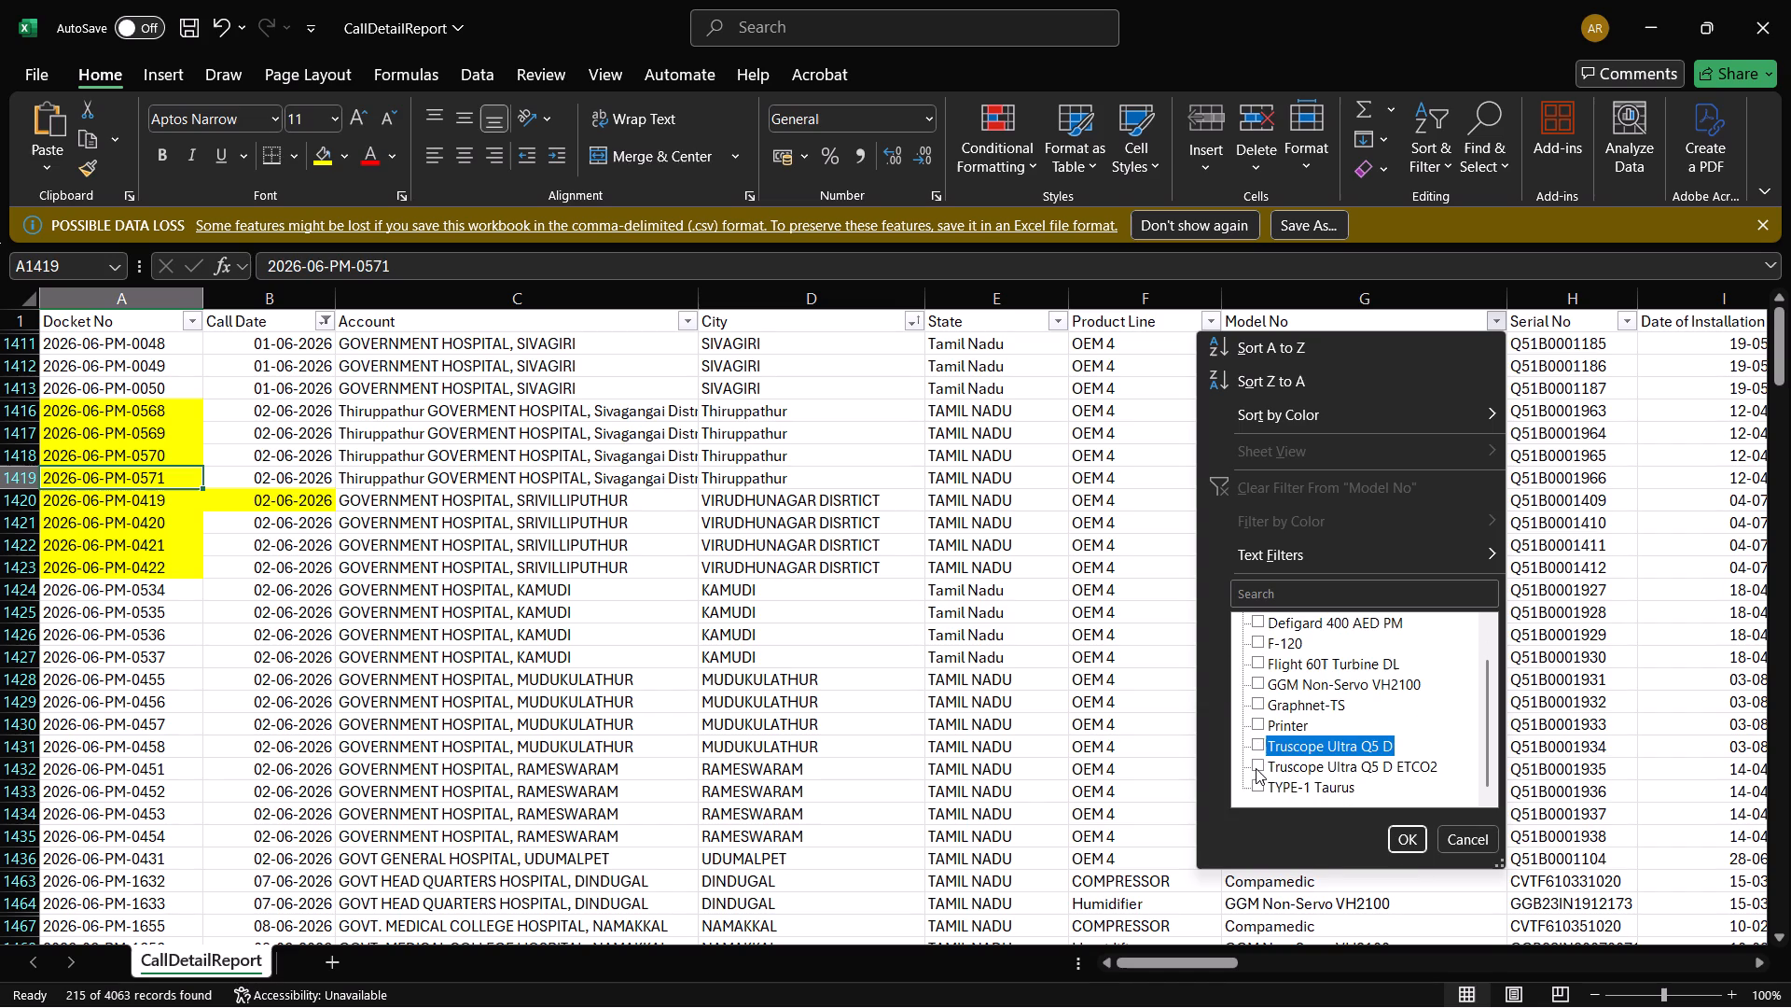
pyautogui.click(1256, 766)
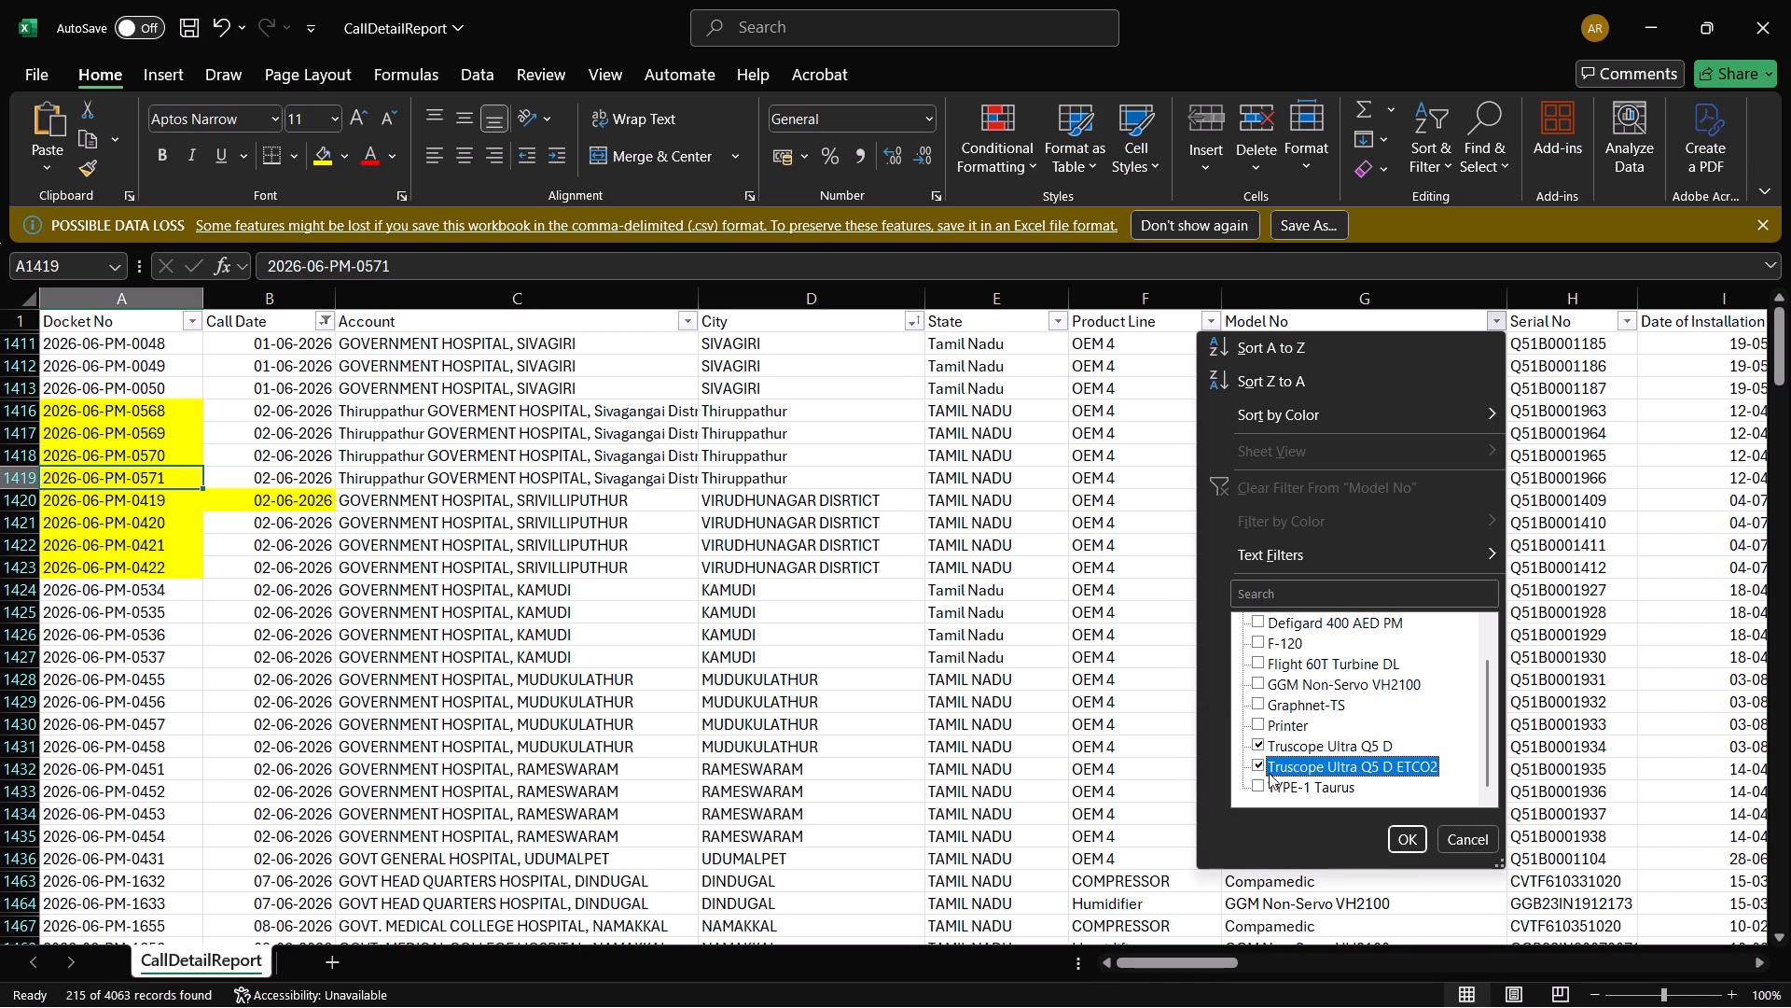
pyautogui.click(1395, 837)
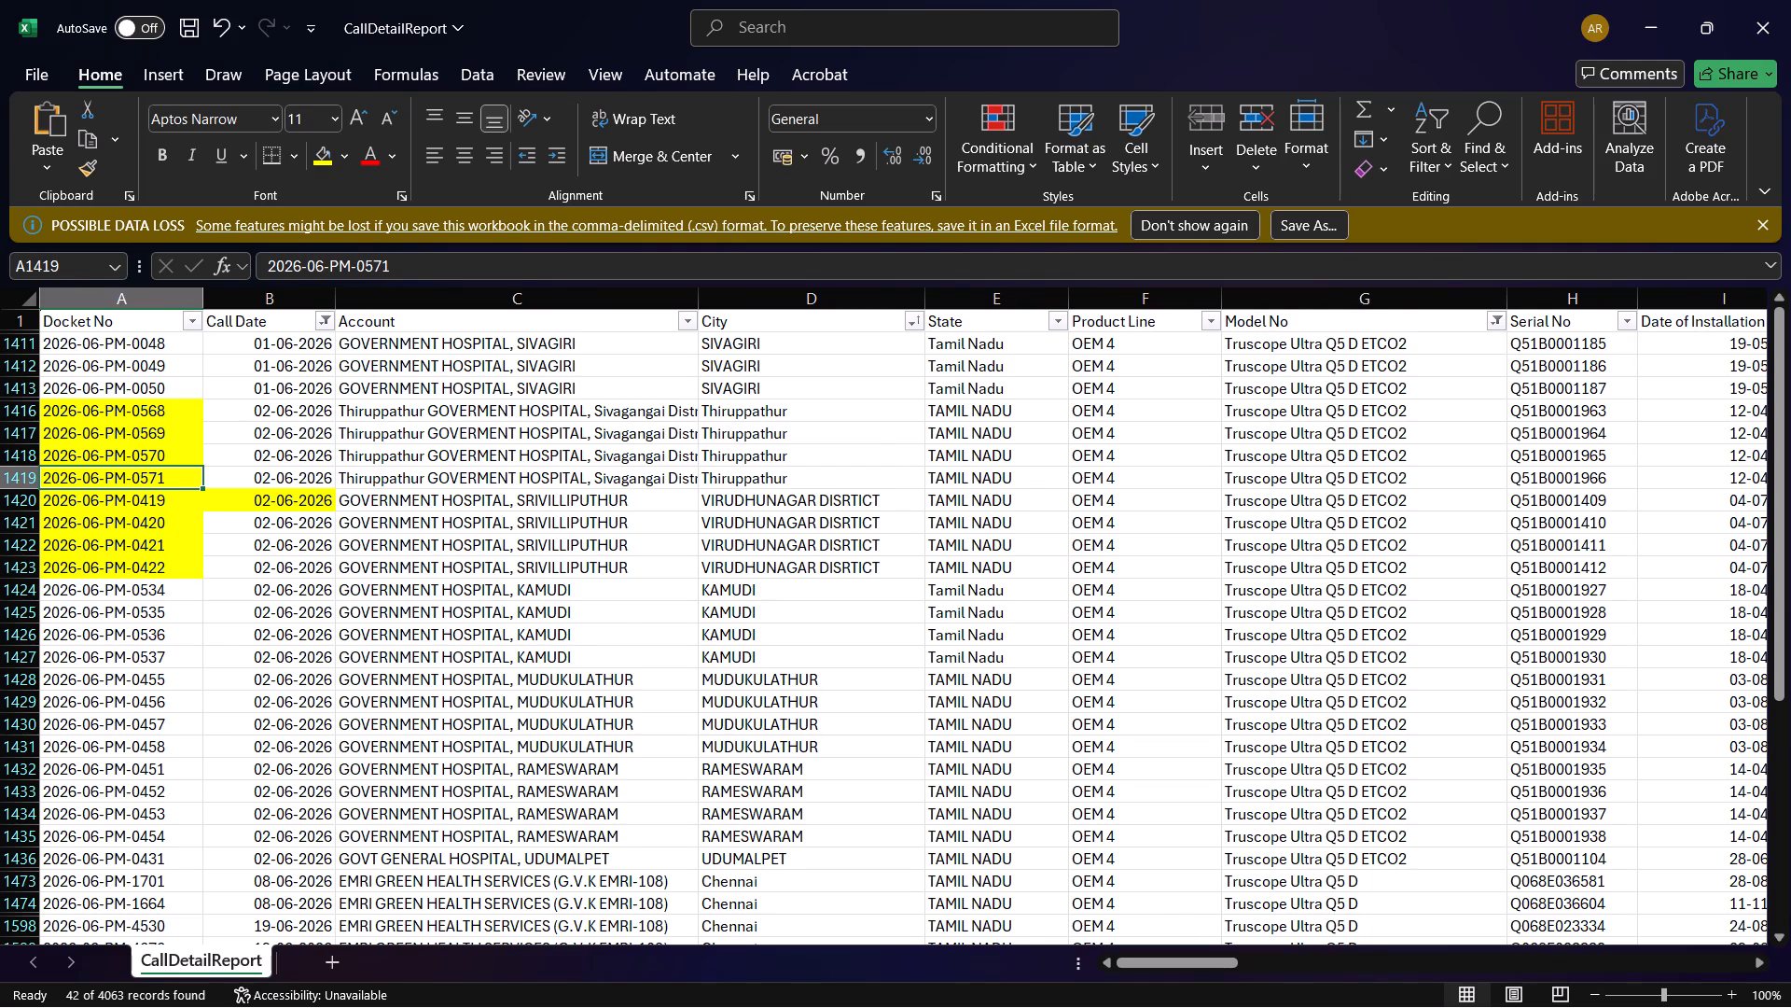
# Look through the filtered Truscope dockets to the end of the list, checking their accounts and cities, including the Ramanathapuram entry.
pyautogui.scroll(-3, 663, 474)
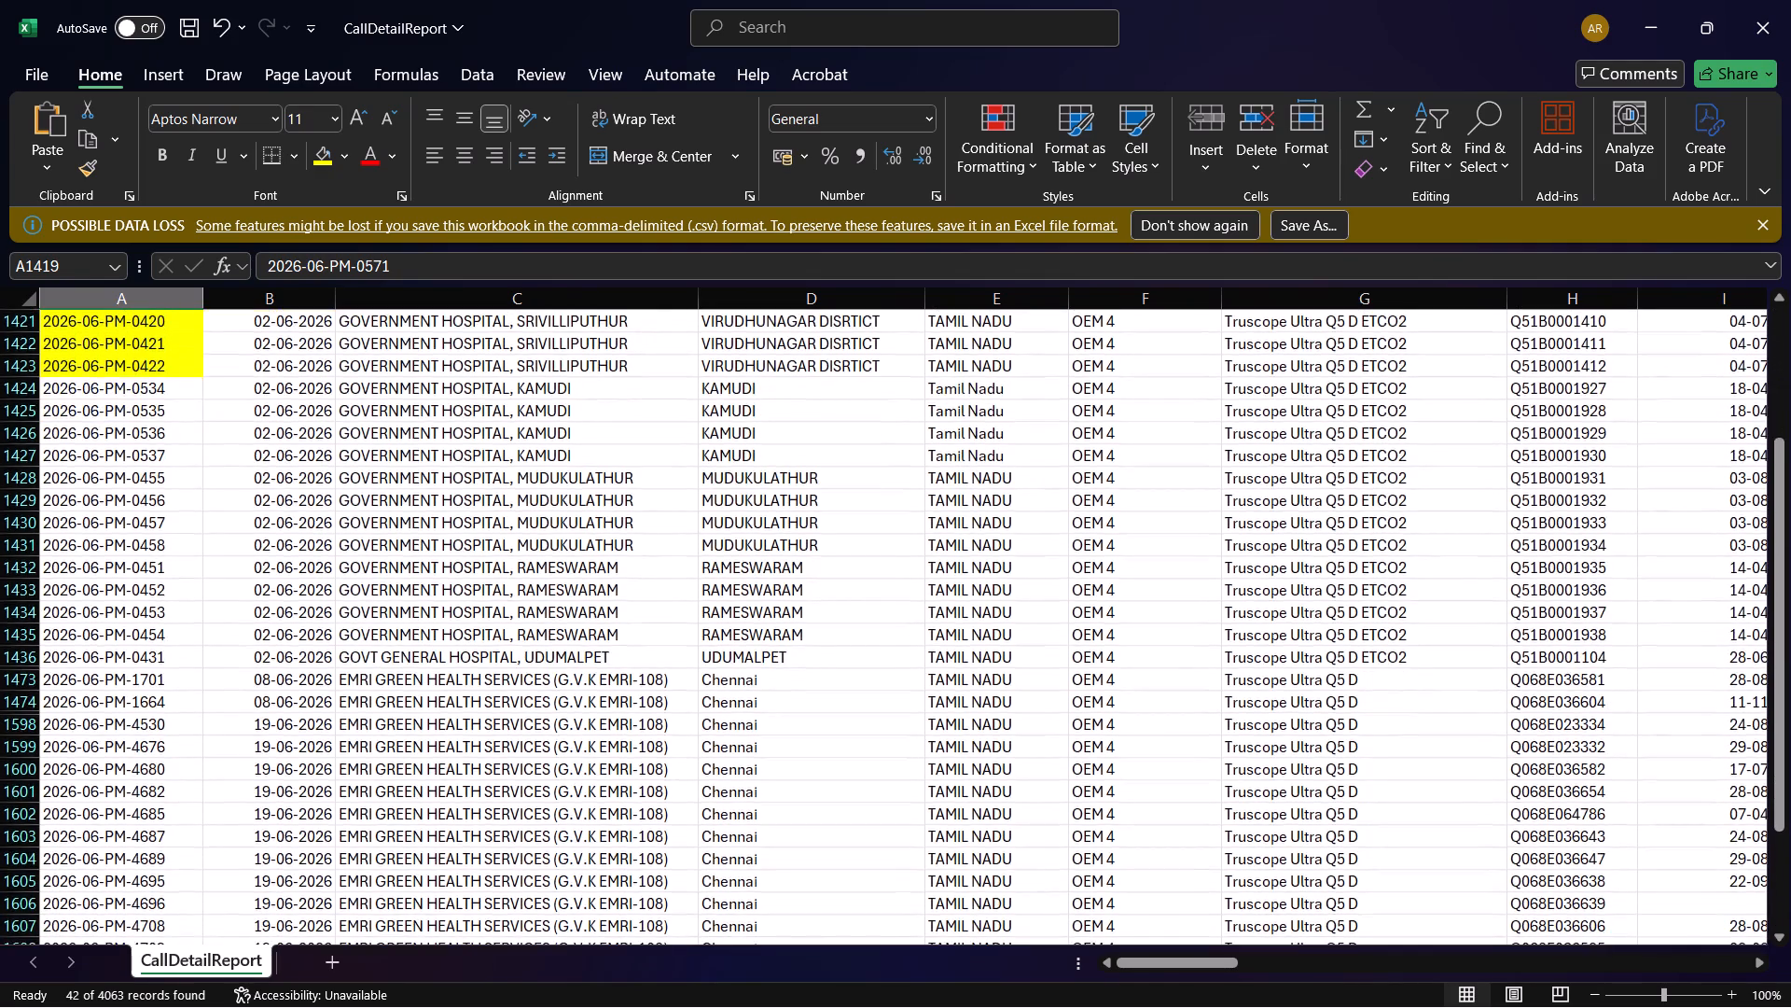
pyautogui.scroll(2, 663, 474)
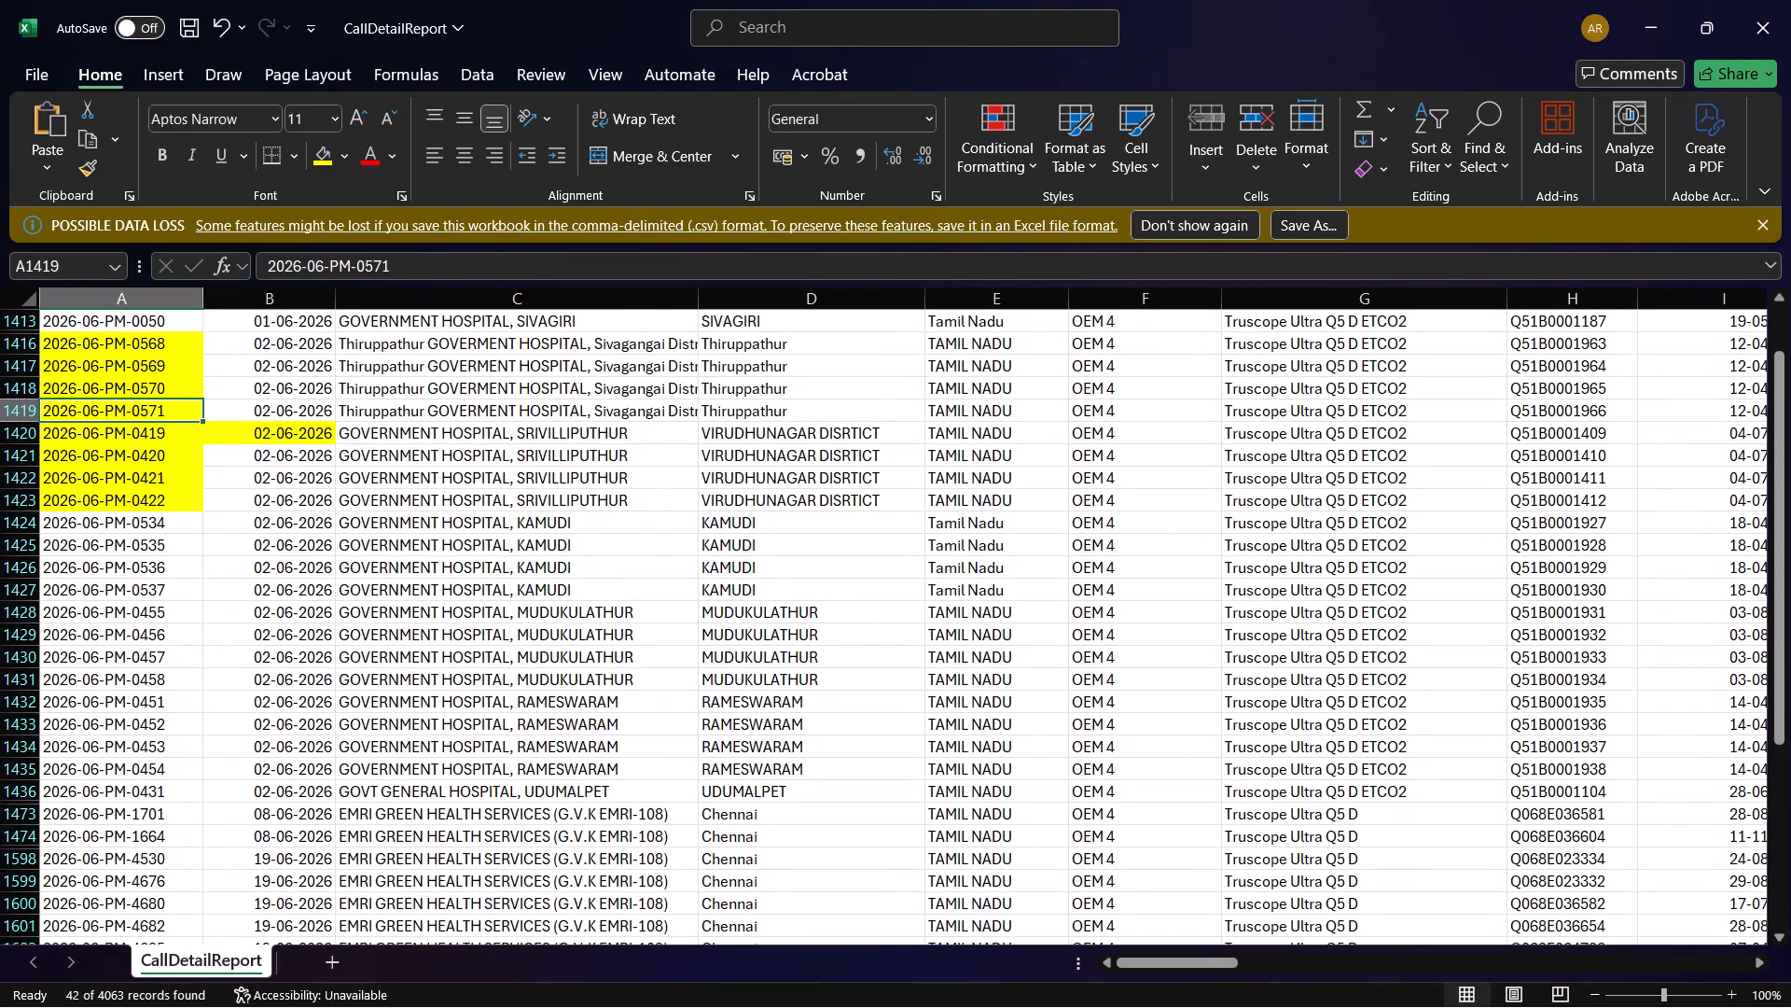
pyautogui.scroll(-3, 600, 595)
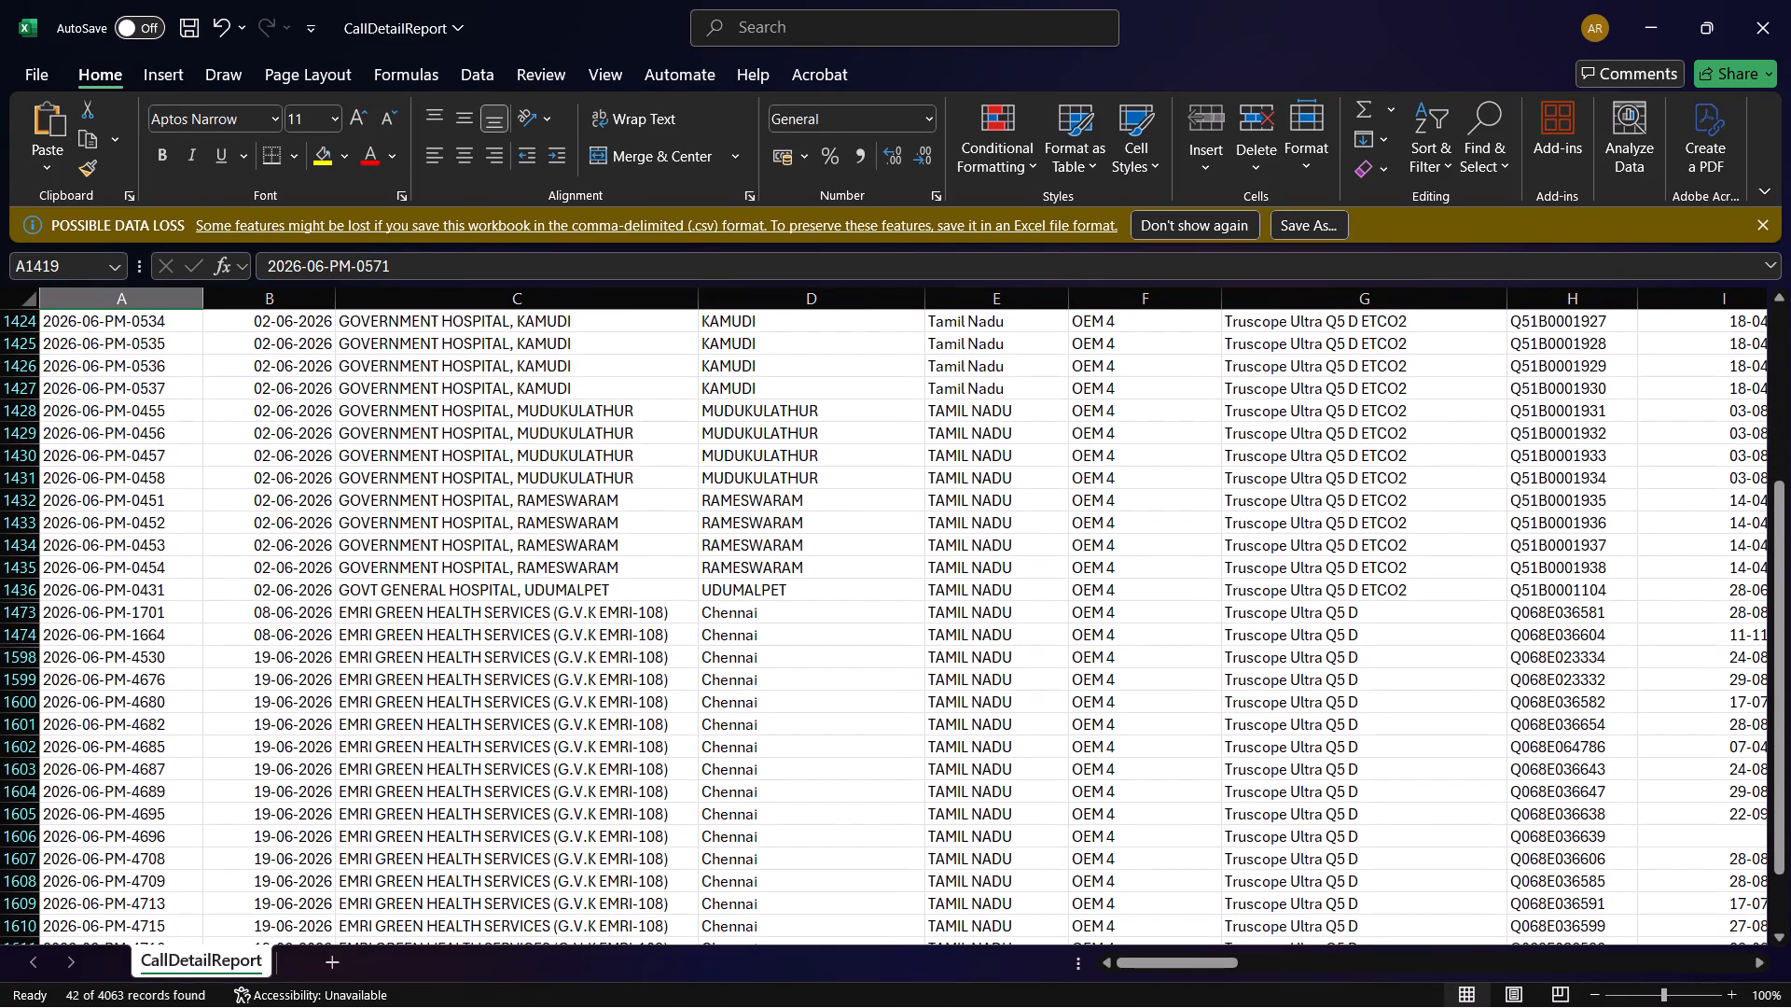
pyautogui.scroll(-3, 600, 595)
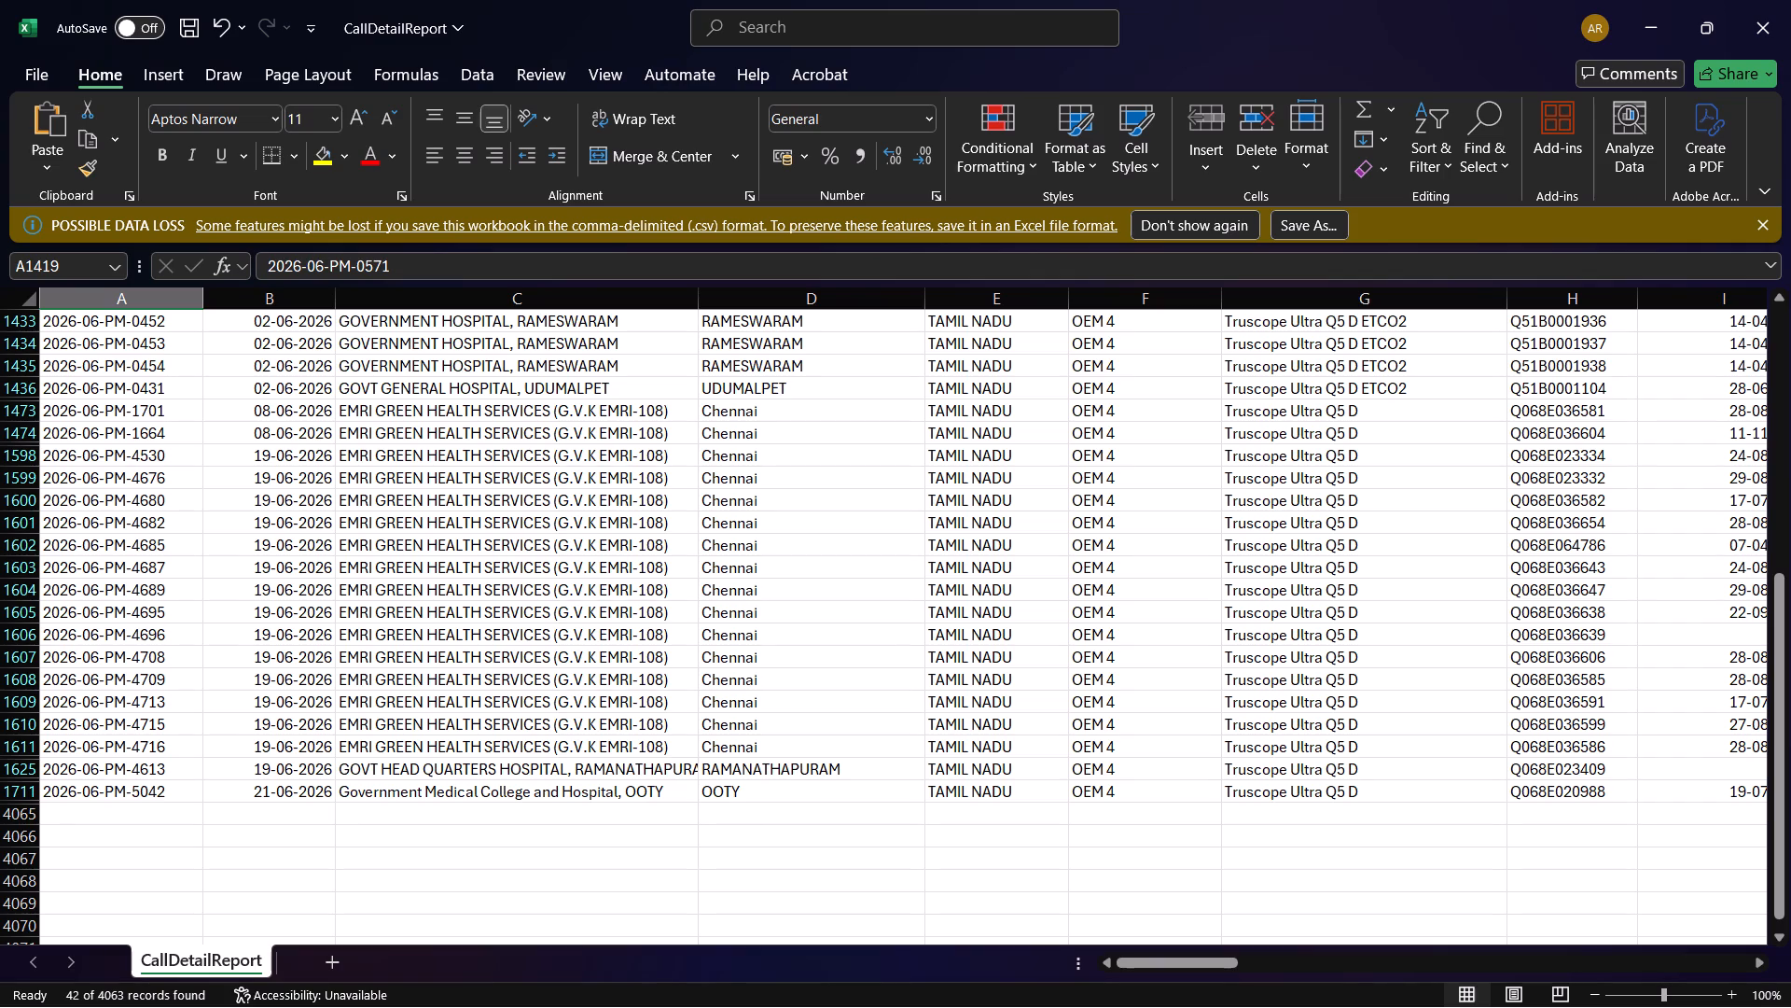
pyautogui.scroll(3, 1281, 884)
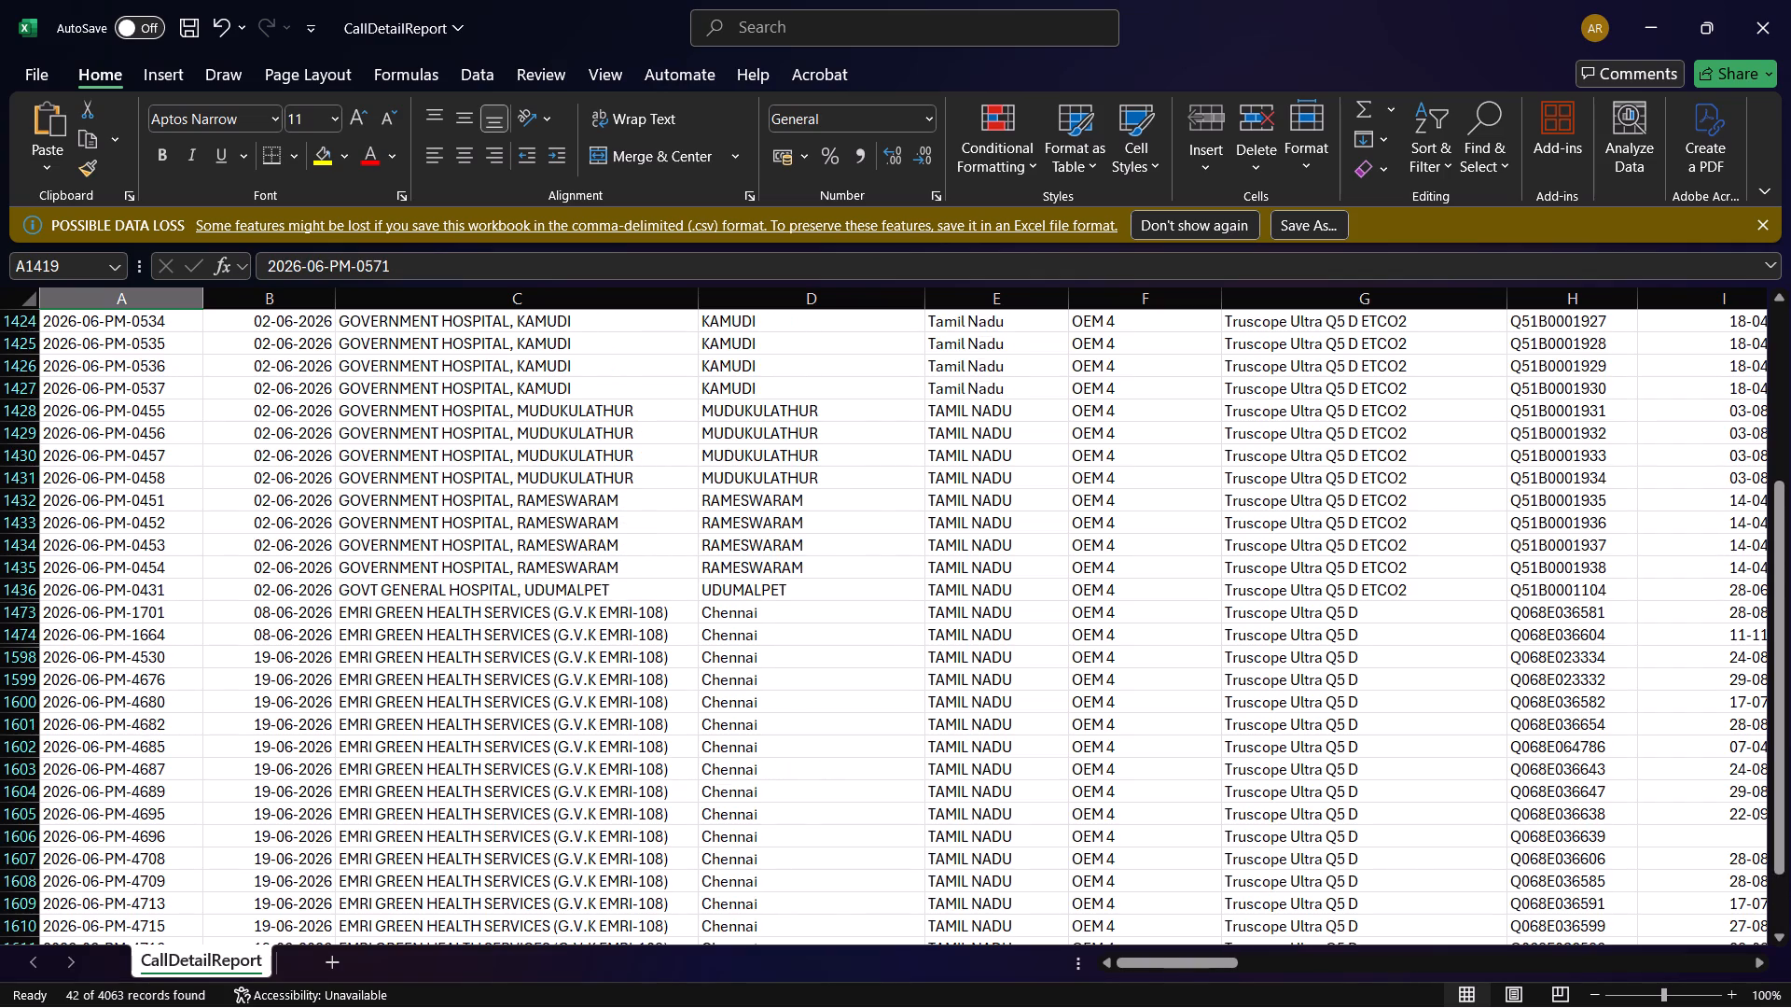
pyautogui.scroll(4, 1283, 883)
pyautogui.scroll(-6, 1282, 890)
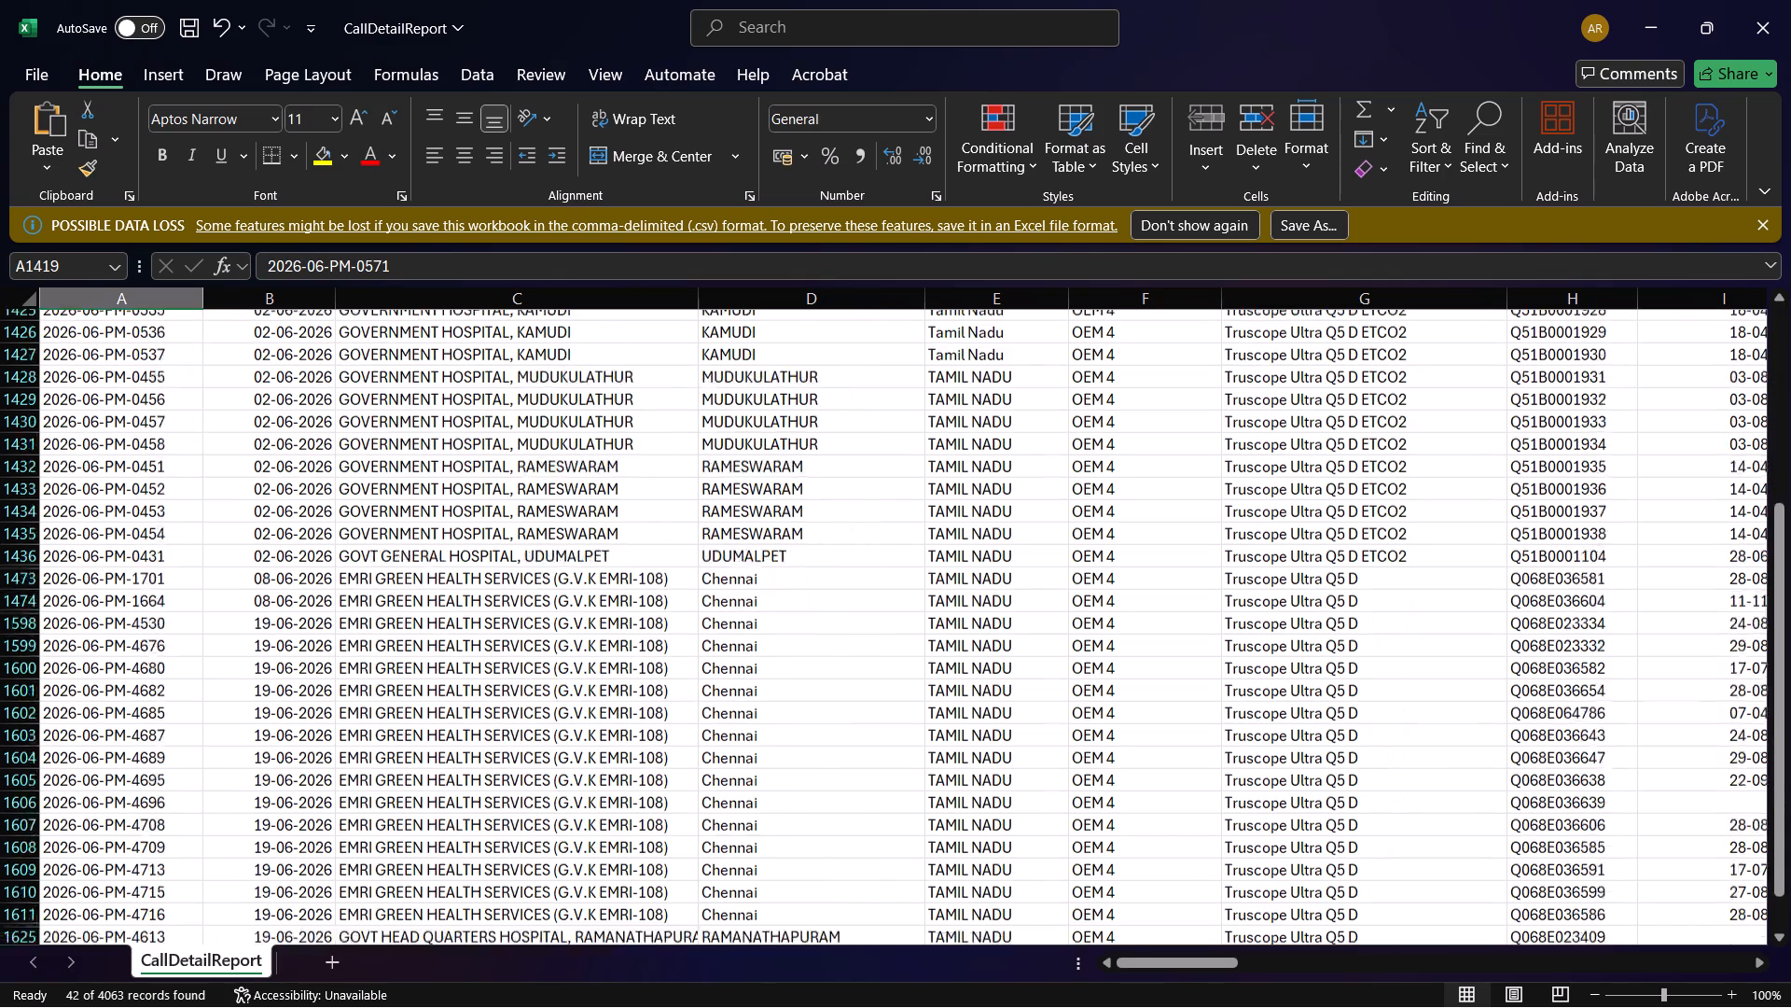
pyautogui.scroll(-1, 1282, 891)
pyautogui.click(779, 769)
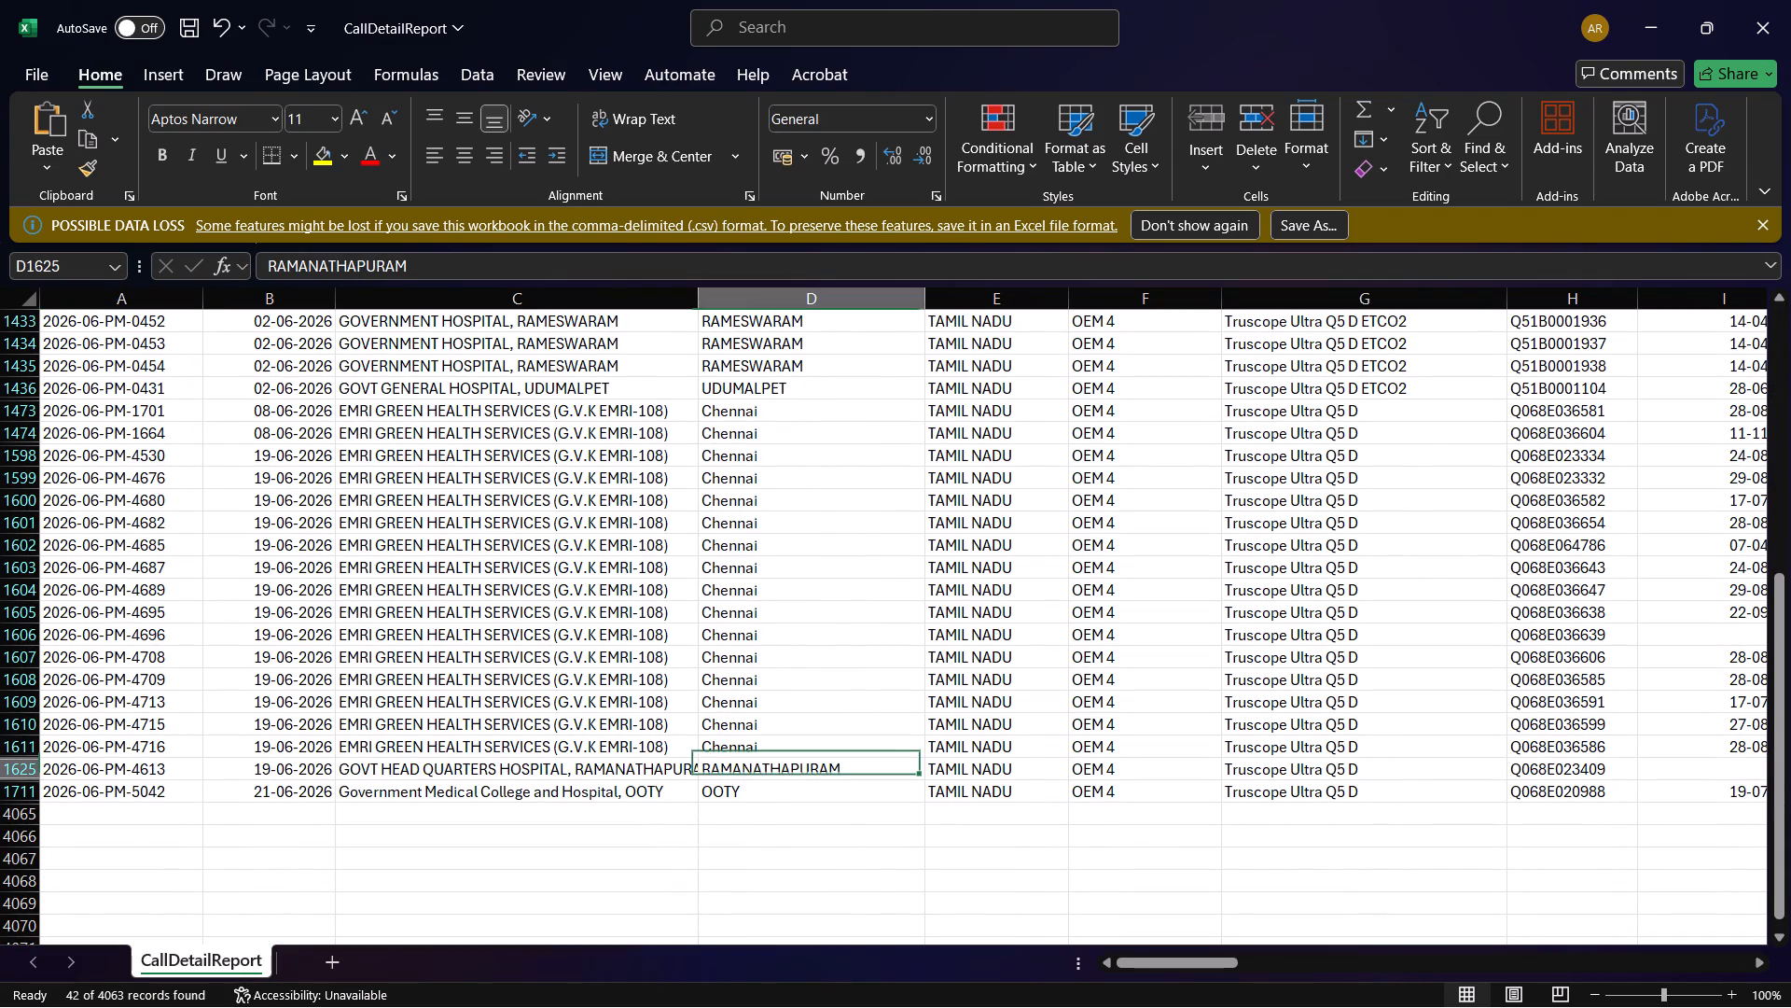
pyautogui.click(343, 157)
# Change the Model No filter to show only Defigard 400 AED PM, excluding both Truscope Ultra Q5 D models.
pyautogui.scroll(7, 1058, 538)
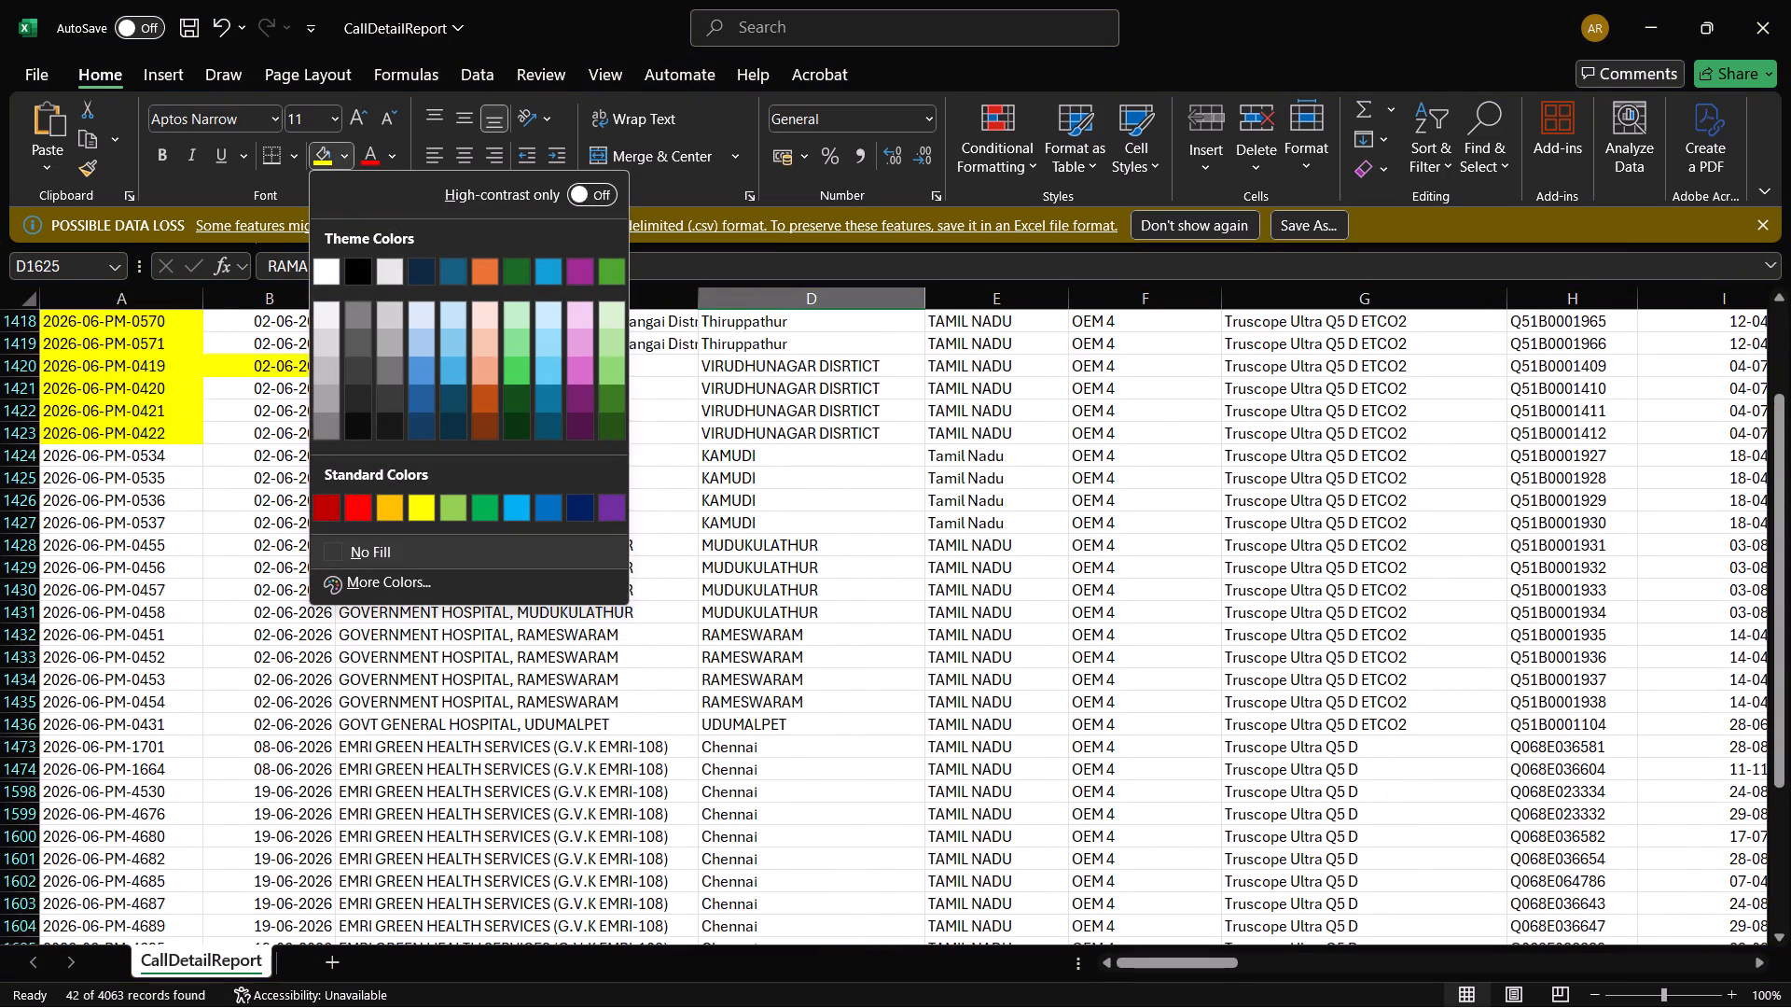
pyautogui.scroll(10, 1061, 537)
pyautogui.click(1498, 333)
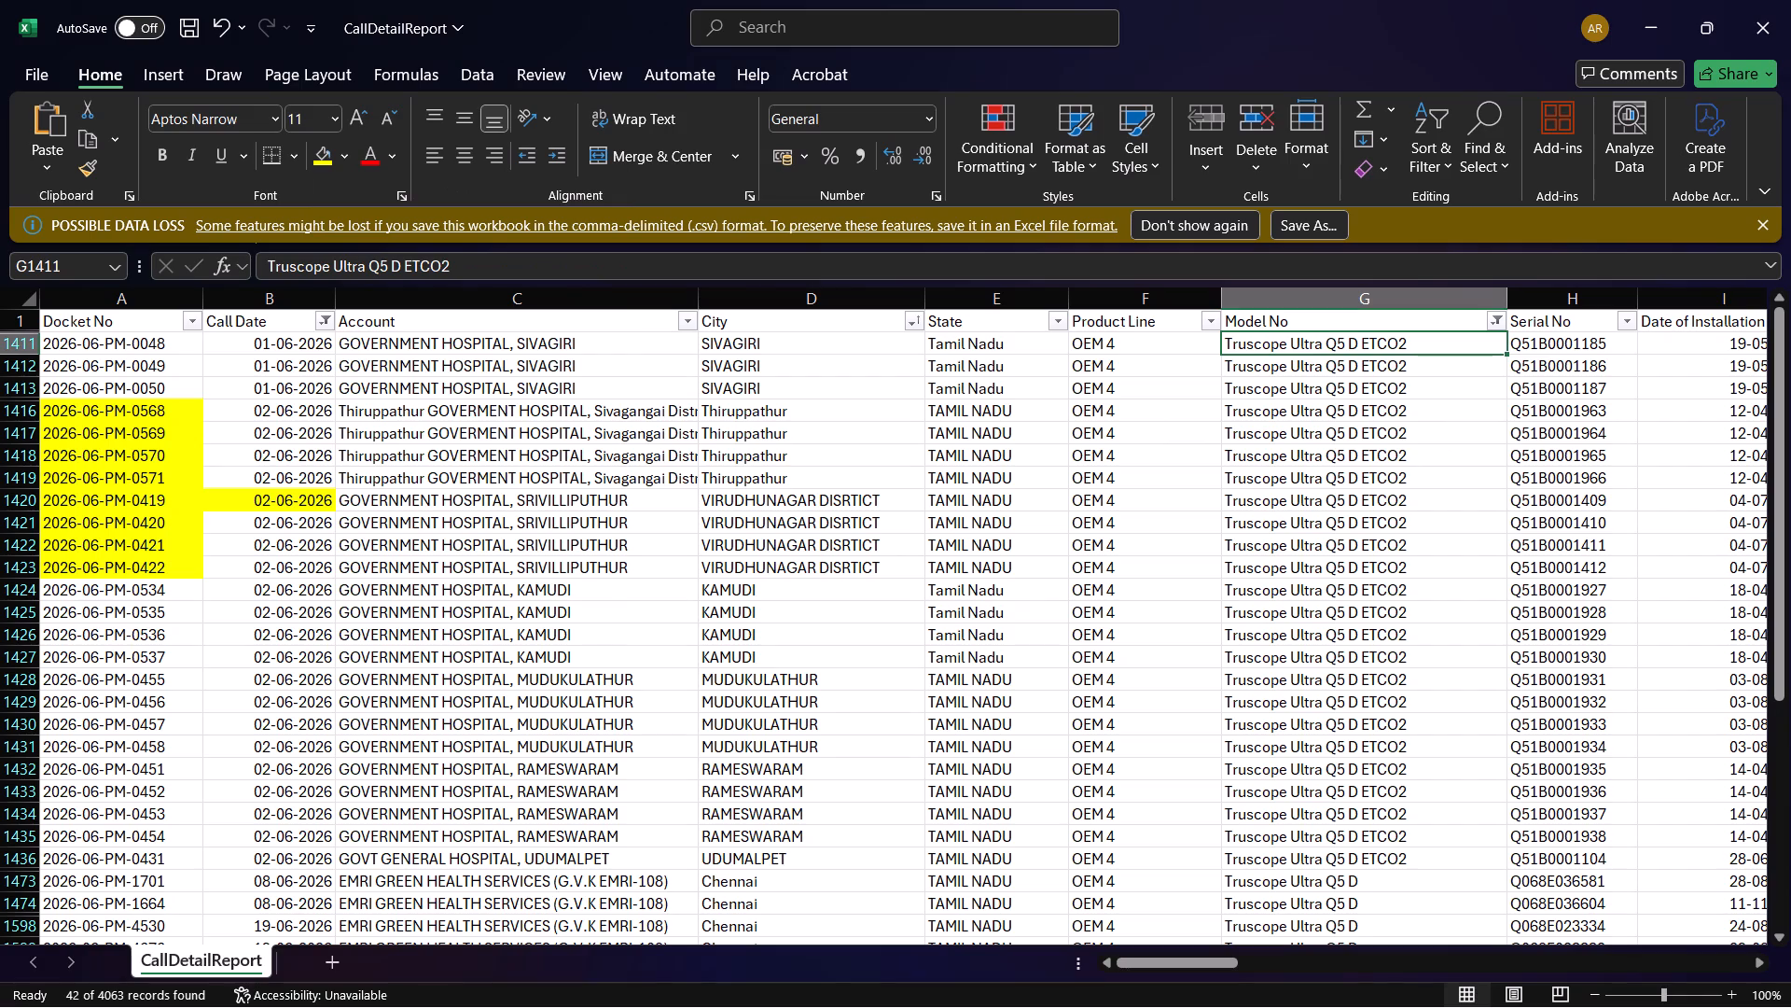
pyautogui.click(1497, 317)
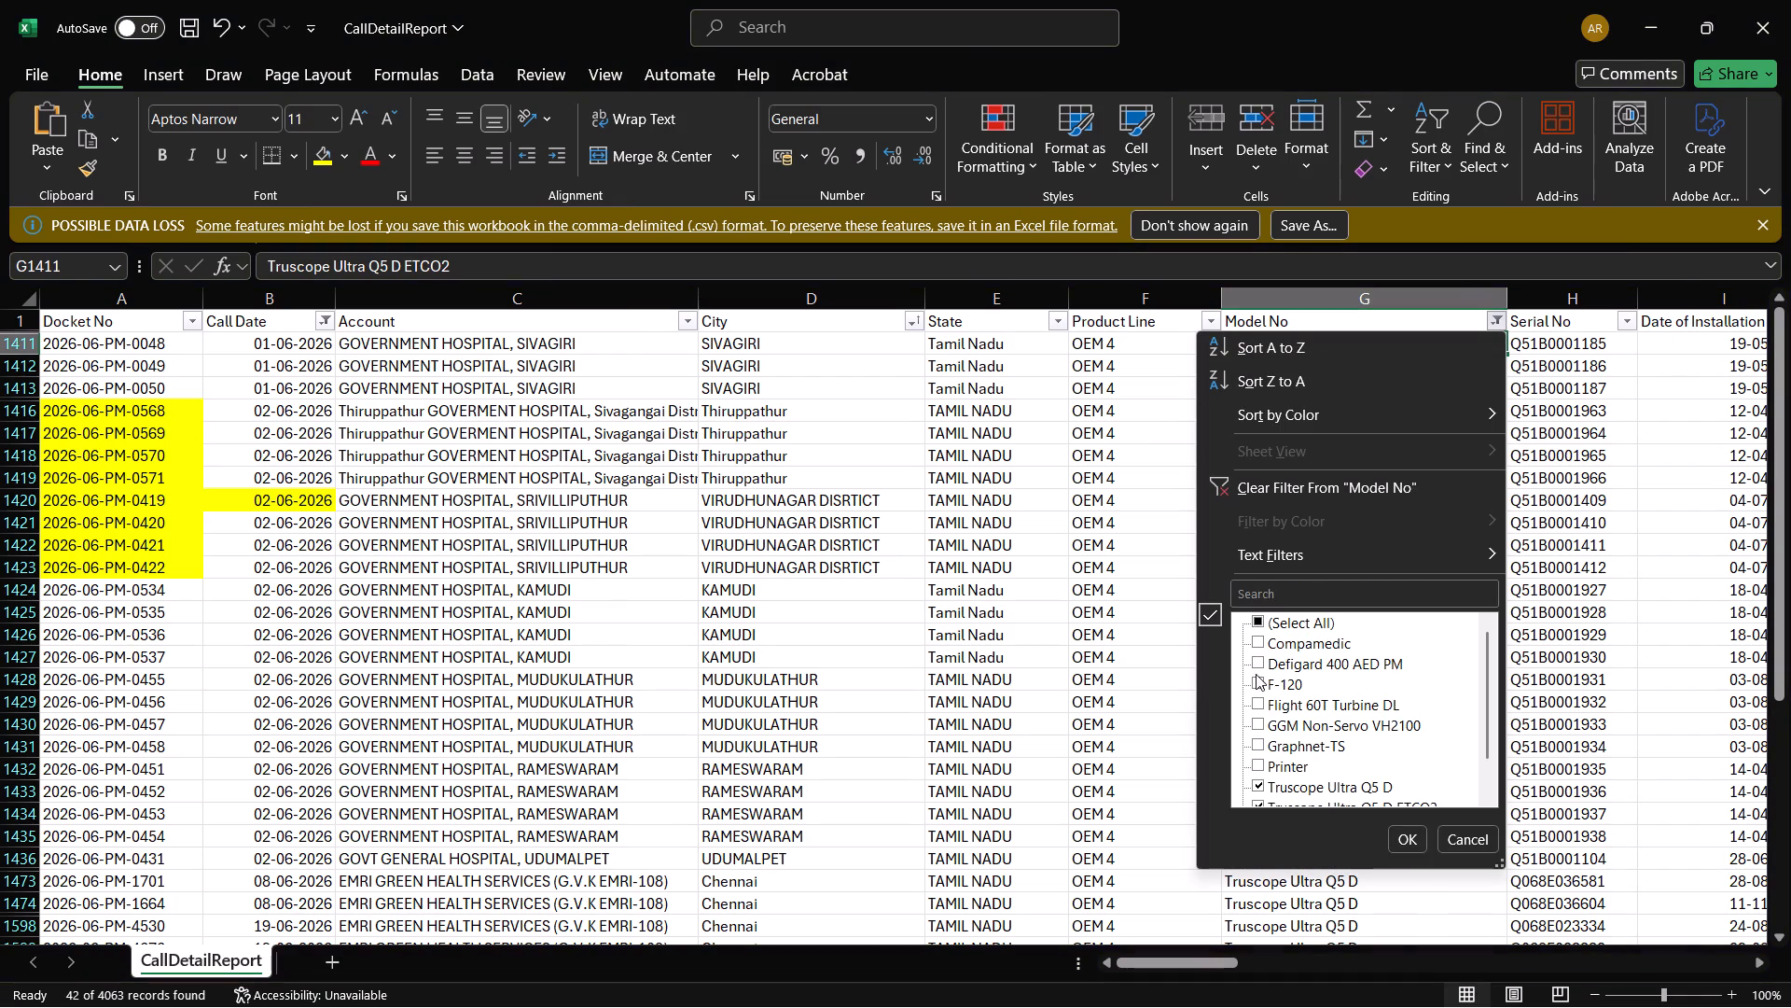
pyautogui.click(1256, 666)
pyautogui.scroll(-3, 1262, 721)
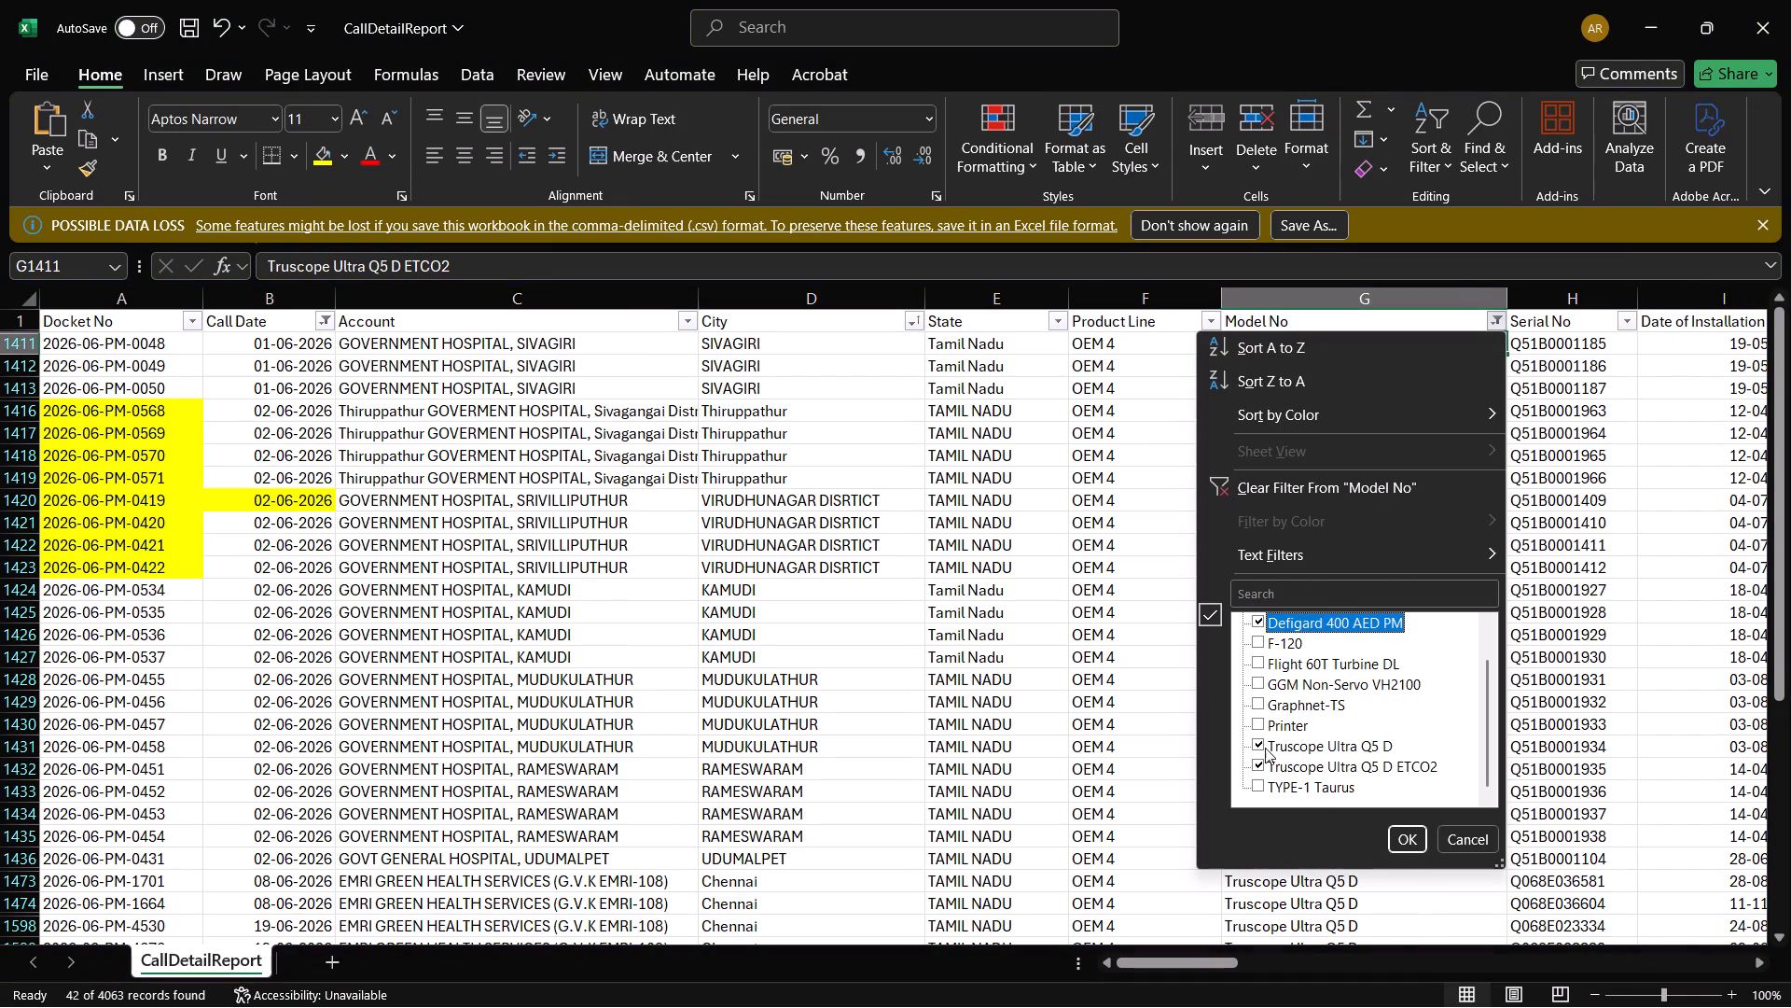
pyautogui.click(1264, 748)
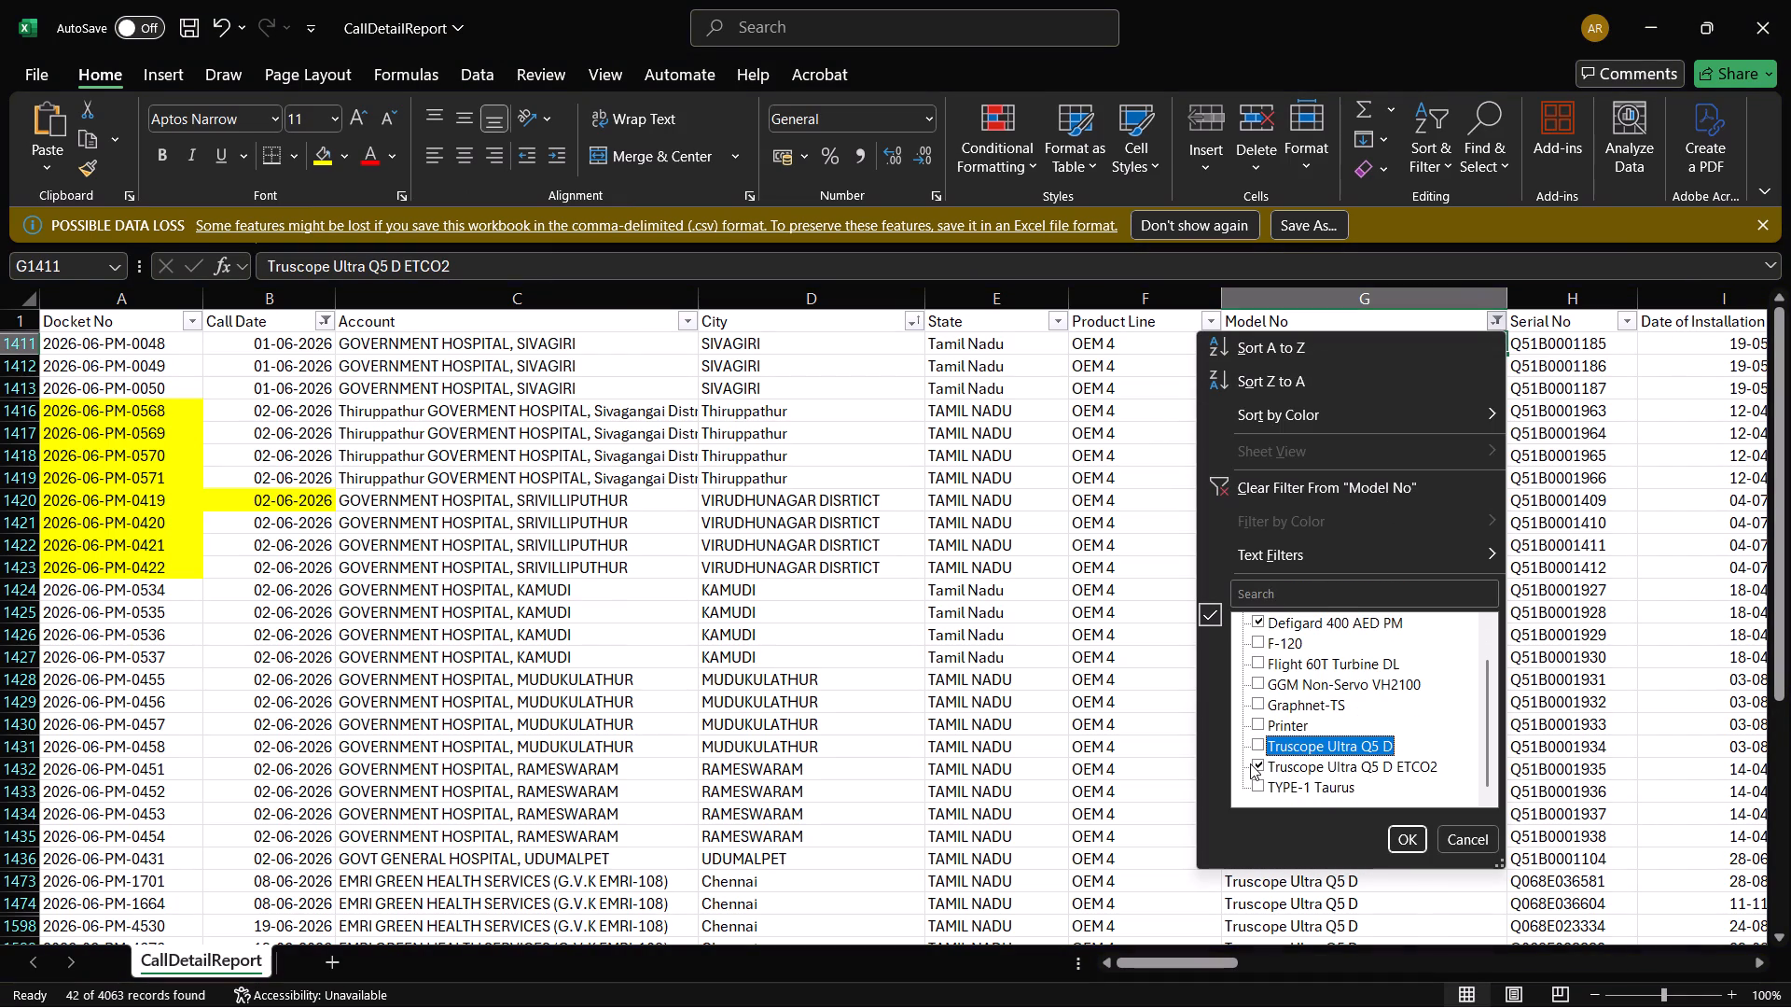
pyautogui.click(1256, 763)
pyautogui.scroll(5, 1276, 741)
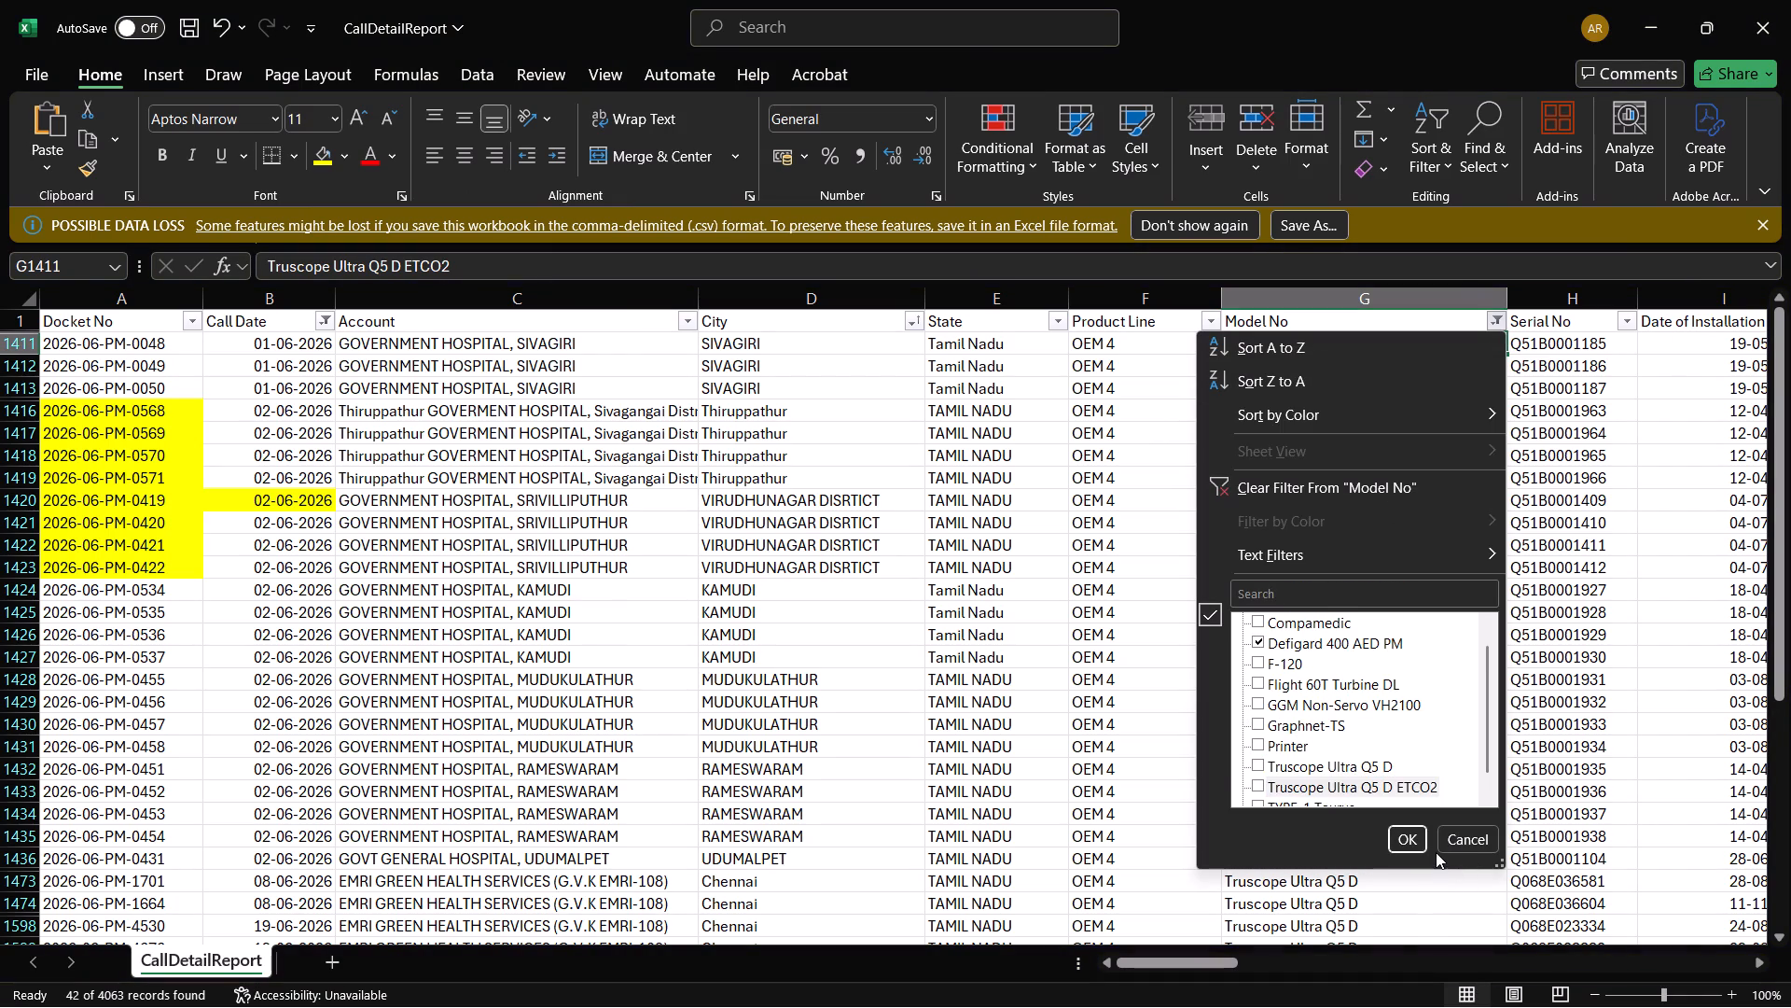
pyautogui.click(1405, 831)
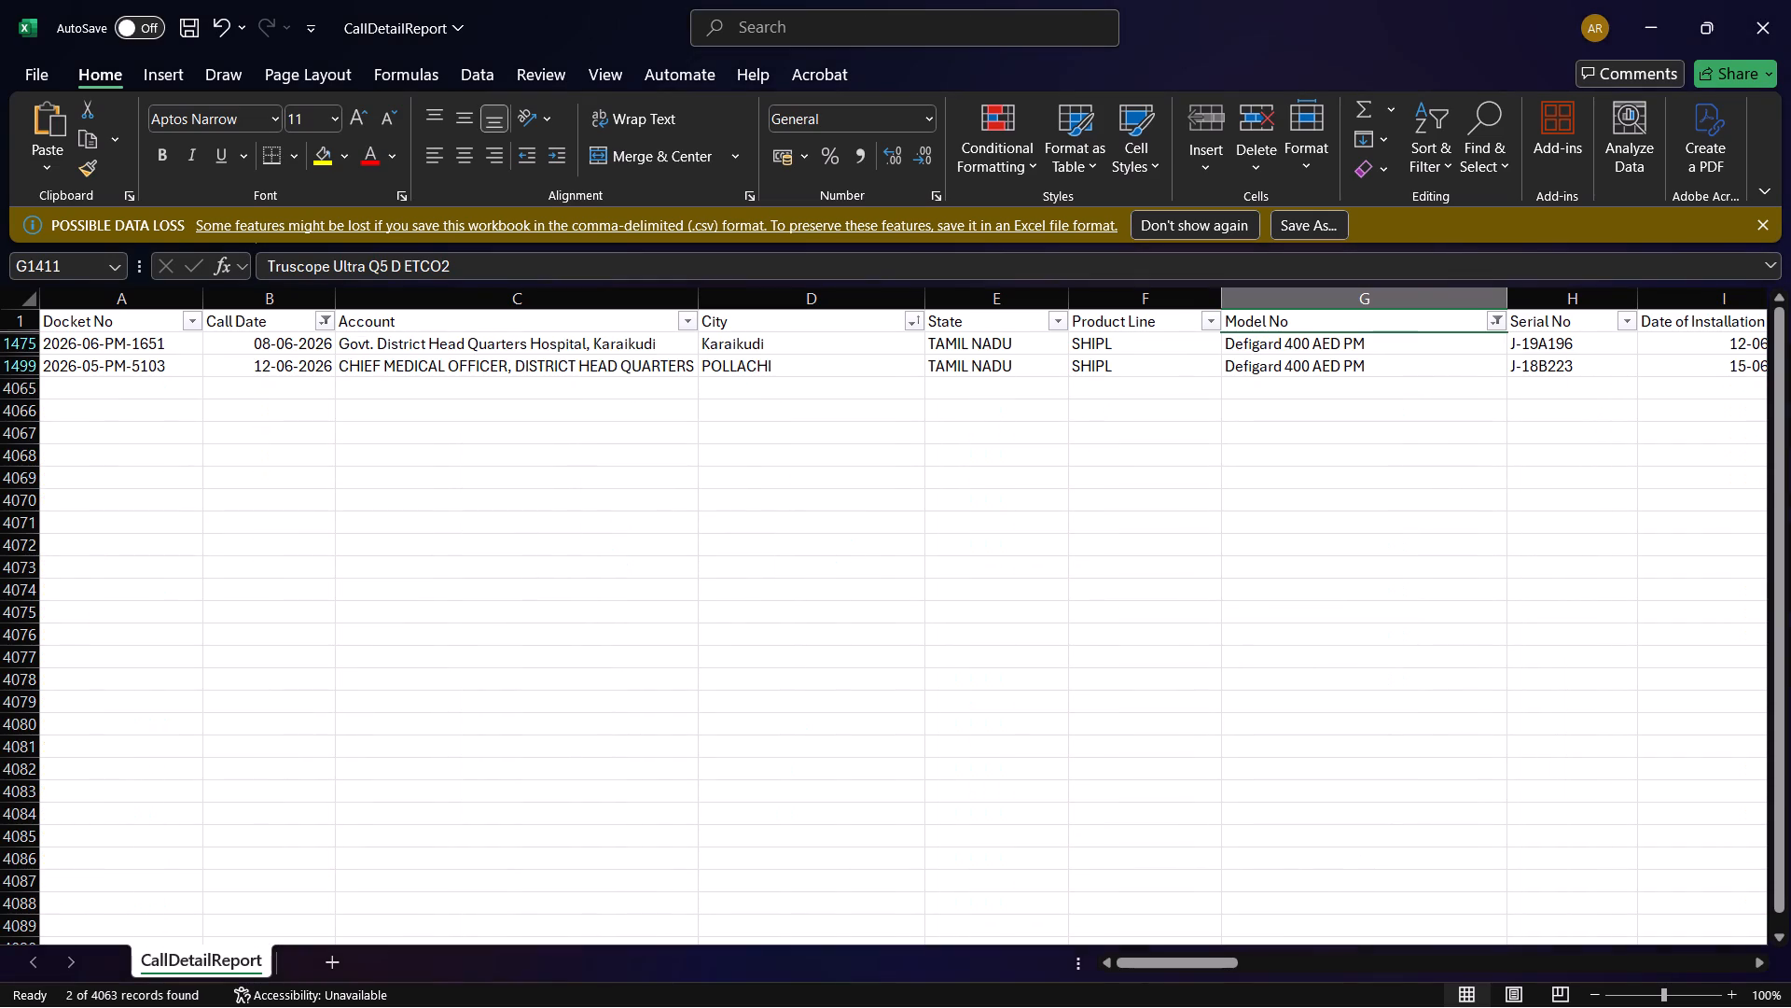
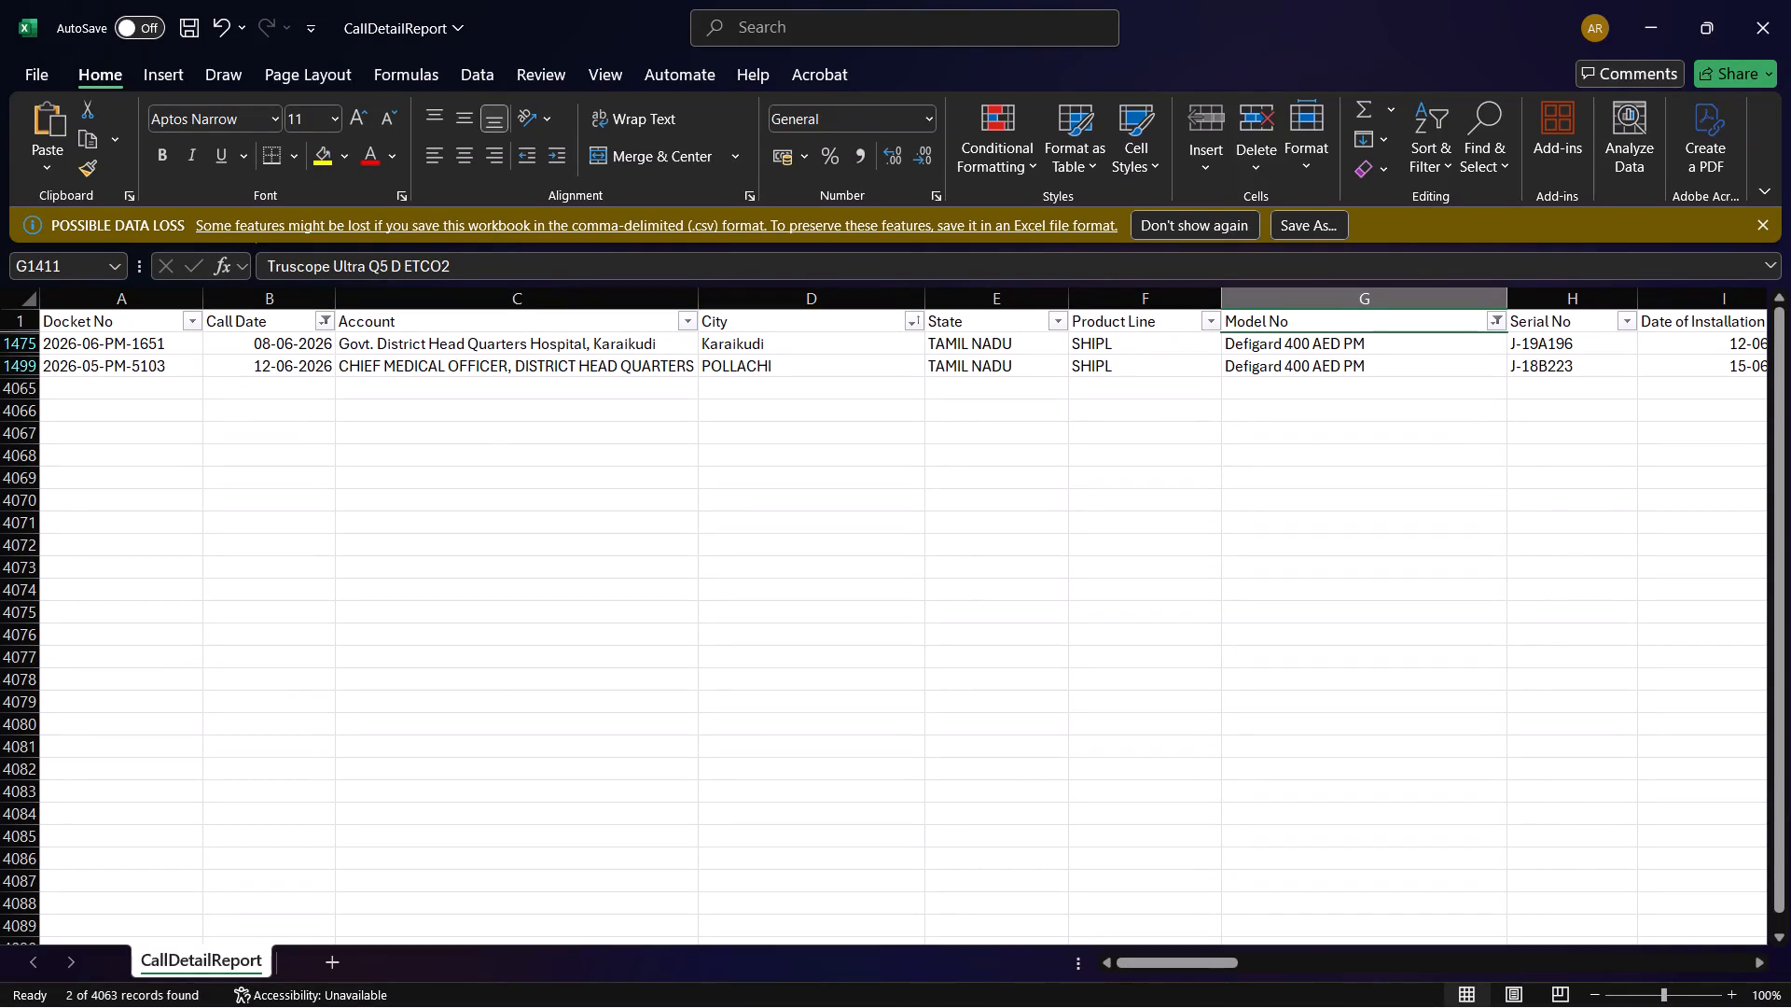
# Change the Call Date filter to show July and August 2026 instead of June.
pyautogui.click(329, 319)
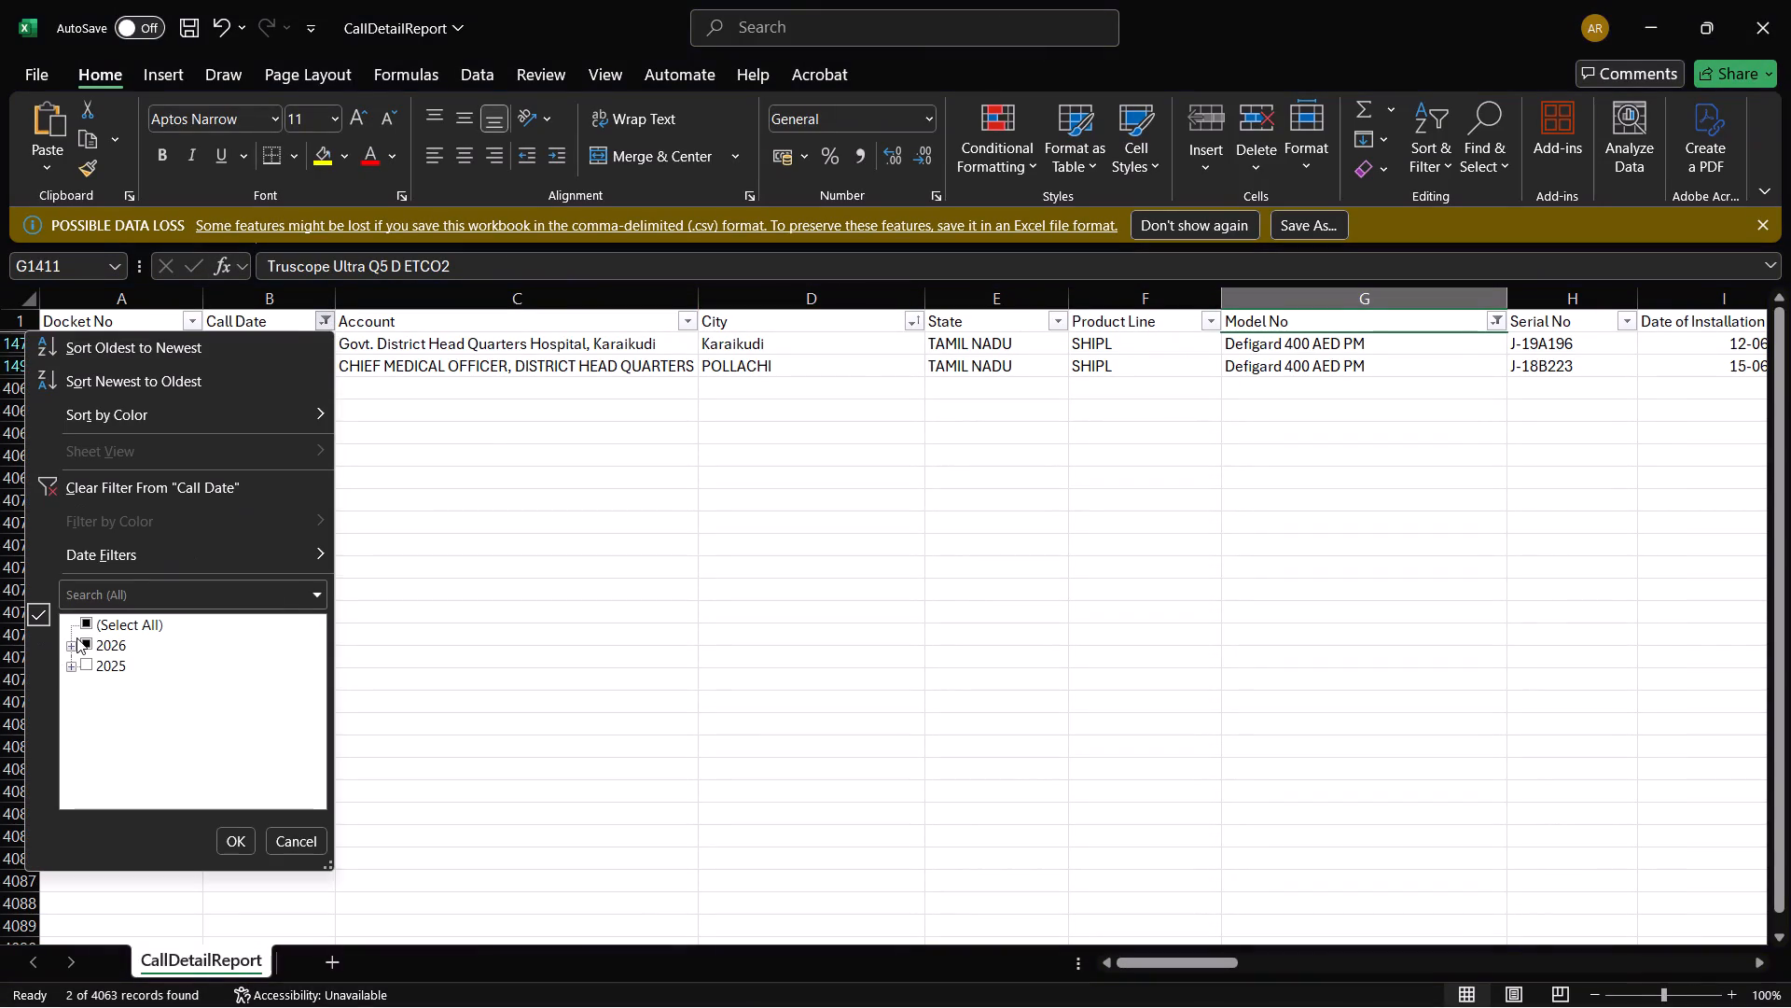
pyautogui.click(69, 643)
pyautogui.scroll(-2, 72, 673)
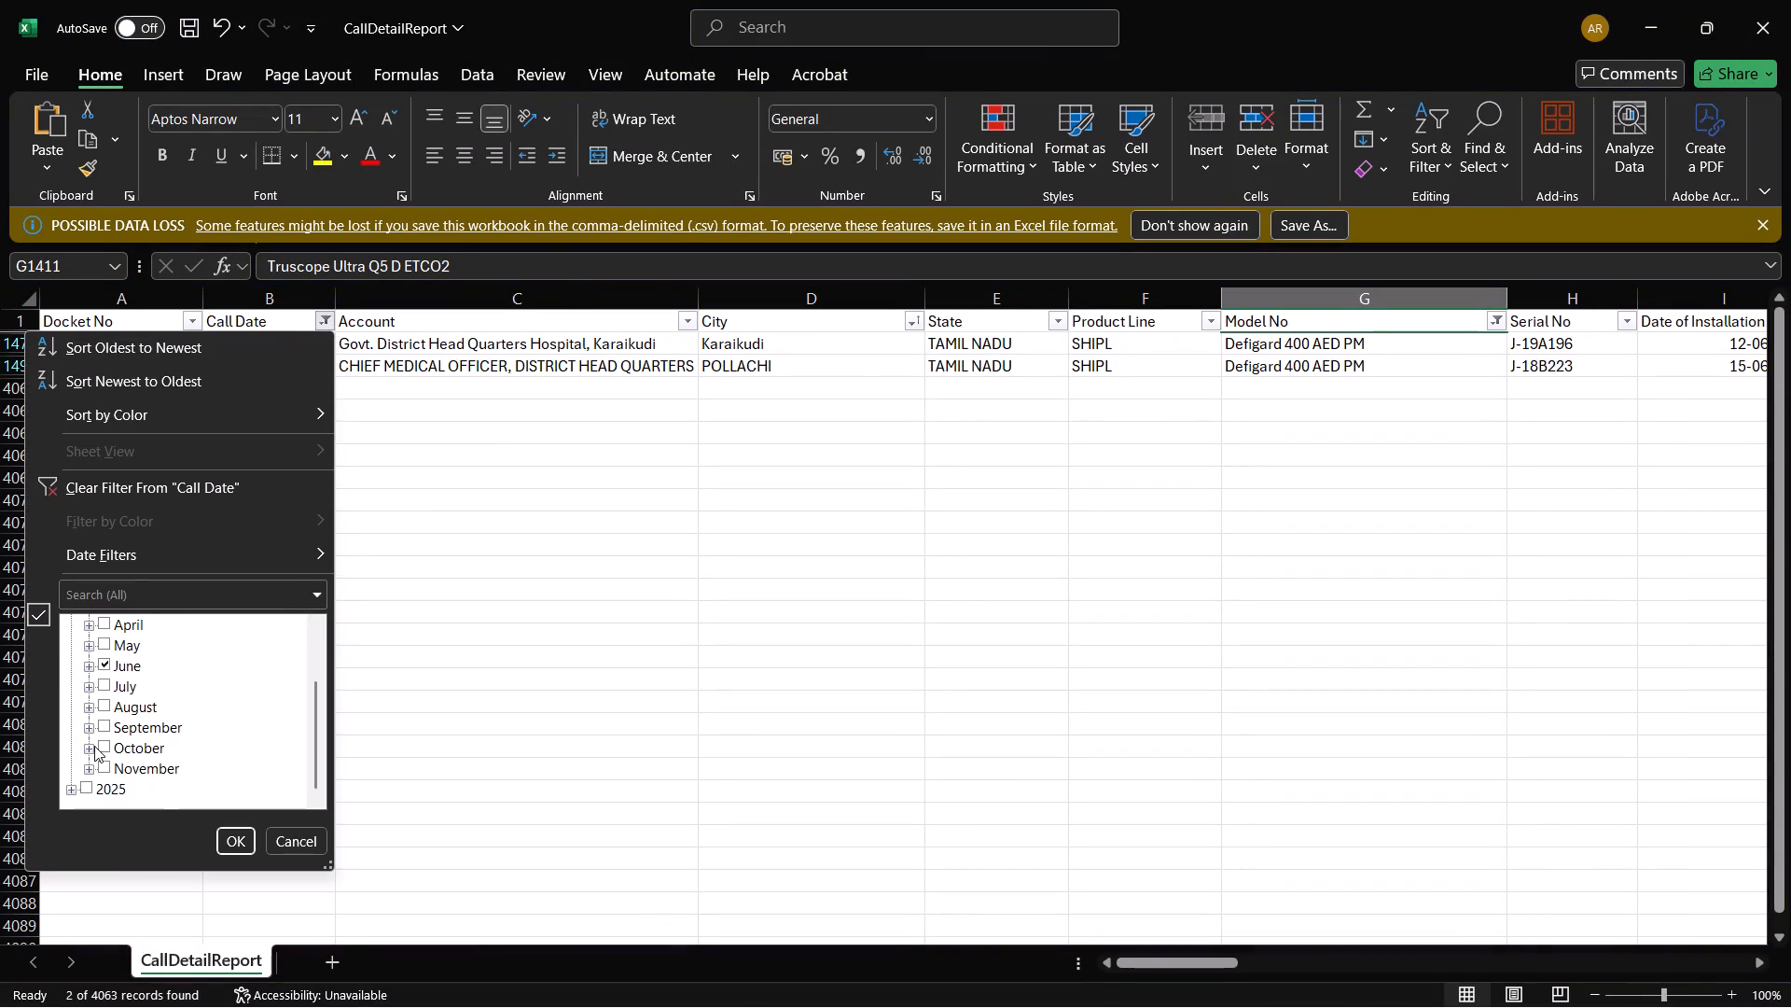
pyautogui.click(106, 659)
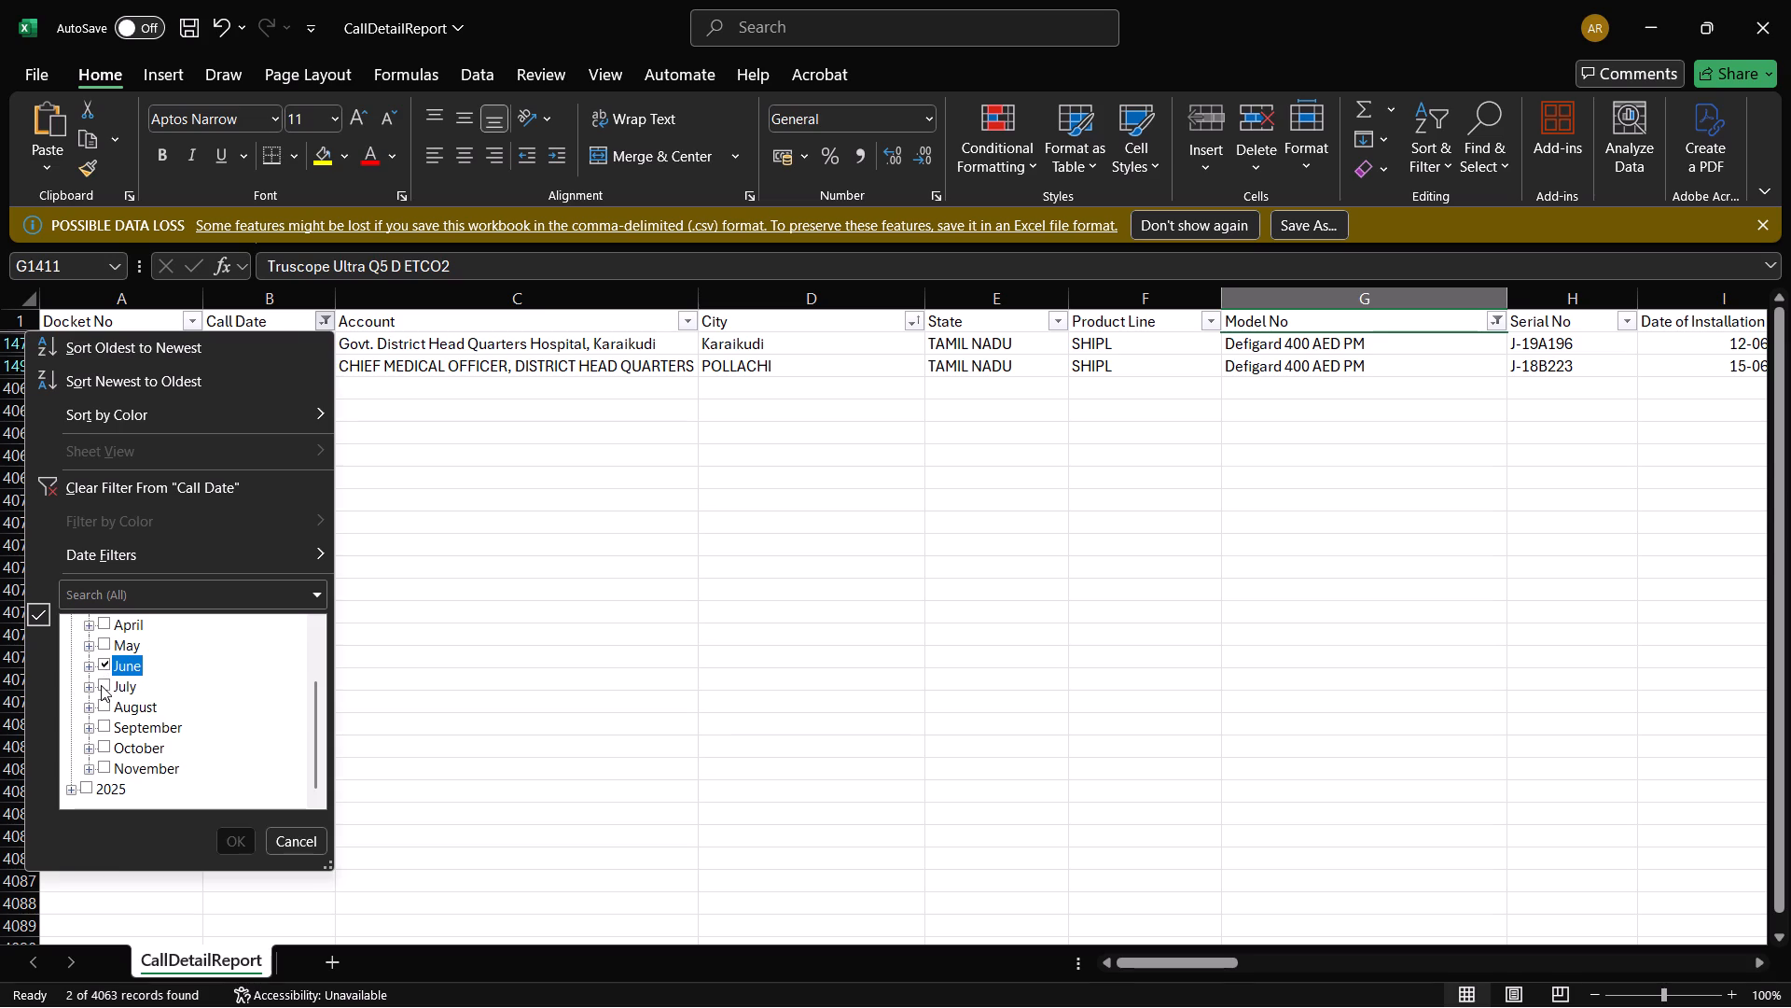
pyautogui.click(101, 685)
pyautogui.click(106, 709)
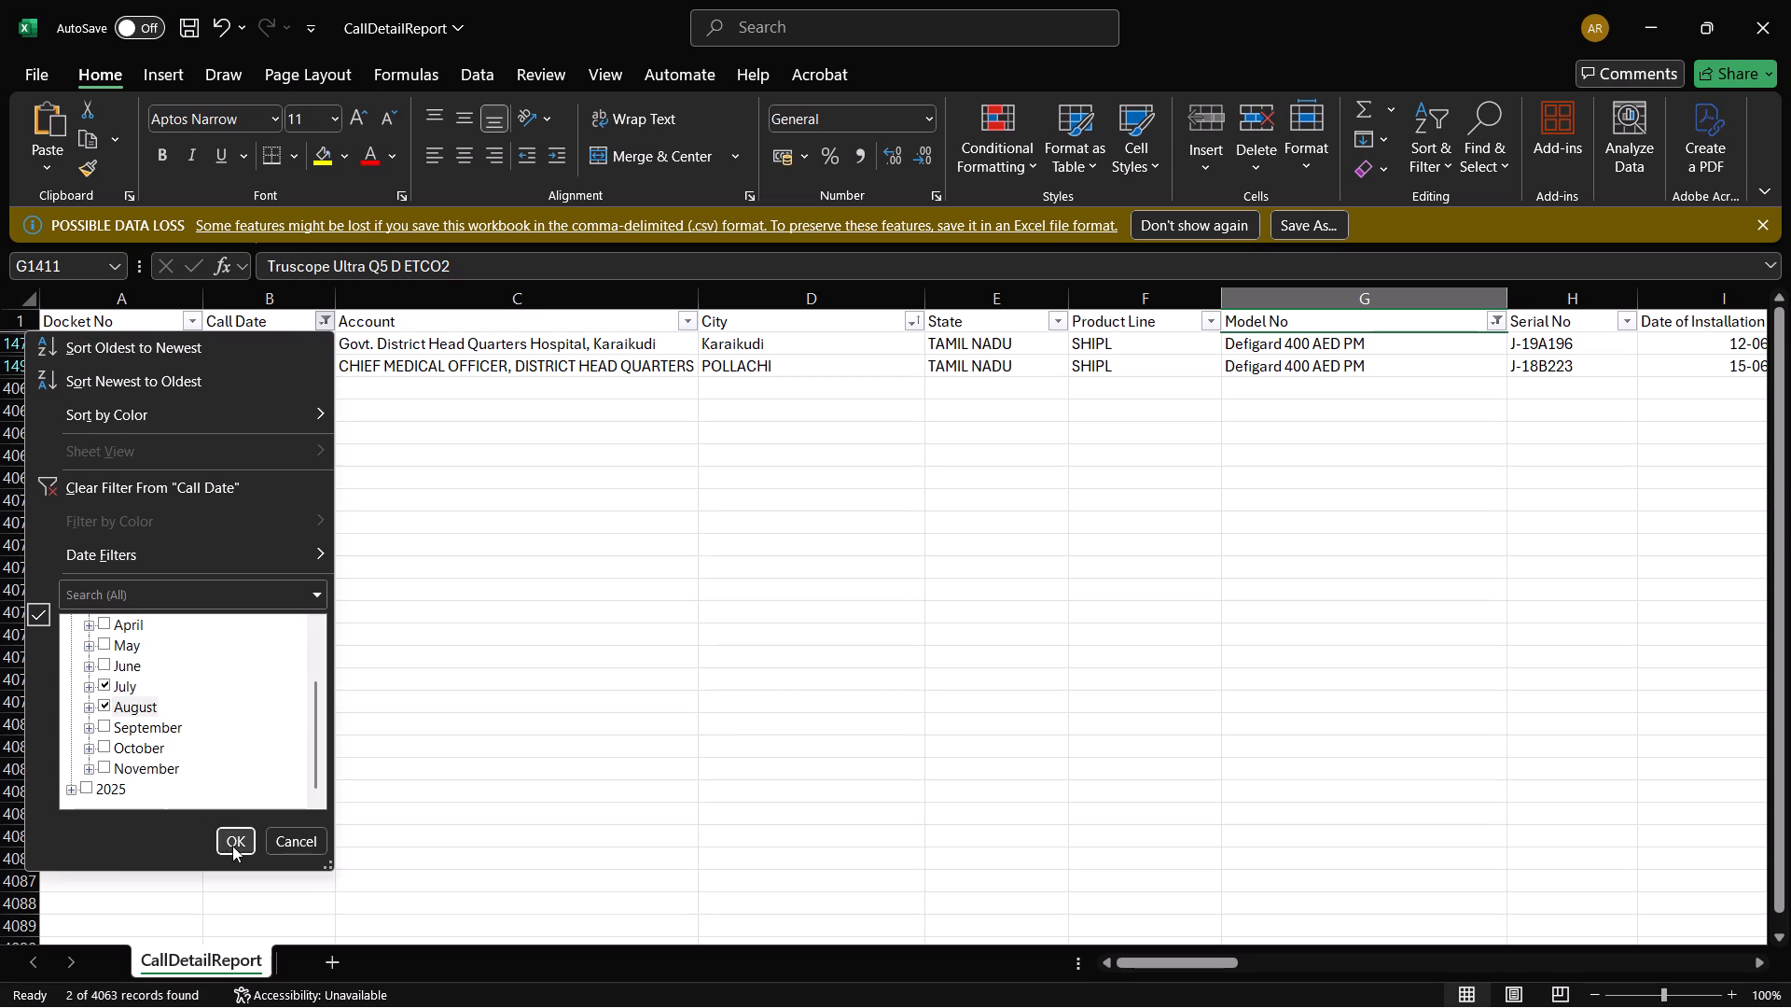
pyautogui.click(232, 846)
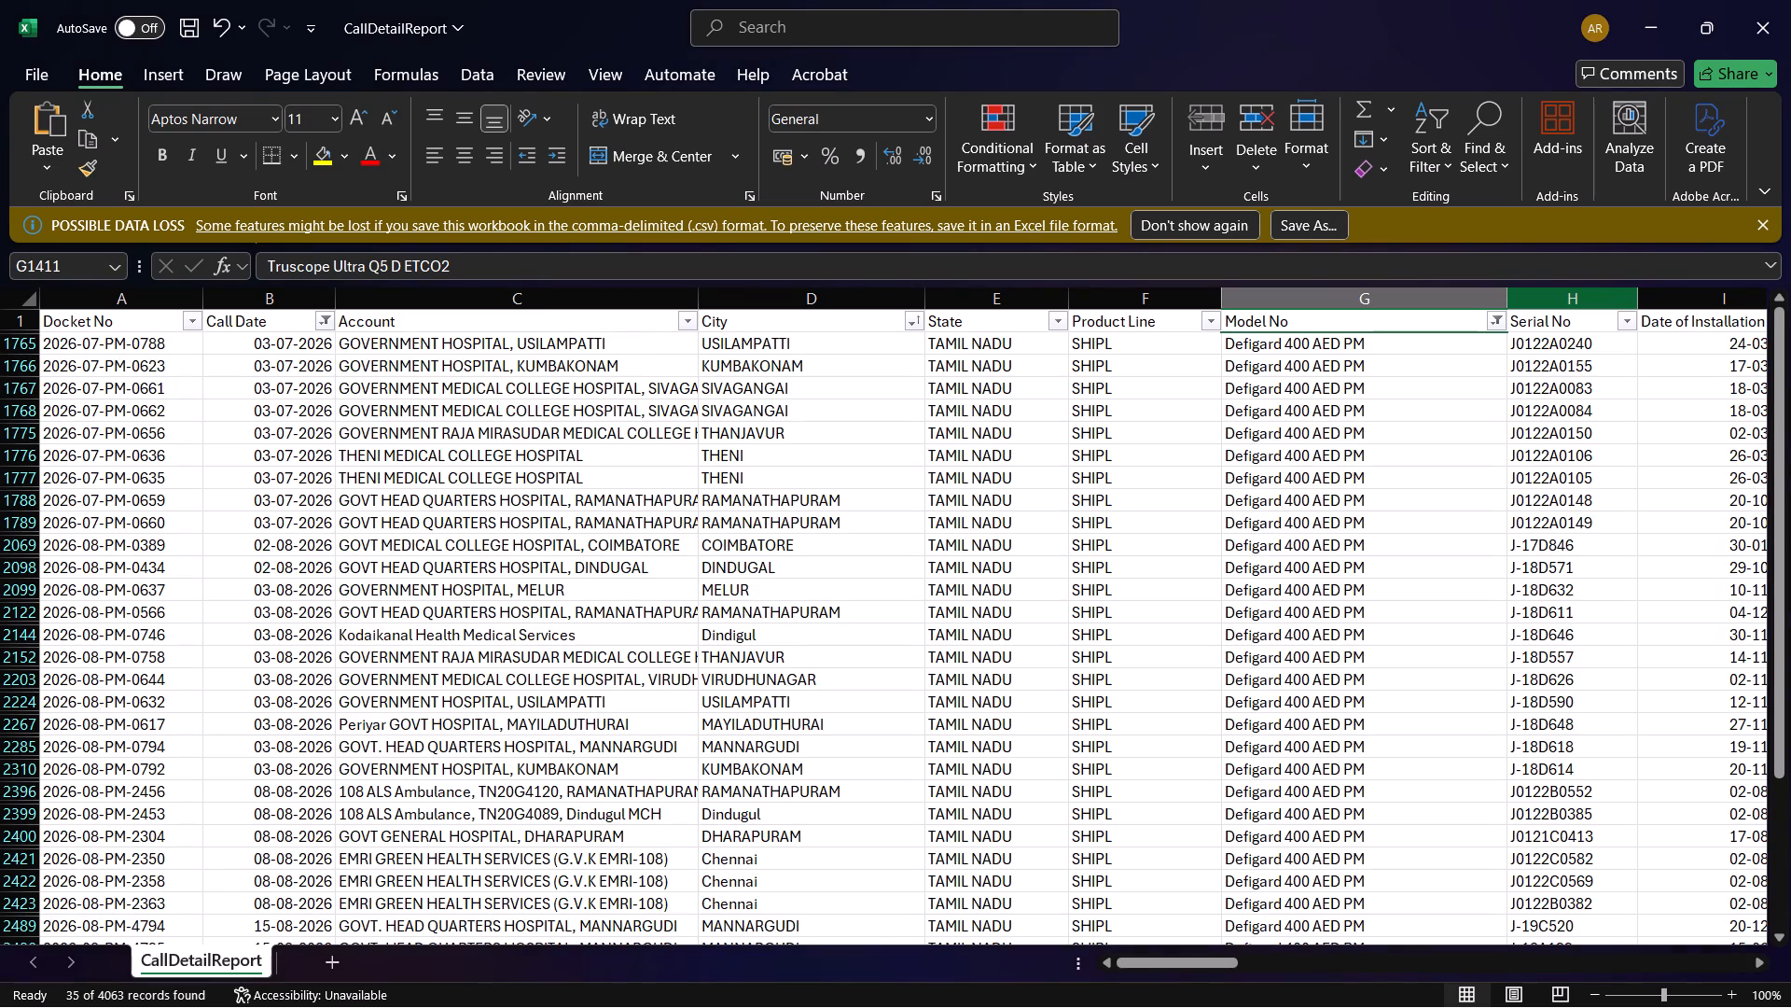
# Change the Model No filter to Truscope III (B-WT), Truscope Ultra Q5 D and Truscope Ultra Q5 D ETCO2, excluding Defigard 400 AED PM.
pyautogui.click(1499, 316)
pyautogui.scroll(-3, 1331, 758)
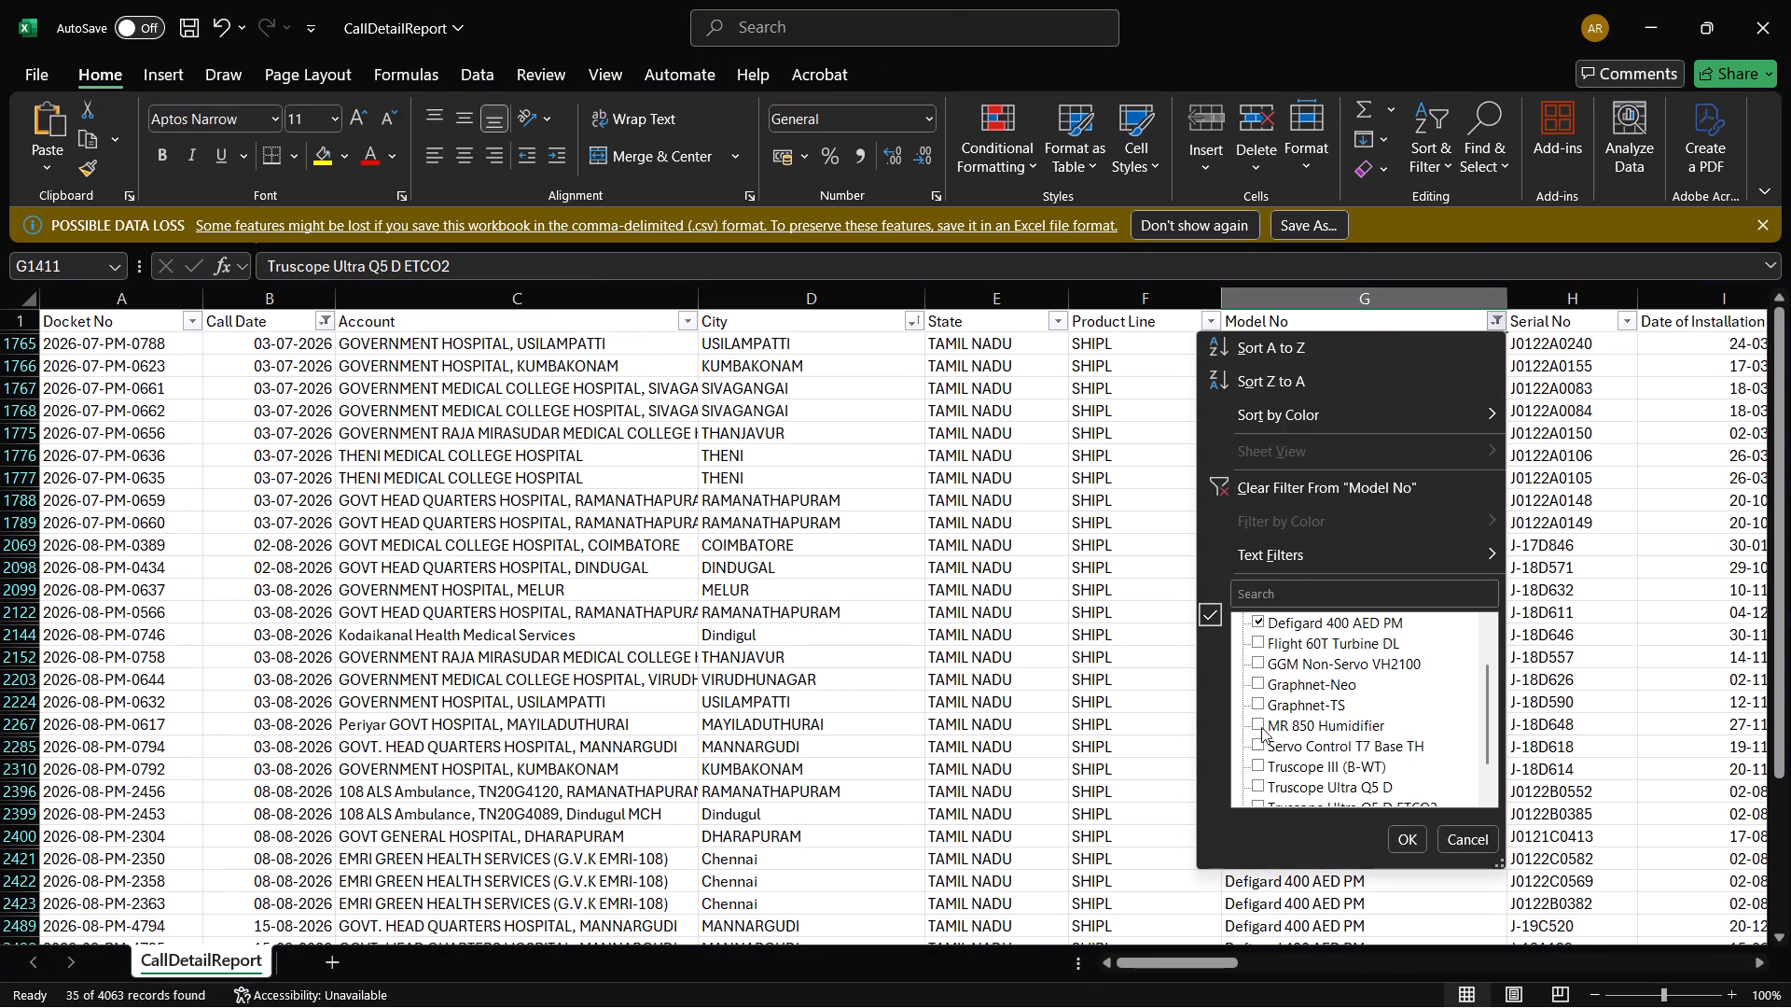
pyautogui.scroll(4, 1283, 709)
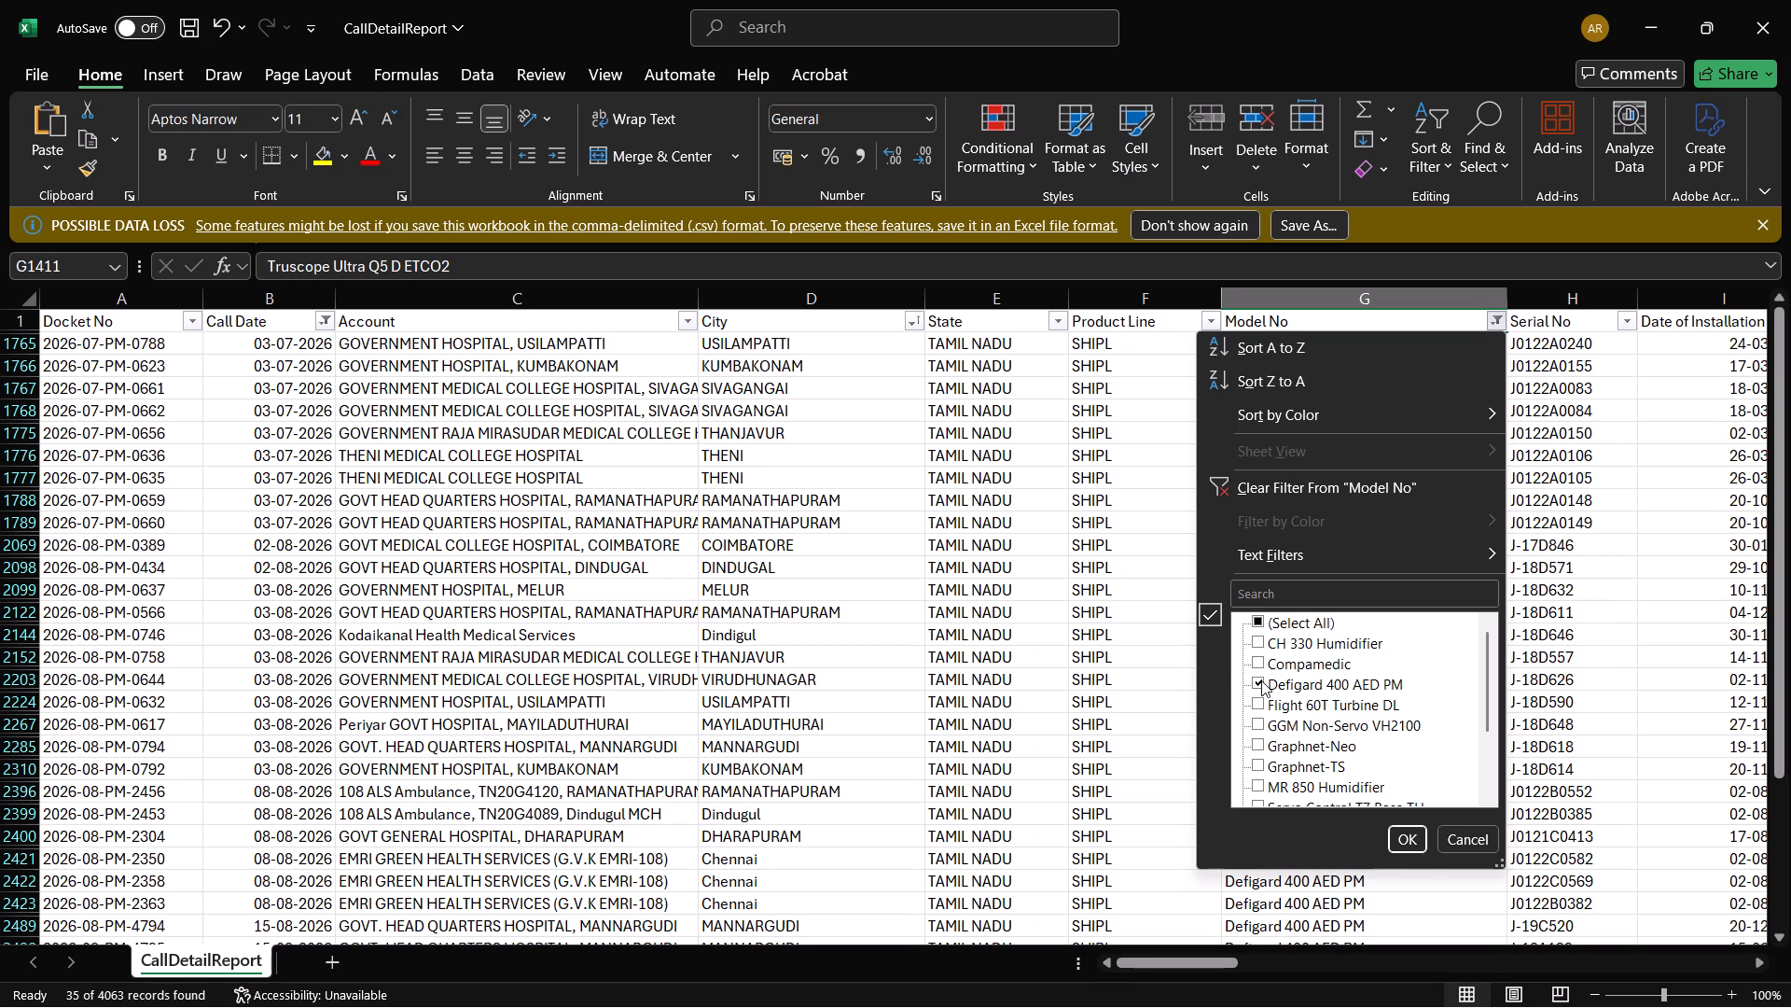
pyautogui.click(1261, 680)
pyautogui.scroll(-10, 1261, 680)
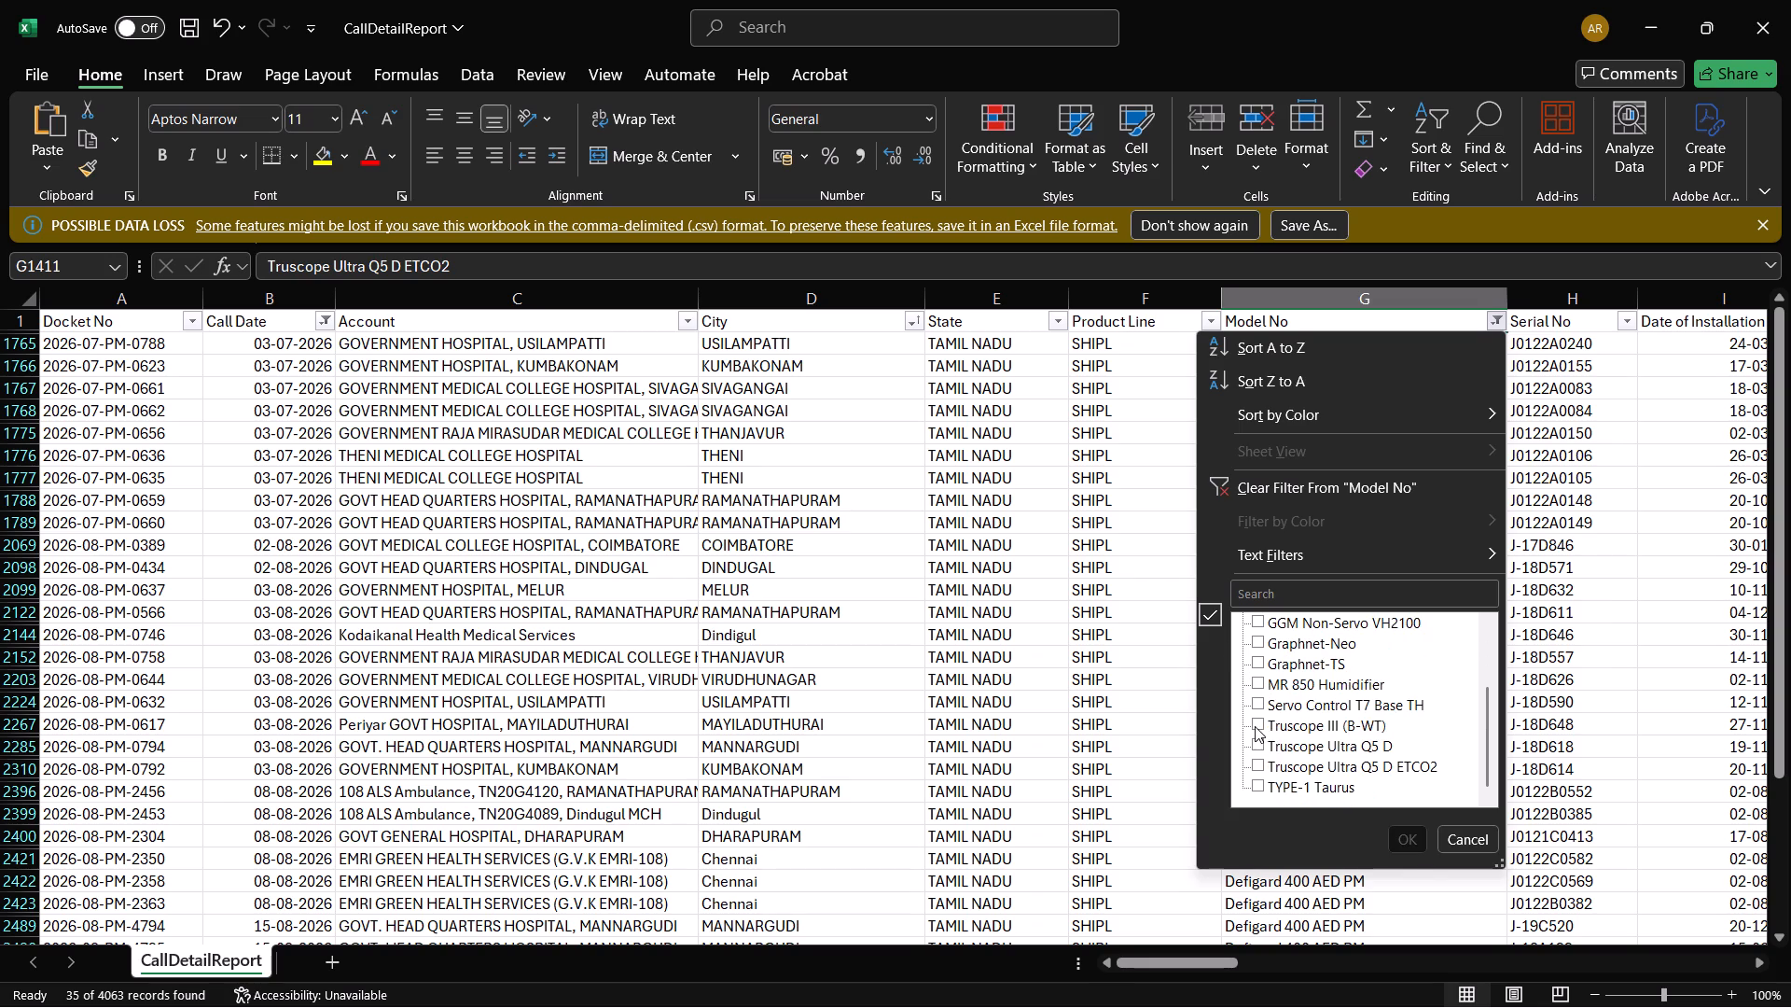
pyautogui.click(1255, 726)
pyautogui.click(1256, 740)
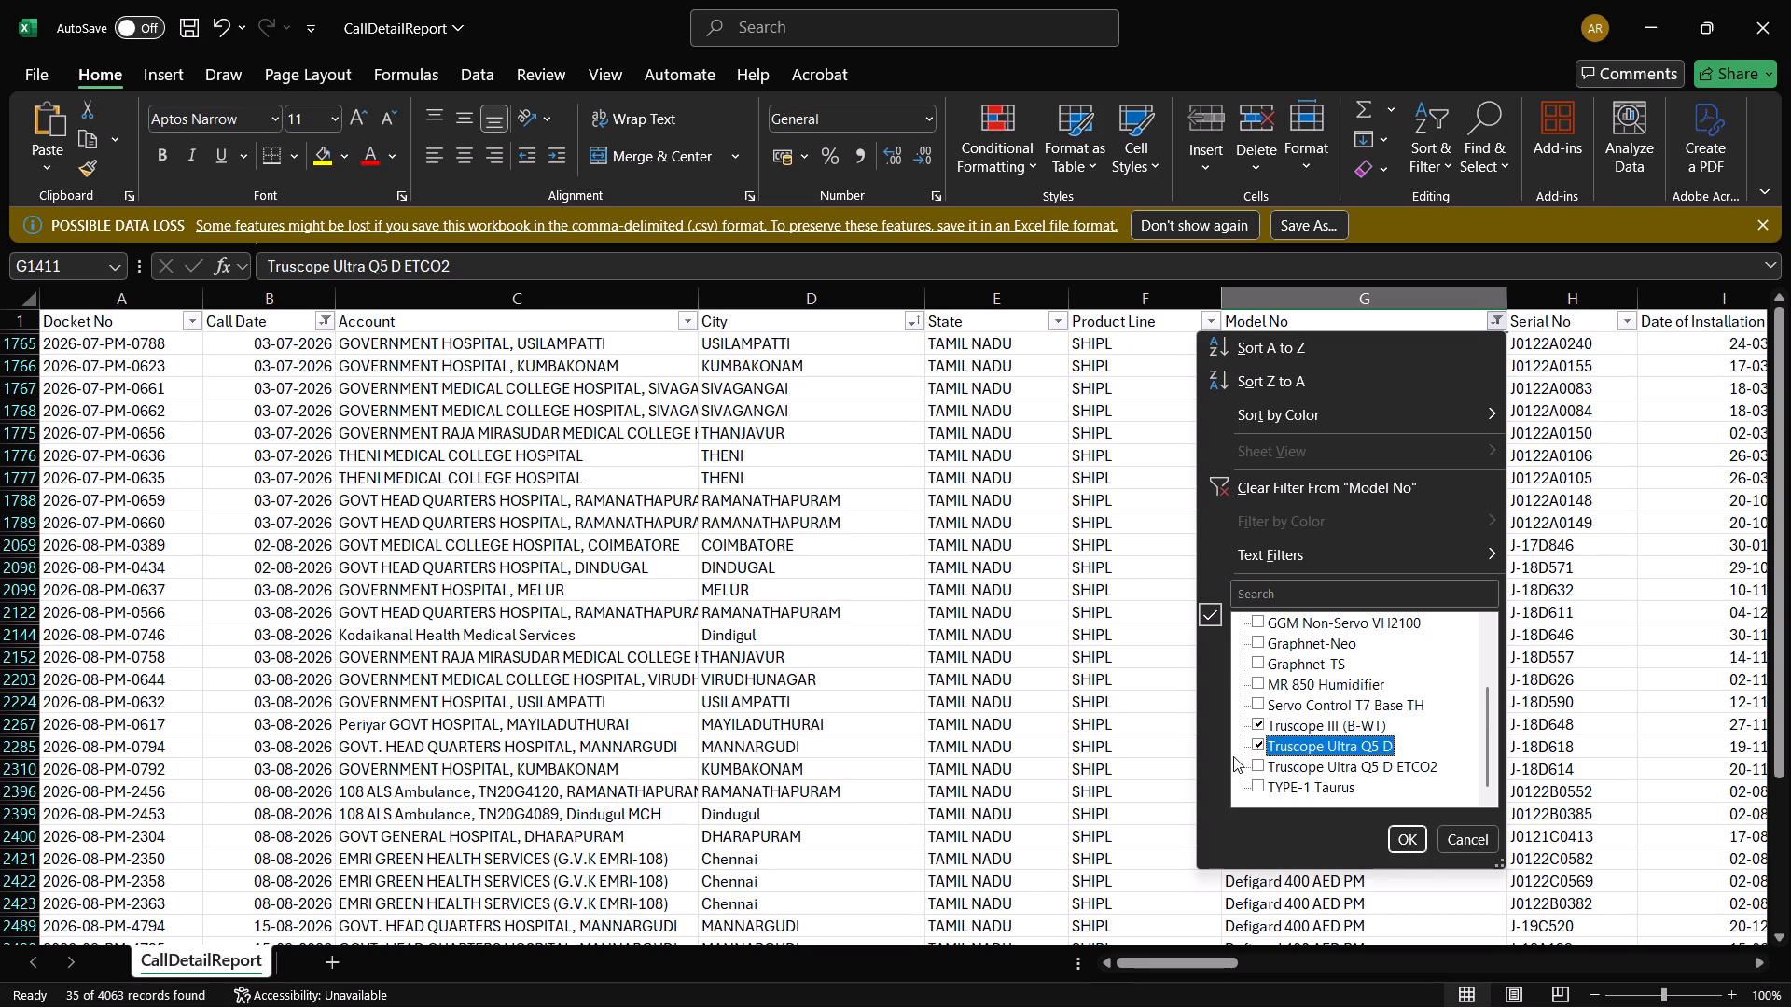
pyautogui.click(1257, 763)
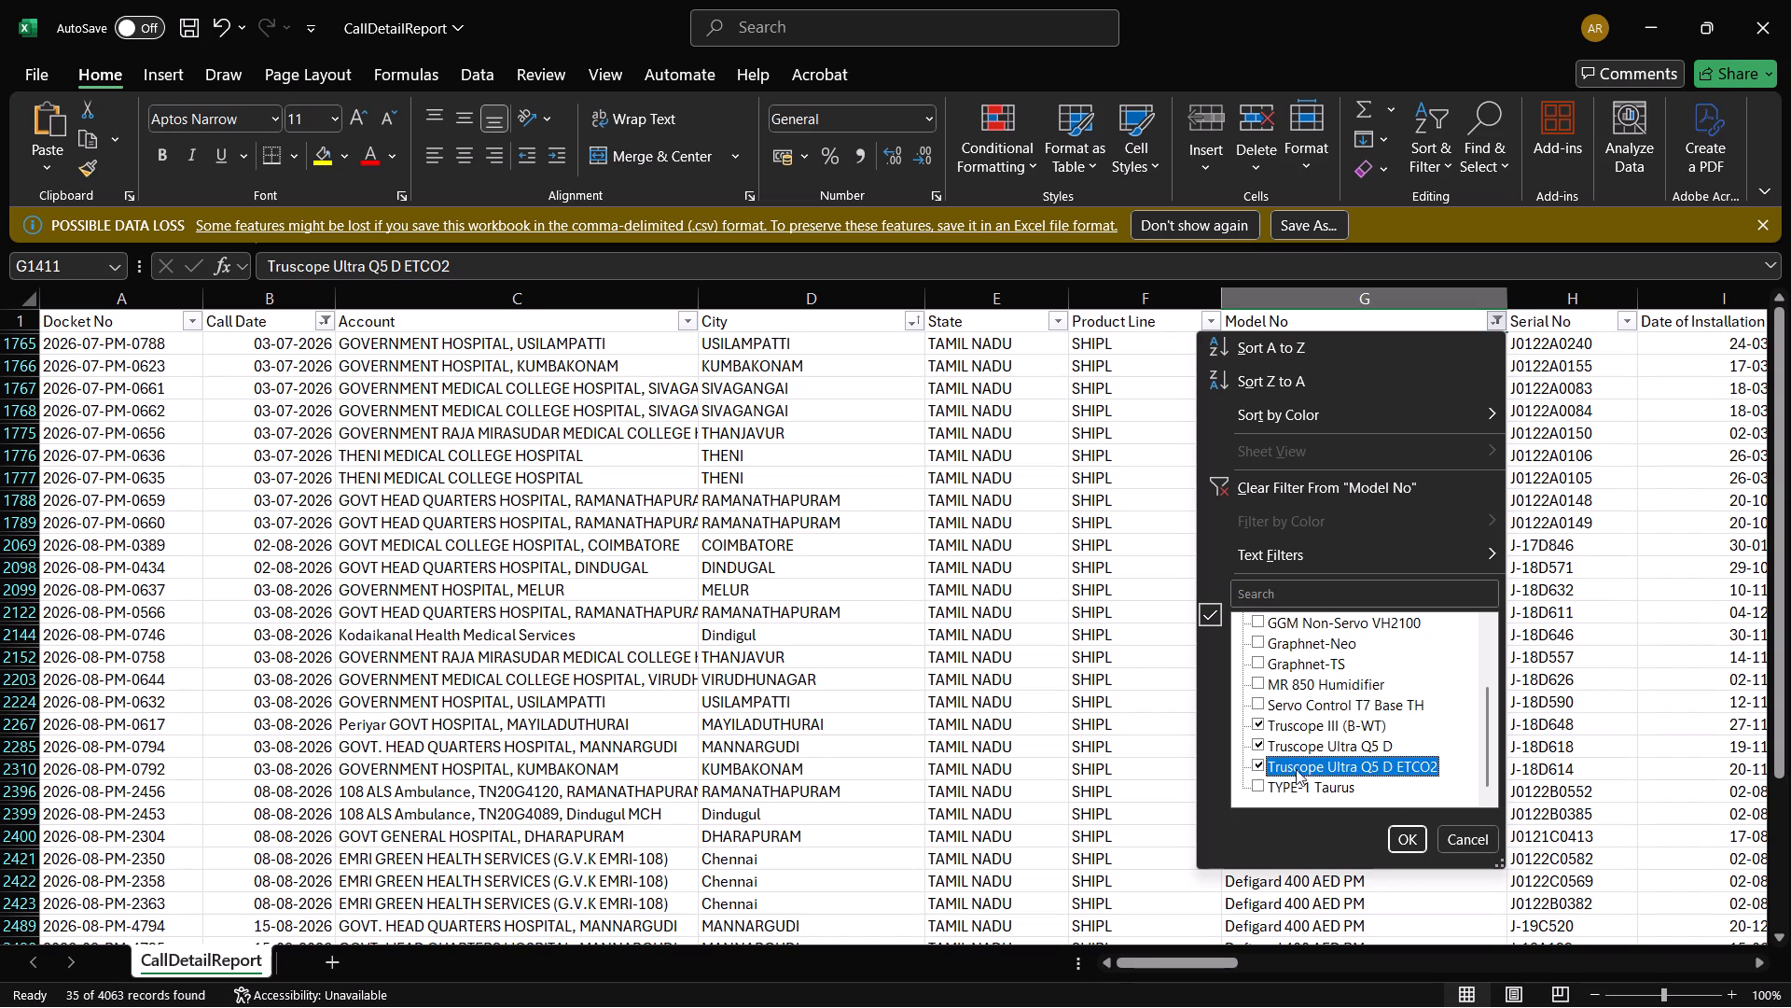
pyautogui.click(1405, 849)
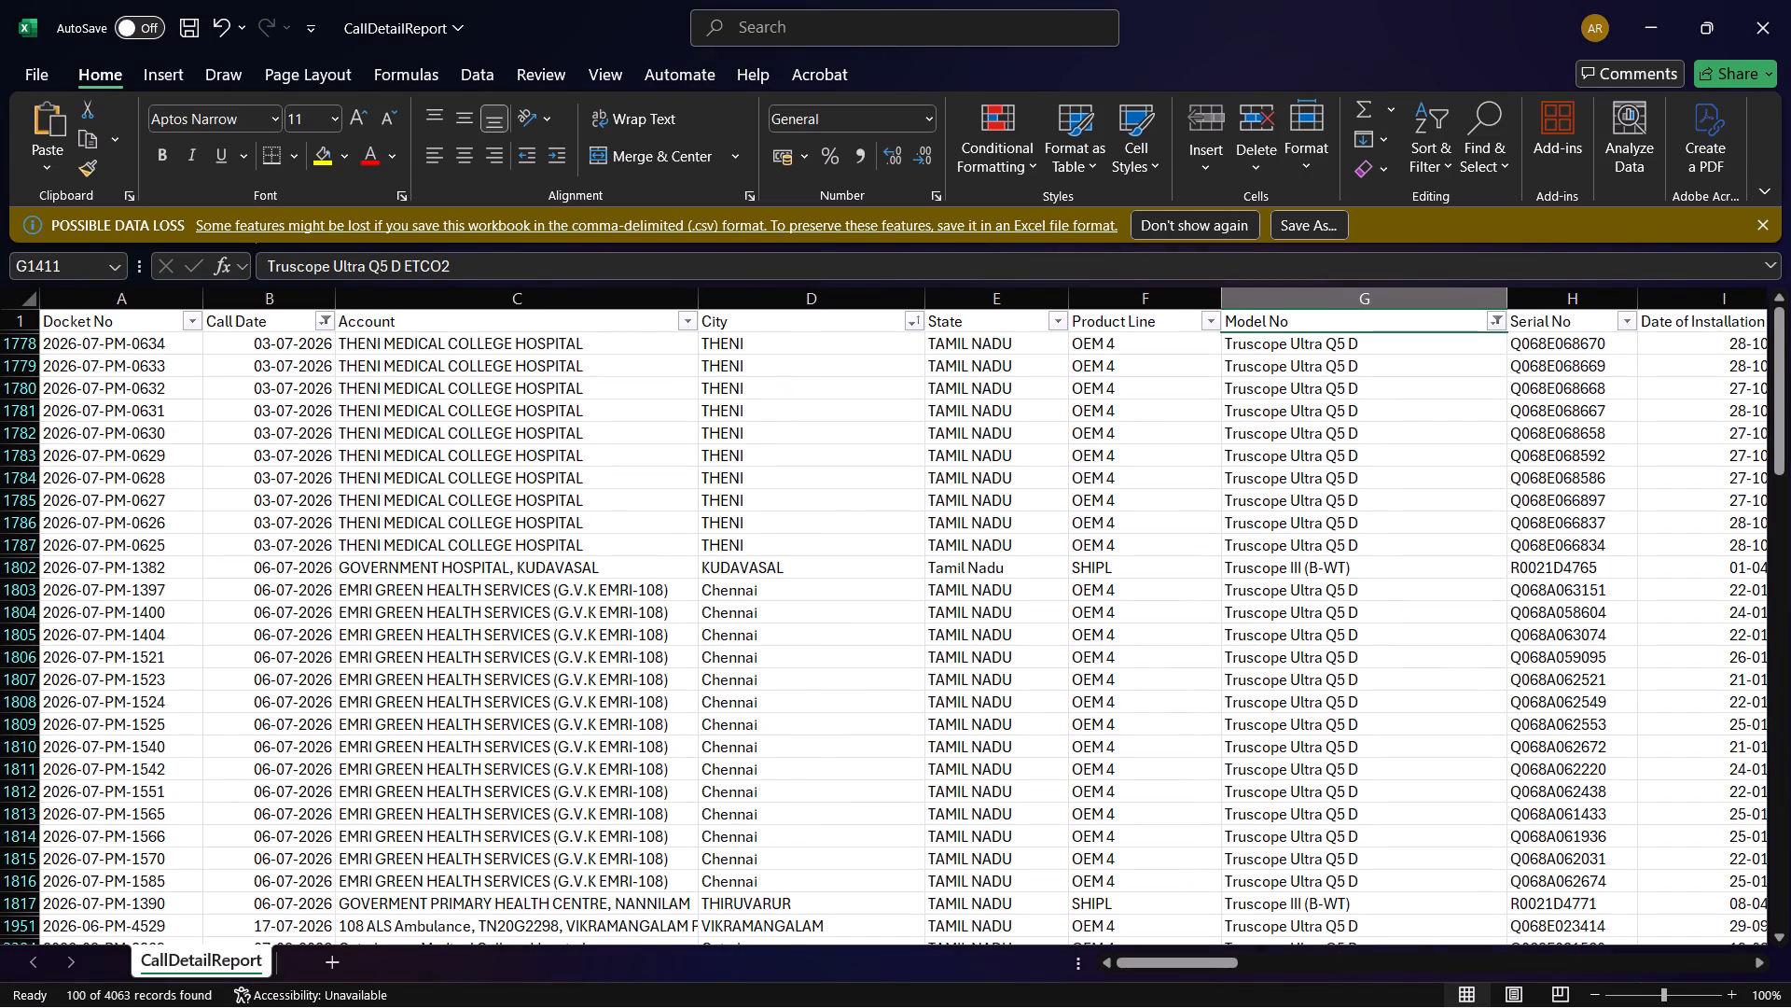
# Look through the filtered July and August Truscope dockets to the end of the list, checking accounts, cities and serial numbers.
pyautogui.scroll(-2, 766, 615)
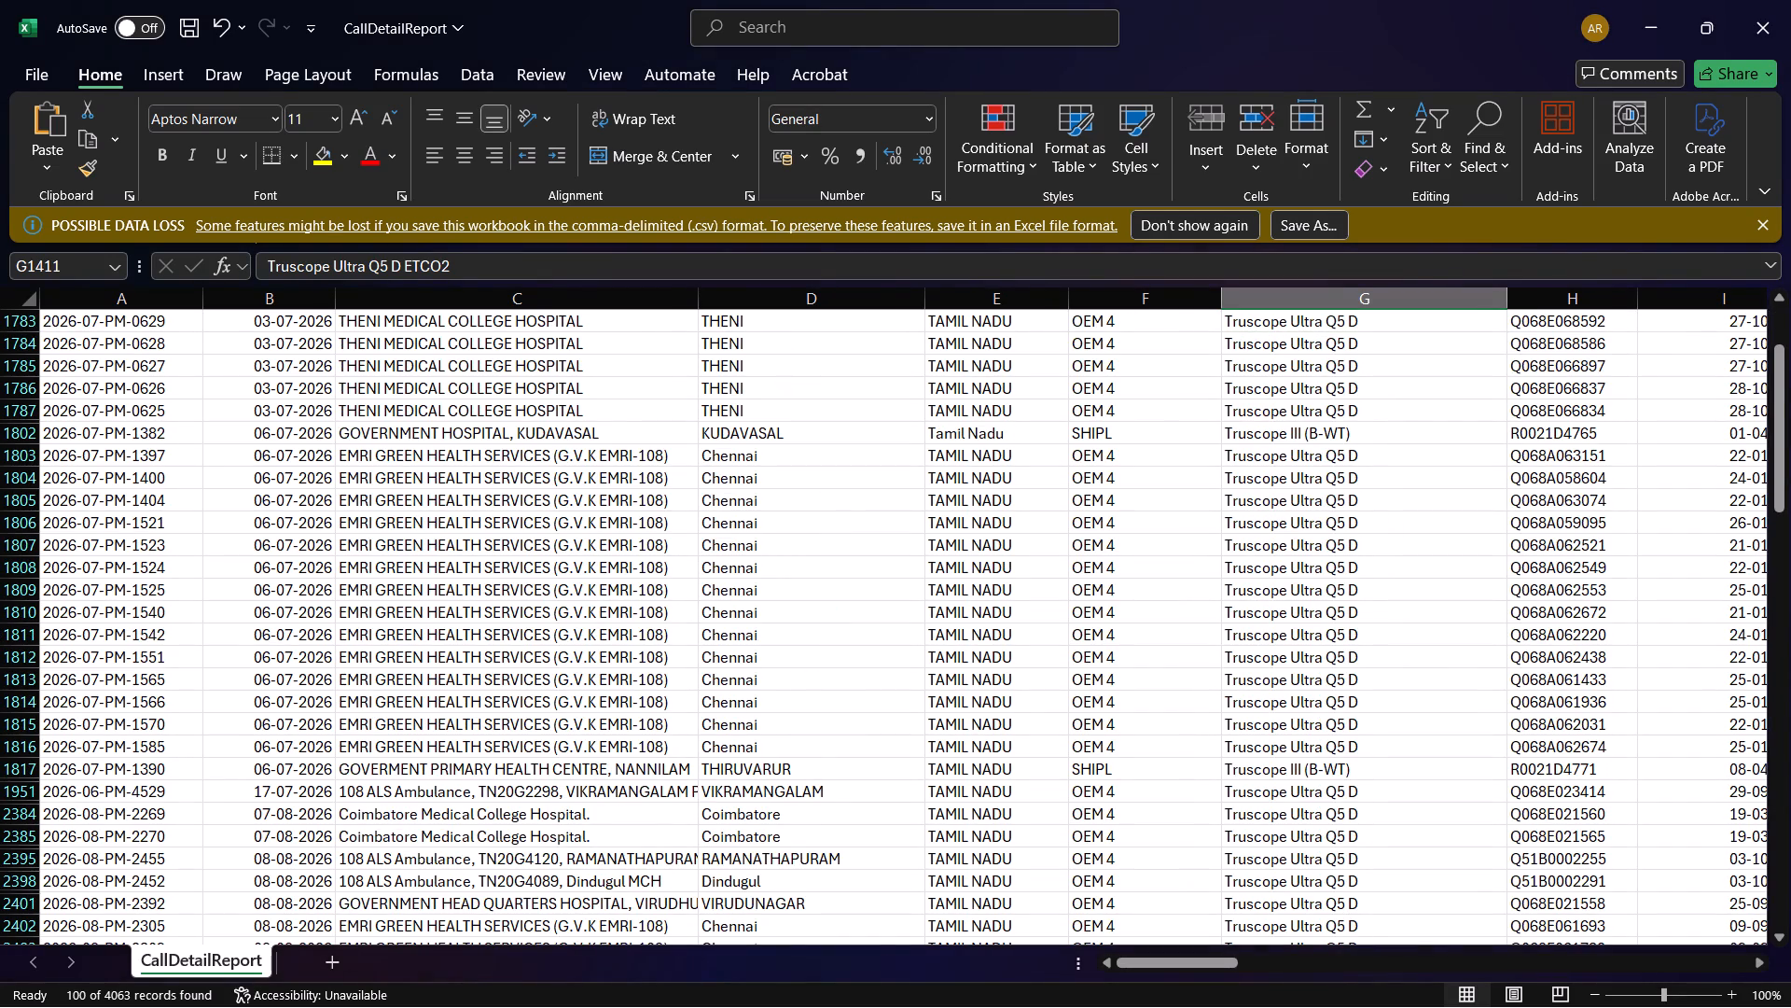
pyautogui.scroll(-3, 774, 614)
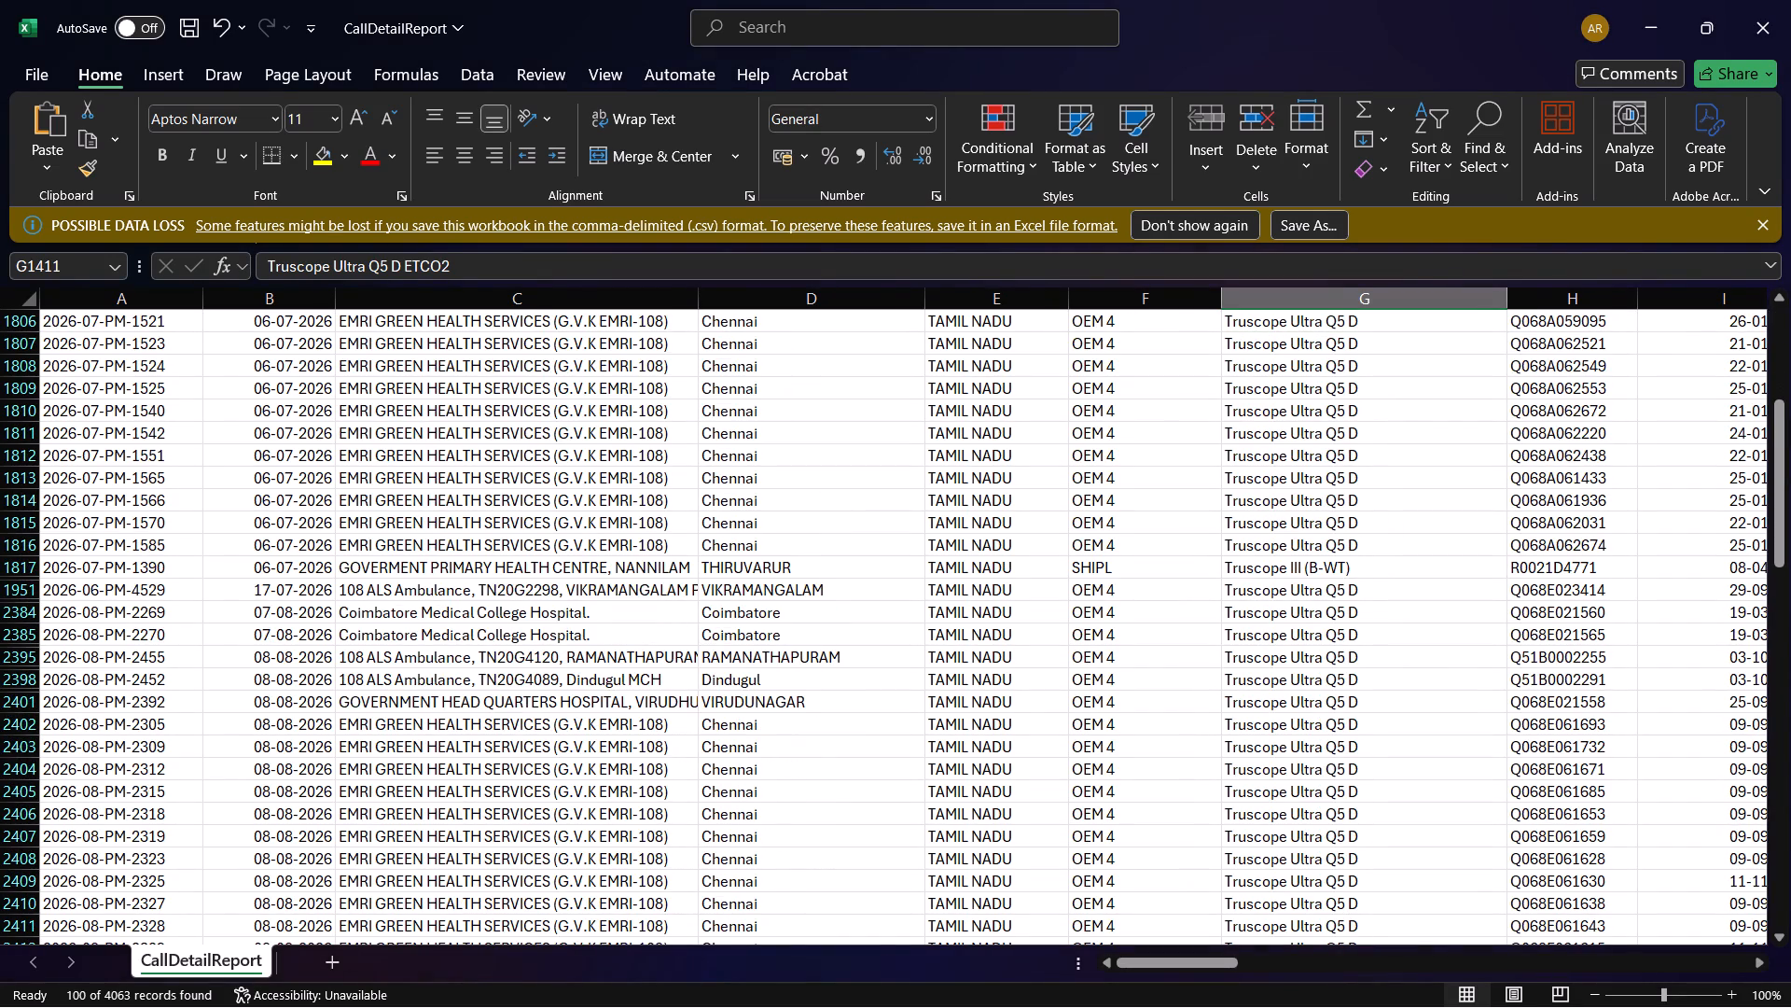
pyautogui.scroll(-4, 798, 600)
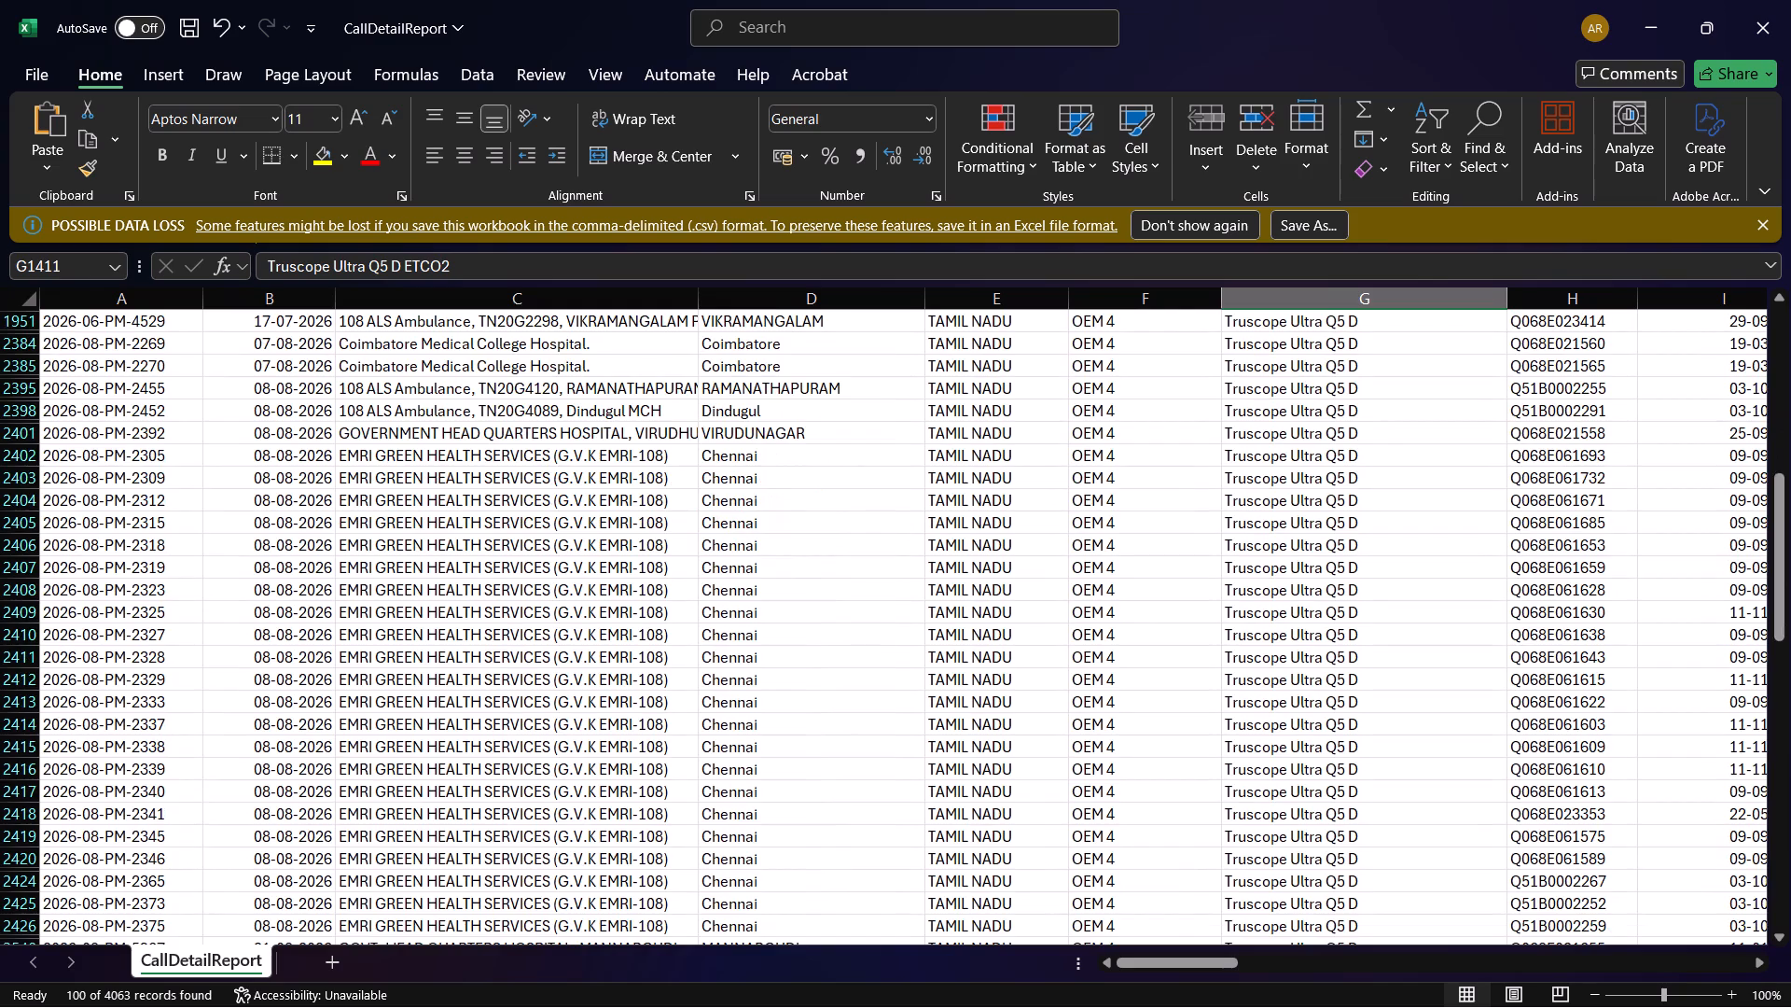
pyautogui.scroll(-8, 807, 602)
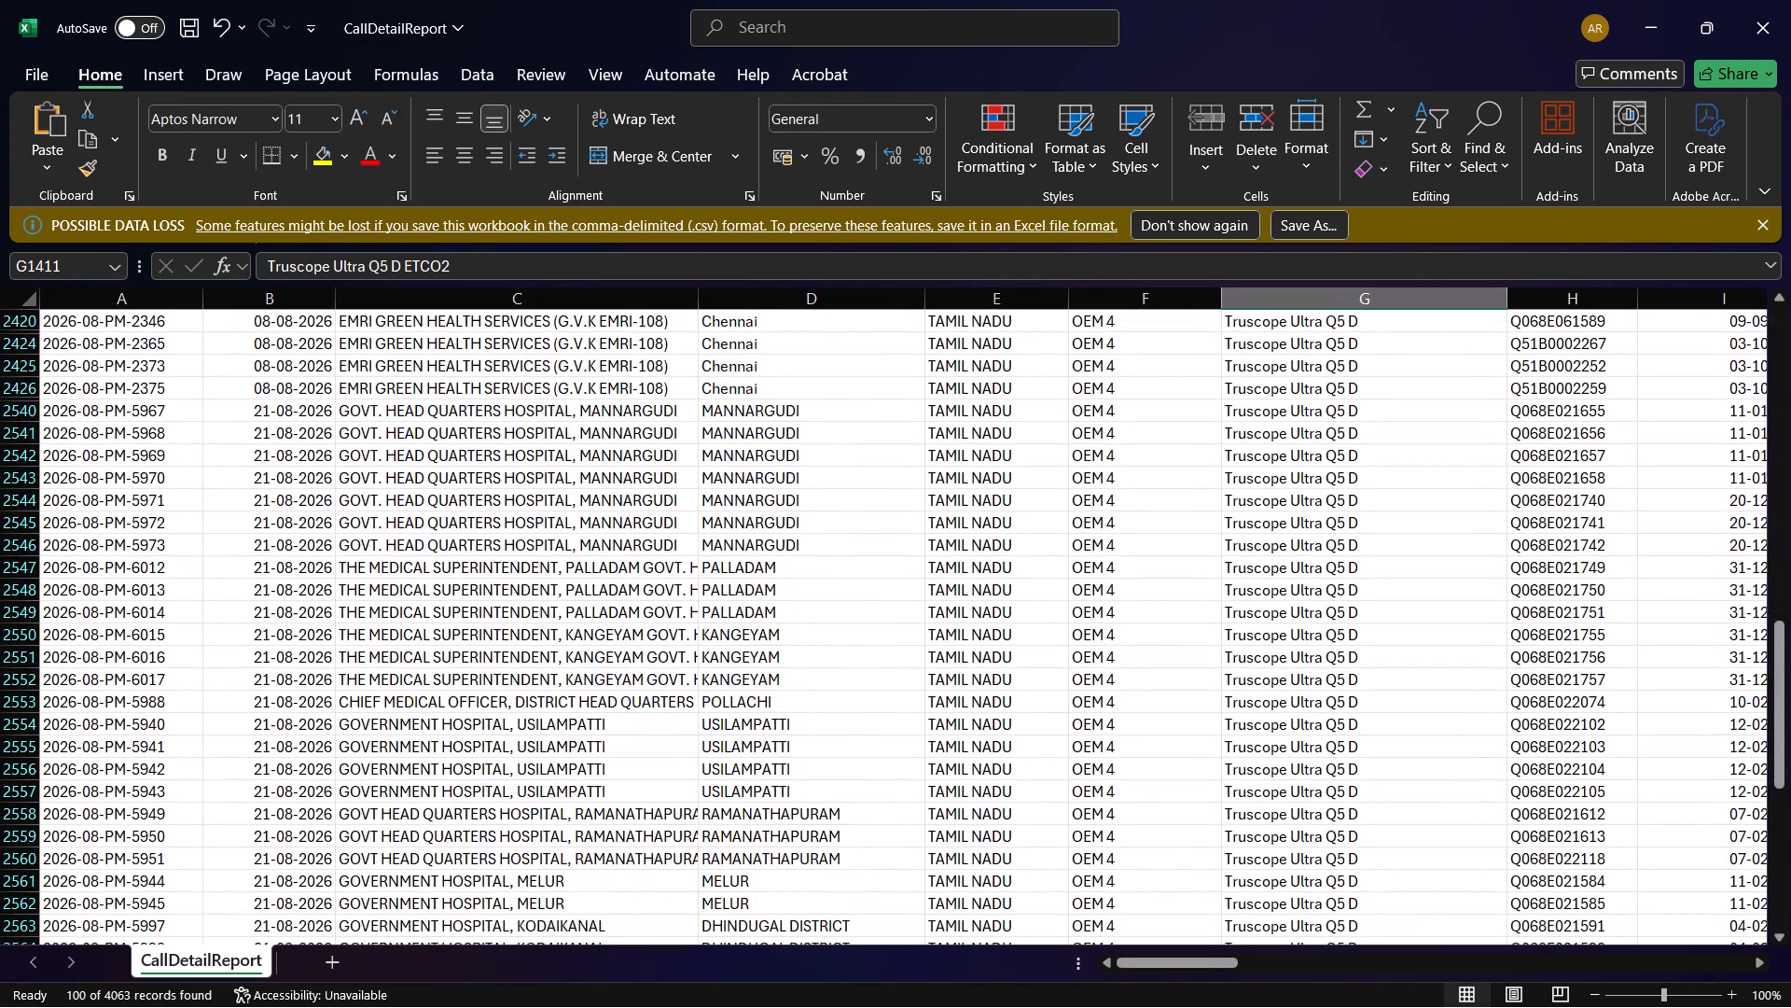
pyautogui.scroll(-3, 806, 602)
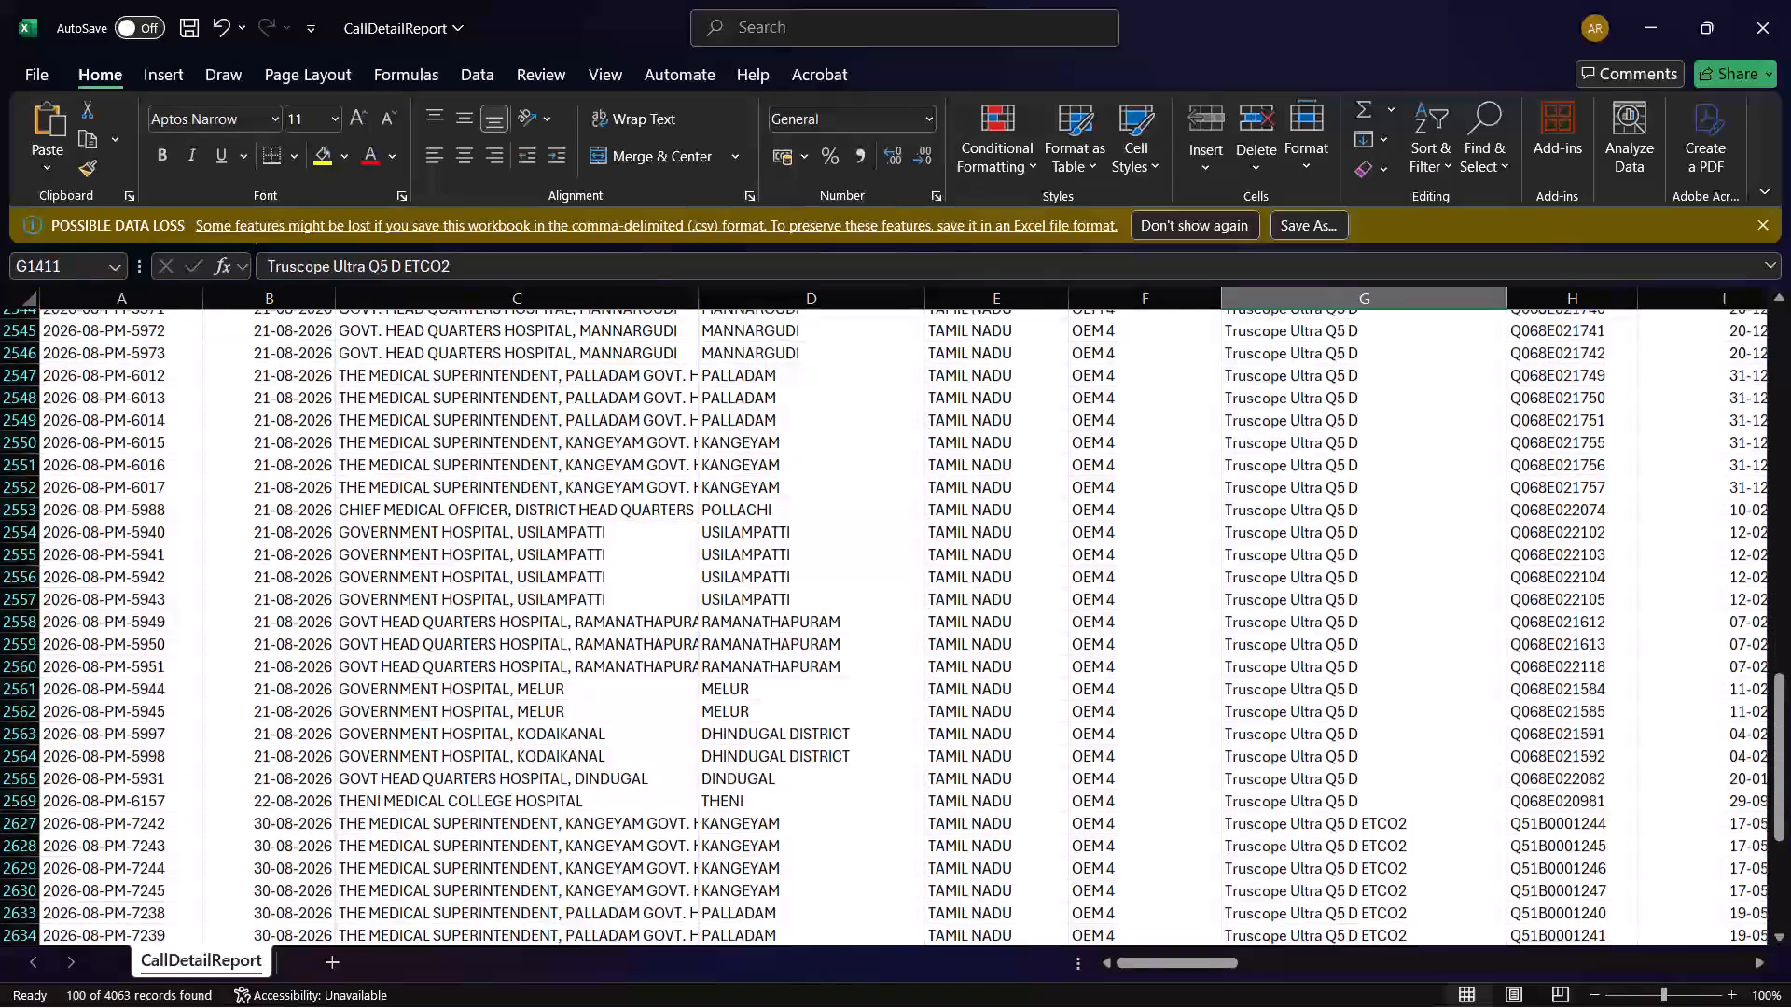
pyautogui.scroll(-9, 806, 602)
pyautogui.scroll(3, 806, 602)
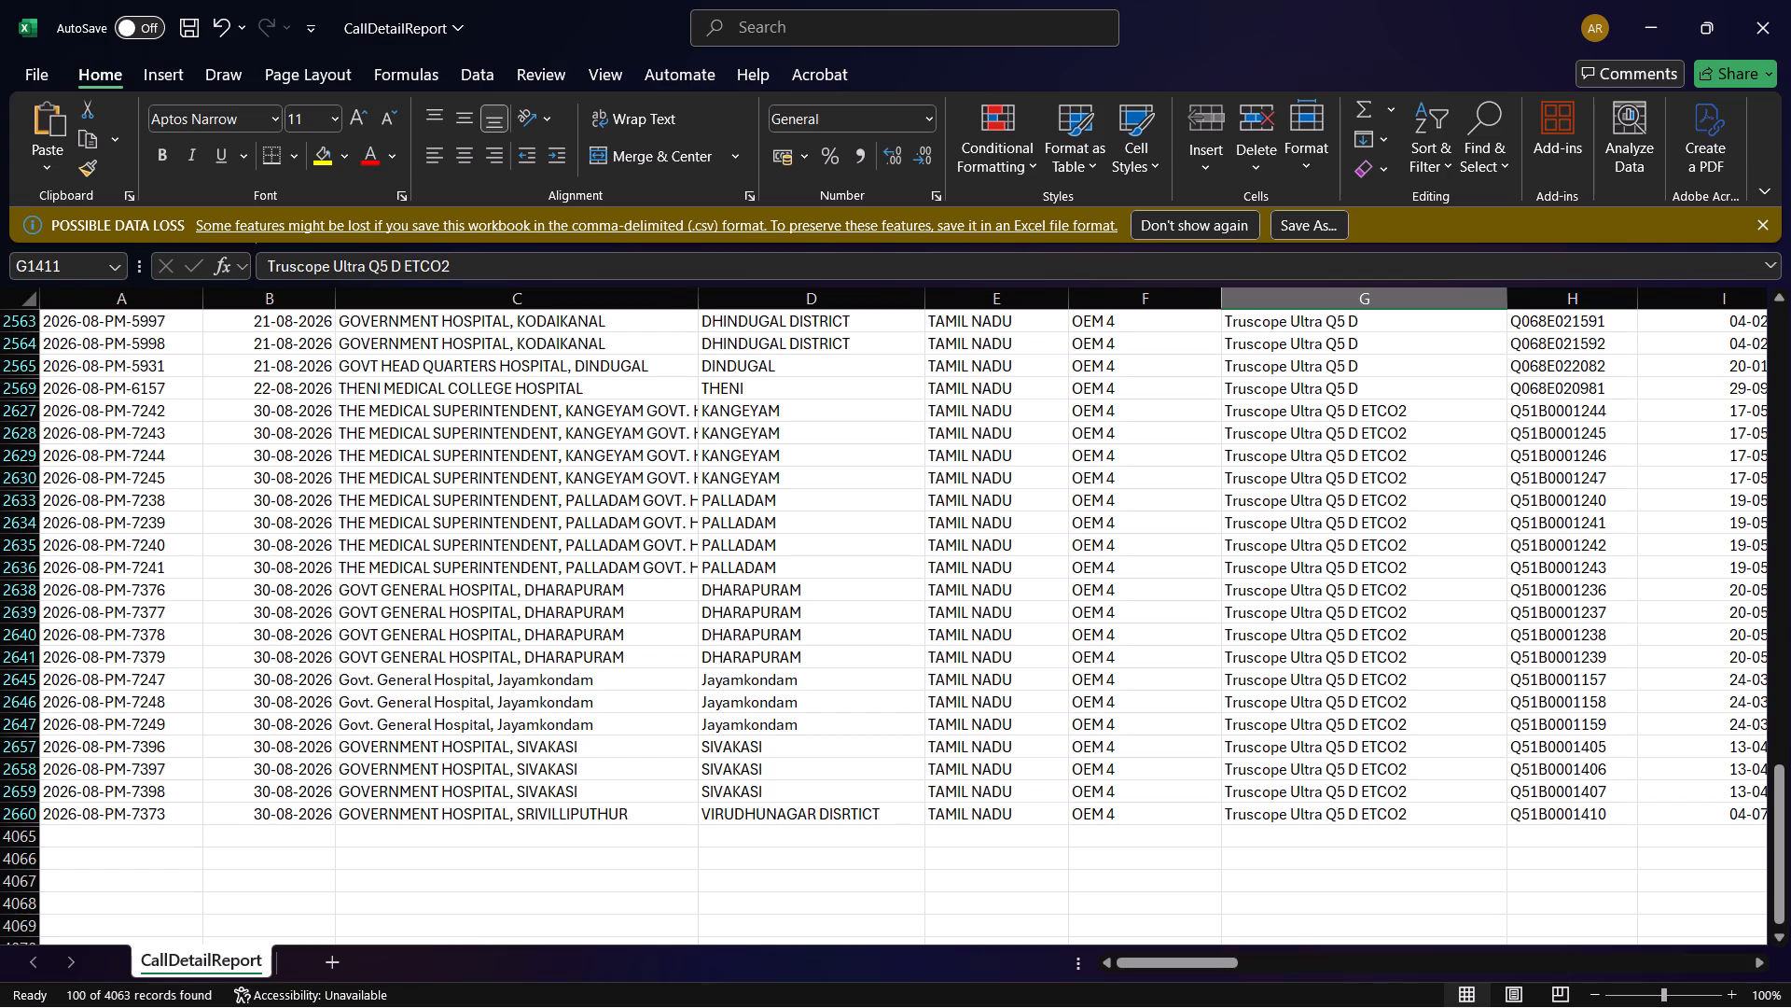
# Switch to Synergy CRM in Edge and clear the Docket No filter from the PM calls list.
pyautogui.click(1648, 23)
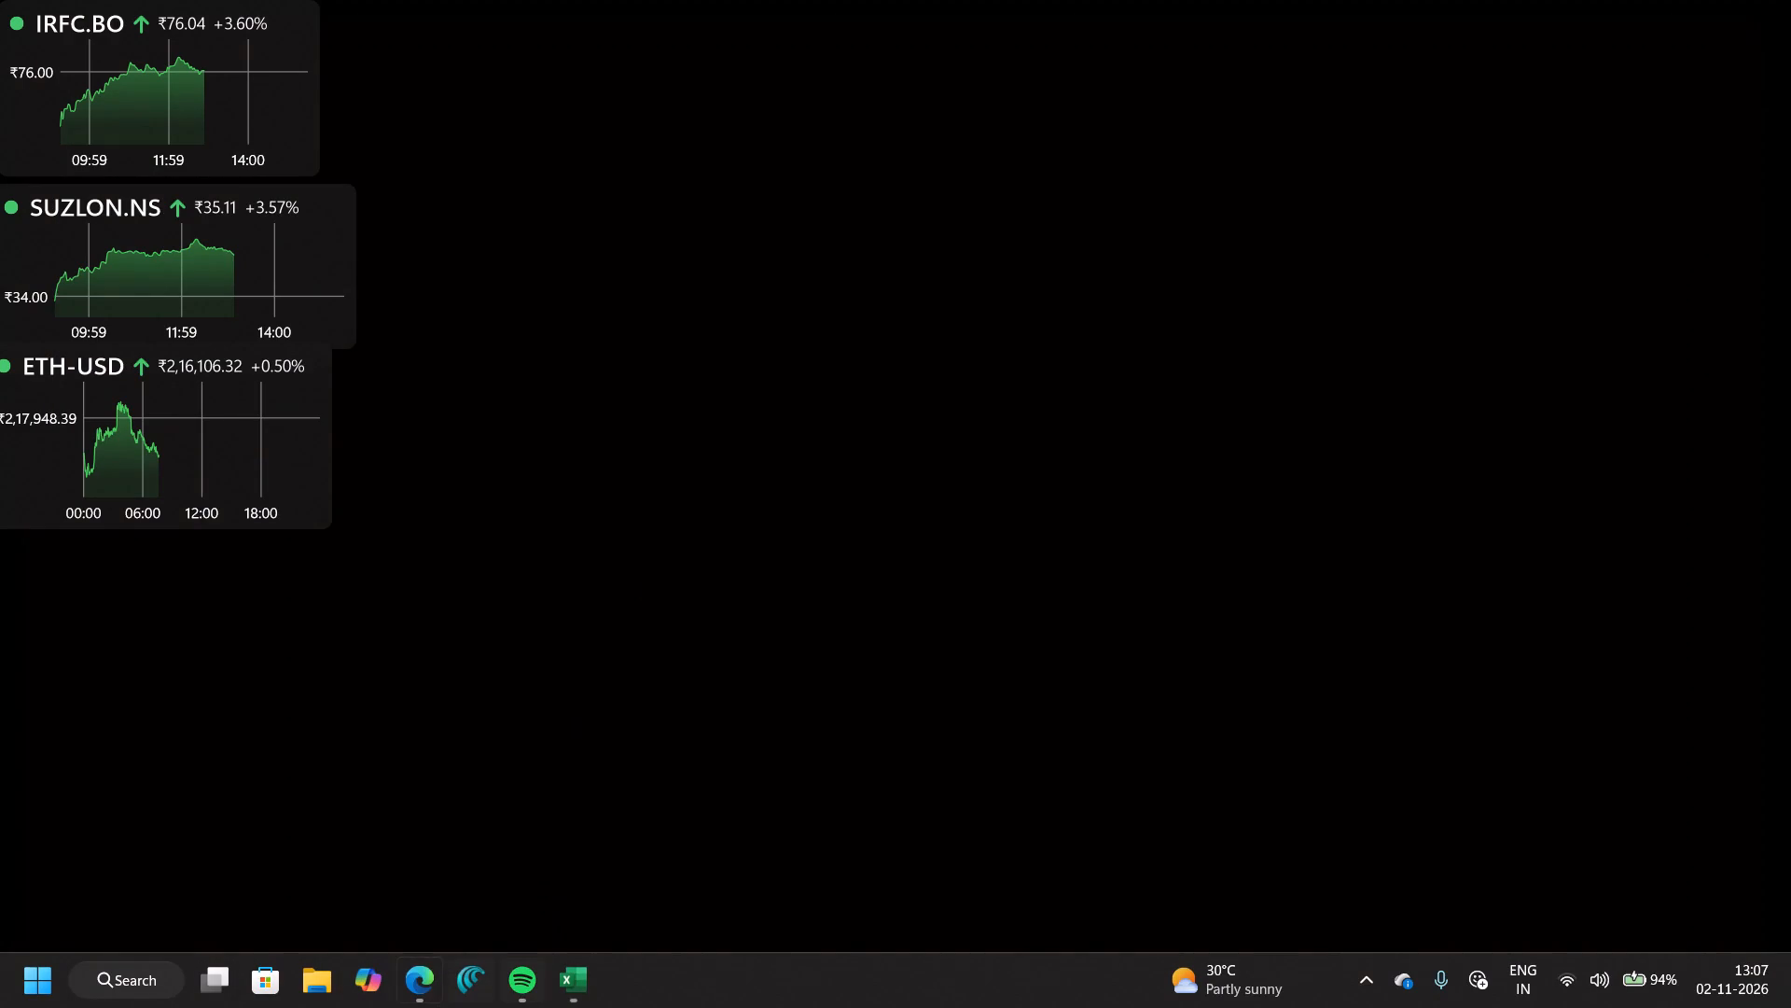
pyautogui.click(410, 989)
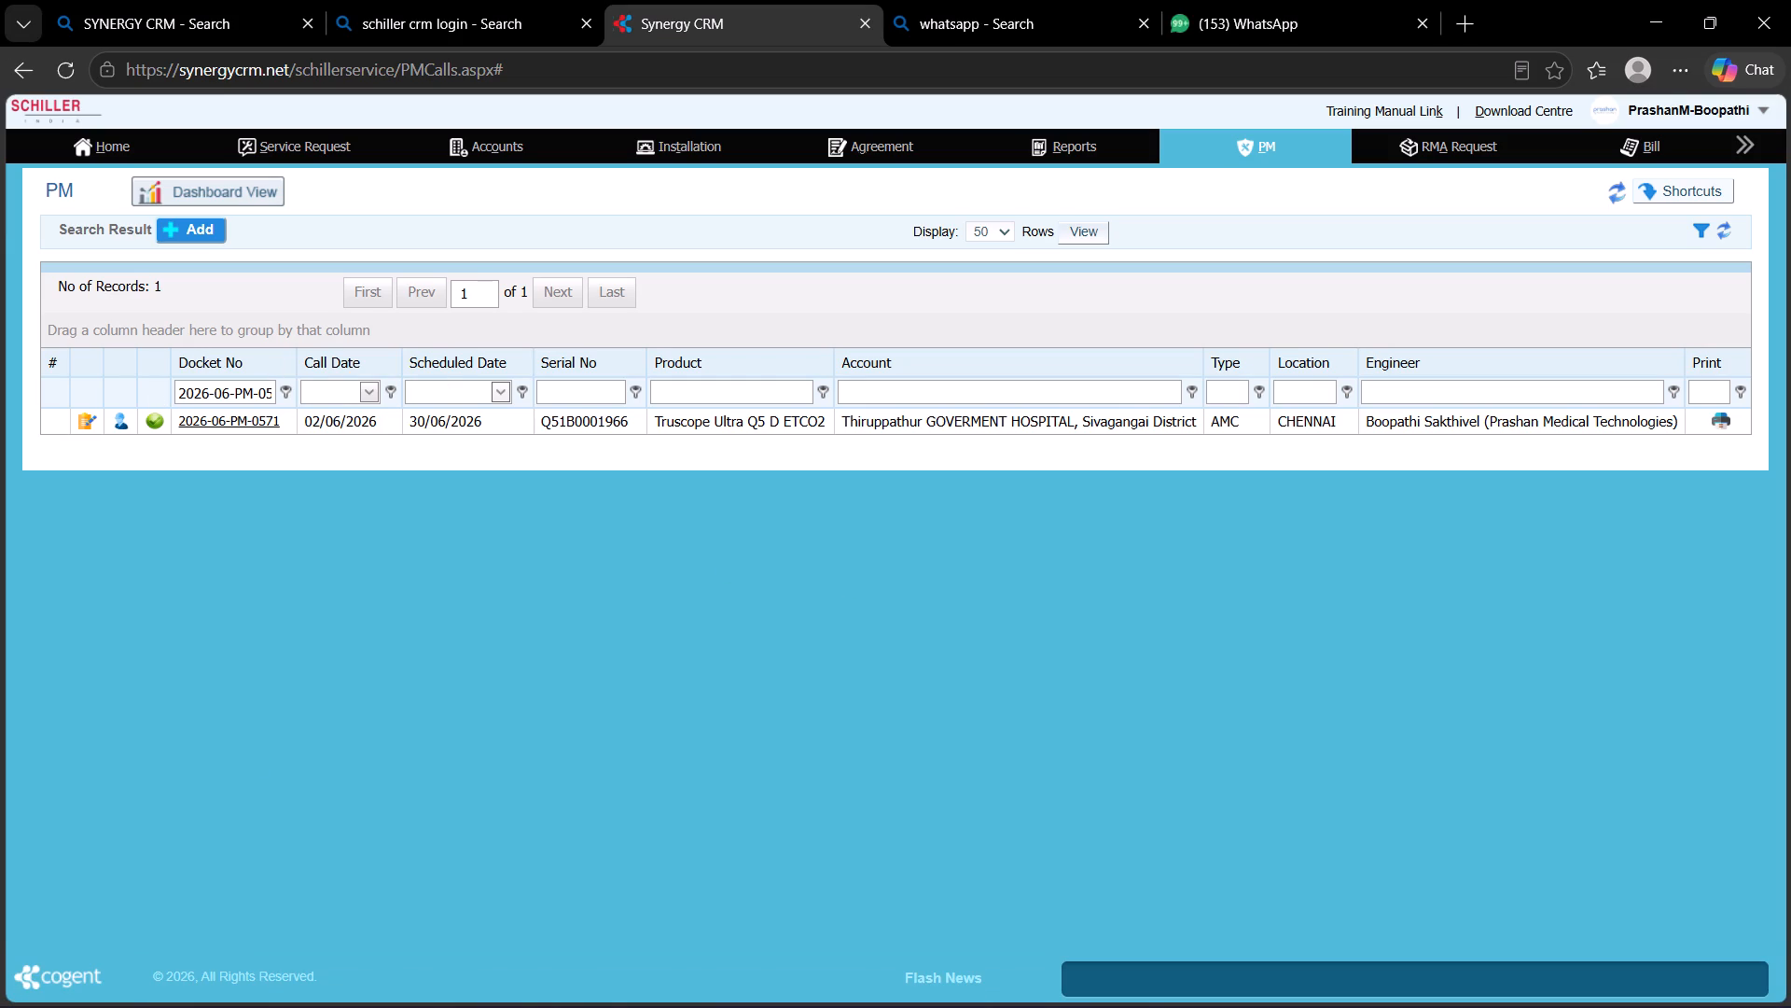
pyautogui.moveTo(180, 396); pyautogui.dragTo(512, 396)
pyautogui.press('BackSpace')
pyautogui.click(578, 389)
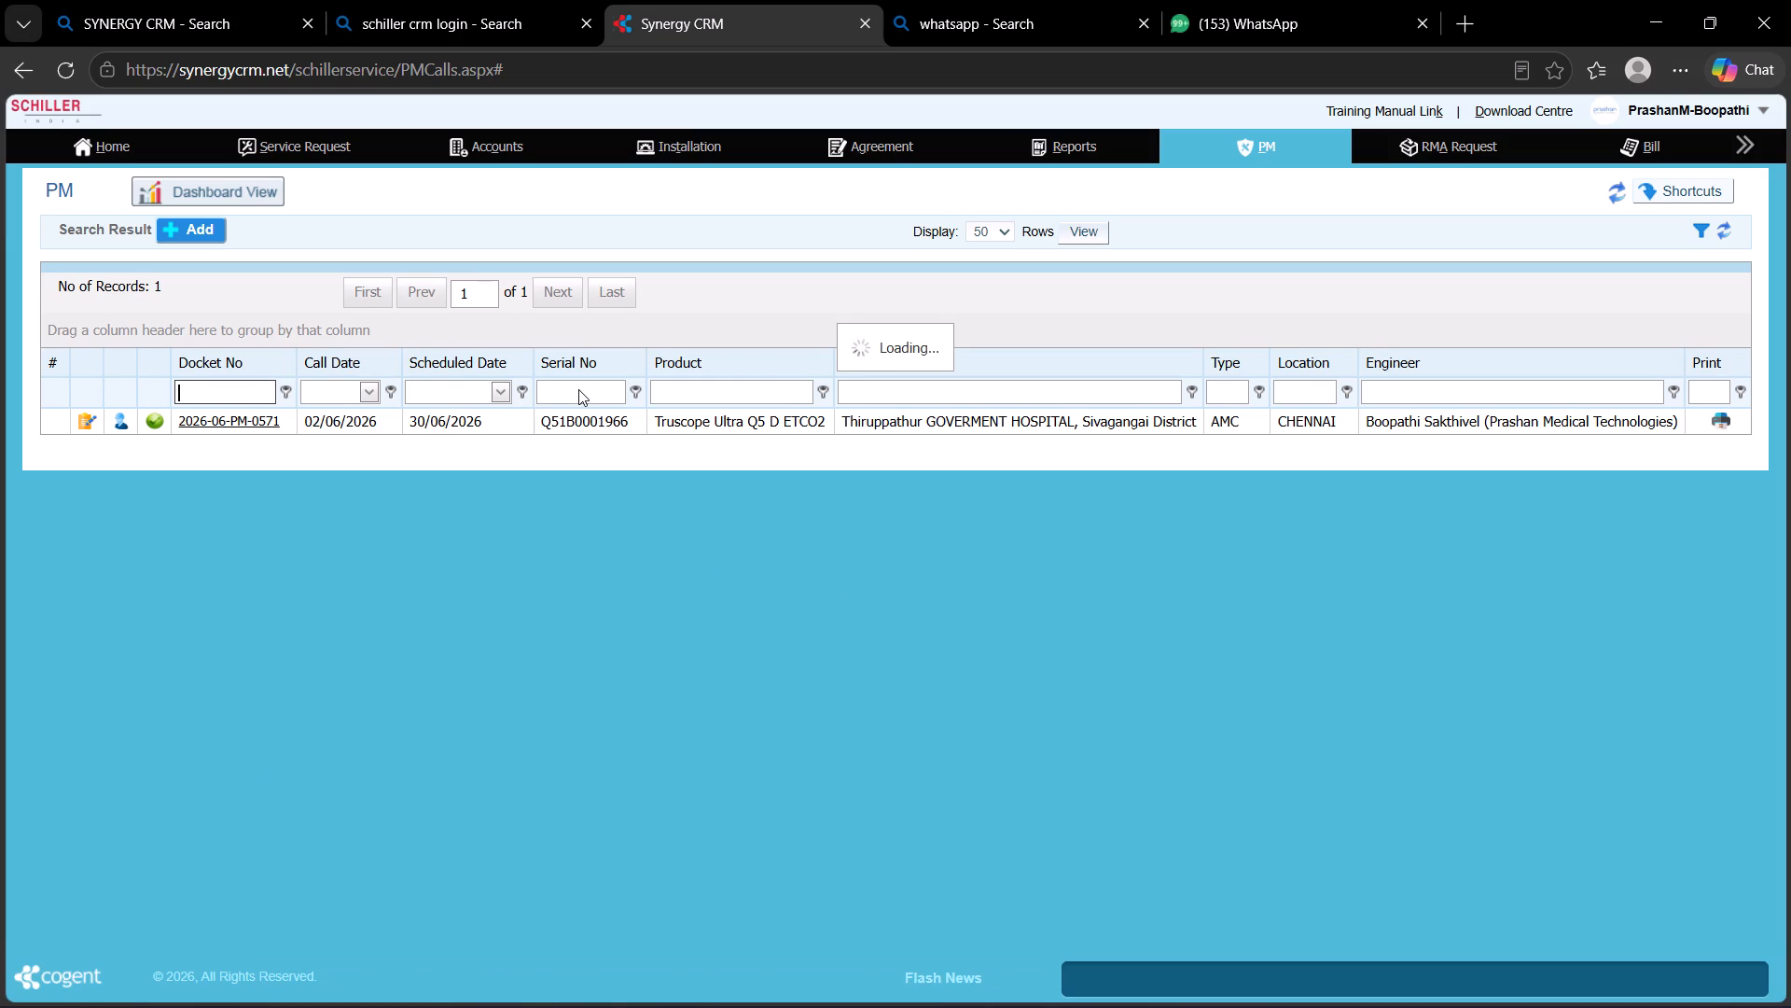
pyautogui.click(576, 395)
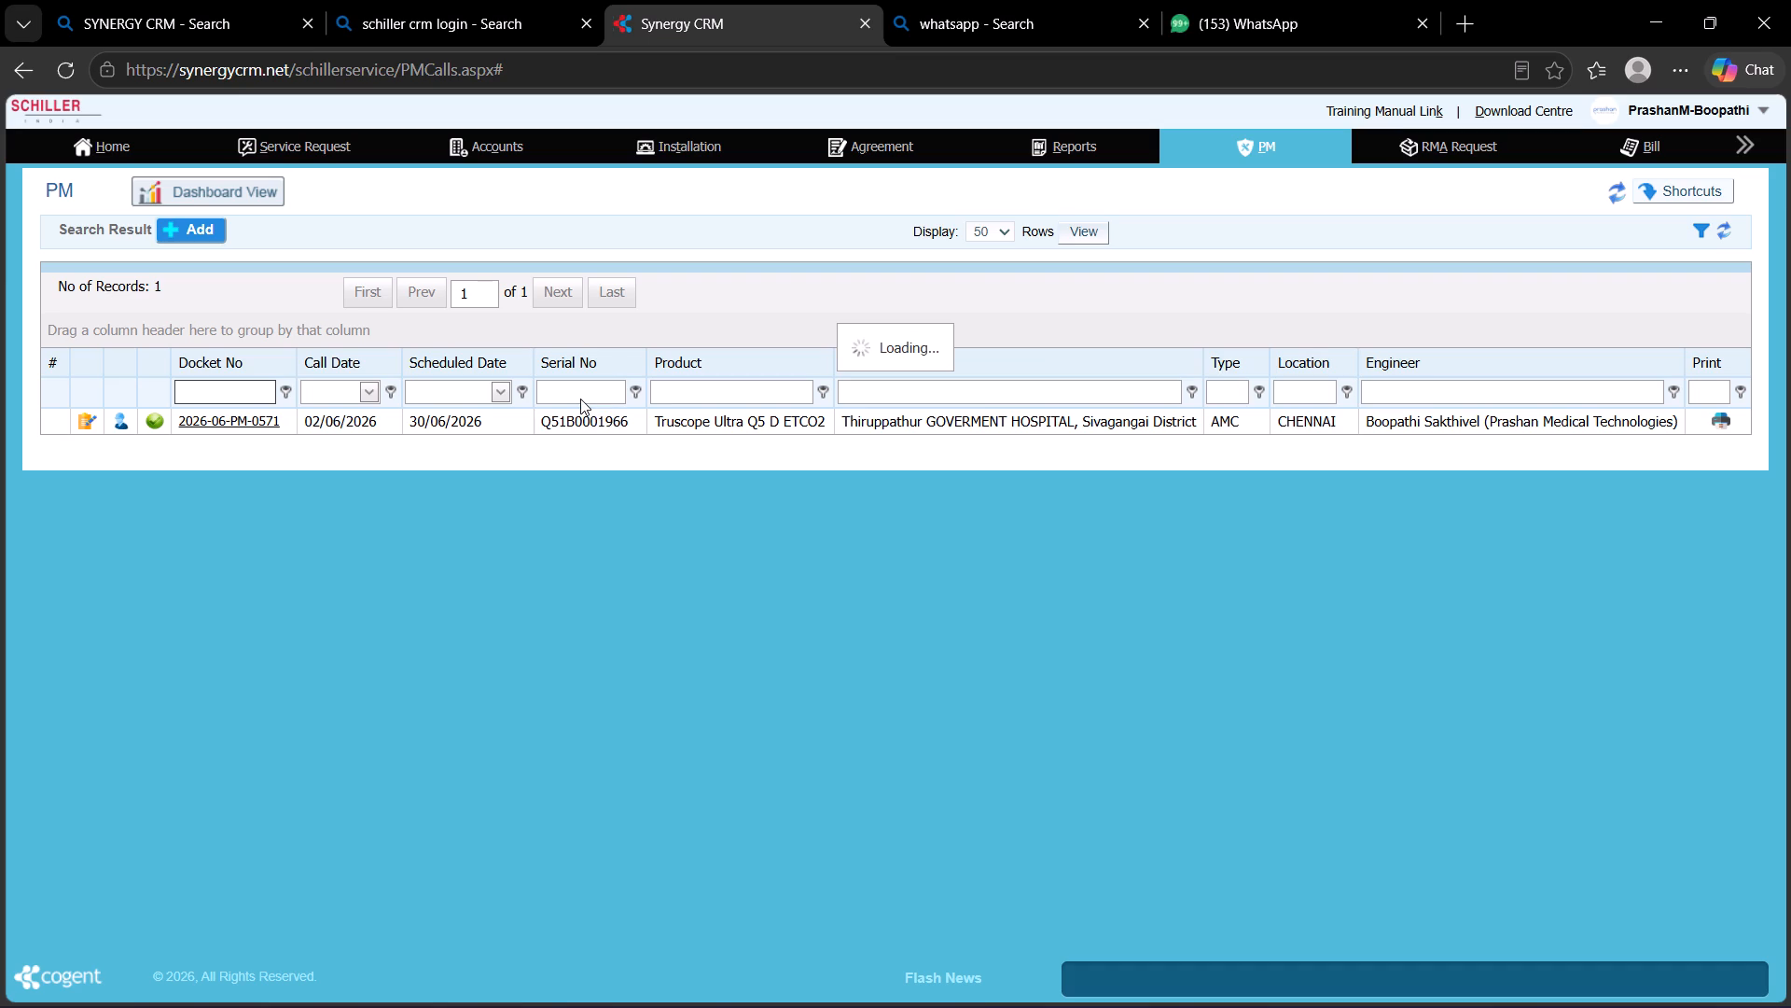
pyautogui.click(580, 399)
pyautogui.doubleClick(593, 387)
pyautogui.doubleClick(593, 387)
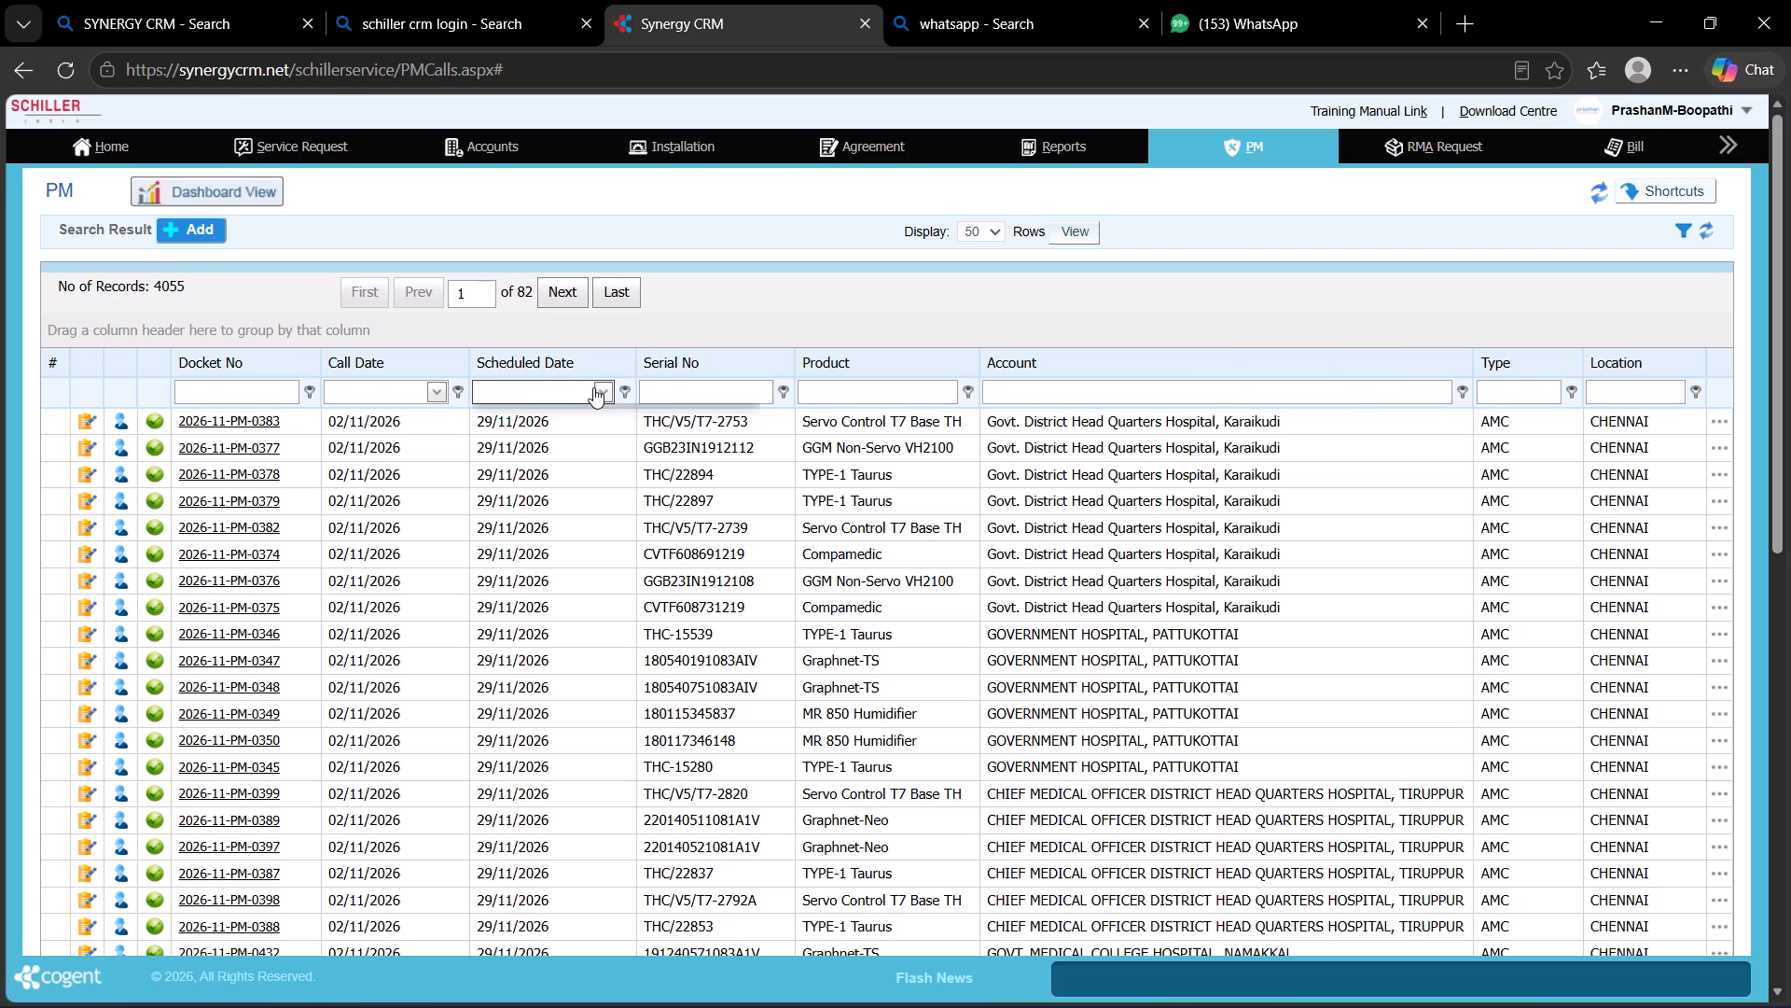
# Search the PM calls by serial number for Q51B0001413 and for Q51B0001414.
pyautogui.click(695, 389)
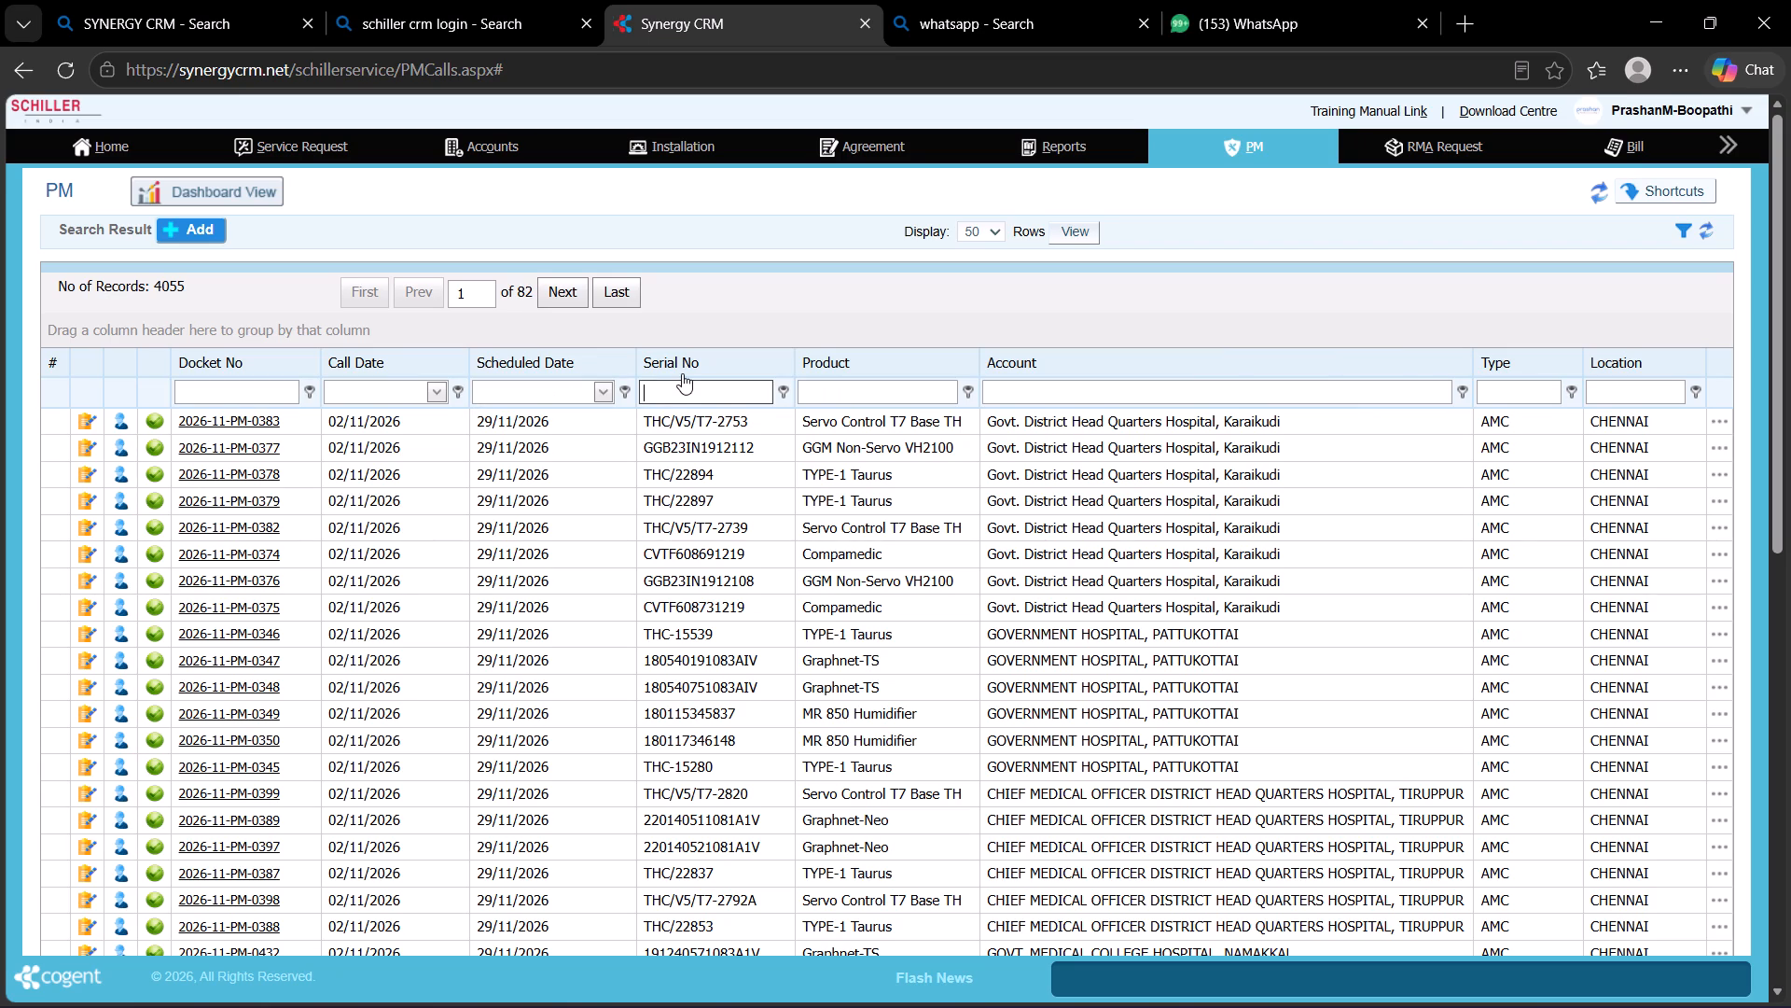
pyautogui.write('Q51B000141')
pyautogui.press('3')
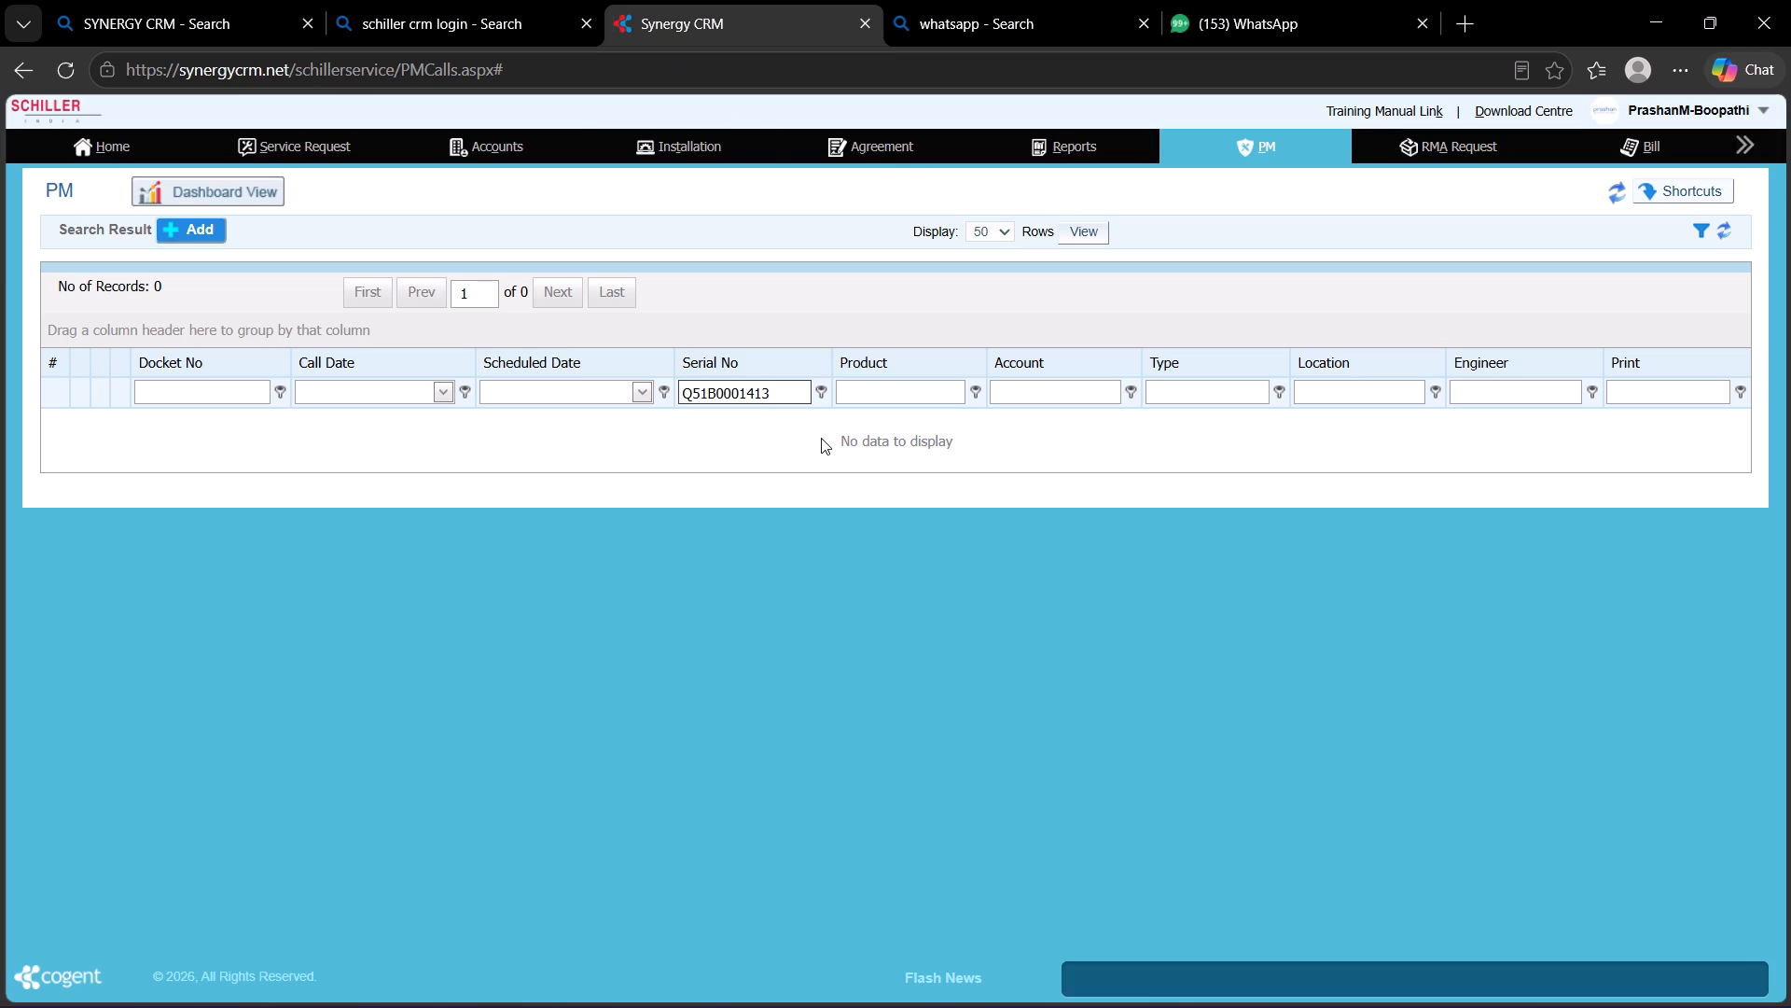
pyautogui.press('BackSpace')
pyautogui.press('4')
# Search the PM calls by serial number for Q51A0001414 and for Q51A0000496.
pyautogui.click(715, 398)
pyautogui.press('BackSpace')
pyautogui.press('a')
pyautogui.click(777, 390)
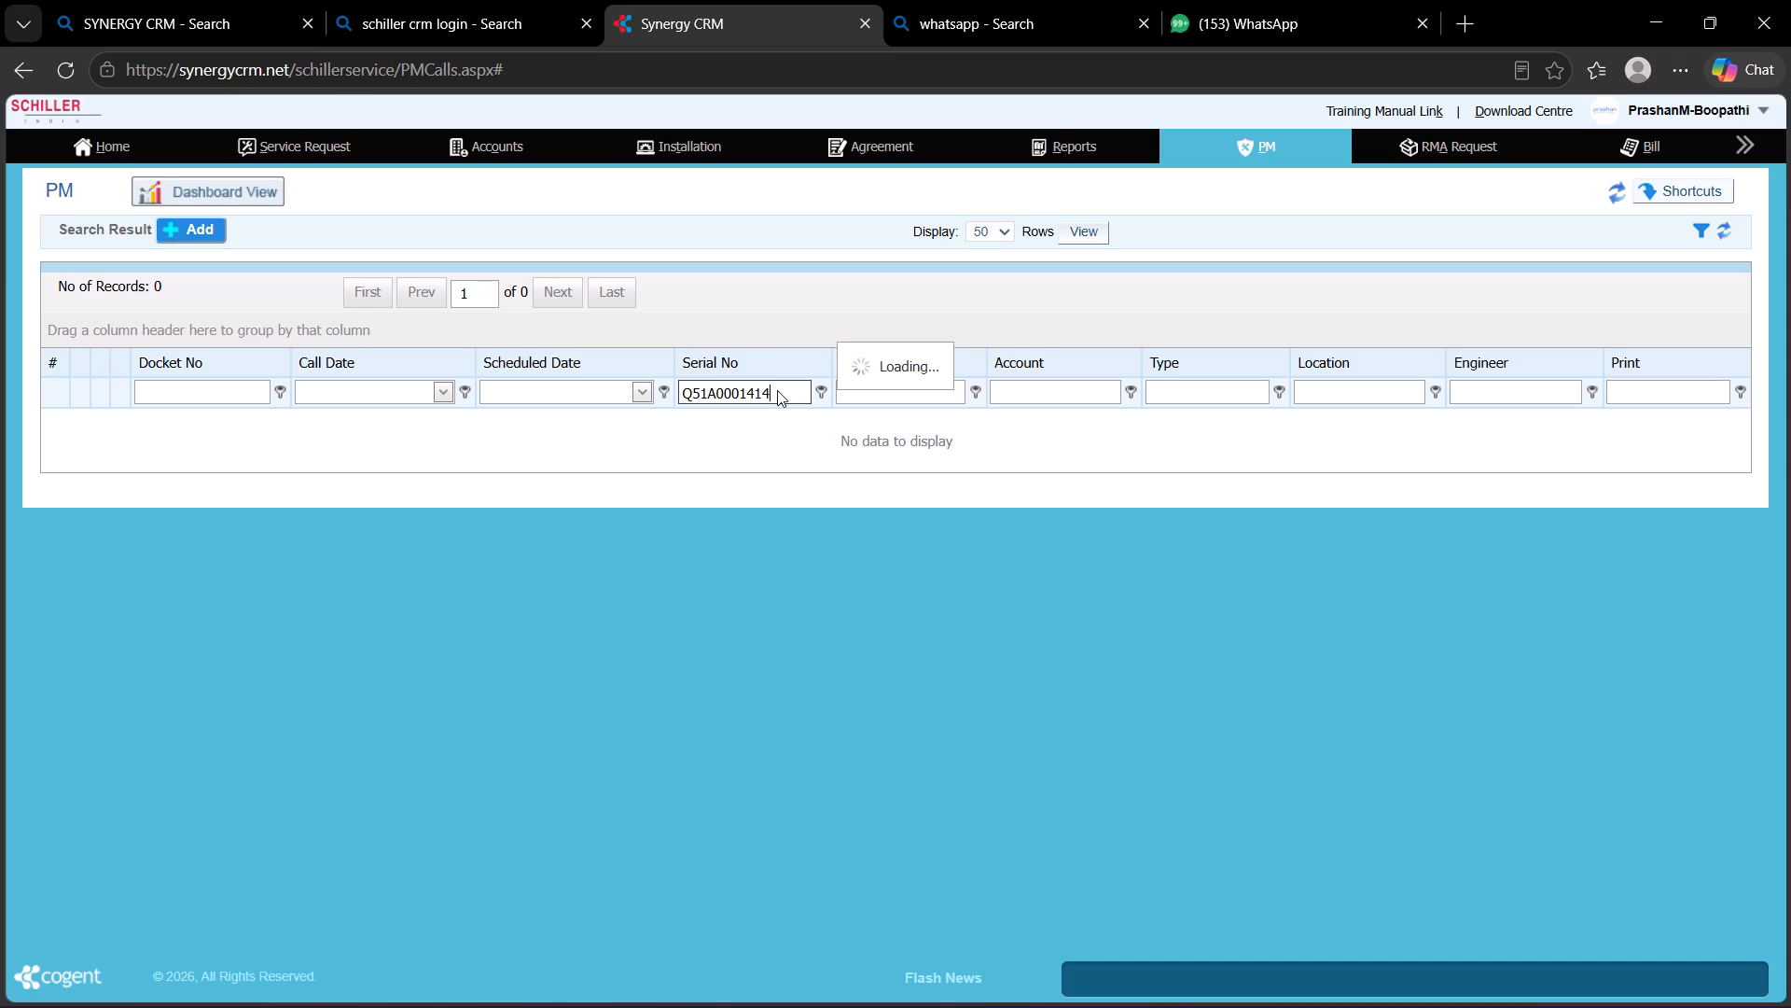
pyautogui.press('BackSpace')
pyautogui.press('BackSpace')
pyautogui.press('BackSpace')
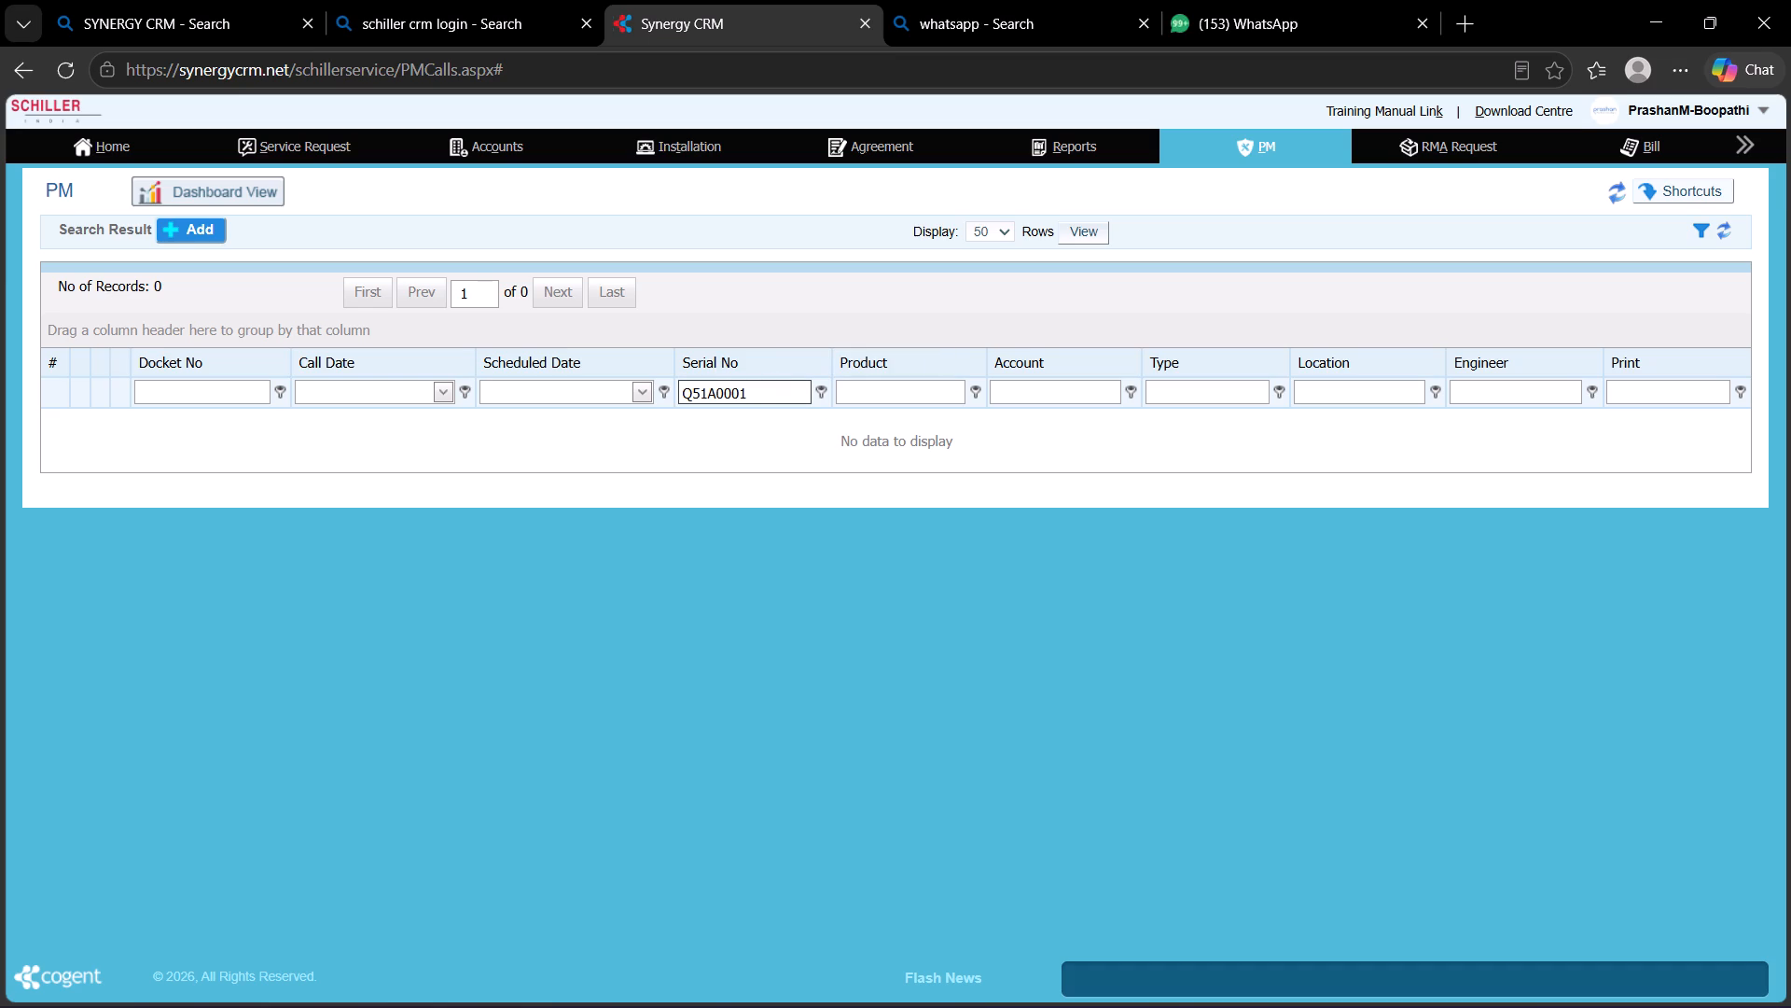
pyautogui.press('BackSpace')
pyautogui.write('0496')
# Replace the serial number filter with Q51B0001421 to search the PM calls for that unit.
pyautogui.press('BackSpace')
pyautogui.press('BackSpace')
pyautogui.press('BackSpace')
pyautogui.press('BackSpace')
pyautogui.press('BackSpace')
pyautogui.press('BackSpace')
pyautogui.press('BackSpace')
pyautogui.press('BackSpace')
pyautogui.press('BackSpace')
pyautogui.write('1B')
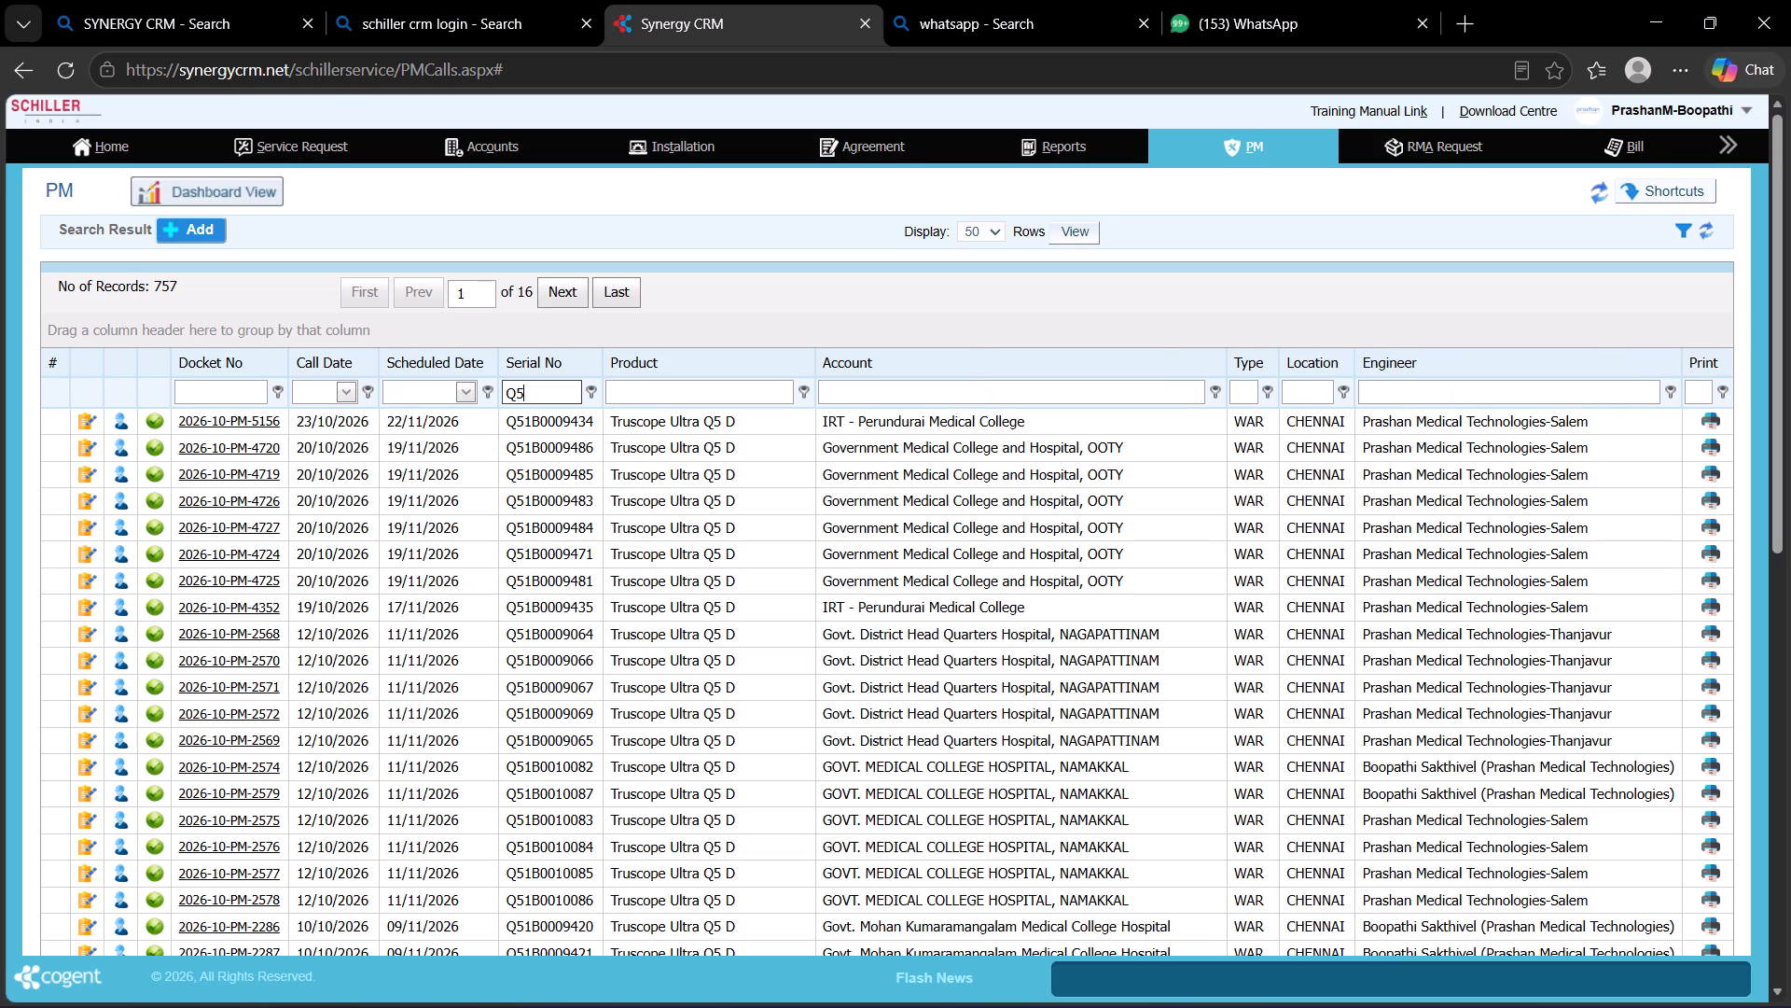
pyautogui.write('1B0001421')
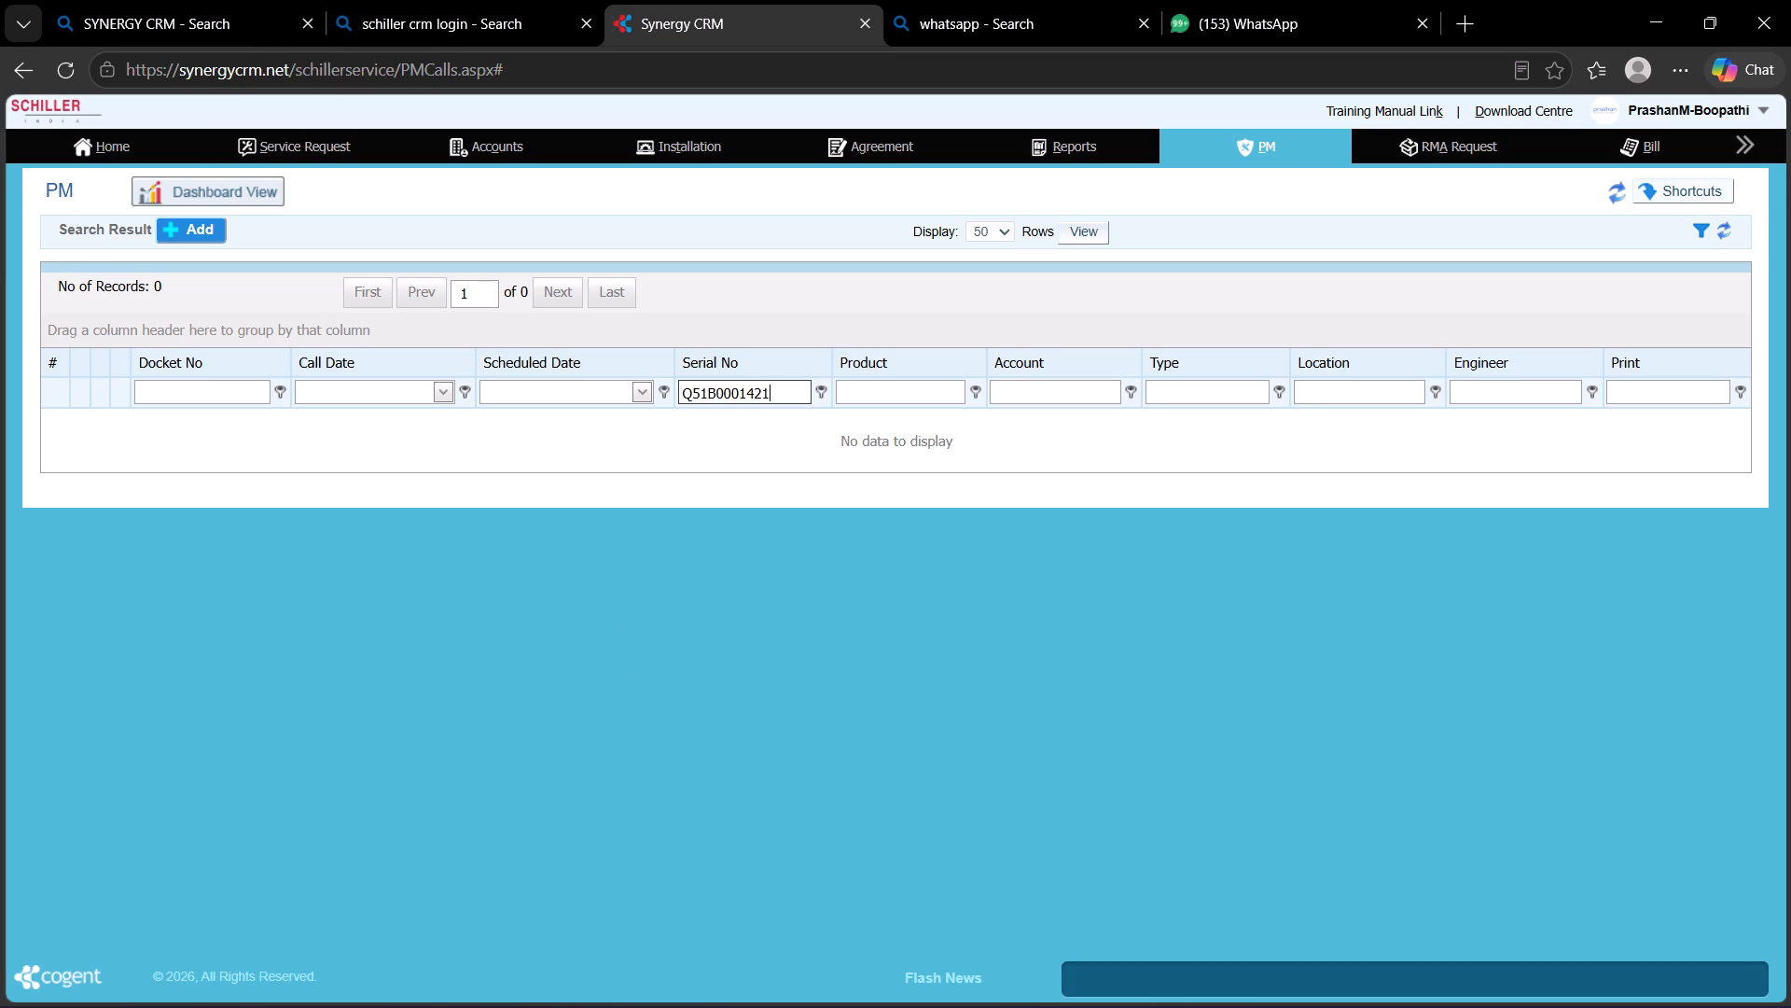
# Switch back to the CallDetailReport workbook in Excel.
pyautogui.click(1656, 12)
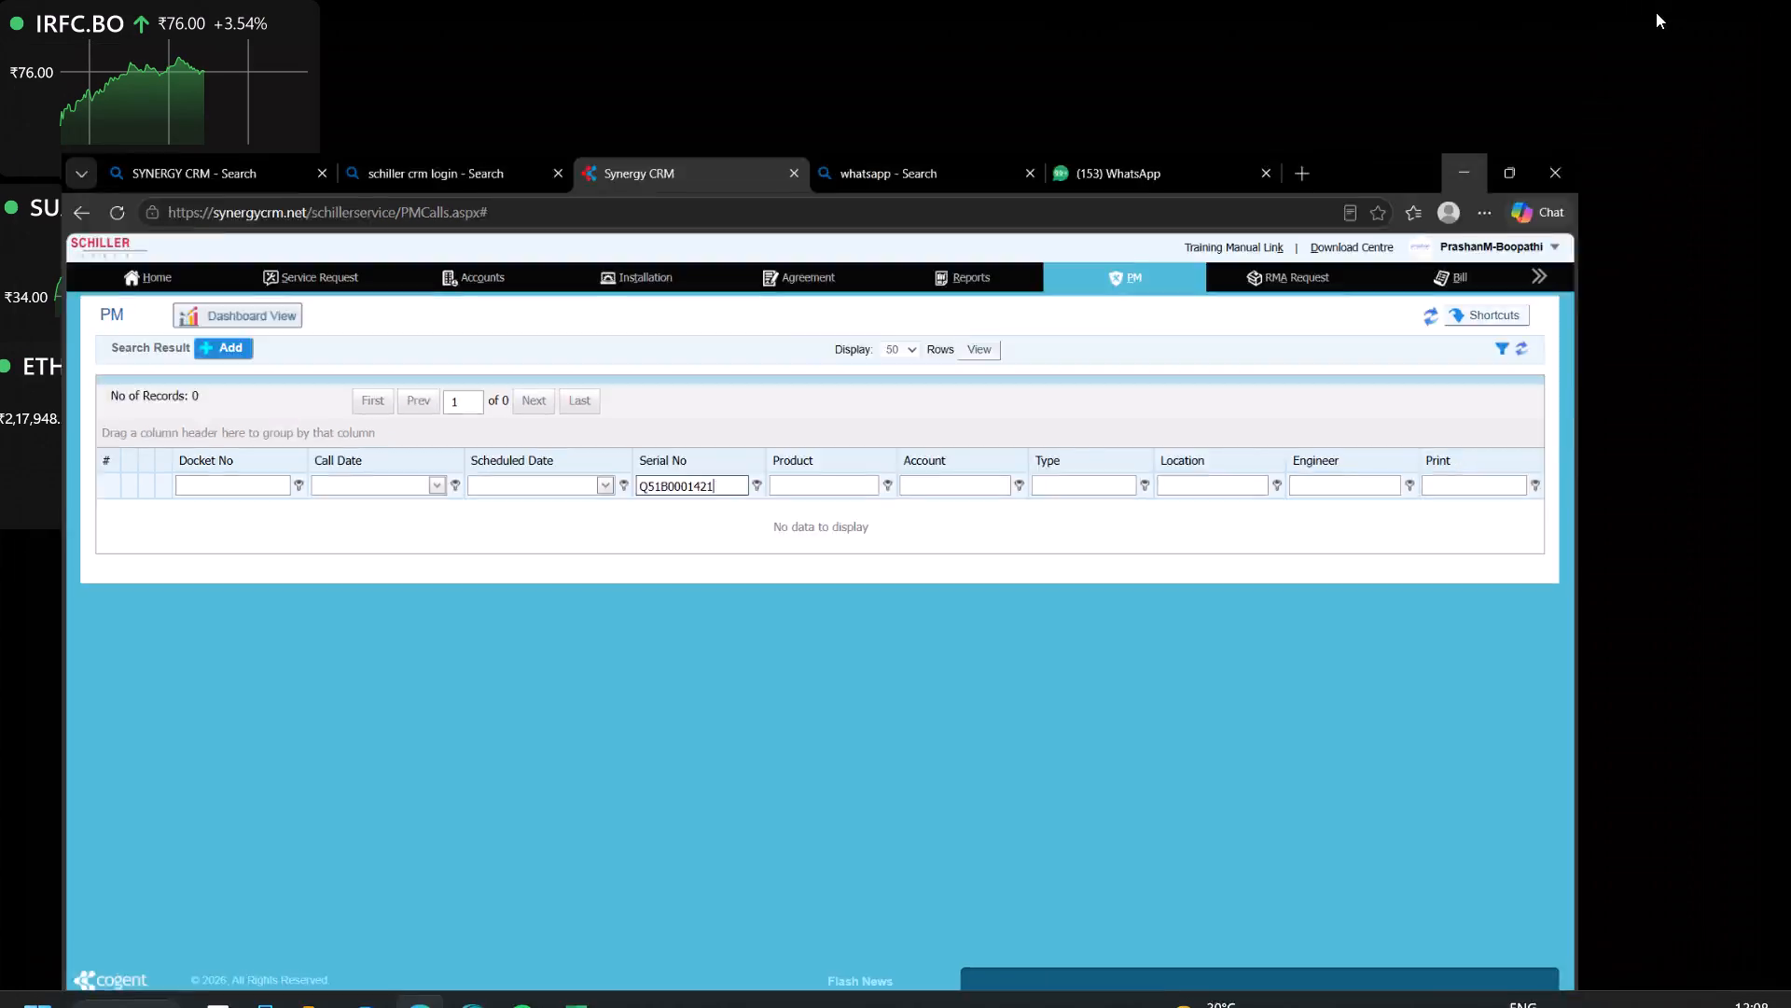
pyautogui.click(604, 980)
pyautogui.click(570, 983)
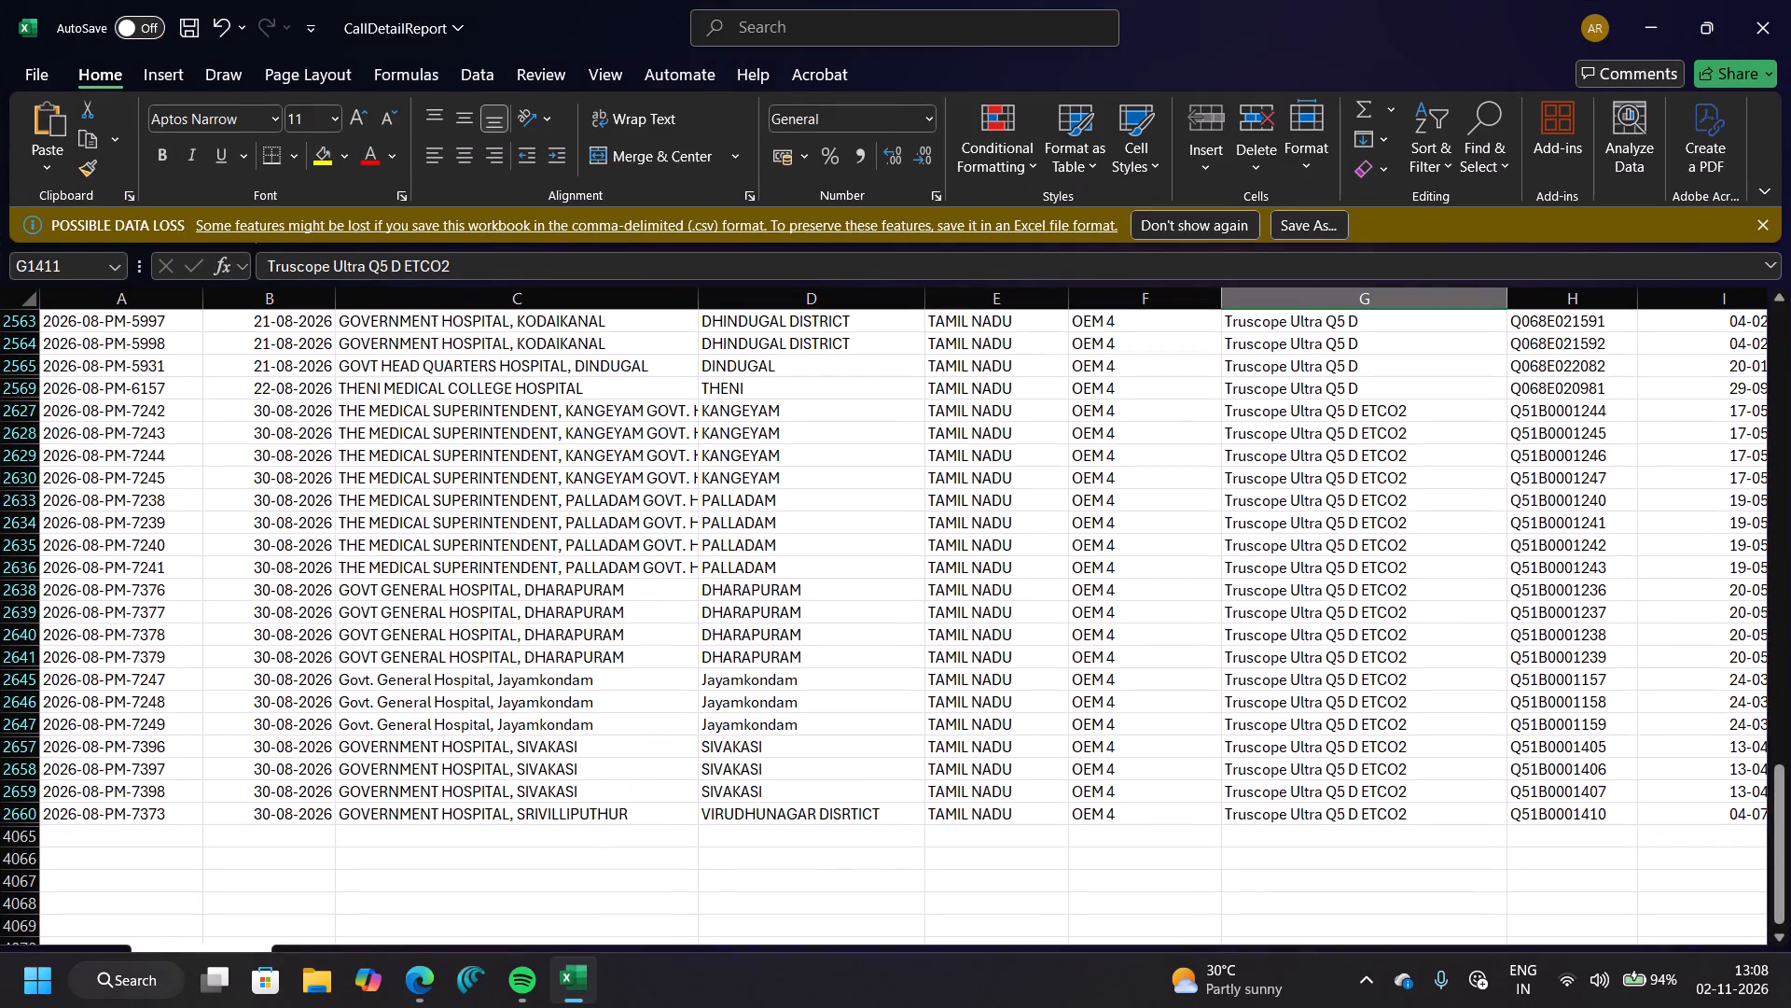
# Filter the Call Date column of the call report to show only August 2026.
pyautogui.scroll(5, 185, 756)
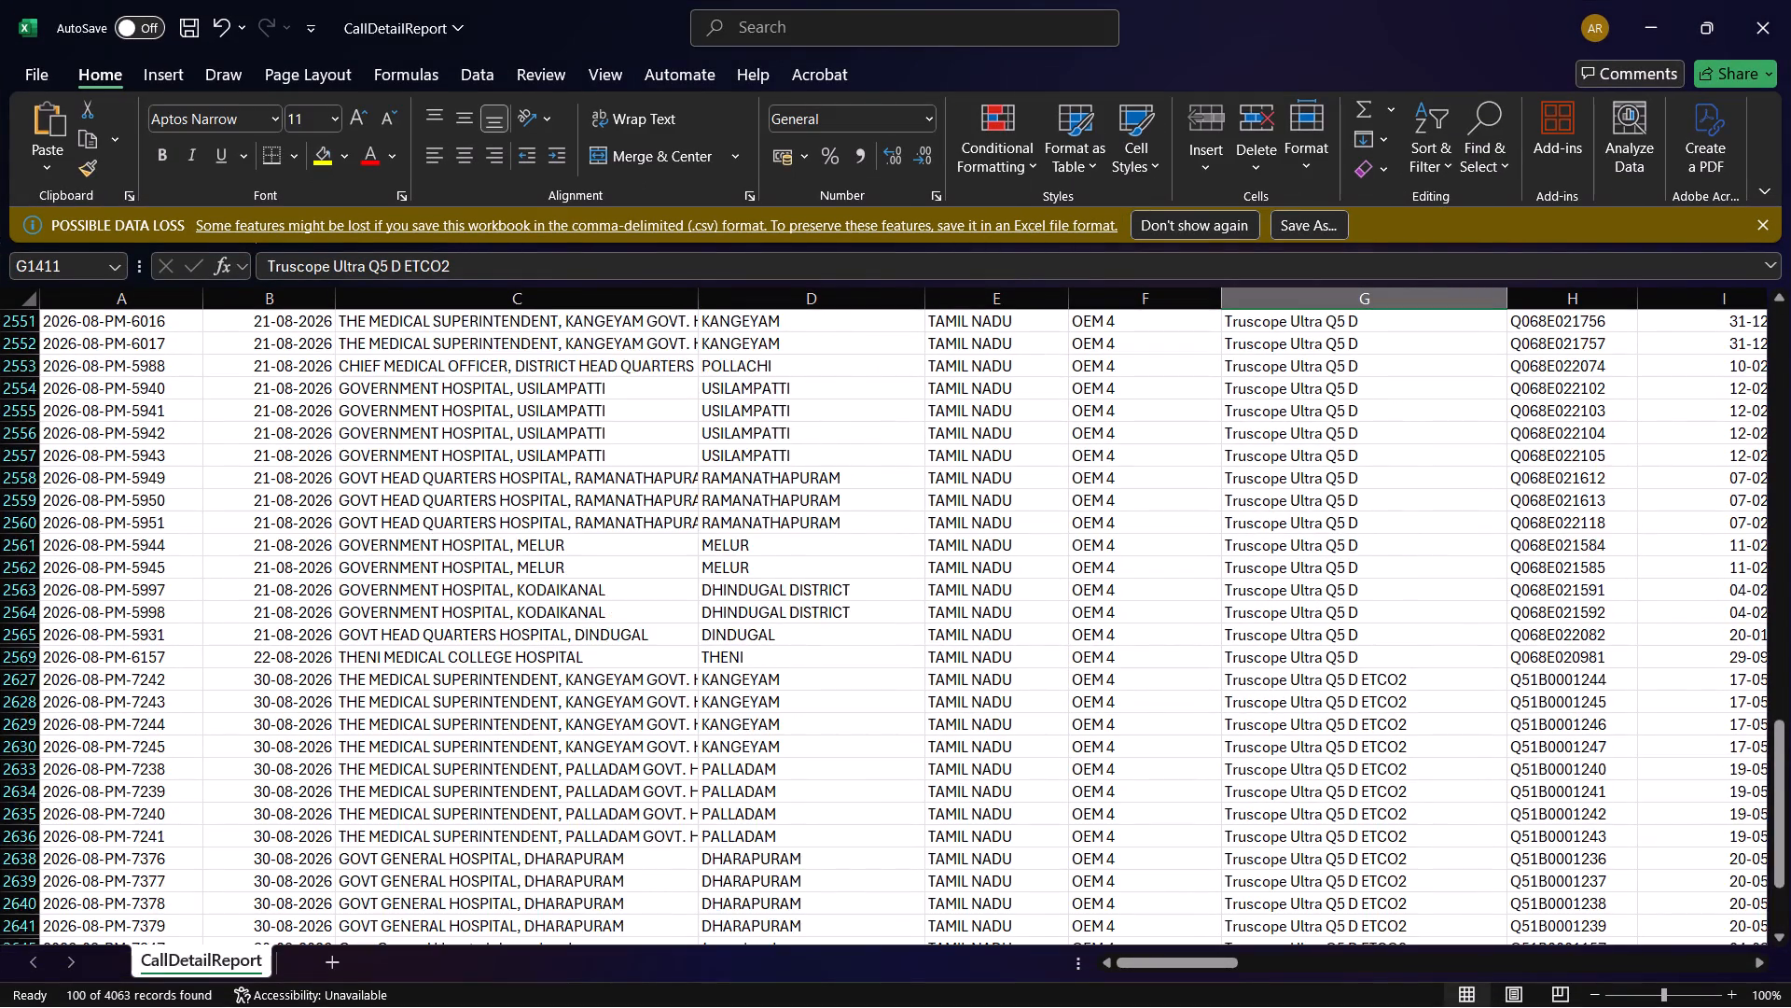
pyautogui.scroll(20, 210, 730)
pyautogui.scroll(11, 210, 730)
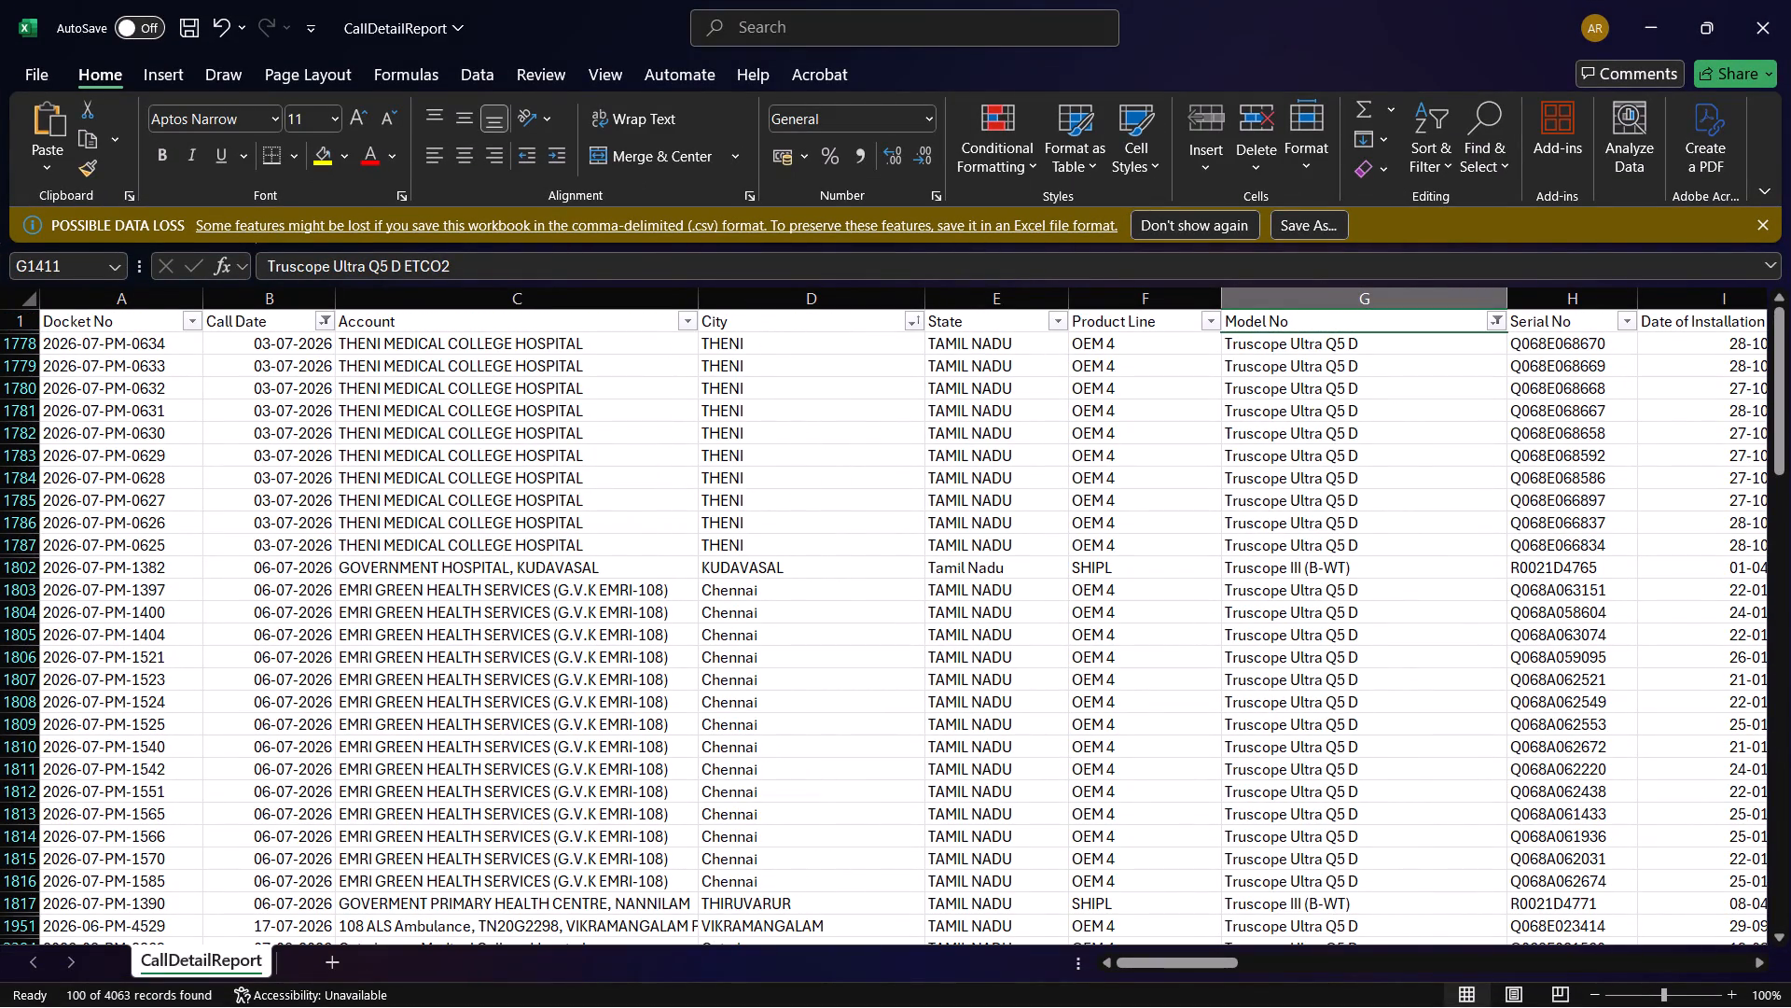
pyautogui.click(324, 317)
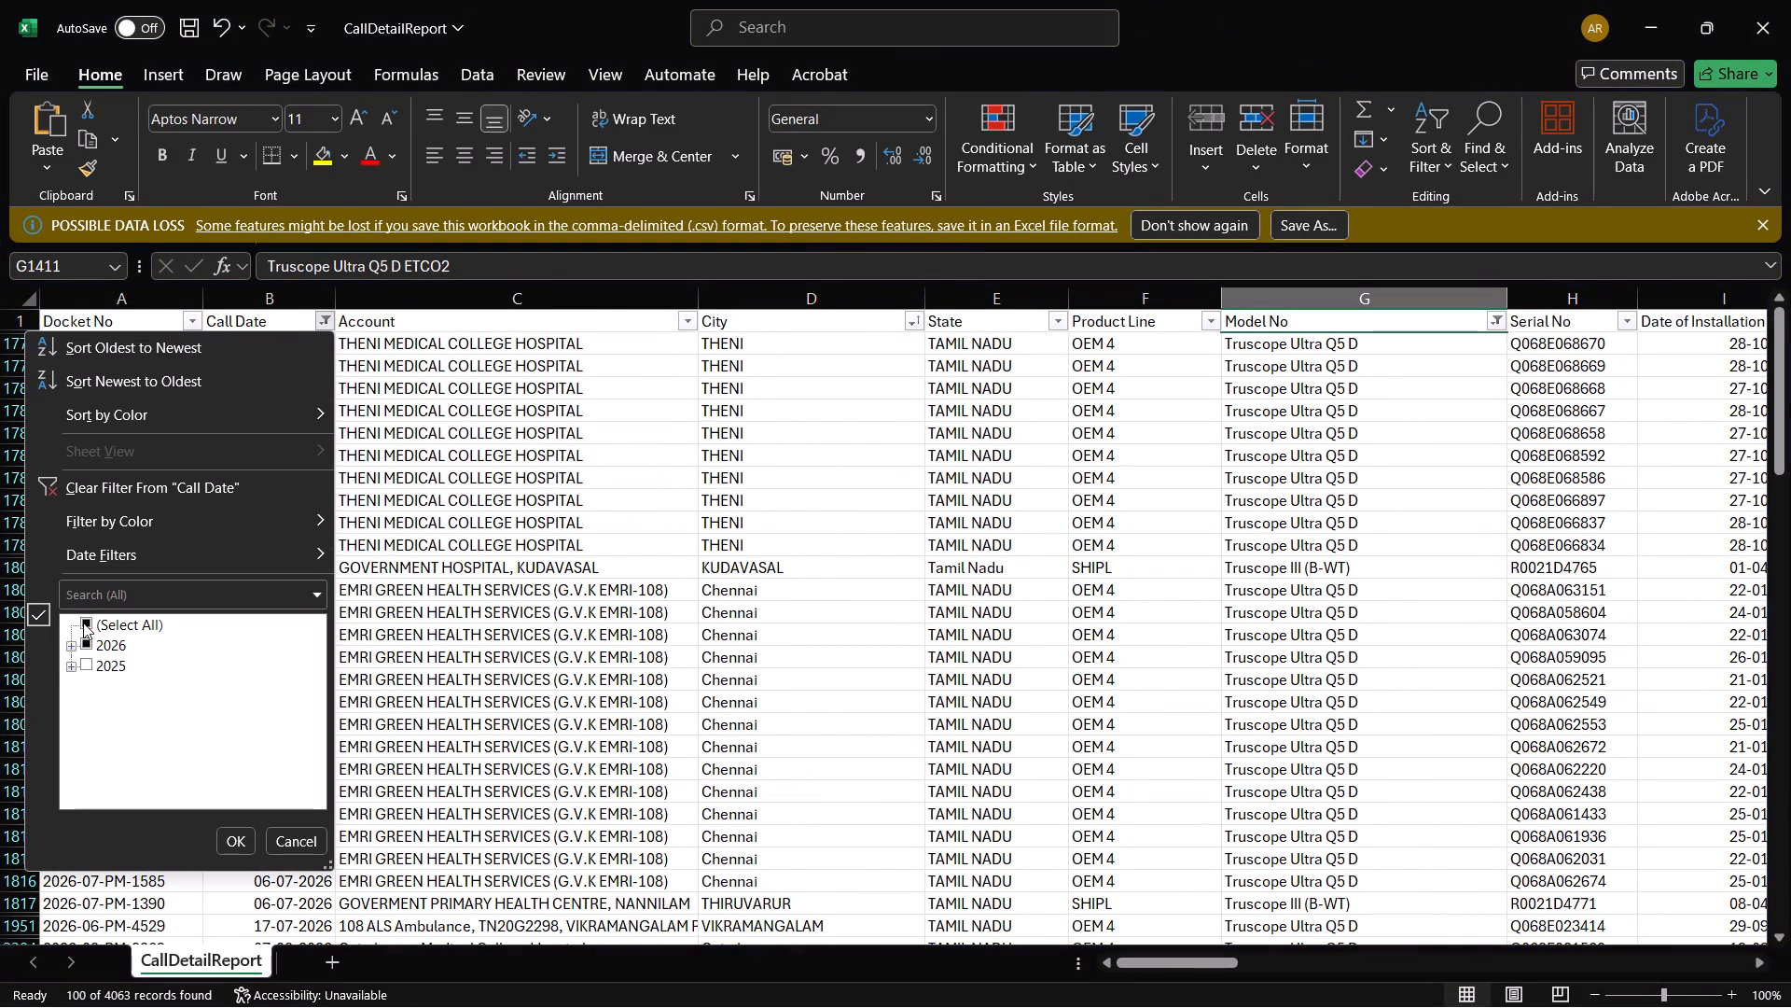
pyautogui.click(83, 623)
pyautogui.click(83, 623)
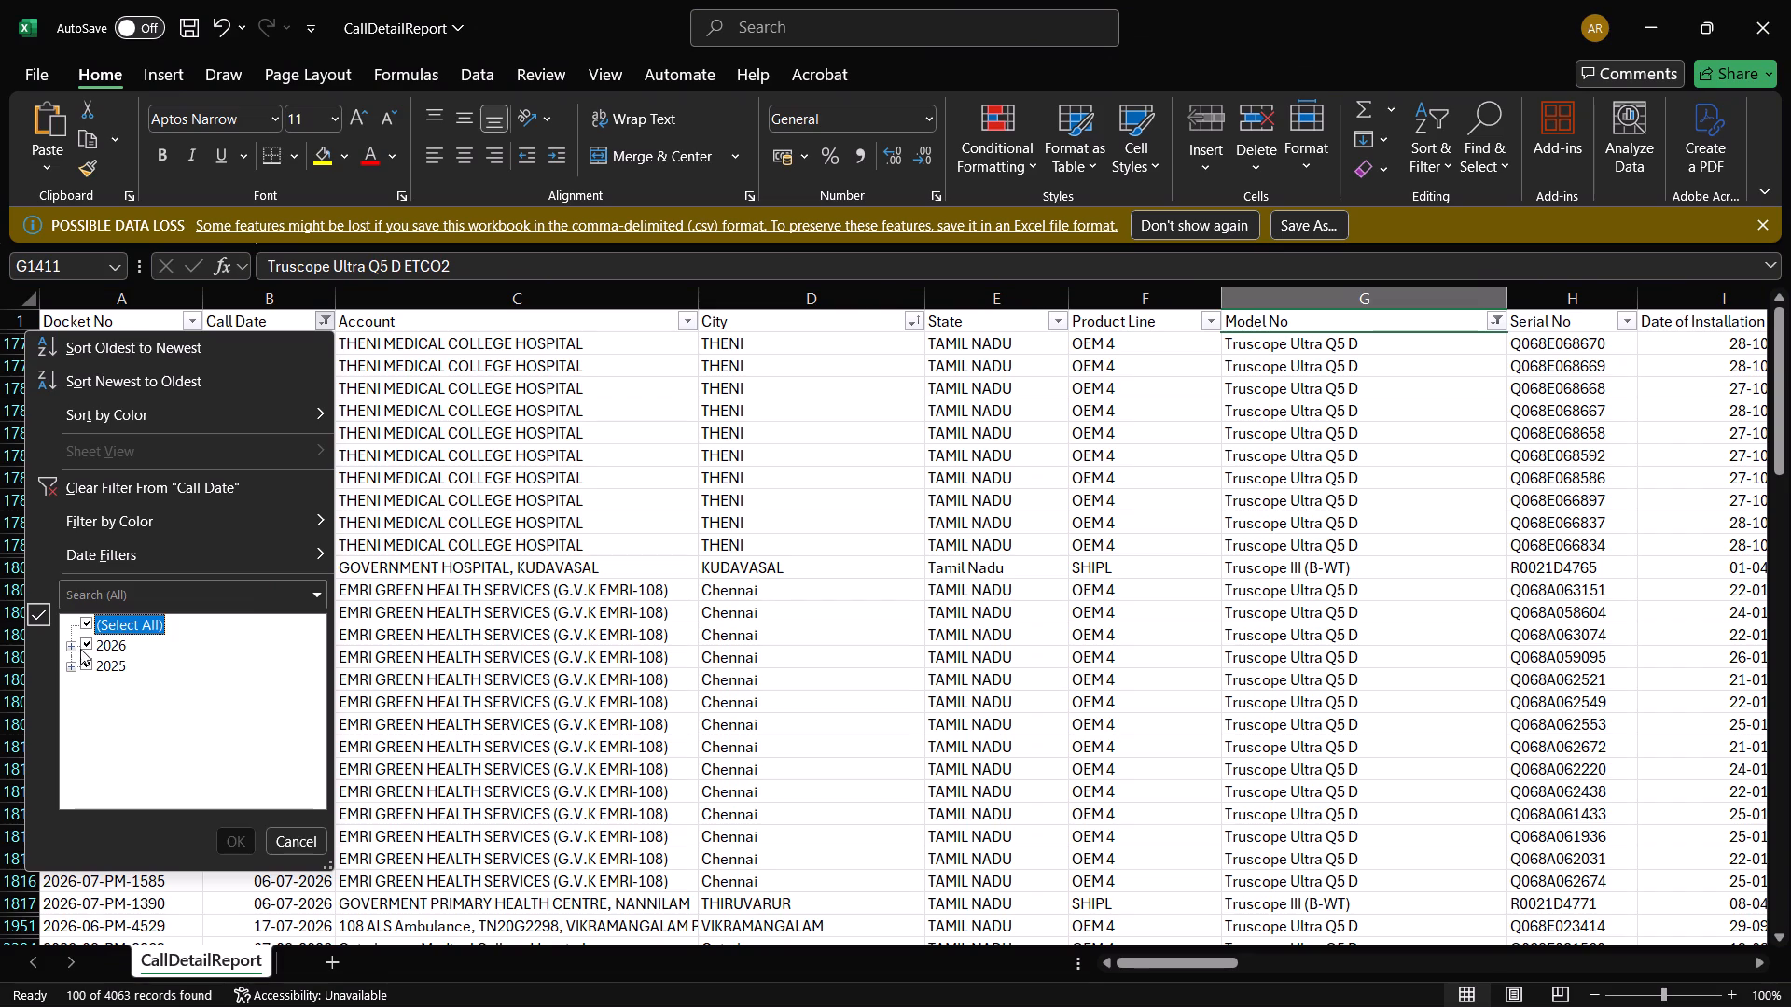
pyautogui.click(67, 643)
pyautogui.scroll(-1, 127, 738)
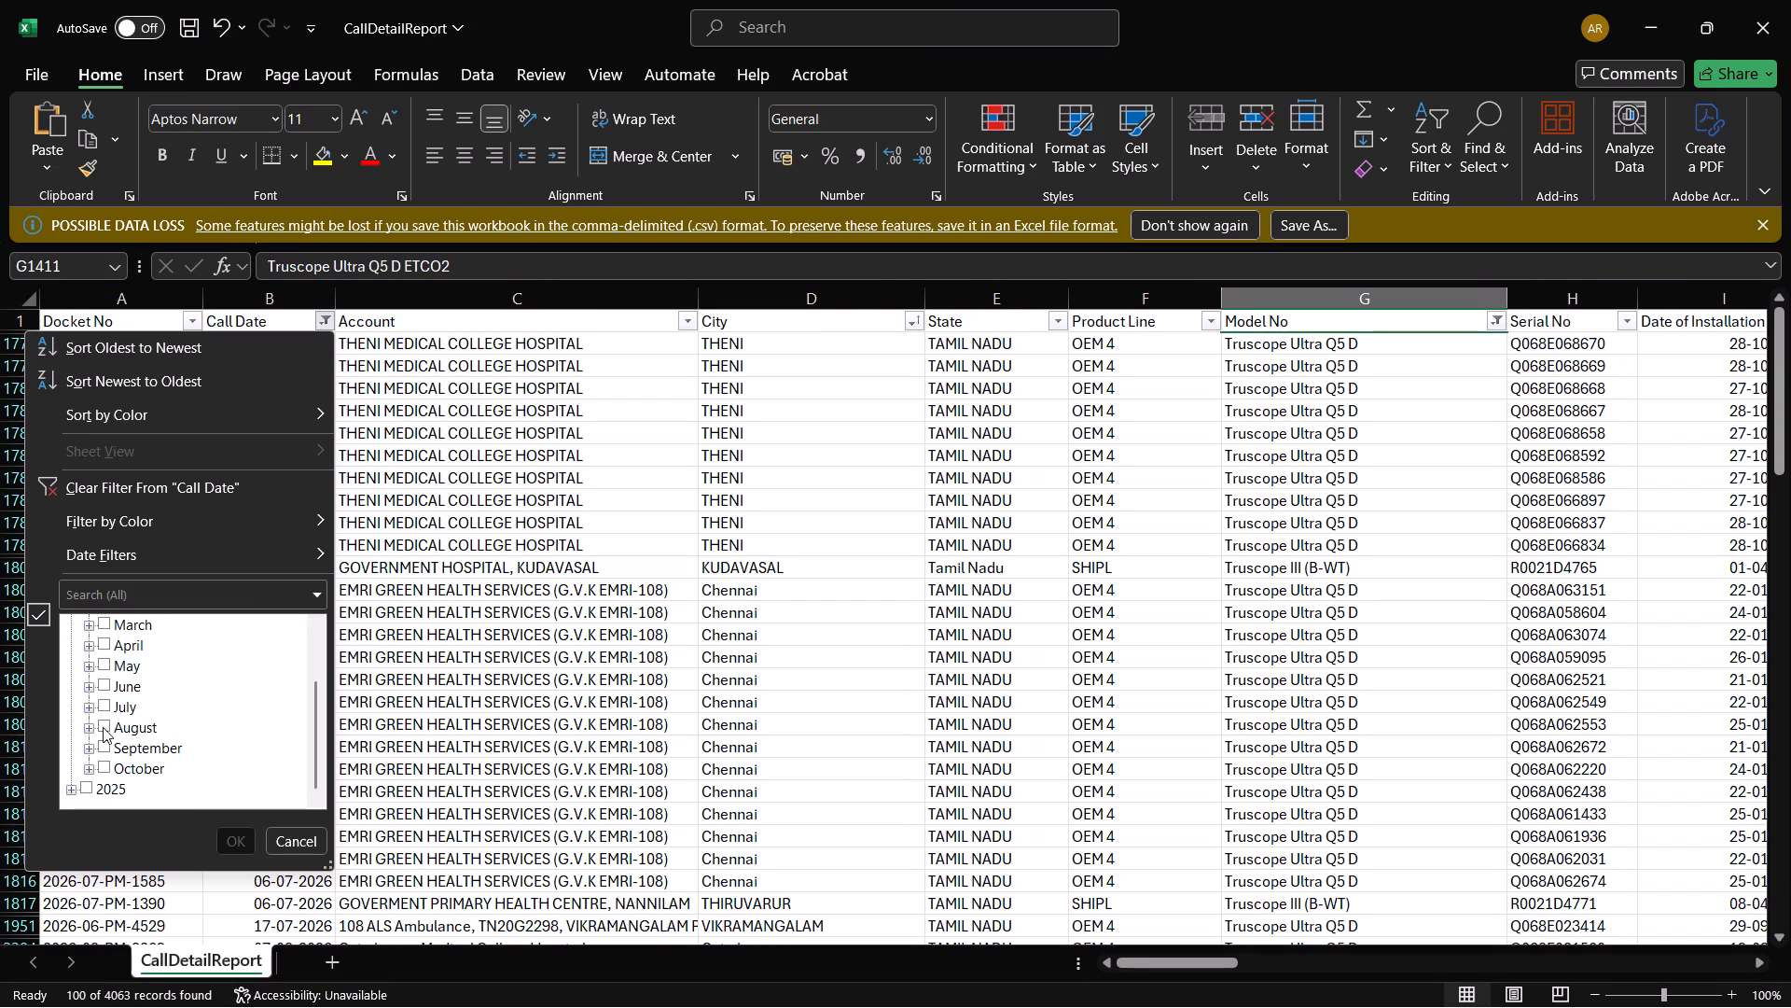
pyautogui.click(104, 725)
pyautogui.click(226, 835)
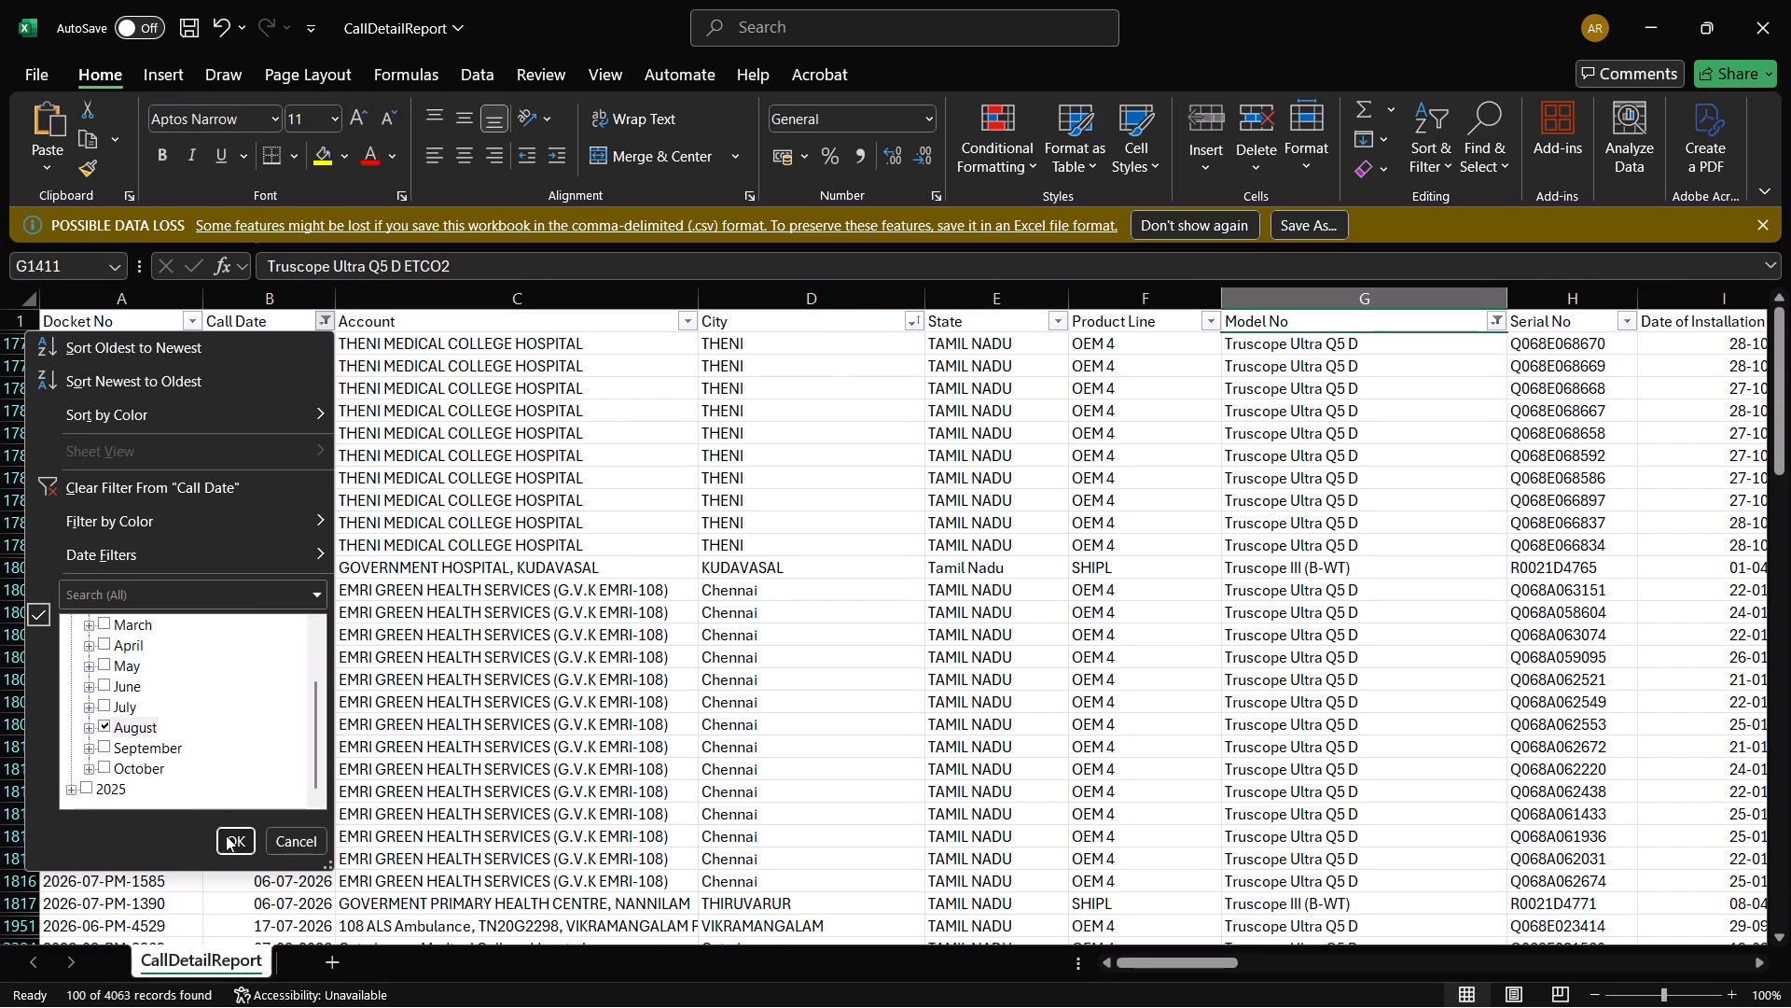
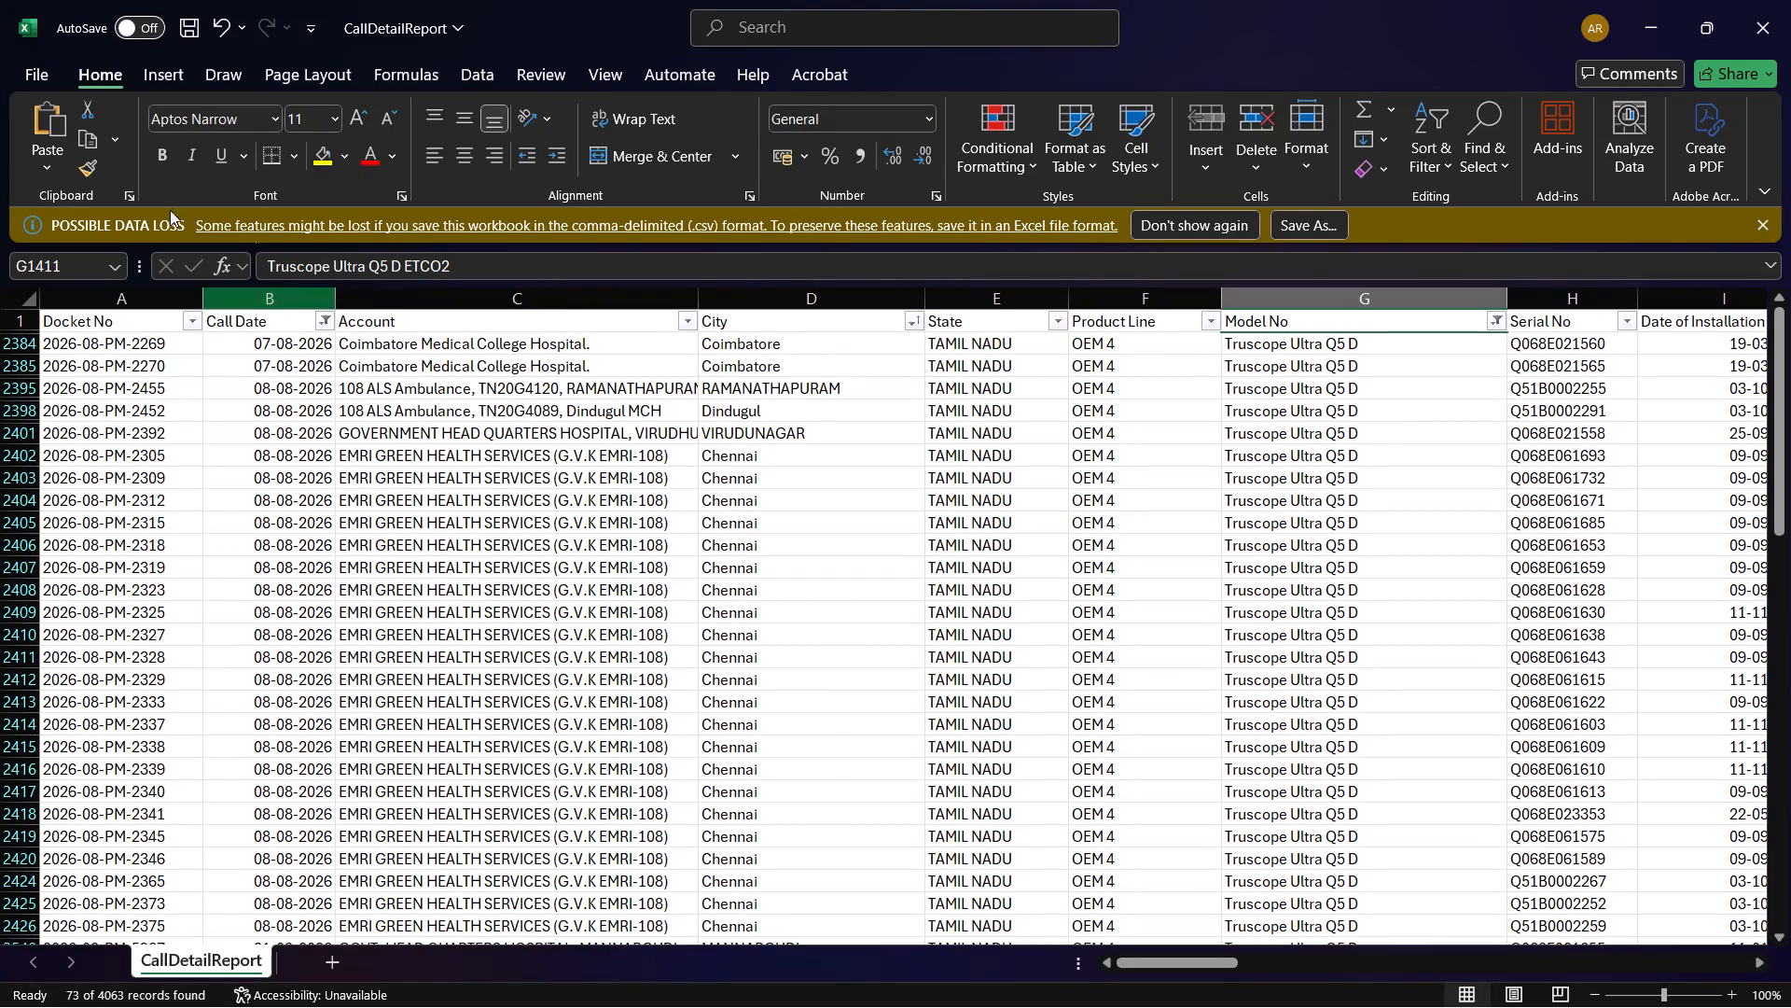
# Look through the August 2026 calls and search the City filter's values for SATHUR.
pyautogui.scroll(-12, 274, 574)
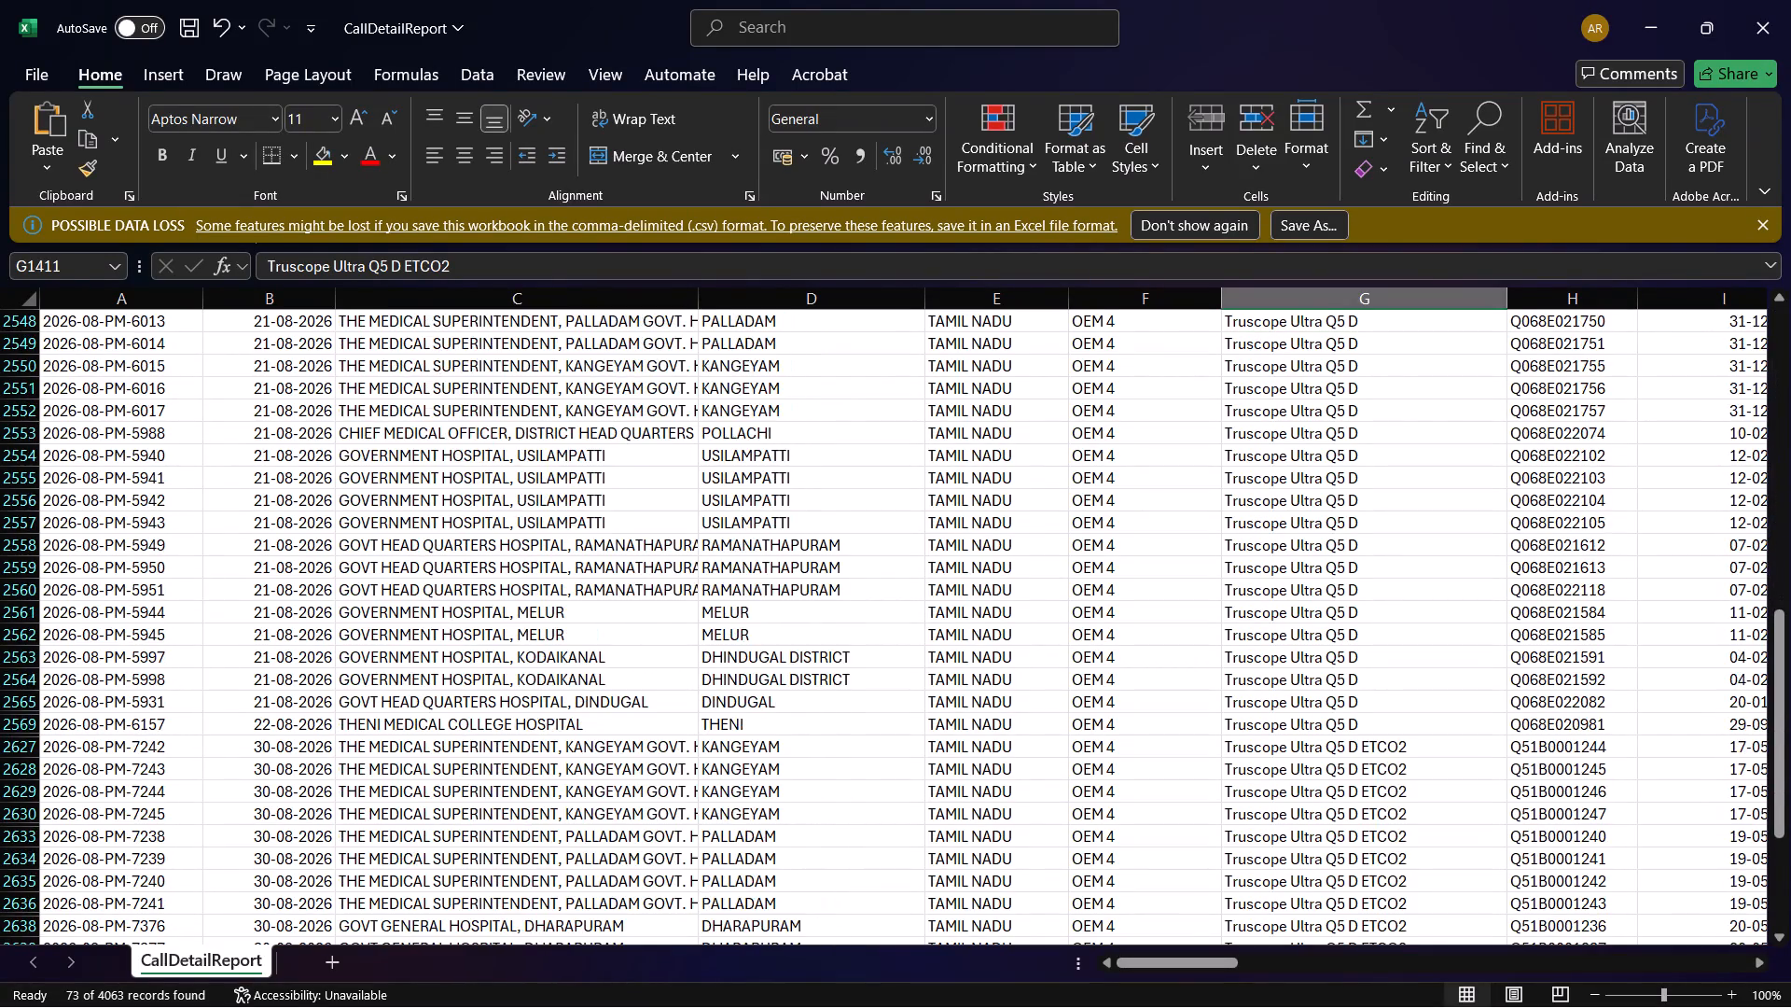
pyautogui.scroll(20, 274, 572)
pyautogui.scroll(7, 274, 572)
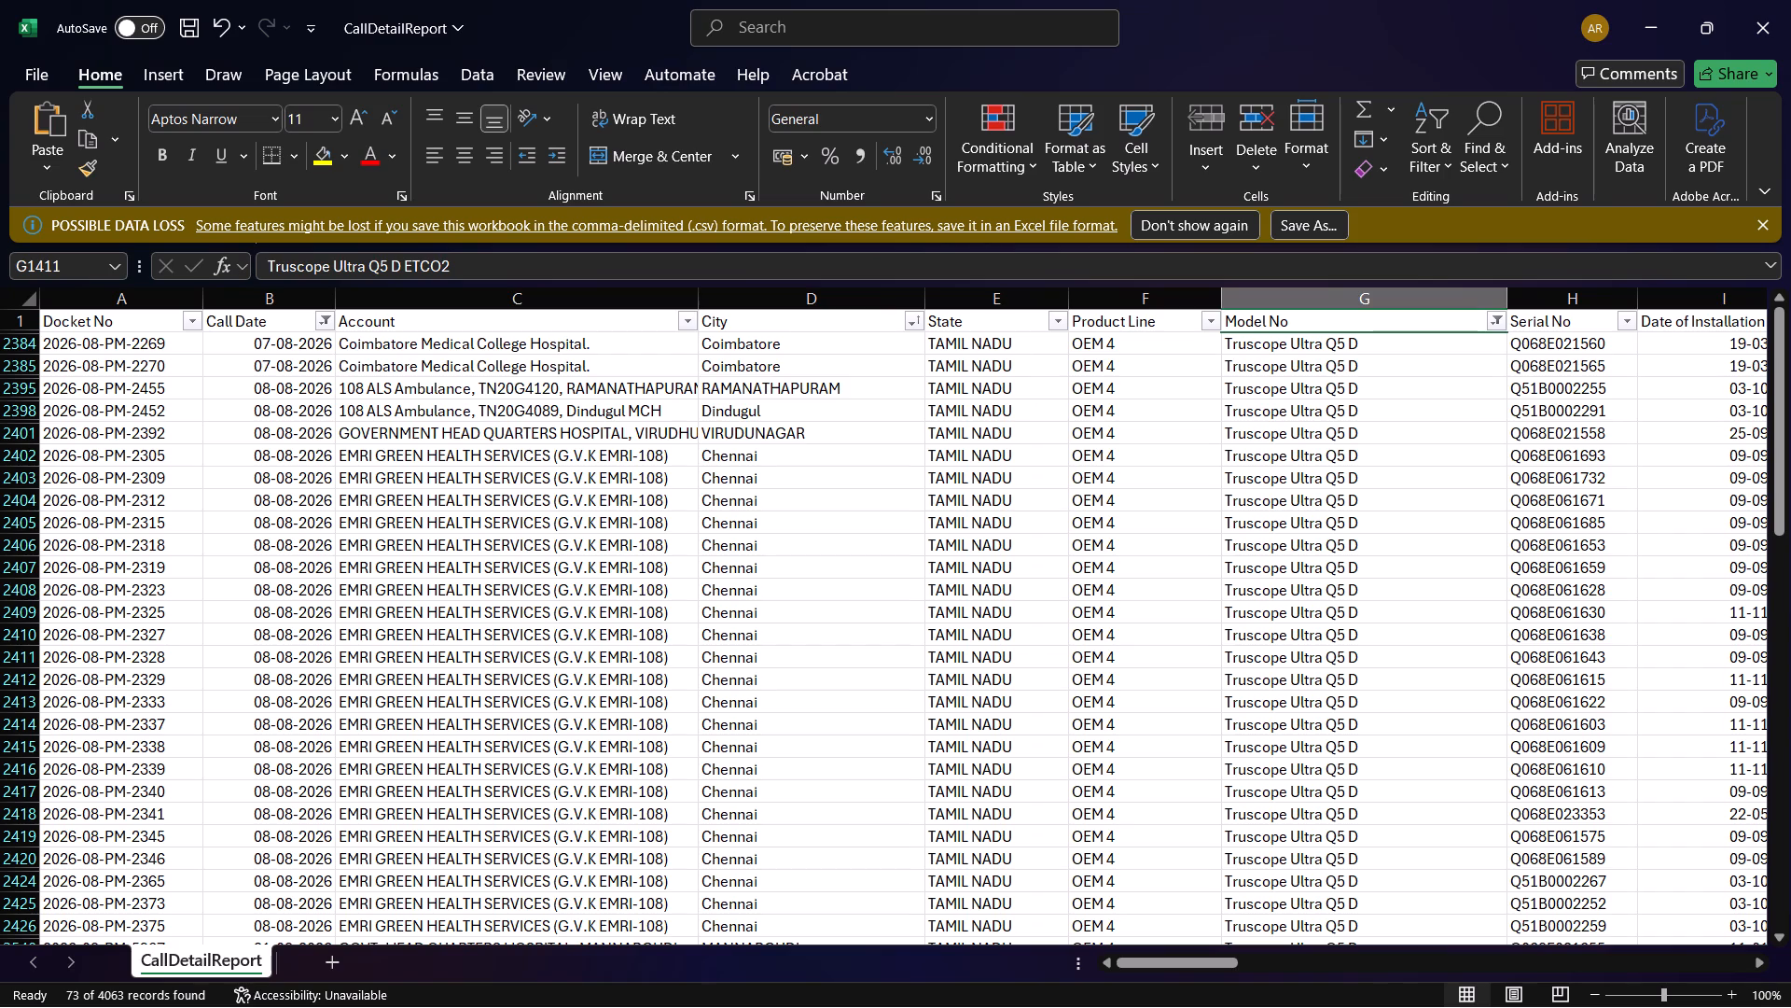
pyautogui.click(919, 322)
pyautogui.click(680, 617)
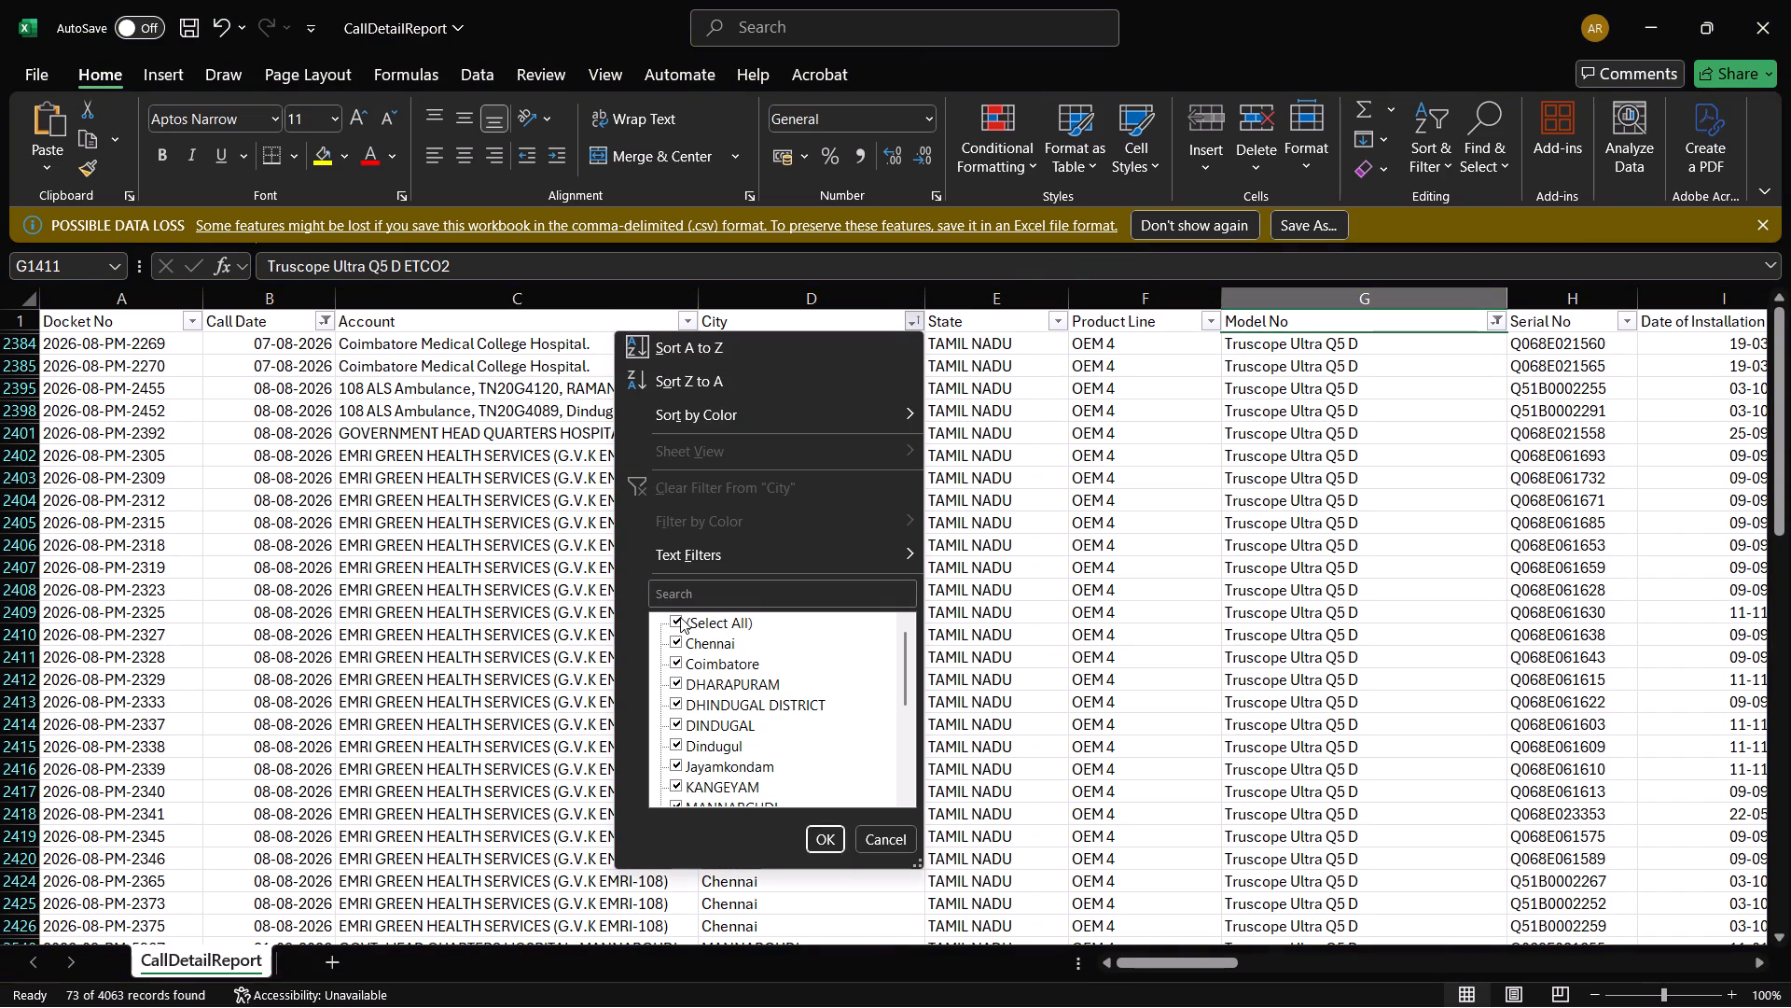
pyautogui.click(679, 601)
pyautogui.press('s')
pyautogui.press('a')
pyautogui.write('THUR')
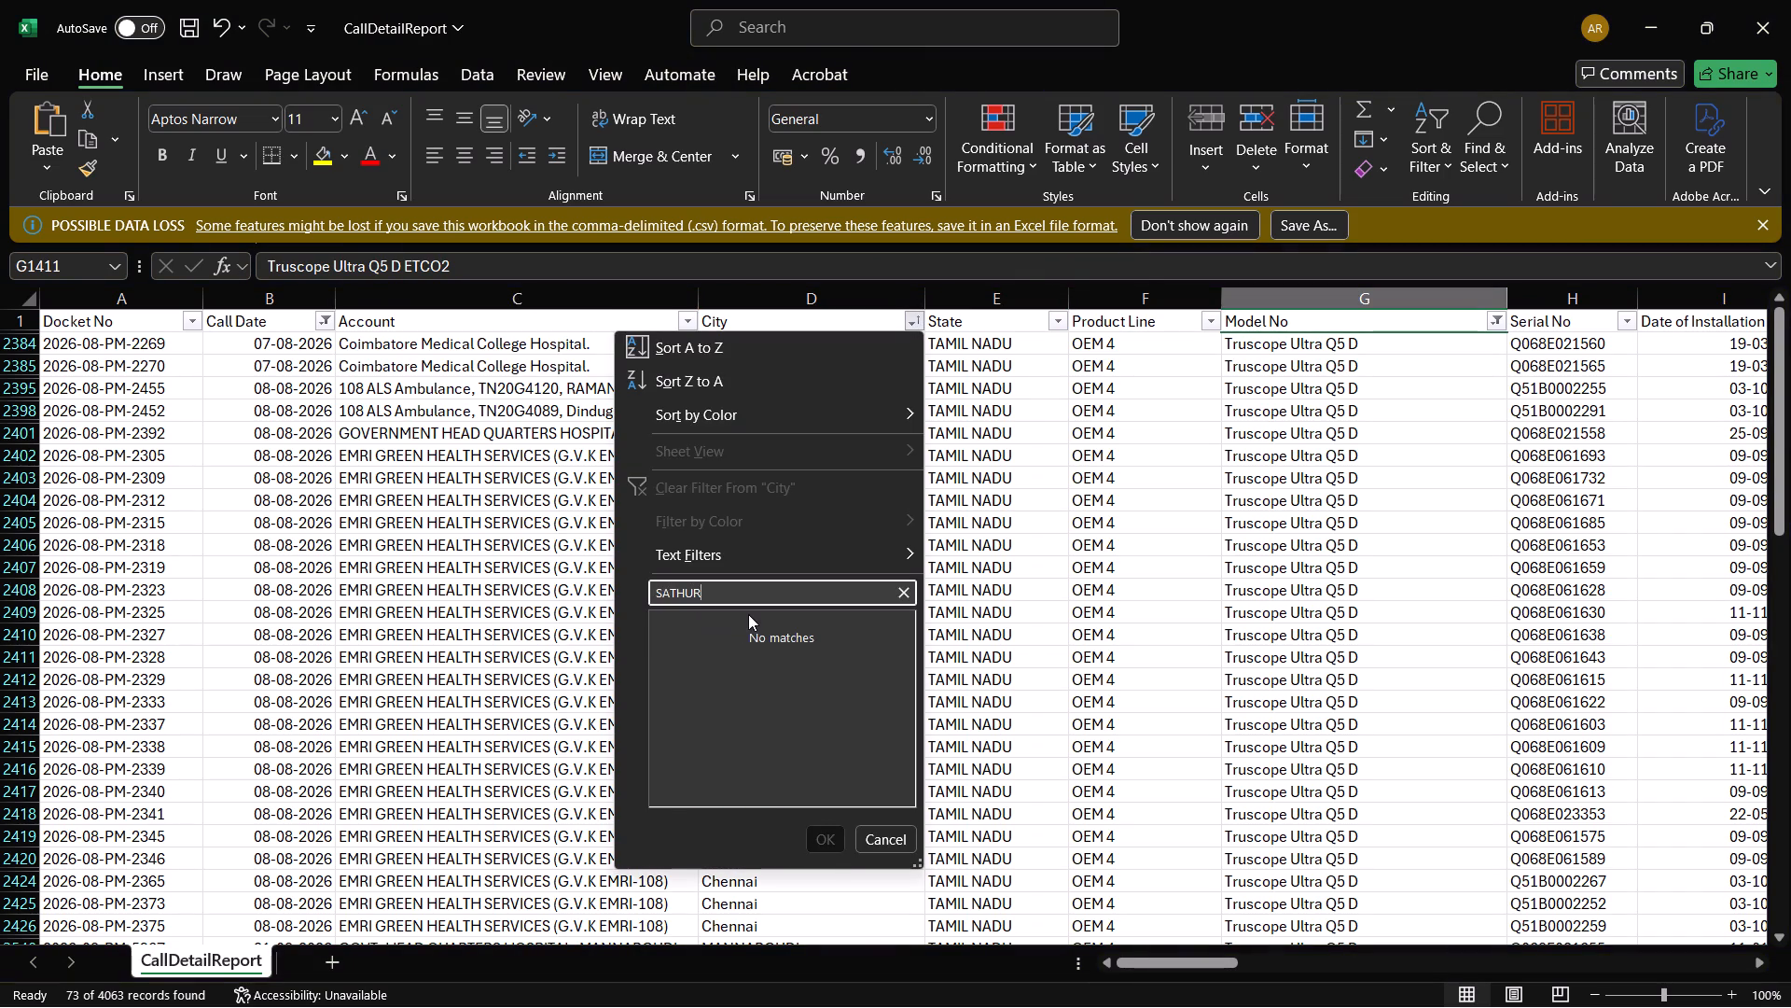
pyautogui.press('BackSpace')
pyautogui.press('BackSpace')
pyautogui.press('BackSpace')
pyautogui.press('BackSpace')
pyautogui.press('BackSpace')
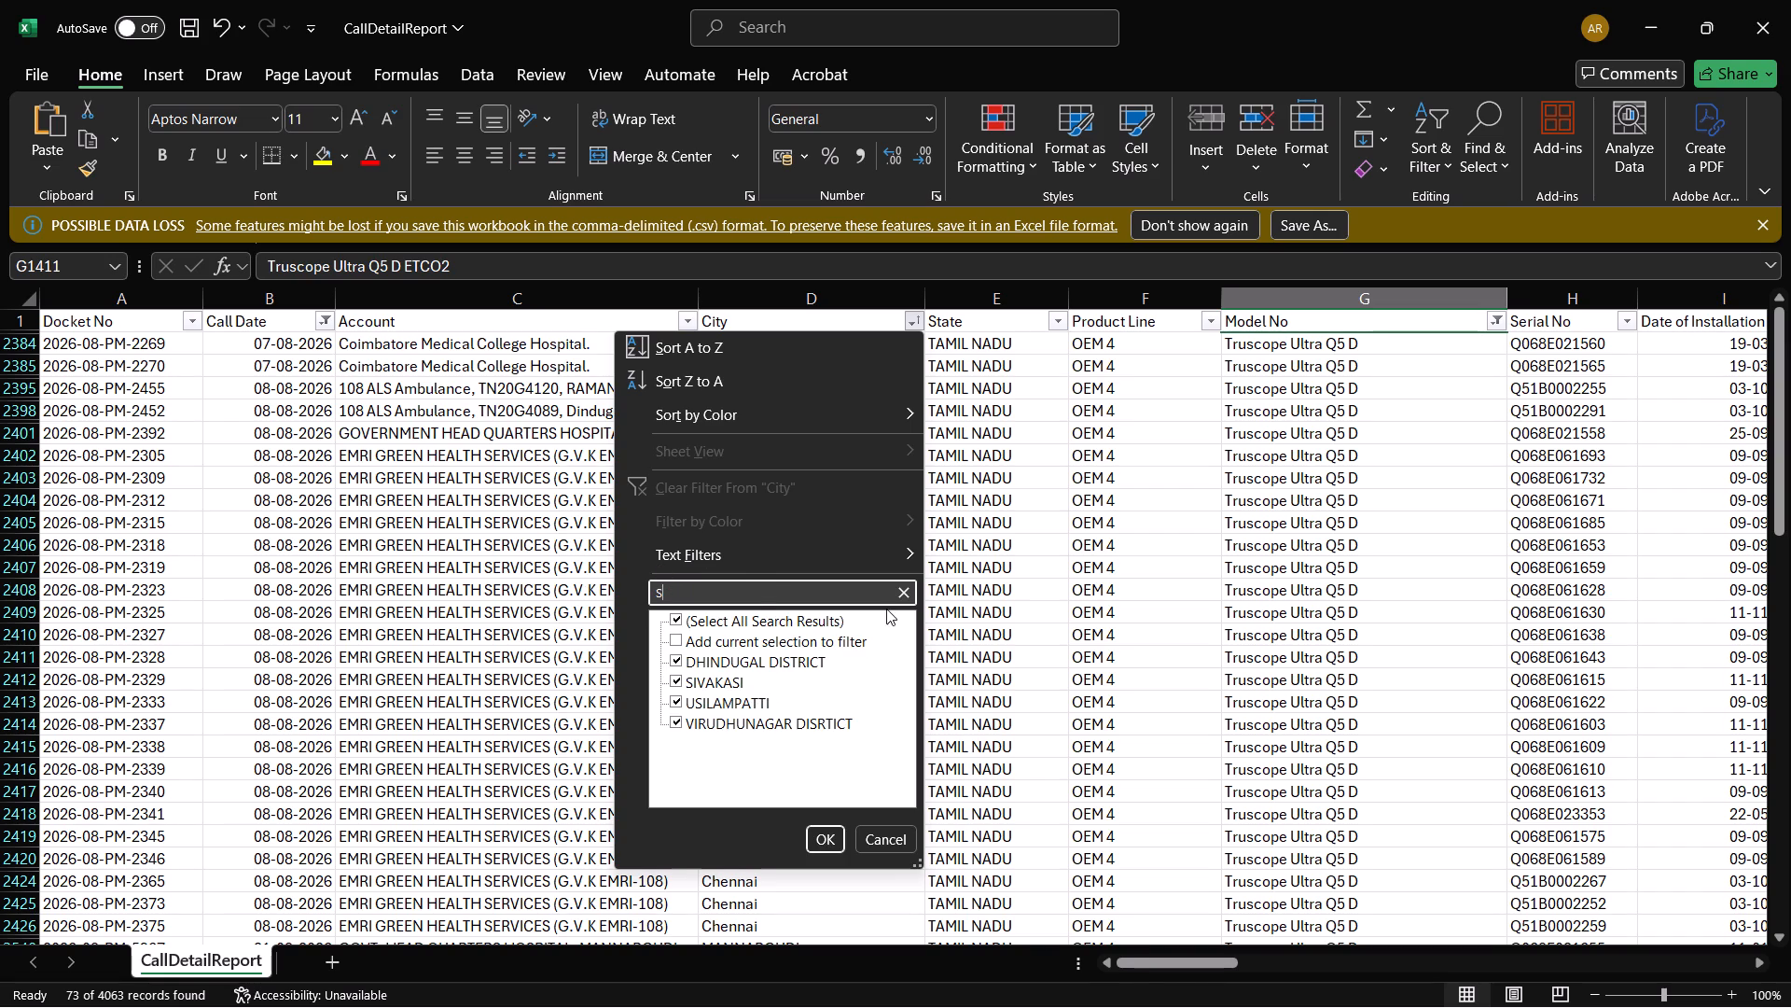
pyautogui.click(907, 593)
pyautogui.click(325, 310)
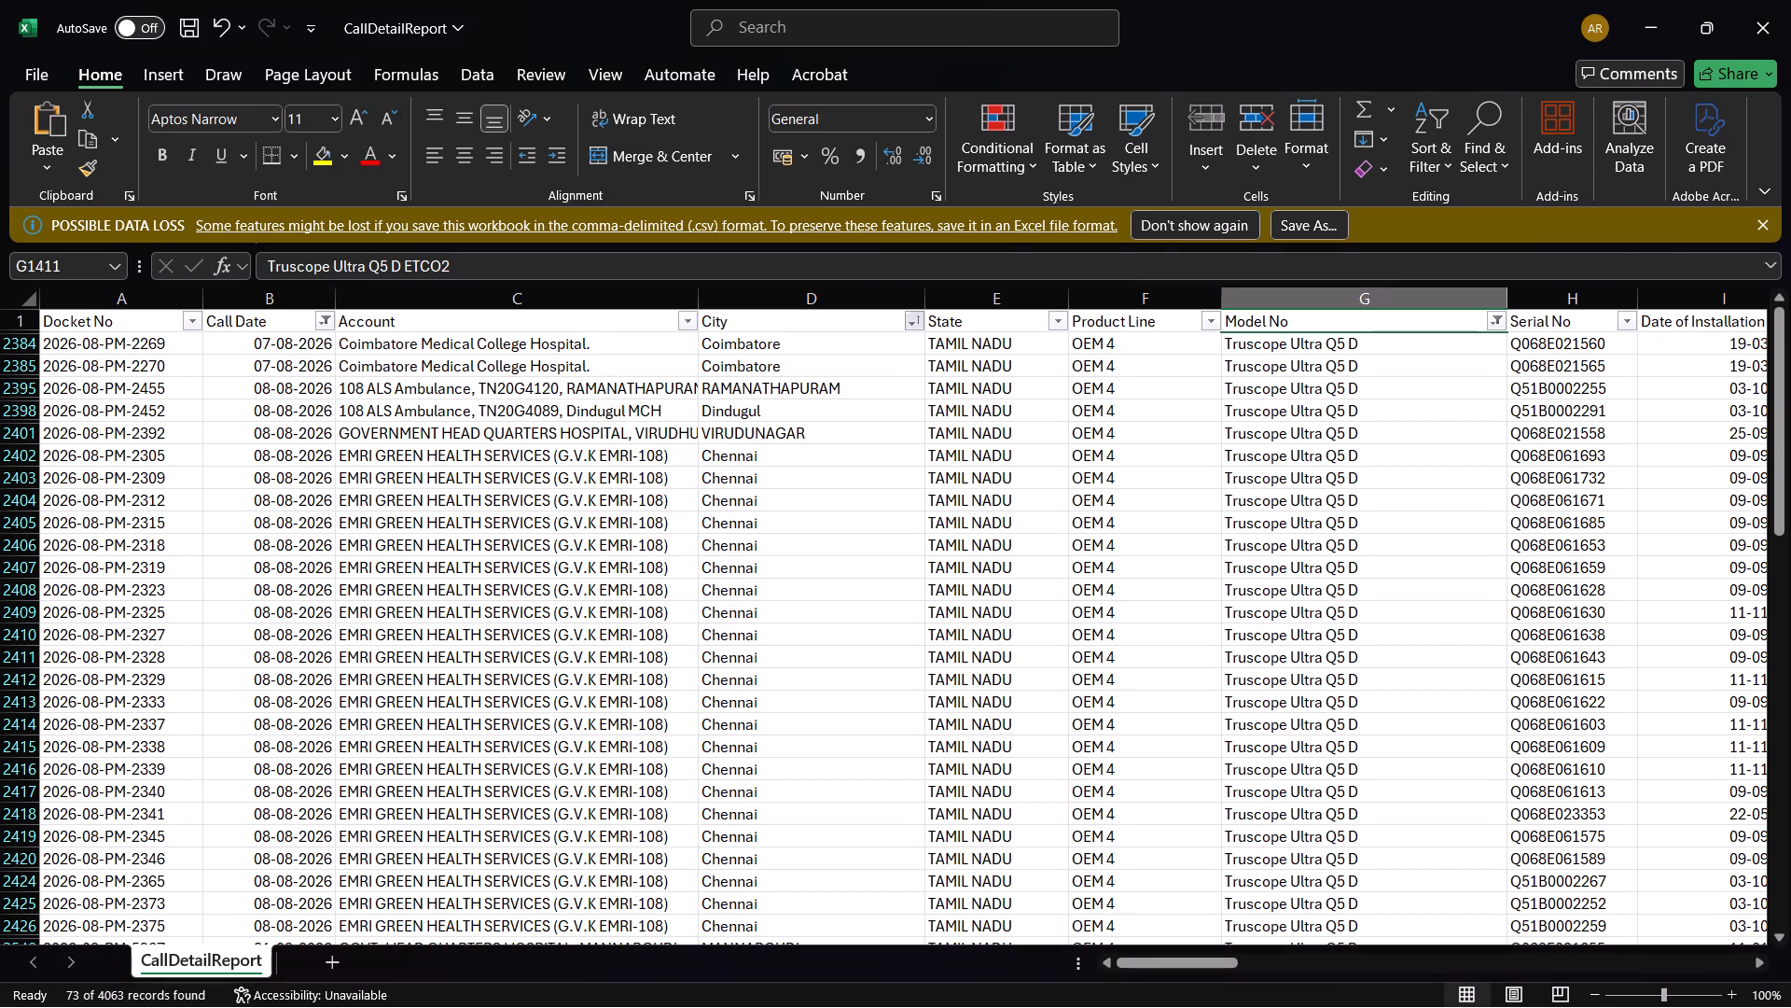
# Extend the Call Date filter to include September and October 2026 along with August.
pyautogui.click(324, 316)
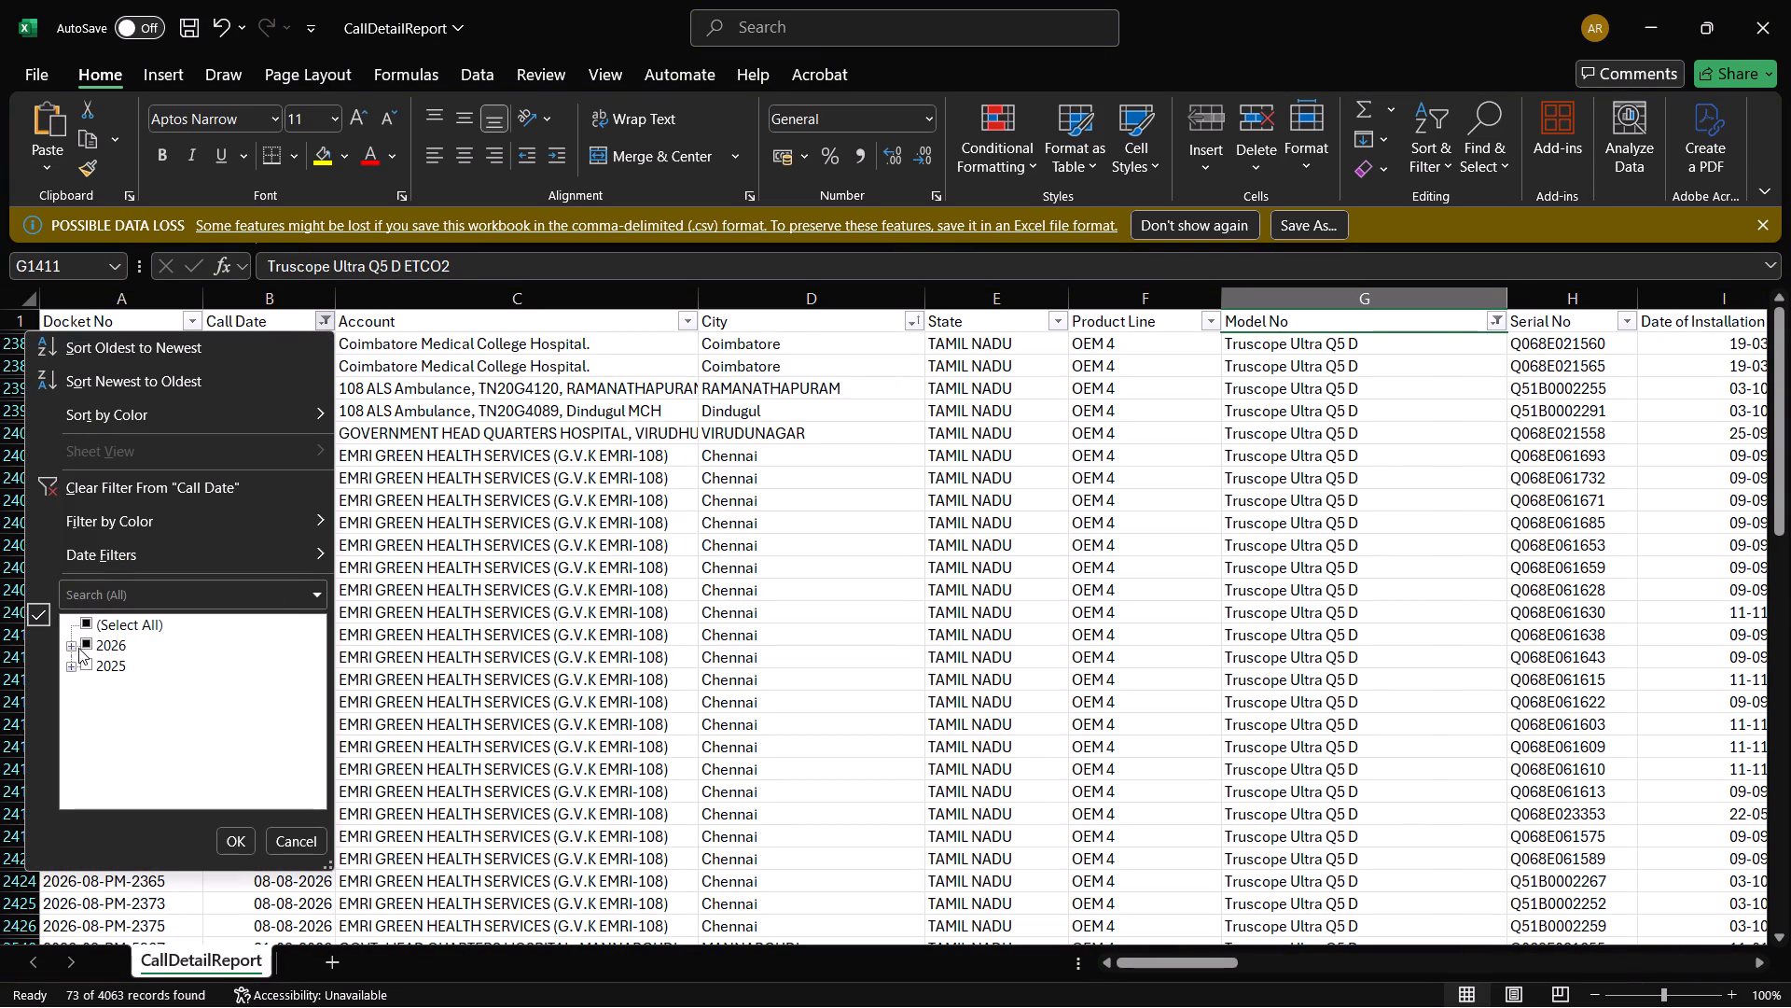
pyautogui.click(69, 641)
pyautogui.scroll(-3, 76, 687)
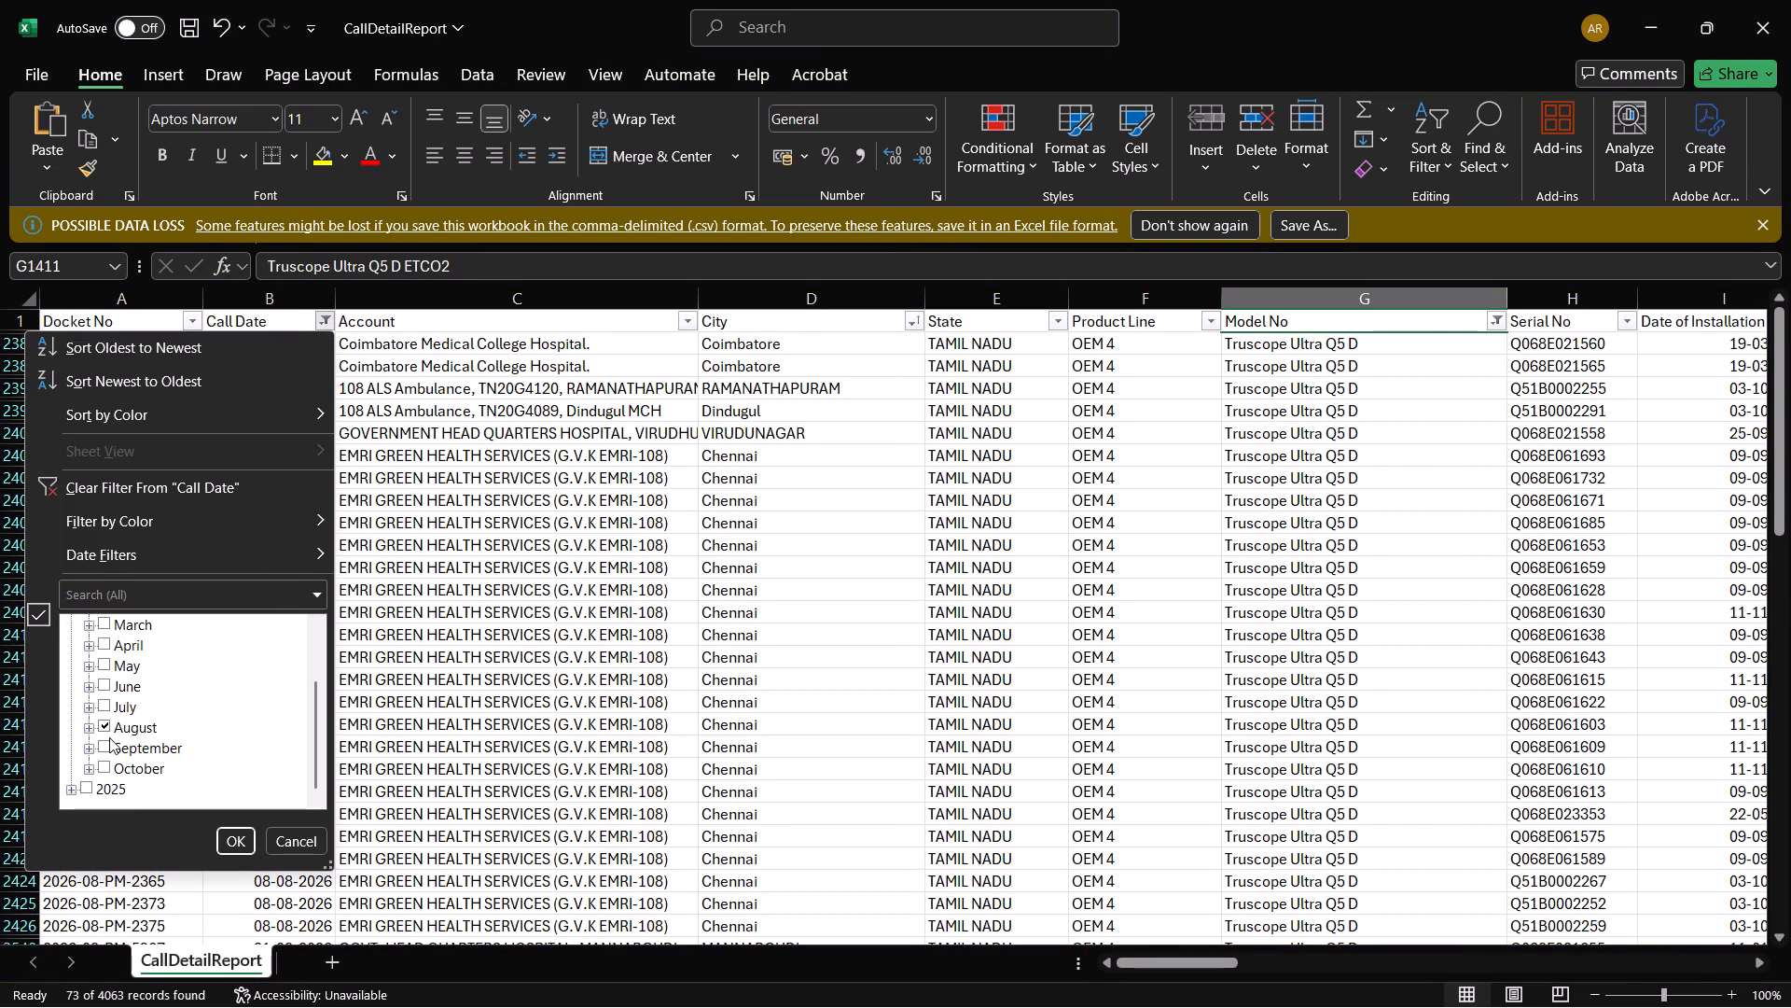
pyautogui.click(104, 744)
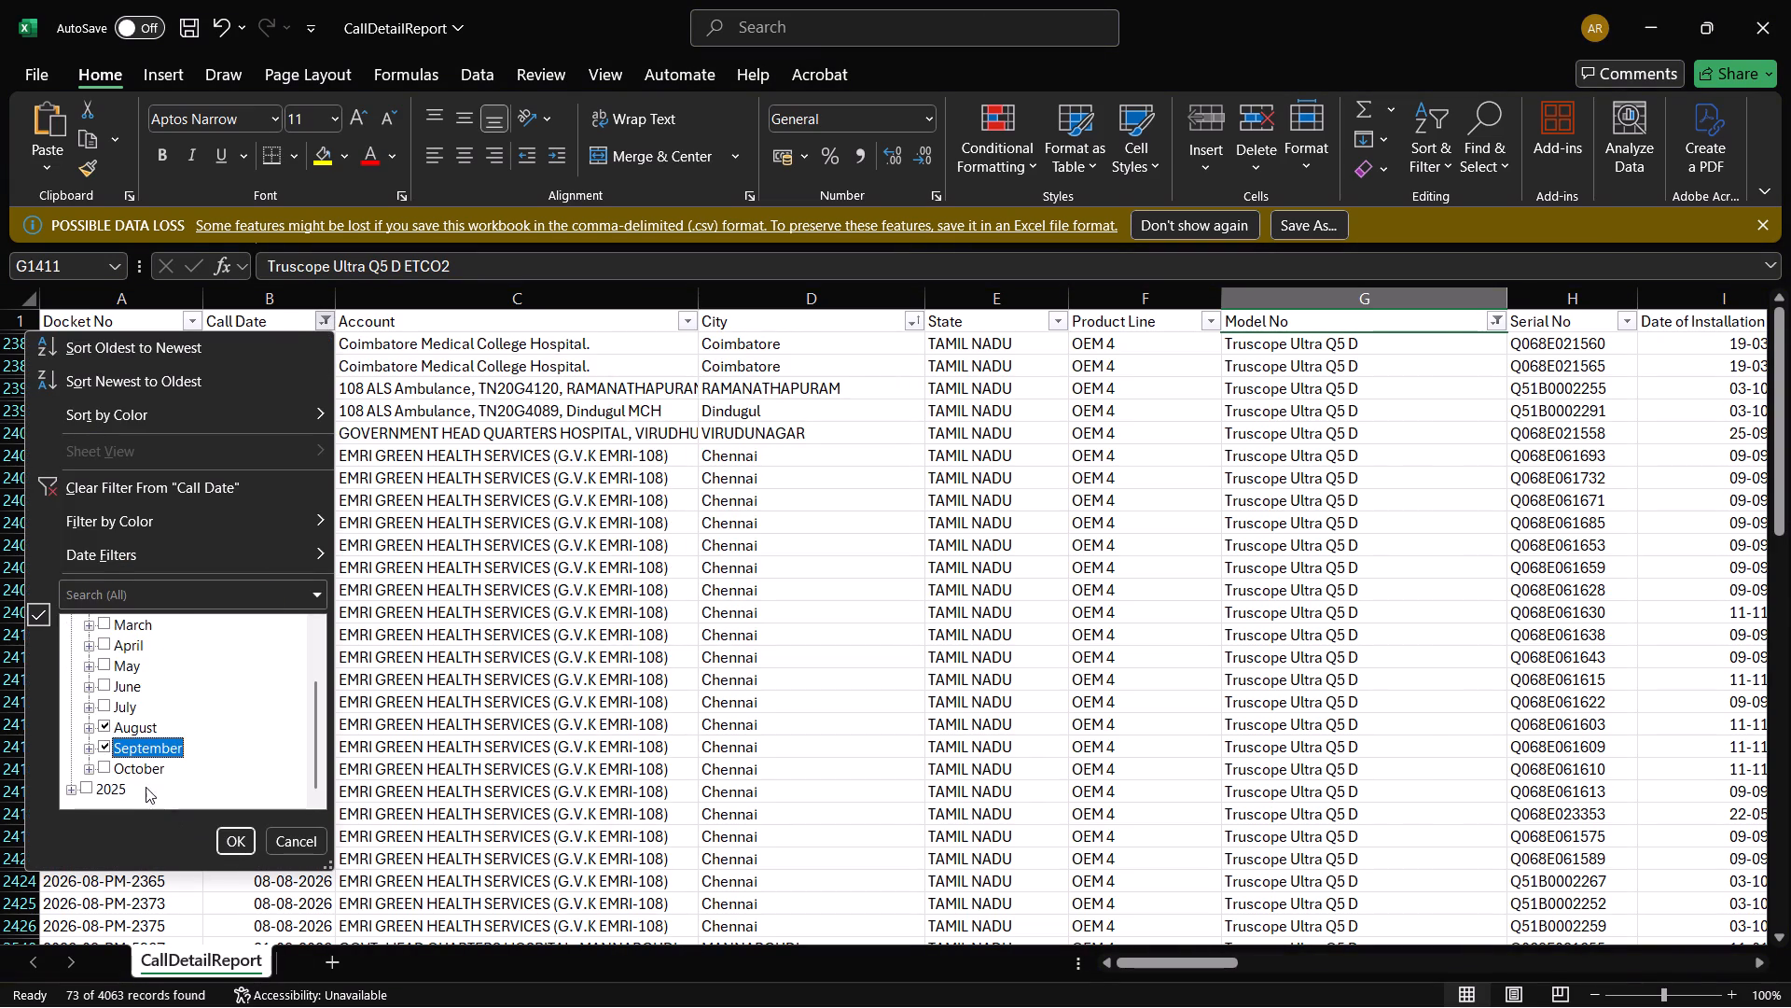
pyautogui.click(130, 770)
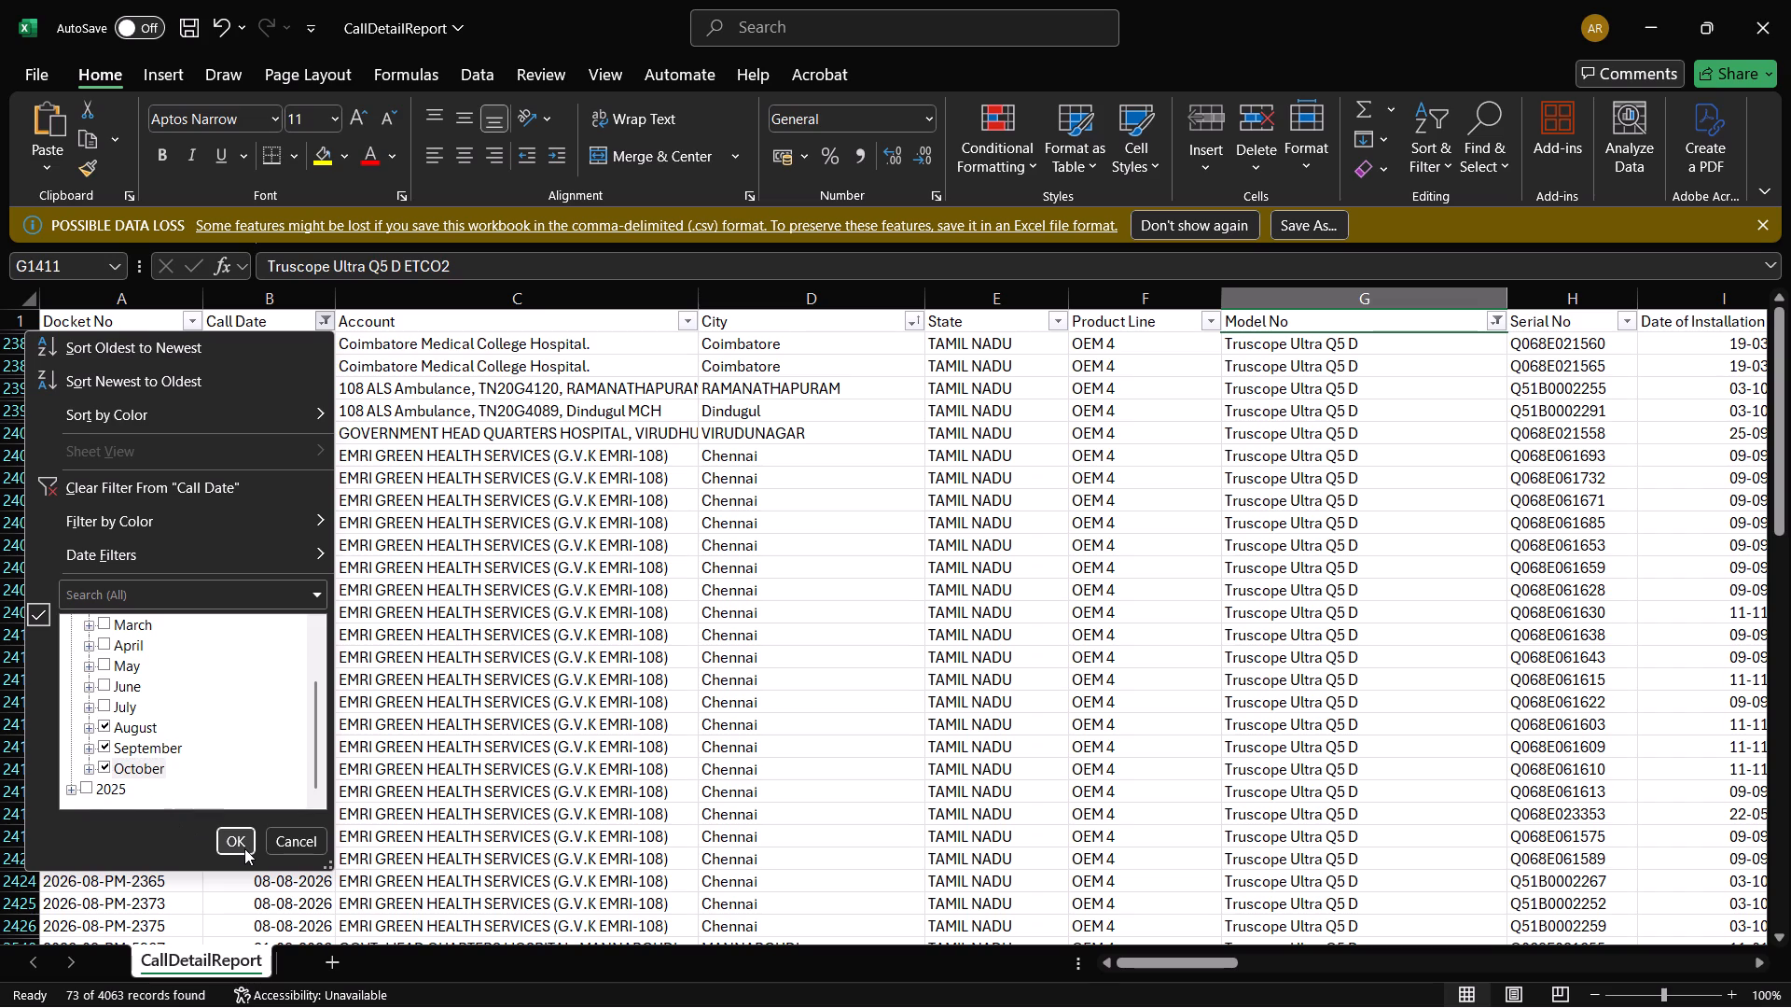
pyautogui.click(243, 848)
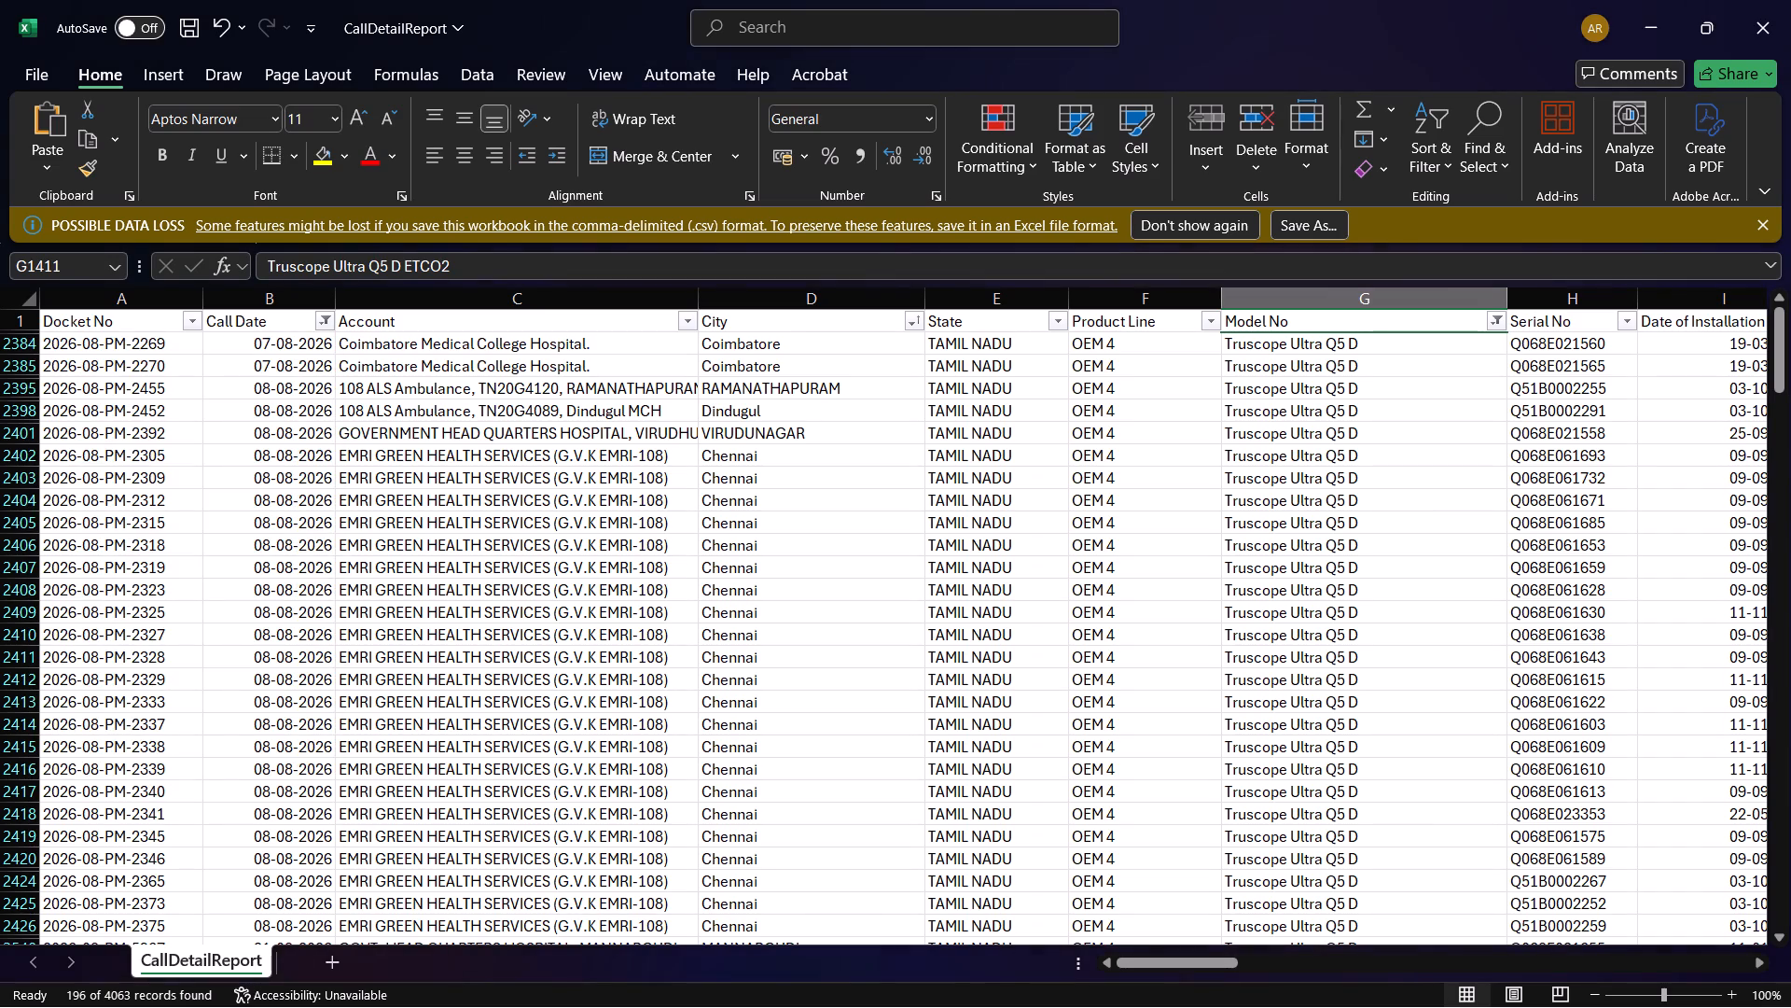
# Search the City filter's values again for SATHUR, then clear the search and check the end of the city list.
pyautogui.click(913, 329)
pyautogui.click(717, 587)
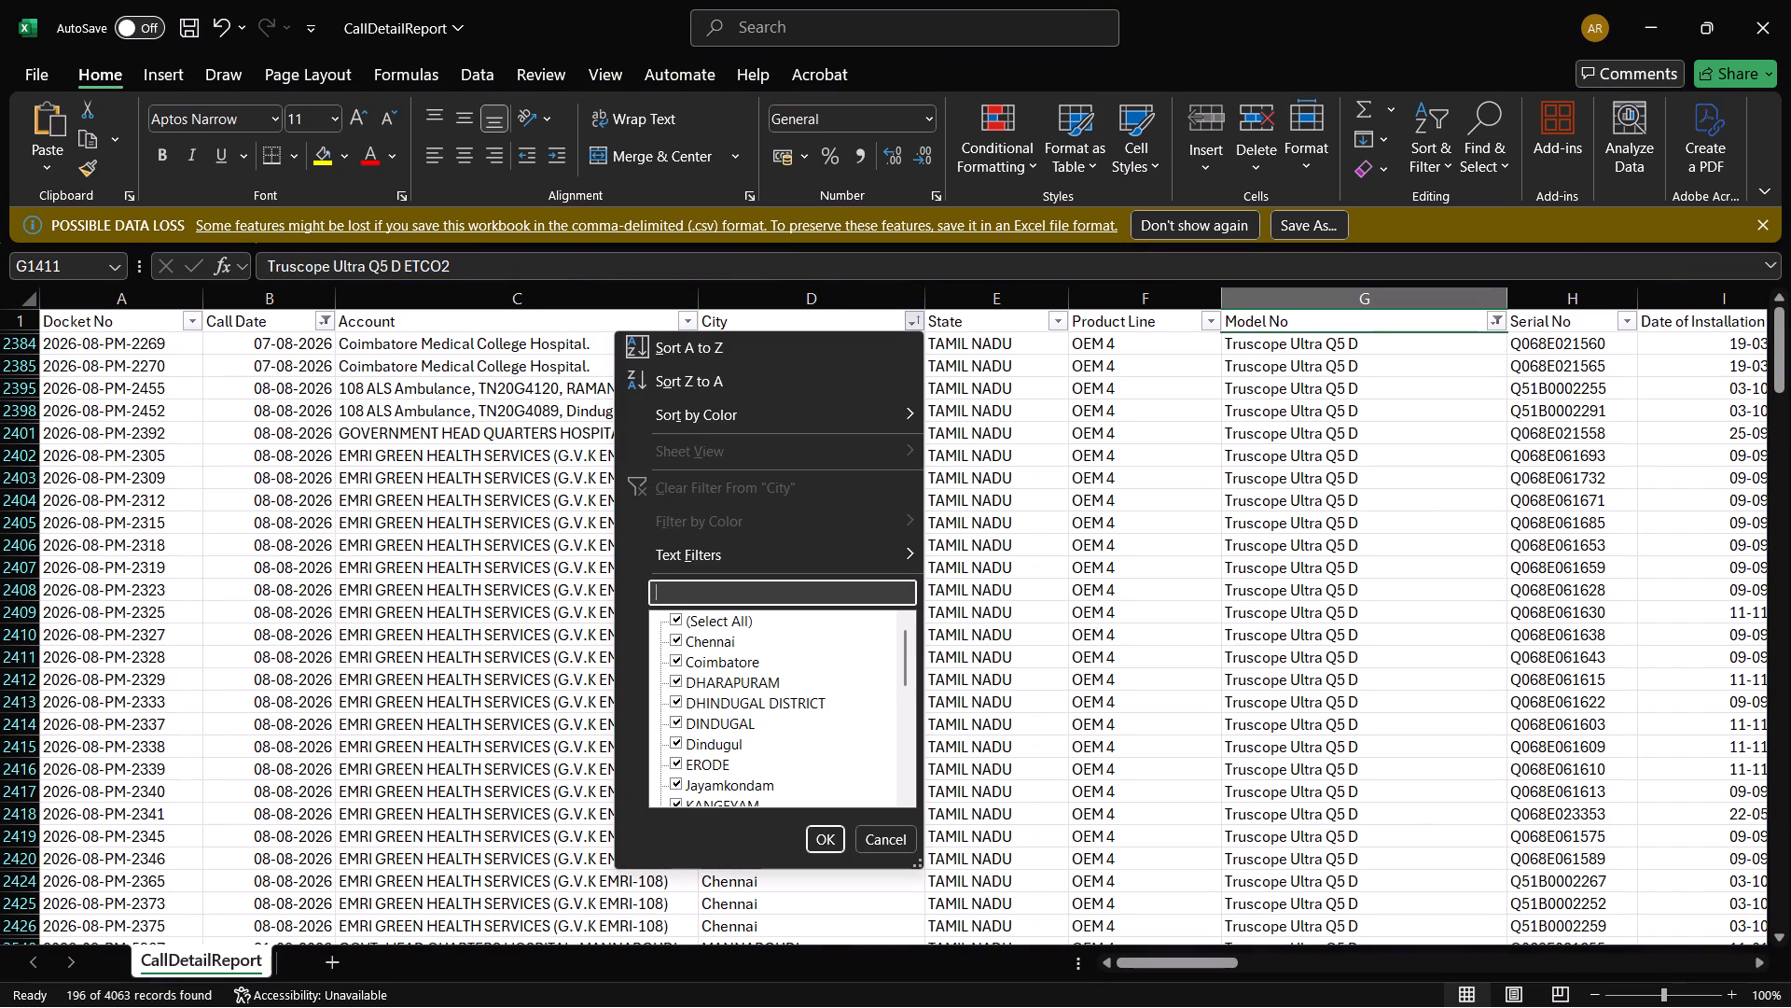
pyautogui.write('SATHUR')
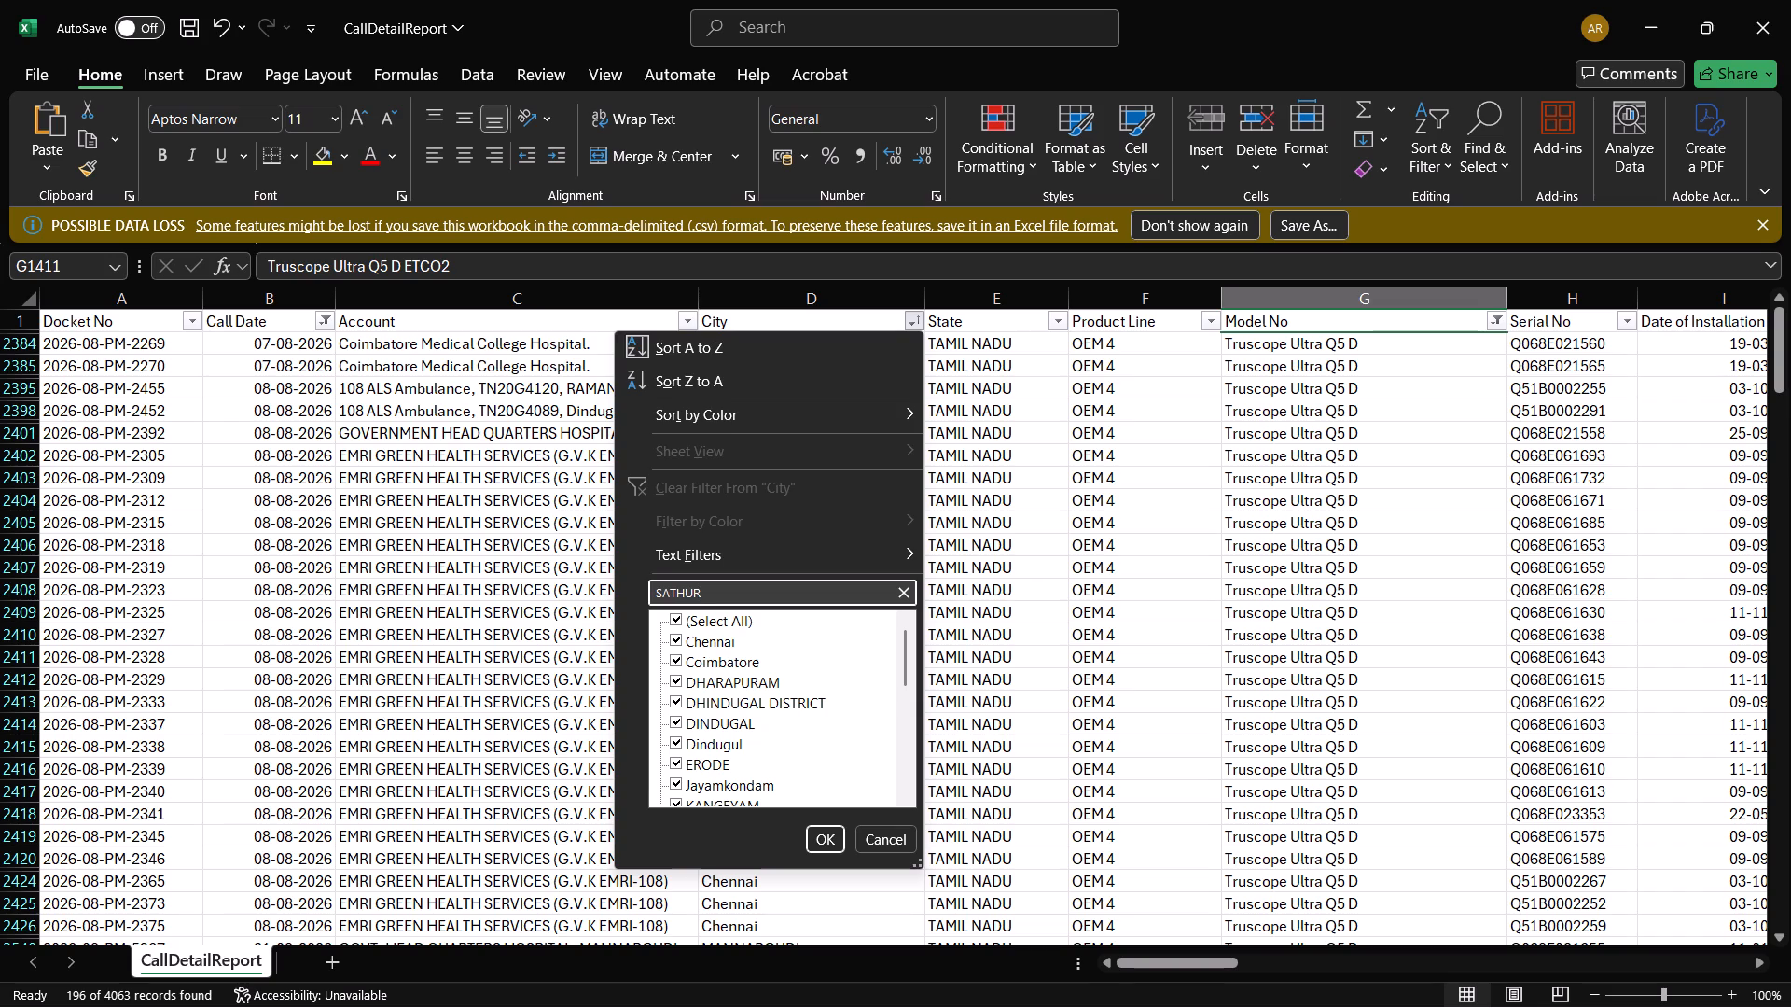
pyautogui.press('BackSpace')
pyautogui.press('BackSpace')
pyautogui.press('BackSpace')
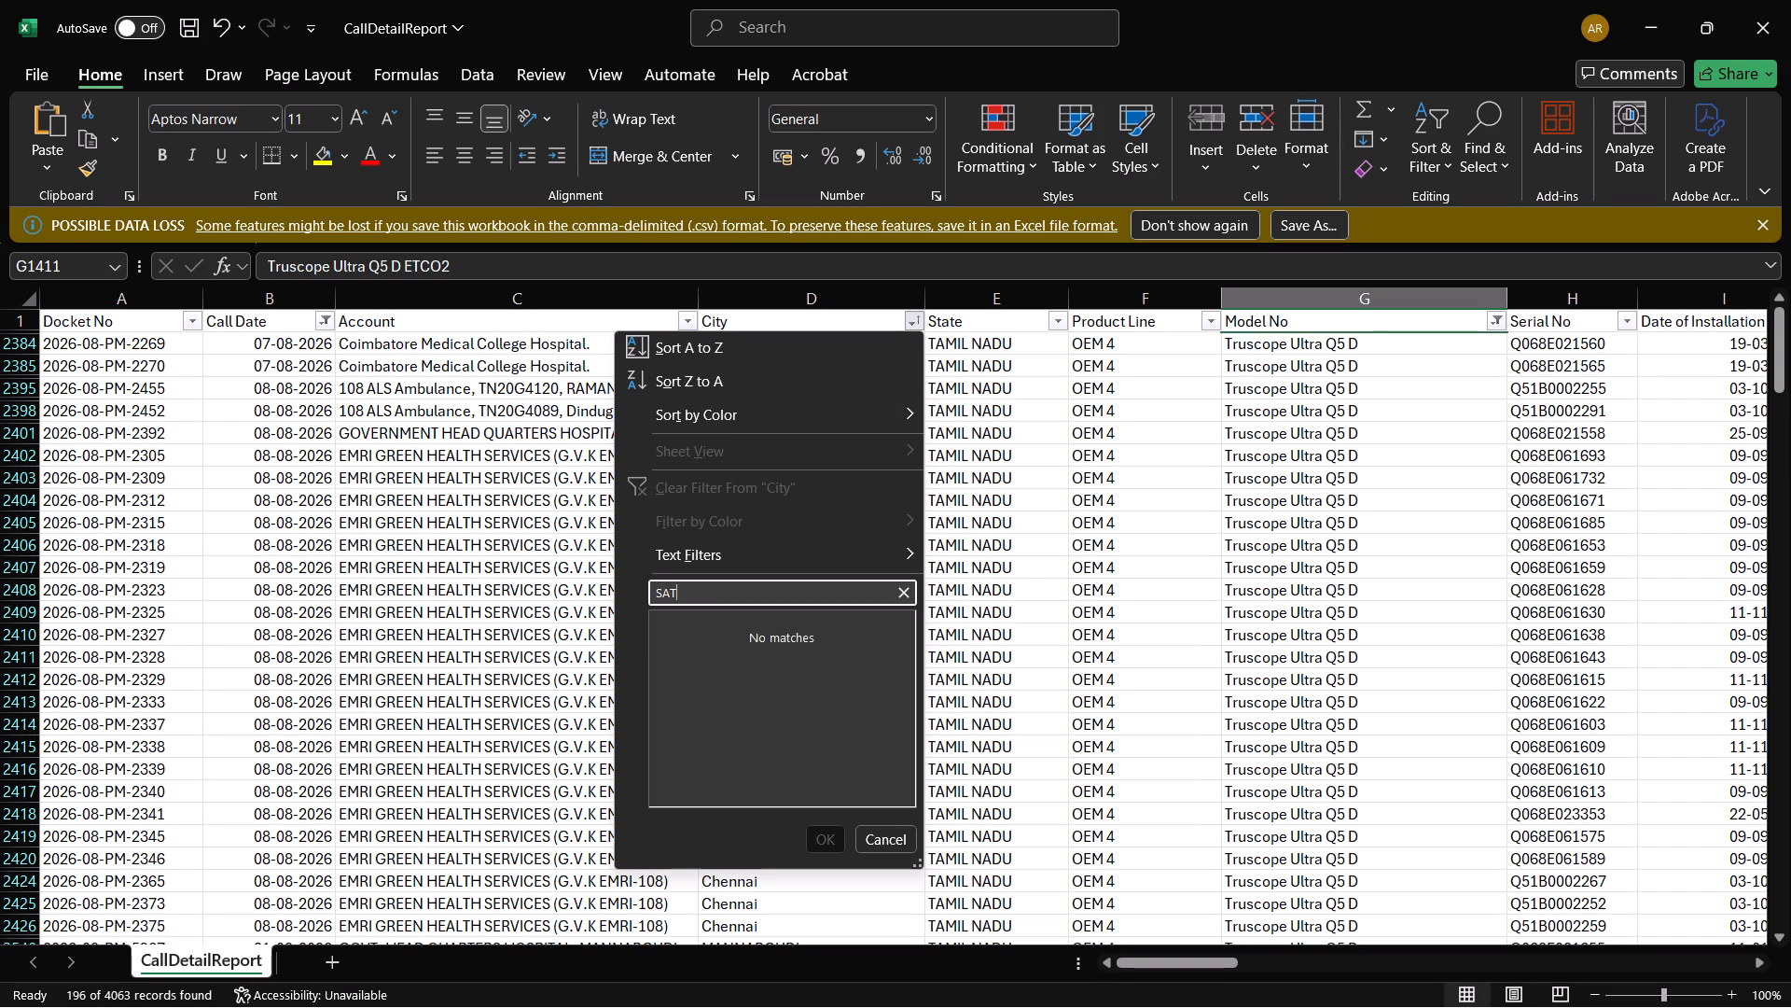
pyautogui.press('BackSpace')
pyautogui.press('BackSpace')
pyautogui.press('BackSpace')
pyautogui.scroll(-10, 734, 693)
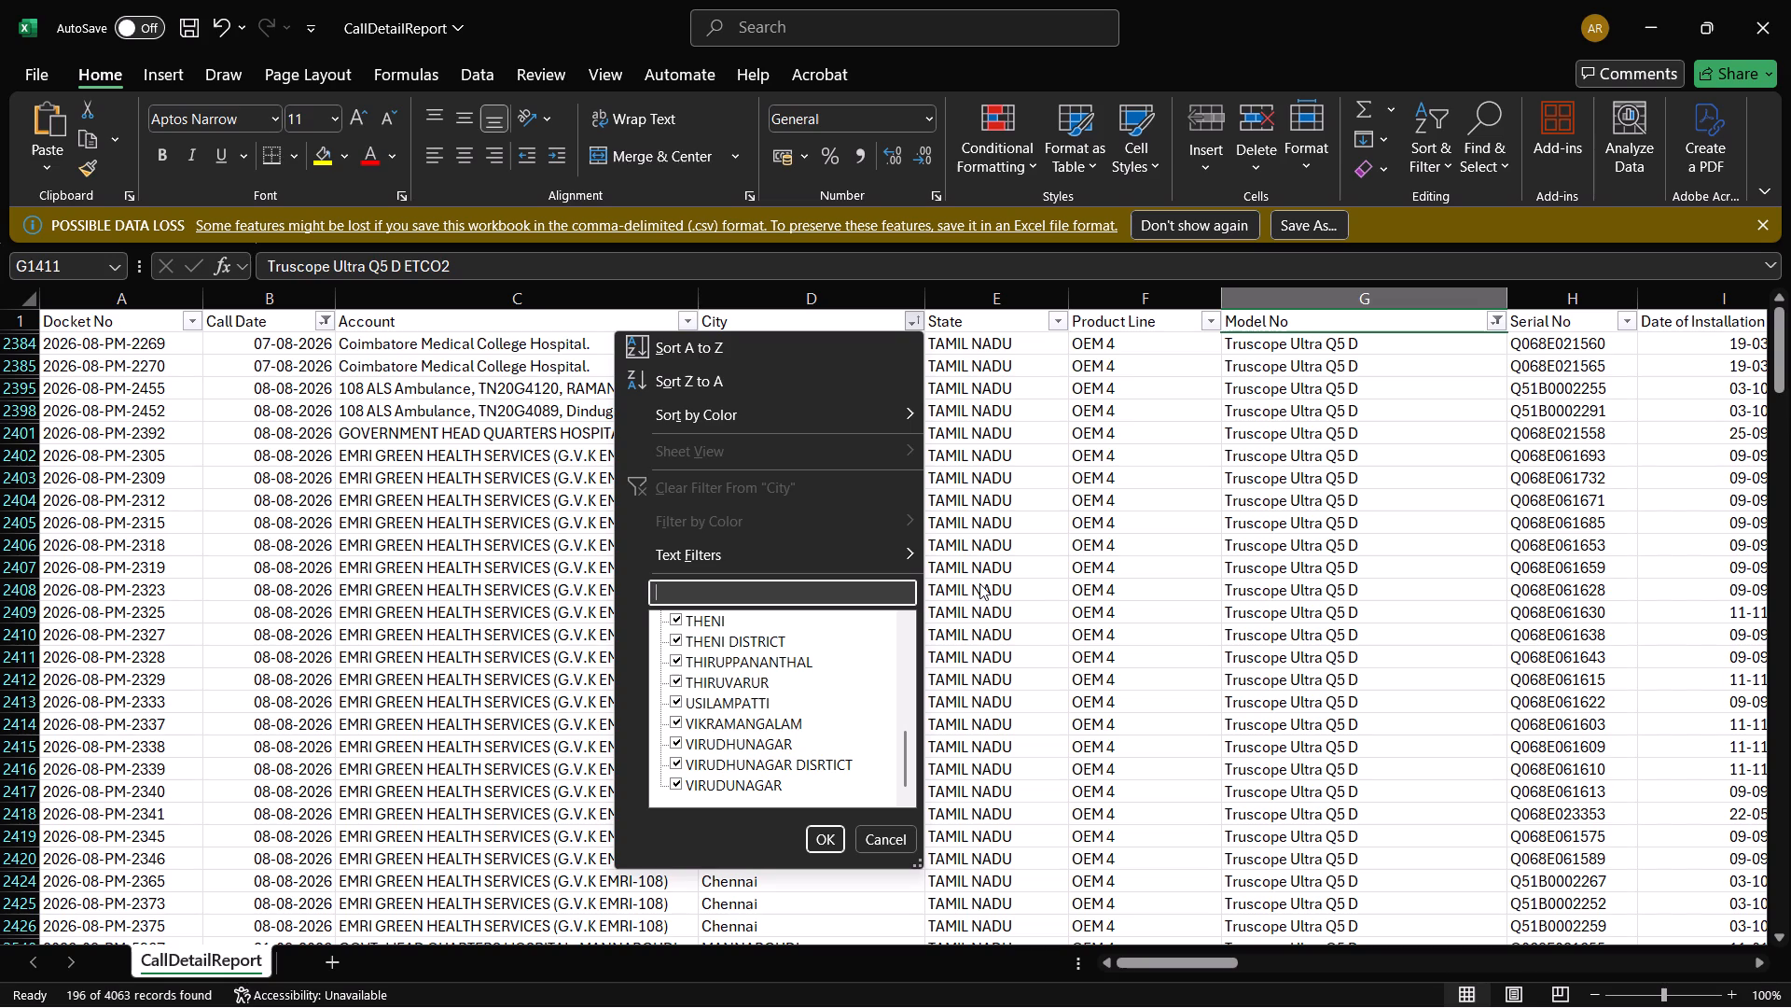
# Search the City filter's values for Kariy and clear the search text.
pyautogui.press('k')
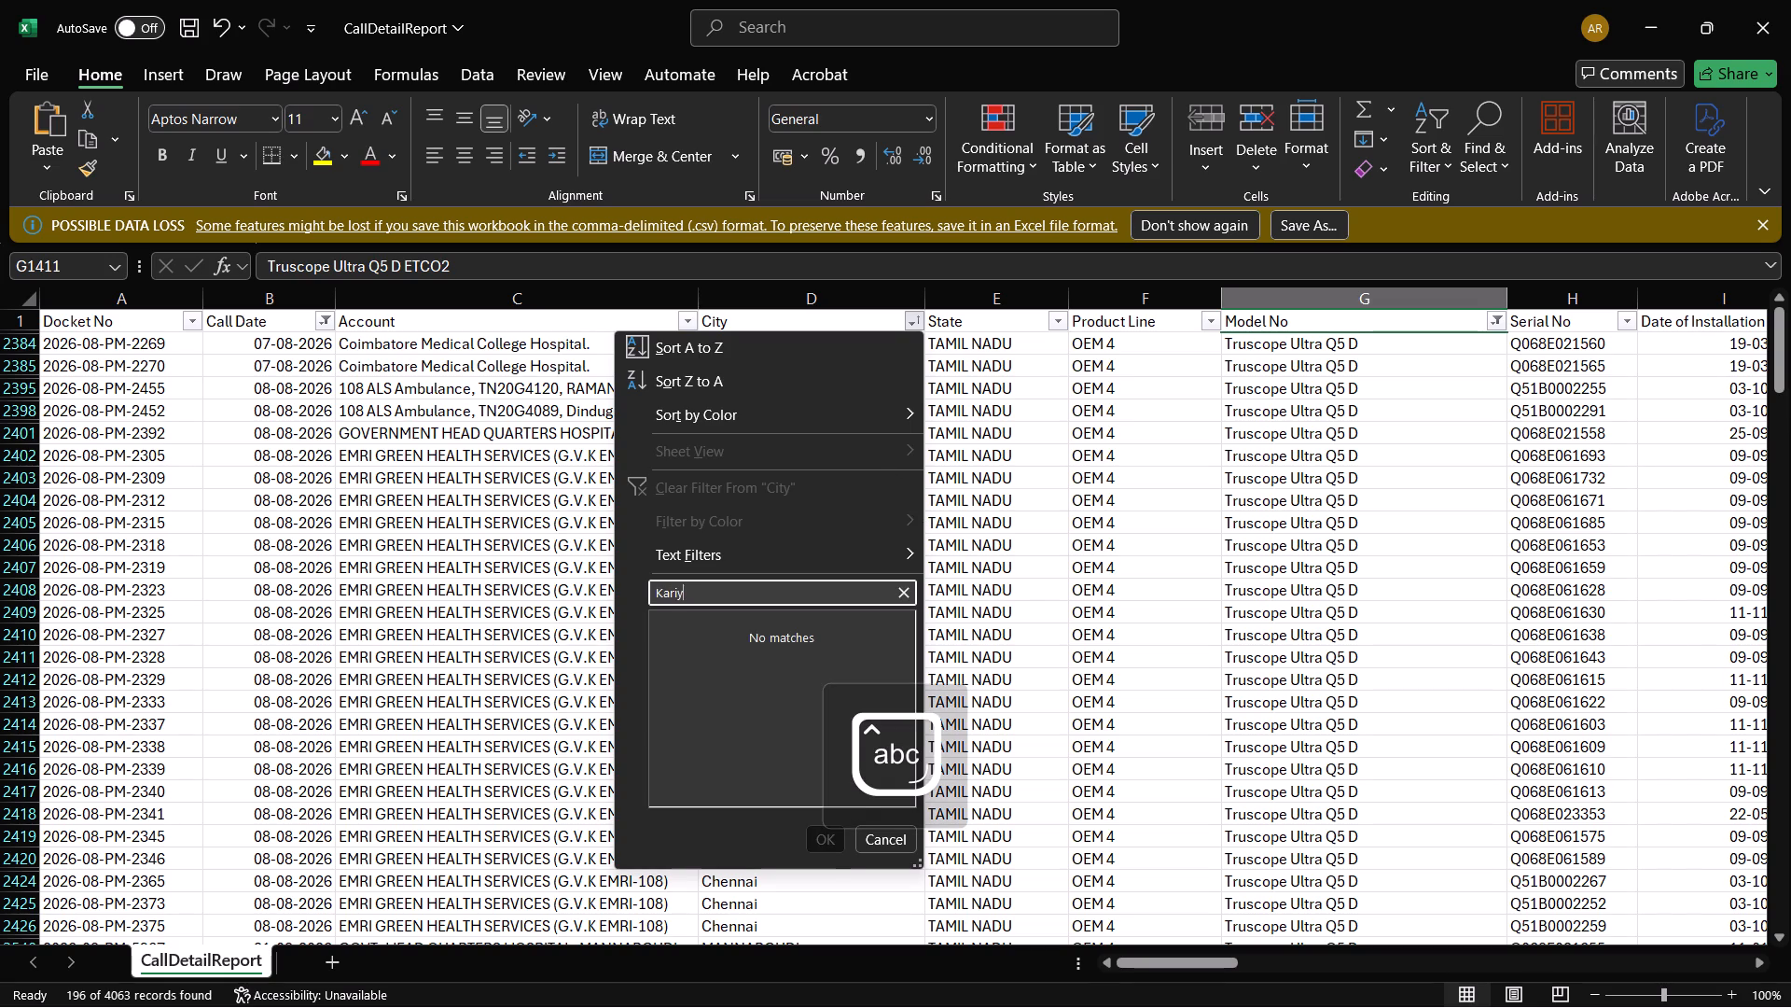
pyautogui.press('BackSpace')
pyautogui.press('BackSpace')
pyautogui.press('BackSpace')
pyautogui.press('BackSpace')
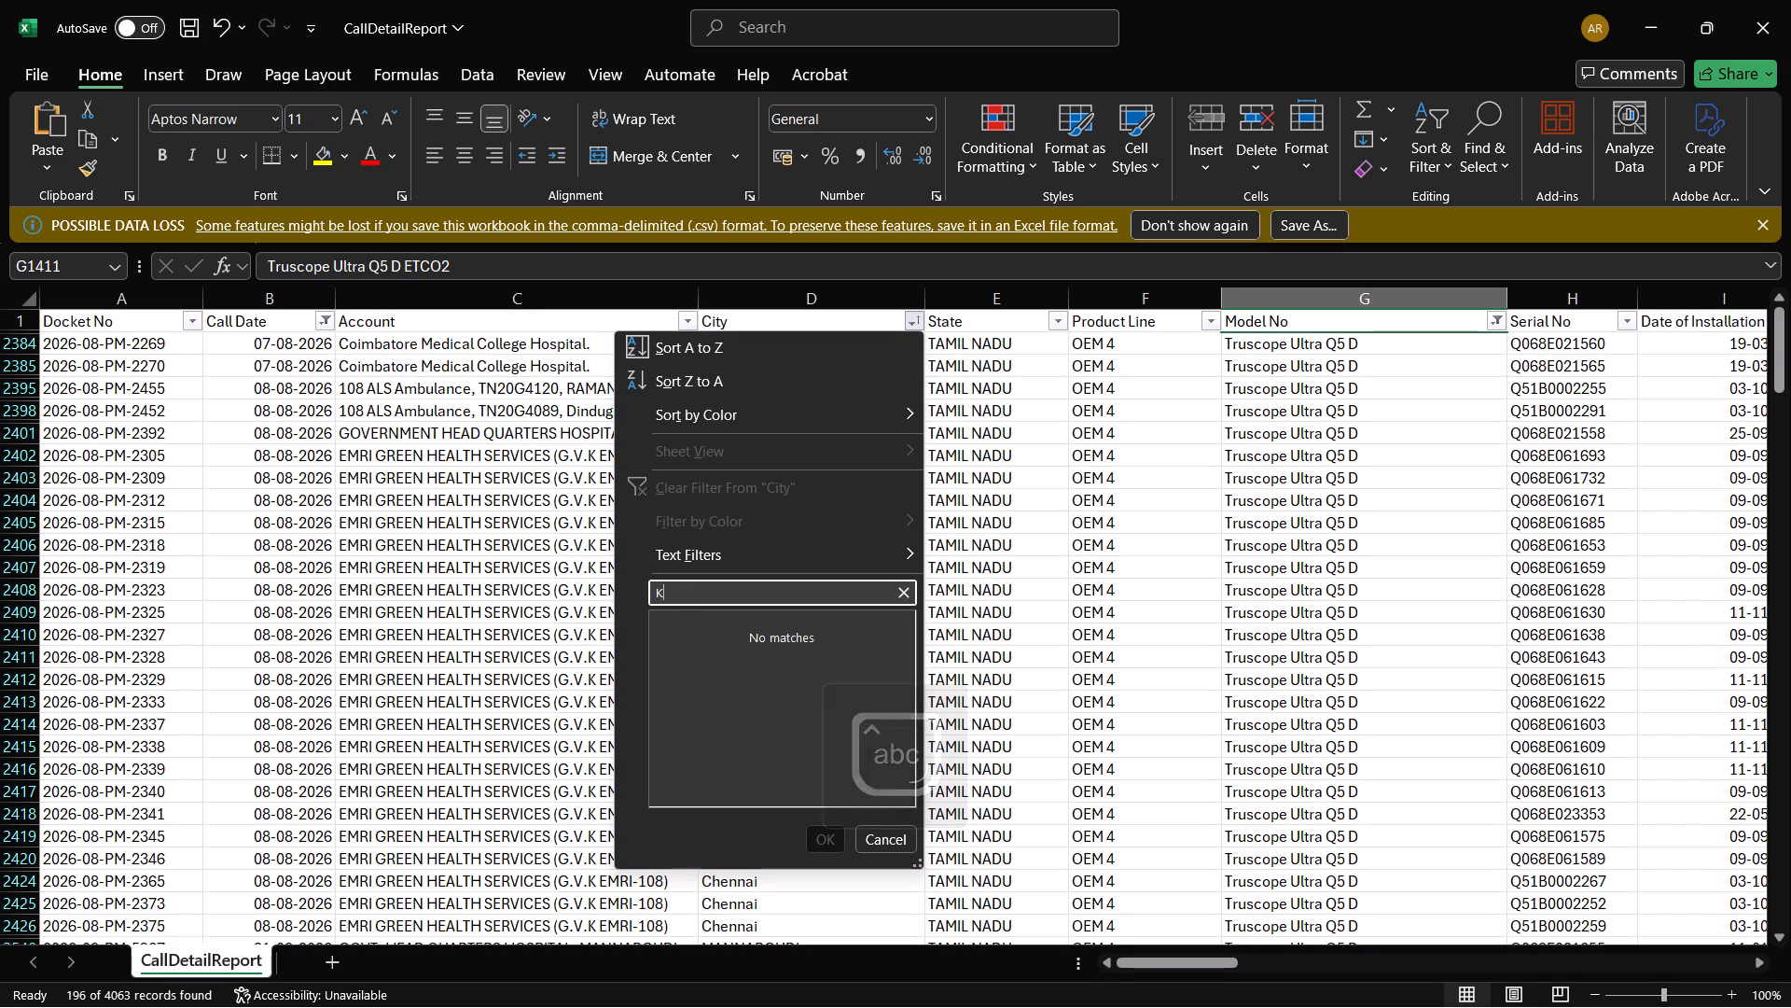
pyautogui.press('BackSpace')
pyautogui.press('BackSpace')
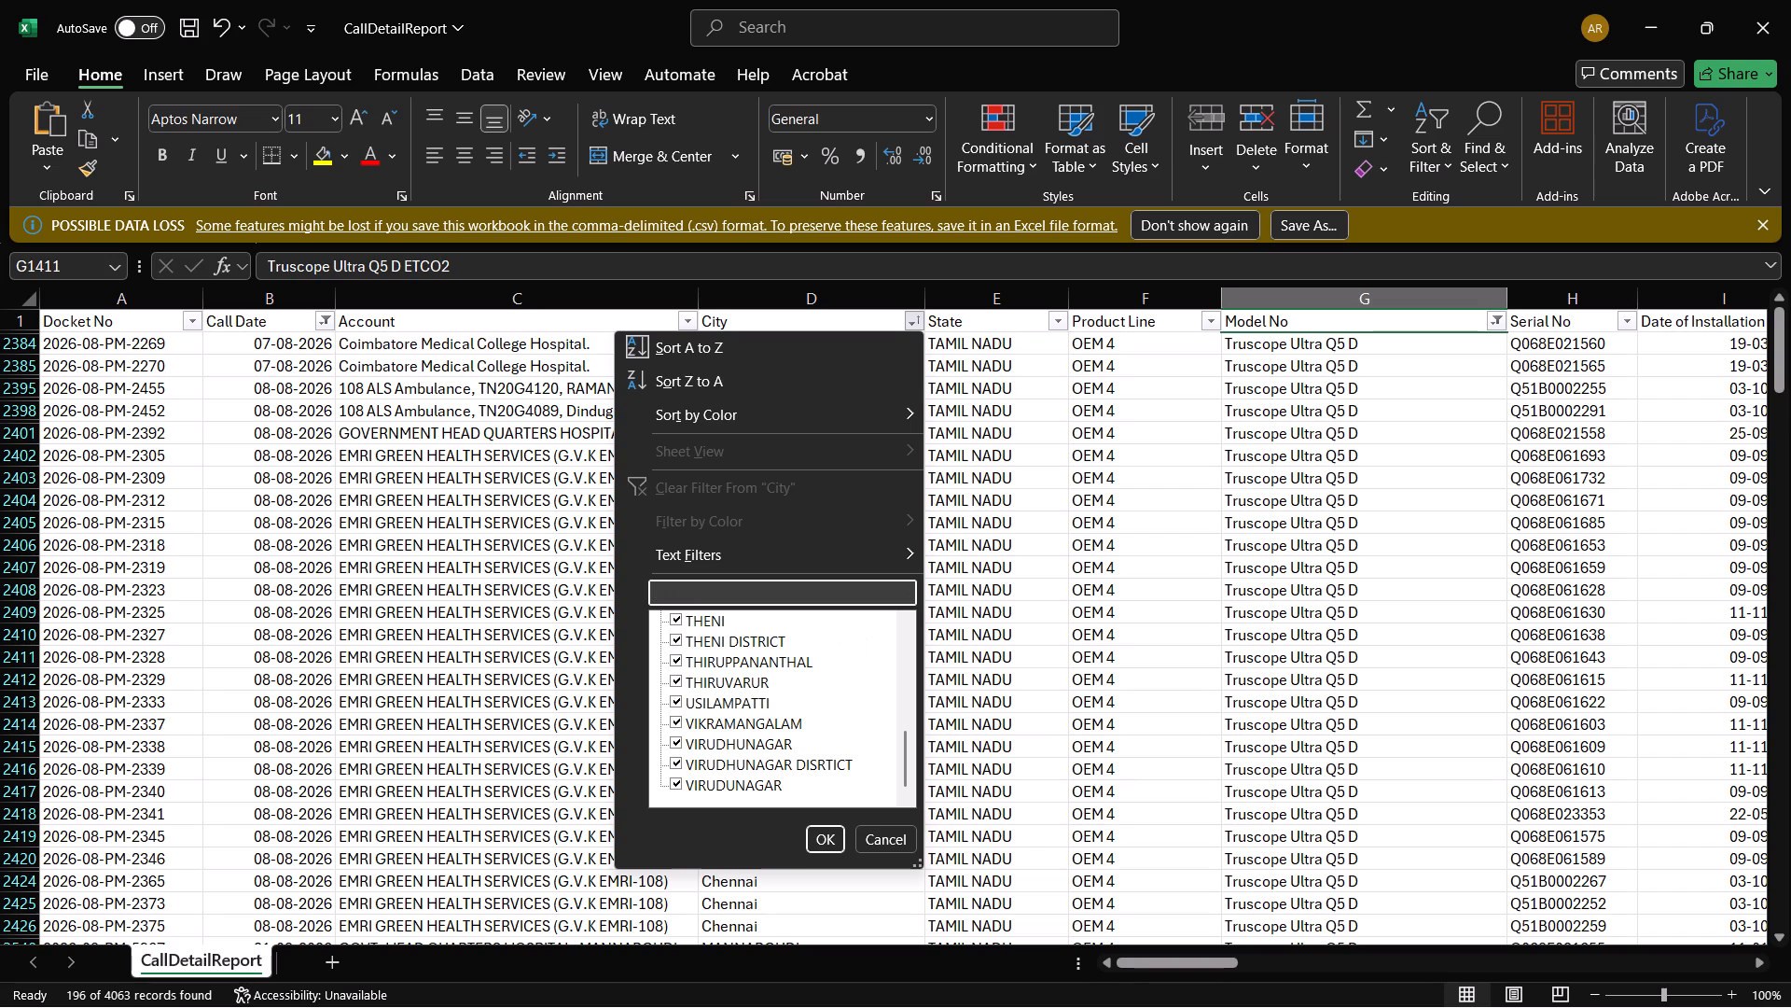
# Search the City filter's values for Thiruchuli and clear the search text.
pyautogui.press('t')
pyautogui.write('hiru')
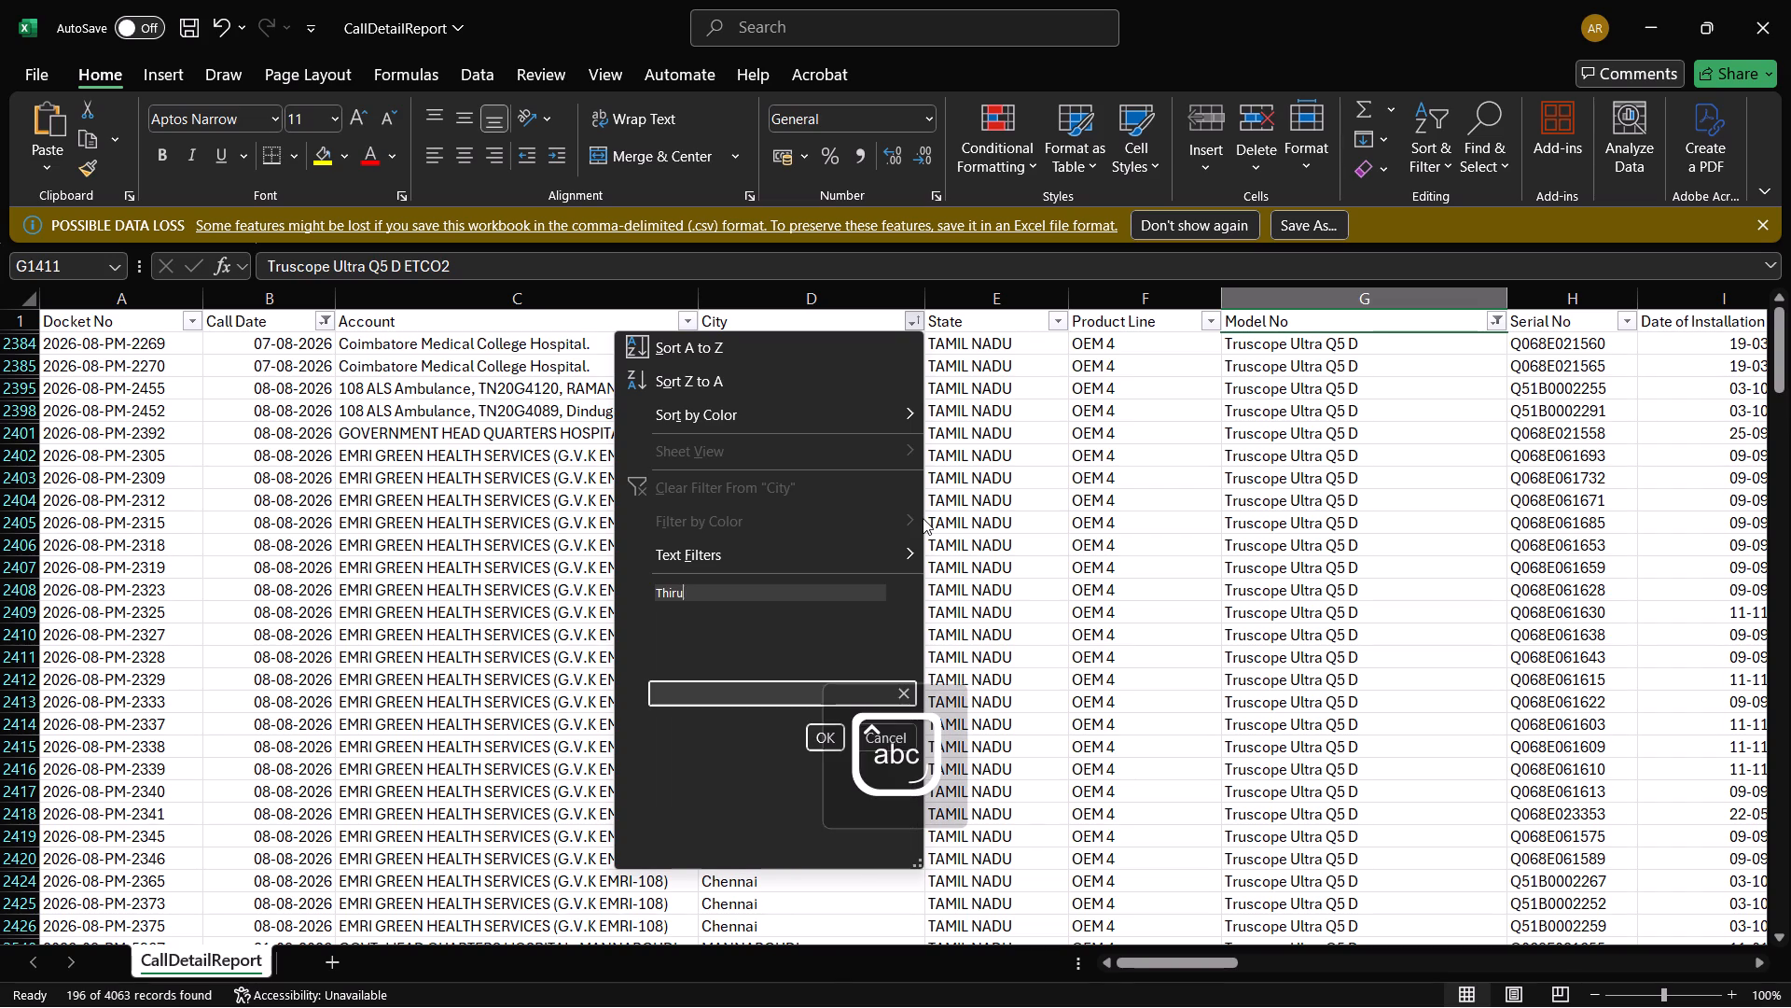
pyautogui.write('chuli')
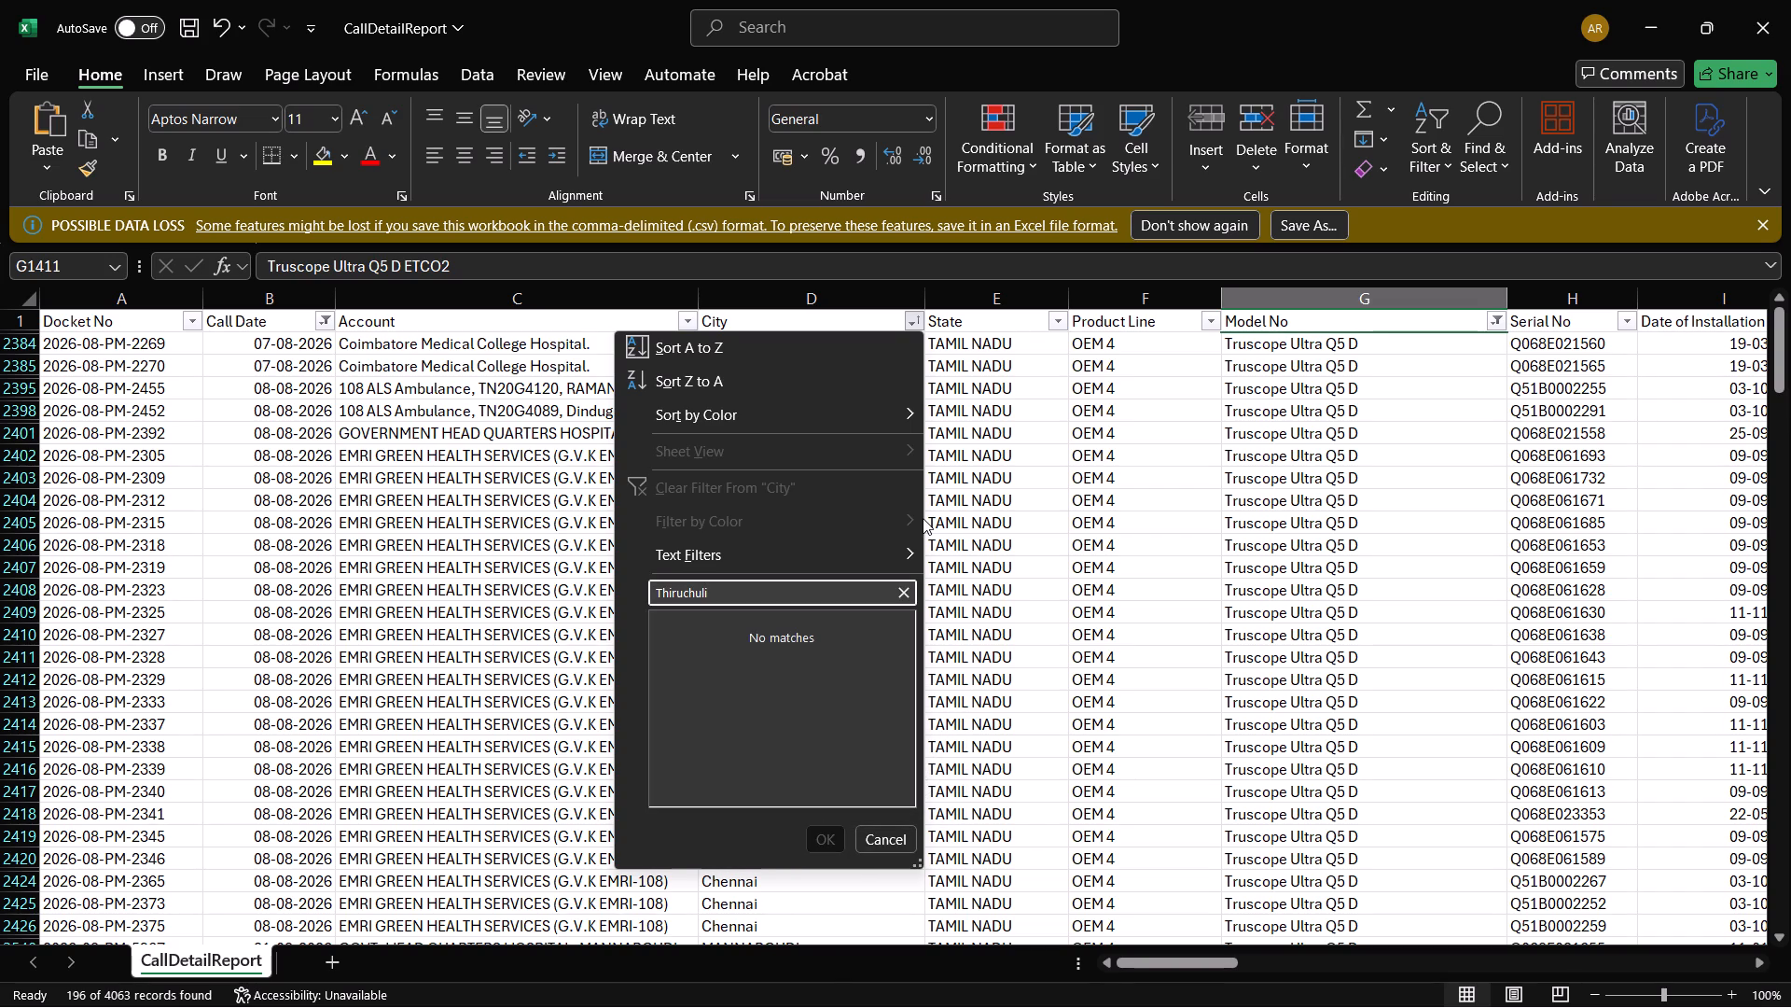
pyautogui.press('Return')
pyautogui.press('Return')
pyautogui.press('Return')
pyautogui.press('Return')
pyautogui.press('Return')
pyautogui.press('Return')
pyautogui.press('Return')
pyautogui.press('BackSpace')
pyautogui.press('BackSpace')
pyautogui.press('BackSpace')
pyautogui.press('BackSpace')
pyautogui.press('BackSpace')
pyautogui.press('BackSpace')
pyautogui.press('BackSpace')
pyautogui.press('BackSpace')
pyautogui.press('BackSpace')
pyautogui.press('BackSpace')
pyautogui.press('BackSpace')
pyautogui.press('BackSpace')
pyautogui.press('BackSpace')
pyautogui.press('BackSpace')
# Search the City filter's values for karumuthi.
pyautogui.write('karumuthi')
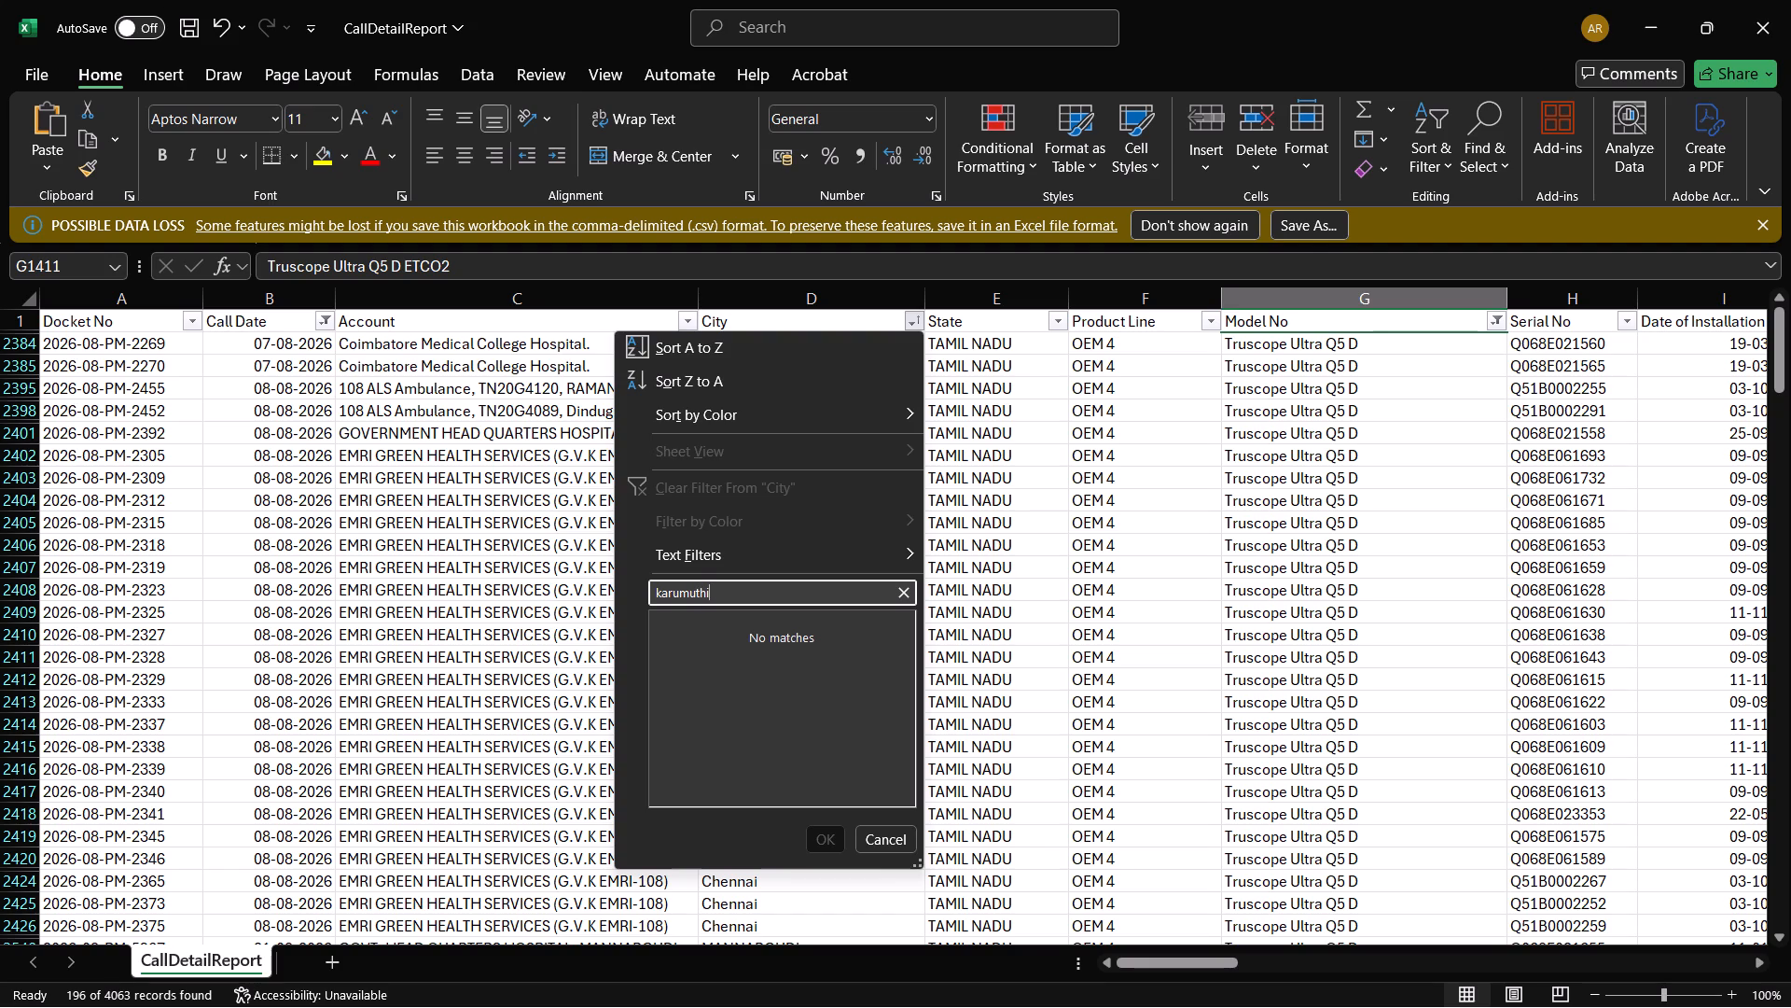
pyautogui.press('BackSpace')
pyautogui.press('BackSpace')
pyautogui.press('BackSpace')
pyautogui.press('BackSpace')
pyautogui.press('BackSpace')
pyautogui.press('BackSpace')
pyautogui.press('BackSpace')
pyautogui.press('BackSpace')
# Search the City filter's values for kamuthi and clear the search text.
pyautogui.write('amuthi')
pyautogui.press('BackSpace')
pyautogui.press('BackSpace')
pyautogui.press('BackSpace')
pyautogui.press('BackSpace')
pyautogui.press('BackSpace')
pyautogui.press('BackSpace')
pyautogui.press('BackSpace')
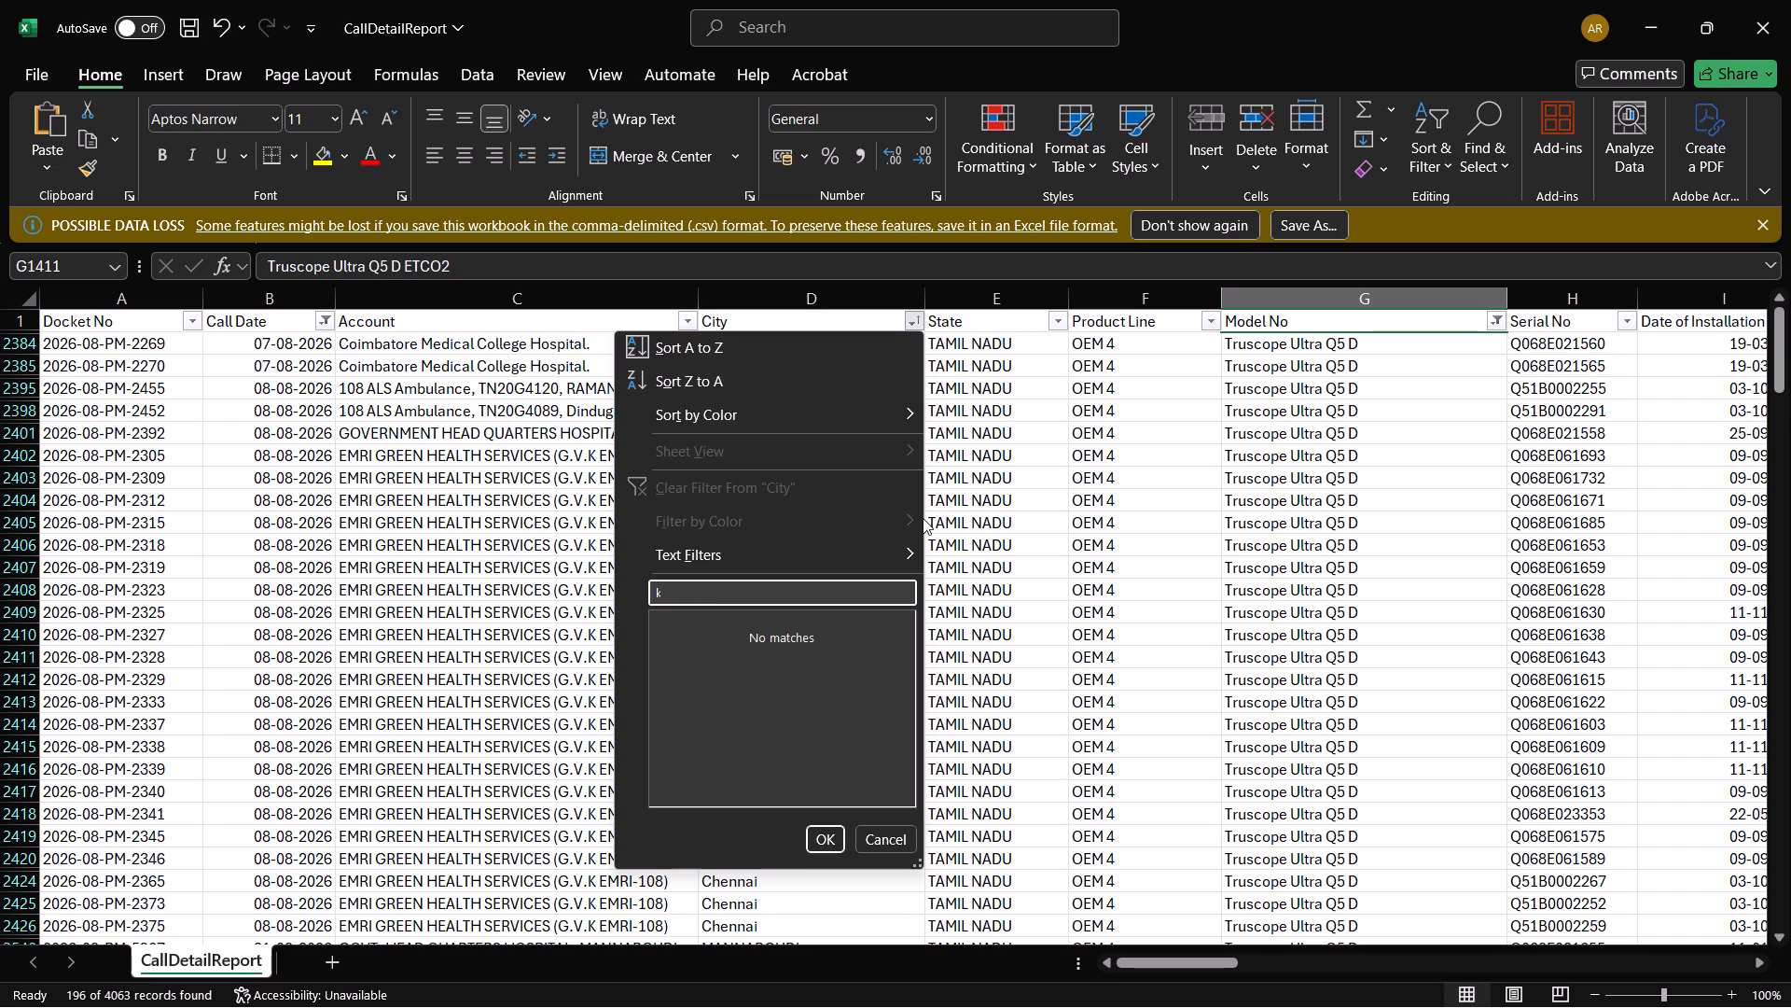
# Look through the City filter's value list for the available towns.
pyautogui.scroll(6, 769, 783)
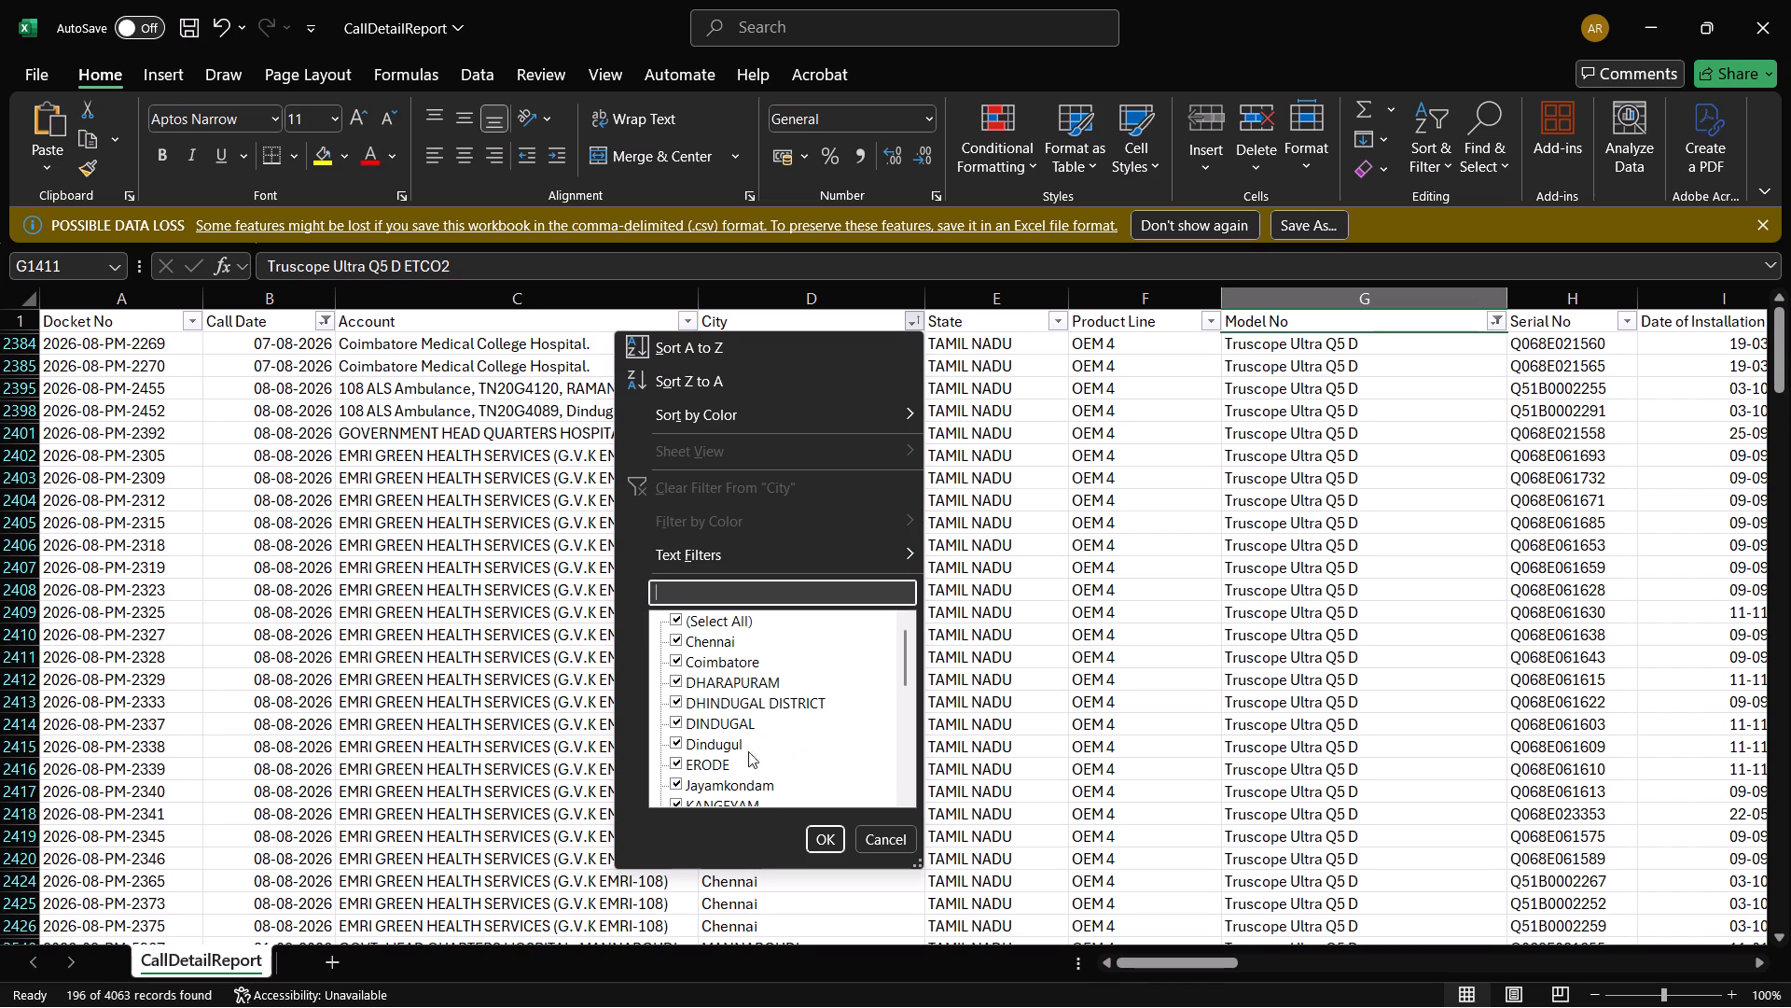
pyautogui.scroll(4, 742, 693)
pyautogui.scroll(-1, 707, 683)
pyautogui.scroll(4, 707, 683)
pyautogui.scroll(-13, 707, 683)
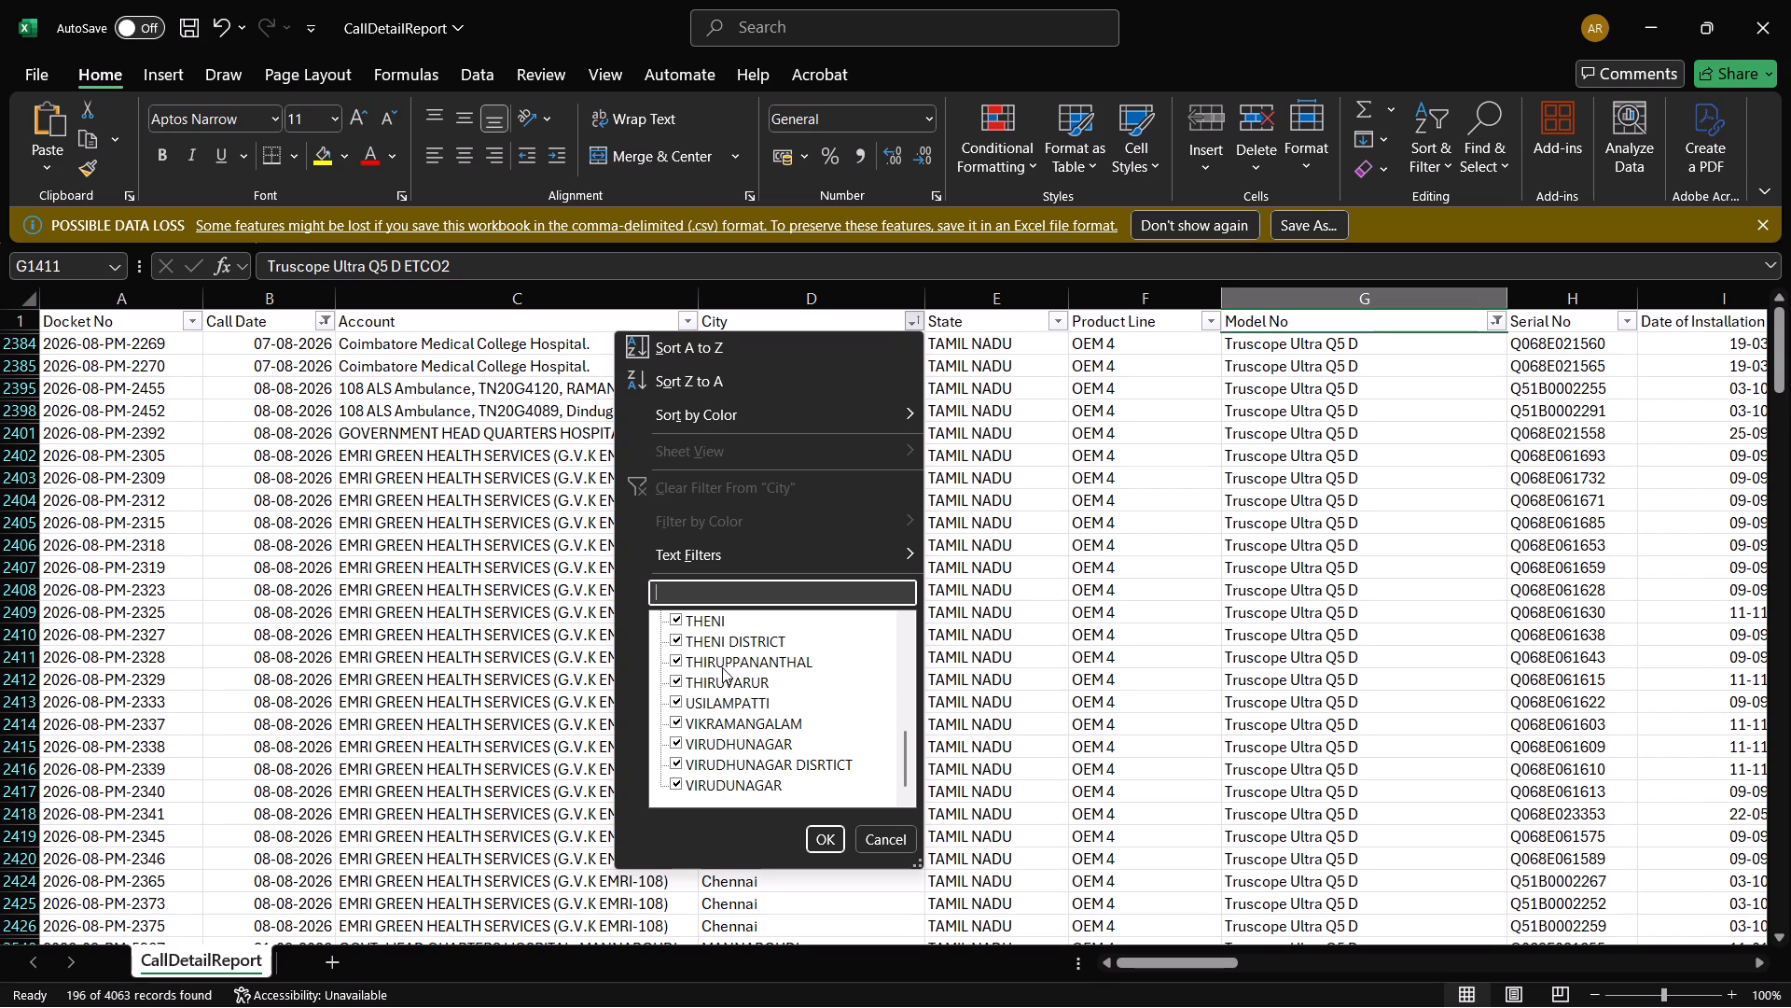
pyautogui.scroll(-4, 724, 667)
pyautogui.scroll(9, 724, 667)
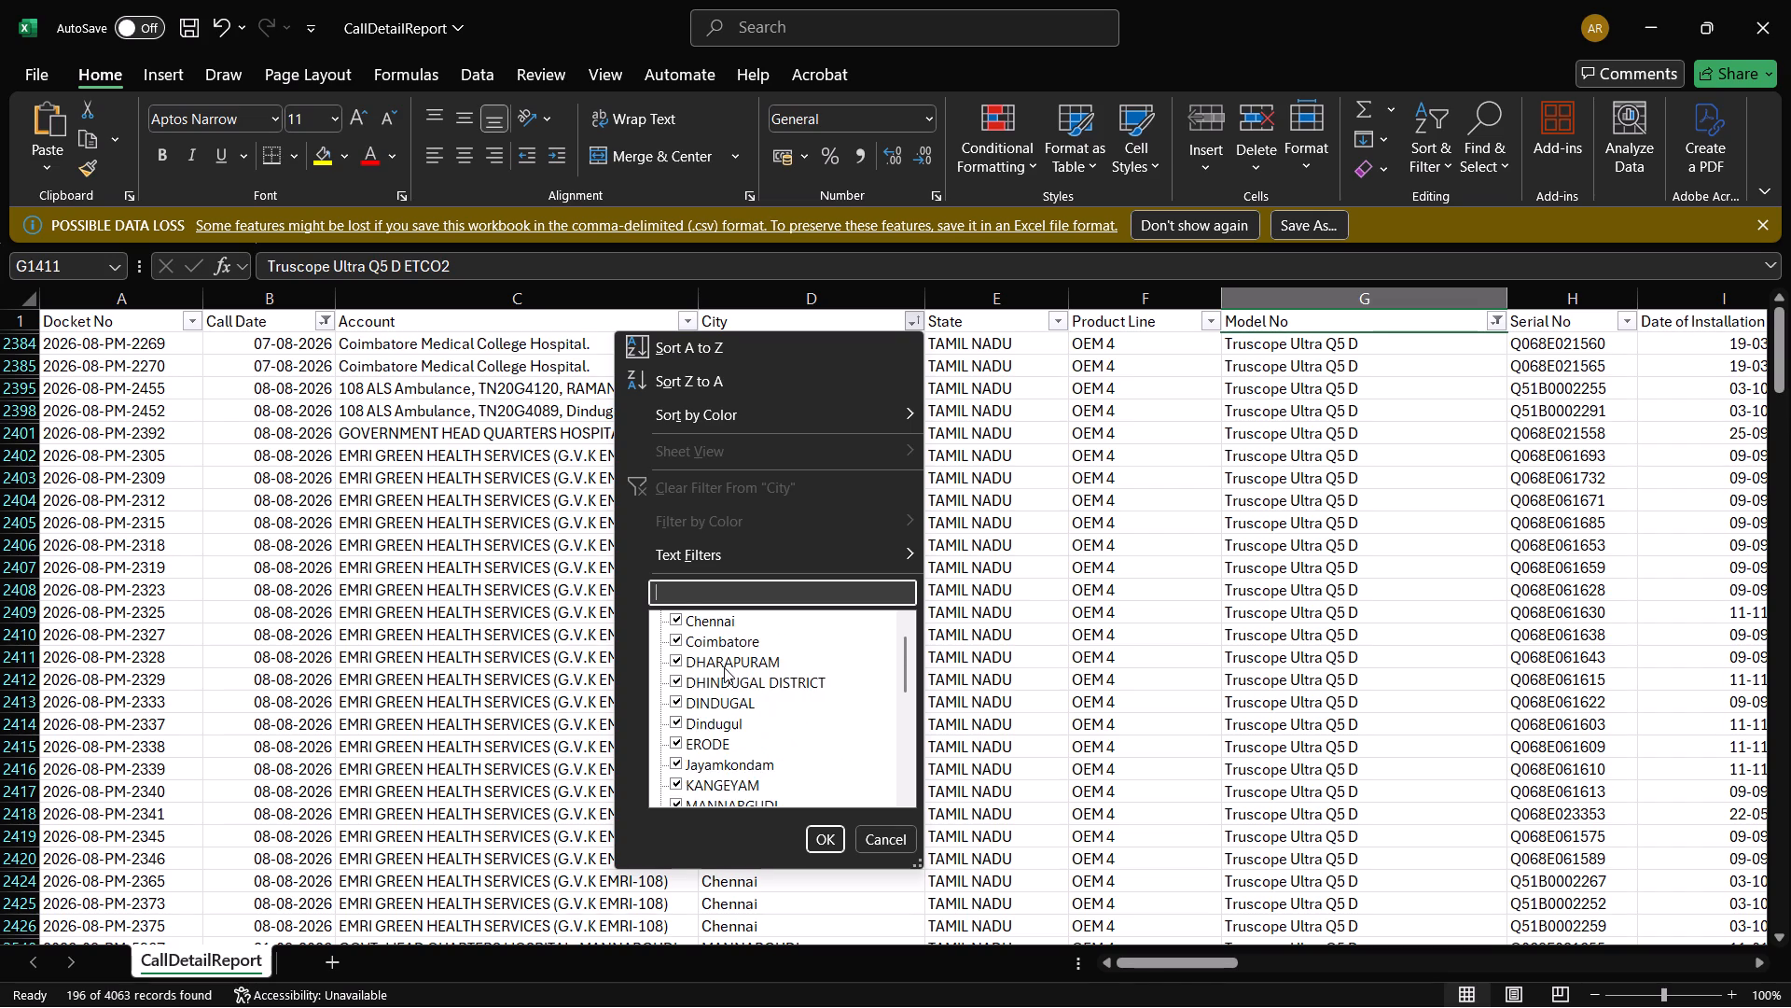
pyautogui.scroll(-7, 724, 667)
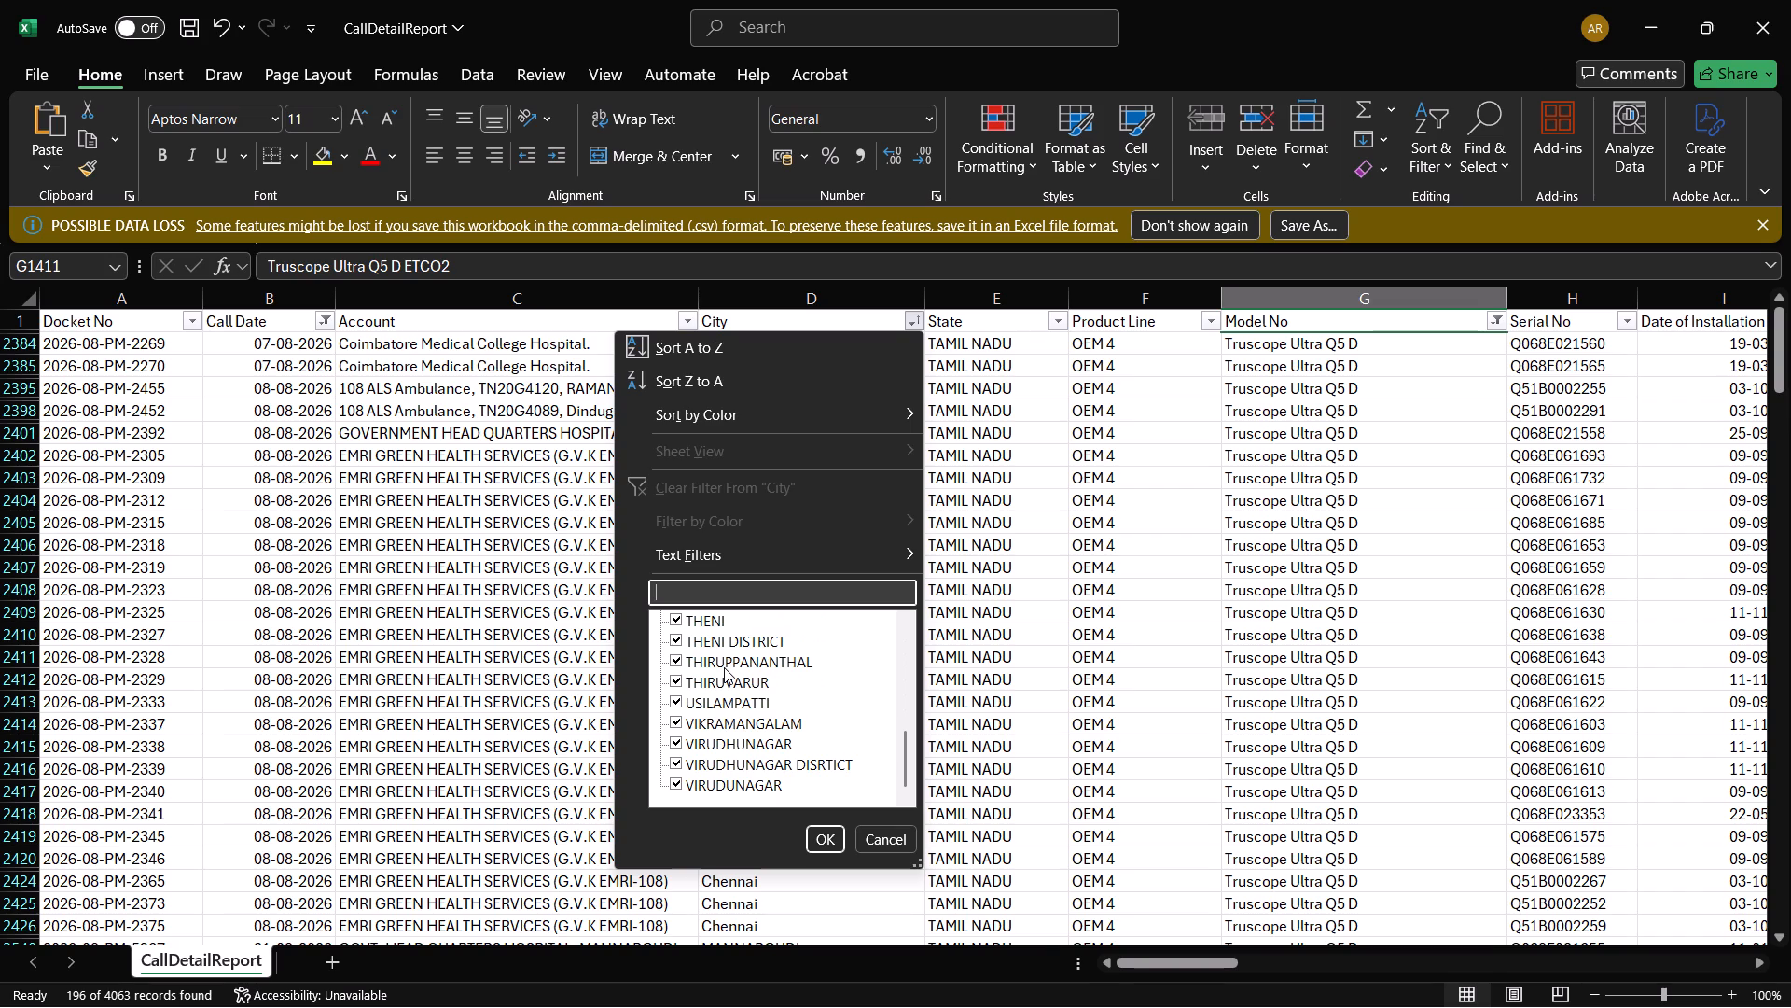
pyautogui.scroll(2, 724, 667)
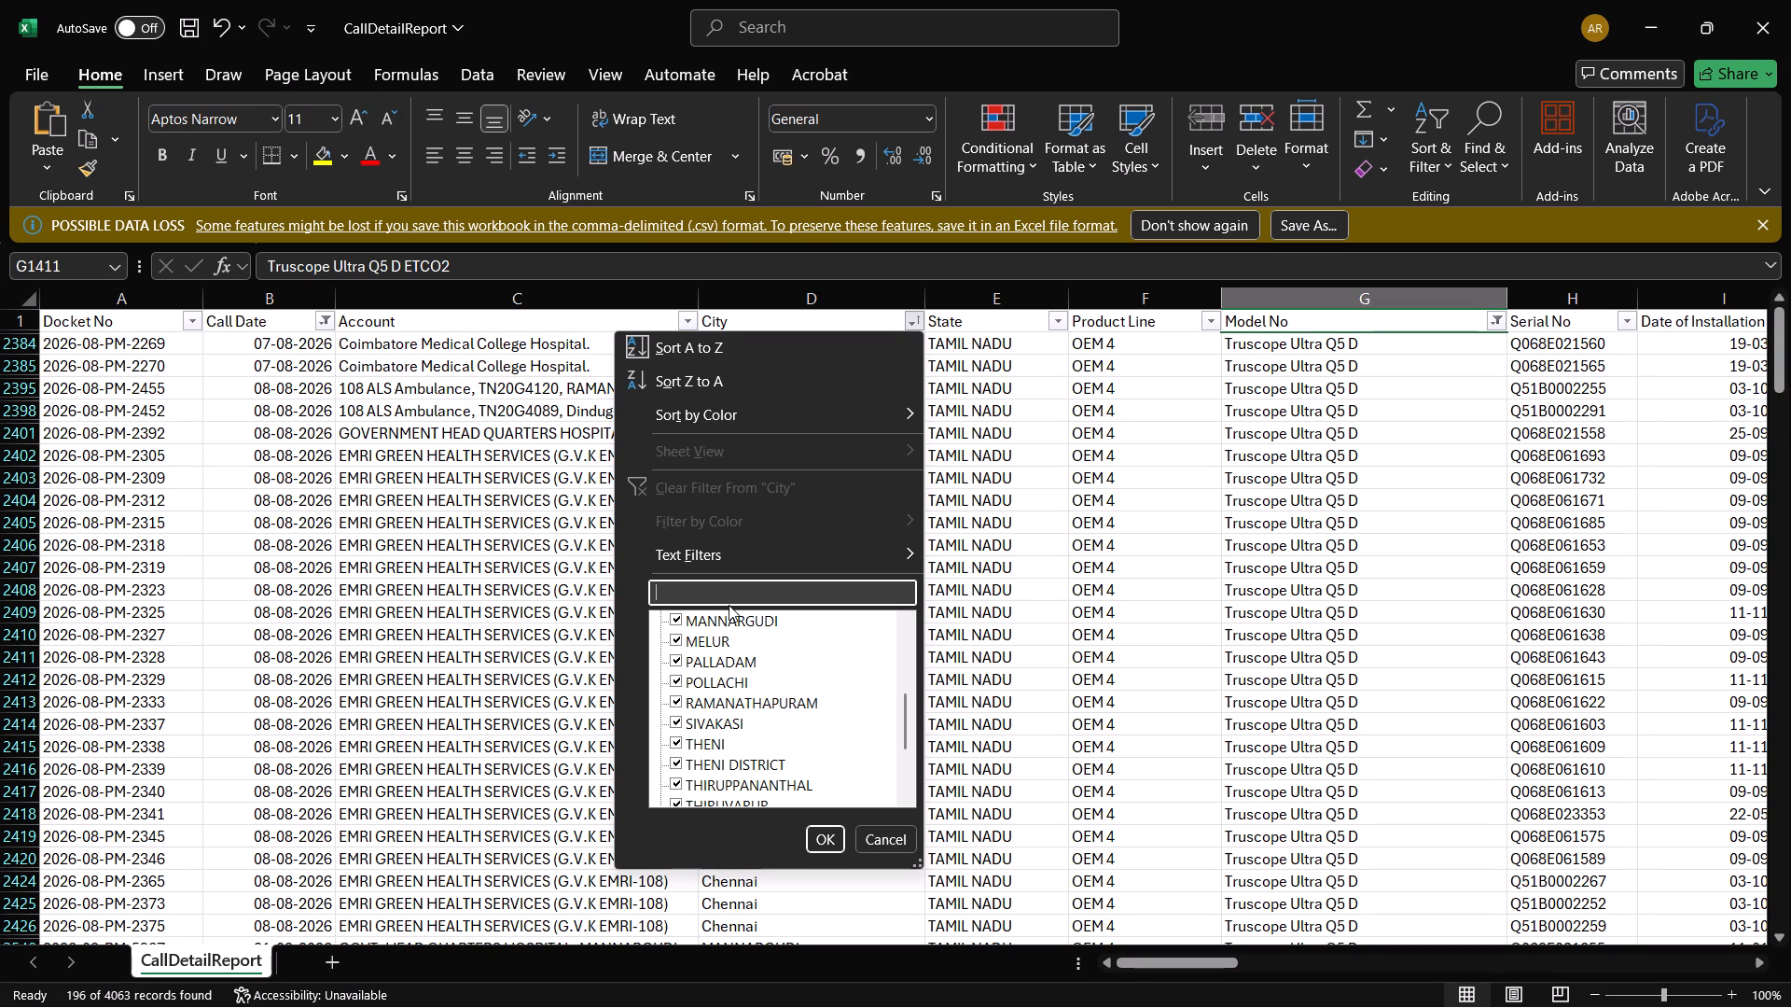
pyautogui.scroll(2, 701, 669)
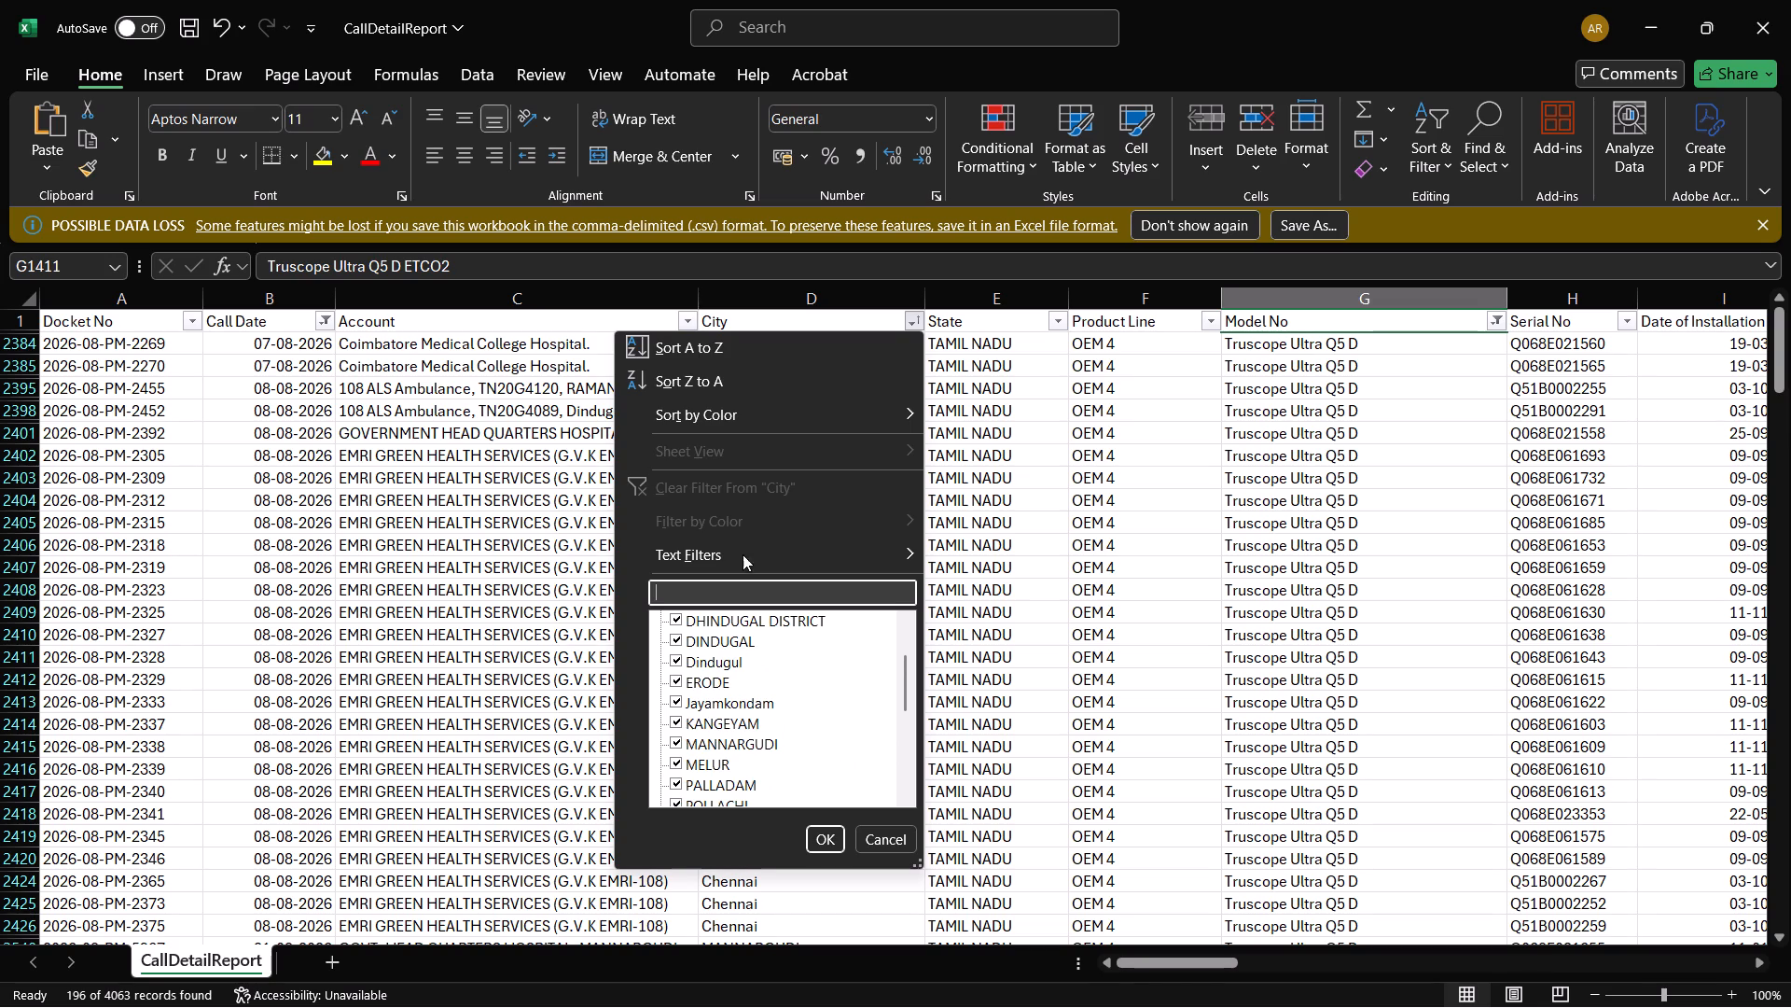
# Search the City filter's values for mudu and clear the search text.
pyautogui.click(692, 592)
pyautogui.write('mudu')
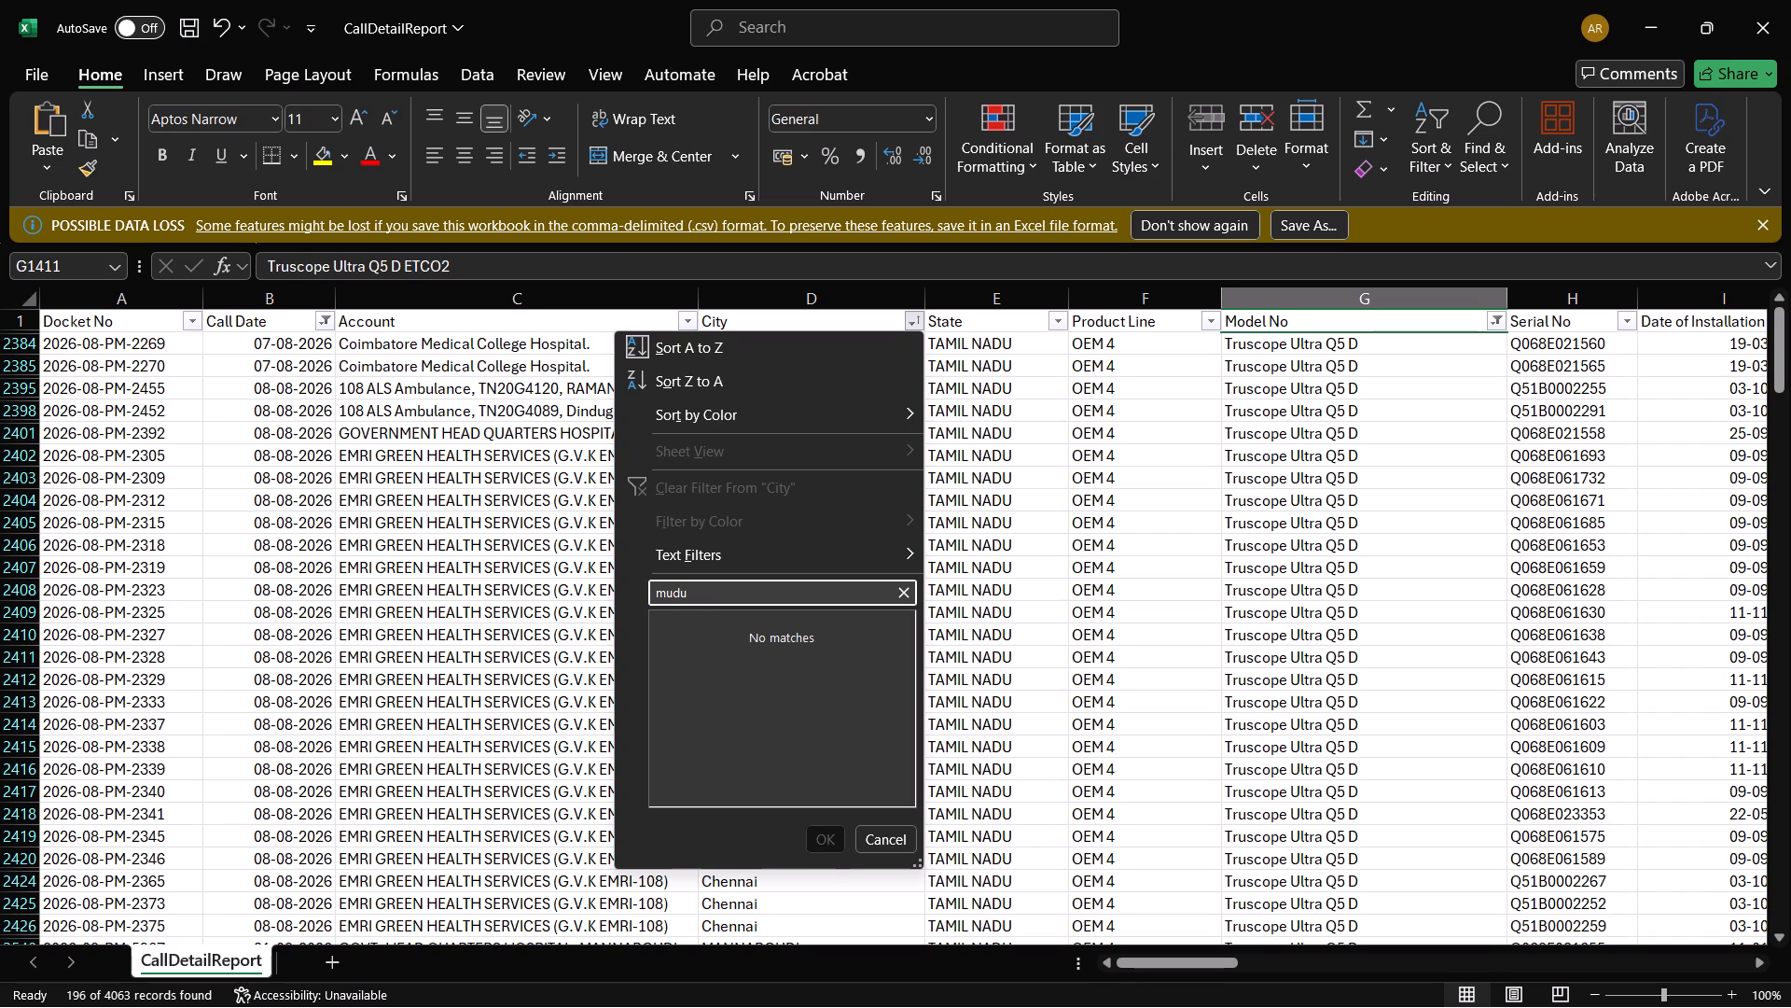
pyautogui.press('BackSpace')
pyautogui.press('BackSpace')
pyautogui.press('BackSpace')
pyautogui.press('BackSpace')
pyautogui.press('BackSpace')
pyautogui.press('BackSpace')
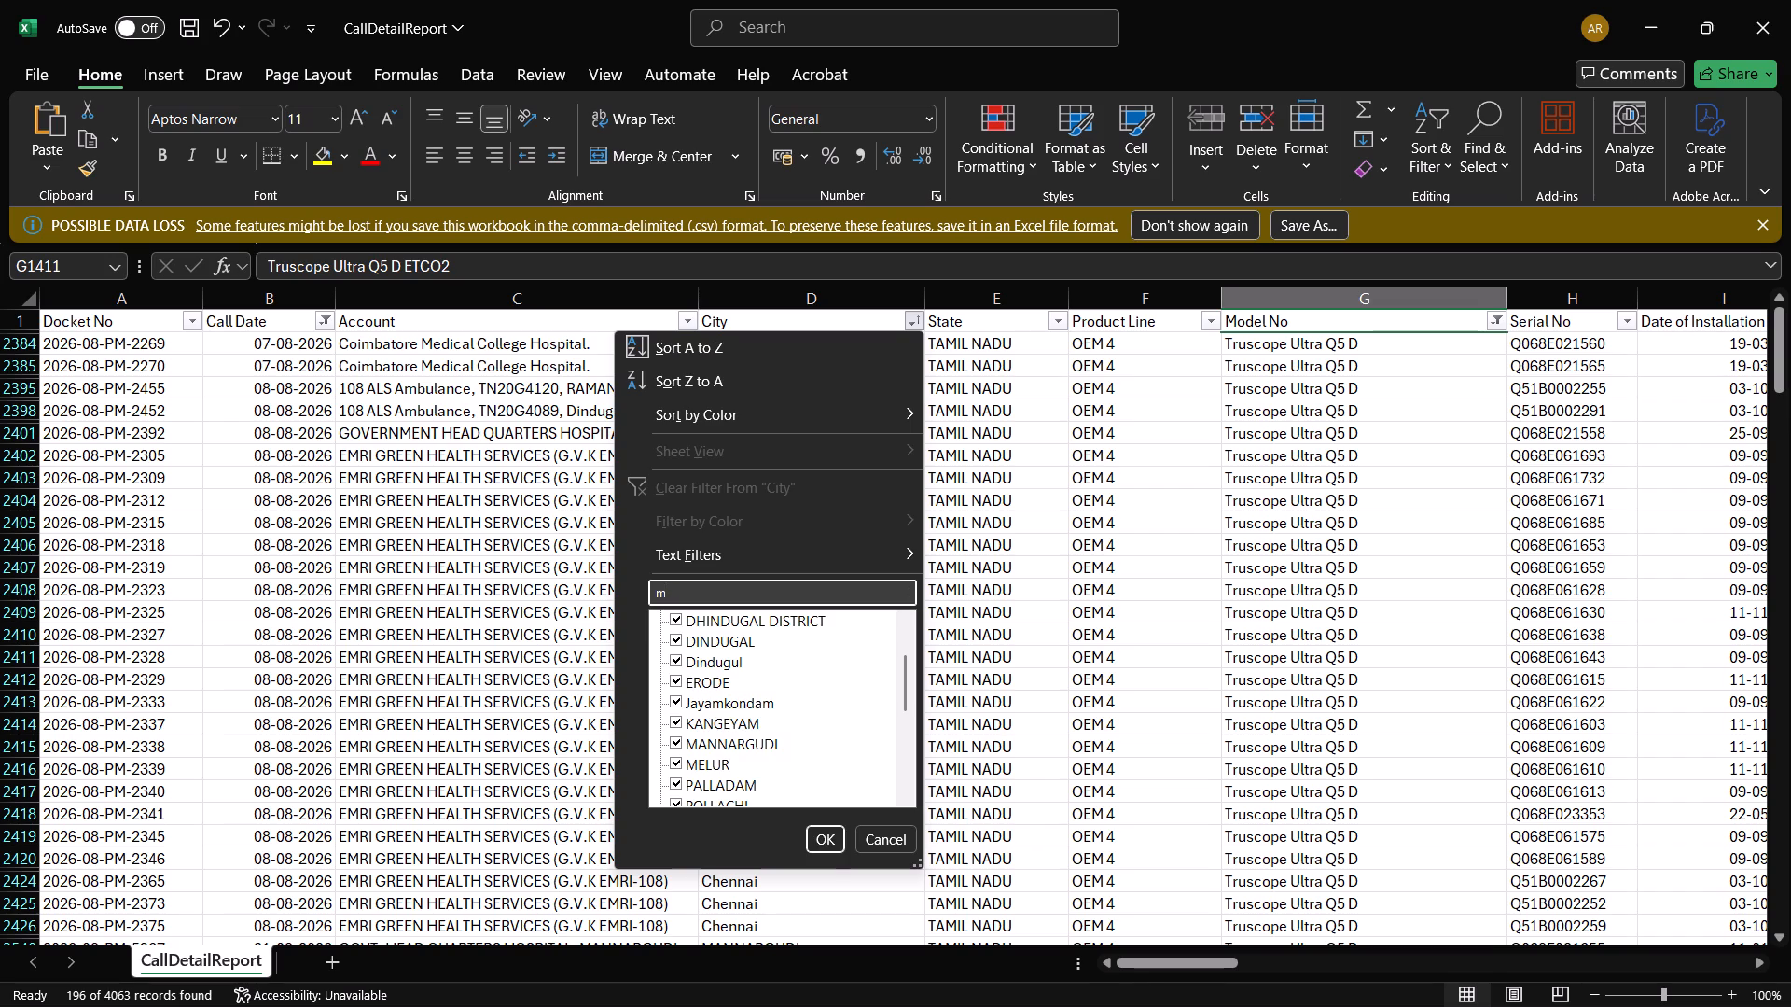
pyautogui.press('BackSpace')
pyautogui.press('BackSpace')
# Search the City filter's values for par and clear the search text.
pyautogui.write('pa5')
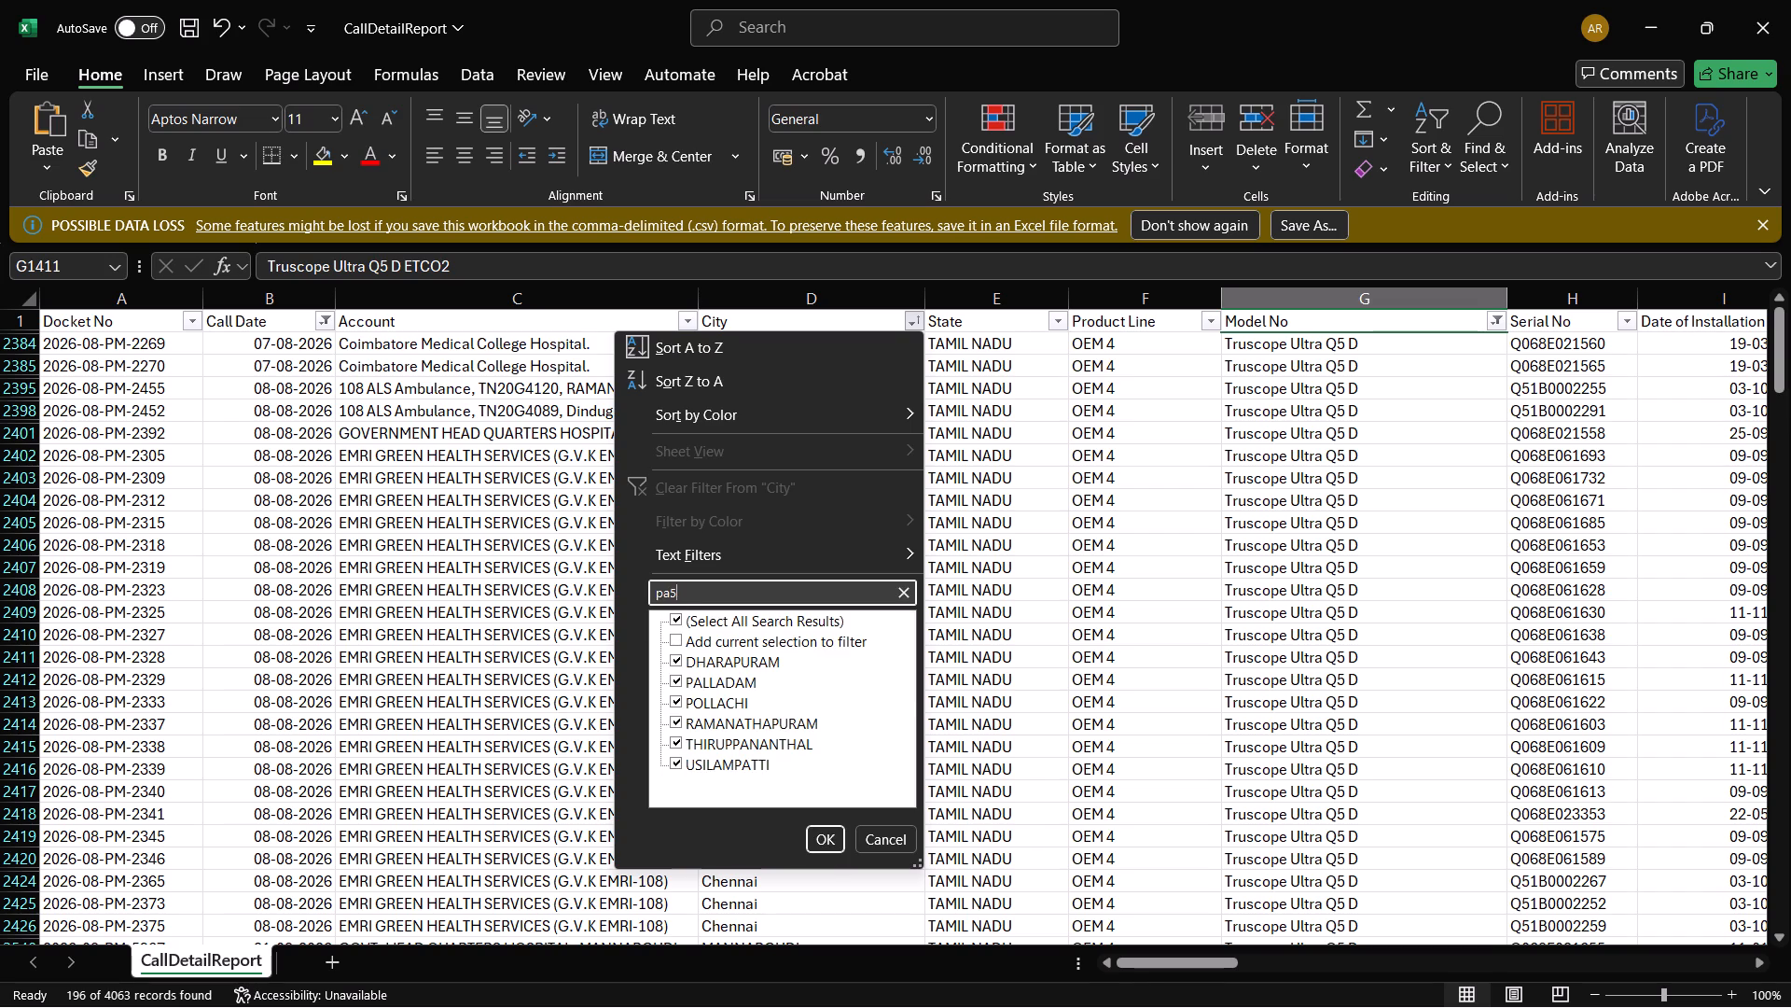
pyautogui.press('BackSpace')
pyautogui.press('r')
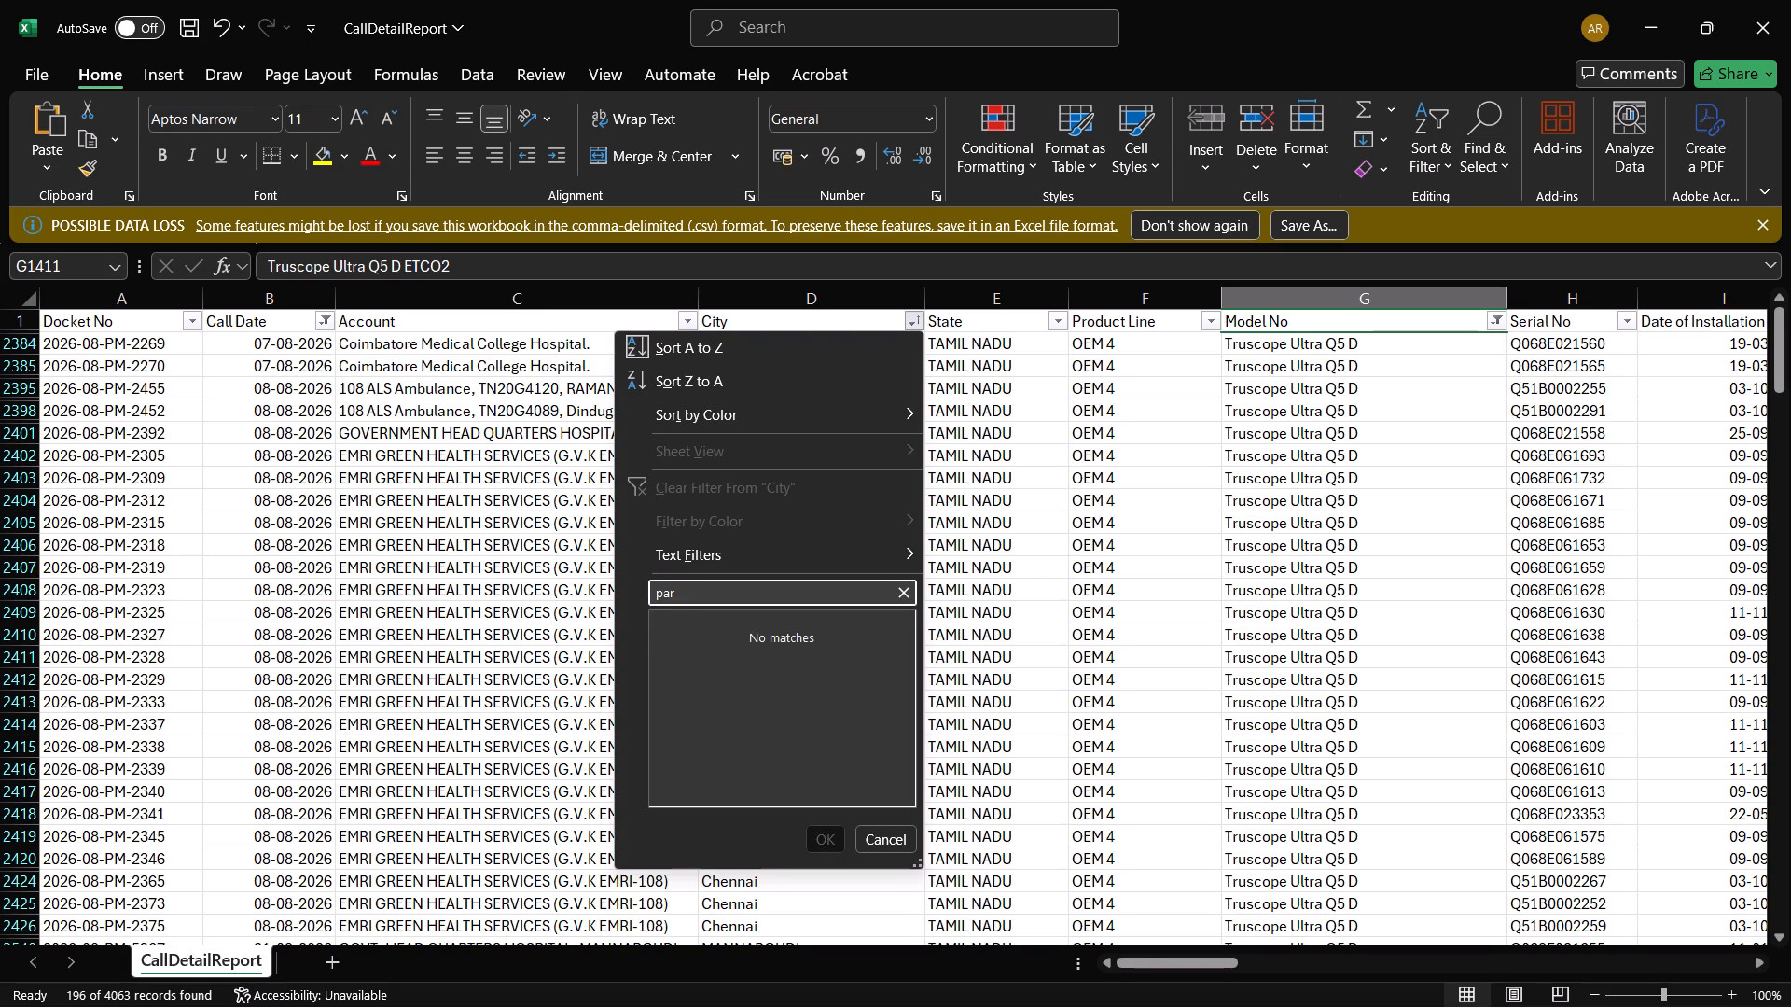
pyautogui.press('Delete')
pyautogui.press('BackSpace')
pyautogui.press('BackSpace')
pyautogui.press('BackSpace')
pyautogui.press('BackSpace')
# Search the City filter's values for omalur and clear the search text.
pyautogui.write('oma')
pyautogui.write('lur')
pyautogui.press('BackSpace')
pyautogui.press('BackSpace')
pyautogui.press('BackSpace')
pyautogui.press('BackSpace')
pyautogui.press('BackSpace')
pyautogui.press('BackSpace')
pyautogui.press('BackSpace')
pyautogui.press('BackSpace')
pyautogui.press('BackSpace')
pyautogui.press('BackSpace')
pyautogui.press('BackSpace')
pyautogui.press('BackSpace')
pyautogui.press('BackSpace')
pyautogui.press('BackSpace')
# Search the City filter's values for salem and clear the search text.
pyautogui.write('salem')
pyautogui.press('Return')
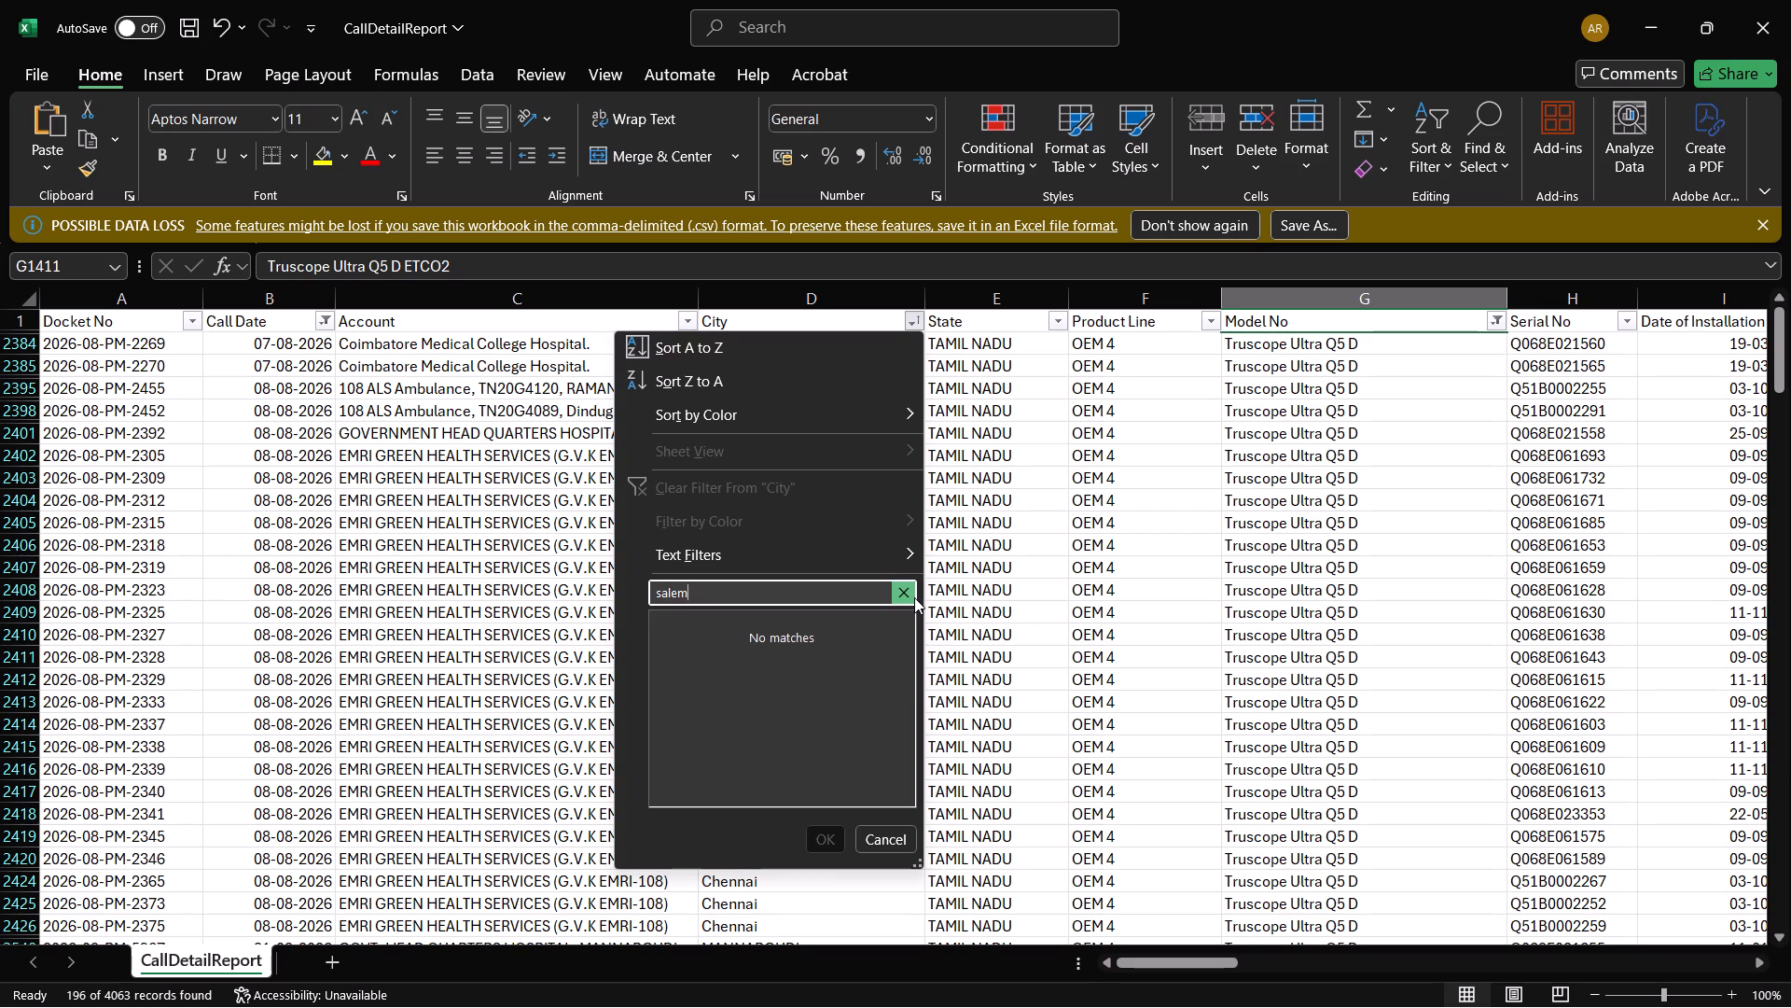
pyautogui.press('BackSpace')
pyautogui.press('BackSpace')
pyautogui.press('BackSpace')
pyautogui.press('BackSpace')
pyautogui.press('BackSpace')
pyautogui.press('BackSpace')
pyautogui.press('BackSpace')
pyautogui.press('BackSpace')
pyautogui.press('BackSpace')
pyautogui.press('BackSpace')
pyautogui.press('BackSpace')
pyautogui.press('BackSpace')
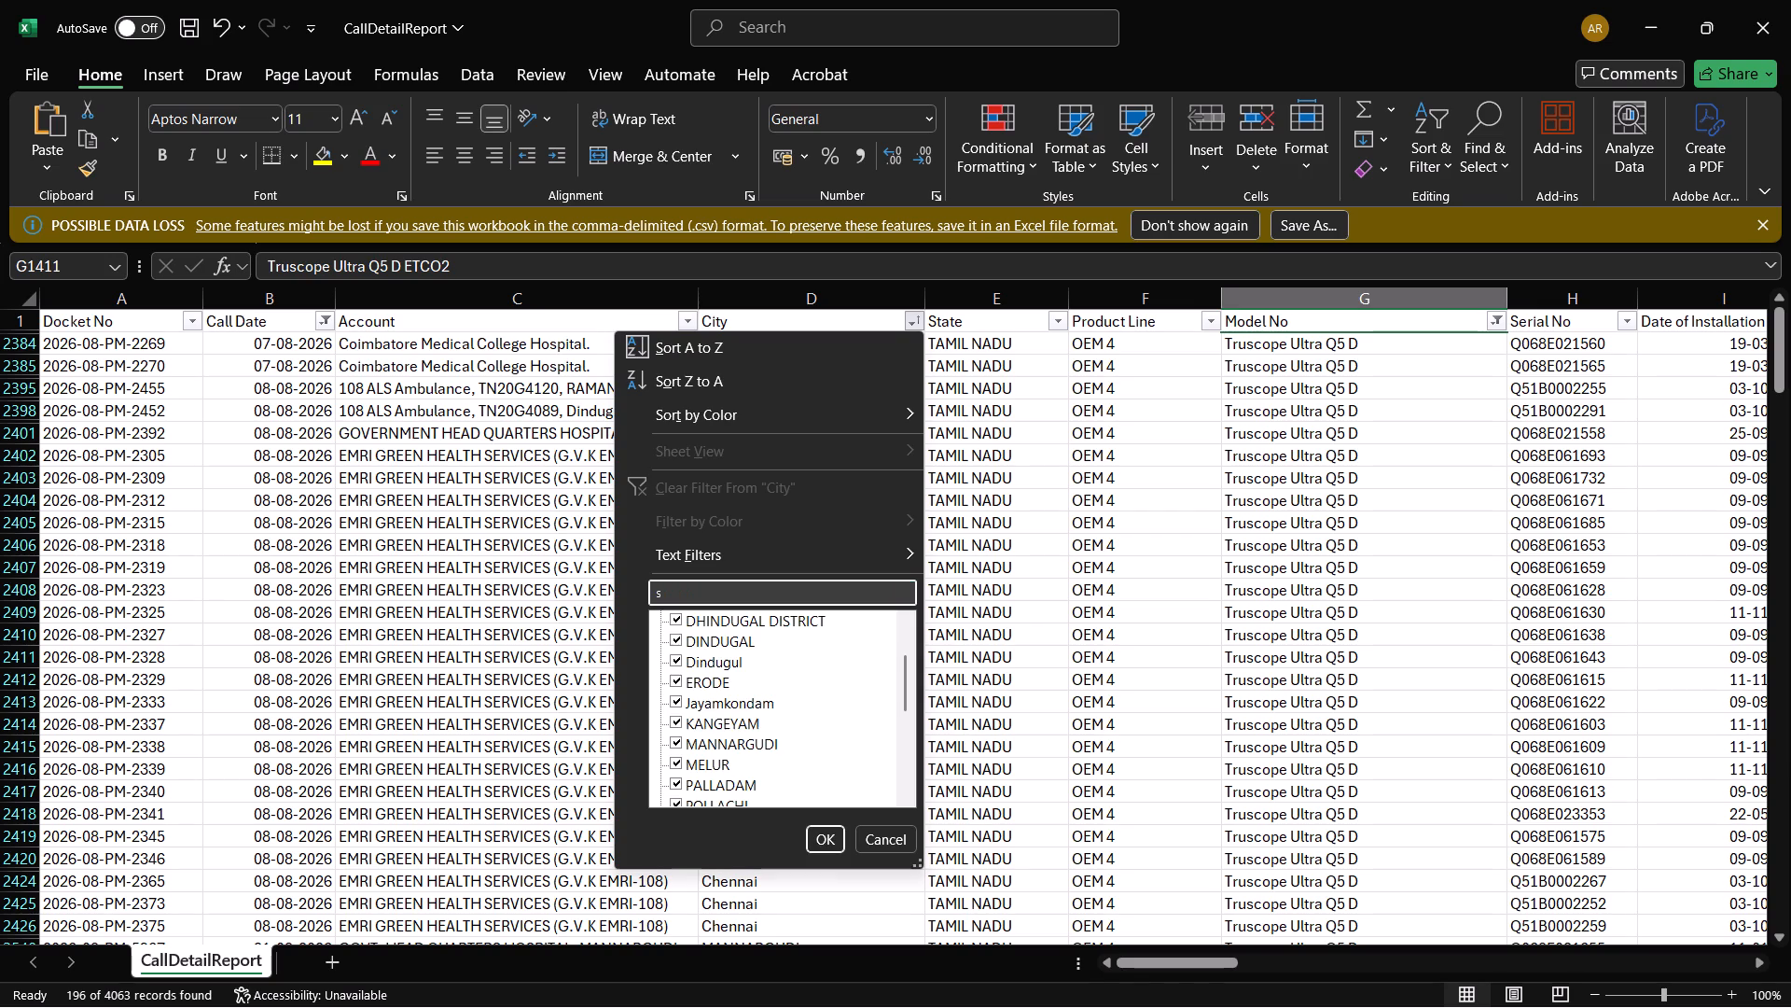
# Search the City filter's values for namakk and clear the search text.
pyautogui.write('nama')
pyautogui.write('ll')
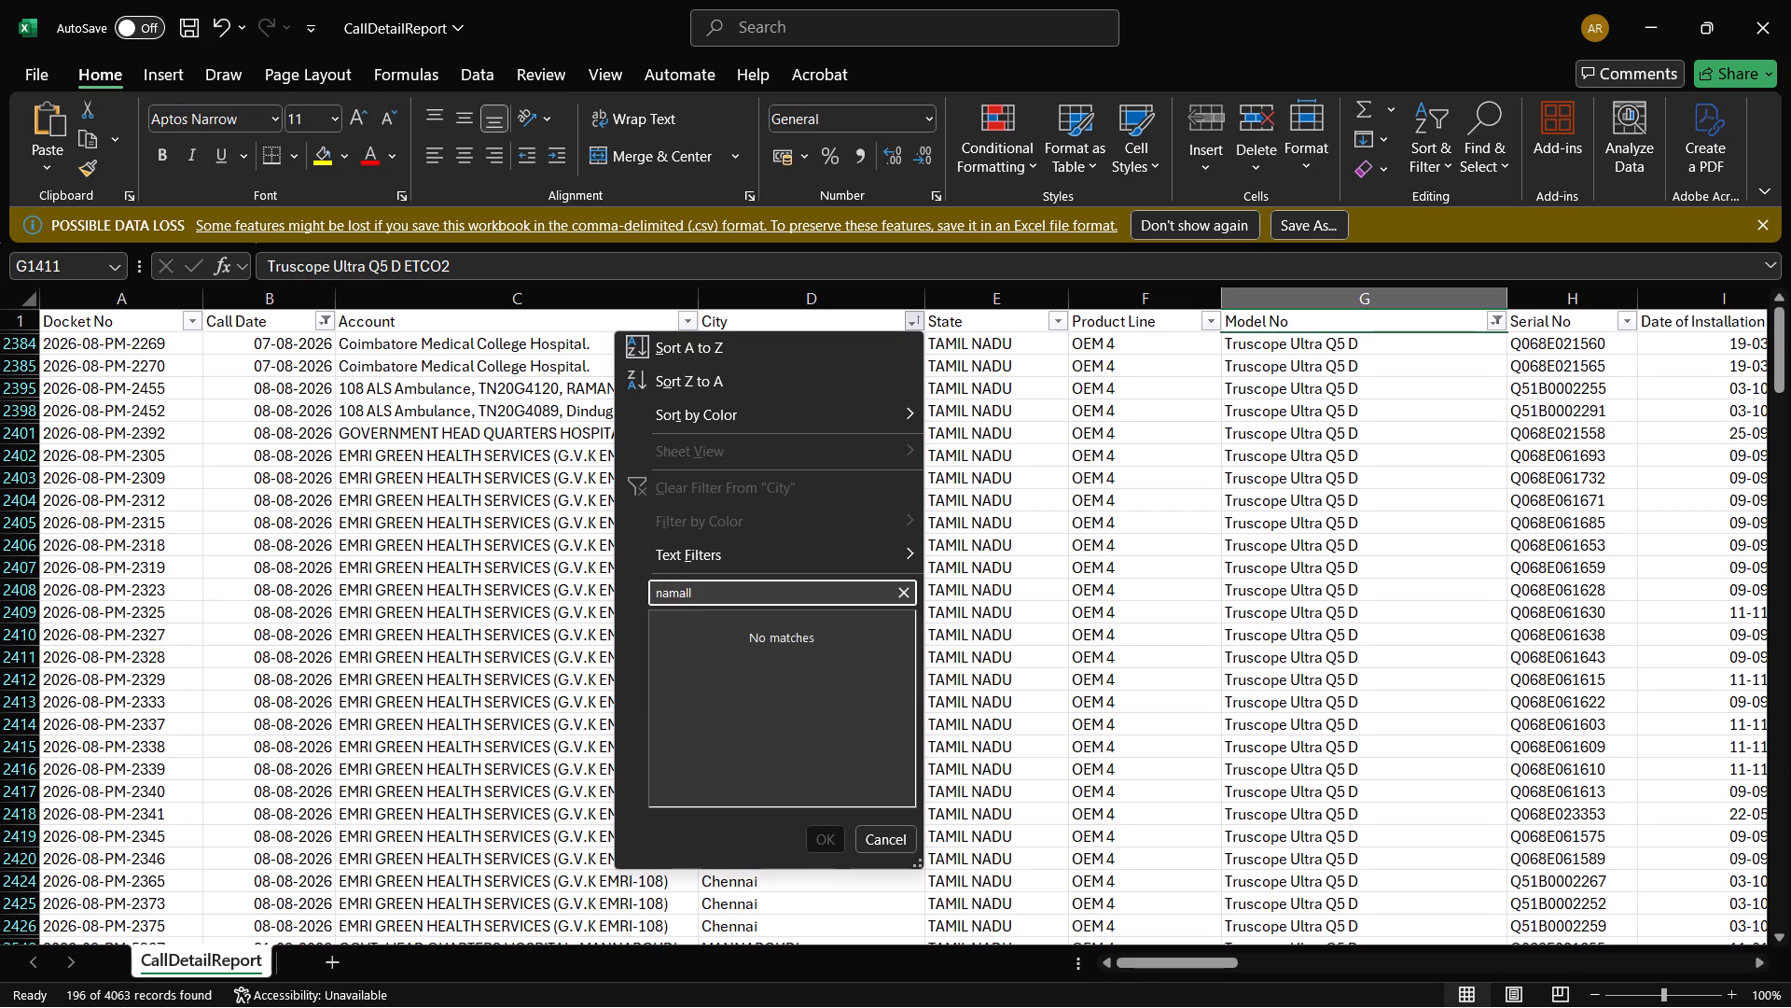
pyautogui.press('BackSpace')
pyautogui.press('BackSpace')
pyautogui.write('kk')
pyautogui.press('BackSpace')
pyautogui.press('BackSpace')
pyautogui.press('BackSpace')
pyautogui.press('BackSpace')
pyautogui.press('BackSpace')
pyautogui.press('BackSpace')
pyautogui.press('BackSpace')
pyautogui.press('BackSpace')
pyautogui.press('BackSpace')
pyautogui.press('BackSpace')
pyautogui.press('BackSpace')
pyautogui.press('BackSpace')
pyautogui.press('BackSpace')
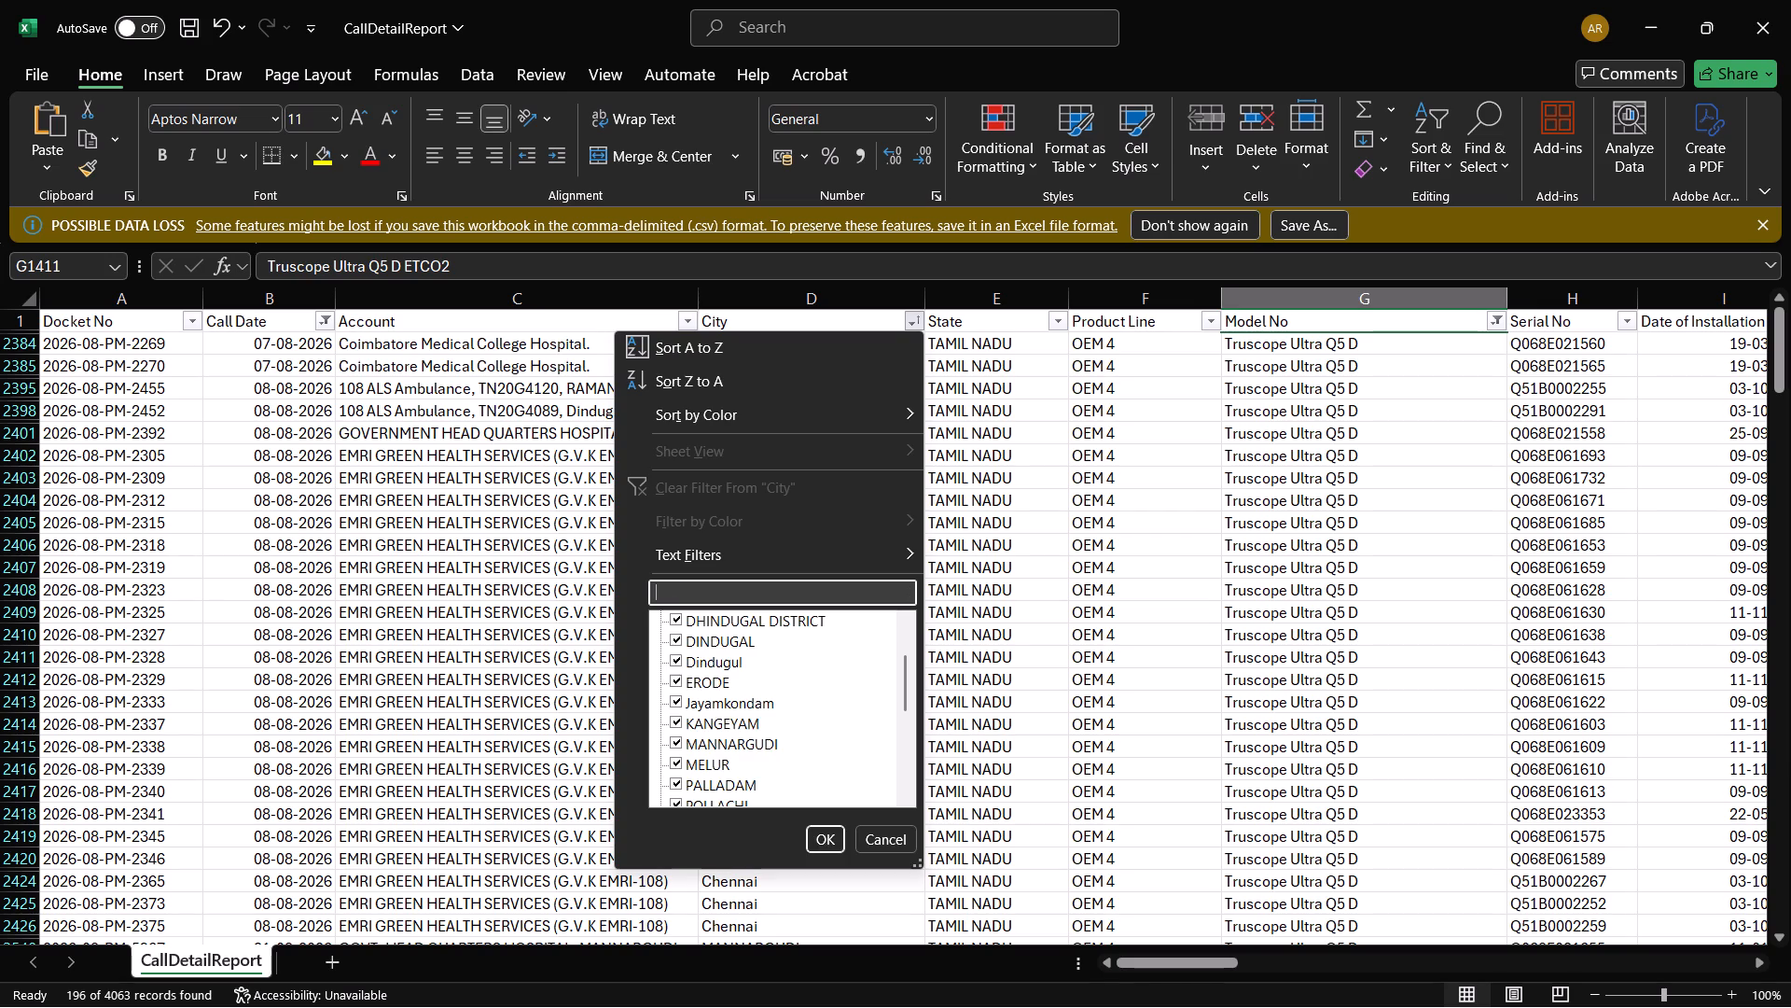
# Search the City filter's values for Salem again, capitalised, and clear the search text.
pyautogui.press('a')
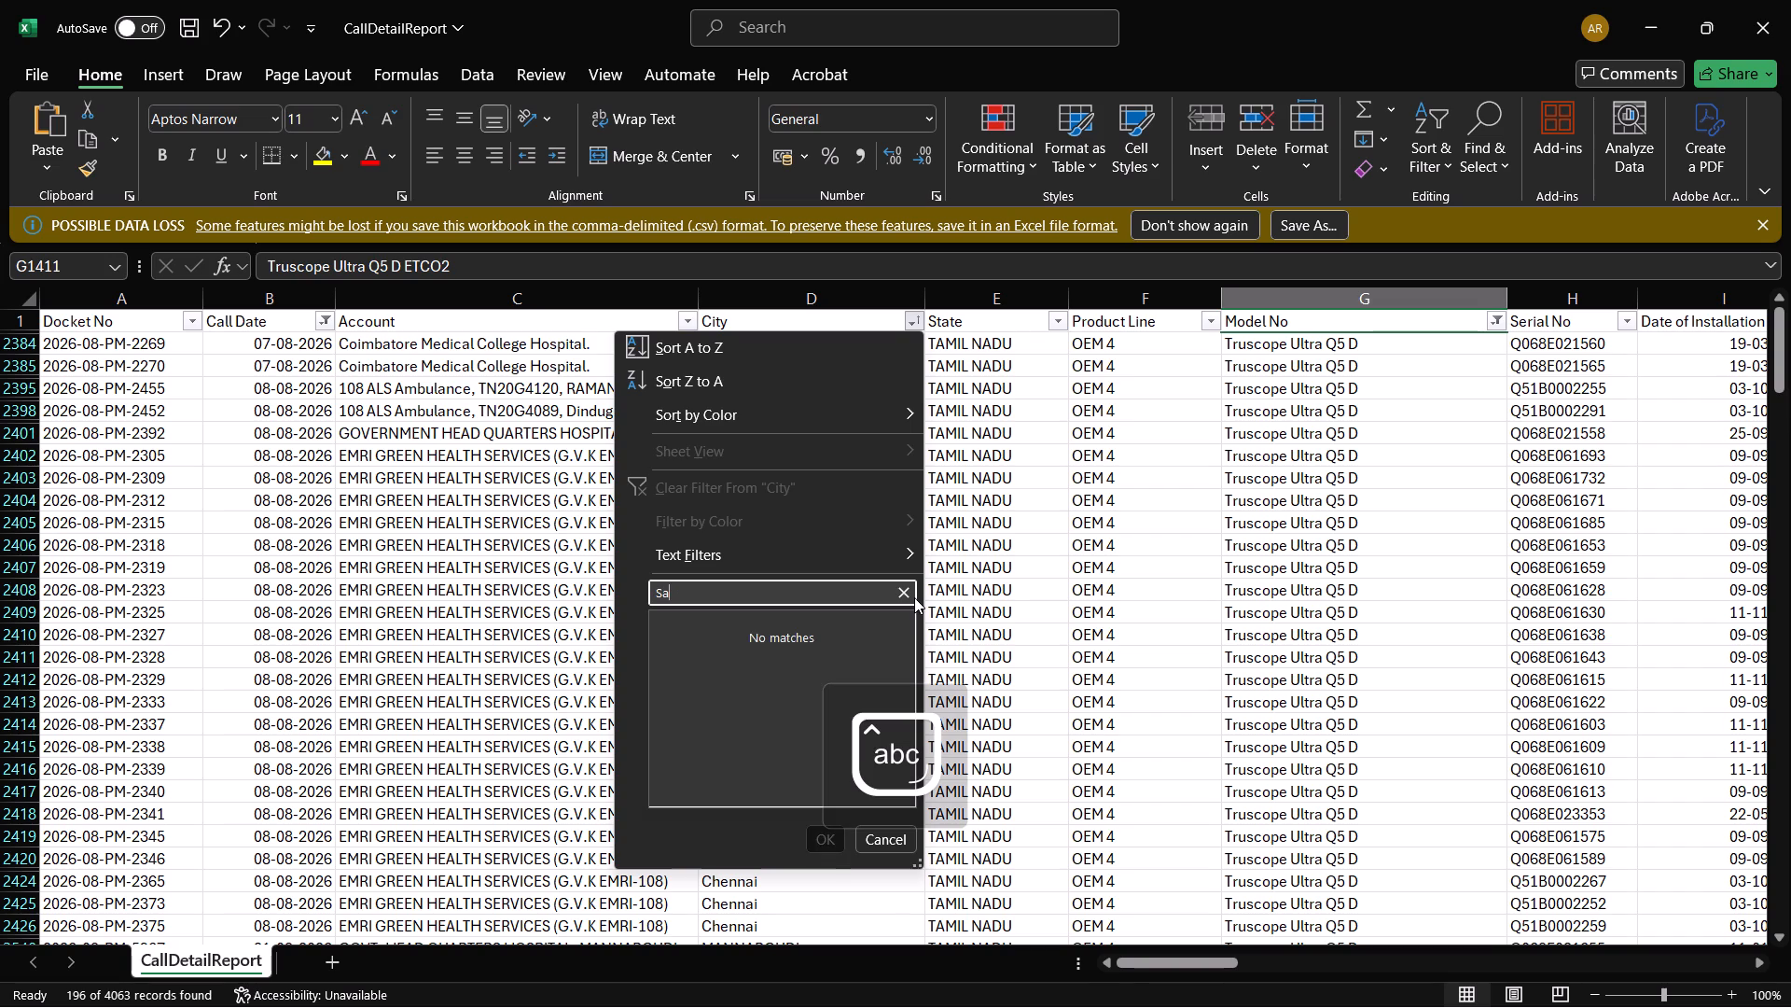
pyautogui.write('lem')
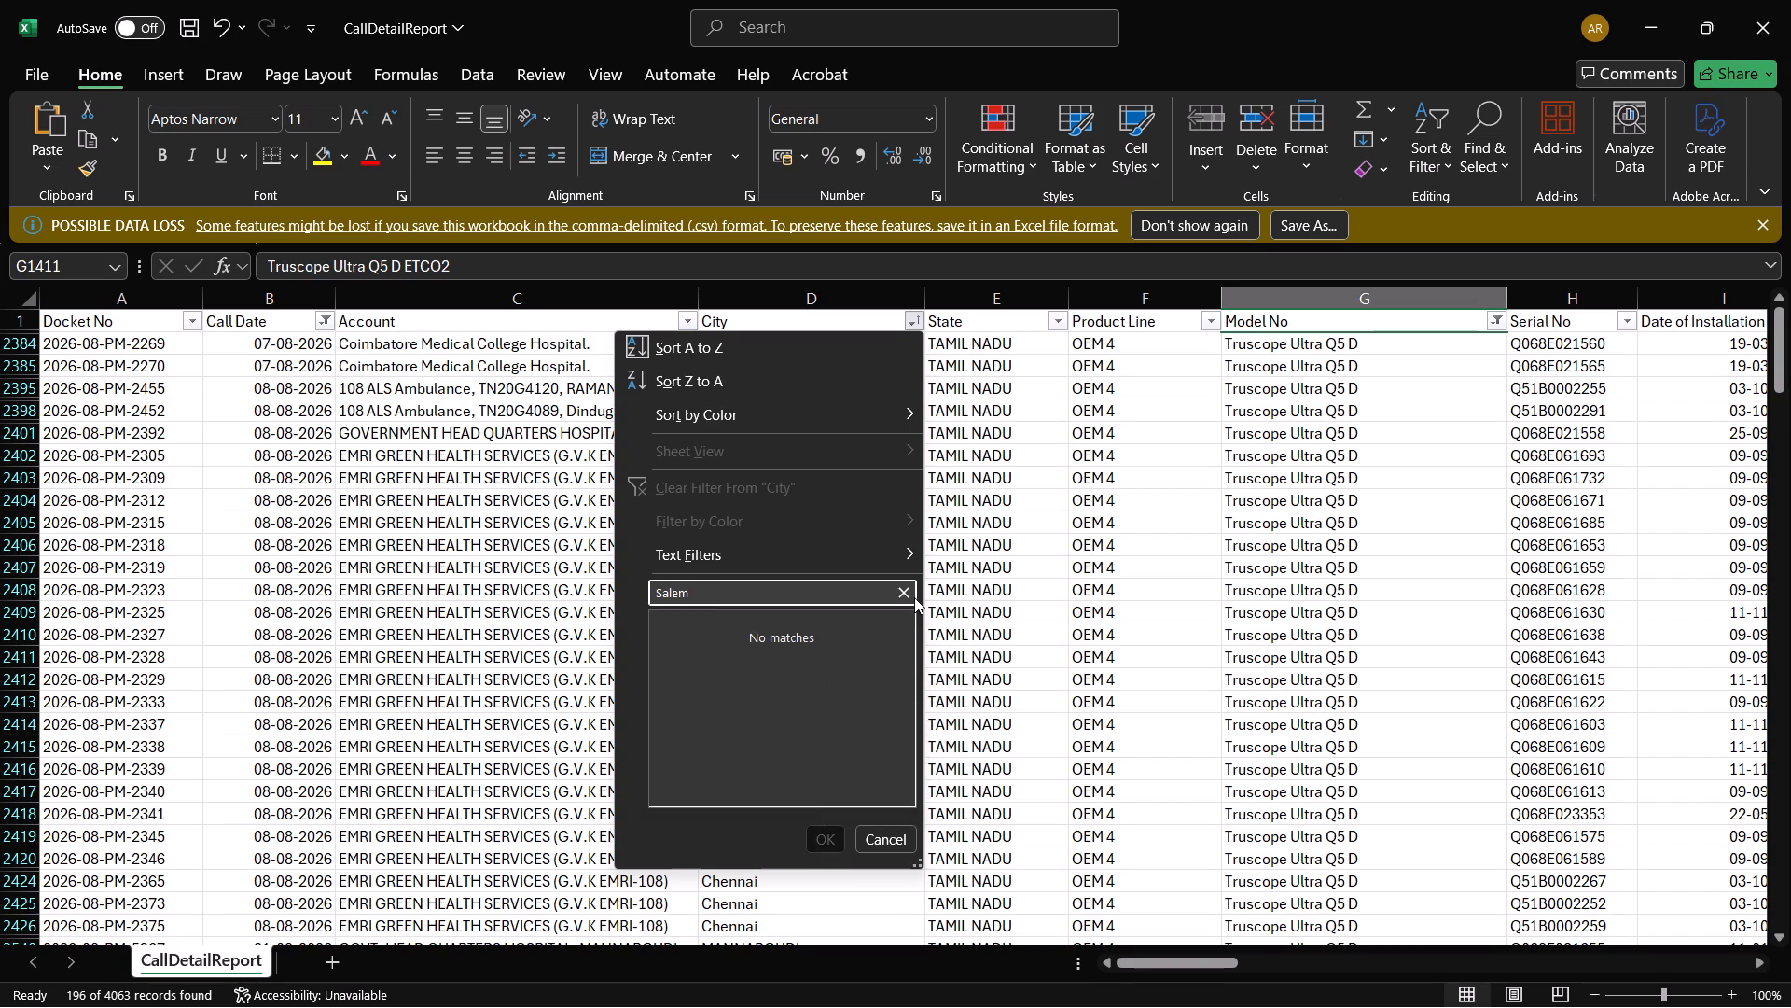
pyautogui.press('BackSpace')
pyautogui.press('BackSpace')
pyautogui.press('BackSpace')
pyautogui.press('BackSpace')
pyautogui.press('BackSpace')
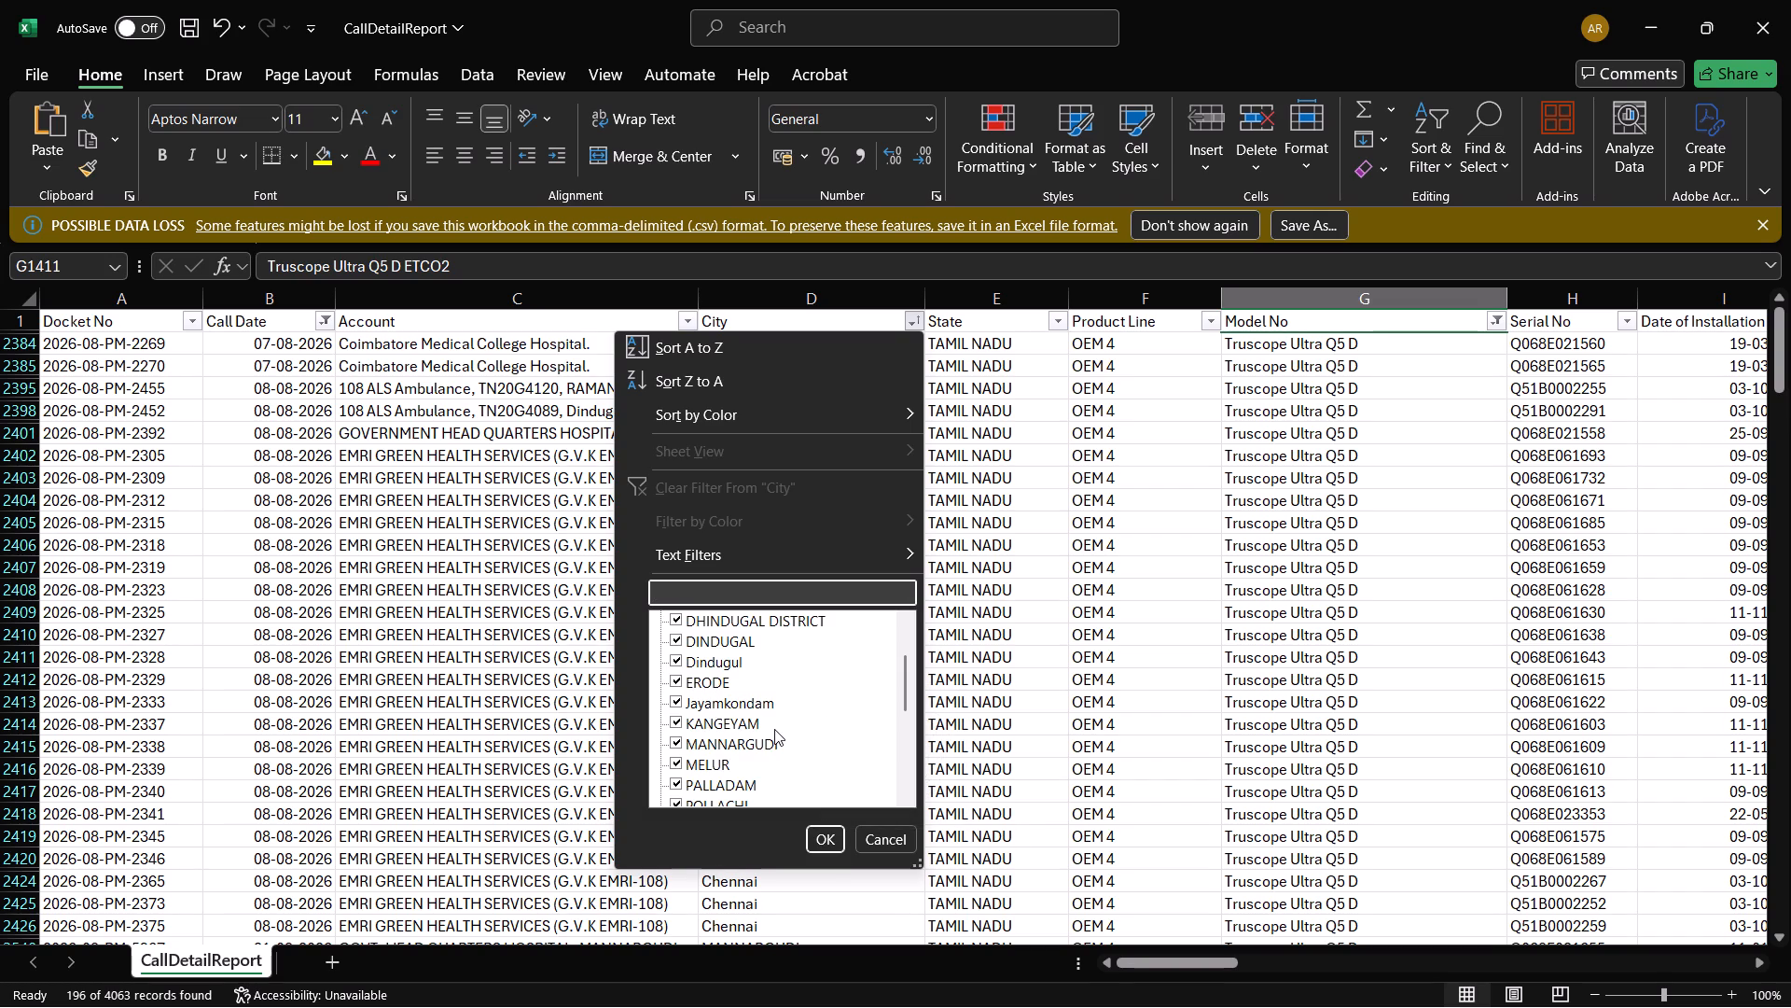
# Filter the City column to show only PALLADAM.
pyautogui.scroll(3, 774, 729)
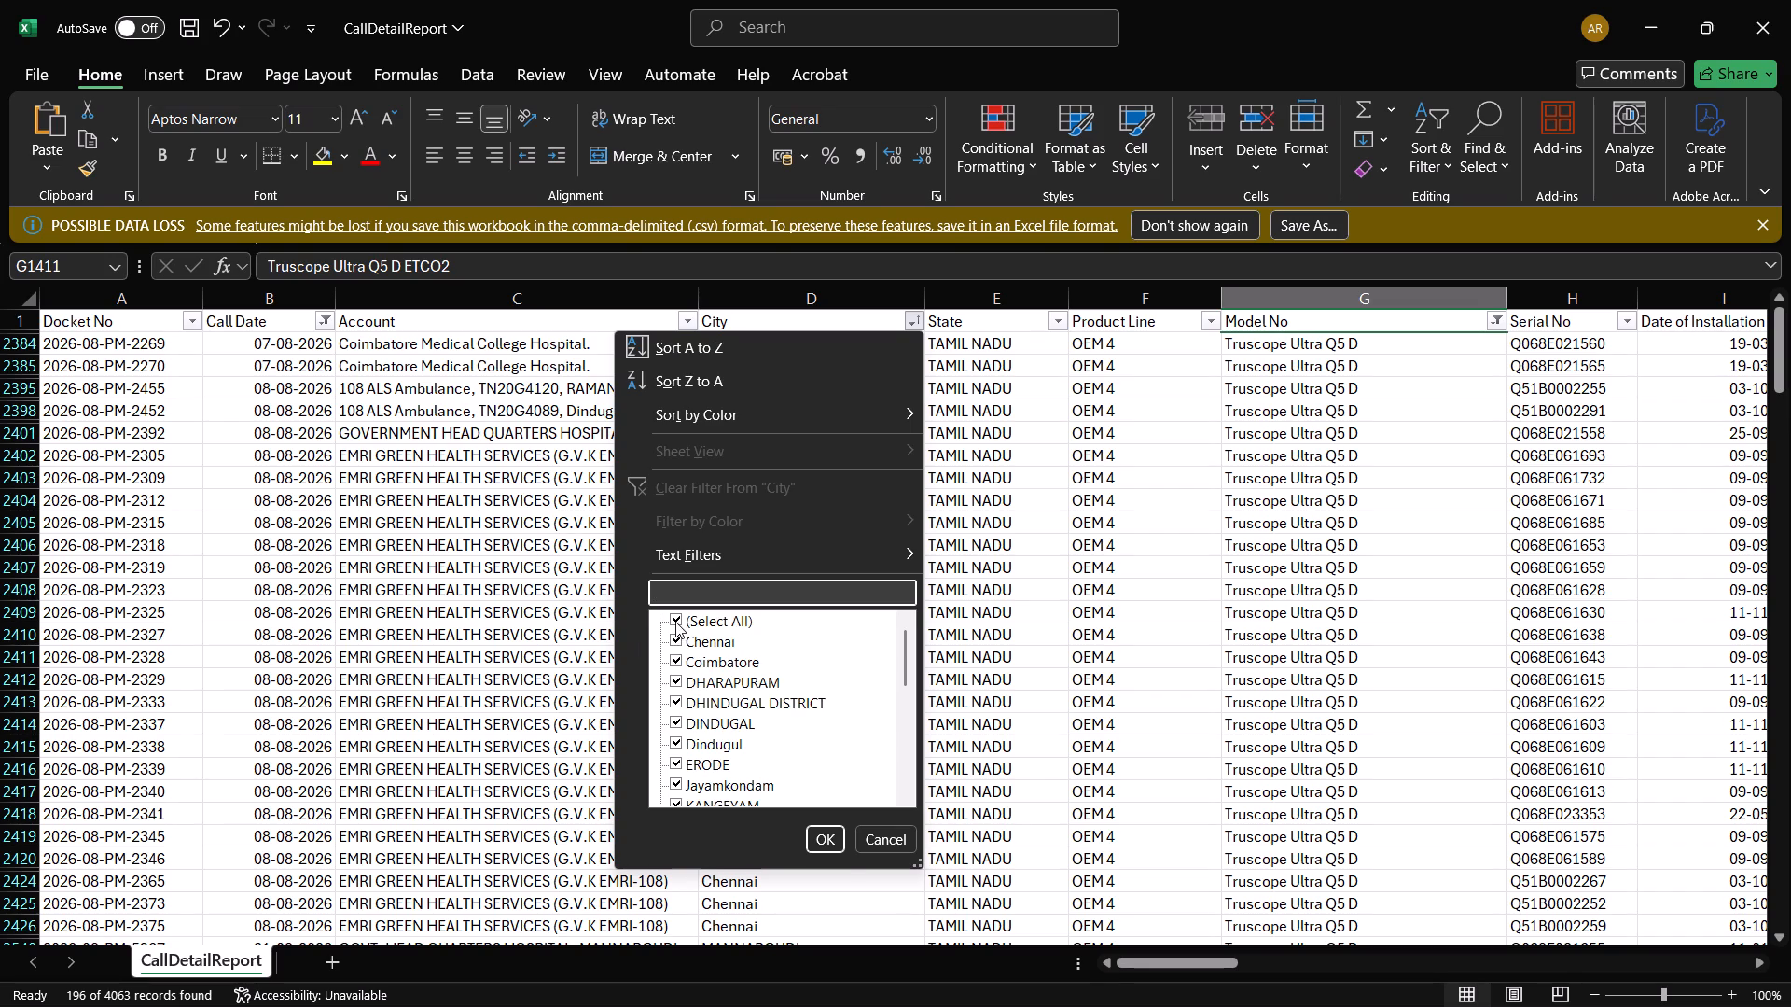
pyautogui.click(675, 622)
pyautogui.scroll(-7, 724, 696)
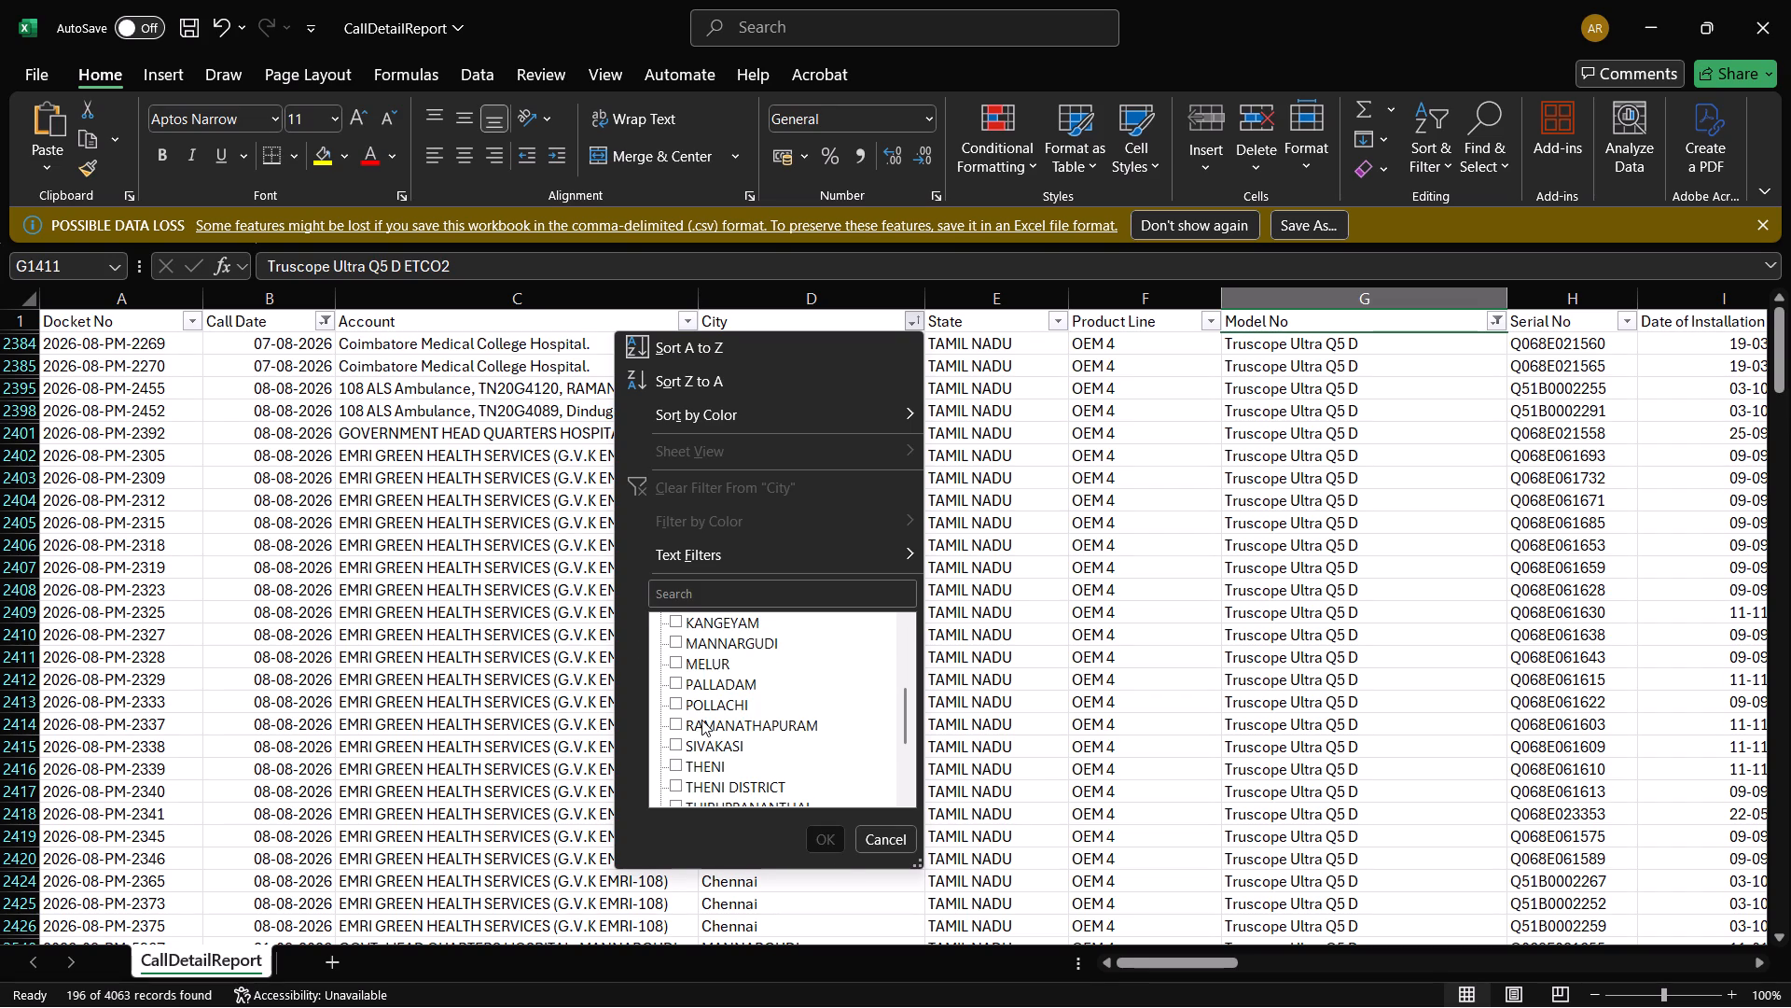
pyautogui.scroll(1, 690, 706)
pyautogui.click(675, 681)
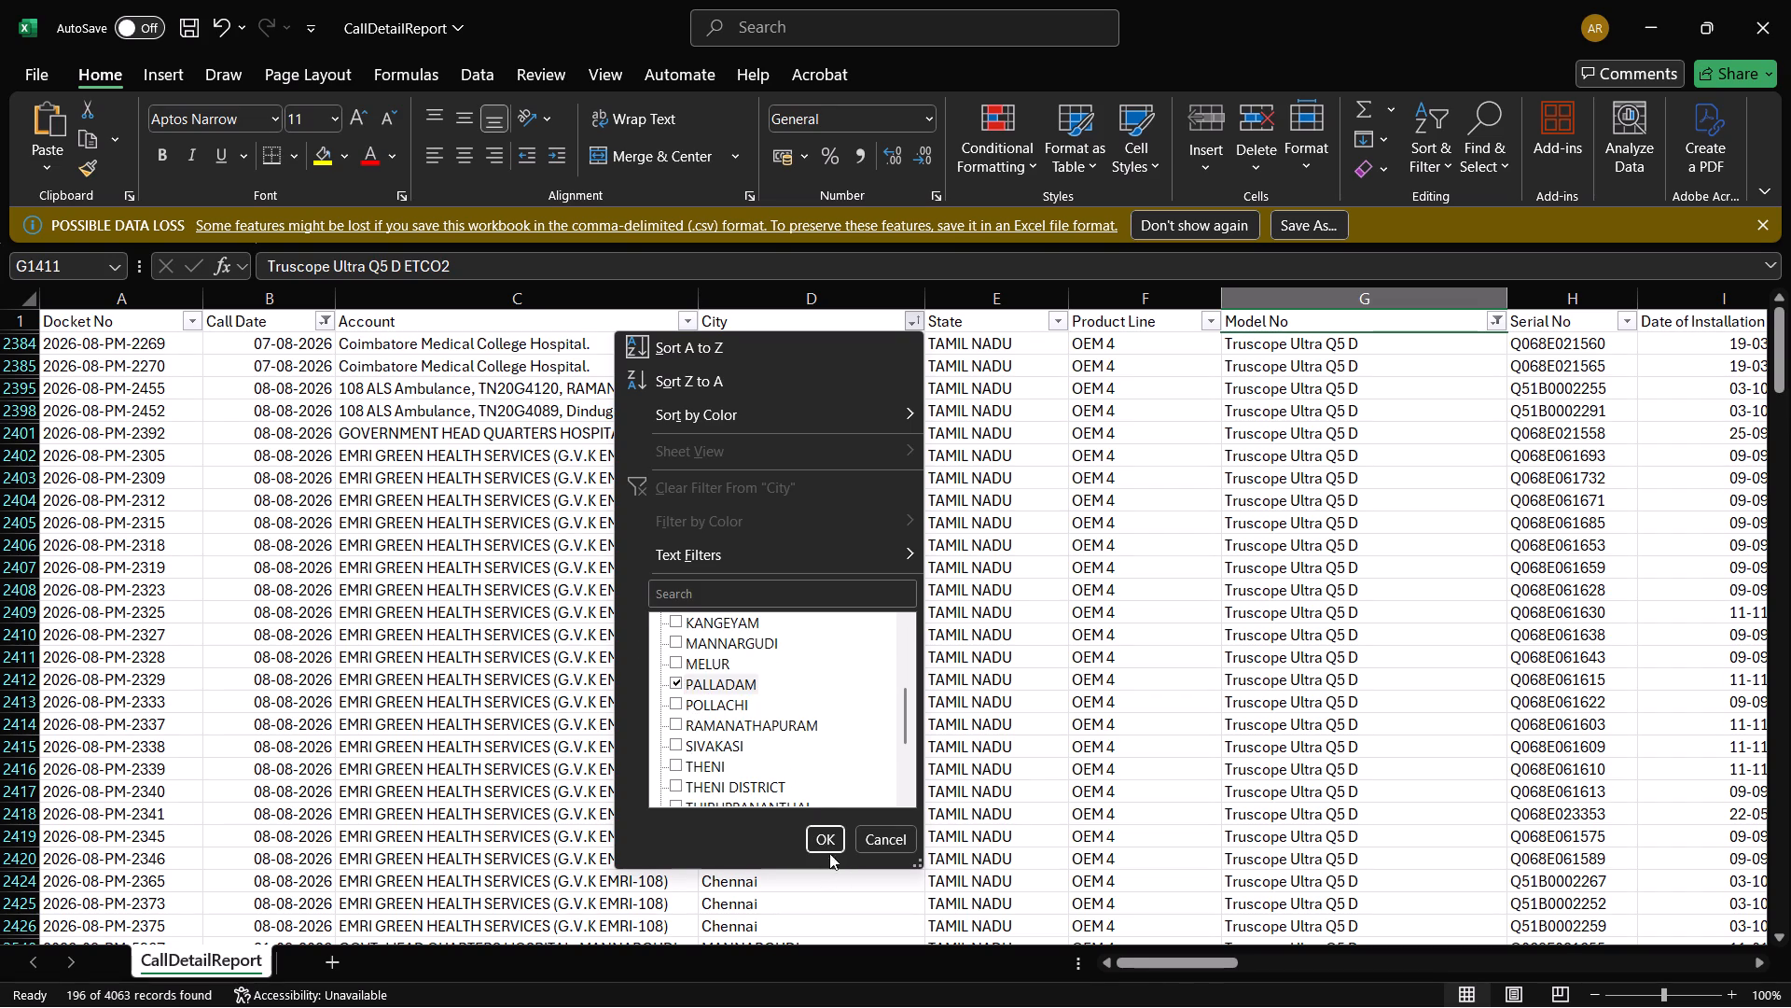
pyautogui.click(823, 846)
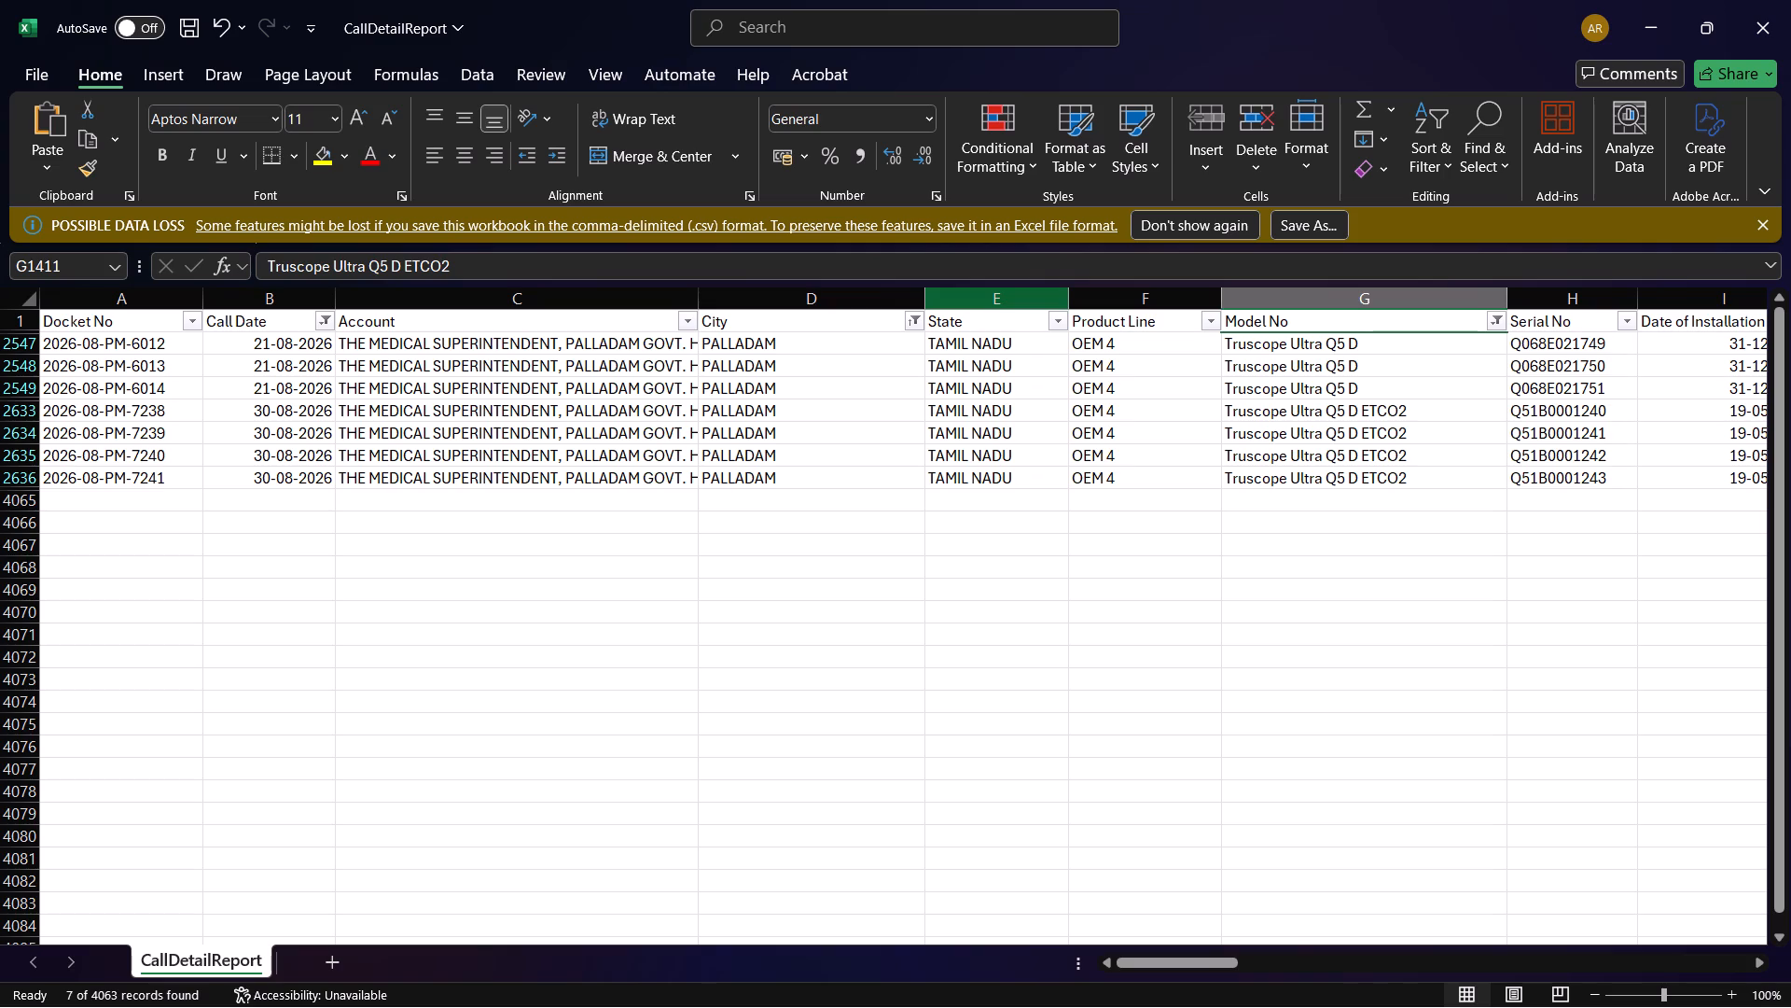
pyautogui.click(1598, 414)
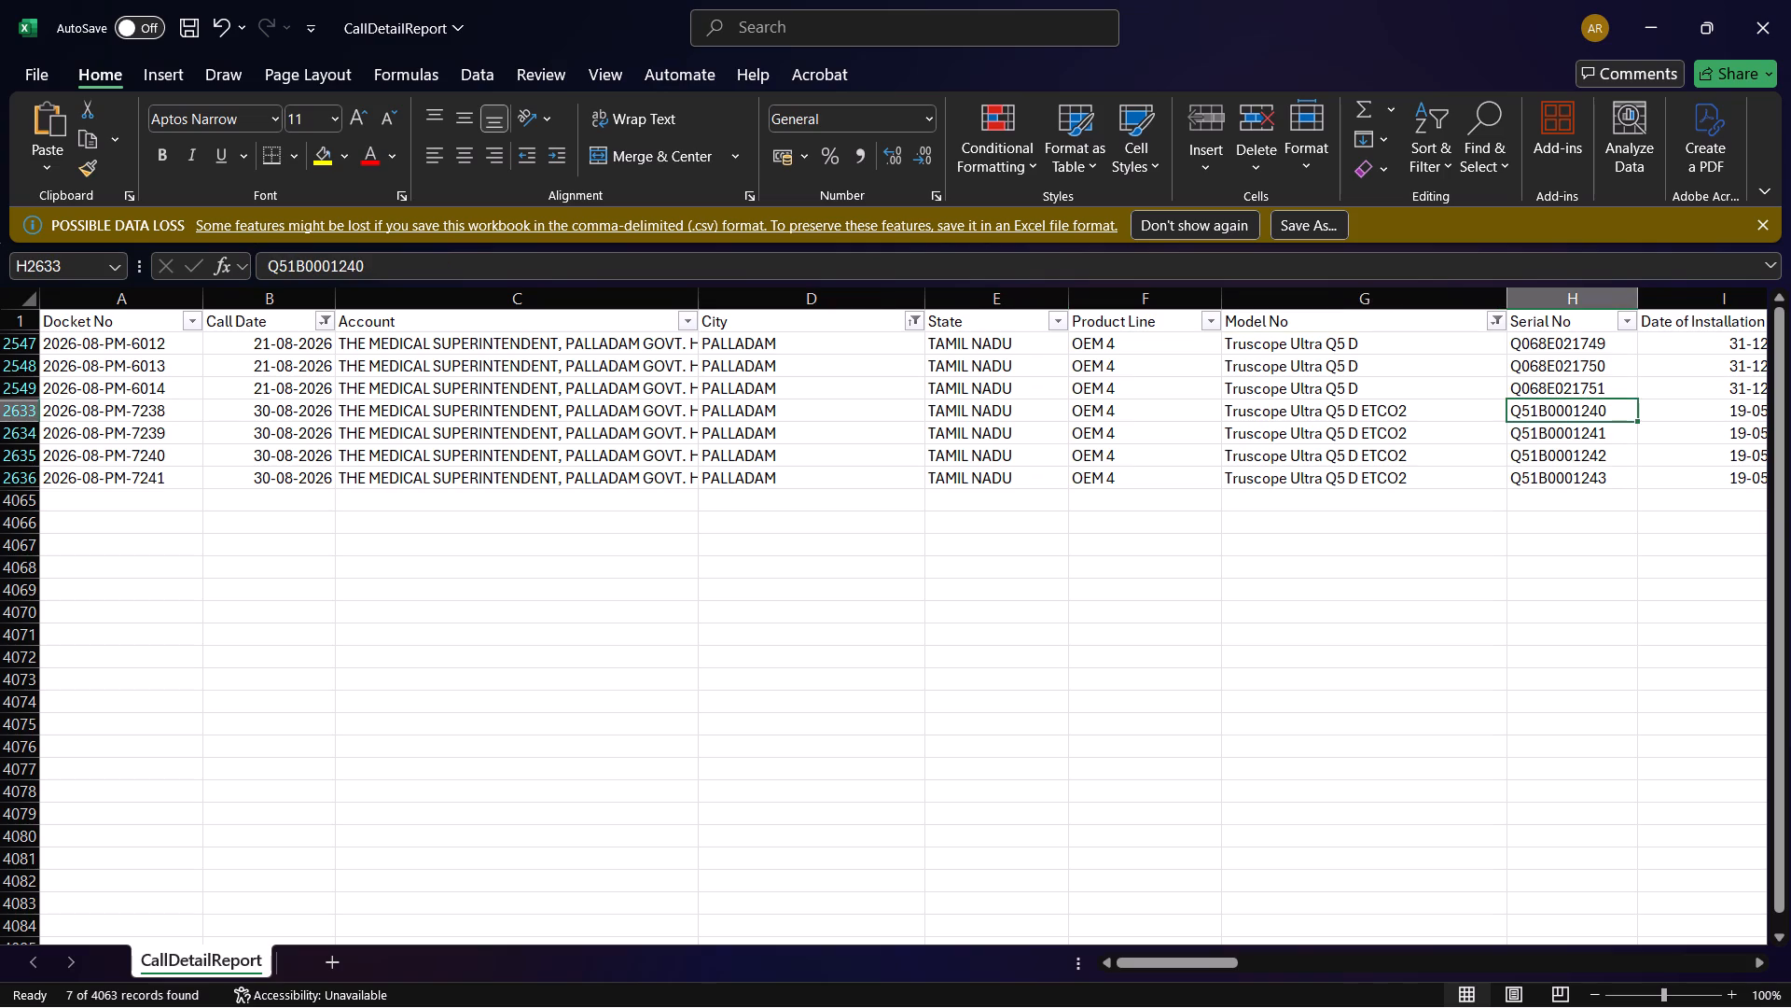
pyautogui.click(578, 413)
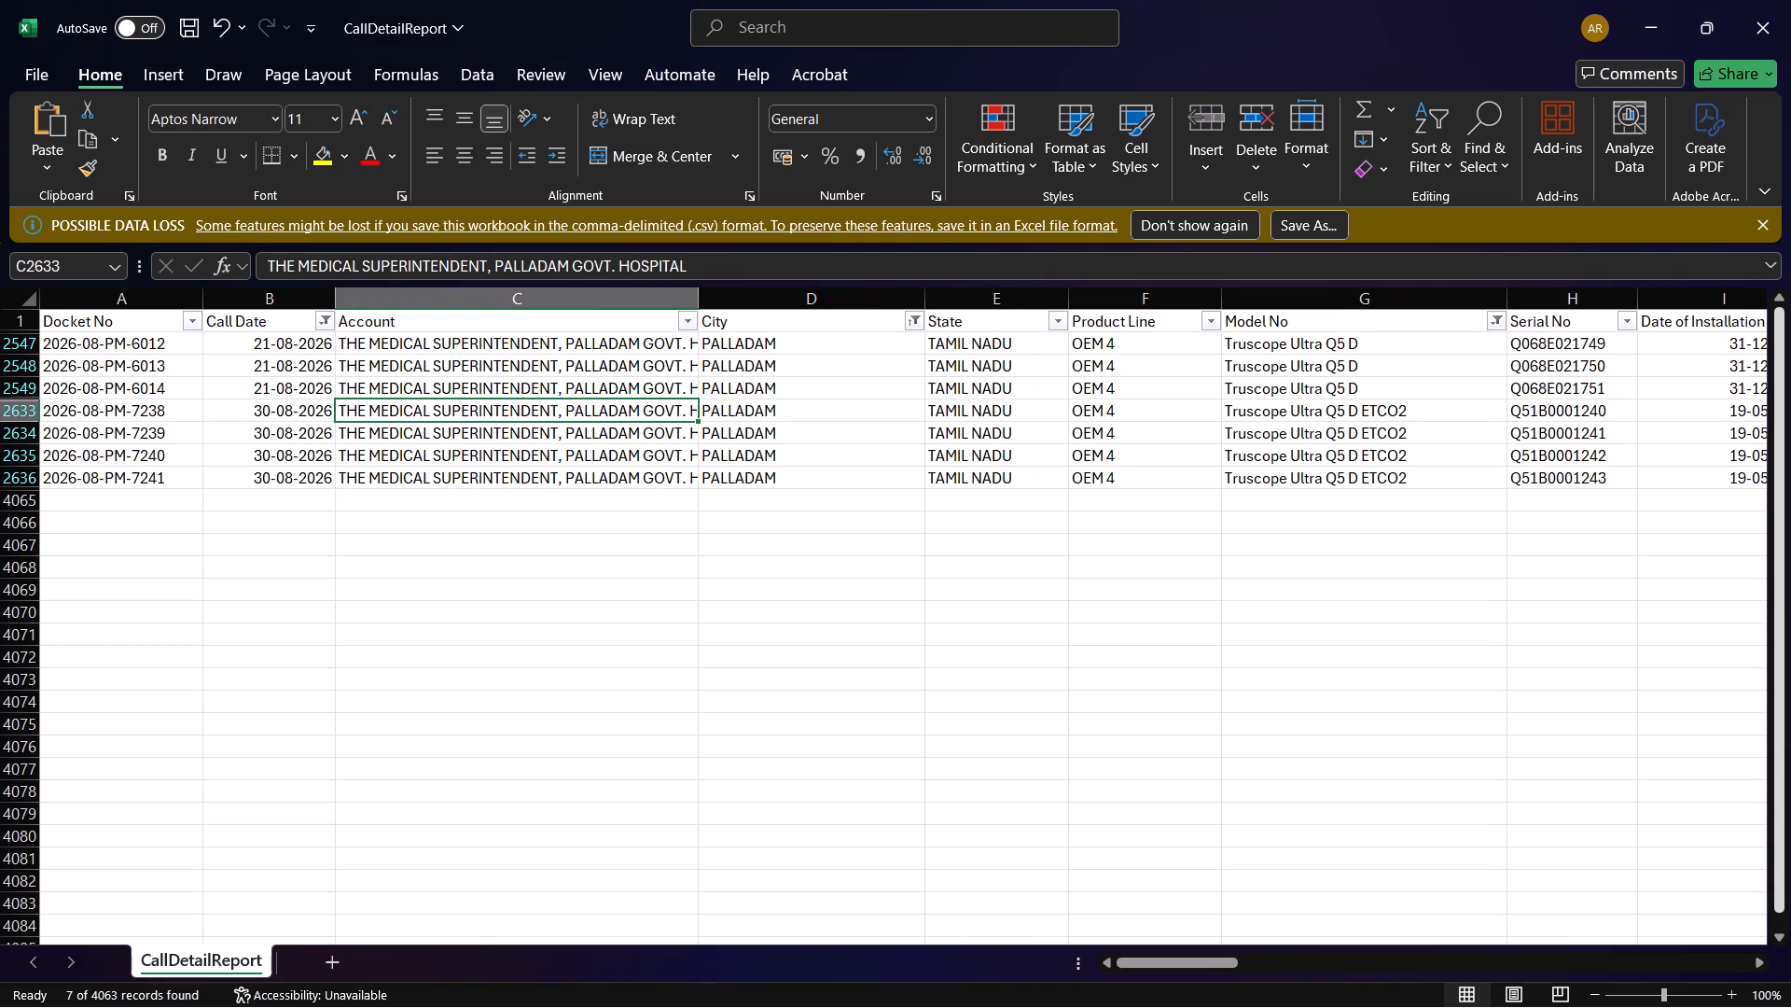
pyautogui.click(155, 418)
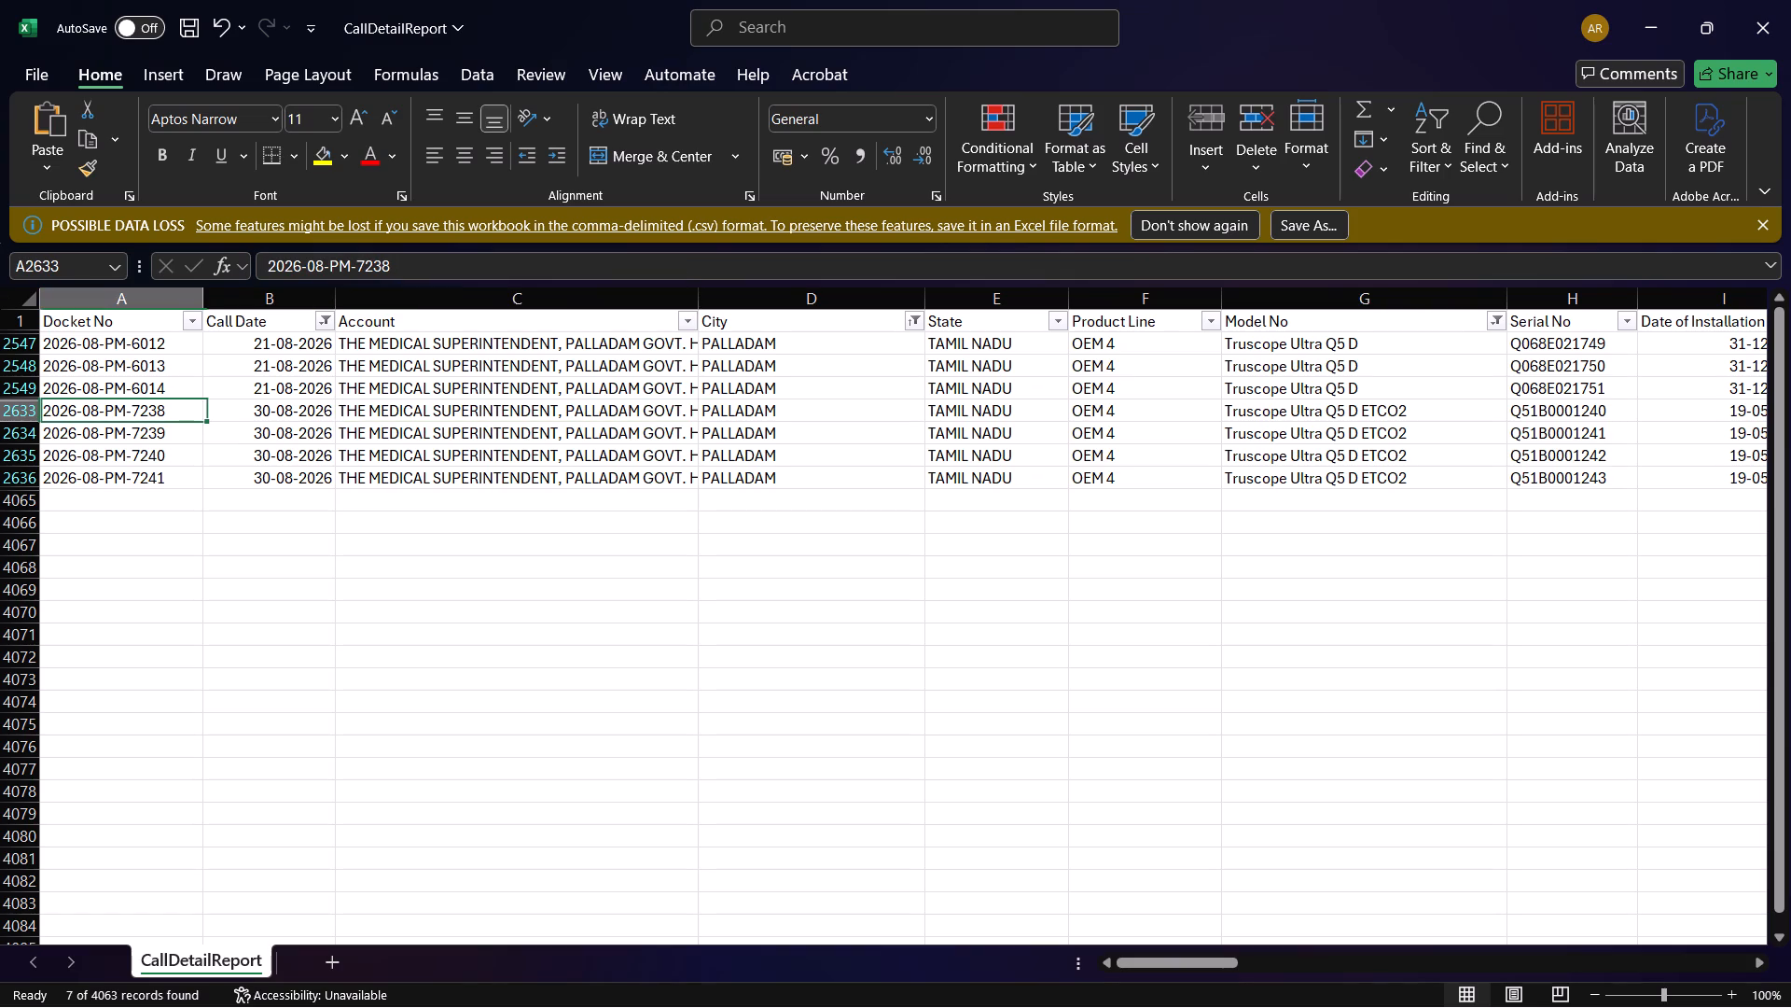
pyautogui.hotkey('ctrl', 'c')
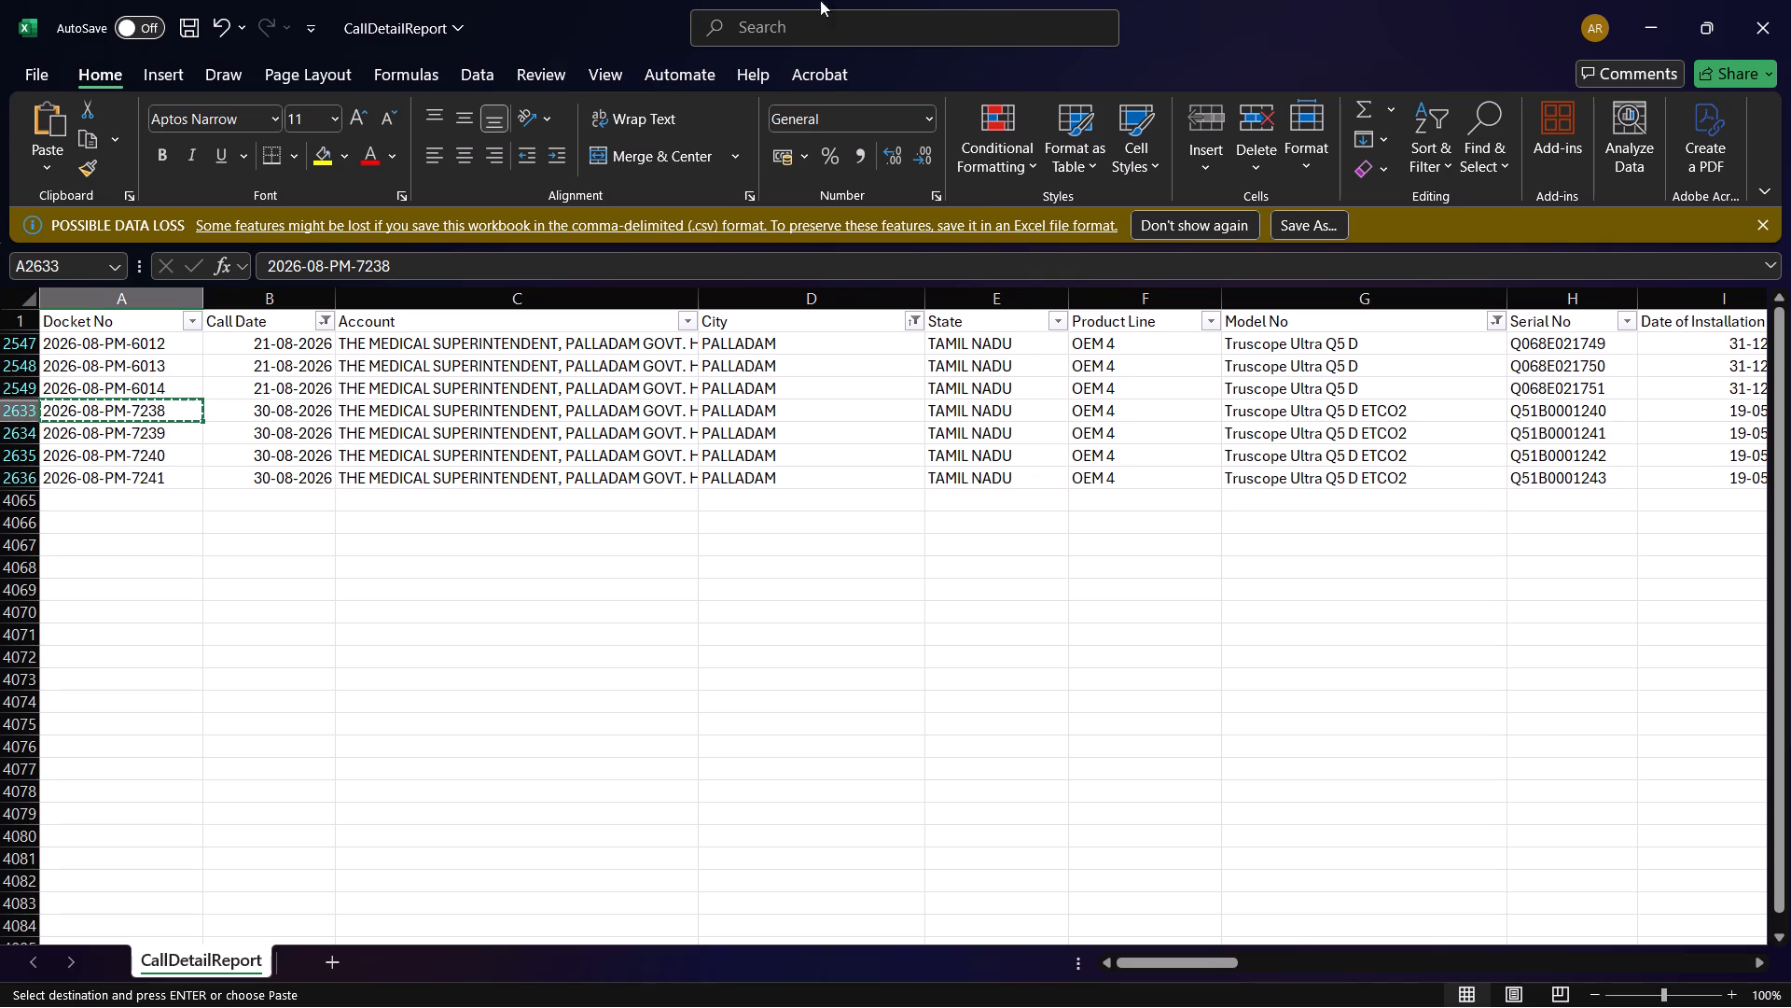
# Switch to Synergy CRM in Edge and clear the Serial No filter of the PM calls list.
pyautogui.click(1657, 27)
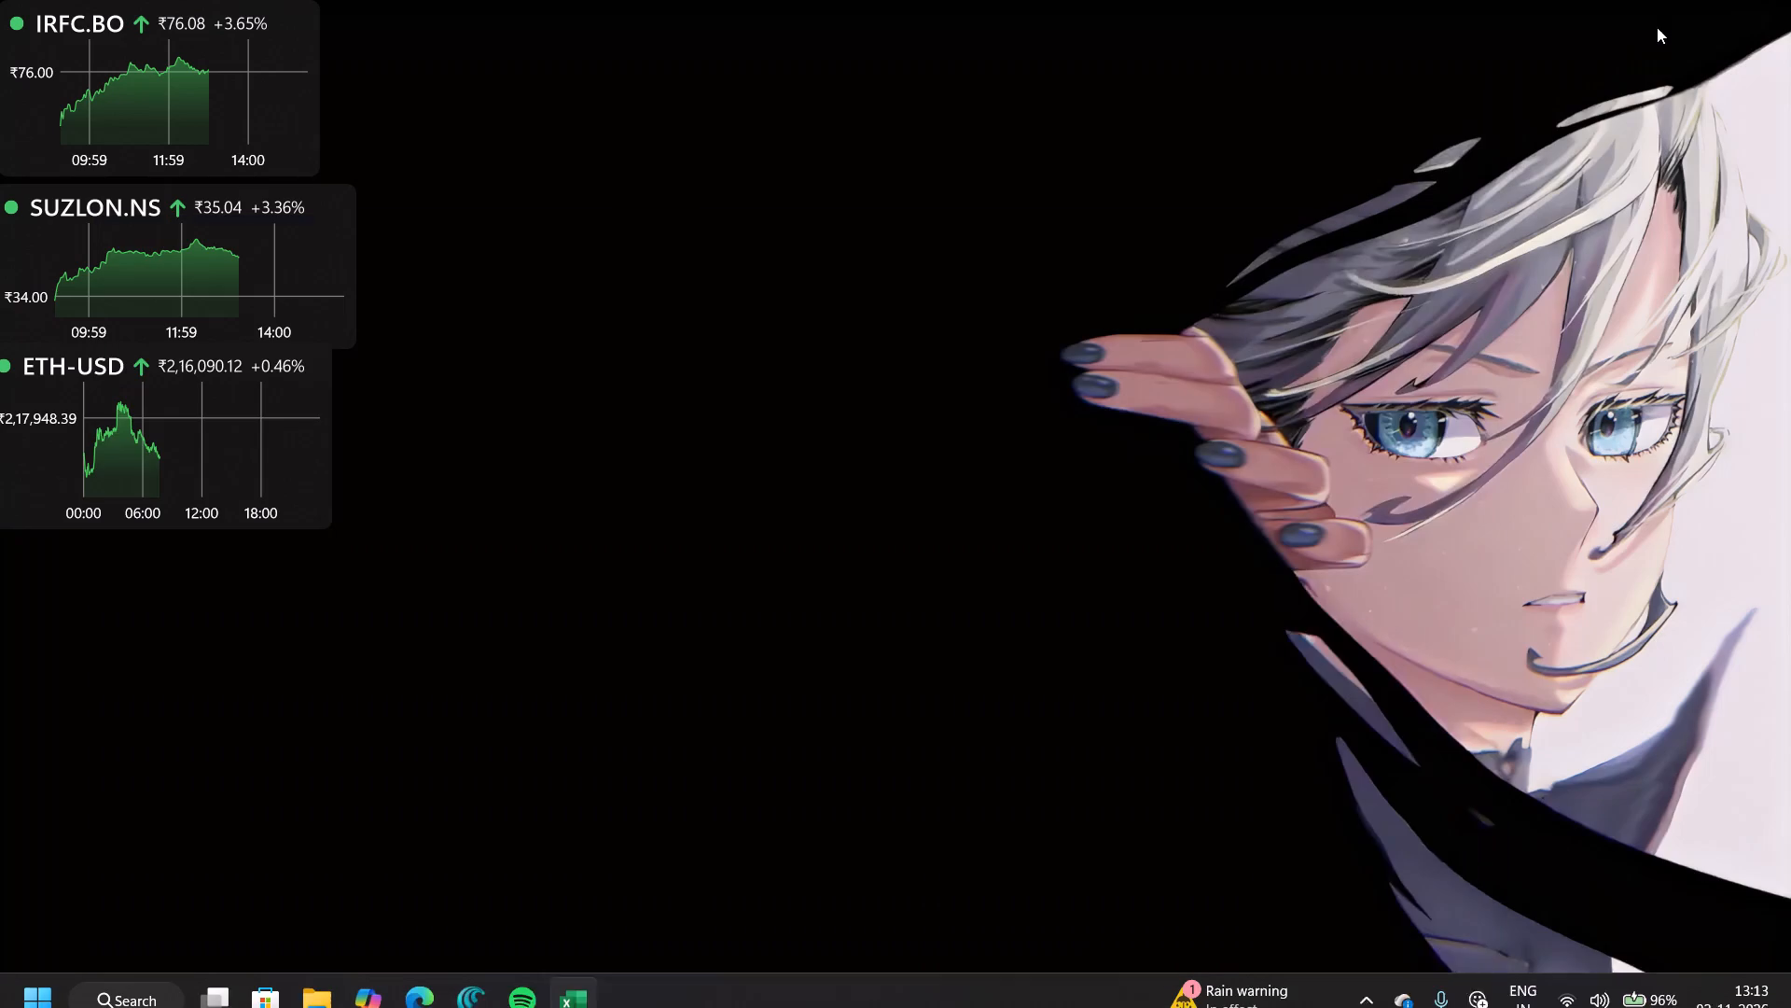
pyautogui.click(406, 985)
pyautogui.moveTo(780, 392); pyautogui.dragTo(774, 392)
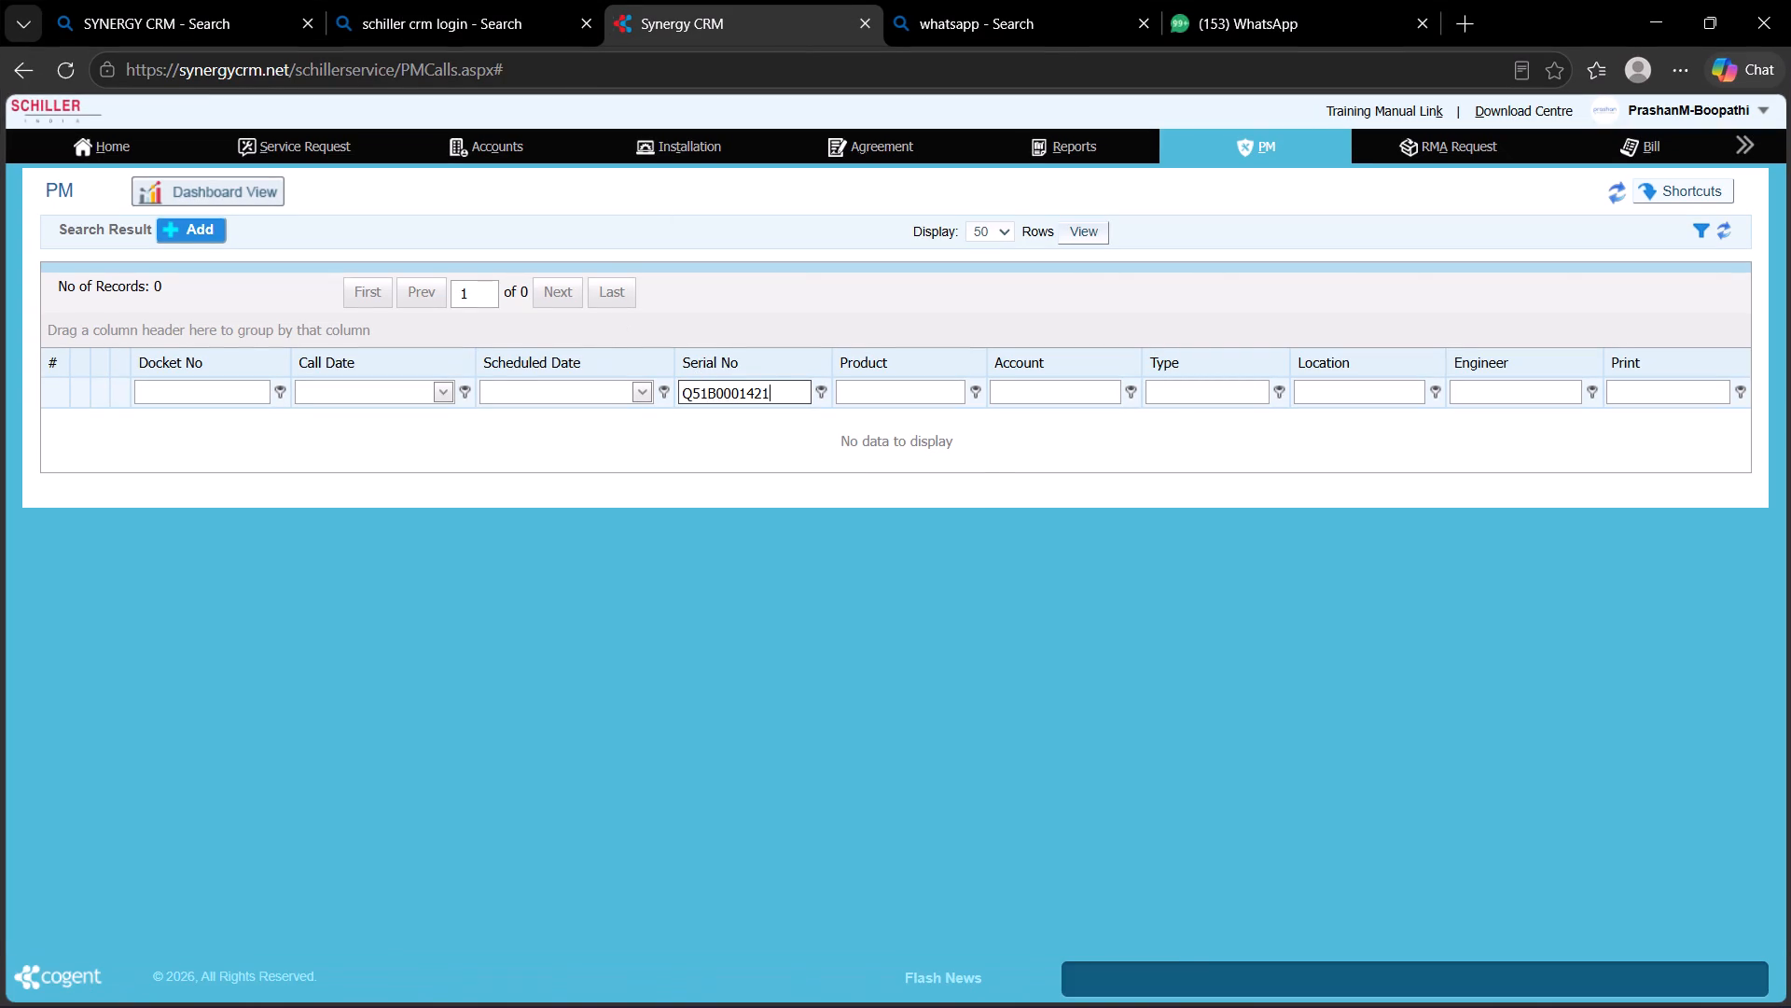
pyautogui.moveTo(774, 392); pyautogui.dragTo(648, 399)
pyautogui.press('BackSpace')
pyautogui.click(185, 393)
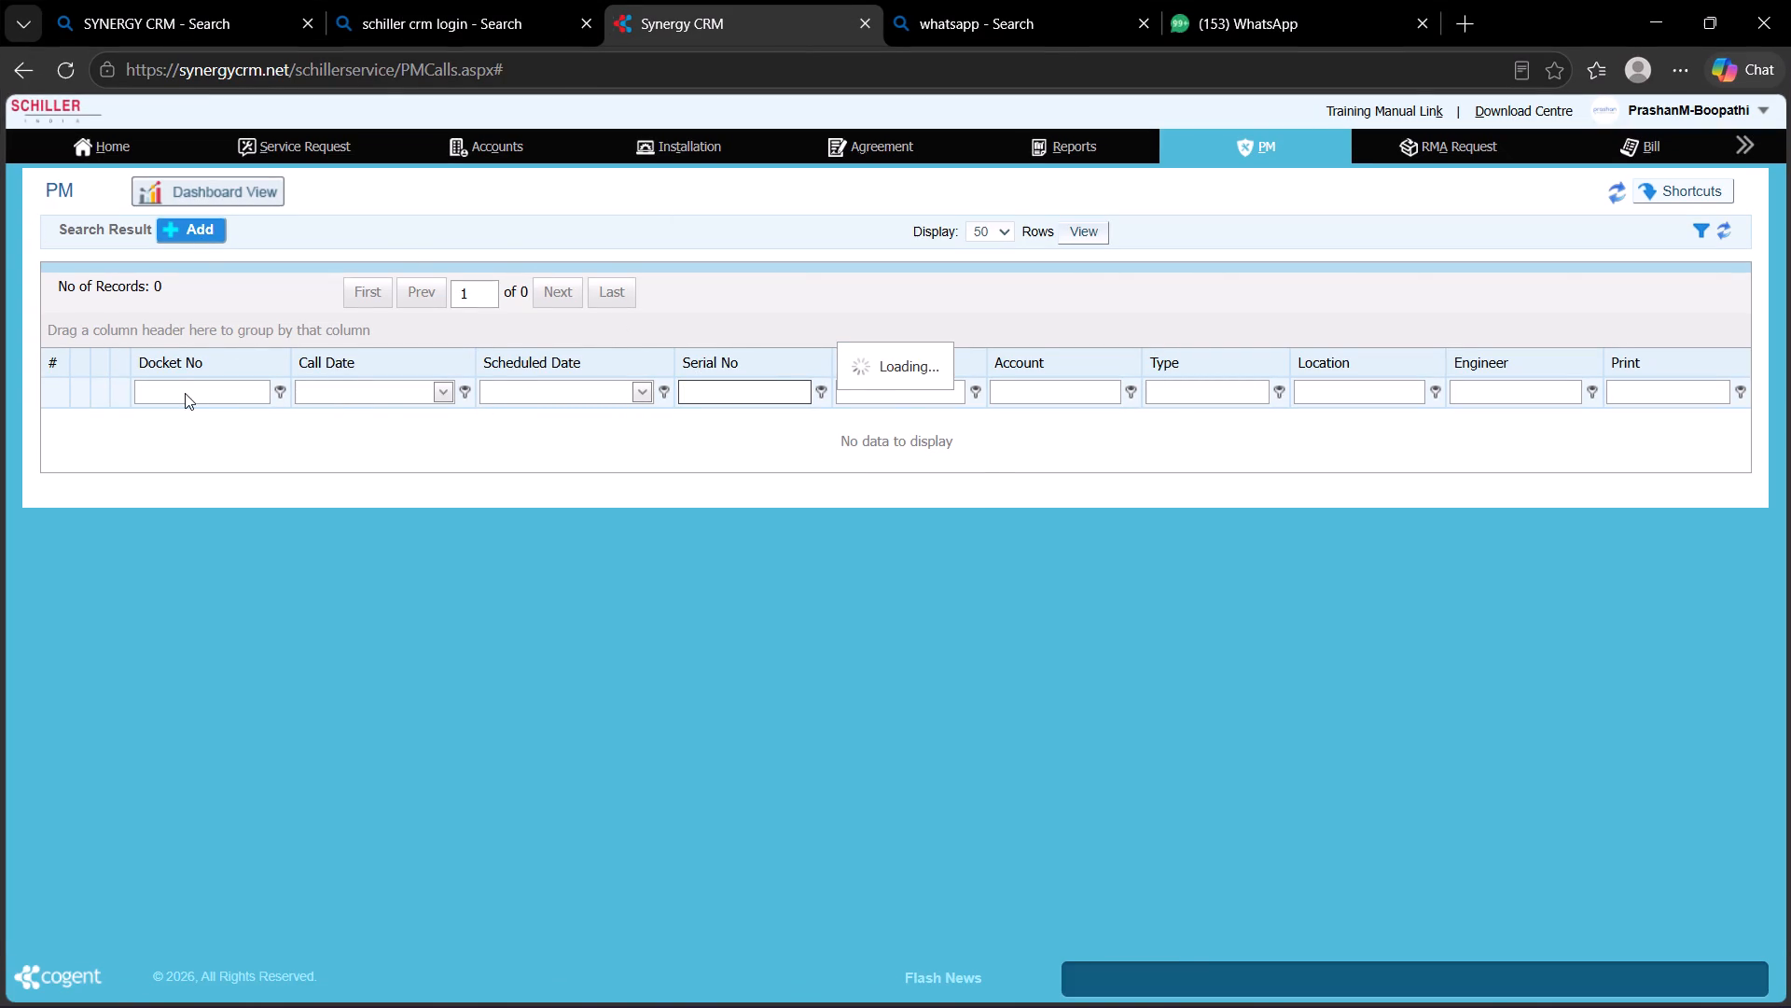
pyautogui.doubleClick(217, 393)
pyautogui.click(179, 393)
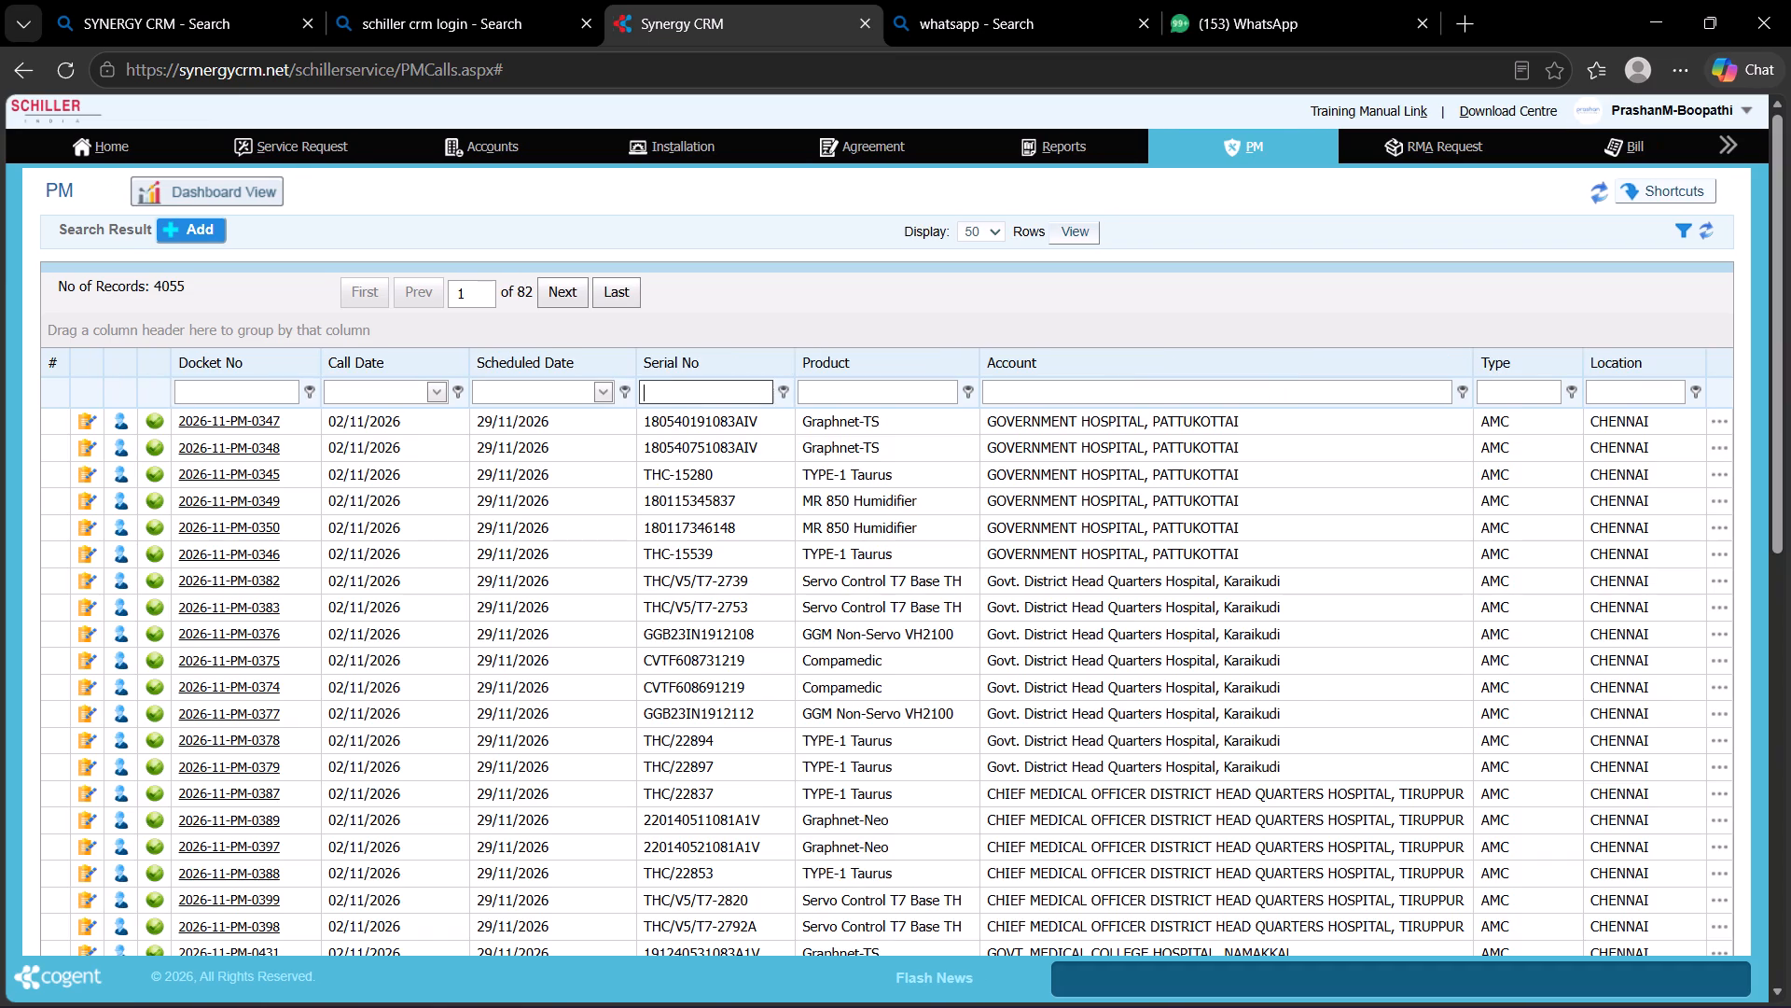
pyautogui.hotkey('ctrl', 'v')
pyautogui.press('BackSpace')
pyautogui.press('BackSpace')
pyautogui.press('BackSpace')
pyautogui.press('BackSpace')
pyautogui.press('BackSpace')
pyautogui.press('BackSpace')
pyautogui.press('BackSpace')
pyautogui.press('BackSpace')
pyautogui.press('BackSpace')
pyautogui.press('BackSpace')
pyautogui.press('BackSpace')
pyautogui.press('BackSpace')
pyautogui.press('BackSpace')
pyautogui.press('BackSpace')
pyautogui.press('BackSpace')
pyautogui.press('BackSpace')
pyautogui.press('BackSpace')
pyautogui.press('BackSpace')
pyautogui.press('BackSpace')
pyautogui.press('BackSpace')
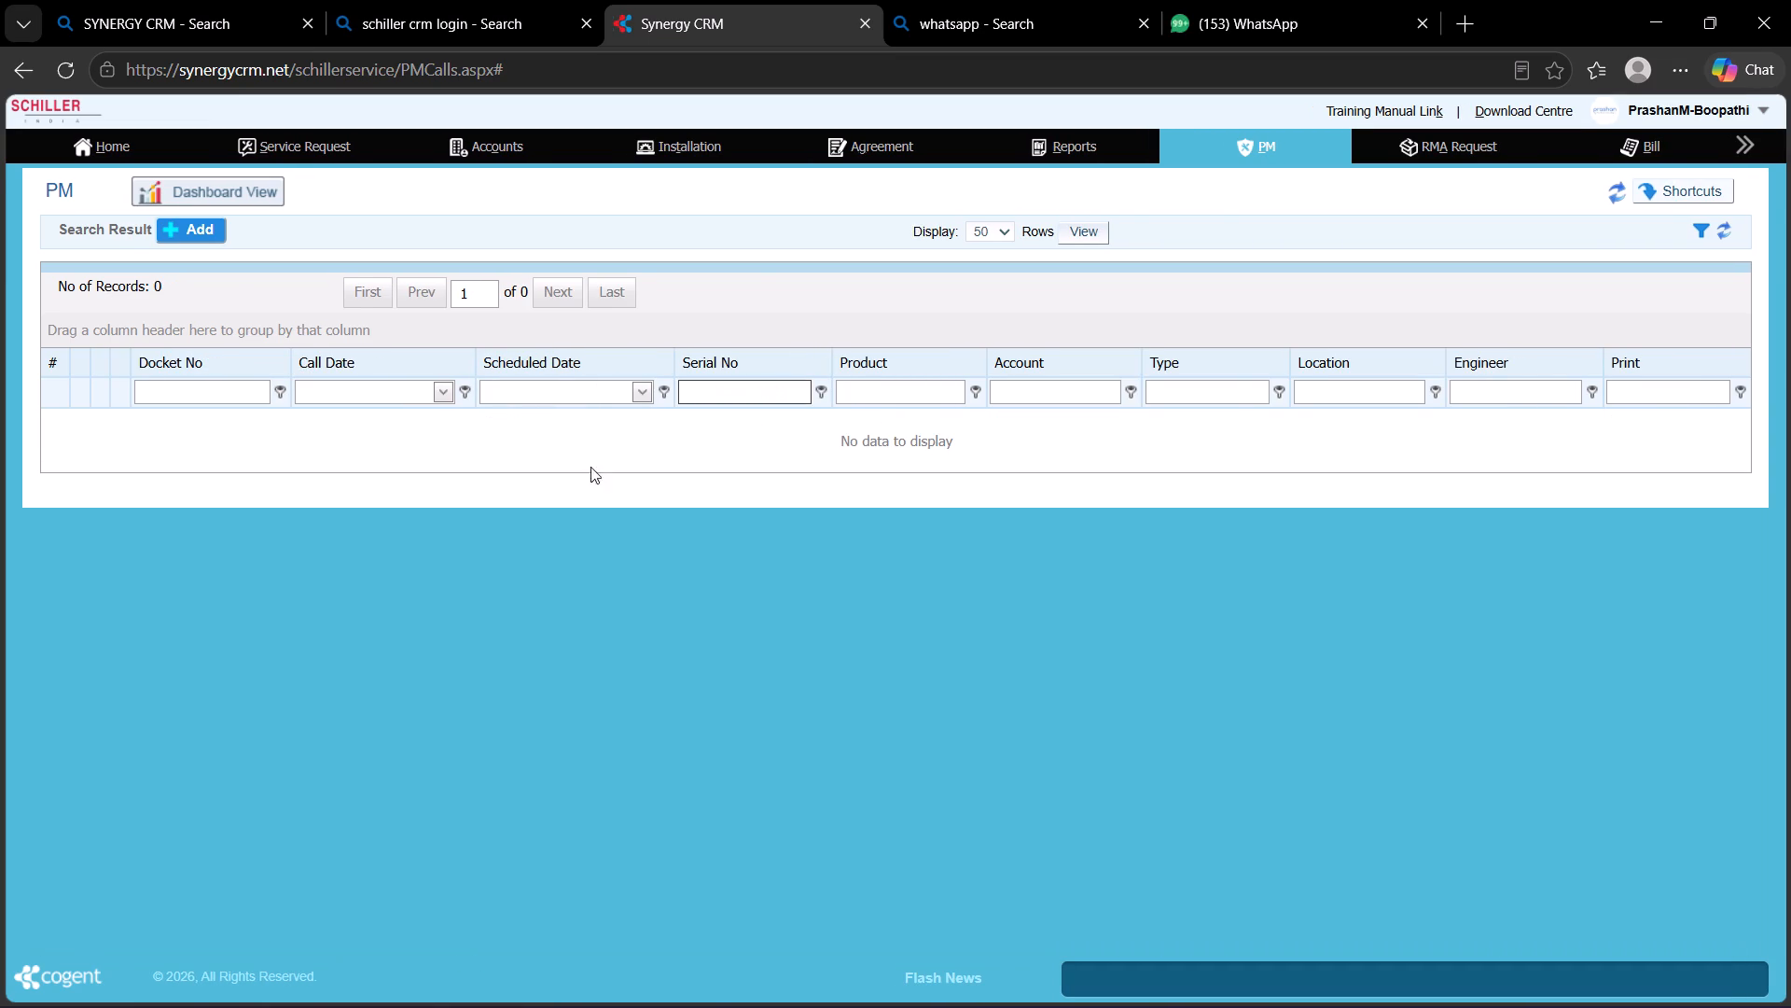
# Filter the PM calls list by docket number 2026-08-PM-7238.
pyautogui.click(180, 393)
pyautogui.hotkey('ctrl', 'v')
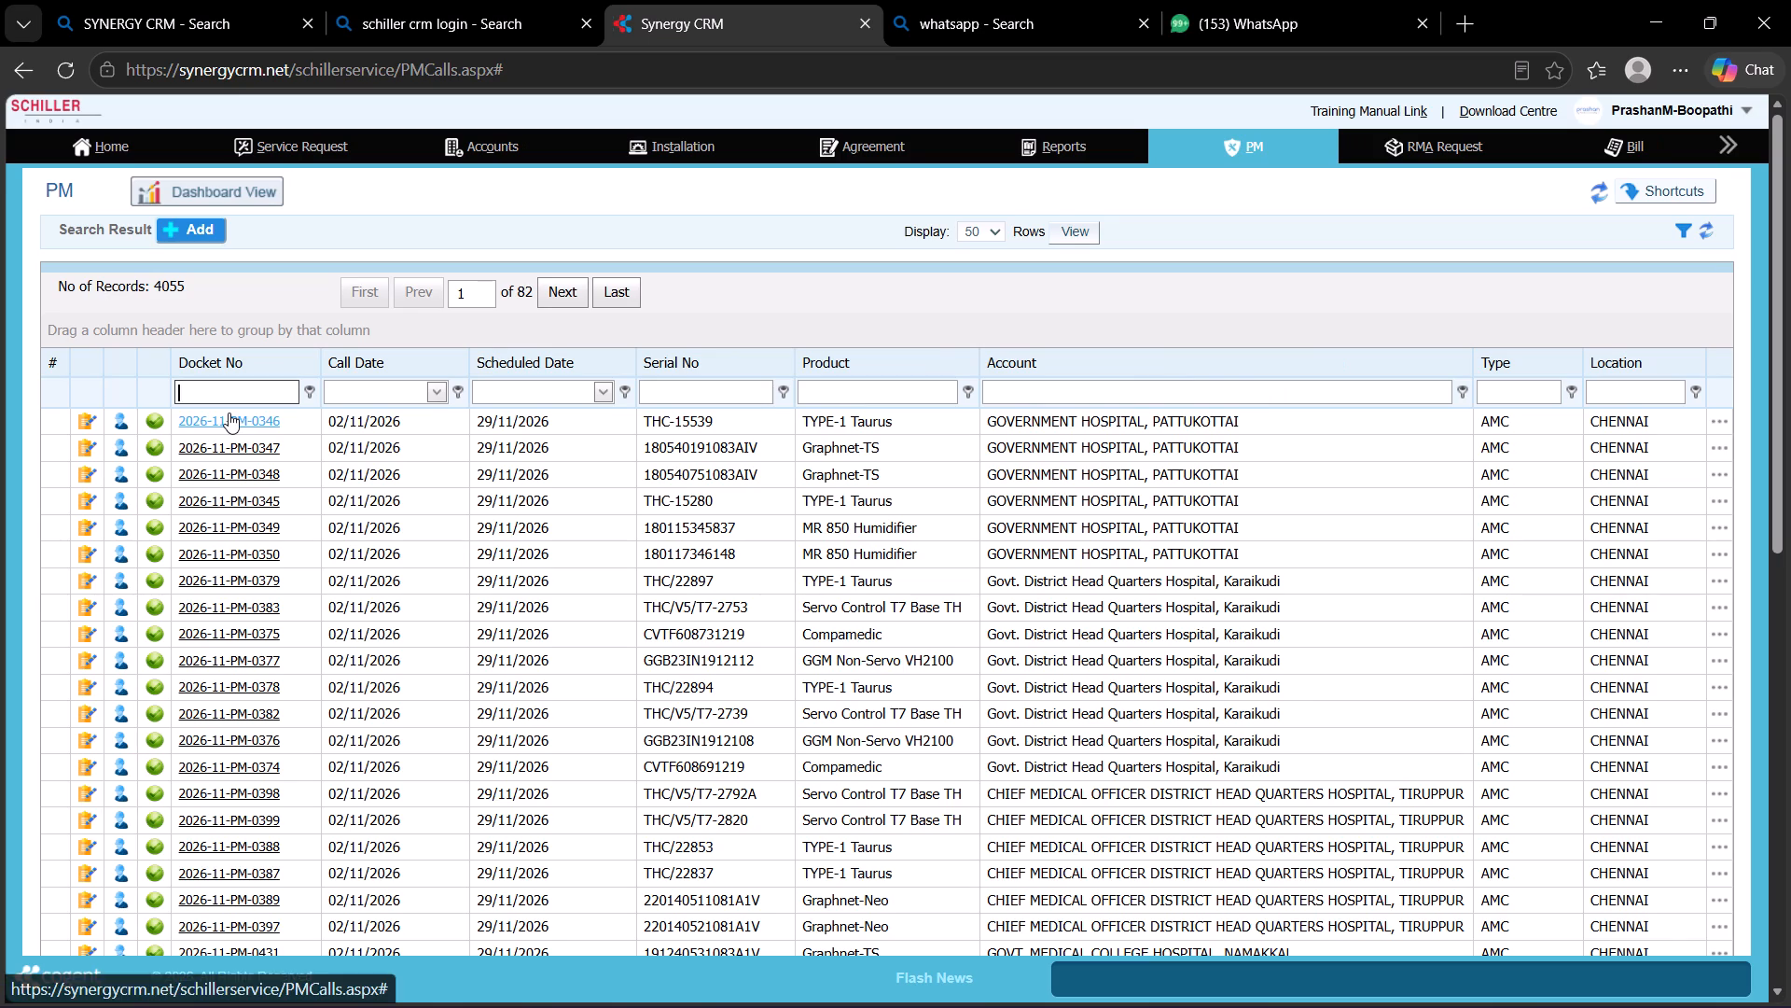
pyautogui.hotkey('ctrl', 'v')
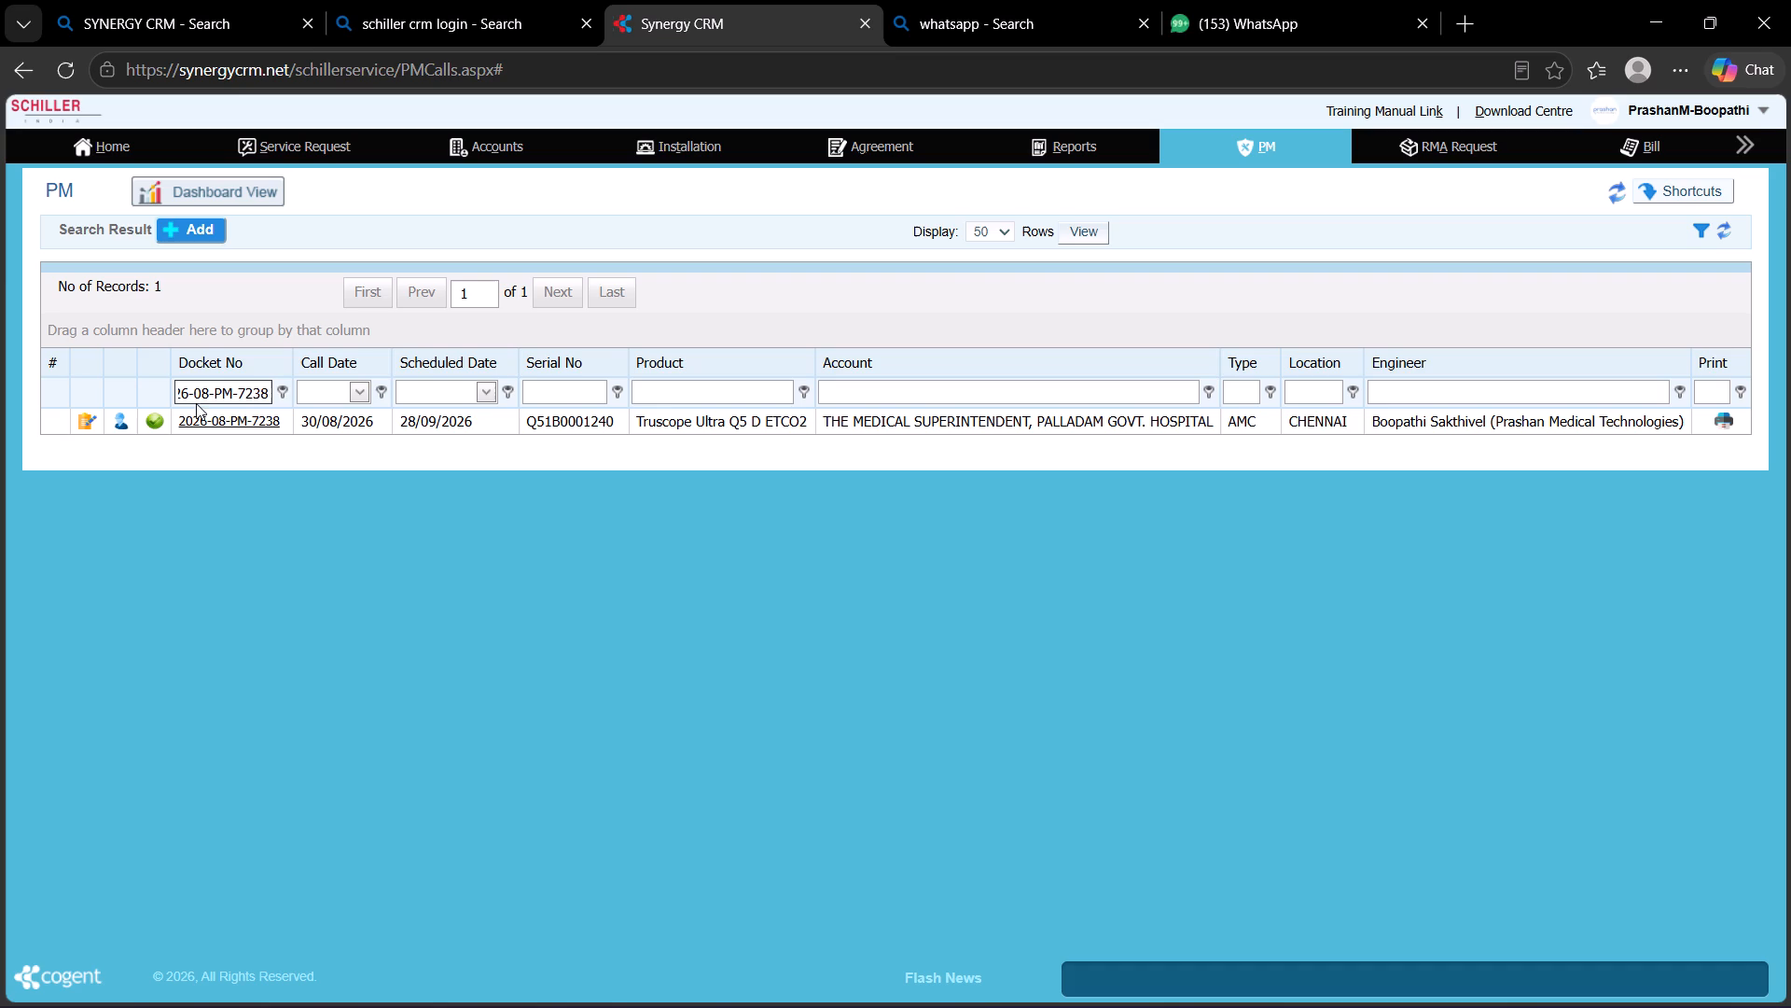
# Open docket 2026-08-PM-7238 for editing and set its call date to 01/09/2026.
pyautogui.click(224, 422)
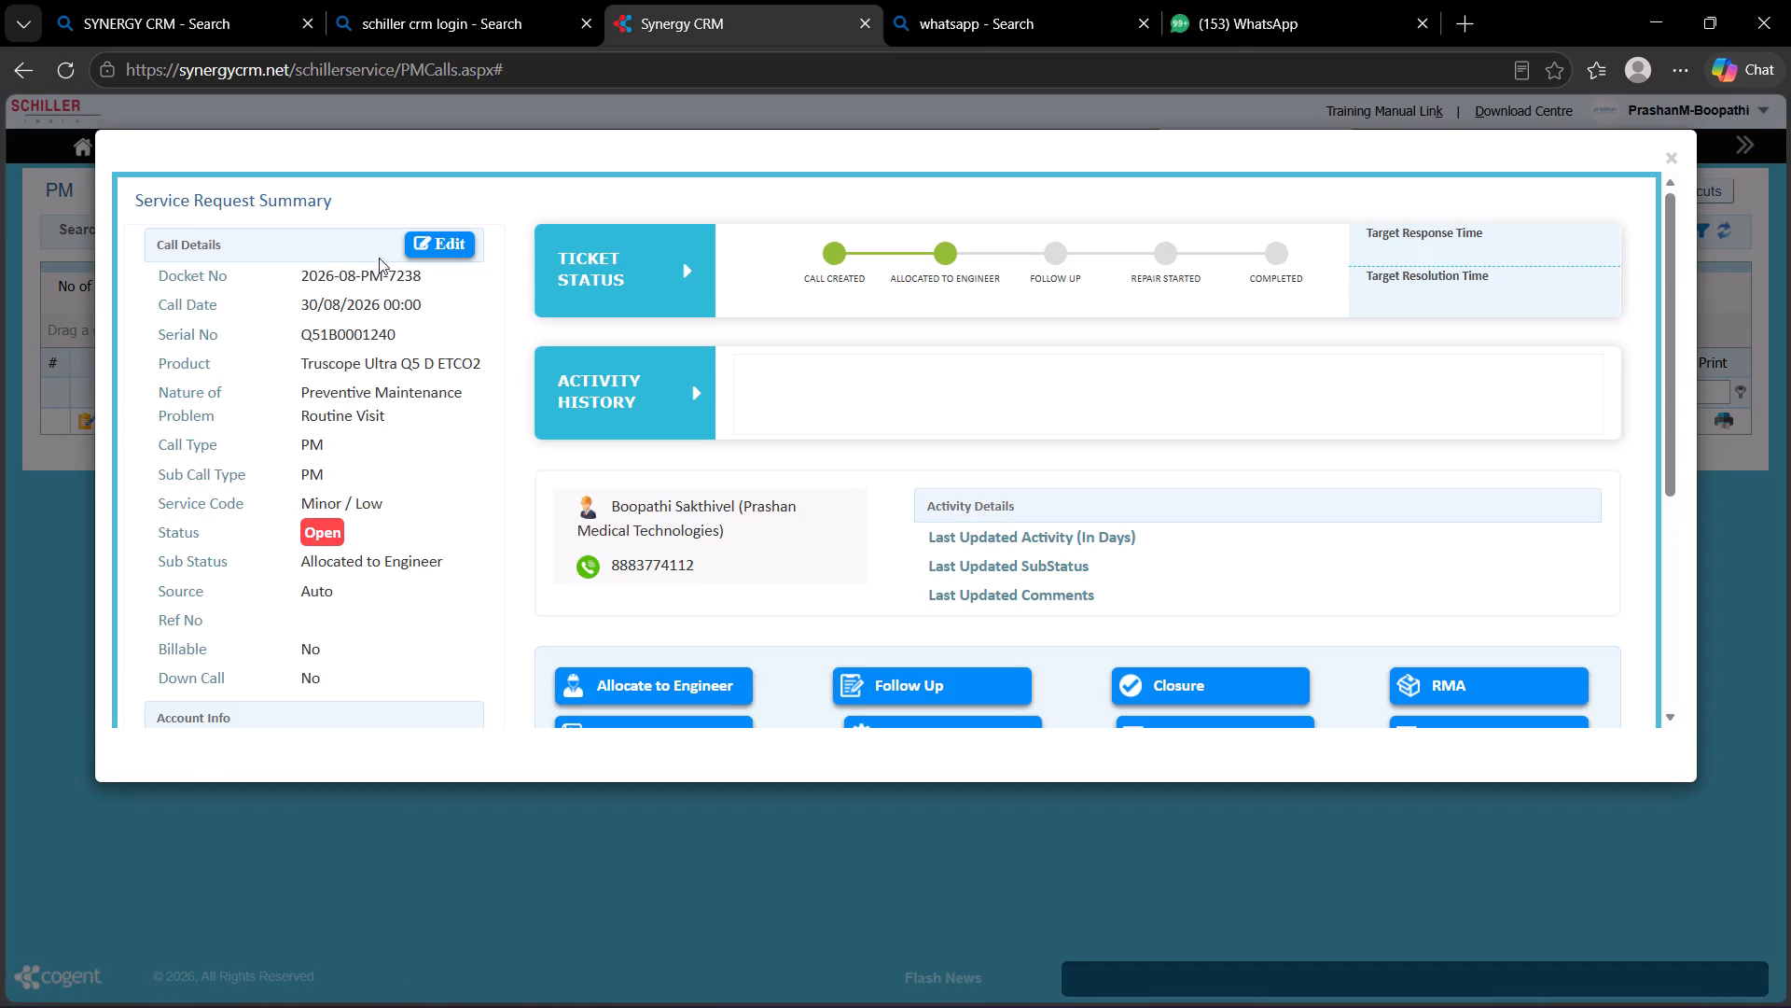
pyautogui.click(458, 244)
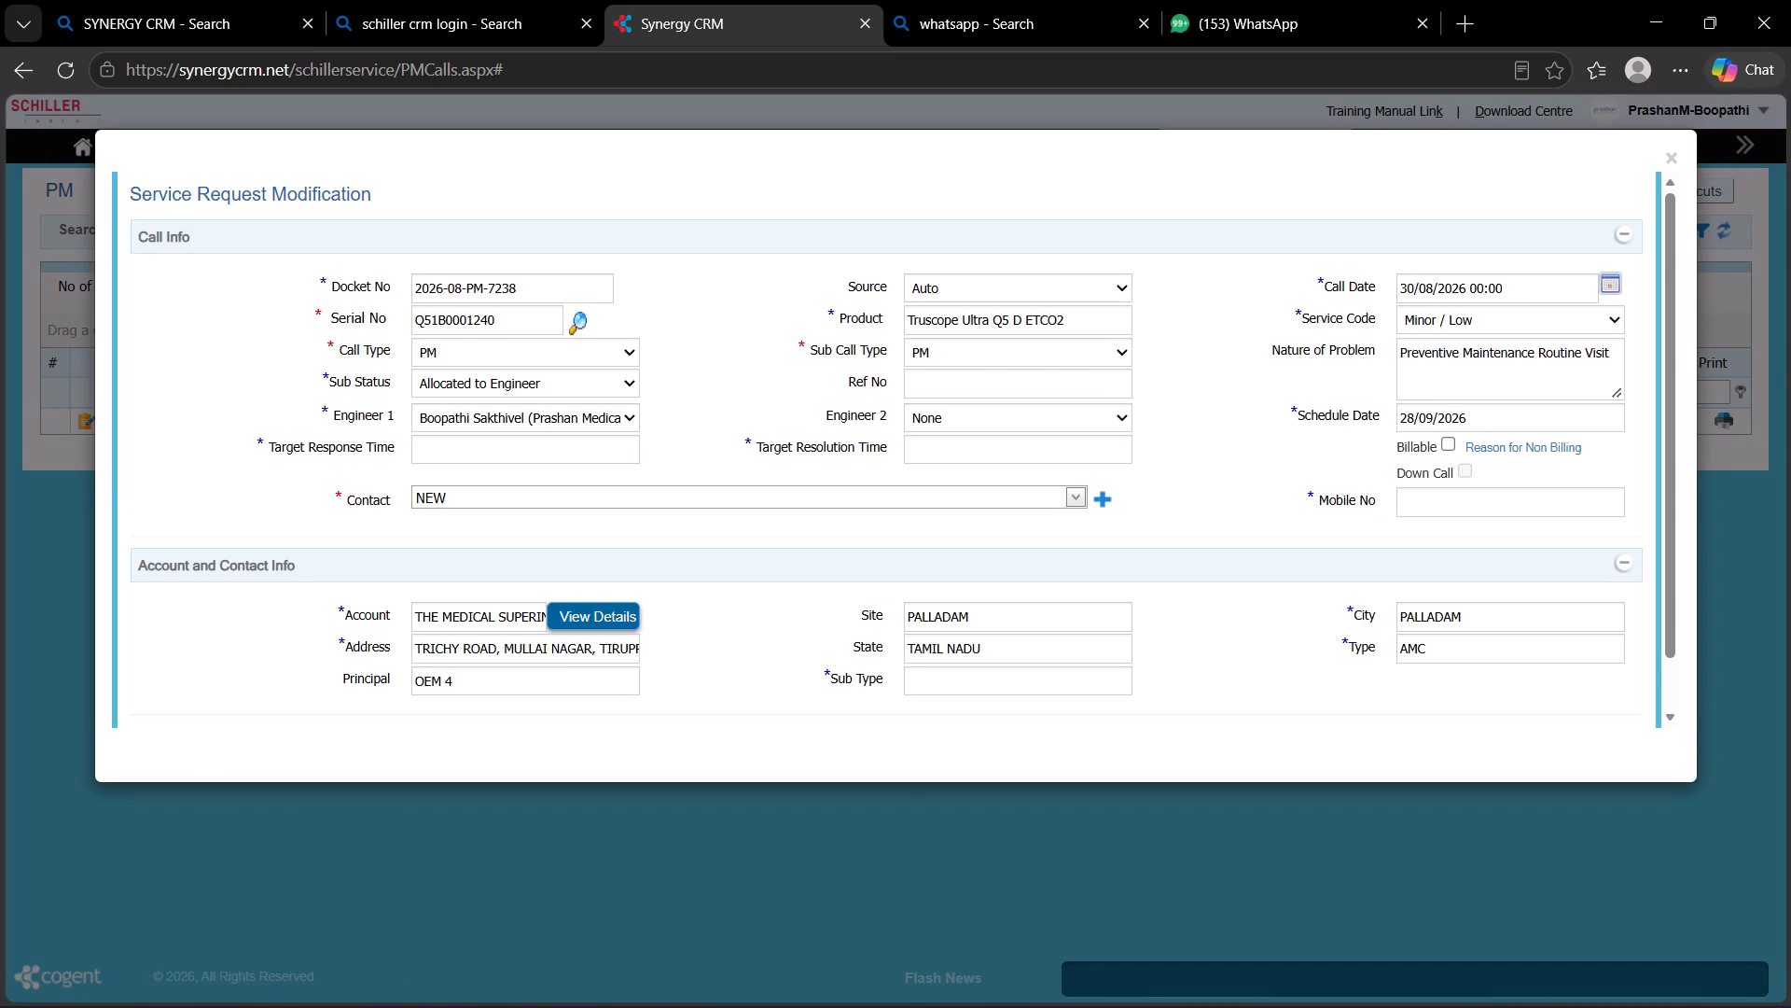
pyautogui.click(1597, 285)
pyautogui.click(1606, 286)
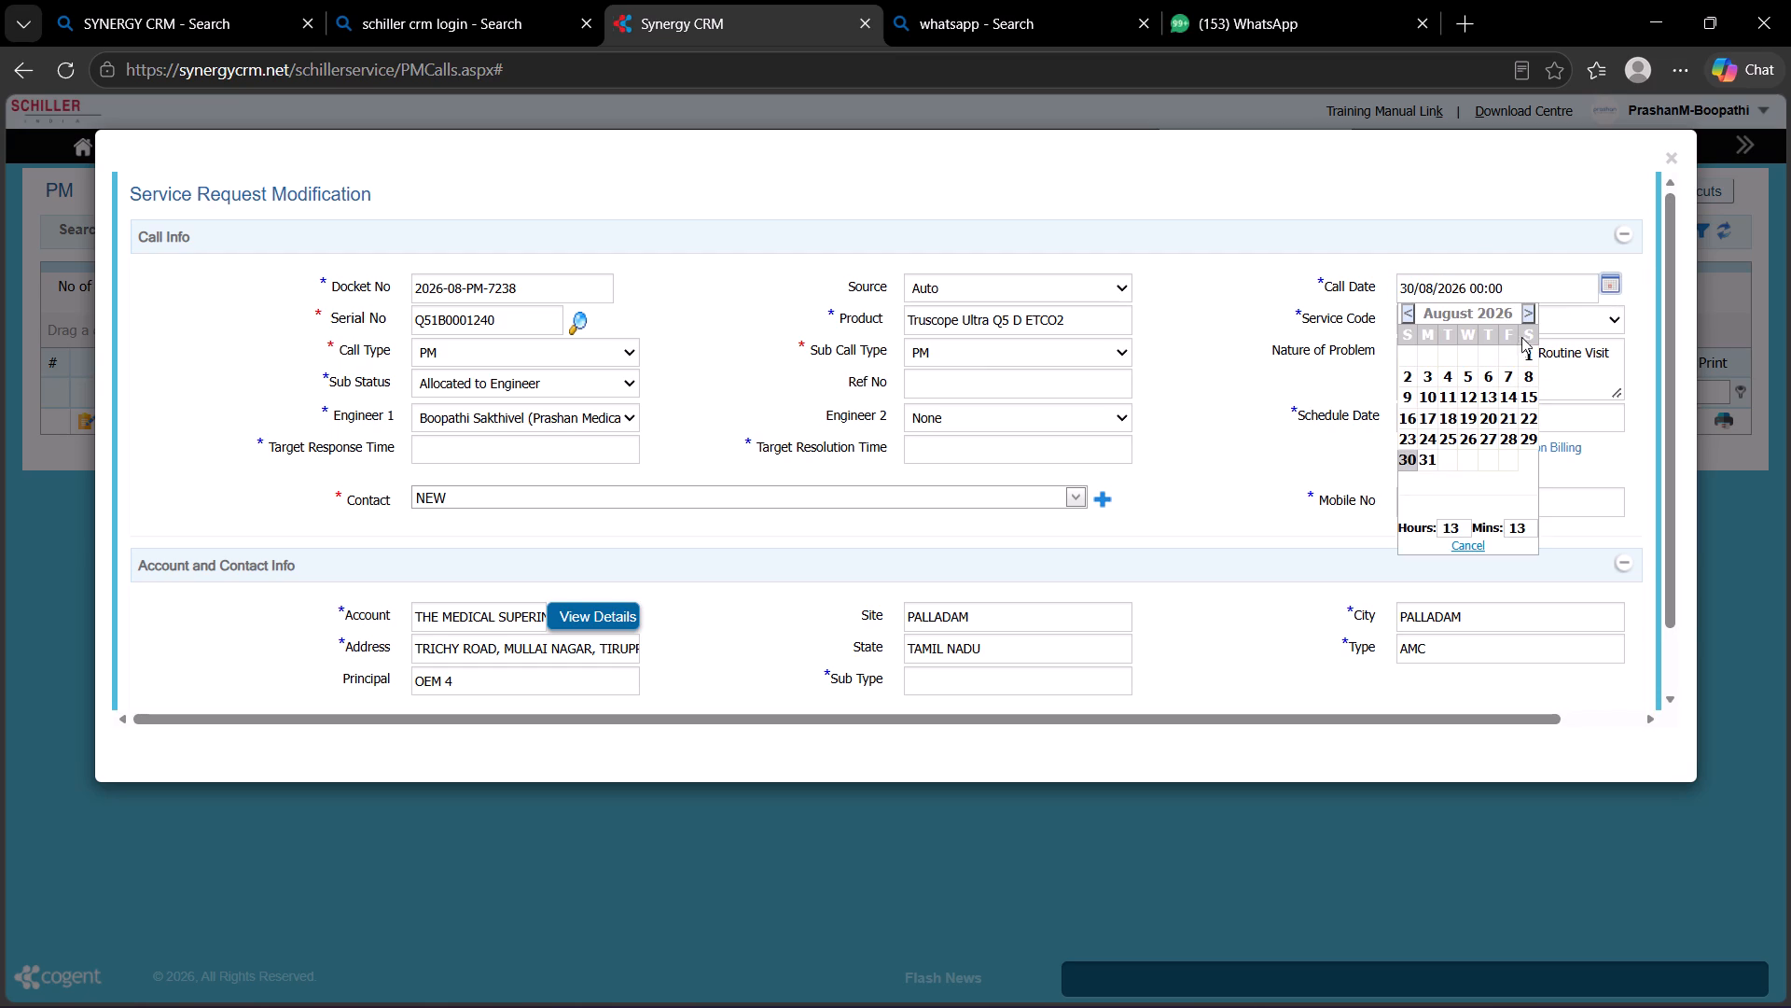
pyautogui.click(1529, 307)
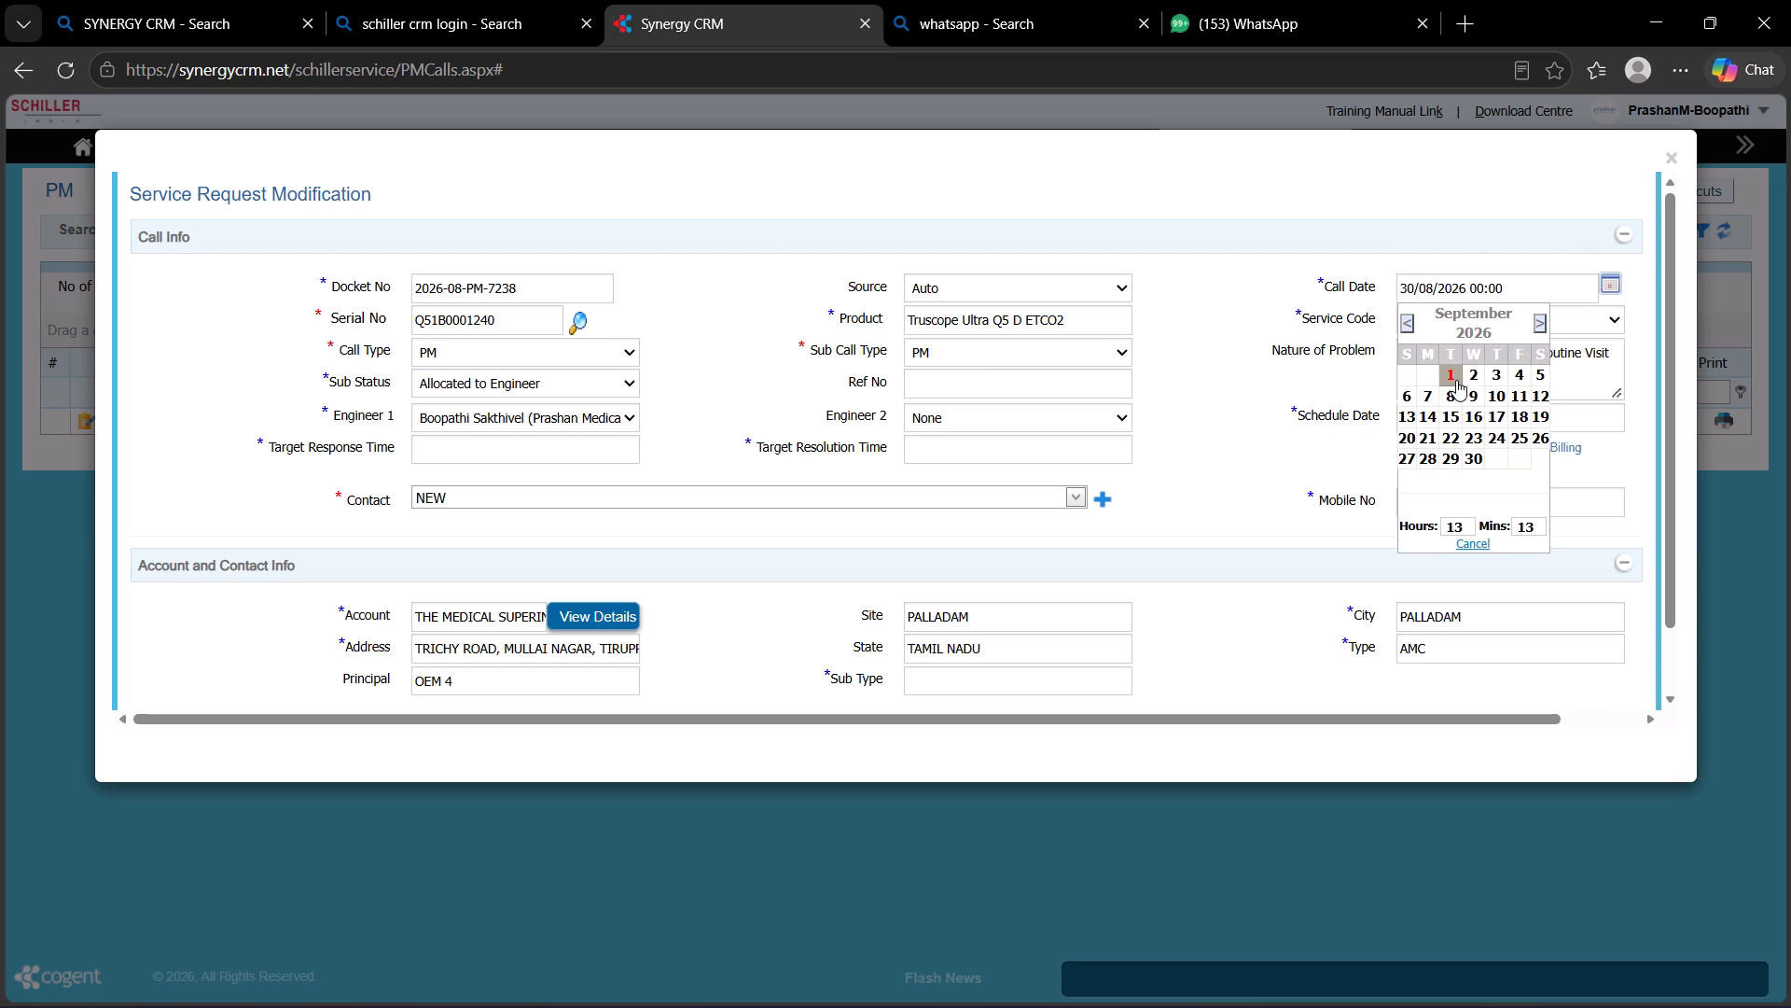
pyautogui.click(1456, 380)
# Save AMC as the justification for non-billing, and save the modified service request.
pyautogui.click(1535, 441)
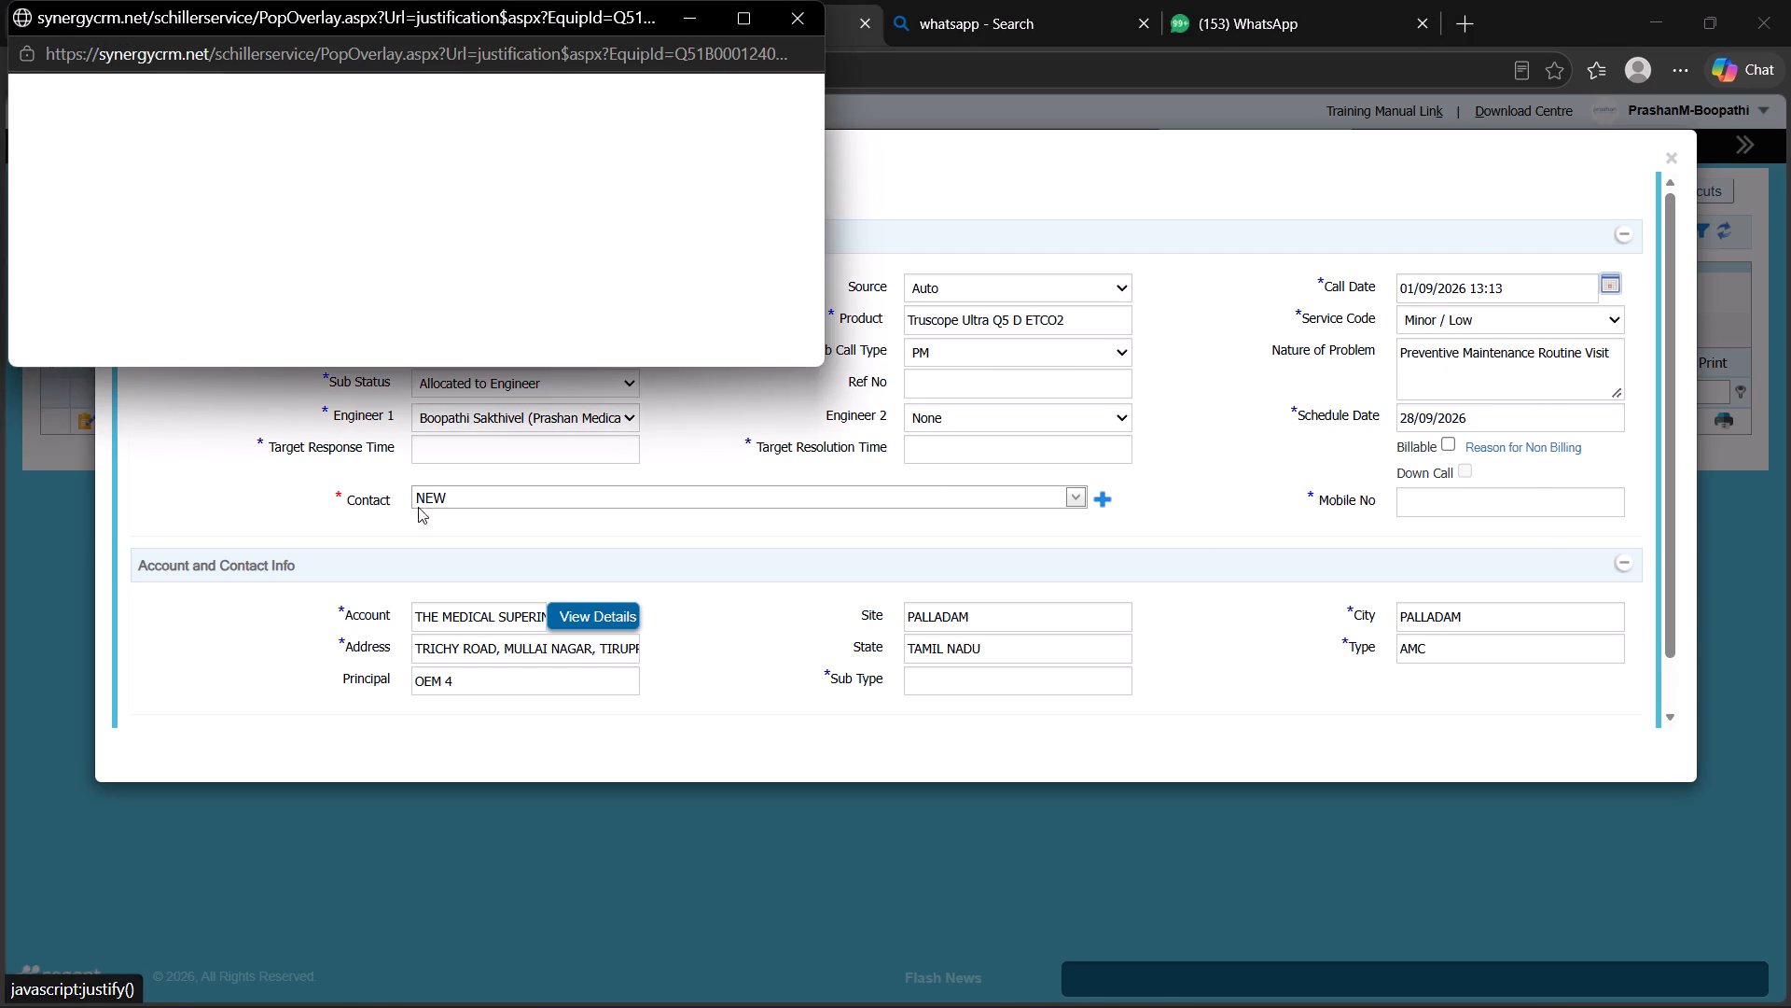
pyautogui.click(279, 203)
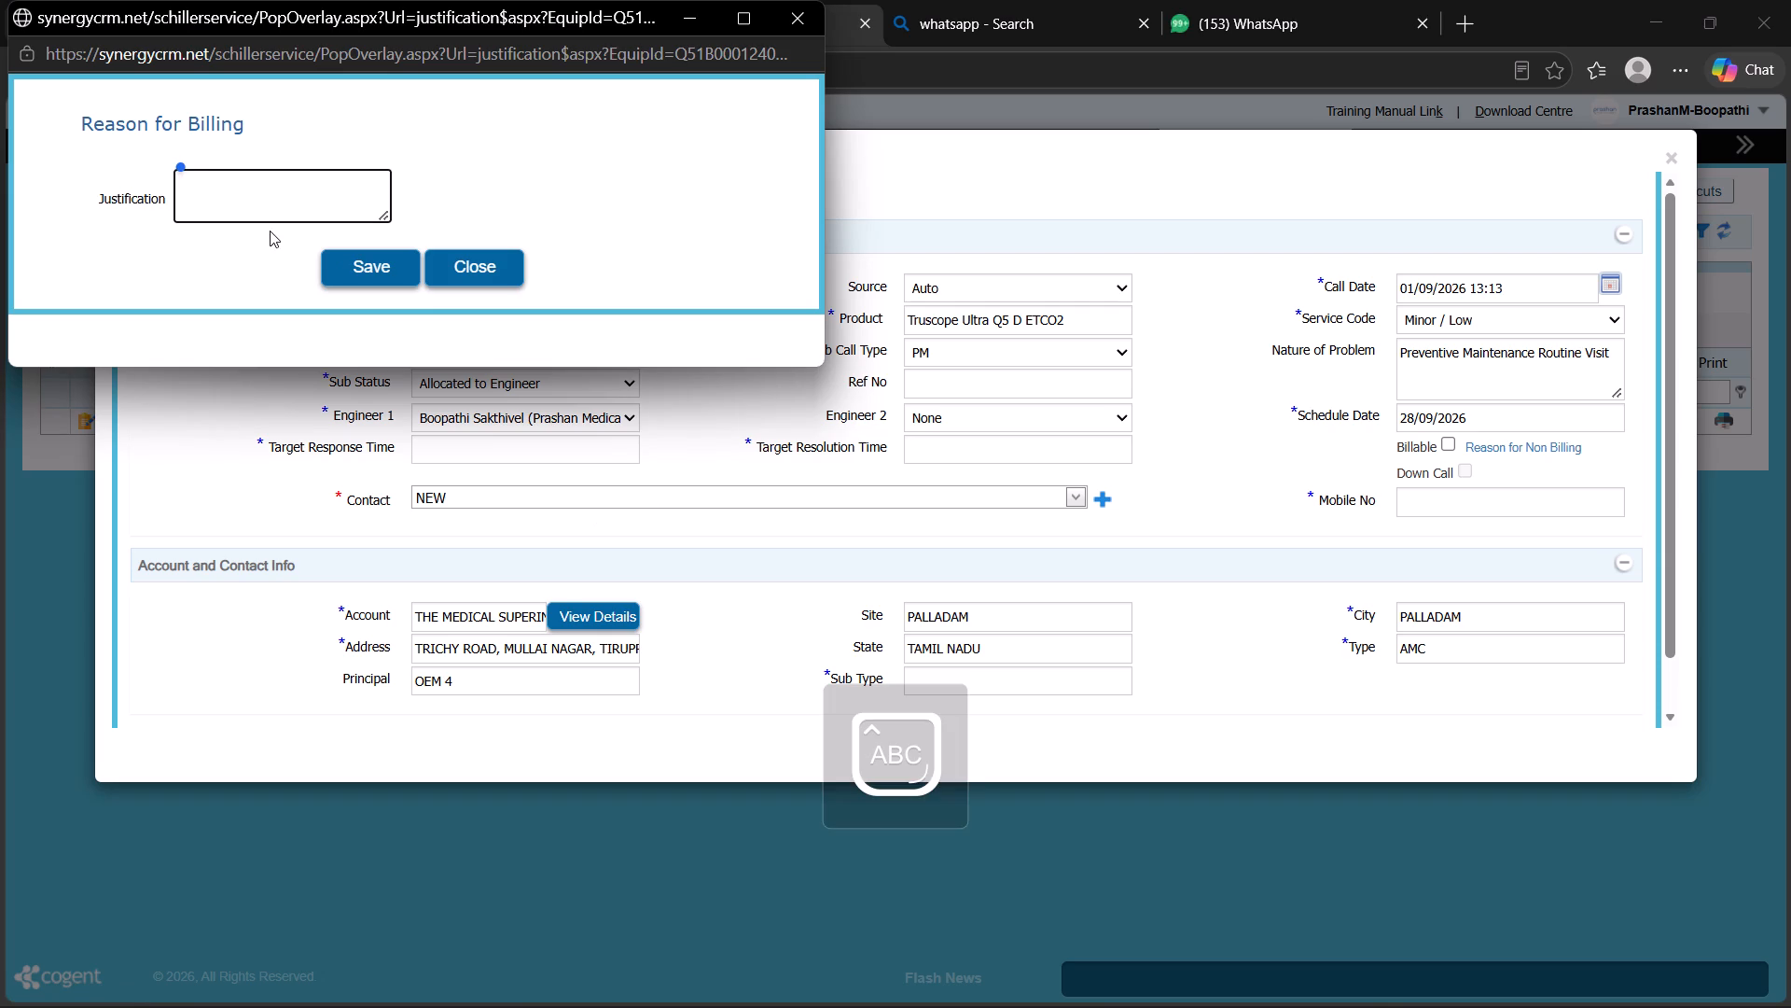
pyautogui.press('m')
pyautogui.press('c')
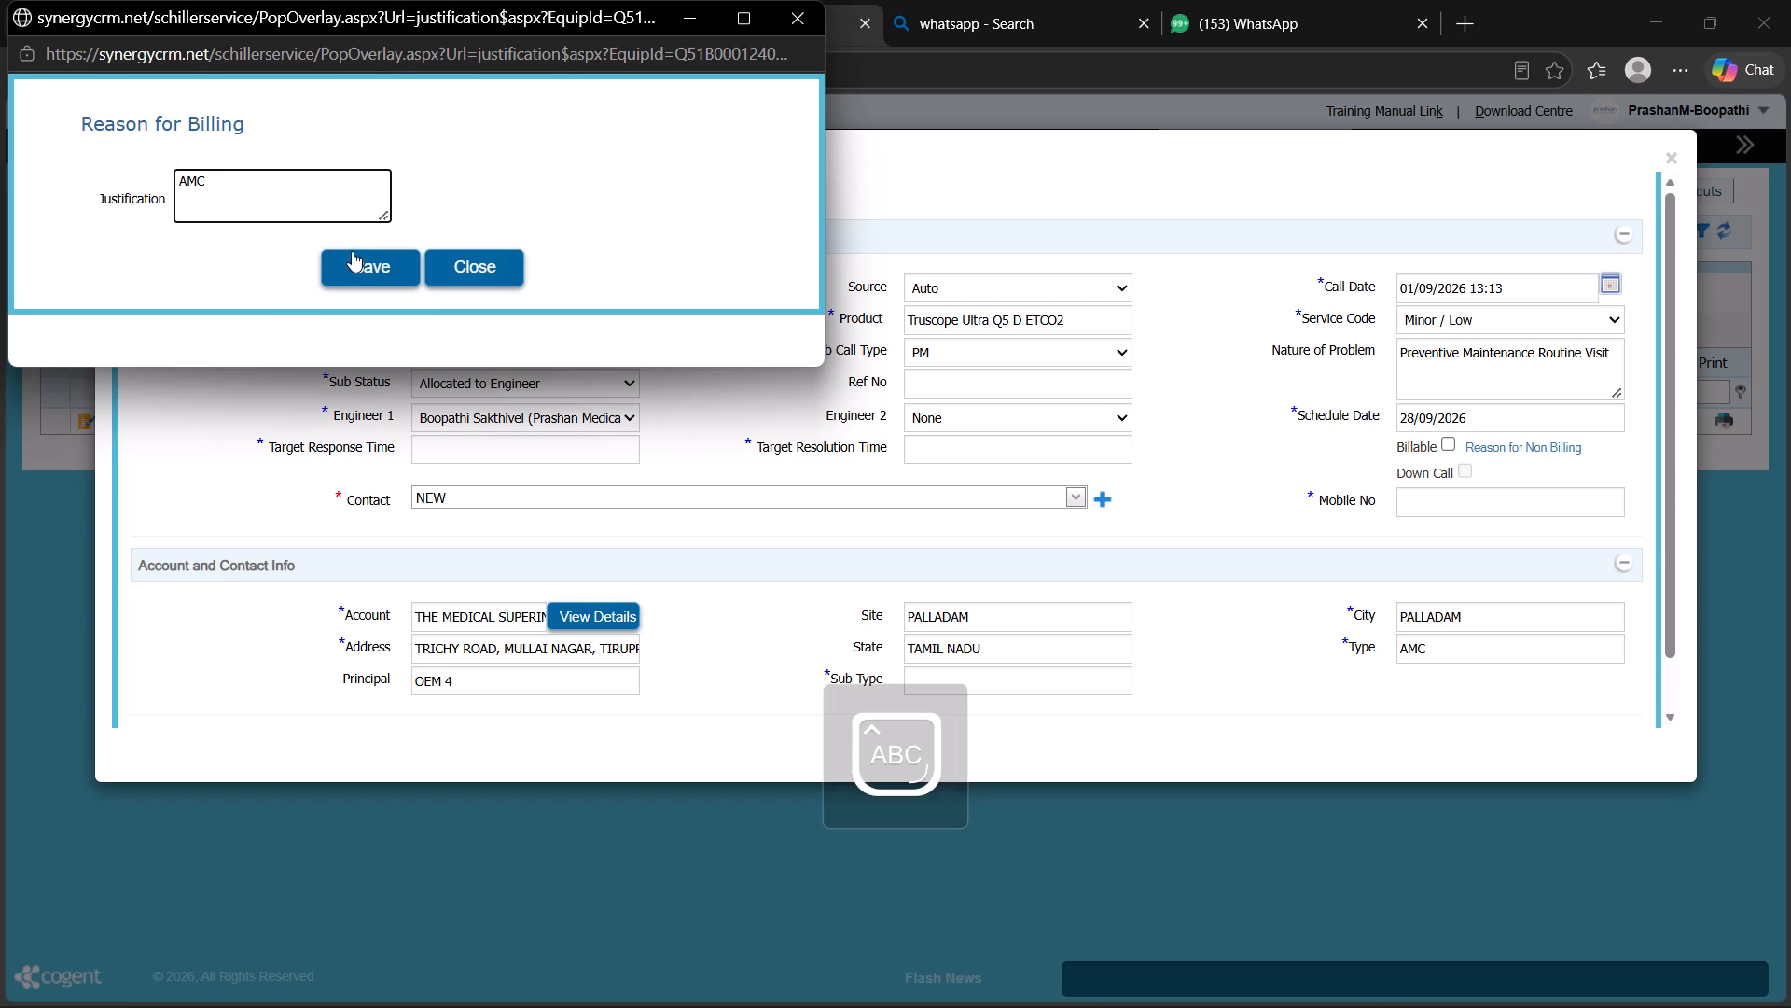
pyautogui.click(351, 258)
pyautogui.scroll(-6, 584, 539)
pyautogui.click(906, 701)
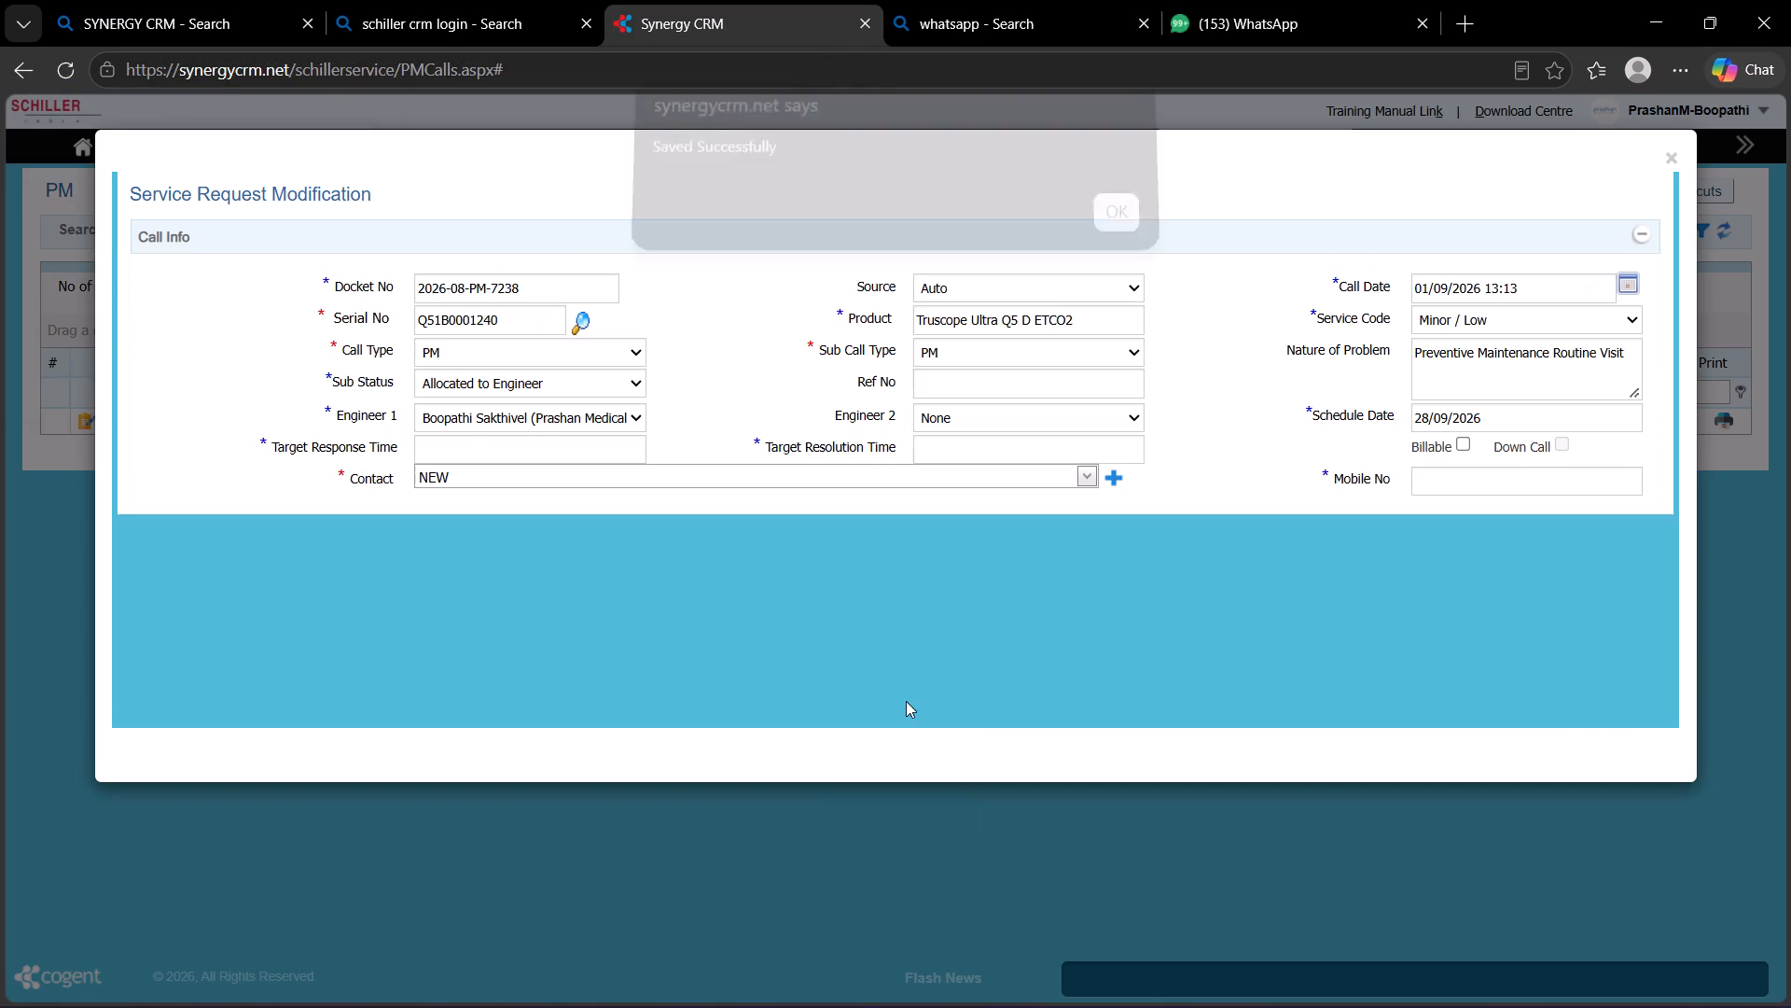
pyautogui.click(1122, 231)
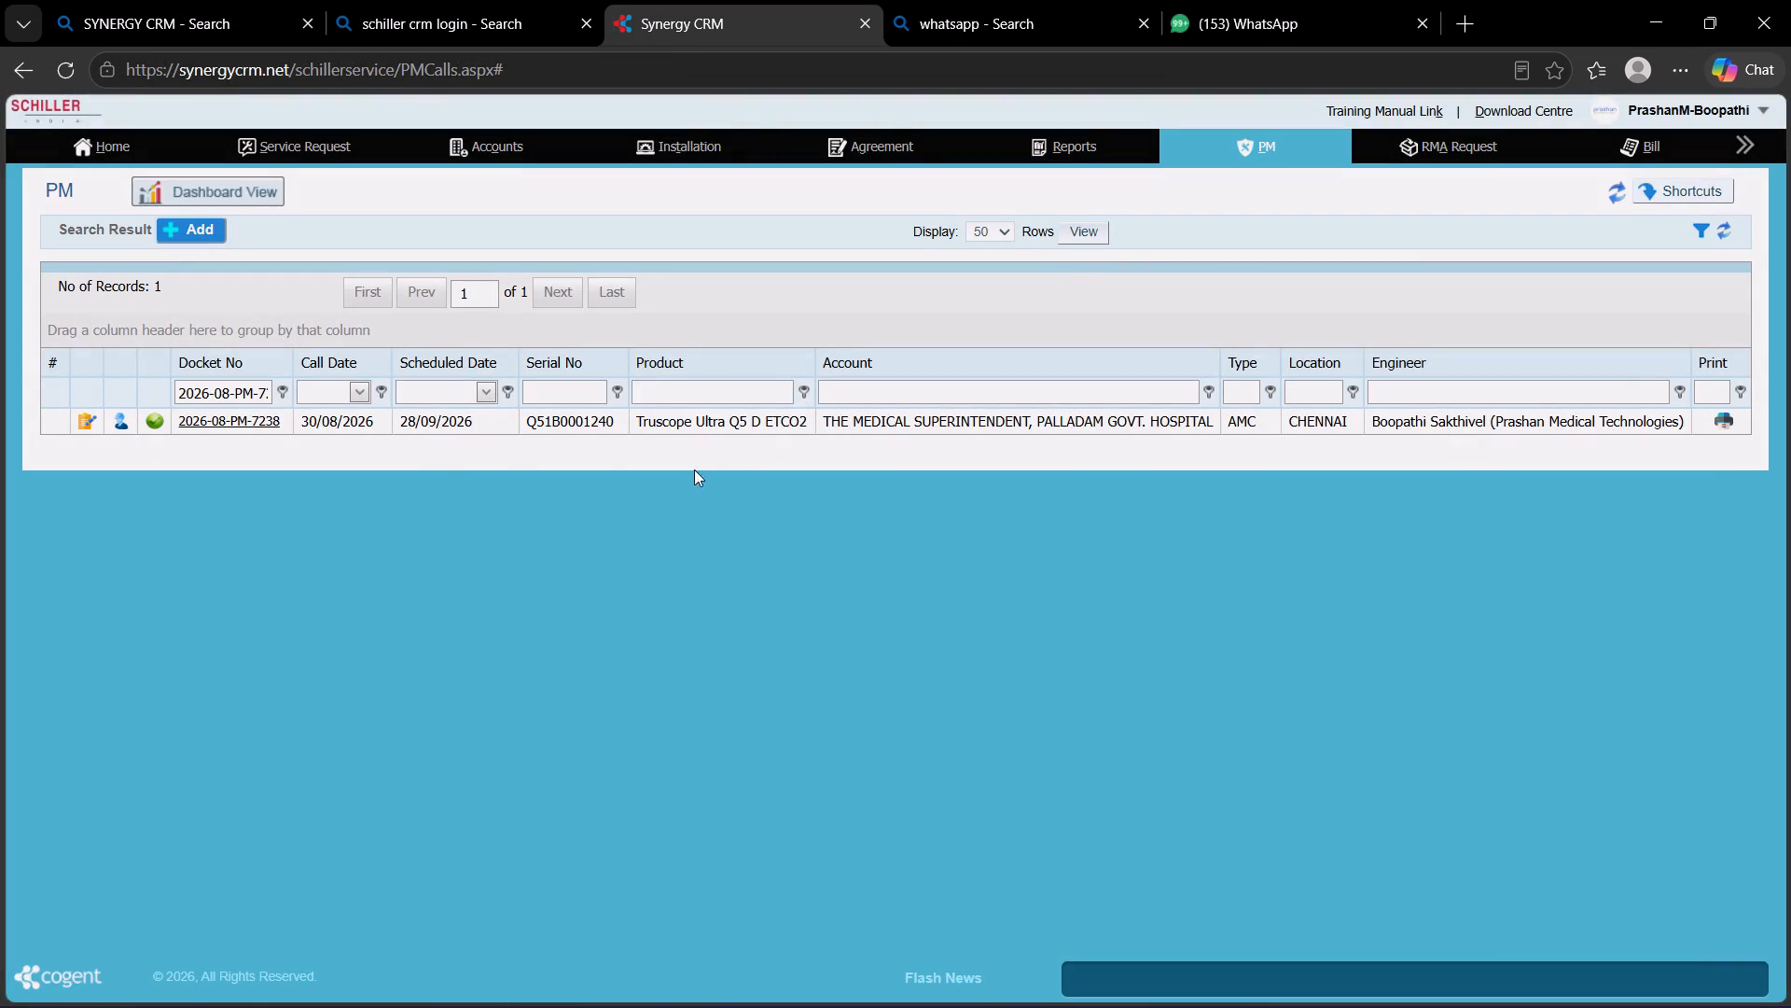
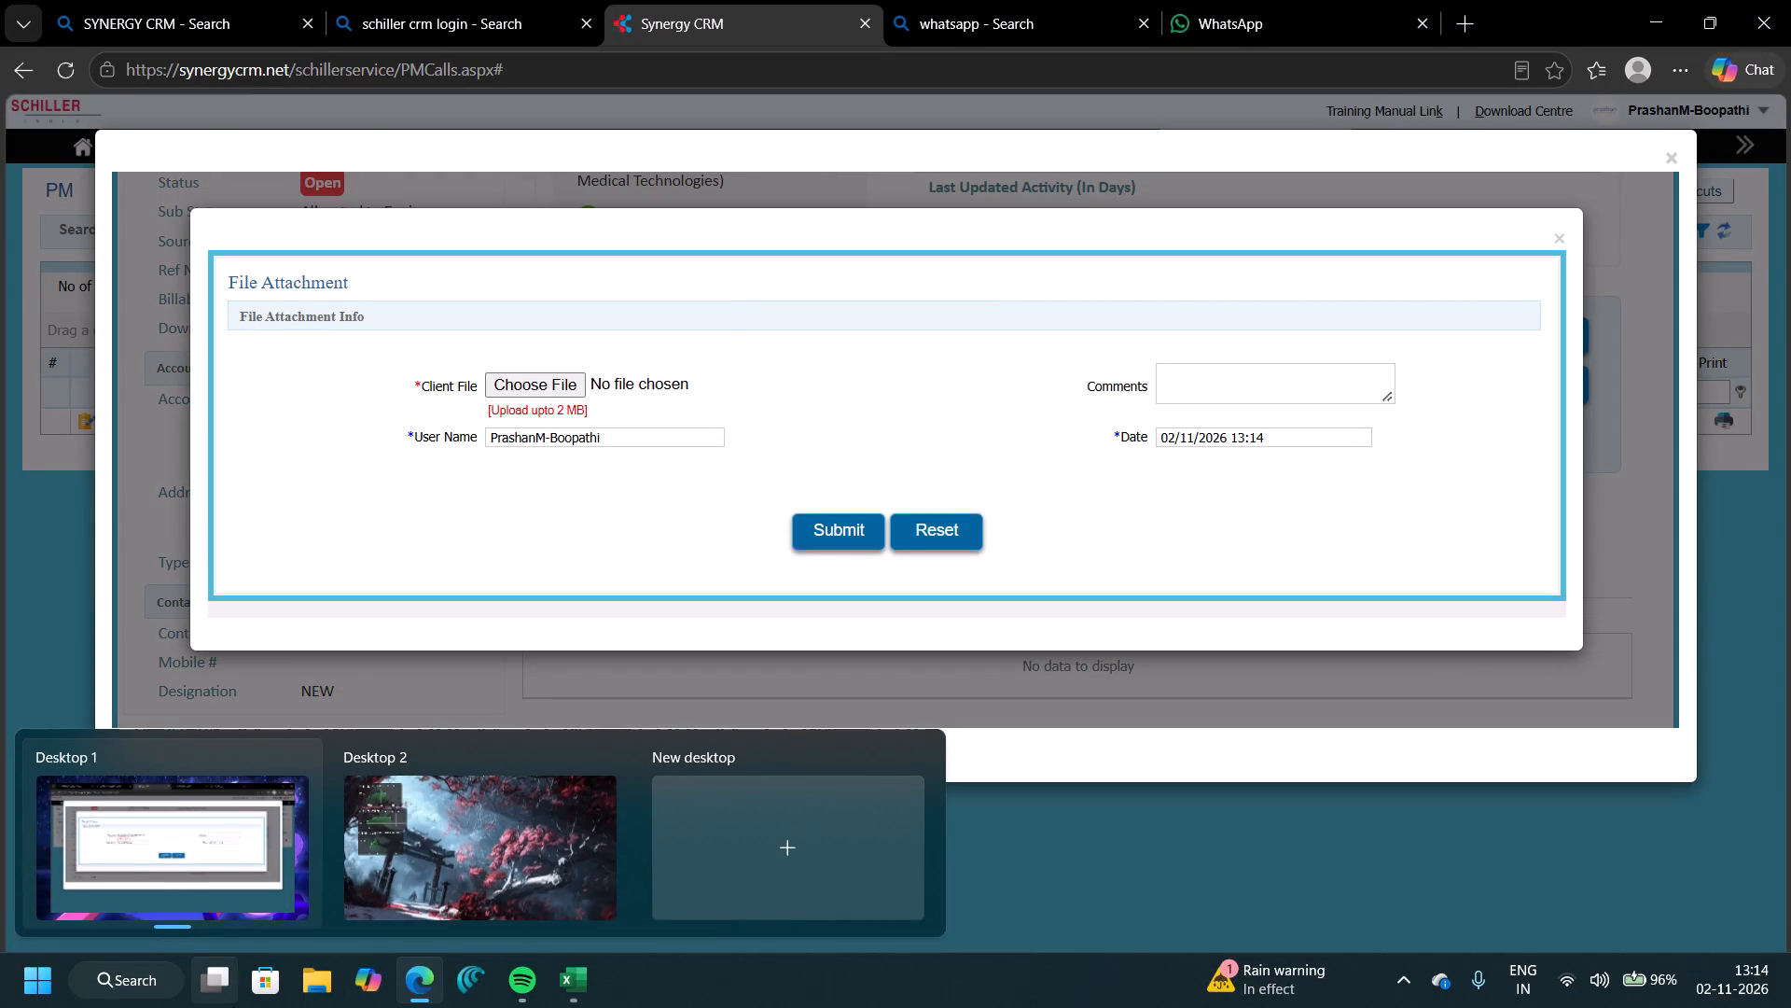
# Attach the service report photo "WhatsApp Image 2026-11-02 at 1.14.26 PM" from Downloads to the docket and submit it.
pyautogui.click(531, 375)
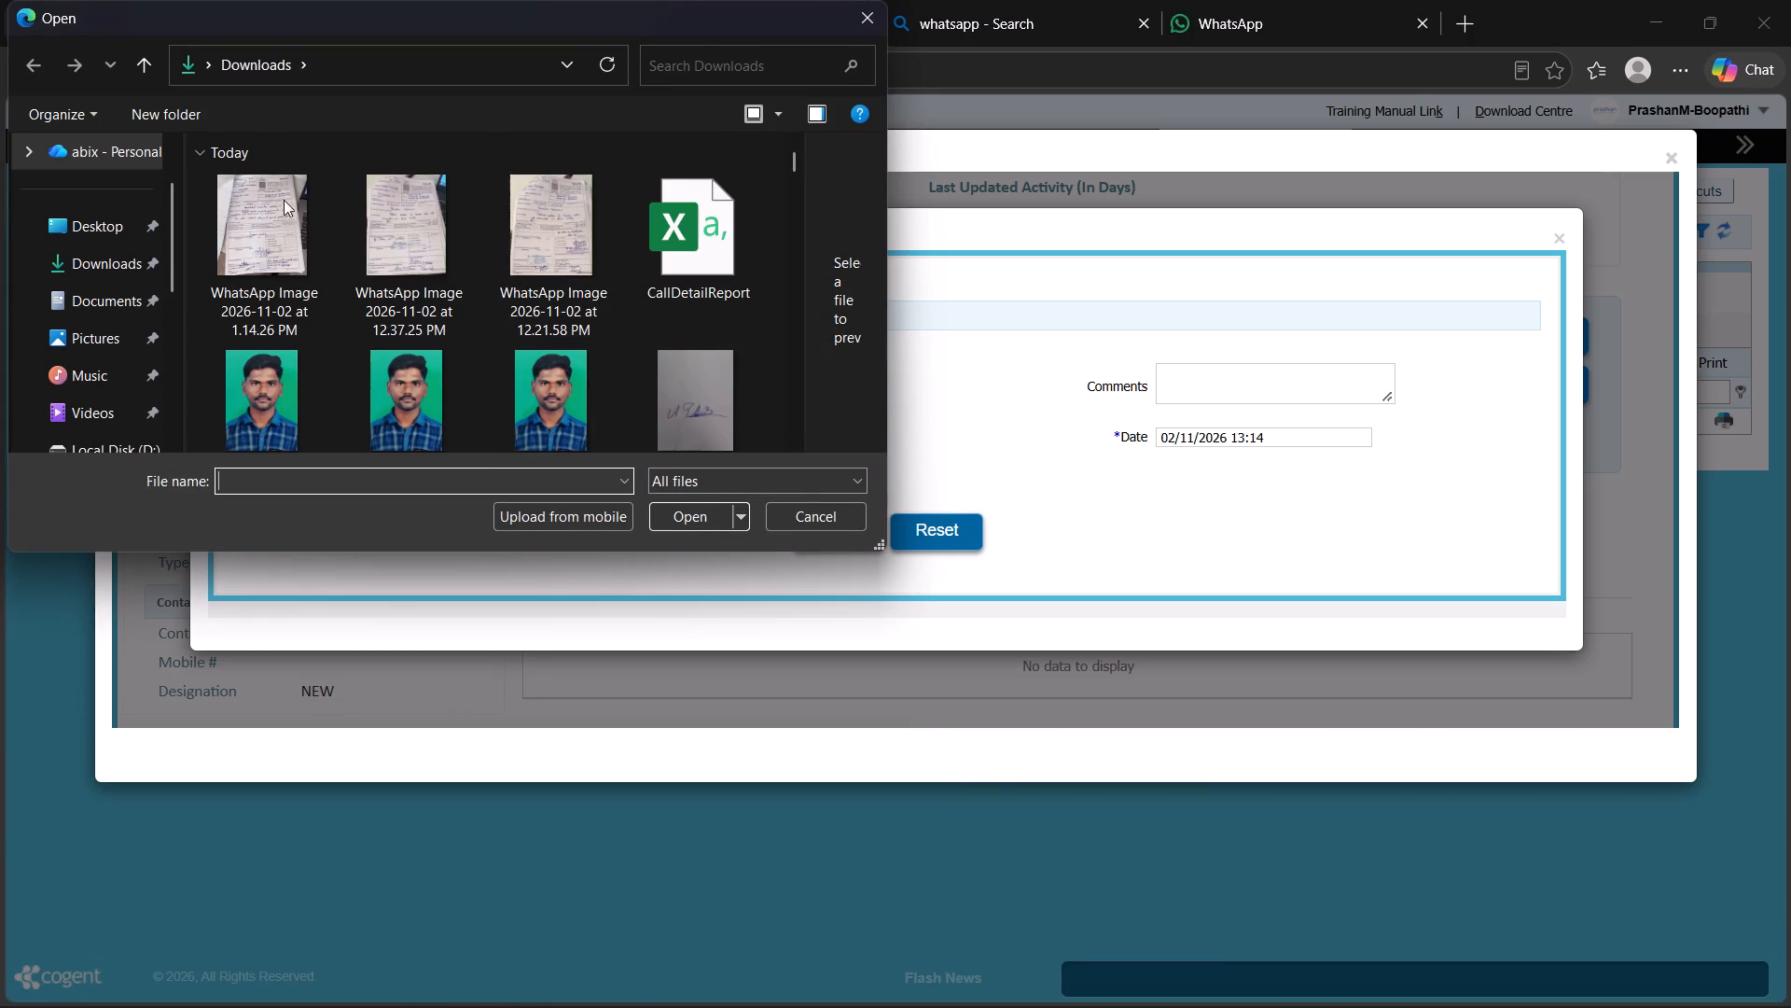
pyautogui.click(263, 223)
pyautogui.click(690, 511)
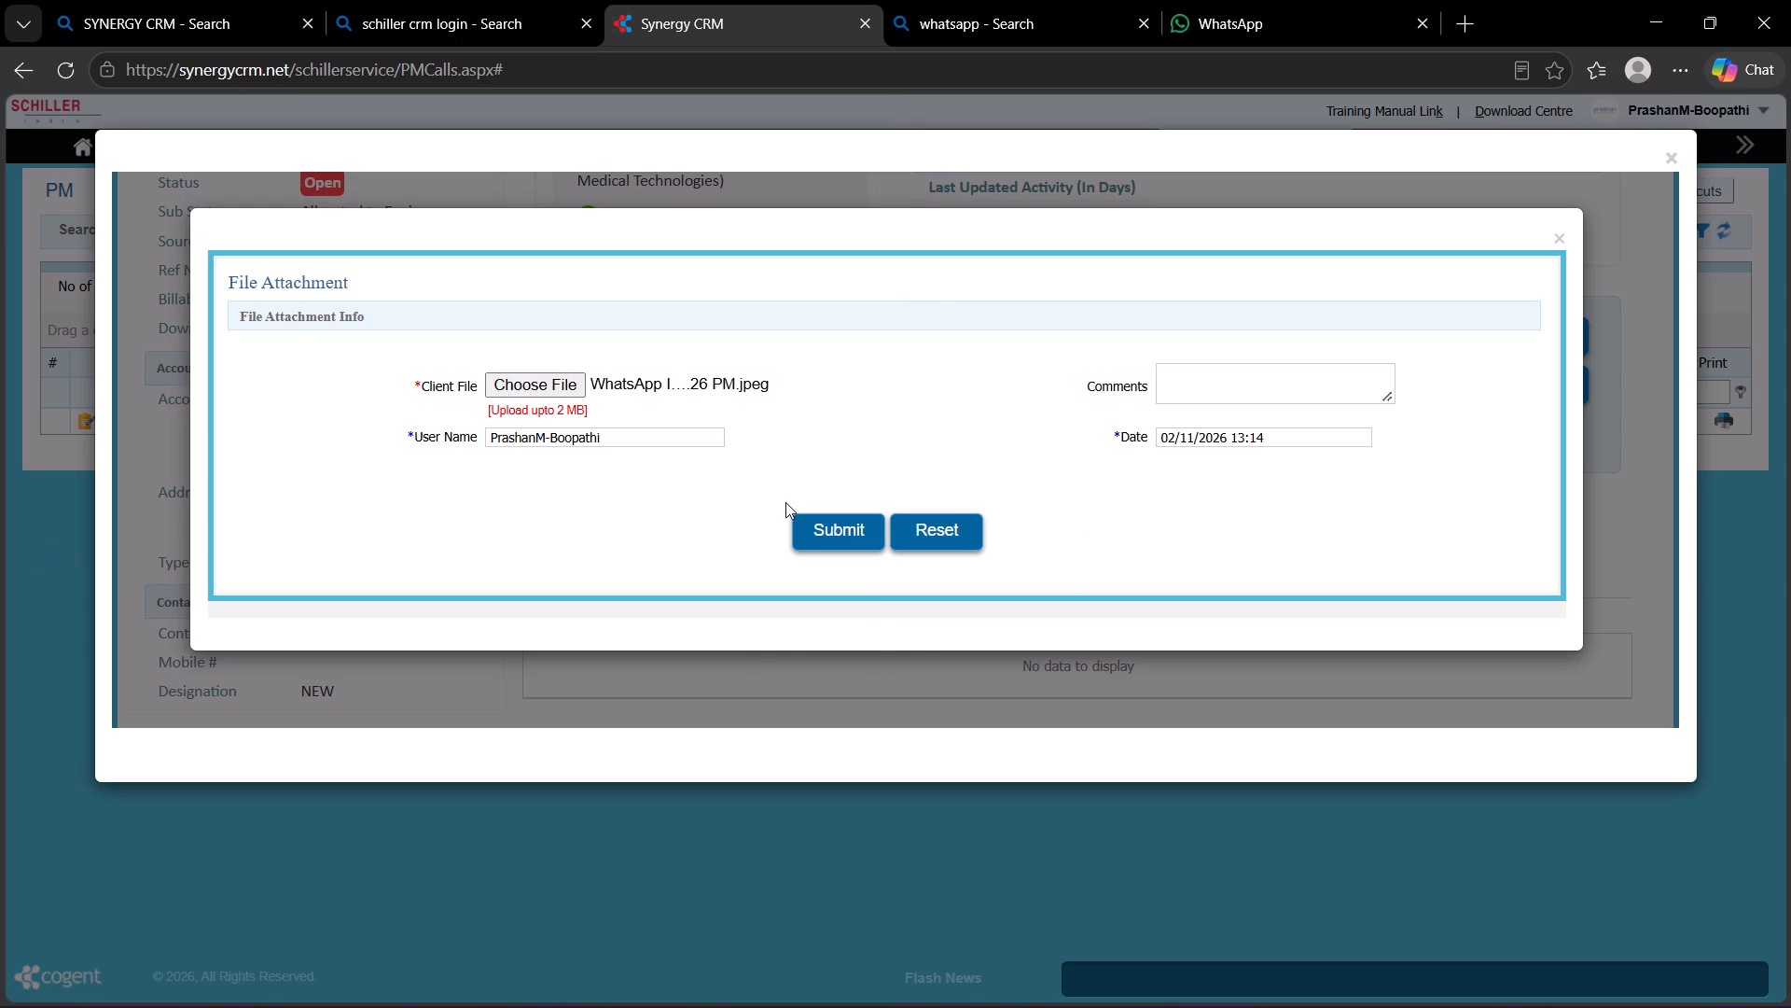
pyautogui.click(831, 528)
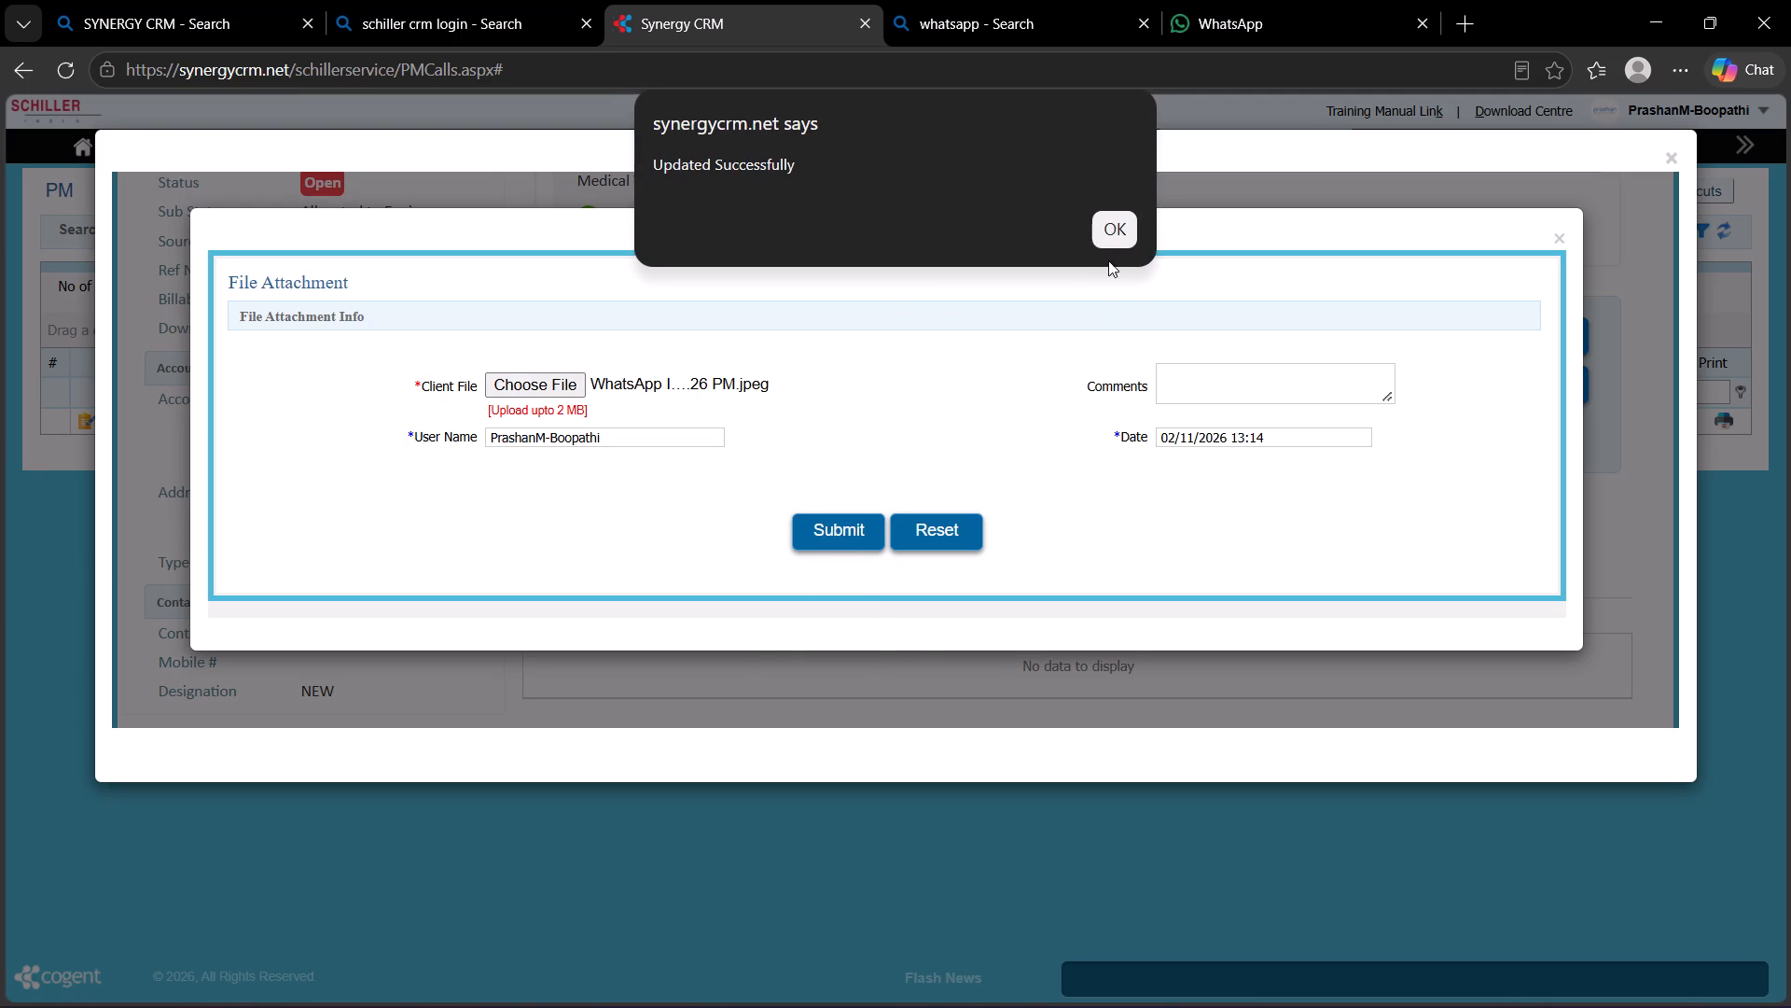
pyautogui.click(1114, 242)
# Open the activity update form for docket 2026-08-PM-7238 and bring up the calendar for its Activity Date.
pyautogui.click(1218, 325)
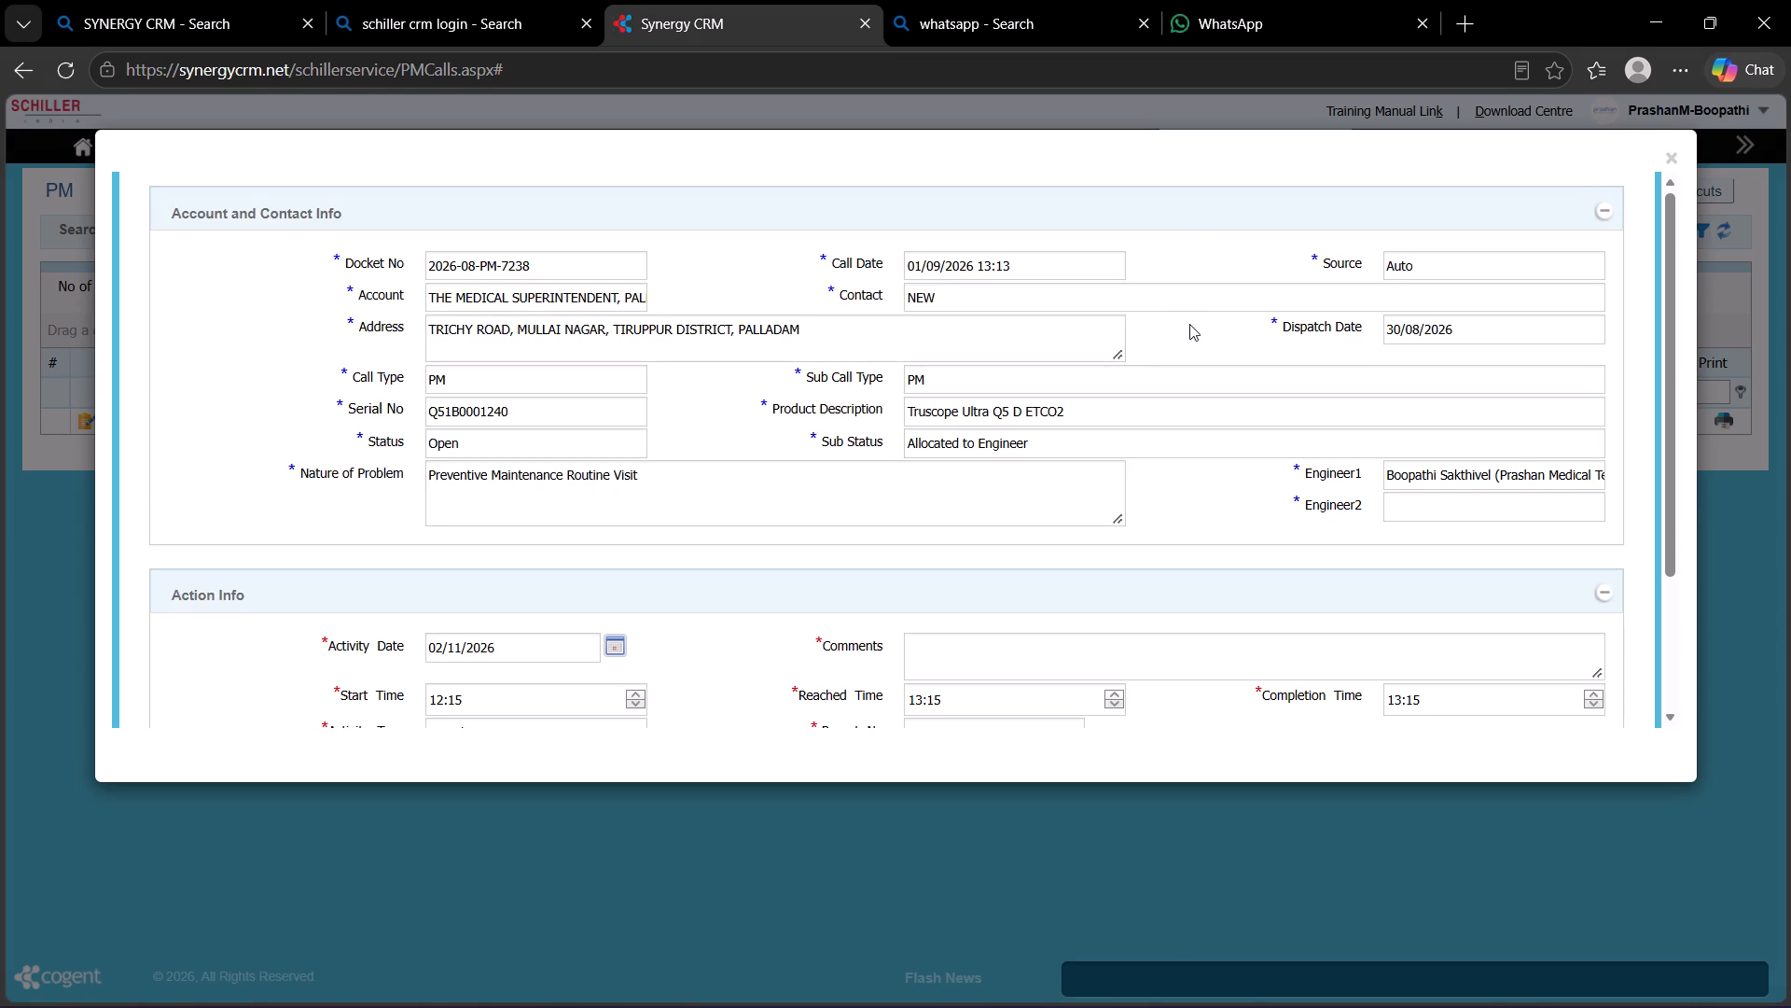
pyautogui.scroll(-3, 1176, 319)
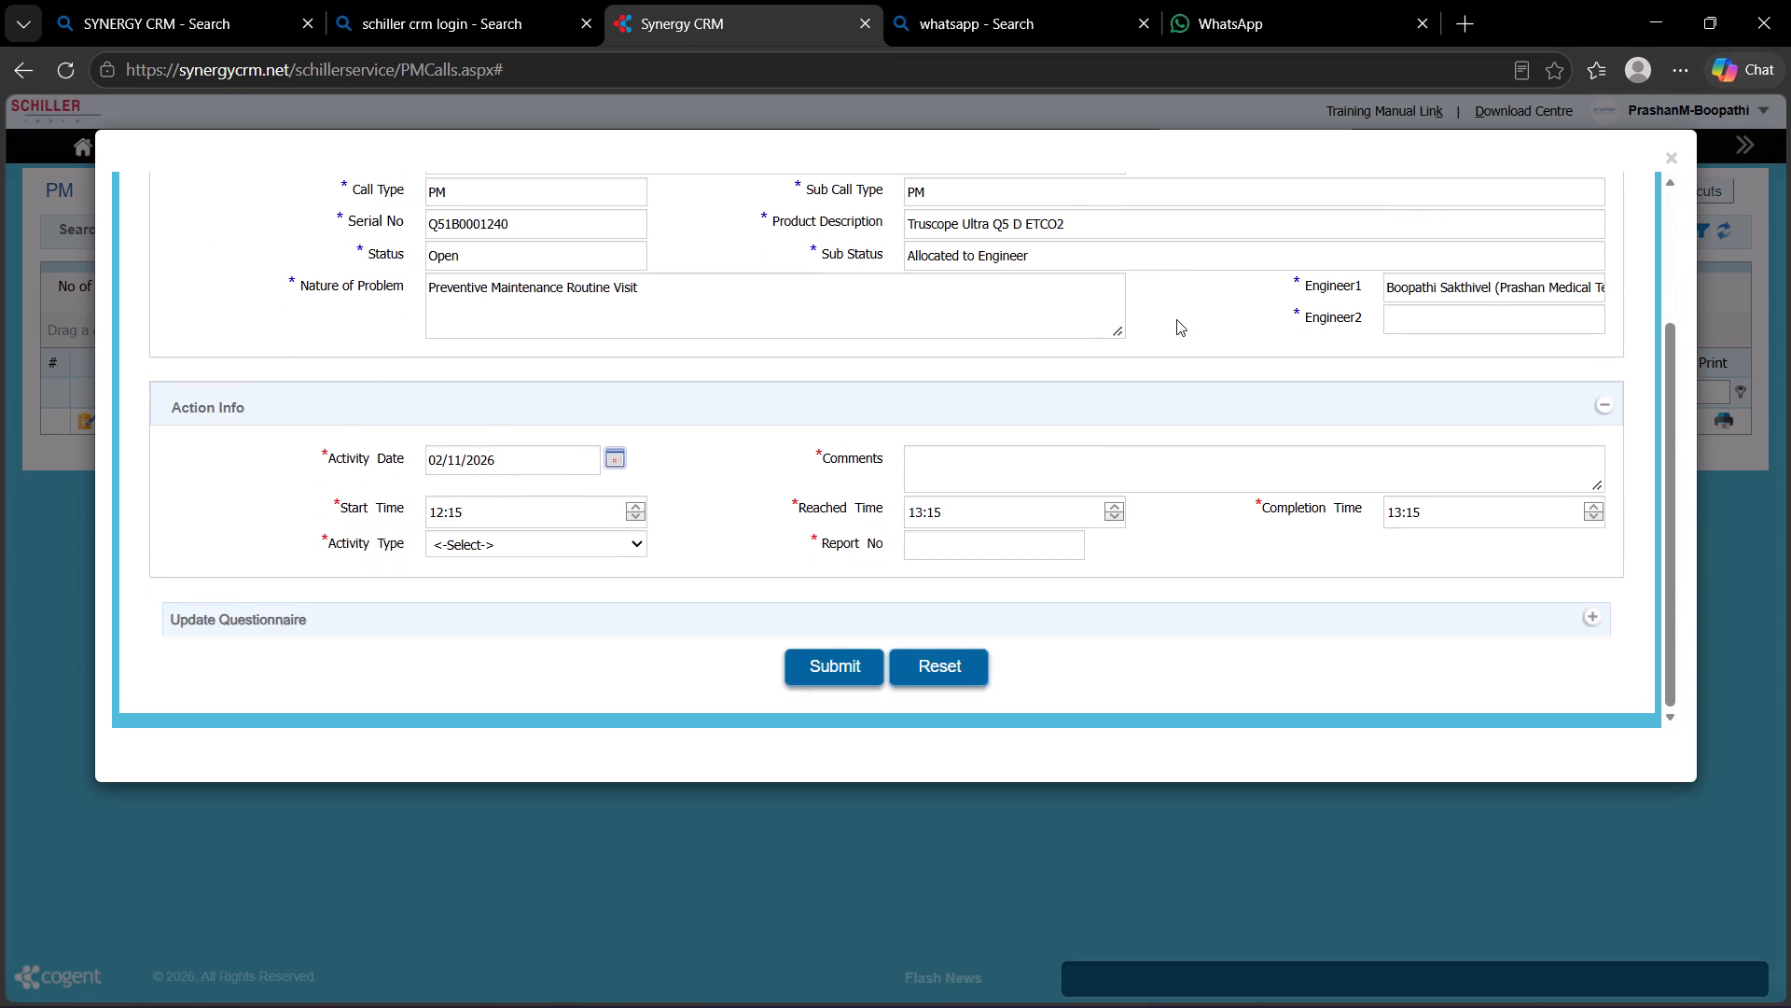
pyautogui.click(614, 456)
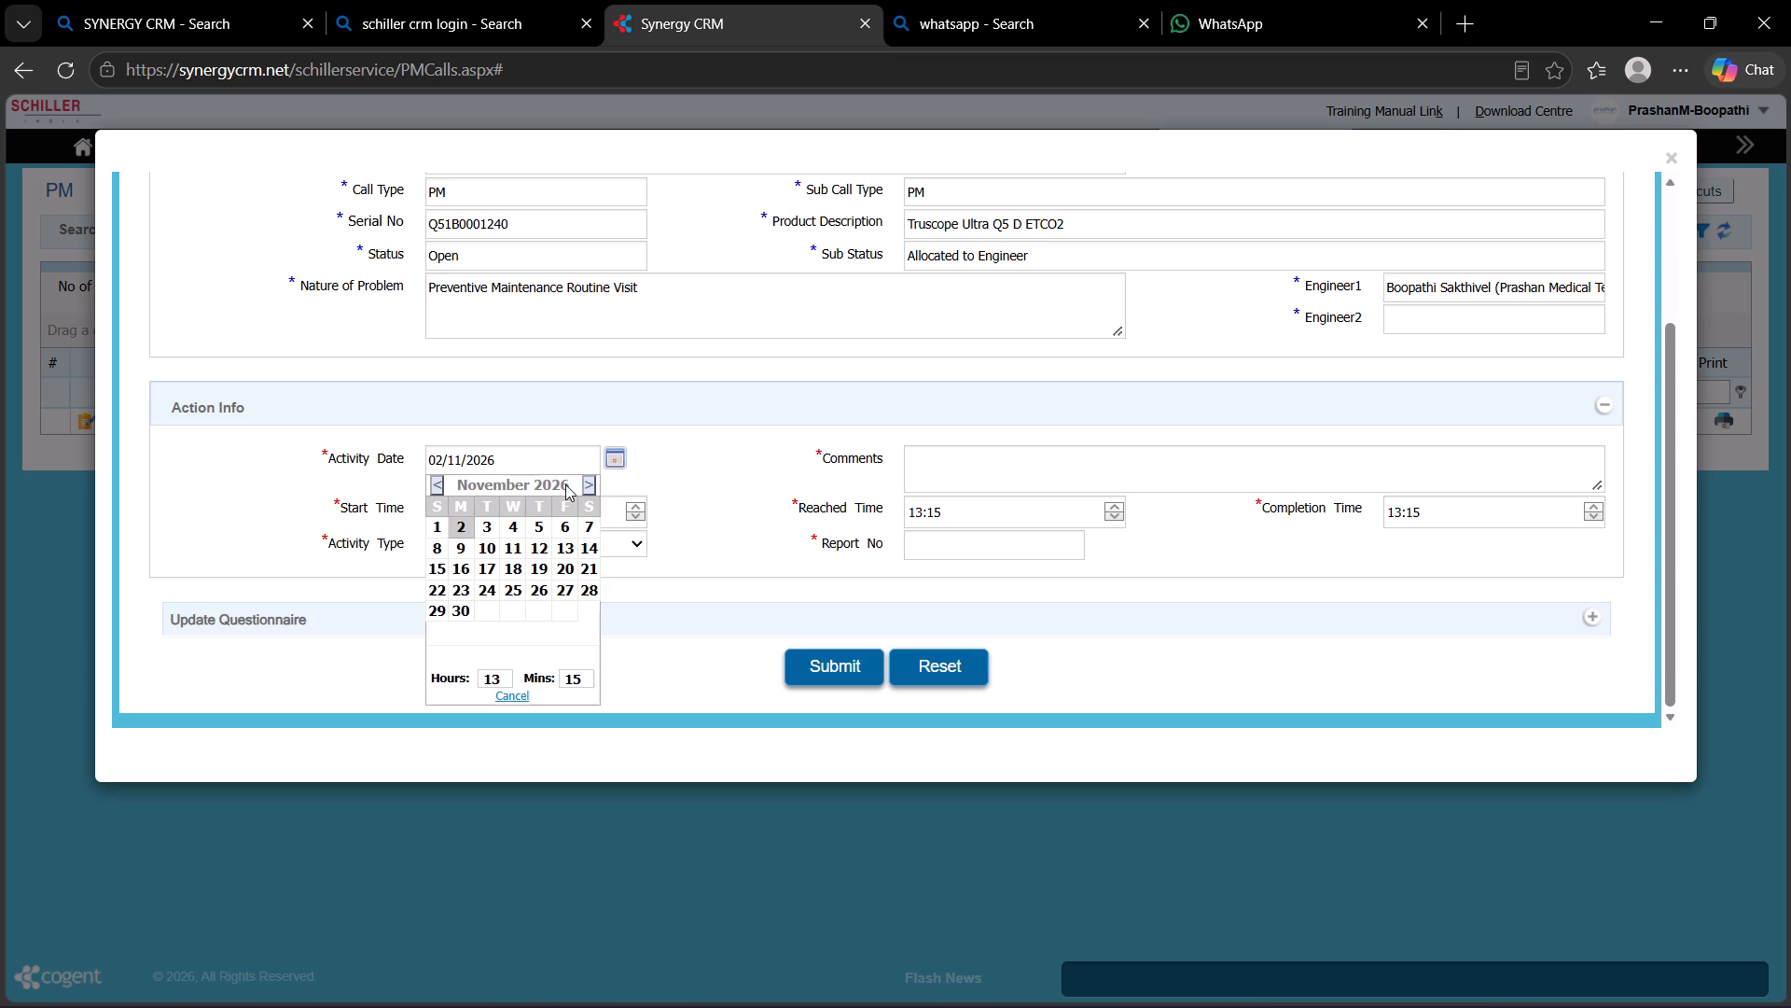
# Set the activity date to 02/09/2026 and the activity type to PM in the Action Info section.
pyautogui.doubleClick(442, 483)
pyautogui.click(512, 530)
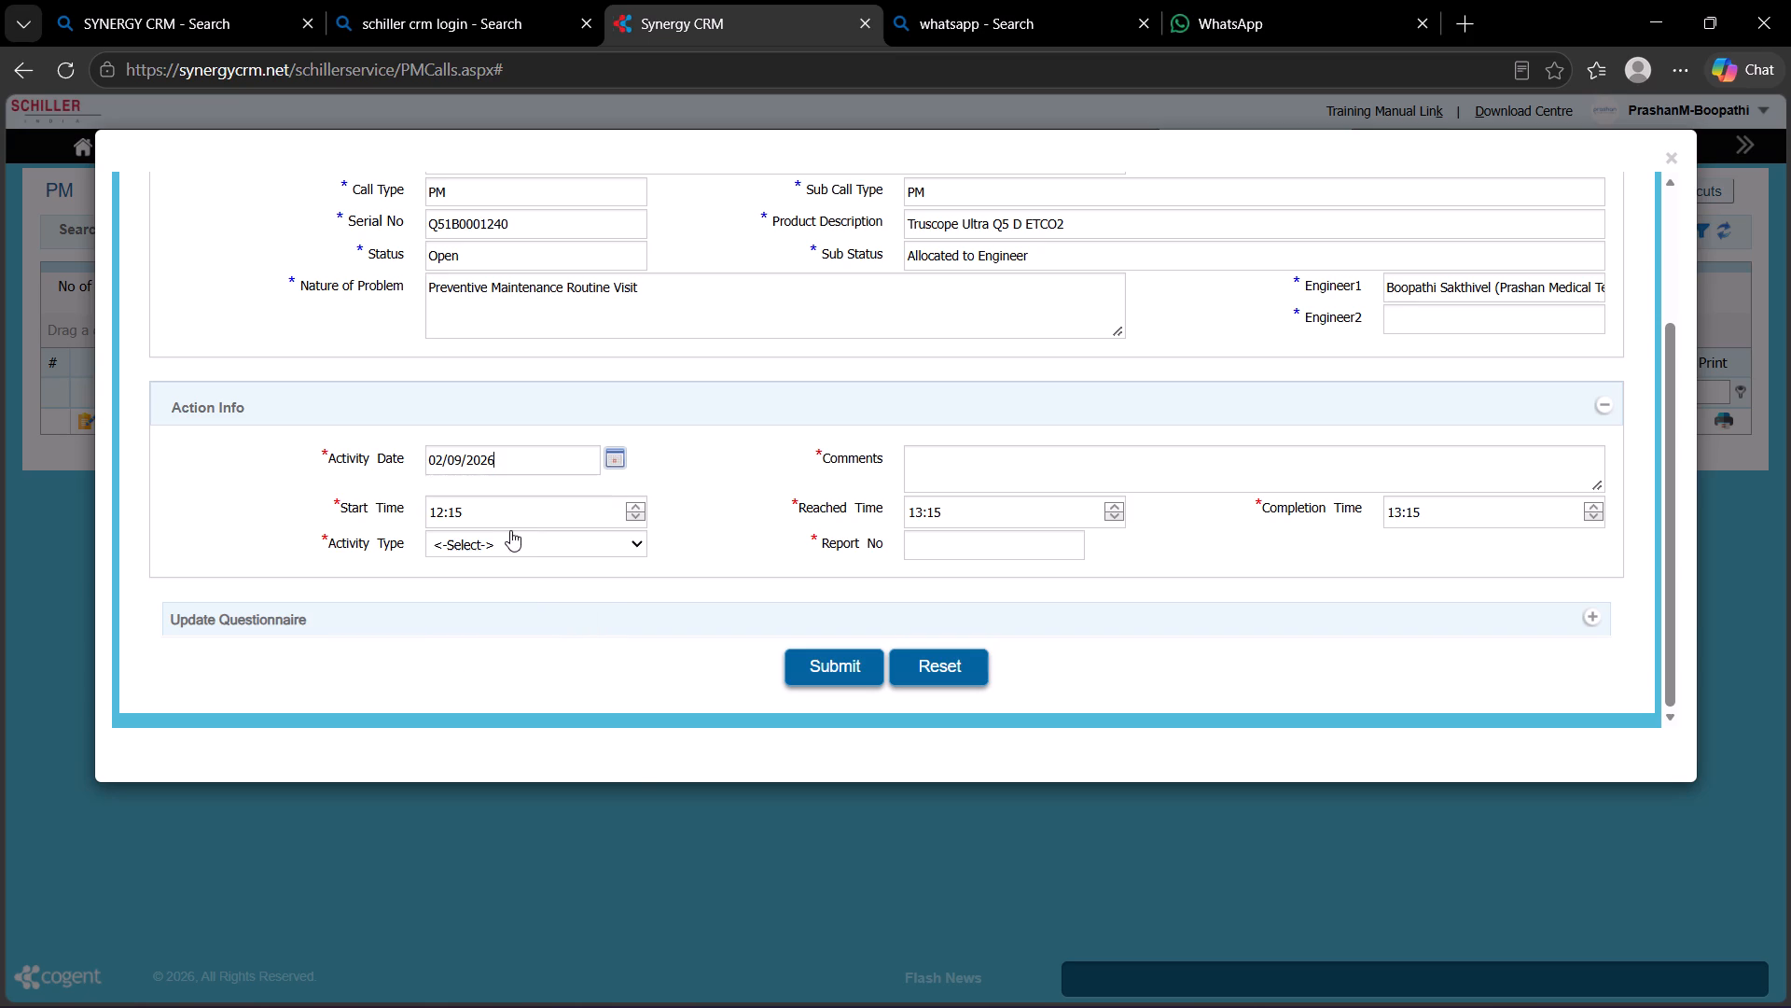
pyautogui.click(507, 538)
pyautogui.click(464, 730)
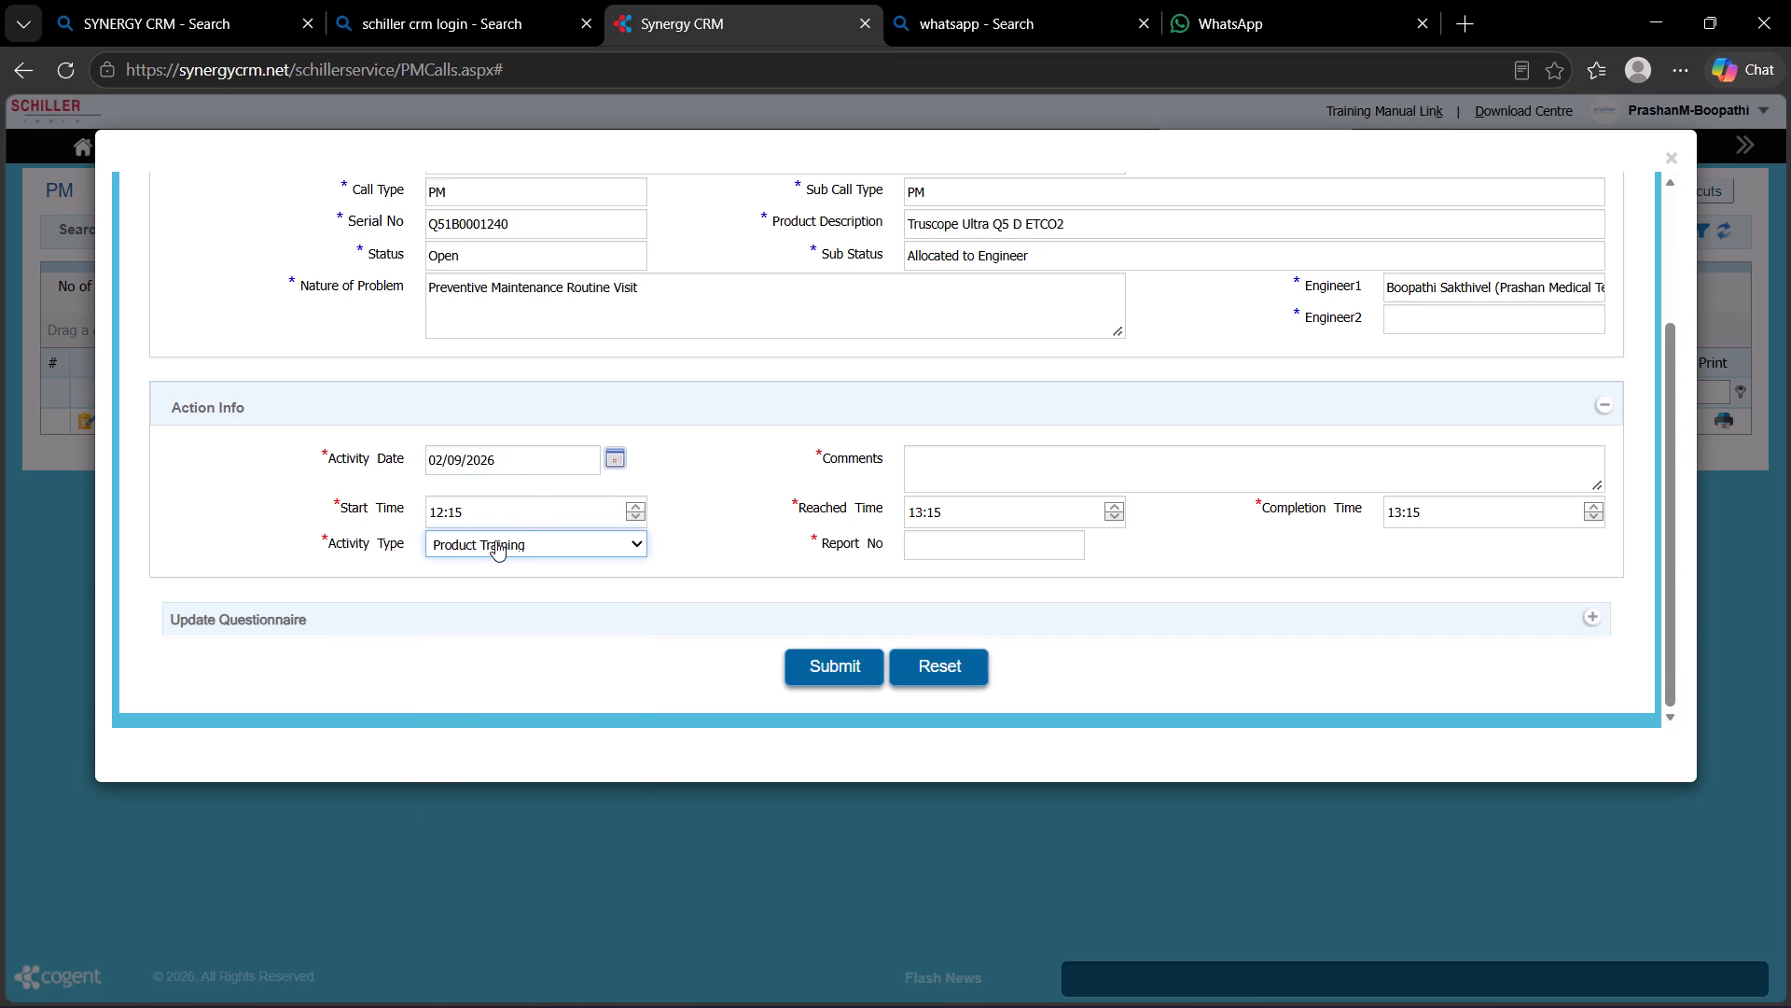
pyautogui.click(492, 544)
pyautogui.click(484, 710)
# Enter the comment PM COMPLETED and the report number D-51210 in the Action Info section.
pyautogui.click(999, 482)
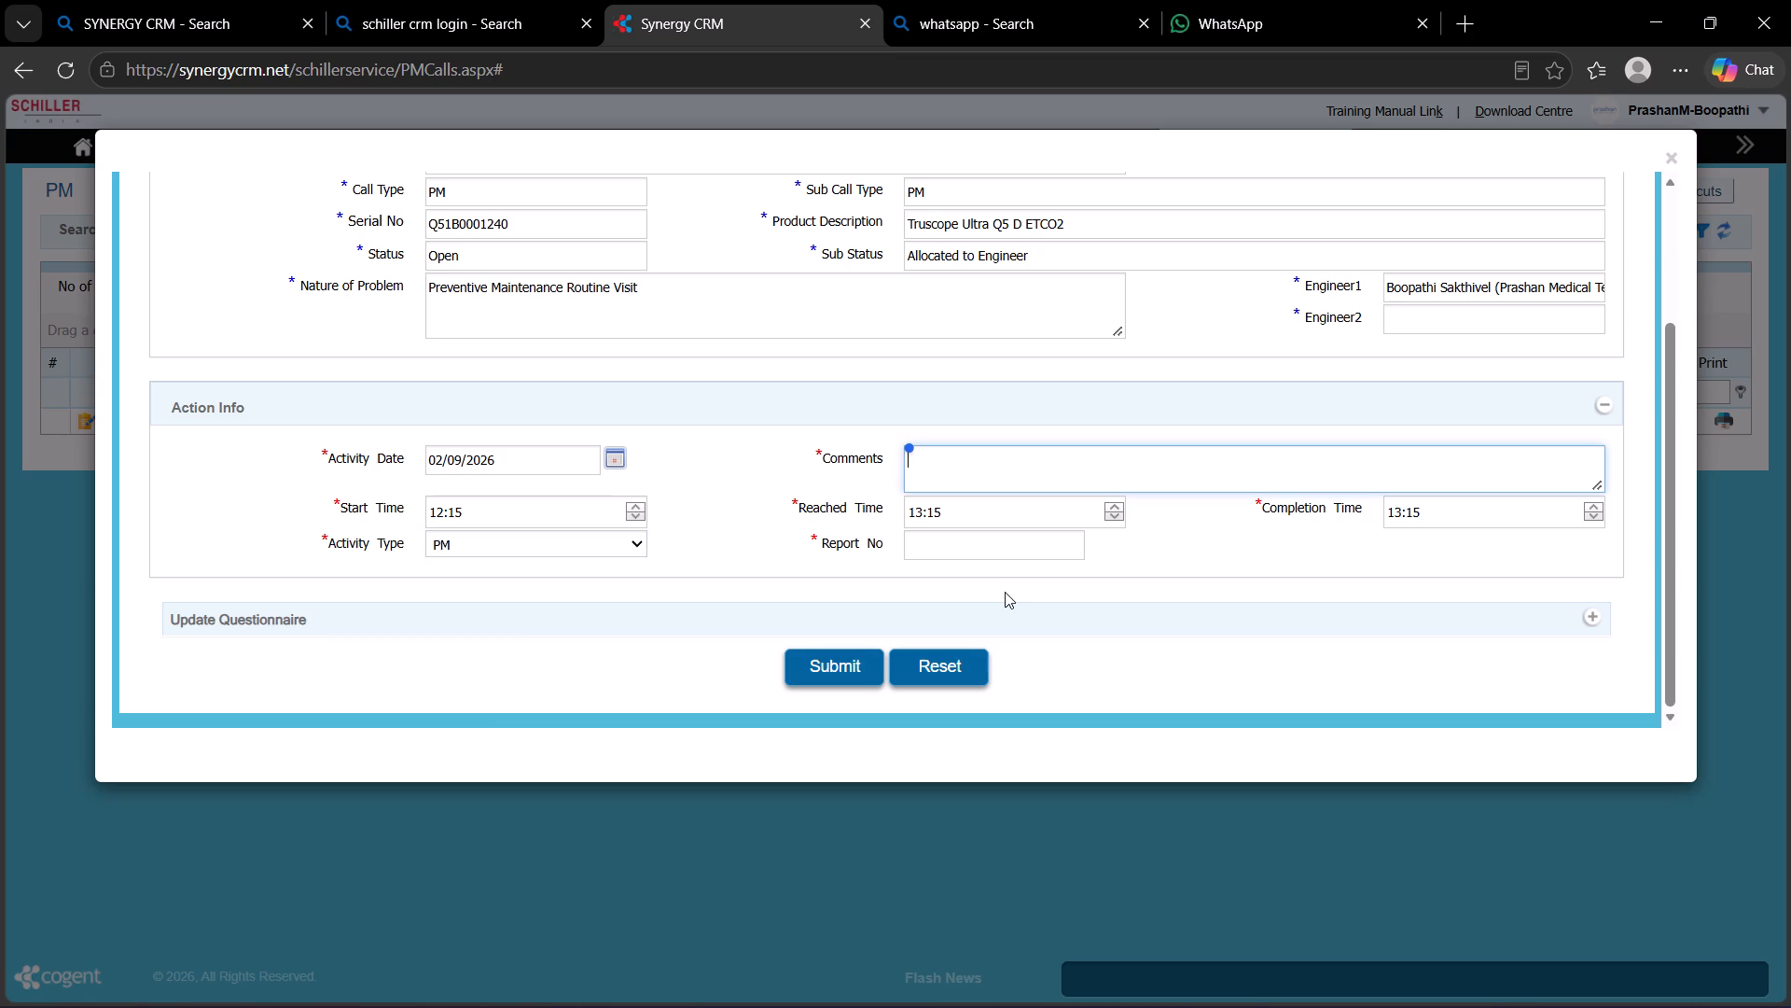
pyautogui.write('PM COM[L')
pyautogui.press('BackSpace')
pyautogui.press('BackSpace')
pyautogui.write('PLETED')
pyautogui.click(977, 548)
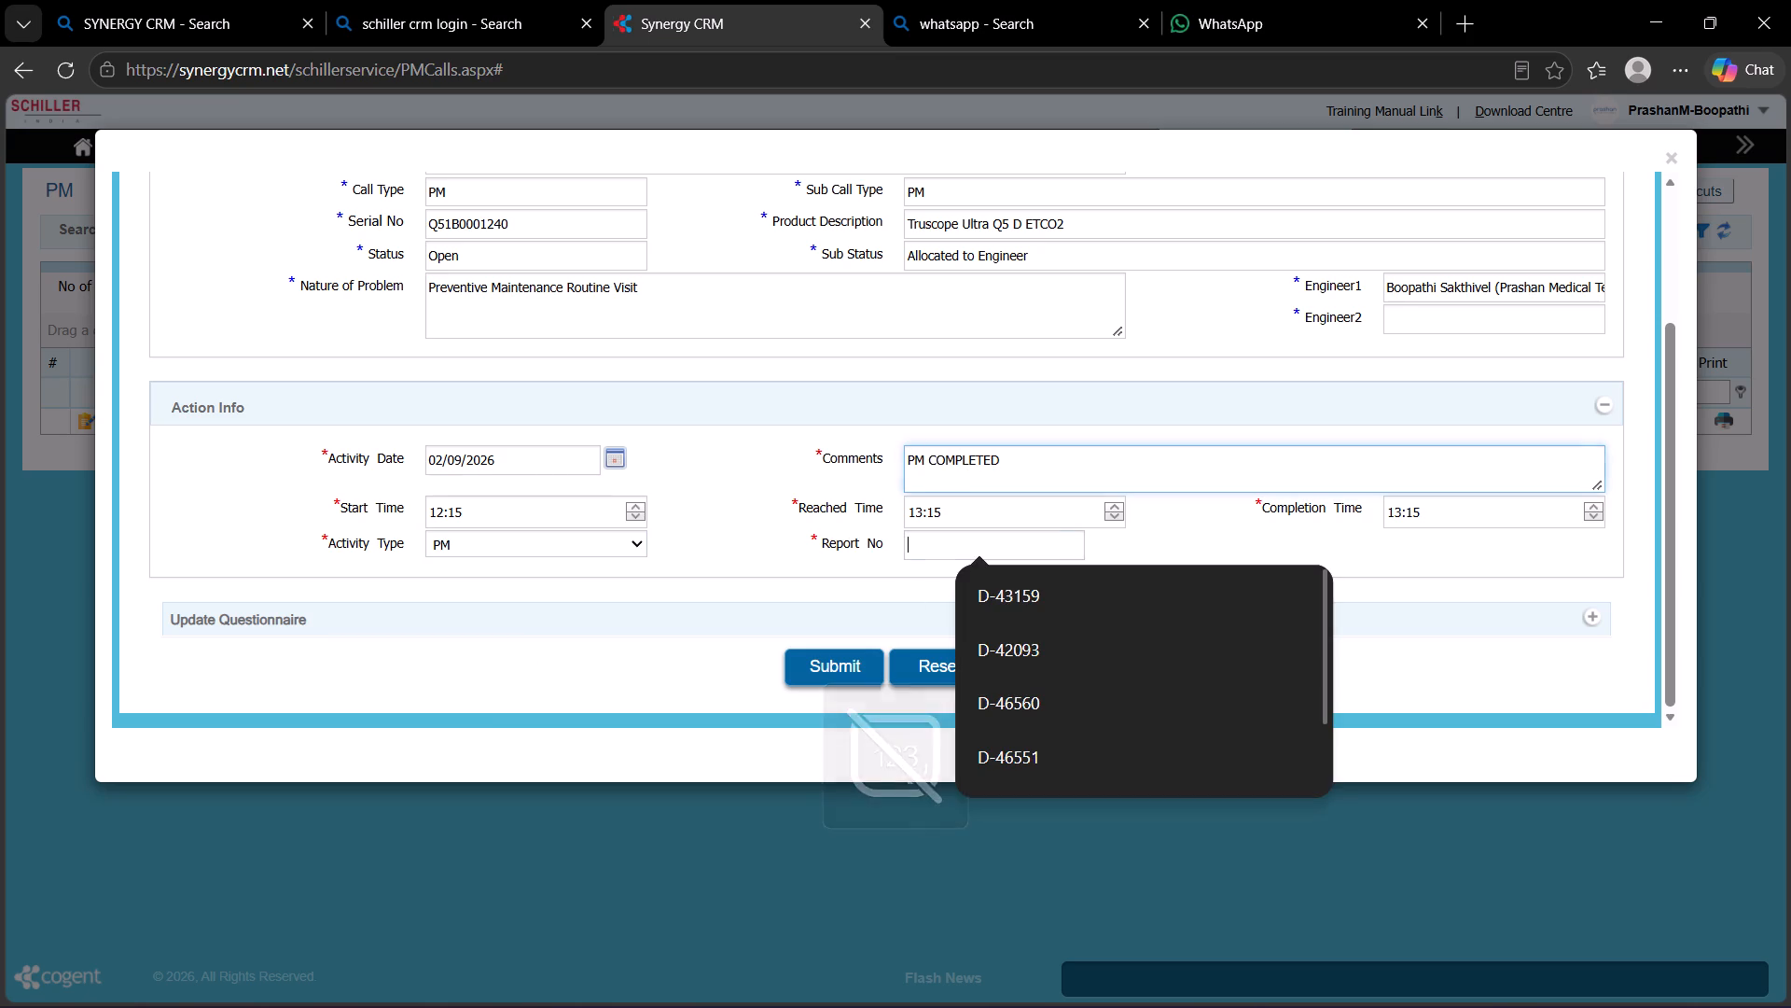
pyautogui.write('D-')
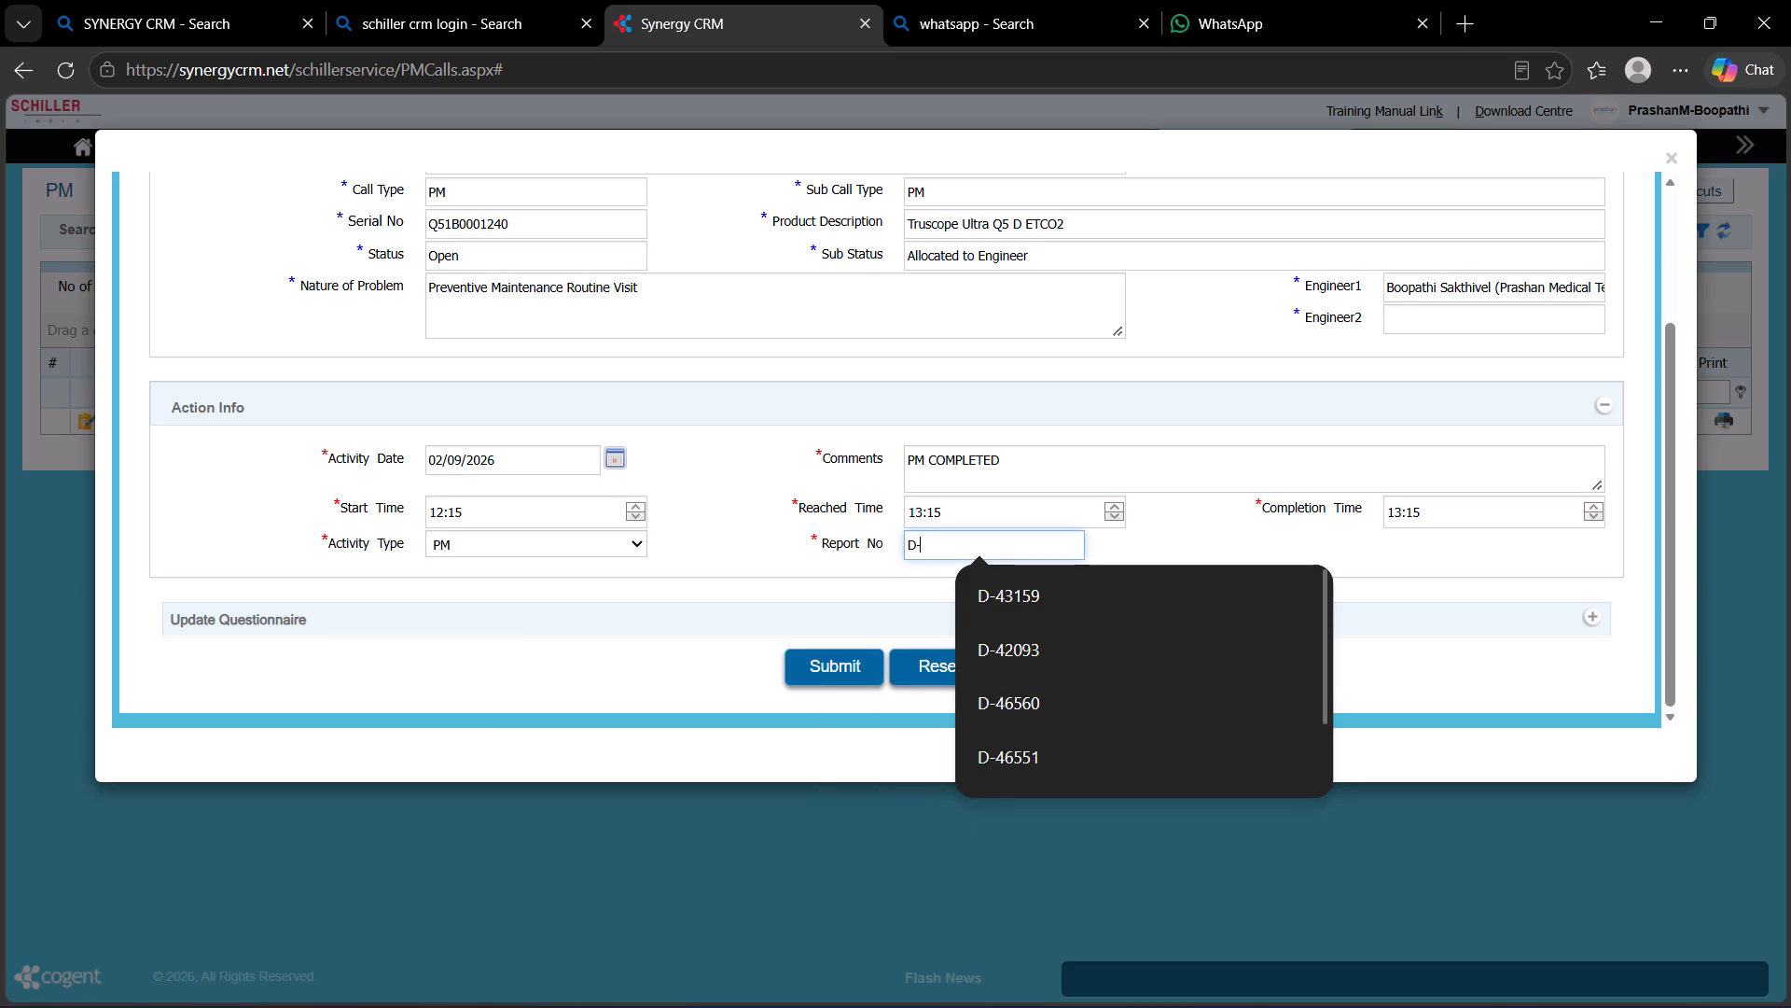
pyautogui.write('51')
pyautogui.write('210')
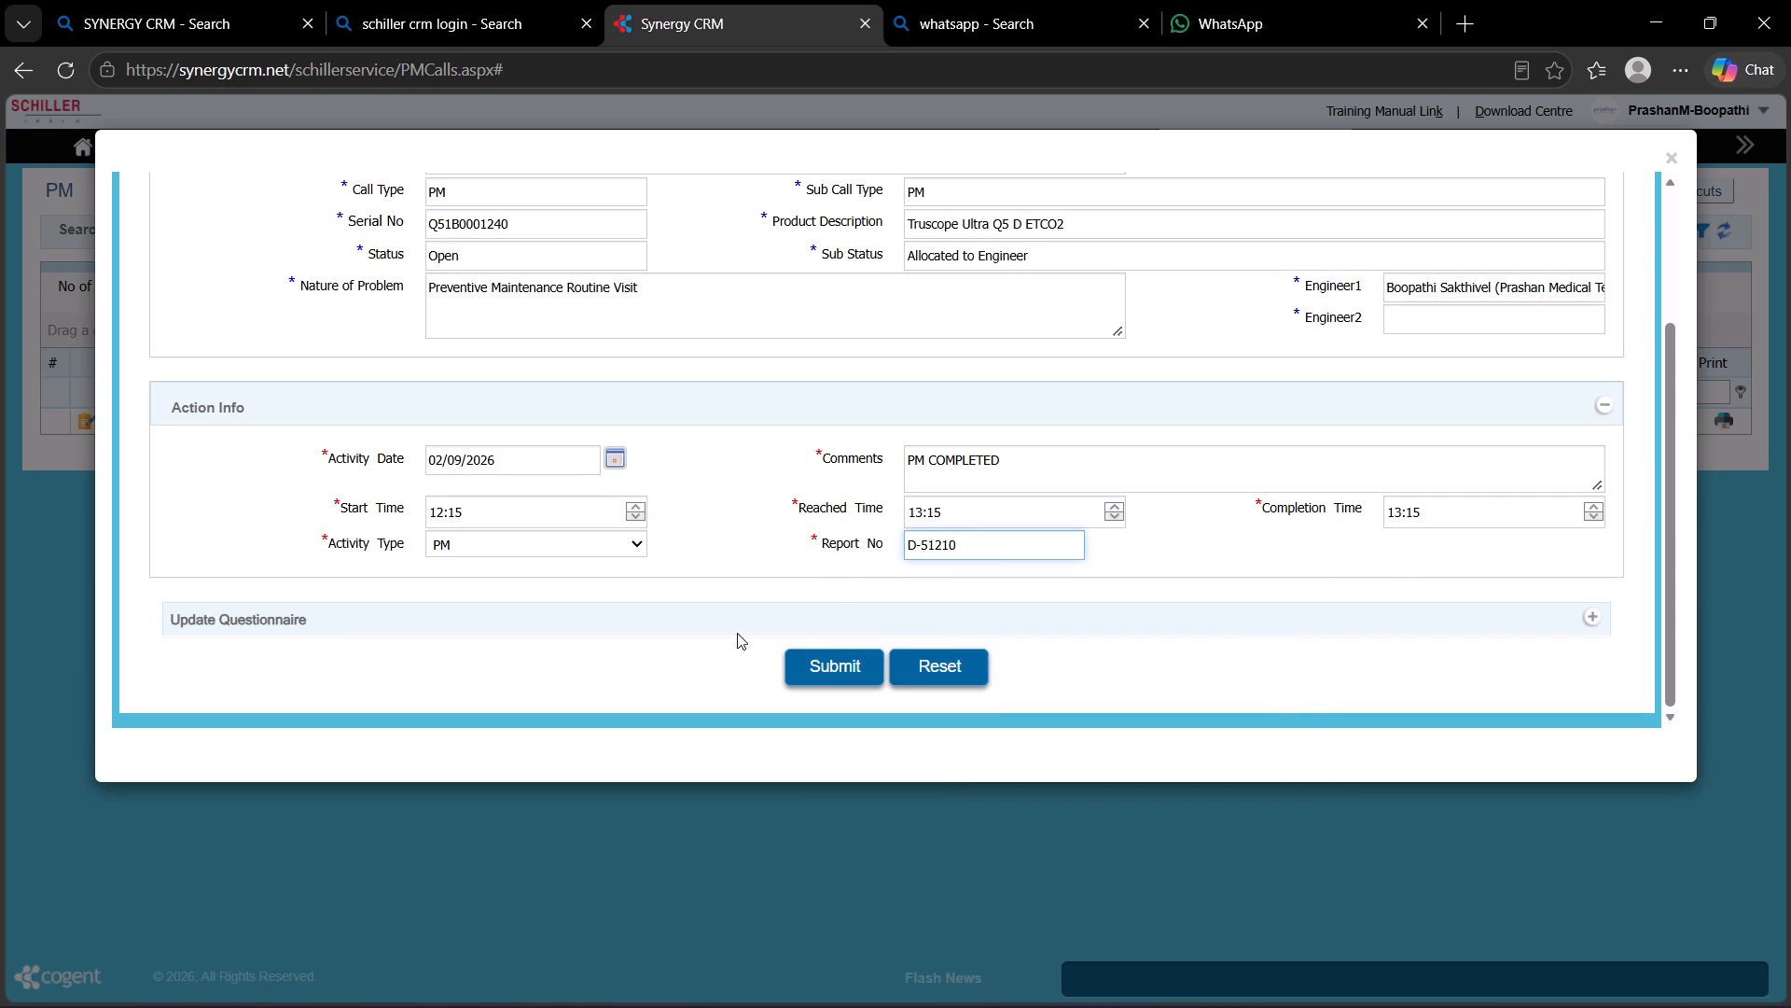
# Expand the questionnaire and answer mains supply 230V, grounding 0, UPS/stabilizer NA, accessories GOOD and environmental condition GOOD.
pyautogui.click(1594, 618)
pyautogui.scroll(-2, 877, 378)
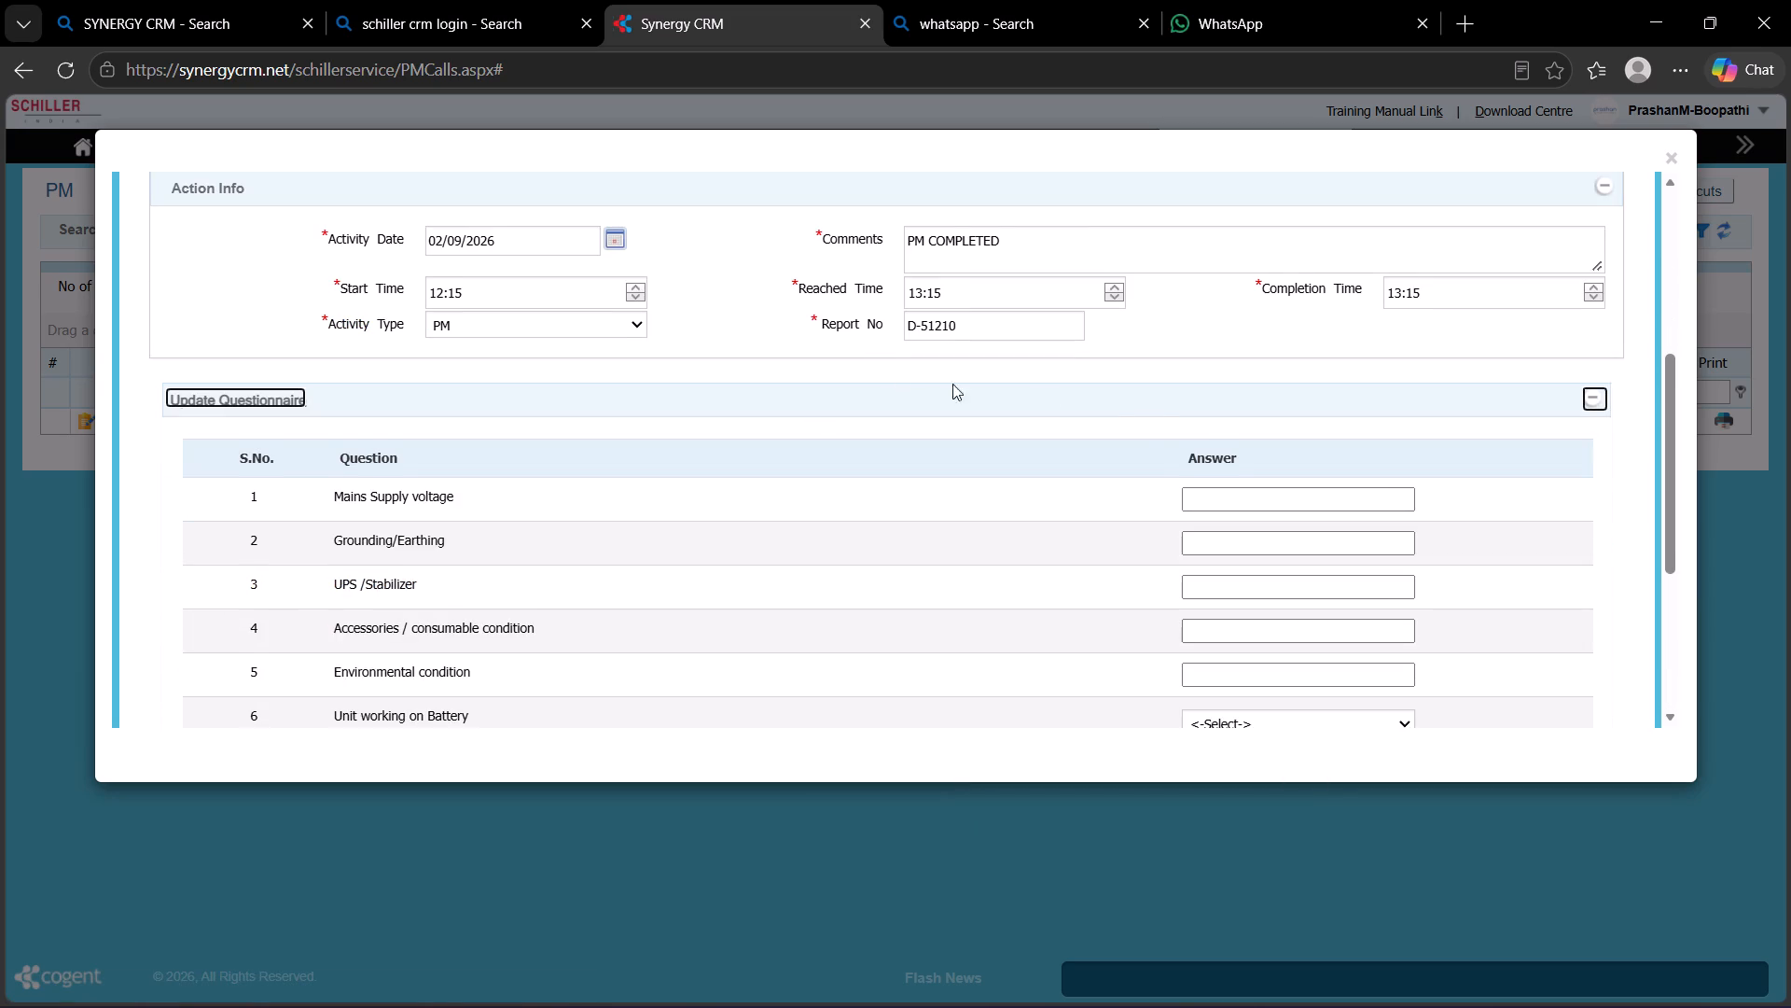
pyautogui.click(1321, 483)
pyautogui.click(1316, 532)
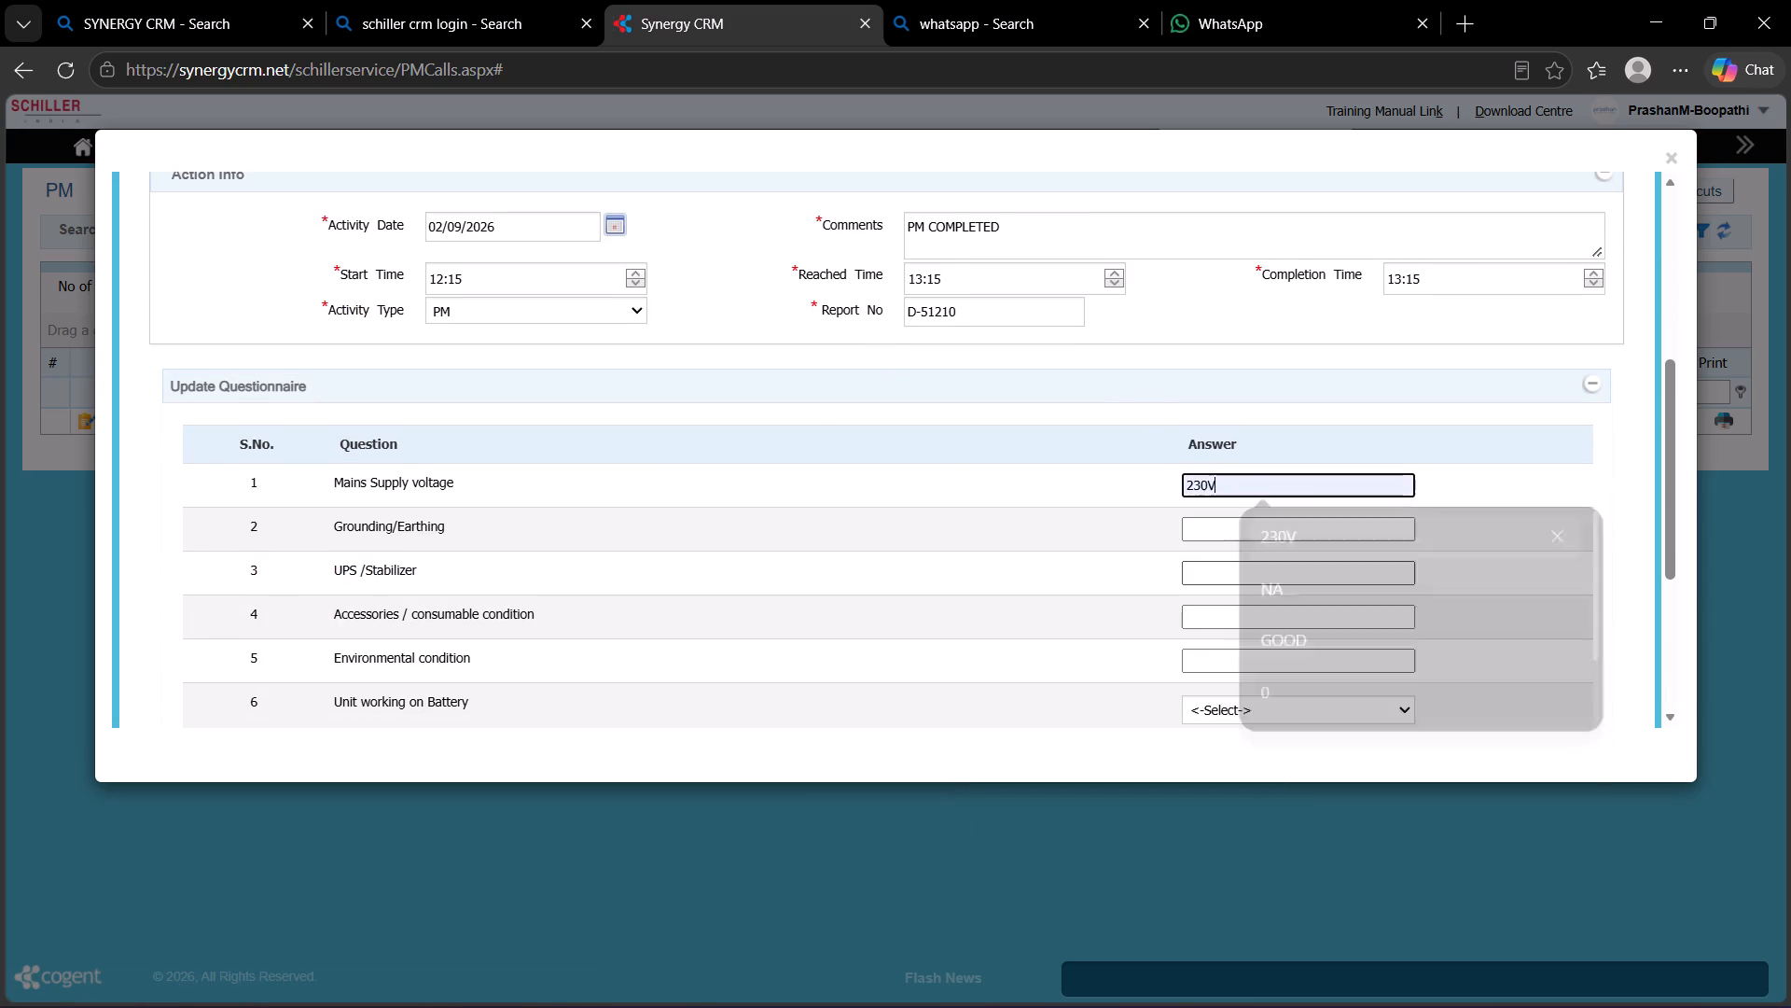
pyautogui.click(1232, 539)
pyautogui.click(1286, 730)
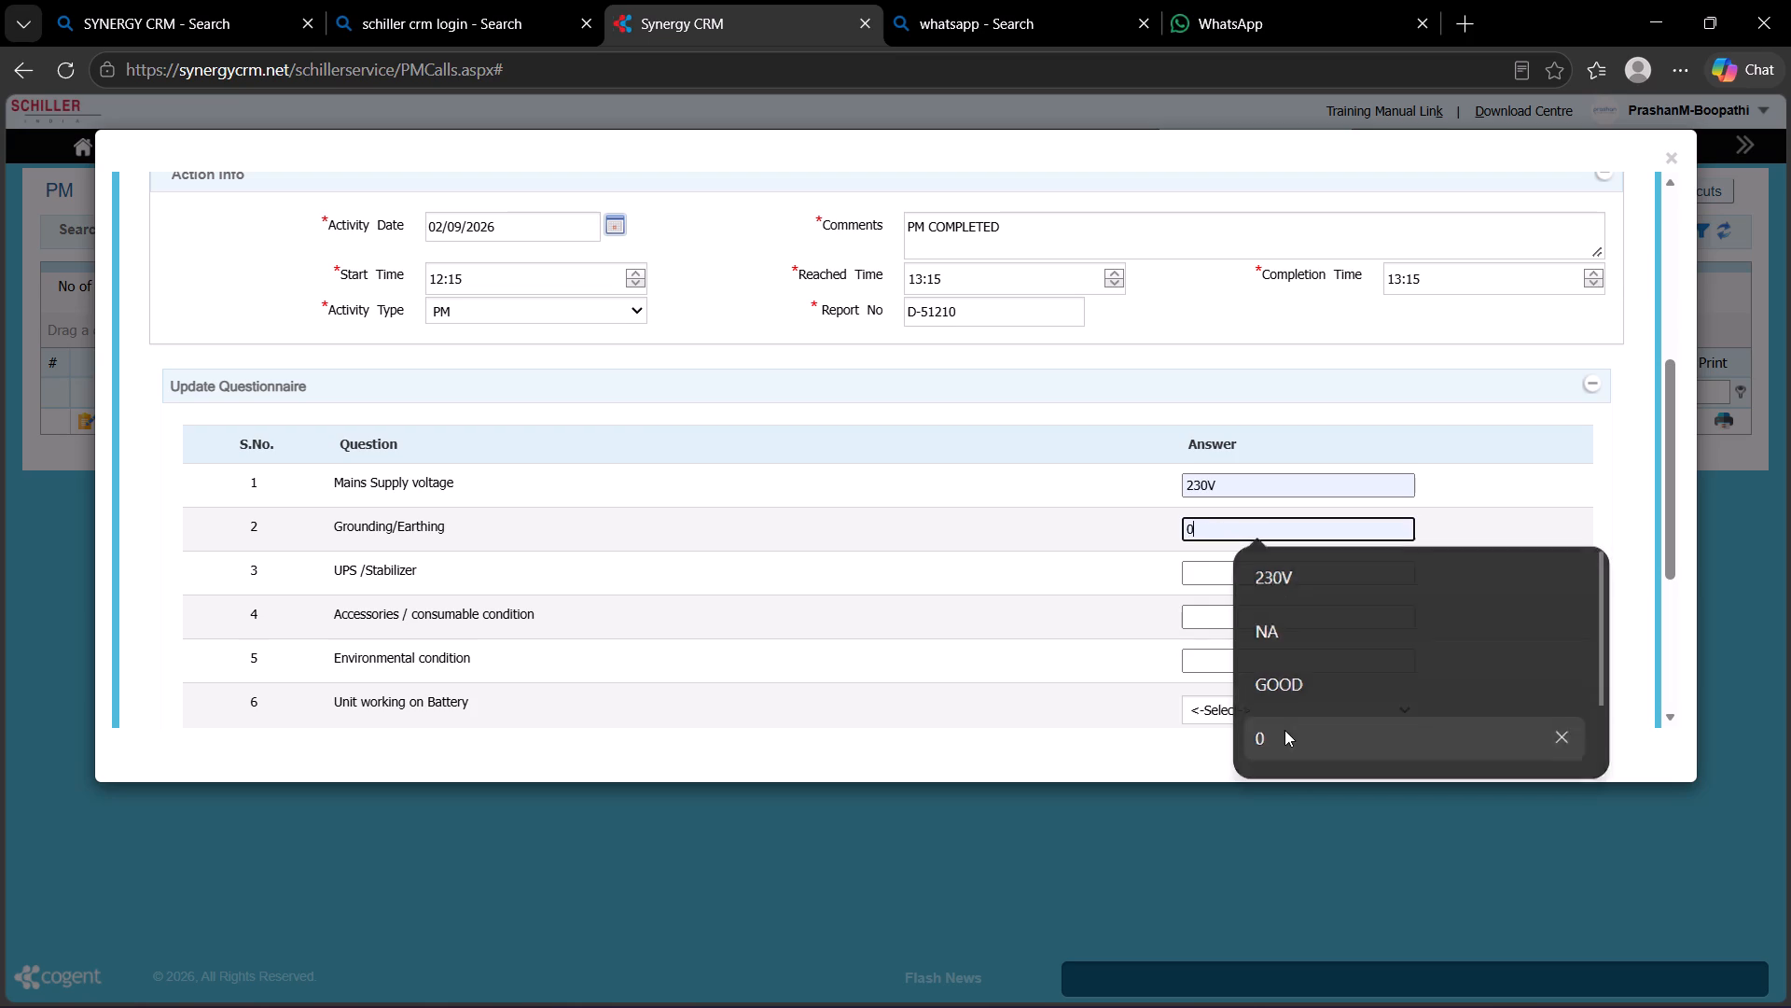
pyautogui.click(1303, 568)
pyautogui.click(1359, 675)
pyautogui.click(1302, 614)
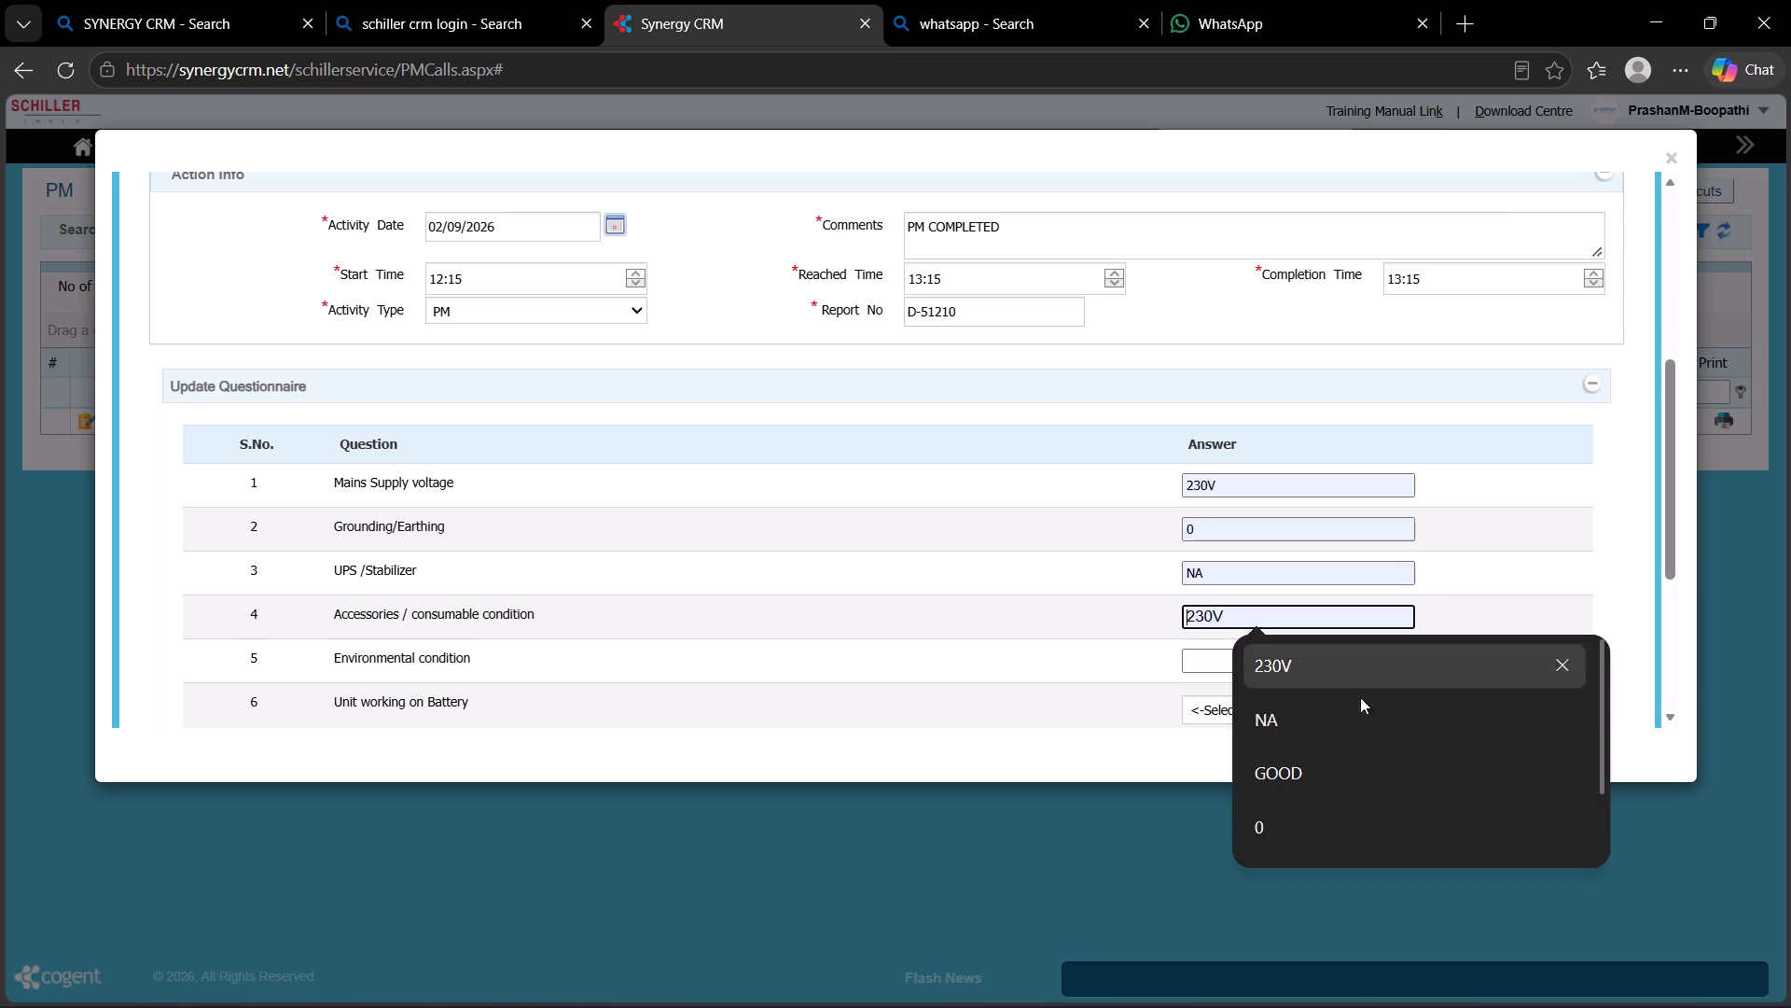
pyautogui.click(1329, 761)
pyautogui.click(1289, 654)
pyautogui.scroll(-1, 1289, 654)
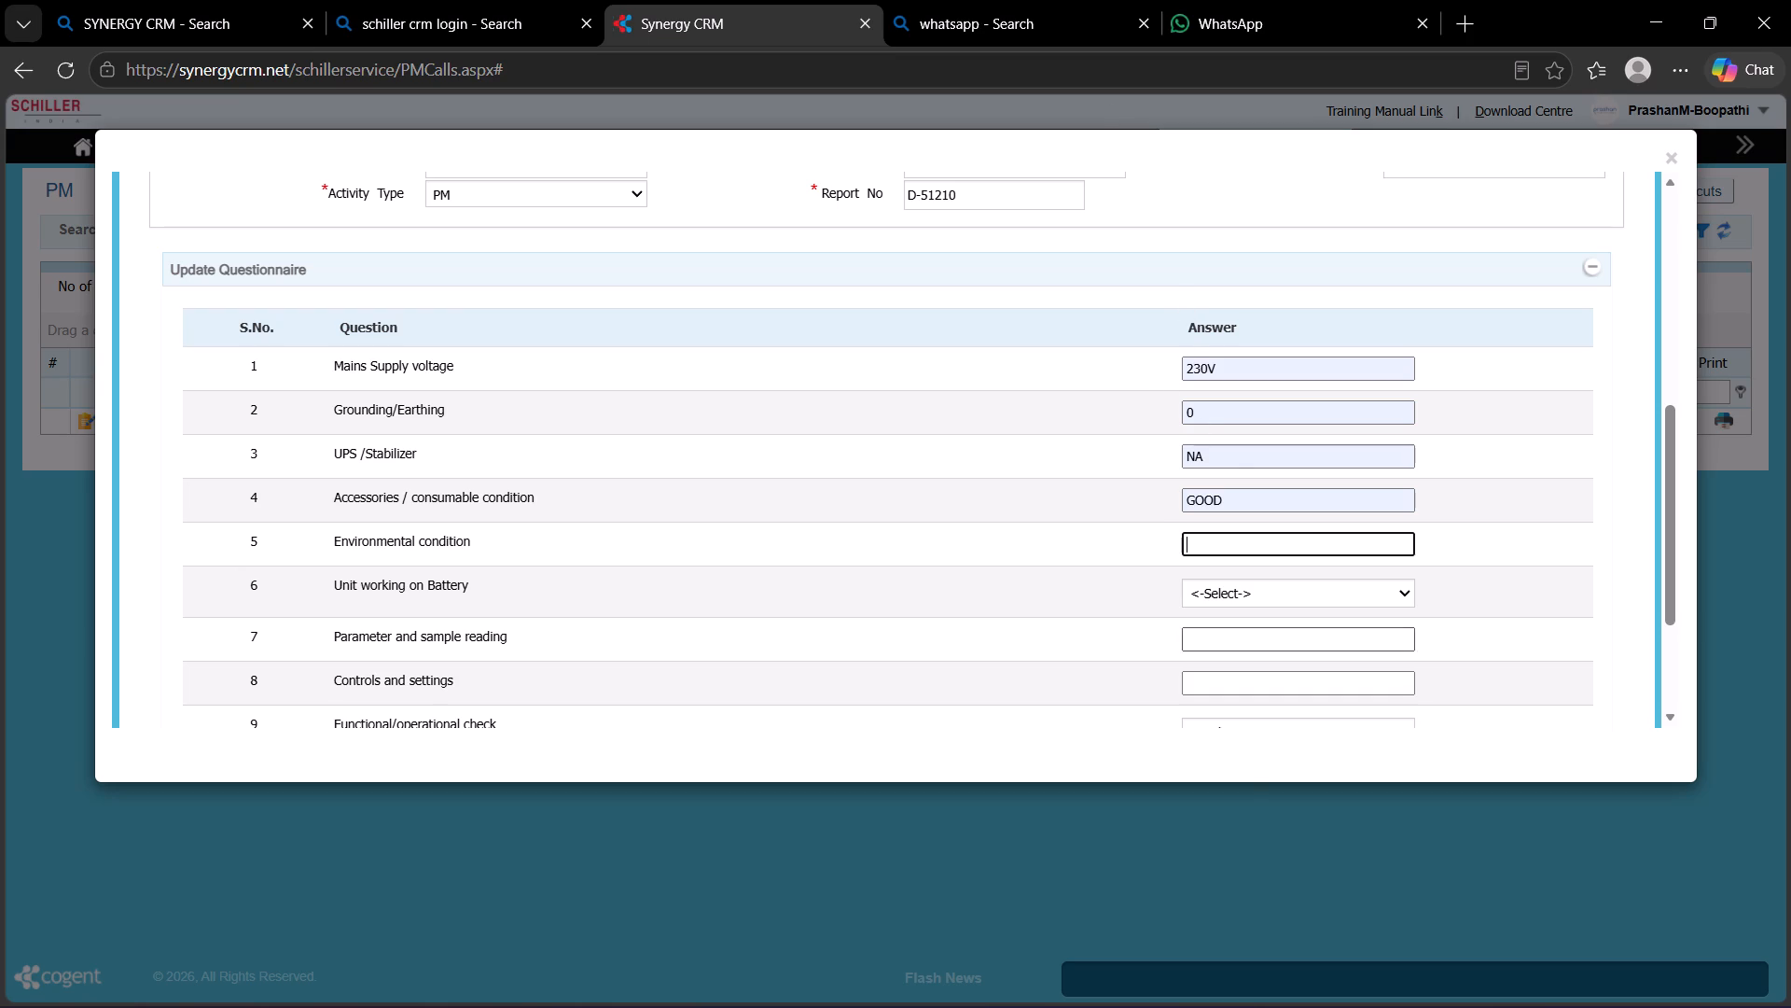
pyautogui.click(1300, 549)
pyautogui.click(1347, 718)
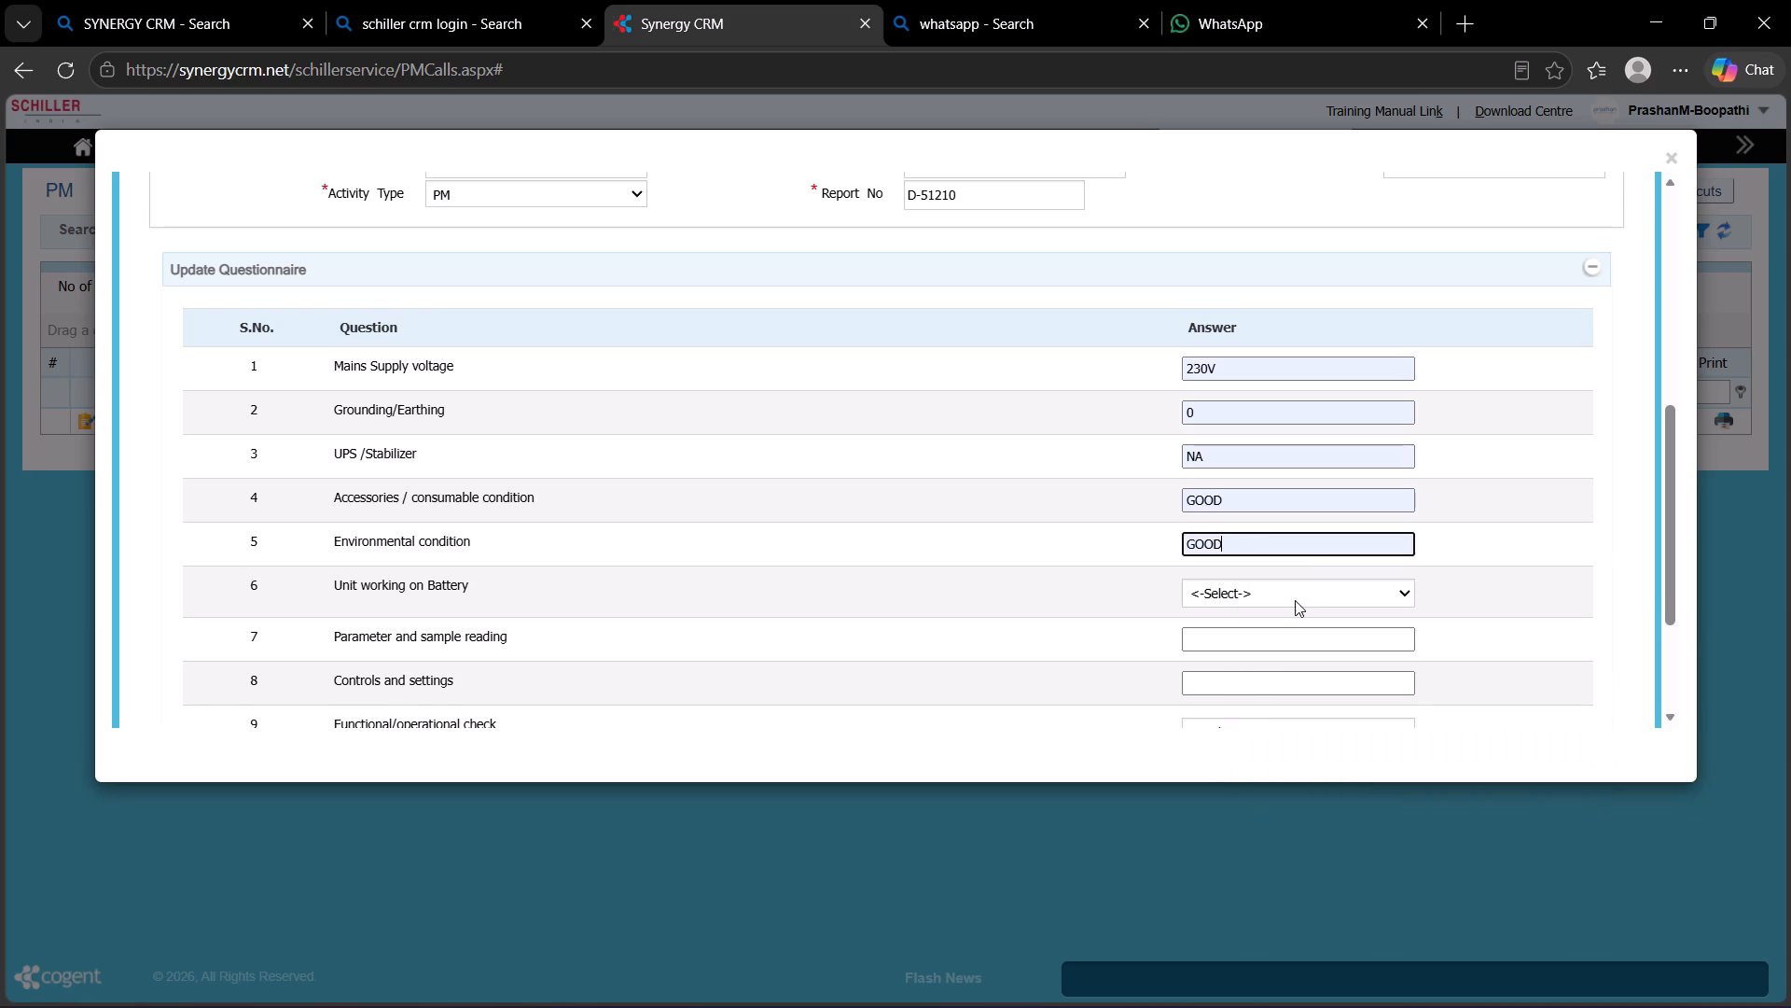
# Answer Yes for unit working on battery, NA for parameter and sample reading, and YES for controls and settings.
pyautogui.click(1295, 596)
pyautogui.click(1285, 655)
pyautogui.click(1290, 645)
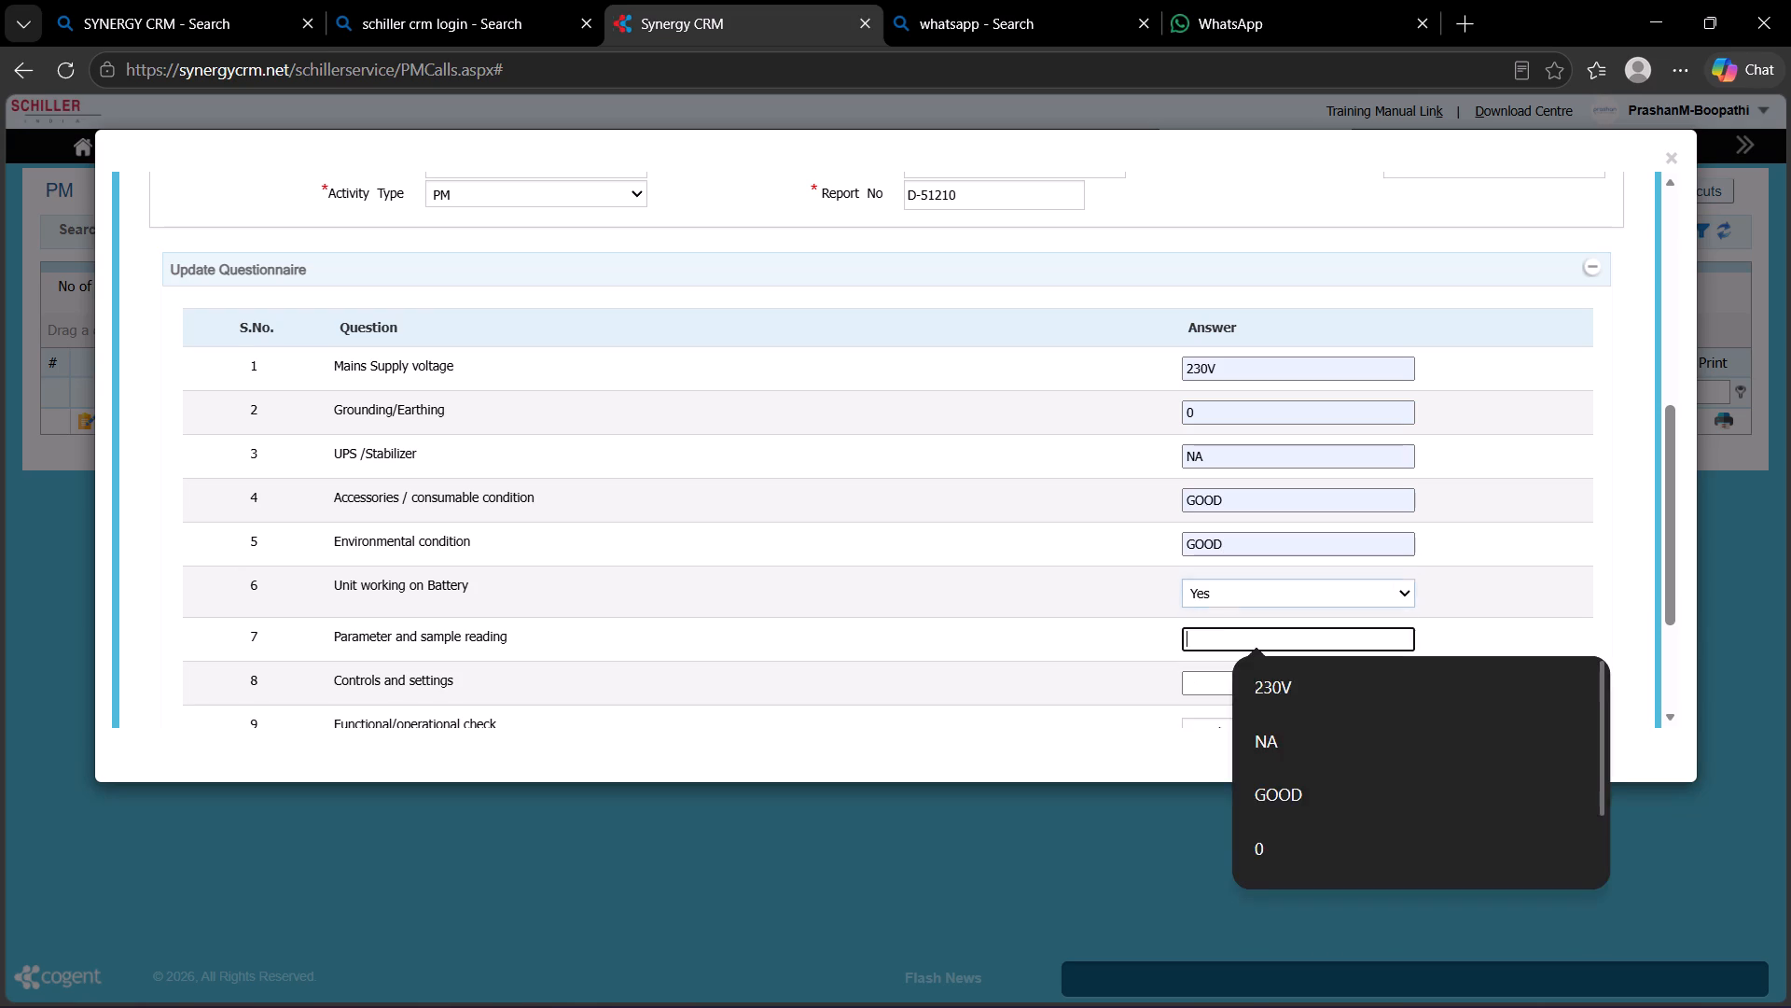
pyautogui.scroll(-1, 1252, 726)
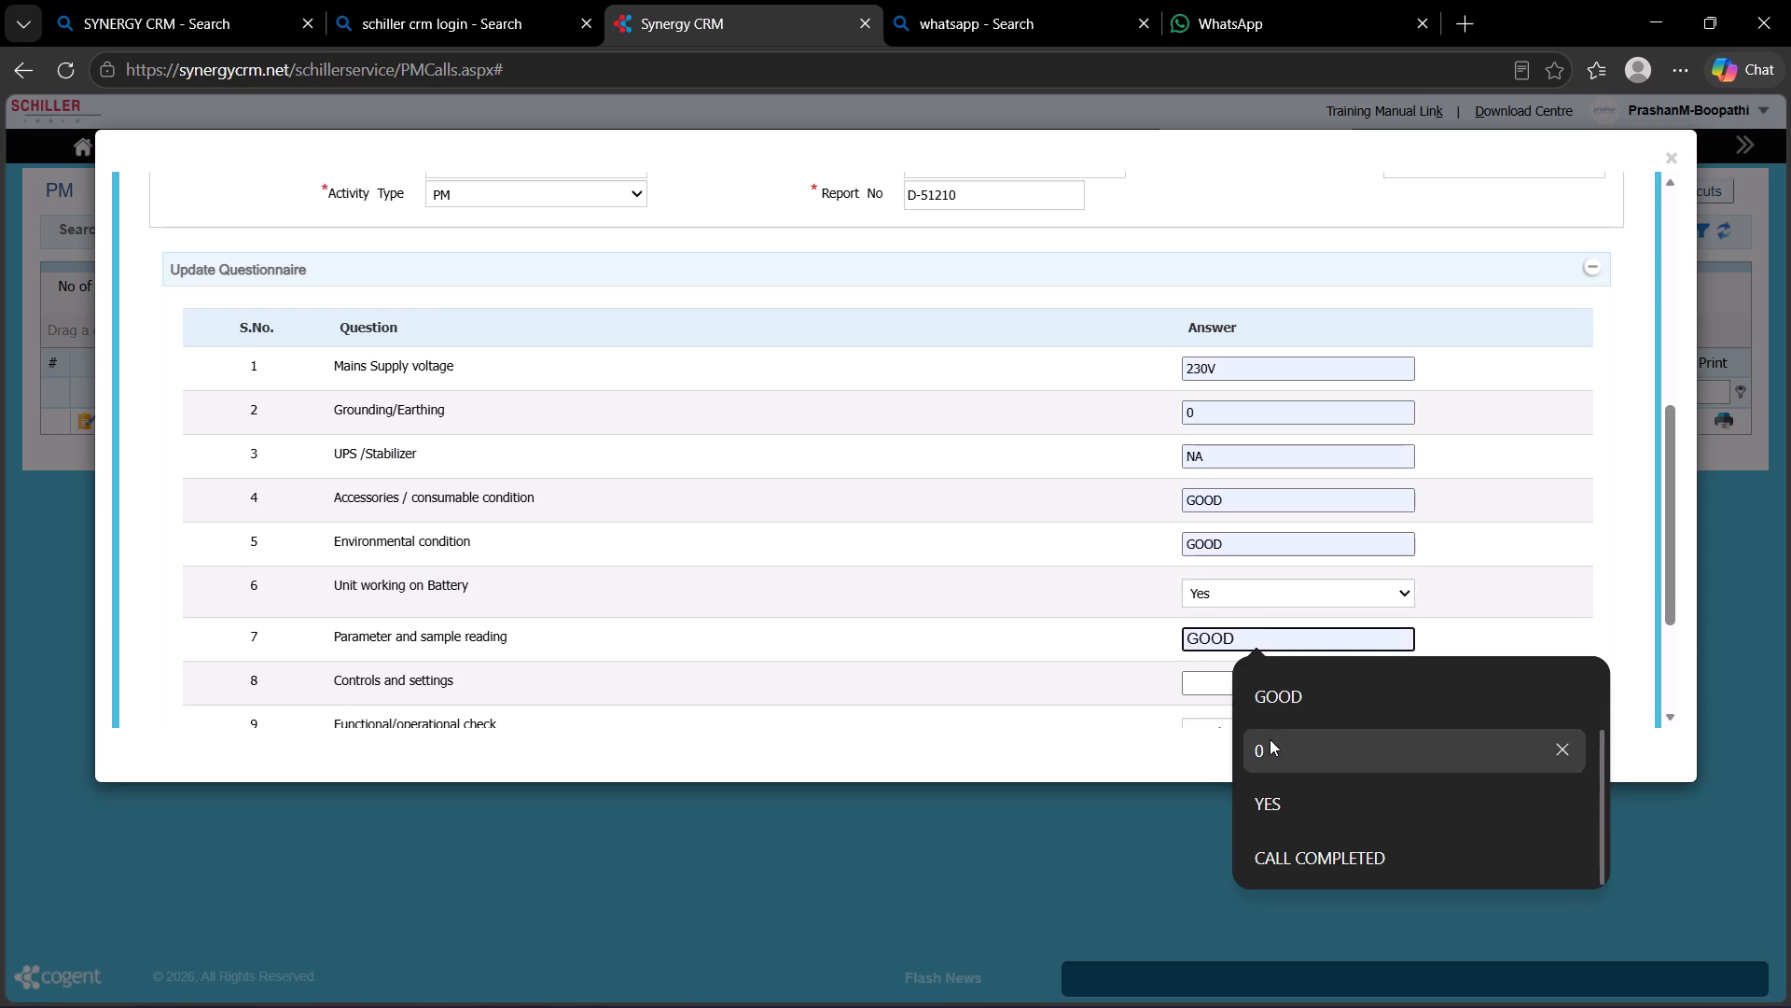
pyautogui.scroll(2, 1283, 709)
pyautogui.click(1290, 749)
pyautogui.click(1270, 680)
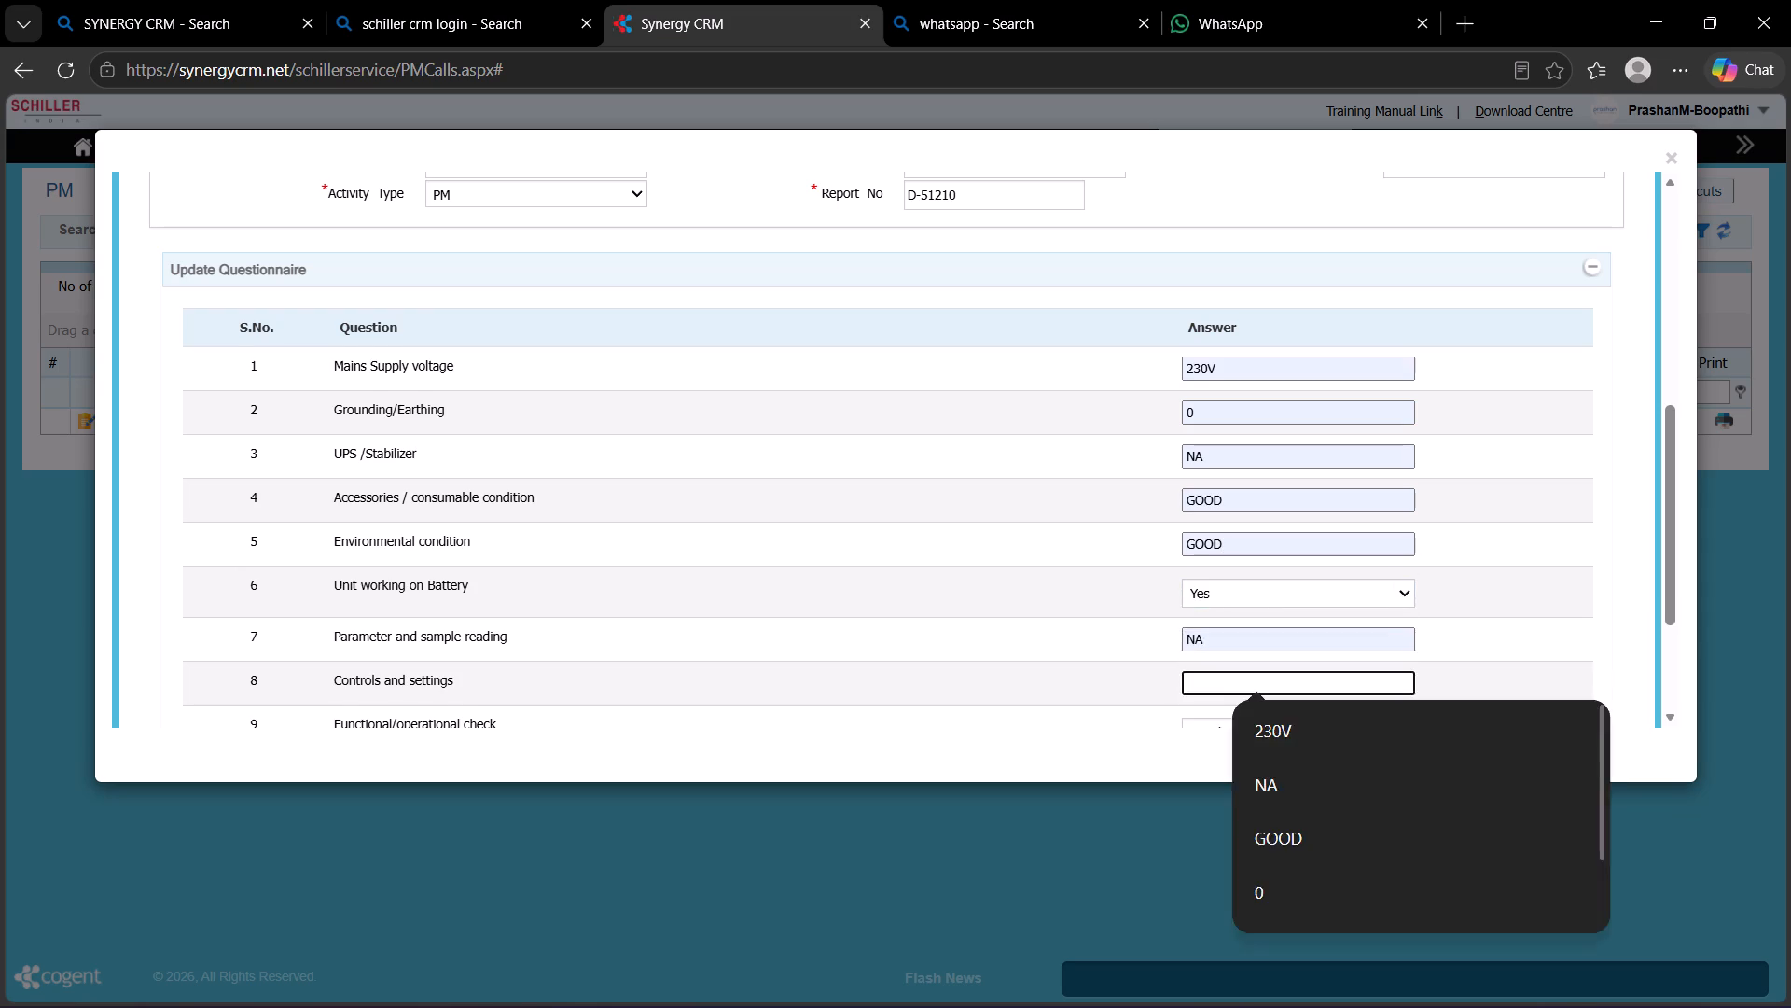
pyautogui.scroll(-4, 1271, 671)
pyautogui.click(1312, 482)
pyautogui.scroll(-3, 1301, 641)
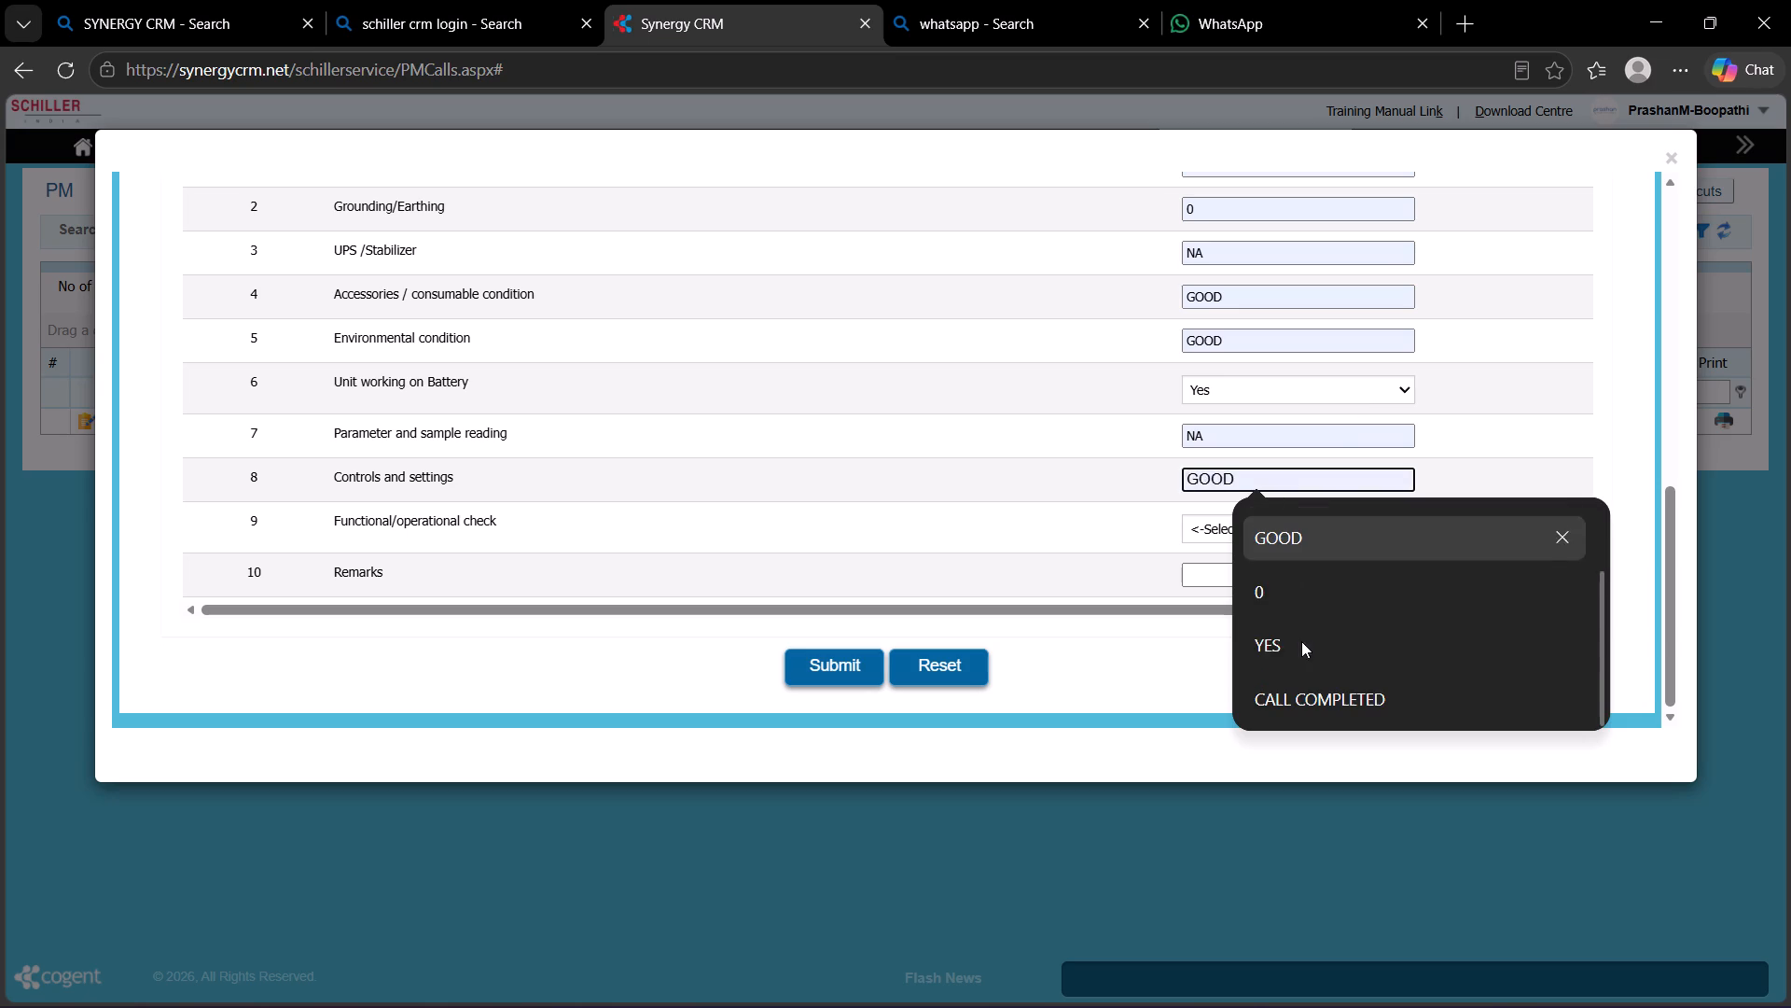
pyautogui.click(1291, 648)
# Set the functional/operational check to OK and enter CALL COMPLETED as the questionnaire remark.
pyautogui.click(1341, 526)
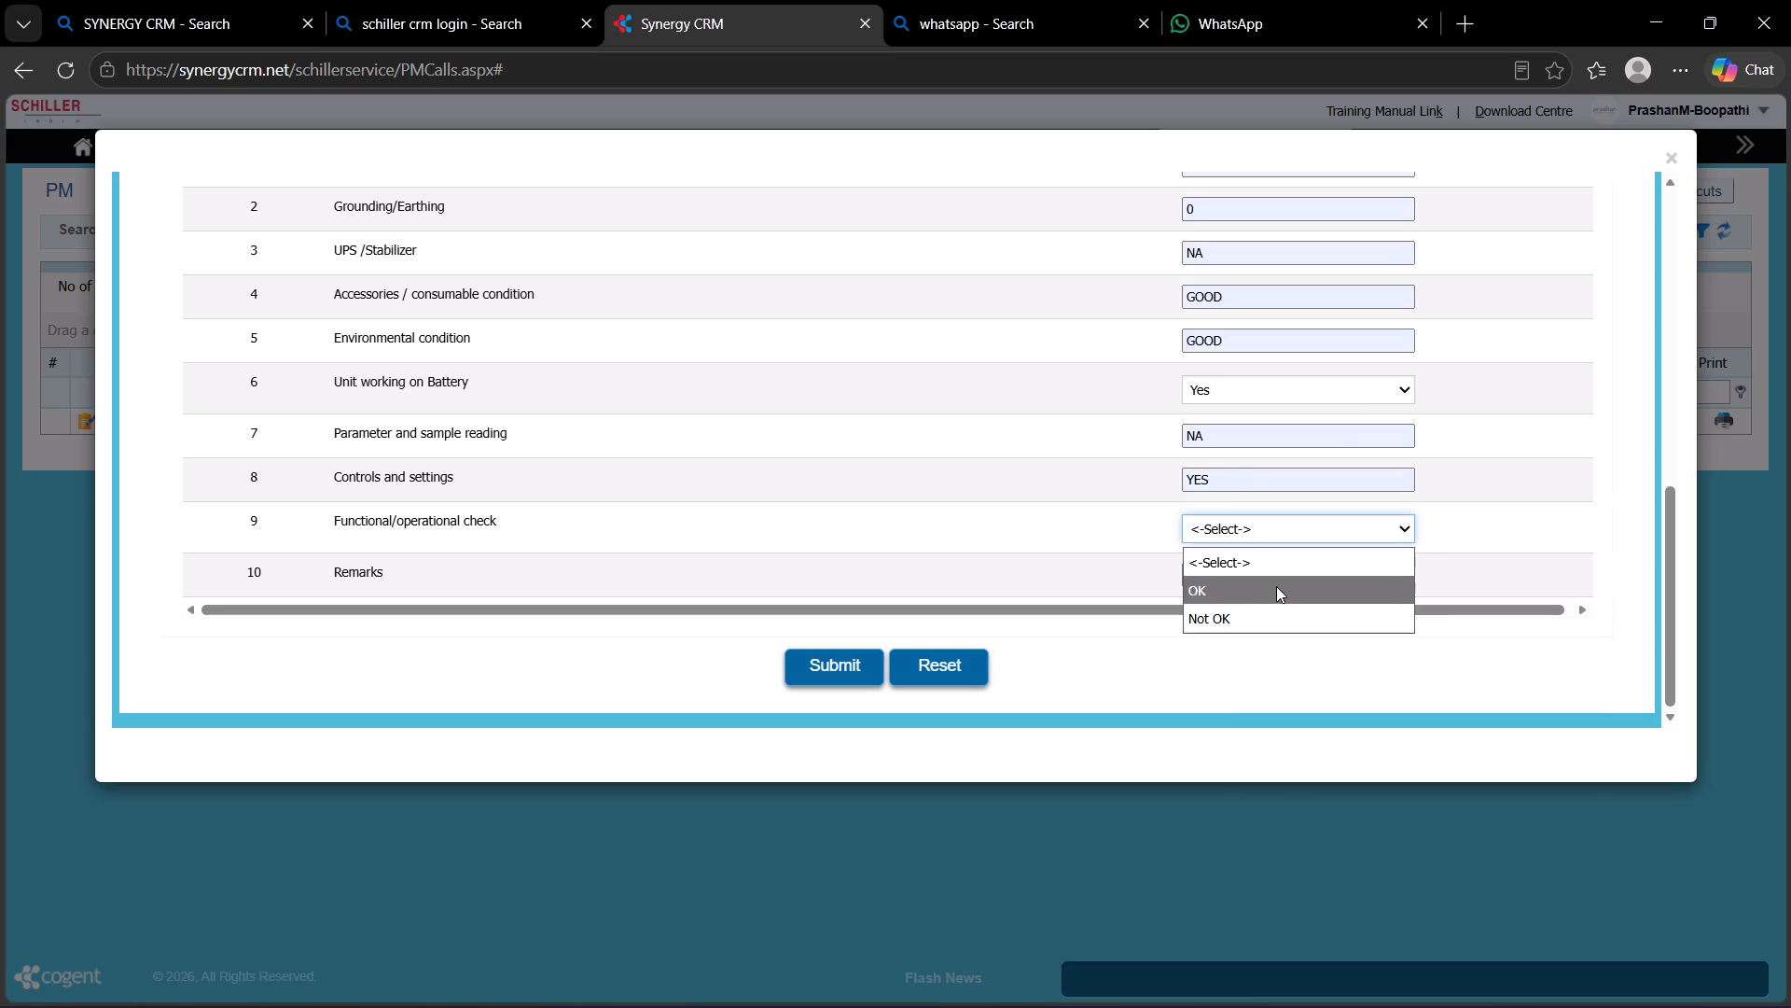
pyautogui.click(1276, 586)
pyautogui.click(1290, 572)
pyautogui.scroll(-4, 1221, 781)
pyautogui.scroll(-3, 1351, 773)
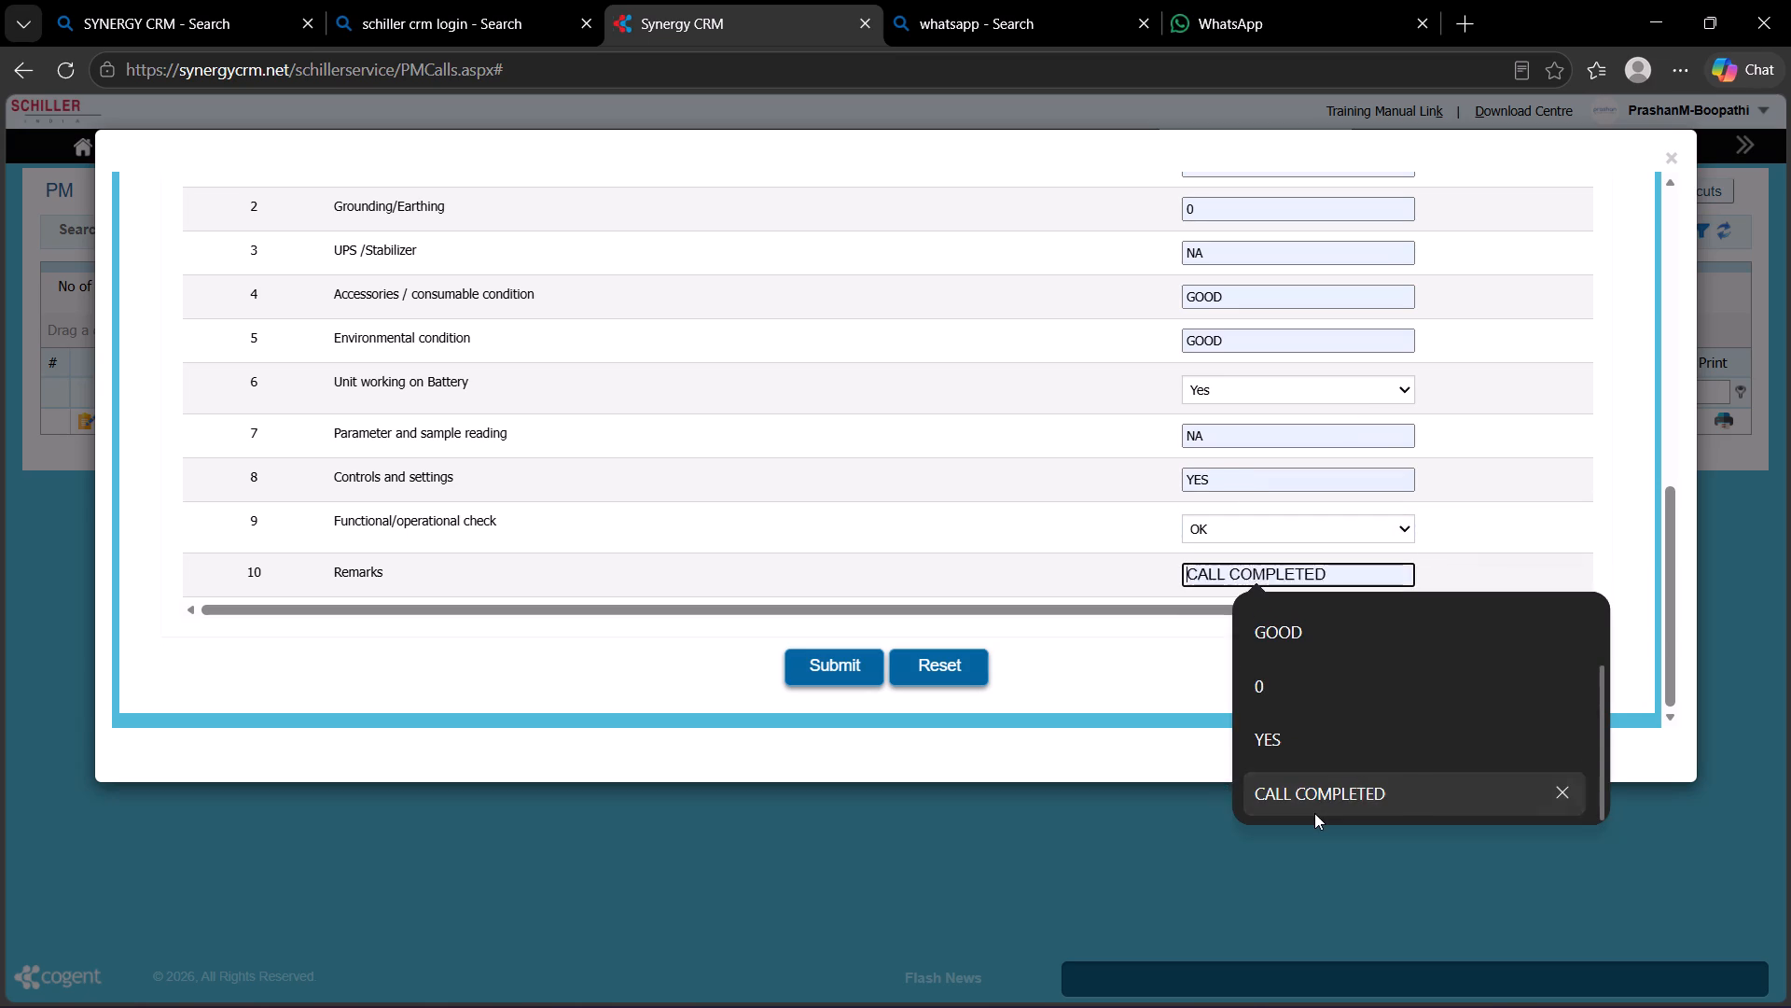
pyautogui.click(1314, 813)
pyautogui.scroll(9, 951, 518)
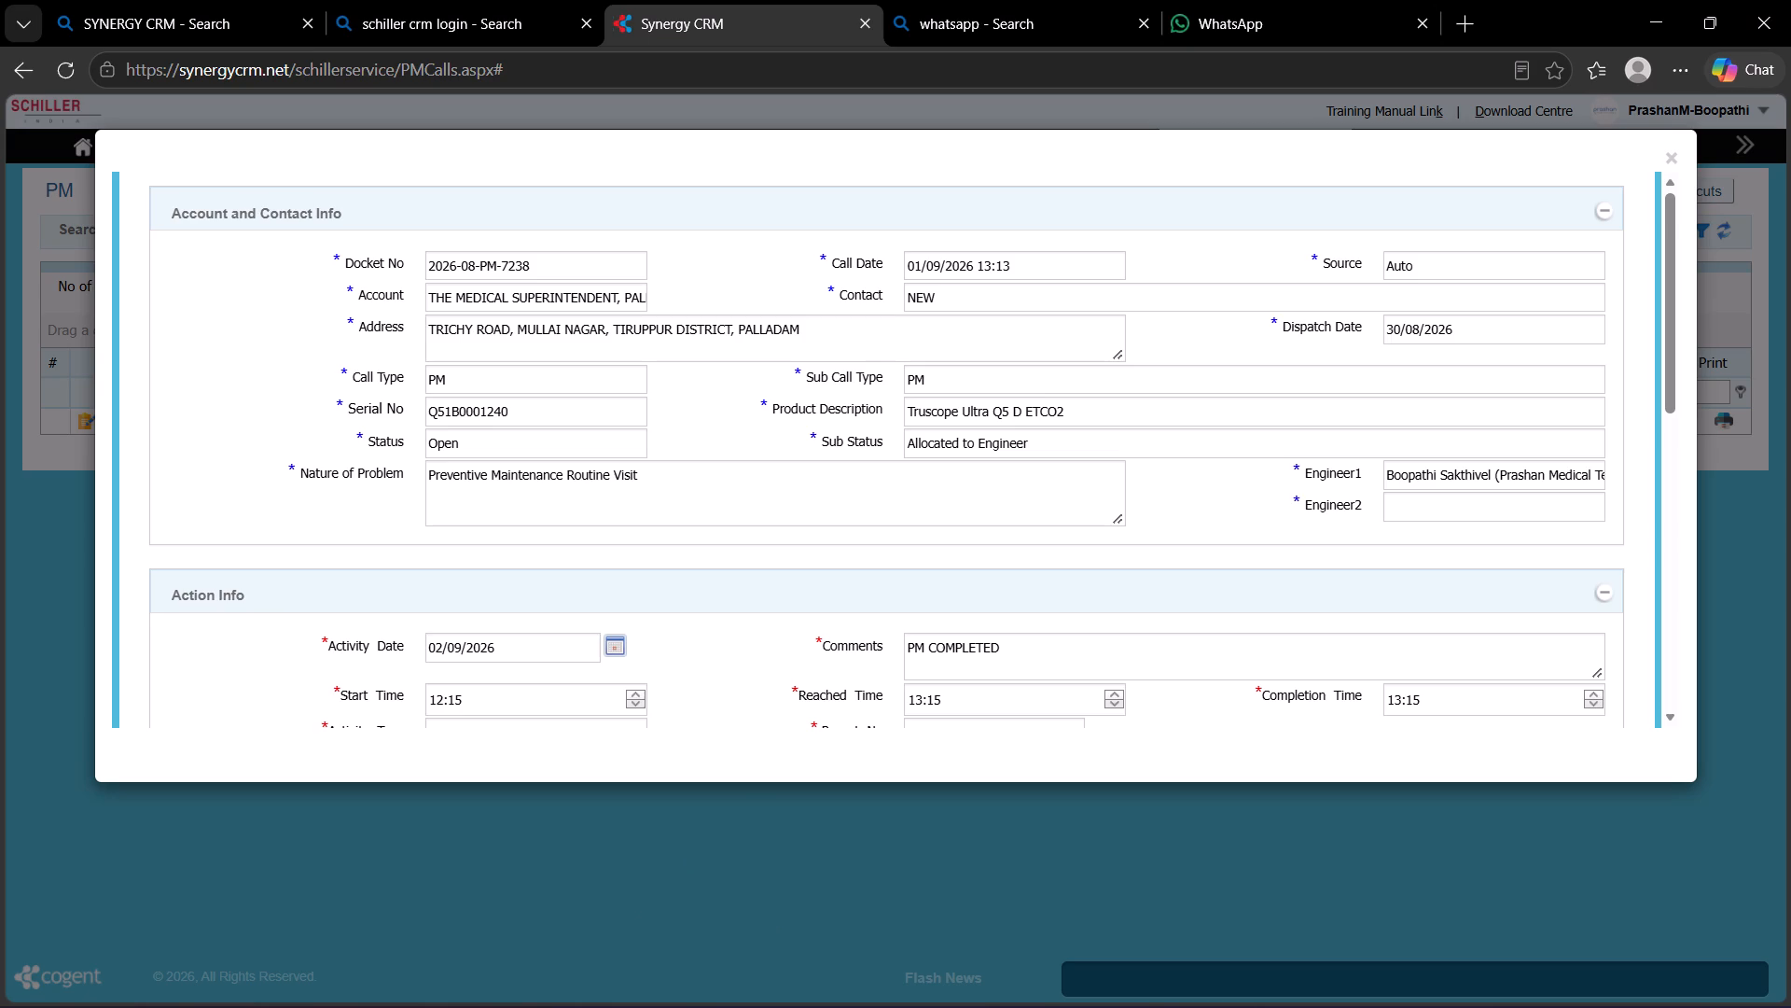
pyautogui.scroll(-4, 1040, 395)
pyautogui.scroll(-5, 898, 15)
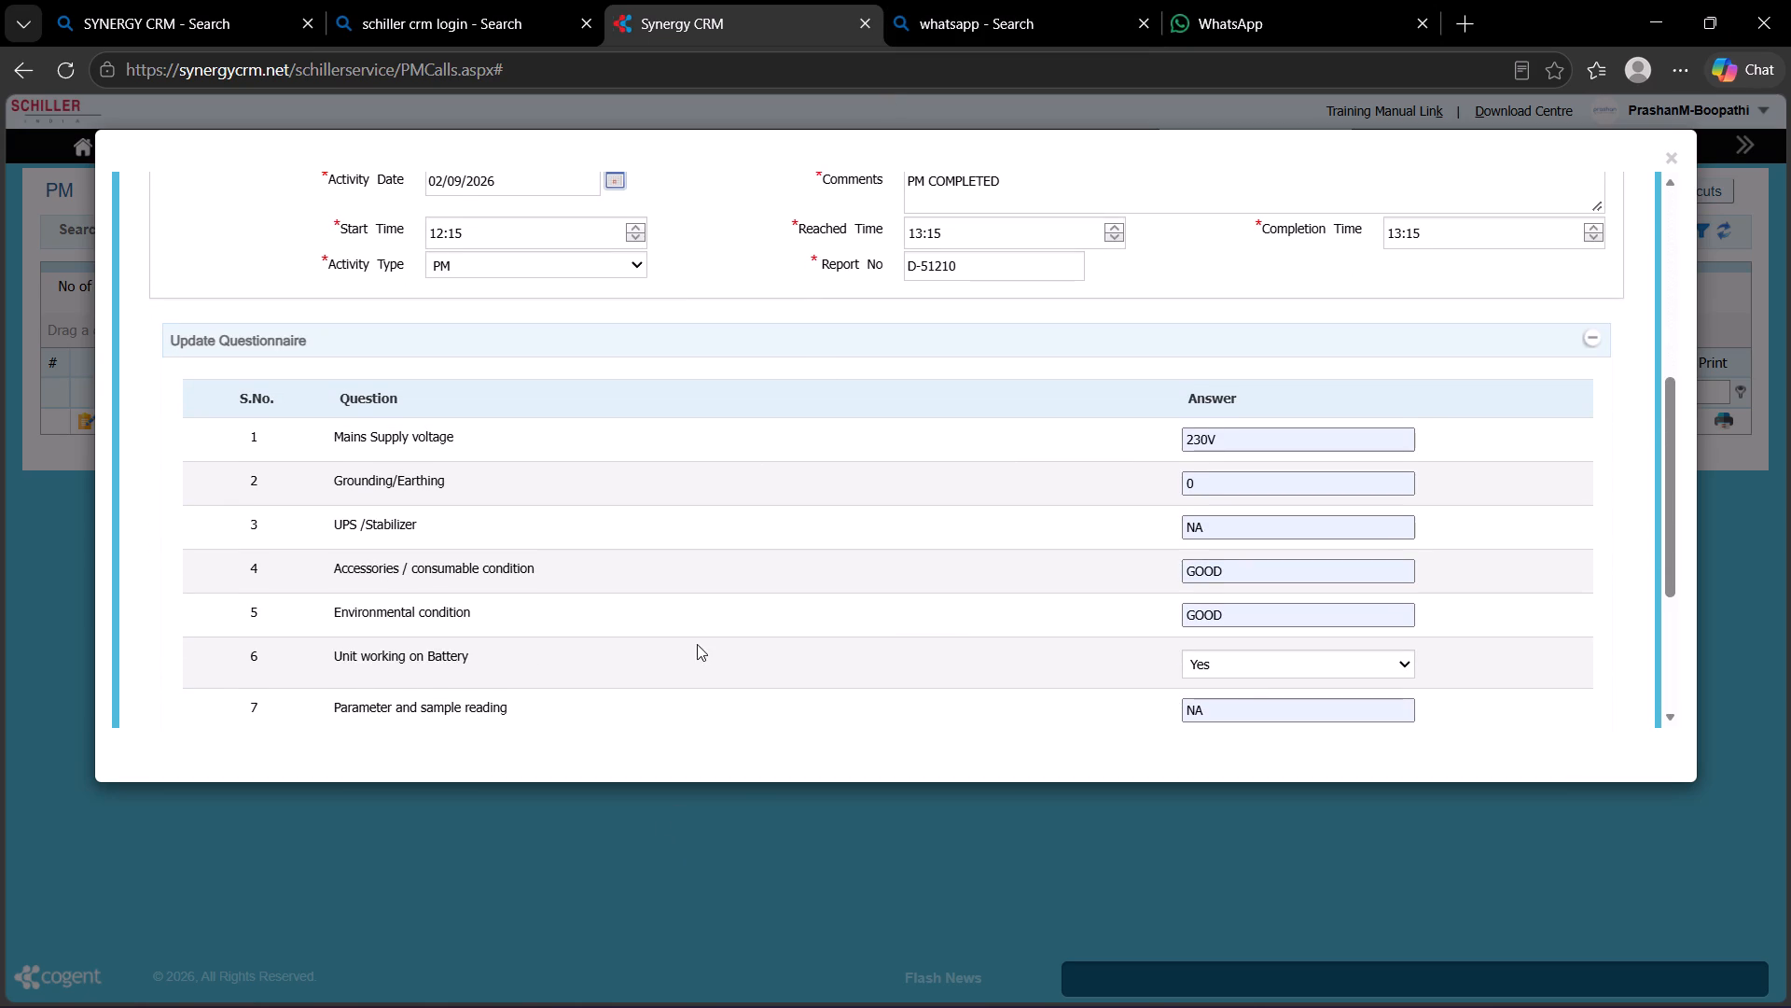
pyautogui.scroll(-5, 697, 644)
pyautogui.click(843, 666)
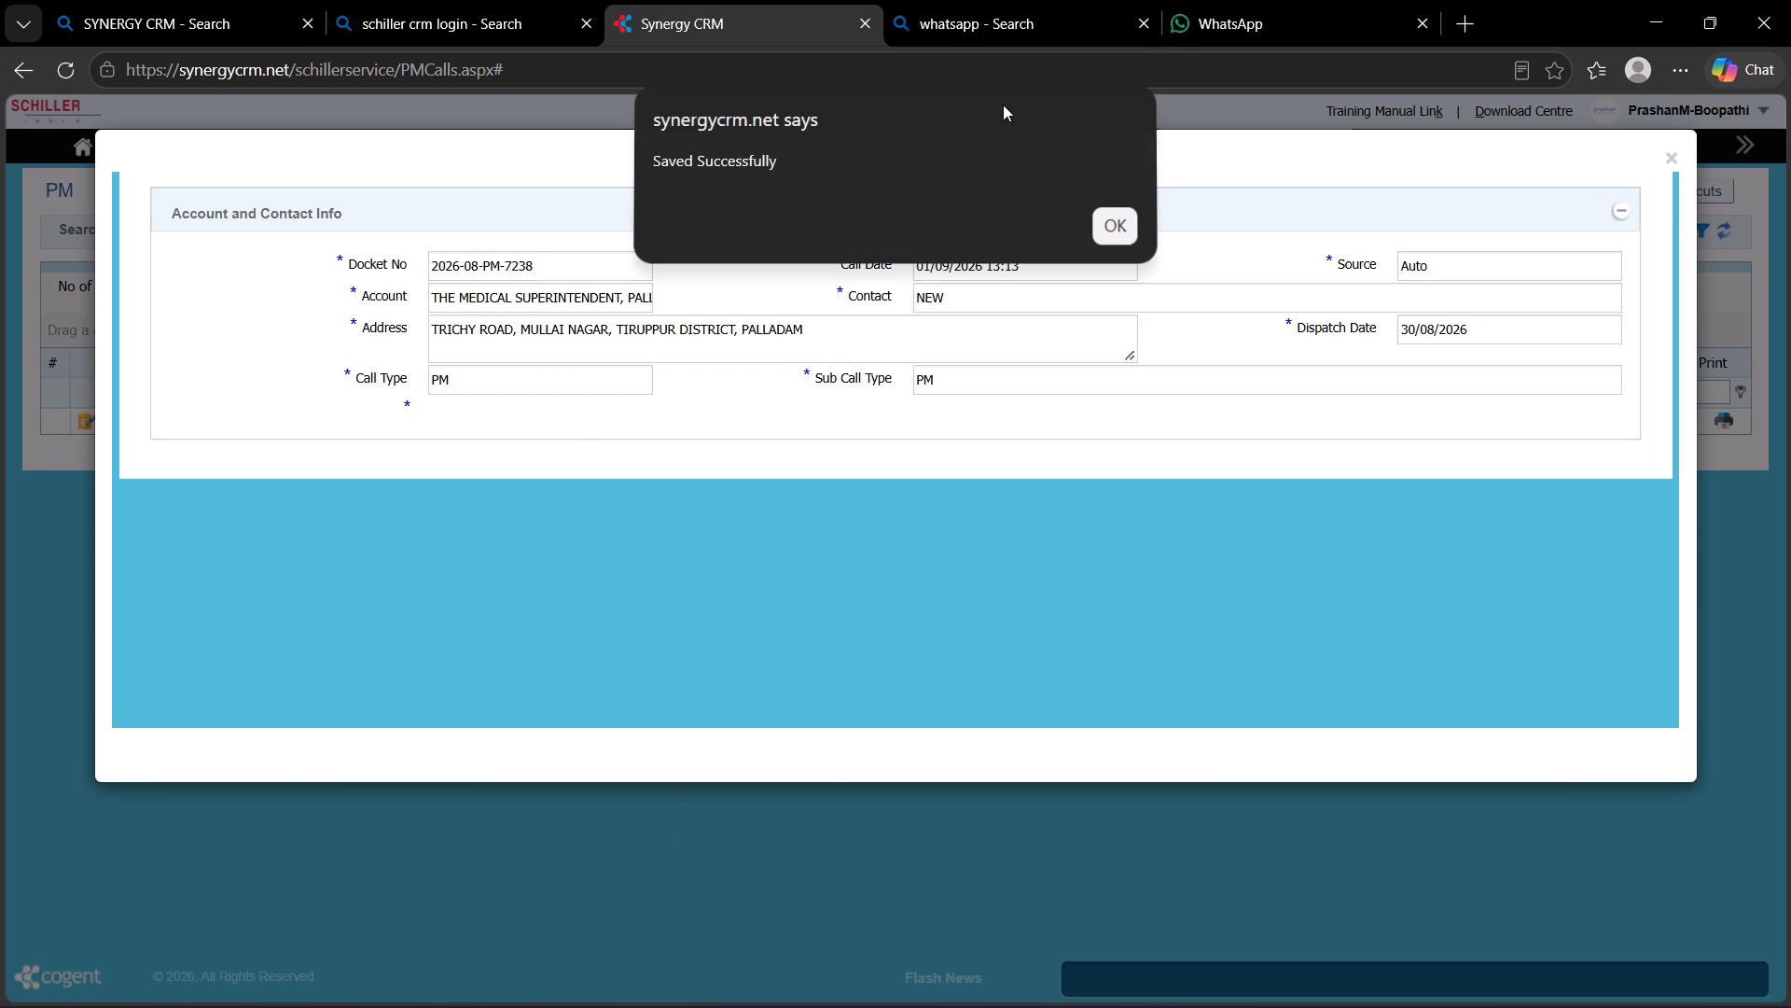
pyautogui.click(1114, 243)
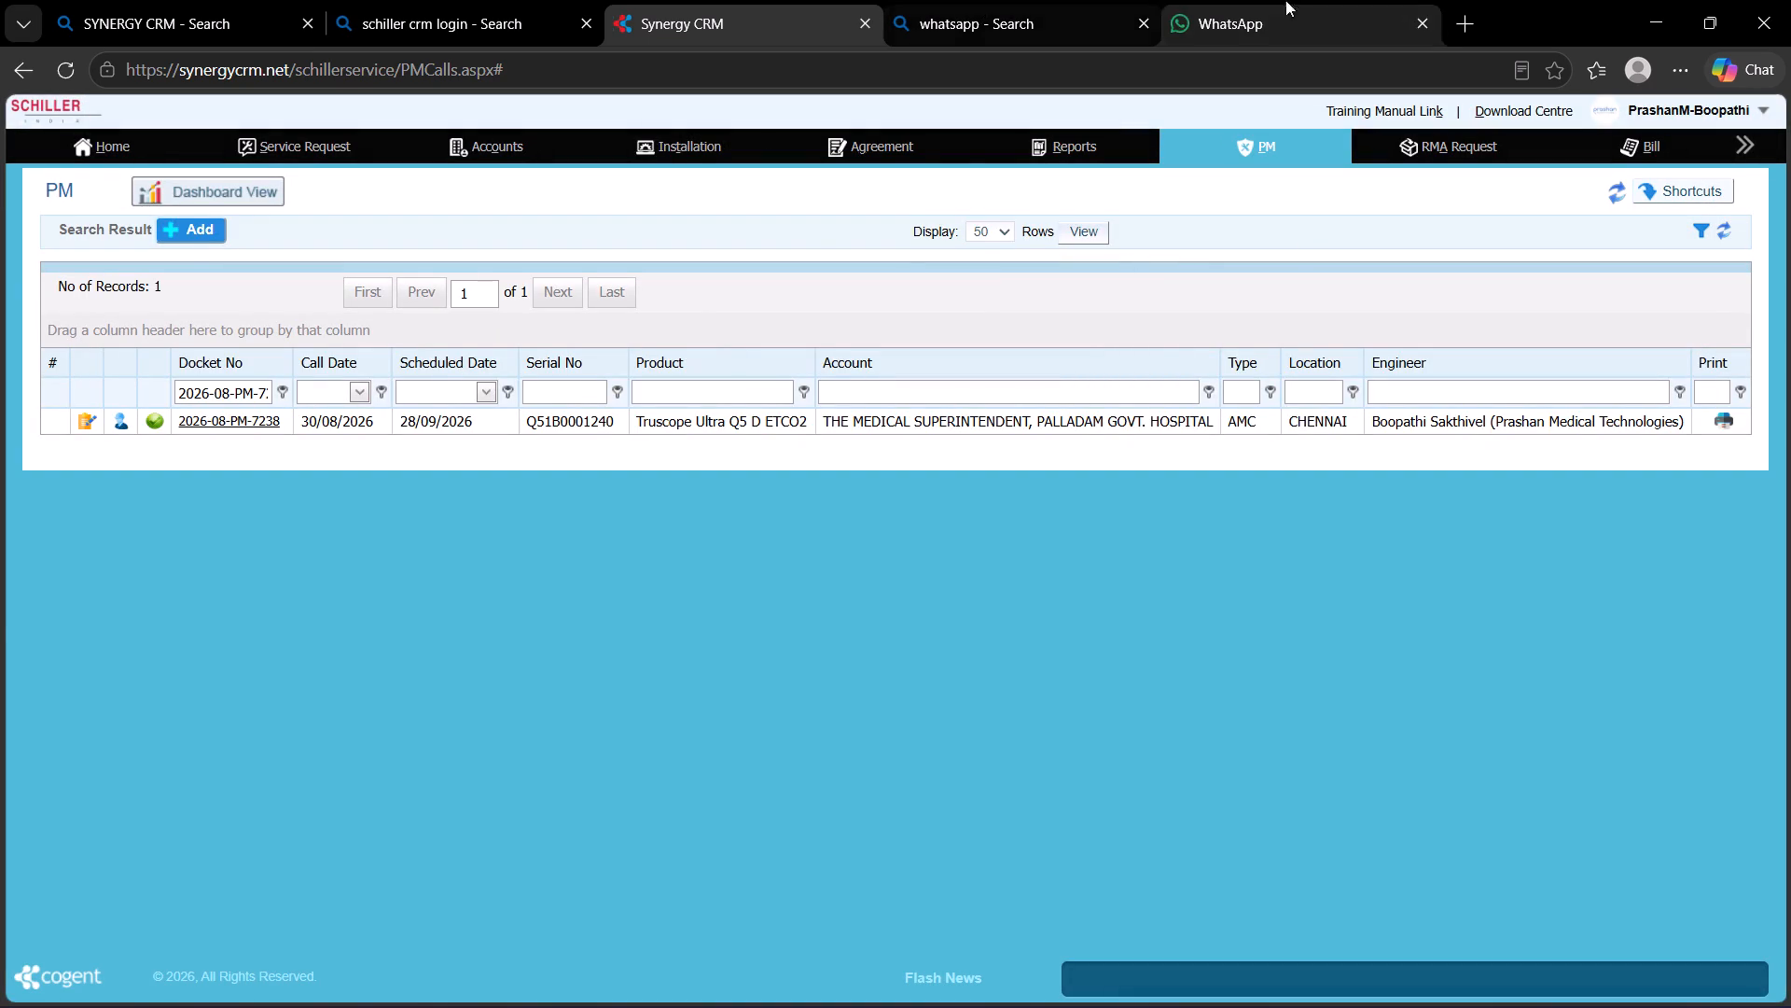
# Change the docket number filter in the PM list to 2026-08-PM-7239.
pyautogui.click(262, 399)
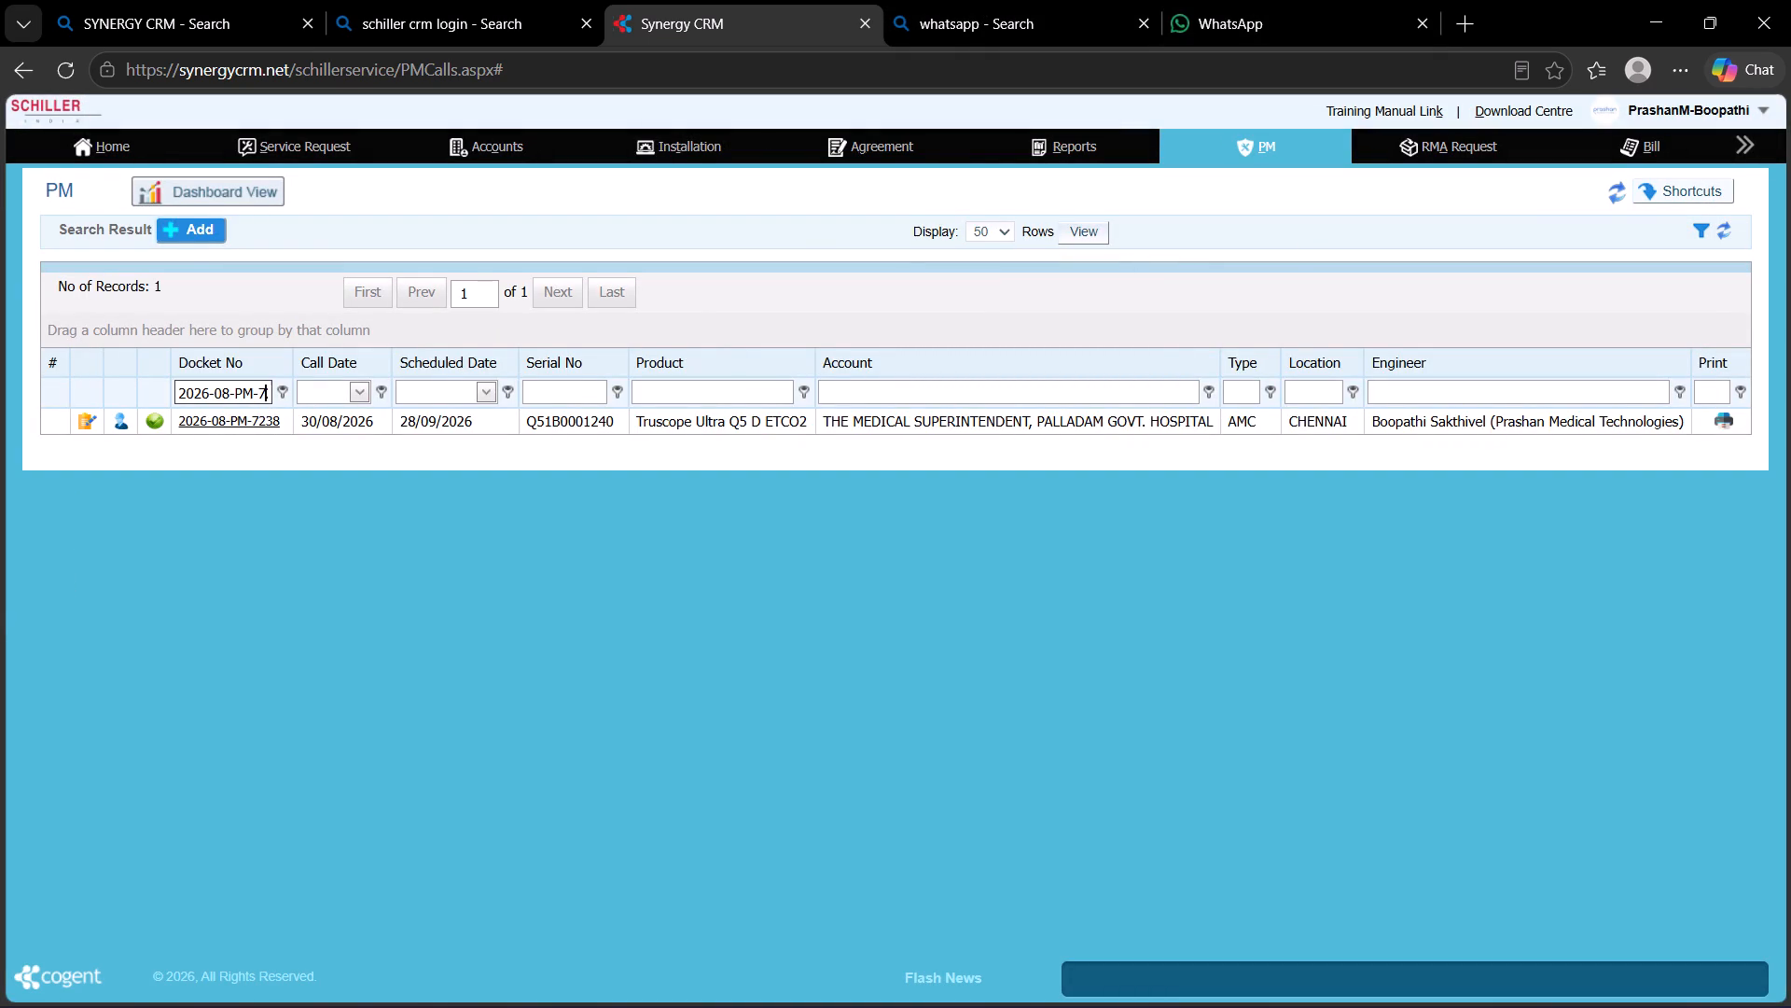
pyautogui.press('Right')
pyautogui.press('Right')
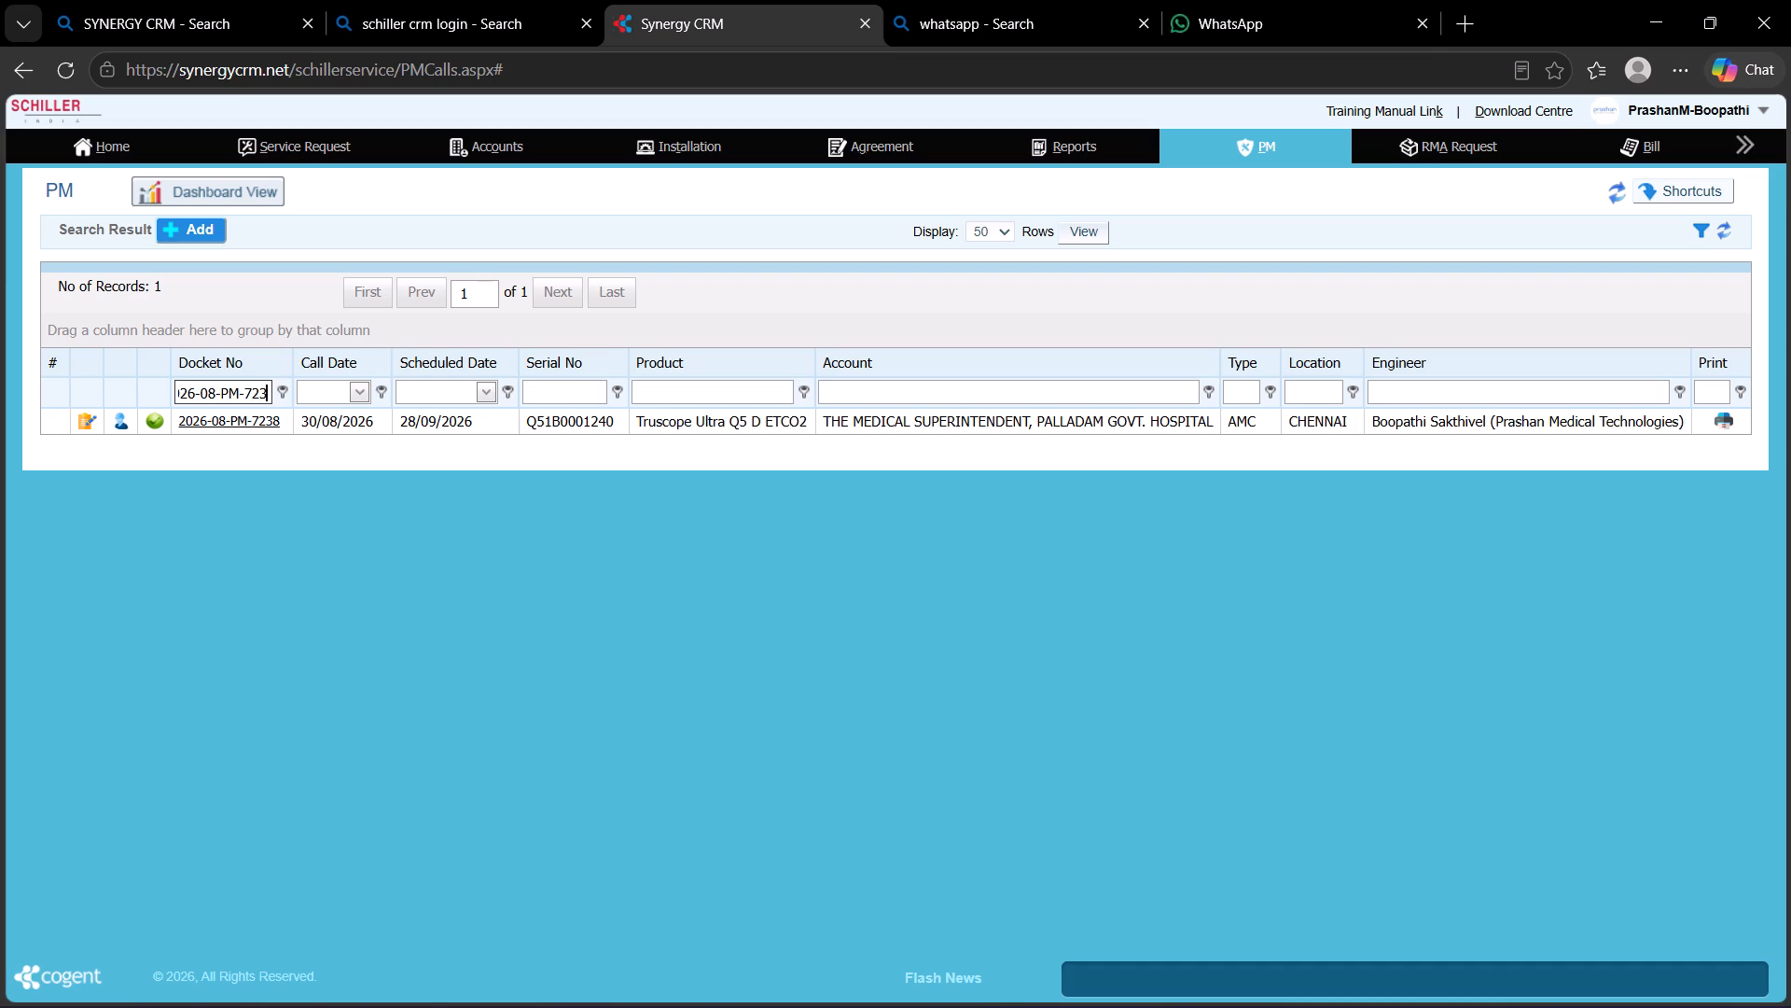
pyautogui.press('Right')
pyautogui.press('BackSpace')
pyautogui.press('9')
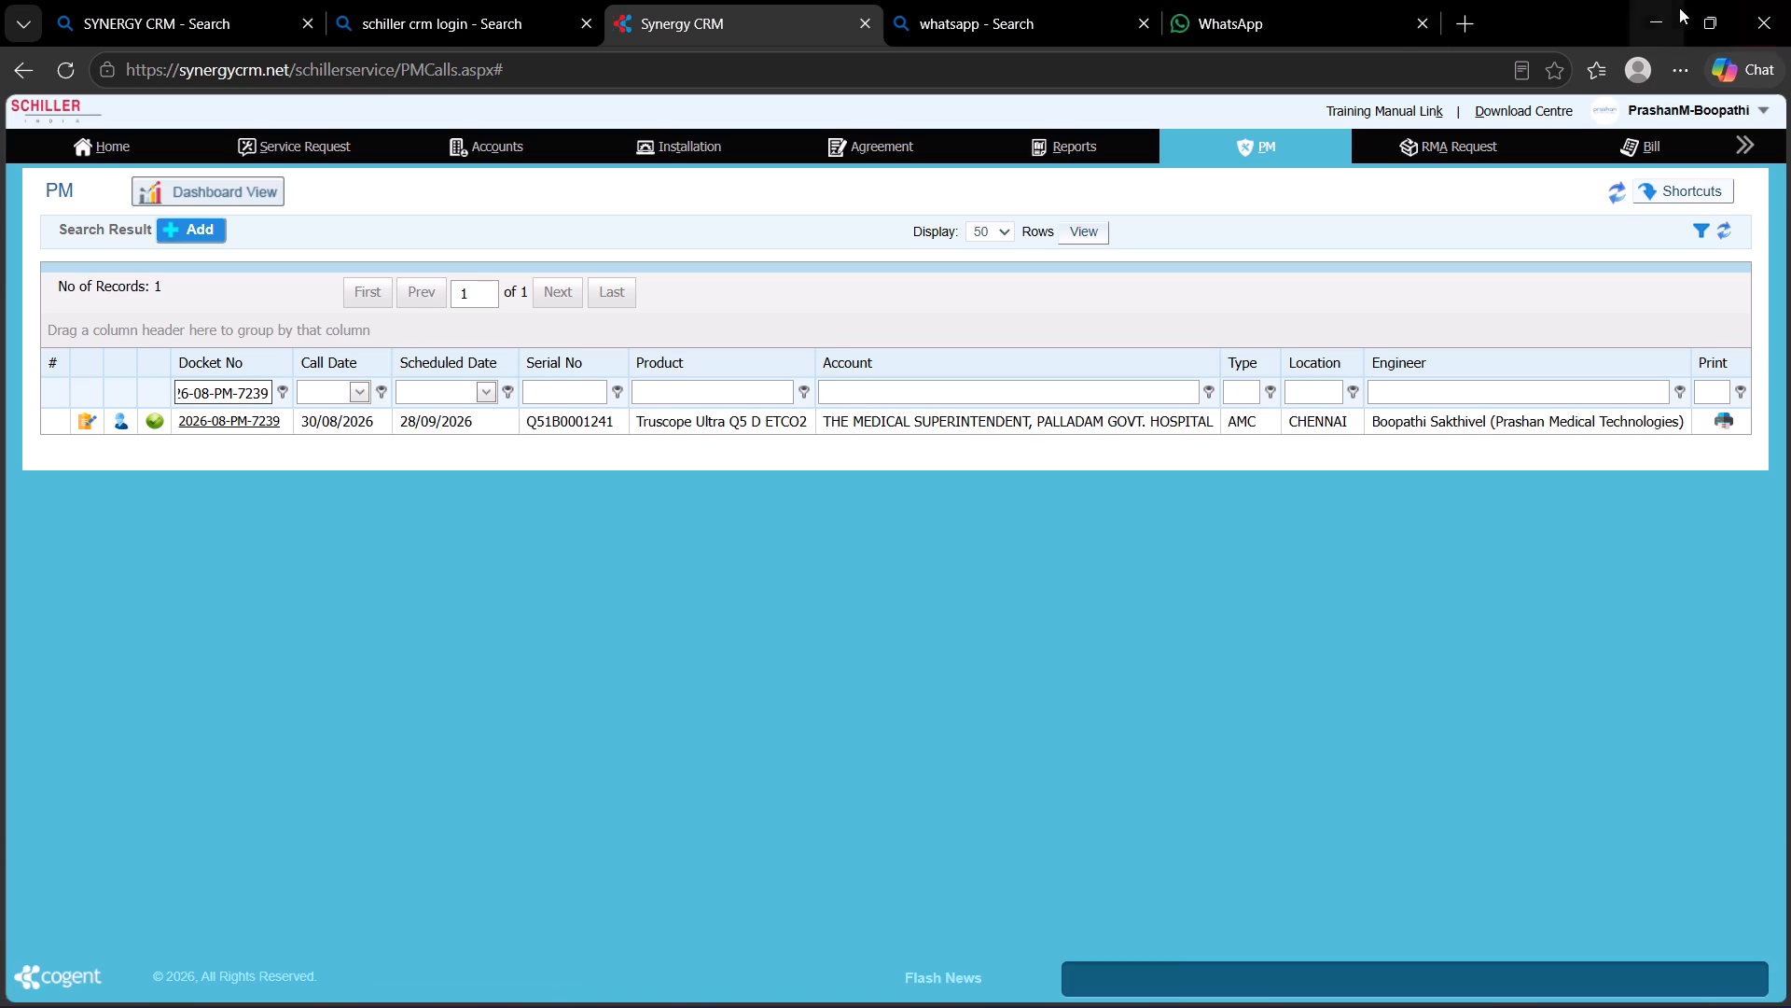
# Switch to the CallDetailReport workbook in Excel and highlight the 2026-08-PM-7238 docket cell in yellow.
pyautogui.click(1638, 18)
pyautogui.click(555, 983)
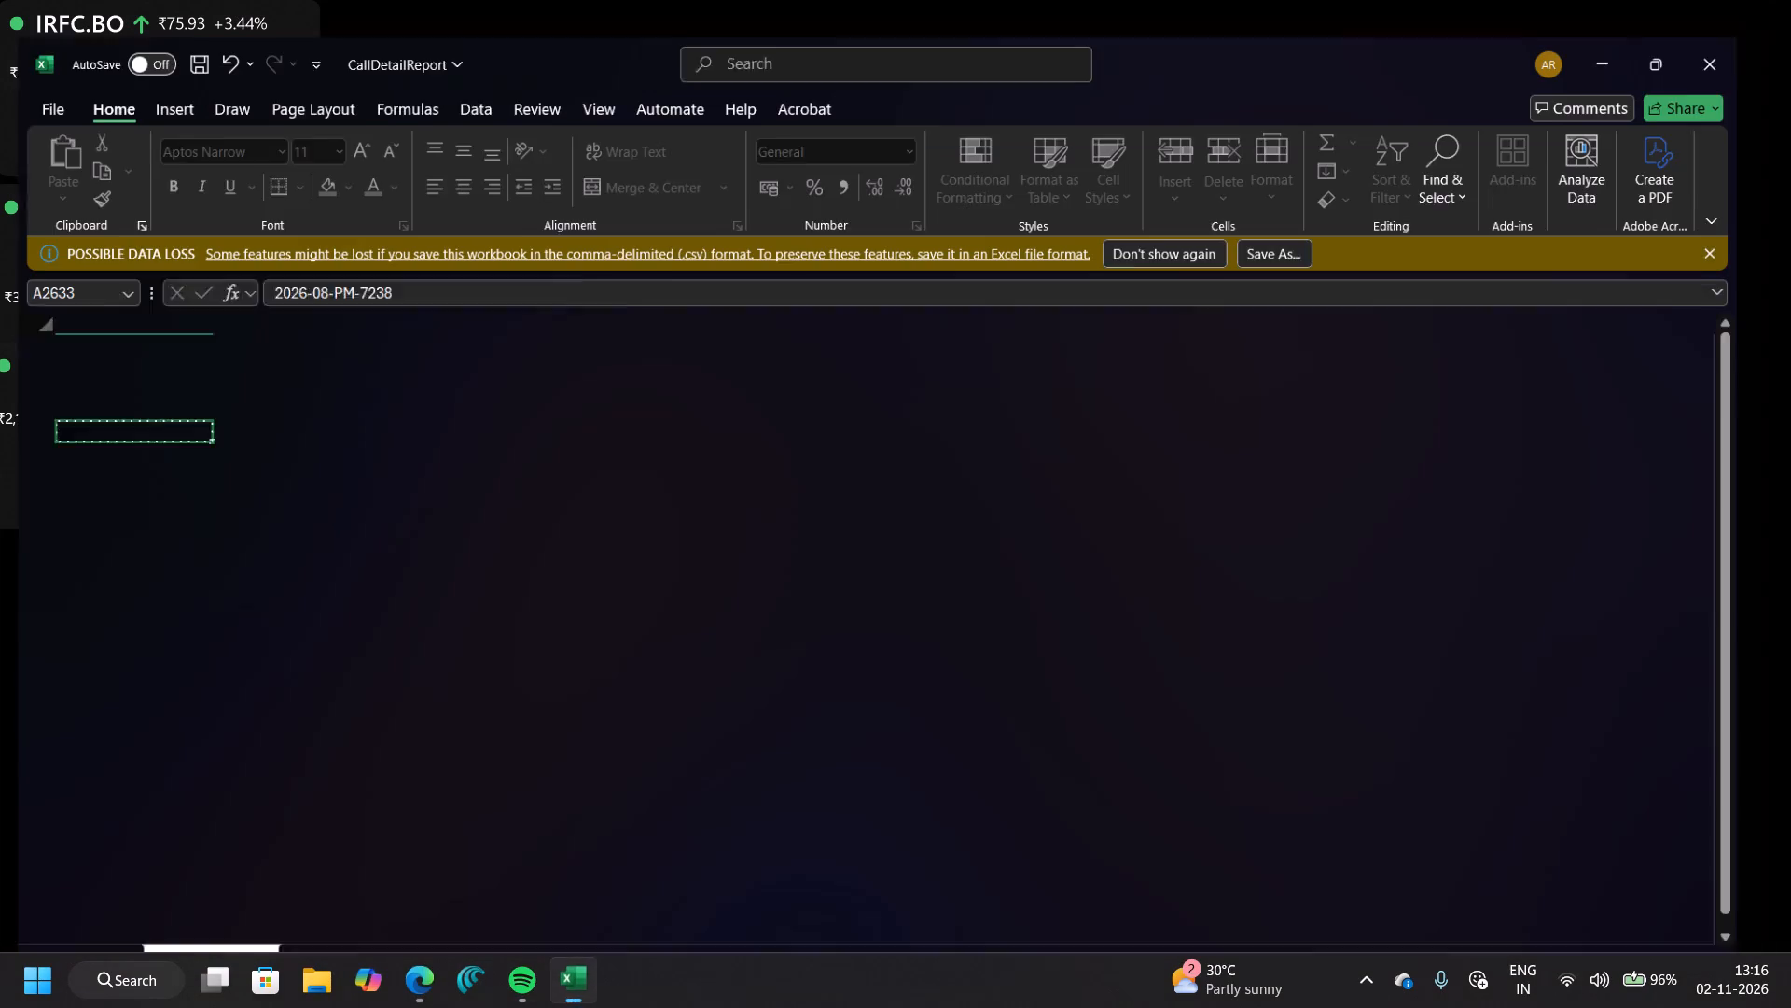
pyautogui.click(325, 154)
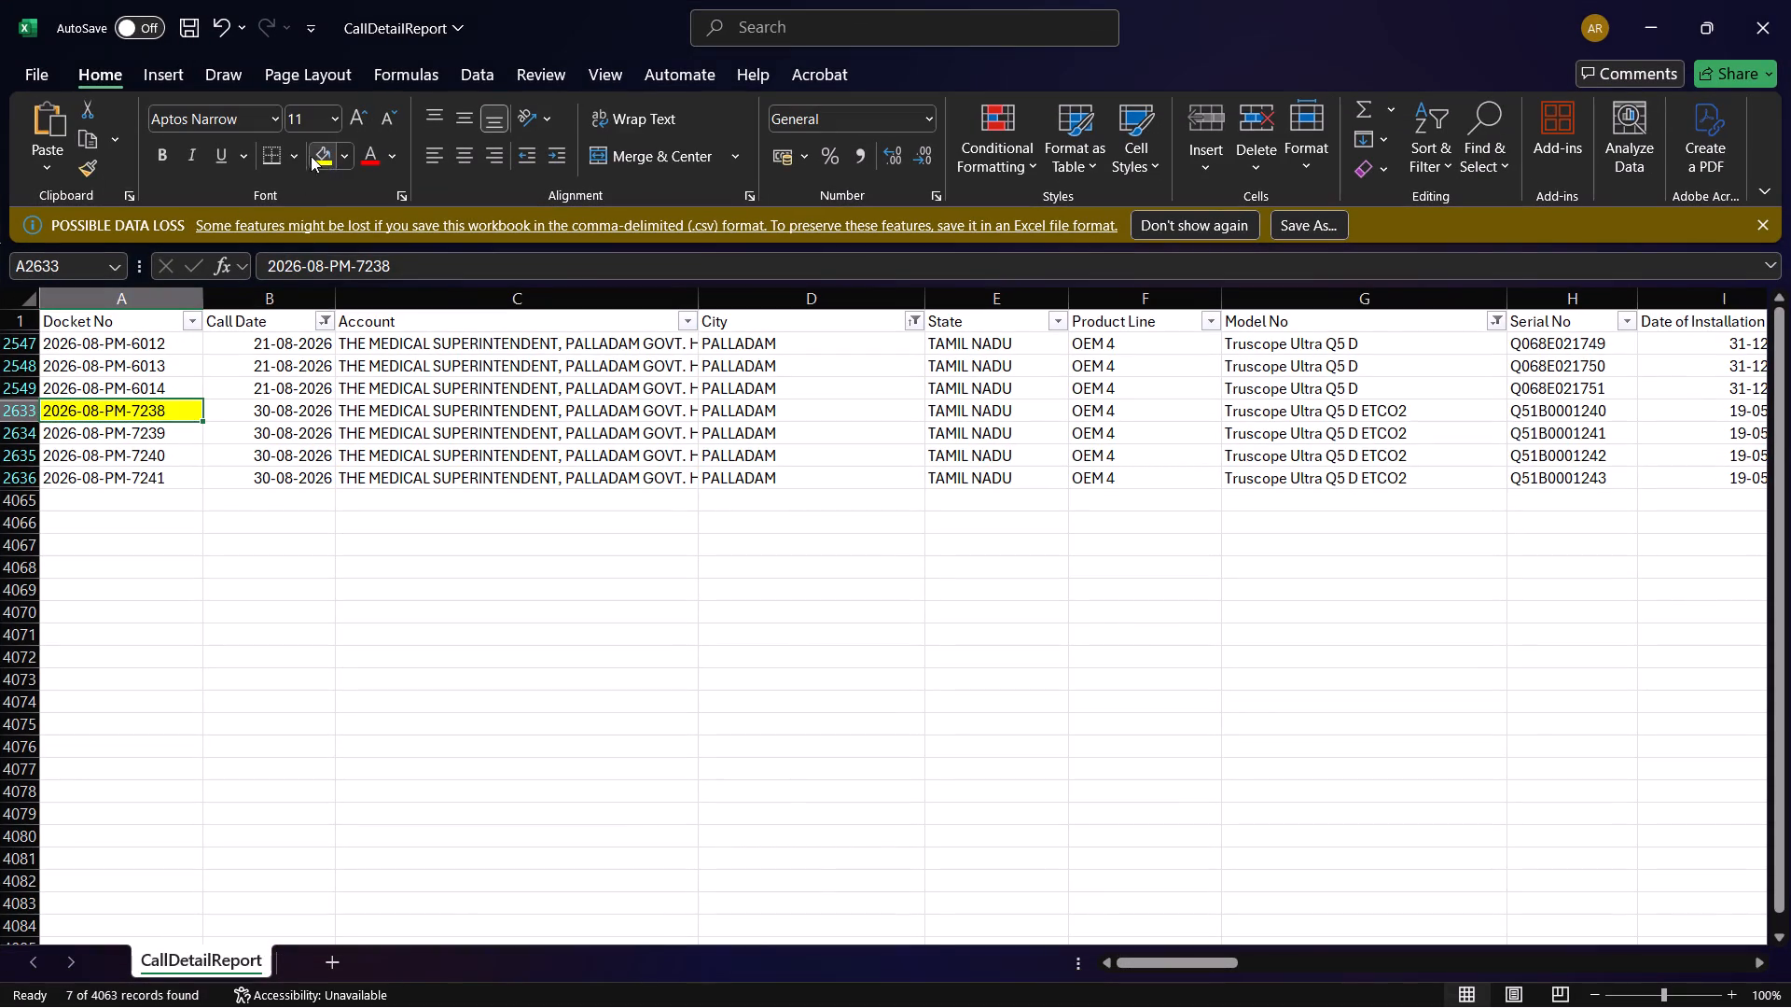
pyautogui.click(1655, 27)
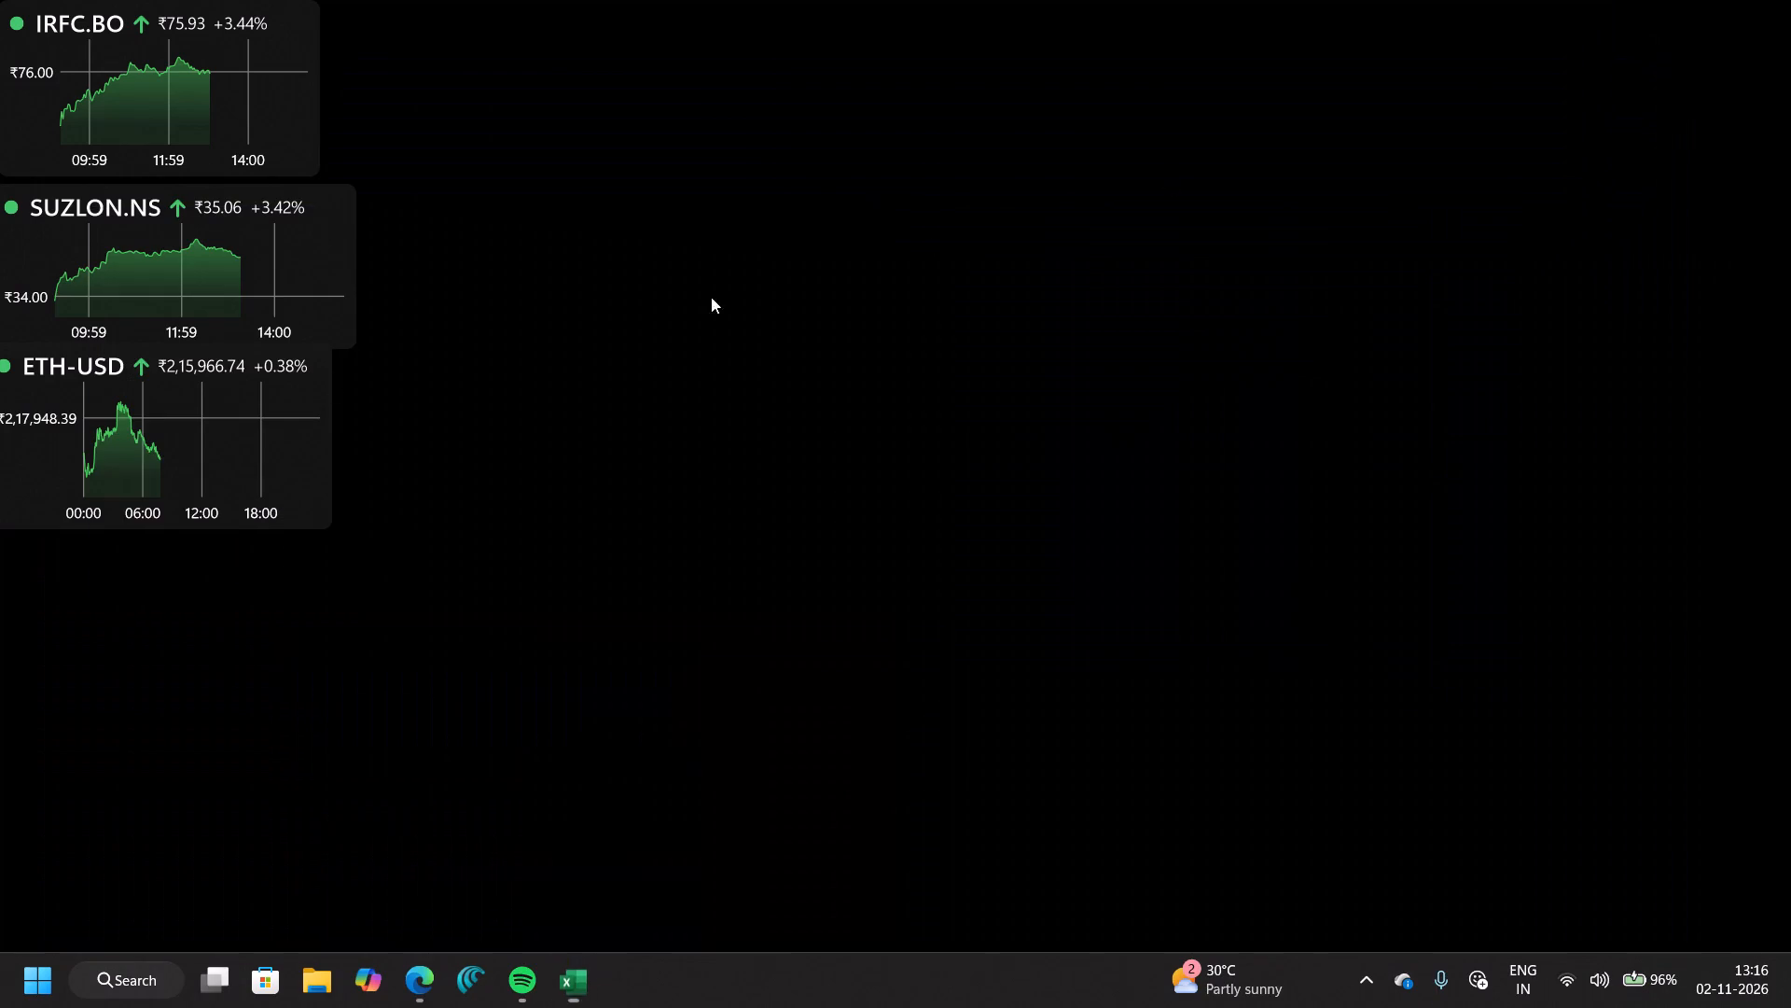
pyautogui.click(420, 989)
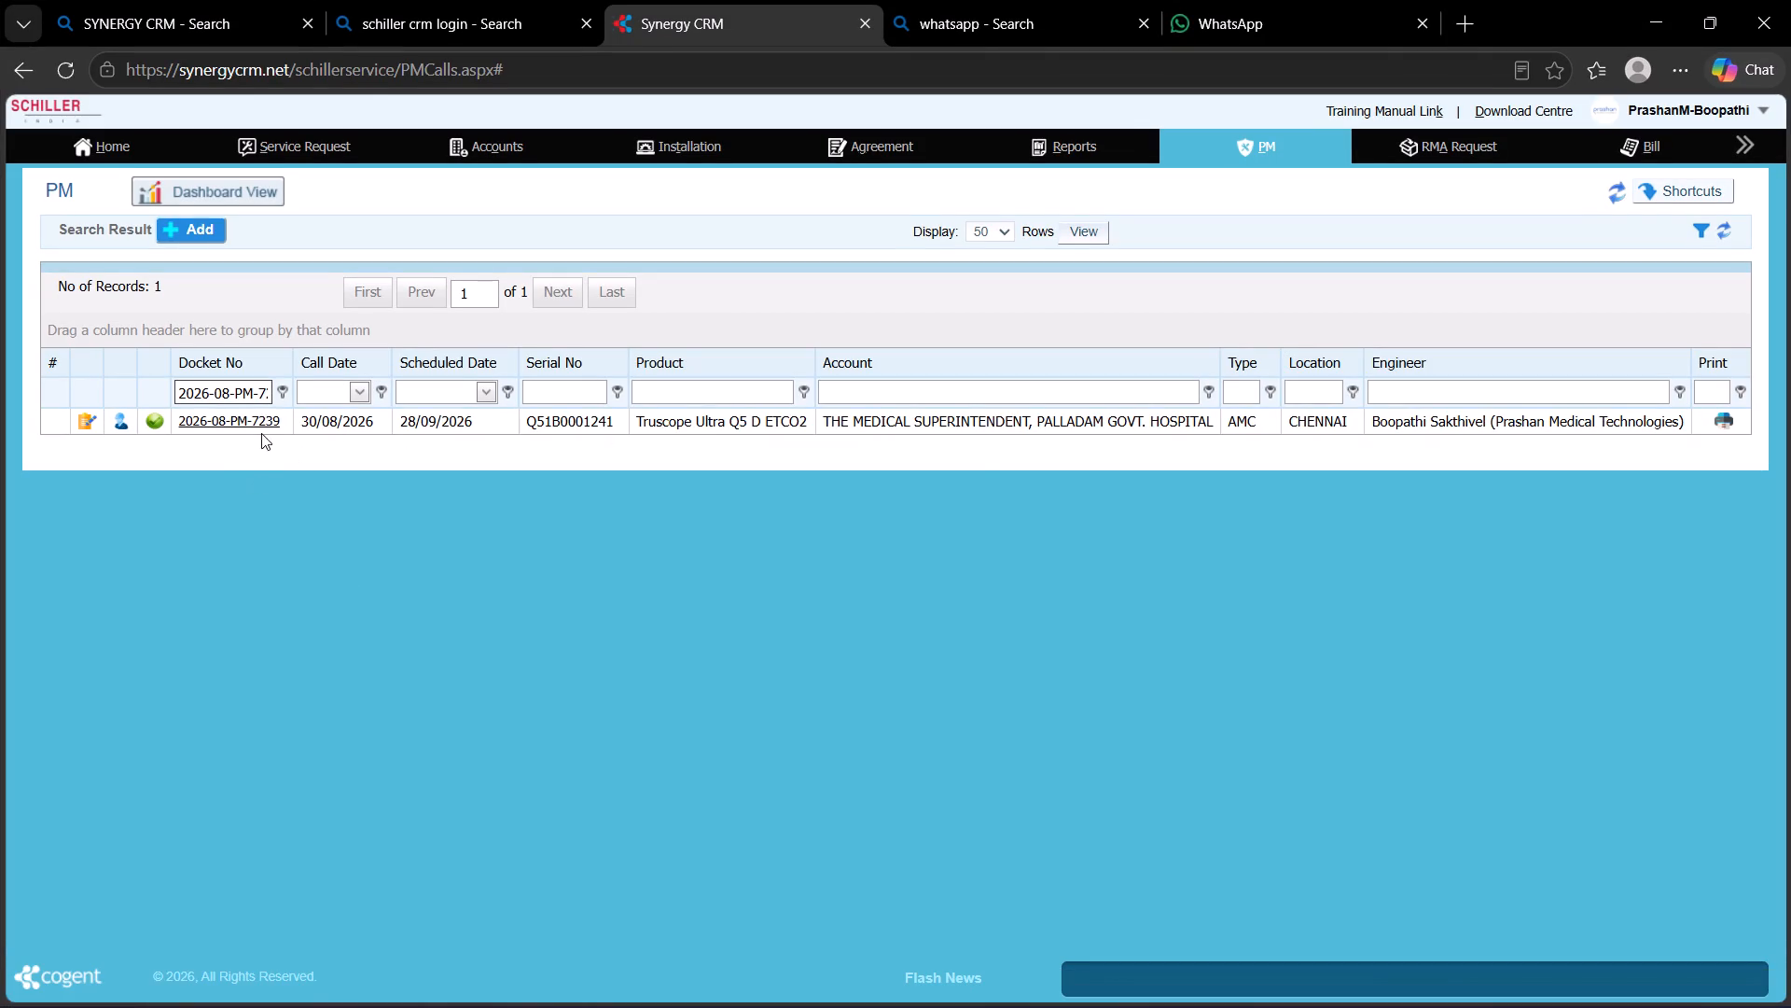
pyautogui.click(271, 424)
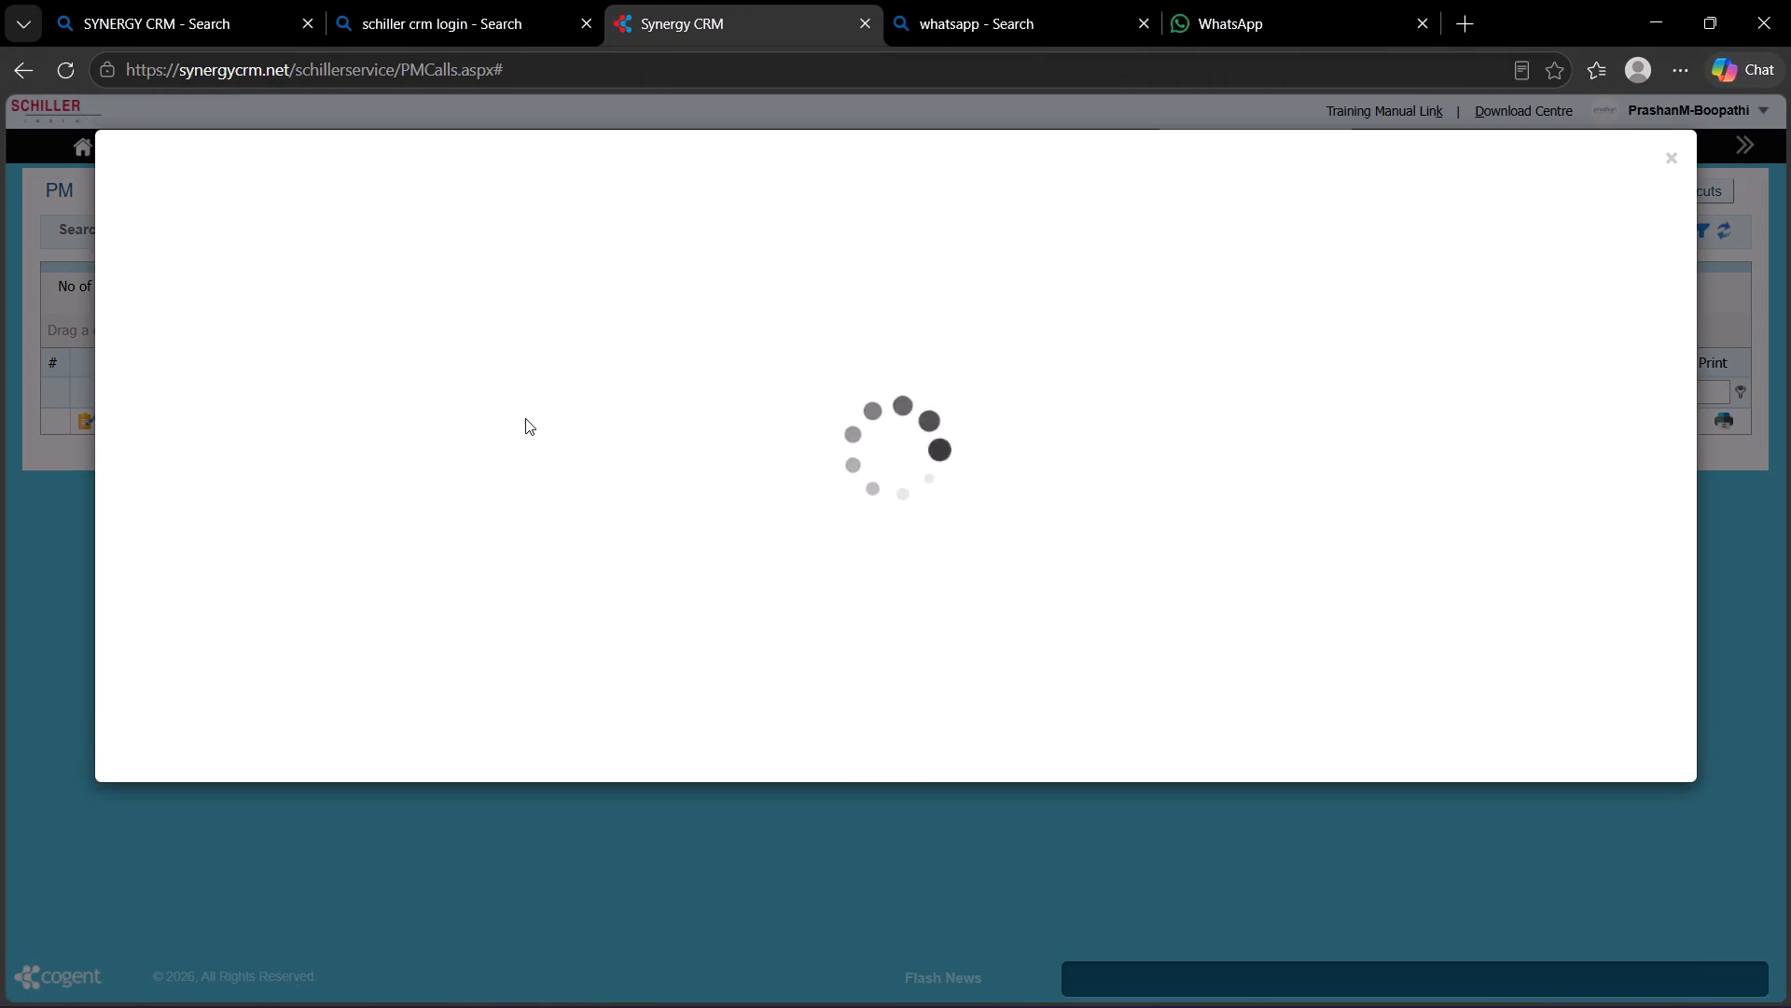
pyautogui.click(423, 237)
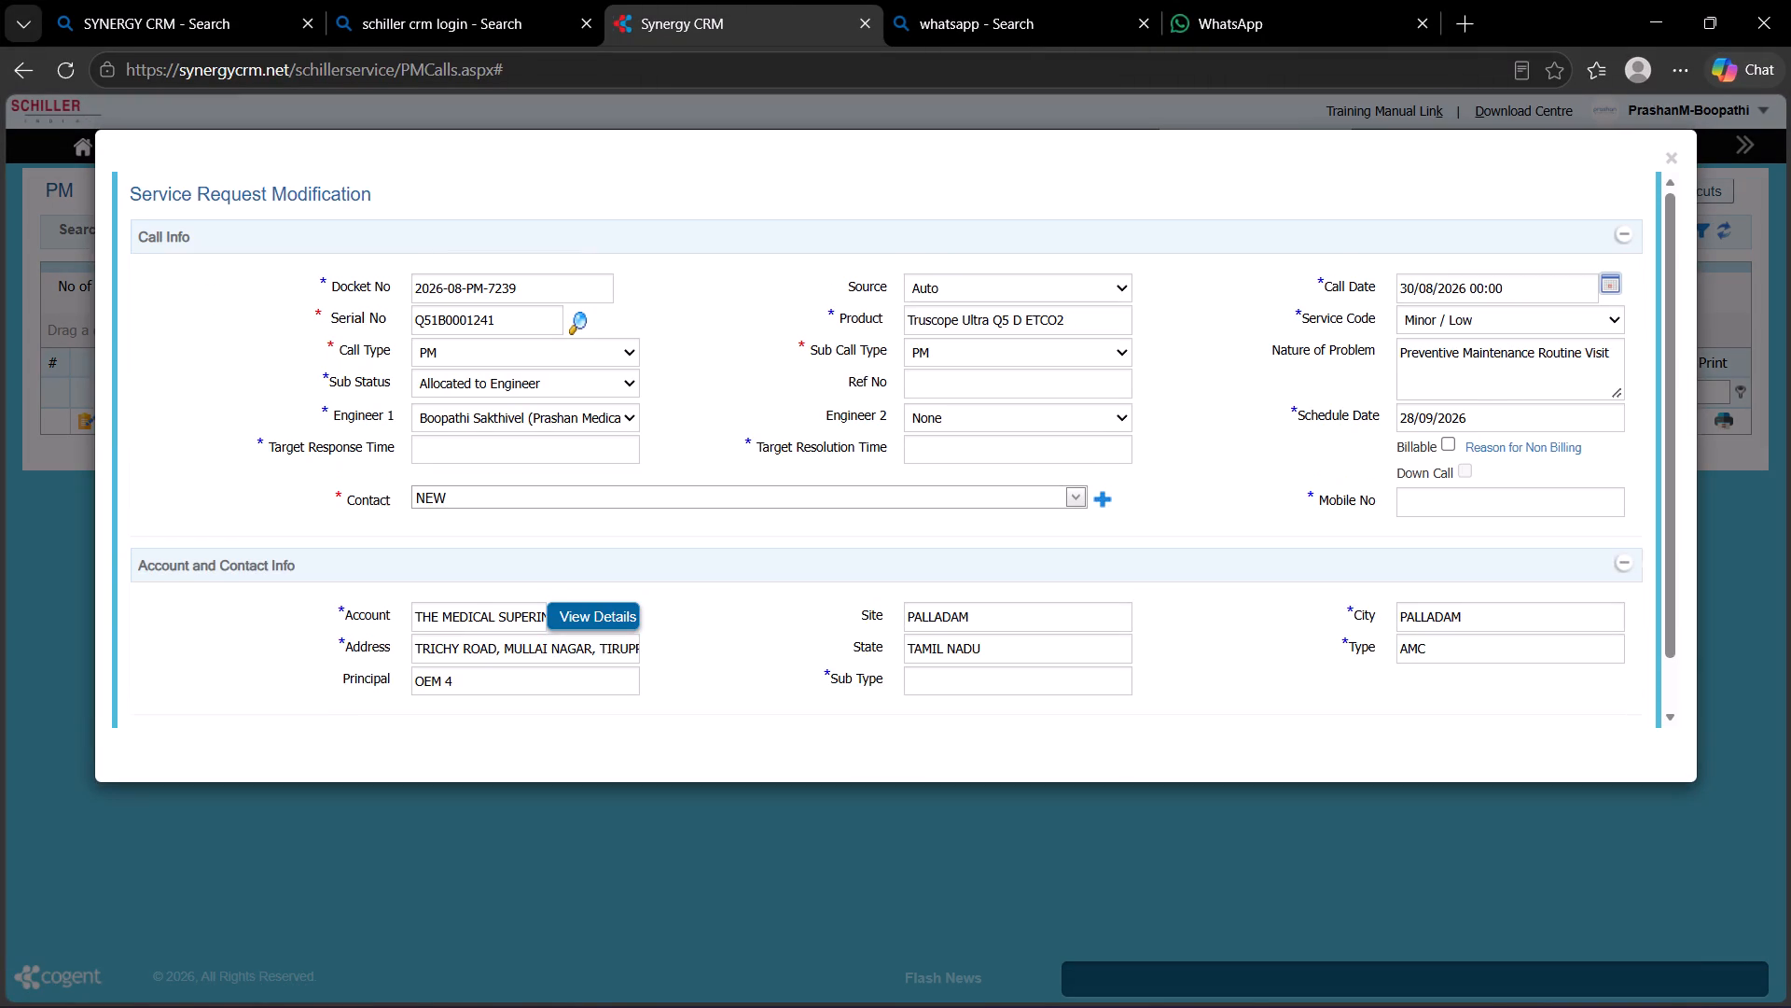
pyautogui.click(1602, 287)
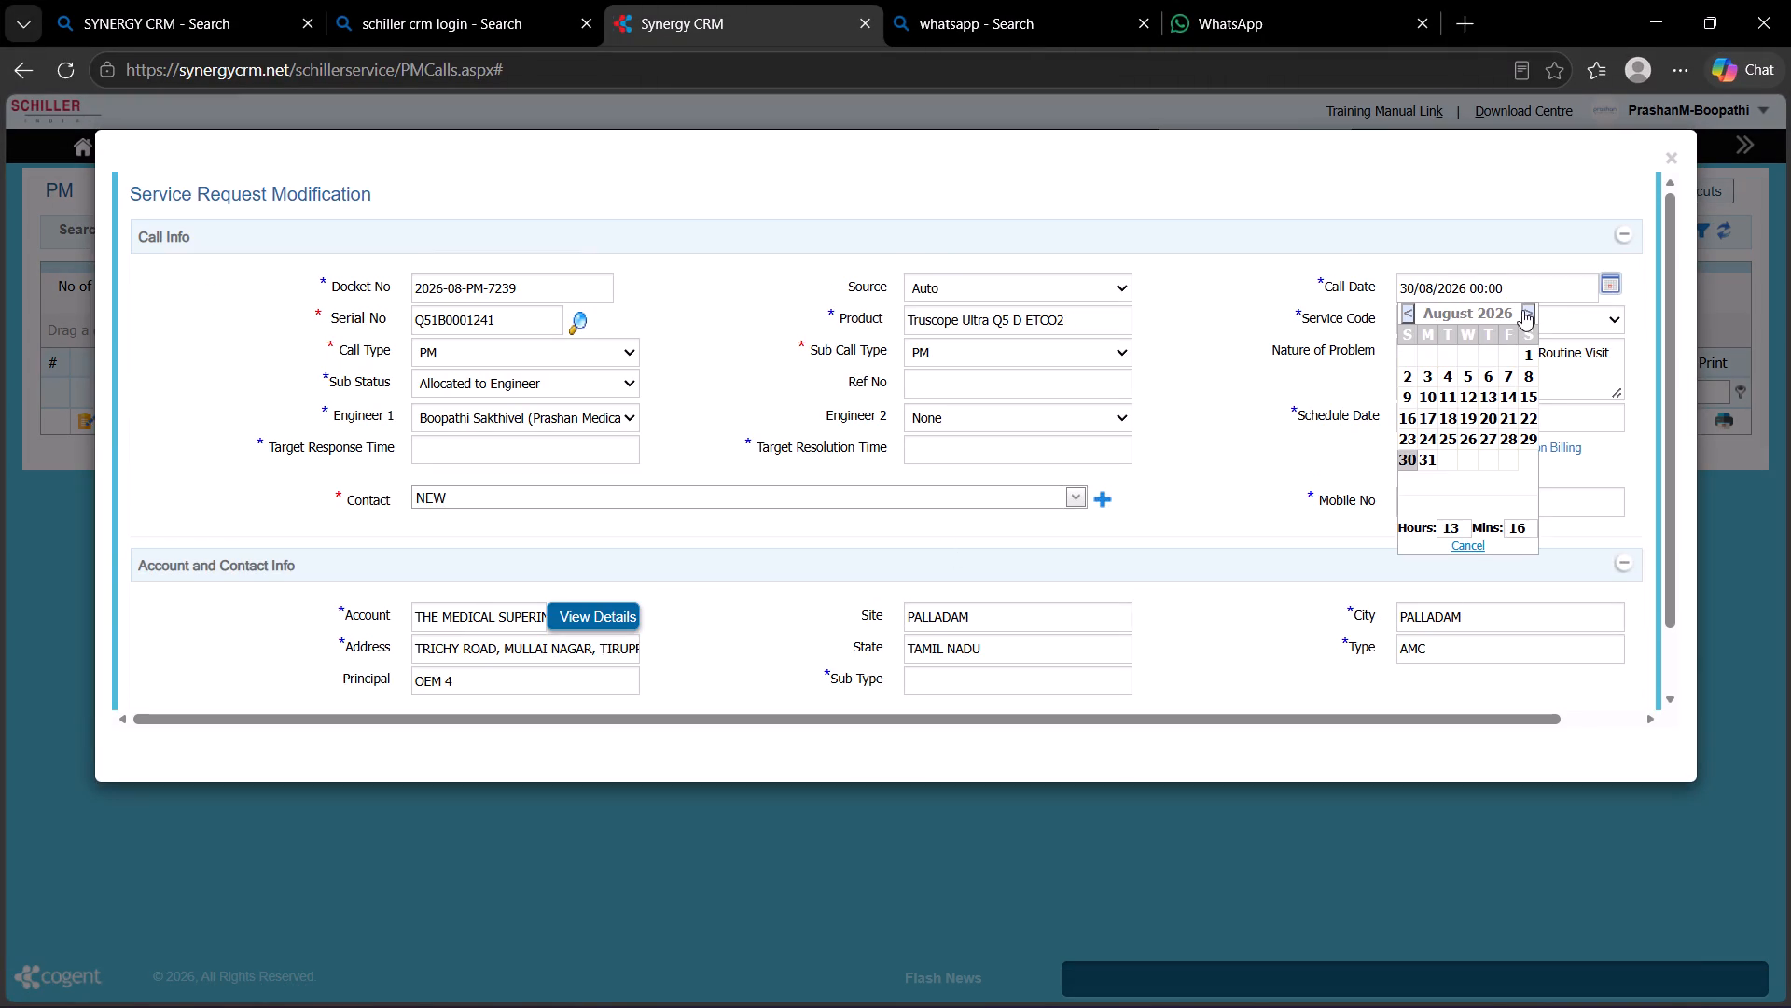
pyautogui.click(1522, 310)
pyautogui.click(1451, 370)
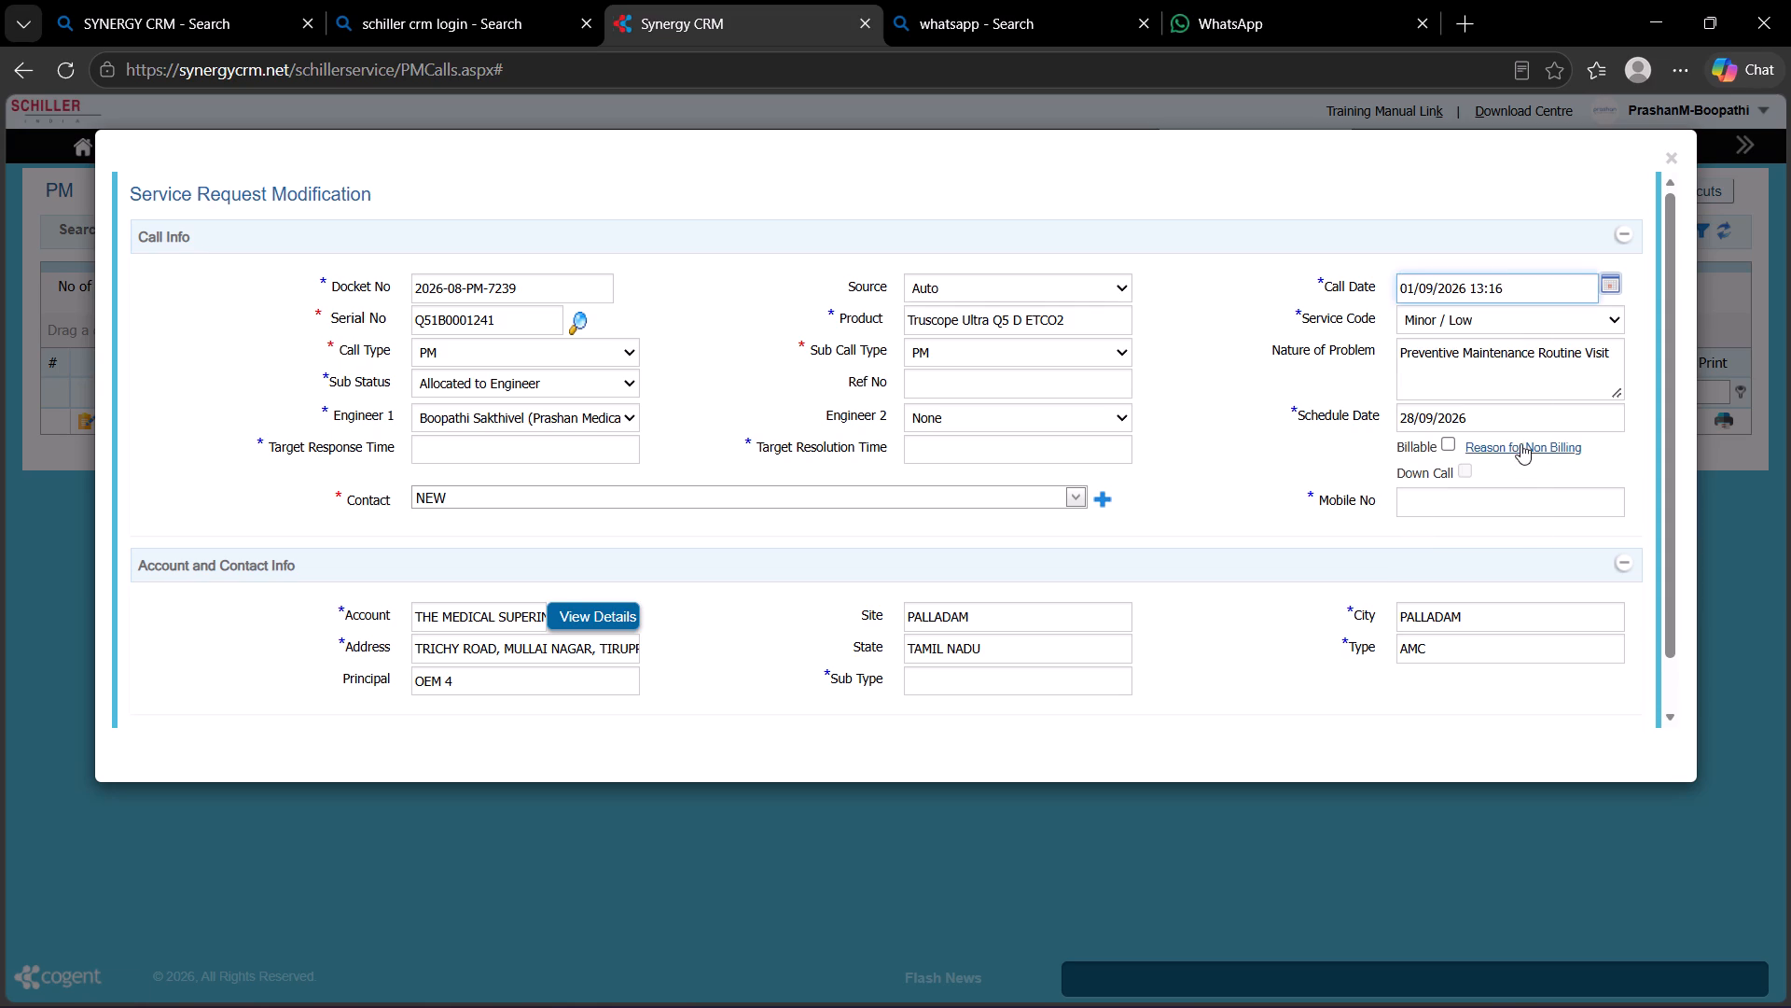
# Save AMC as the reason for non-billing and submit the modification of docket 2026-08-PM-7239.
pyautogui.click(1520, 443)
pyautogui.click(300, 207)
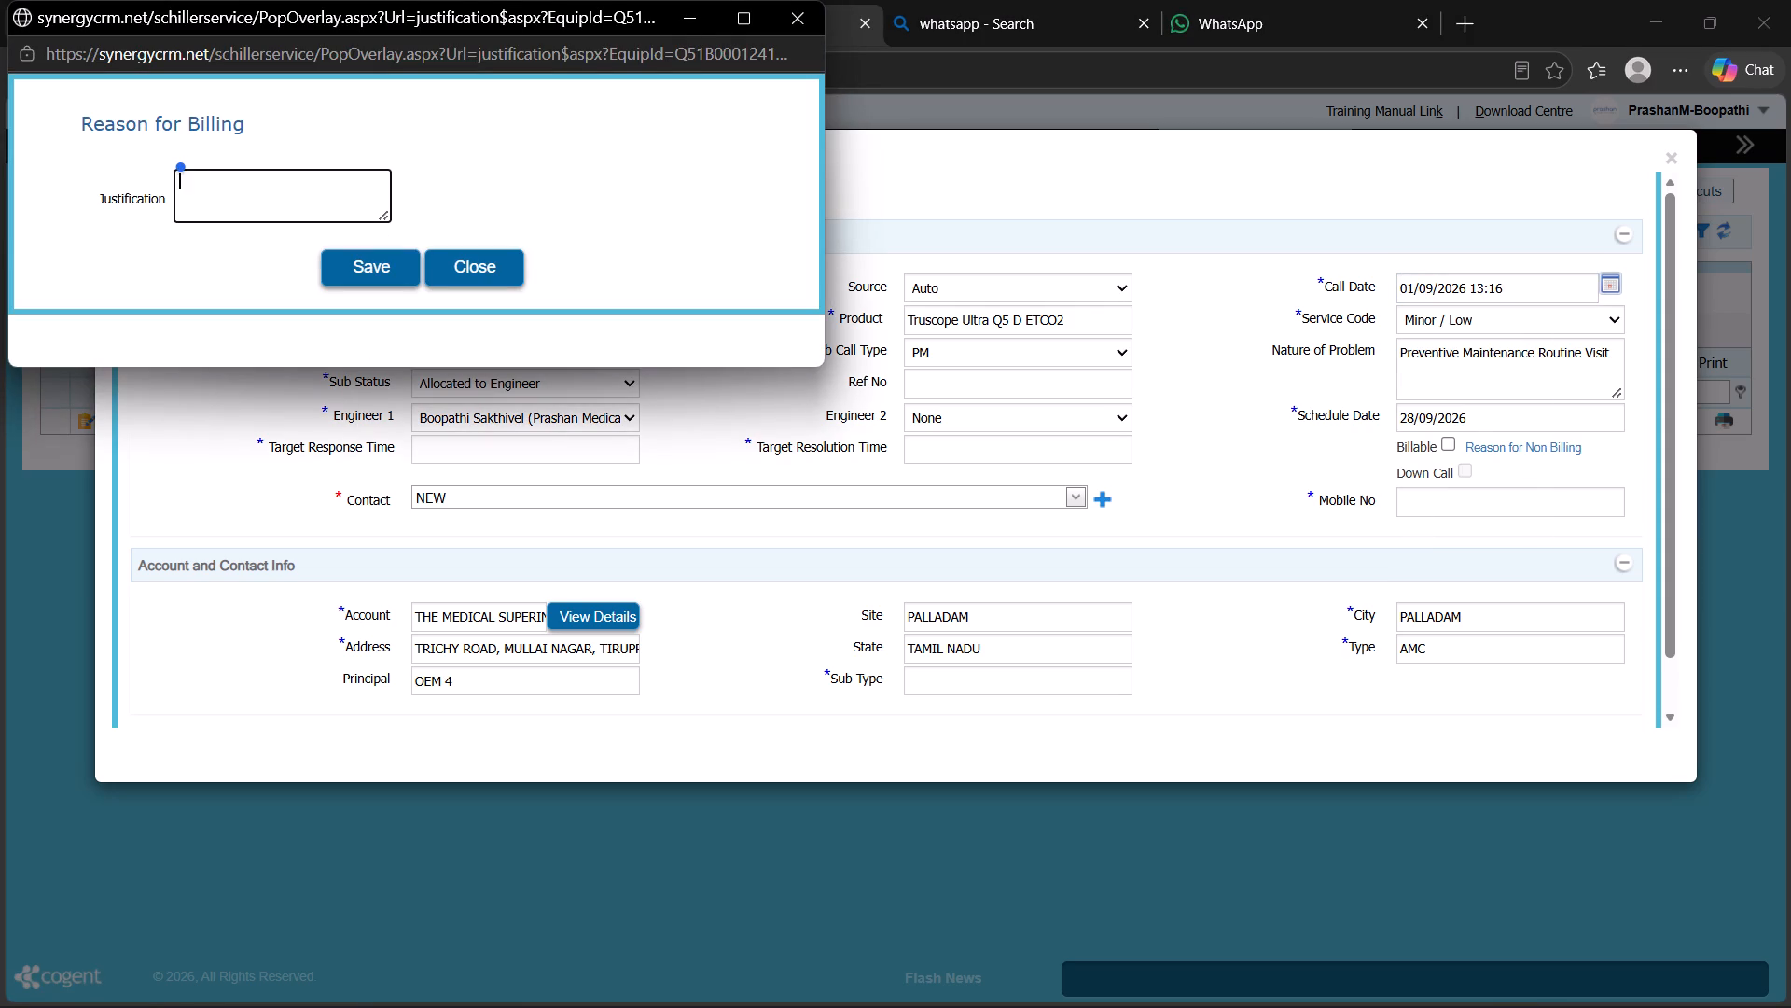
pyautogui.press('a')
pyautogui.press('m')
pyautogui.press('c')
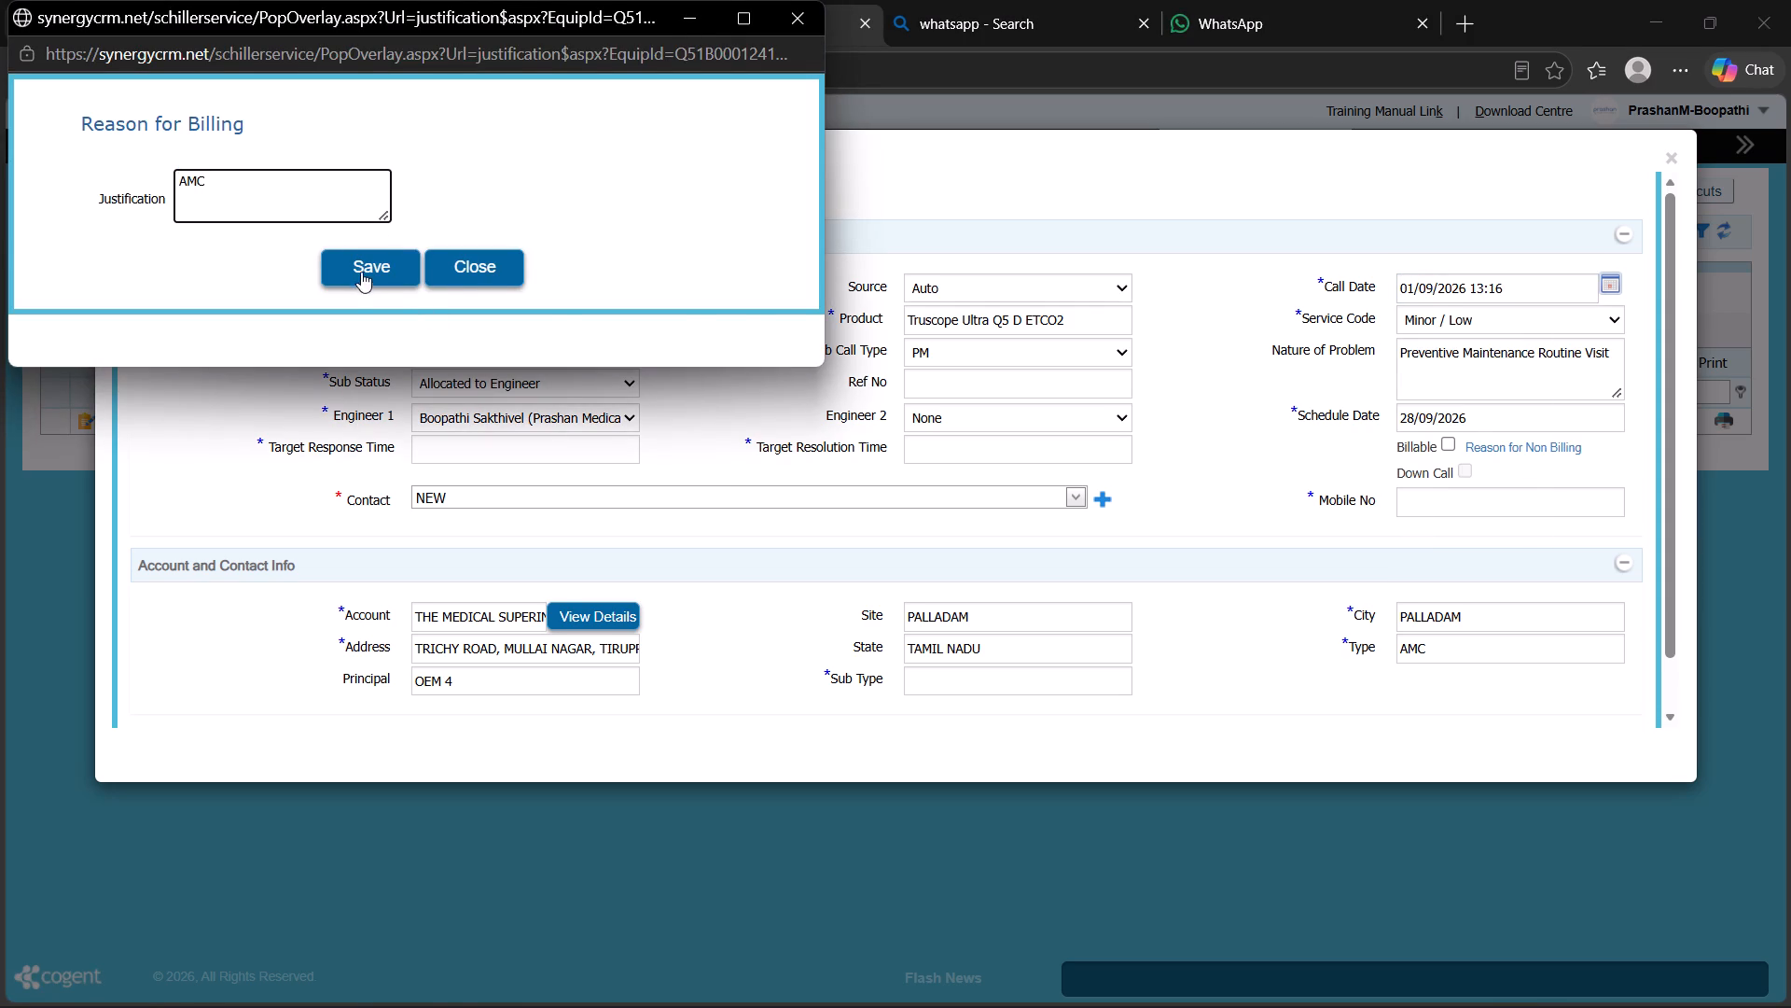
pyautogui.click(361, 272)
pyautogui.scroll(-5, 919, 551)
pyautogui.click(891, 704)
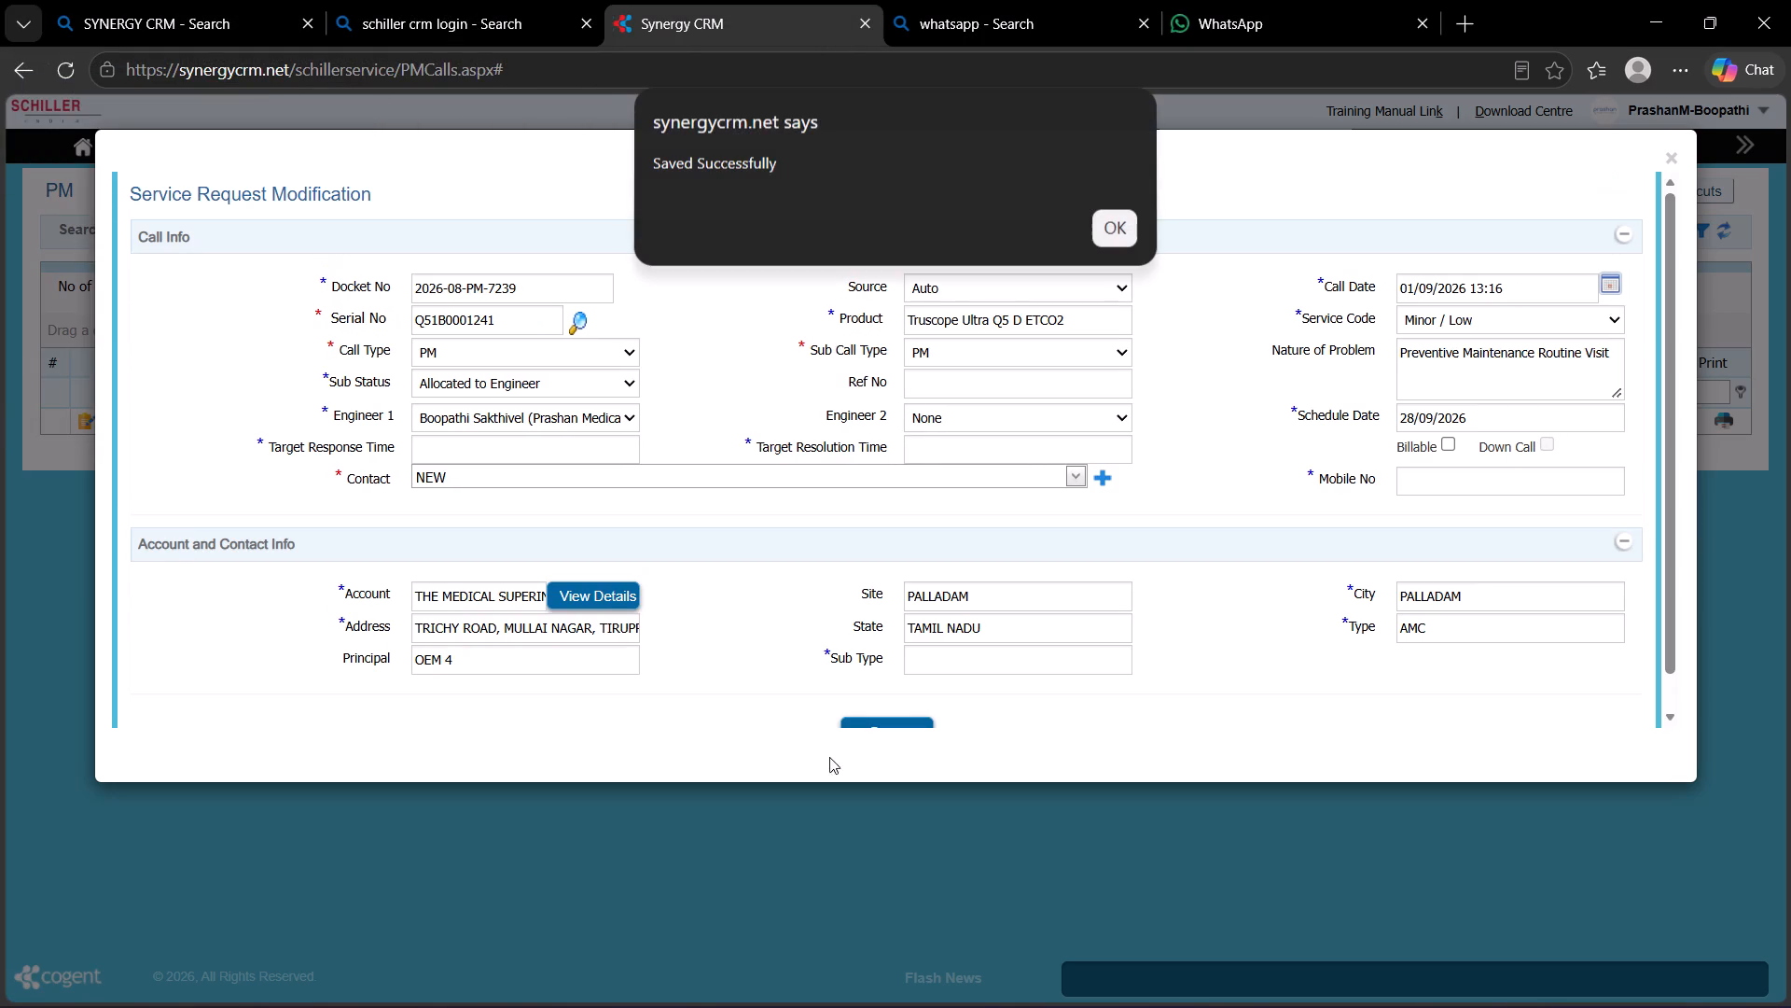
# Attach the service report image WhatsApp Image 2026-11-02 at 1.14.26 PM to docket 2026-08-PM-7239.
pyautogui.click(1105, 226)
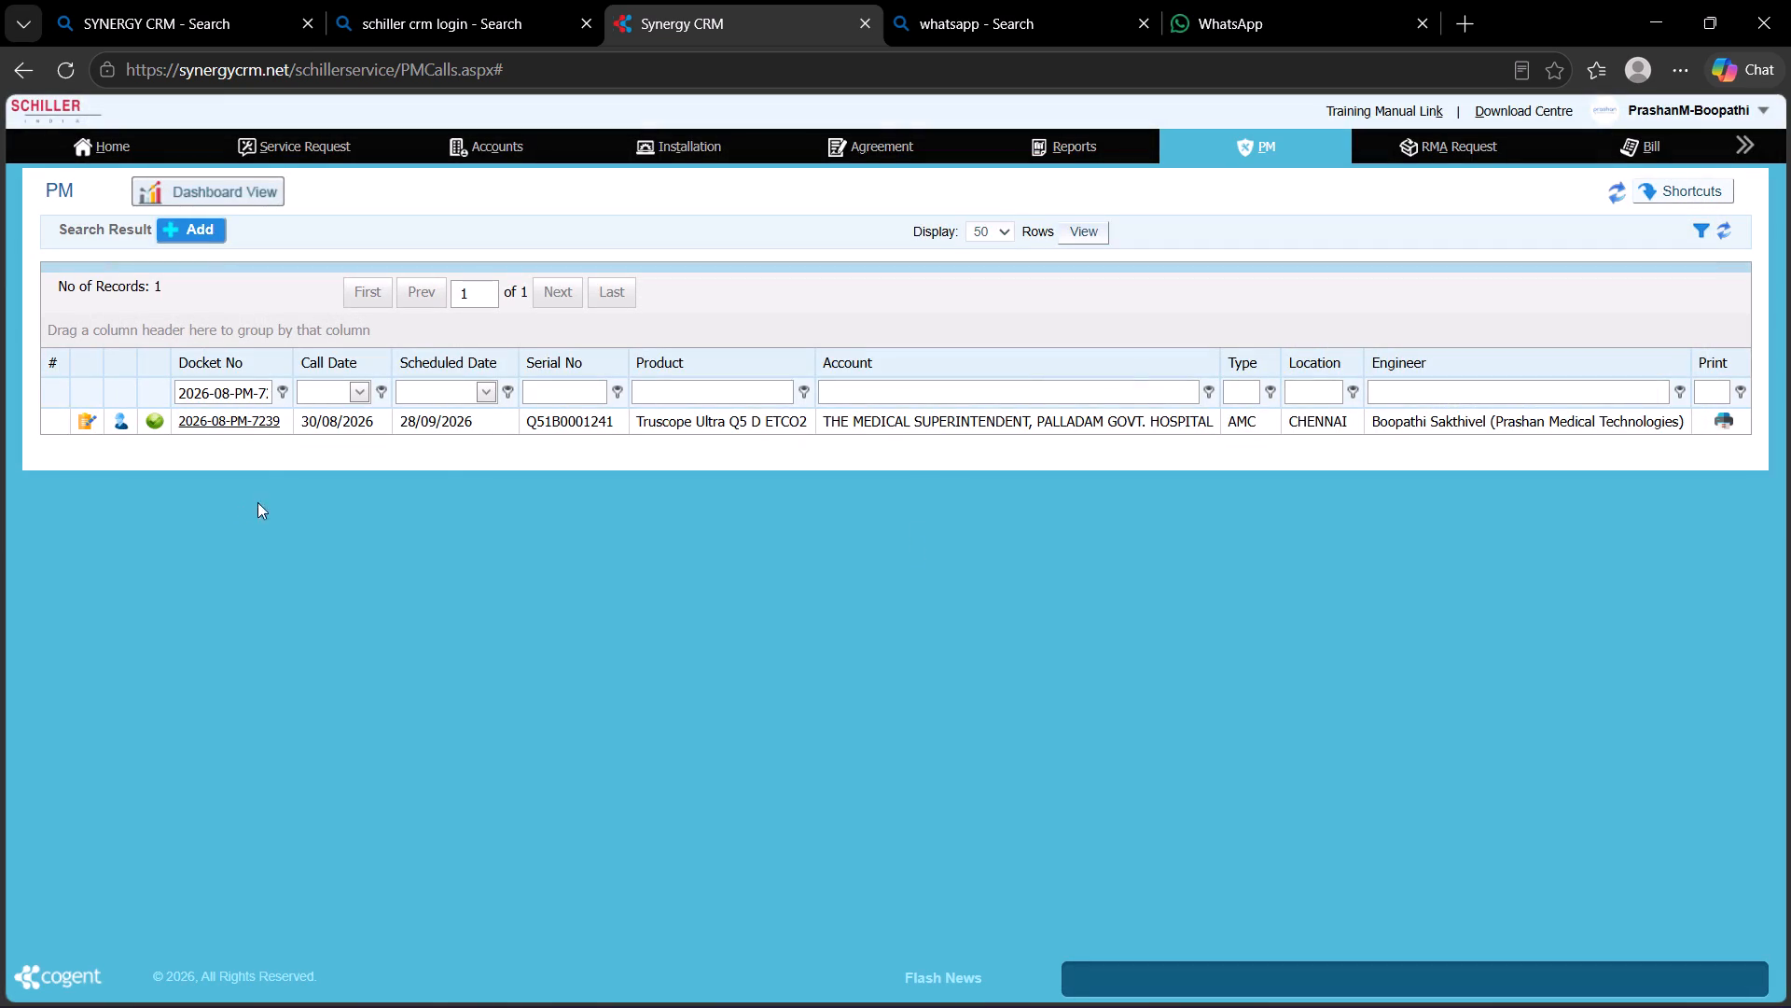
pyautogui.click(254, 419)
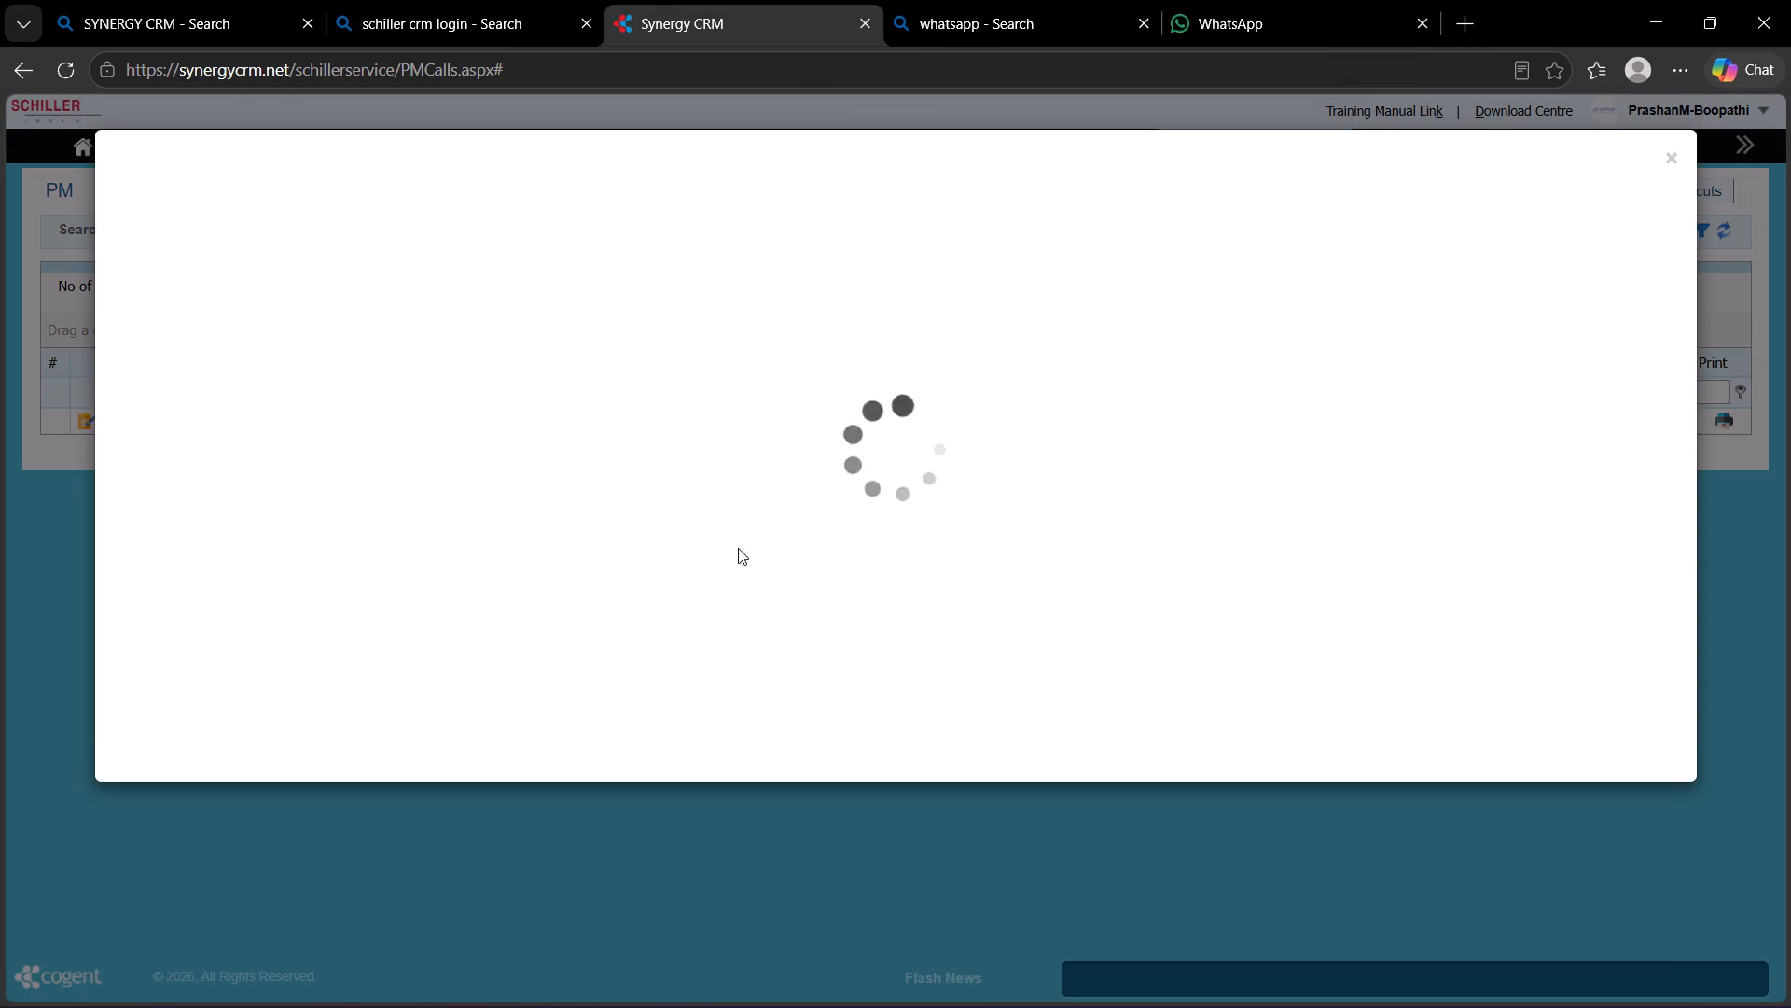
pyautogui.scroll(-2, 775, 450)
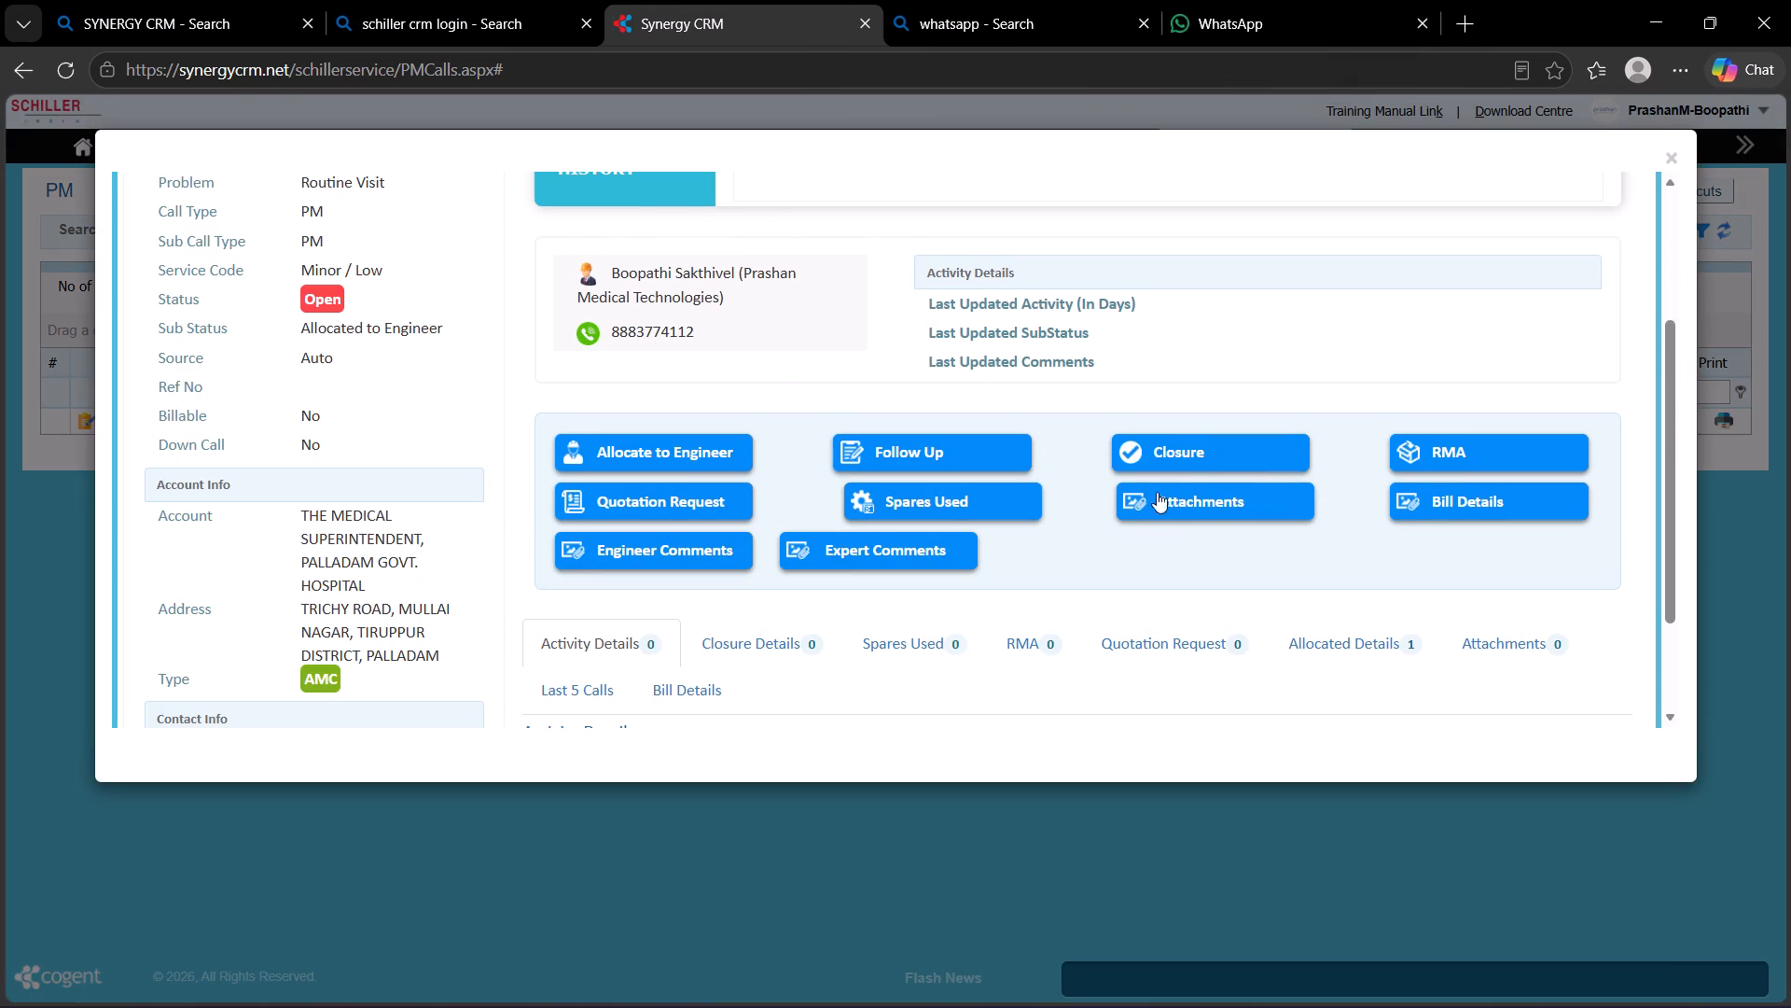
pyautogui.click(1159, 492)
pyautogui.click(570, 380)
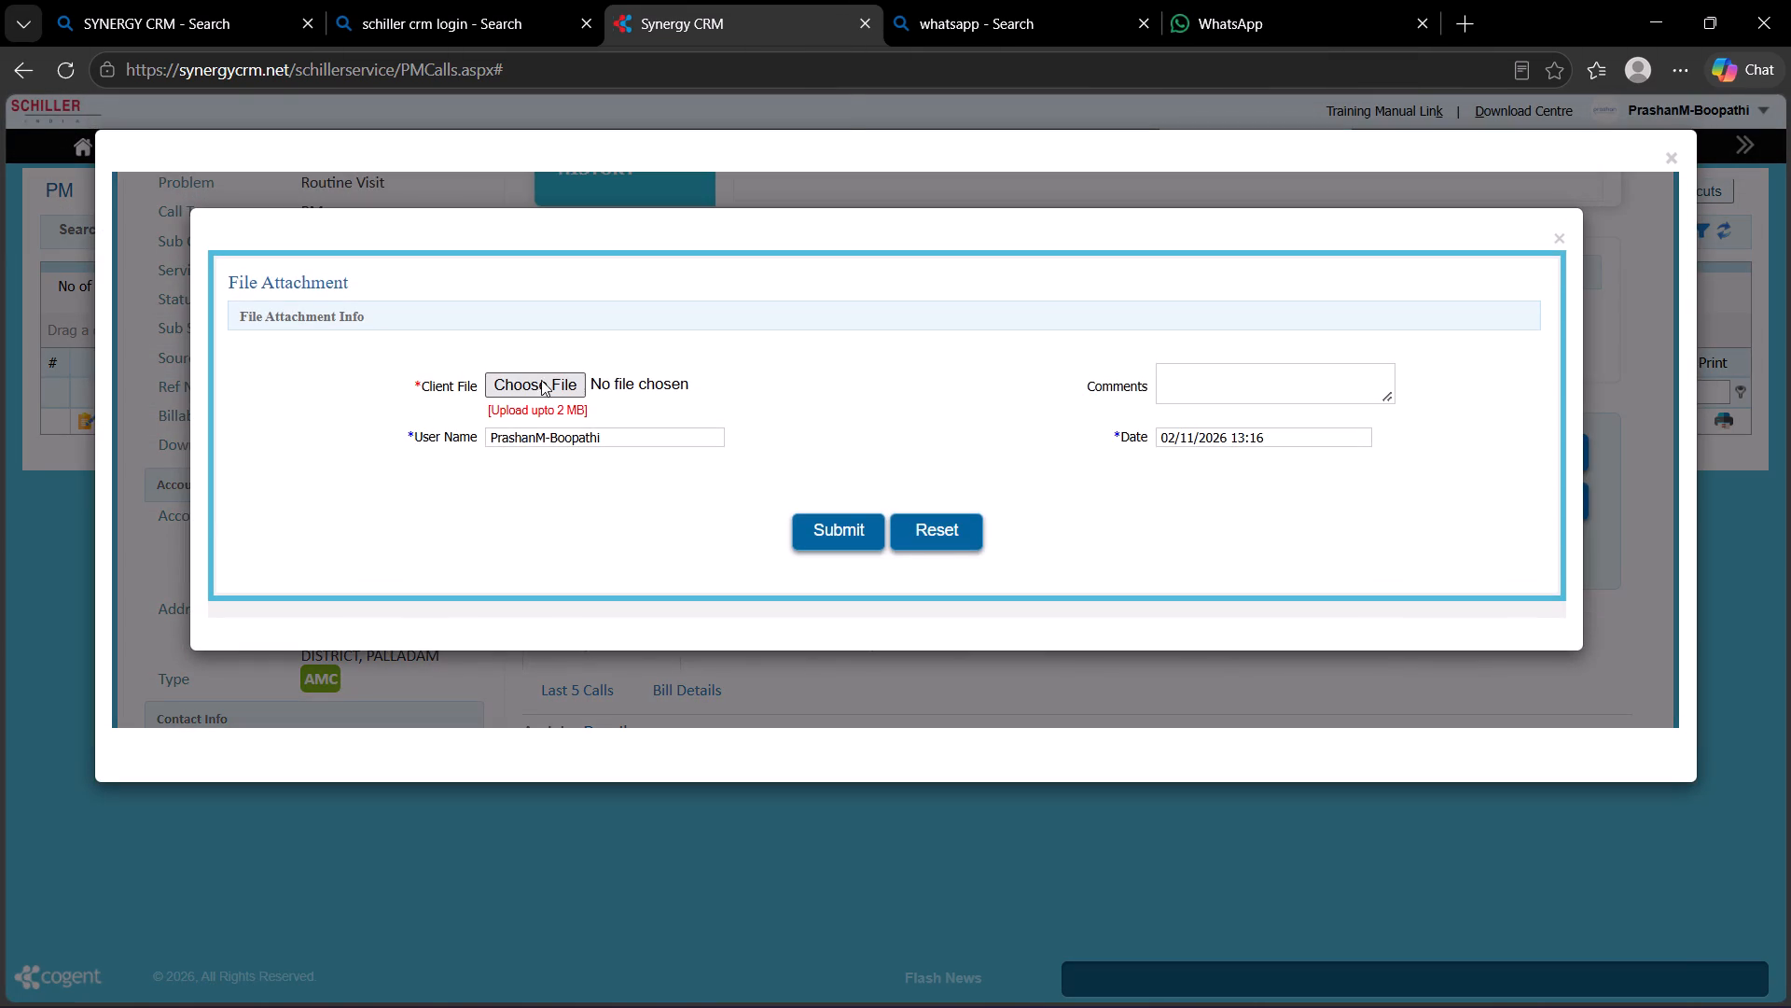
pyautogui.click(256, 231)
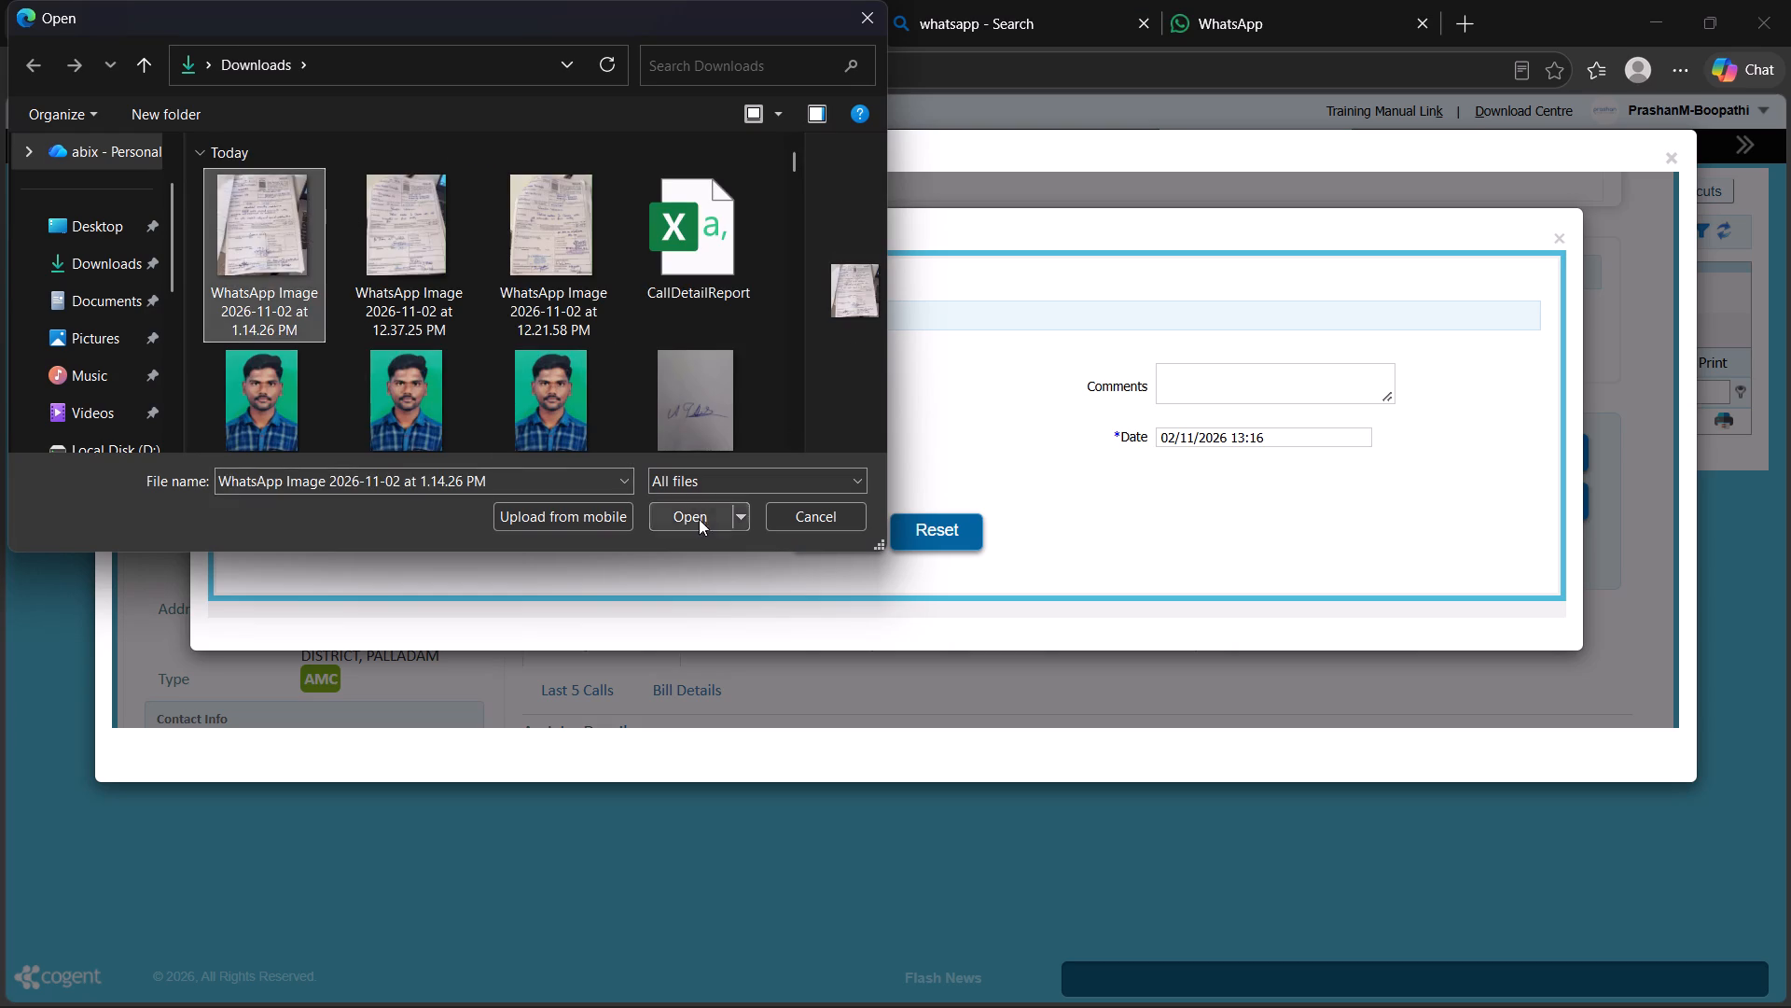
pyautogui.click(699, 519)
pyautogui.click(842, 536)
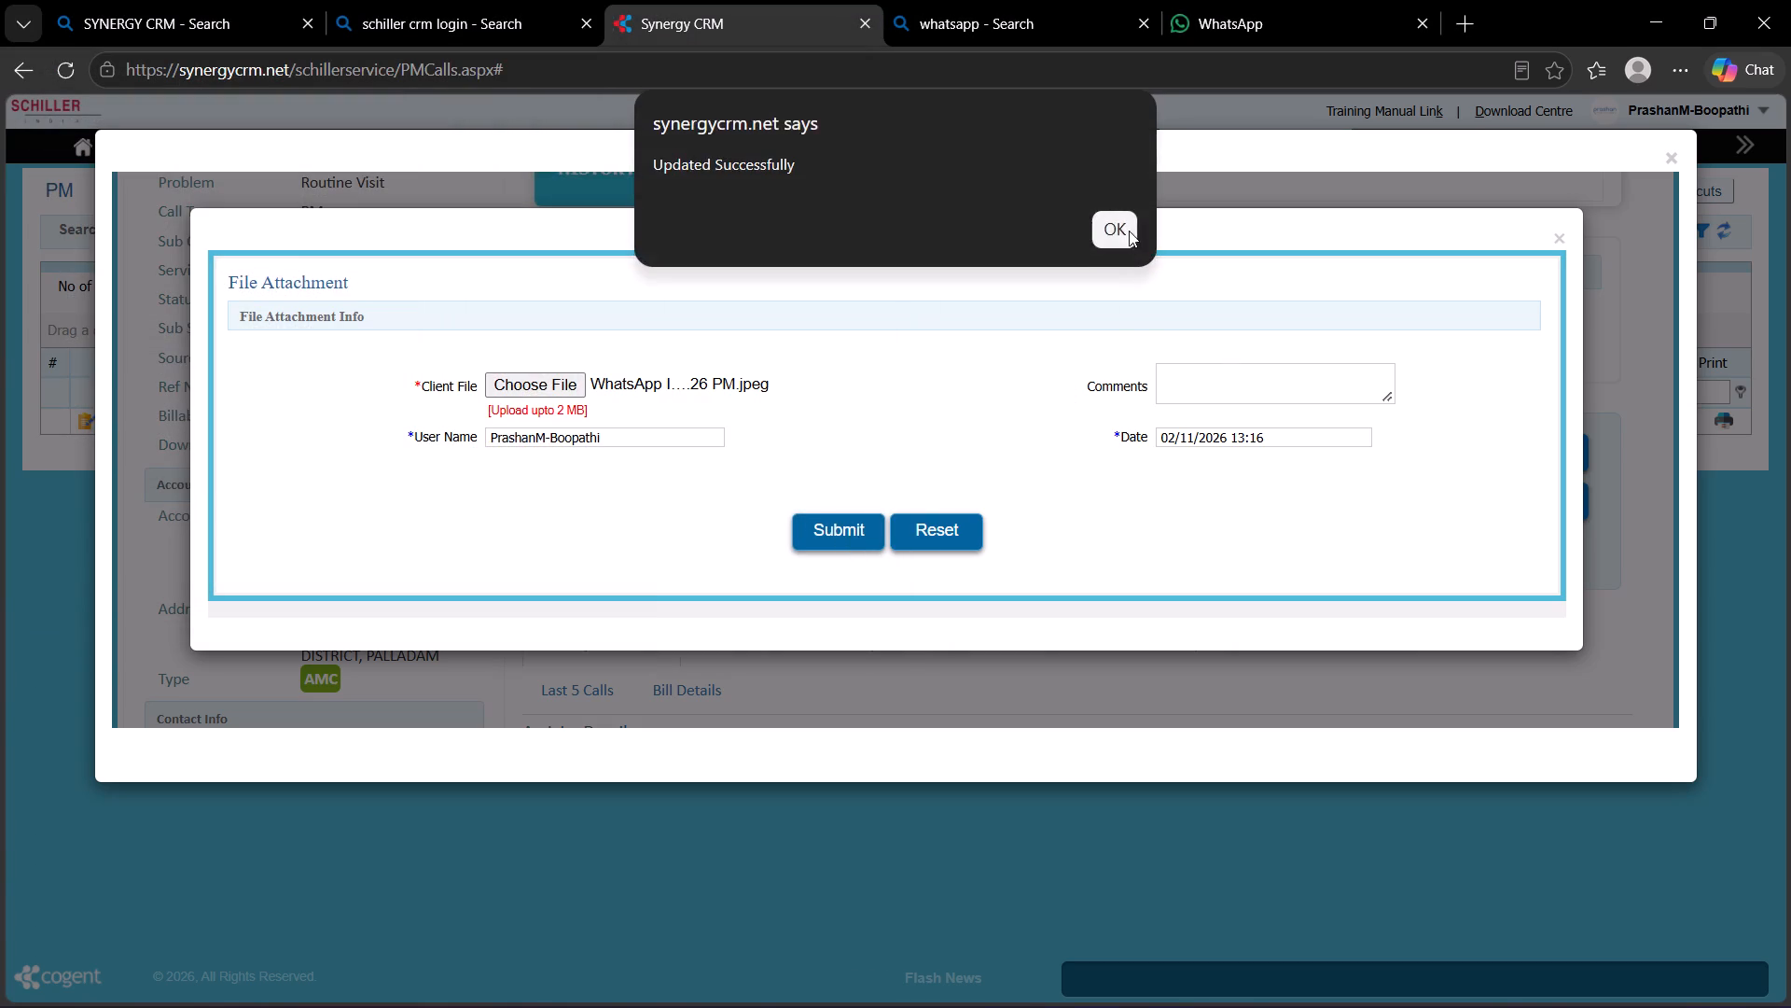
pyautogui.click(1129, 230)
# In the docket's closure form, set activity type PM, activity date 02/09/2026 and the comment PM COMPLETED.
pyautogui.click(1213, 437)
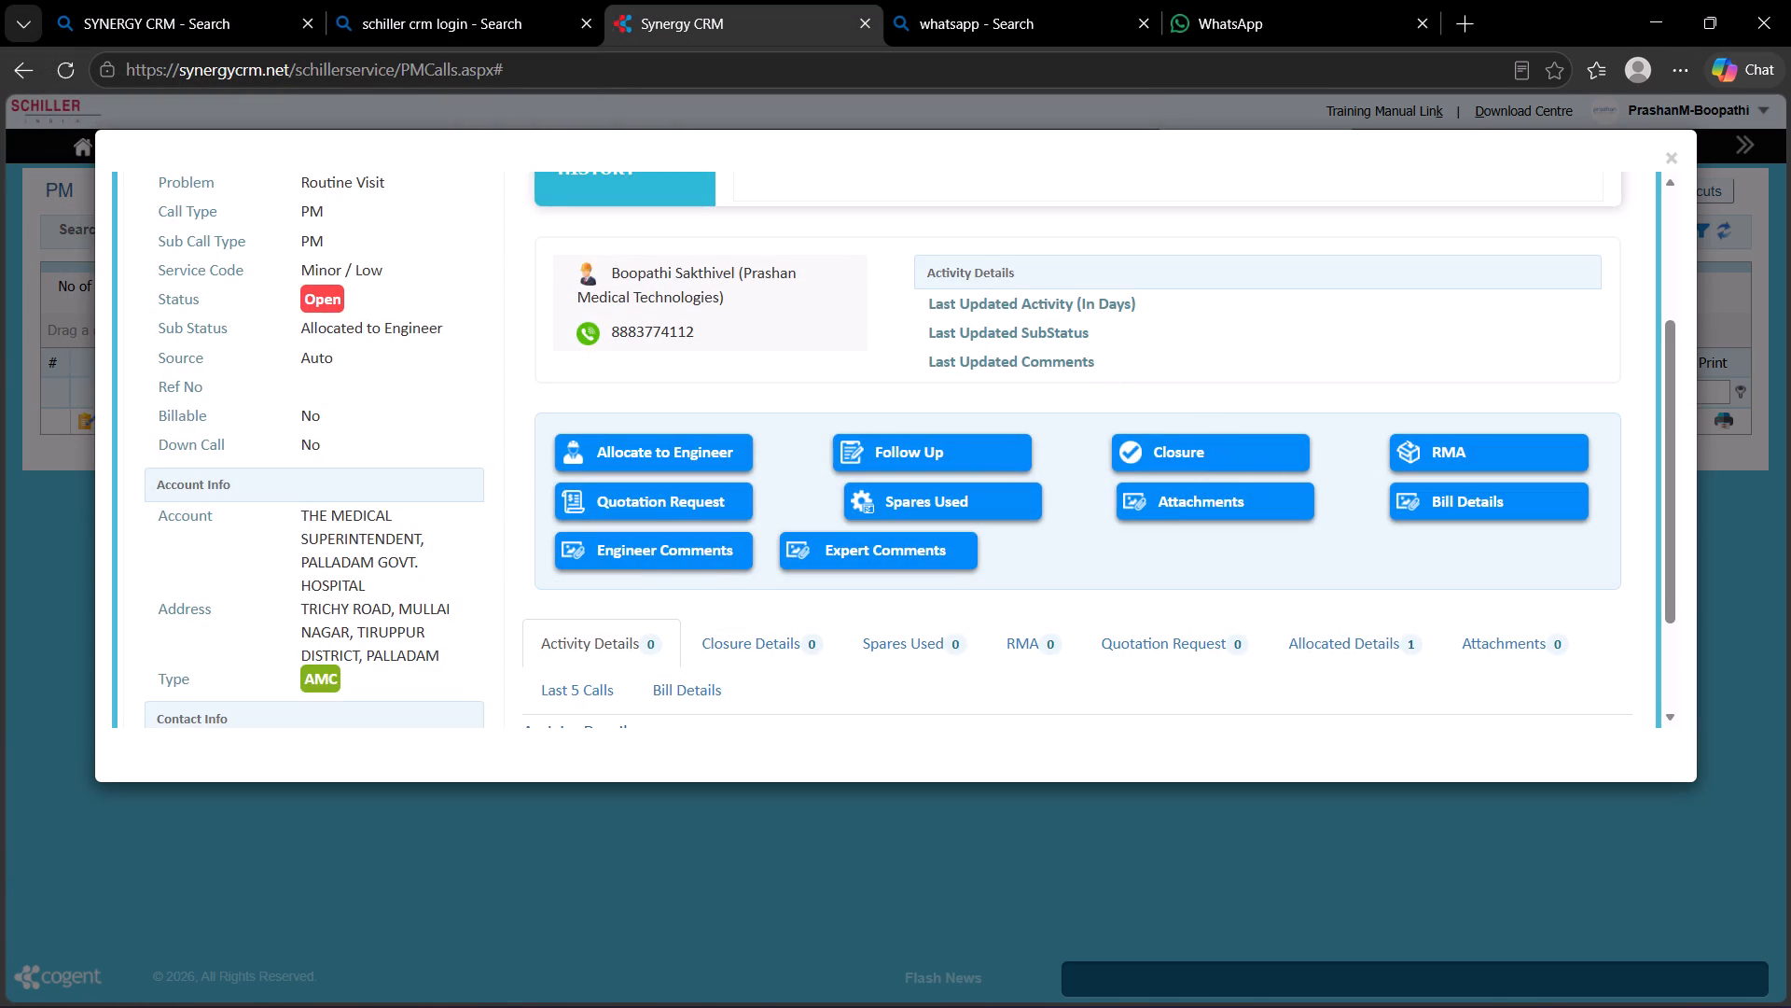
pyautogui.scroll(-2, 937, 481)
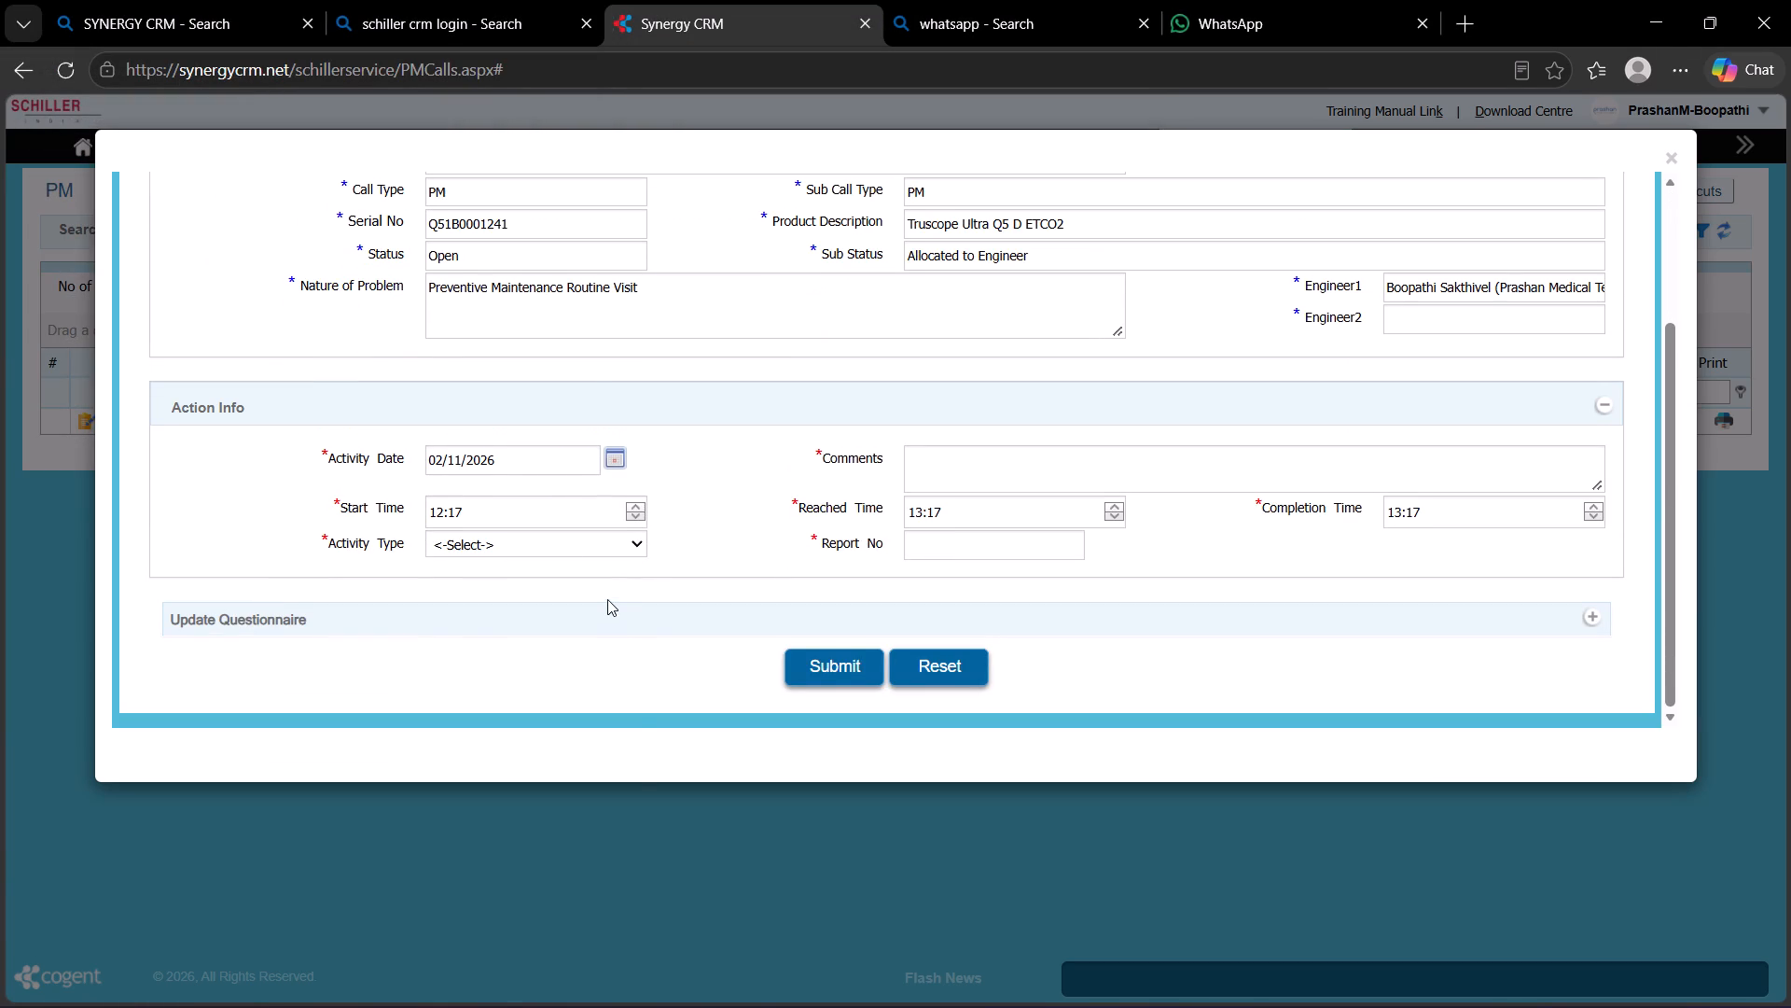
pyautogui.click(569, 542)
pyautogui.click(494, 712)
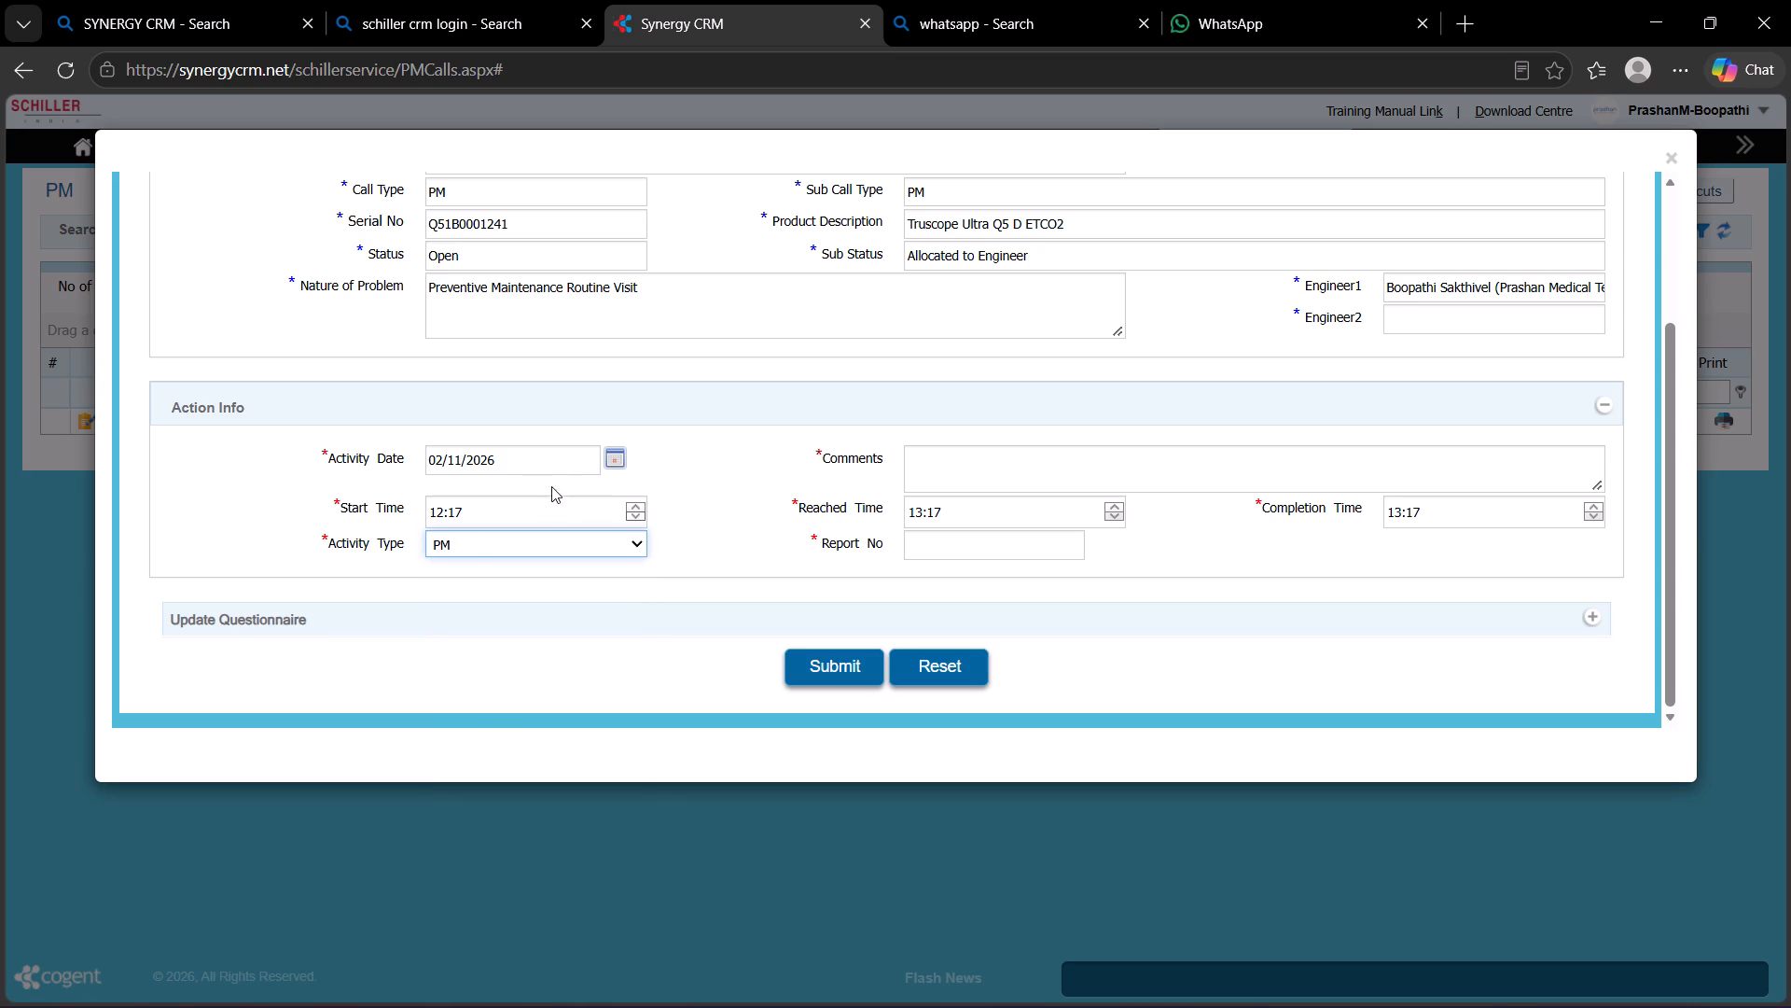
pyautogui.click(607, 456)
pyautogui.tripleClick(438, 488)
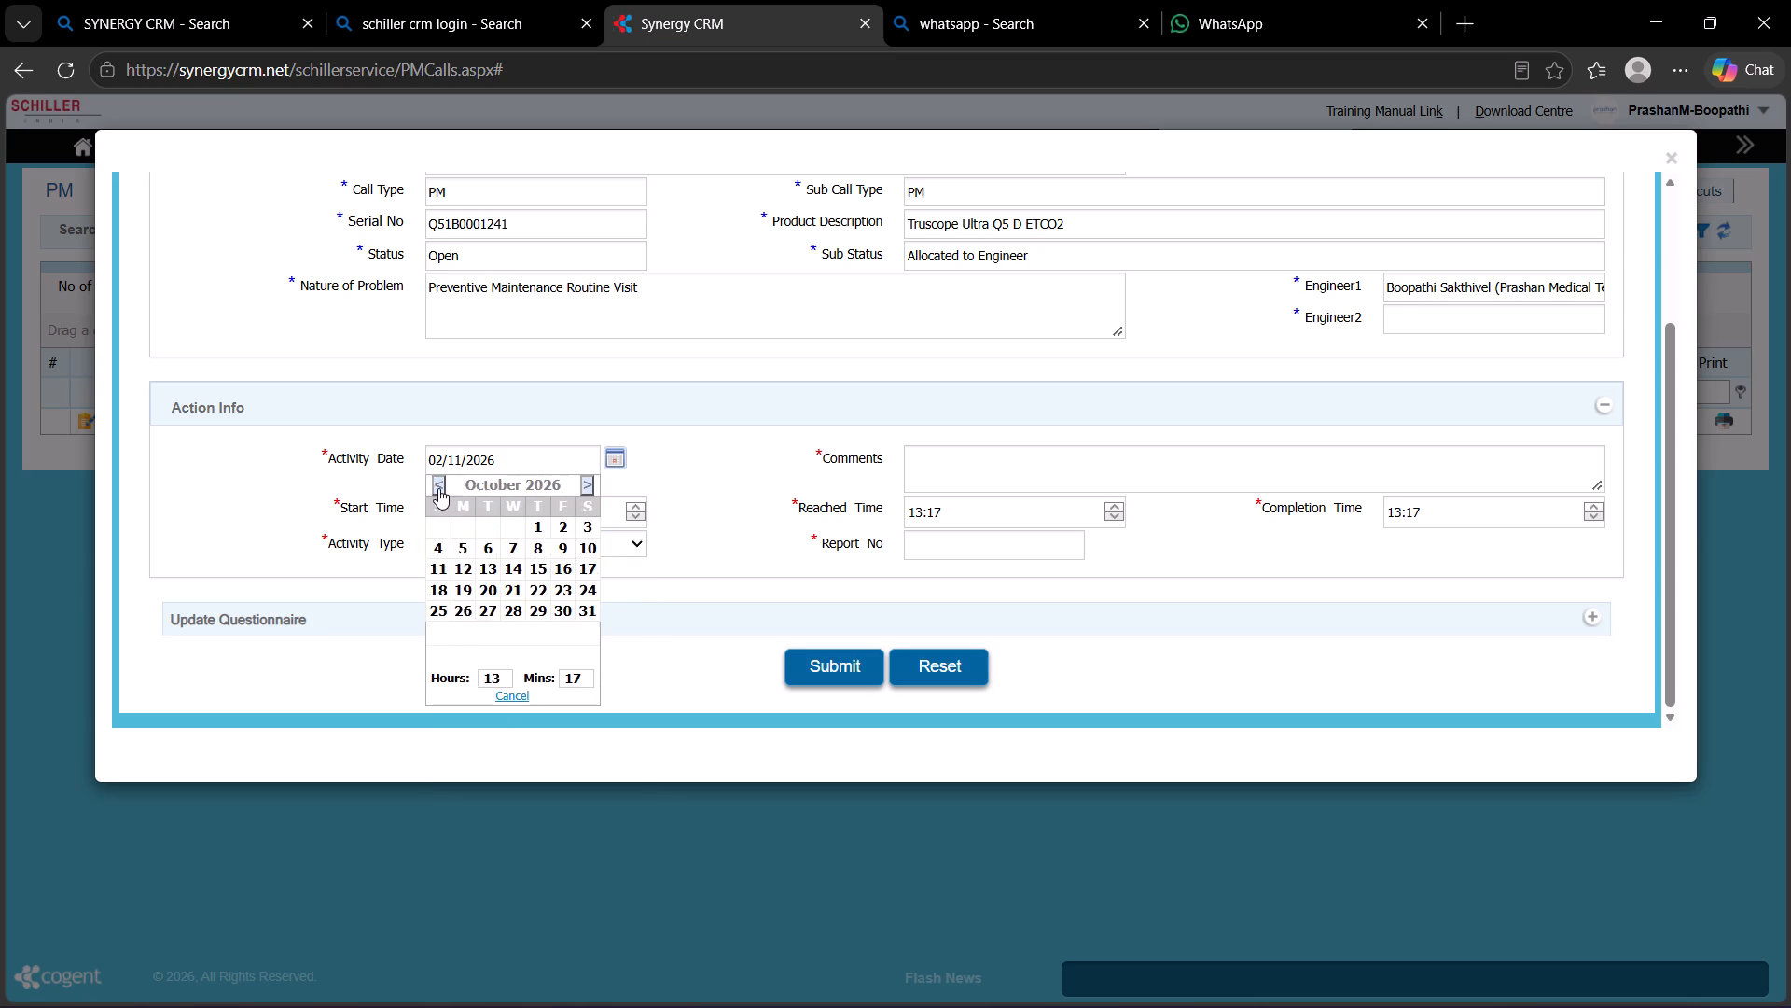
pyautogui.click(586, 481)
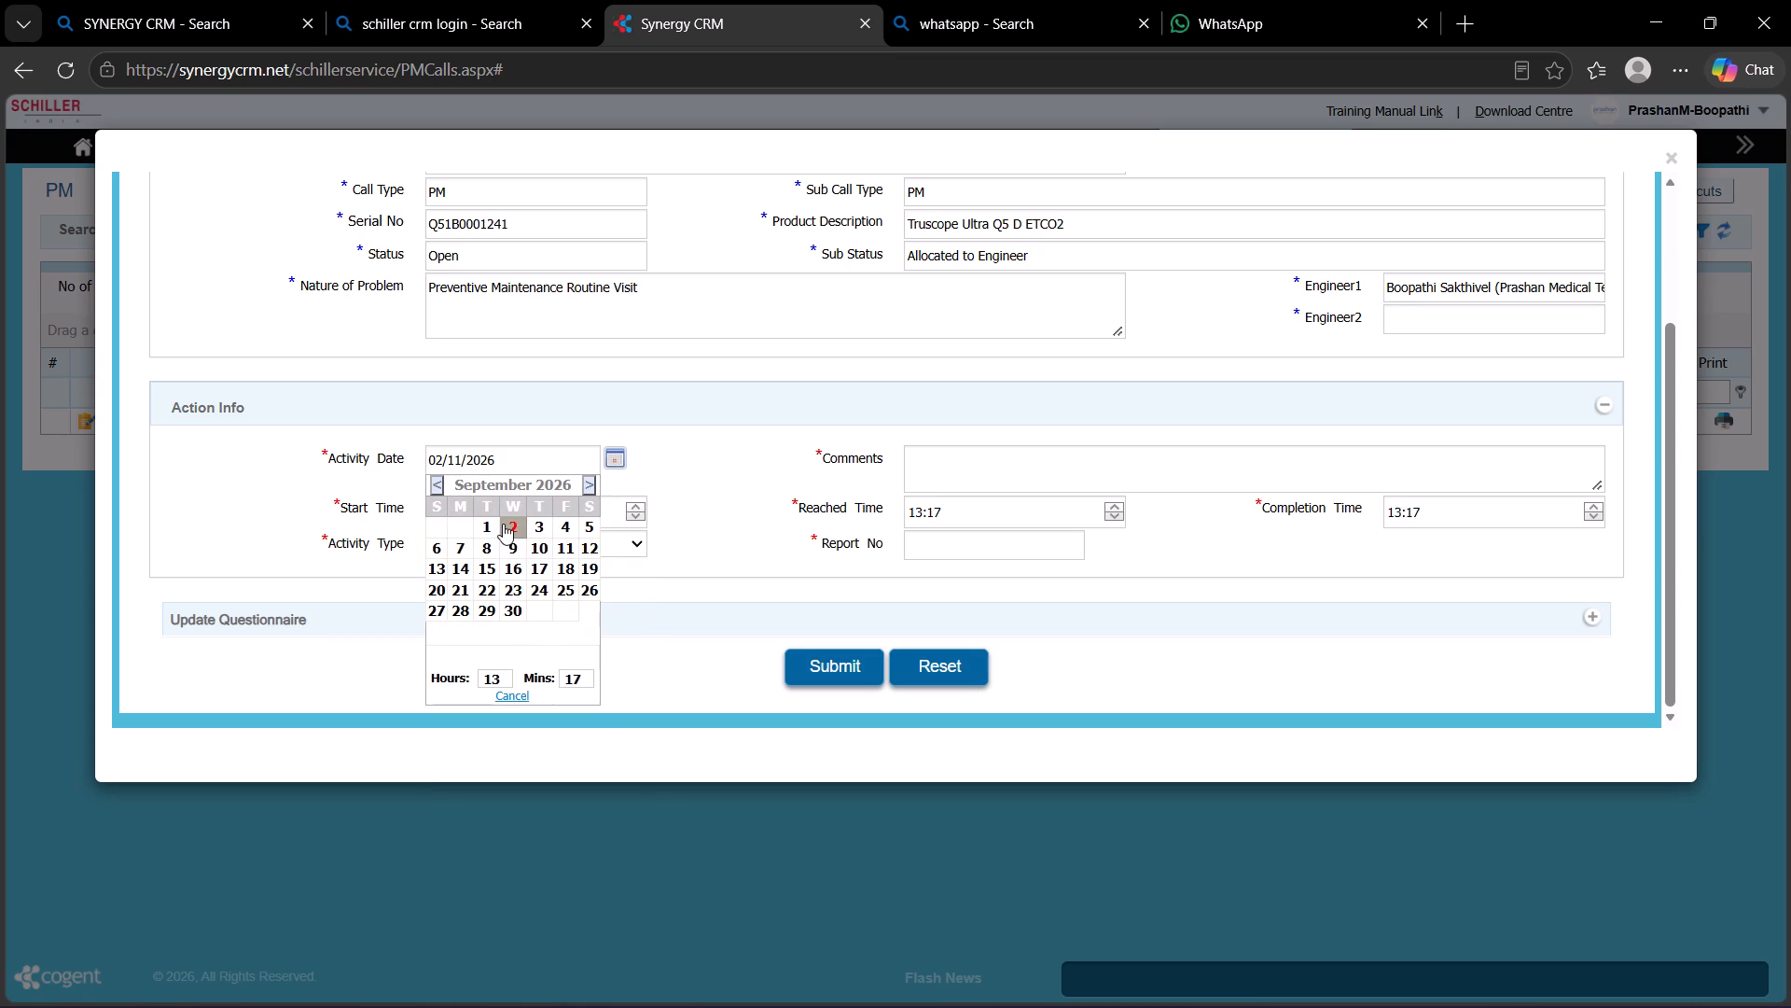
pyautogui.click(503, 524)
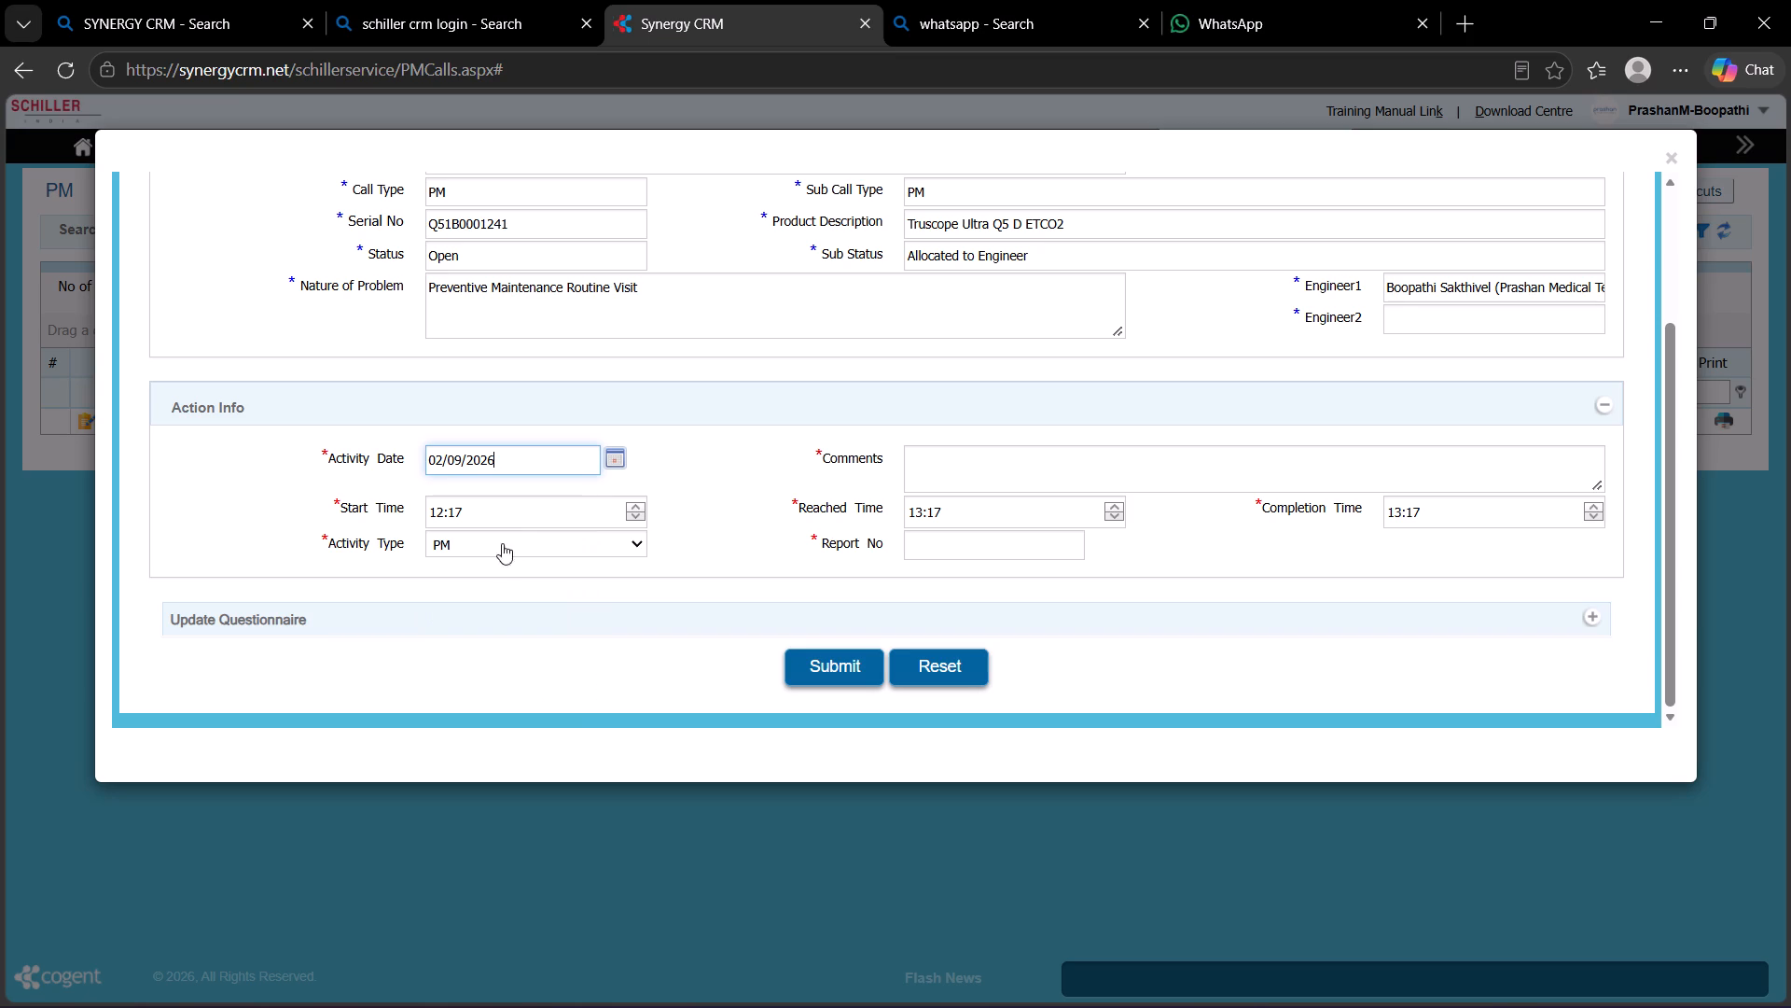
pyautogui.click(1198, 464)
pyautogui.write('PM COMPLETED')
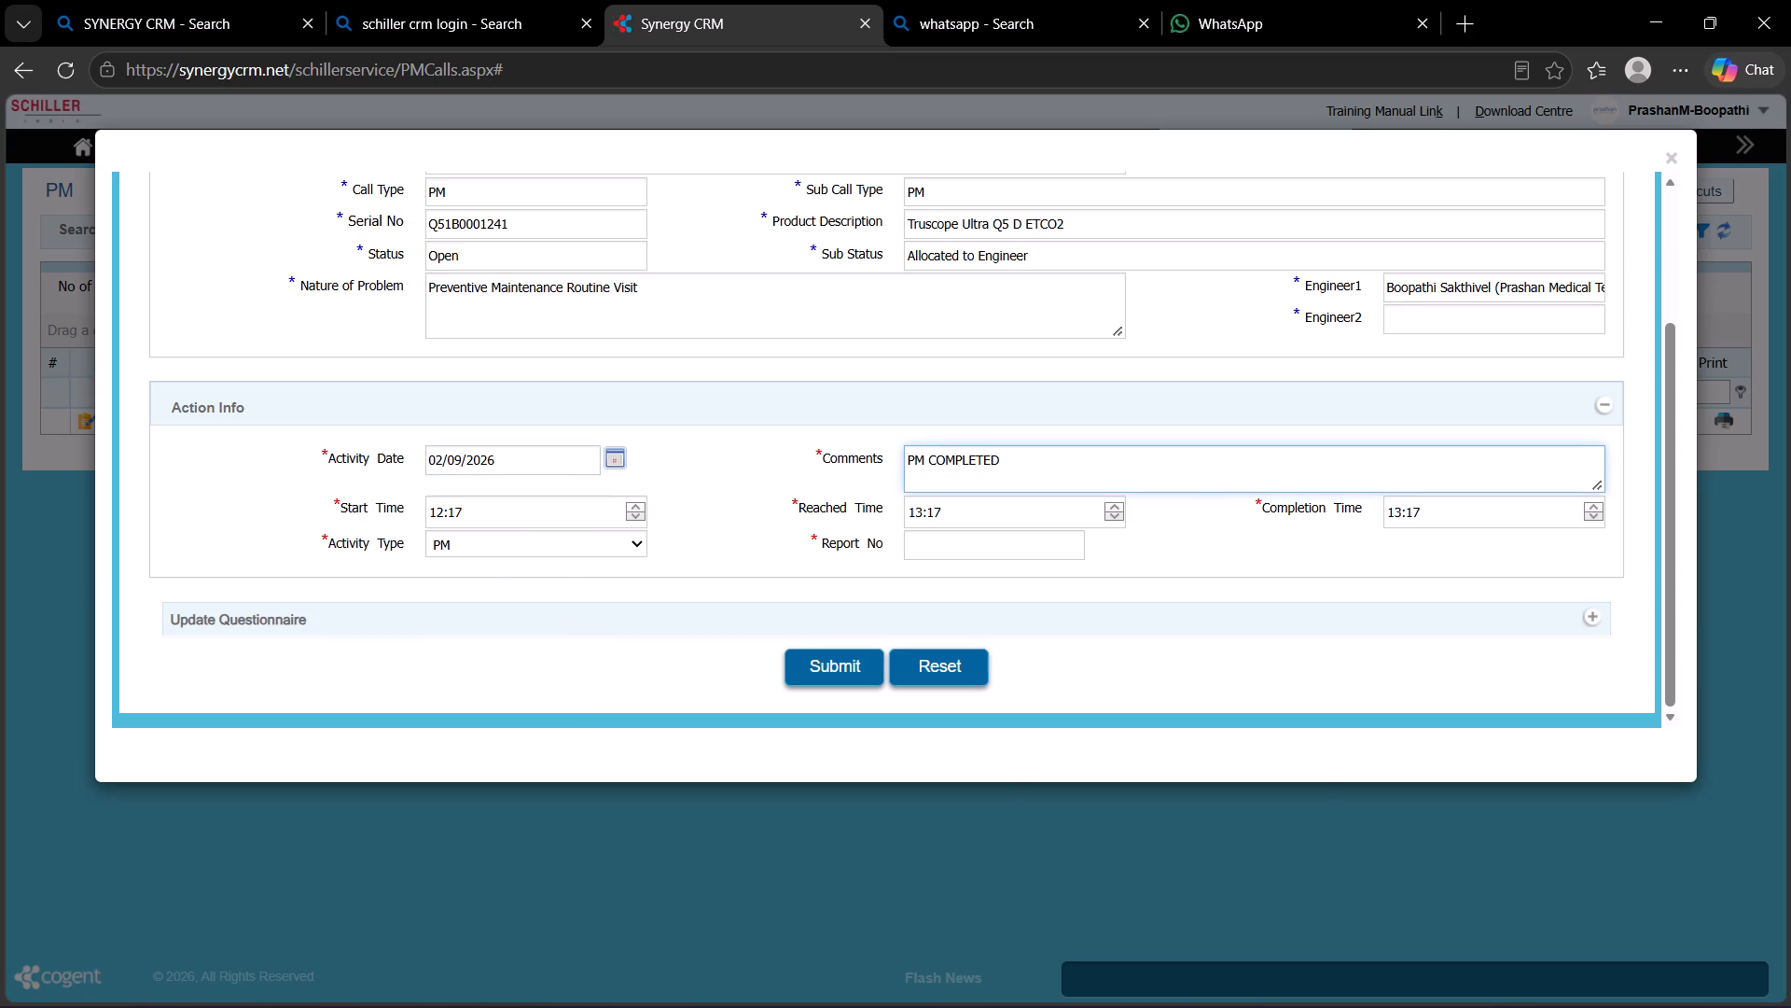
# Enter D-51210 as the report number in the action info of docket 2026-08-PM-7239.
pyautogui.moveTo(1053, 533); pyautogui.dragTo(1040, 538)
pyautogui.scroll(-6, 1081, 630)
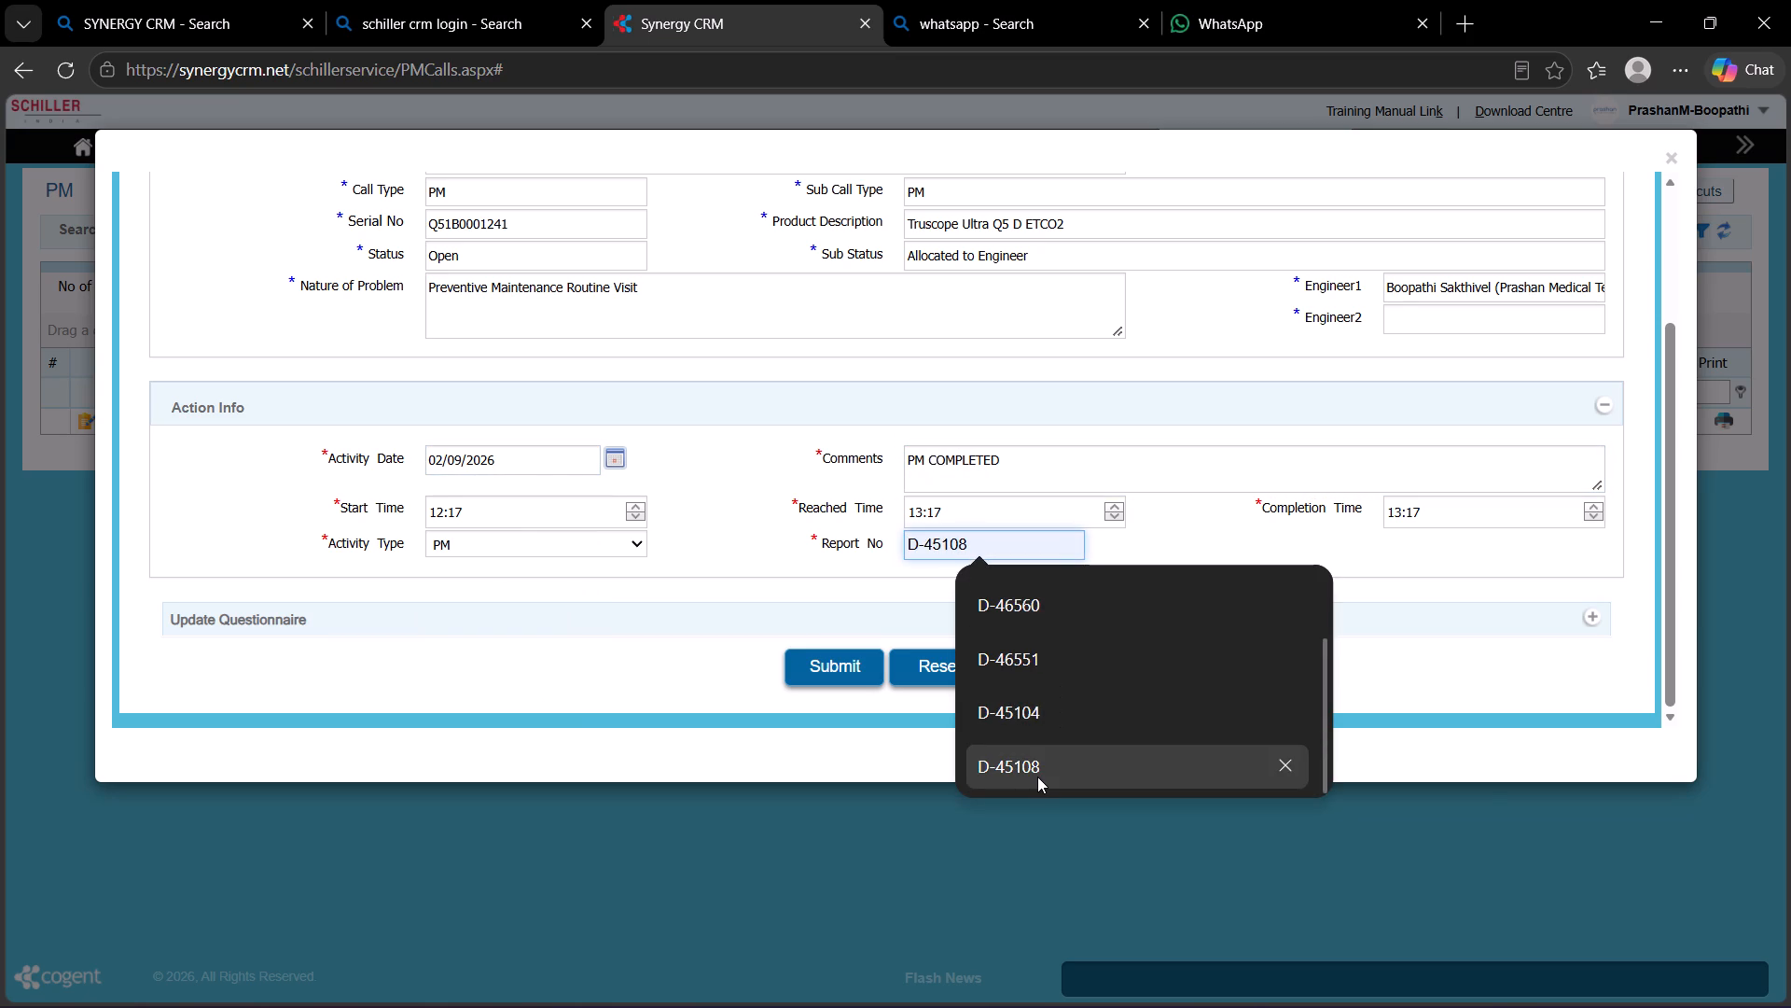
pyautogui.scroll(12, 1041, 718)
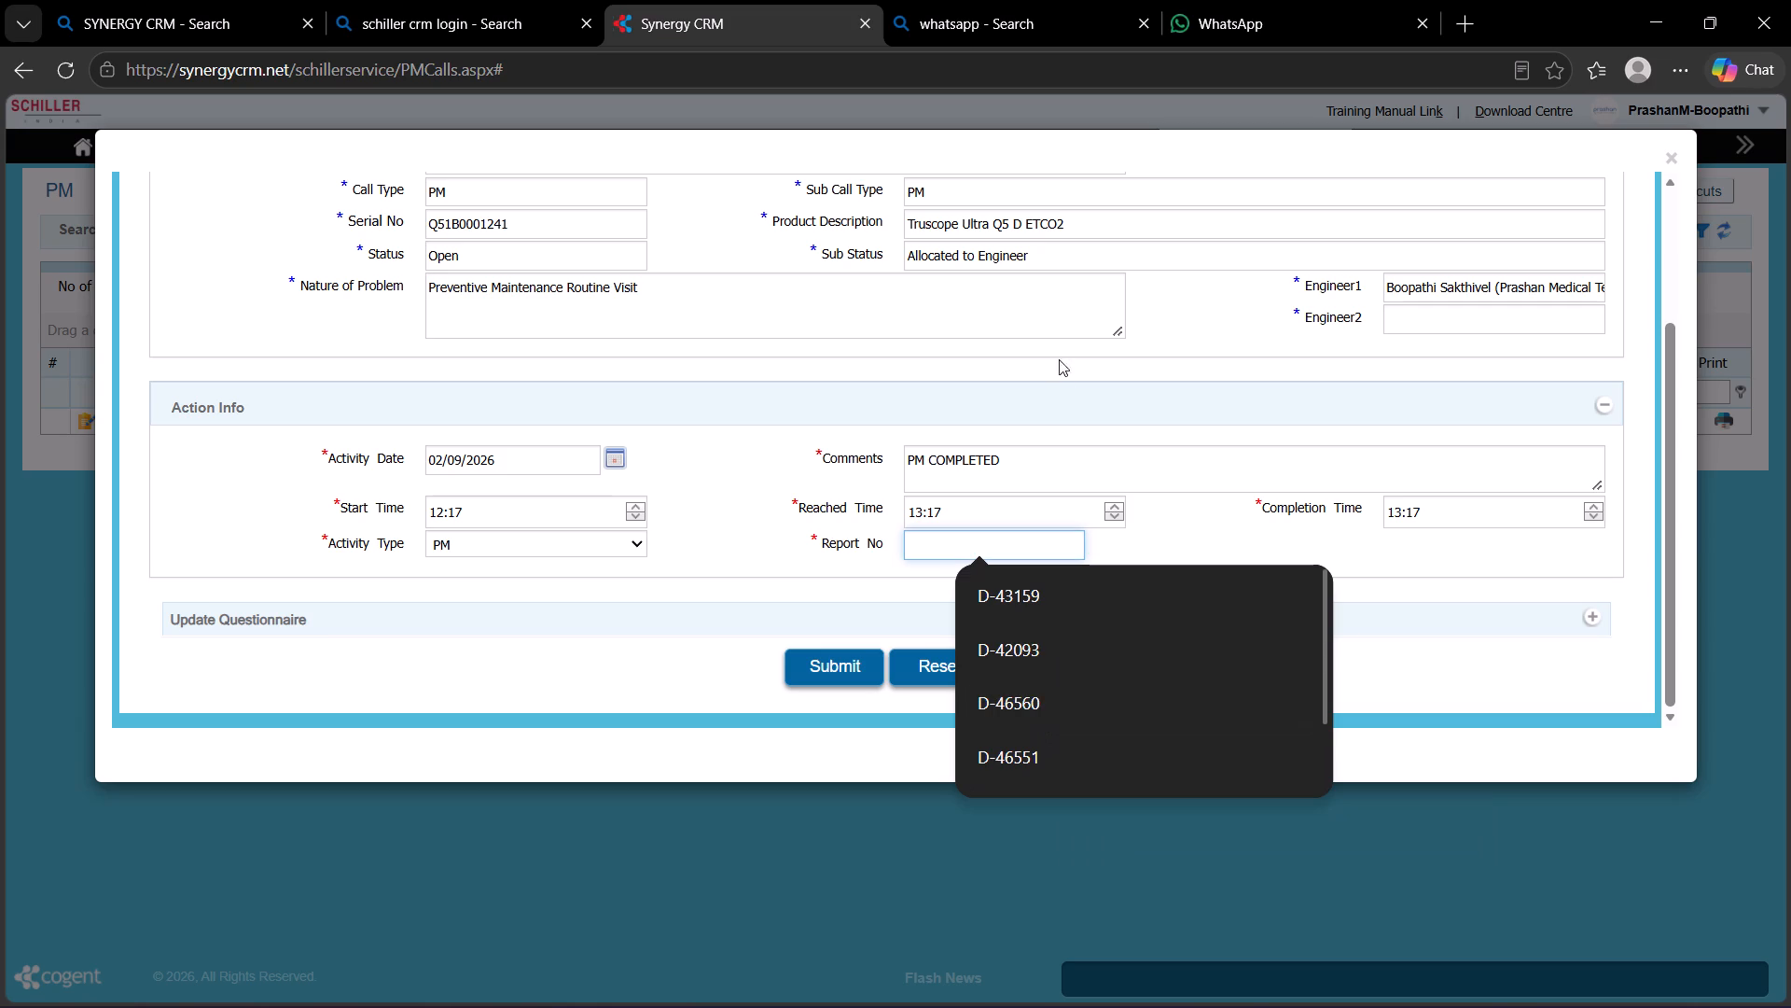
pyautogui.press('d')
pyautogui.write('-5')
pyautogui.write('1210')
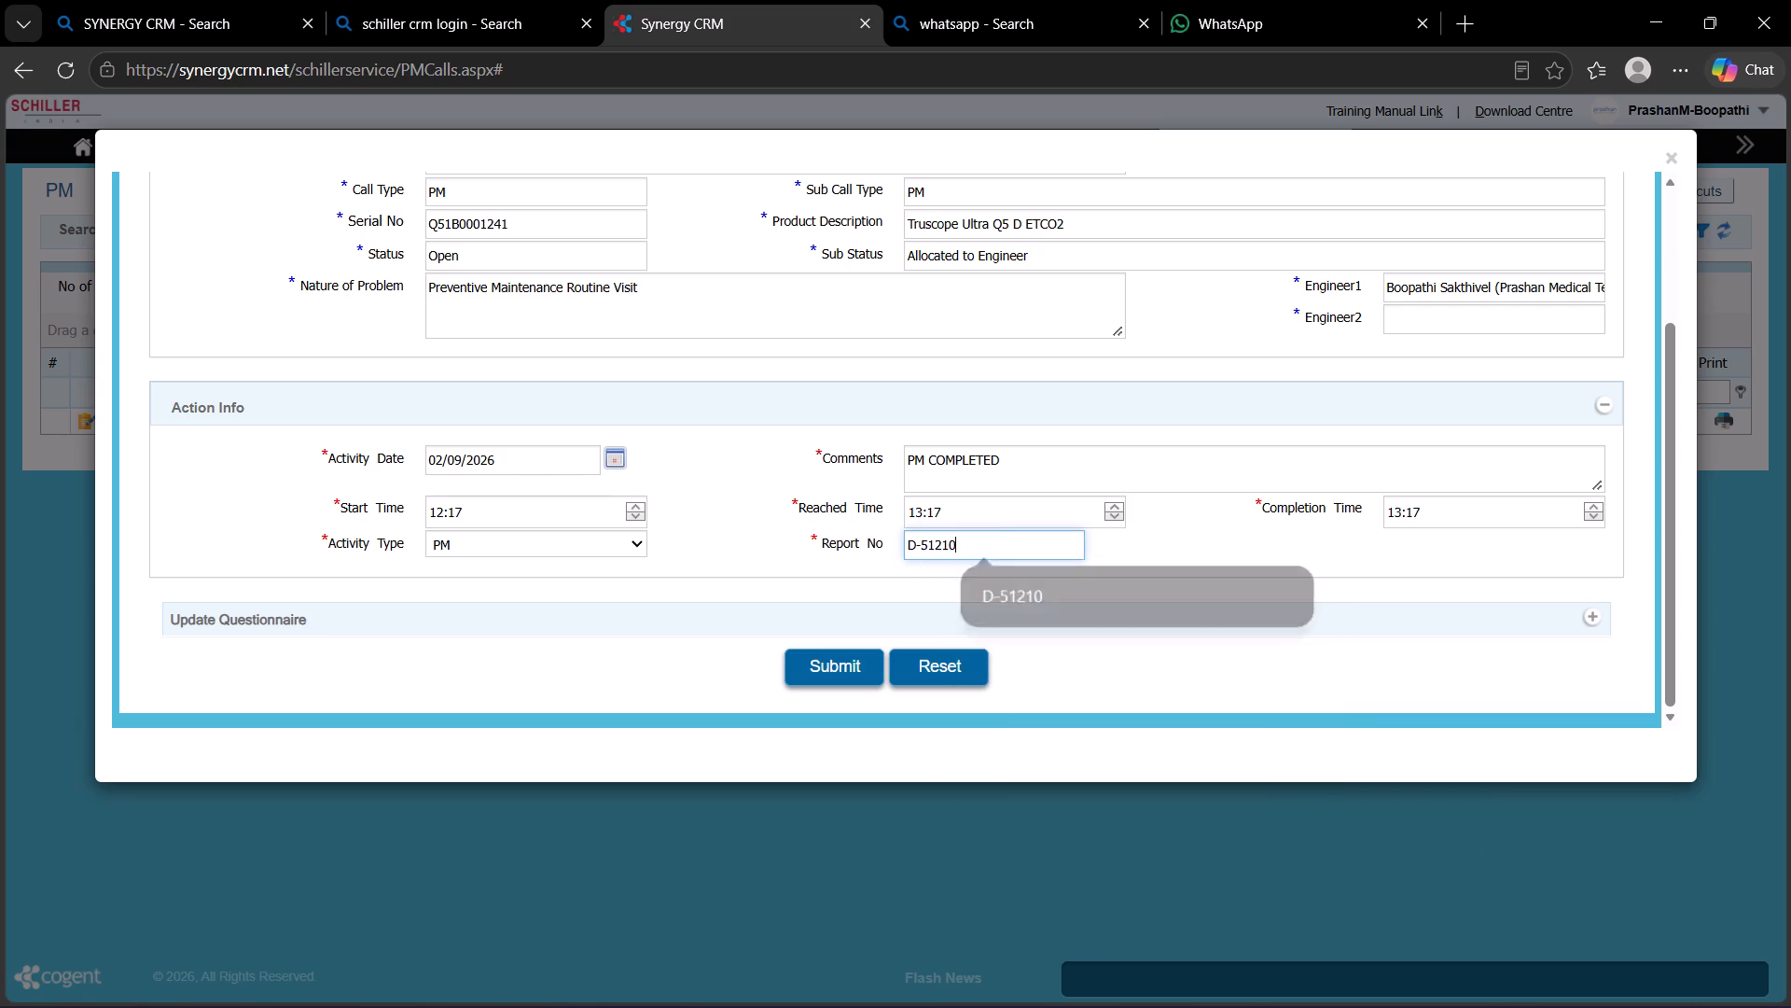
# Expand the Update Questionnaire section and answer the mains supply voltage question with 230V.
pyautogui.click(1590, 612)
pyautogui.scroll(-2, 907, 209)
pyautogui.click(1215, 473)
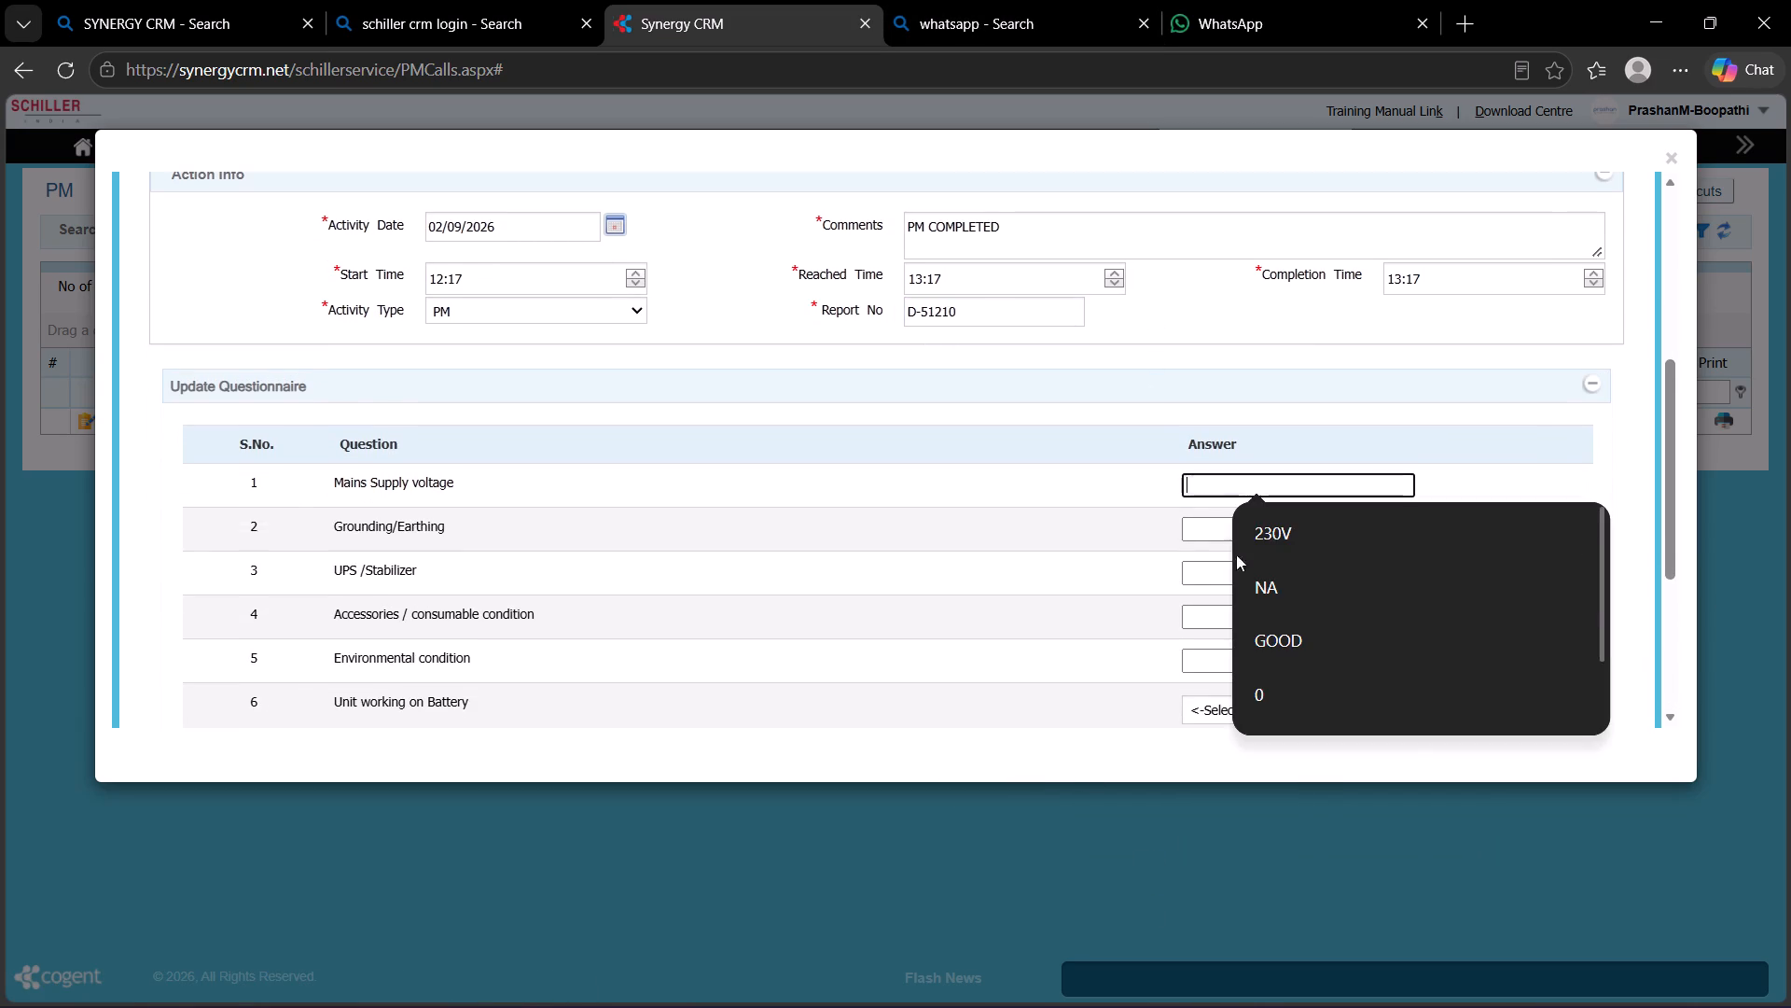
pyautogui.click(1291, 529)
# Answer Grounding/Earthing with 0 and UPS/Stabilizer with NA in the questionnaire.
pyautogui.scroll(-3, 1230, 535)
pyautogui.scroll(1, 1243, 194)
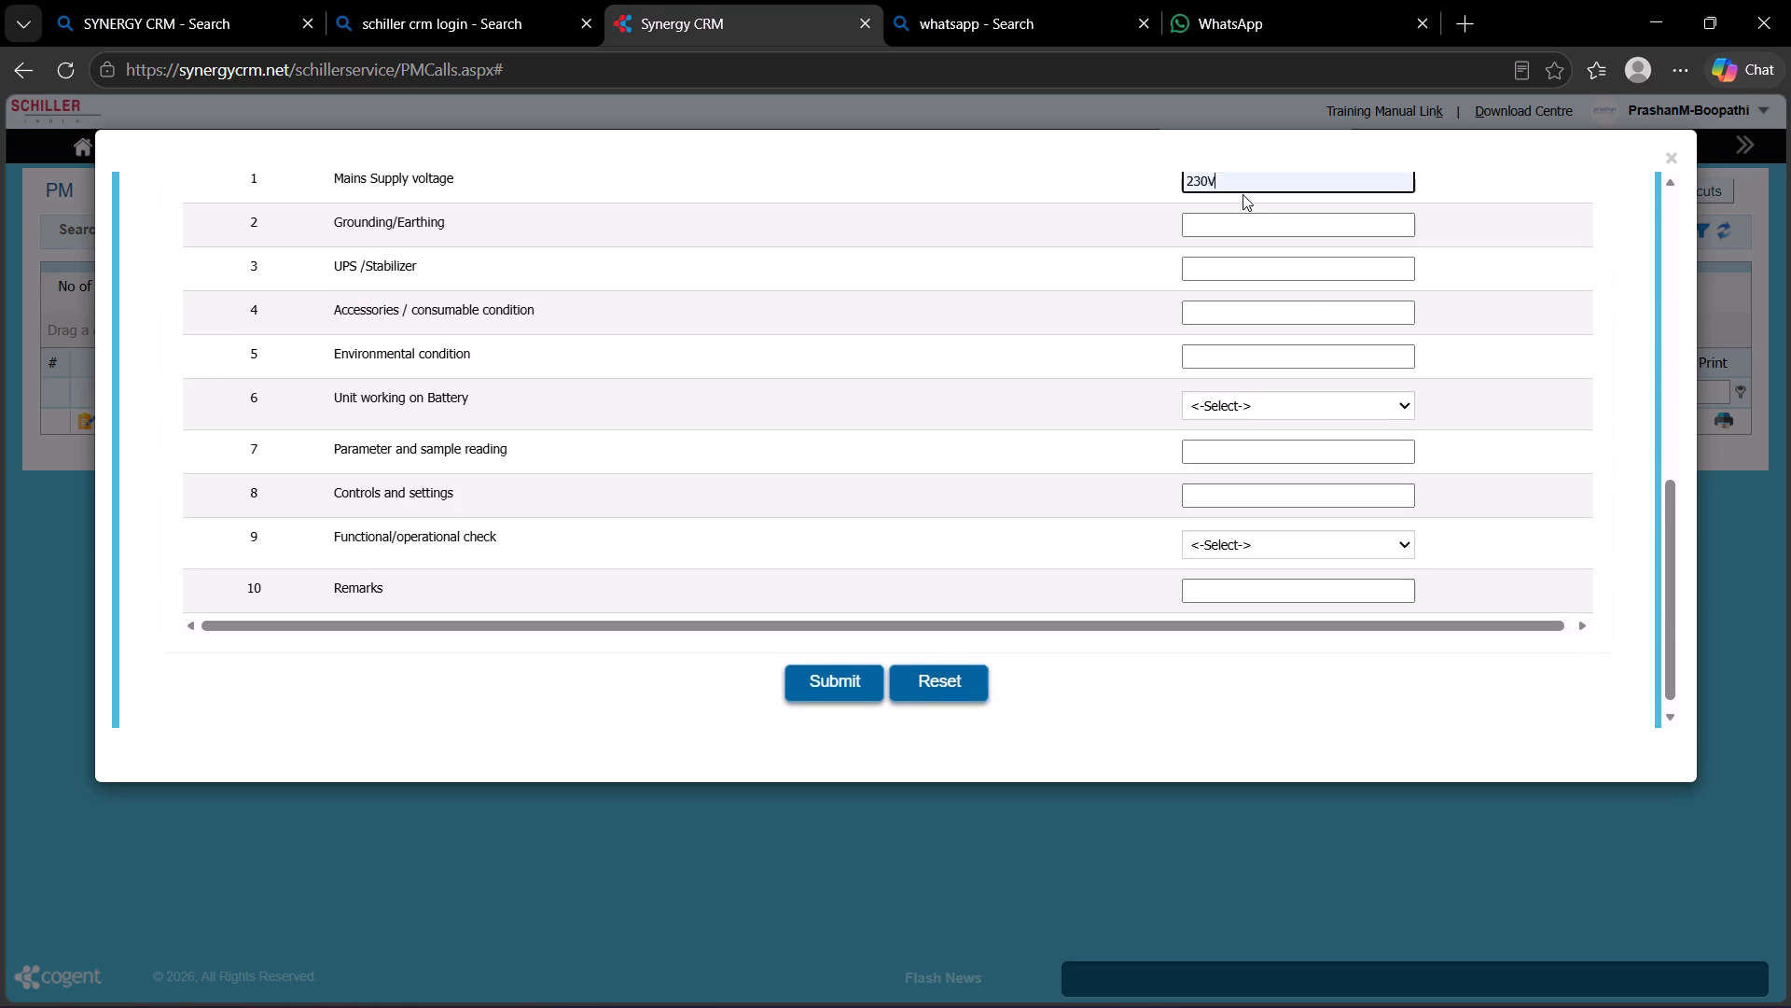
pyautogui.click(1245, 303)
pyautogui.click(1227, 326)
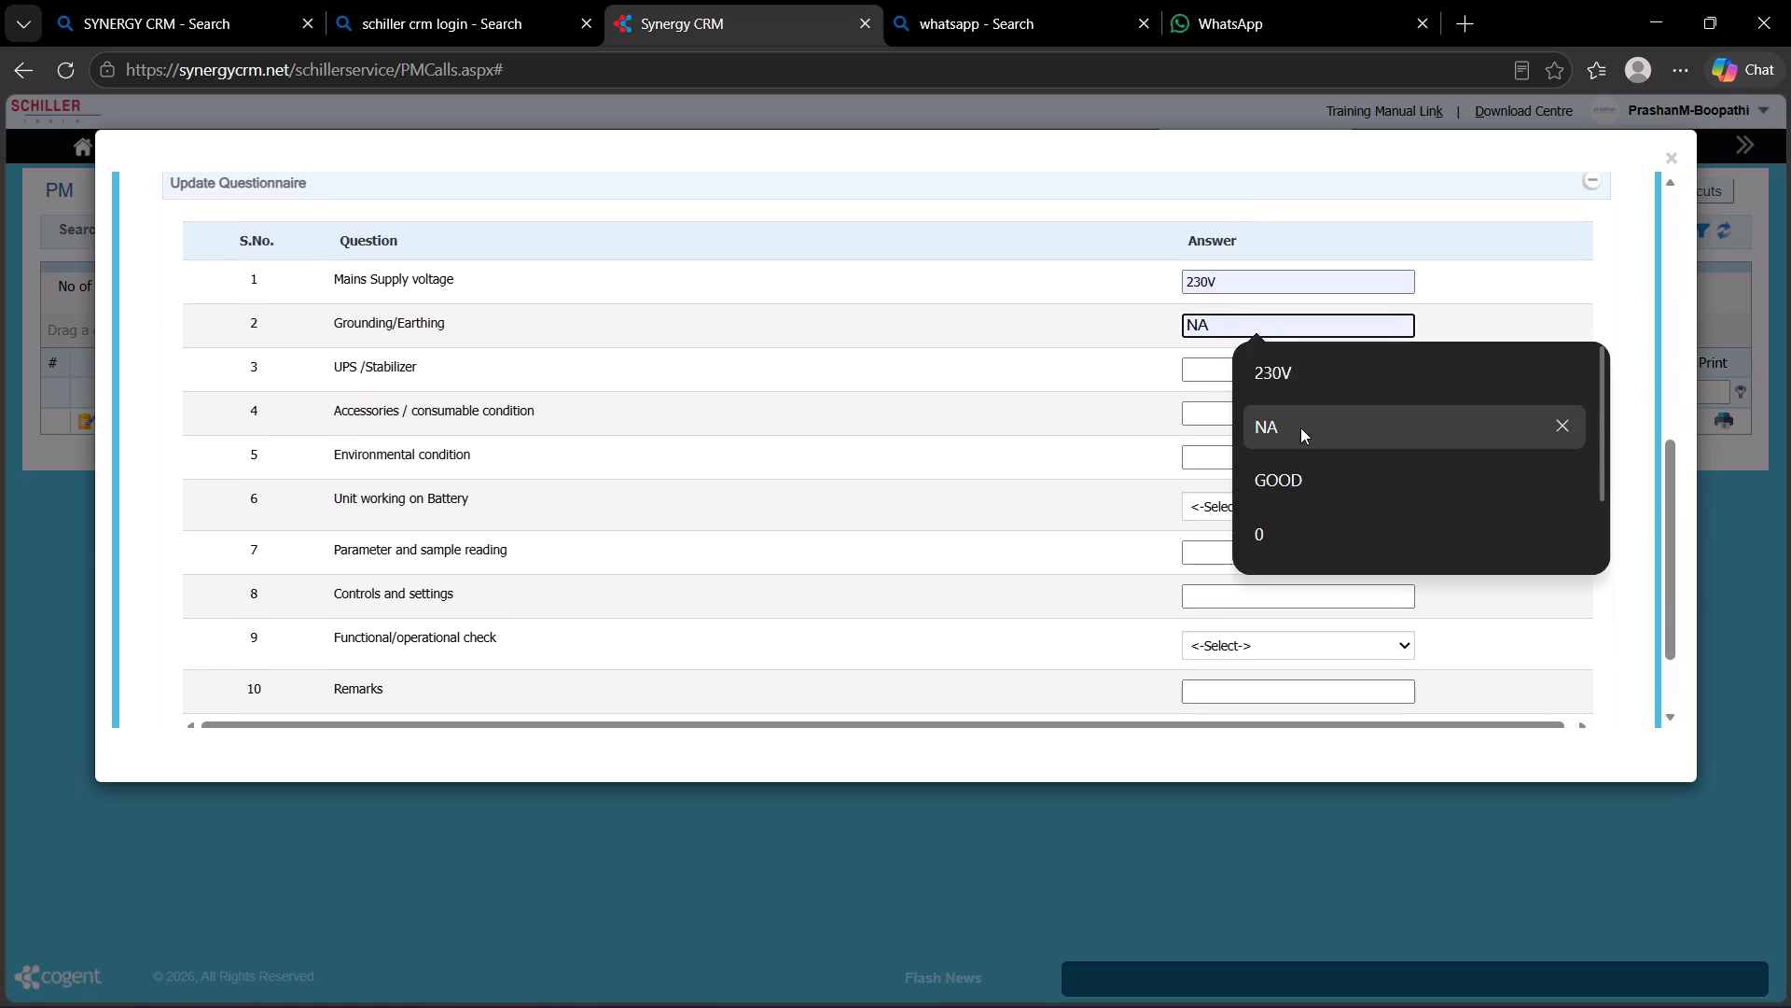
pyautogui.click(1300, 427)
pyautogui.click(1253, 372)
pyautogui.click(1304, 581)
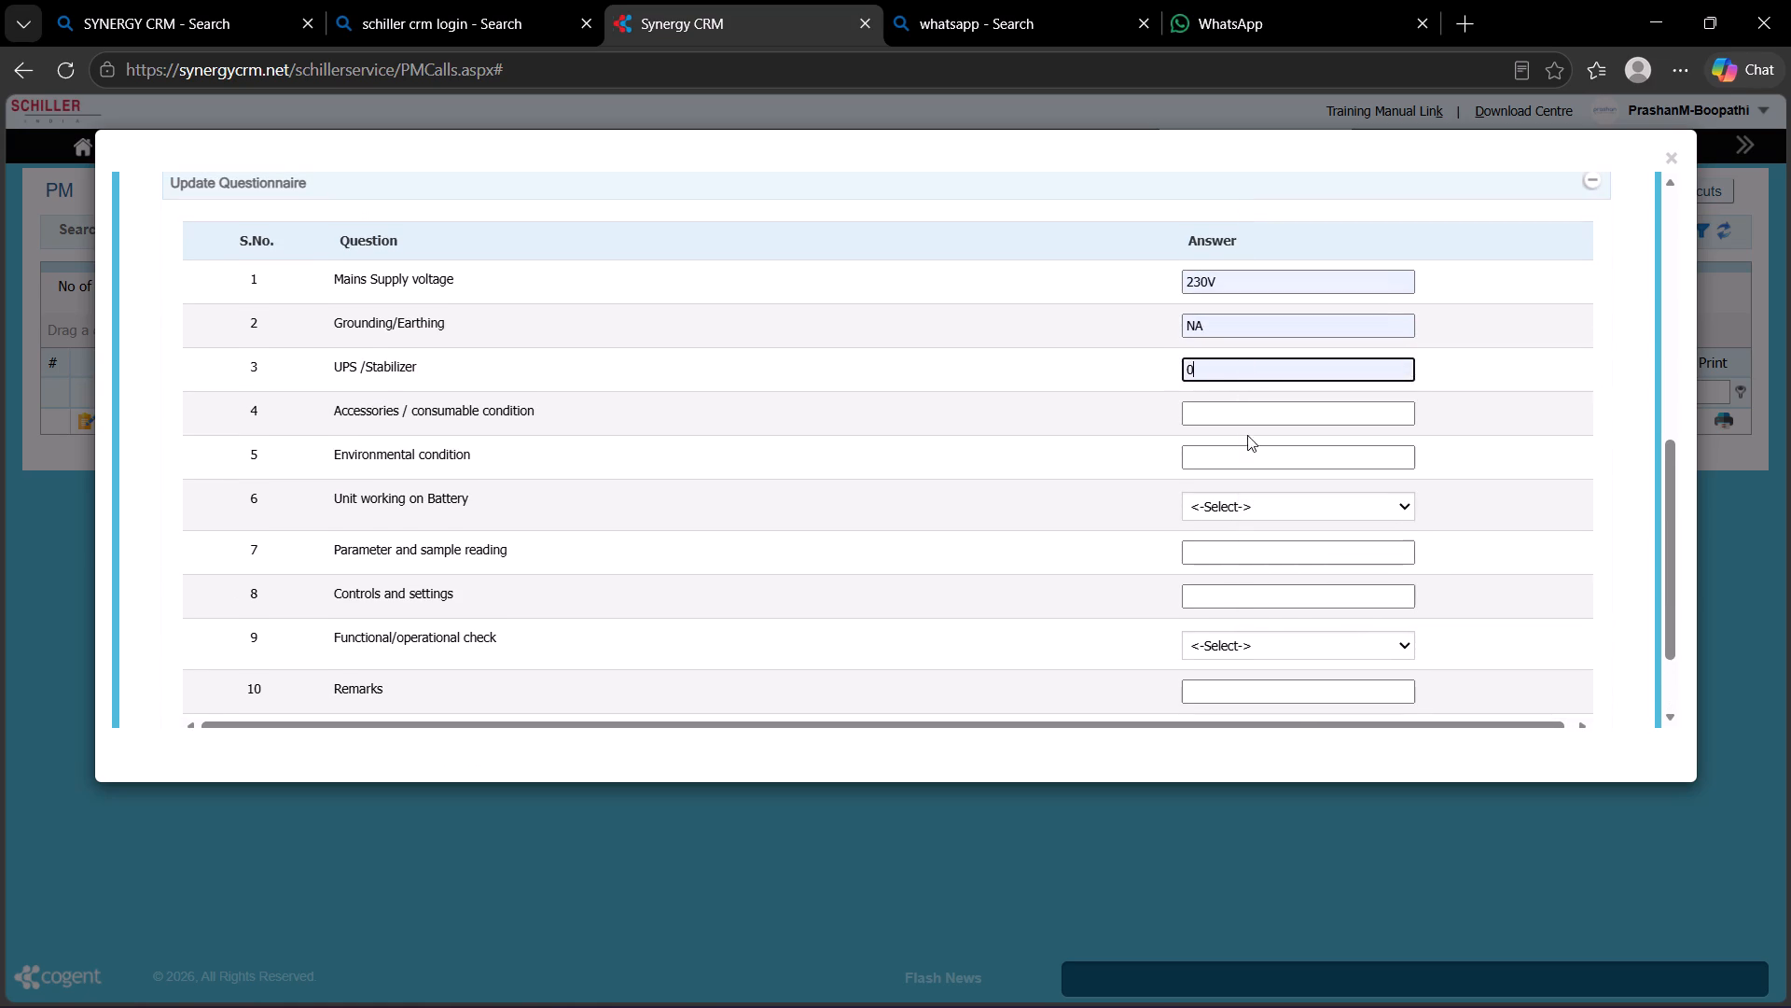
pyautogui.moveTo(1230, 323); pyautogui.dragTo(1150, 308)
pyautogui.press('BackSpace')
pyautogui.press('0')
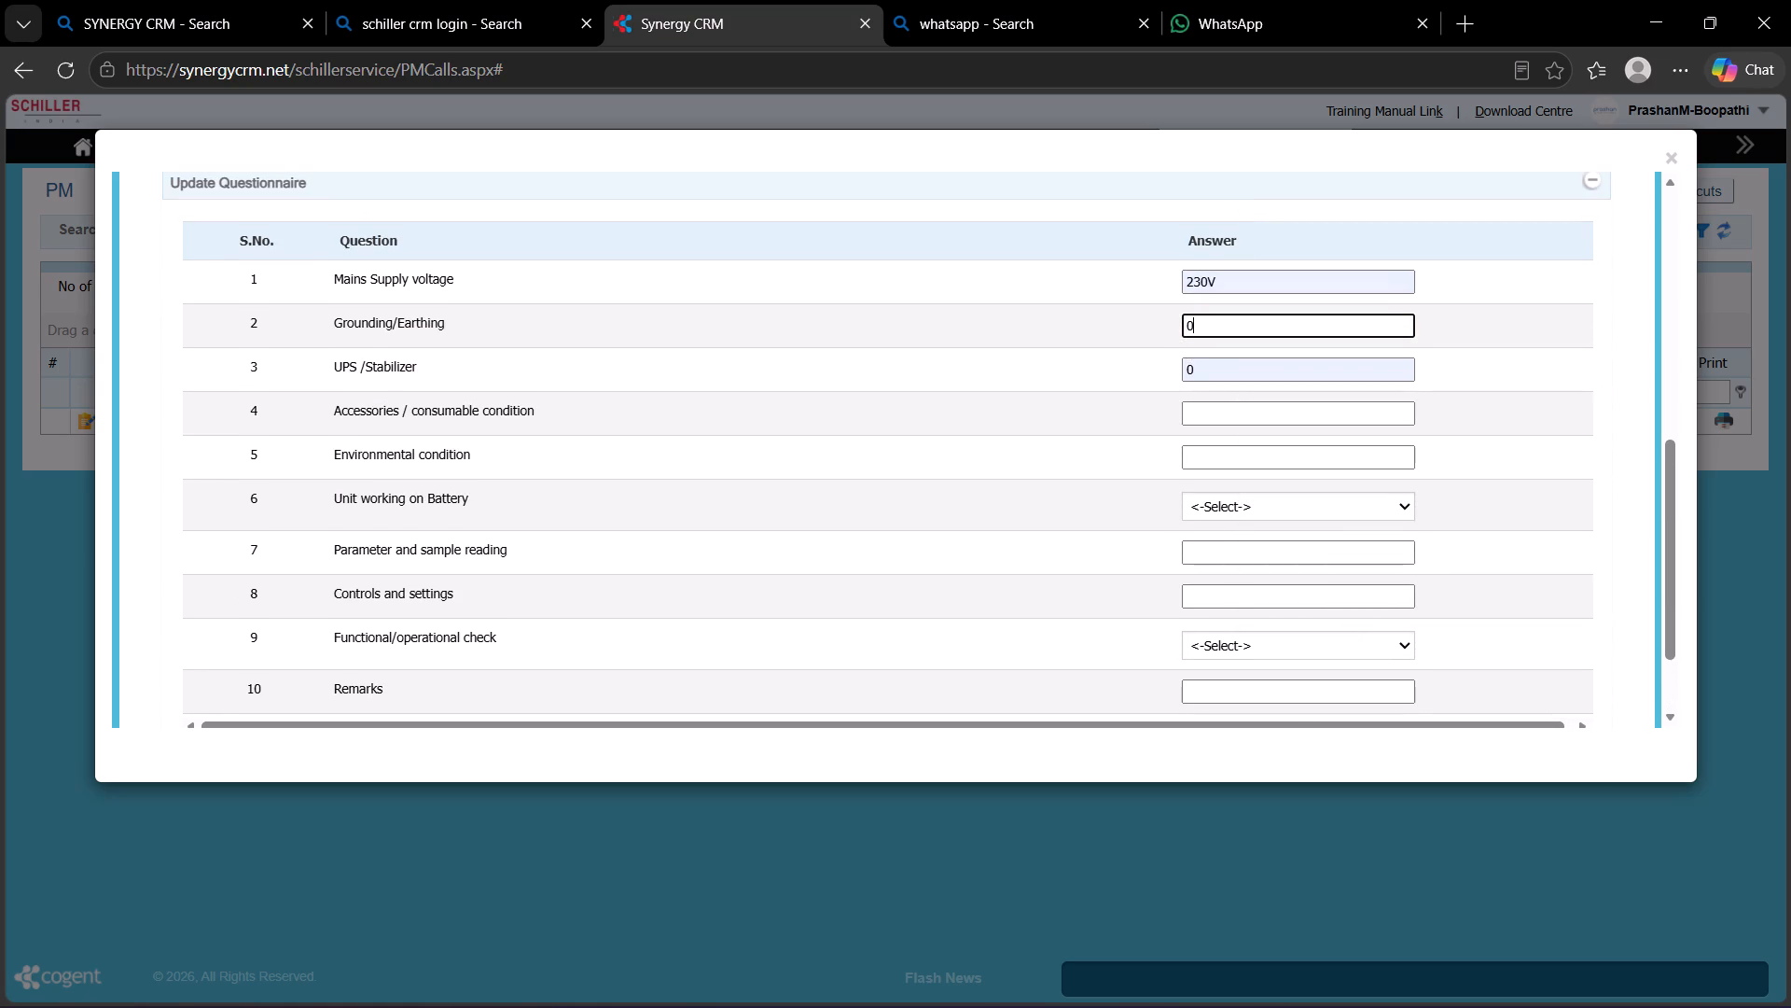
pyautogui.click(1242, 385)
pyautogui.click(1250, 370)
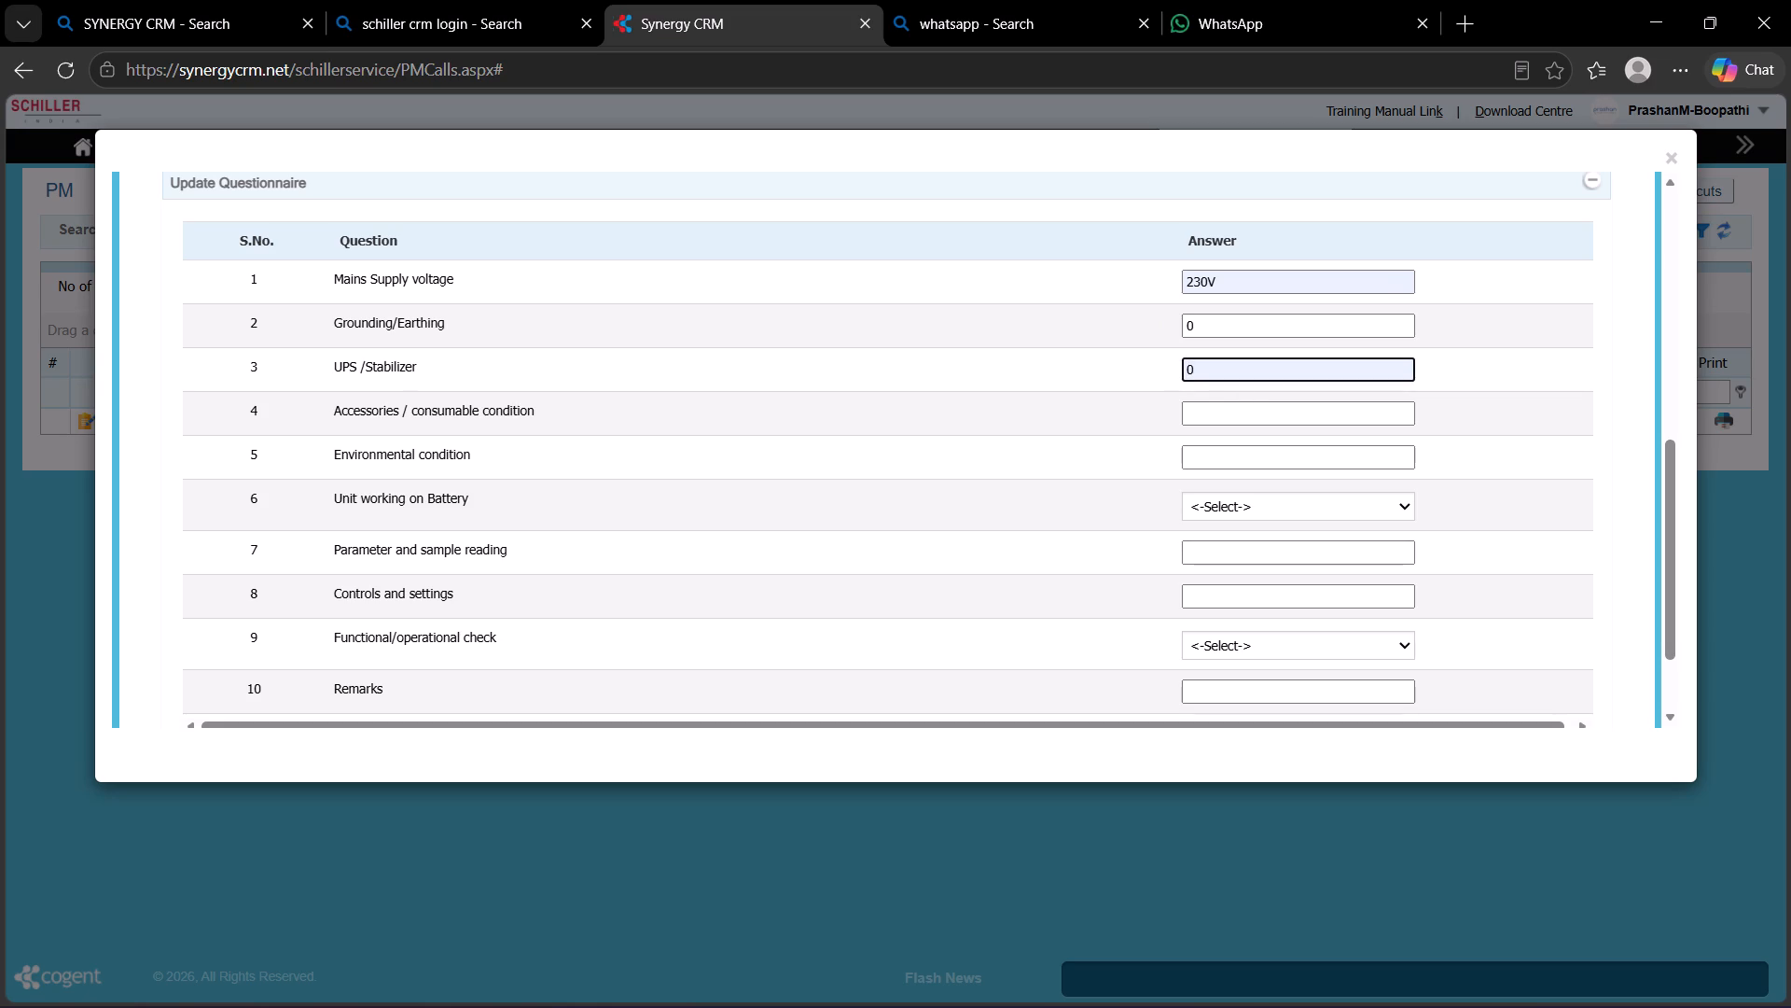
pyautogui.press('BackSpace')
pyautogui.click(1302, 394)
pyautogui.click(1289, 361)
pyautogui.click(1292, 452)
# Answer accessories and environmental condition with GOOD, and set Unit working on Battery to Yes.
pyautogui.click(1288, 425)
pyautogui.click(1286, 555)
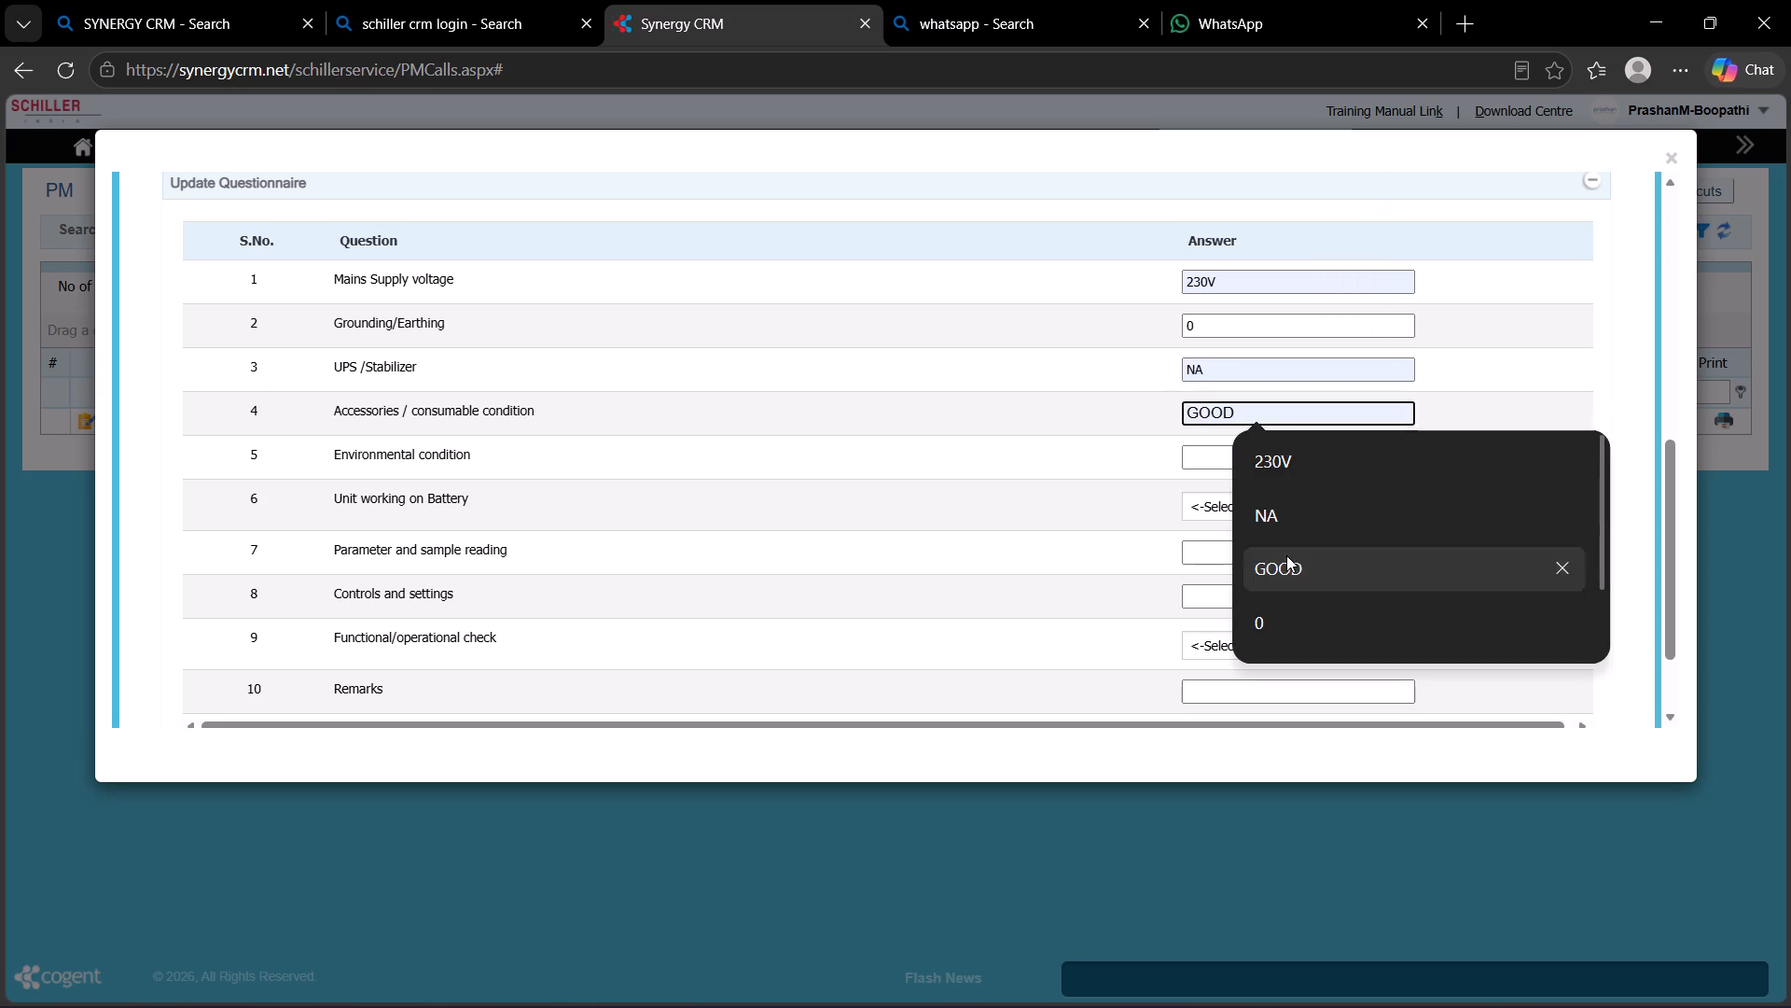
pyautogui.click(1279, 463)
pyautogui.click(1282, 609)
pyautogui.click(1298, 502)
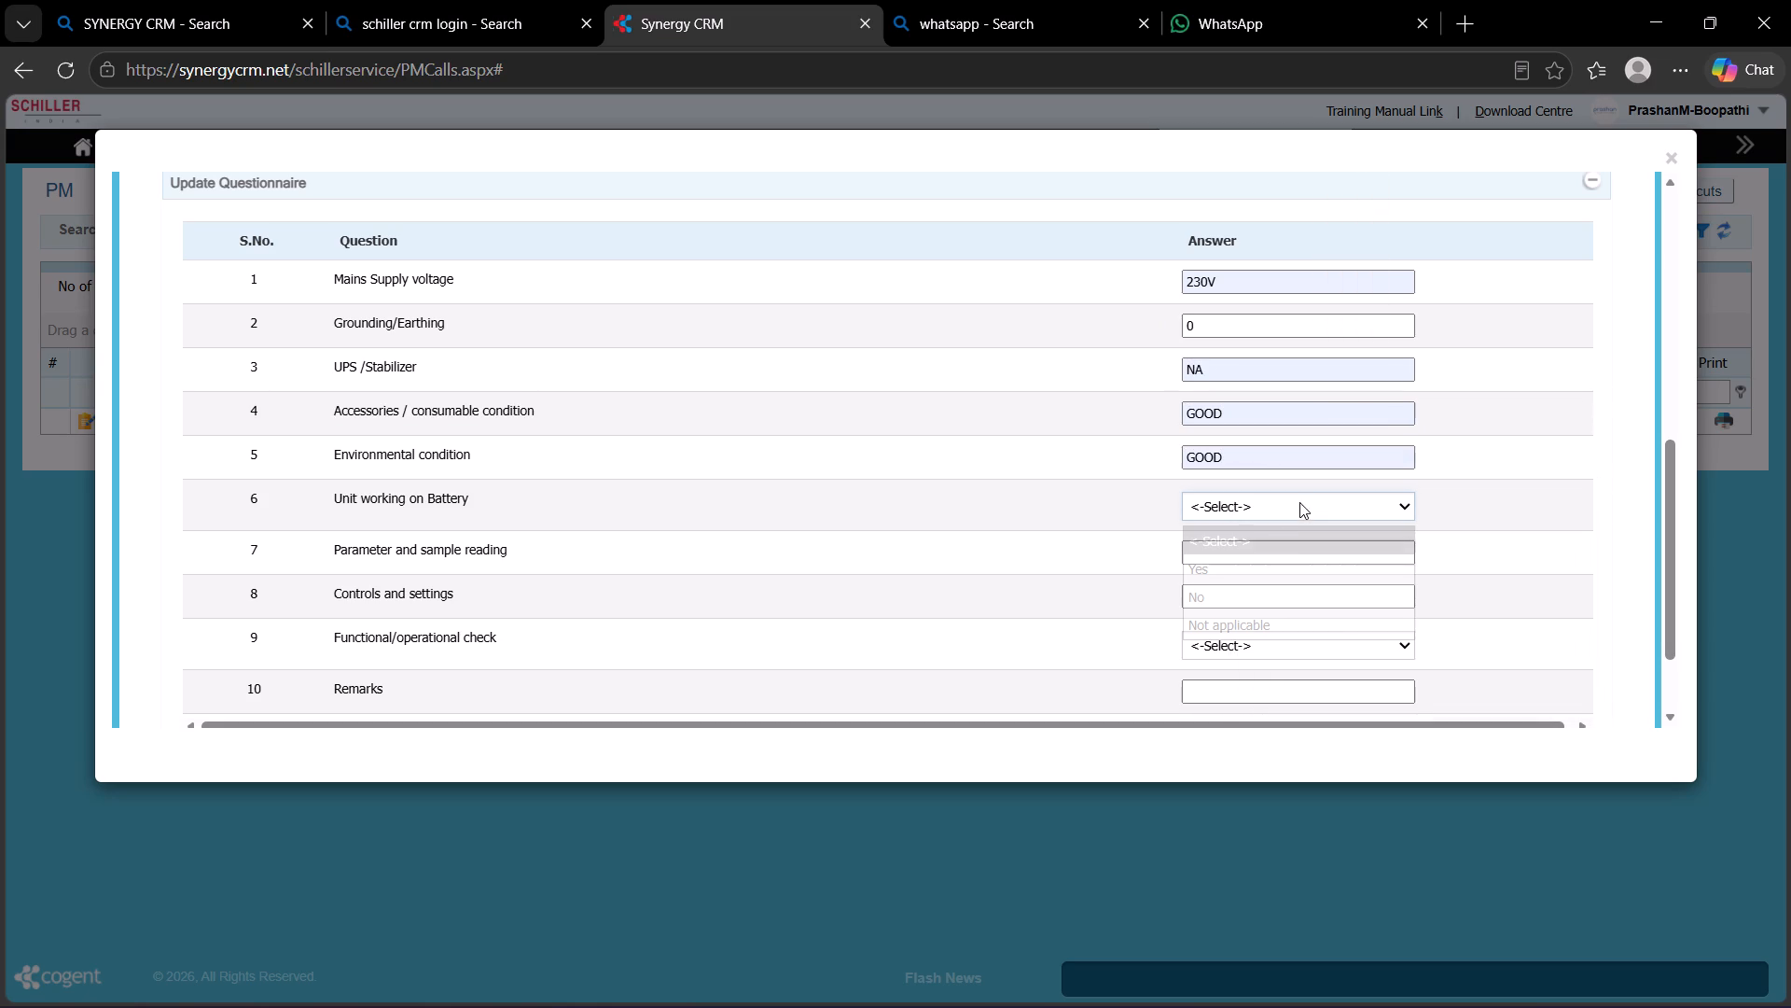
pyautogui.click(1284, 567)
# Answer parameter and sample reading NA, controls and settings YES, functional check OK, and remarks CALL COMPLETED.
pyautogui.scroll(-3, 1291, 542)
pyautogui.click(1262, 443)
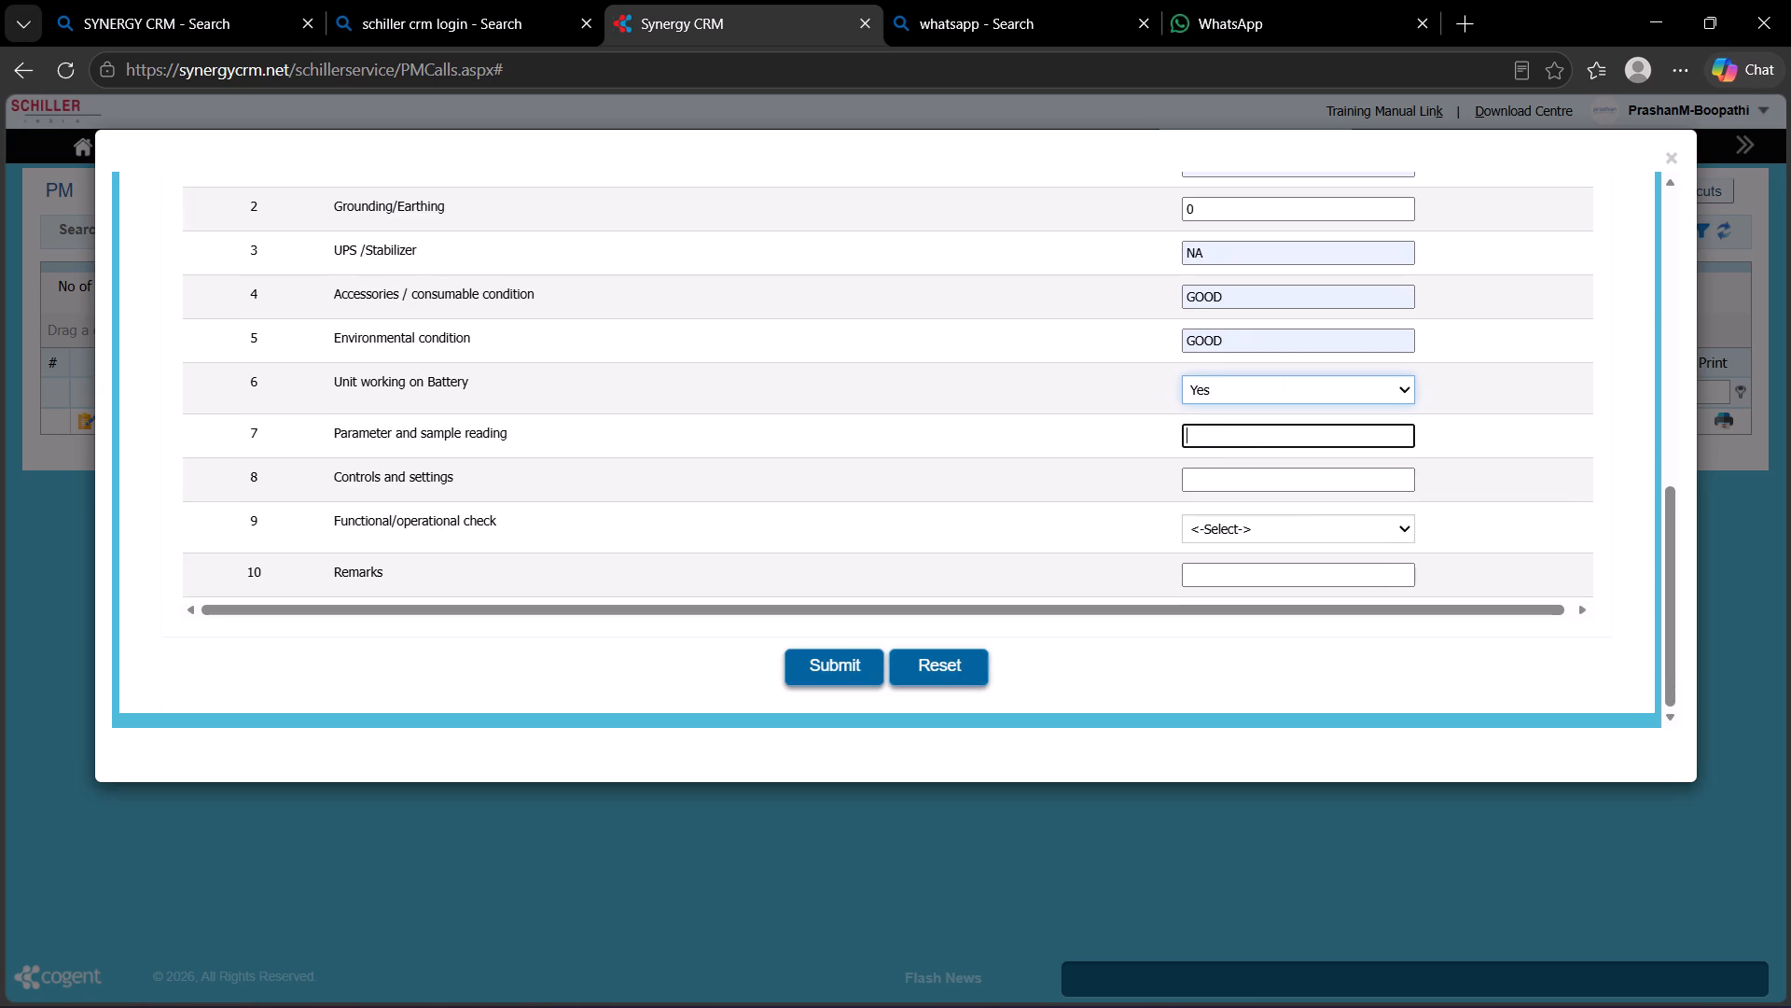
pyautogui.click(1254, 527)
pyautogui.click(1267, 483)
pyautogui.scroll(-4, 1297, 633)
pyautogui.click(1298, 651)
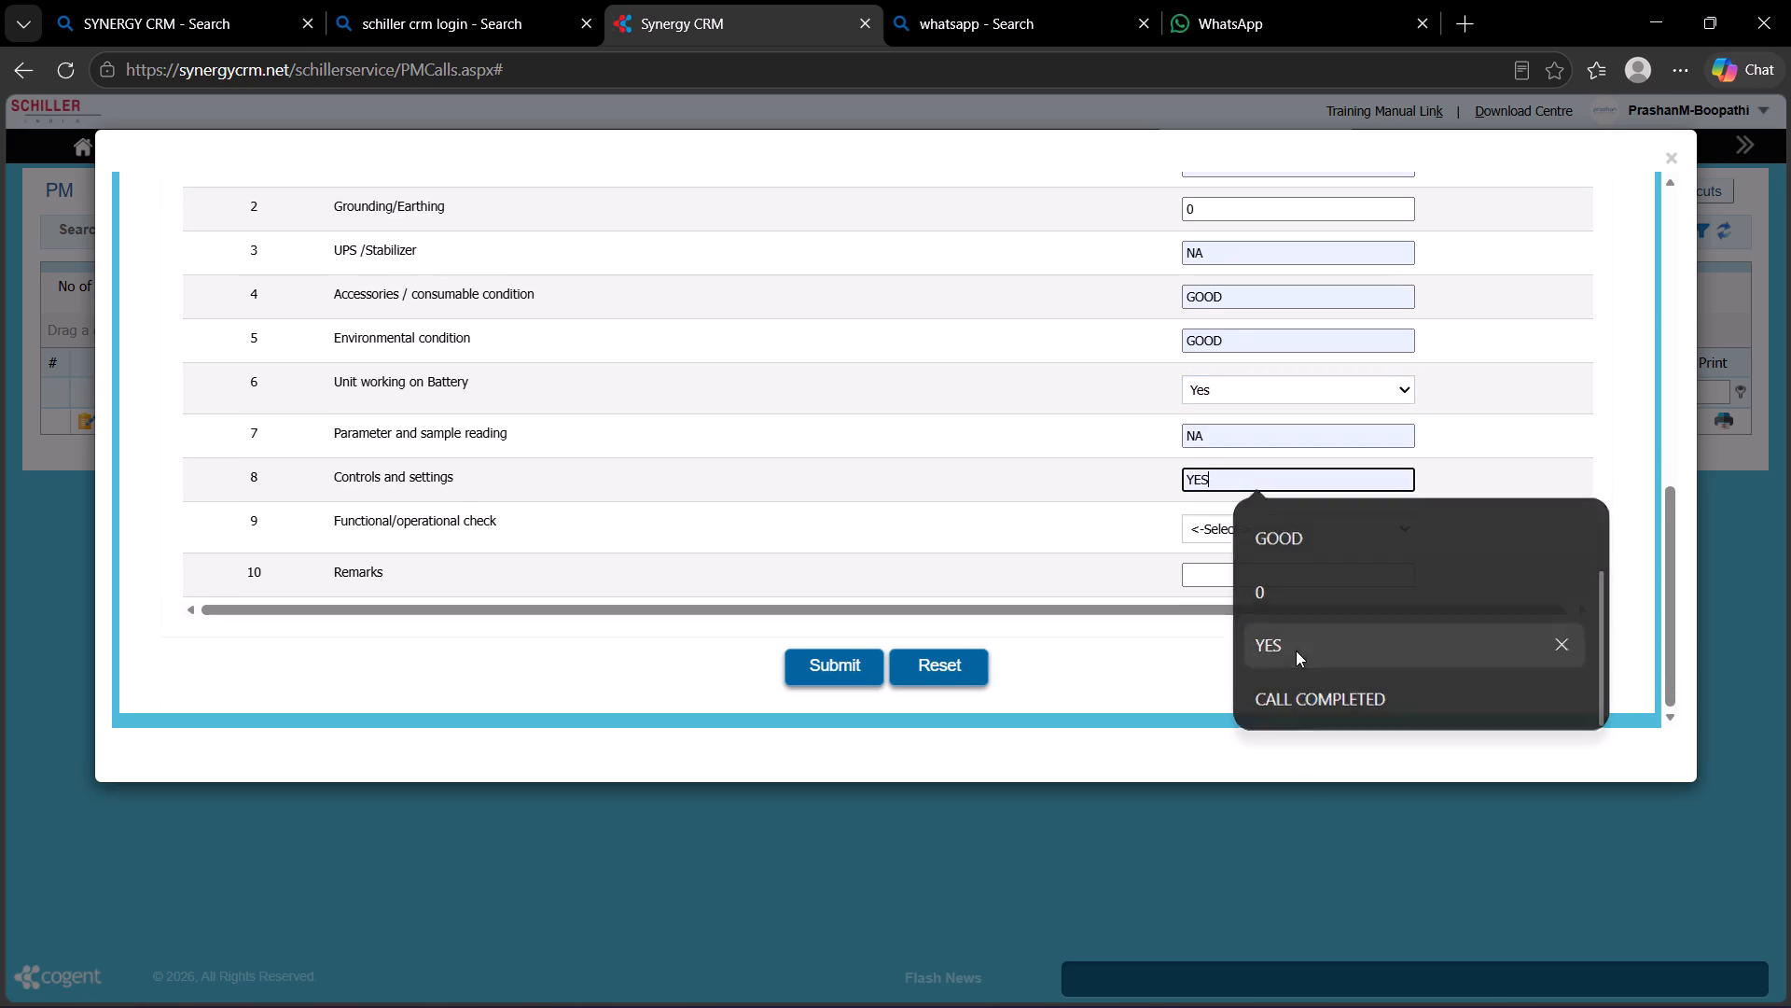
pyautogui.click(1255, 531)
pyautogui.click(1271, 593)
pyautogui.click(1273, 581)
pyautogui.scroll(-2, 1260, 696)
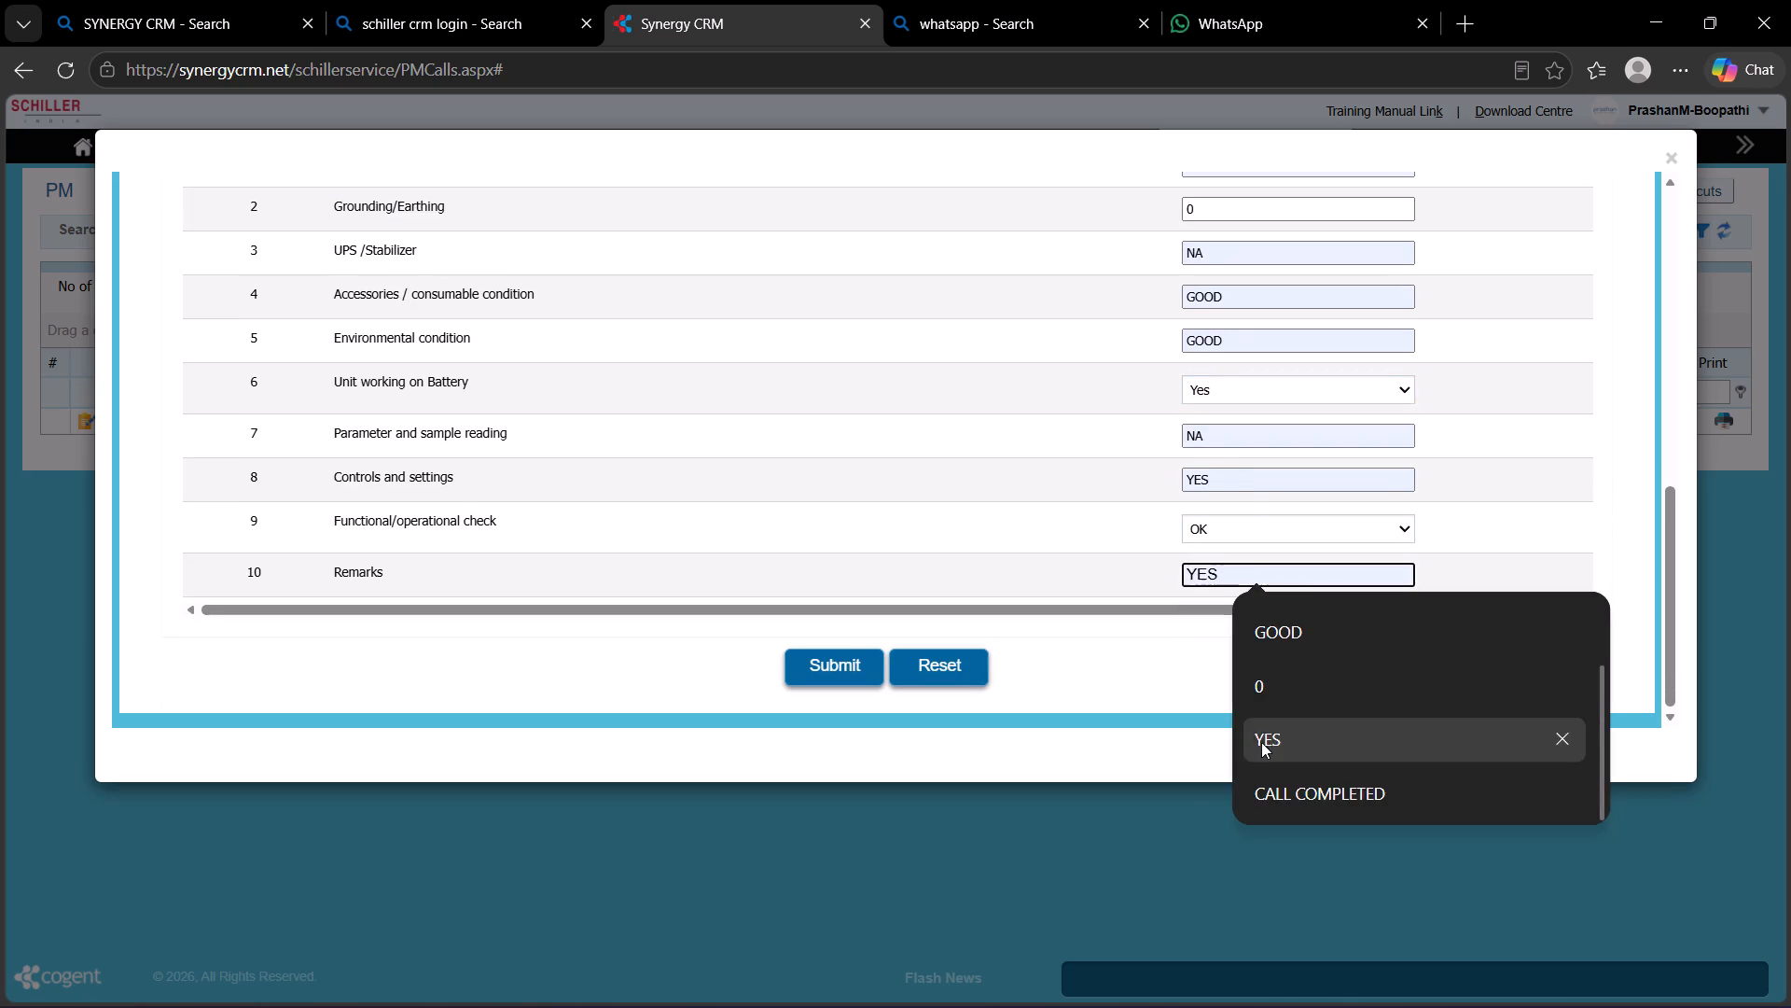
pyautogui.click(1264, 782)
# Submit the completed PM activity and questionnaire for docket 2026-08-PM-7239.
pyautogui.click(828, 683)
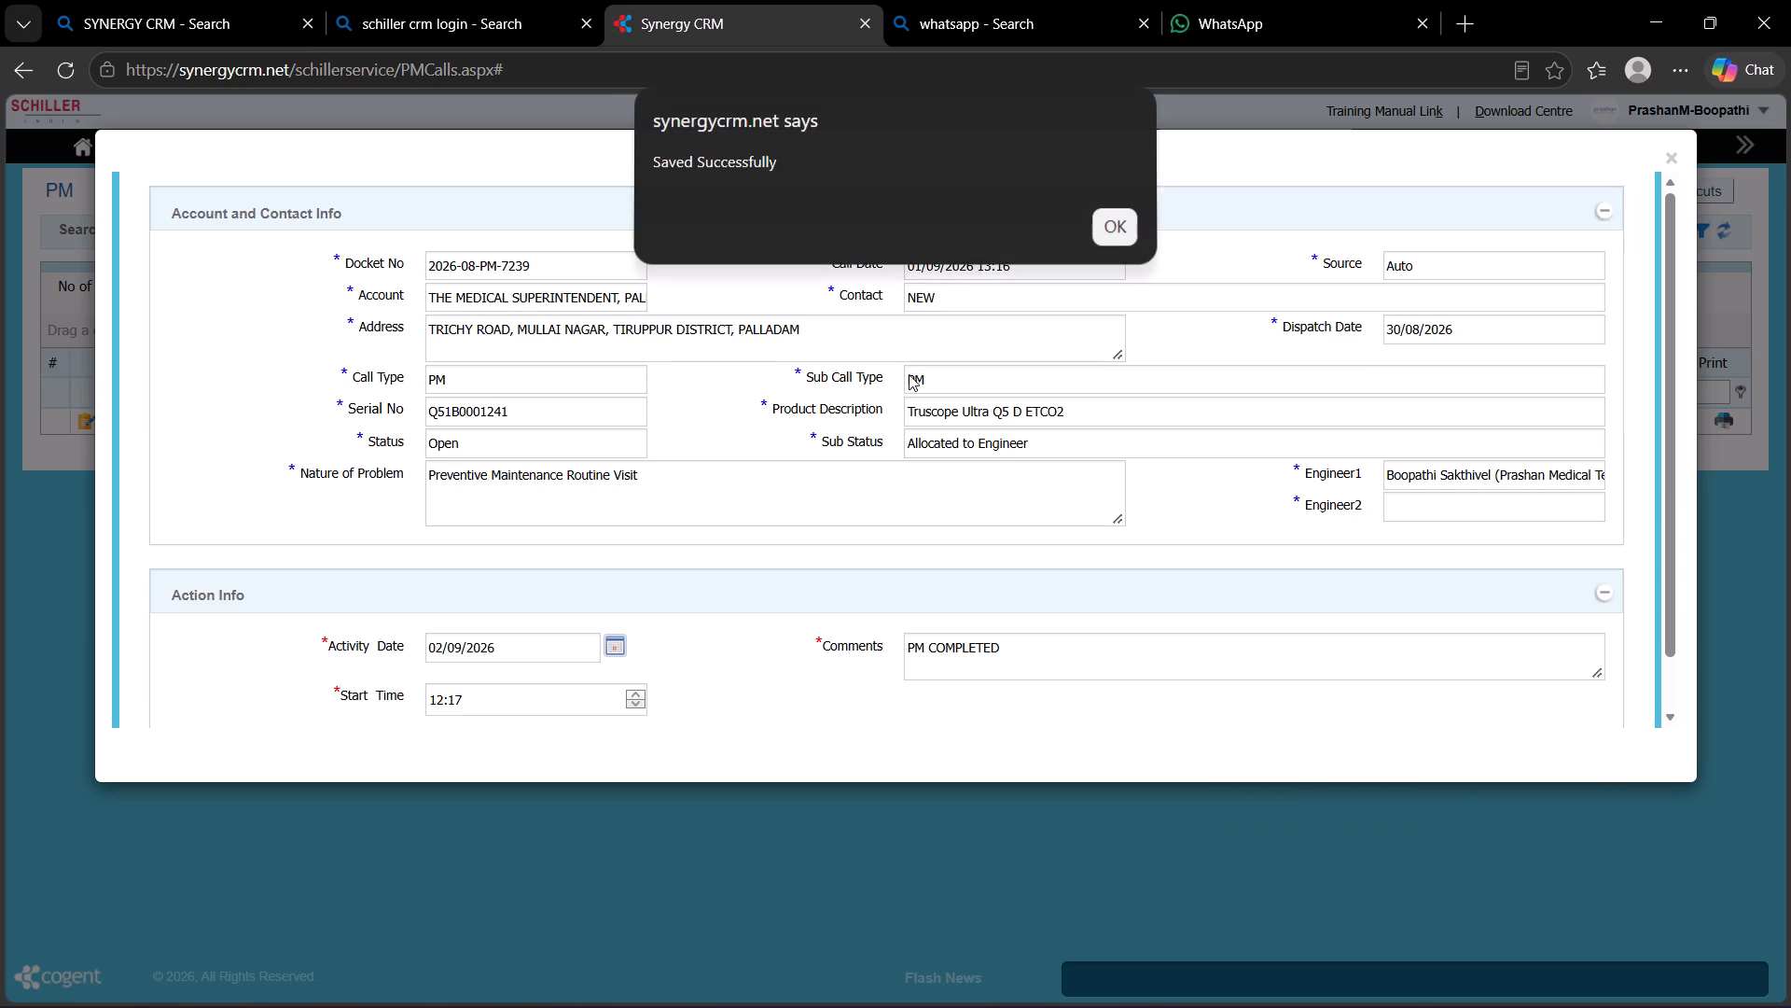
pyautogui.click(1123, 229)
pyautogui.click(1645, 32)
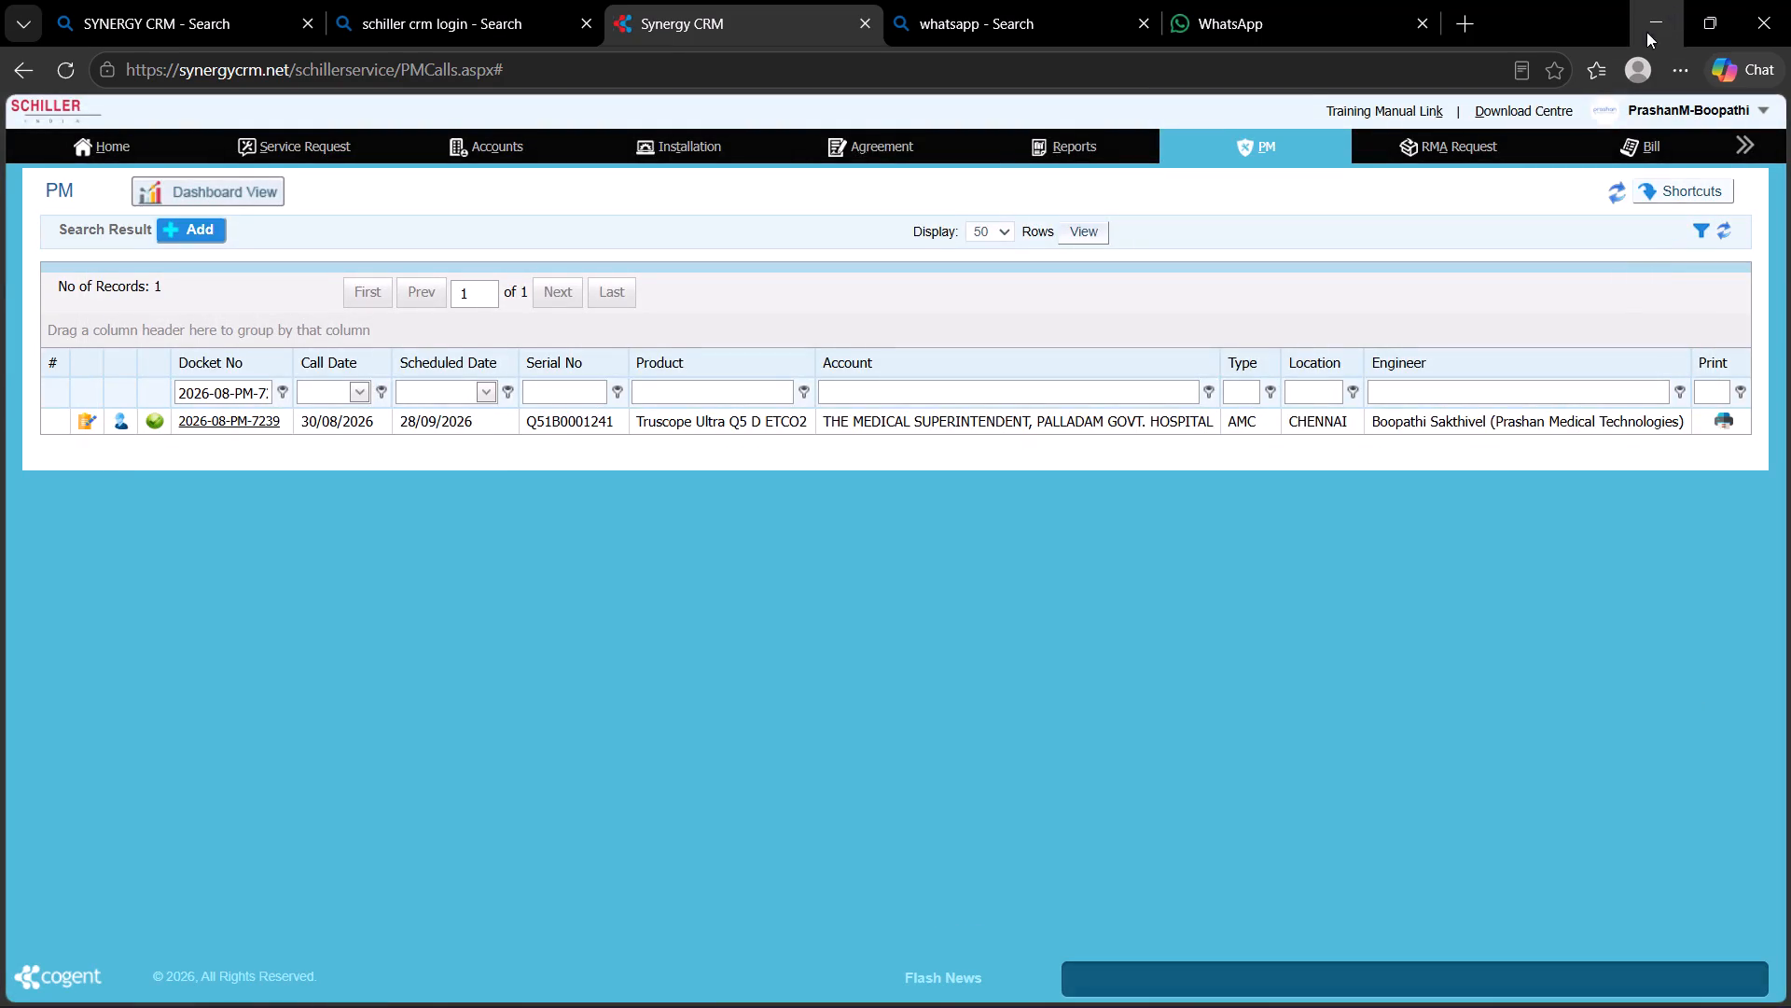
pyautogui.click(565, 983)
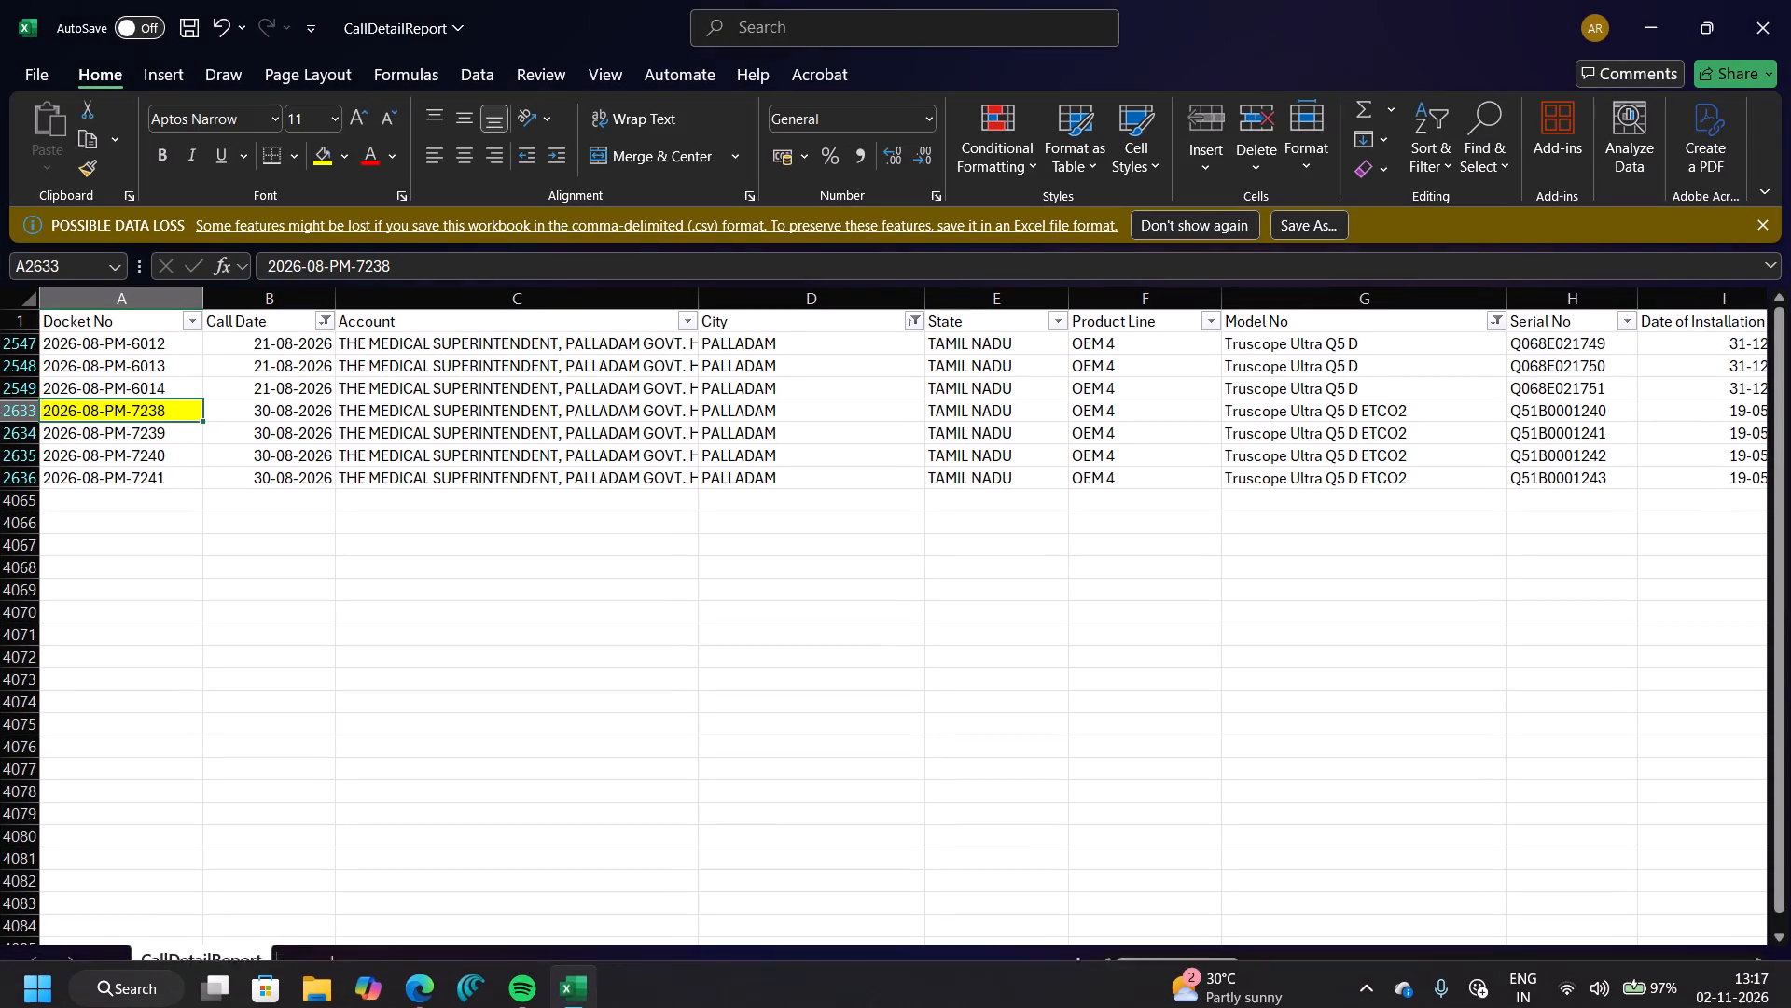
pyautogui.click(182, 441)
pyautogui.click(315, 149)
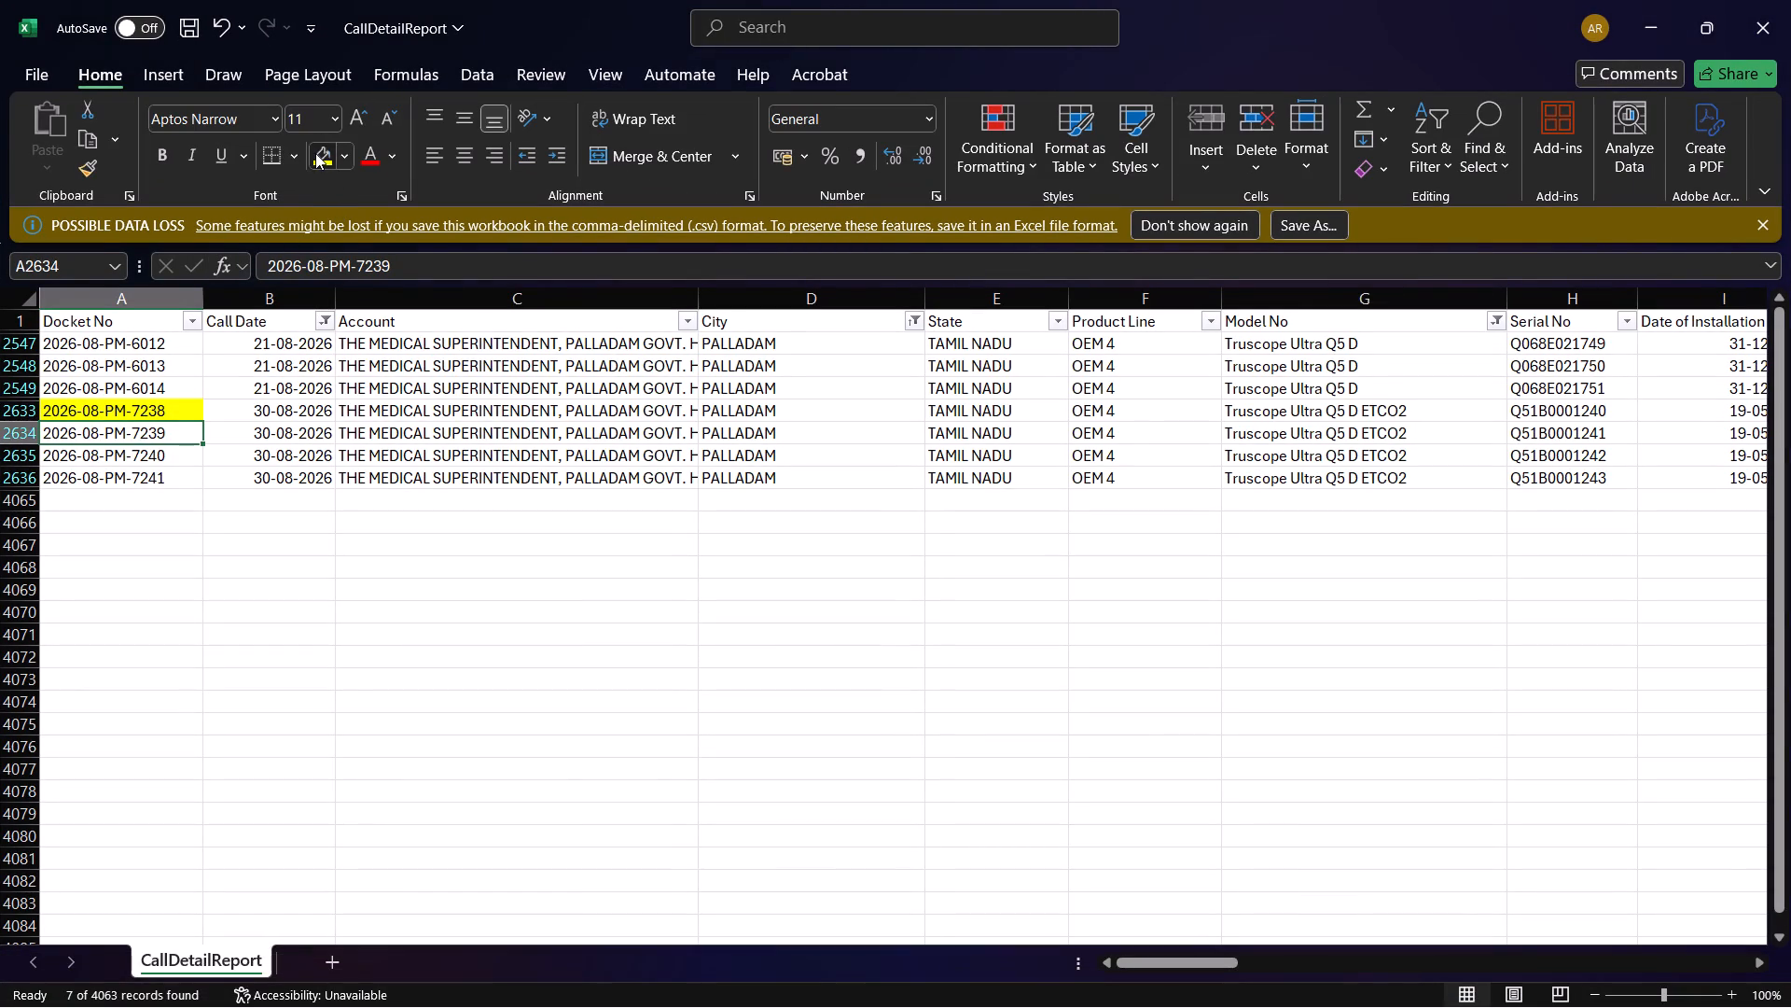
# Copy docket number 2026-08-PM-7240 from the workbook and filter the PM list by it in Synergy CRM in Edge.
pyautogui.click(149, 454)
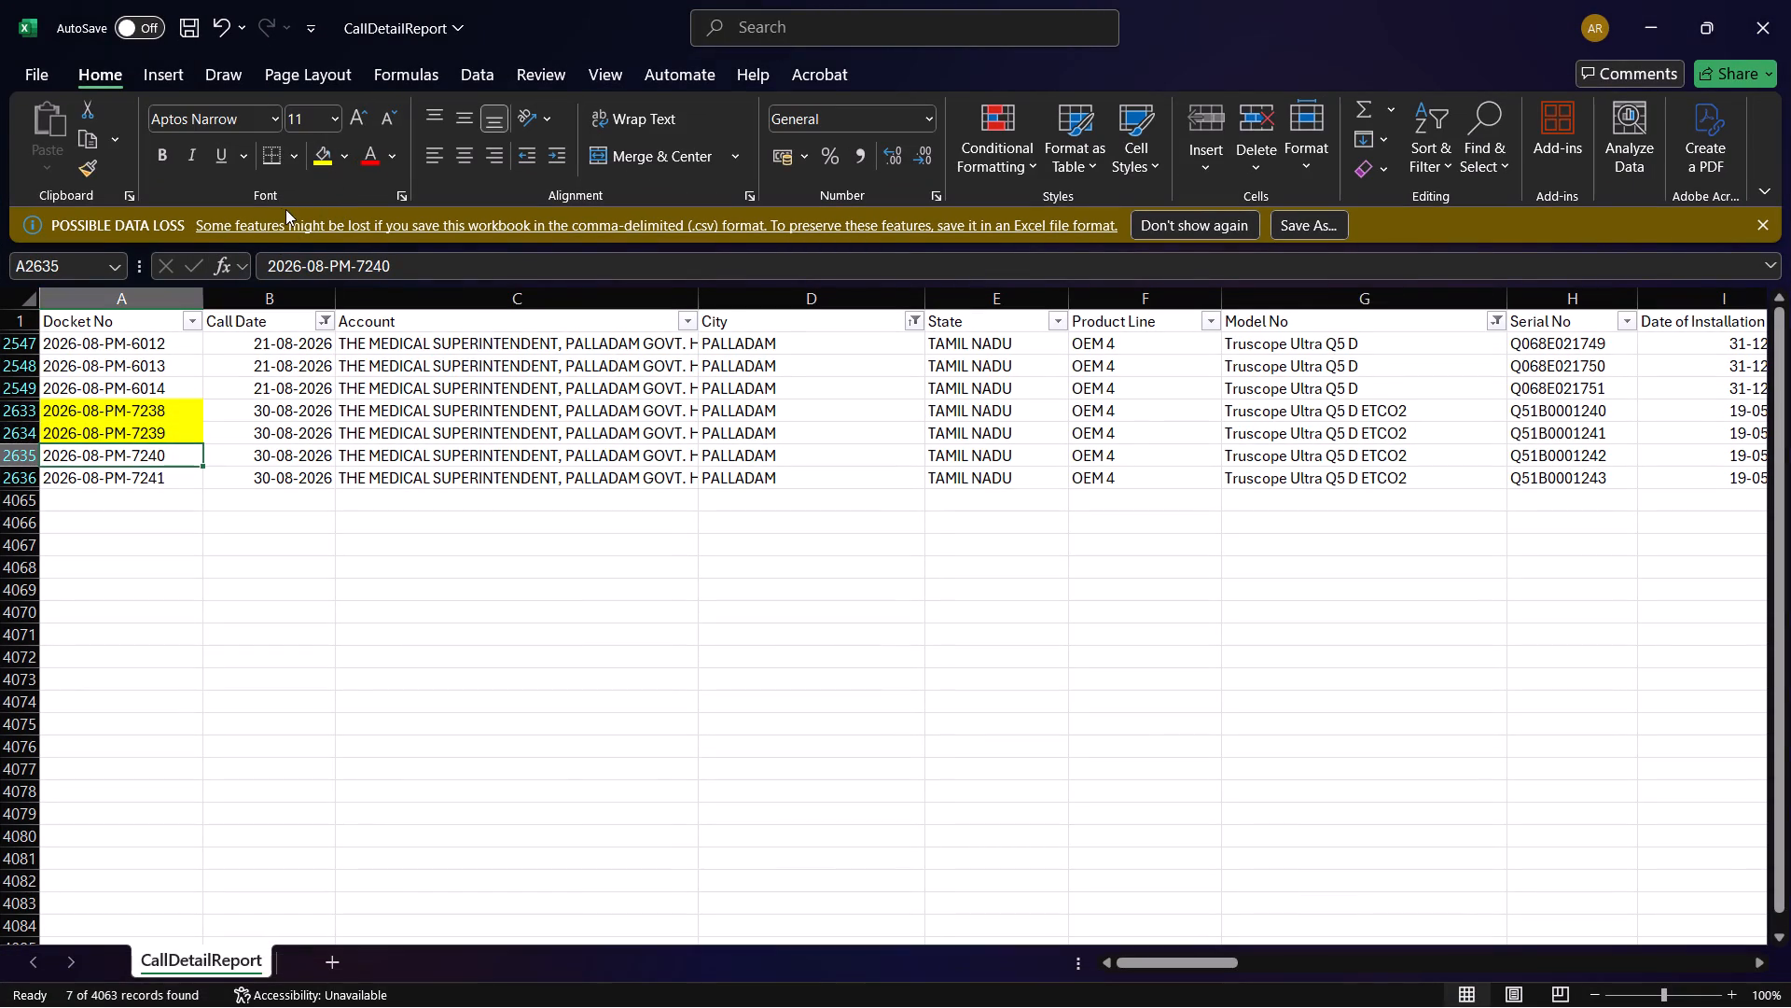
pyautogui.hotkey('ctrl', 'c')
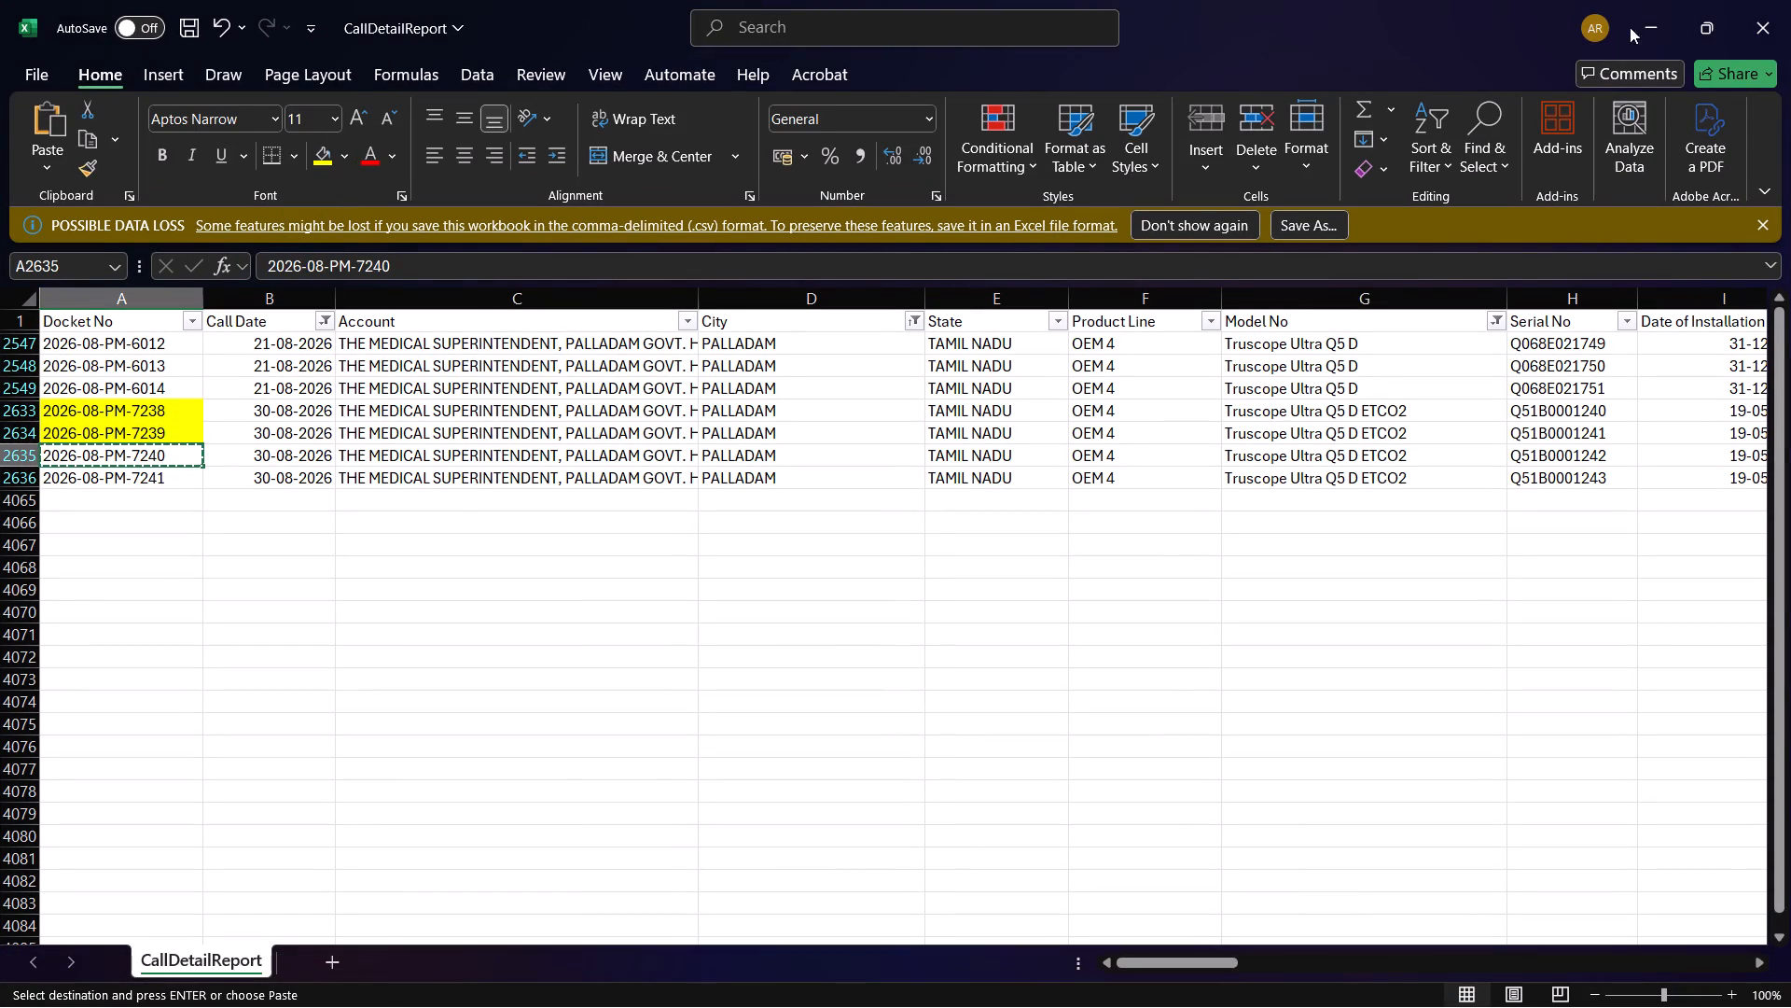
pyautogui.click(1658, 32)
pyautogui.click(435, 986)
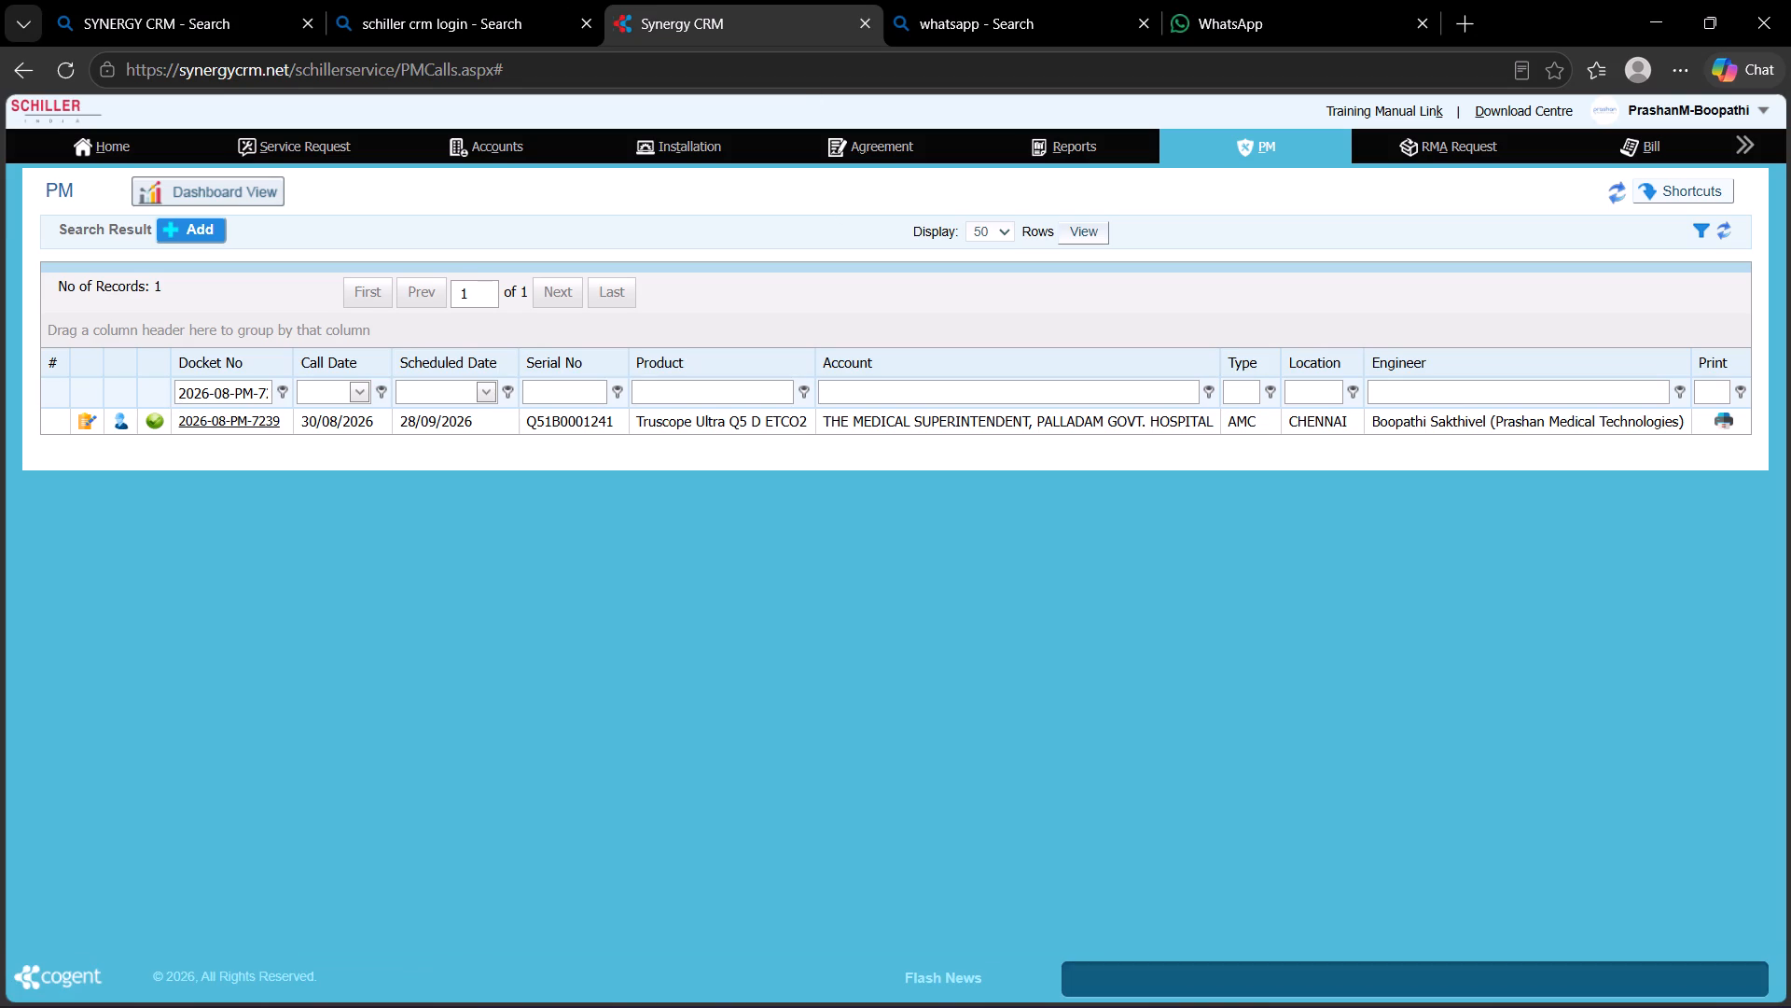
pyautogui.moveTo(180, 393); pyautogui.dragTo(377, 392)
pyautogui.hotkey('ctrl', 'v')
# Open docket 2026-08-PM-7240 for modification.
pyautogui.click(247, 423)
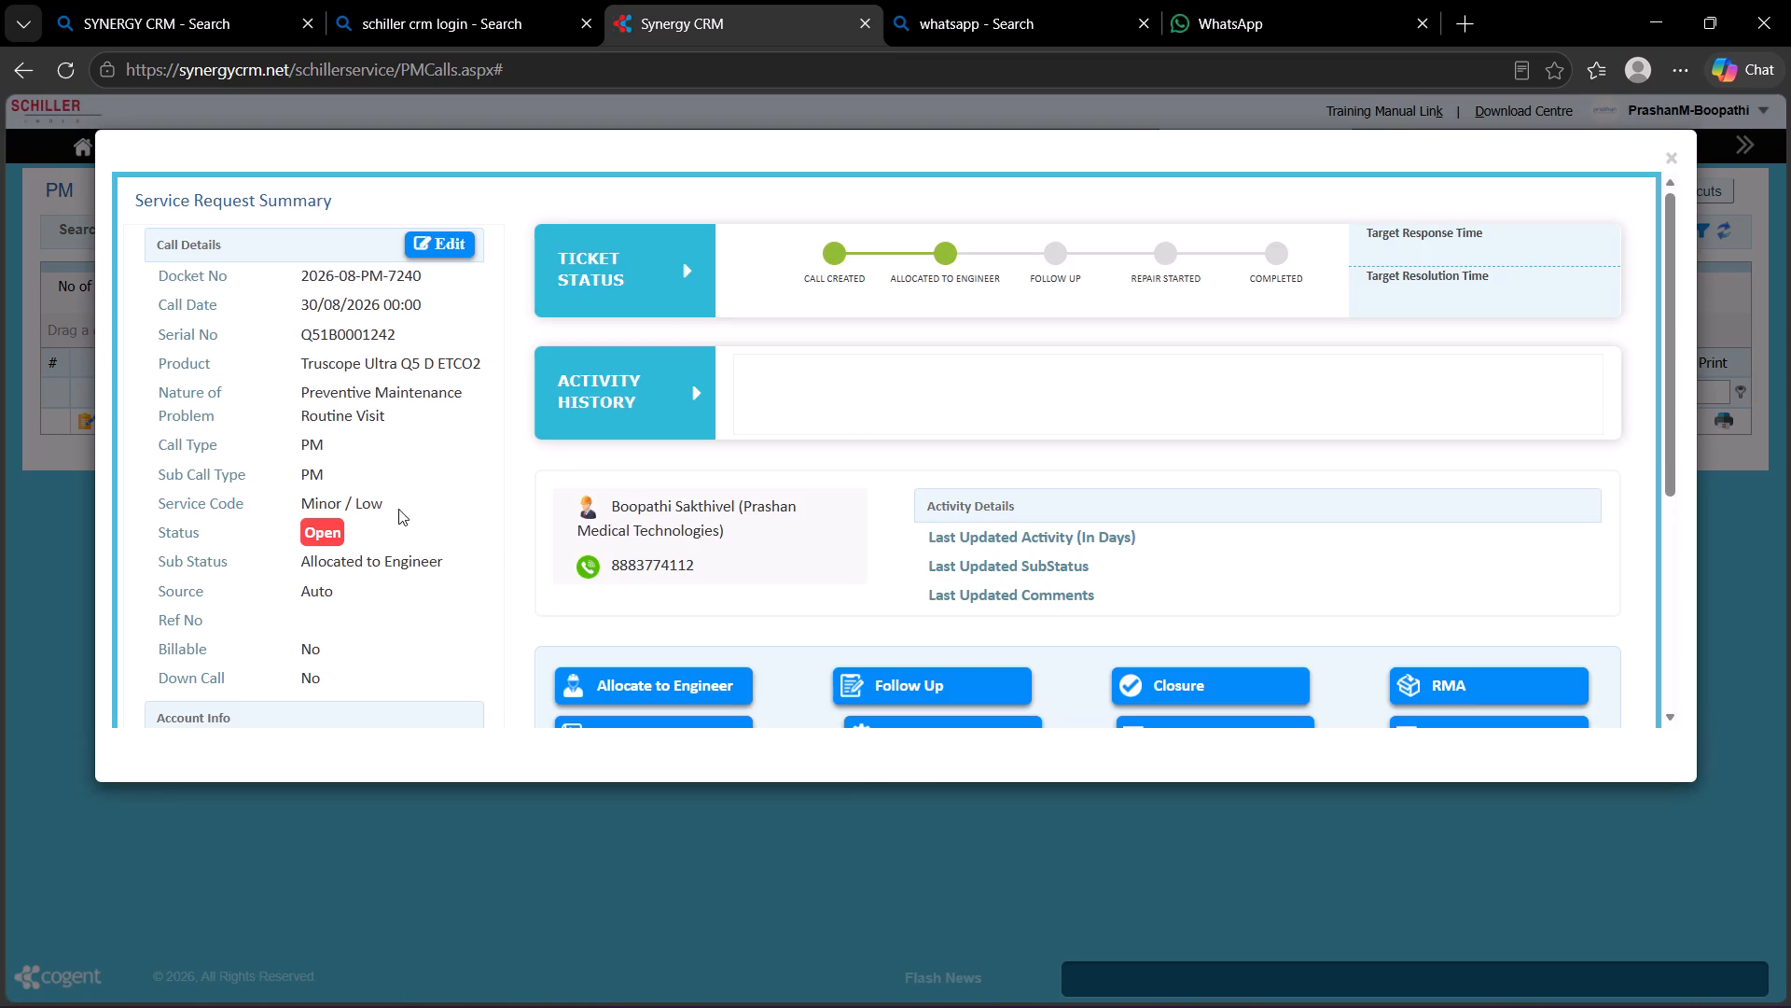
pyautogui.click(442, 244)
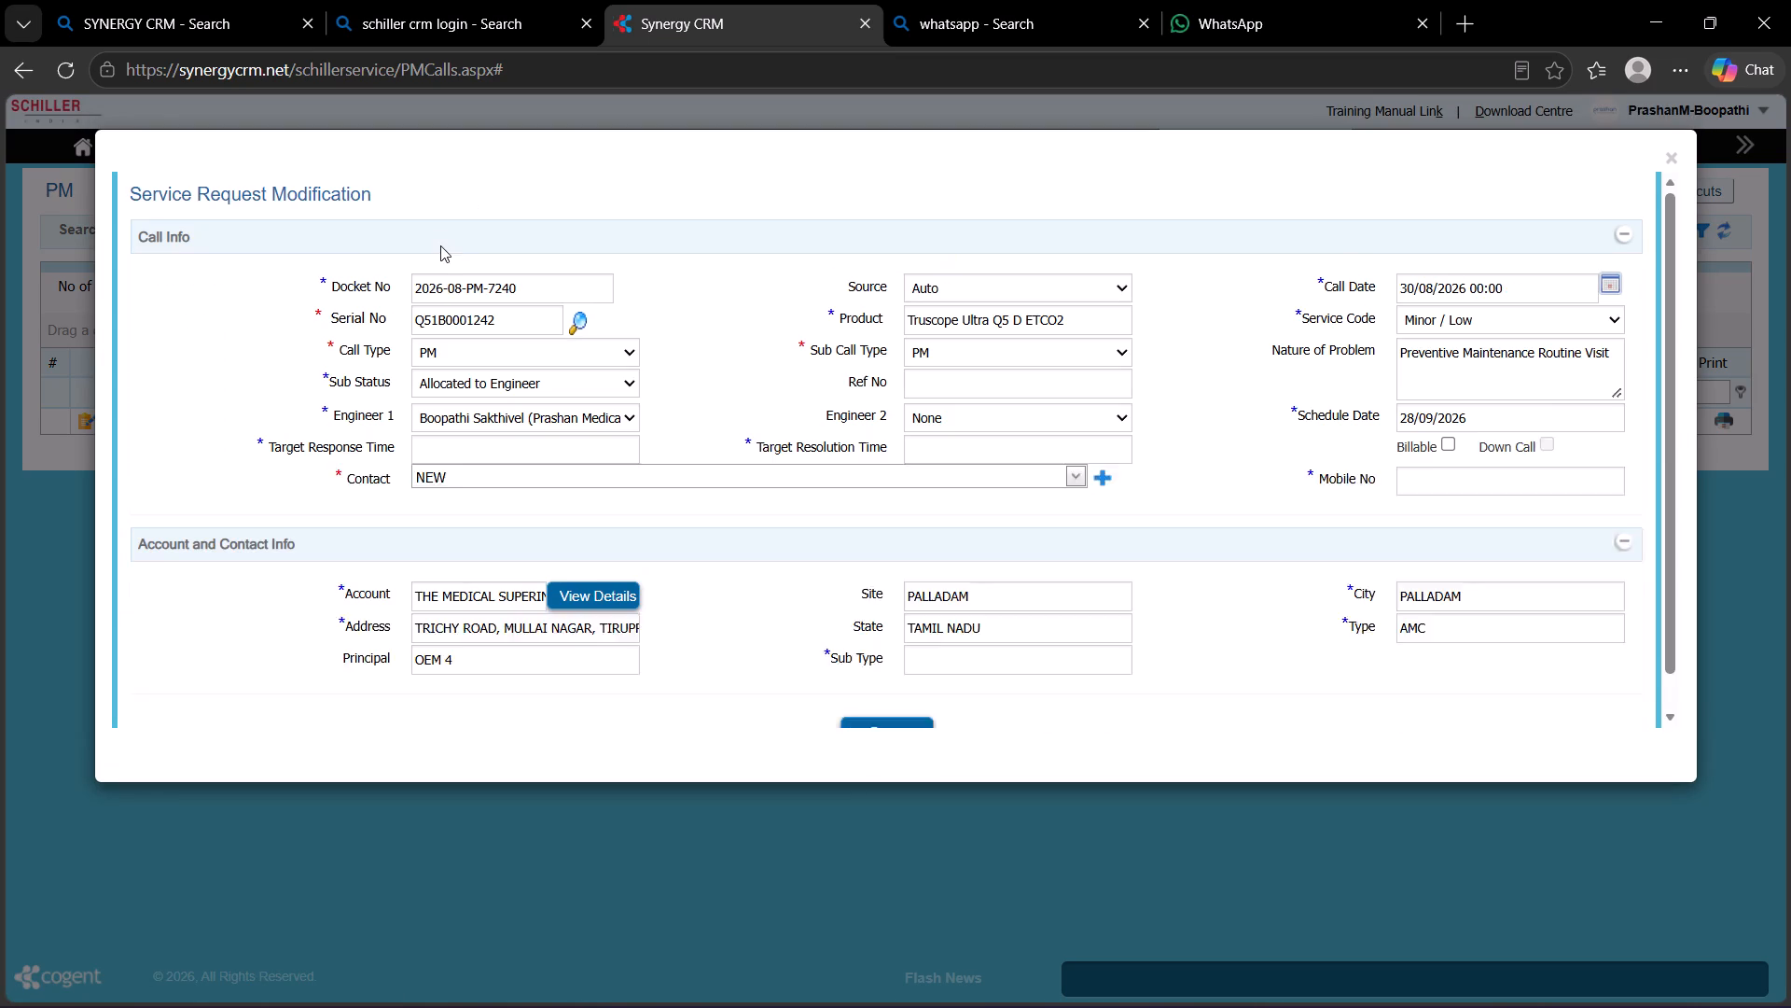
# Set the call date of docket 2026-08-PM-7240 to 01/09/2026.
pyautogui.click(1607, 287)
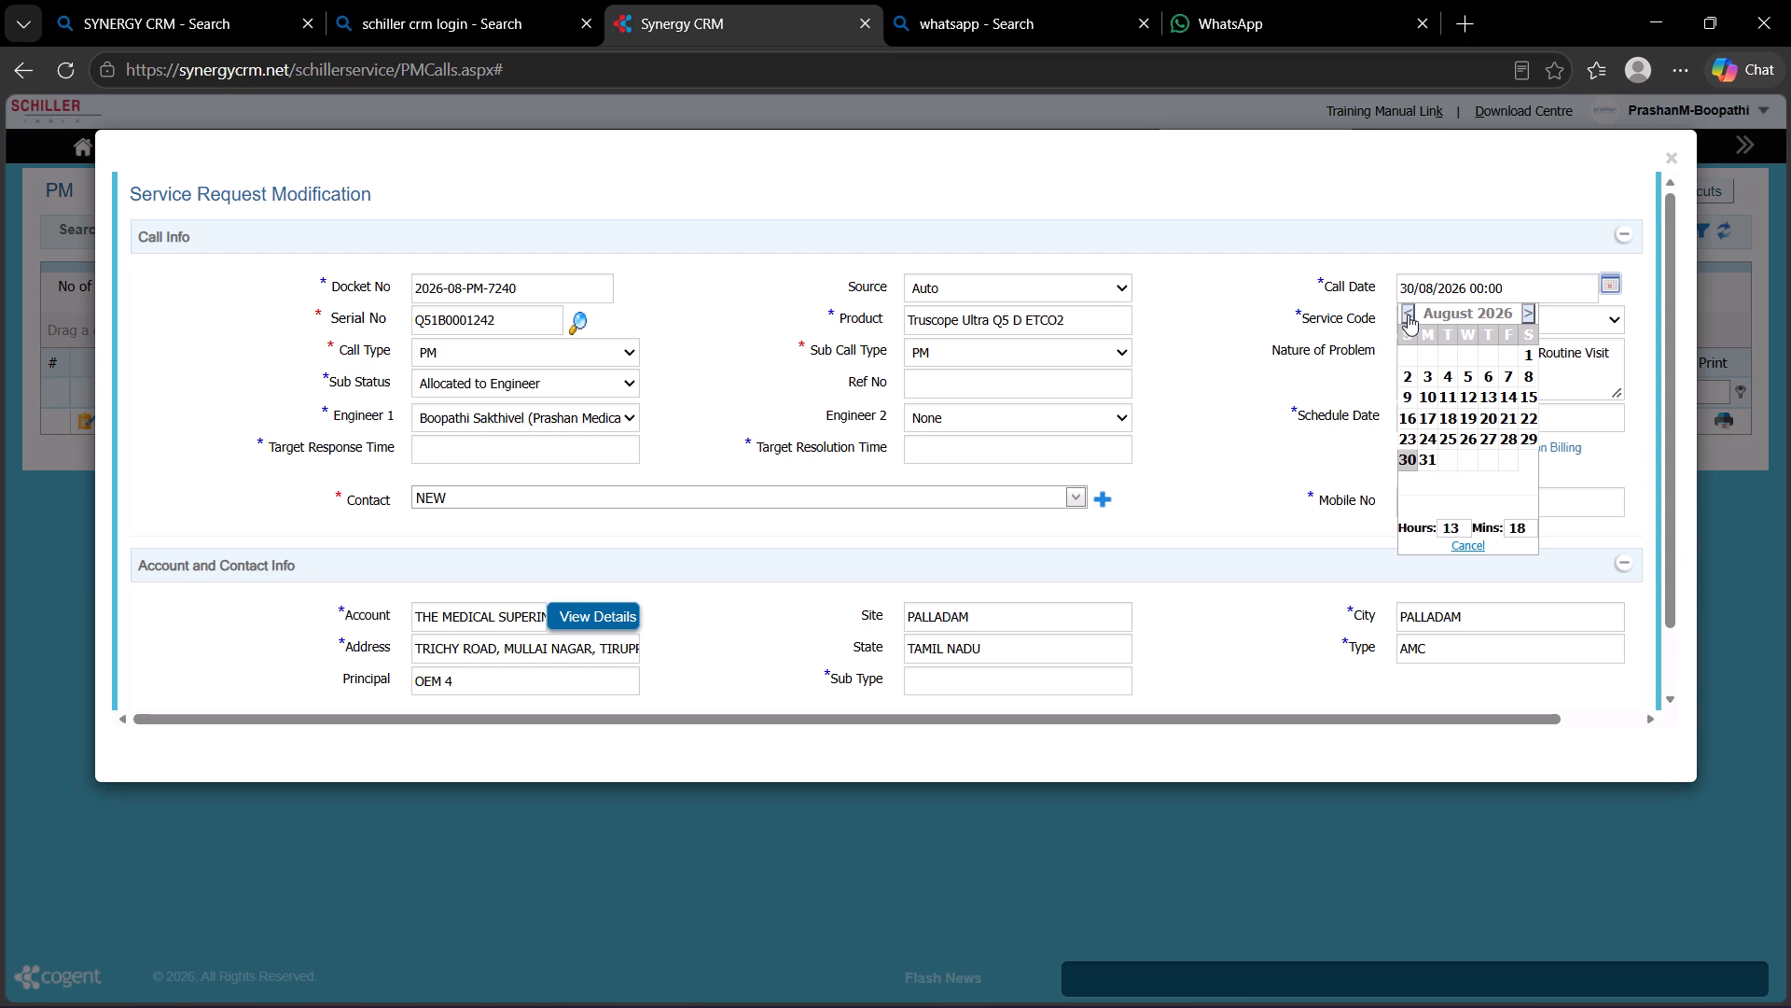
pyautogui.click(1525, 307)
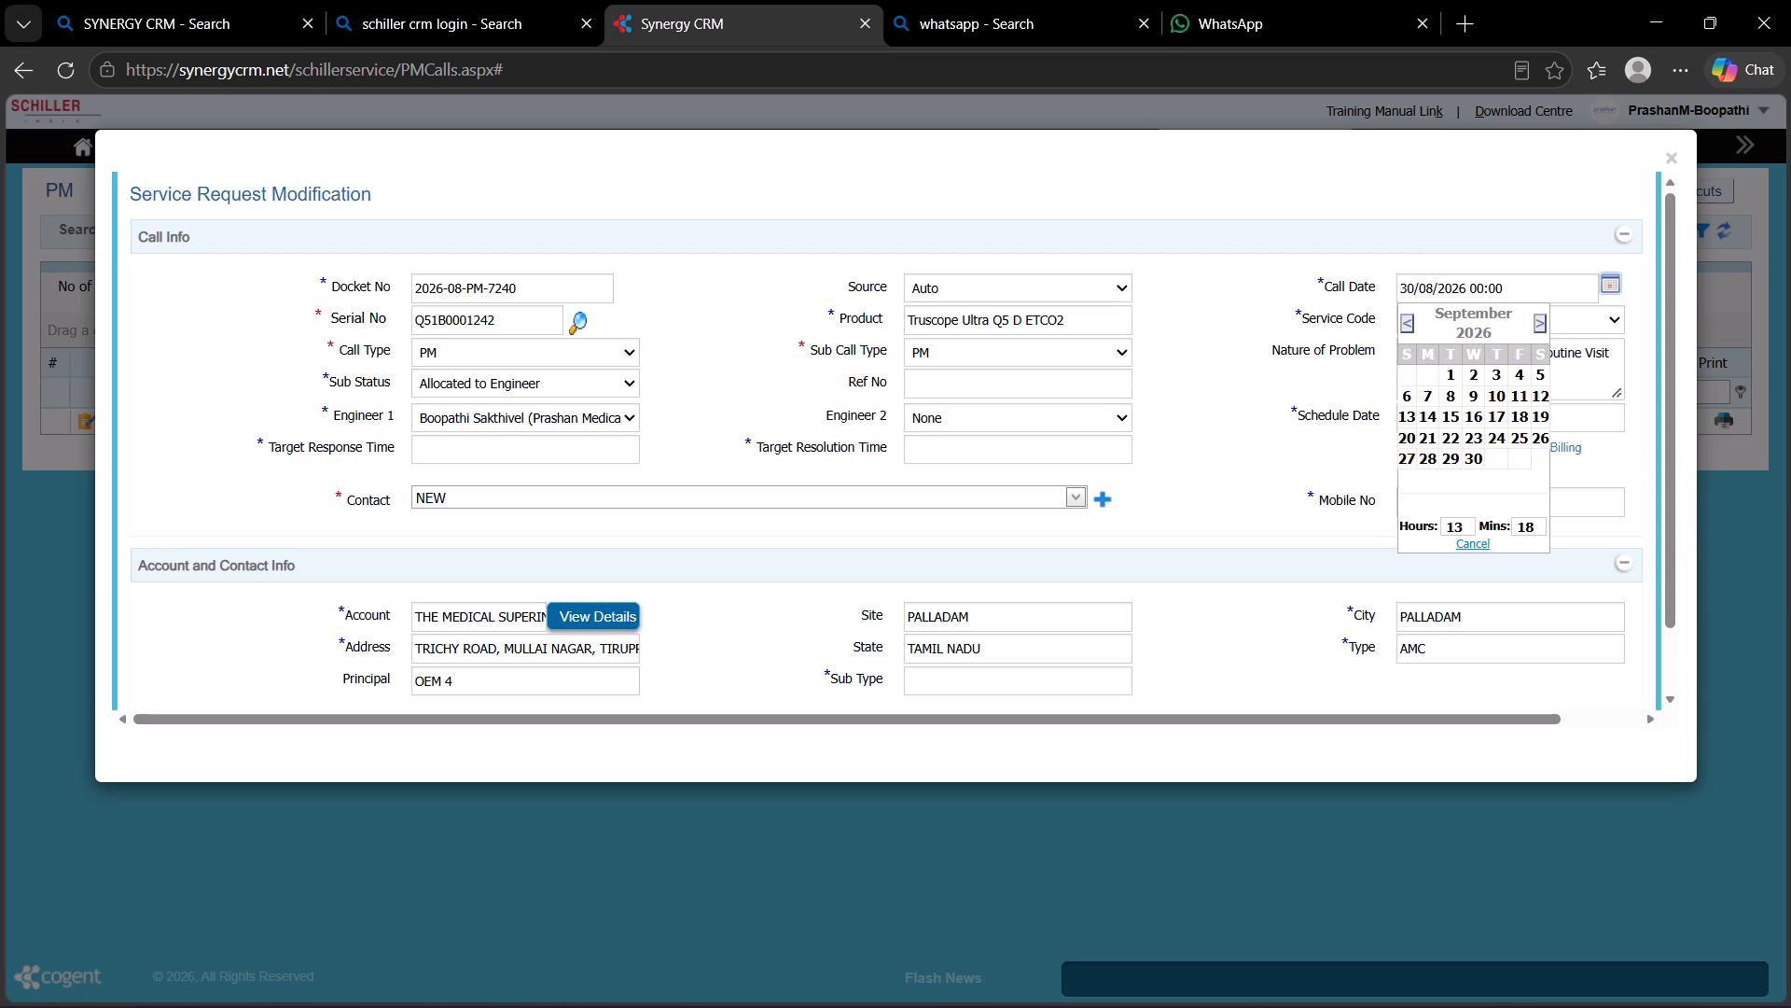
pyautogui.click(1447, 360)
pyautogui.click(1447, 376)
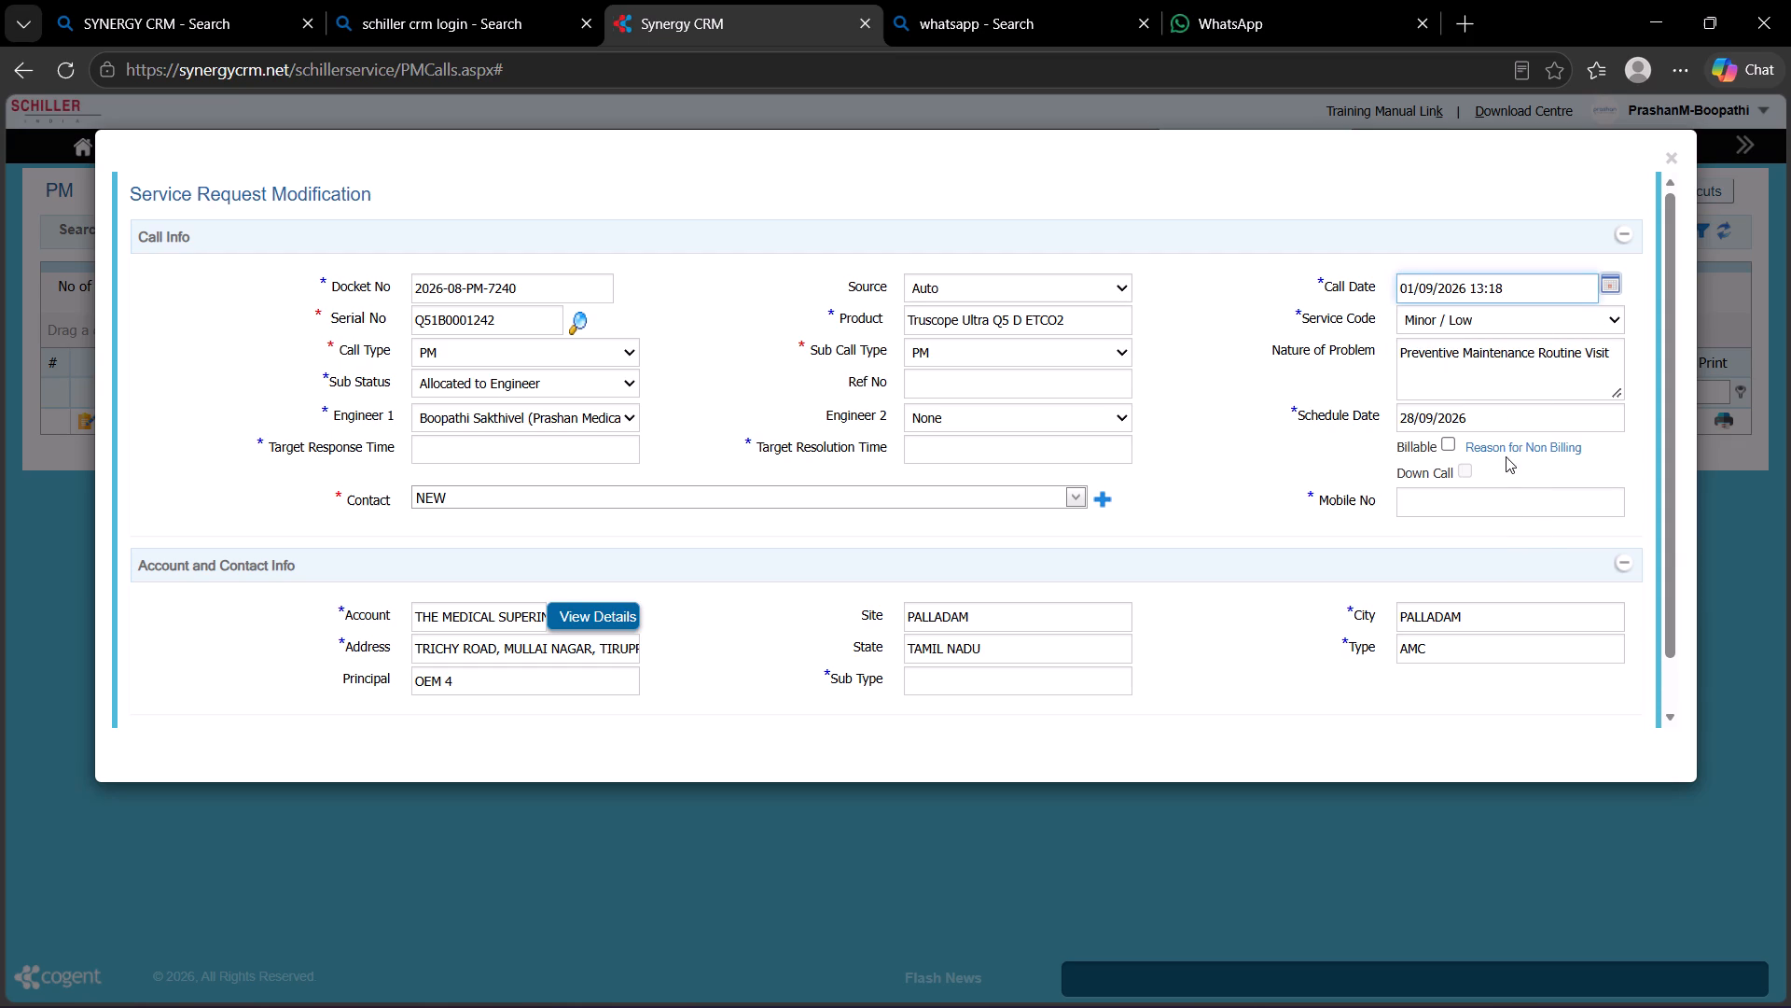
# Save AMC as the reason for non-billing on docket 2026-08-PM-7240.
pyautogui.click(1510, 443)
pyautogui.click(263, 189)
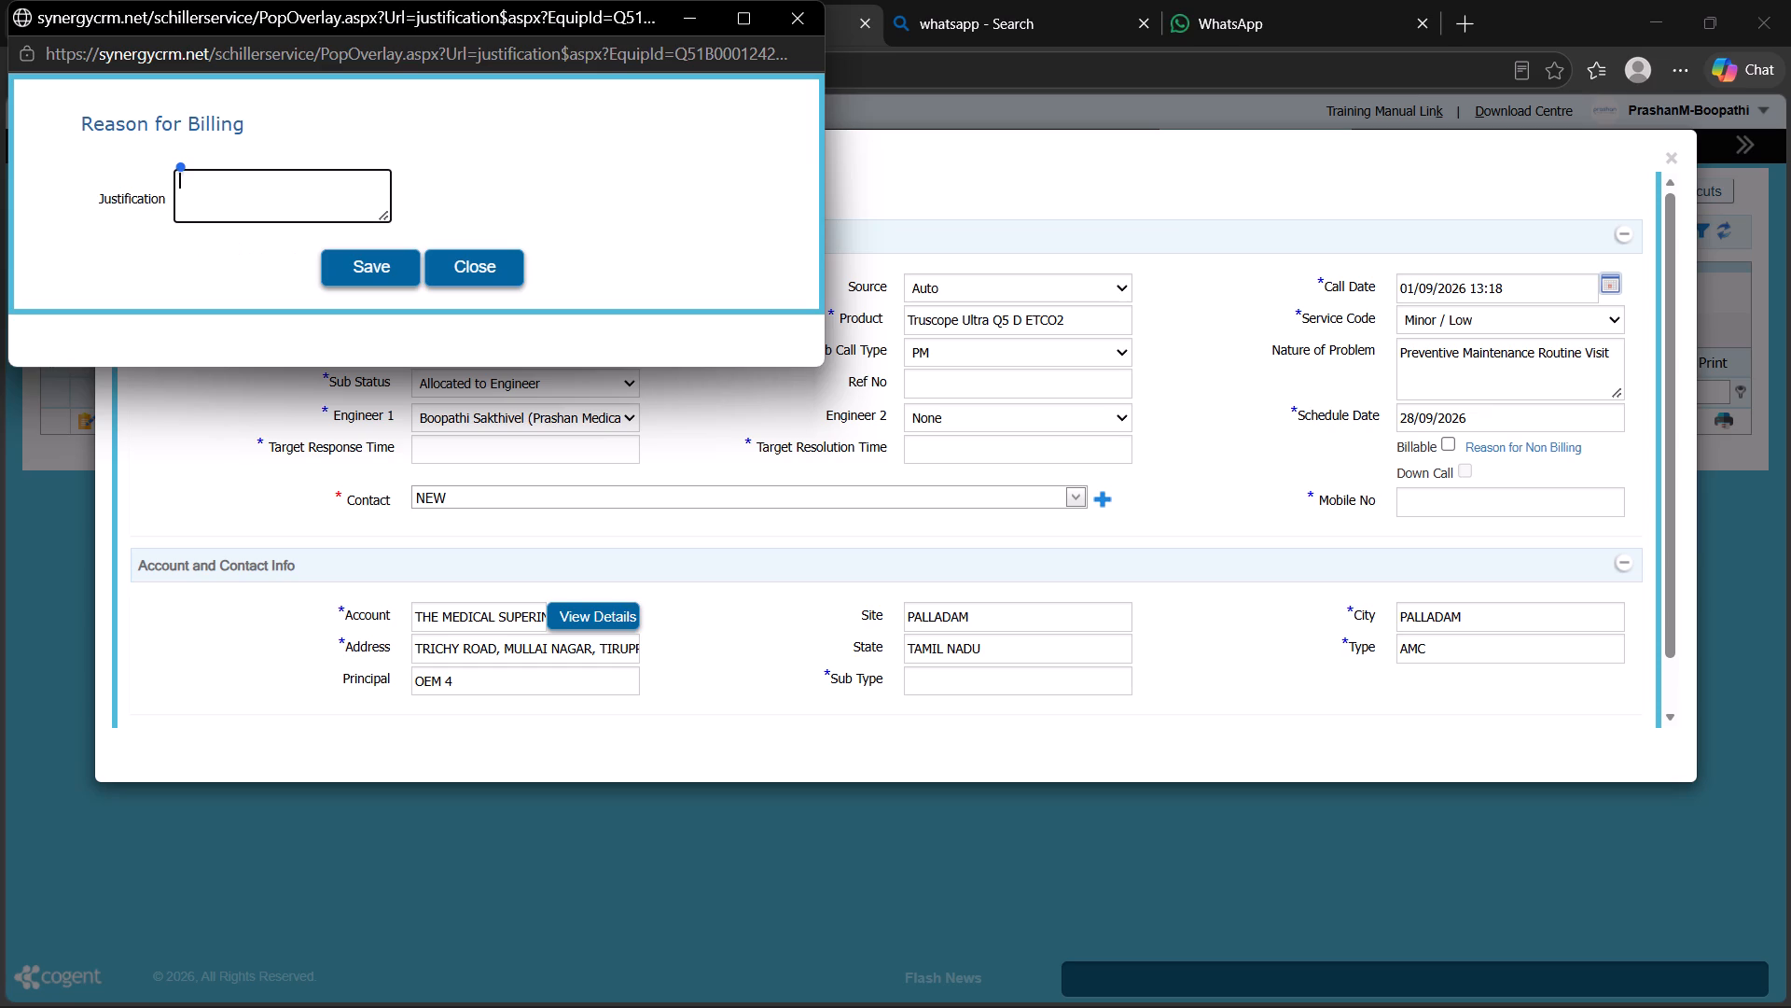
pyautogui.write('AM')
pyautogui.press('c')
pyautogui.click(358, 266)
pyautogui.scroll(-4, 970, 559)
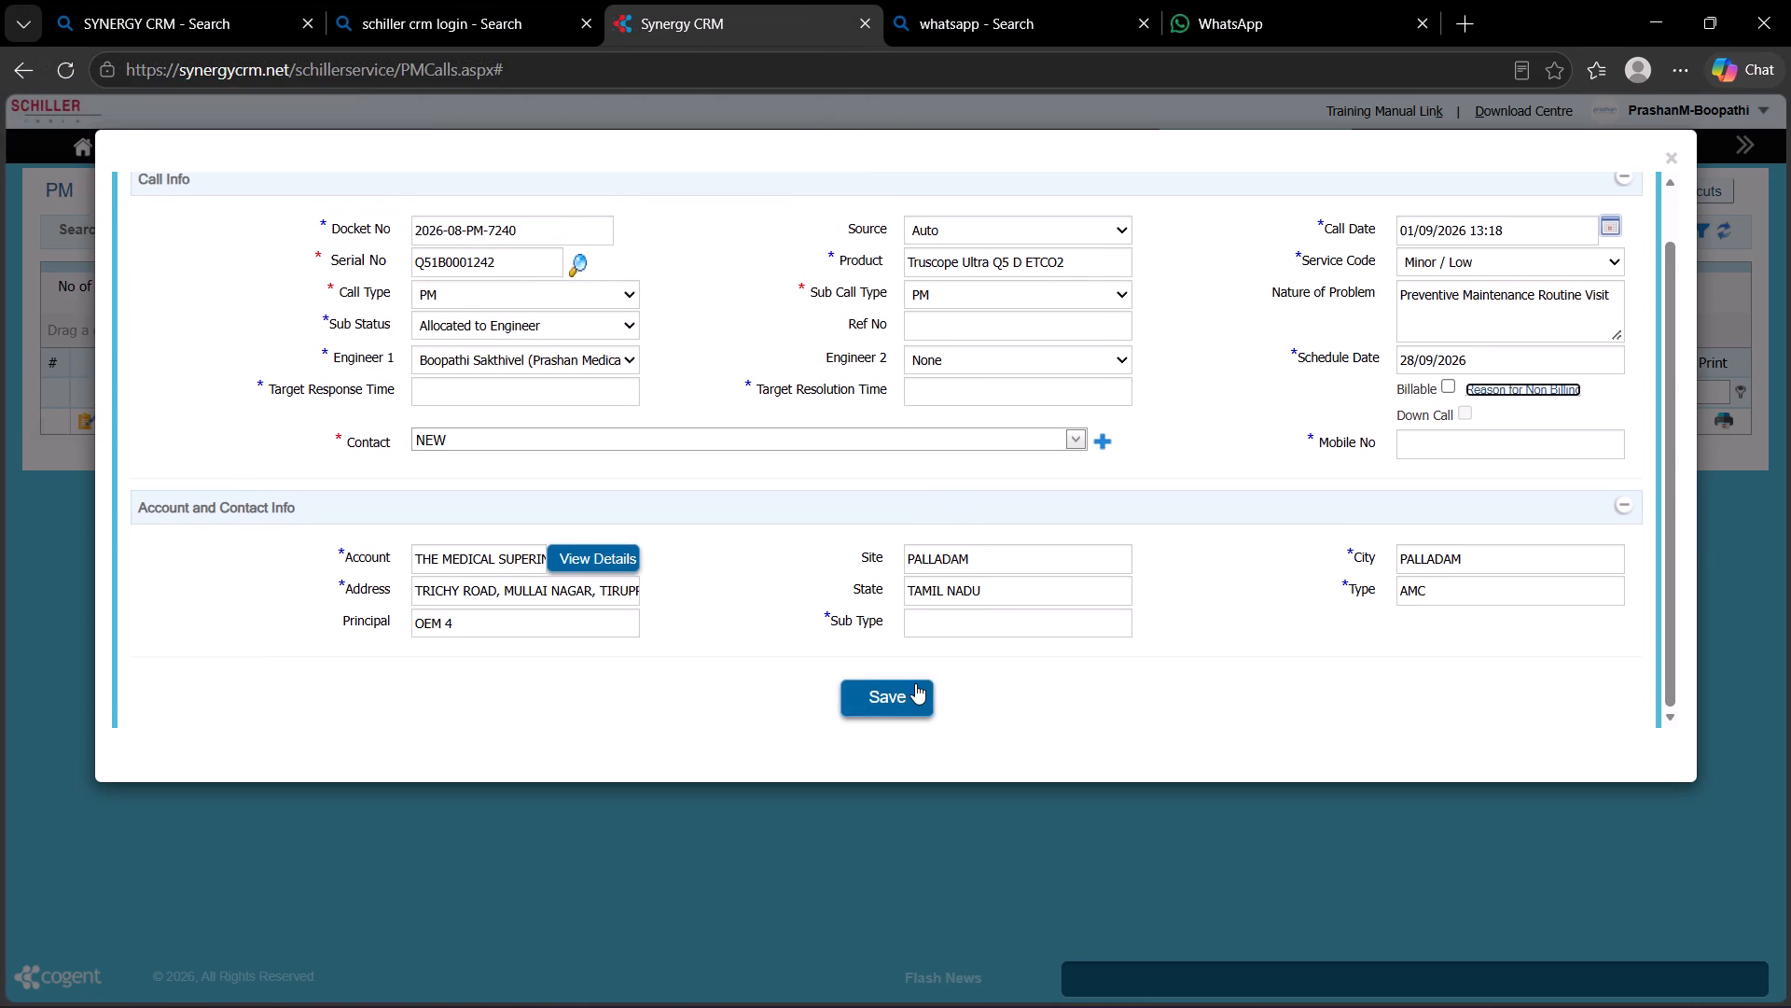
pyautogui.click(912, 688)
pyautogui.click(1124, 225)
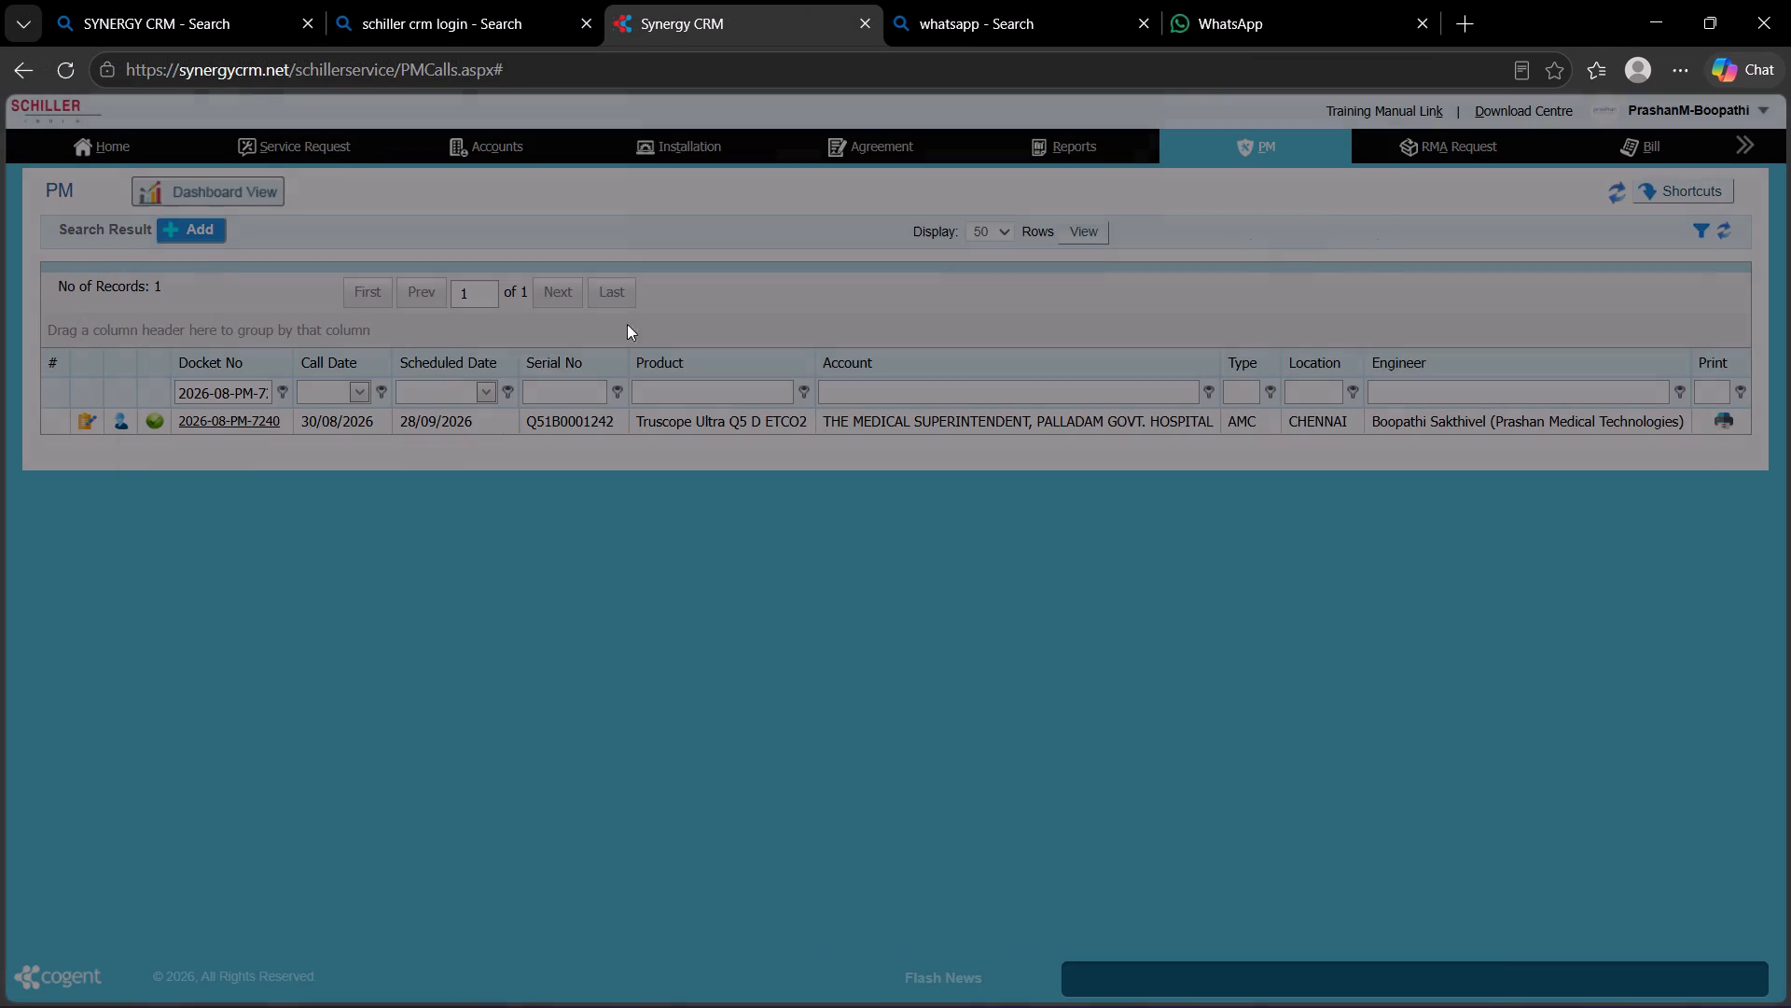
# Attach the downloaded file WhatsApp Image 2026-11-02 at 1.14.26 PM to docket 2026-08-PM-7240 and submit it.
pyautogui.click(251, 413)
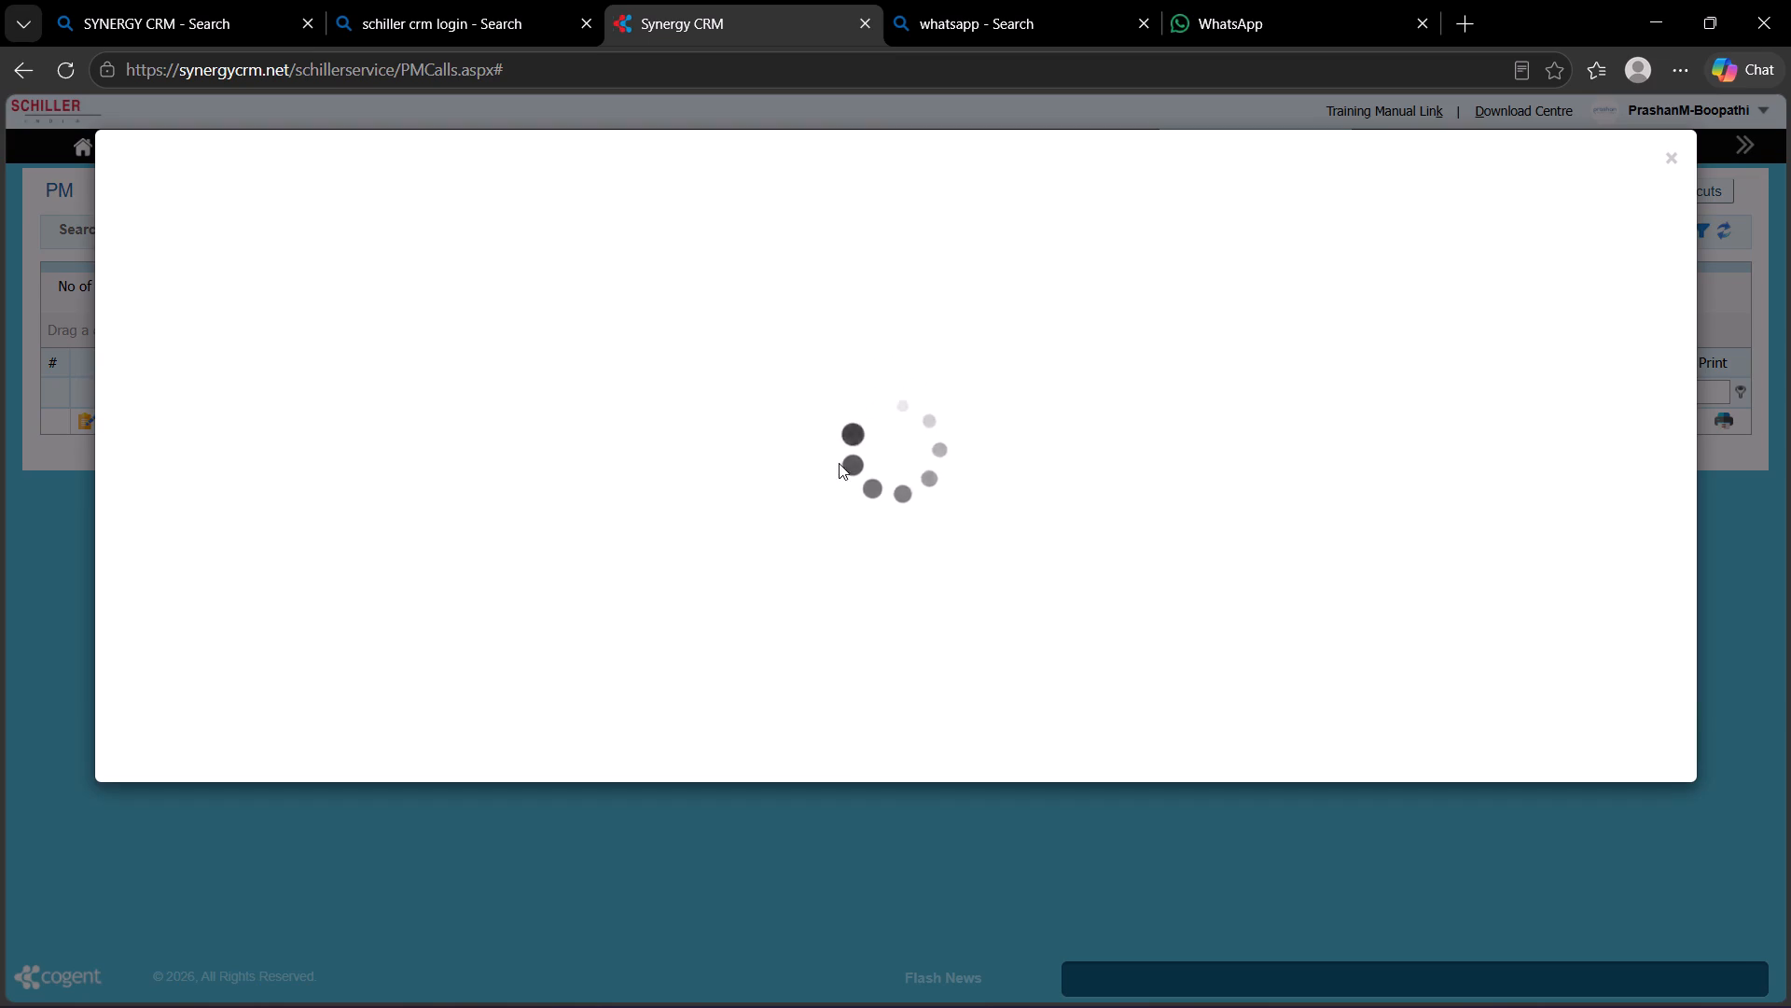
pyautogui.scroll(-4, 681, 501)
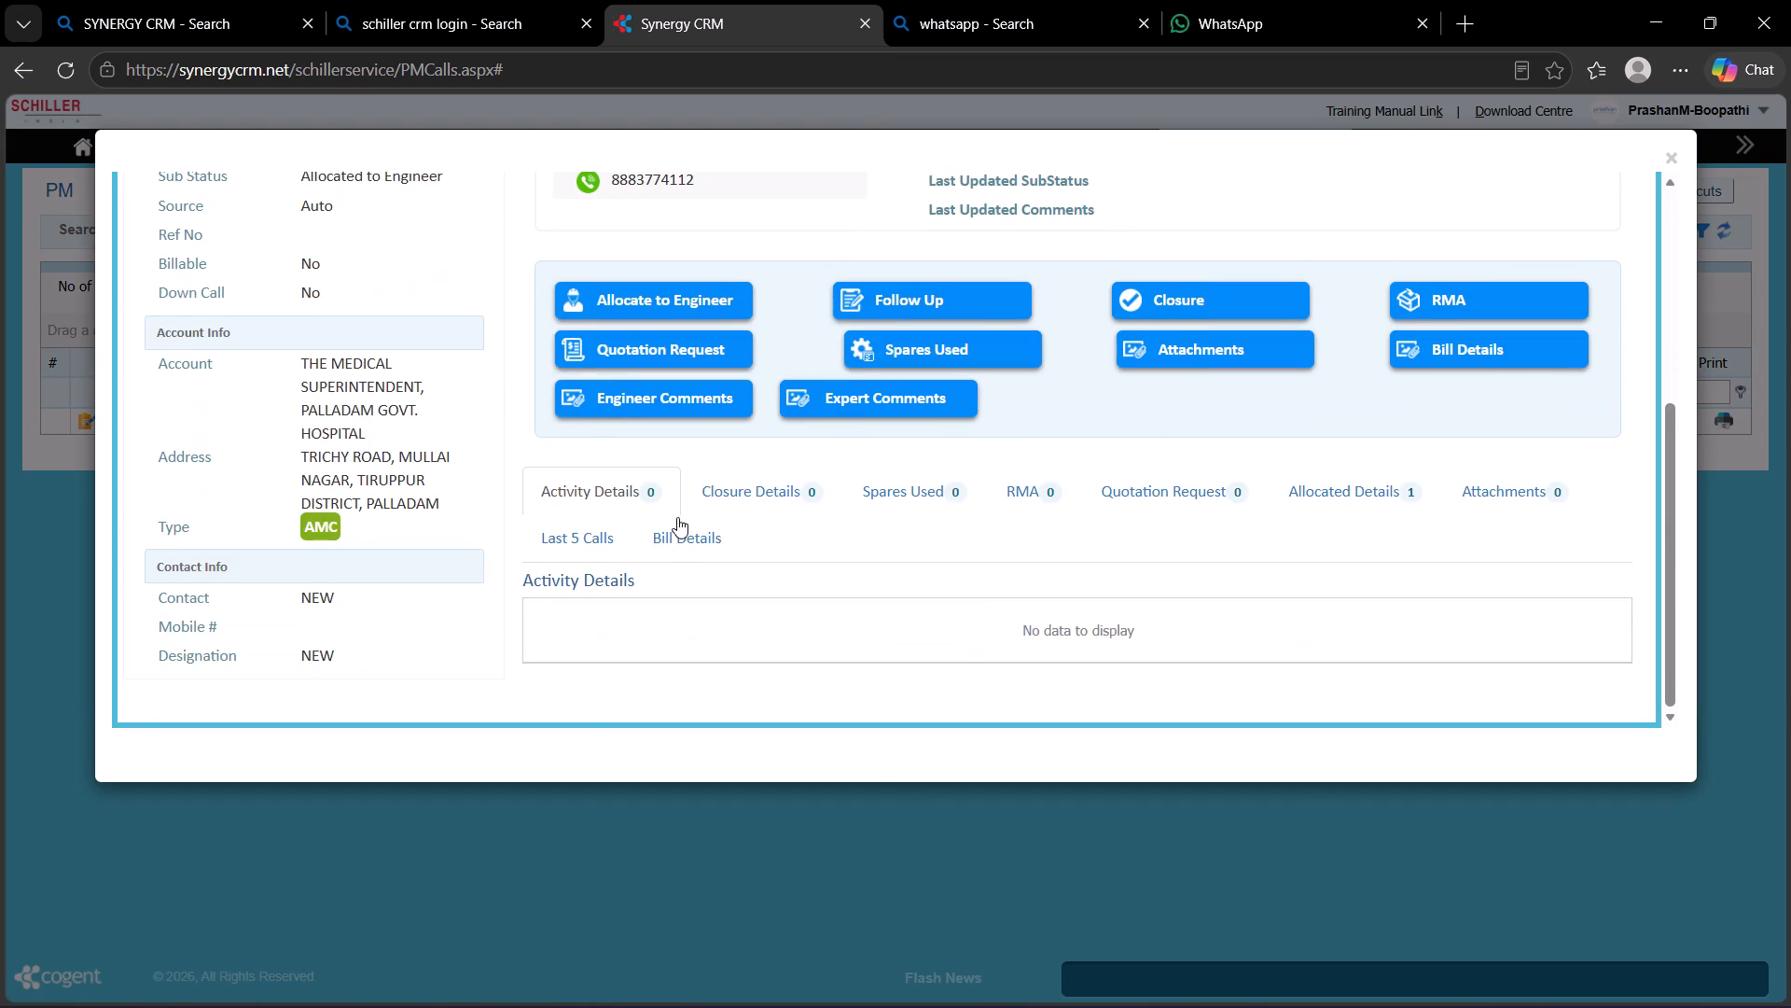
pyautogui.click(1205, 356)
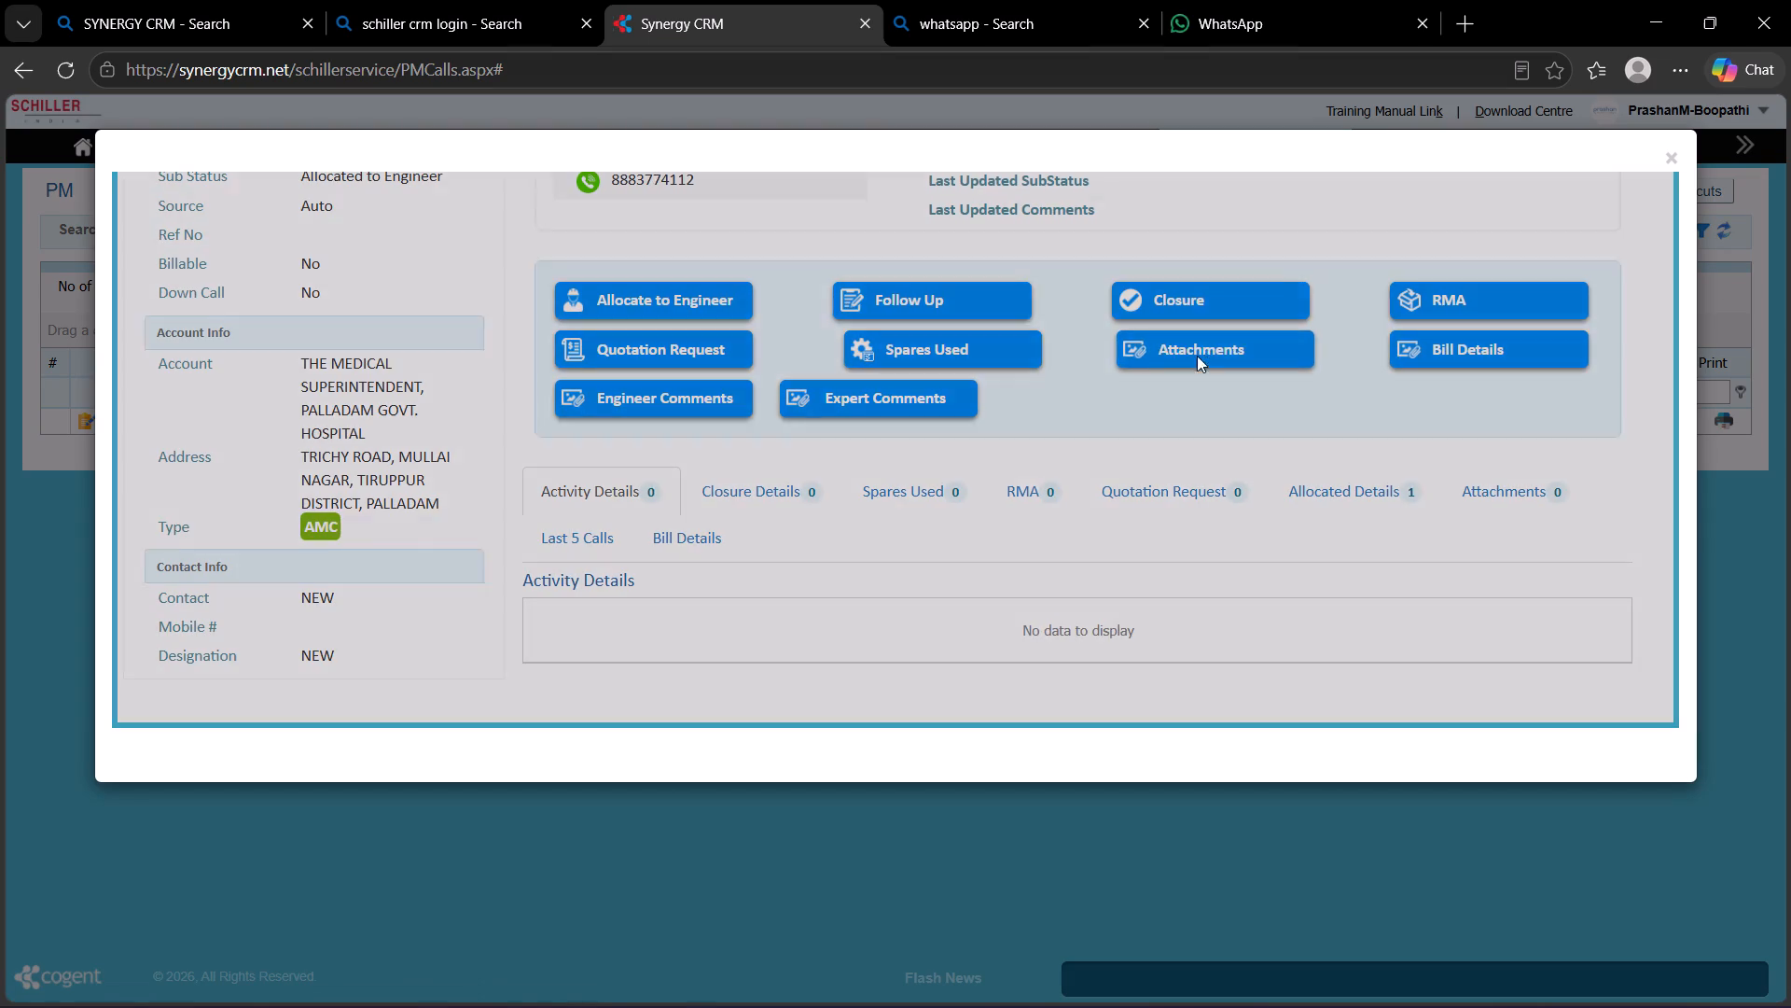
pyautogui.click(529, 385)
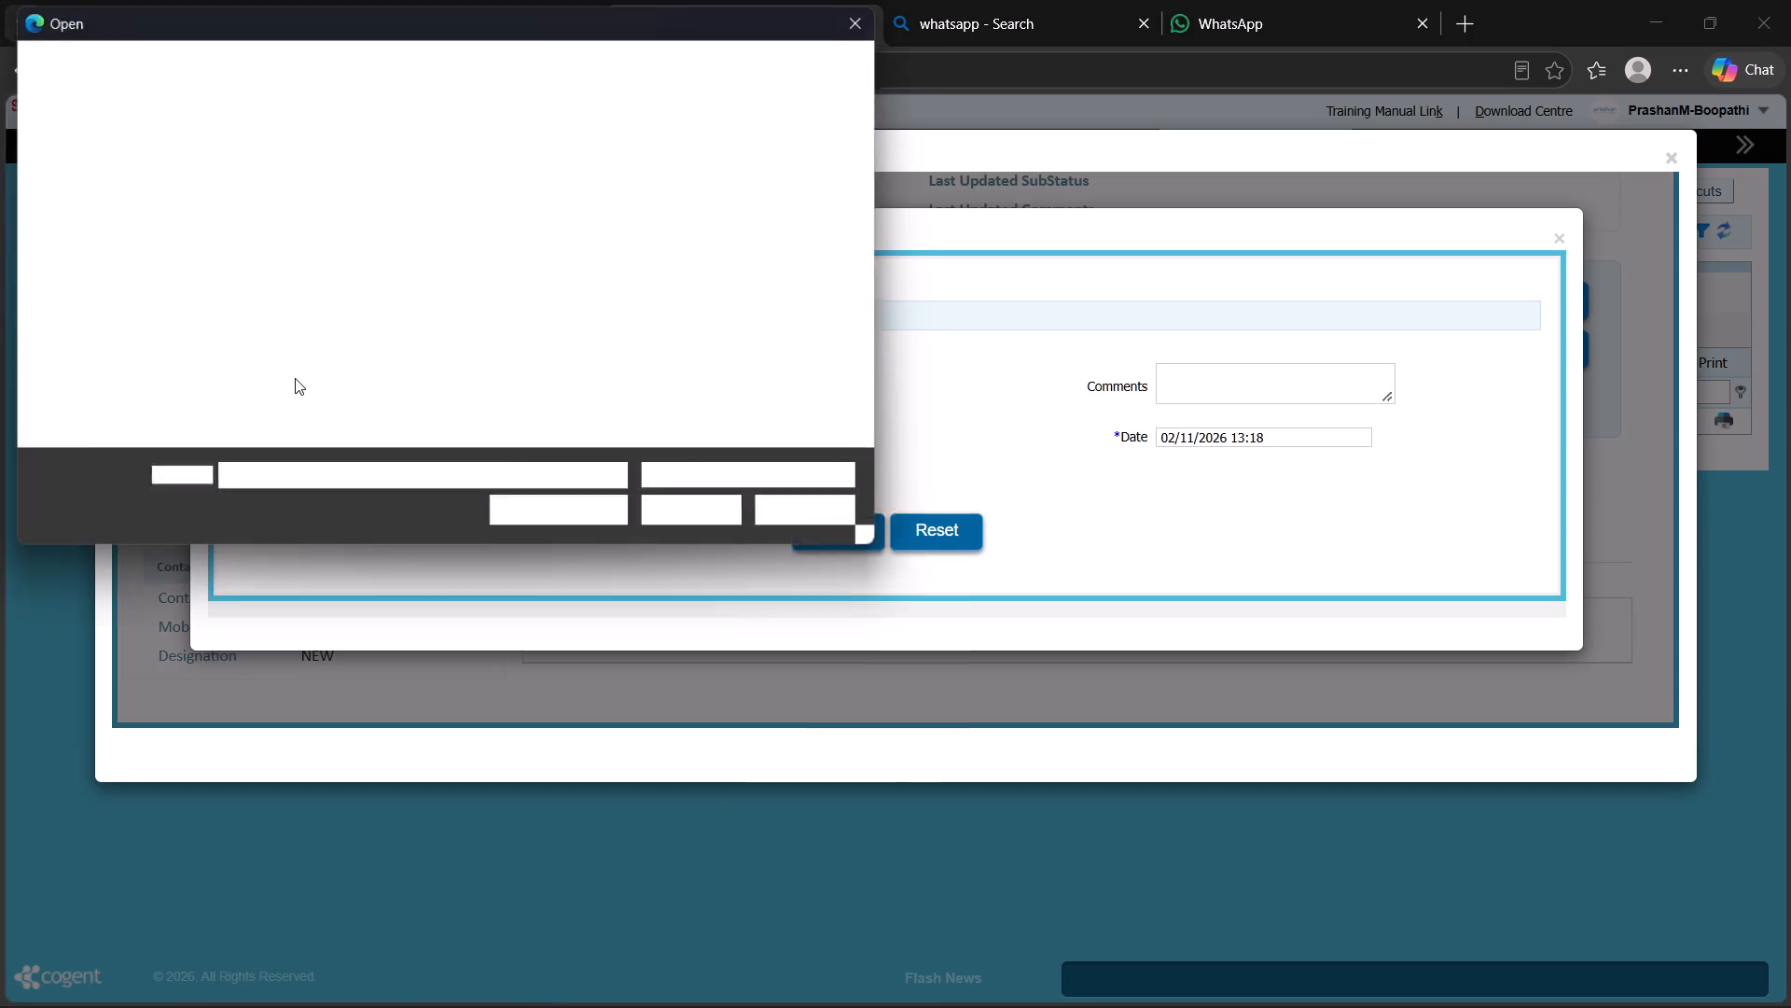
pyautogui.click(270, 224)
pyautogui.click(690, 517)
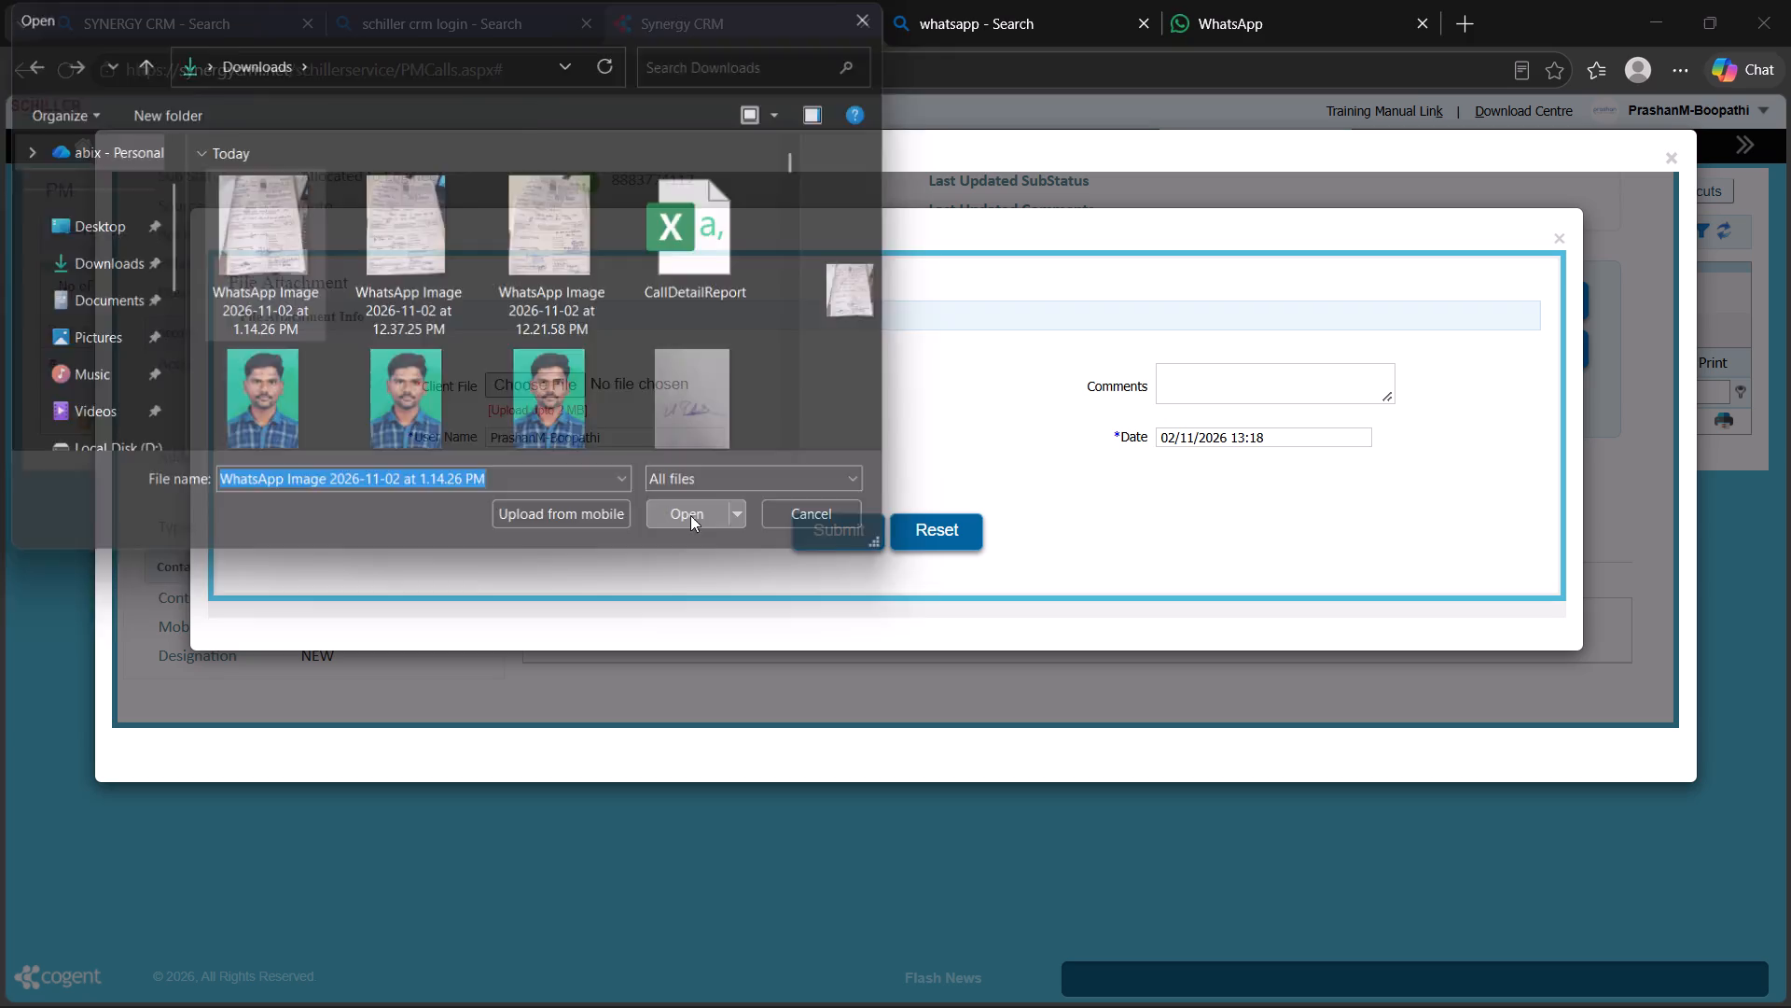
pyautogui.click(843, 530)
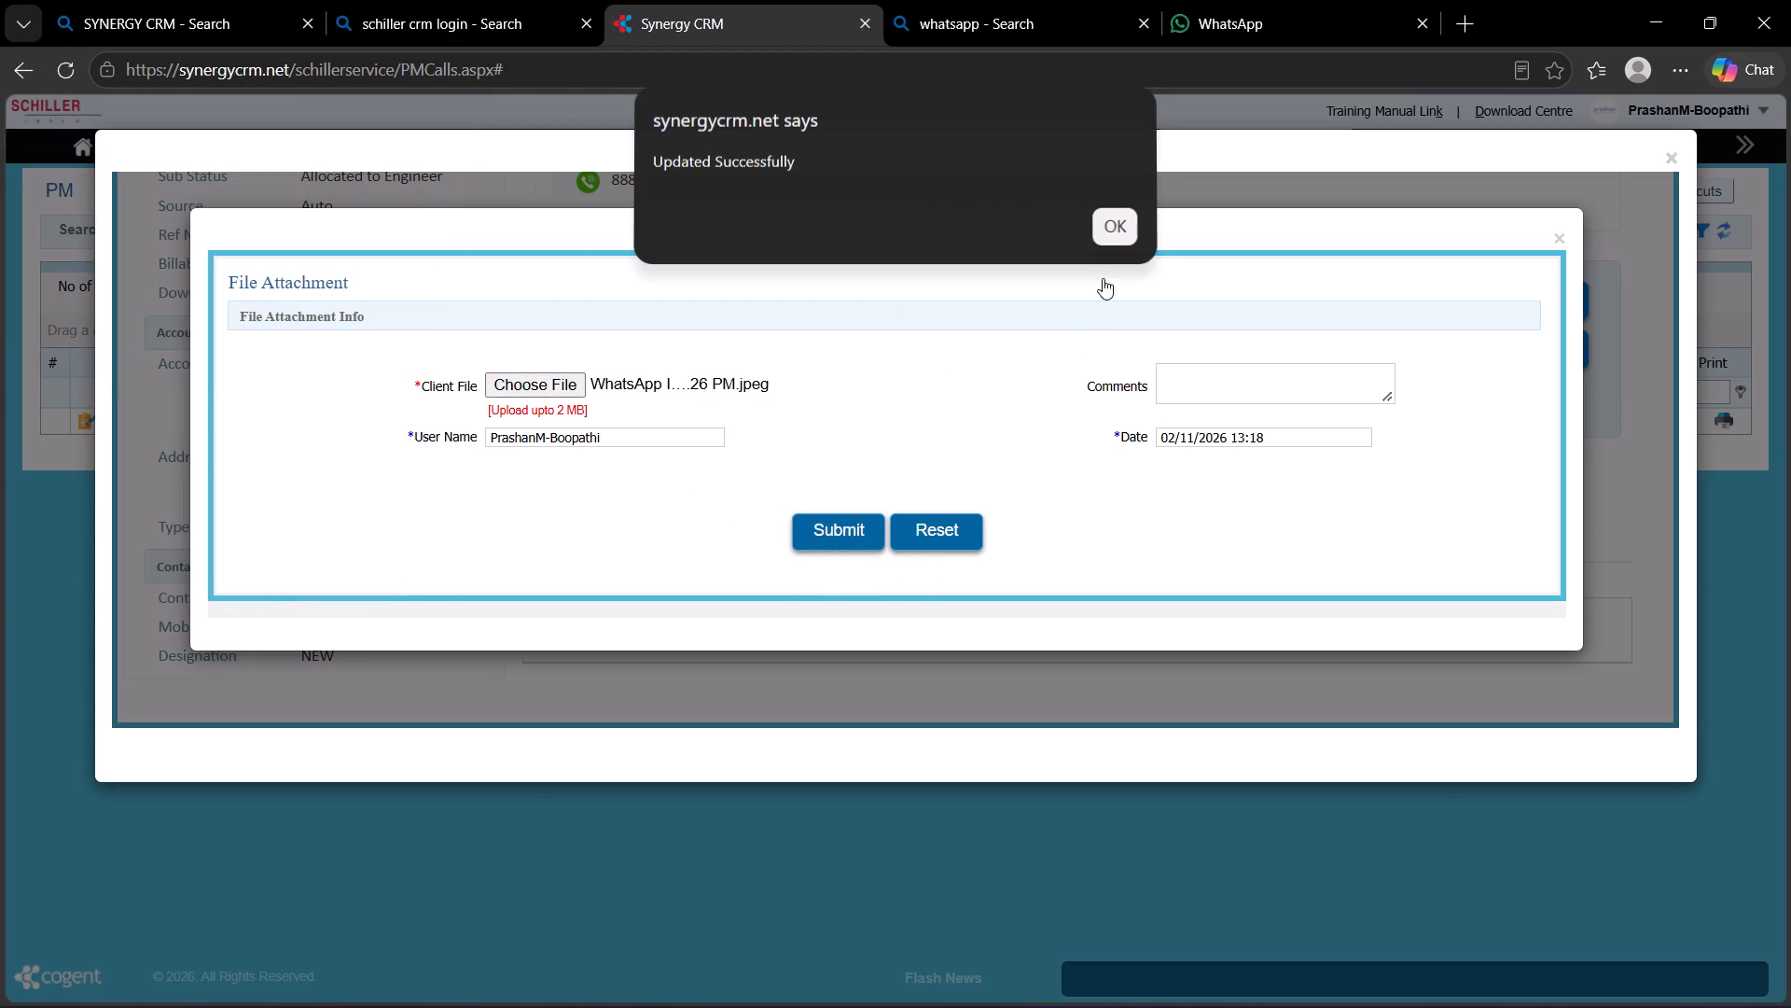
pyautogui.click(1112, 234)
# In the closure of docket 2026-08-PM-7240, set the activity date to 02/09/2026 and the activity type to PM.
pyautogui.click(1175, 312)
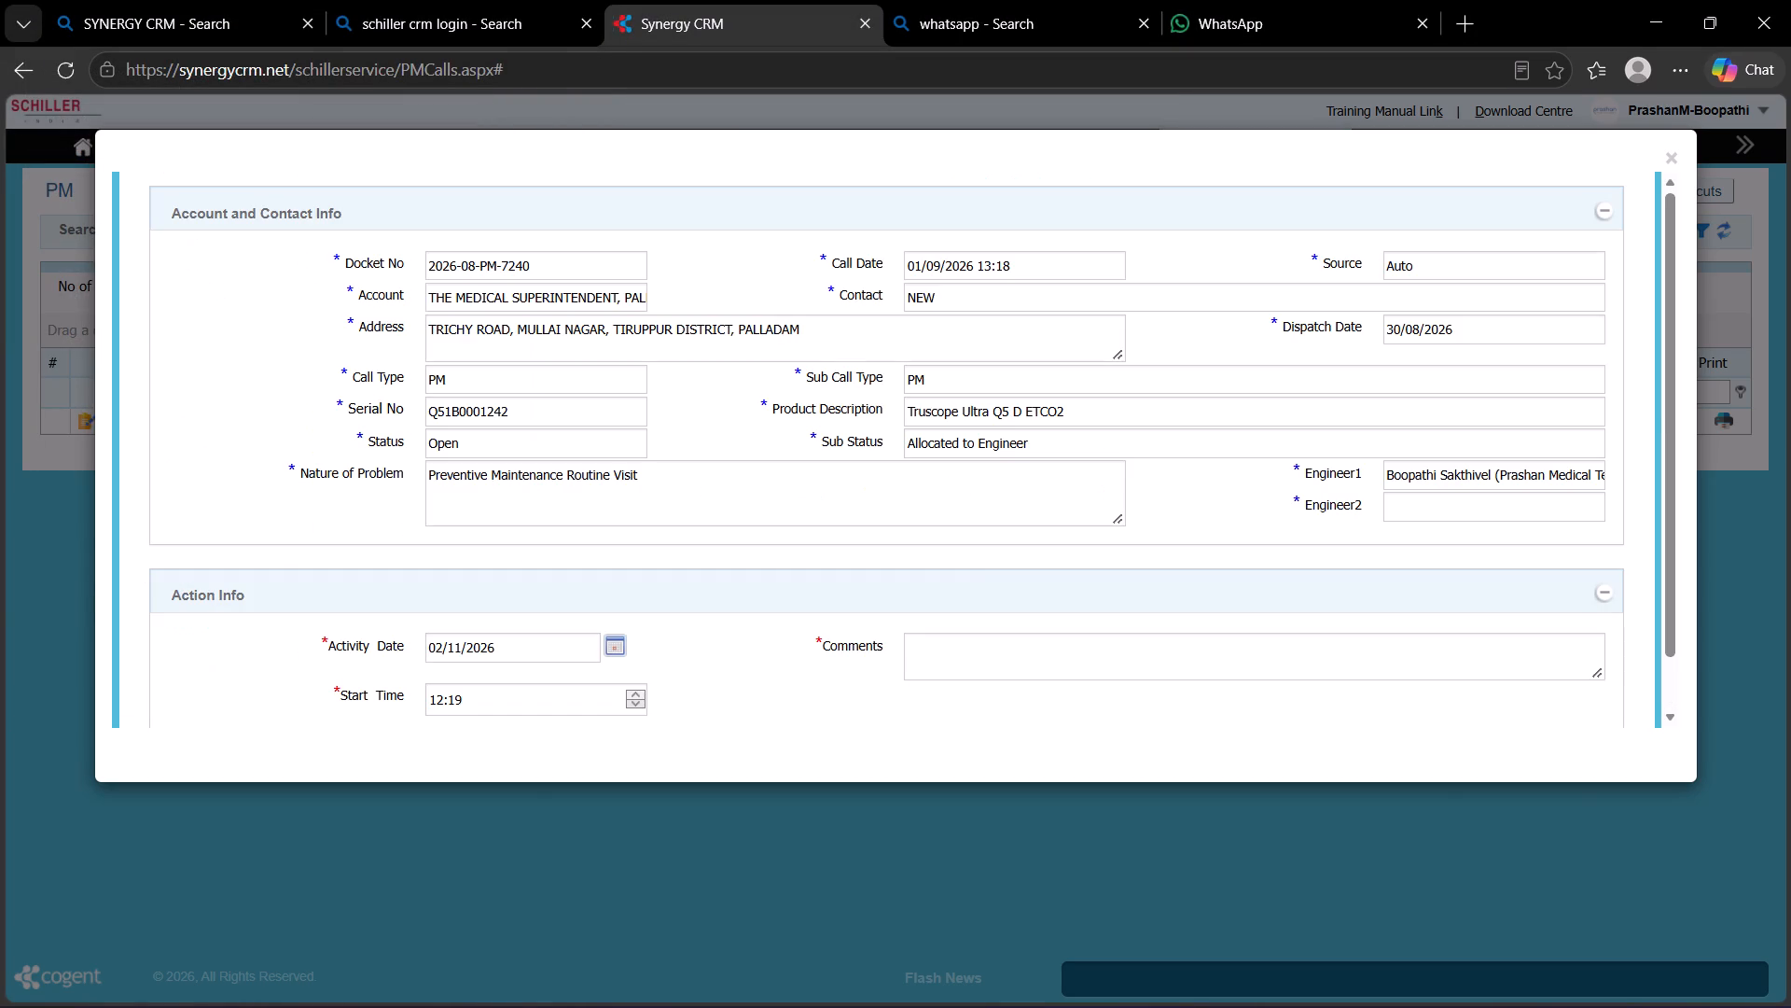
pyautogui.scroll(-3, 978, 564)
pyautogui.click(625, 457)
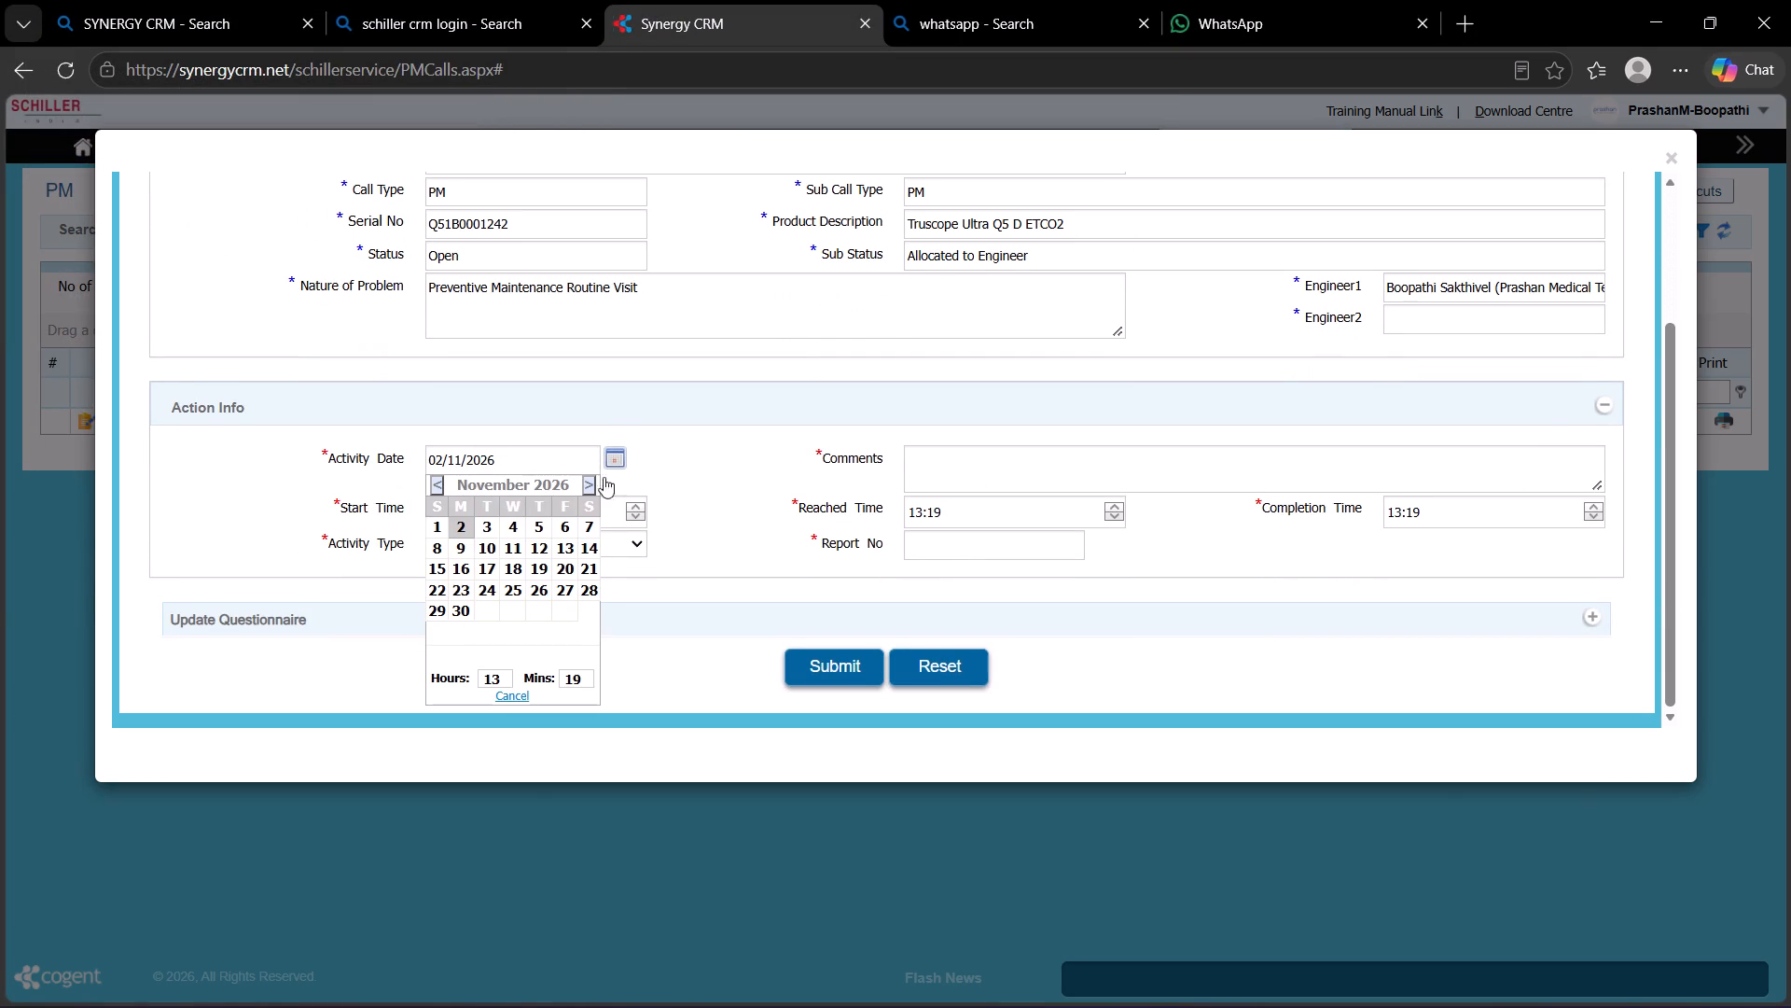
pyautogui.doubleClick(440, 488)
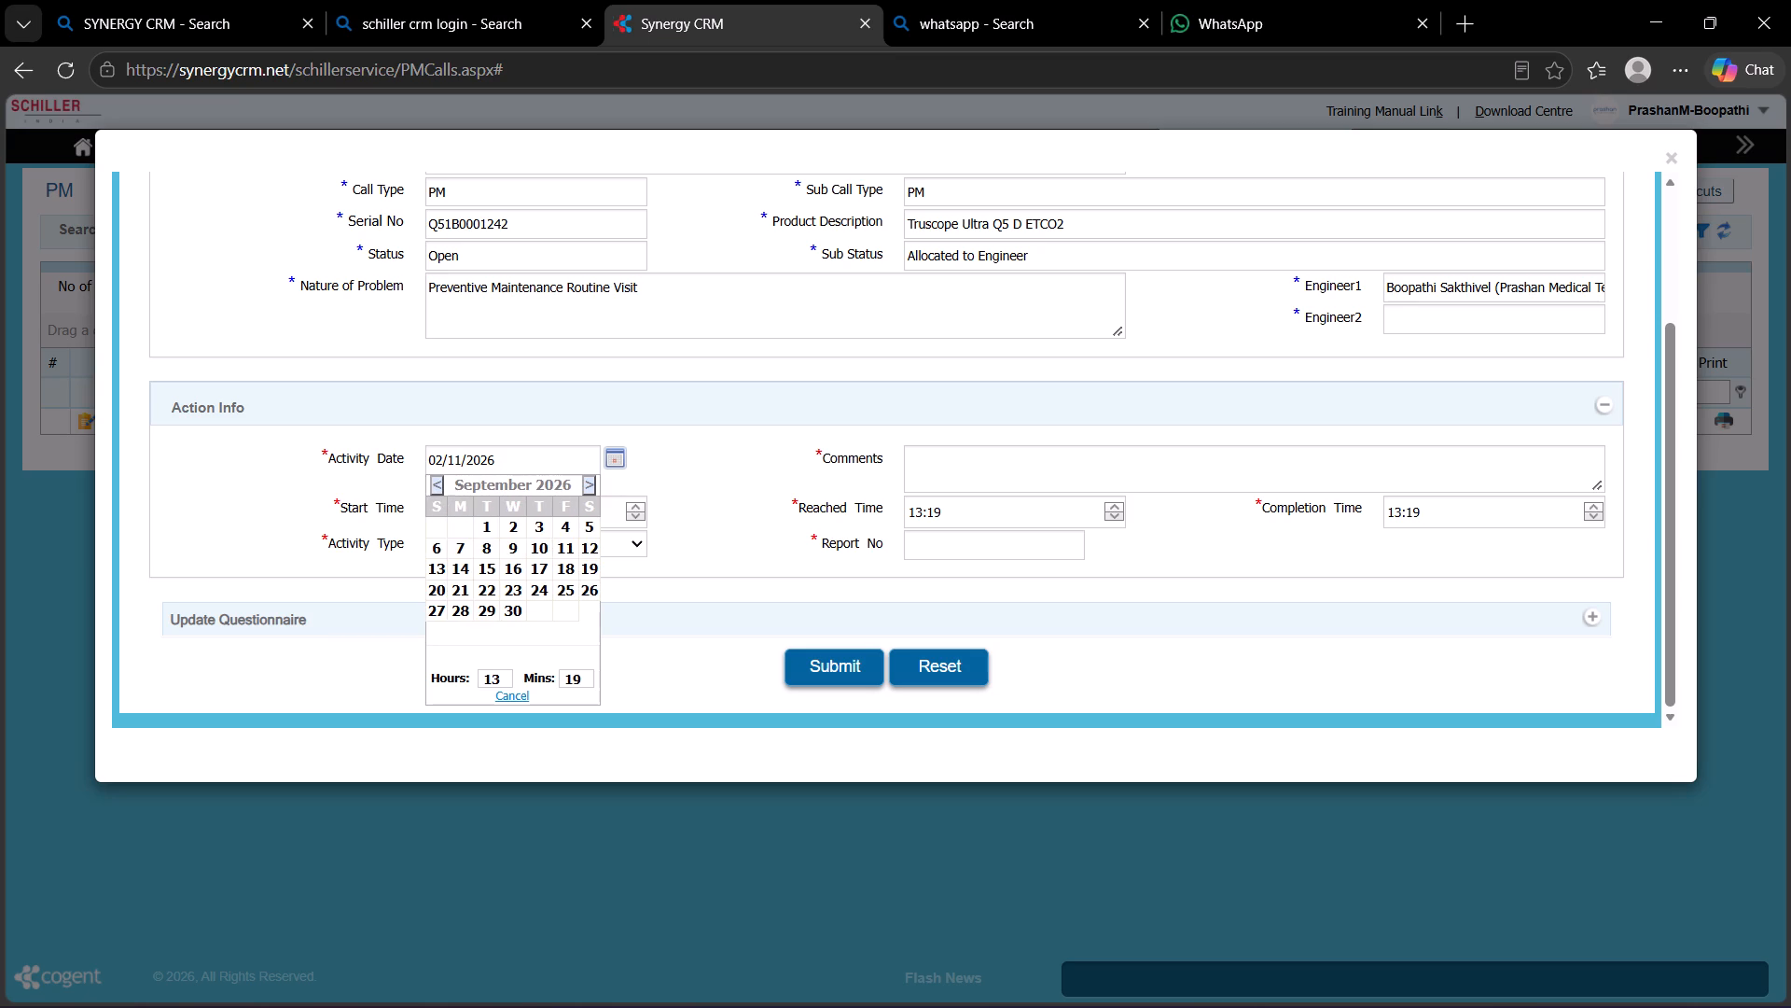
pyautogui.click(512, 528)
pyautogui.click(512, 543)
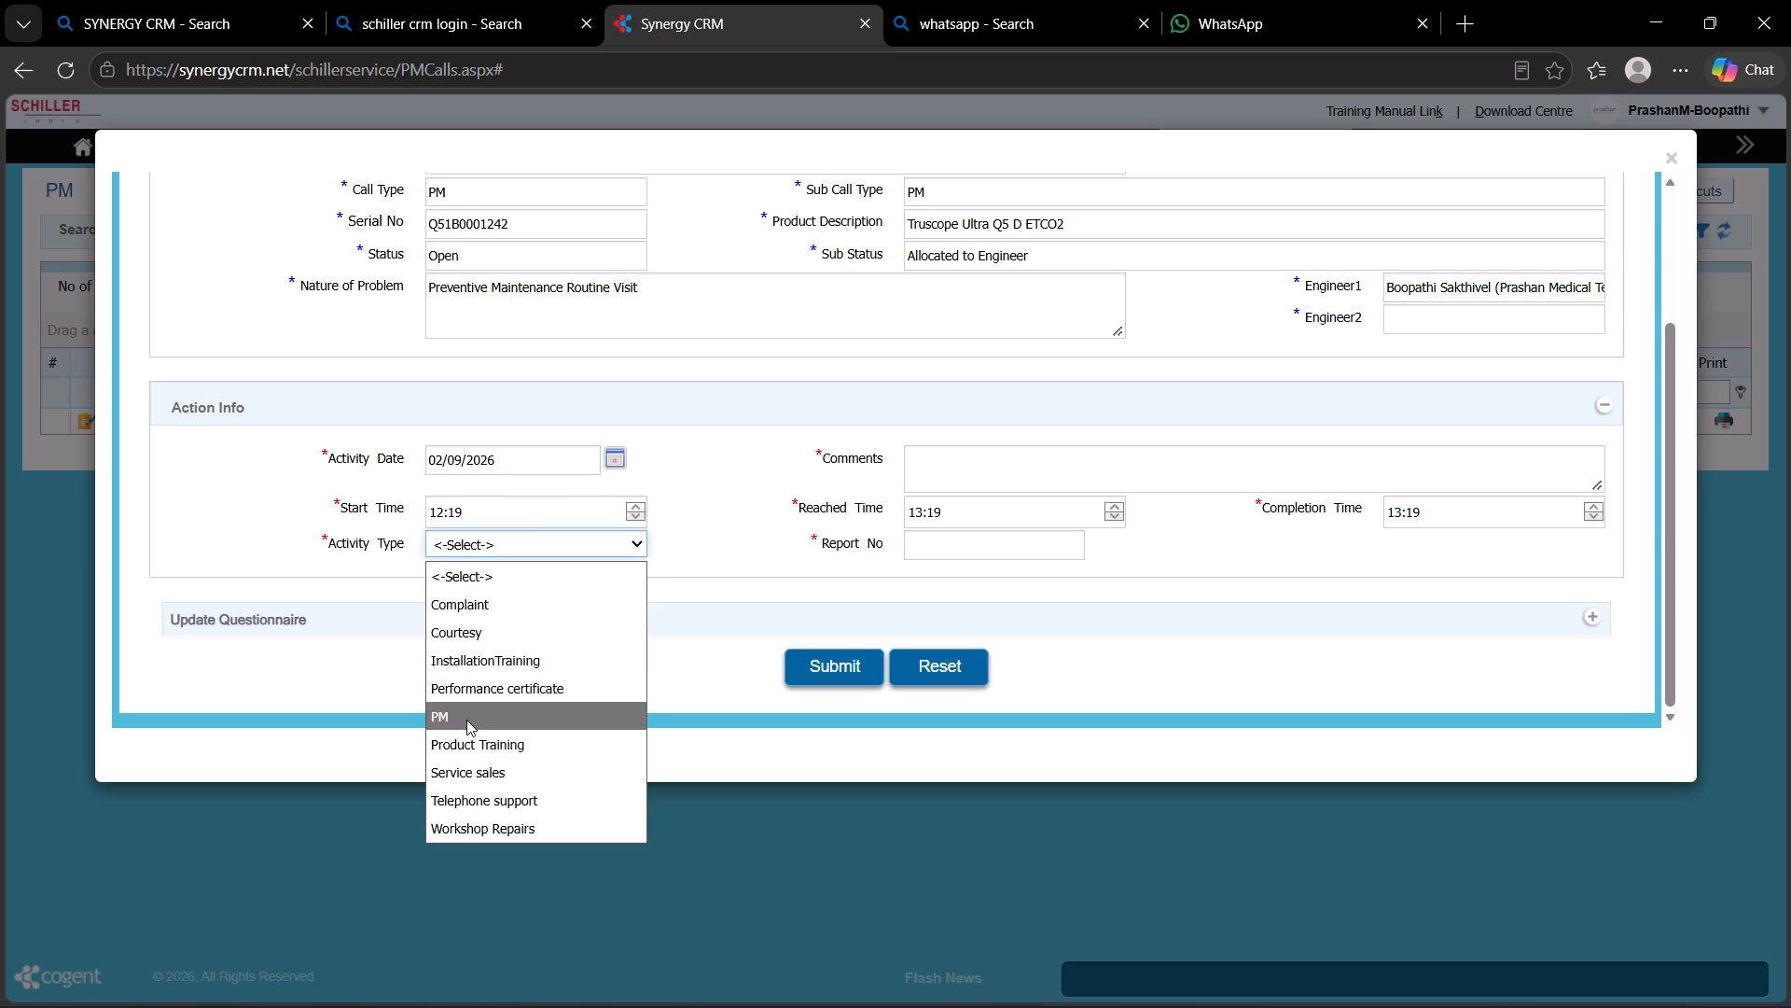
pyautogui.click(466, 720)
# Enter PM COMPLETED as the closure comment.
pyautogui.click(1123, 457)
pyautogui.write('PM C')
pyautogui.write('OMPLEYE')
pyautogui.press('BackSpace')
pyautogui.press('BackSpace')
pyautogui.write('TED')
# Open the closure's report number for entry.
pyautogui.click(989, 551)
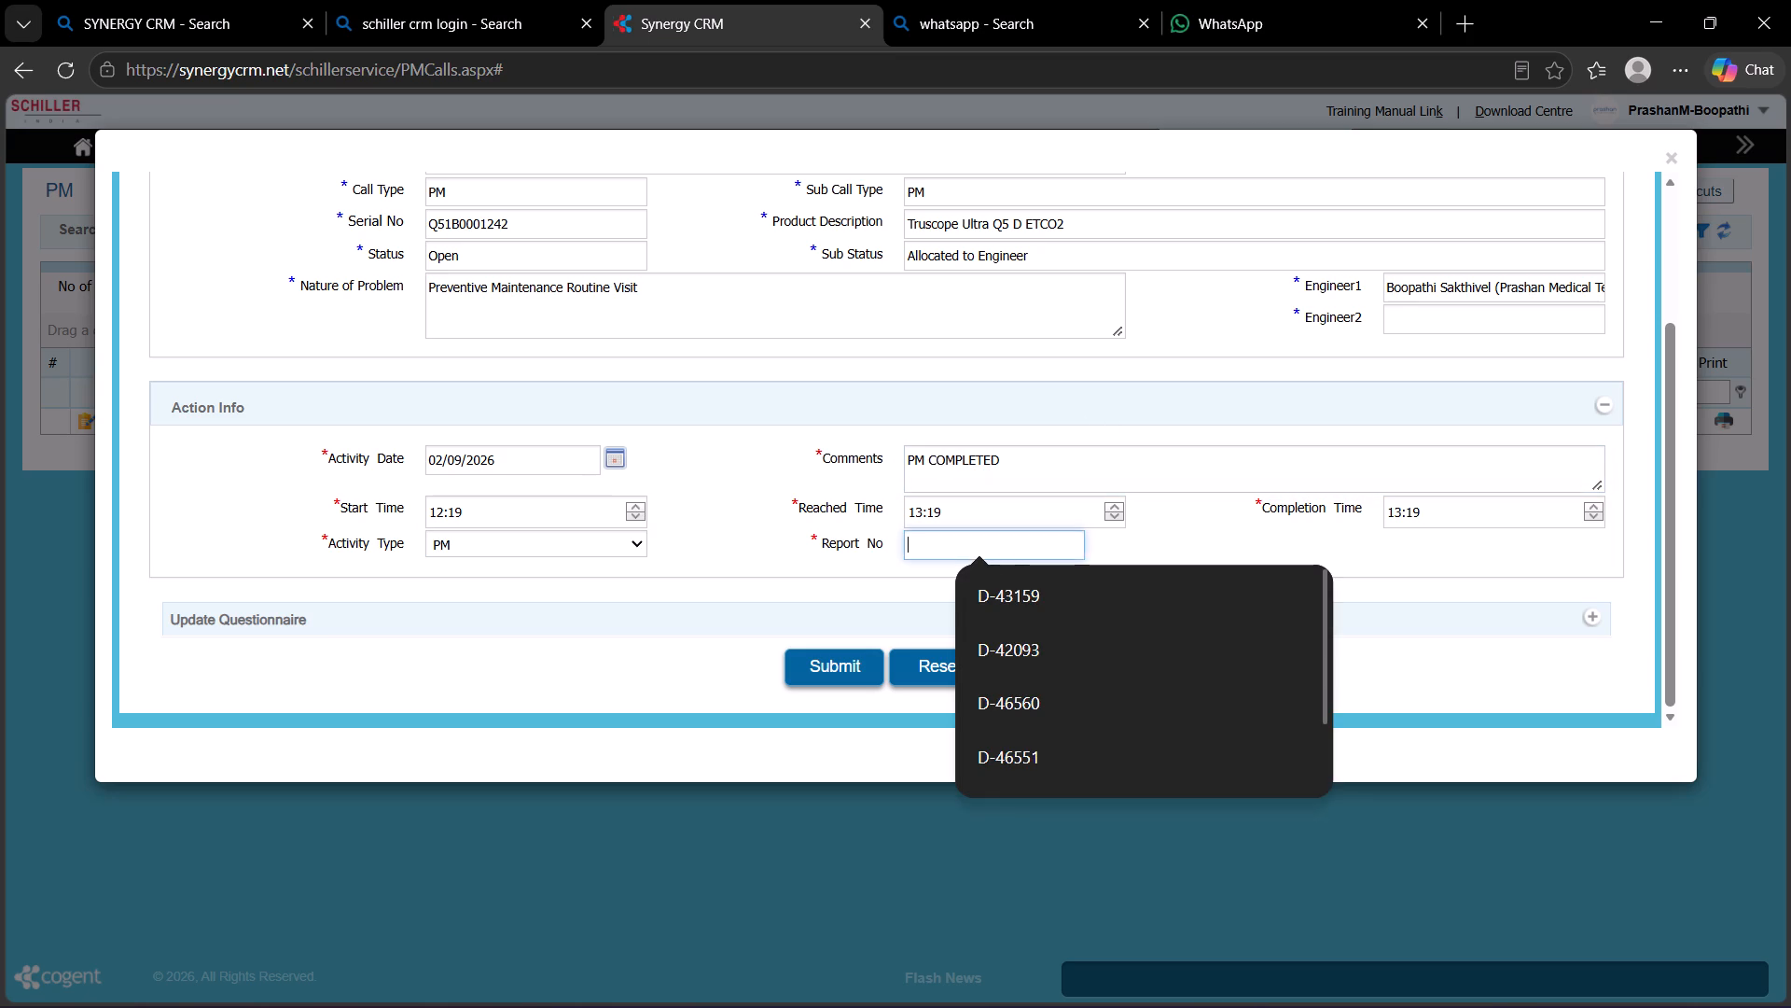
# Enter D-51210 as the report number in the closure form of docket 2026-08-PM-7240.
pyautogui.scroll(-3, 1007, 727)
pyautogui.click(942, 543)
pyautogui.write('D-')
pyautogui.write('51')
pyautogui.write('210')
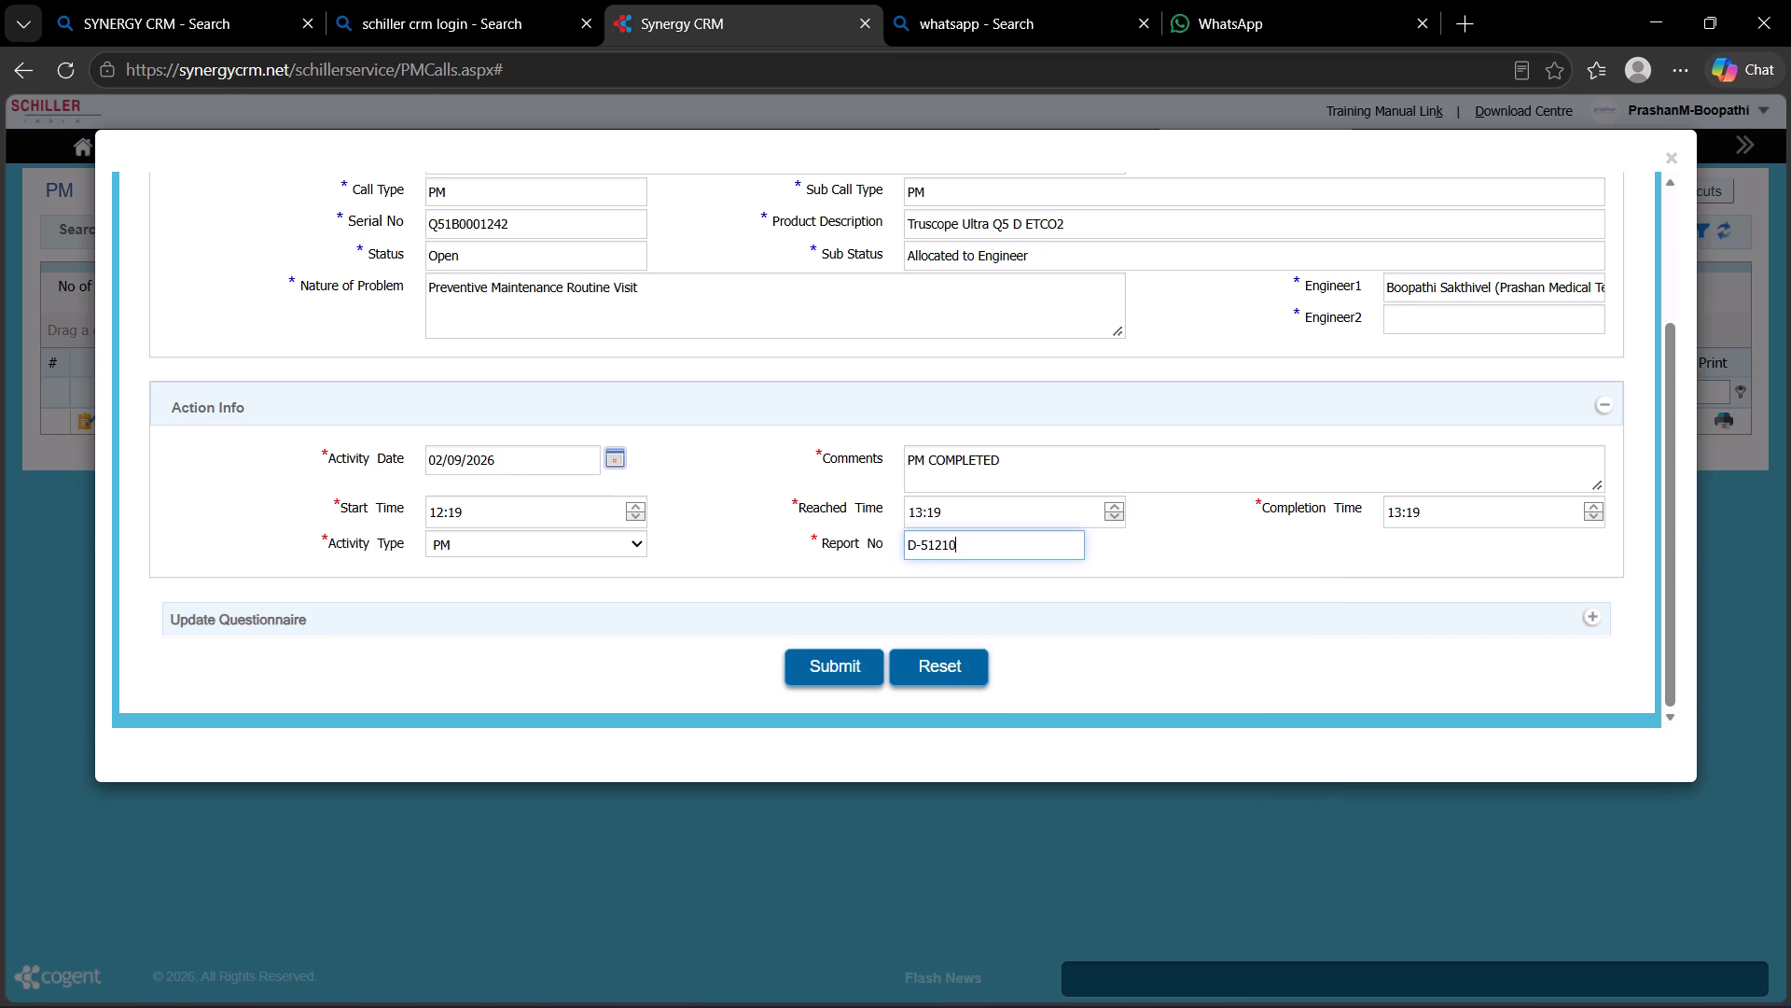
# Answer questionnaire items 1 to 5: mains supply 230V, grounding 0, UPS/stabilizer NA, accessories GOOD, environmental condition GOOD.
pyautogui.click(1600, 608)
pyautogui.scroll(-3, 1187, 486)
pyautogui.click(1265, 365)
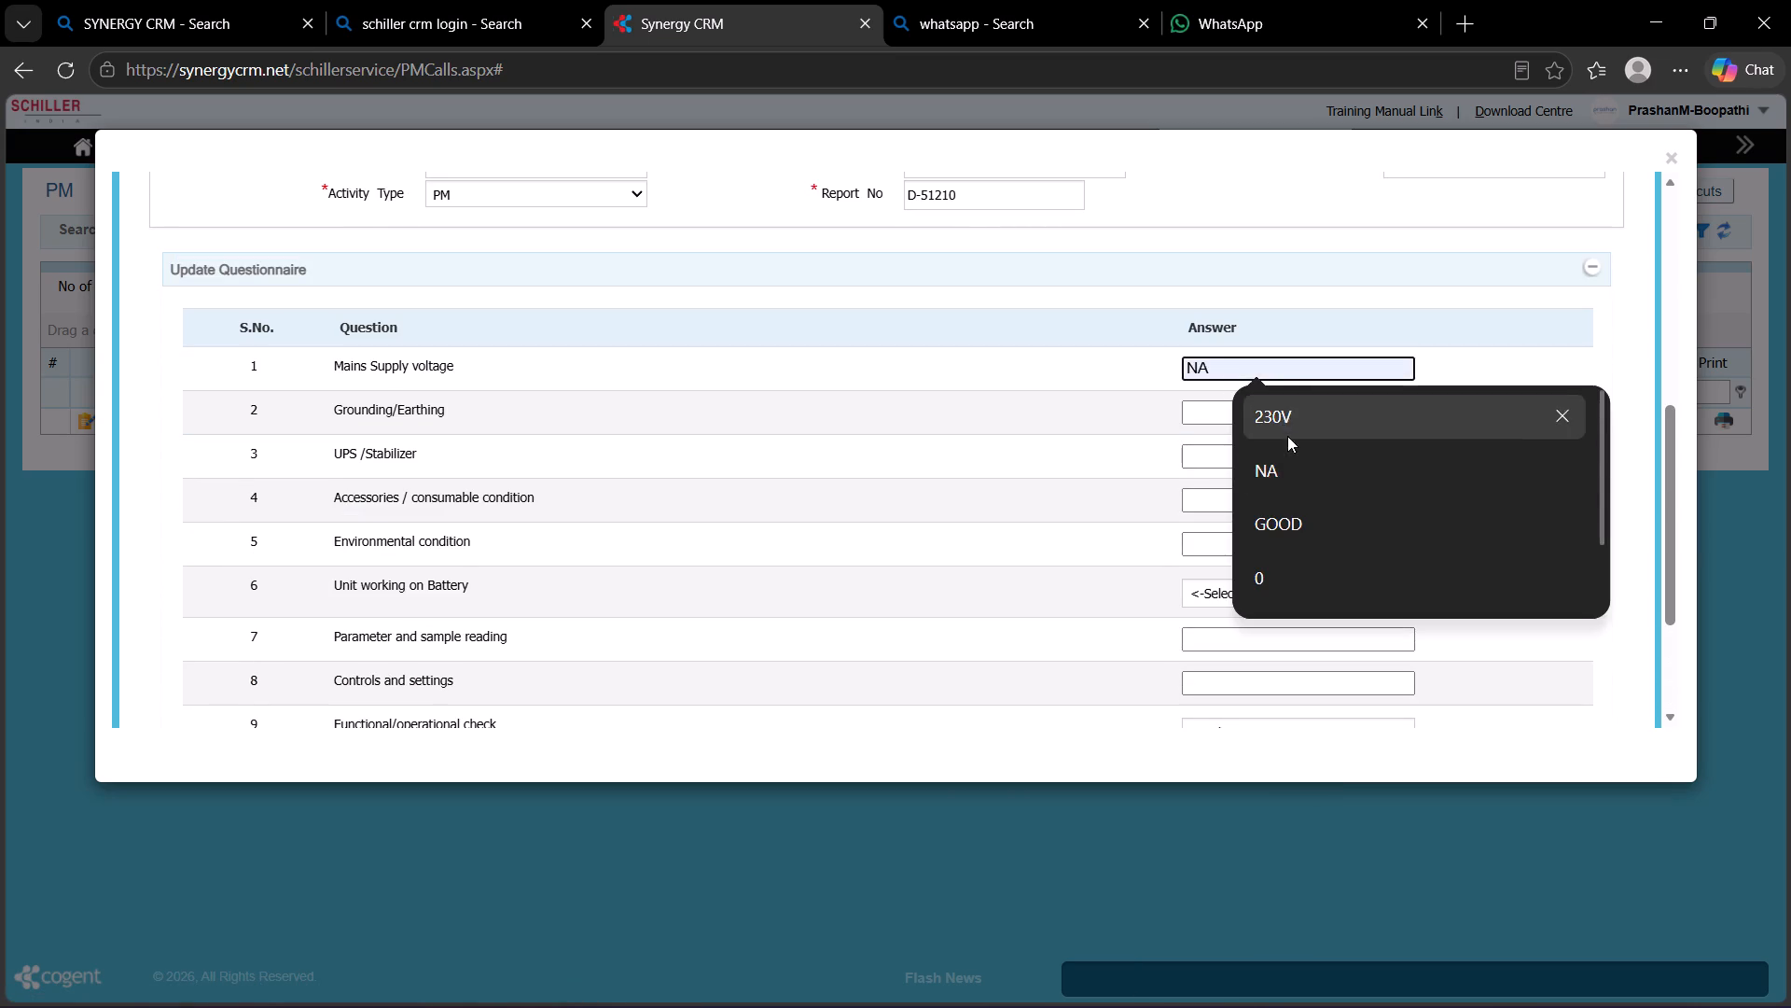
pyautogui.click(1287, 410)
pyautogui.click(1255, 414)
pyautogui.click(1285, 606)
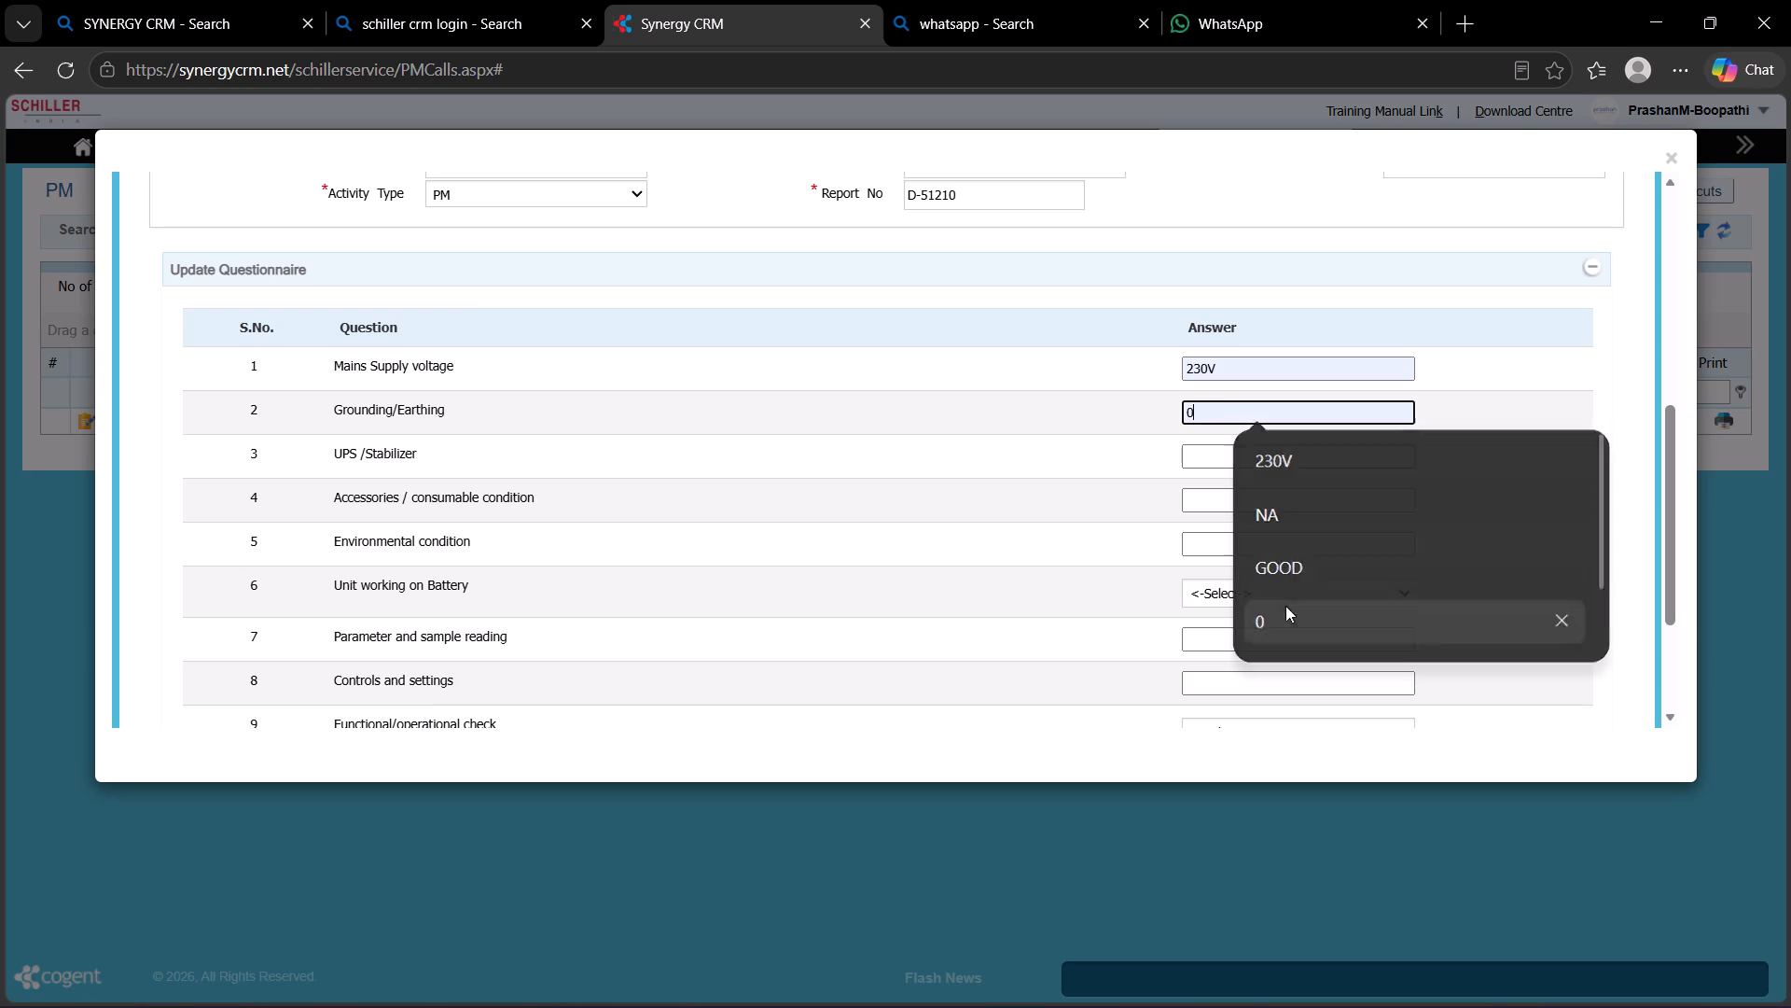
pyautogui.click(1234, 462)
pyautogui.click(1278, 567)
pyautogui.click(1243, 514)
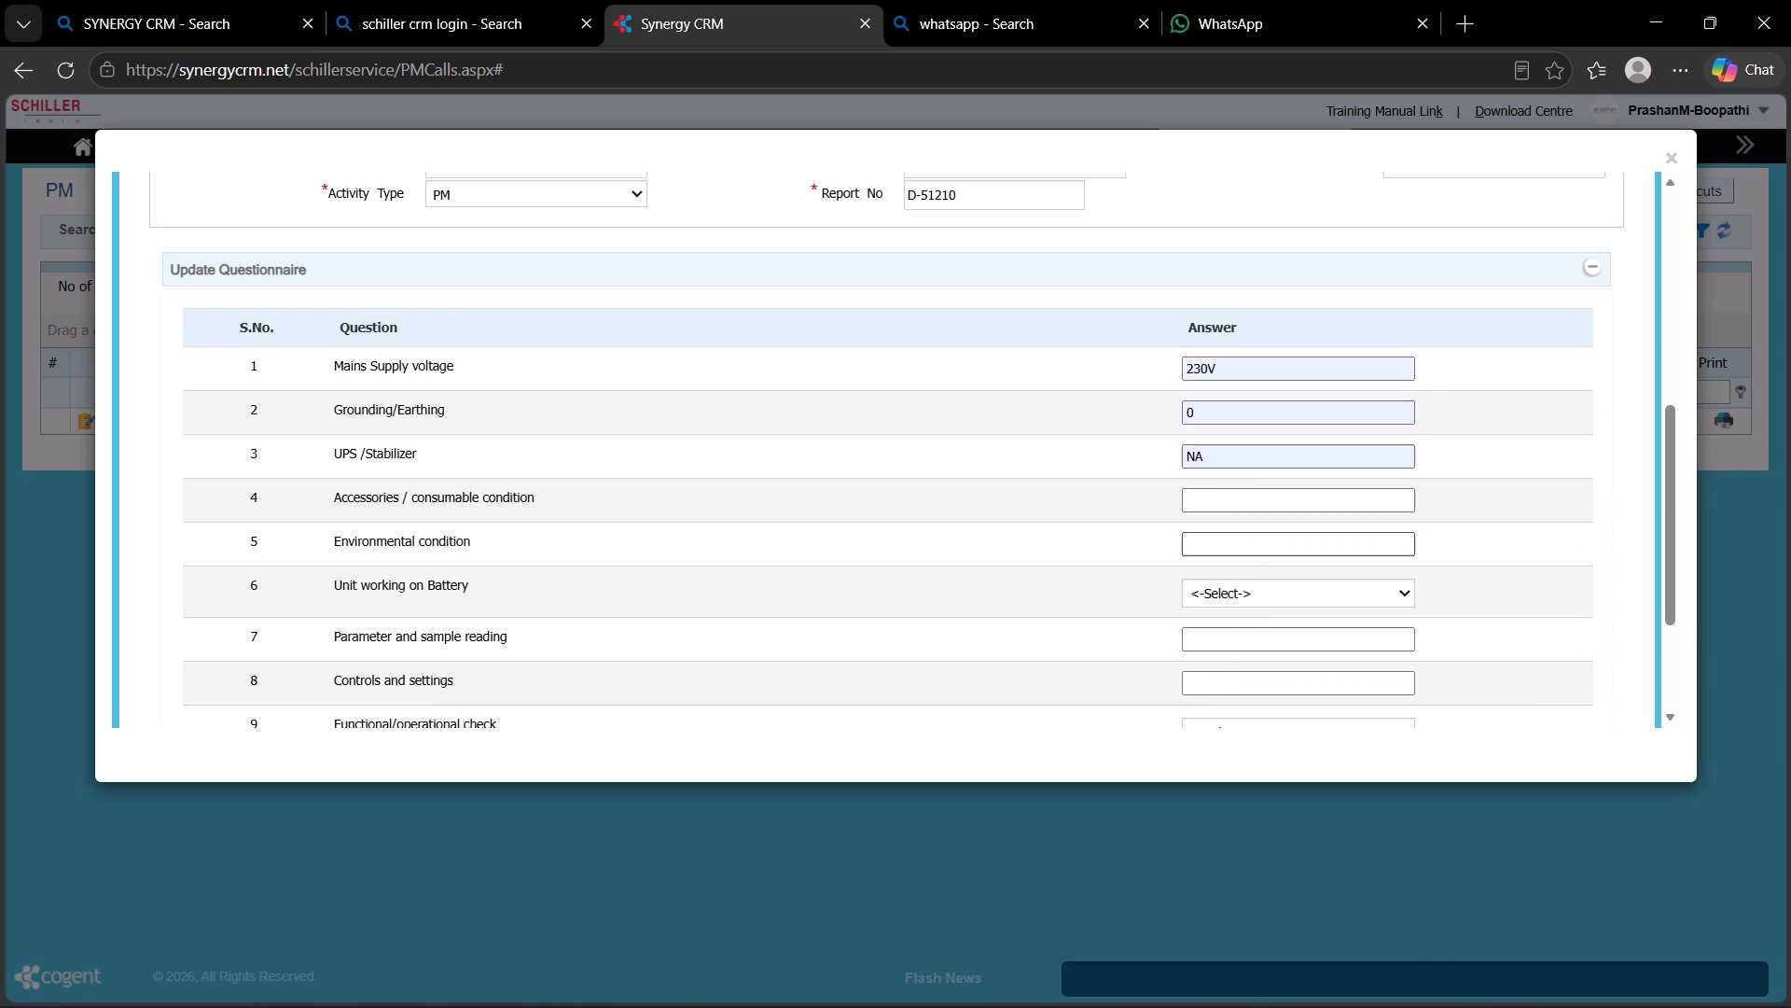
pyautogui.click(1267, 497)
pyautogui.click(1284, 647)
pyautogui.click(1251, 531)
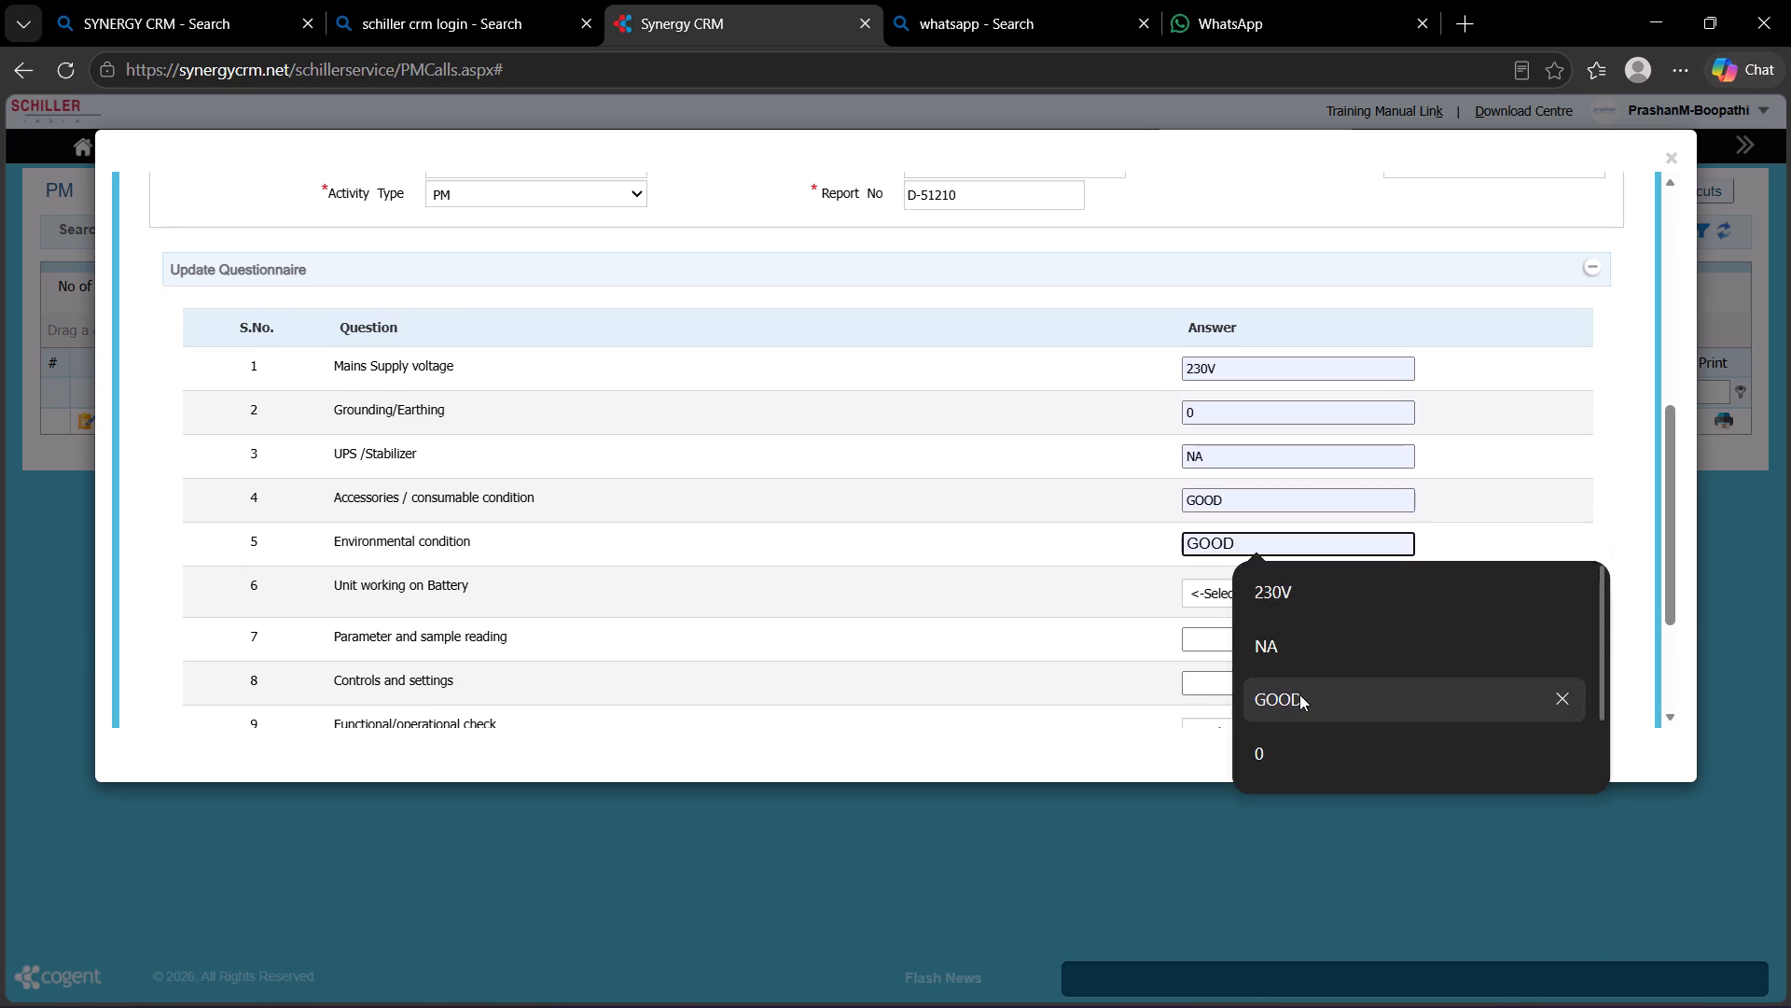
pyautogui.click(1299, 694)
# Answer questionnaire items 6 to 10: battery Yes, parameter reading NA, controls YES, functional check OK, remarks CALL COMPLETED.
pyautogui.scroll(-1, 1266, 616)
pyautogui.click(1270, 469)
pyautogui.click(1262, 532)
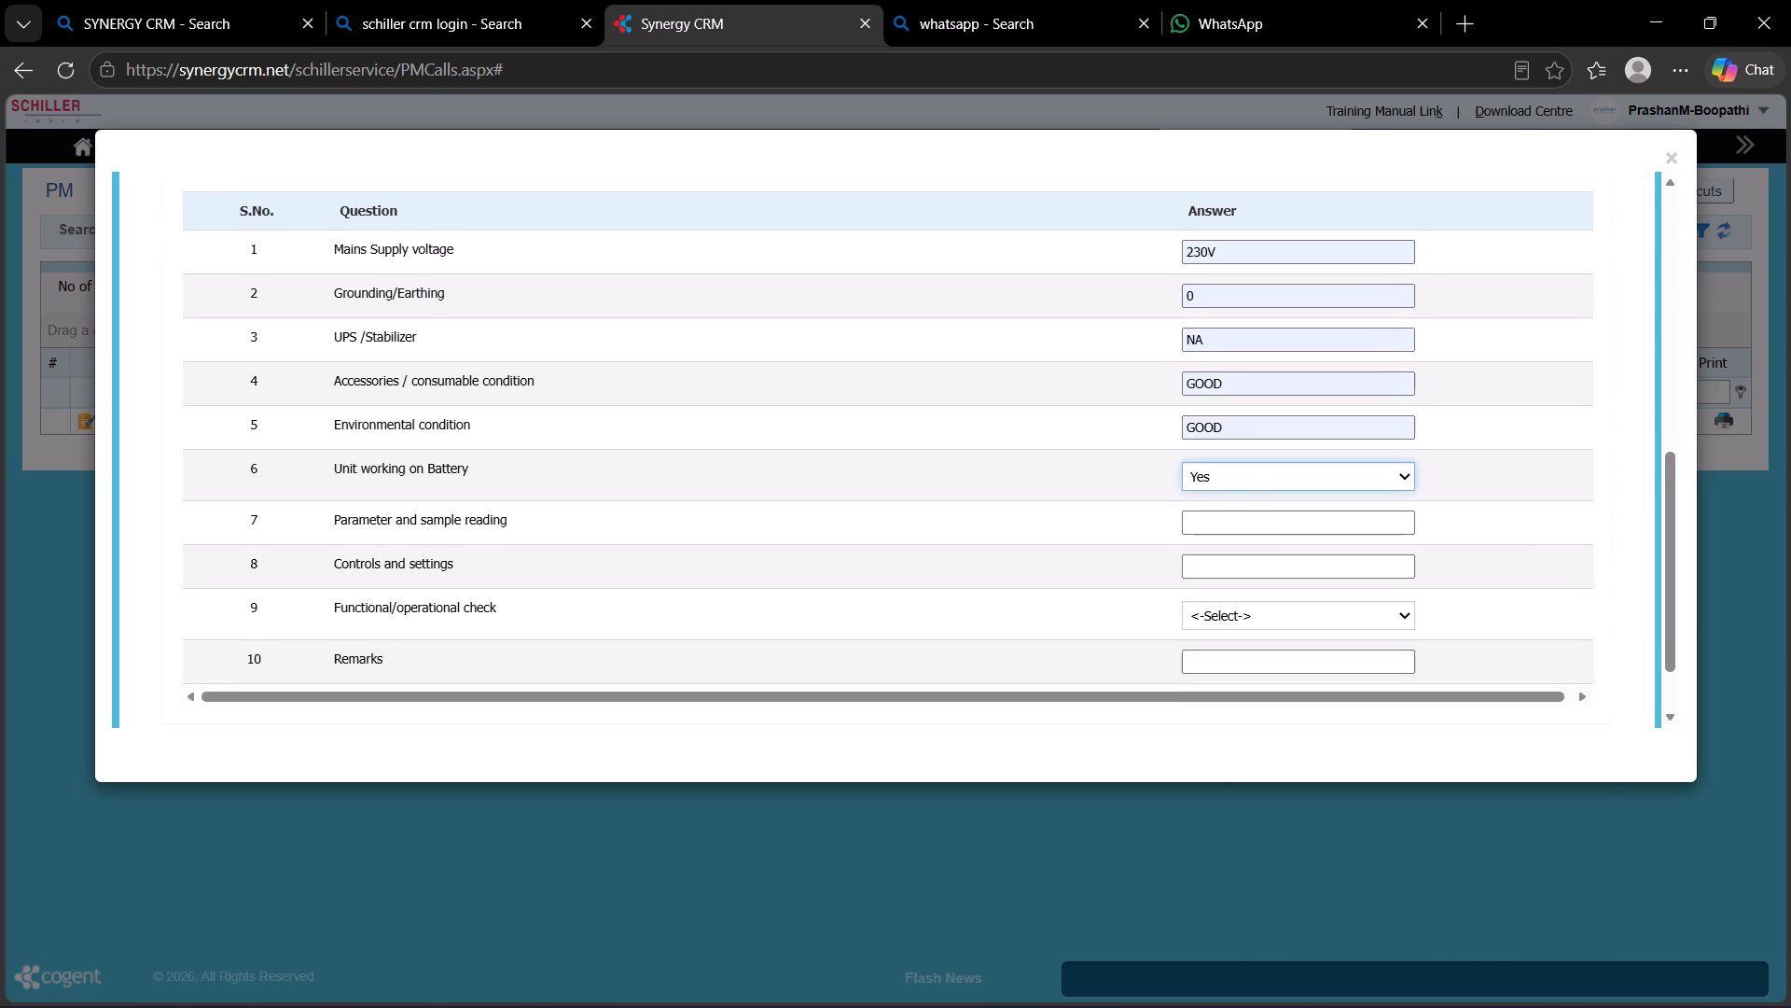
pyautogui.click(1262, 517)
pyautogui.scroll(-5, 1285, 603)
pyautogui.scroll(4, 1279, 597)
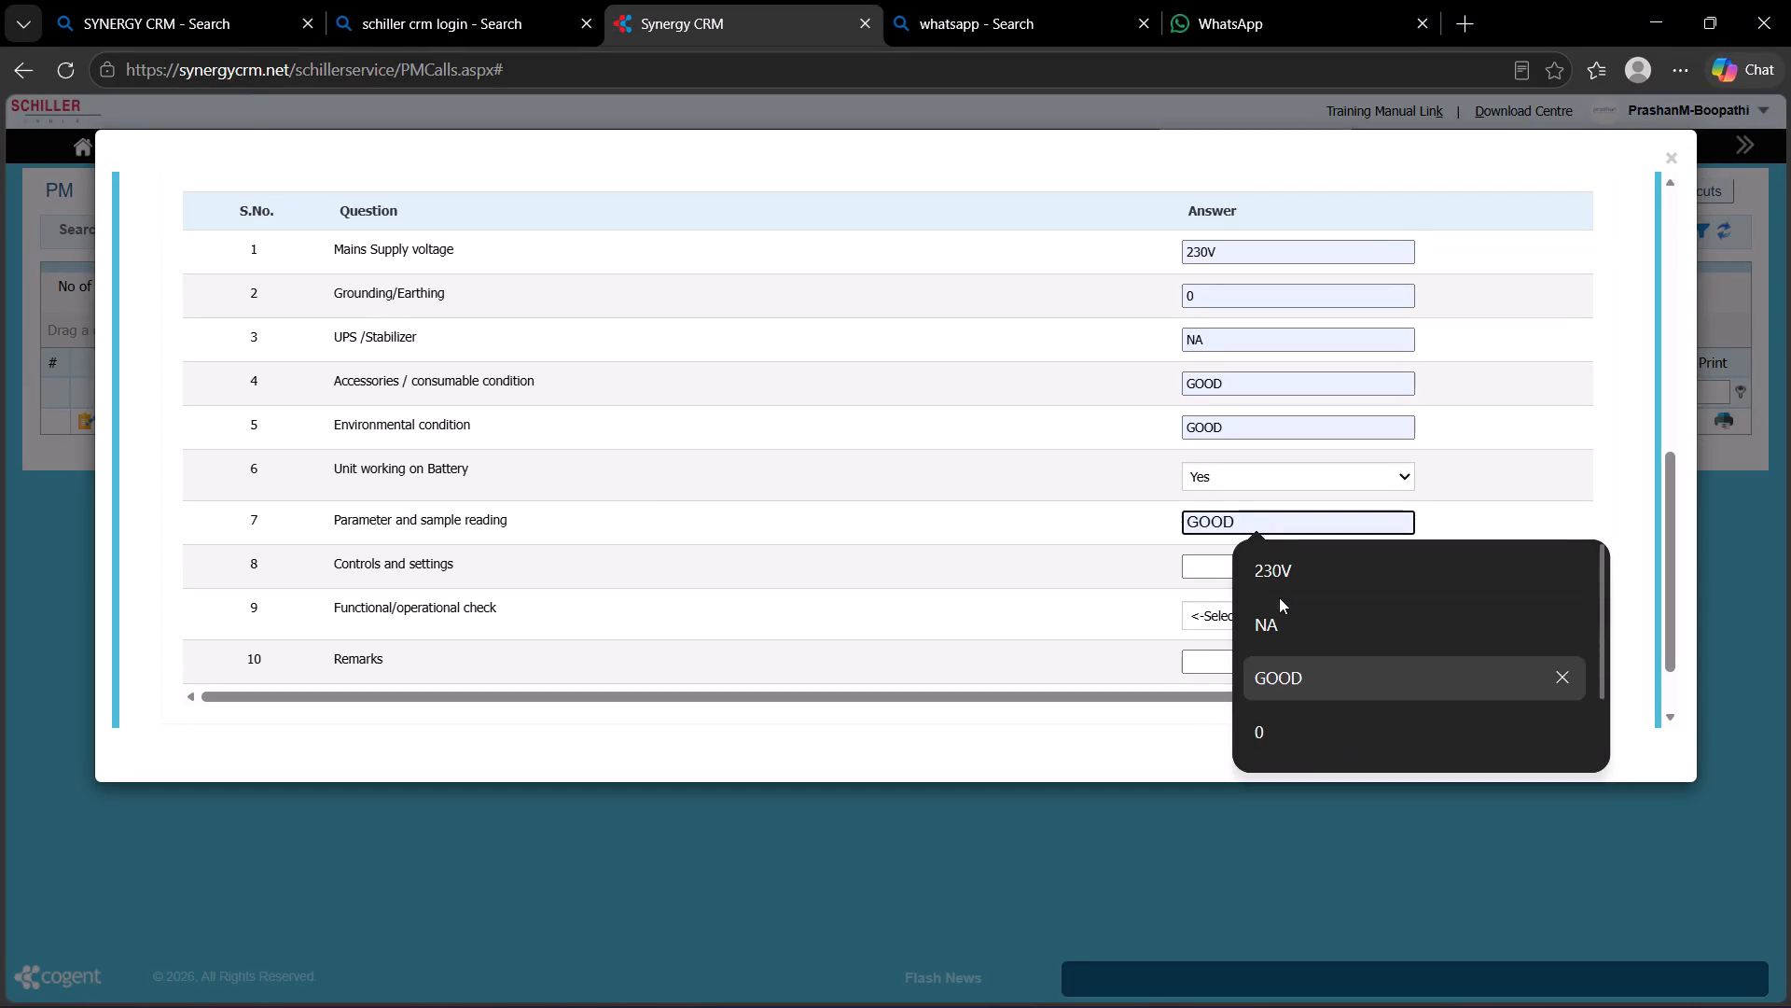
pyautogui.click(1283, 628)
pyautogui.click(1258, 572)
pyautogui.scroll(-3, 1324, 701)
pyautogui.click(1301, 725)
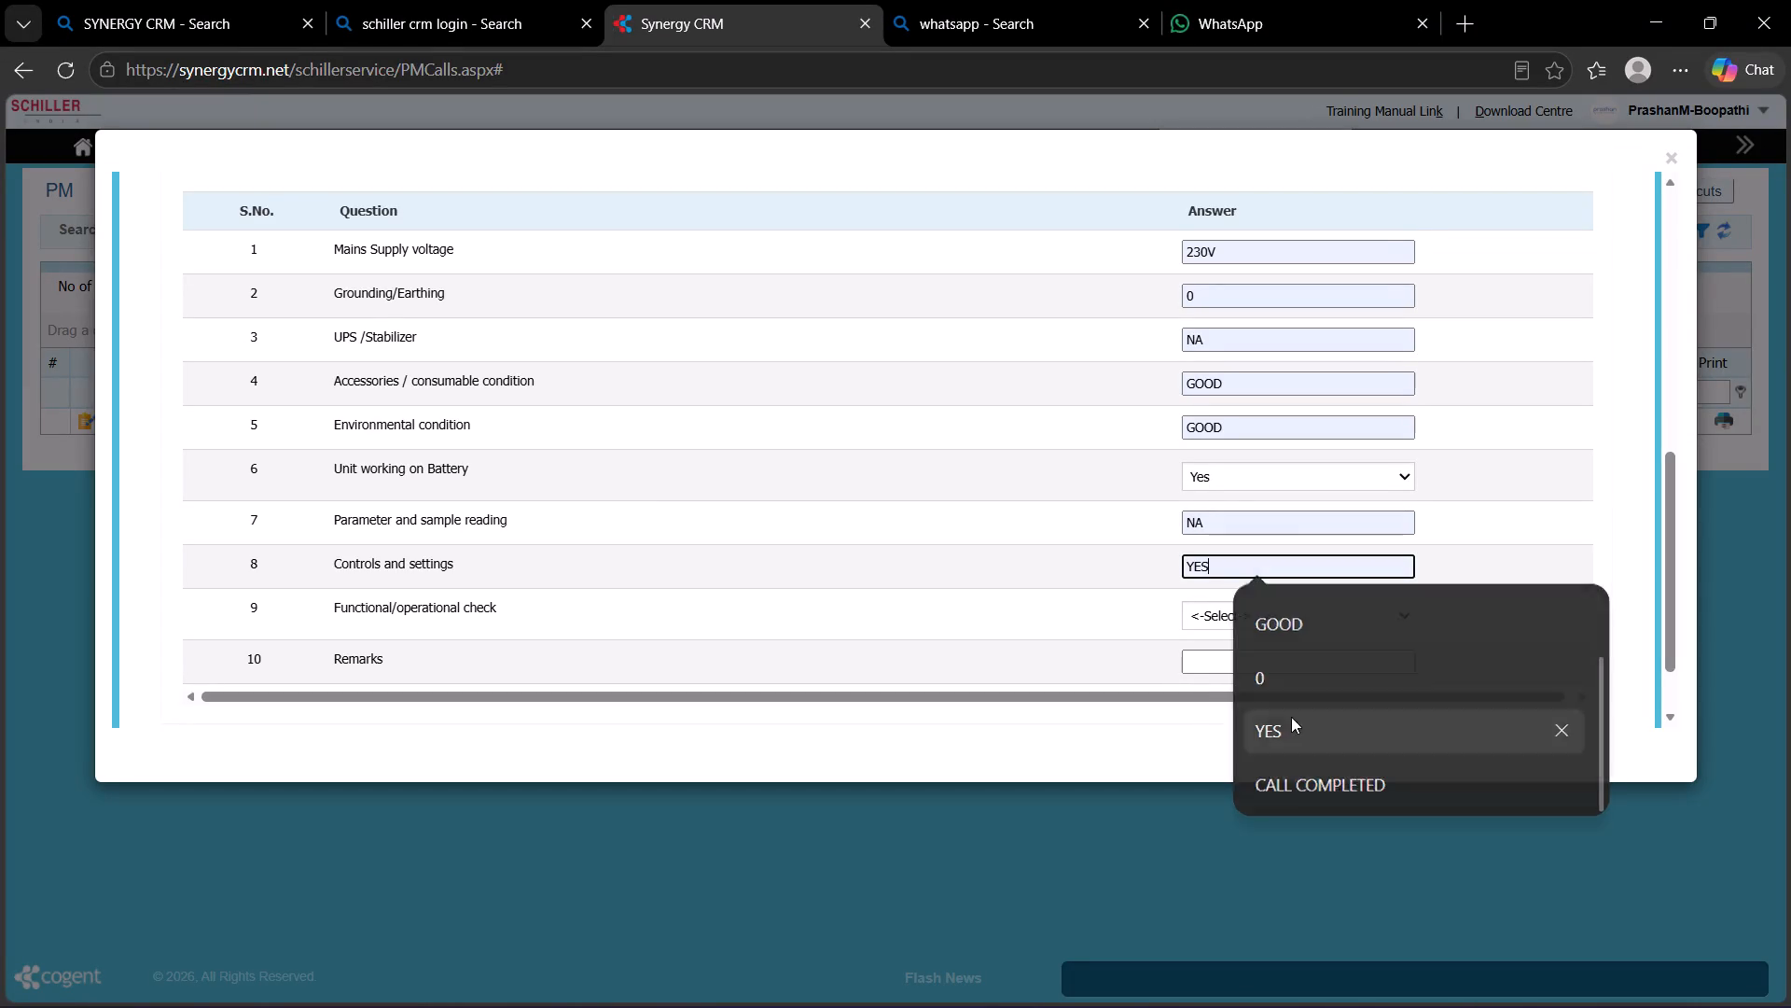
pyautogui.click(1248, 613)
pyautogui.click(1260, 664)
pyautogui.click(1250, 654)
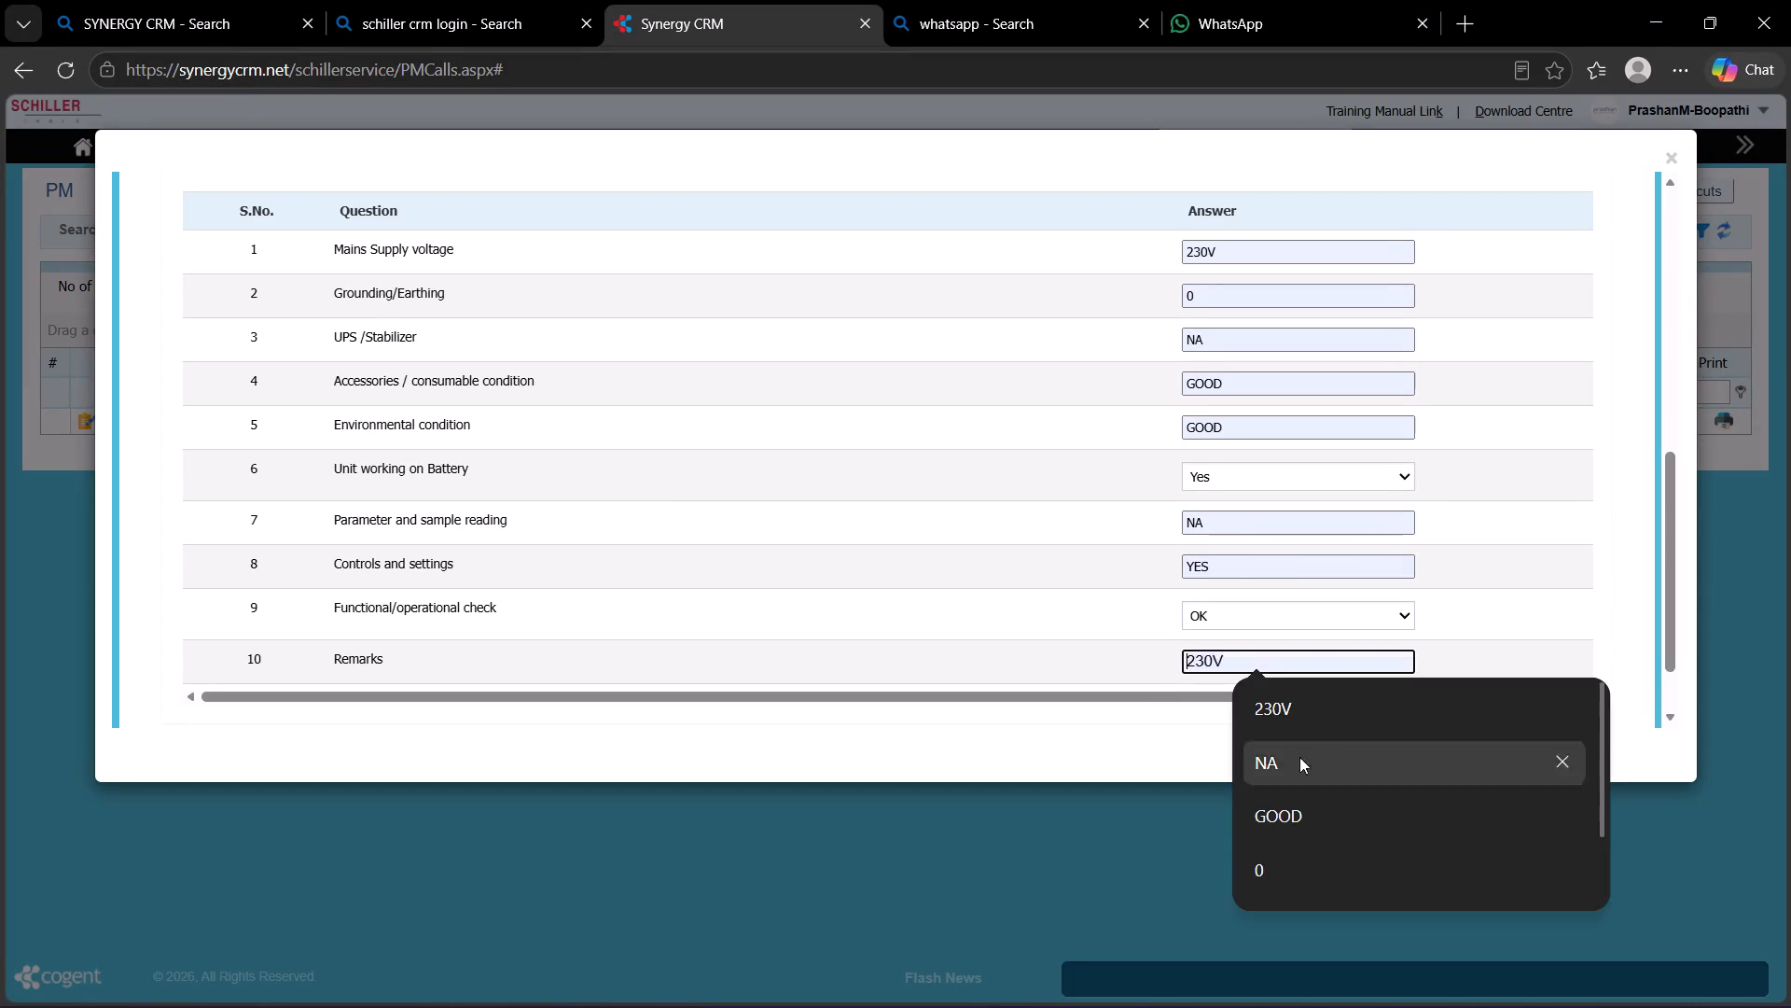
pyautogui.scroll(-4, 1304, 777)
pyautogui.click(1308, 882)
# Submit the closure of docket 2026-08-PM-7240 and dismiss the save message.
pyautogui.scroll(-5, 1251, 563)
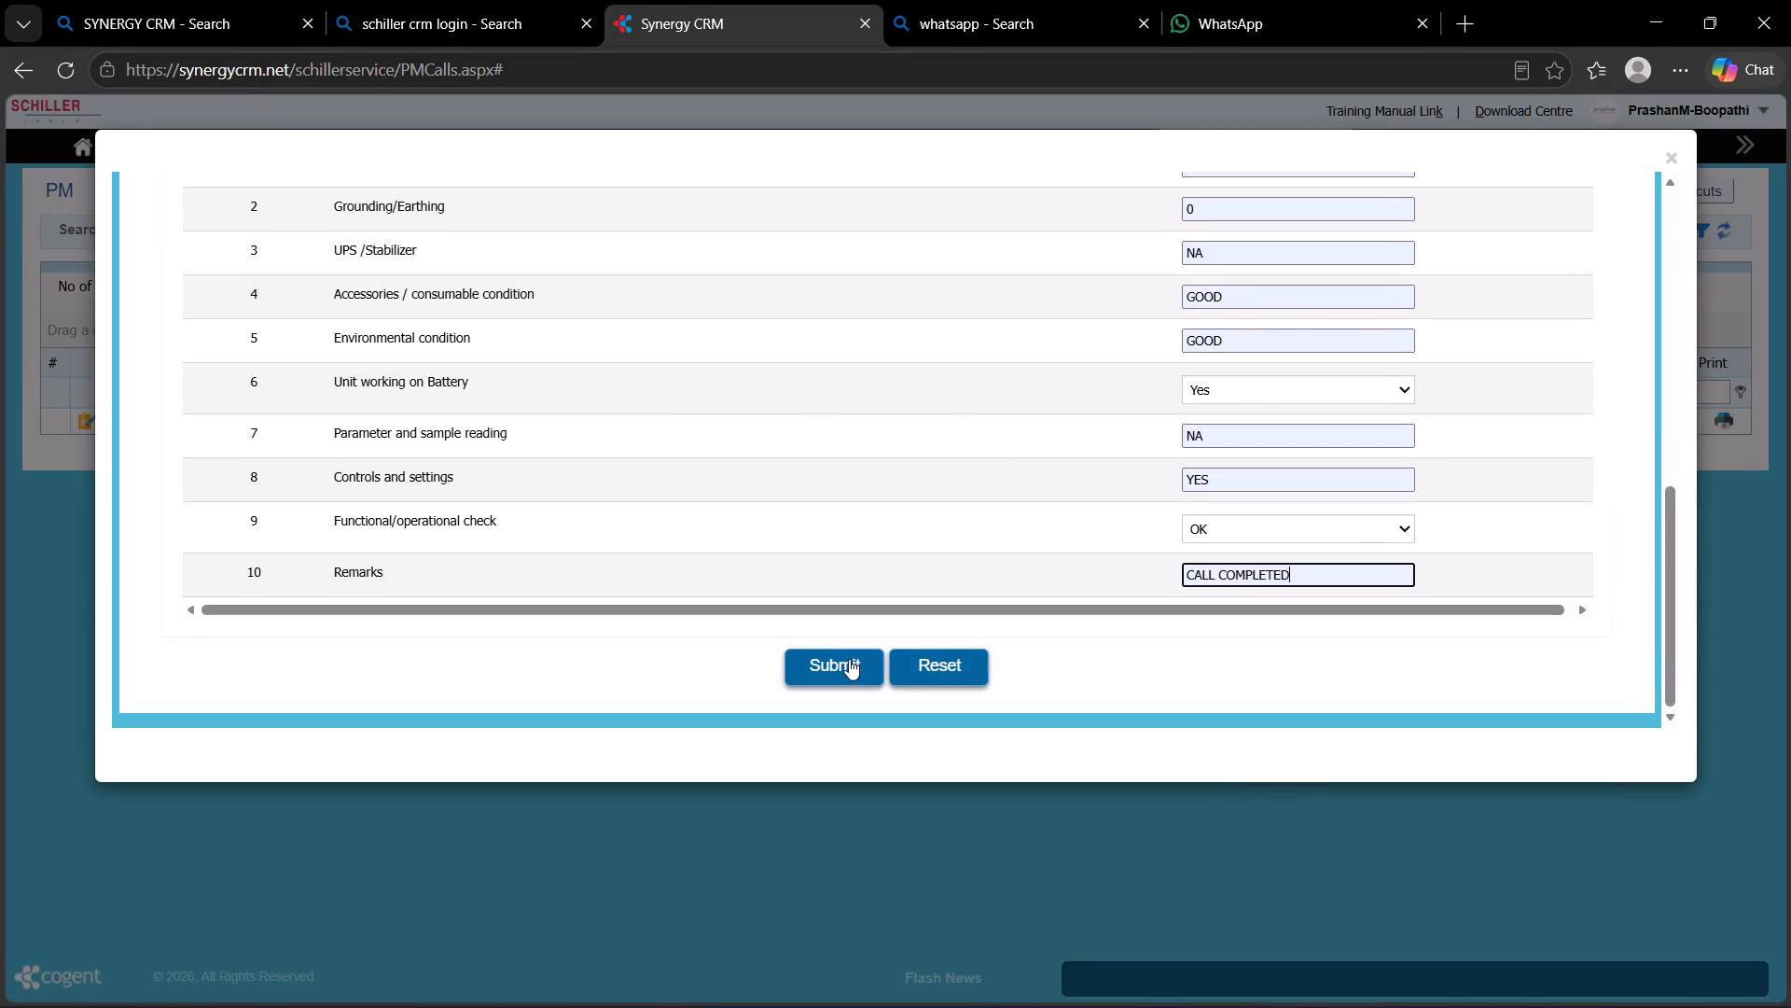
pyautogui.click(849, 661)
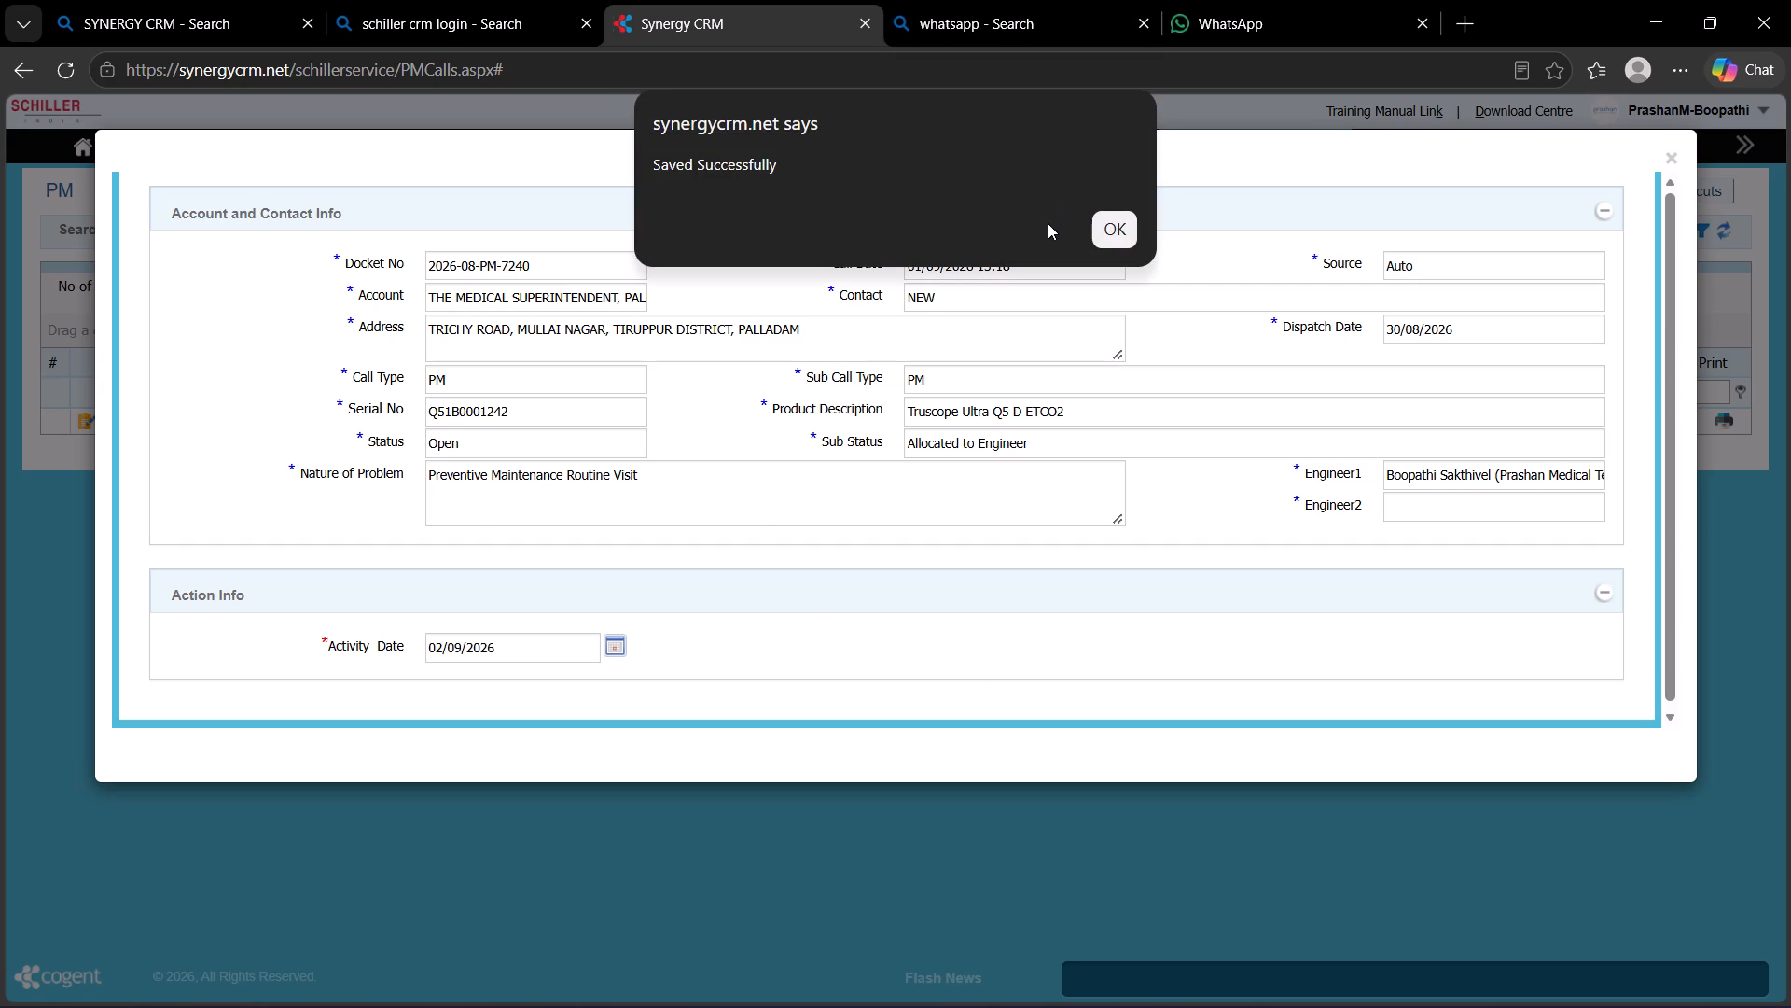
pyautogui.click(1098, 226)
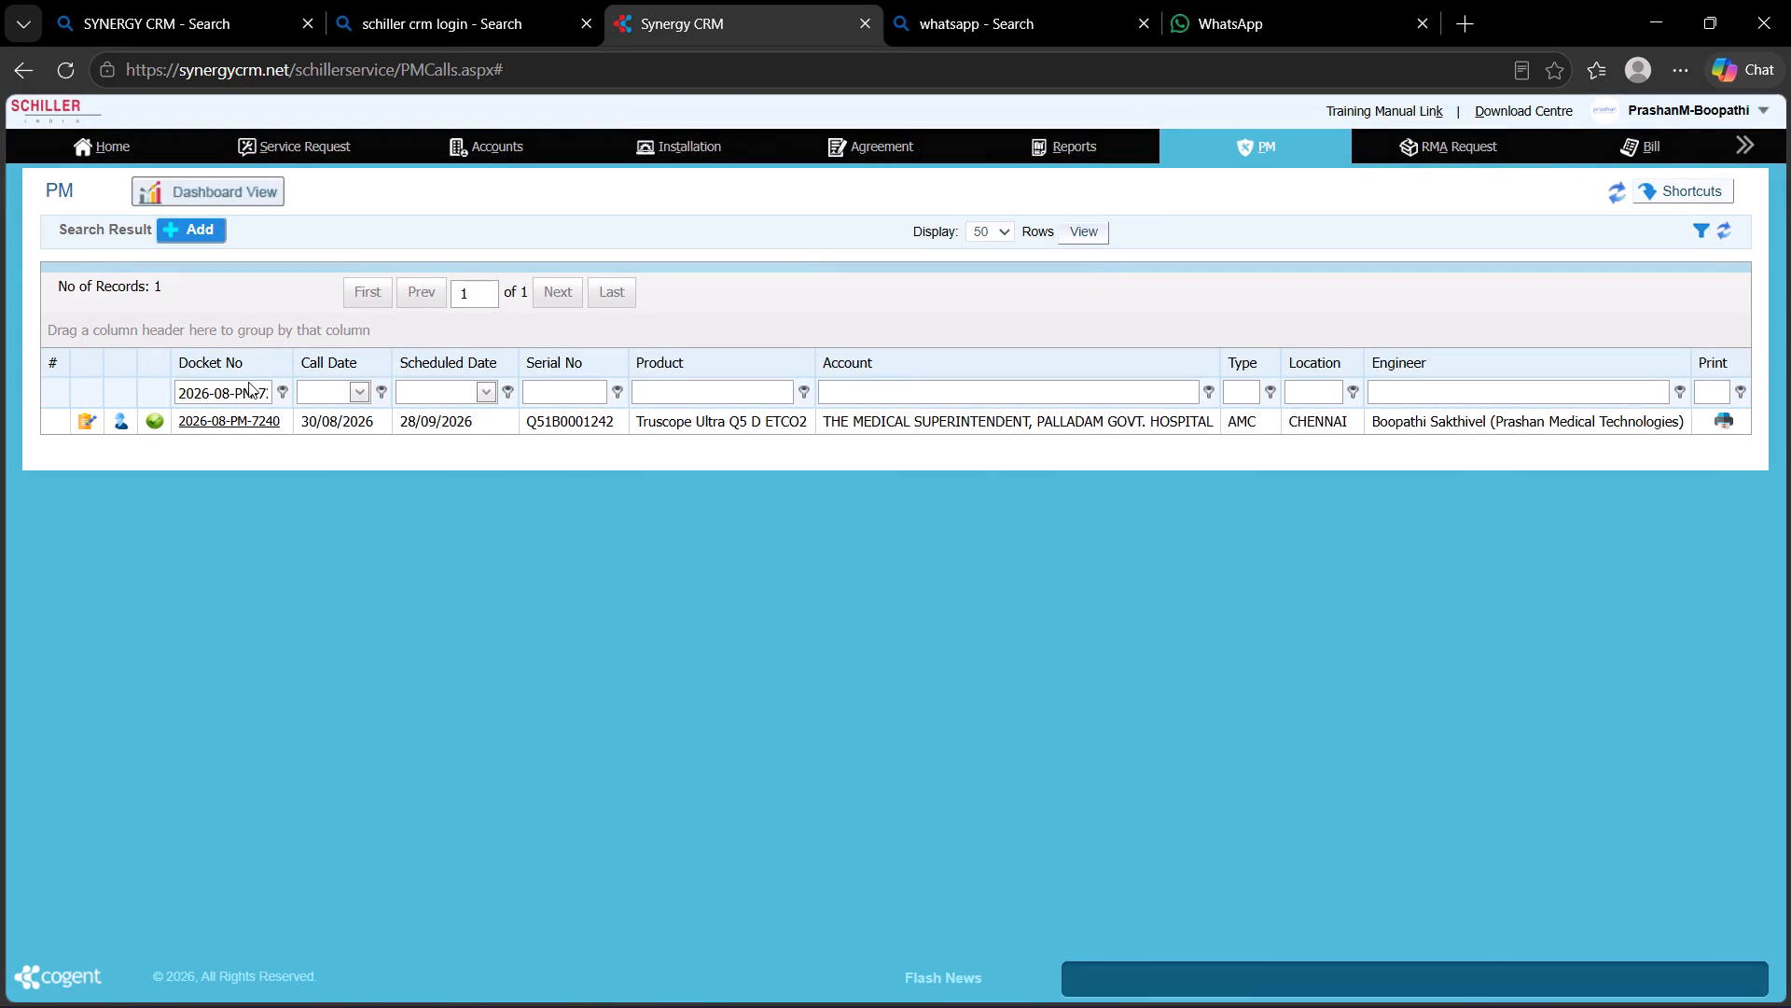
# Change the docket number filter of the PM list to 2026-08-PM-7241.
pyautogui.click(248, 382)
pyautogui.click(243, 400)
pyautogui.press('Right')
pyautogui.press('Right')
pyautogui.press('Right')
pyautogui.press('Right')
pyautogui.press('Right')
pyautogui.press('Right')
pyautogui.press('Right')
pyautogui.press('BackSpace')
pyautogui.press('1')
pyautogui.click(200, 425)
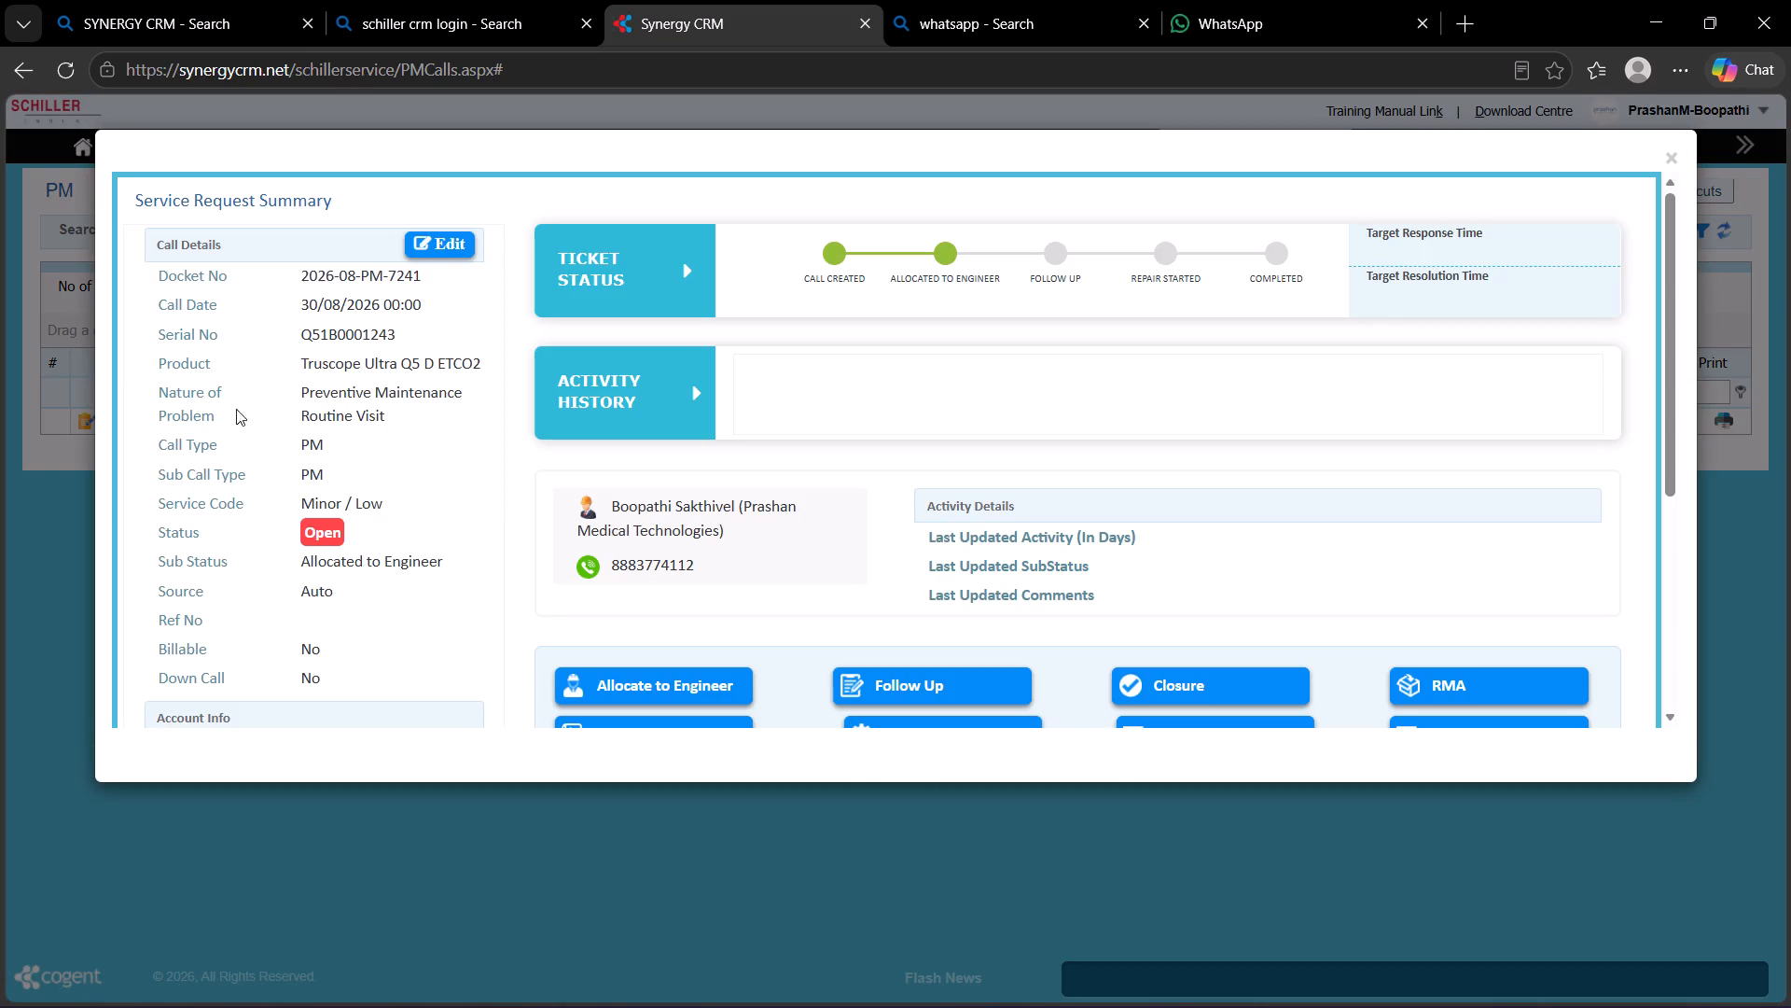
pyautogui.click(432, 235)
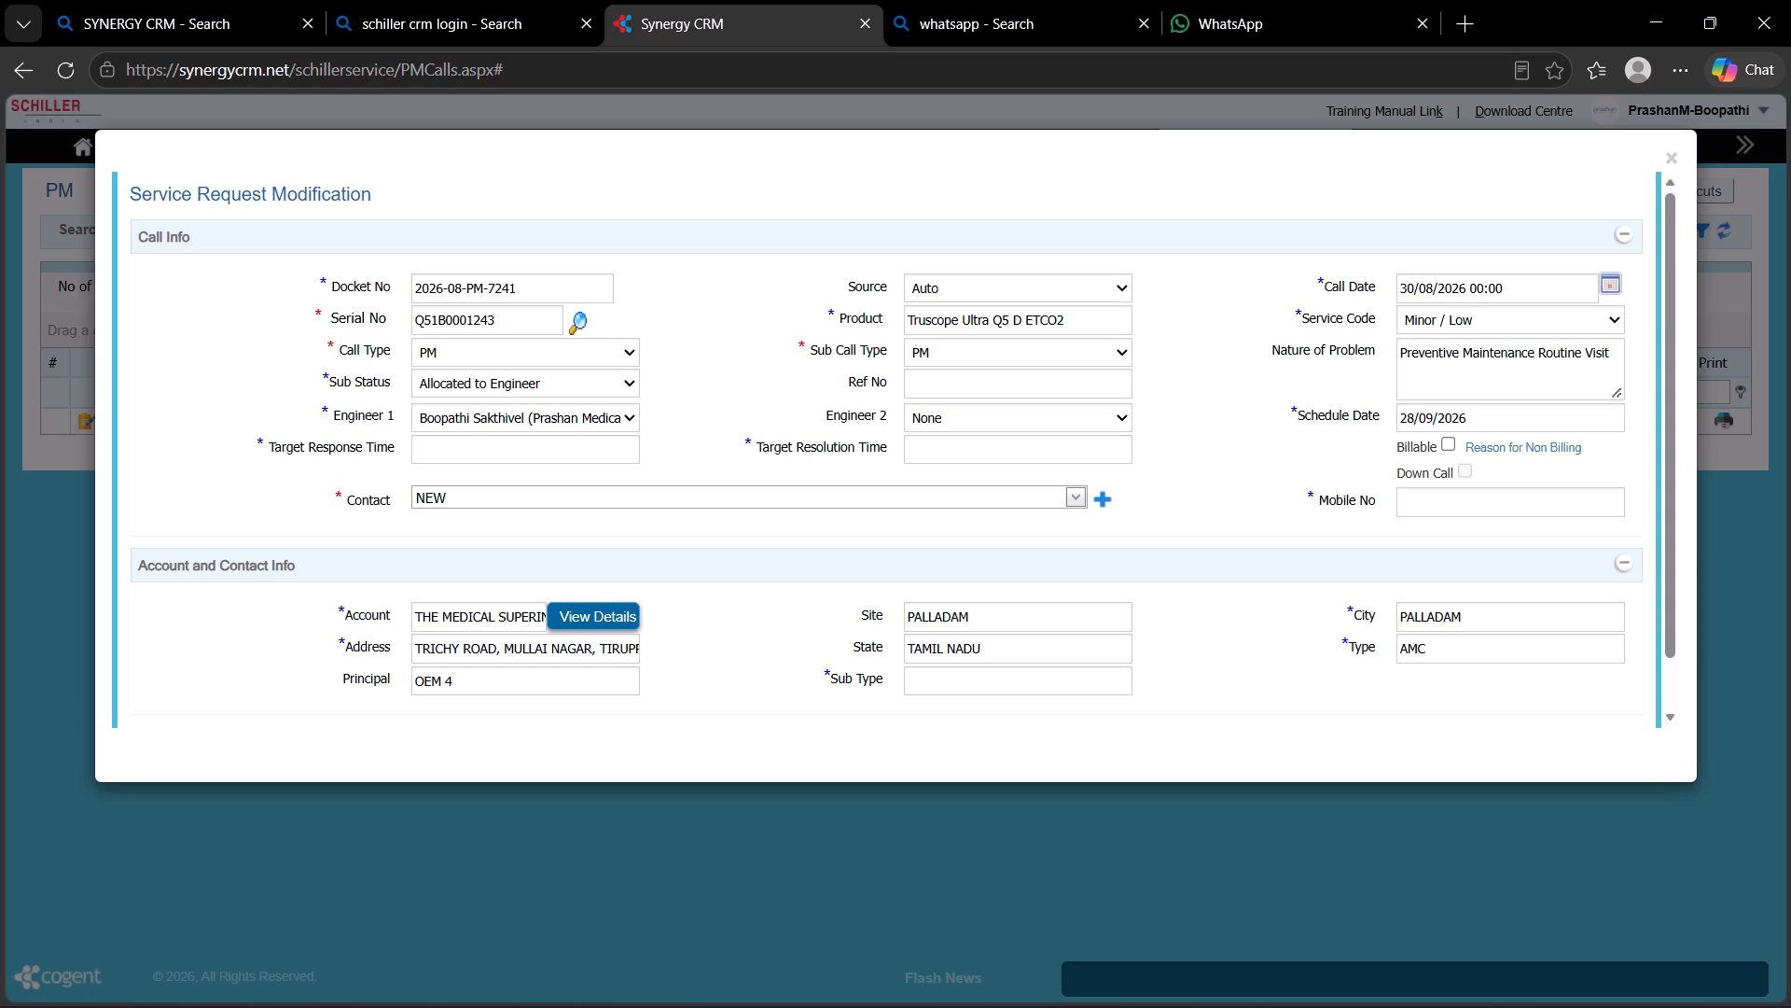
# Set the call date of docket 2026-08-PM-7241 to 01/09/2026.
pyautogui.click(1612, 287)
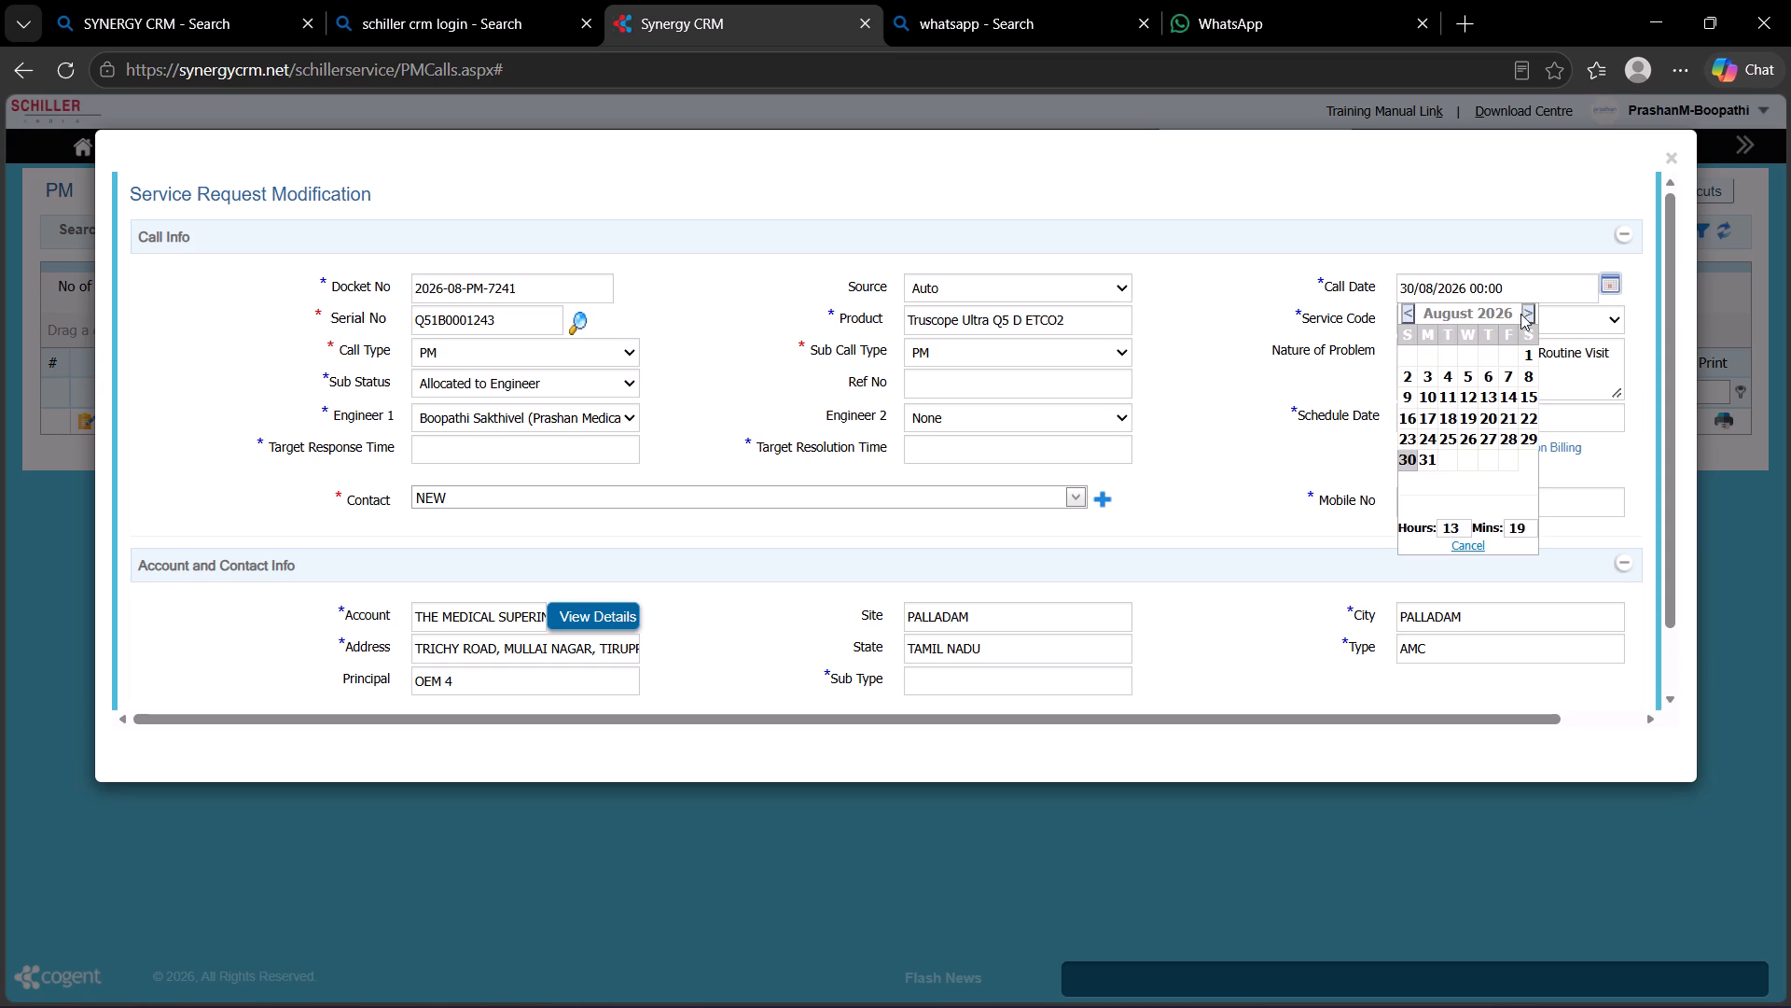
pyautogui.click(1527, 306)
pyautogui.click(1444, 375)
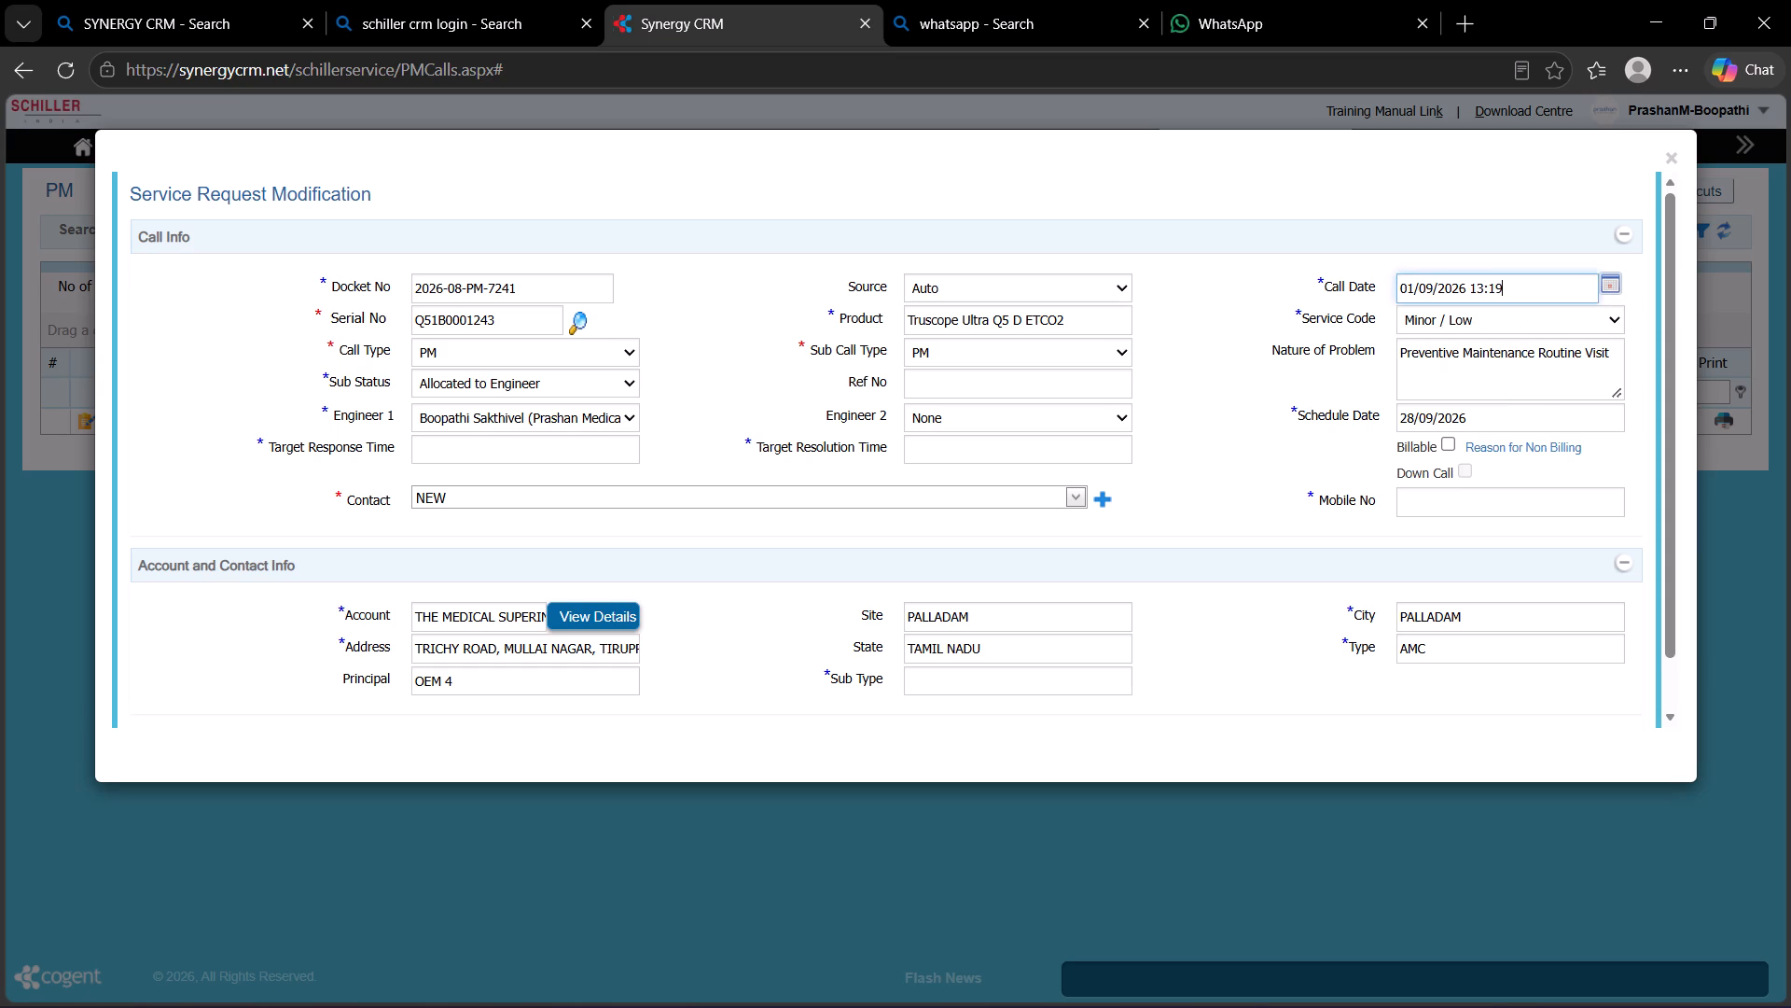
# Enter AMC as the reason for non-billing on docket 2026-08-PM-7241.
pyautogui.click(1501, 445)
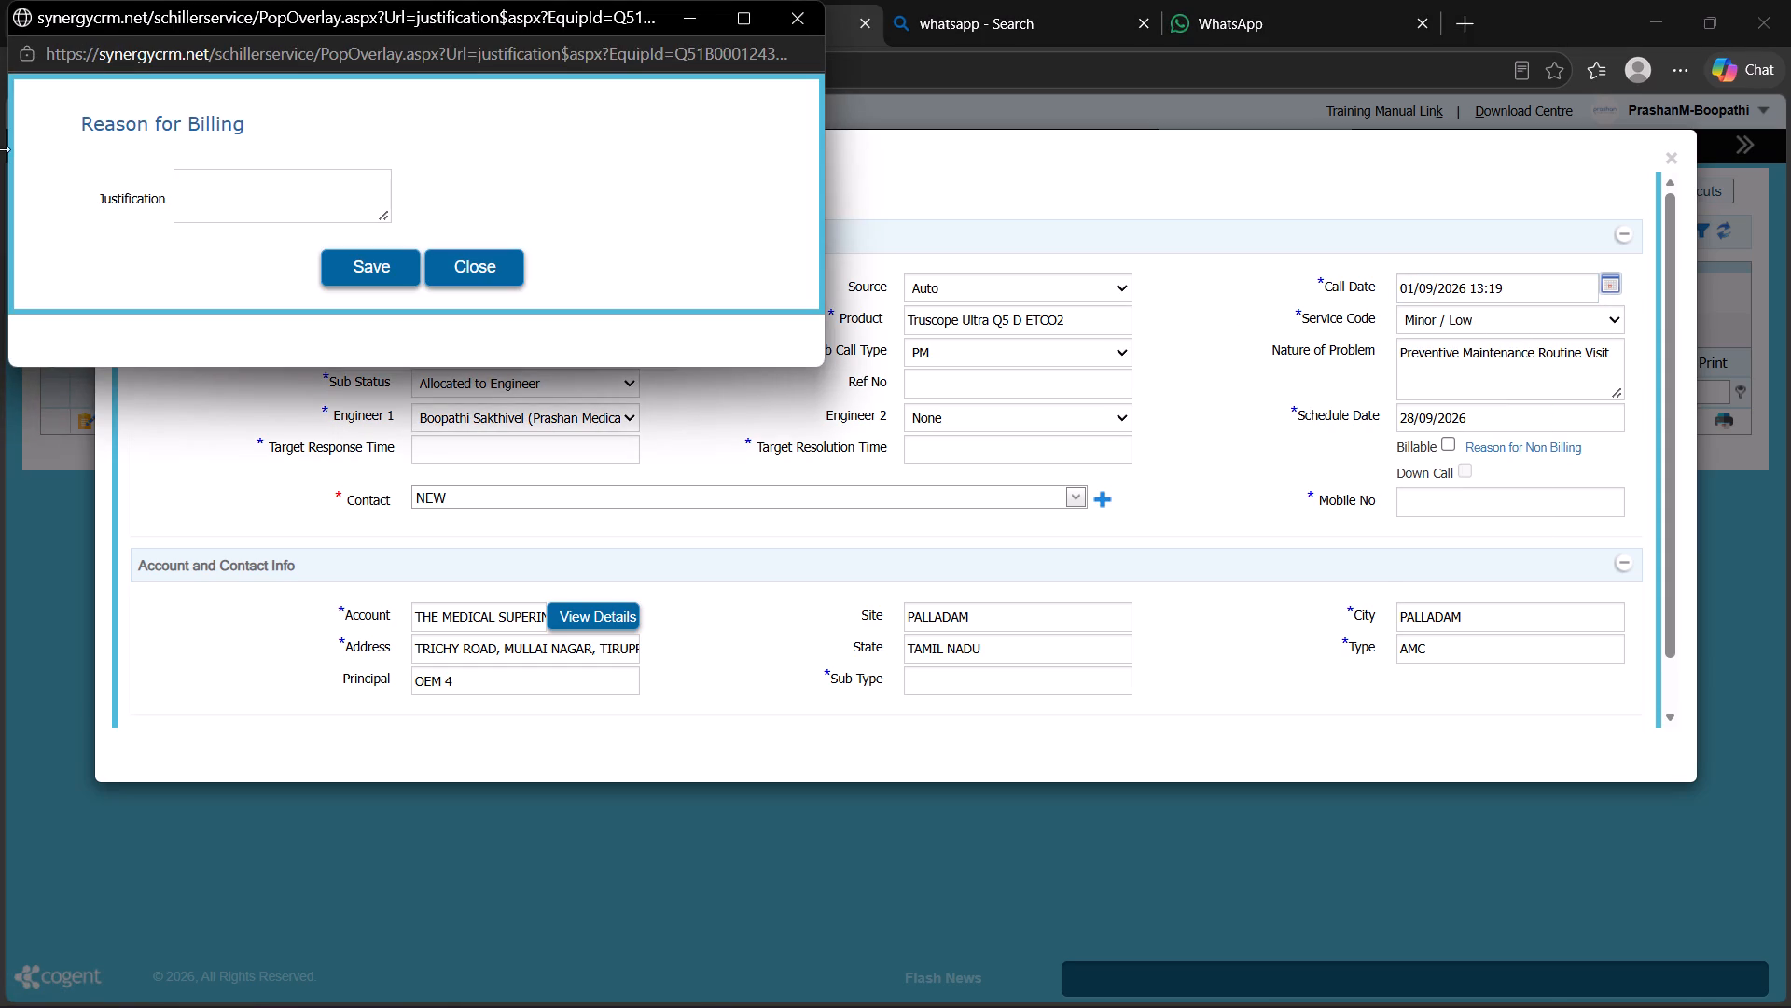
pyautogui.click(229, 205)
pyautogui.write('AMC')
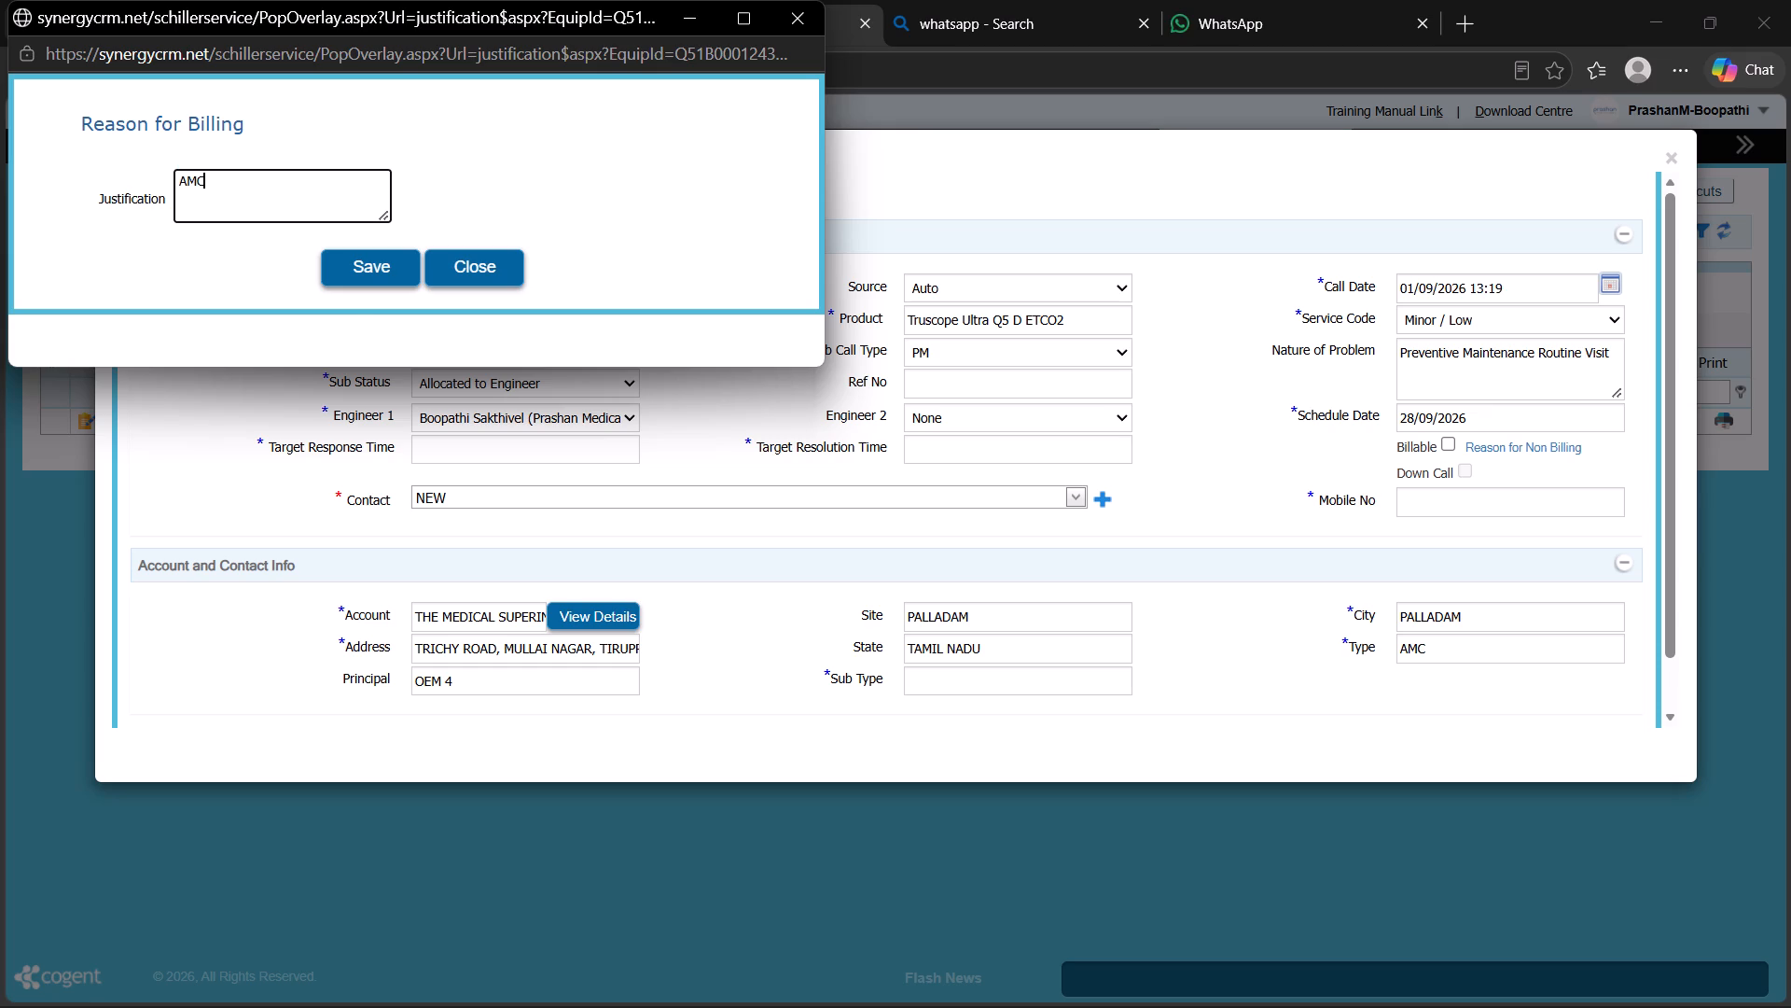
# Save the non-billing justification and the modified service request for docket 2026-08-PM-7241, and dismiss the save message.
pyautogui.click(363, 277)
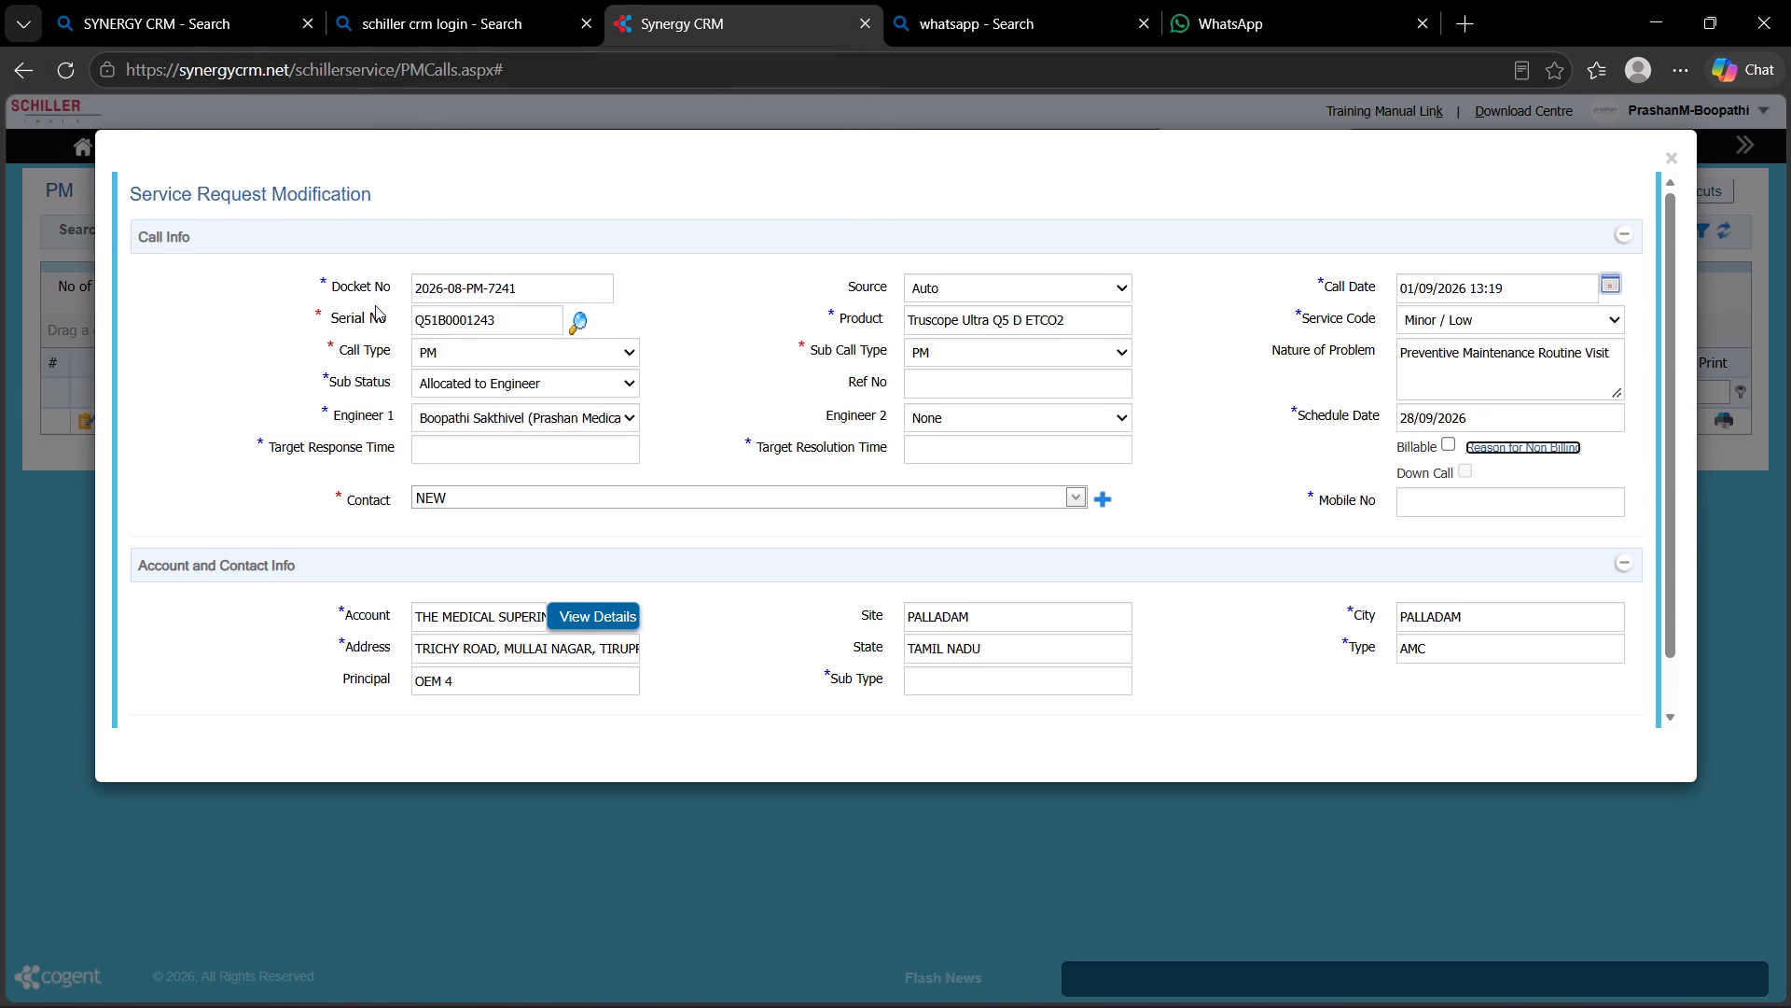
pyautogui.scroll(-5, 723, 512)
pyautogui.click(879, 696)
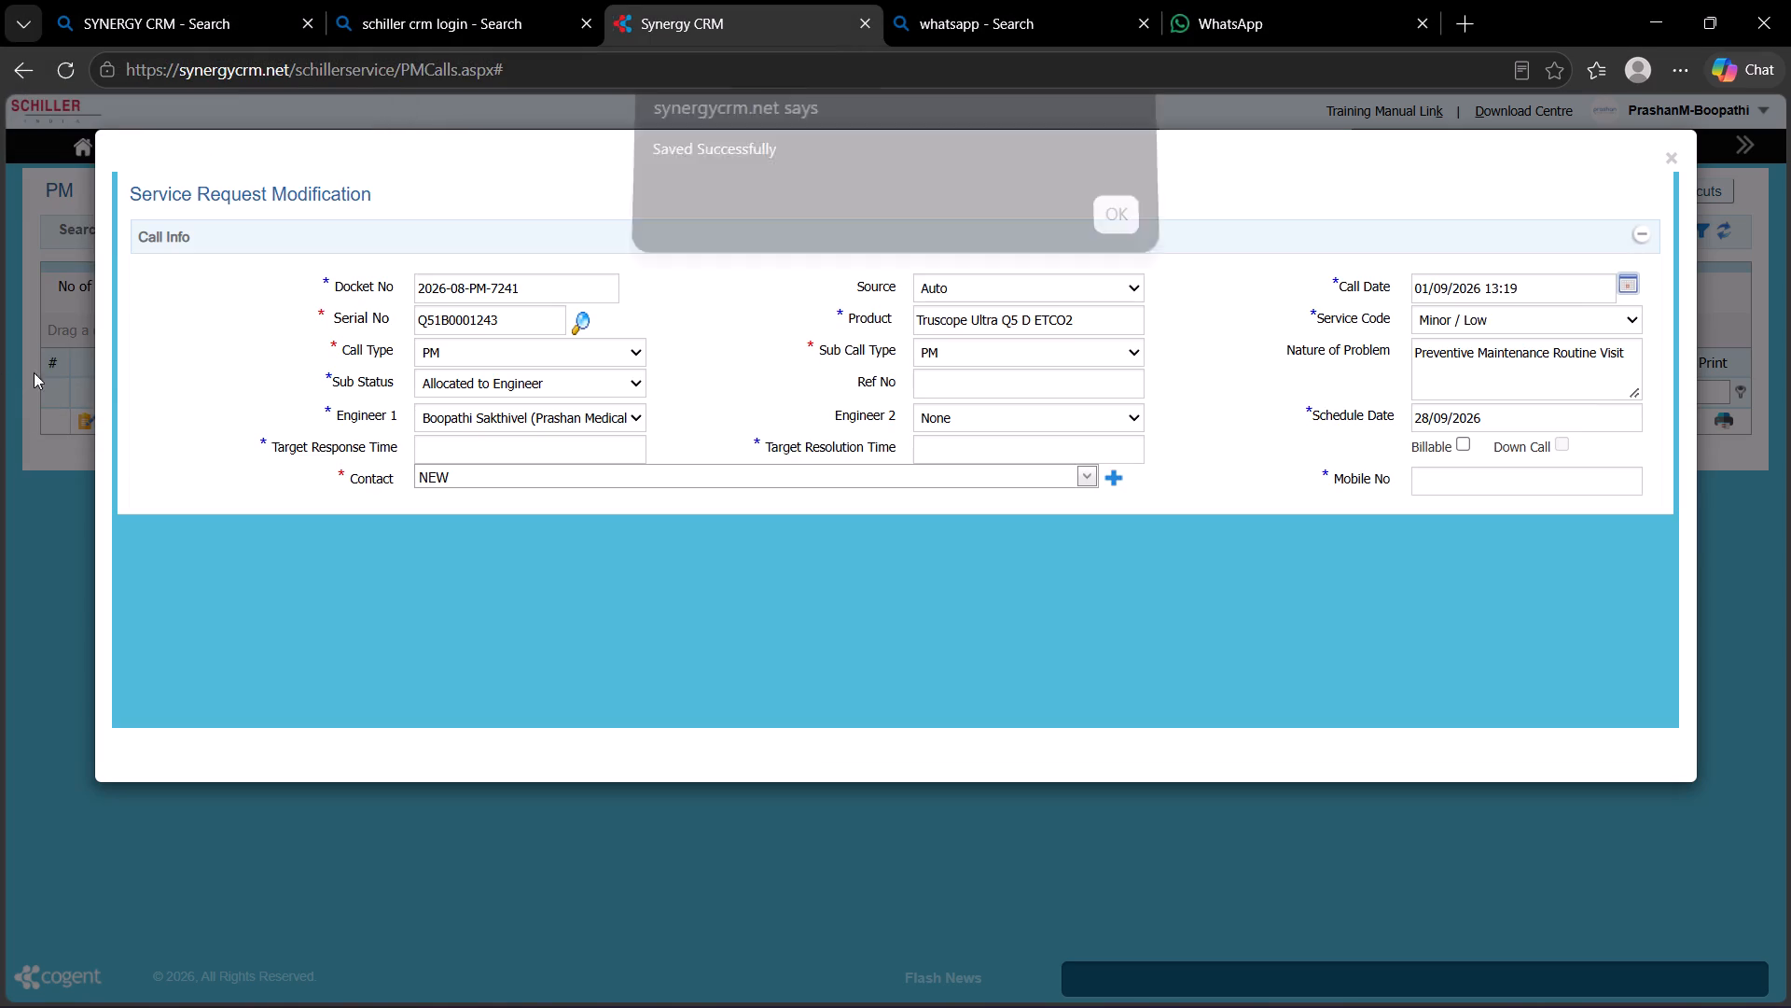
pyautogui.click(1122, 236)
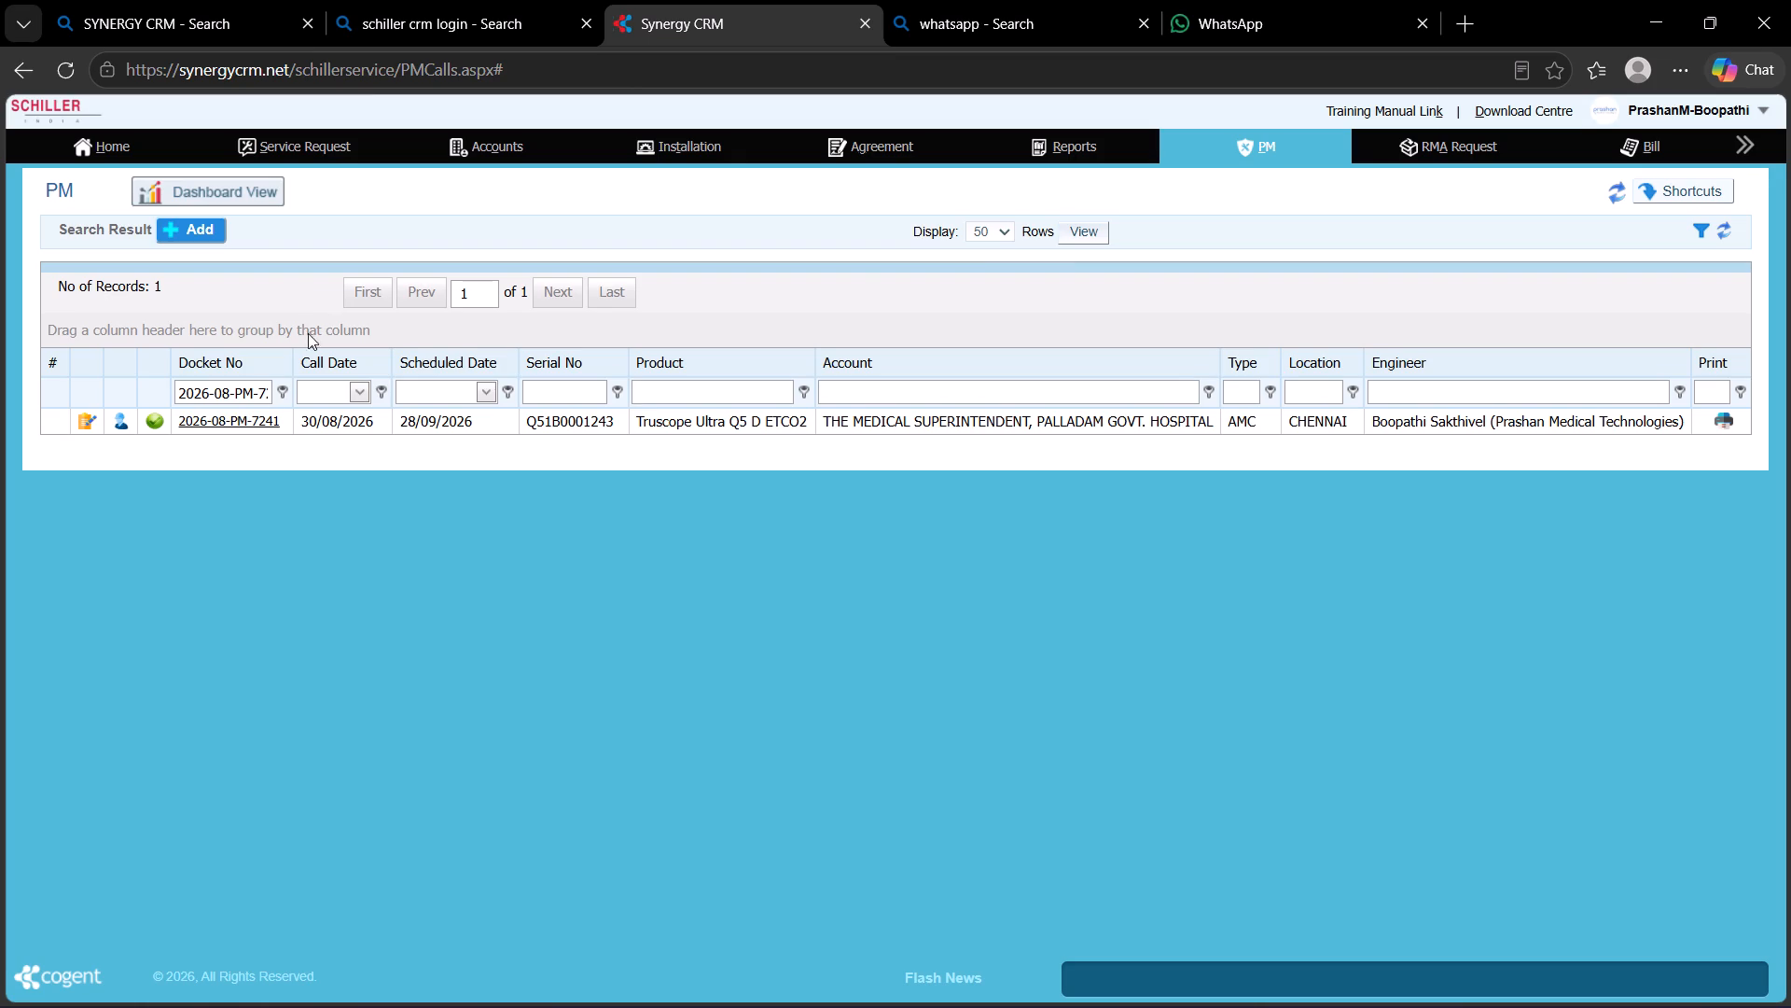
pyautogui.click(252, 427)
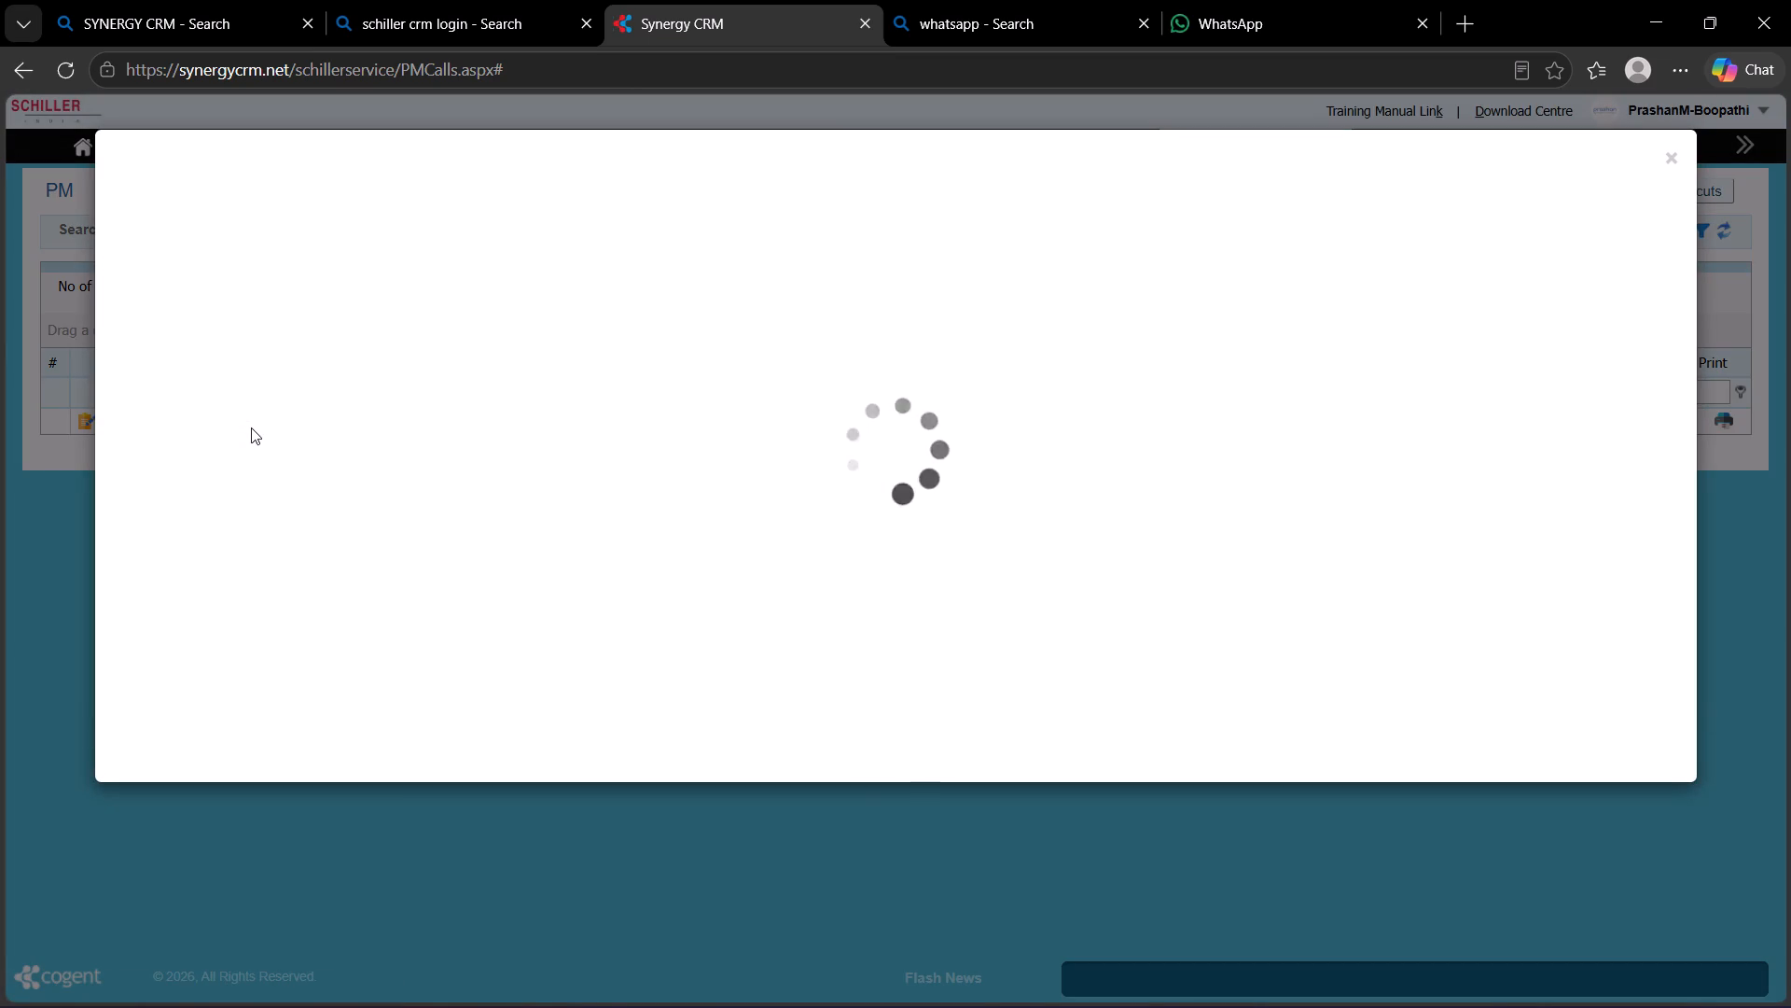
pyautogui.scroll(-3, 620, 466)
pyautogui.scroll(4, 620, 466)
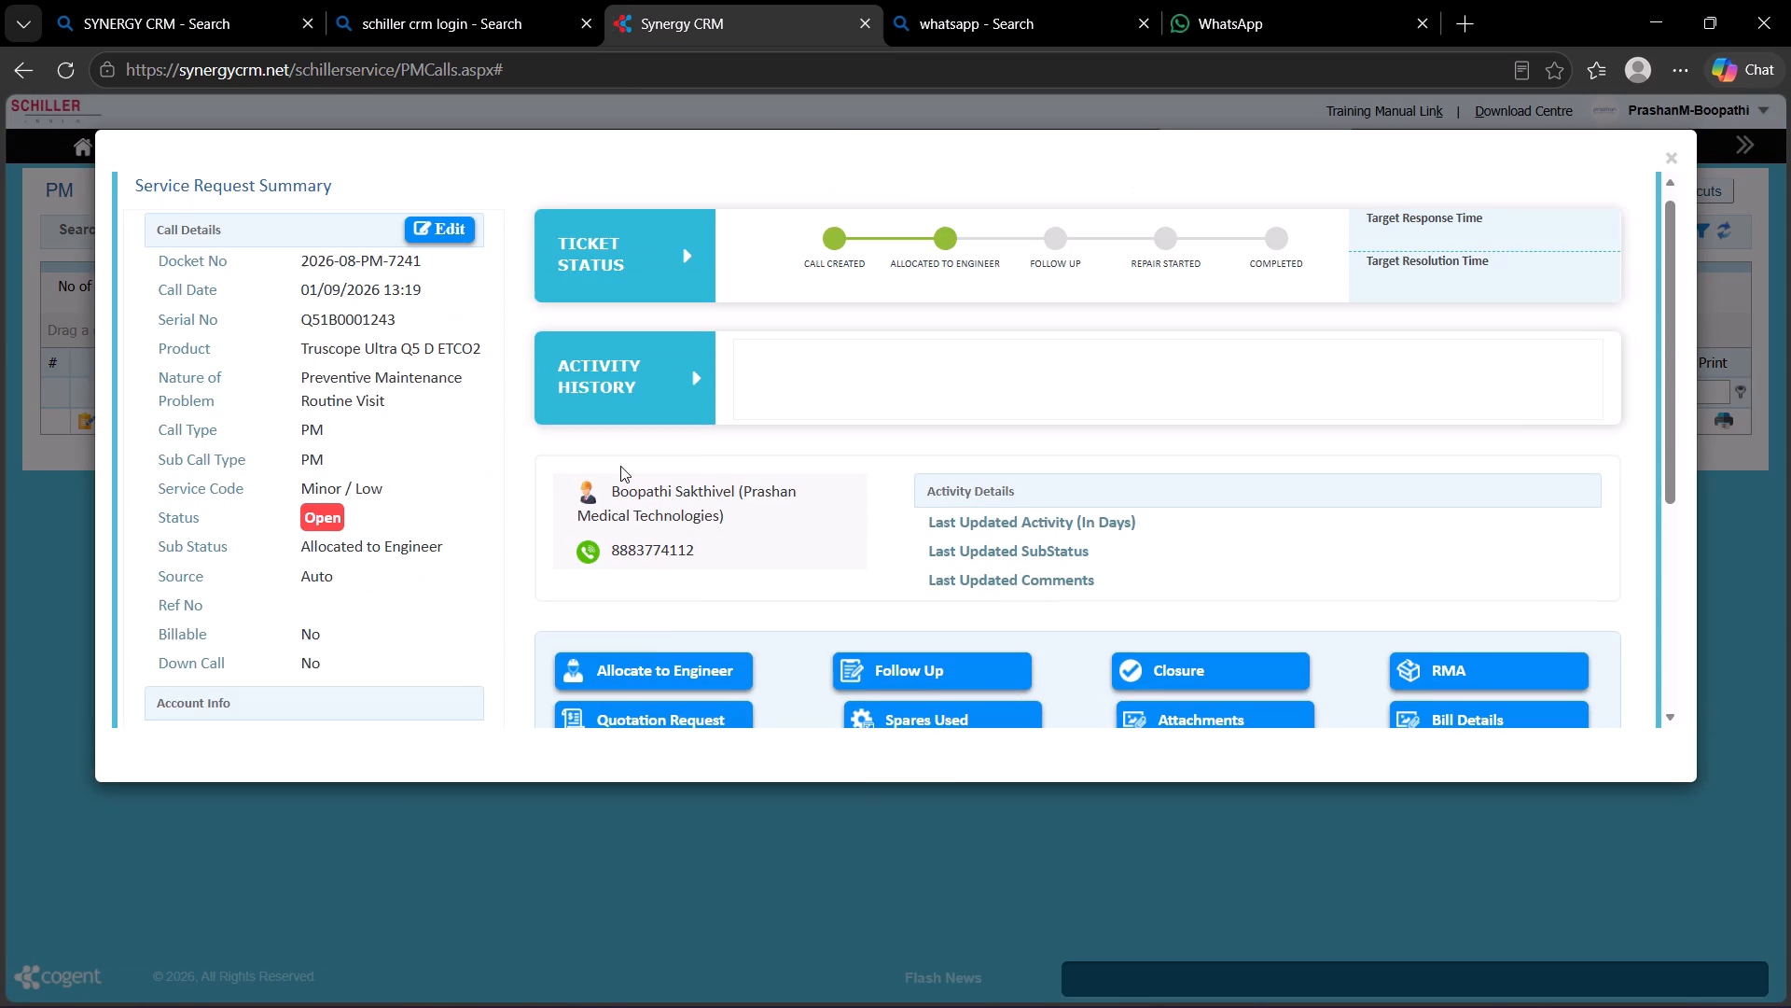
pyautogui.scroll(-2, 700, 483)
pyautogui.click(1216, 511)
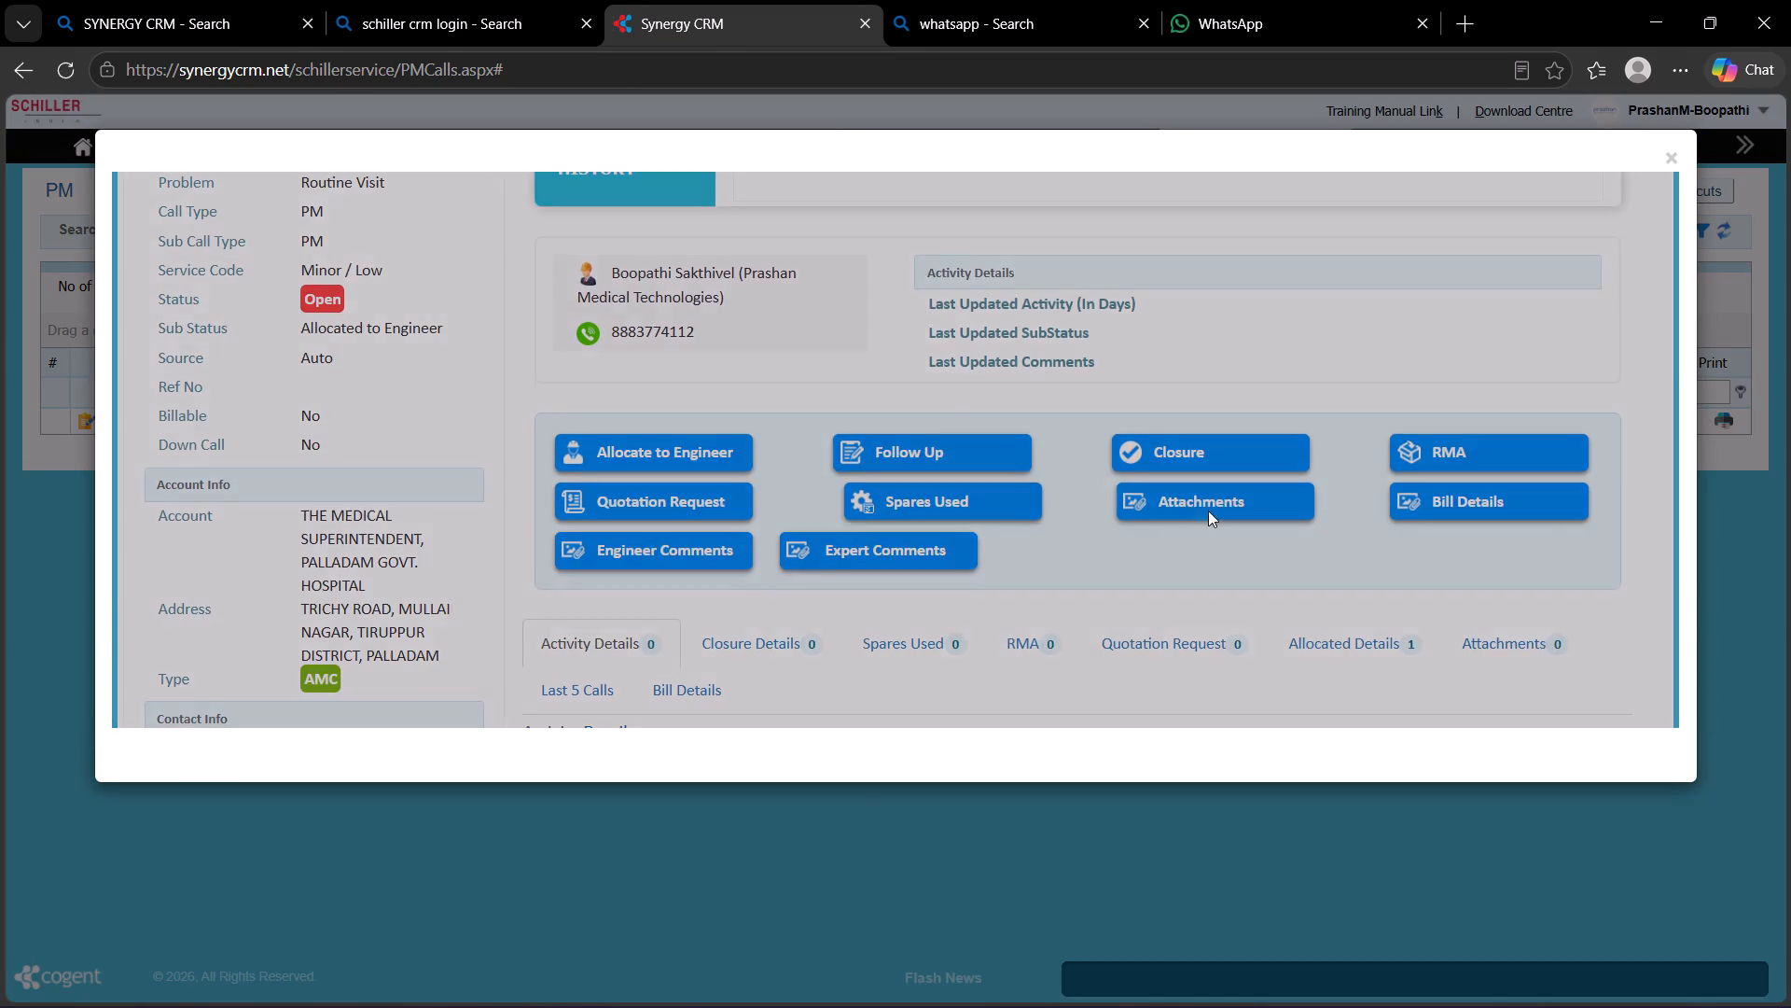
pyautogui.click(536, 384)
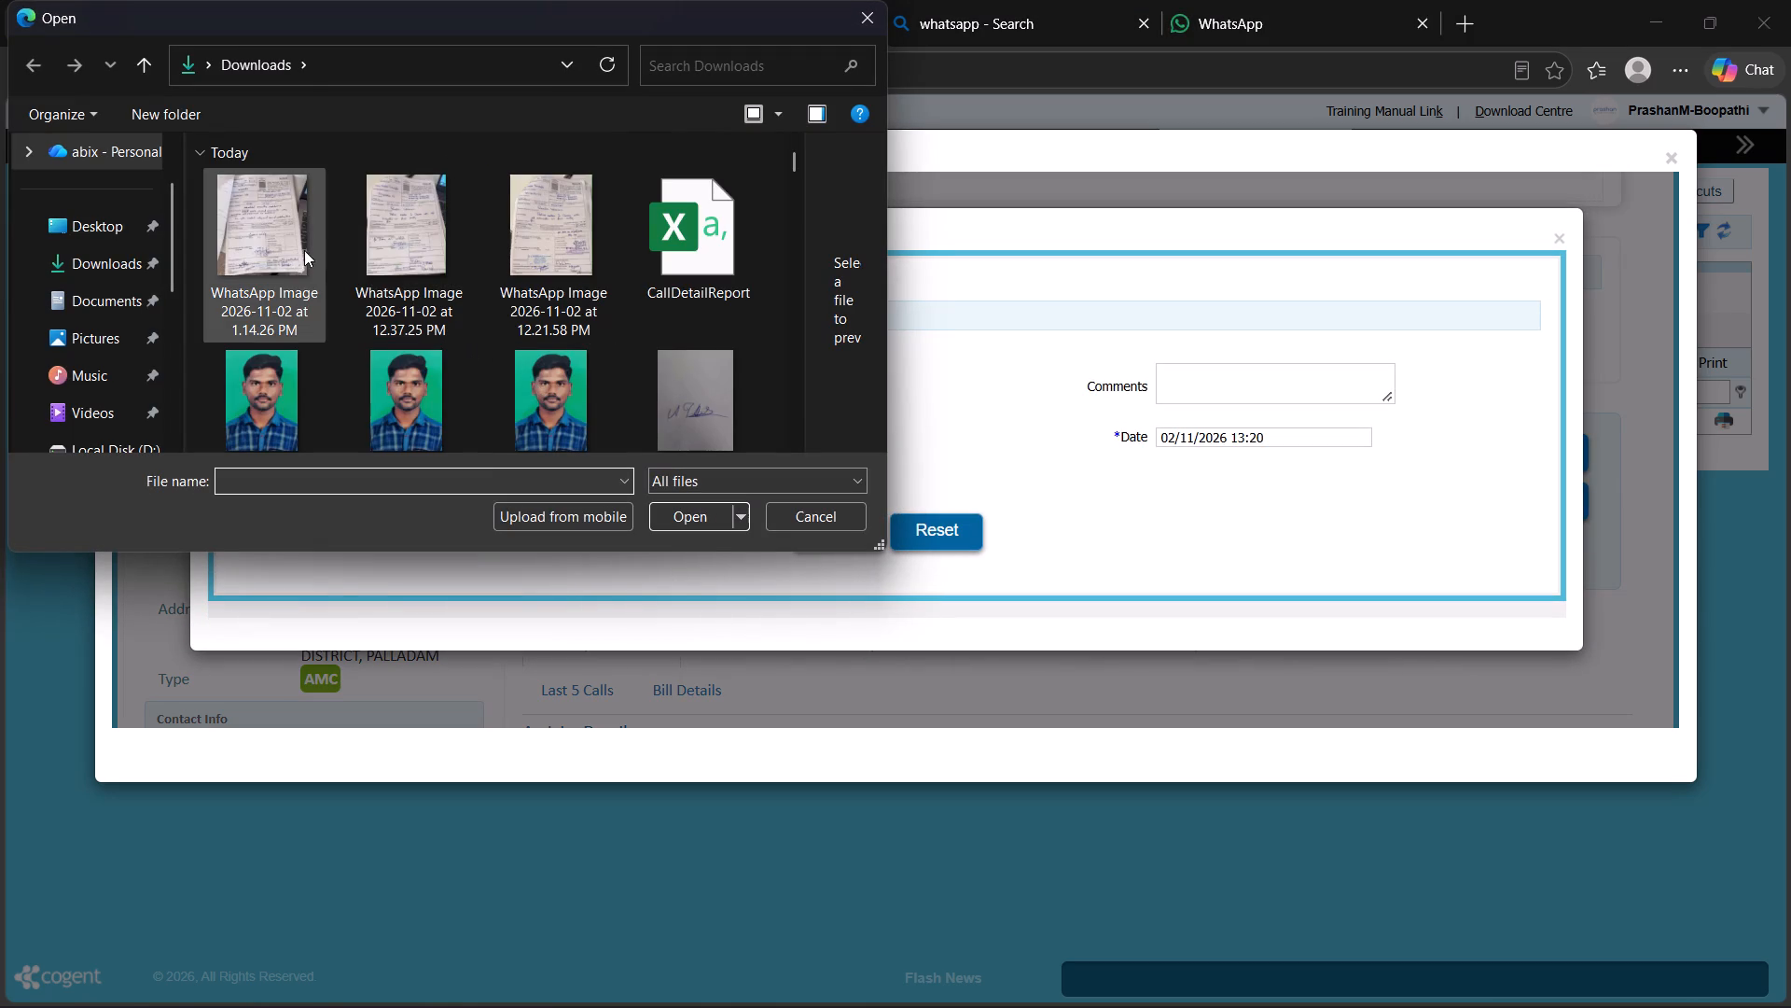
pyautogui.click(274, 244)
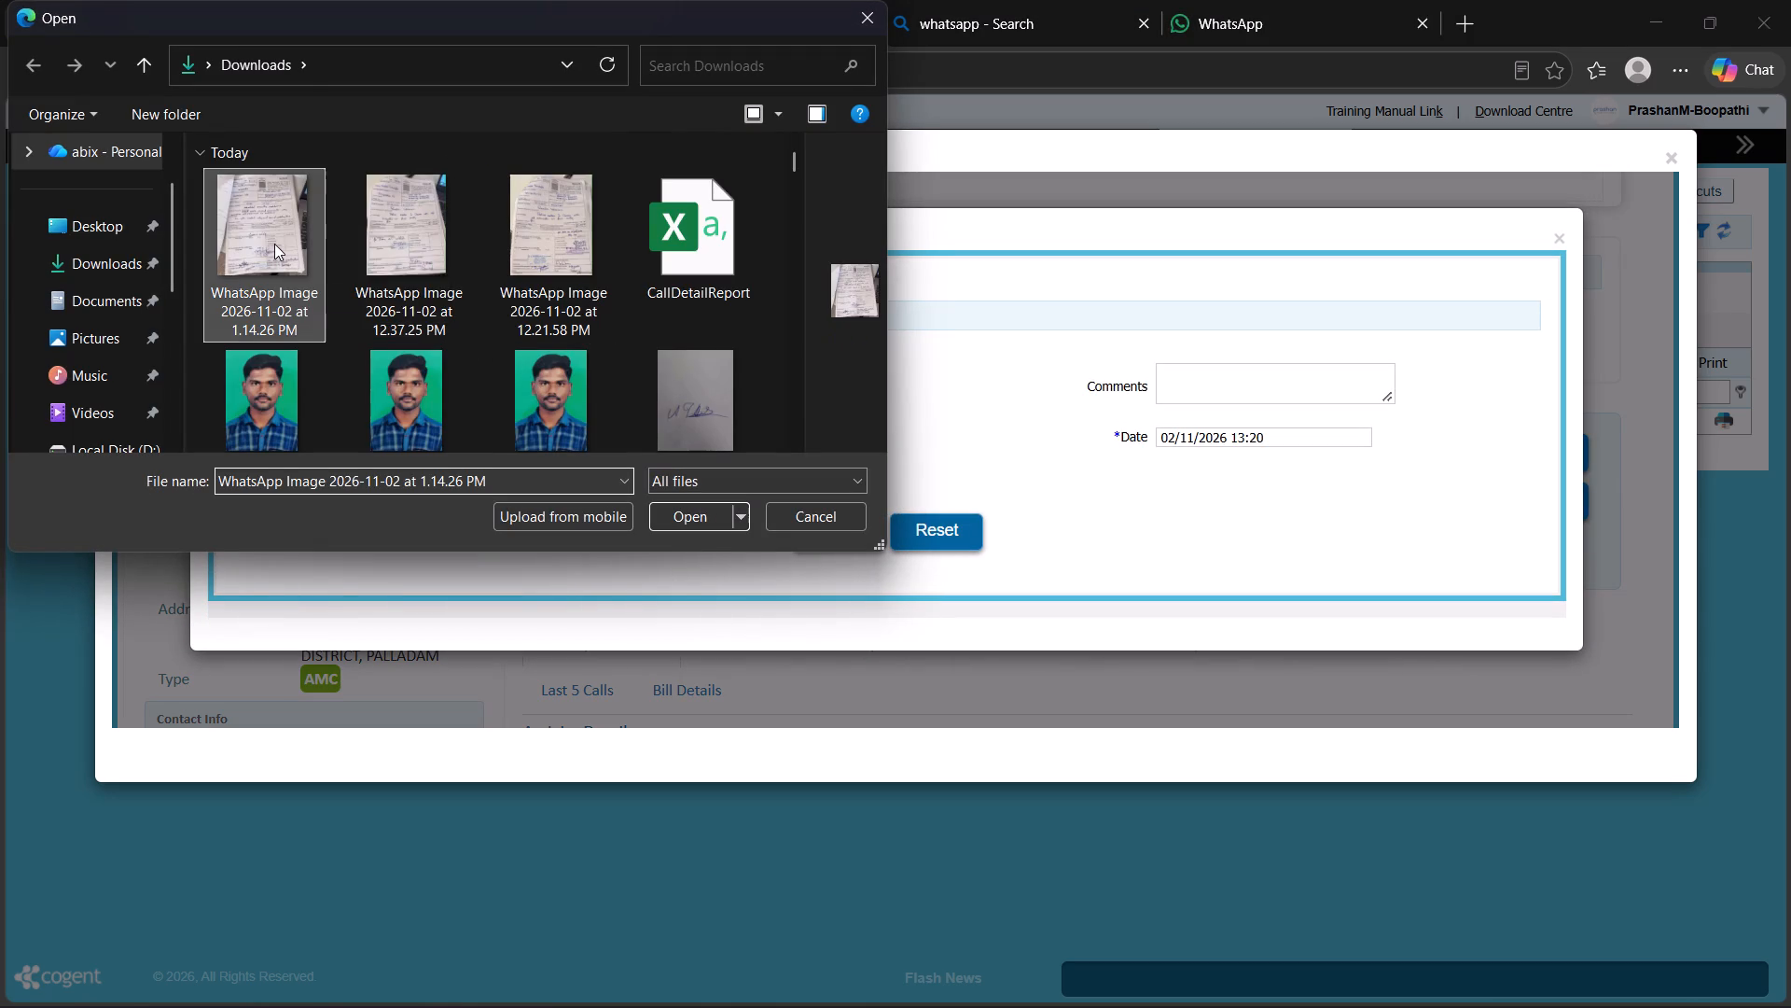
pyautogui.click(715, 508)
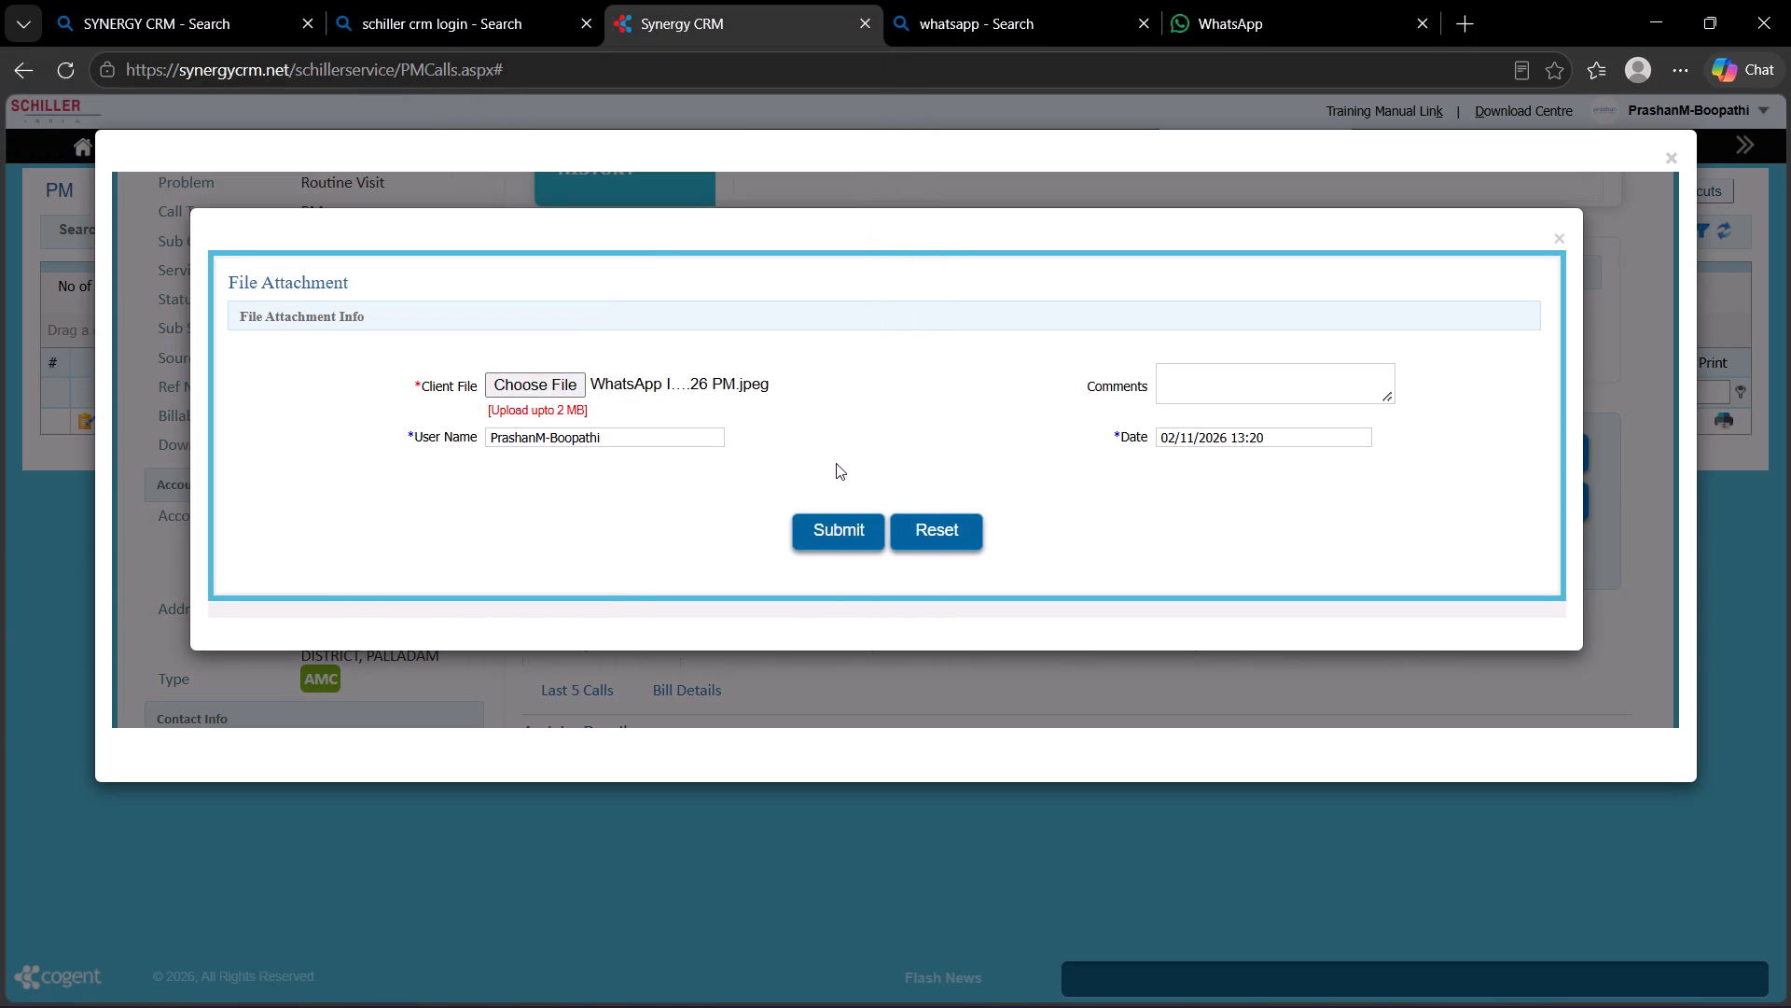
pyautogui.click(841, 530)
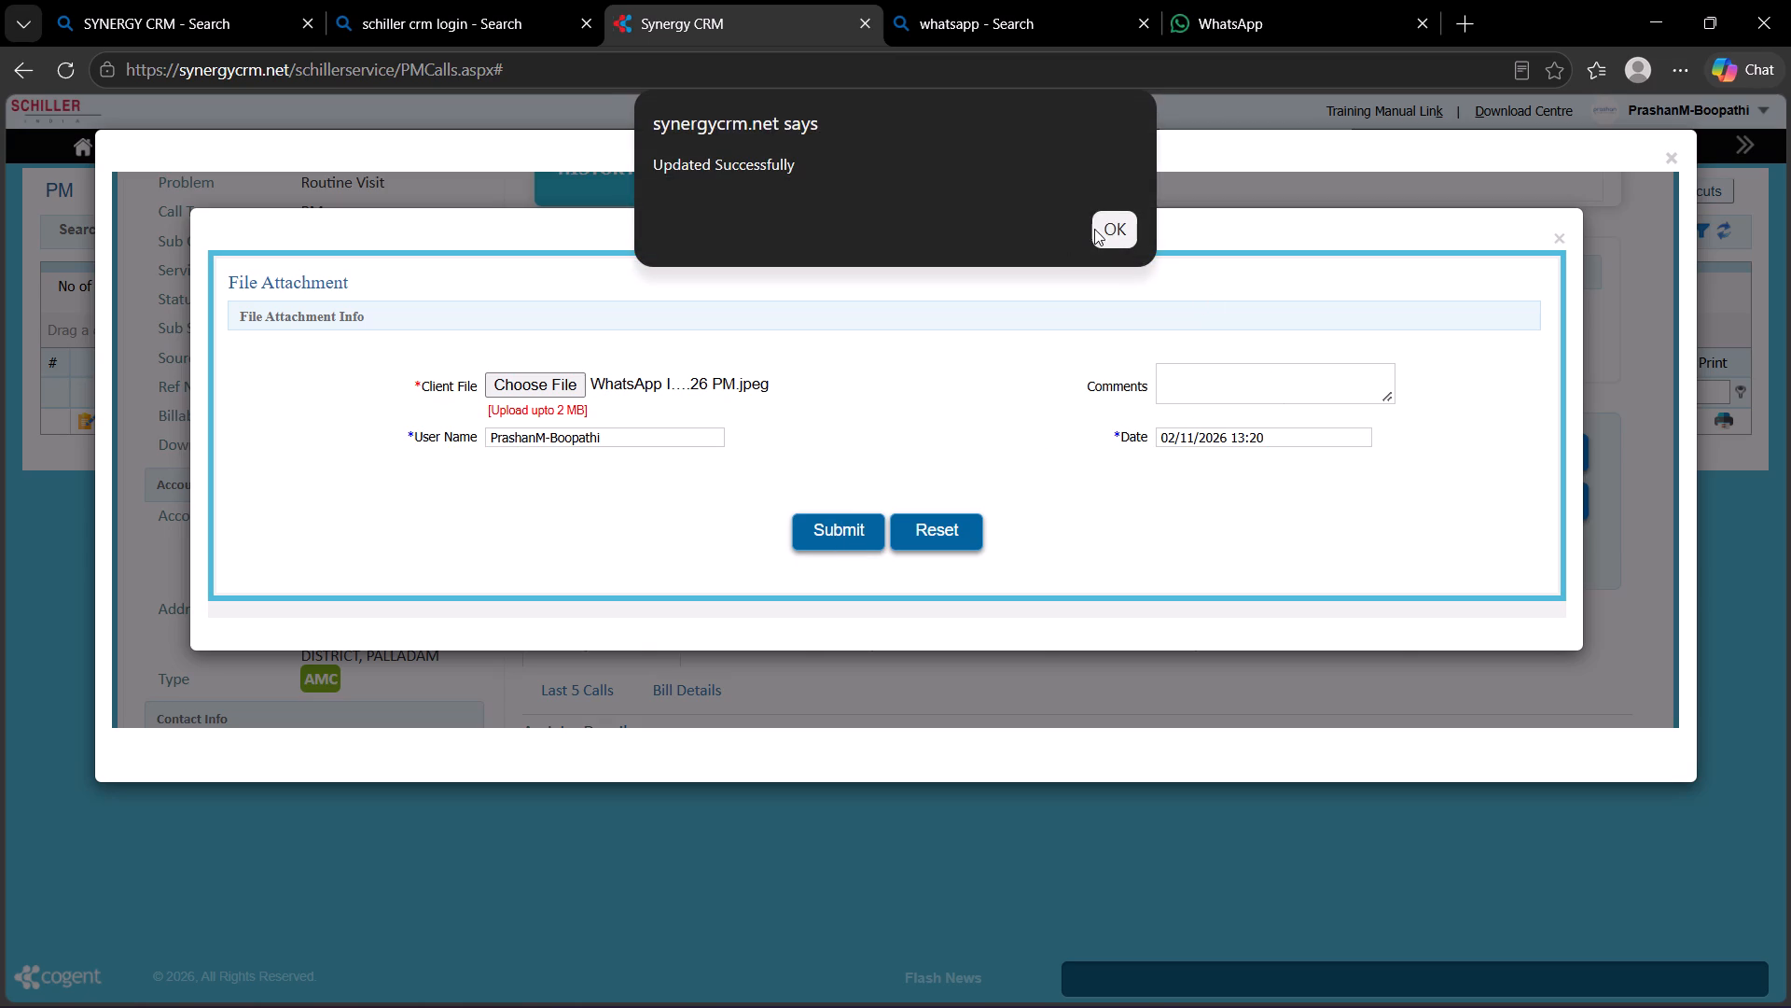
pyautogui.click(1095, 229)
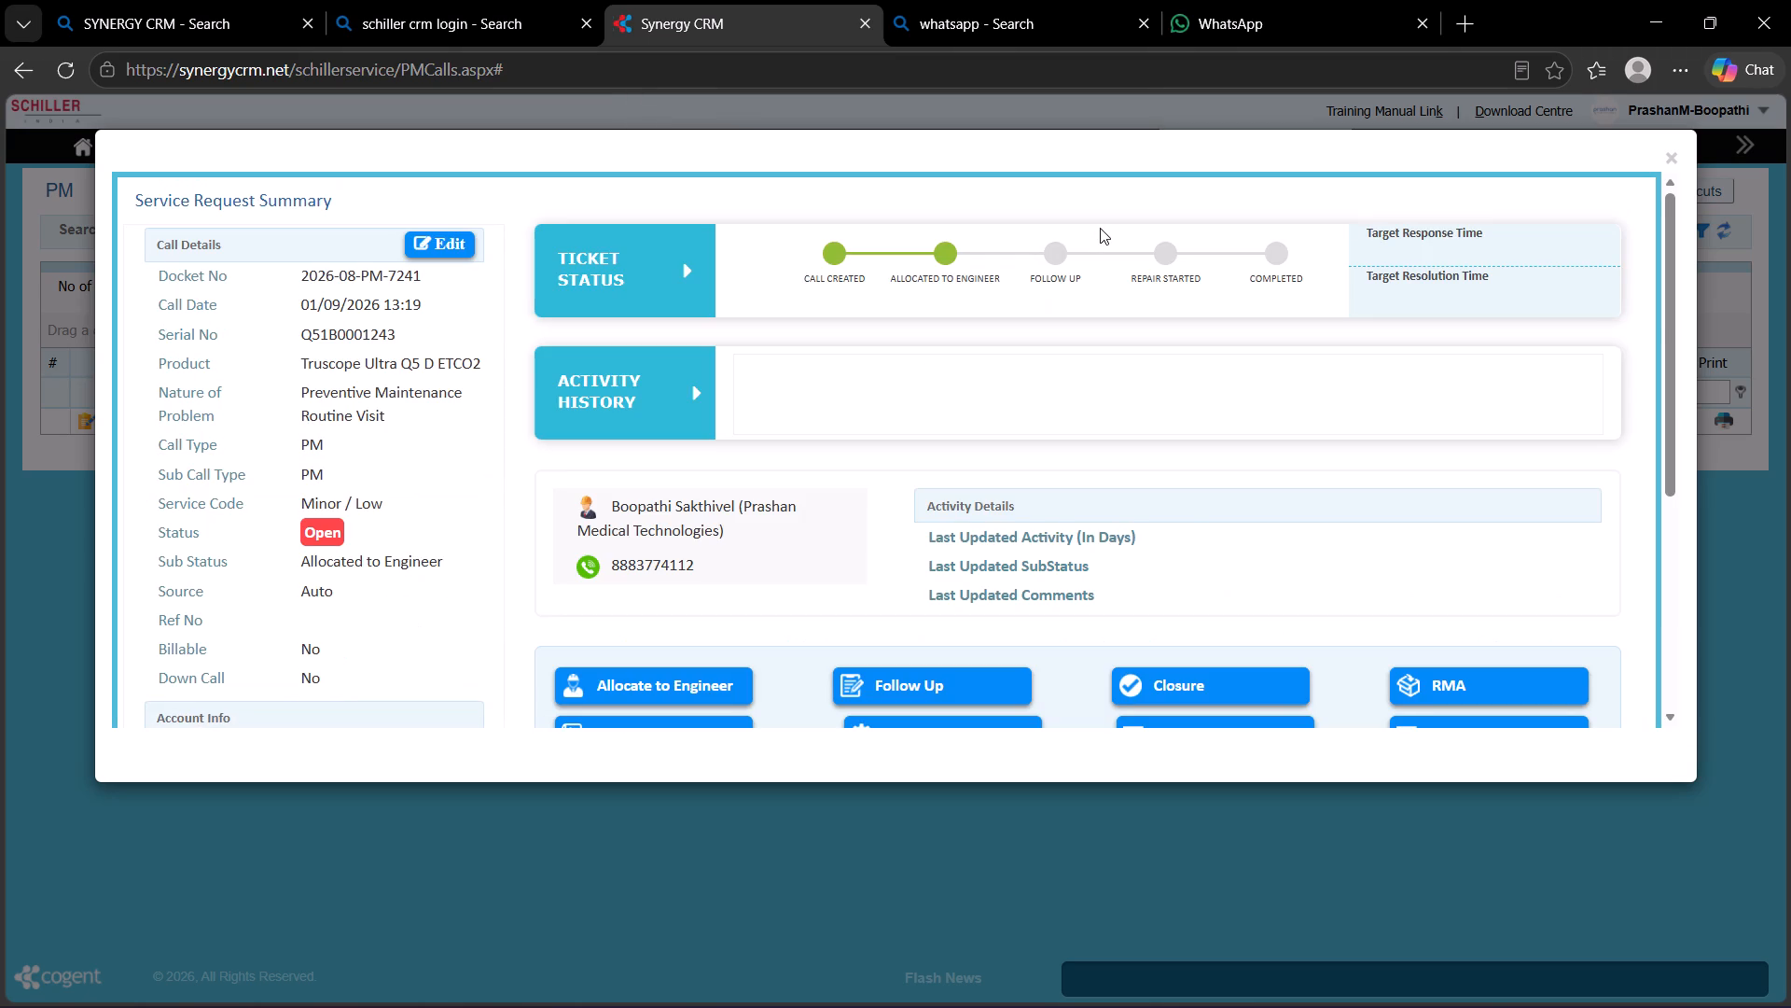
pyautogui.scroll(-1, 1256, 713)
pyautogui.click(1213, 581)
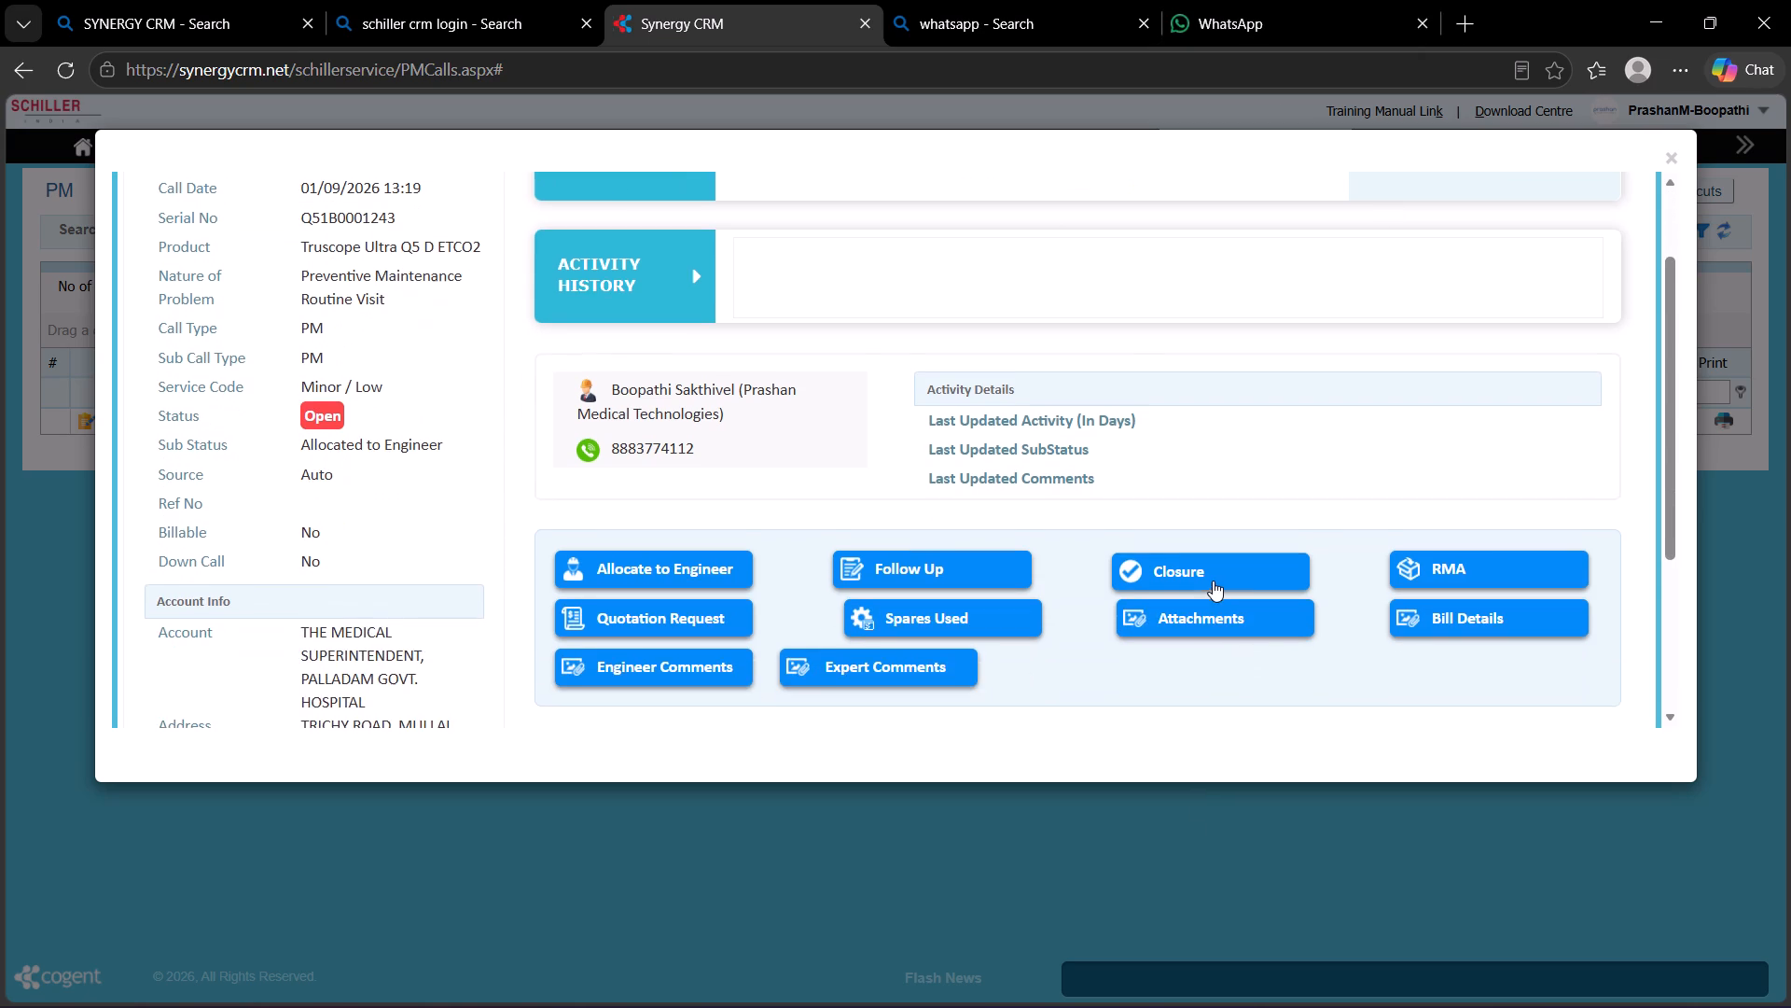
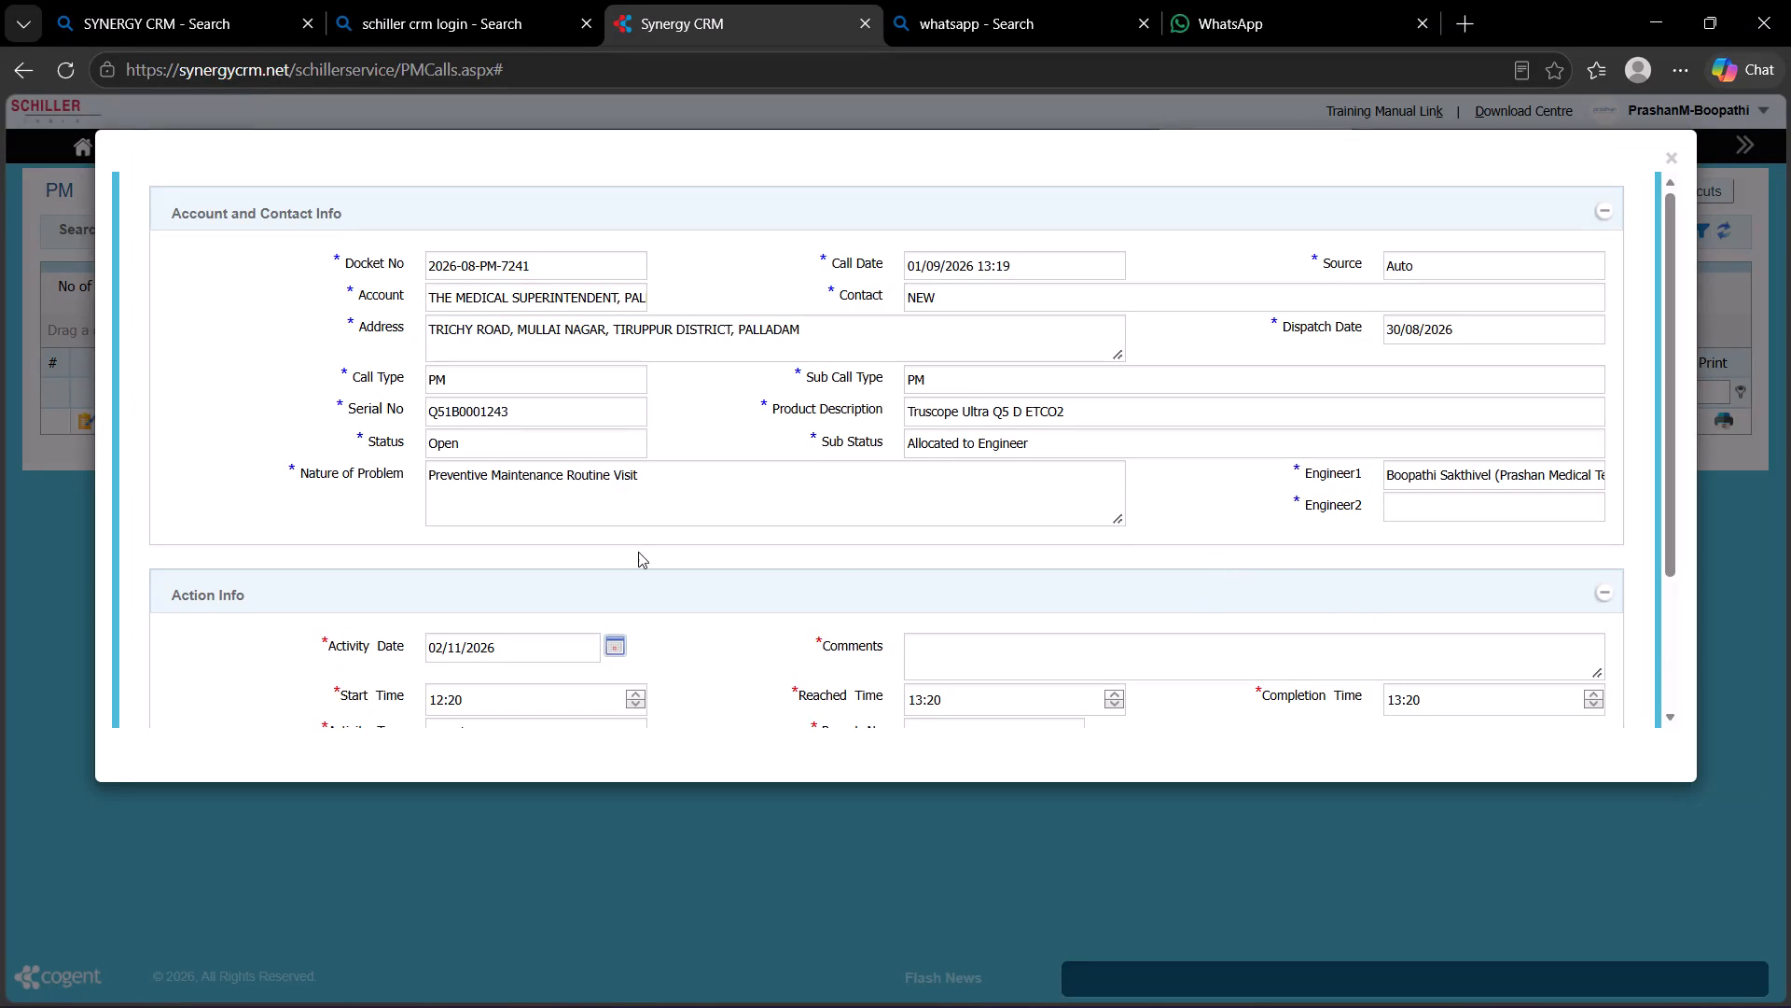
# Set the activity date of docket 2026-08-PM-7241 to 02/09/2026.
pyautogui.scroll(-1, 638, 552)
pyautogui.click(610, 527)
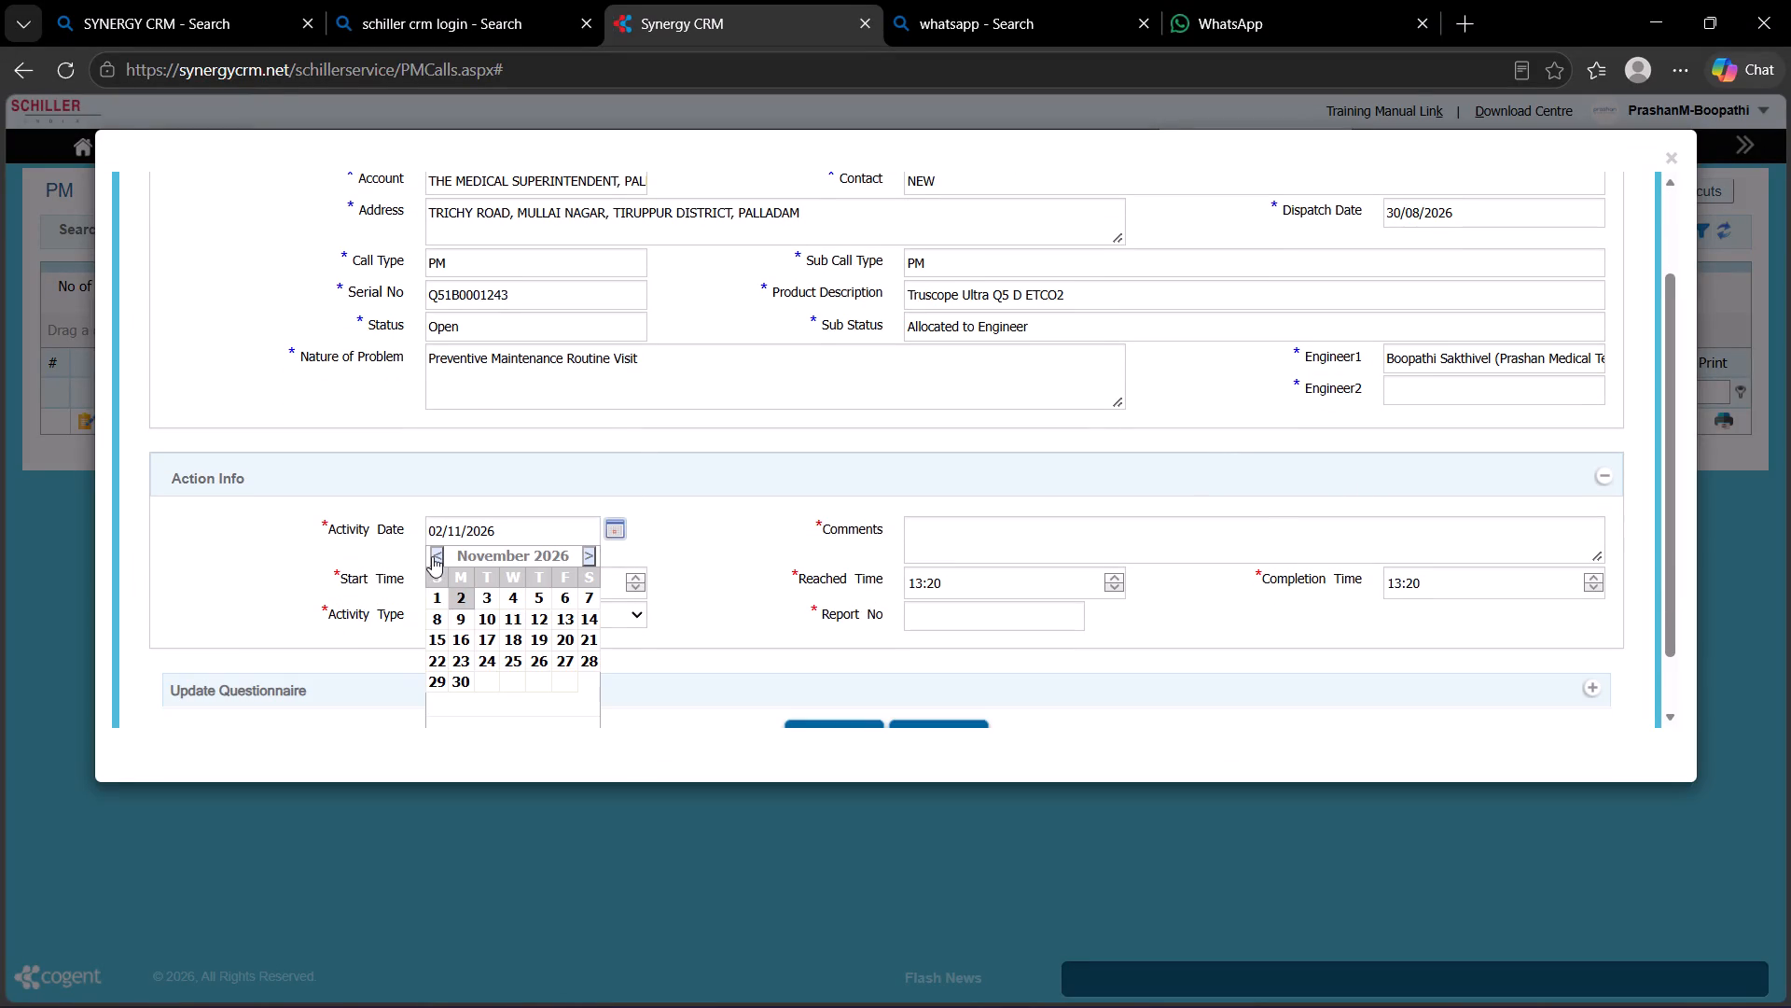
pyautogui.tripleClick(432, 556)
pyautogui.click(580, 559)
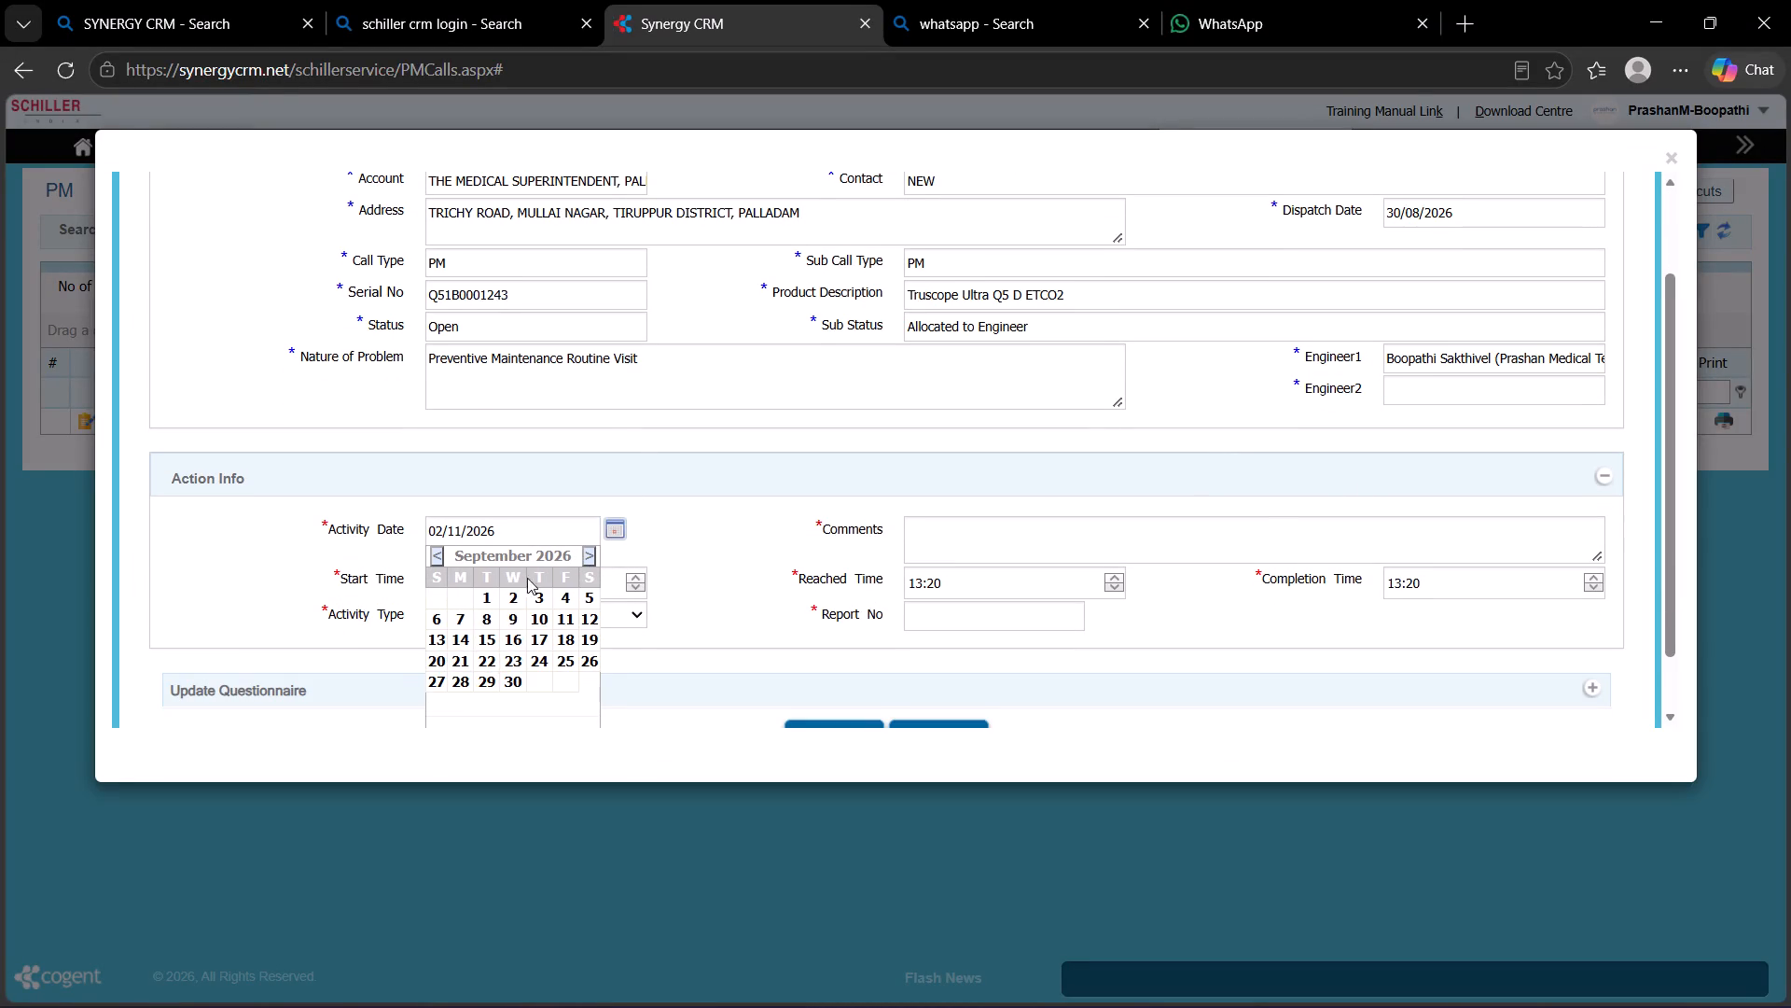
pyautogui.click(509, 597)
# Complete the action info with activity type PM, comment PM COMPLETED and report number D-51210.
pyautogui.click(495, 612)
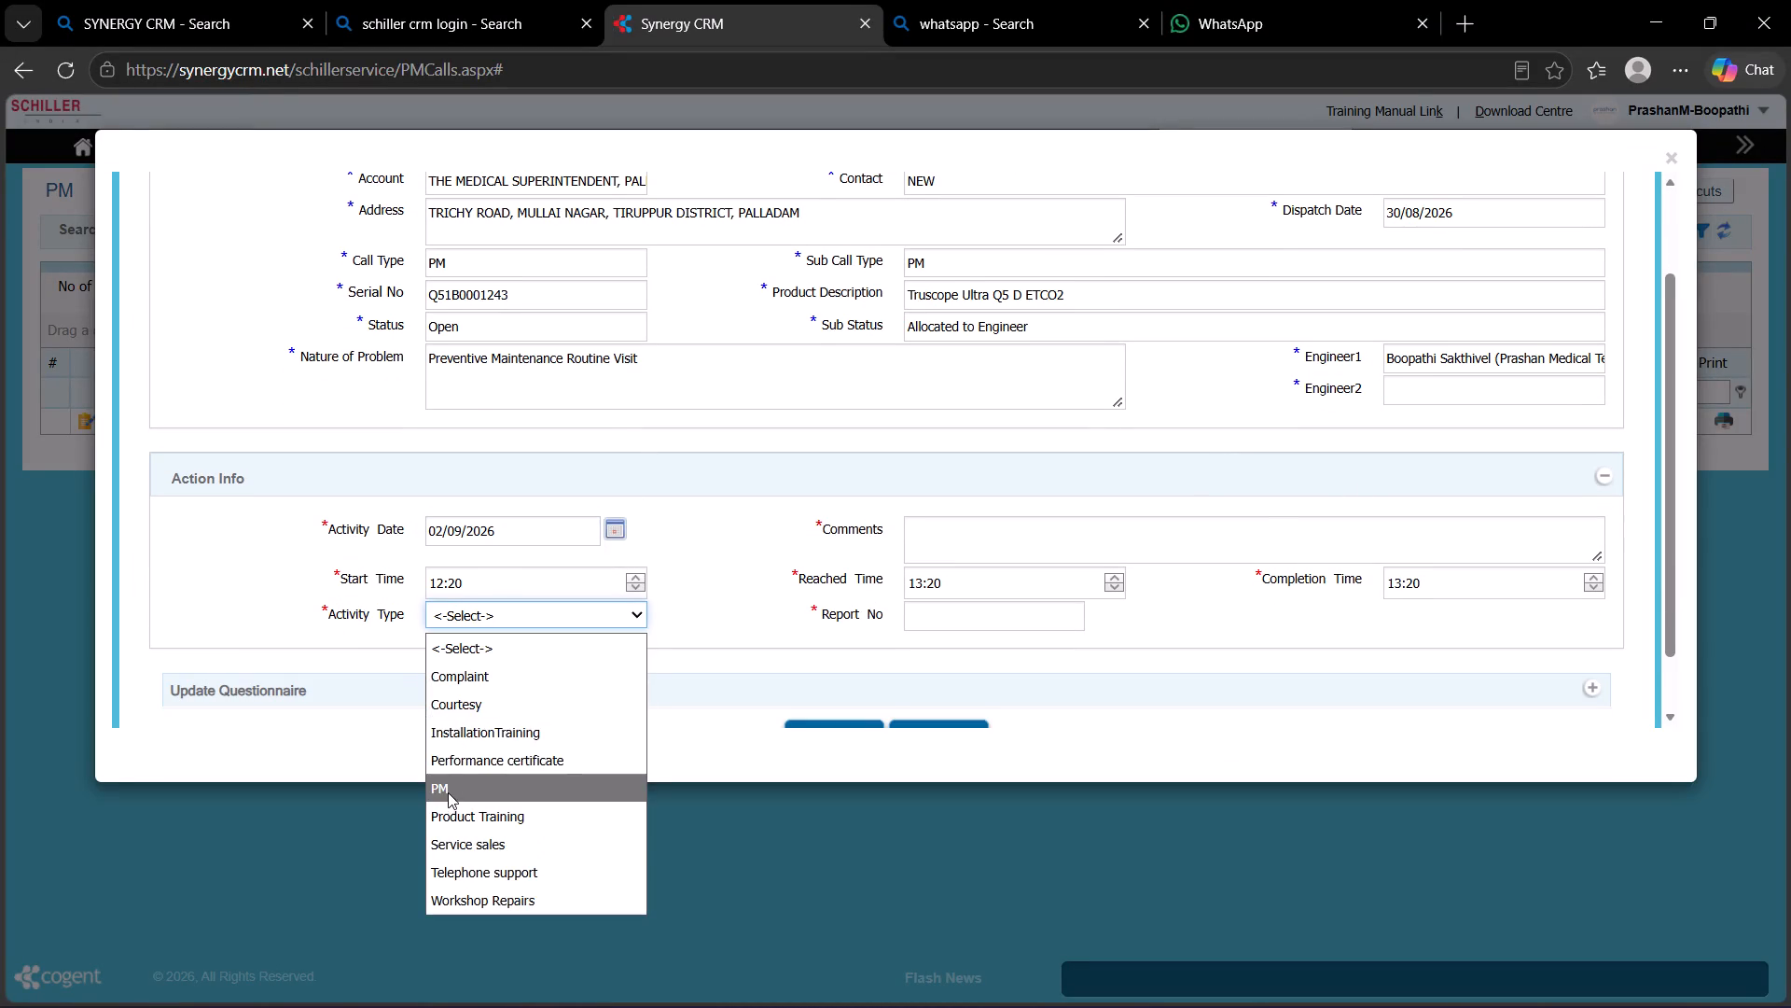
pyautogui.click(454, 789)
pyautogui.click(945, 549)
pyautogui.write('PM COMPLETED')
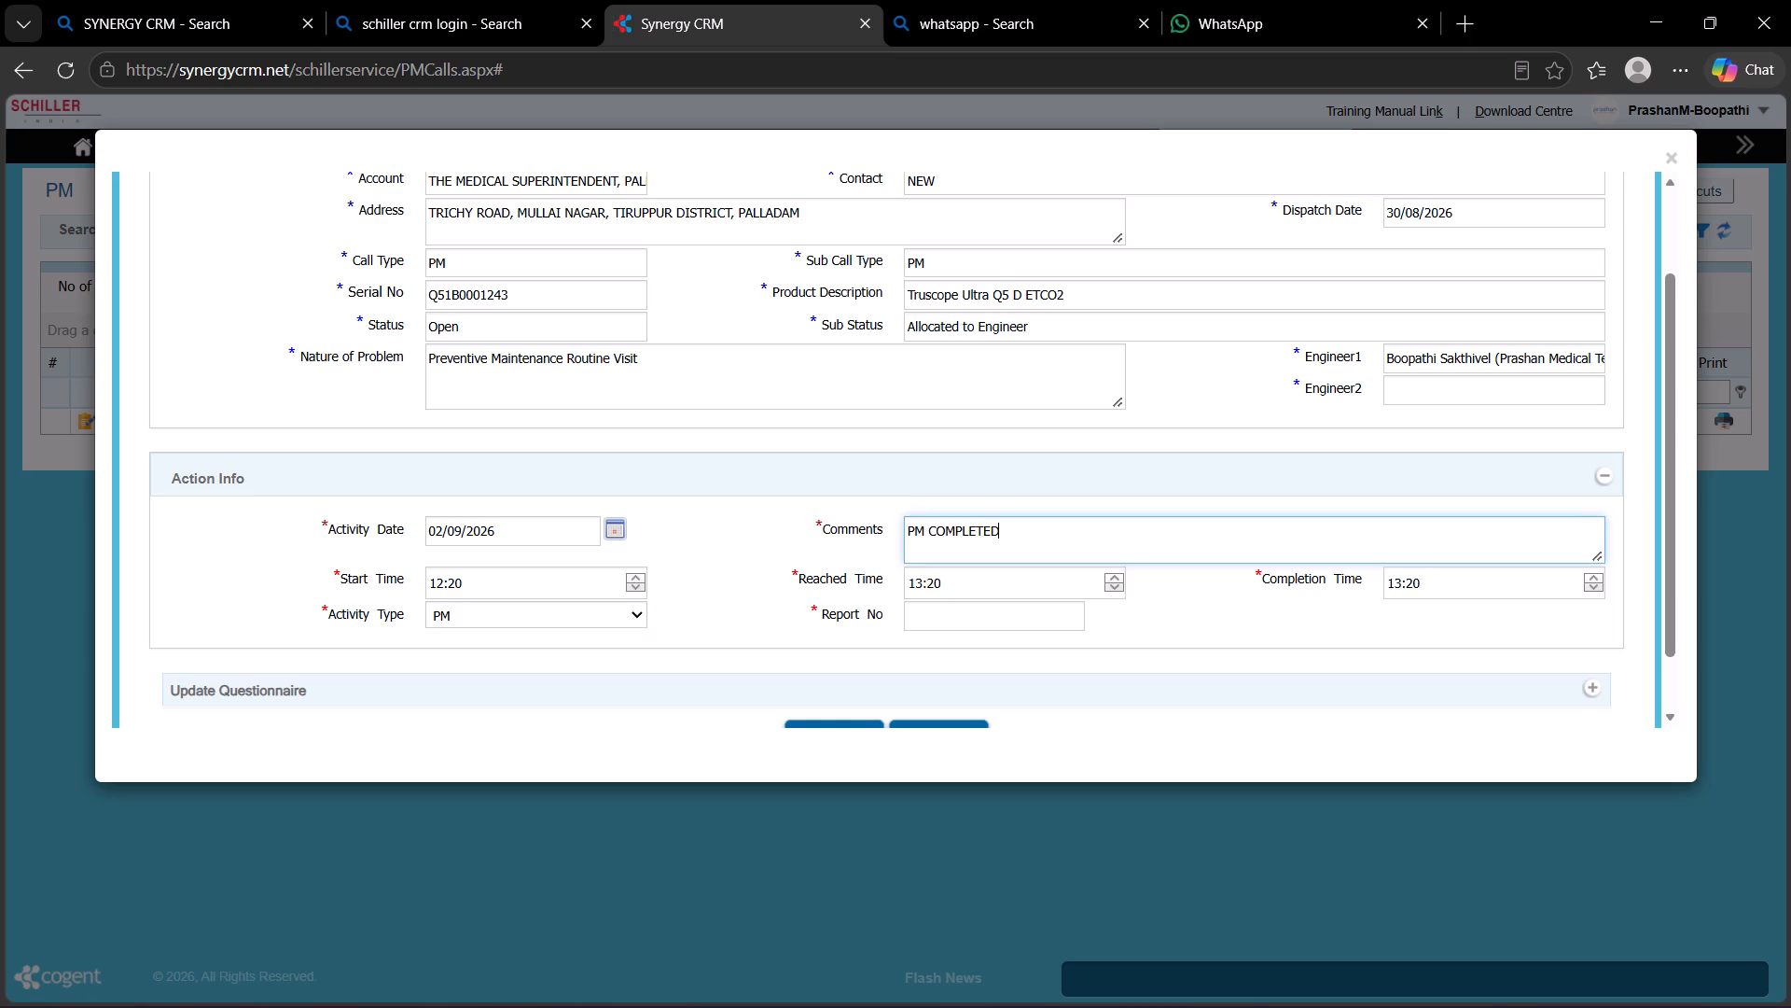
pyautogui.click(993, 602)
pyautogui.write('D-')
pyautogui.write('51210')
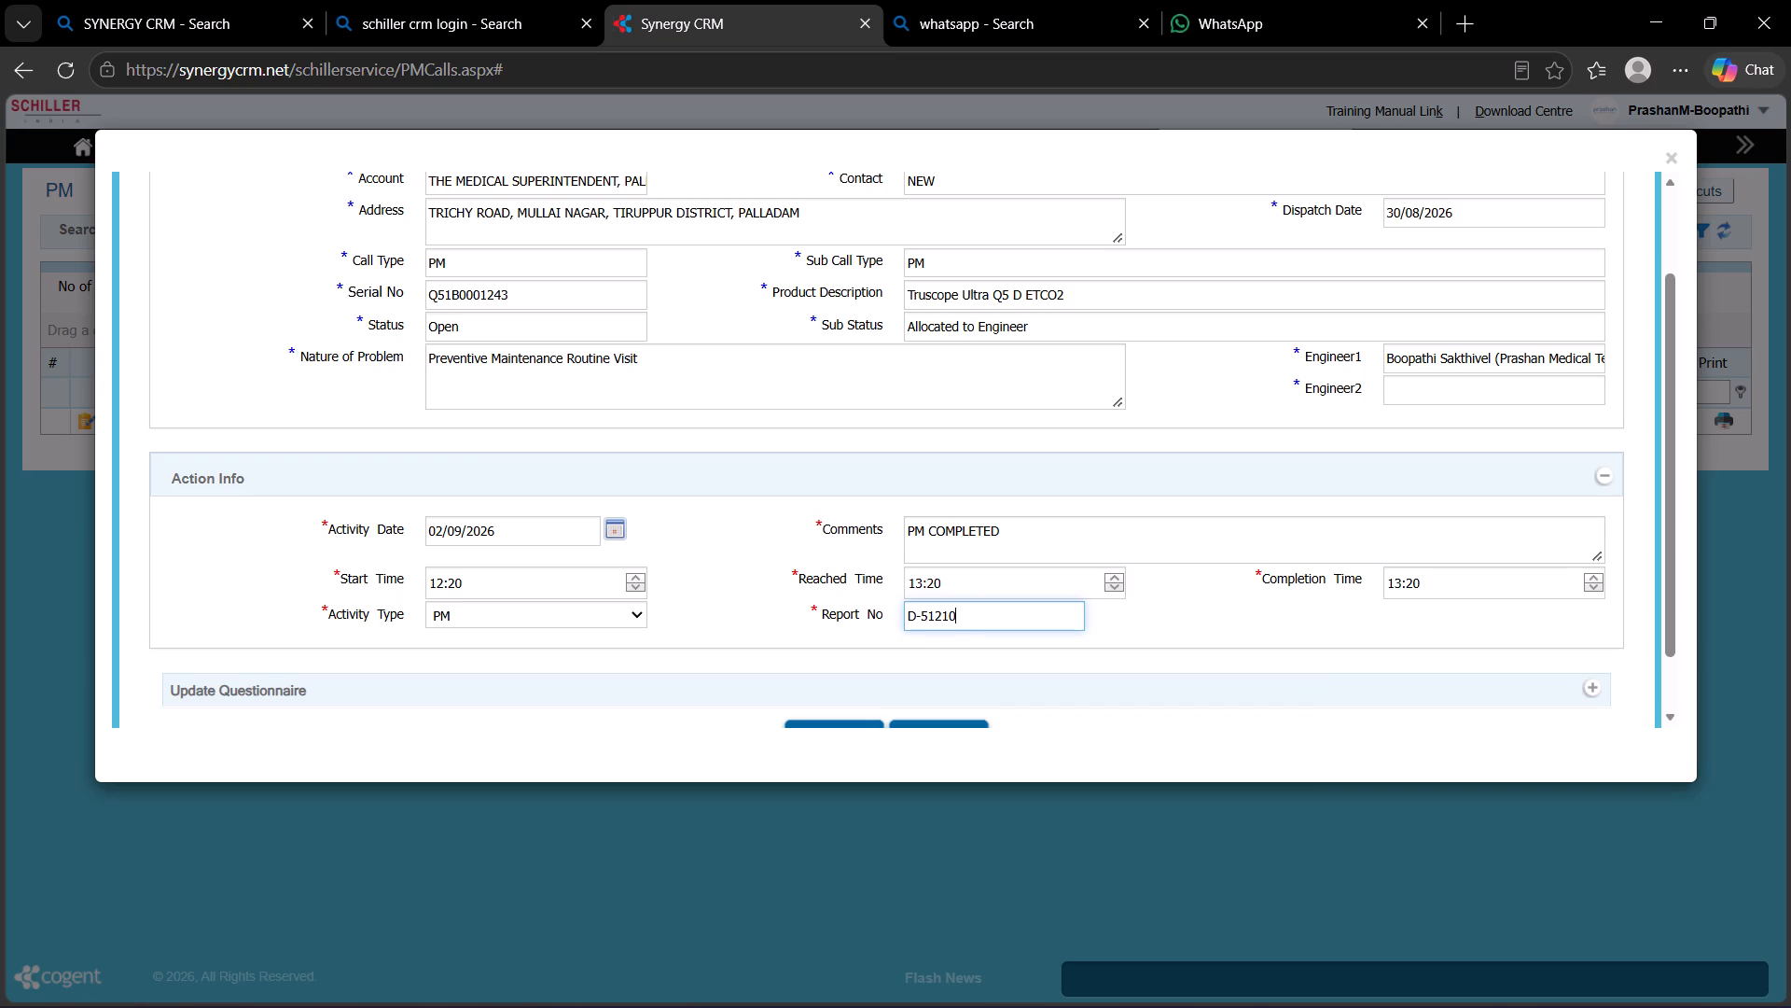
# Answer the questionnaire's first five items: mains supply voltage 230V, grounding 0, UPS/stabilizer NA, accessories condition GOOD, environmental condition GOOD.
pyautogui.scroll(-1, 1016, 611)
pyautogui.click(1591, 615)
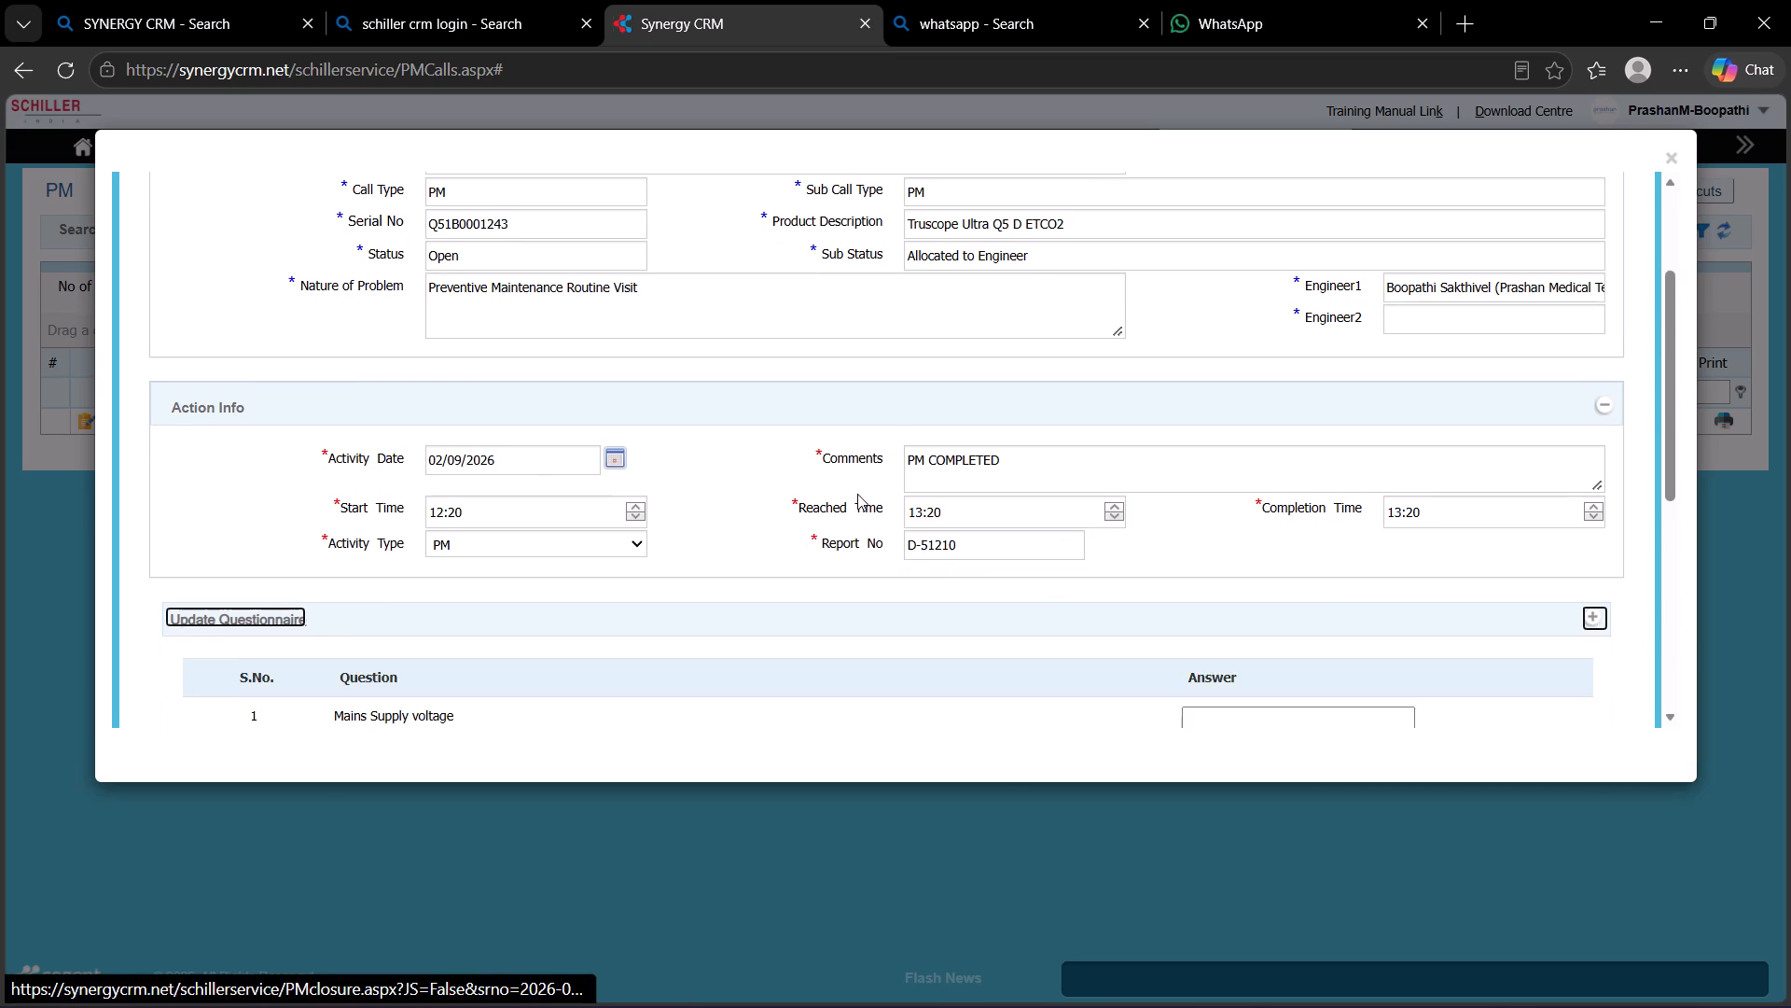
pyautogui.scroll(-3, 857, 494)
pyautogui.click(1250, 359)
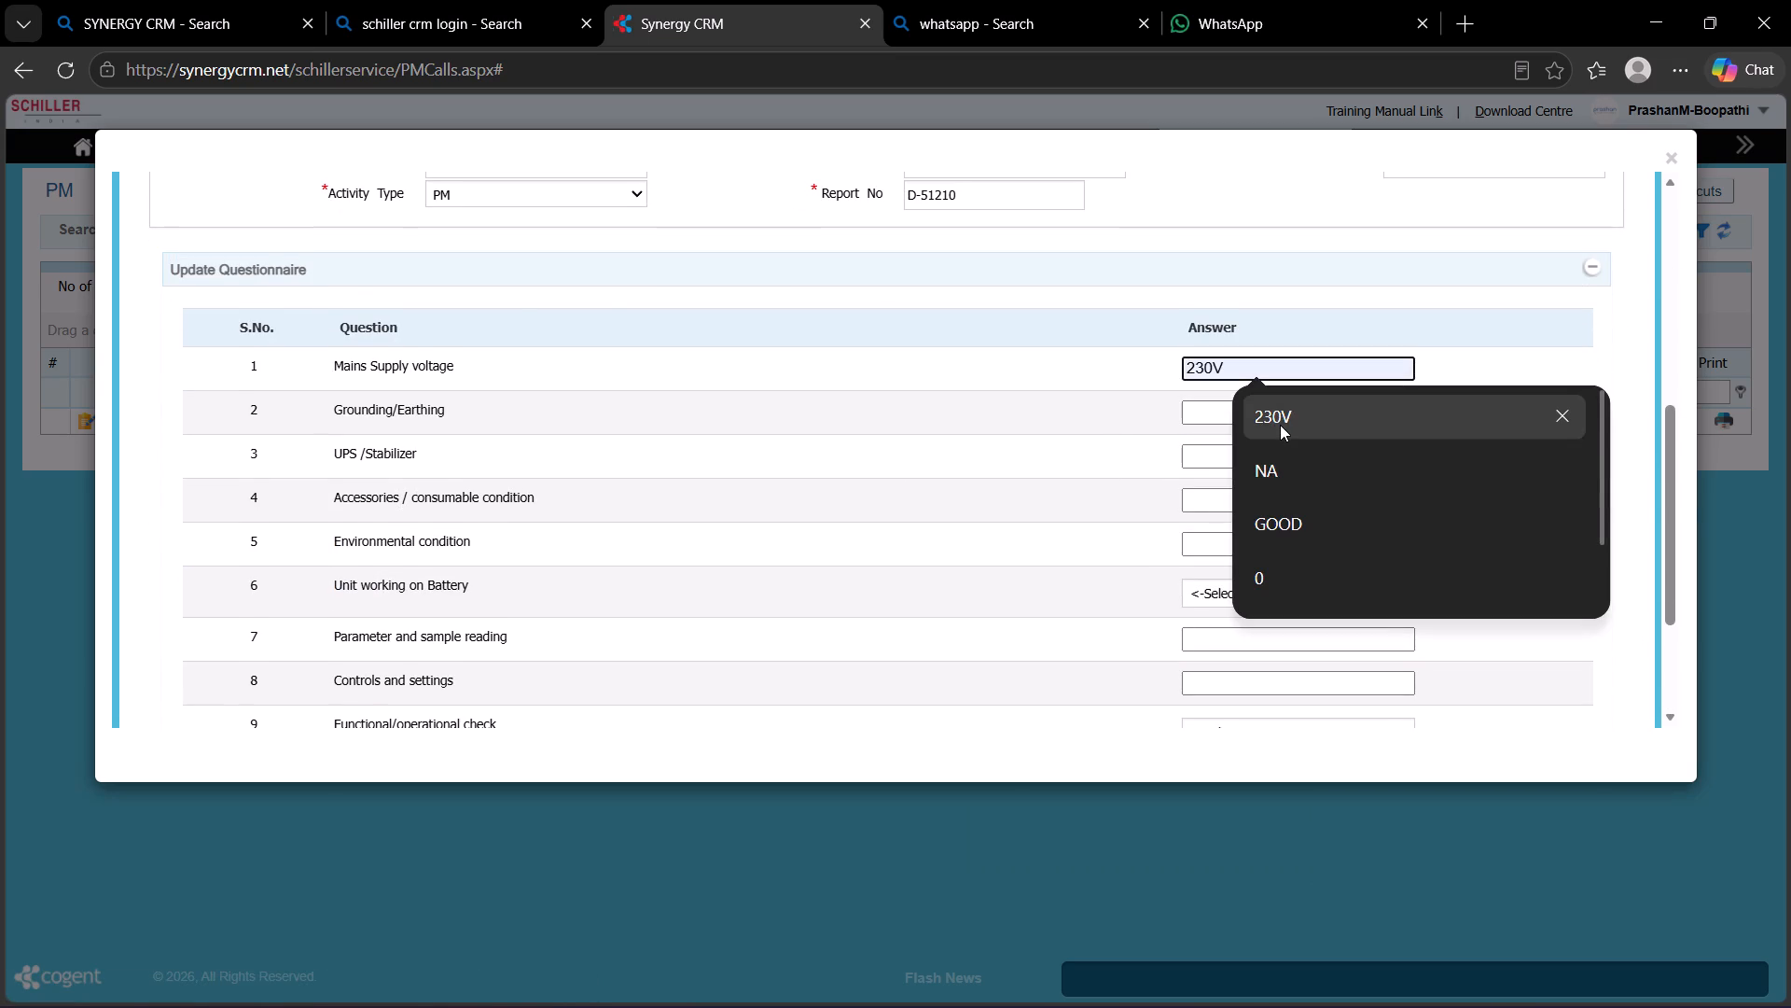
pyautogui.click(1284, 412)
pyautogui.click(1212, 407)
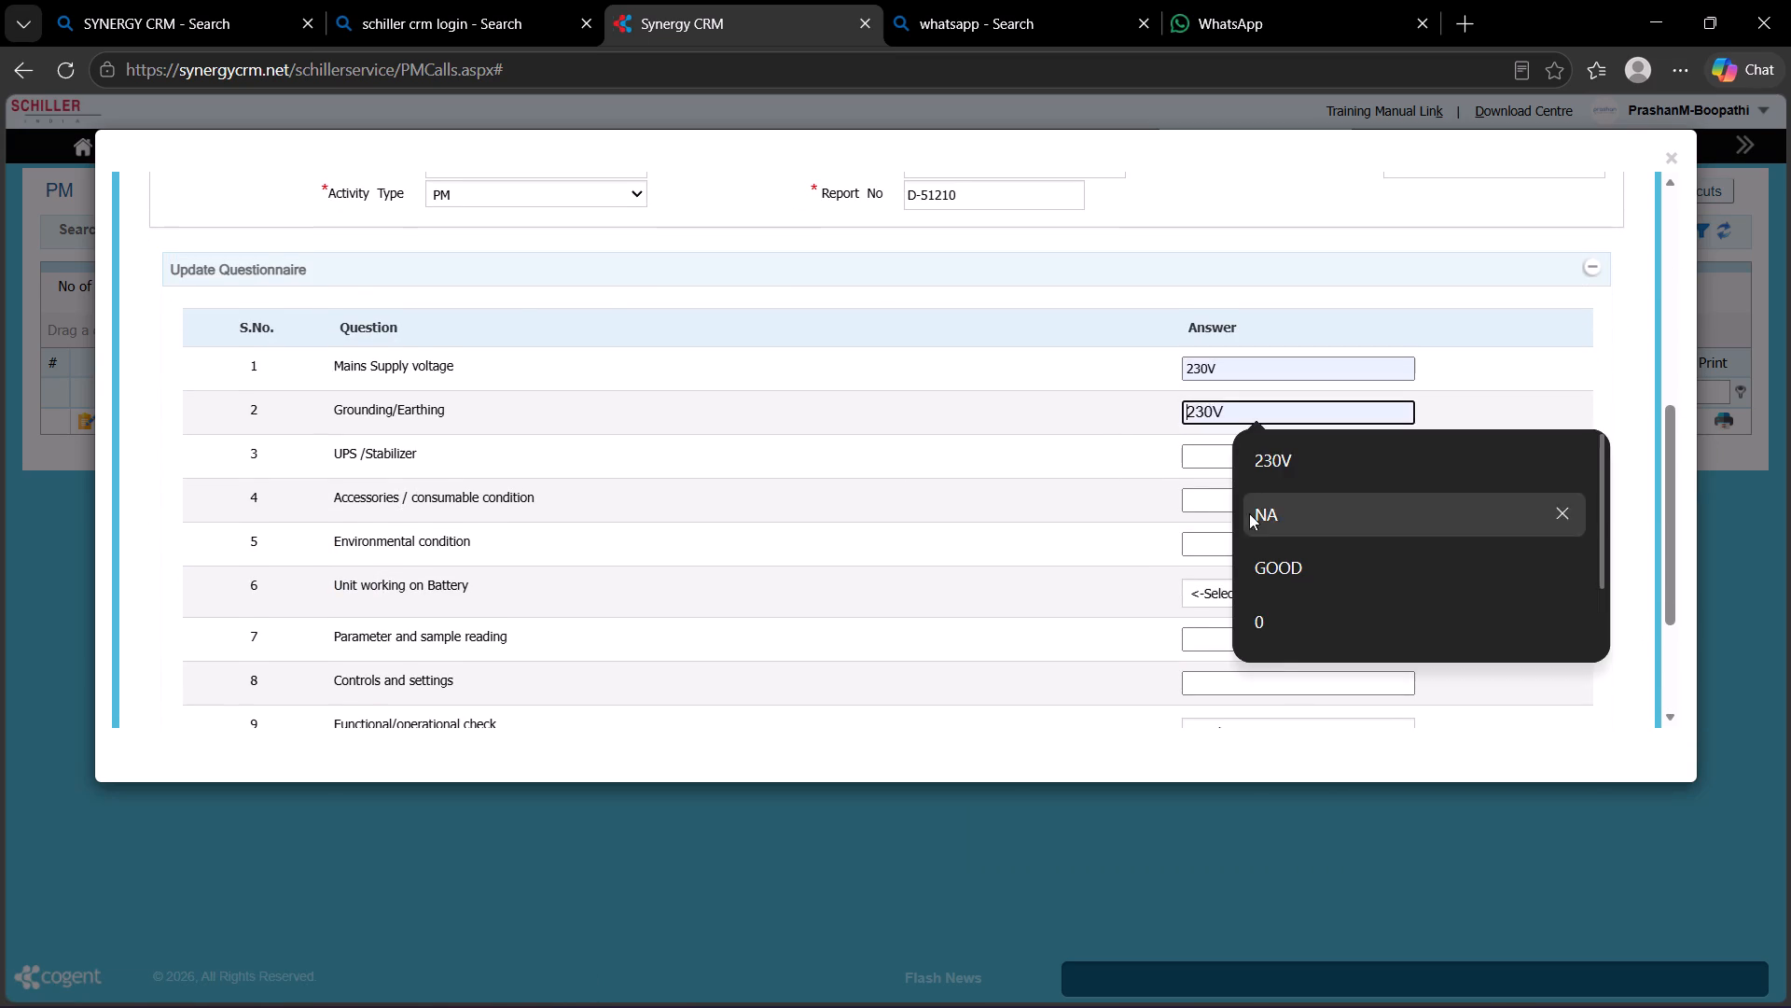
pyautogui.click(1286, 581)
pyautogui.click(1265, 471)
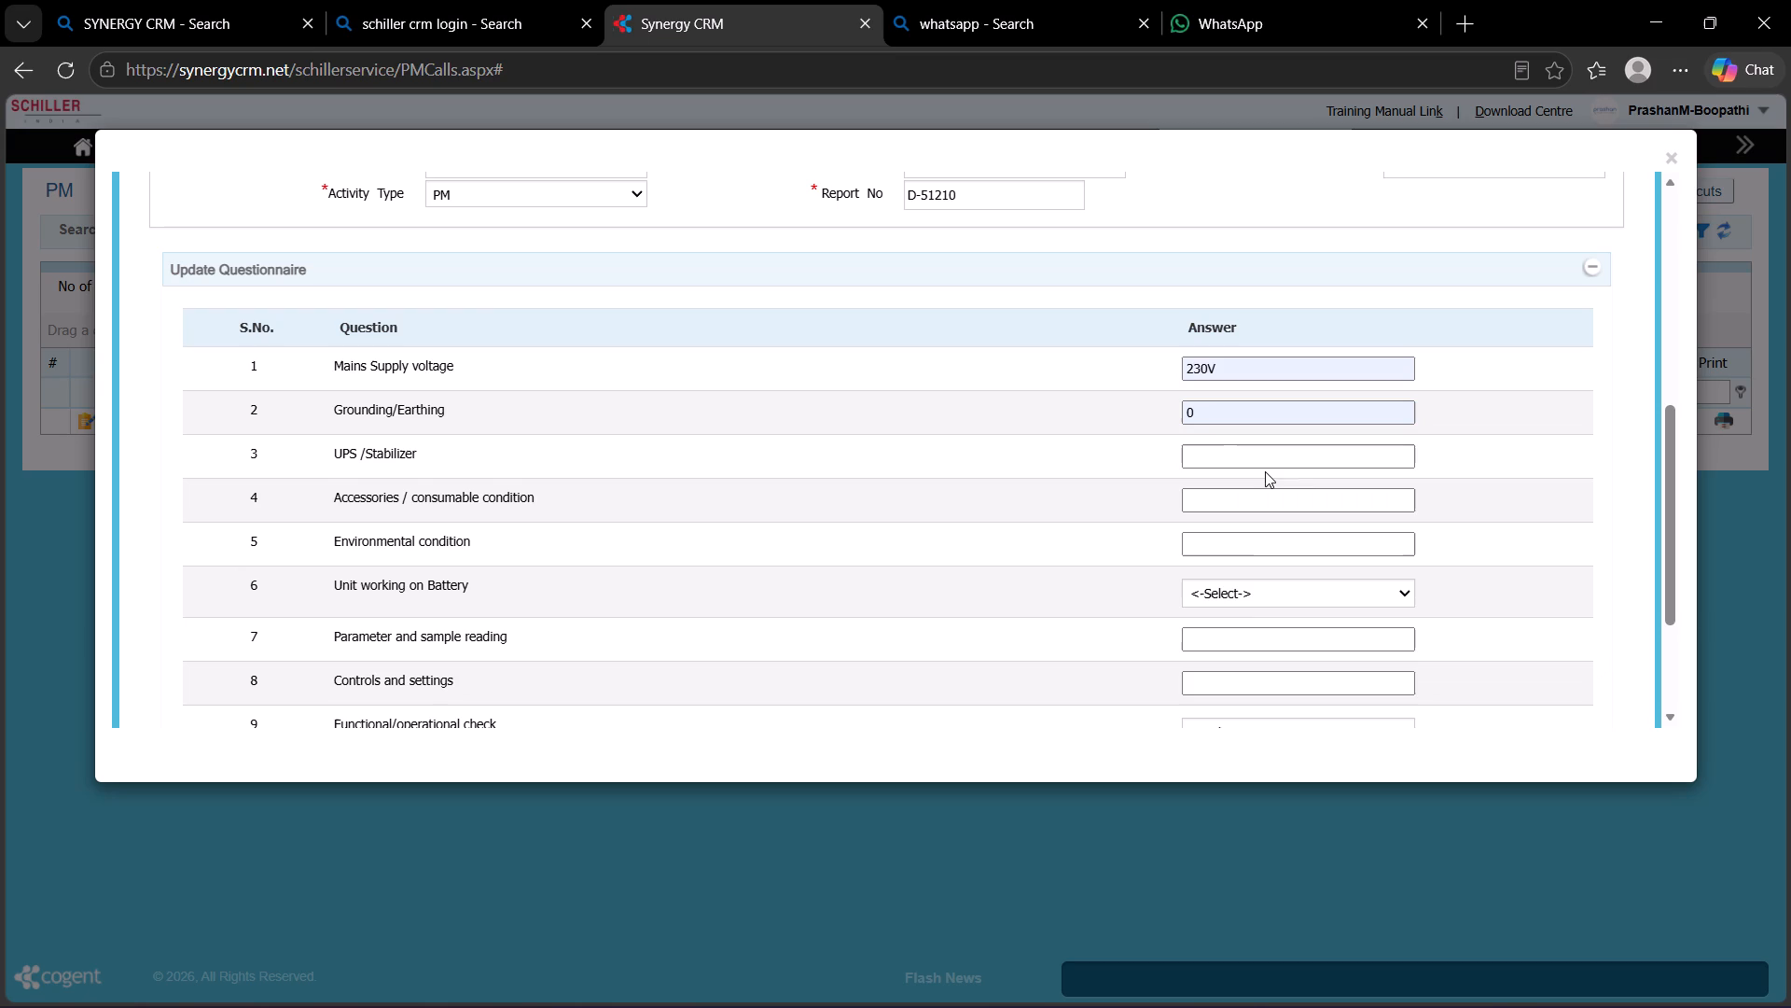
pyautogui.click(1265, 463)
pyautogui.click(1293, 563)
pyautogui.click(1264, 503)
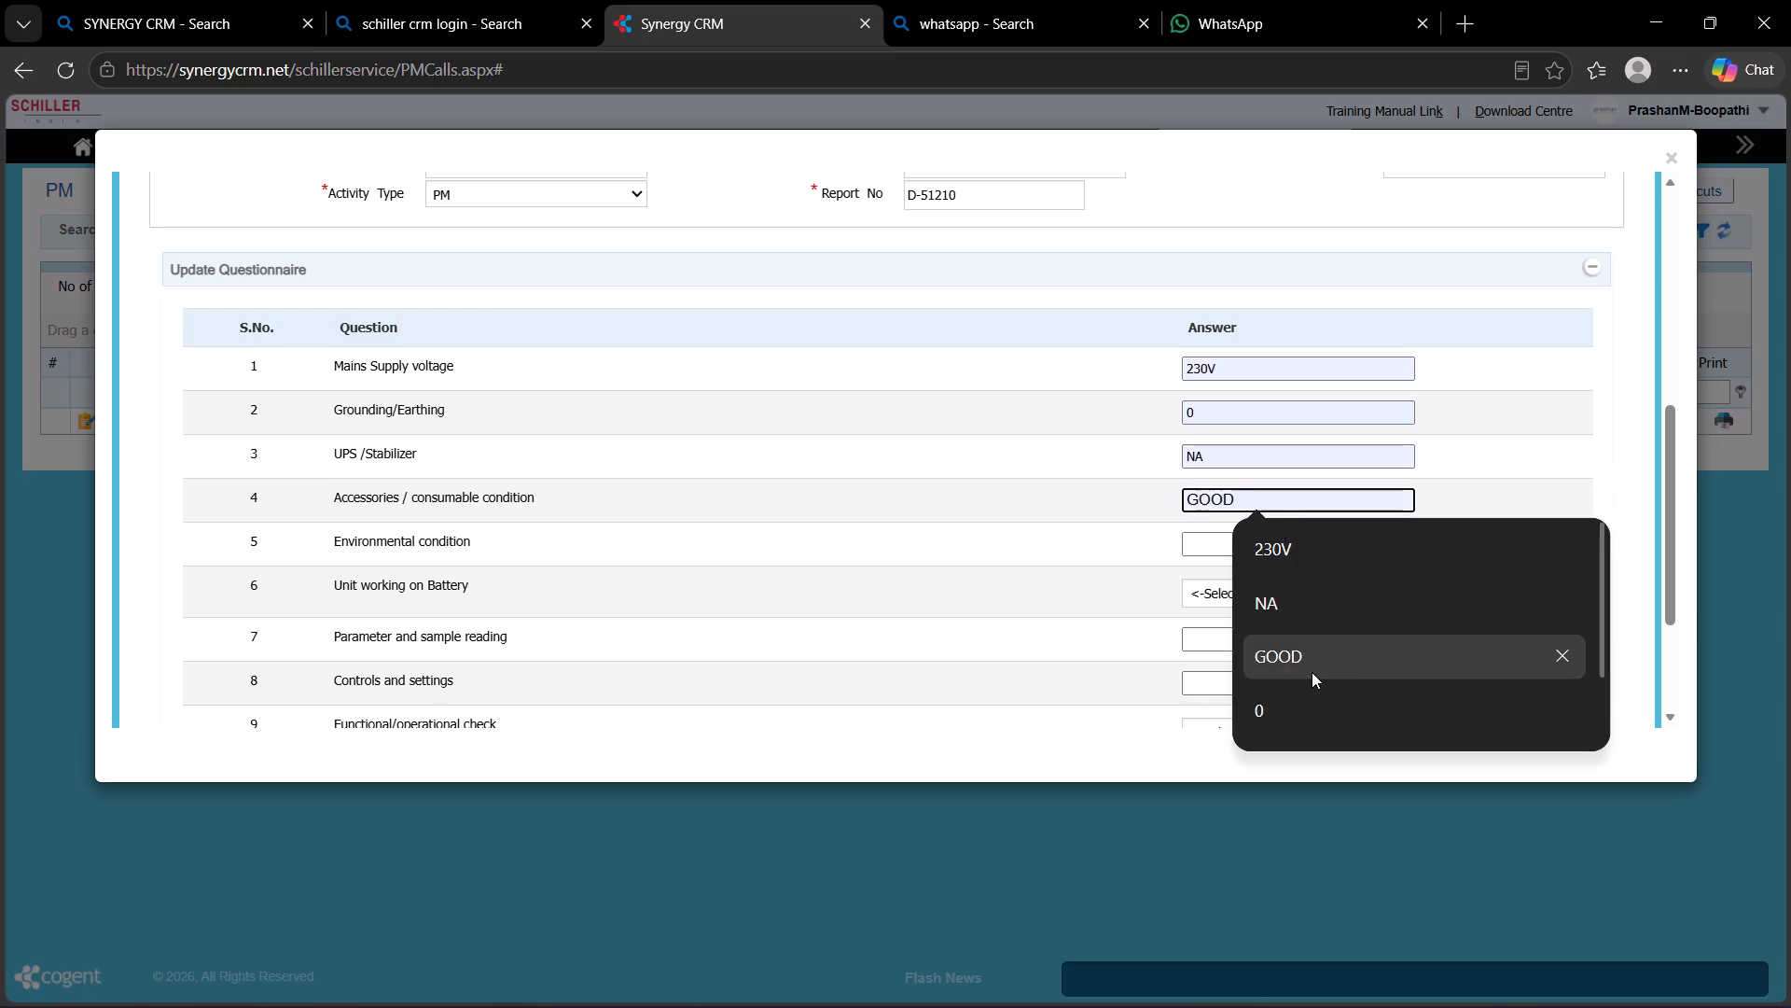
pyautogui.click(1312, 672)
pyautogui.click(1272, 529)
pyautogui.click(1272, 546)
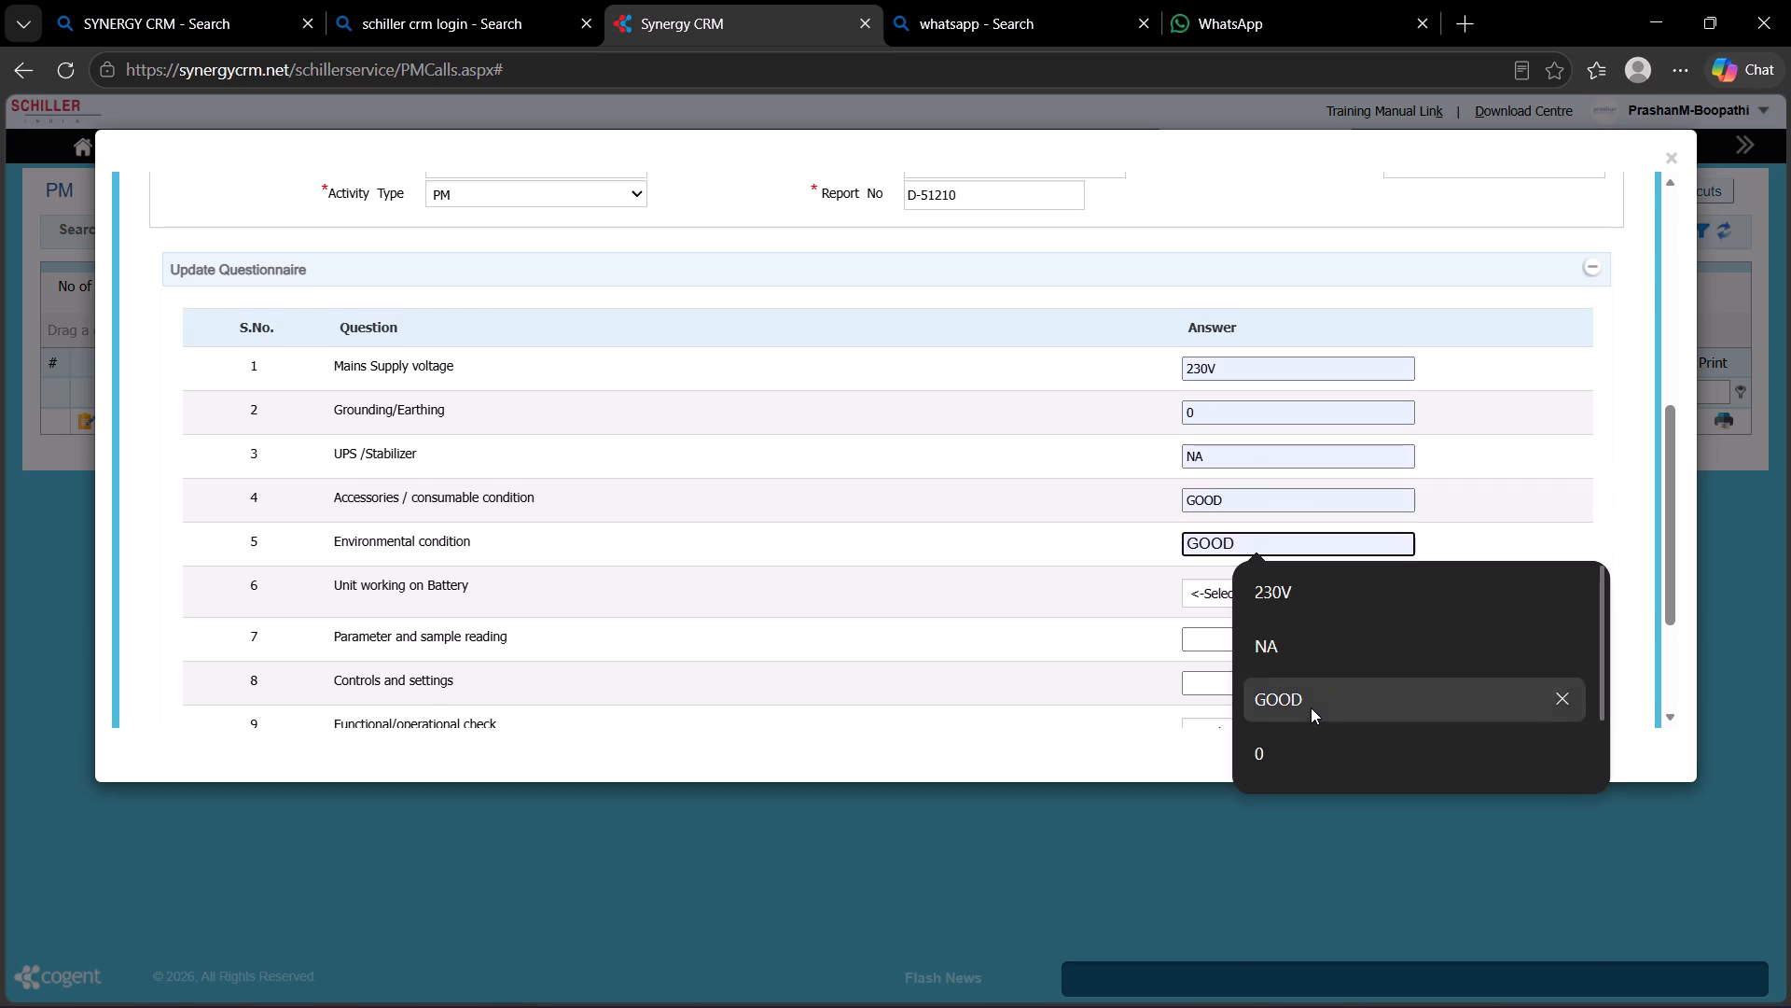
pyautogui.click(1311, 707)
# Answer the remaining questionnaire items: working on battery Yes, parameter reading NA, controls and settings YES, functional check OK, remarks CALL COMPLETED.
pyautogui.click(1247, 591)
pyautogui.click(1268, 659)
pyautogui.click(1262, 640)
pyautogui.scroll(-3, 1262, 640)
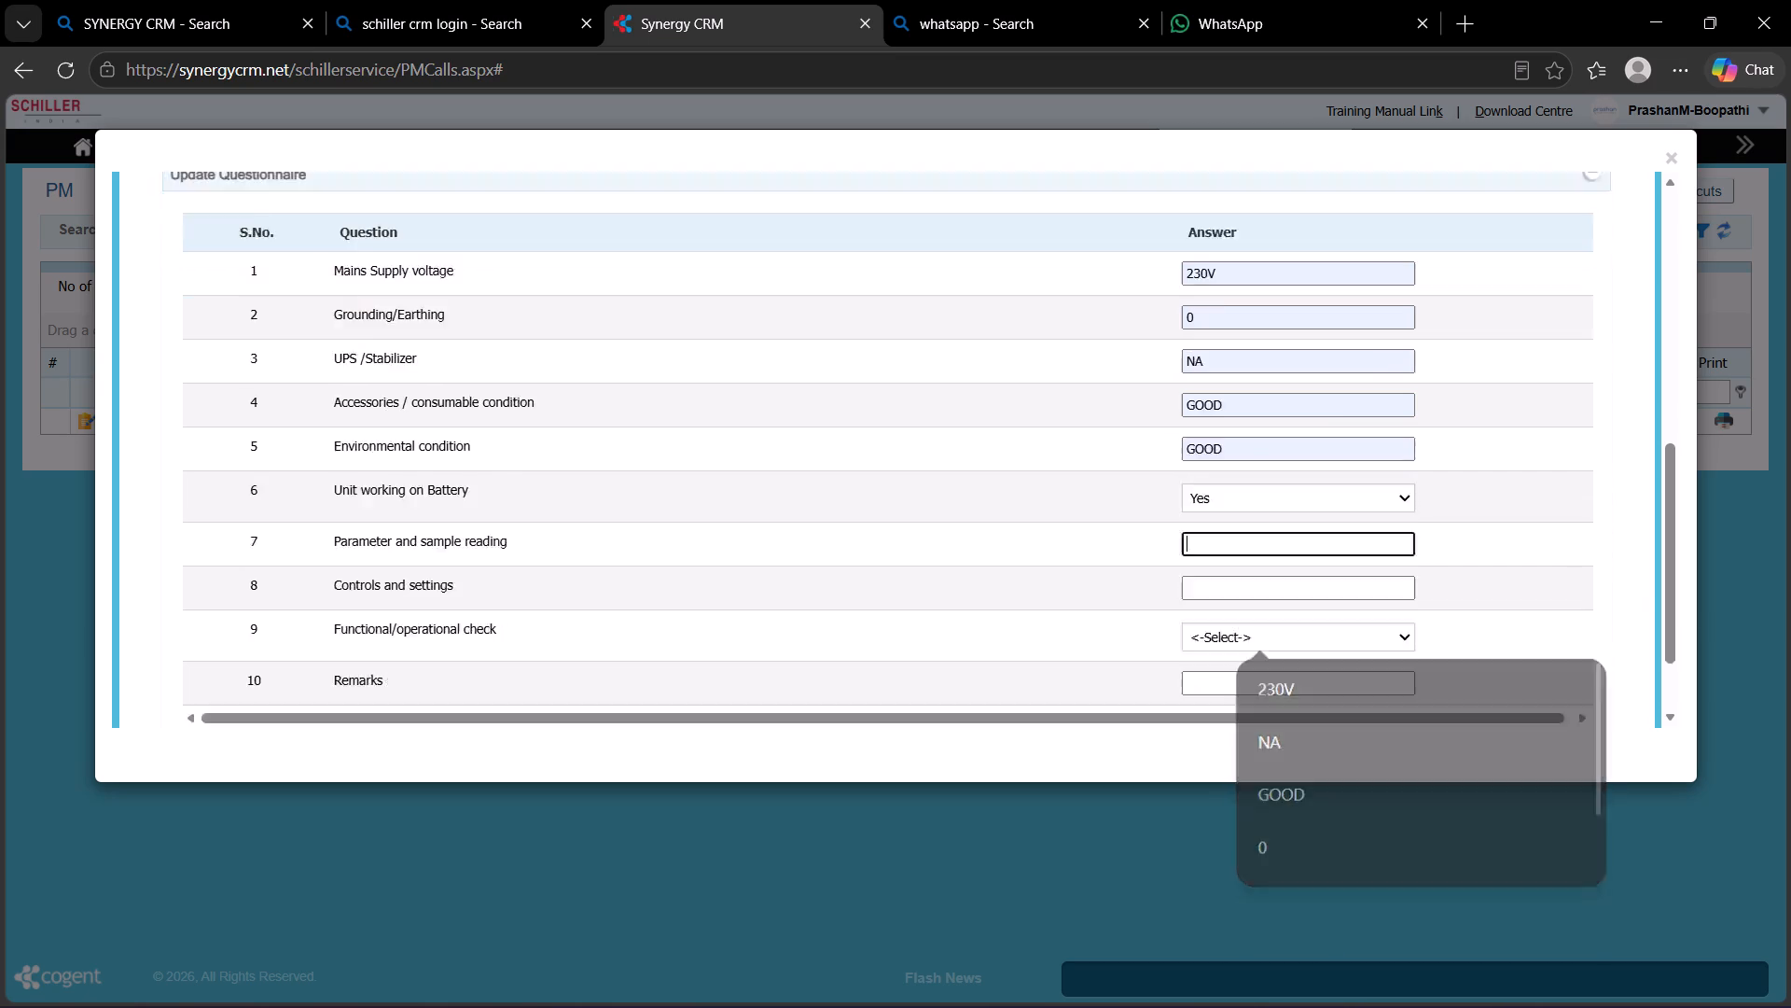
pyautogui.click(1243, 438)
pyautogui.click(1287, 551)
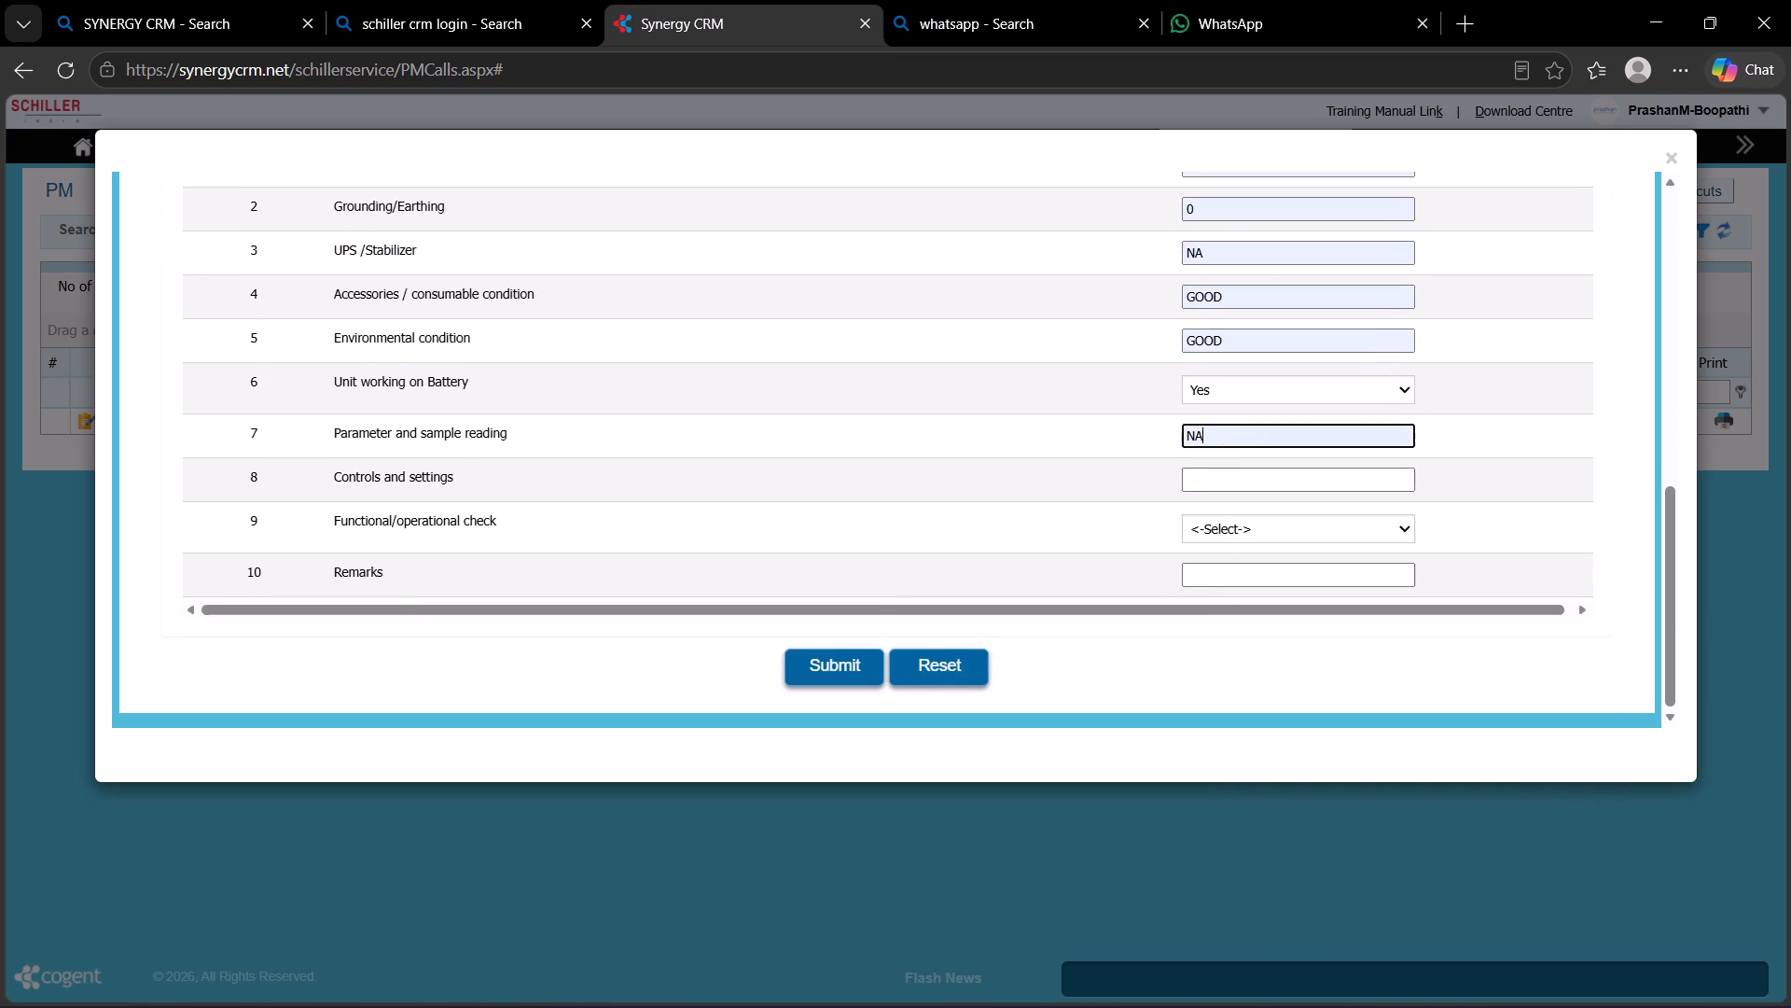
pyautogui.click(1256, 483)
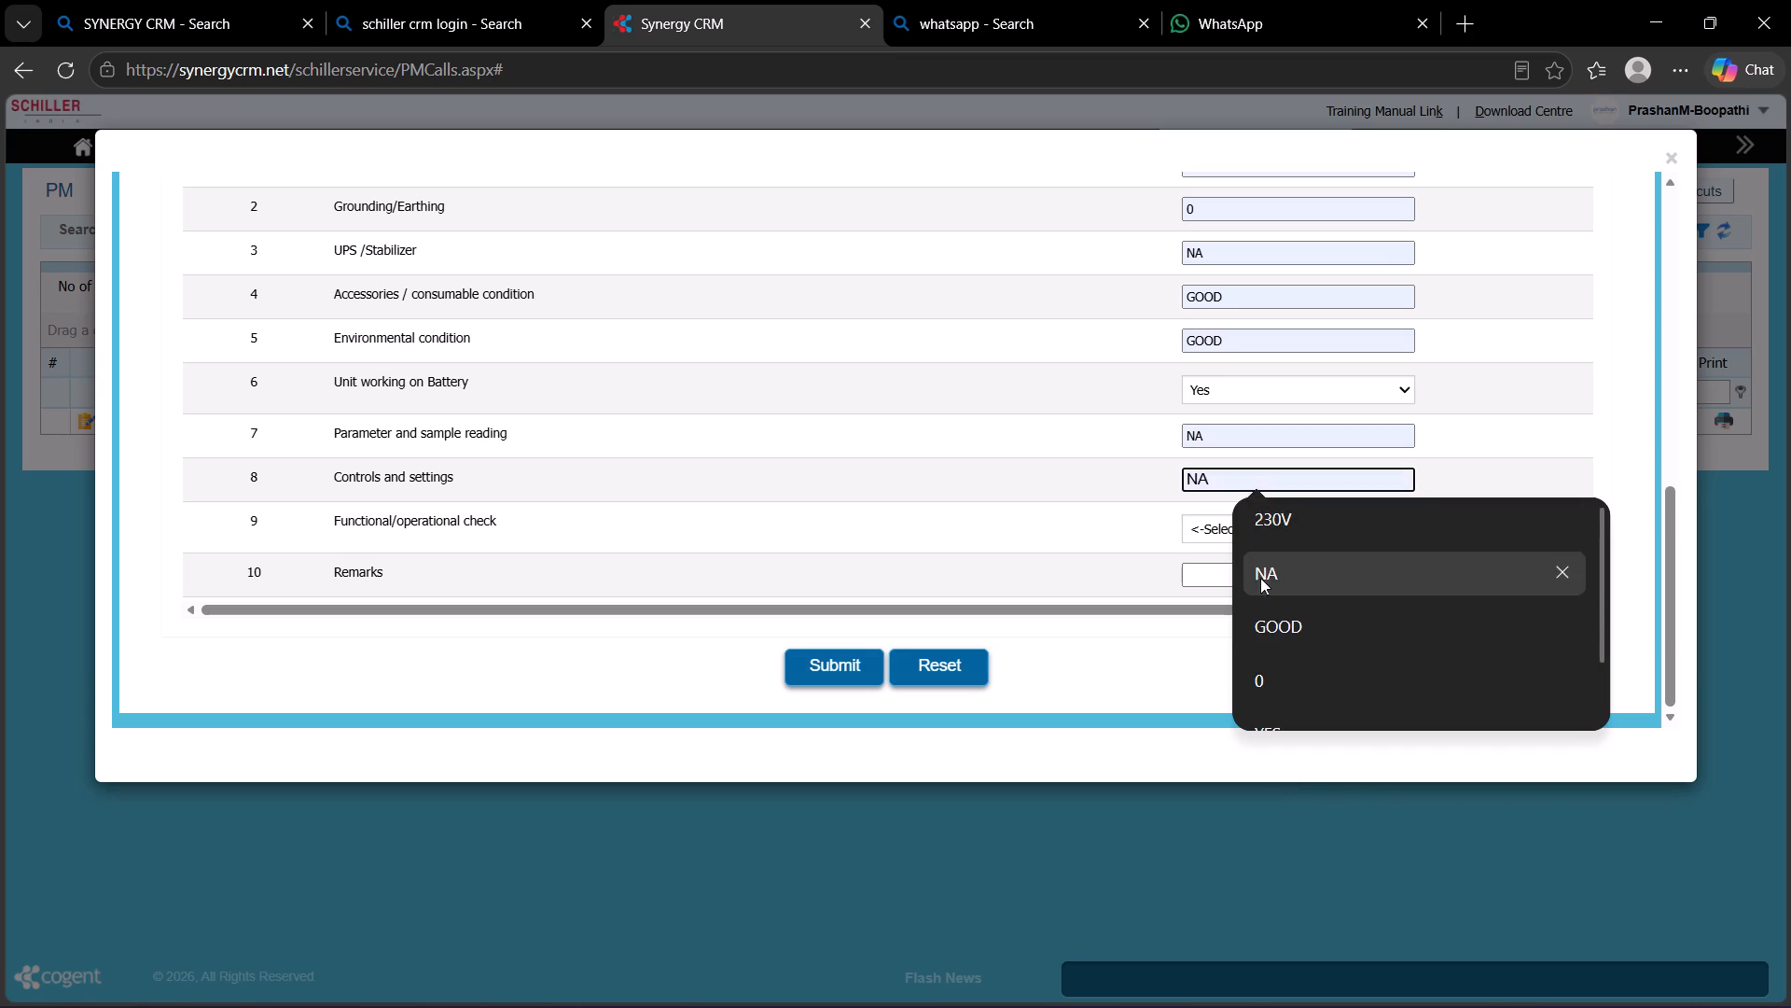
pyautogui.scroll(-4, 1299, 648)
pyautogui.click(1299, 651)
pyautogui.click(1277, 524)
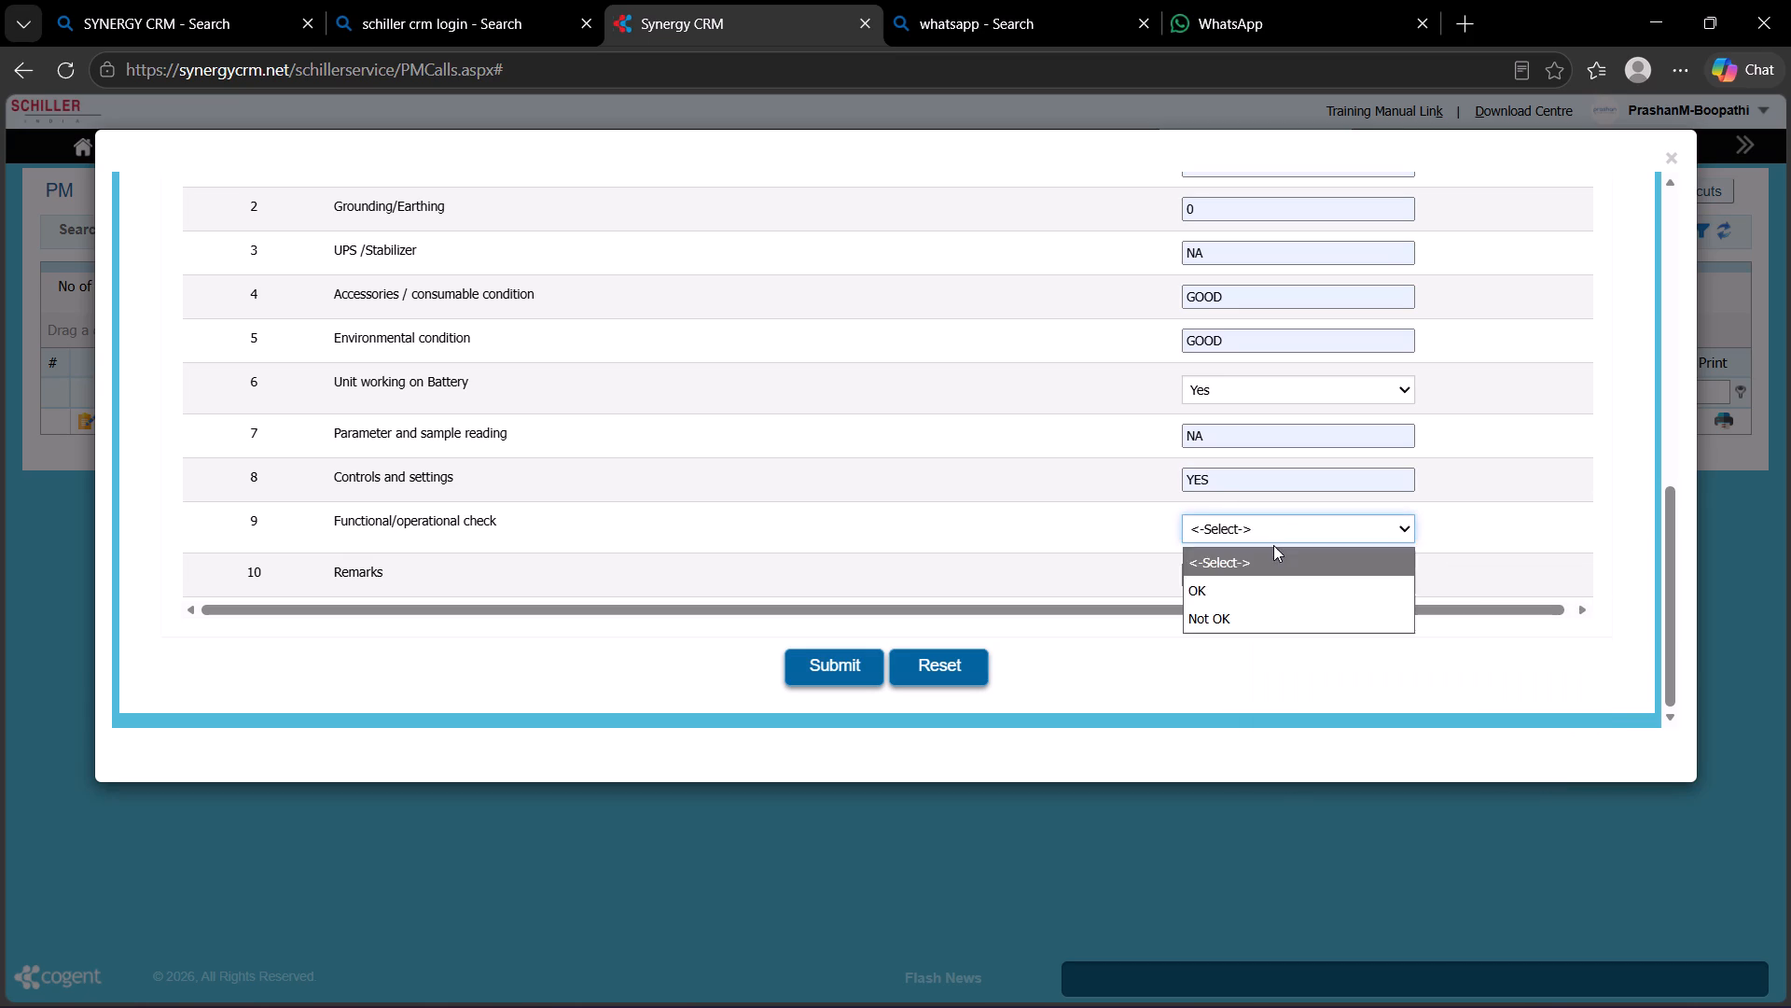
pyautogui.doubleClick(1269, 577)
pyautogui.scroll(-5, 1269, 600)
pyautogui.click(1318, 803)
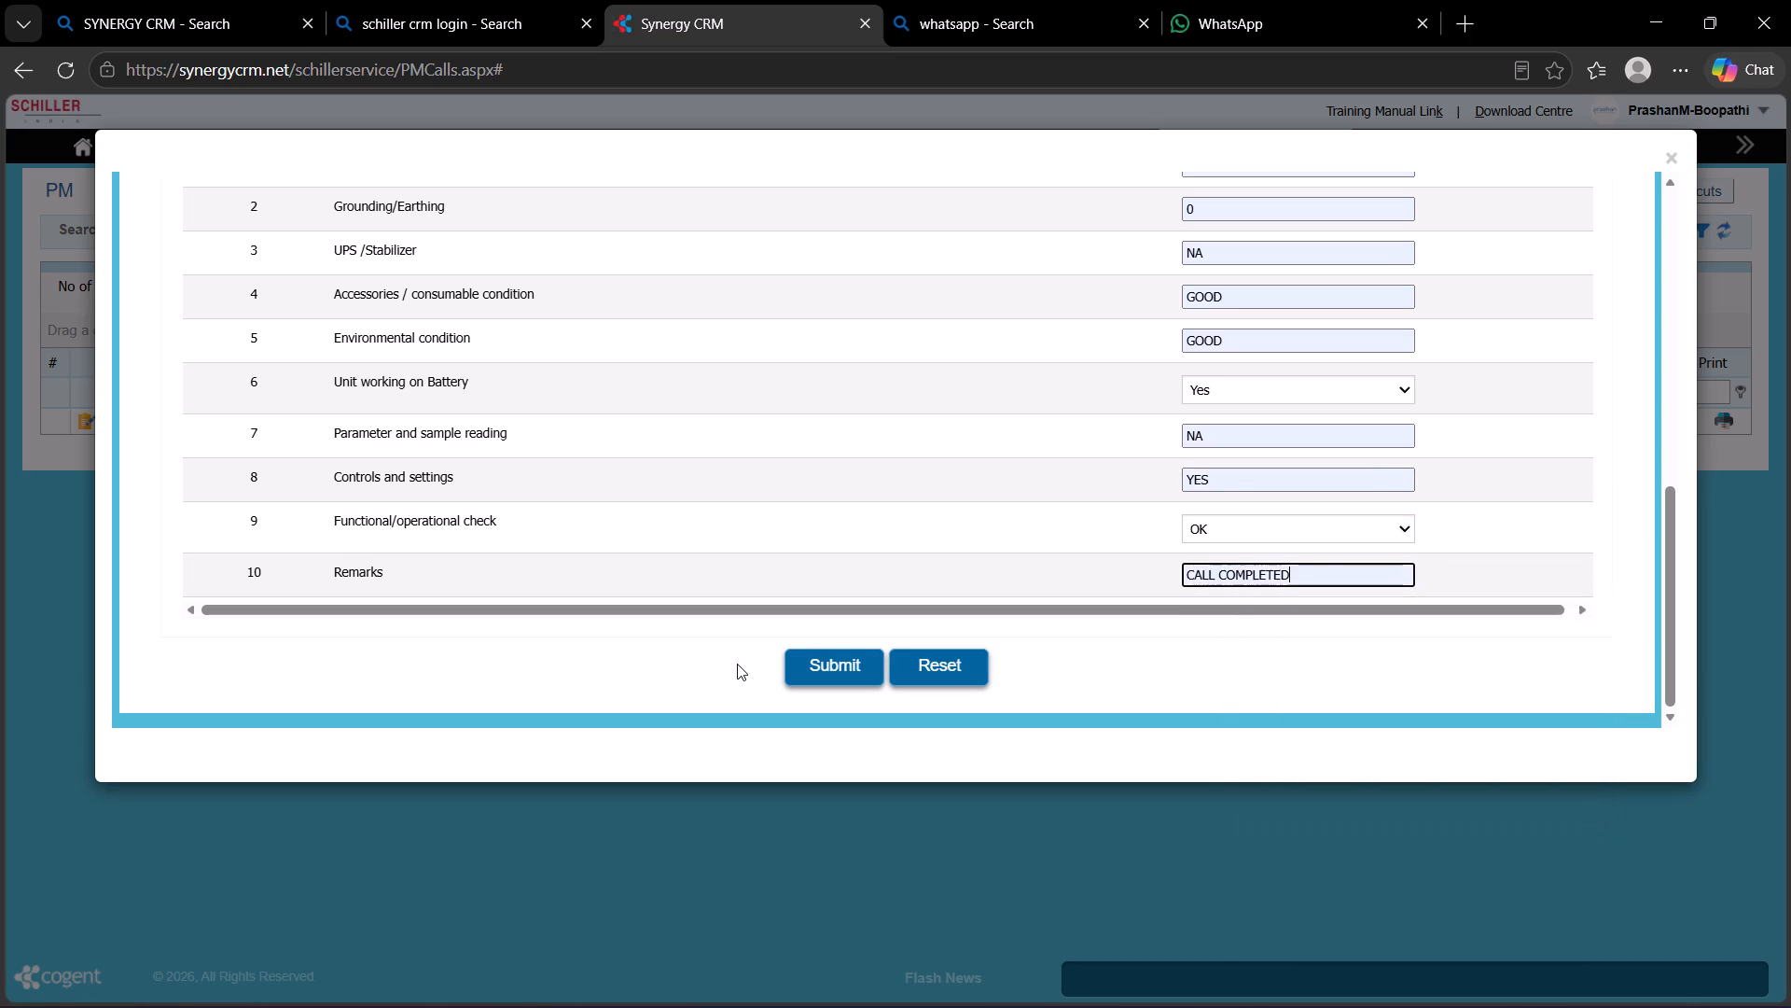
# Submit the completed closure form of docket 2026-08-PM-7241.
pyautogui.click(806, 657)
pyautogui.click(1128, 221)
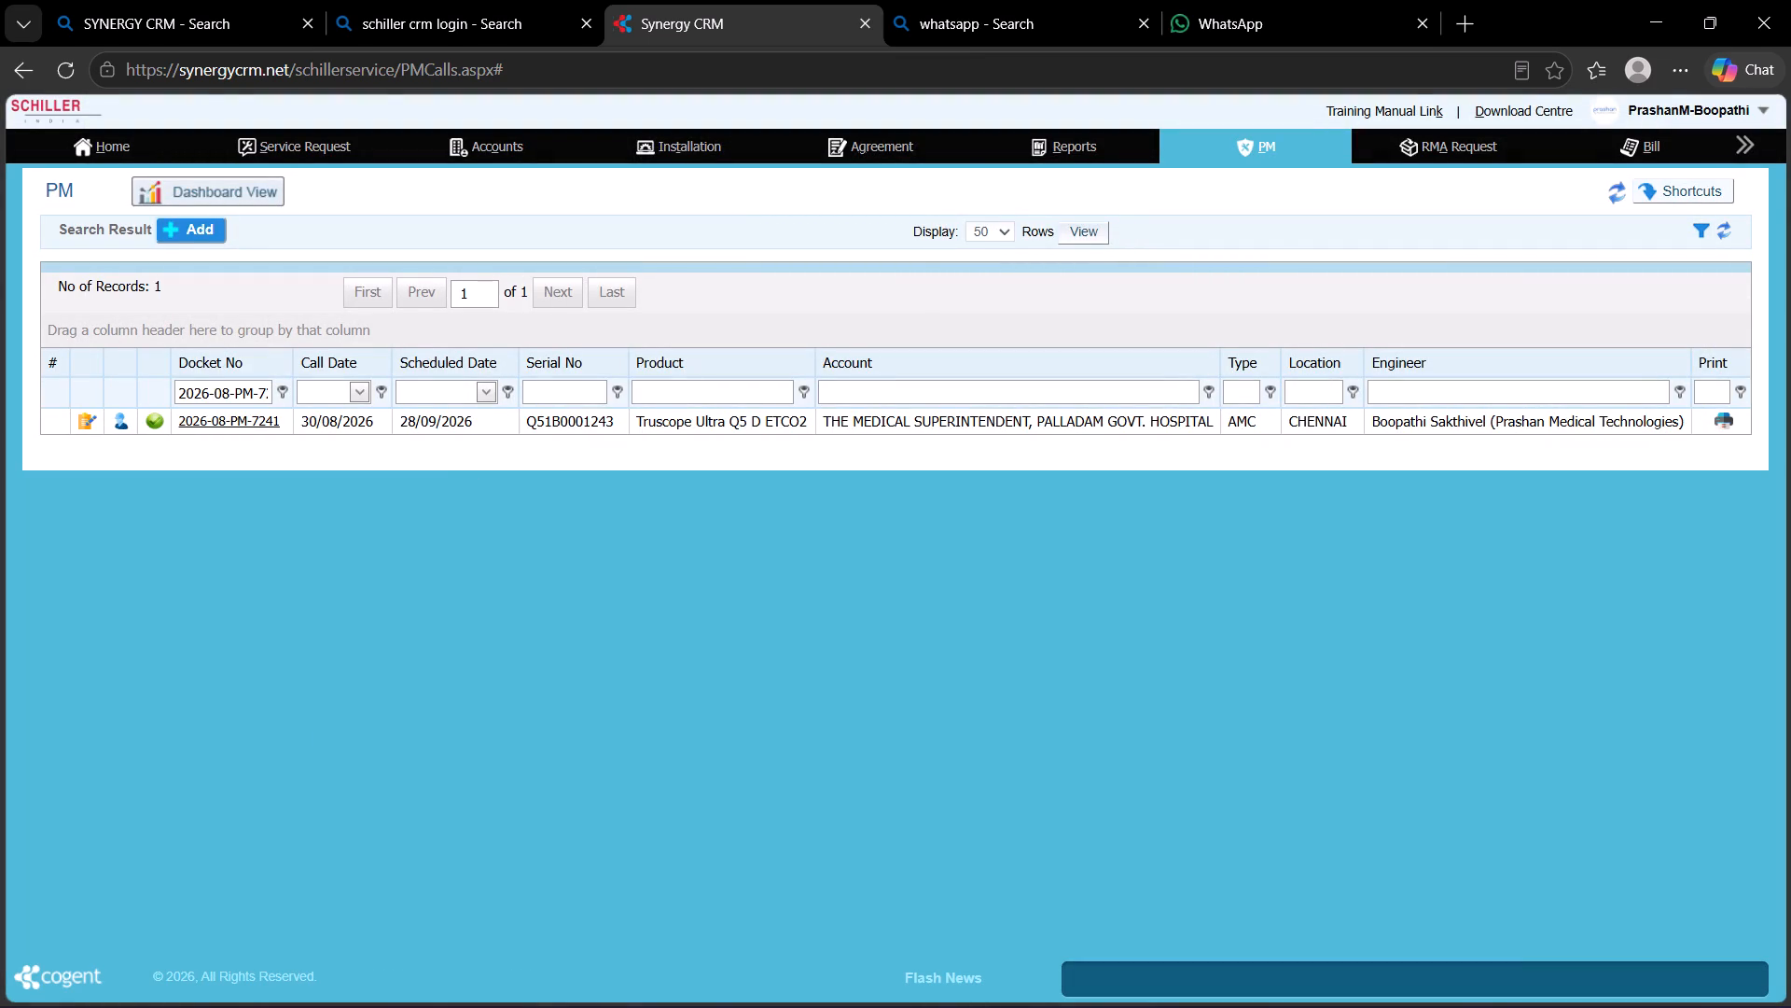
# Switch to the CallDetailReport workbook in Excel and fill the docket cells 2026-08-PM-7240 and 2026-08-PM-7241 with yellow.
pyautogui.click(1652, 31)
pyautogui.click(582, 976)
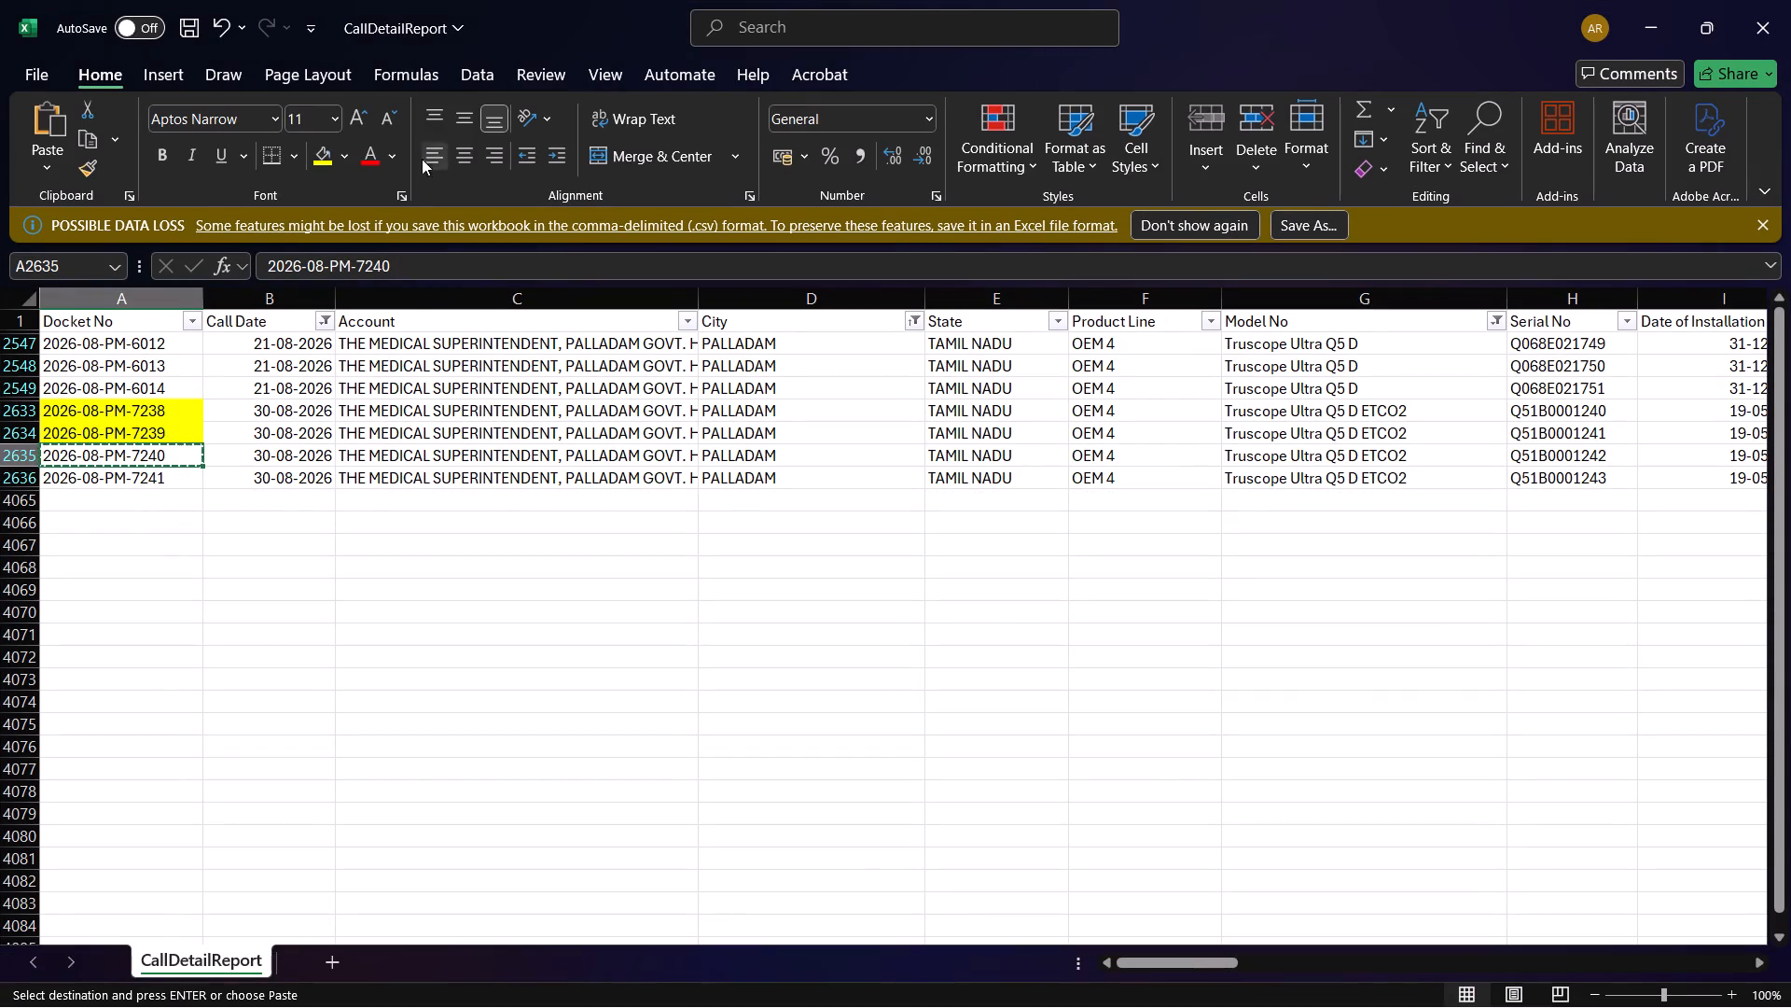
pyautogui.click(322, 154)
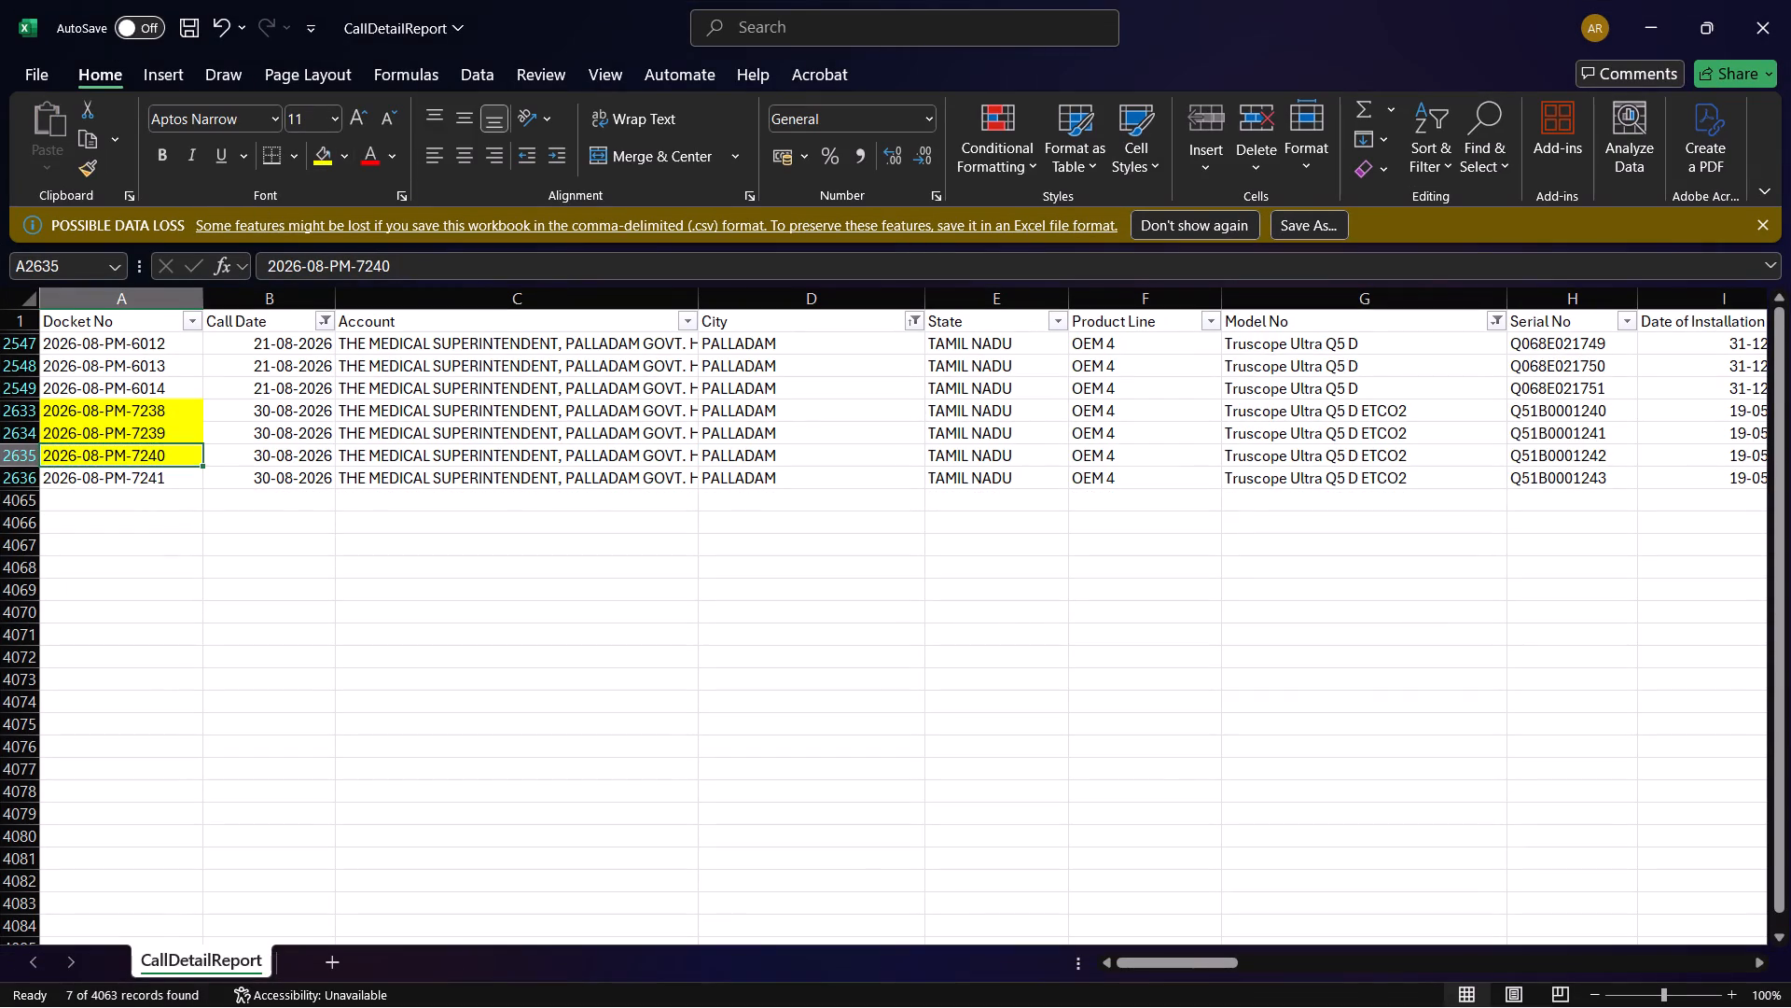
pyautogui.click(118, 484)
pyautogui.click(327, 158)
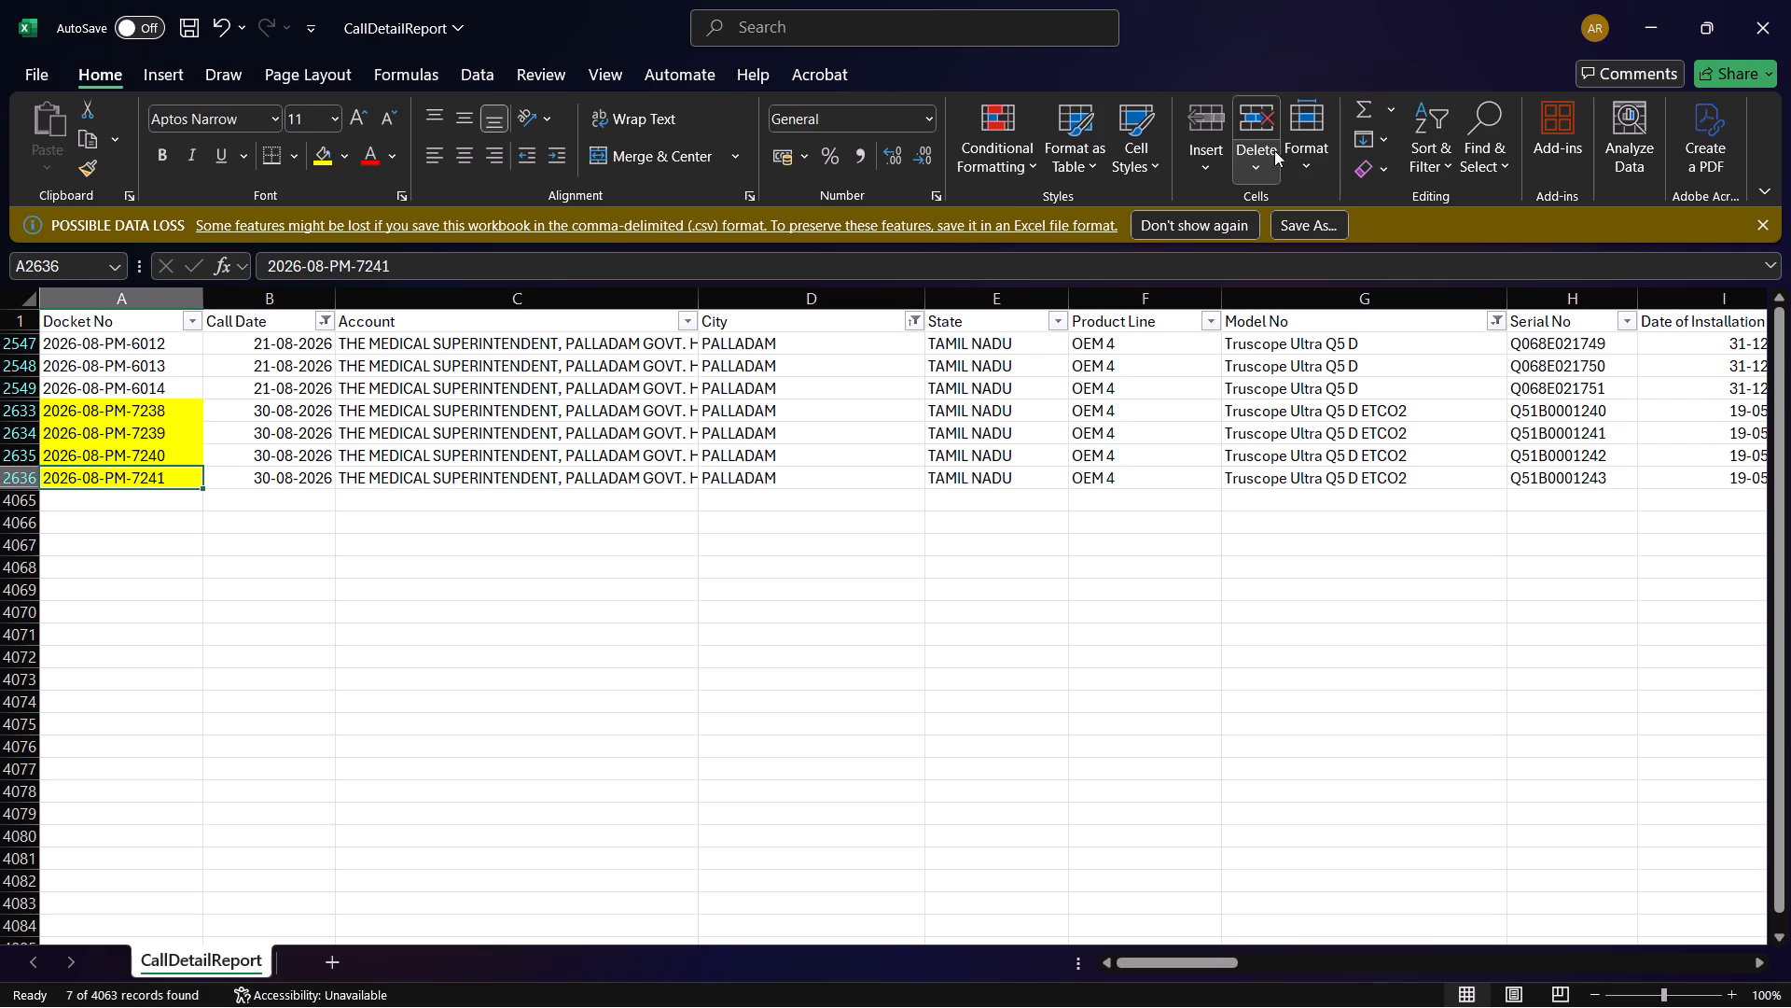
# Add Jayamkondam to the cities shown by the City column filter, keeping PALLADAM selected.
pyautogui.click(915, 324)
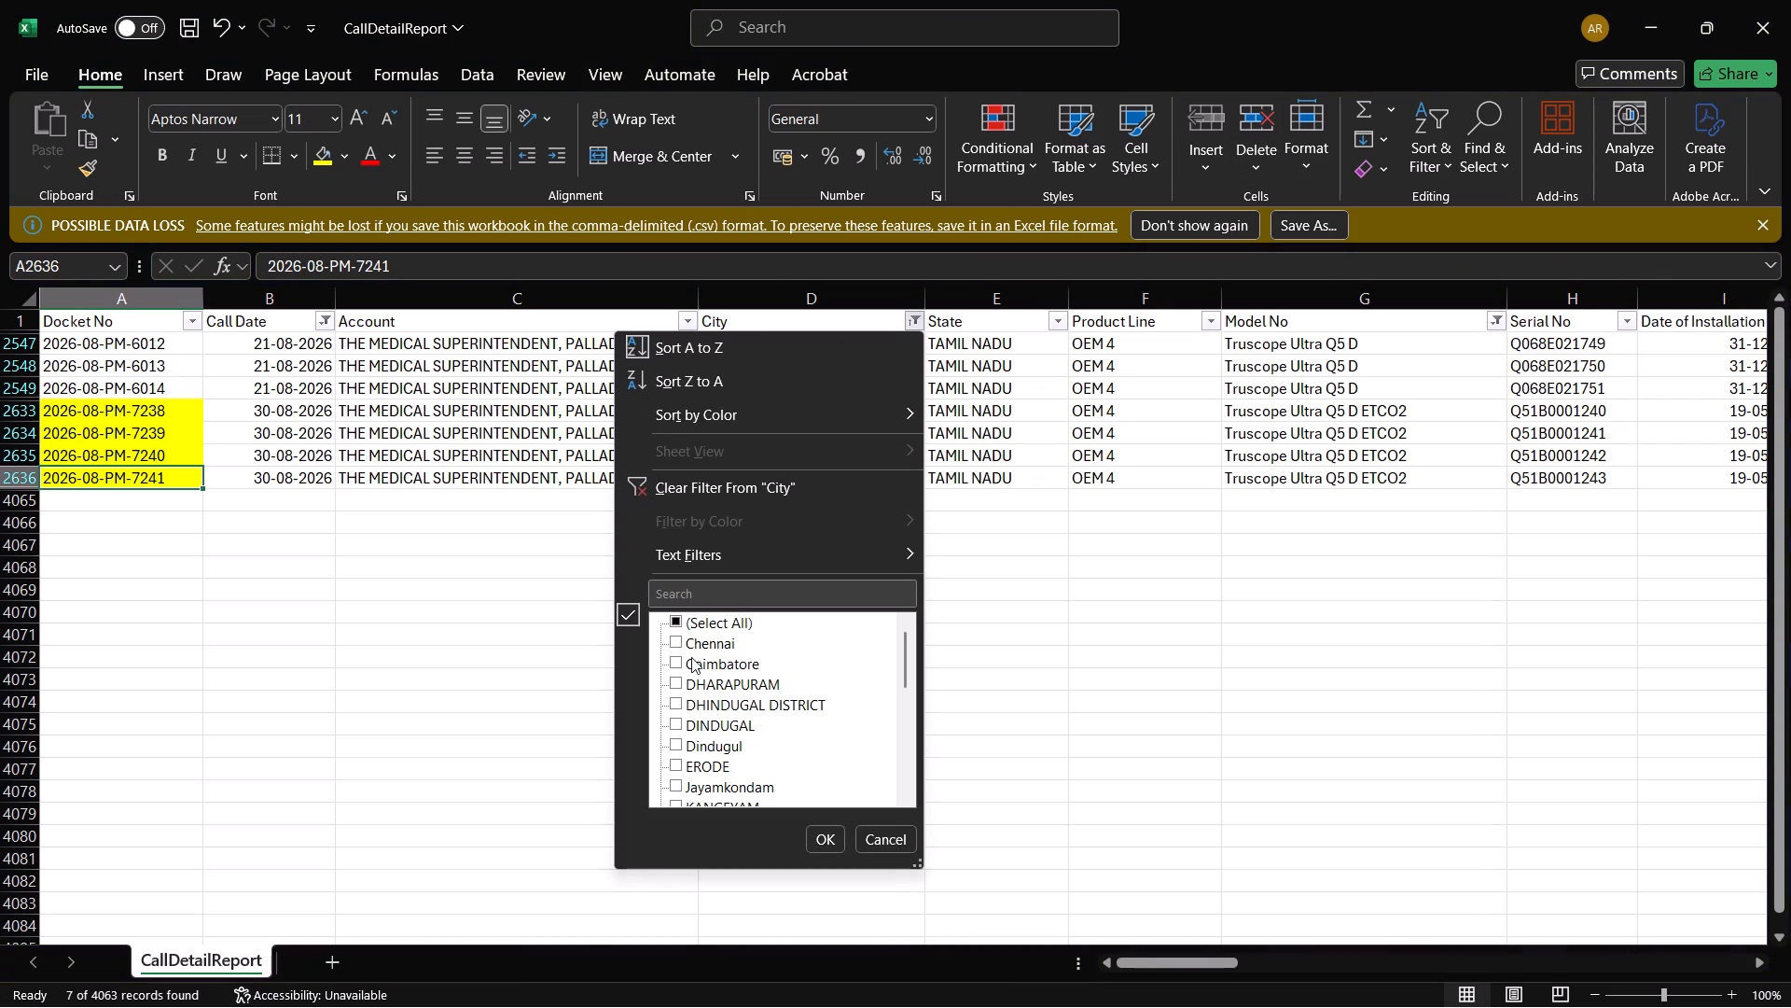
pyautogui.scroll(-4, 709, 717)
pyautogui.scroll(-2, 795, 765)
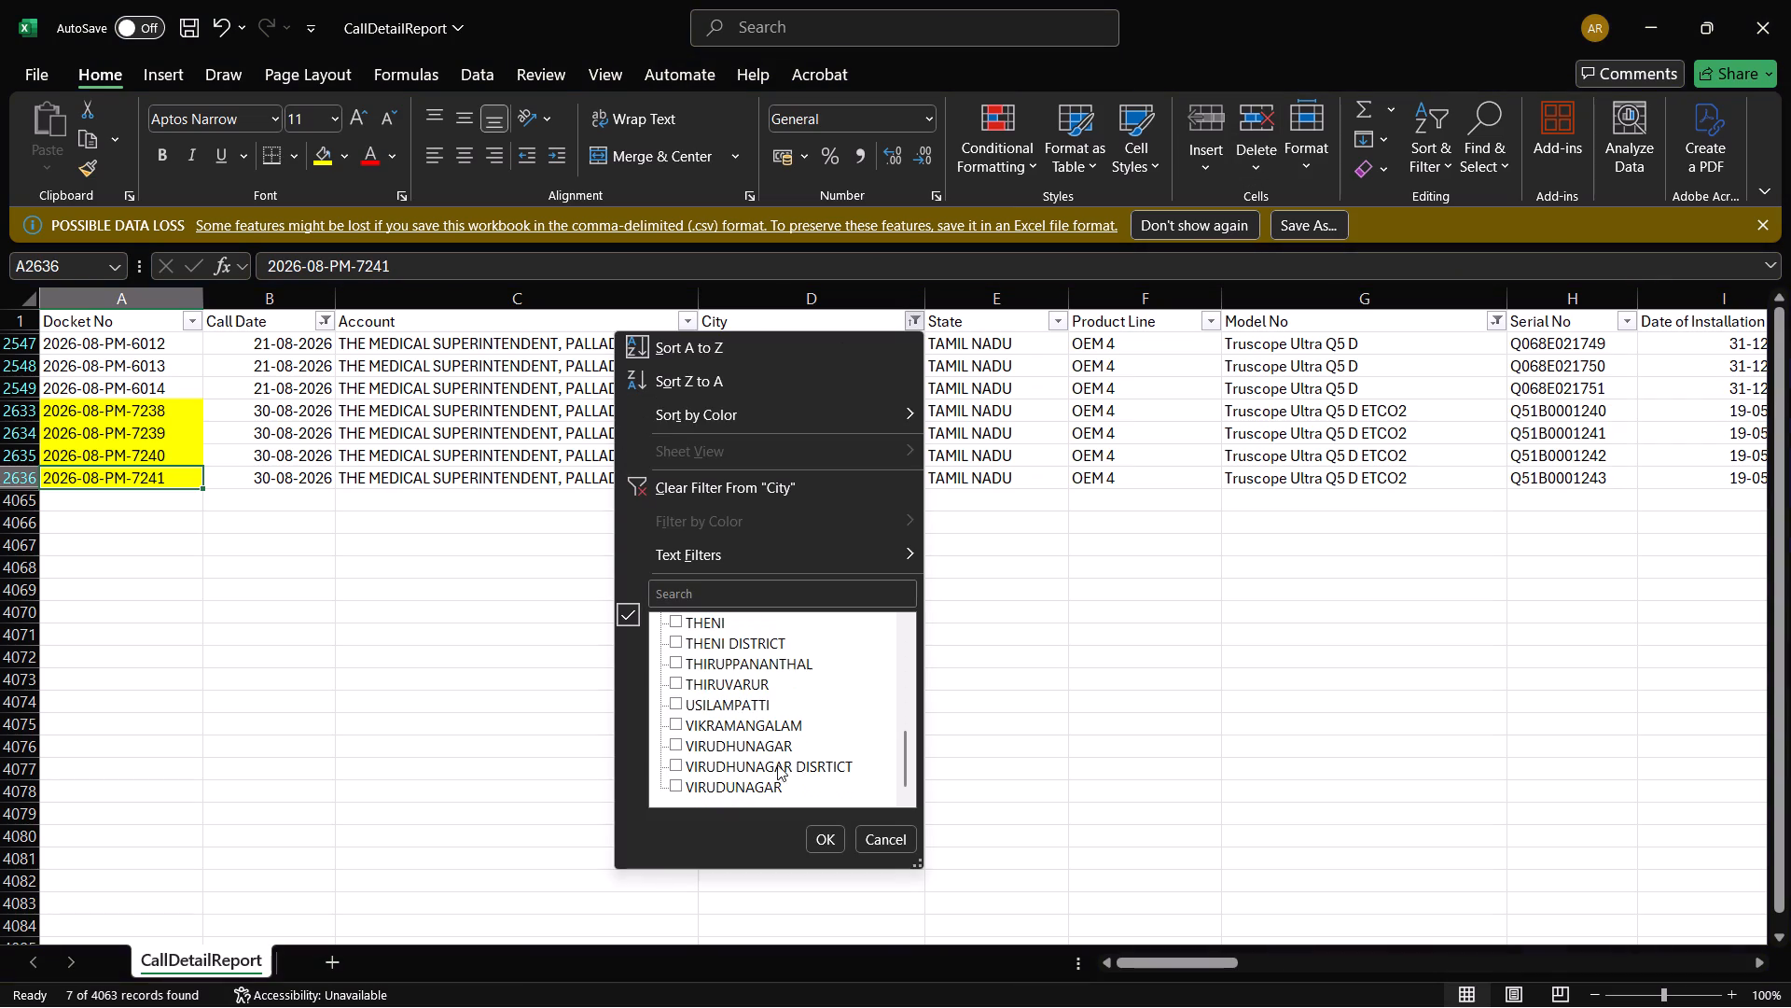
pyautogui.scroll(2, 674, 745)
pyautogui.scroll(-1, 674, 745)
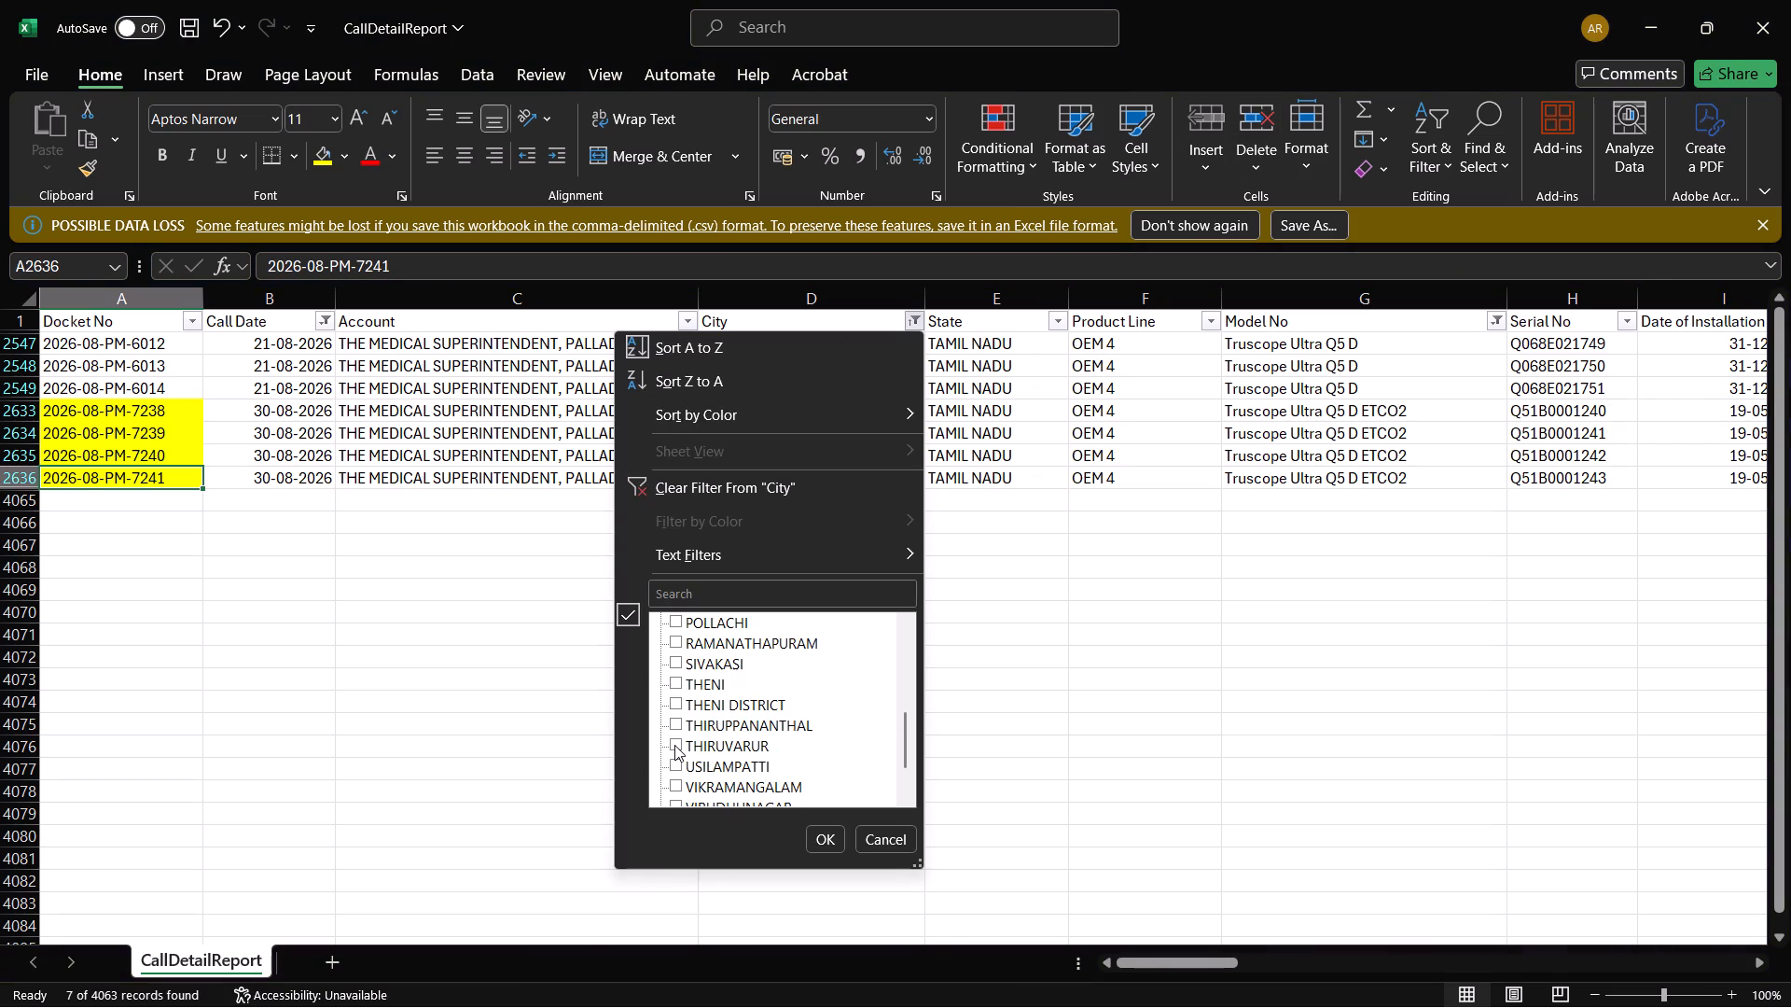
pyautogui.scroll(2, 675, 743)
pyautogui.scroll(-3, 675, 743)
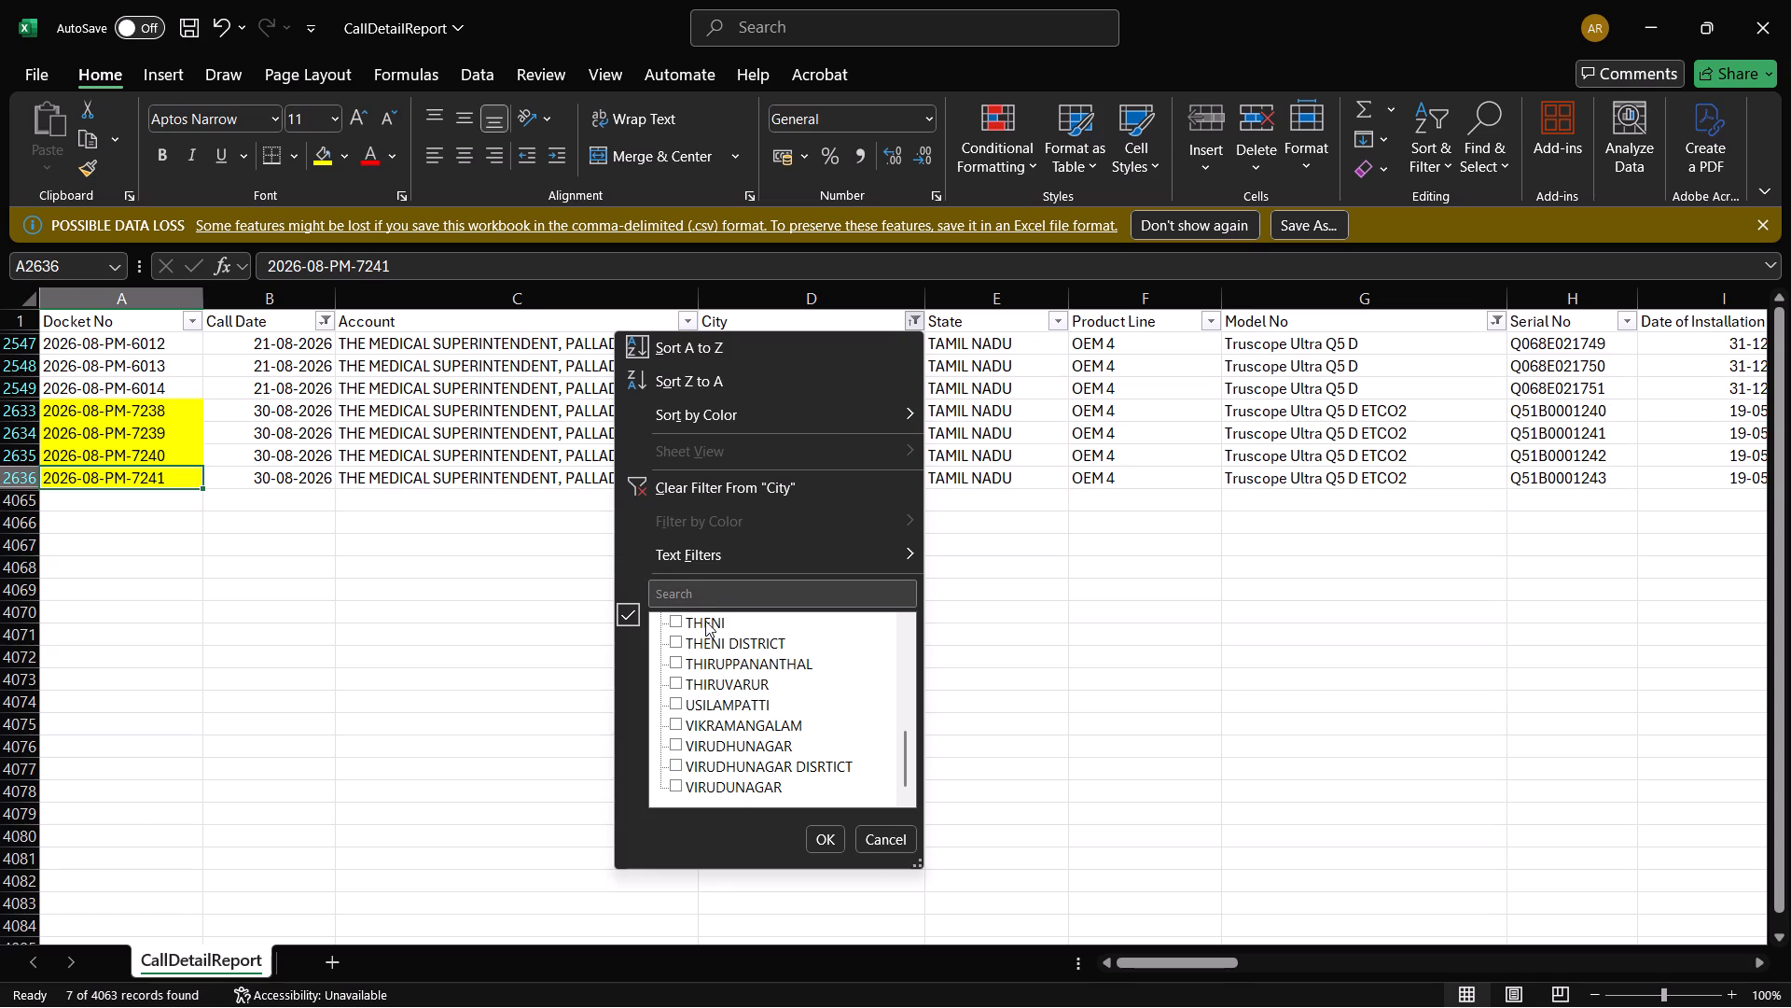
pyautogui.scroll(4, 855, 744)
pyautogui.click(760, 704)
pyautogui.click(823, 843)
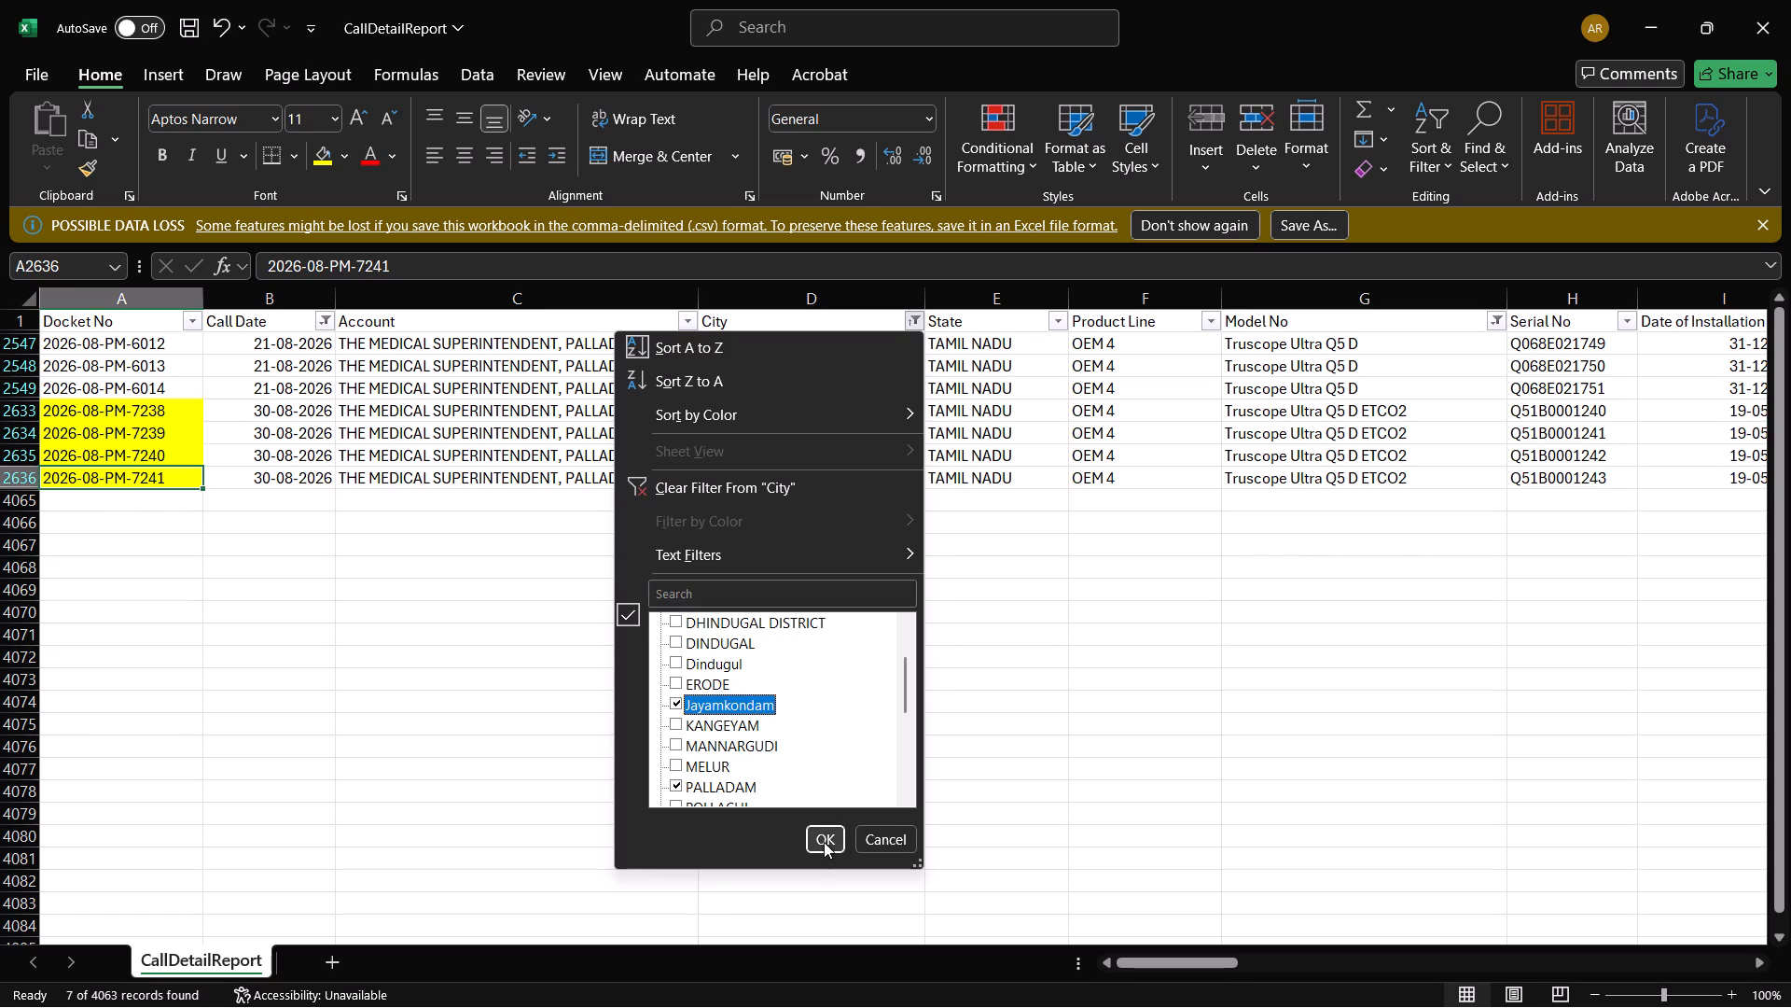
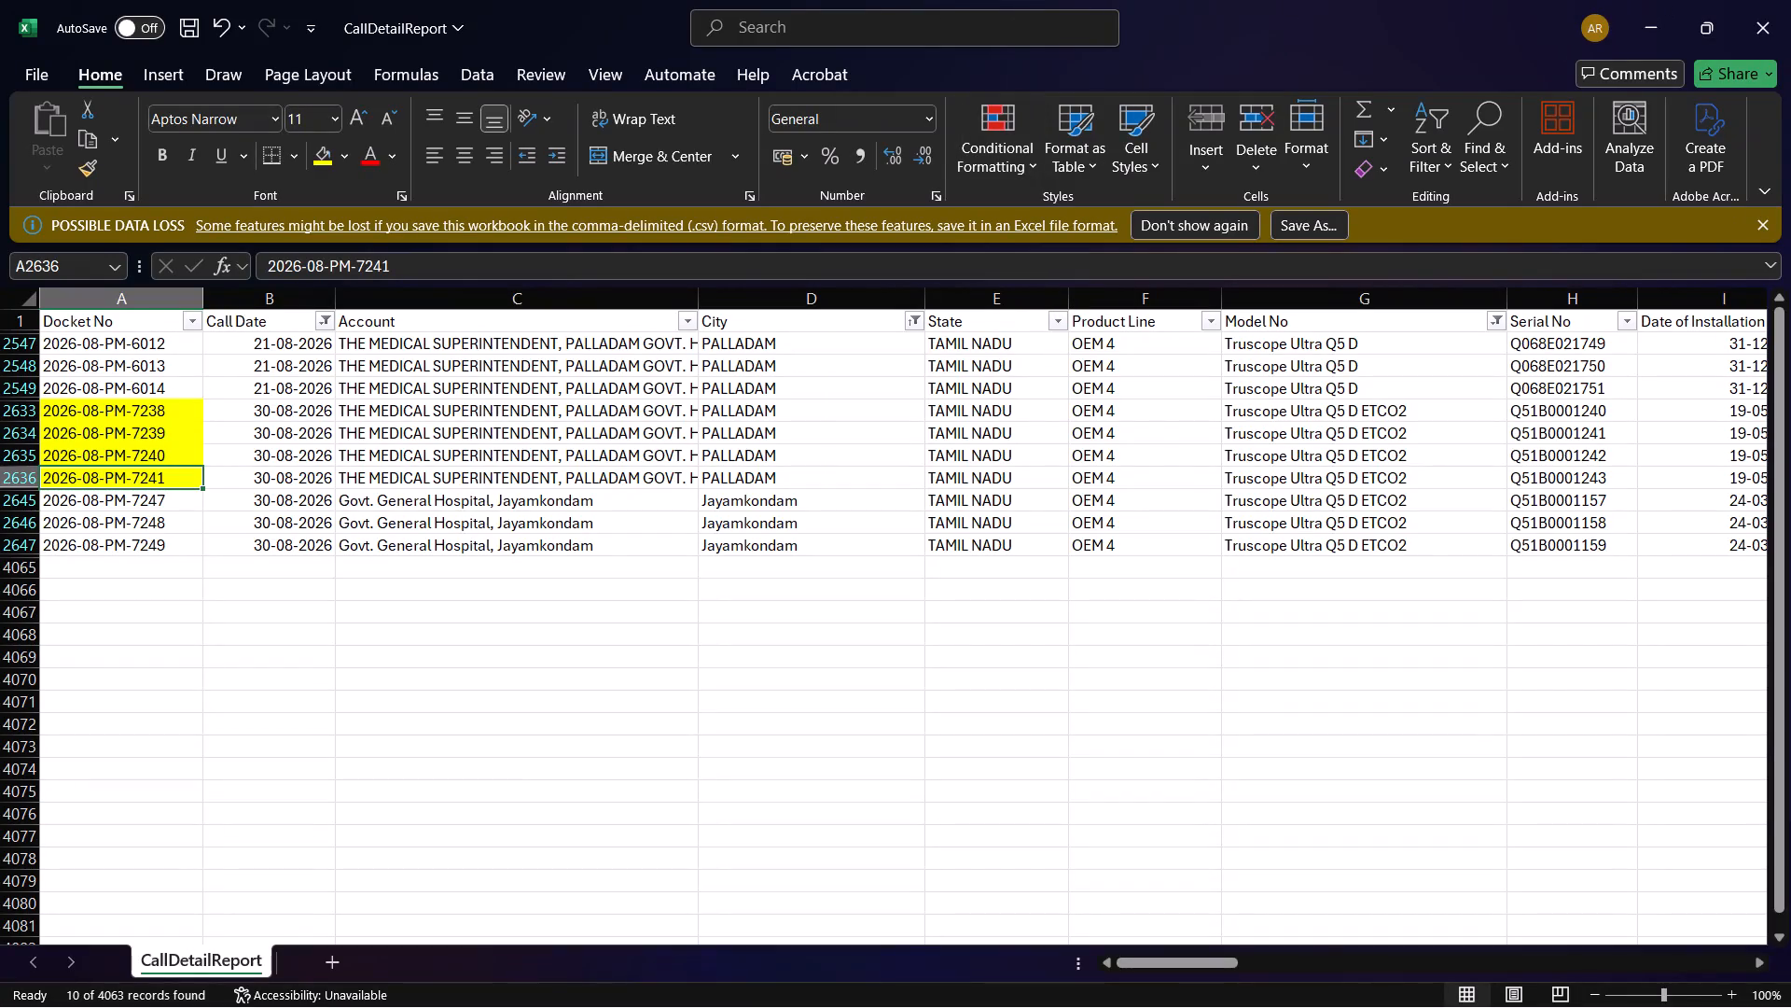
pyautogui.click(182, 504)
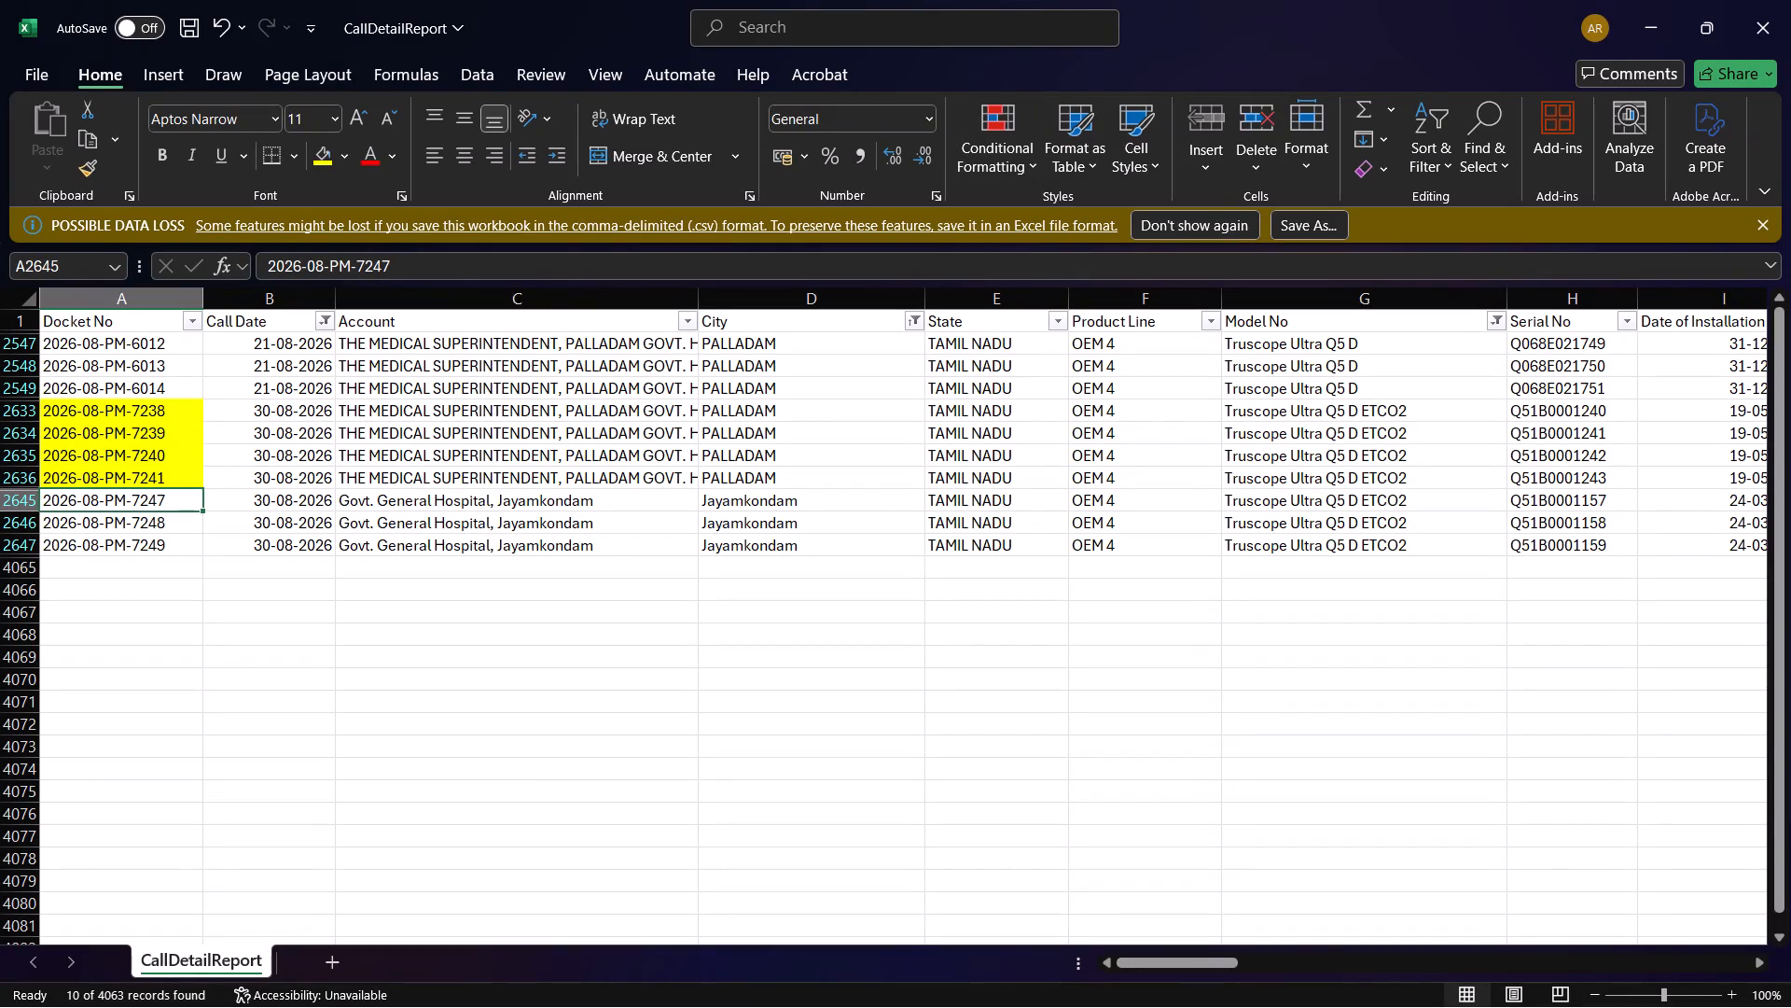
pyautogui.hotkey('ctrl', 'c')
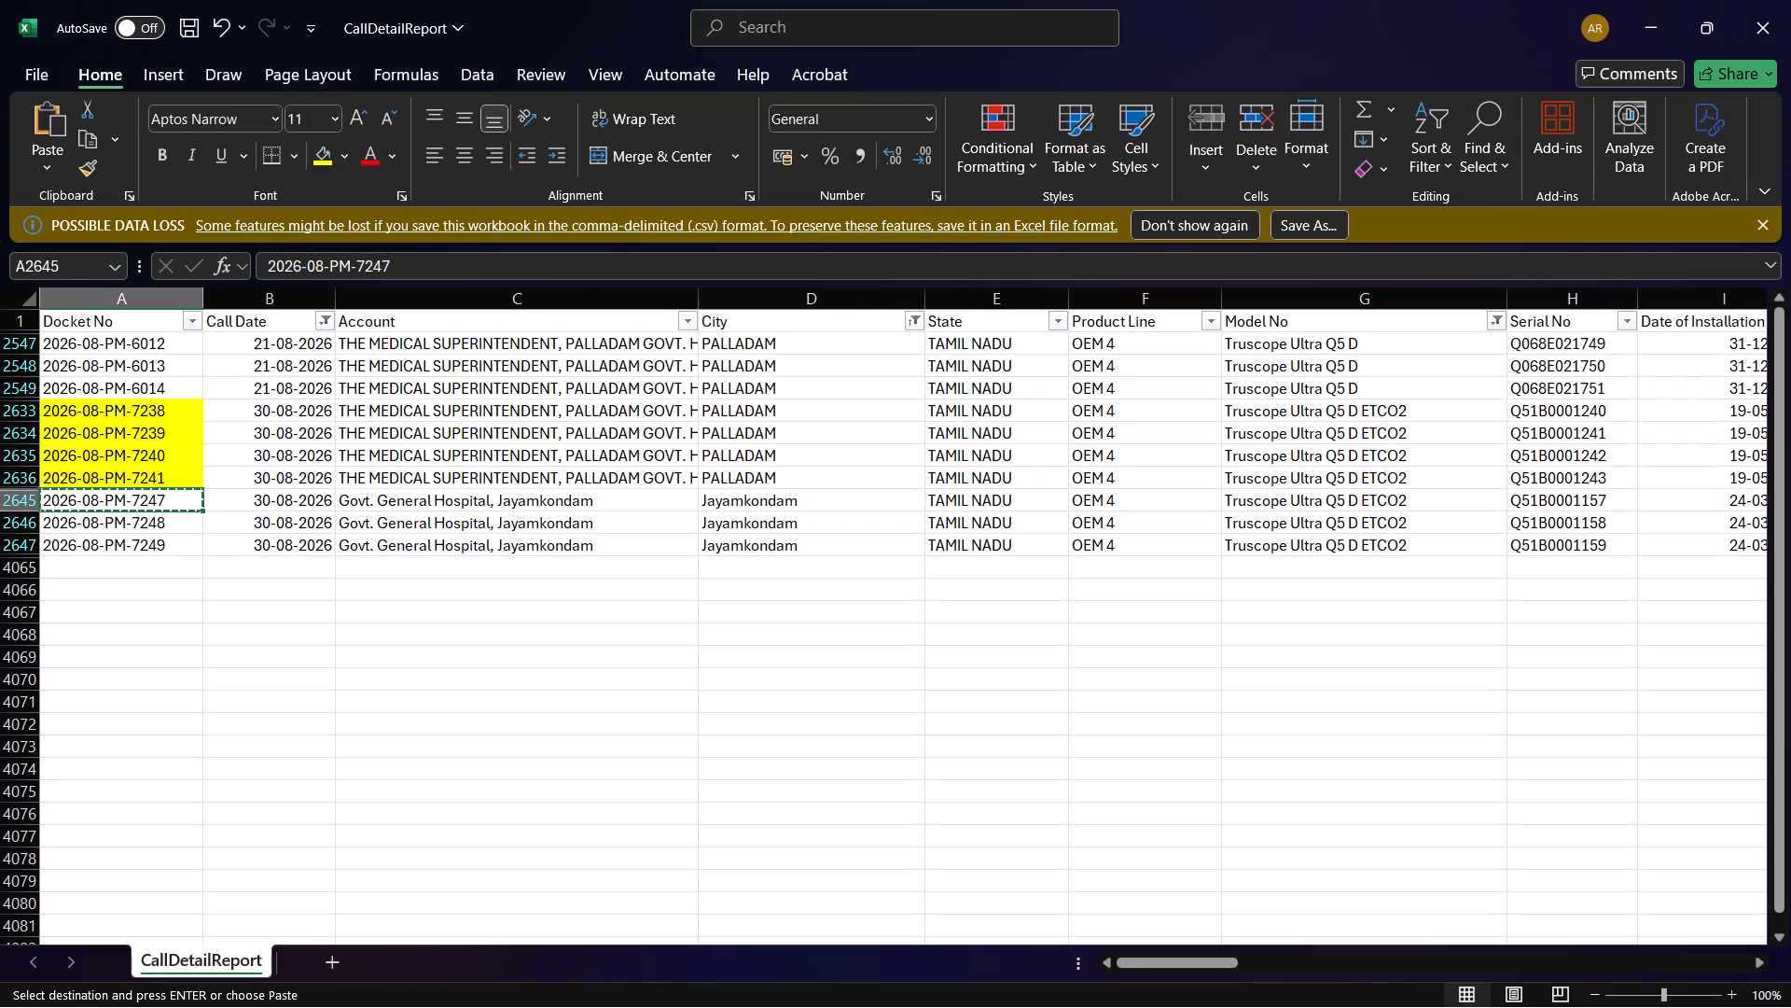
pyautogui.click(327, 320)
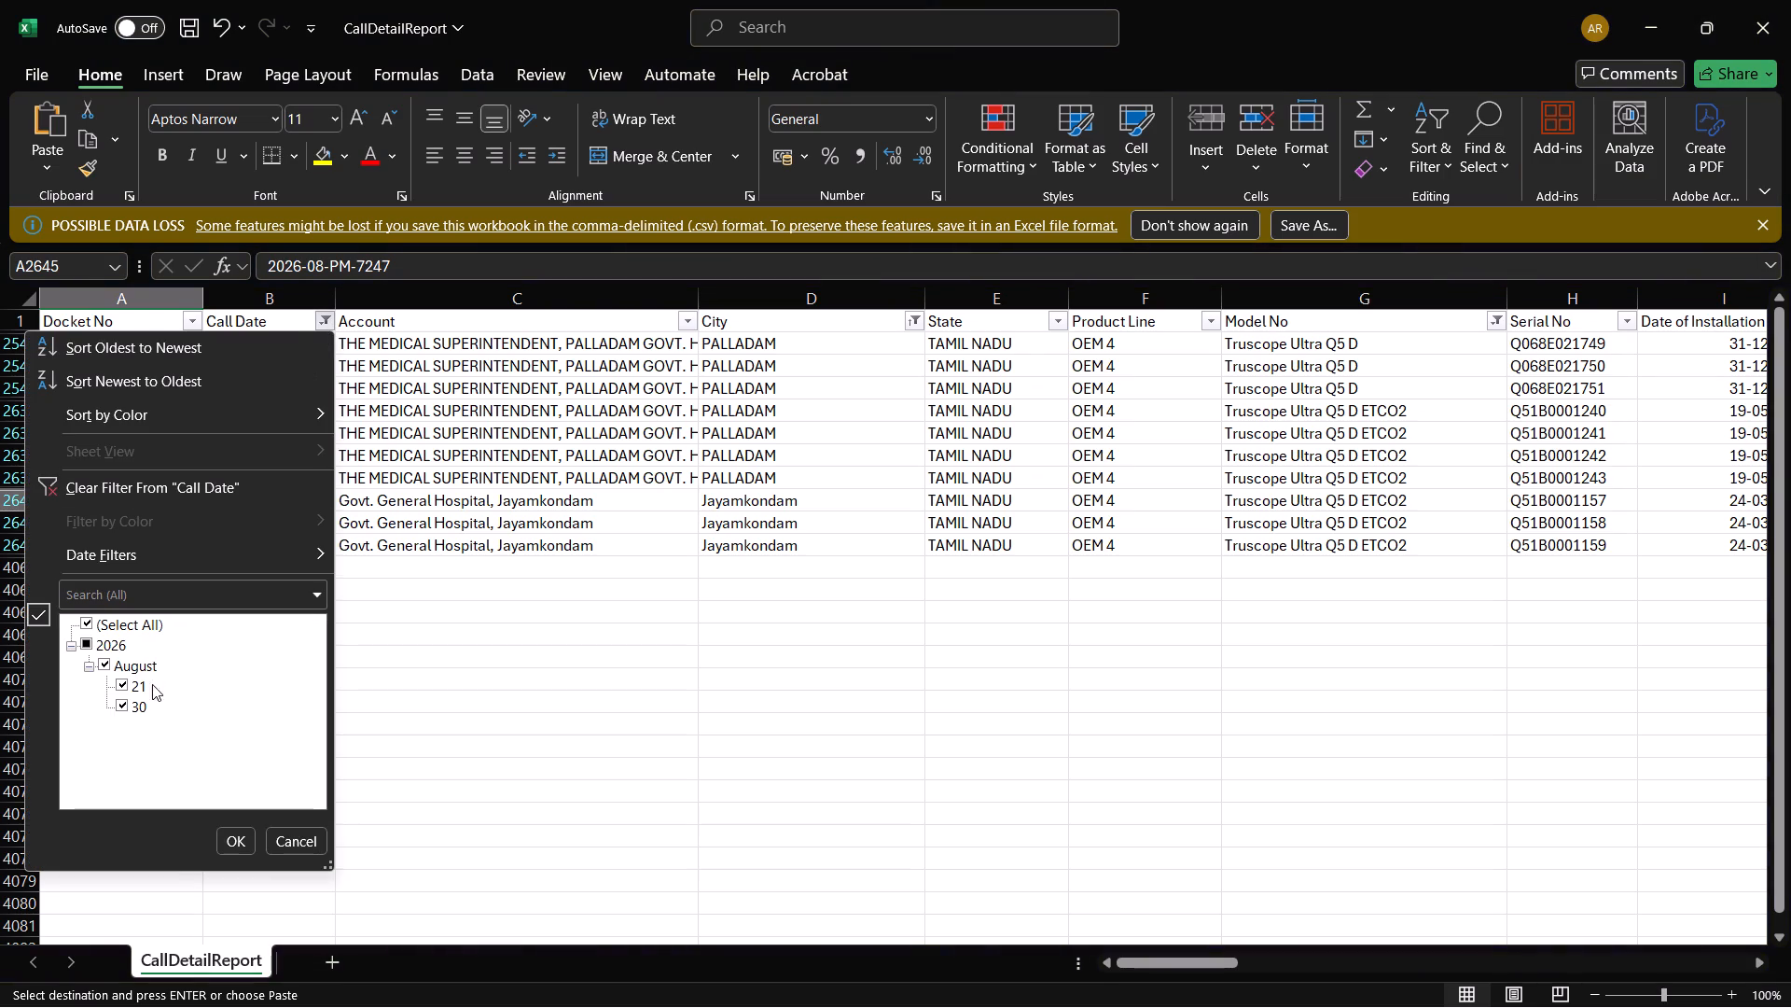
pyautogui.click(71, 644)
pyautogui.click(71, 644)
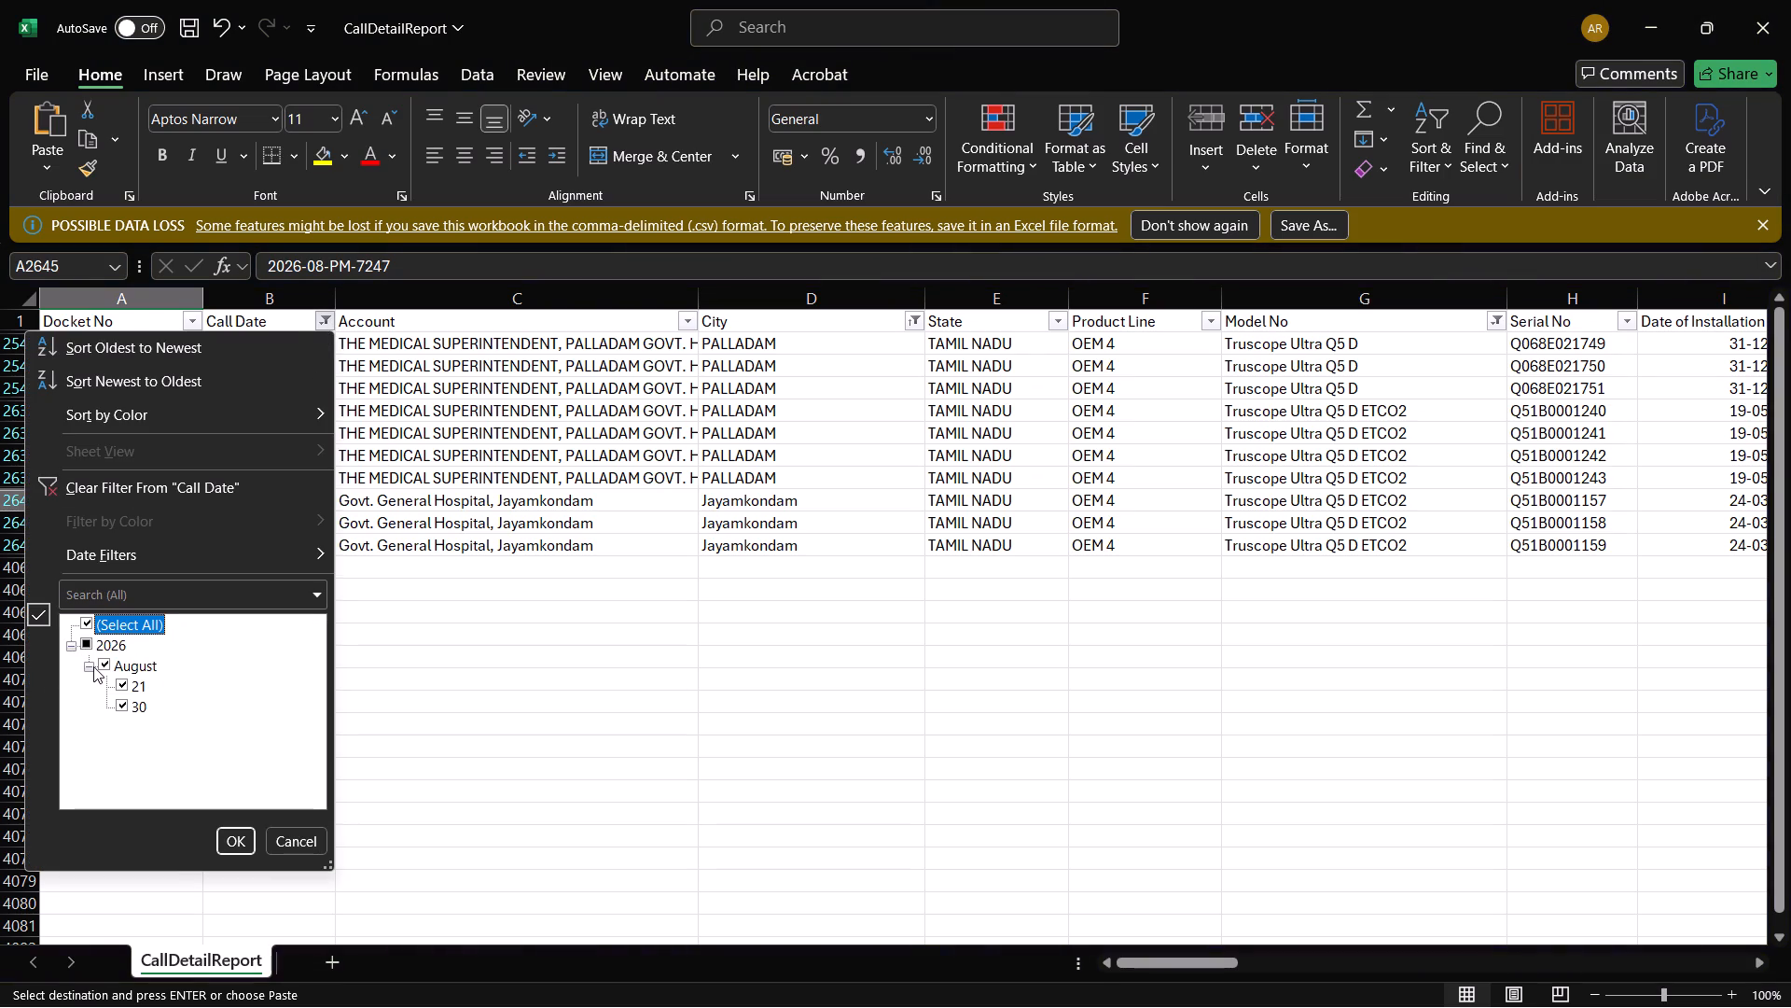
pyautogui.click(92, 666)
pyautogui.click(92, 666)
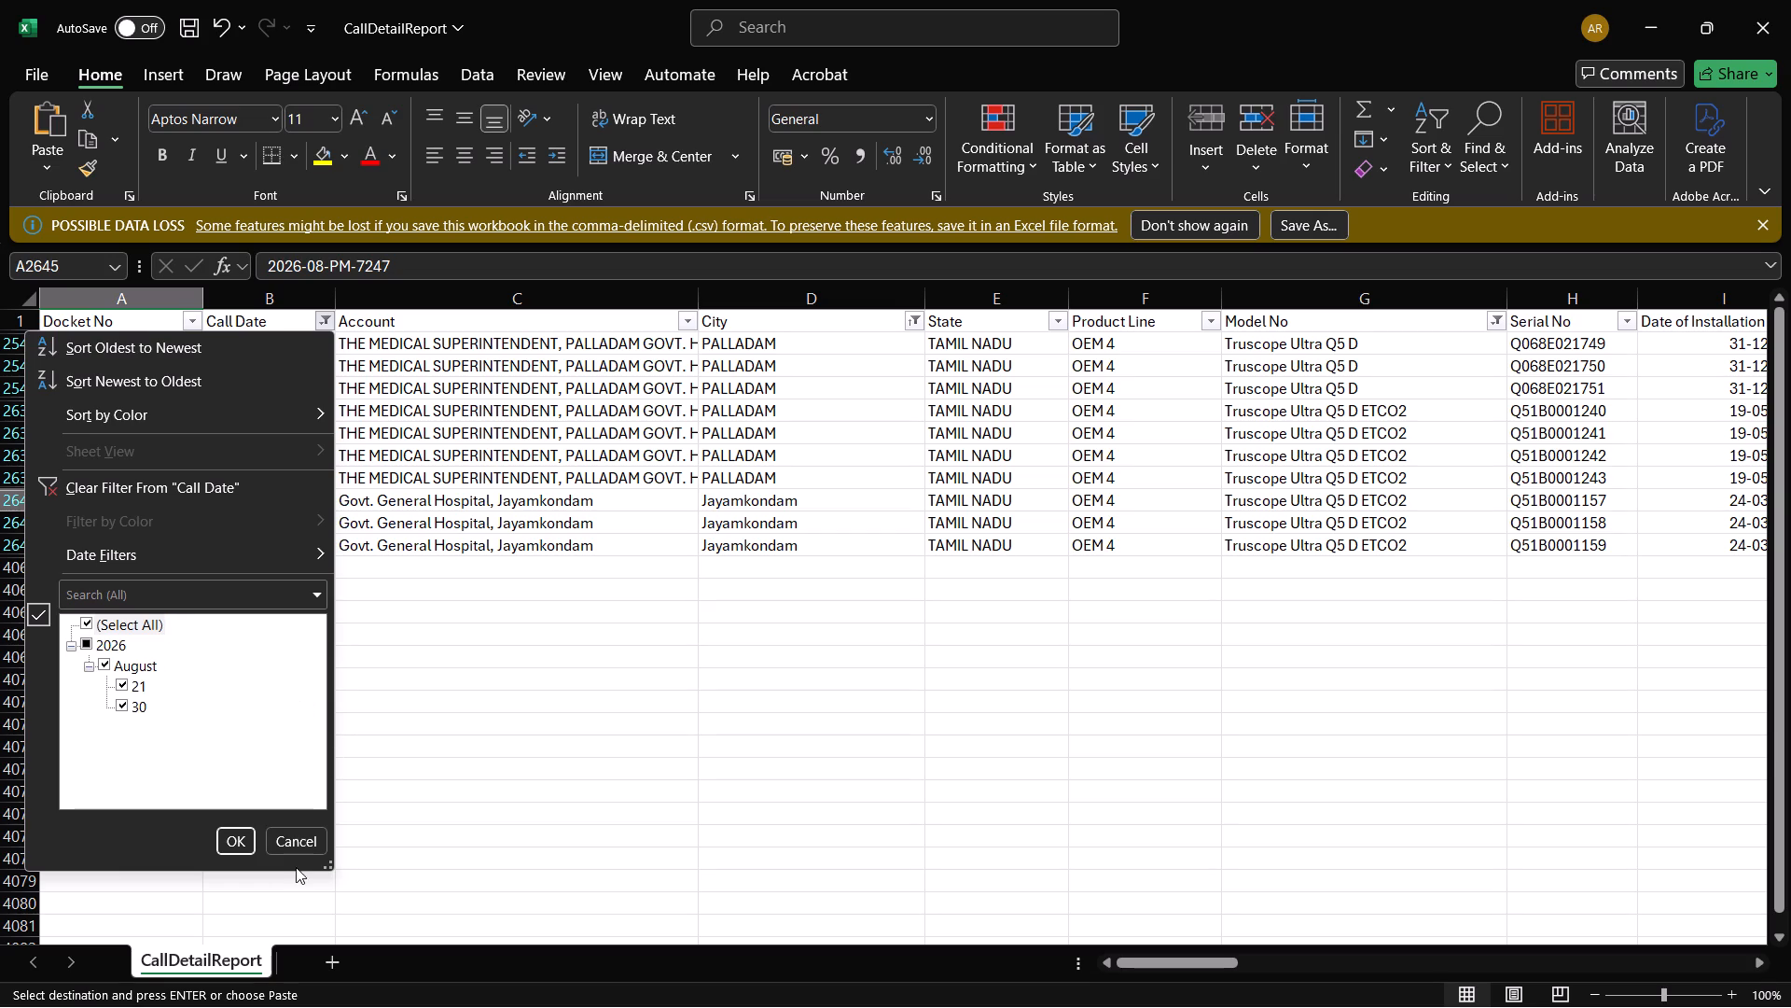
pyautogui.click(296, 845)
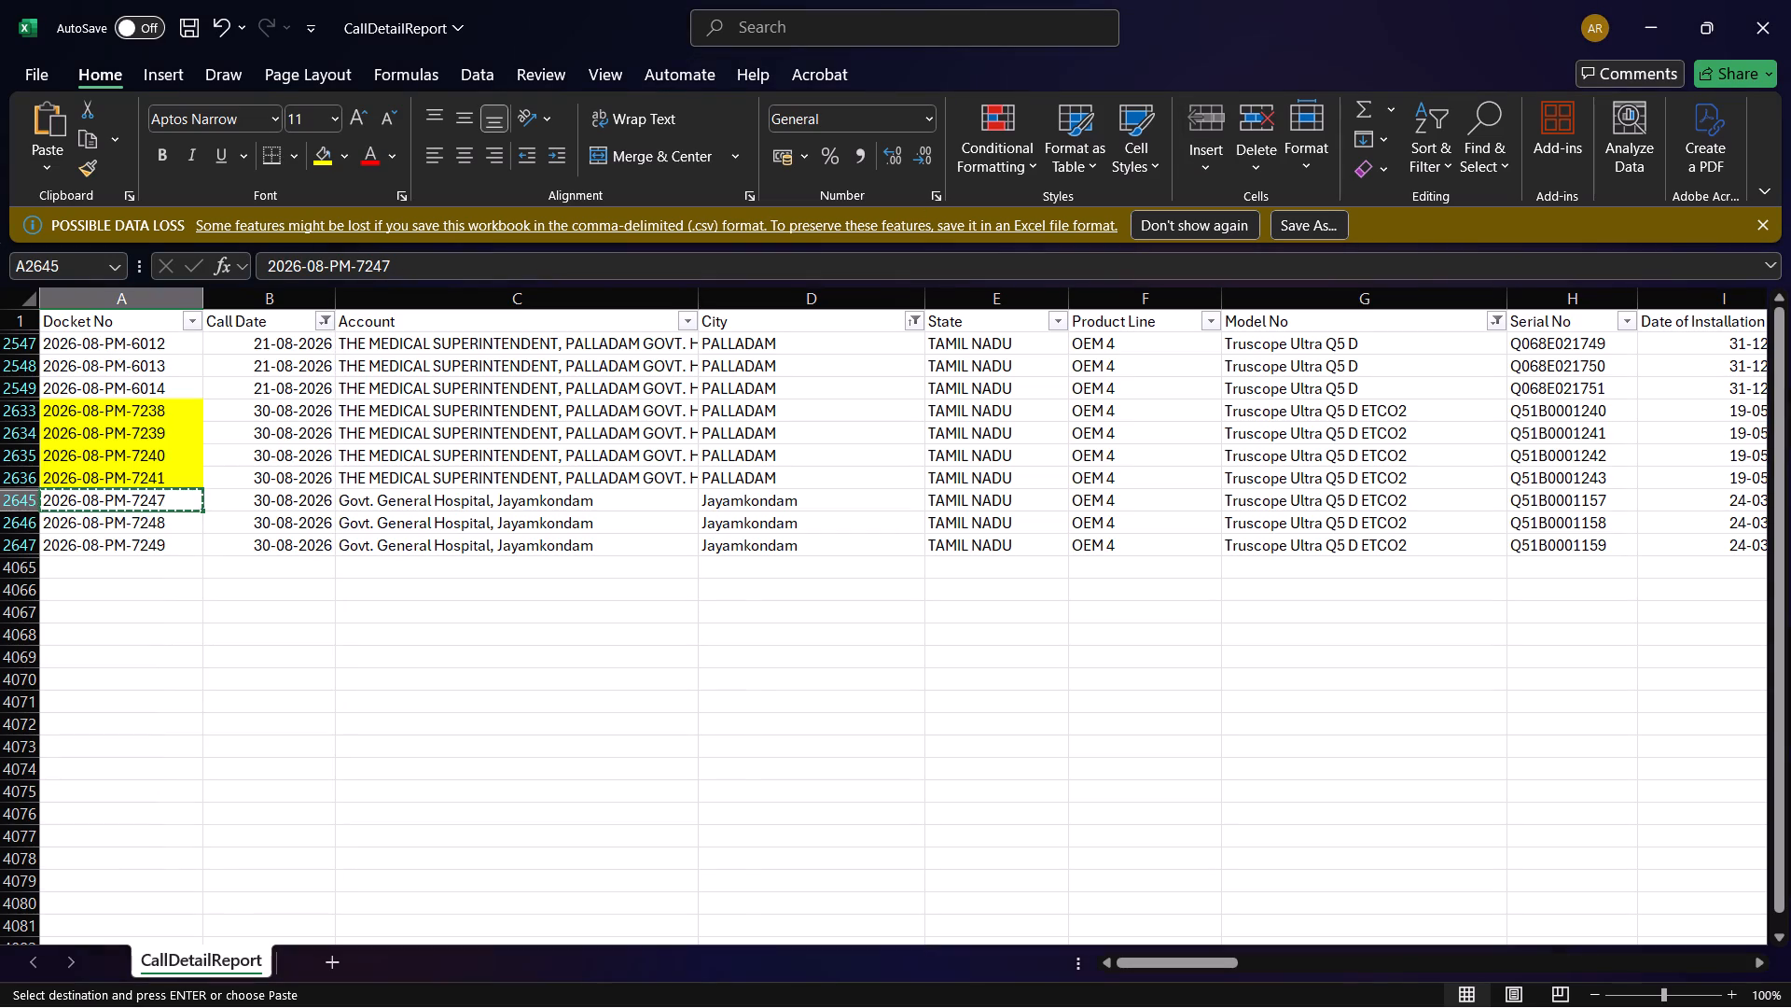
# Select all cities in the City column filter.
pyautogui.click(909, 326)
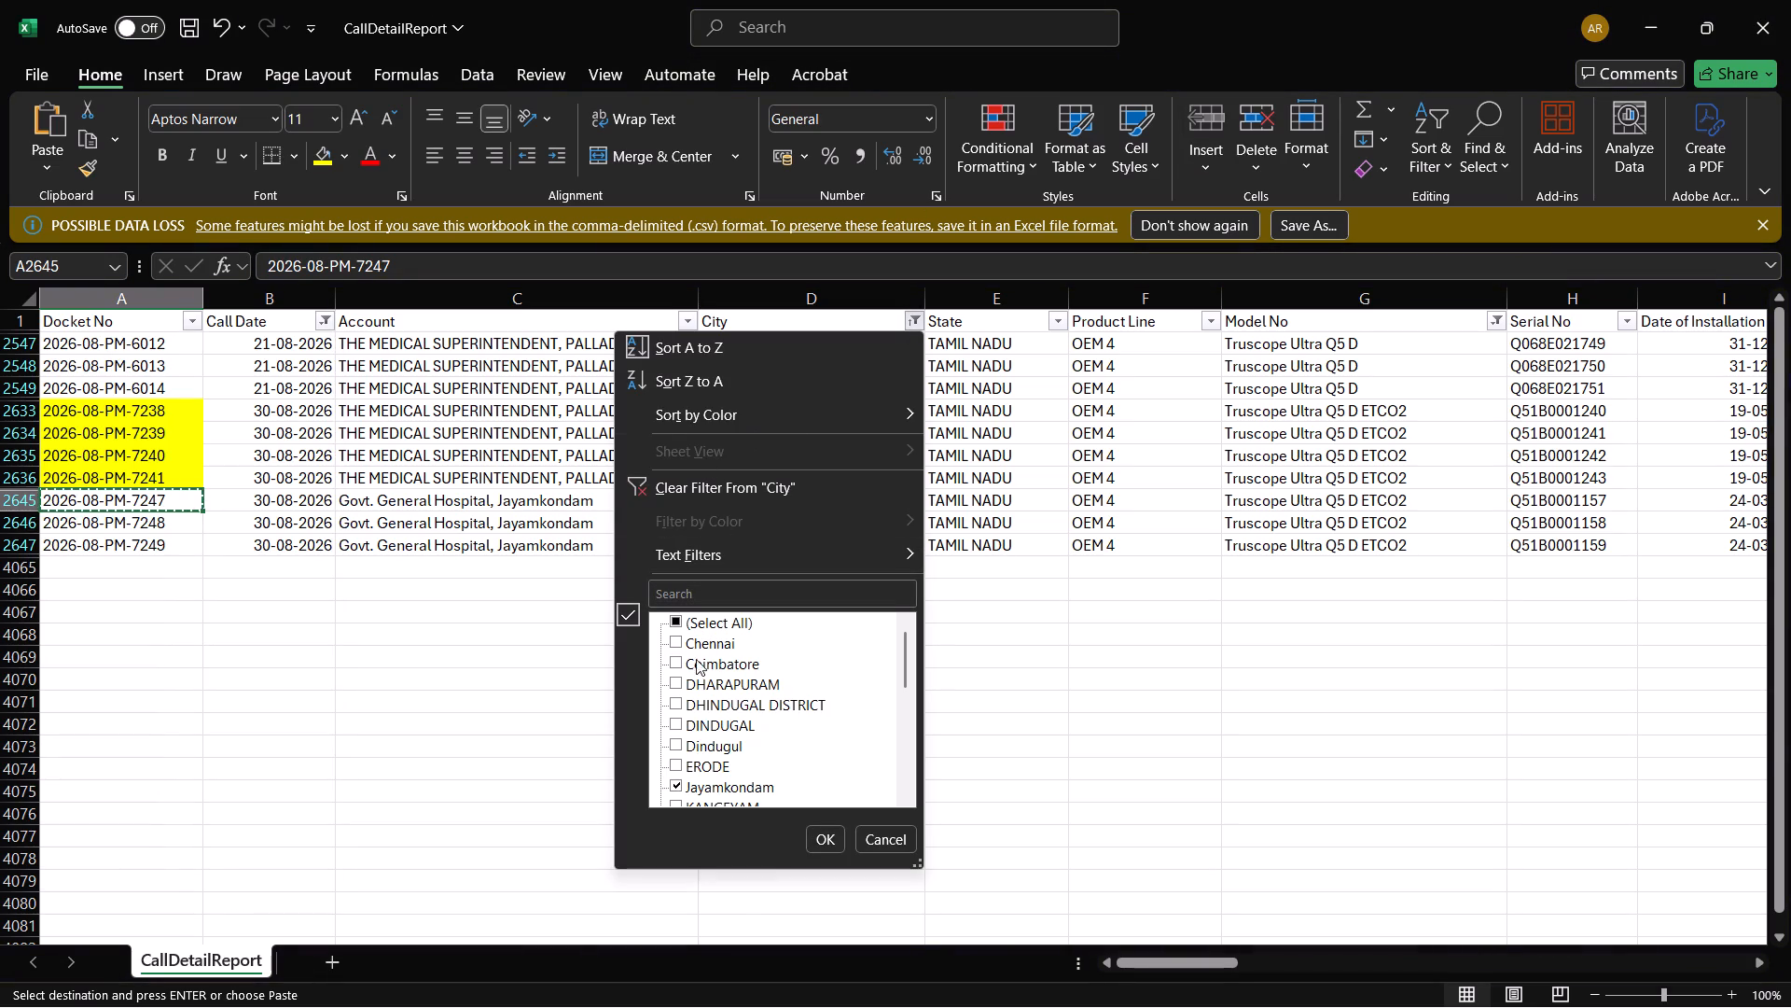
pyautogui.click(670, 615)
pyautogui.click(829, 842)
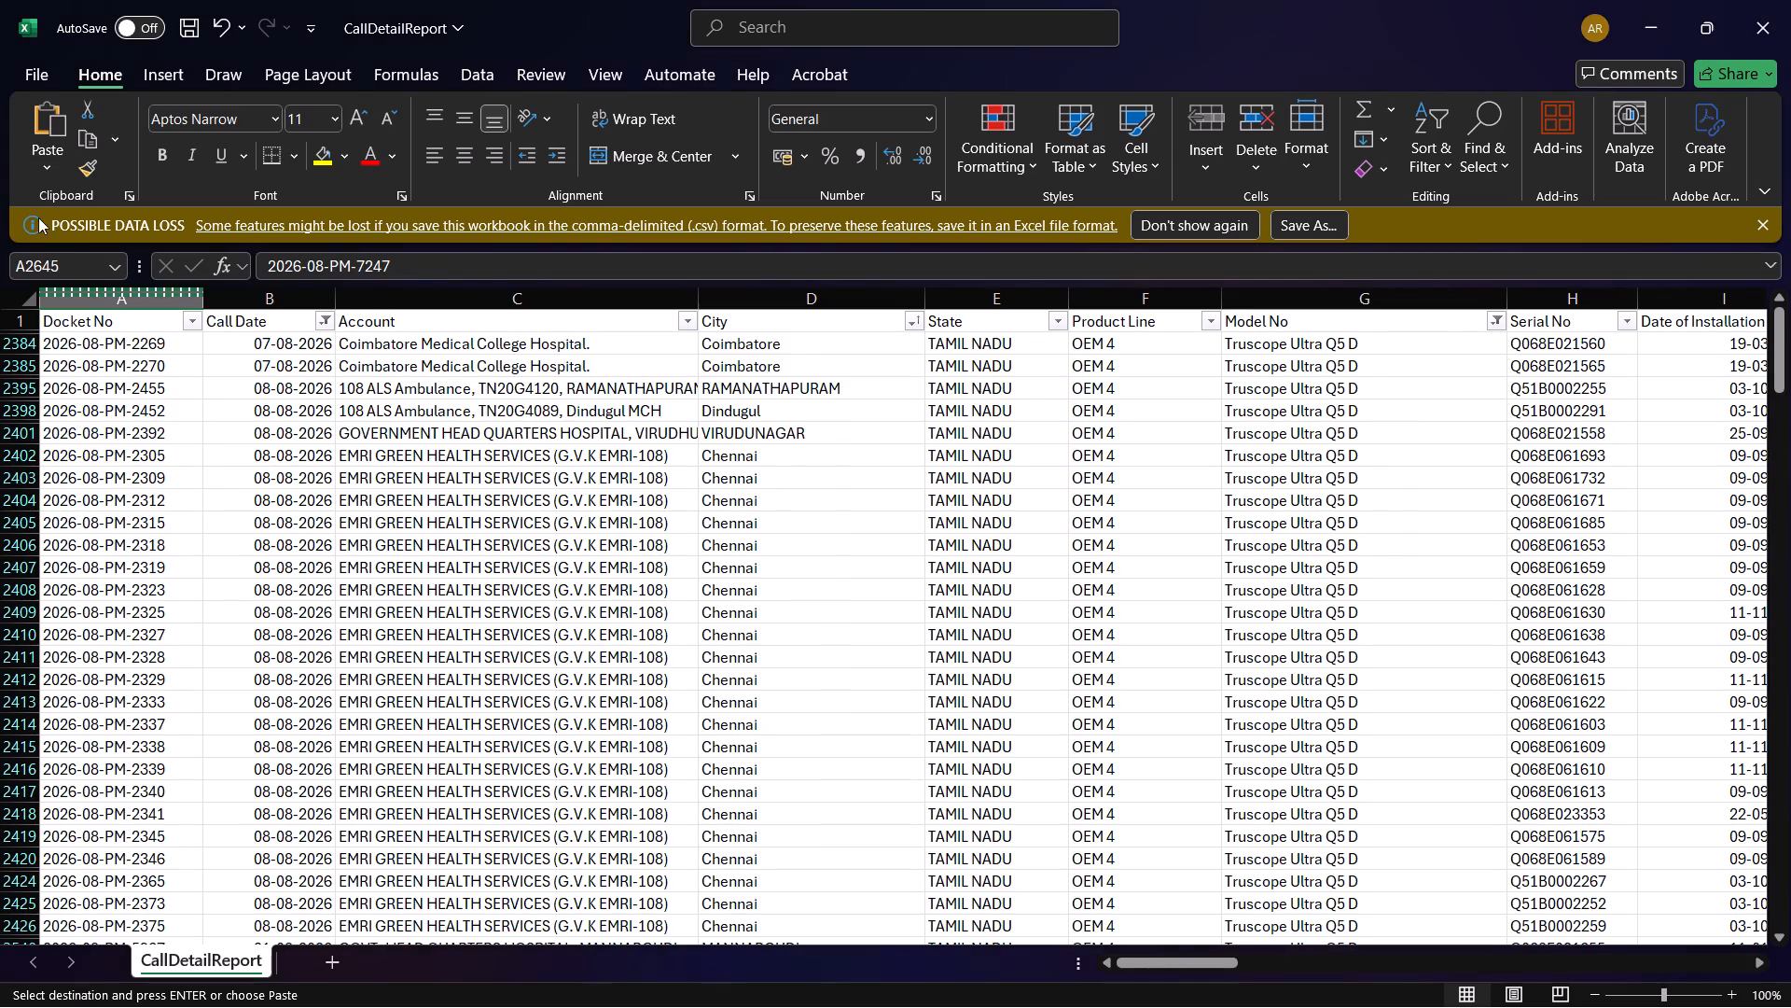
# Check which months of 2026 are selected in the Call Date column filter.
pyautogui.click(316, 320)
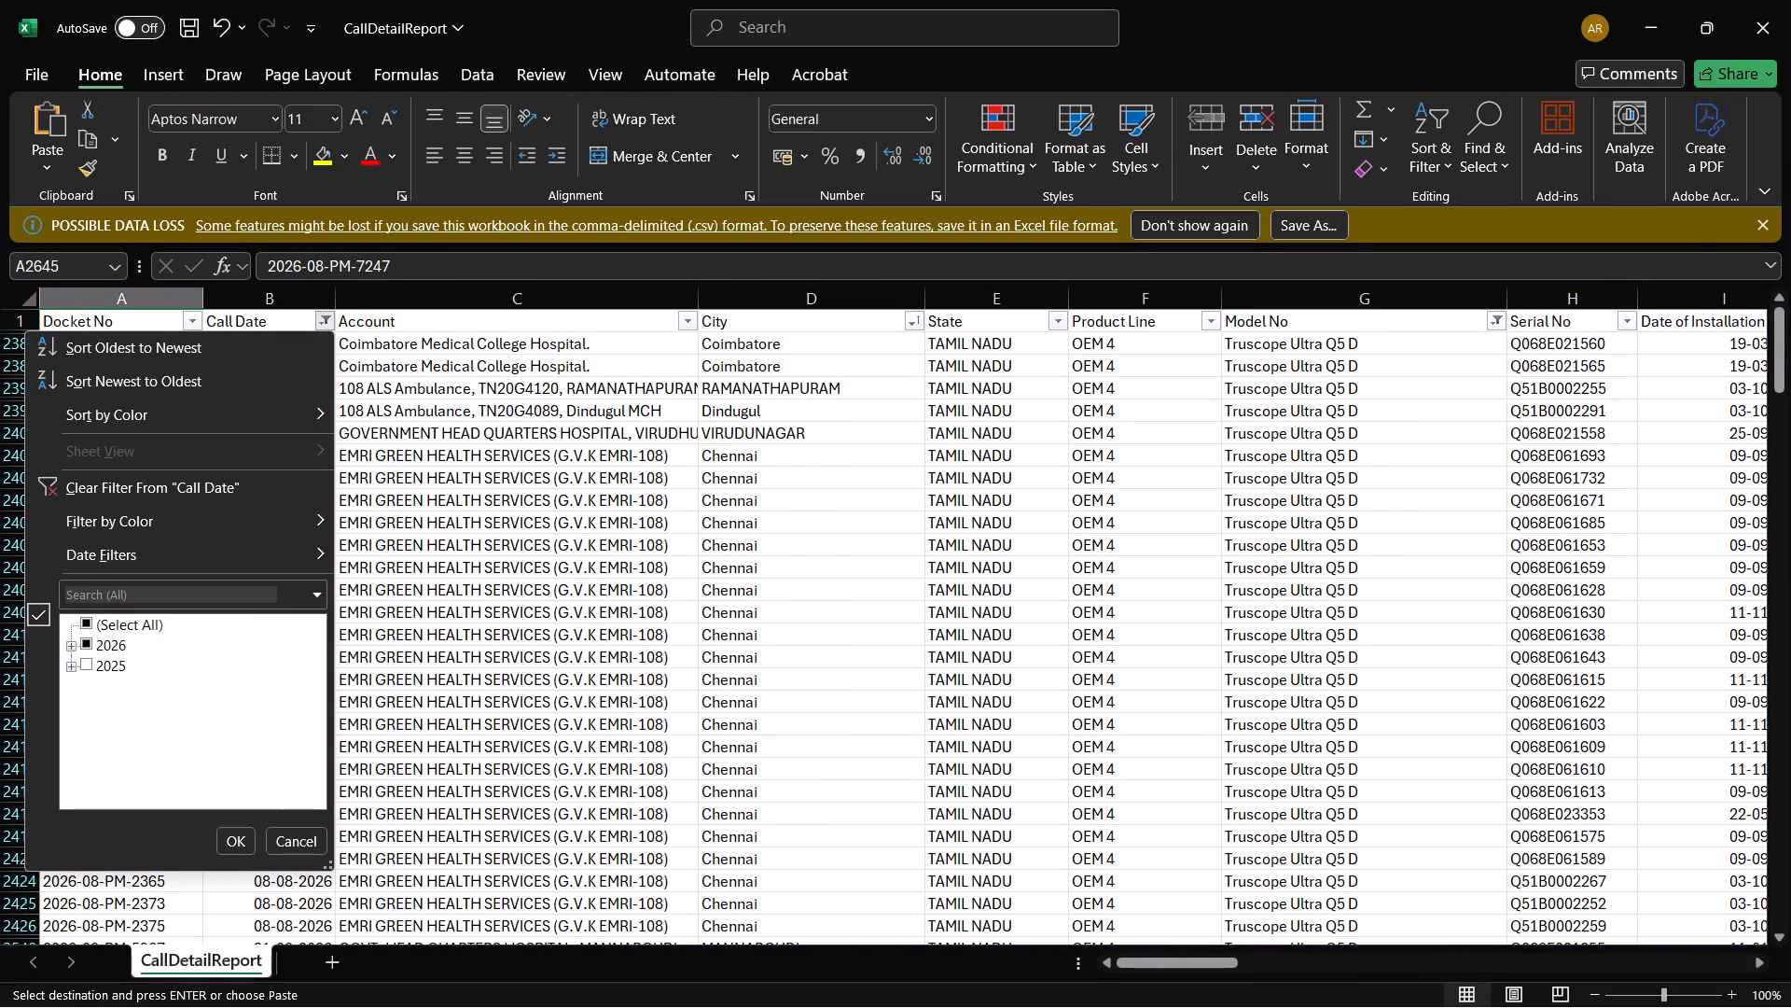
pyautogui.click(66, 647)
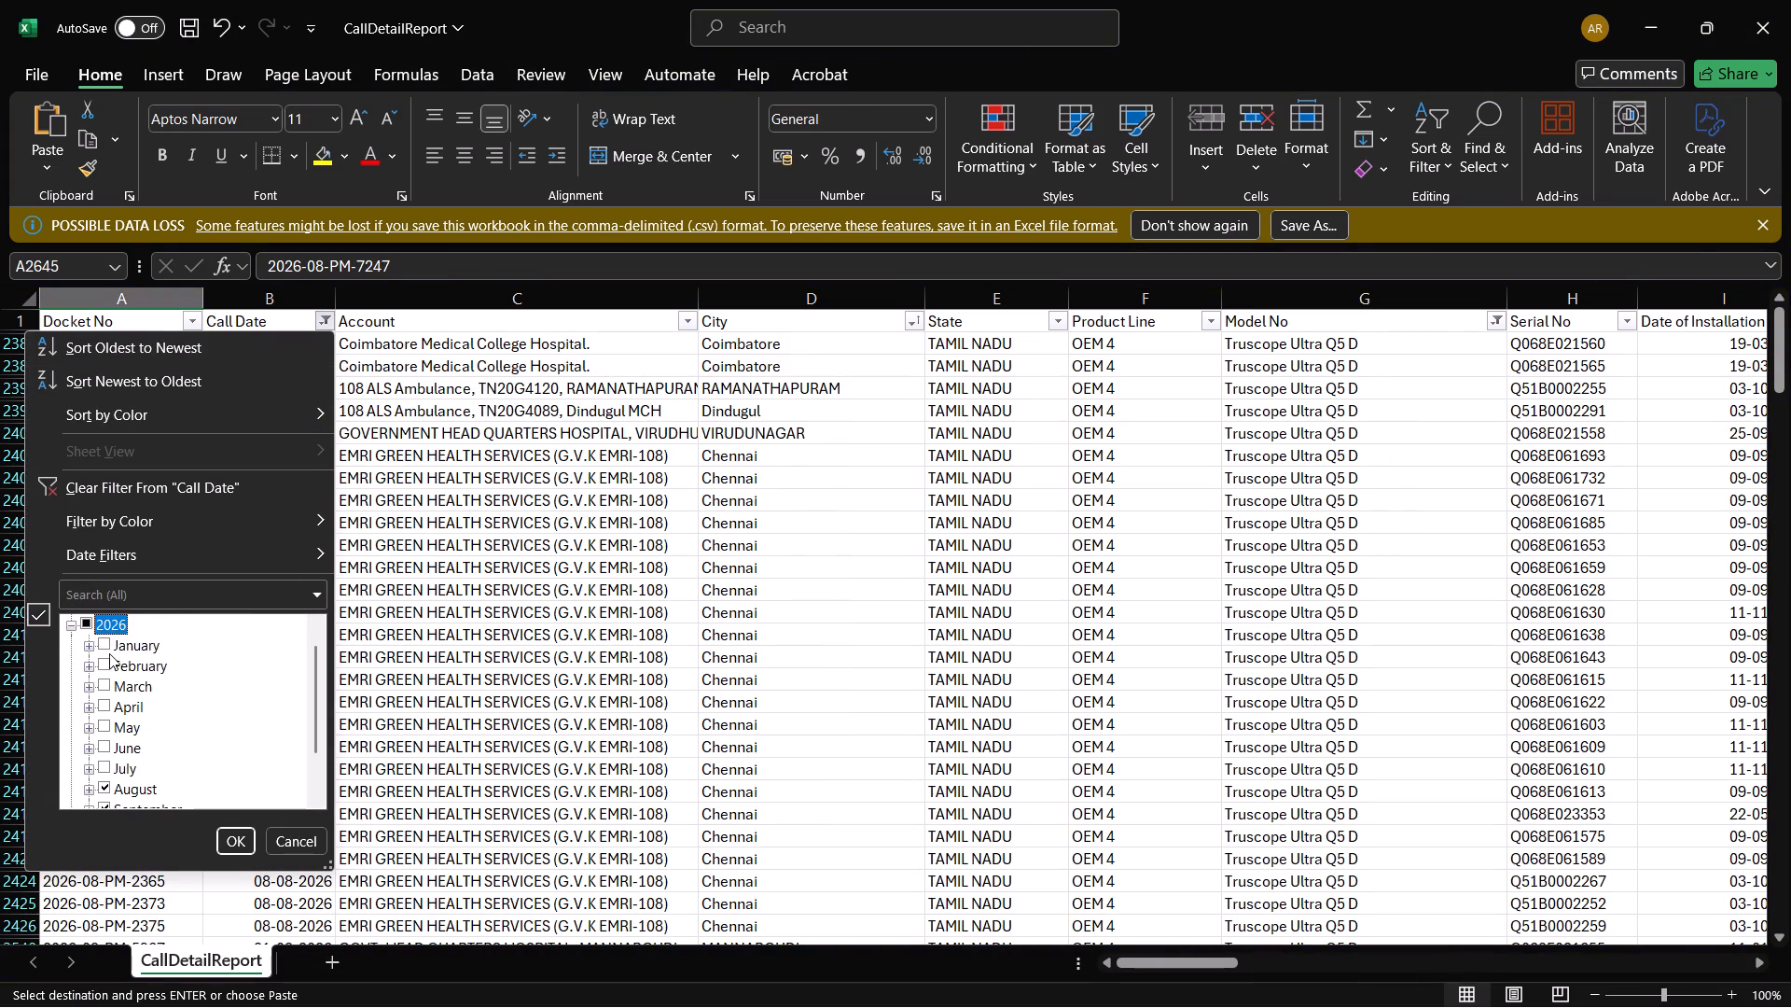
pyautogui.scroll(-2, 111, 697)
pyautogui.click(232, 849)
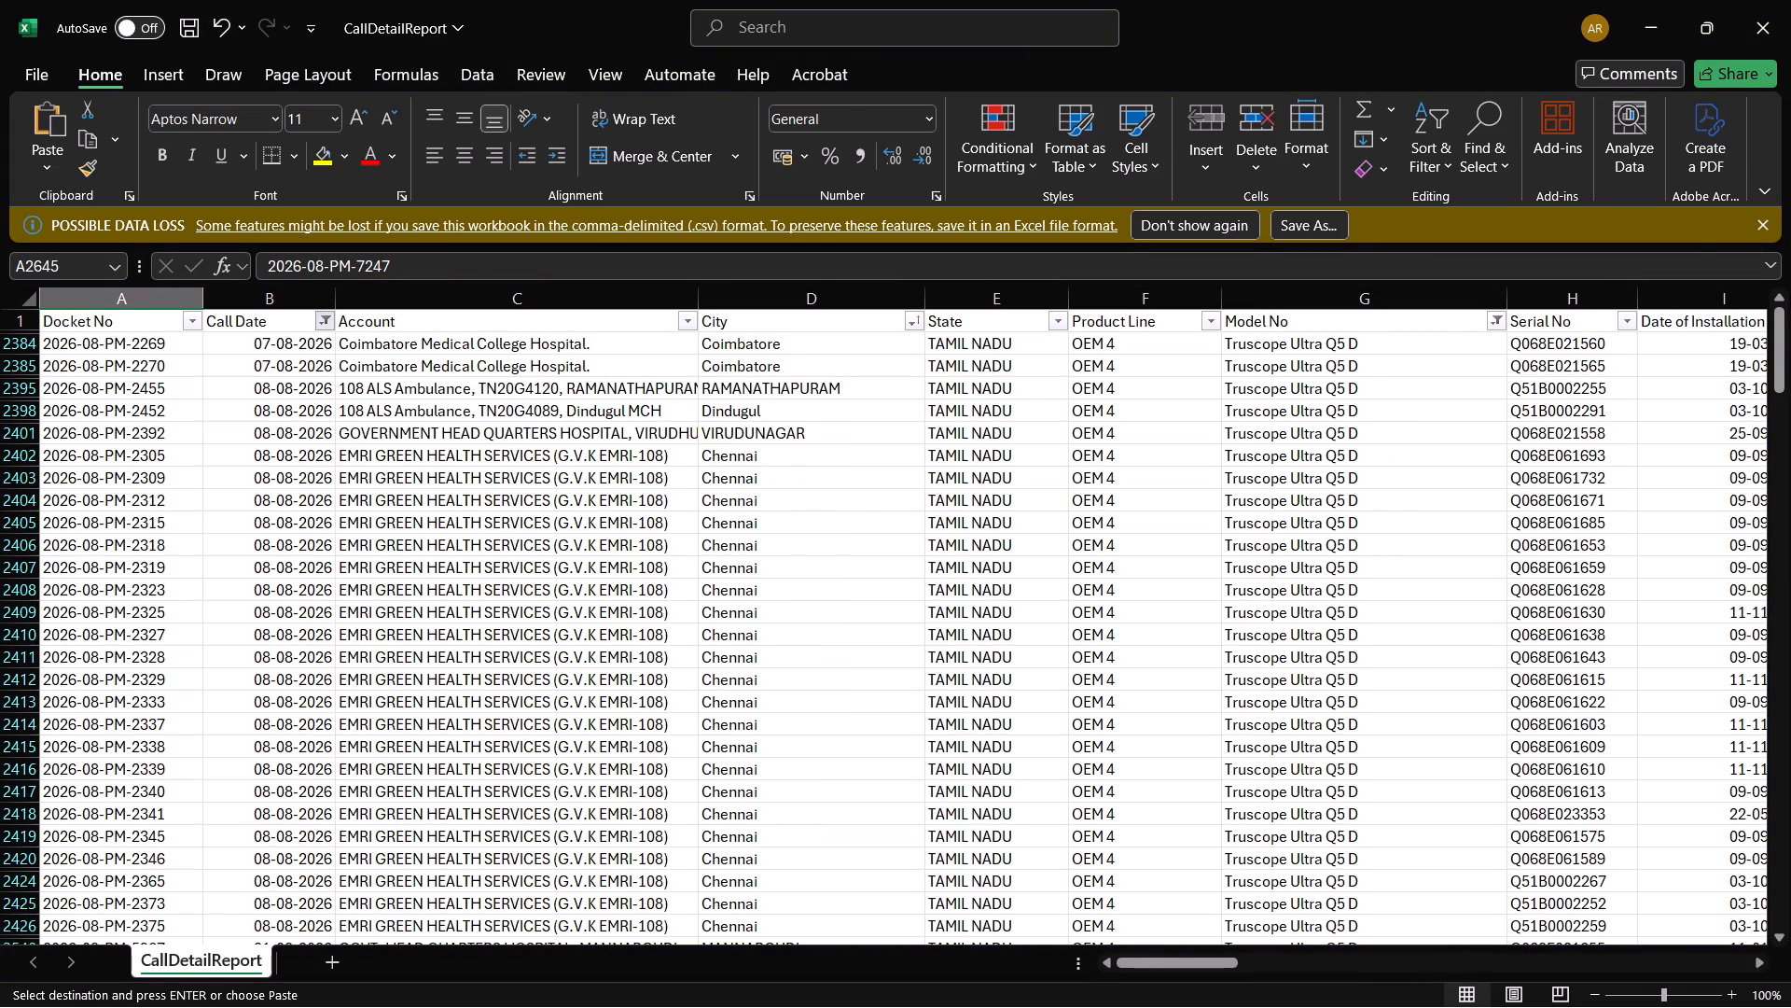
# Search the City filter values for PA and PERAVU.
pyautogui.click(909, 327)
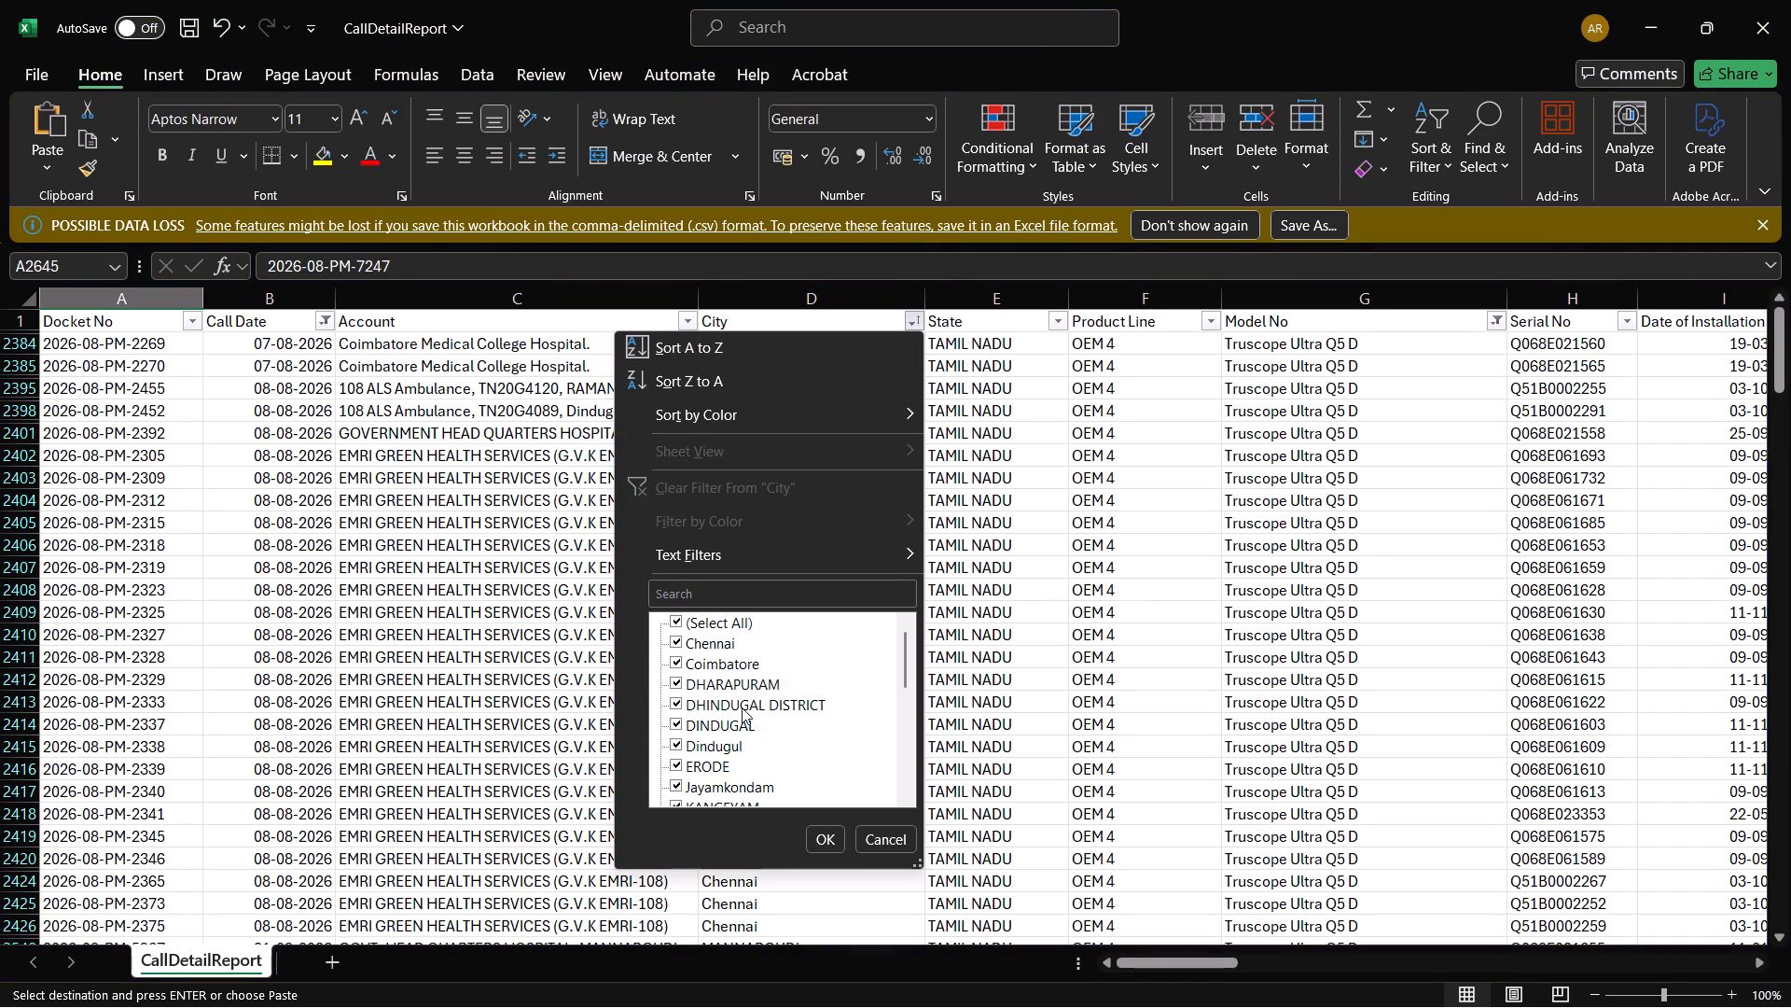
pyautogui.click(784, 590)
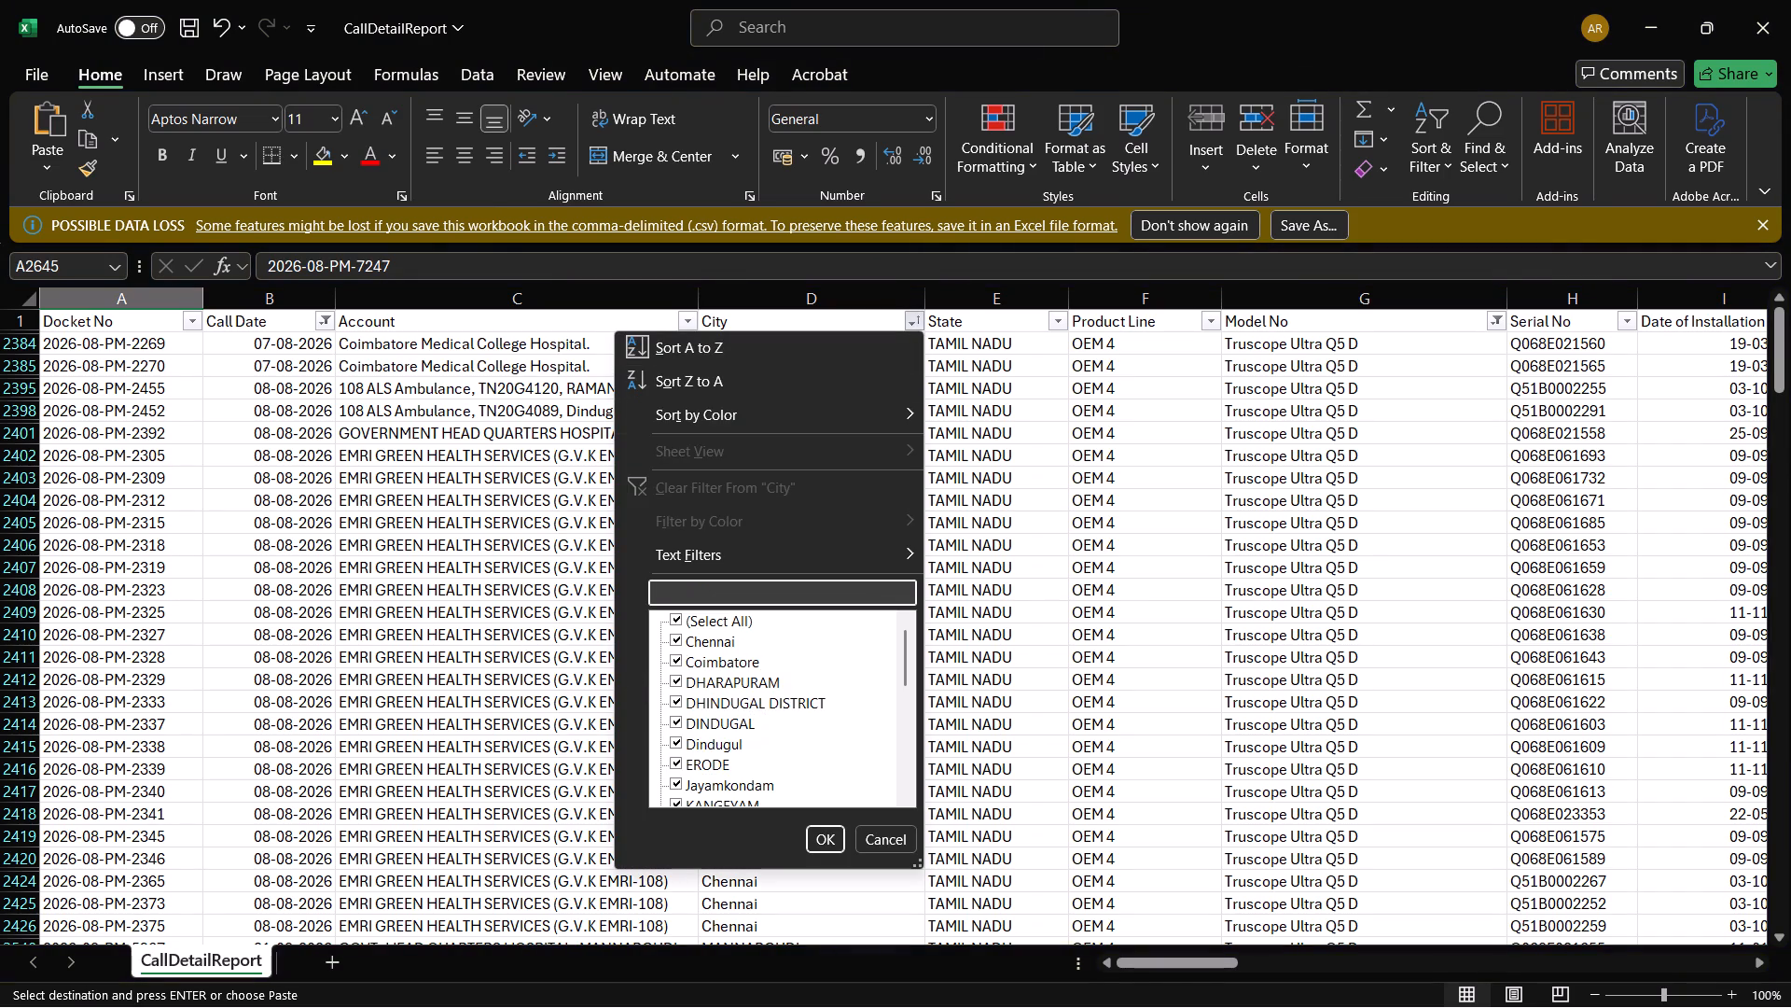
pyautogui.write('PA')
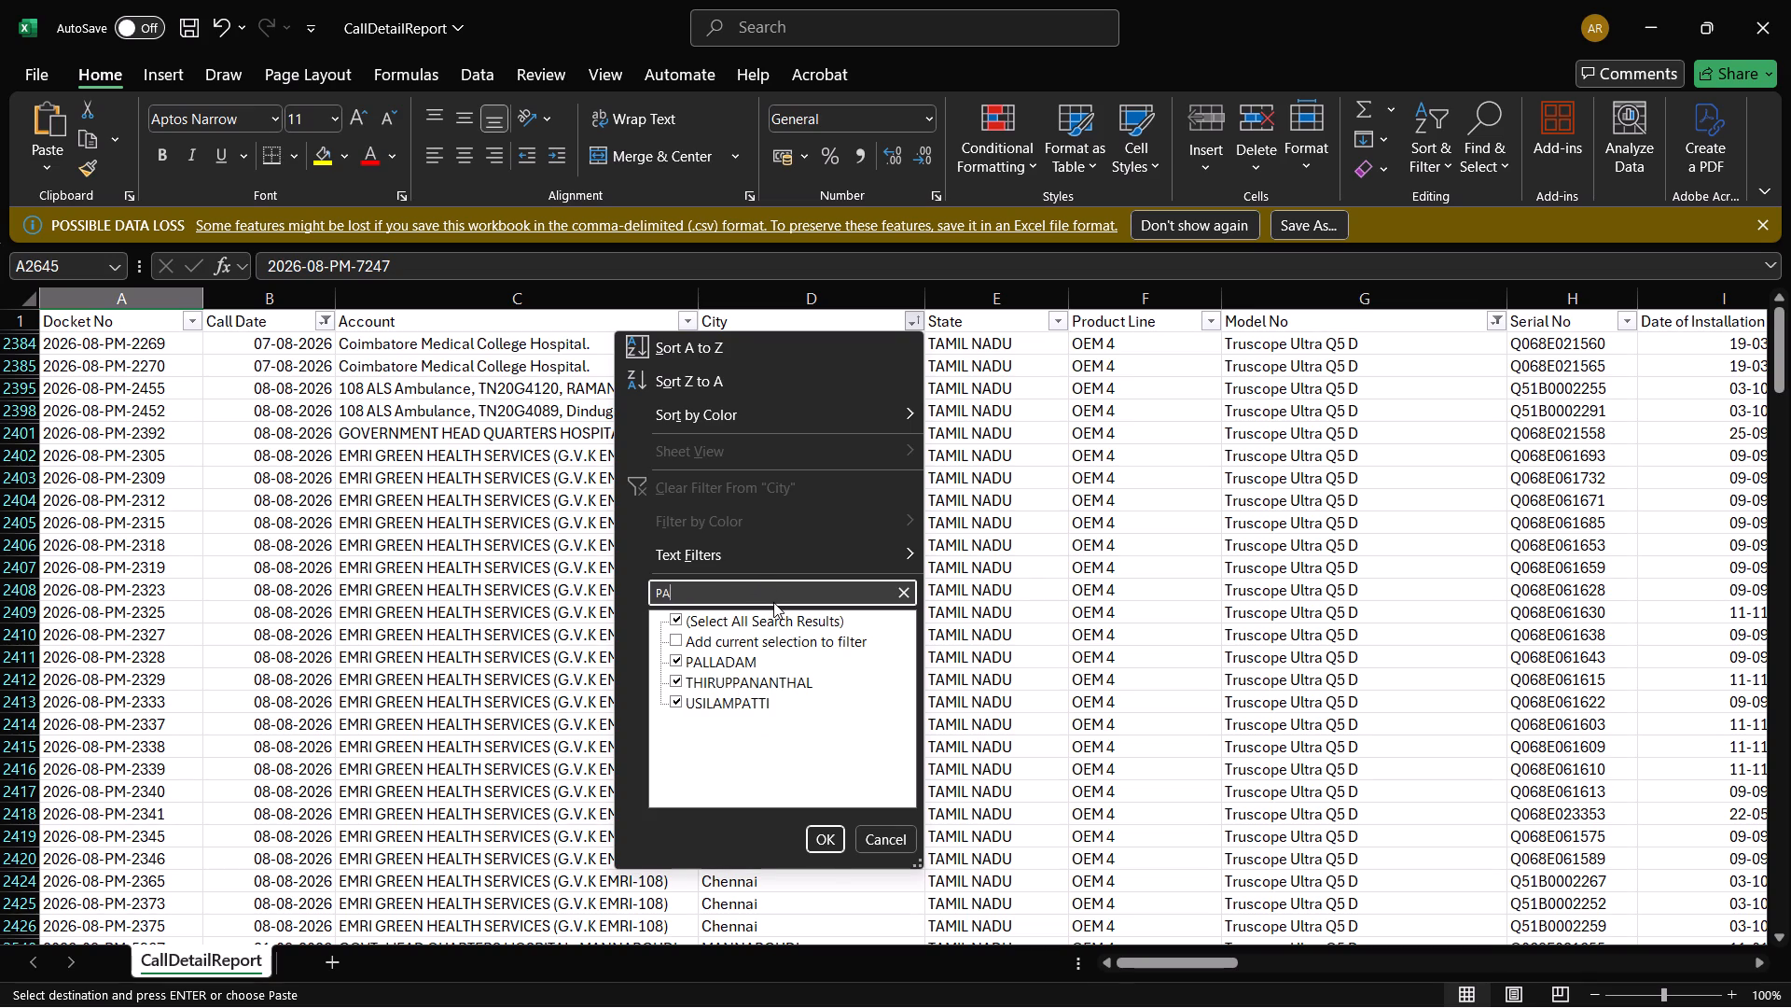
pyautogui.press('BackSpace')
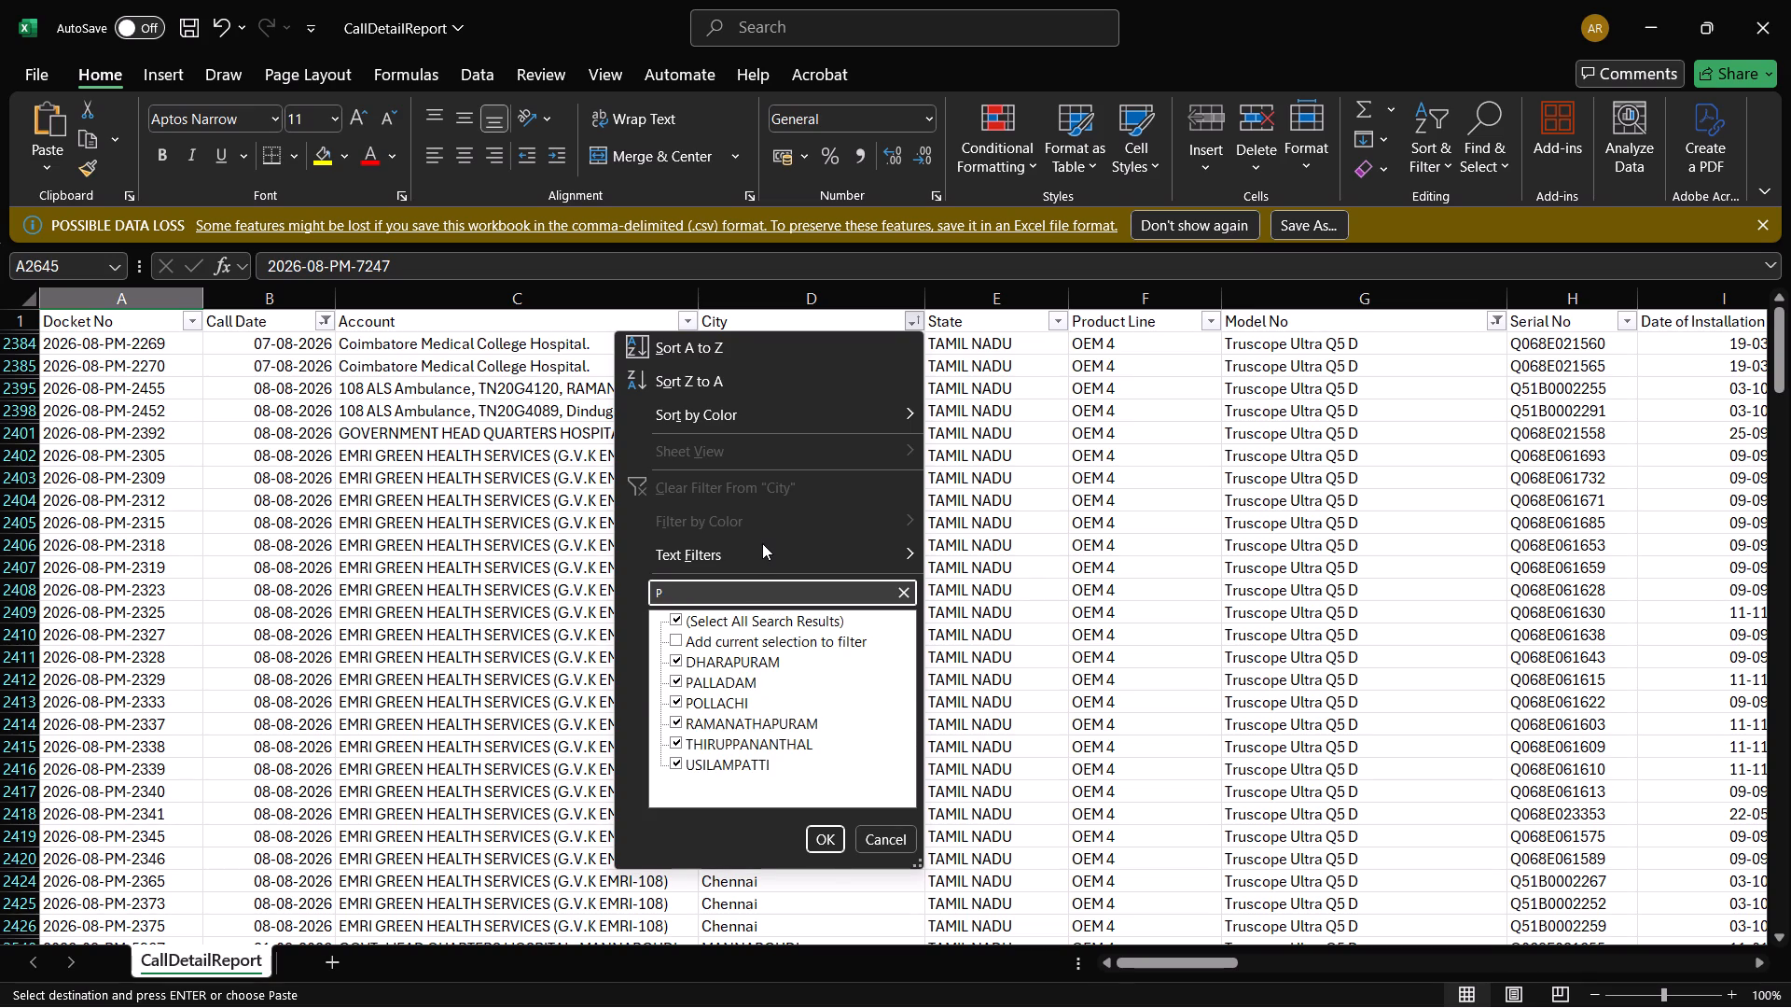
pyautogui.write('ER')
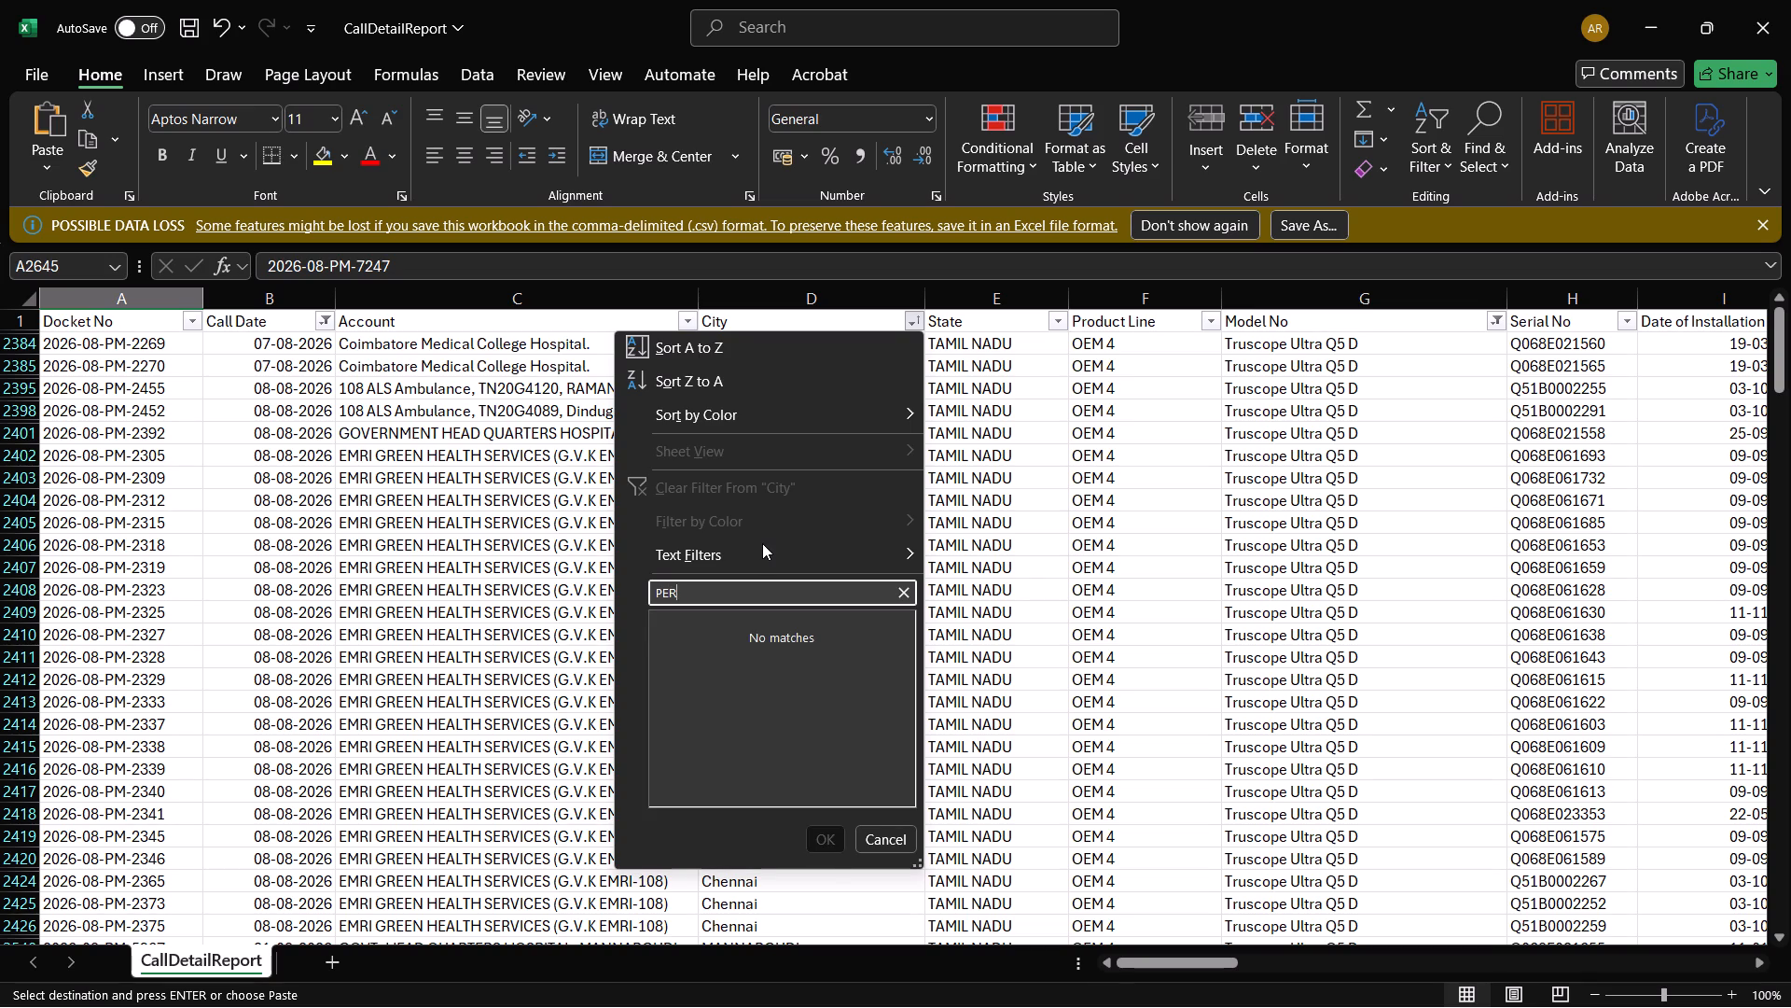
pyautogui.press('a')
pyautogui.write('VU')
pyautogui.press('BackSpace')
pyautogui.press('BackSpace')
pyautogui.press('BackSpace')
pyautogui.press('BackSpace')
pyautogui.press('BackSpace')
pyautogui.press('BackSpace')
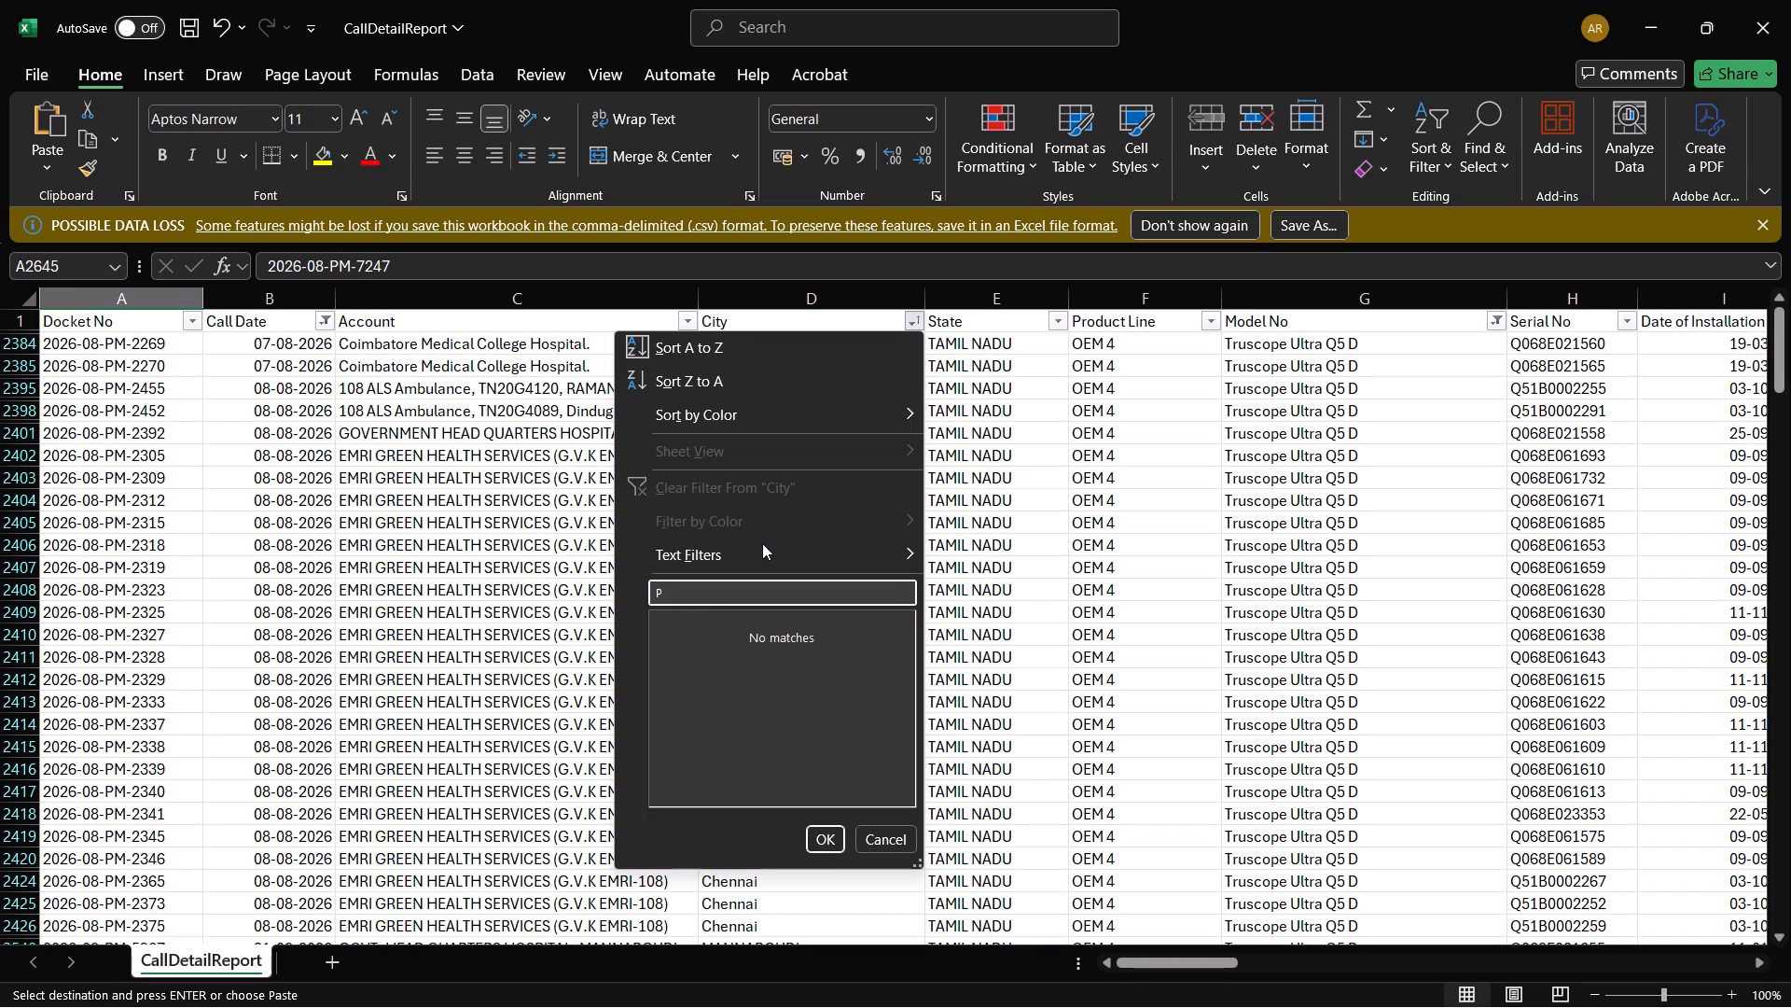
# Search the City filter values for ORATHA and VEDARA.
pyautogui.write('ORATHA')
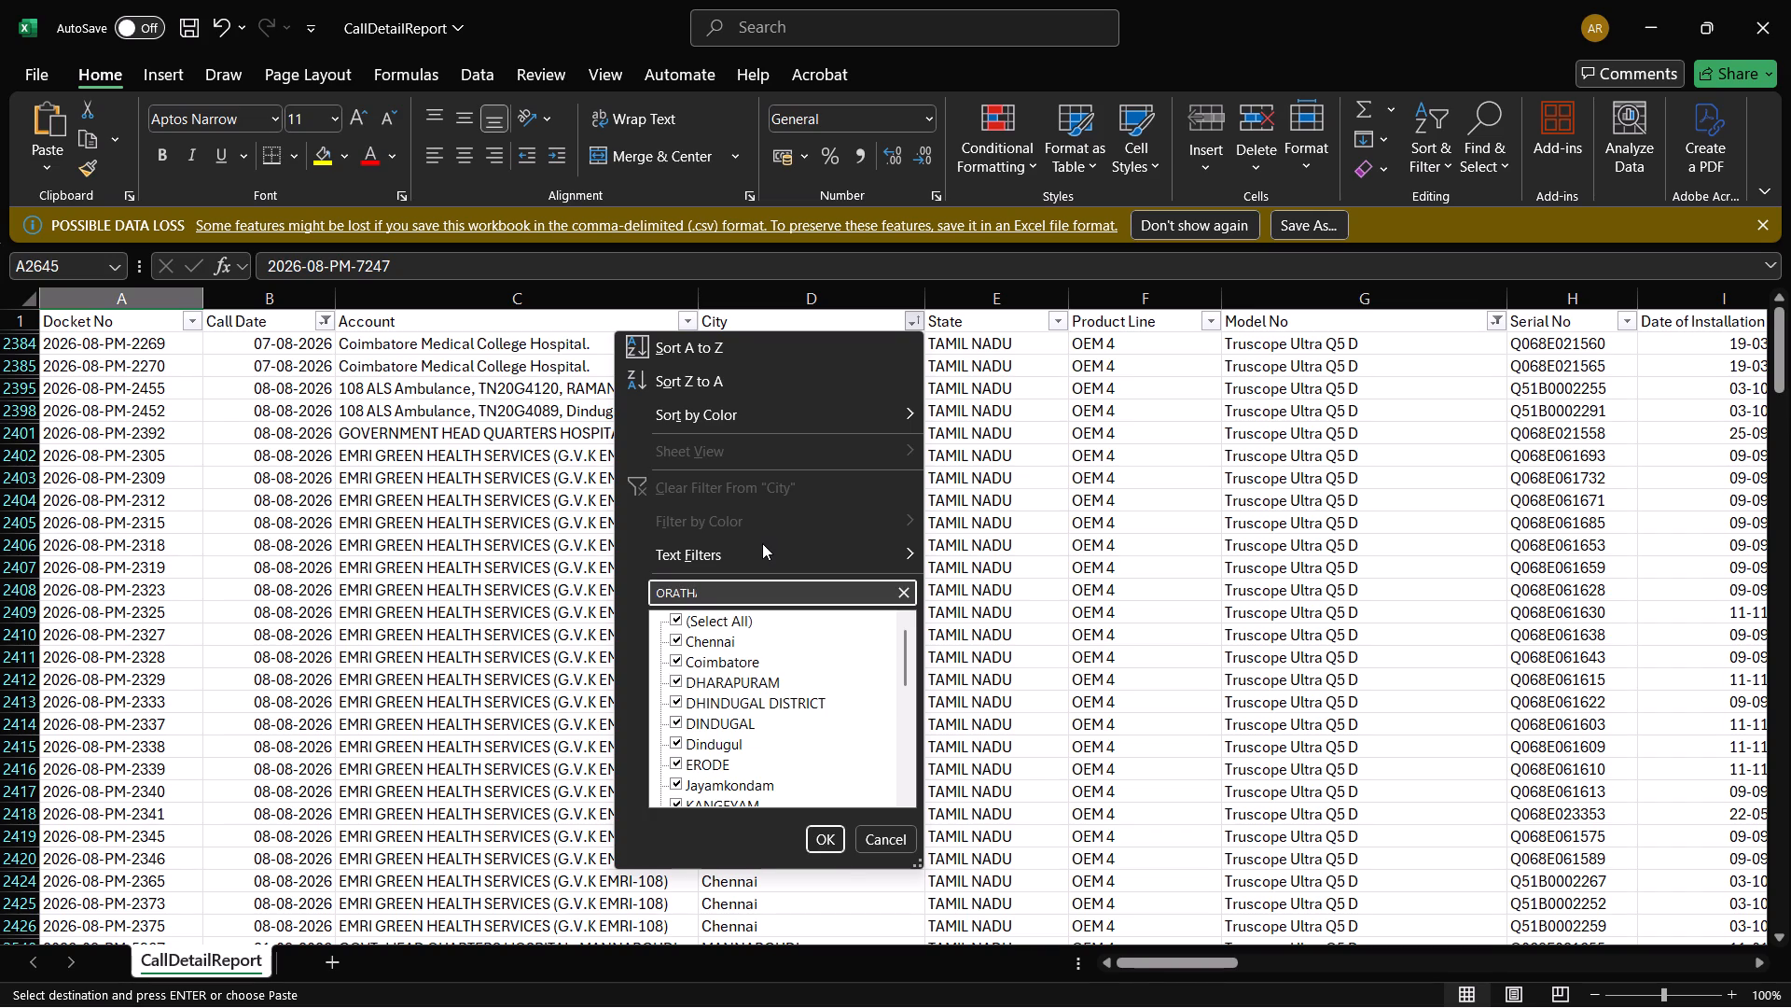
pyautogui.press('BackSpace')
pyautogui.press('BackSpace')
pyautogui.press('BackSpace')
pyautogui.press('BackSpace')
pyautogui.press('BackSpace')
pyautogui.press('BackSpace')
pyautogui.write('VED')
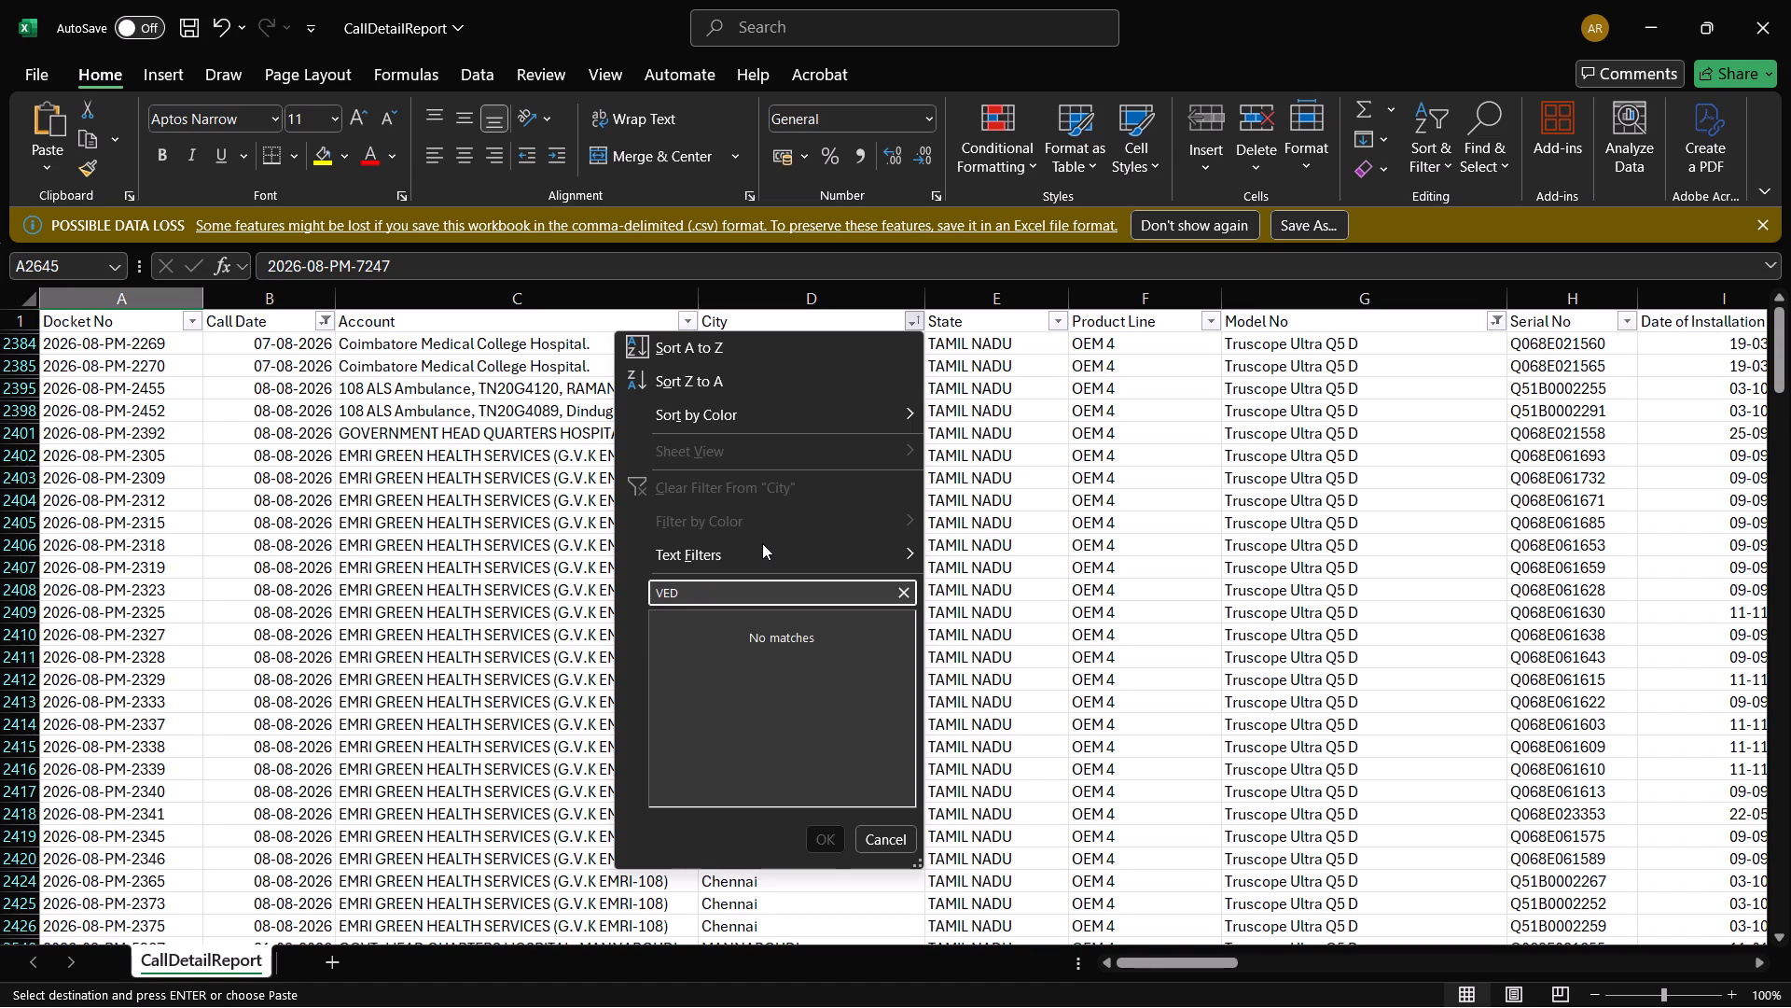
pyautogui.write('ARA')
pyautogui.press('BackSpace')
pyautogui.press('BackSpace')
pyautogui.press('BackSpace')
pyautogui.press('BackSpace')
pyautogui.press('BackSpace')
pyautogui.press('BackSpace')
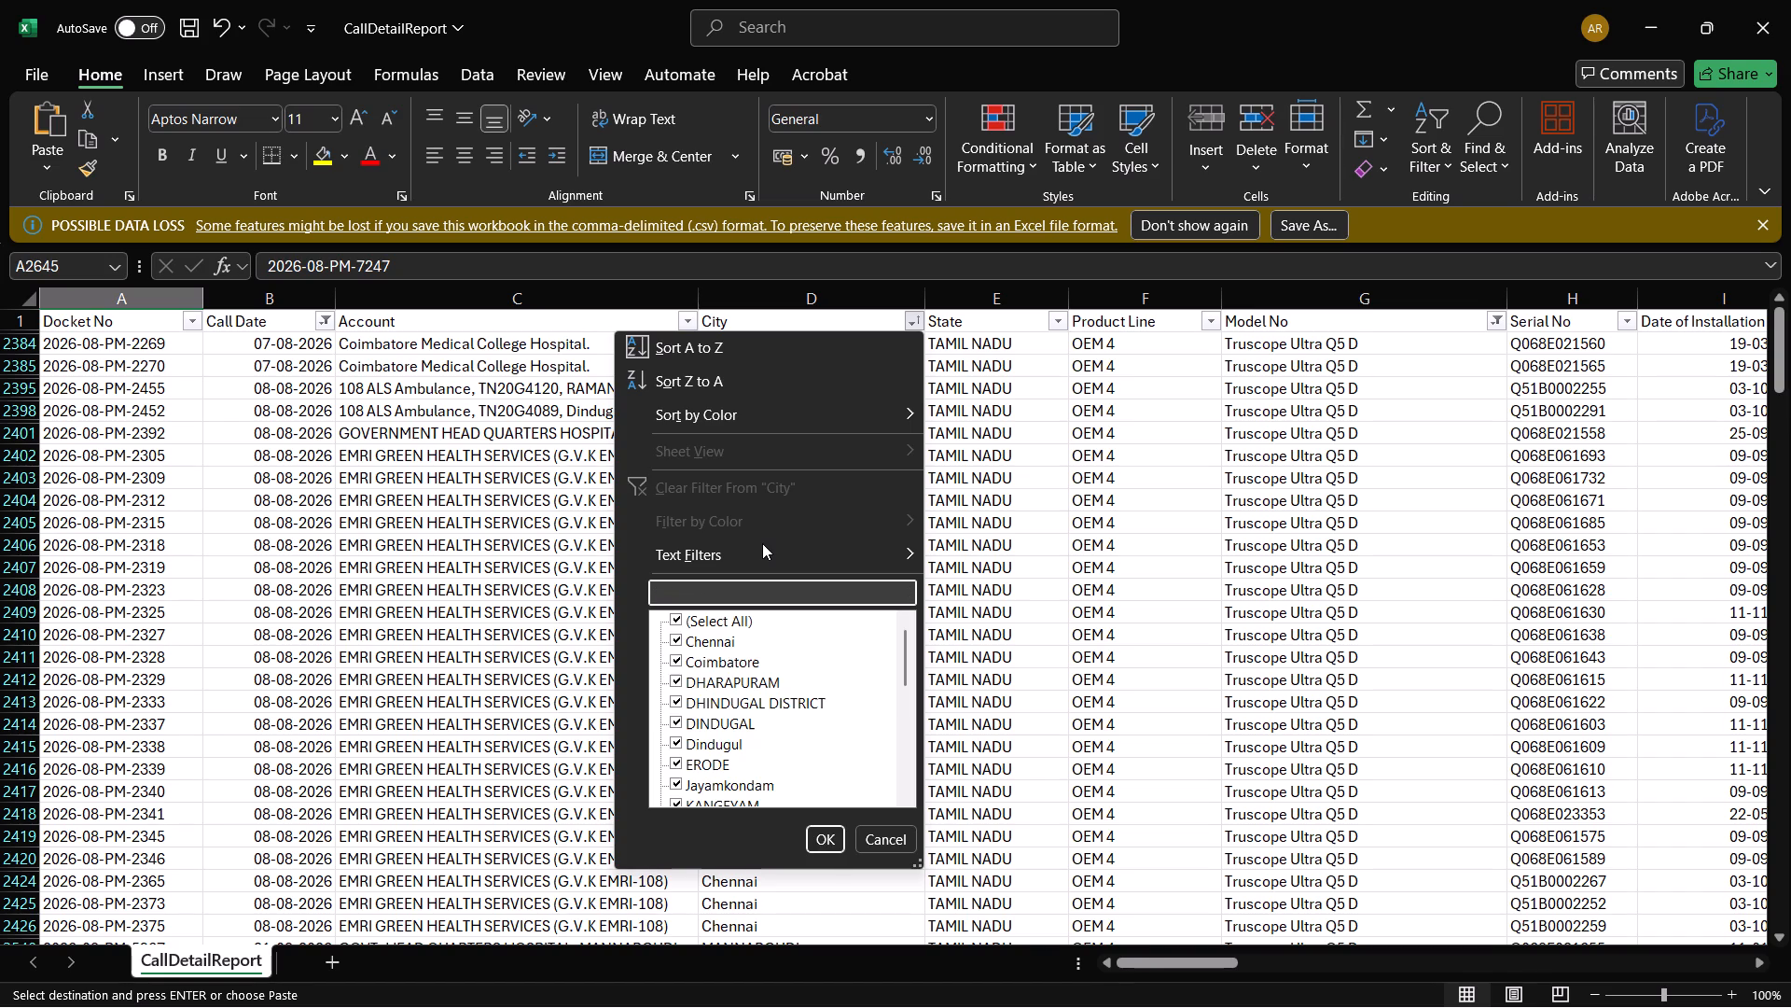
# Search the City filter values for THIRU and NANN.
pyautogui.write('THI')
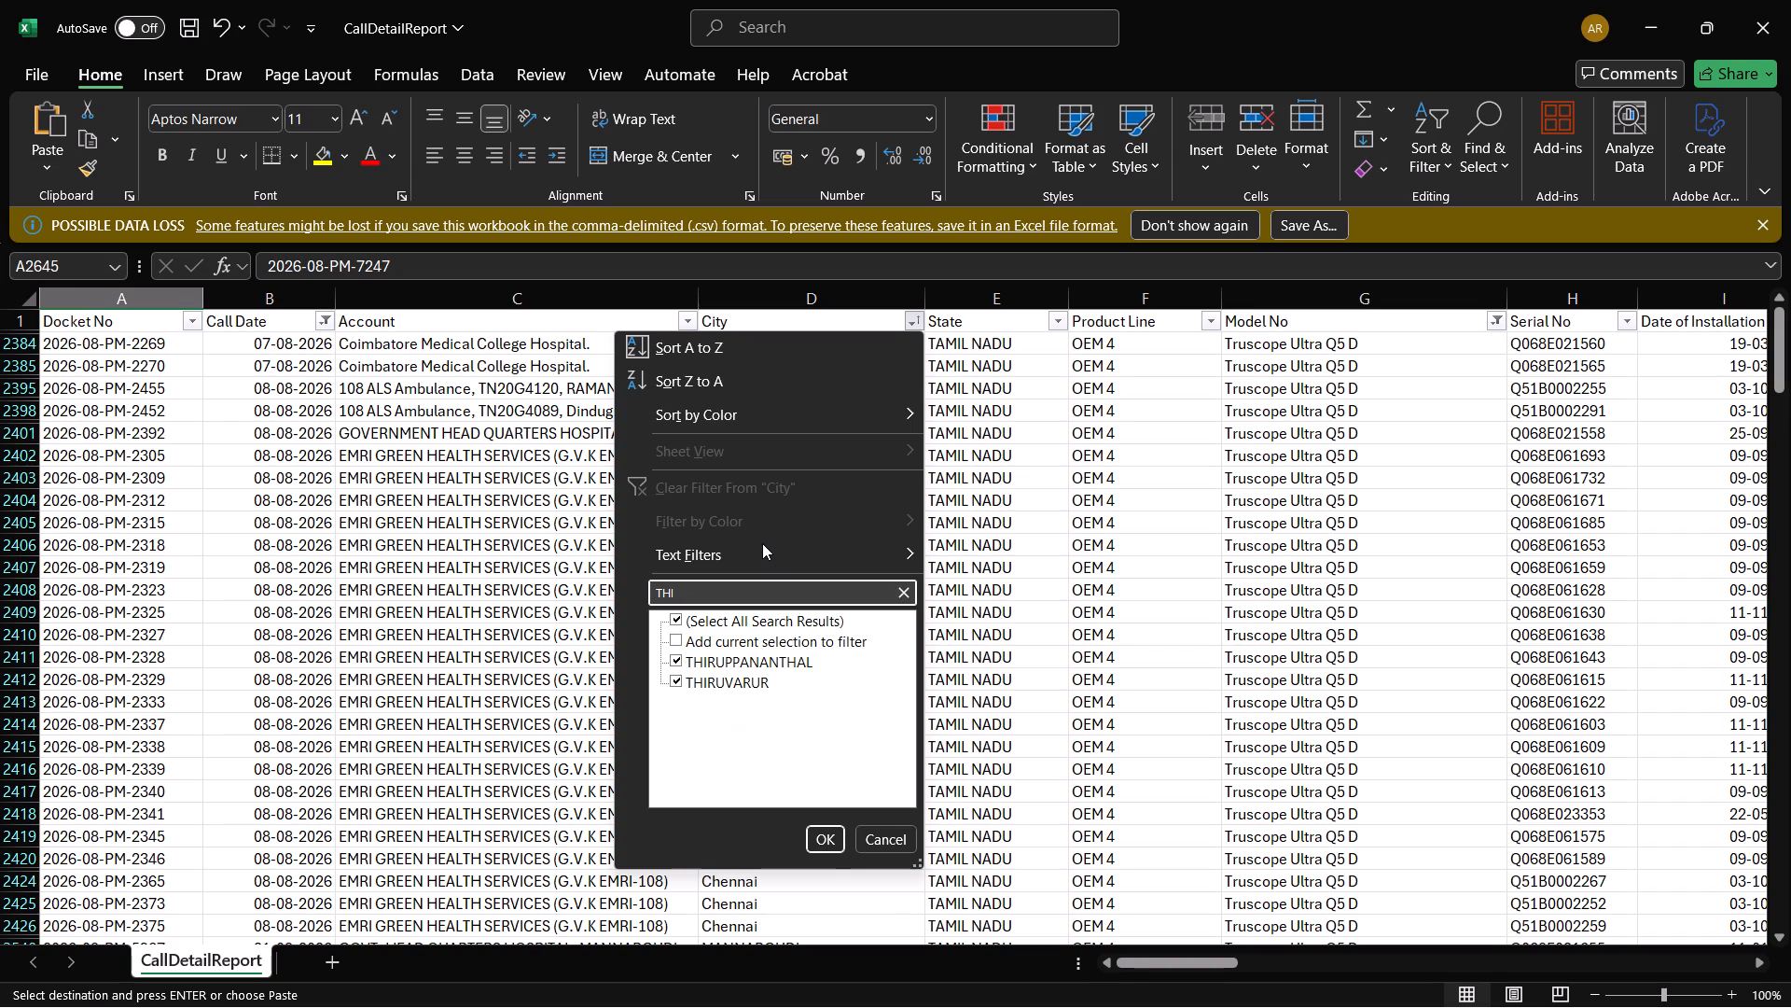
pyautogui.write('RU')
pyautogui.press('BackSpace')
pyautogui.press('BackSpace')
pyautogui.press('BackSpace')
pyautogui.press('BackSpace')
pyautogui.press('BackSpace')
pyautogui.write('NANN')
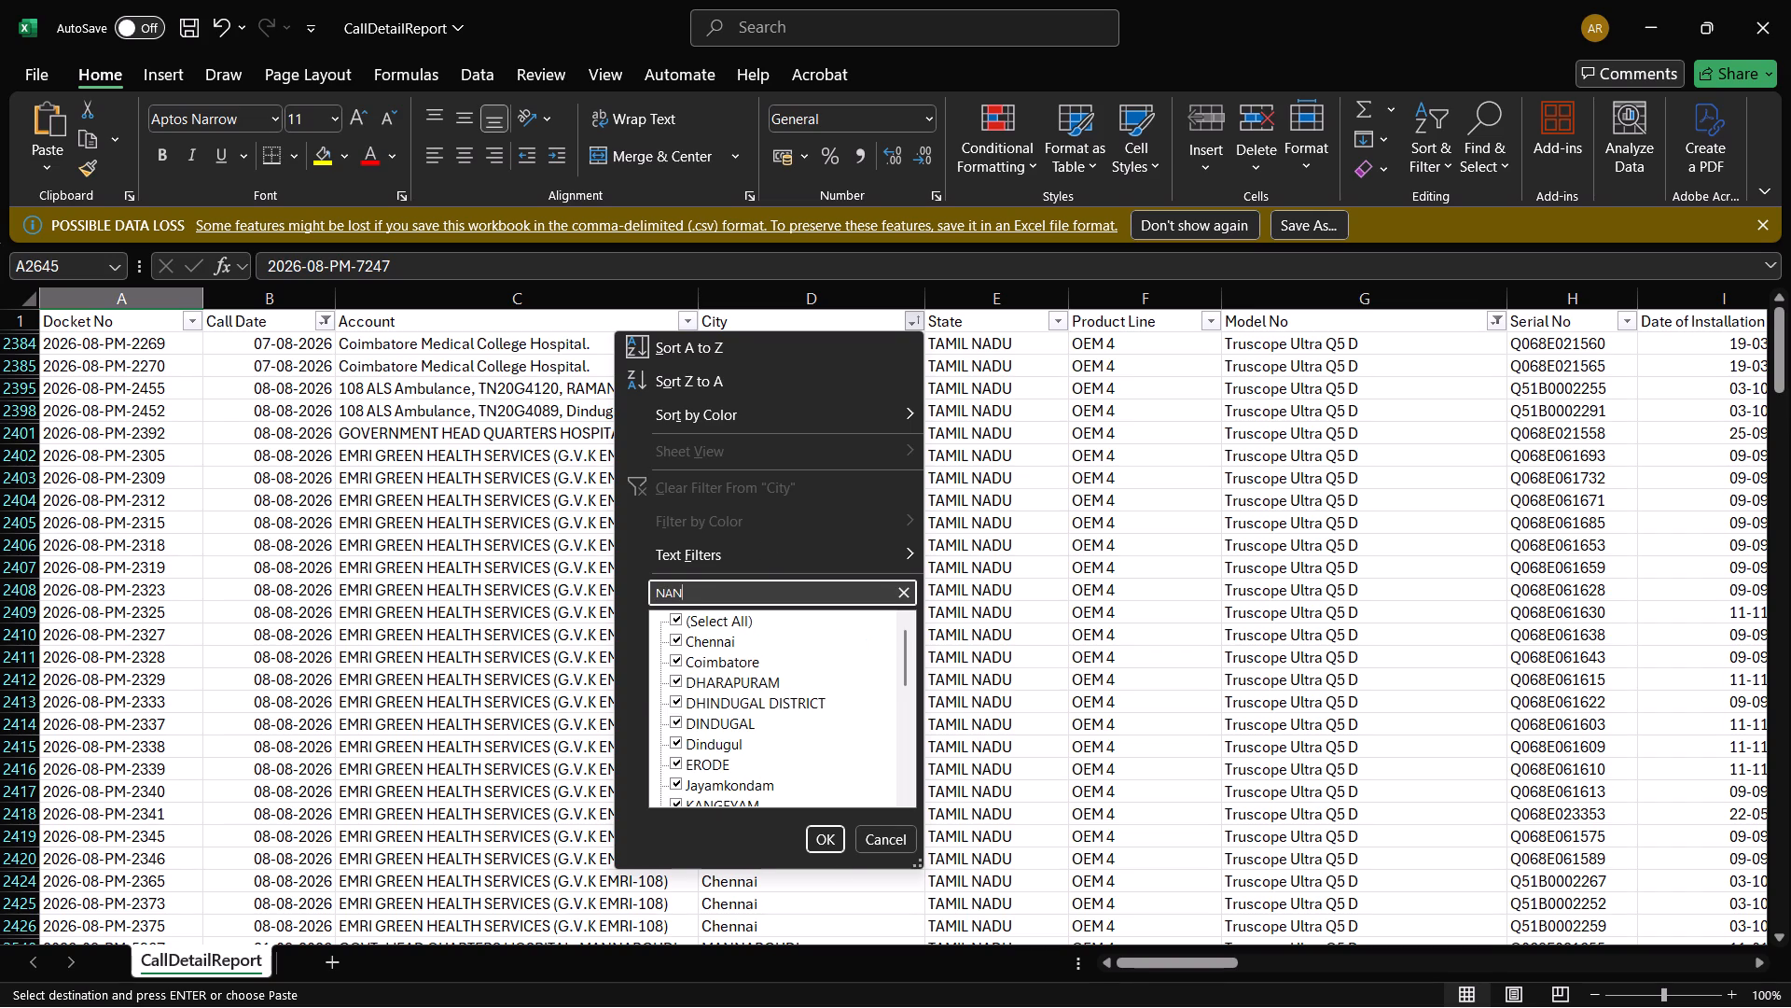
pyautogui.press('BackSpace')
pyautogui.press('BackSpace')
pyautogui.press('BackSpace')
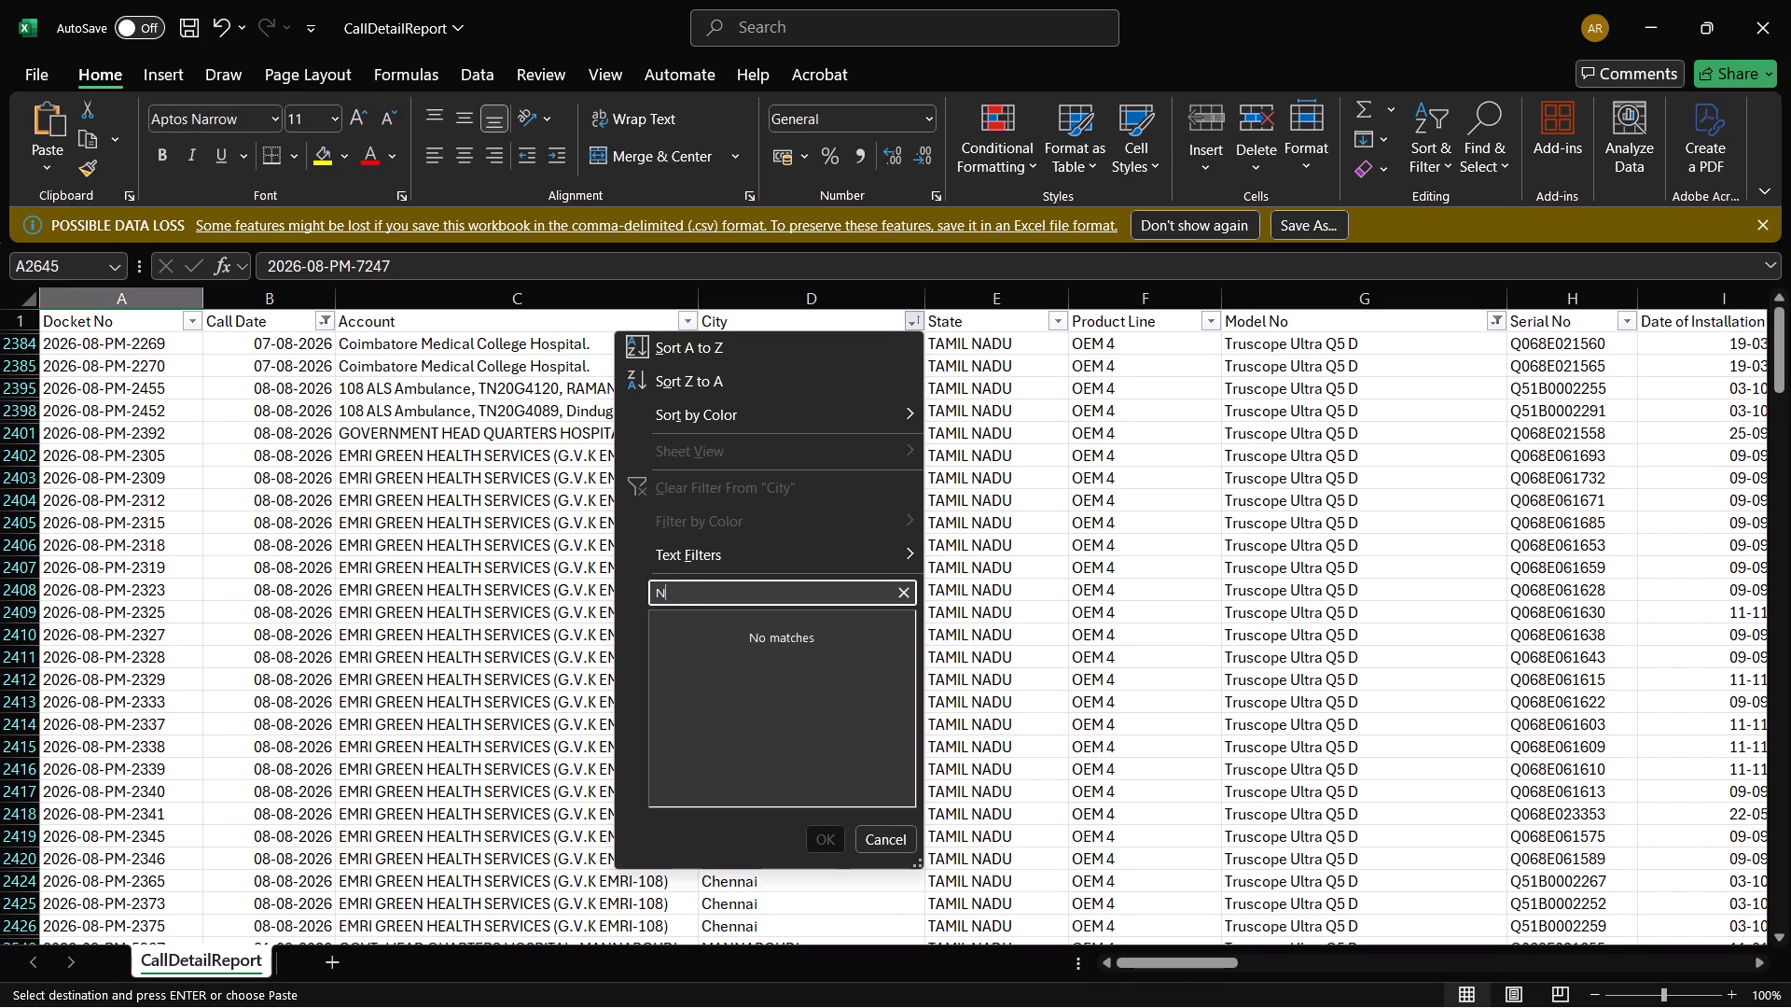
pyautogui.press('BackSpace')
pyautogui.press('BackSpace')
pyautogui.press('BackSpace')
# Search the City filter values for RAJA.
pyautogui.write('RAJA')
pyautogui.press('BackSpace')
pyautogui.press('BackSpace')
pyautogui.press('BackSpace')
pyautogui.press('BackSpace')
pyautogui.press('BackSpace')
pyautogui.press('BackSpace')
# Filter the City column with the search text SIVA to show only SIVAKASI.
pyautogui.write('SIVA')
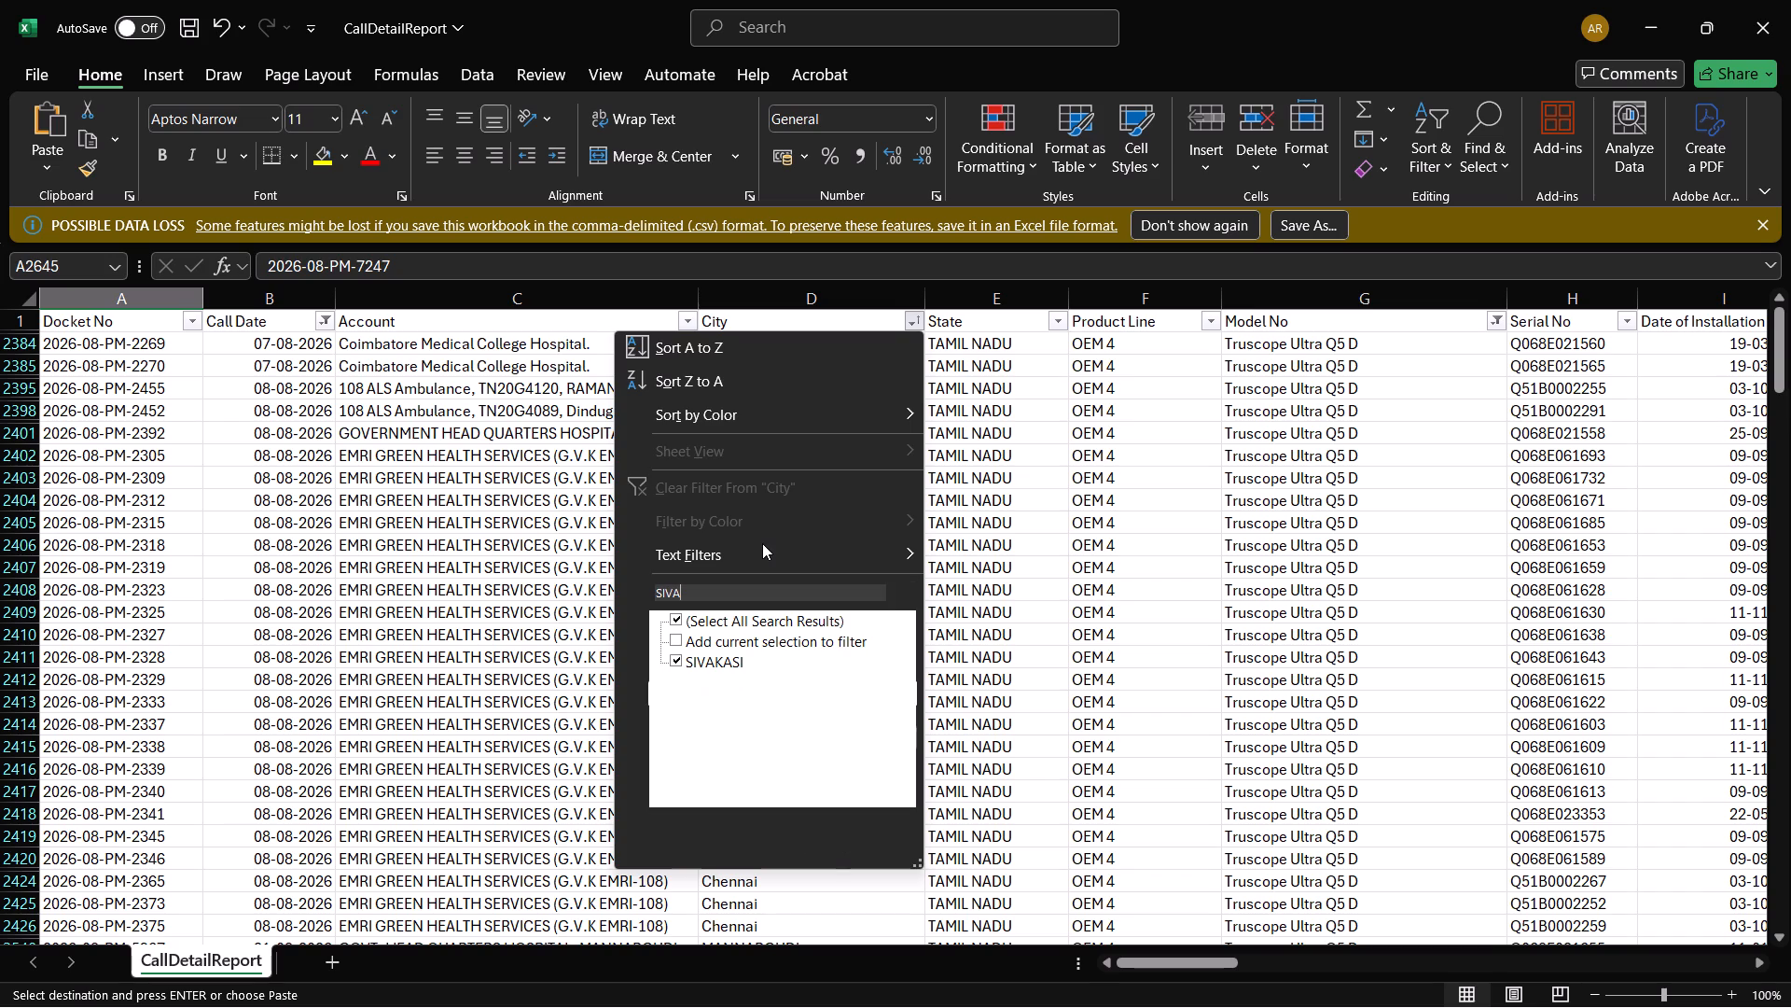
pyautogui.press('Return')
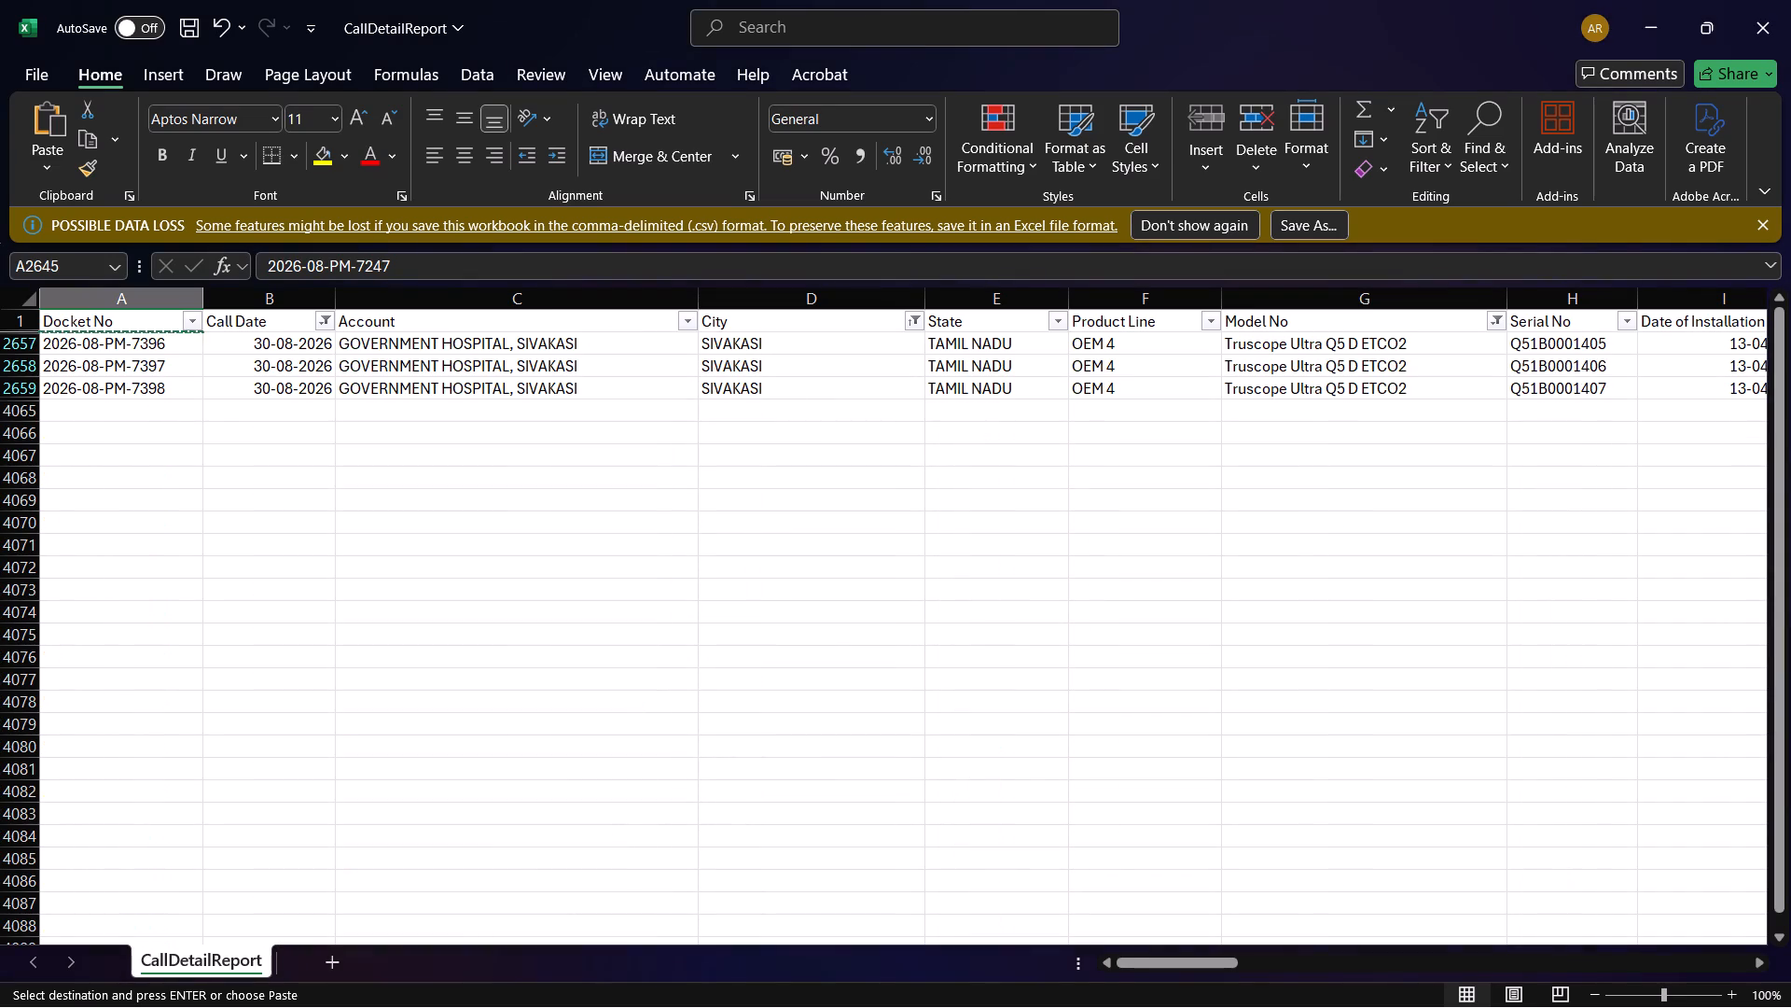